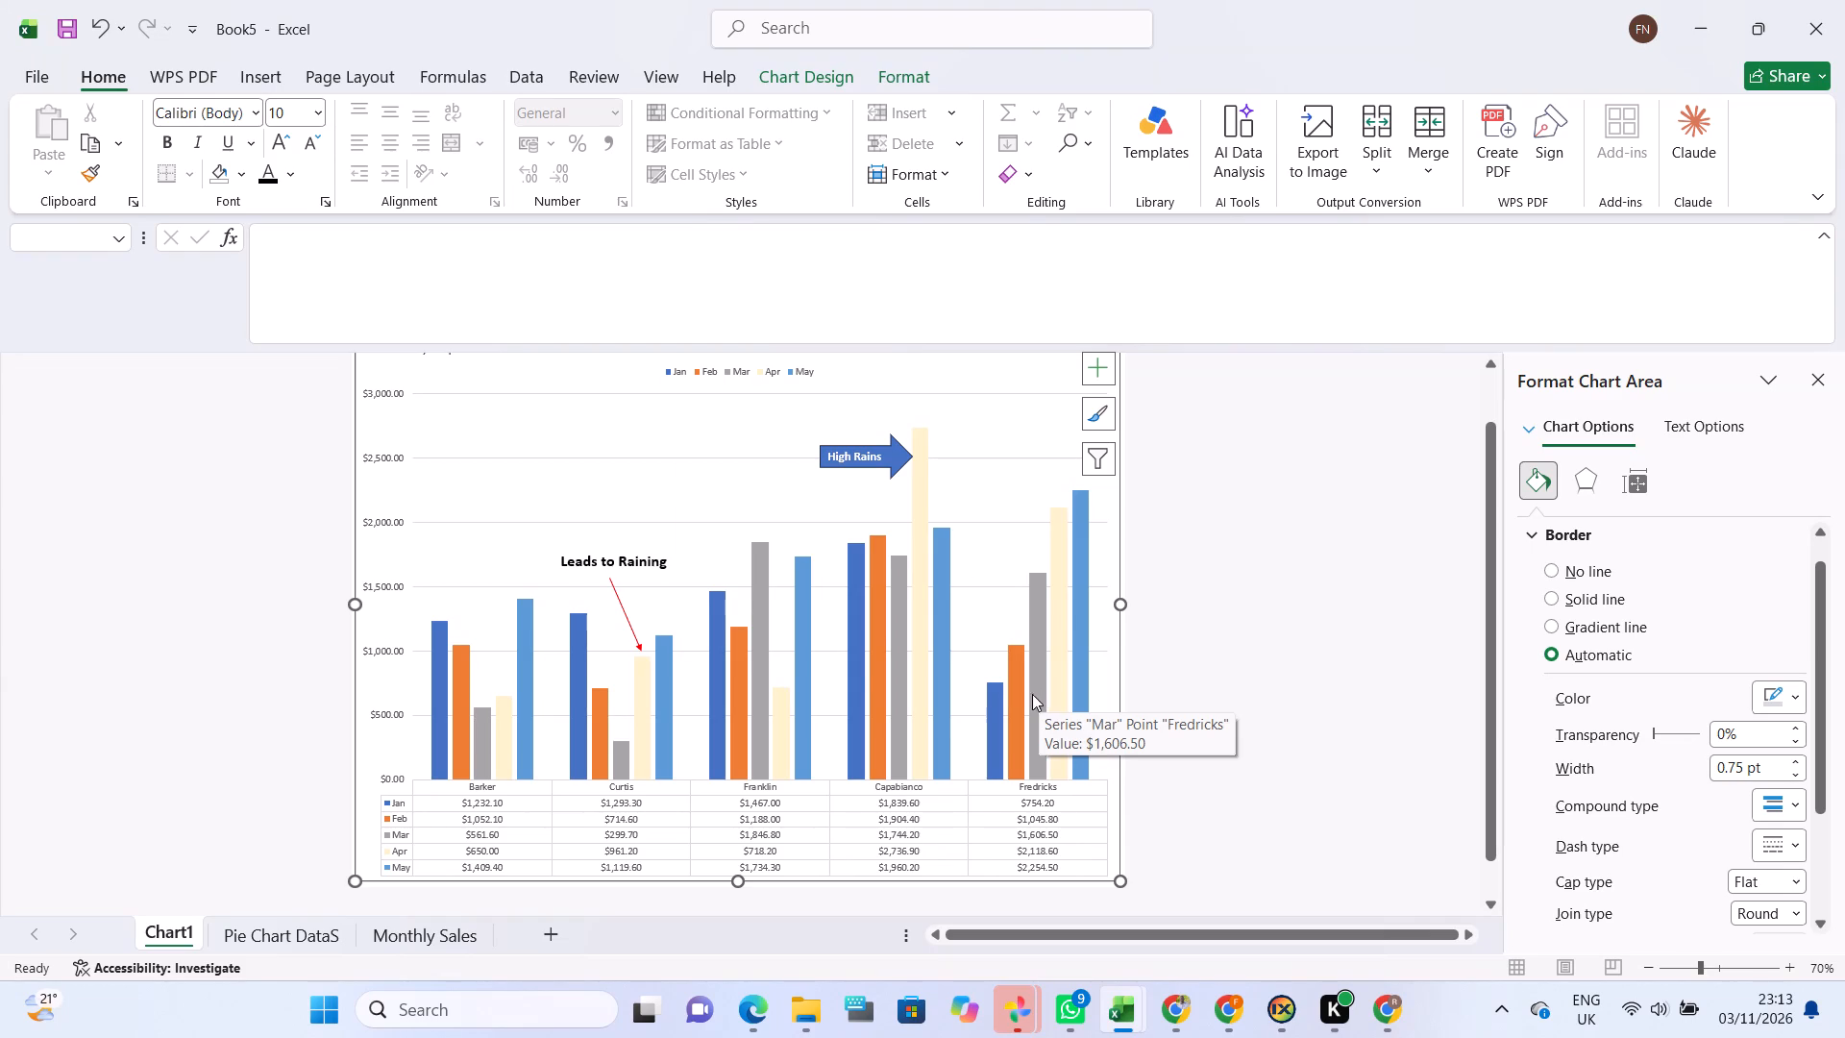
# Create a new blank workbook.
pyautogui.scroll(-1, 829, 667)
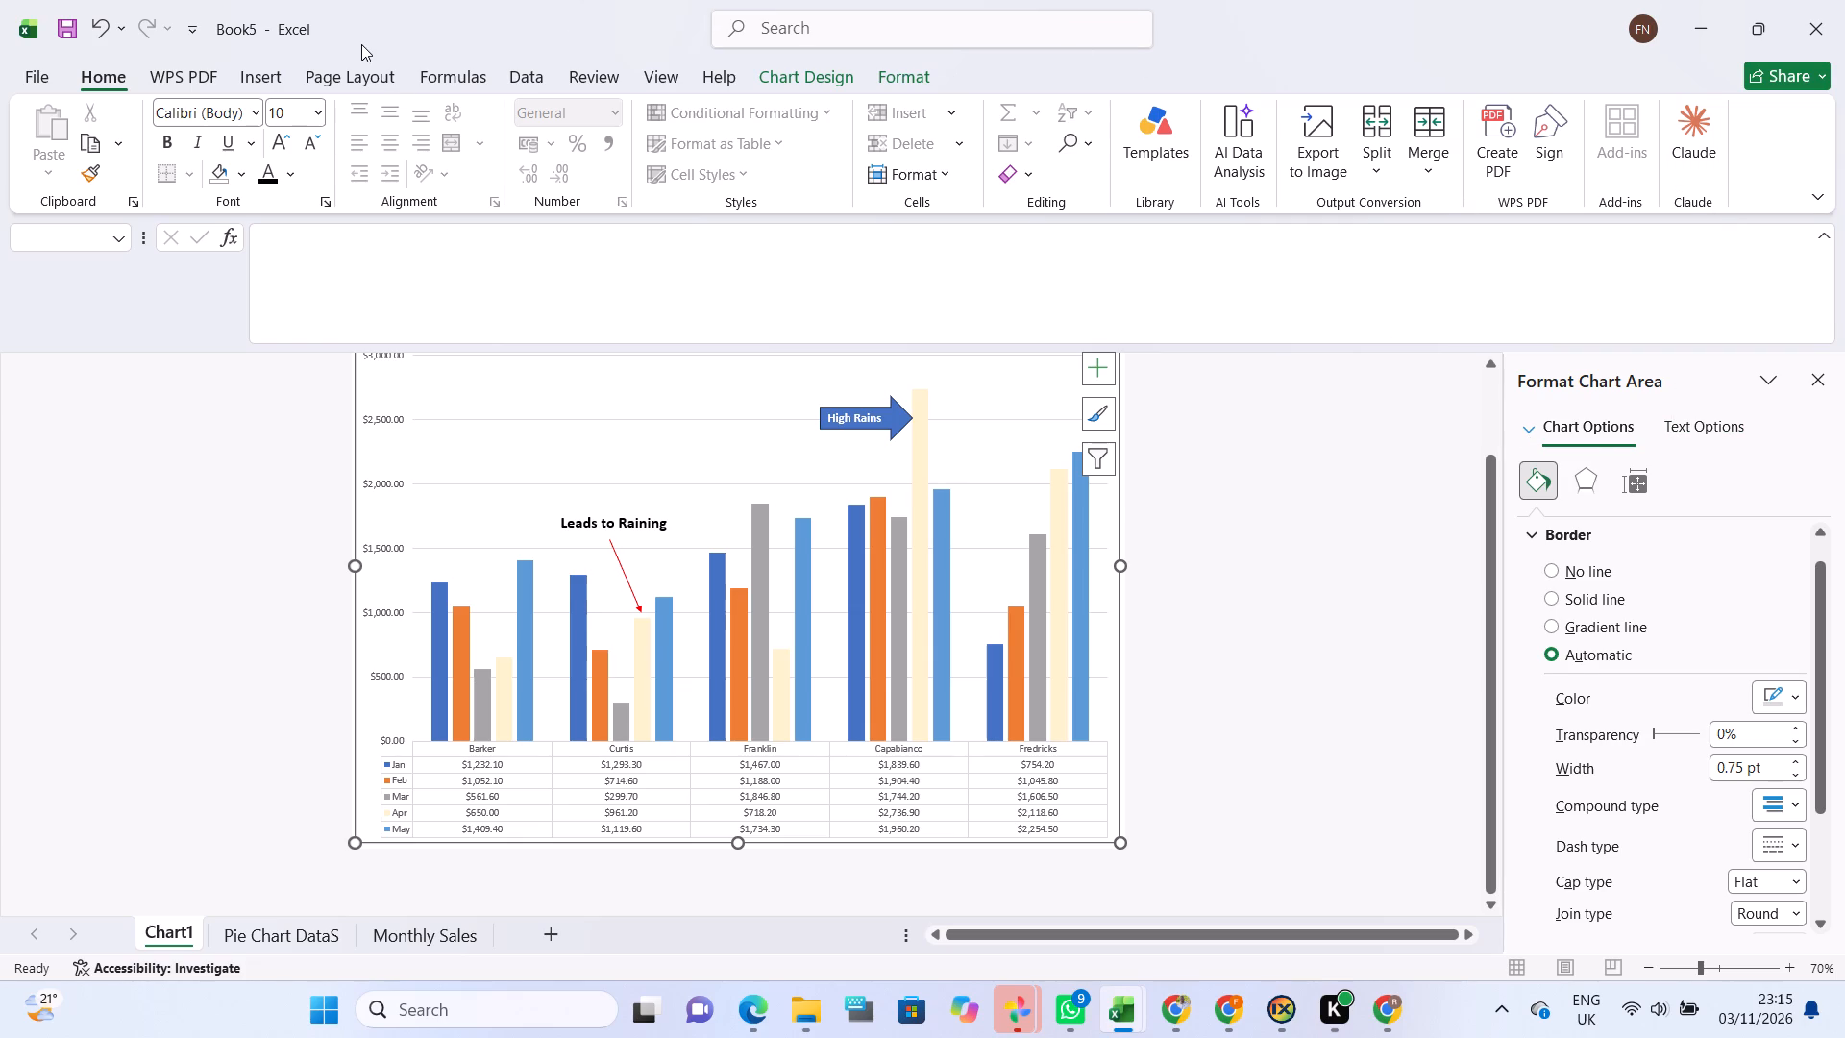
pyautogui.click(39, 58)
pyautogui.click(353, 219)
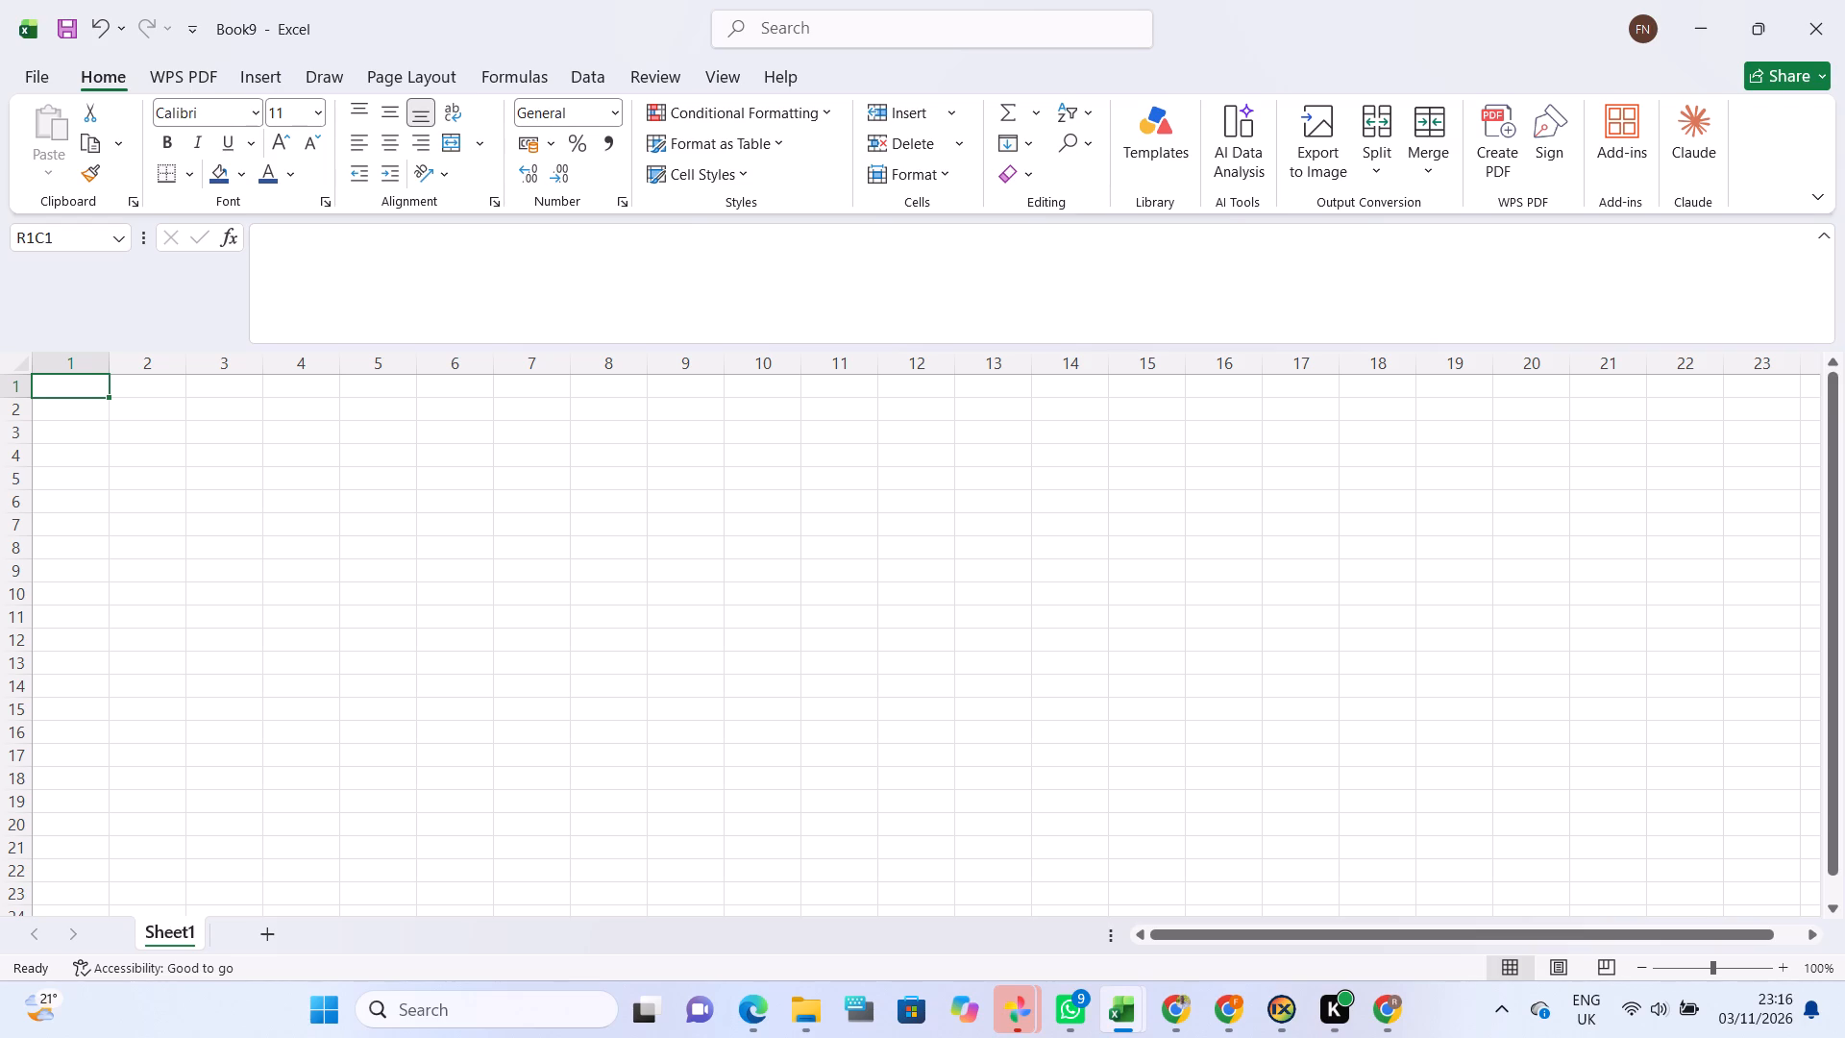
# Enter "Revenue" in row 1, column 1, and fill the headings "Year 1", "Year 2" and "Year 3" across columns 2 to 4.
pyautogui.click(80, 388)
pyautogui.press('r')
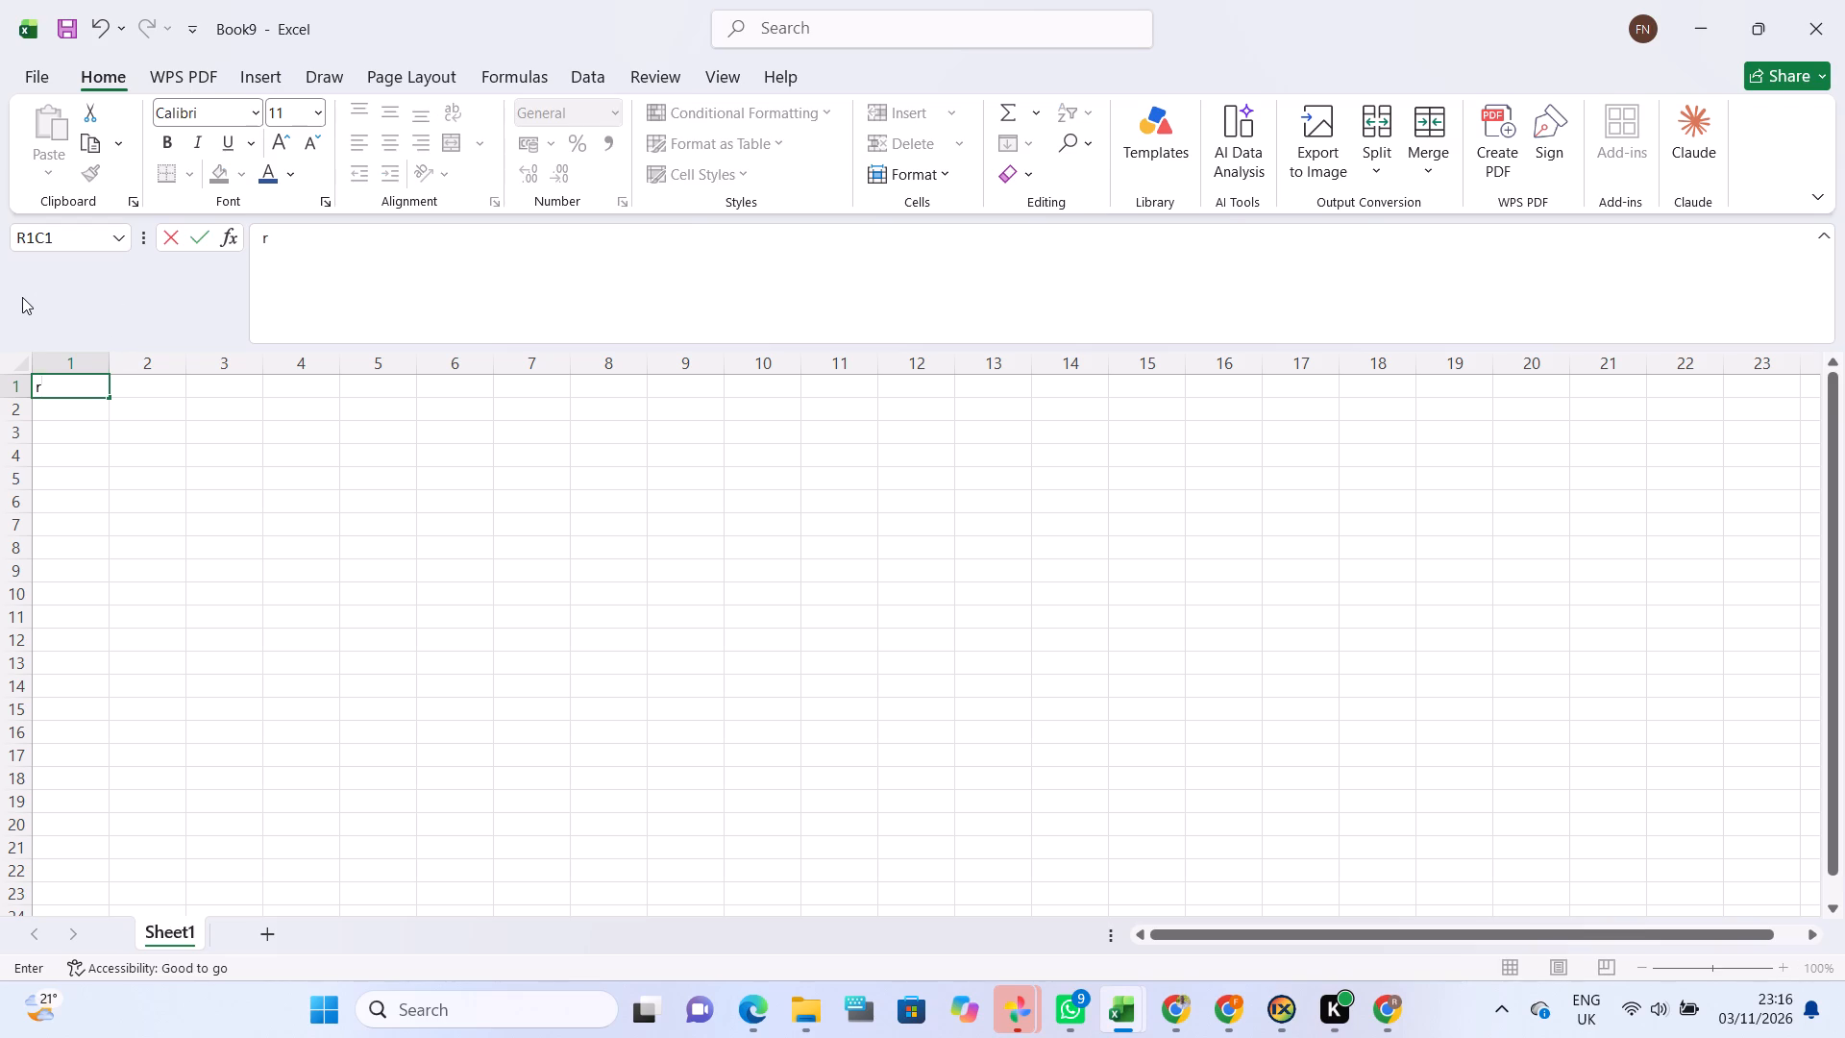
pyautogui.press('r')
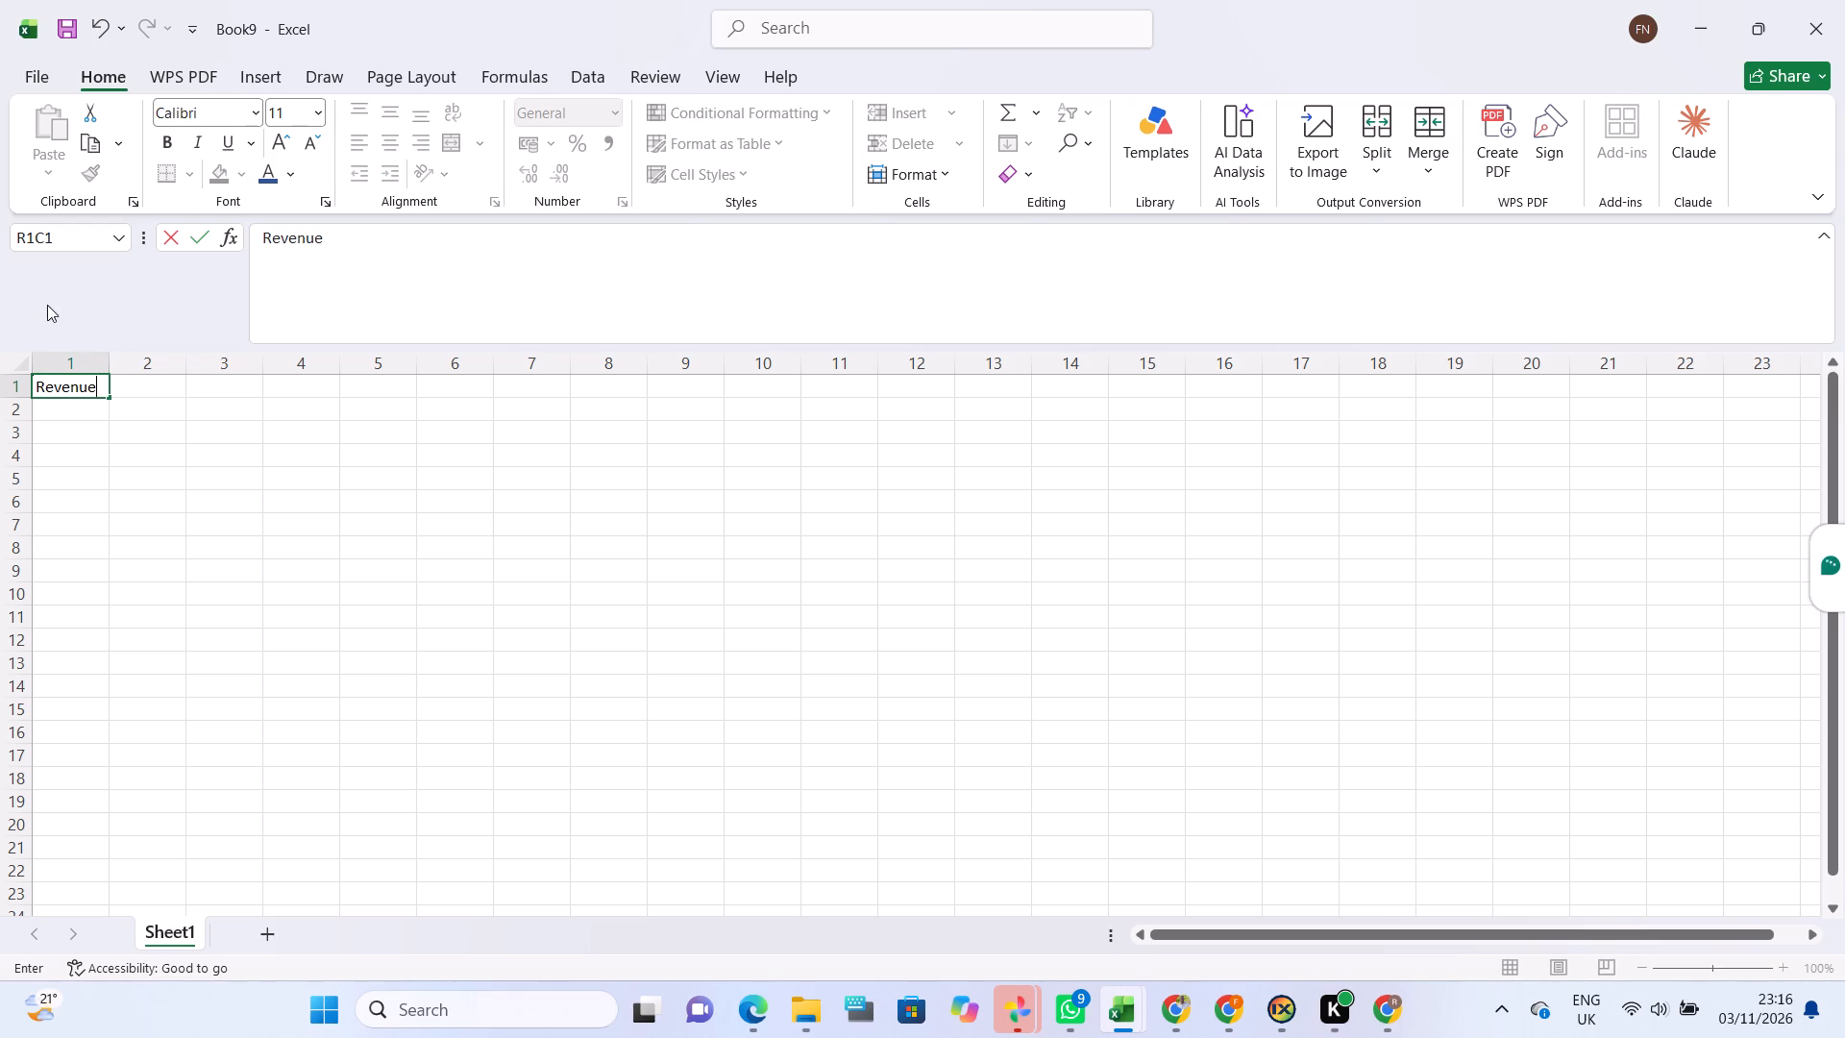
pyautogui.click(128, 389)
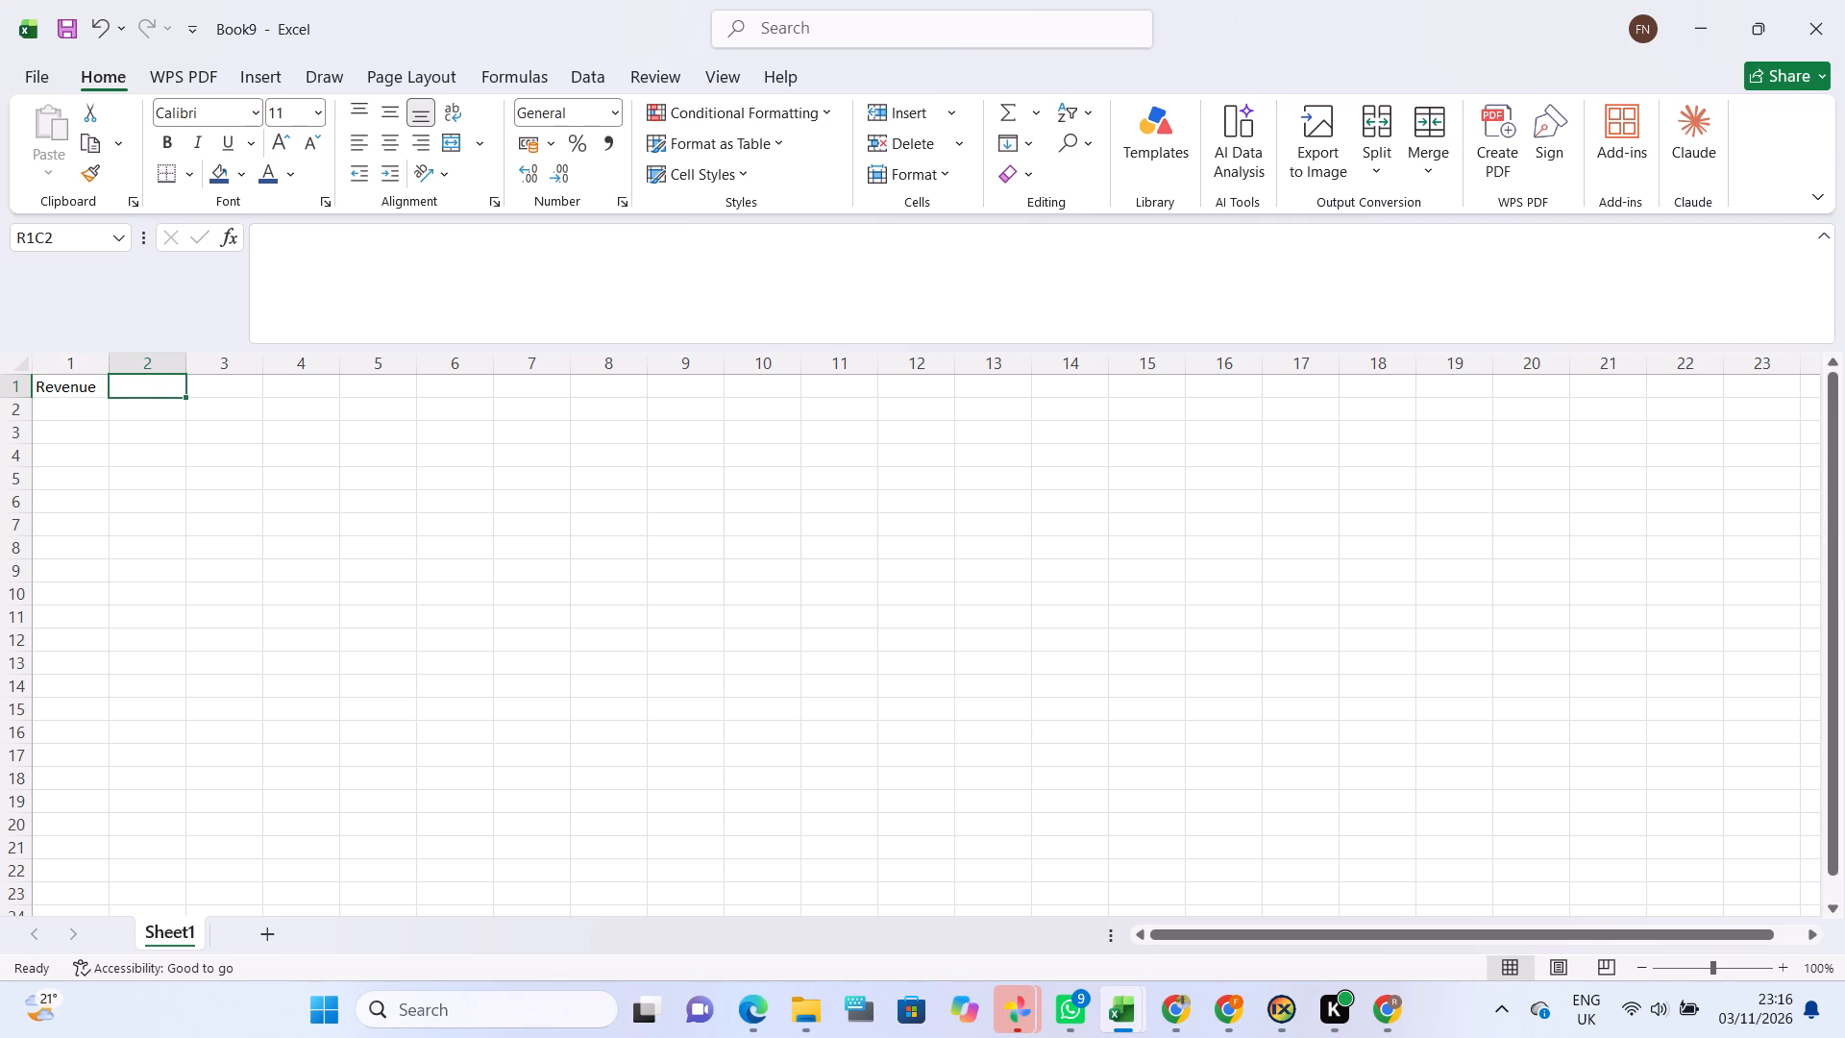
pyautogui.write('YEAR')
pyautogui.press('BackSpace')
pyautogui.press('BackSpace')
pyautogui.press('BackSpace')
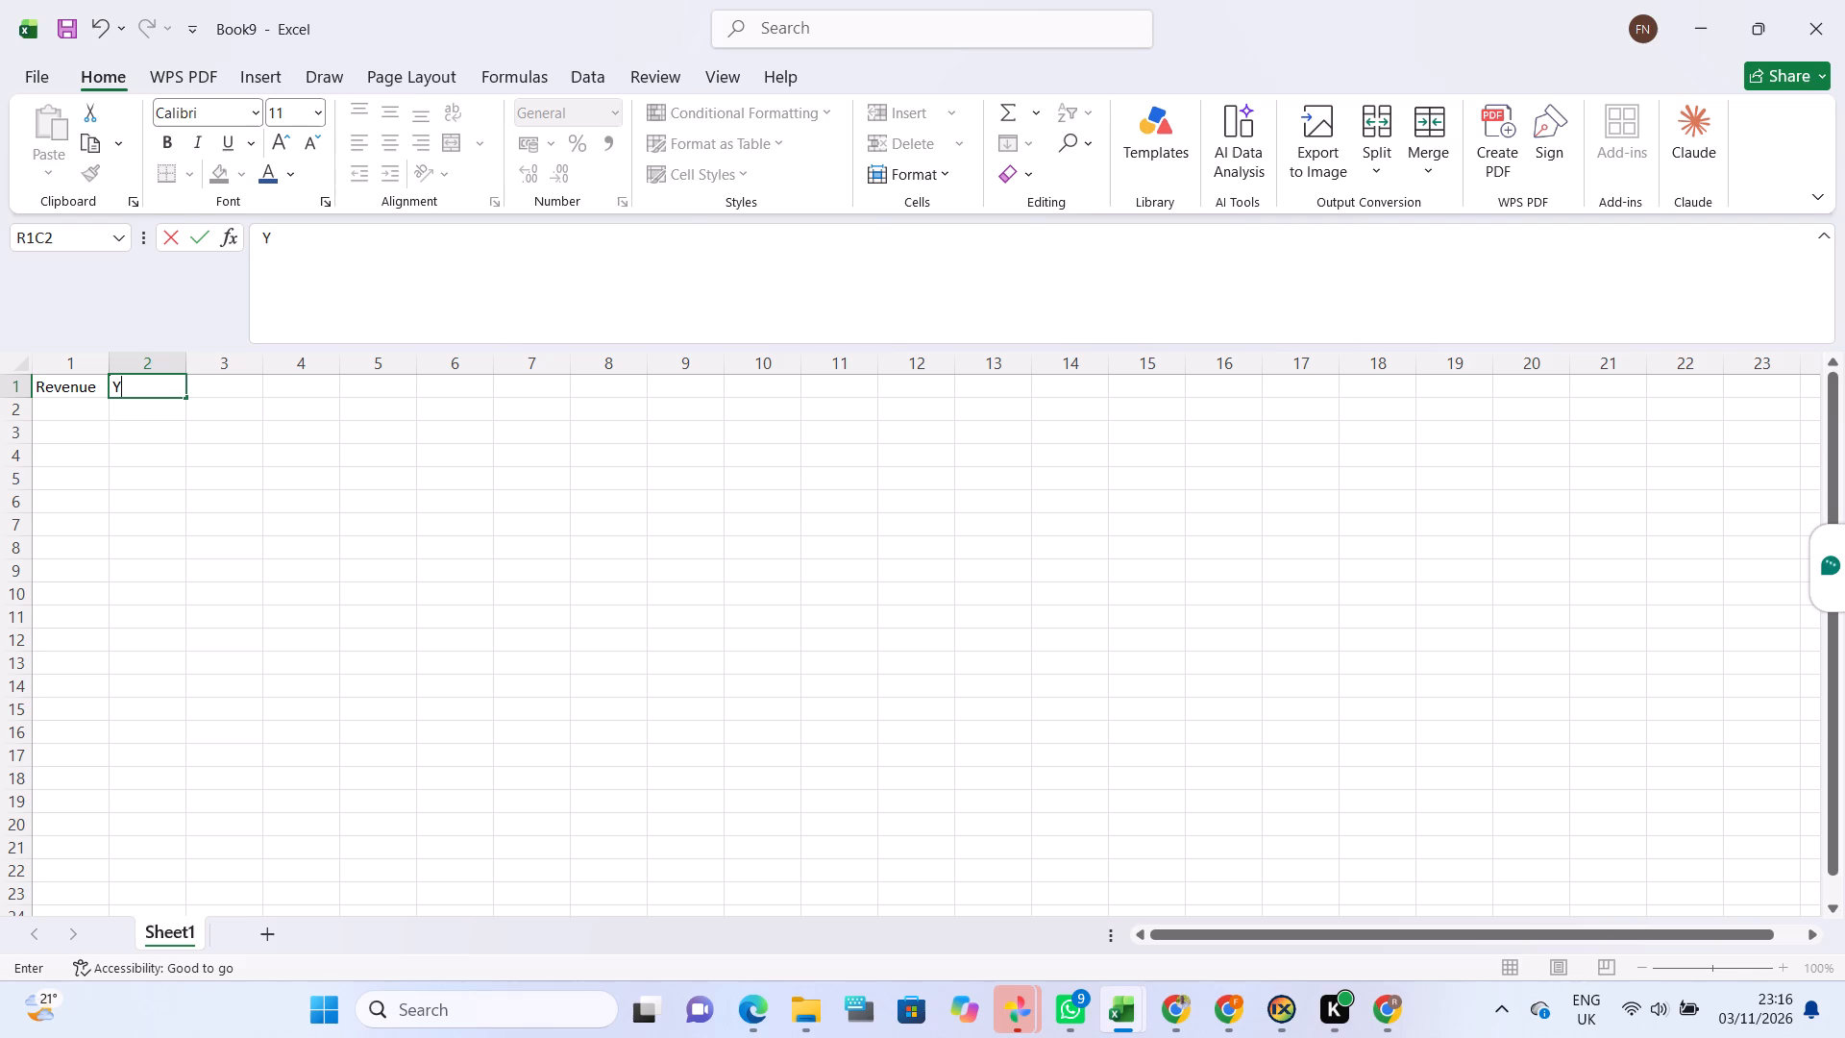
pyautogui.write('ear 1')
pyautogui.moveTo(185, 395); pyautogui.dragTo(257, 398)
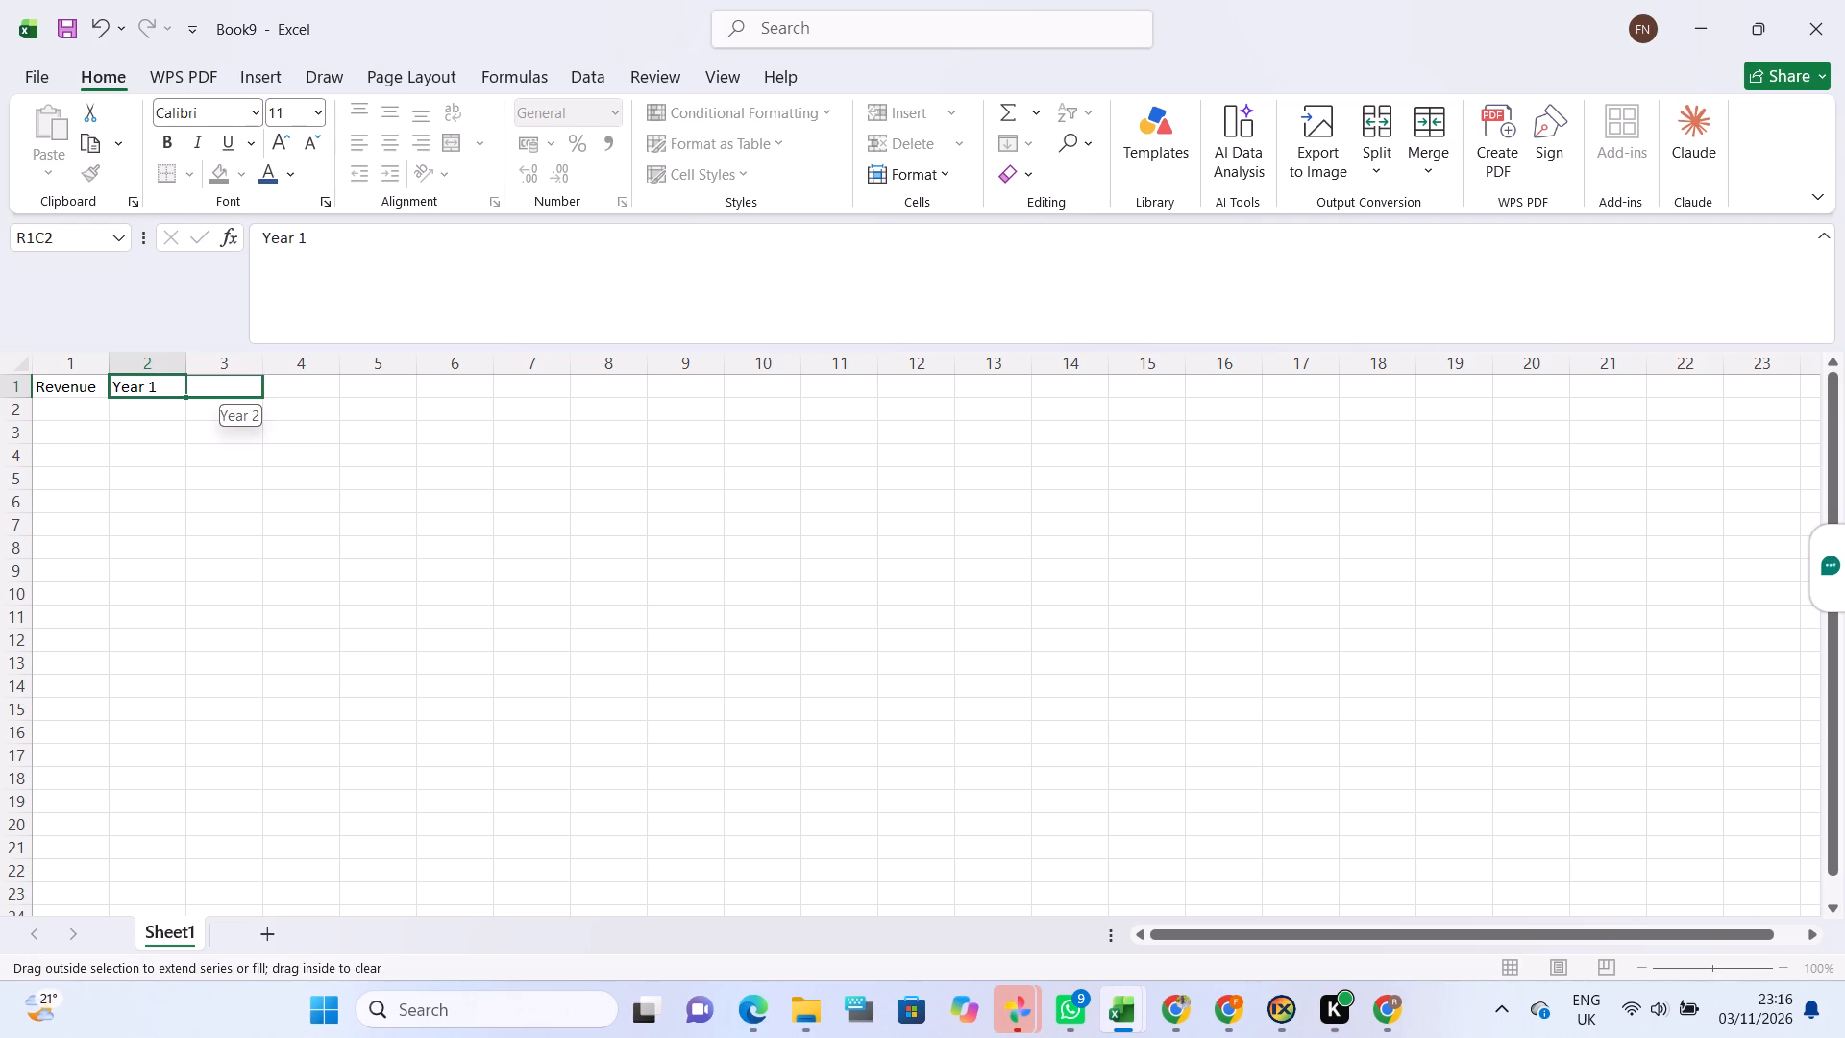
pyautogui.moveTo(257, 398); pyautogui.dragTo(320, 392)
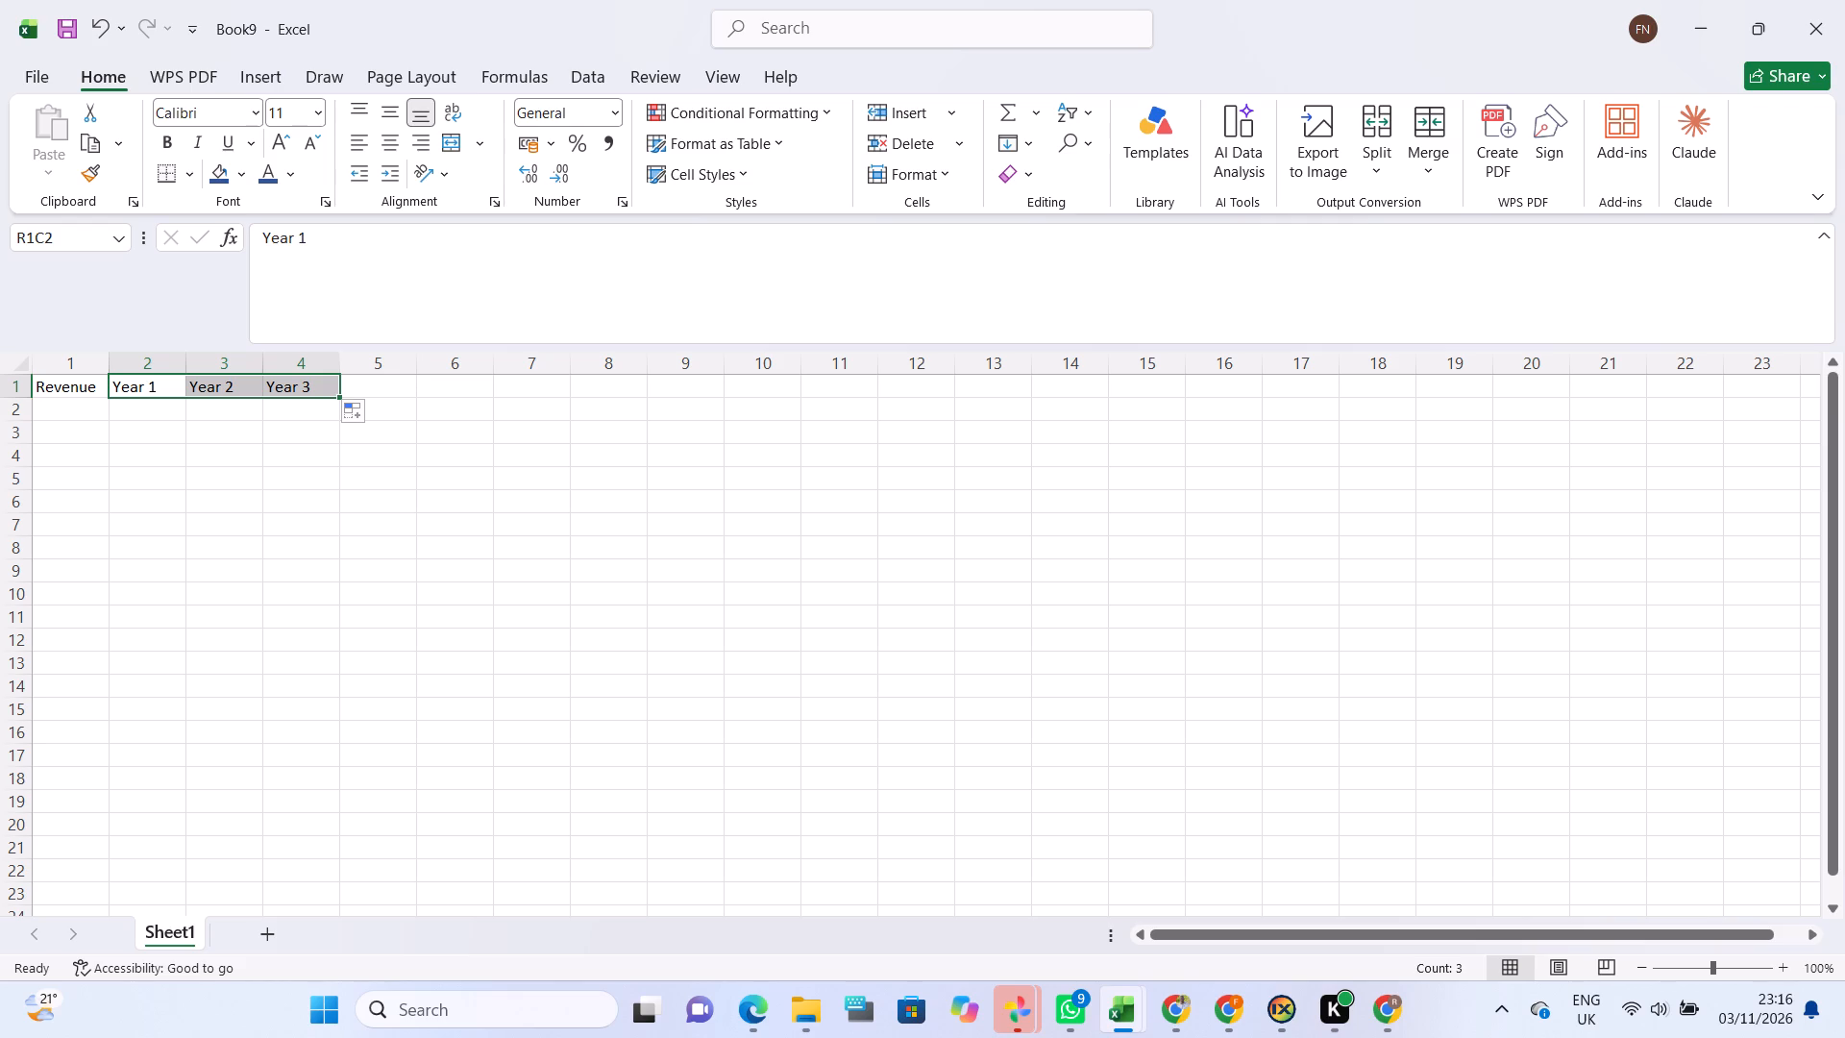
# Widen column 1 to roughly twice the width of the others, and widen columns 2 to 4 equally to about 12.7.
pyautogui.moveTo(109, 360); pyautogui.dragTo(168, 384)
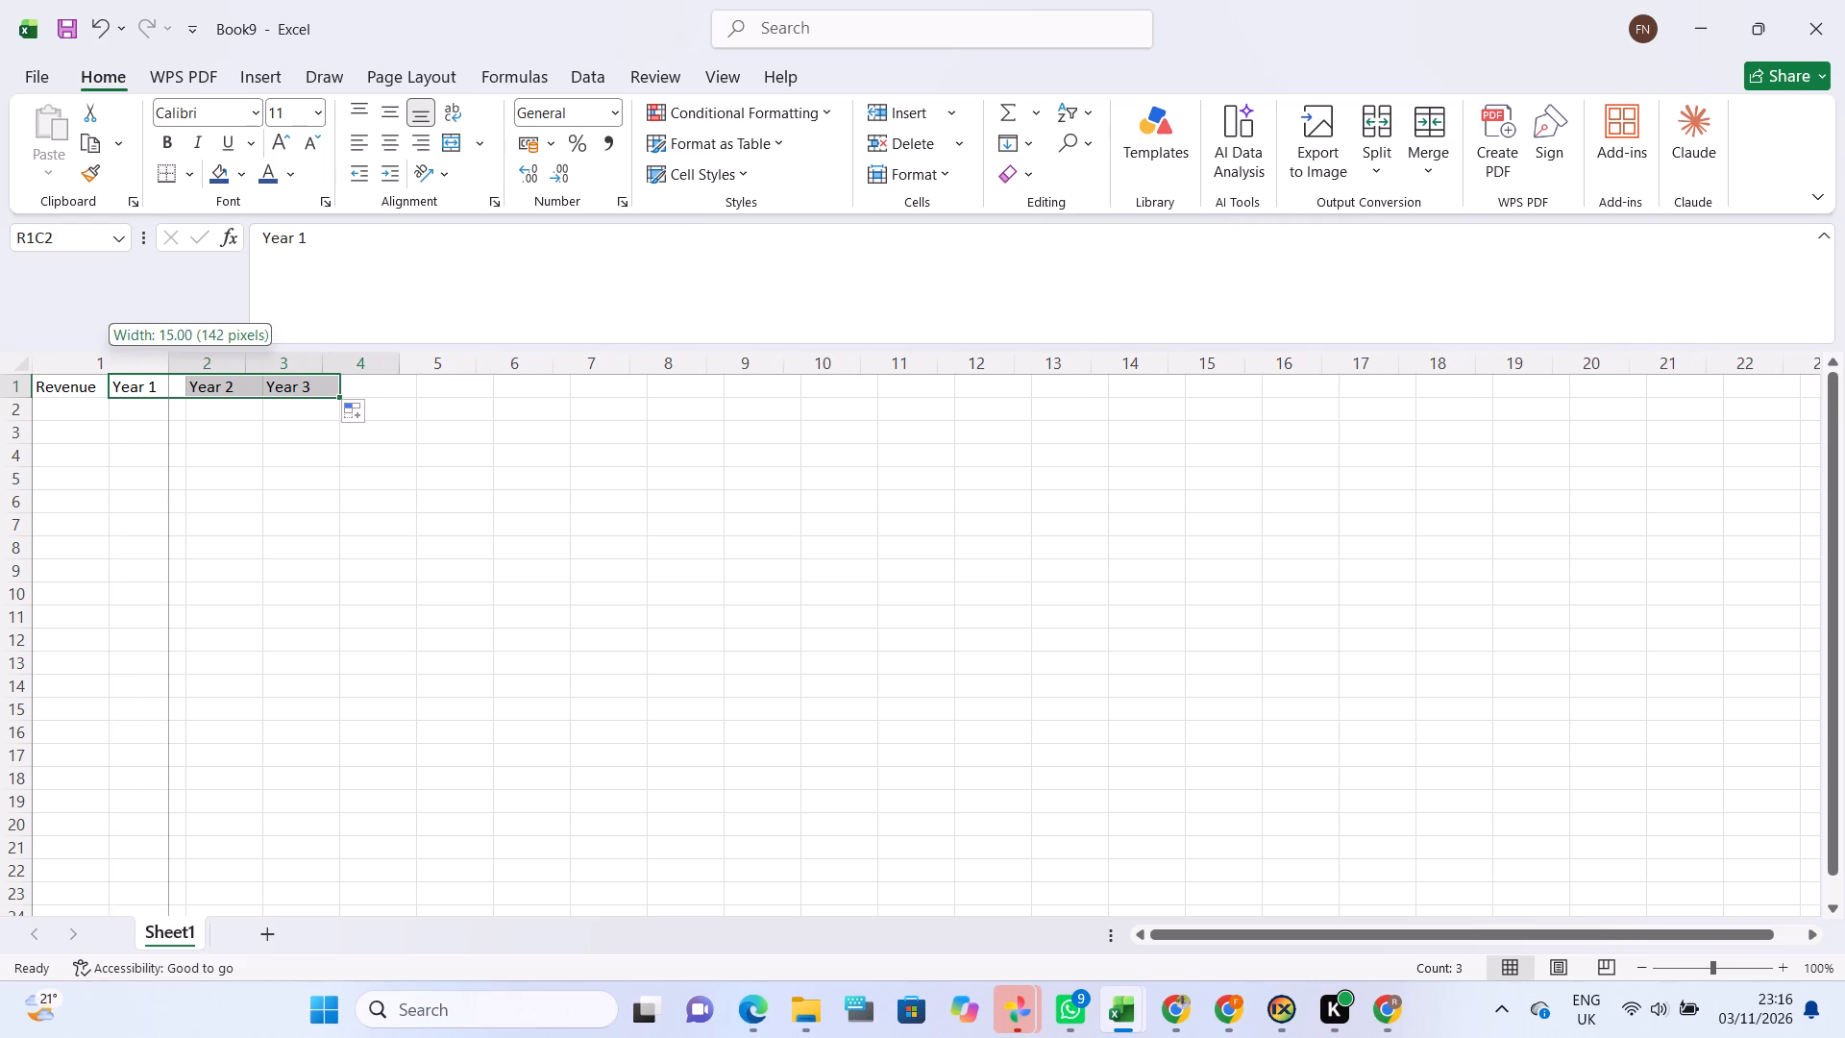
pyautogui.moveTo(168, 384); pyautogui.dragTo(177, 388)
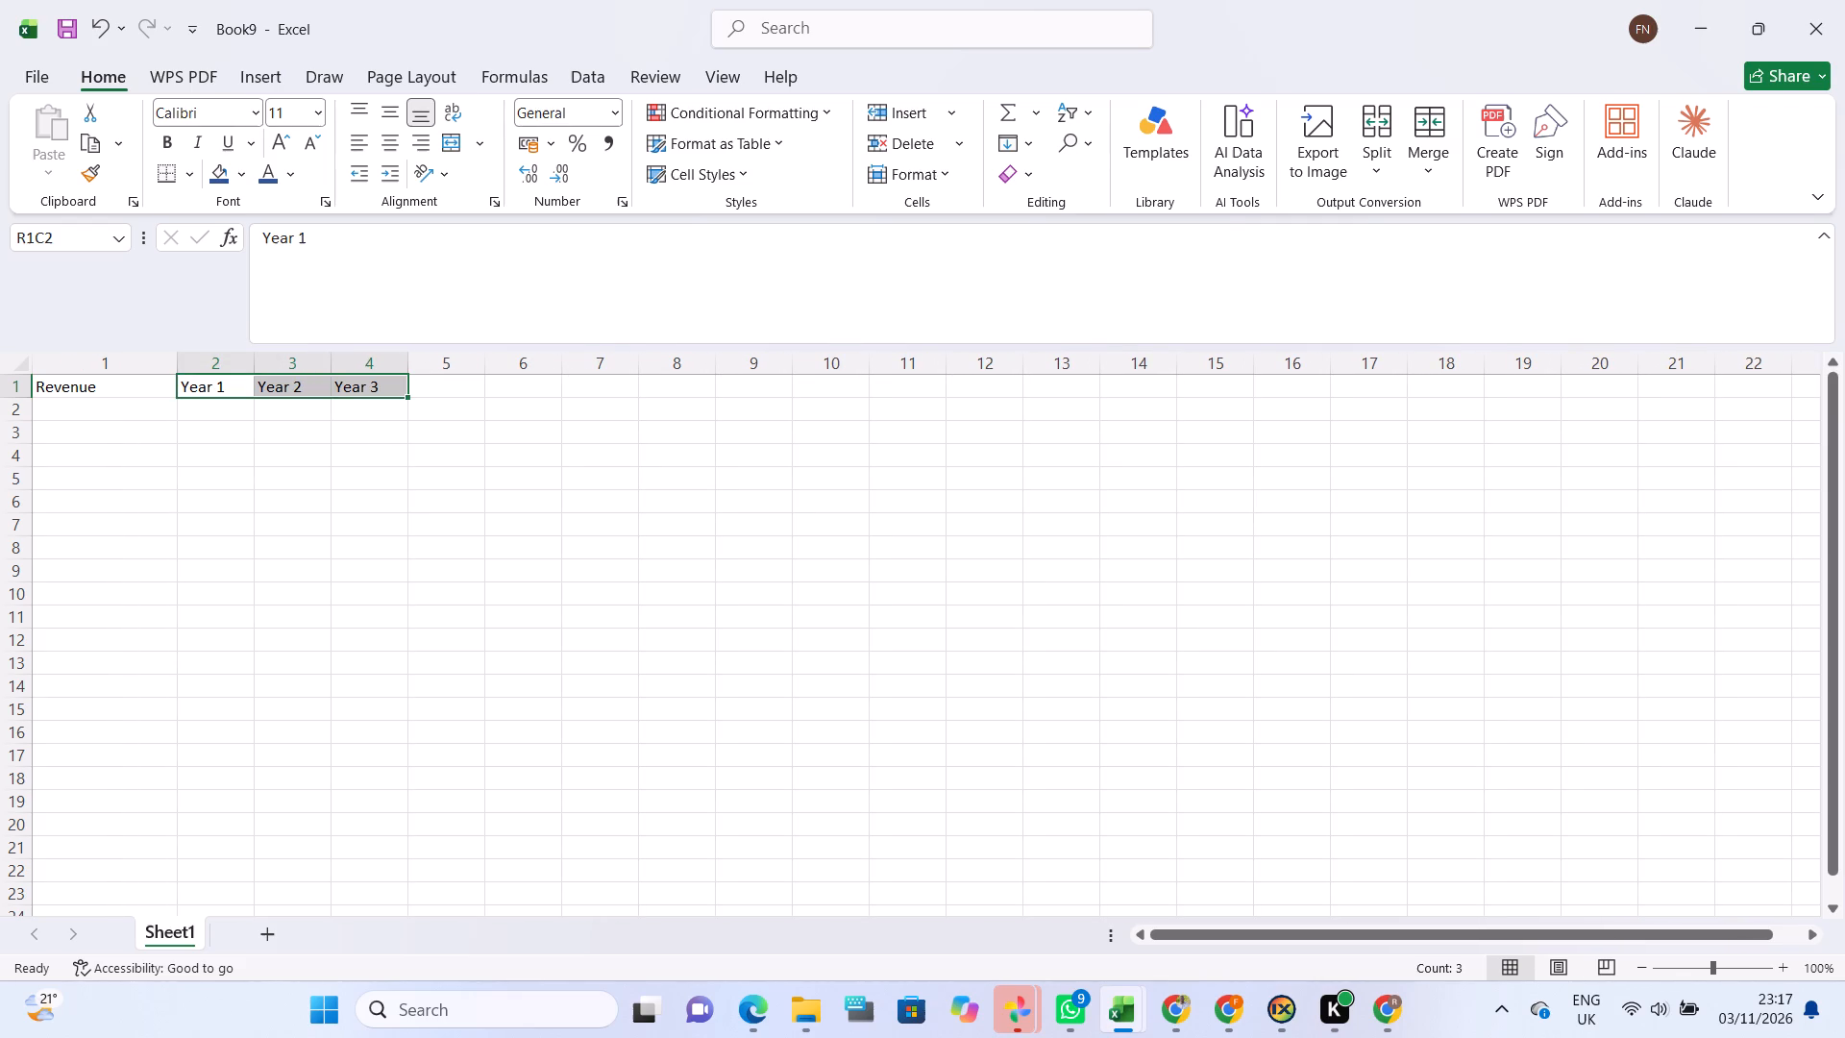
pyautogui.moveTo(179, 369); pyautogui.dragTo(259, 390)
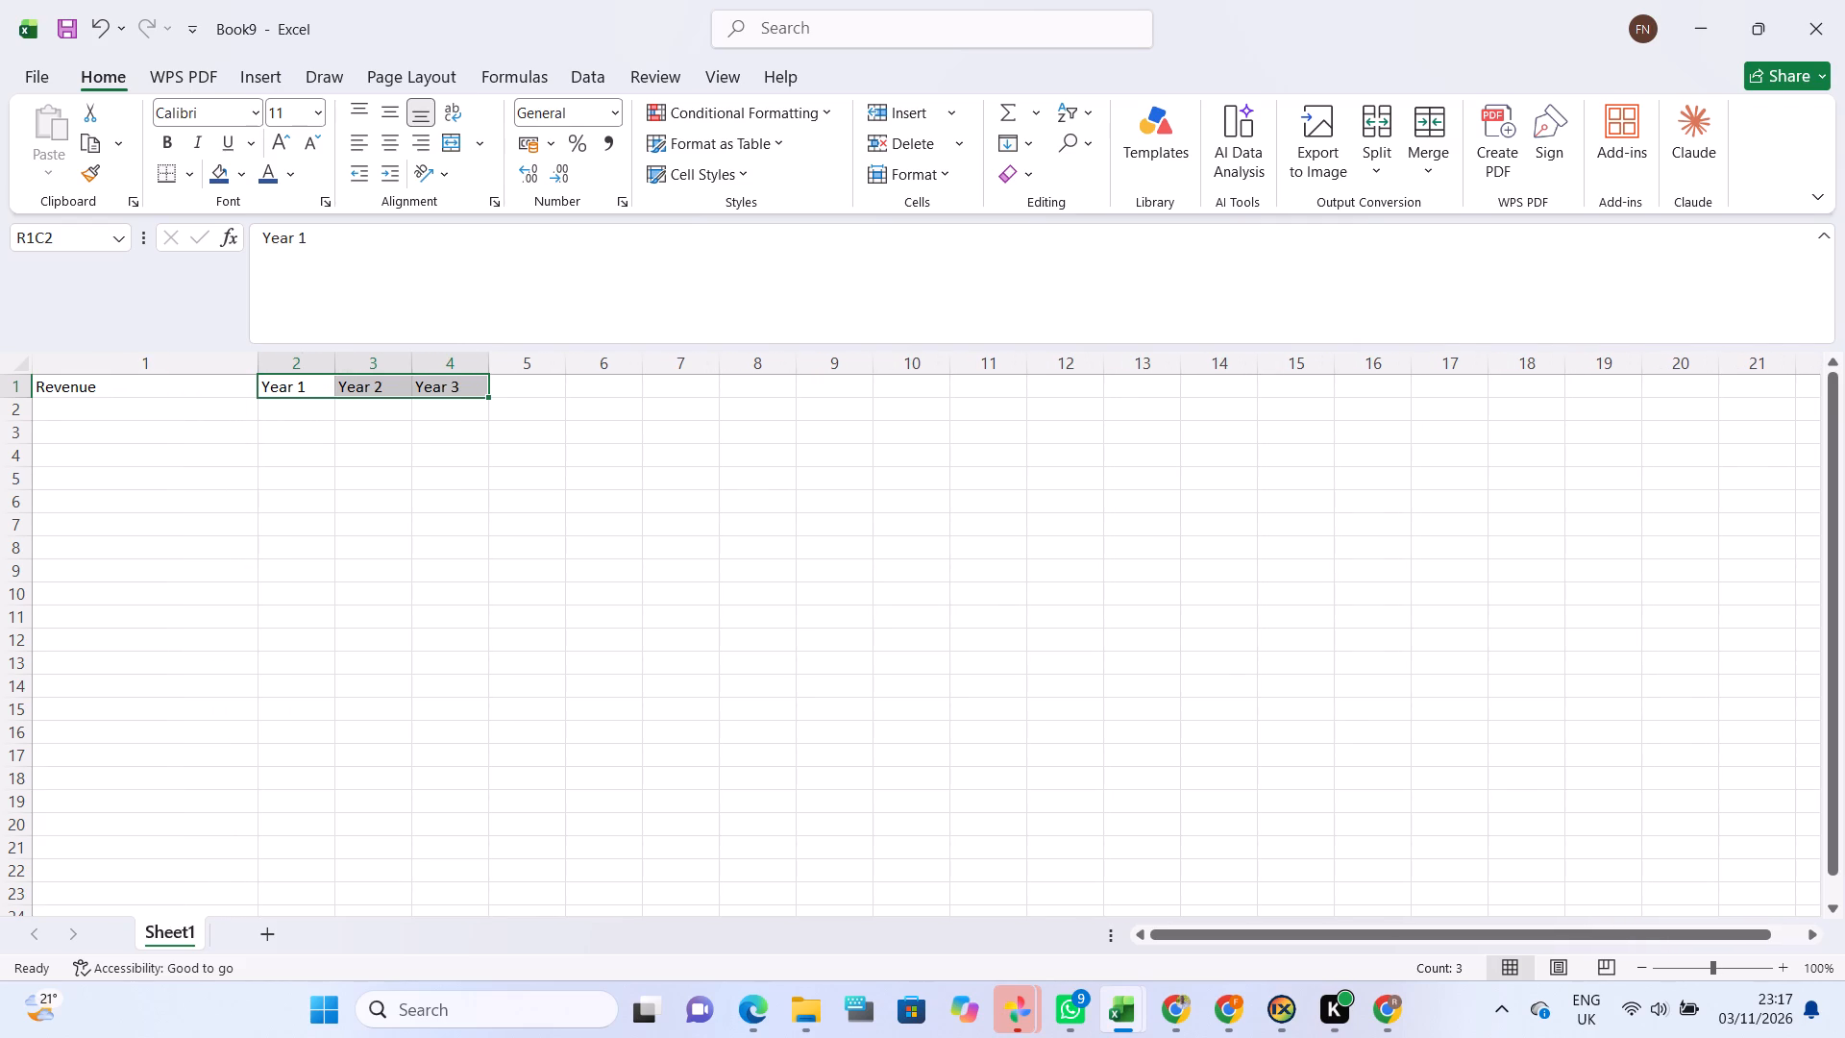
pyautogui.moveTo(335, 373); pyautogui.dragTo(357, 375)
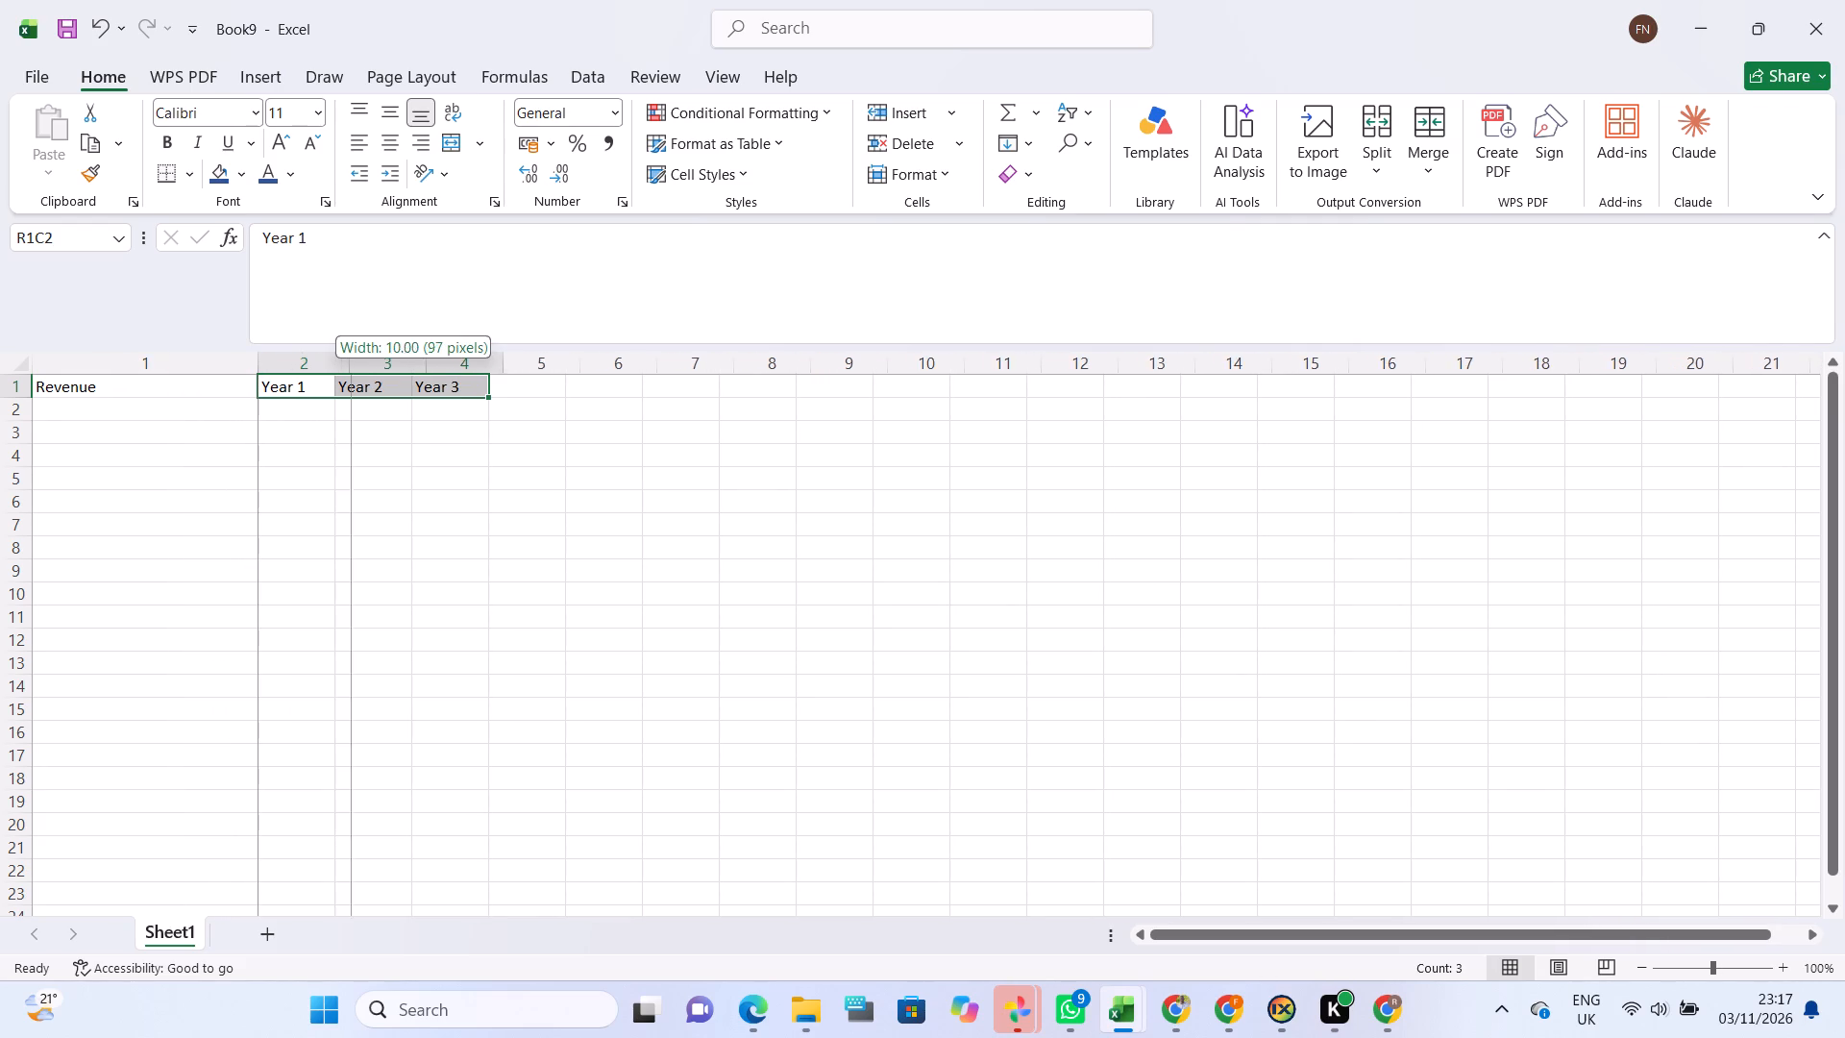
pyautogui.moveTo(357, 375); pyautogui.dragTo(378, 379)
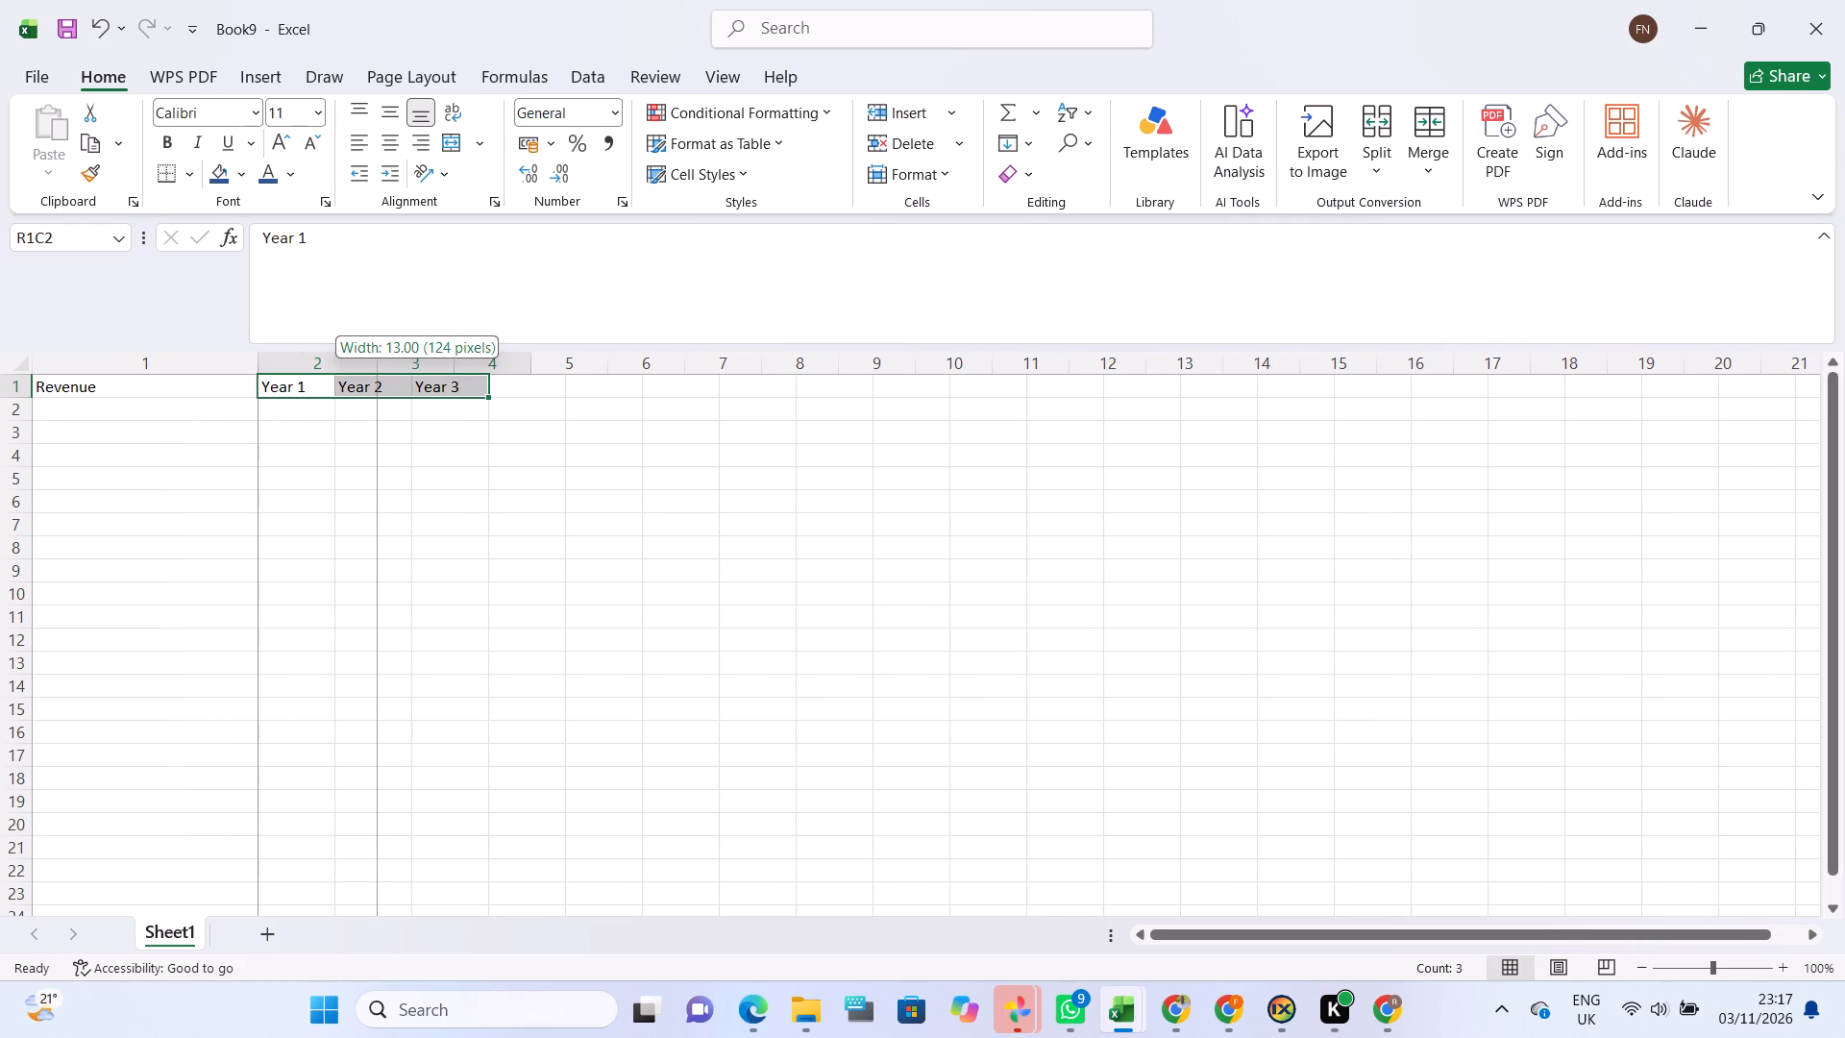
pyautogui.moveTo(378, 379); pyautogui.dragTo(375, 379)
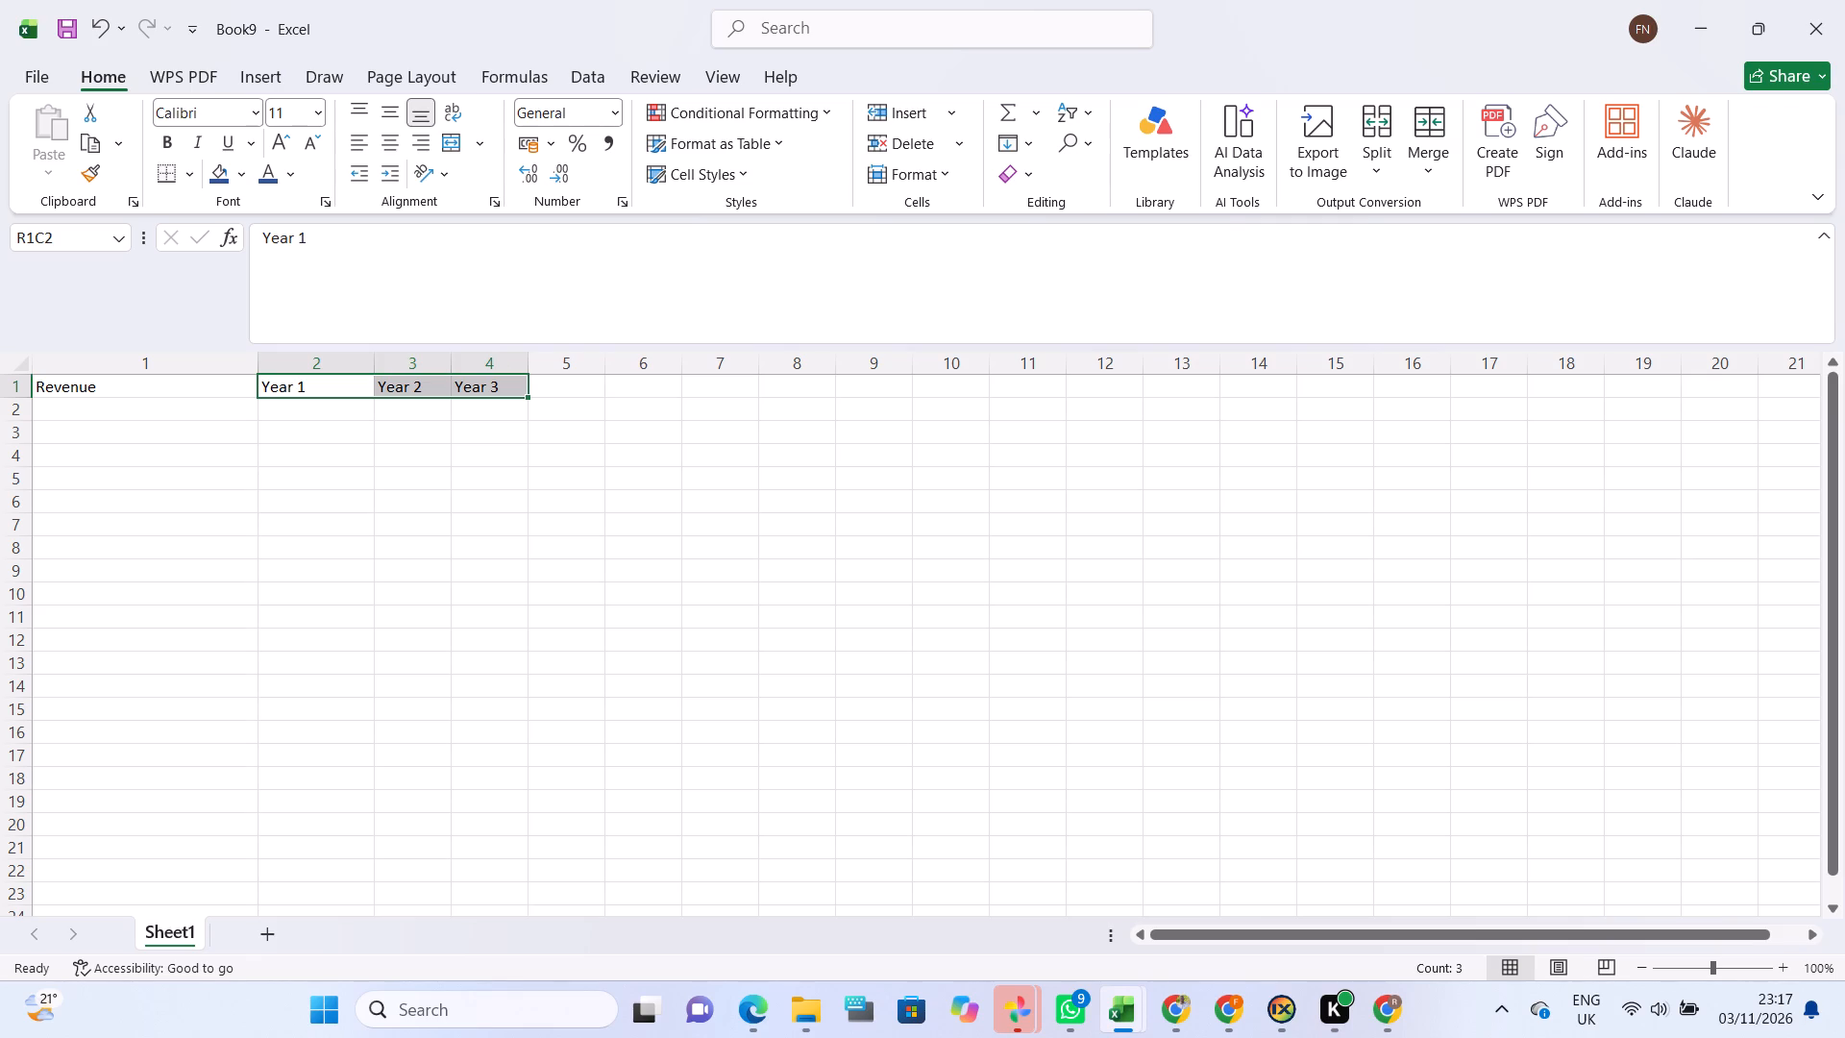
pyautogui.moveTo(448, 358); pyautogui.dragTo(487, 370)
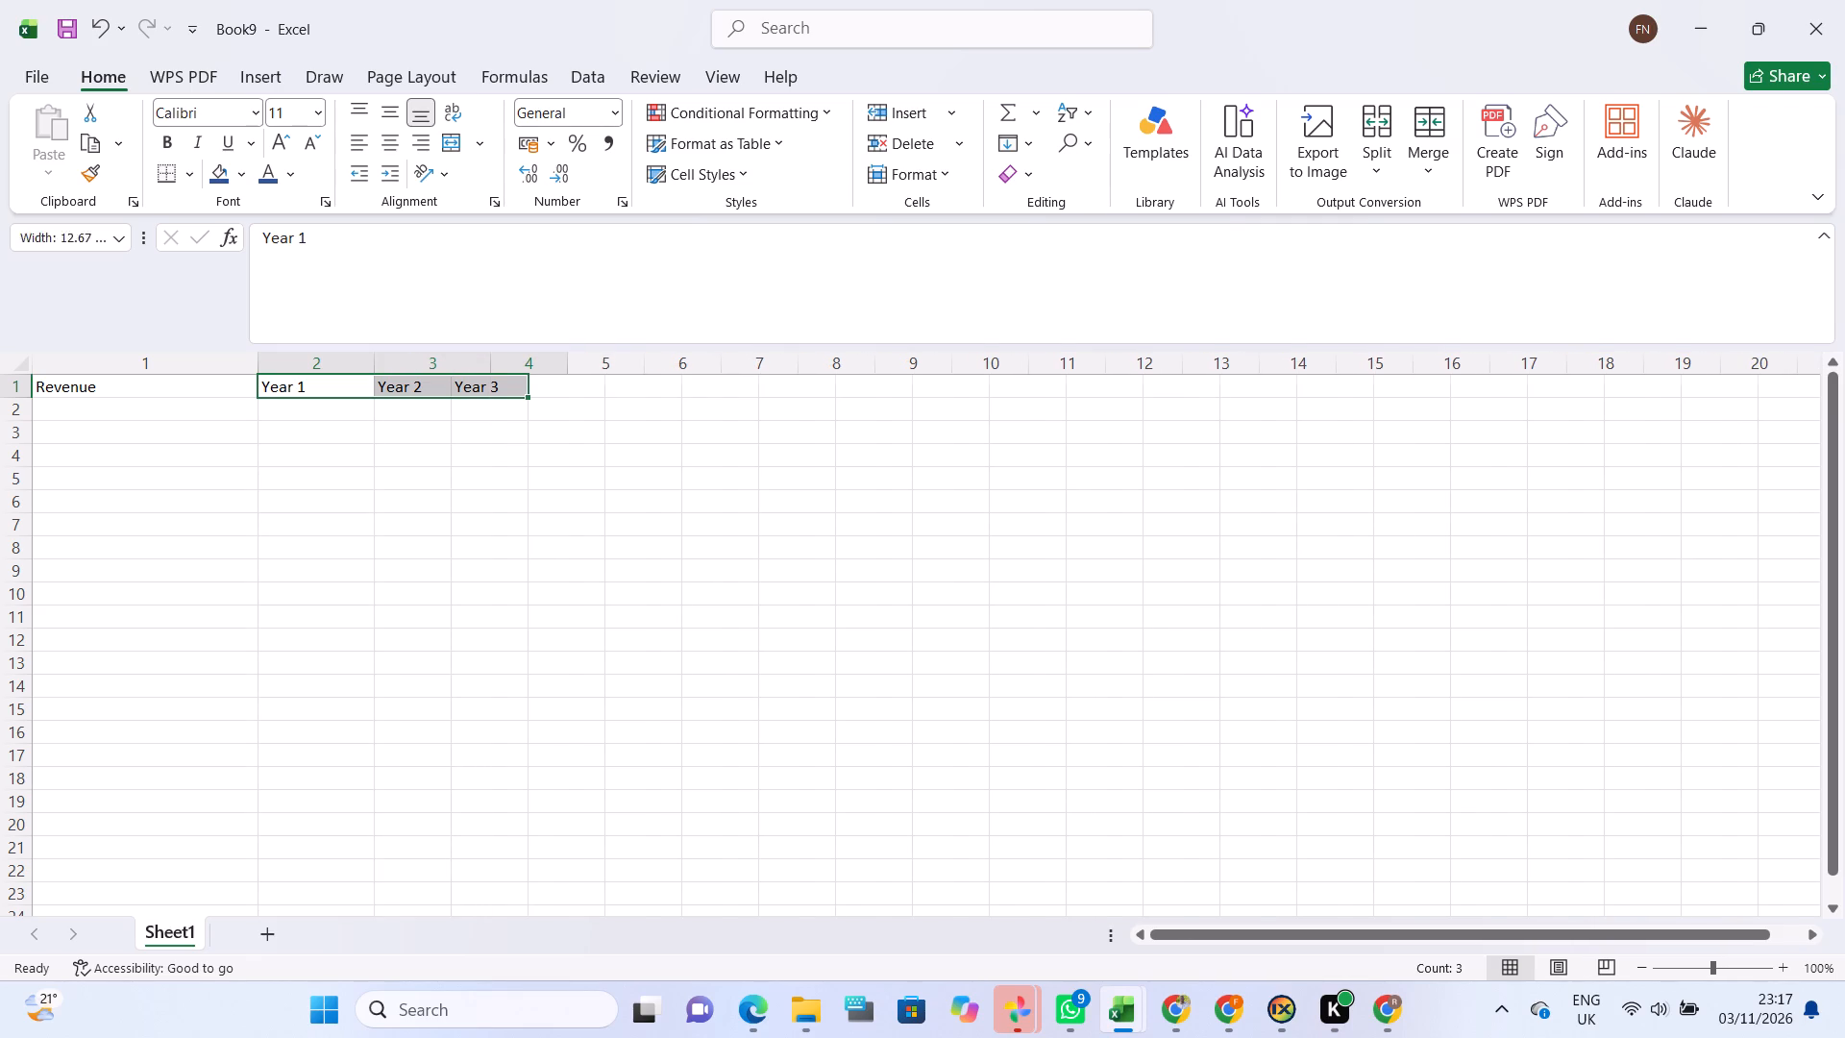
pyautogui.moveTo(571, 354); pyautogui.dragTo(592, 353)
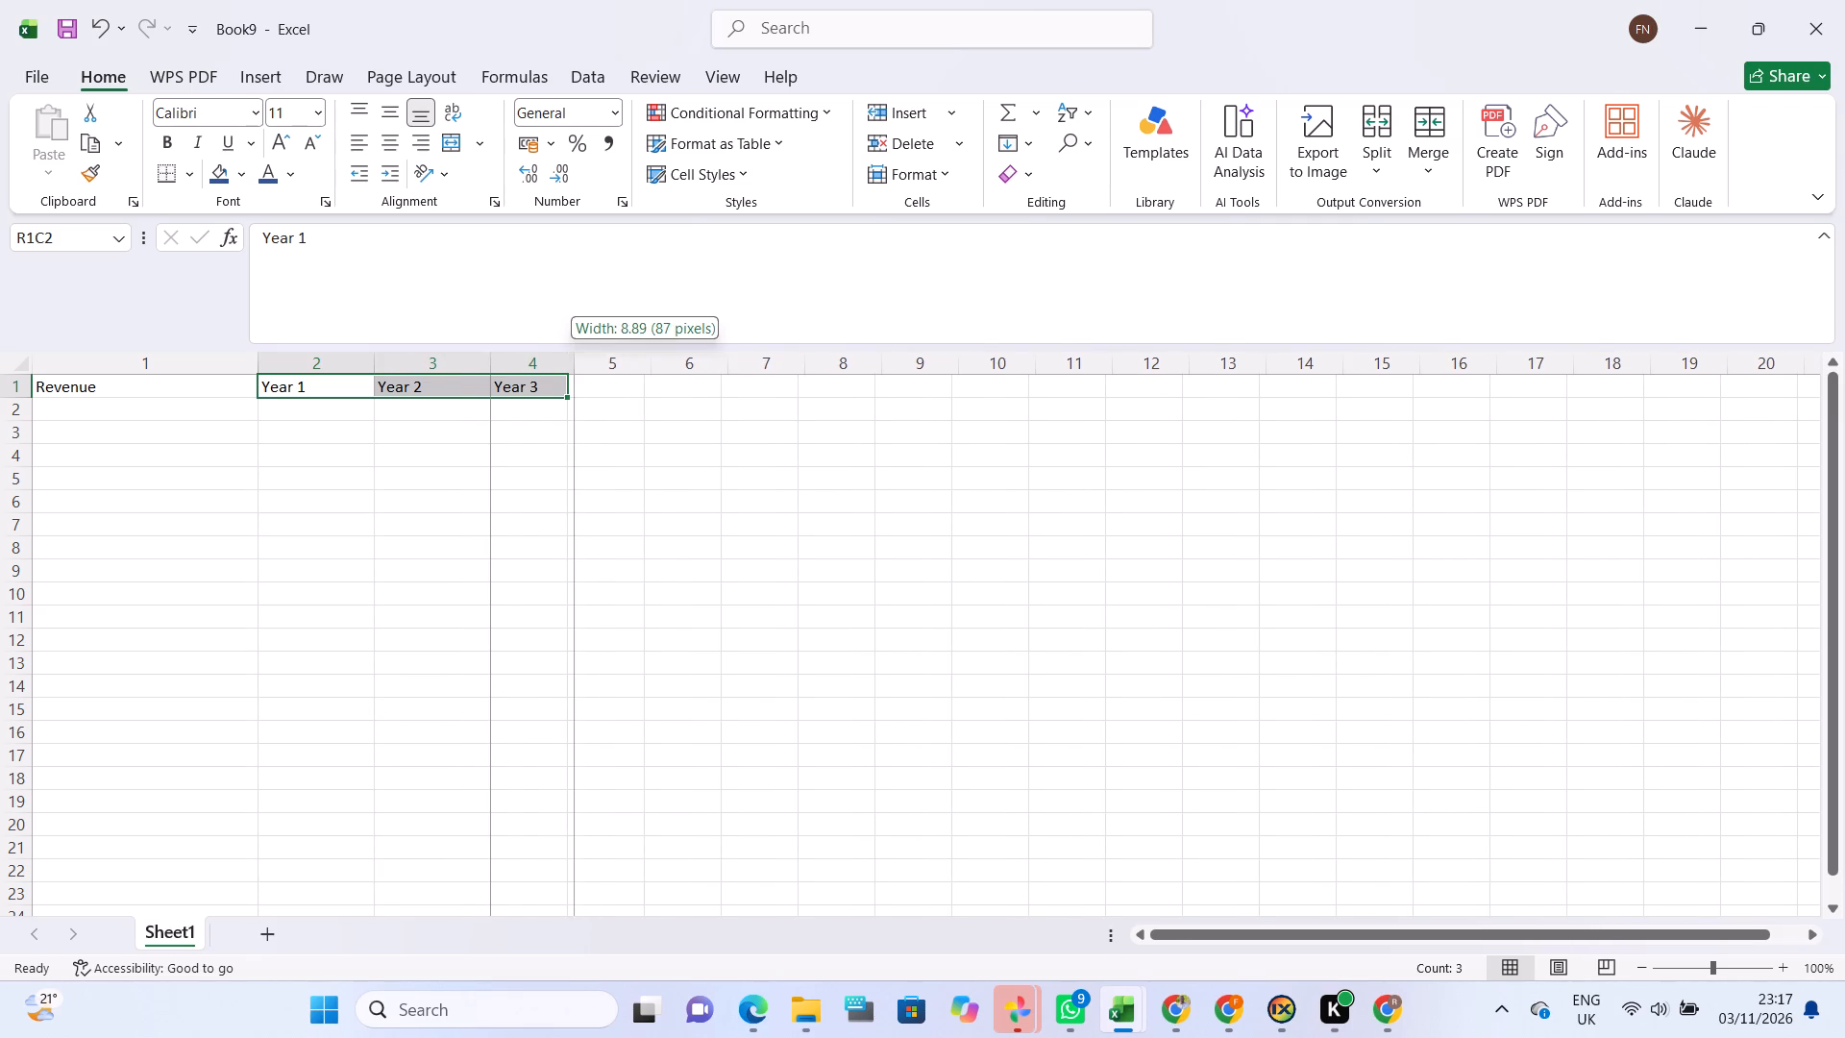
pyautogui.moveTo(592, 353); pyautogui.dragTo(609, 355)
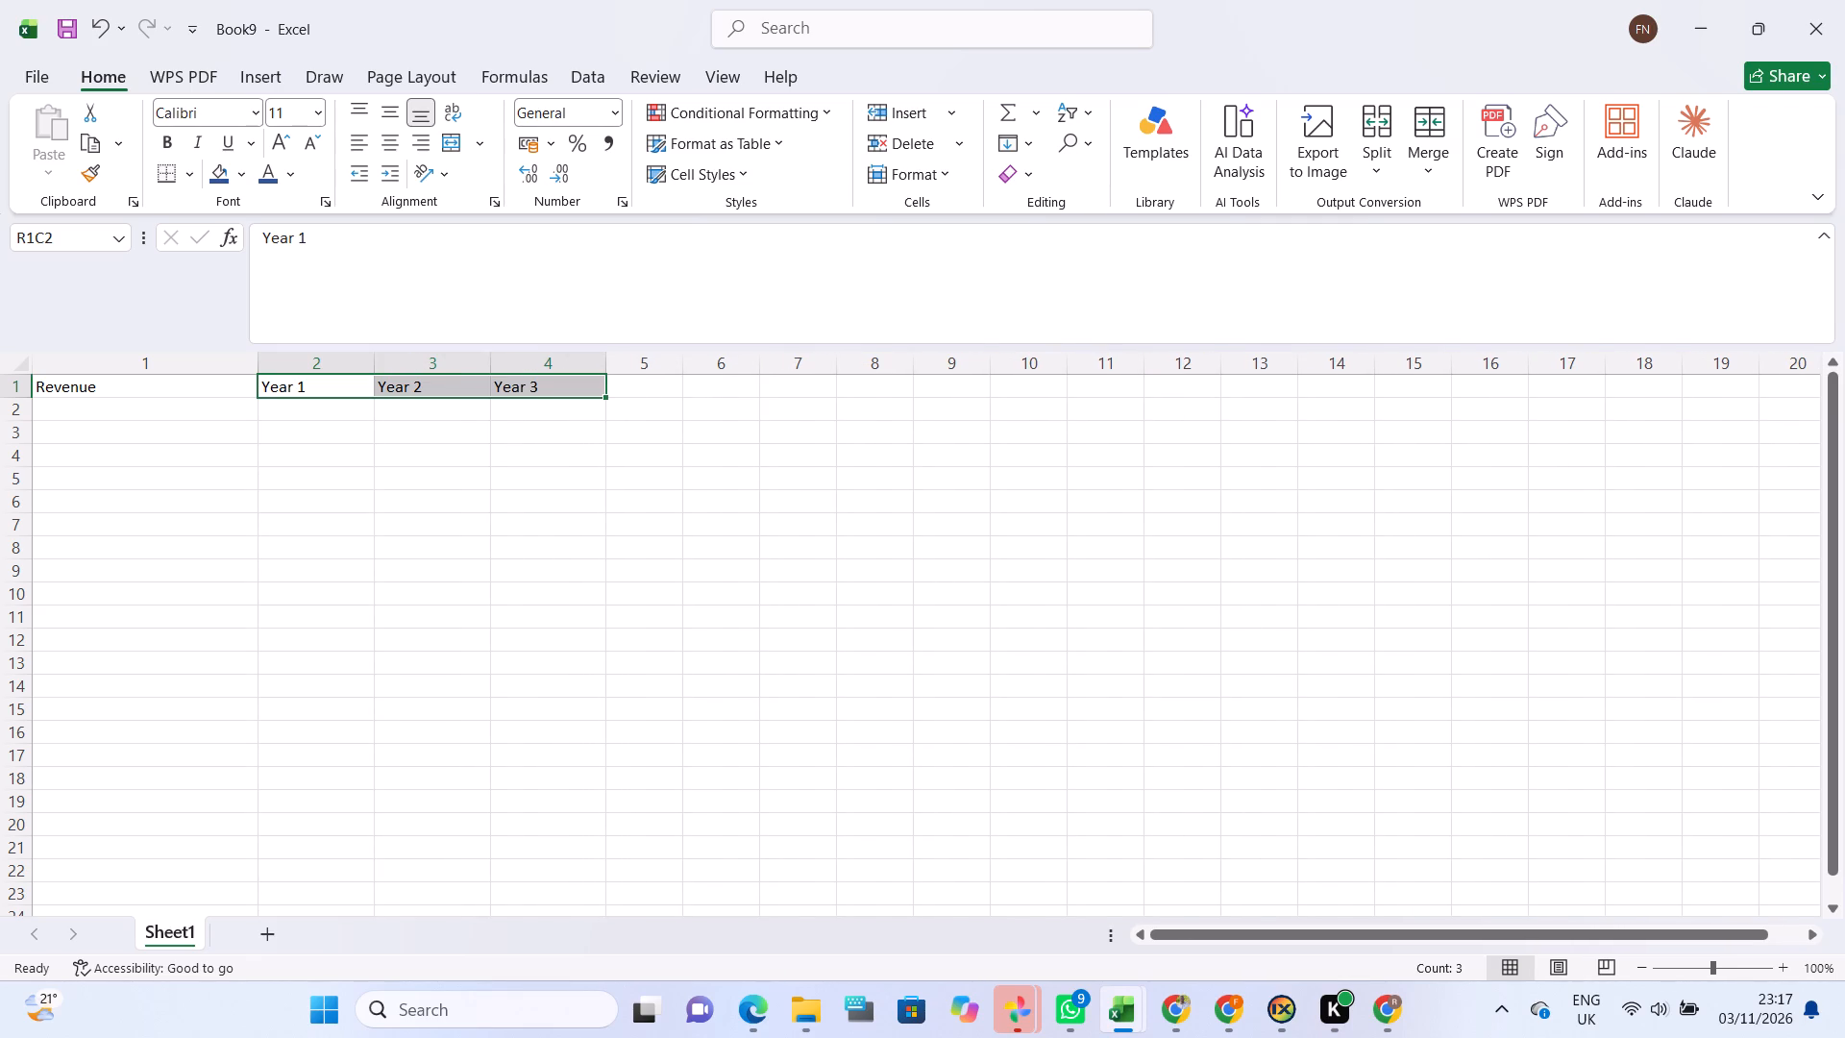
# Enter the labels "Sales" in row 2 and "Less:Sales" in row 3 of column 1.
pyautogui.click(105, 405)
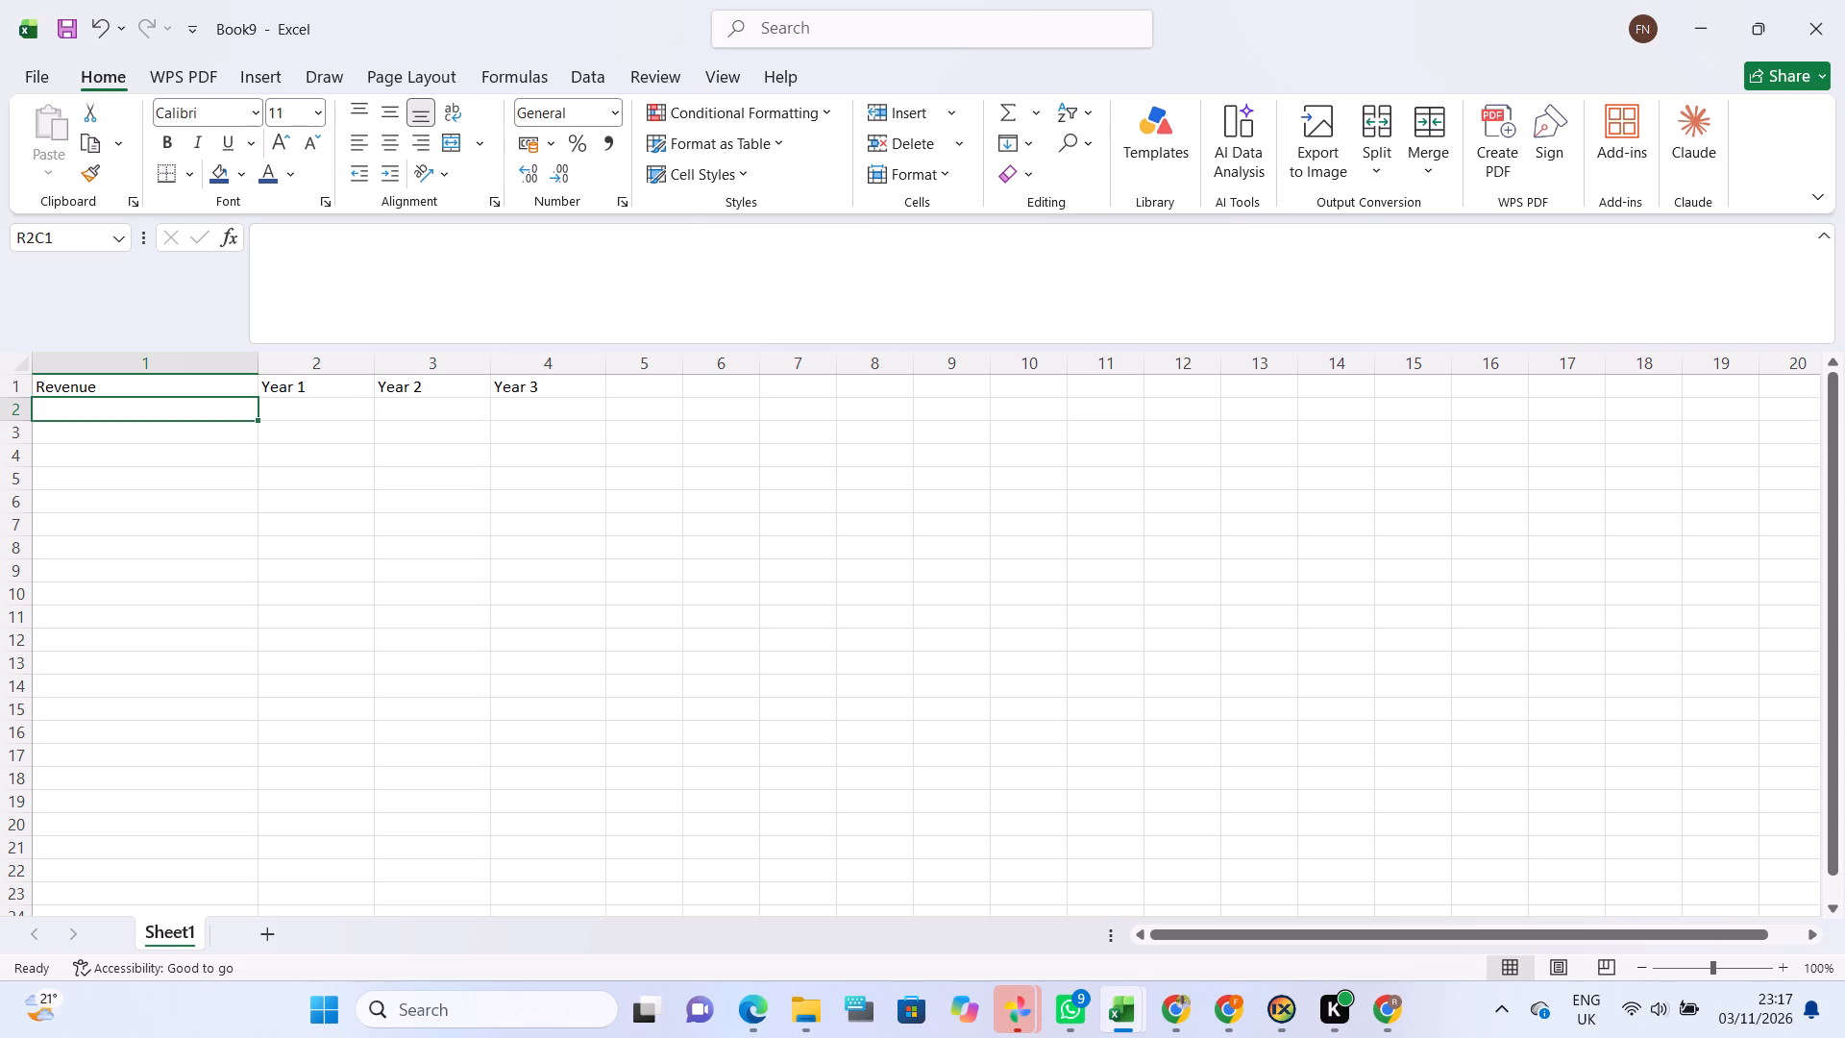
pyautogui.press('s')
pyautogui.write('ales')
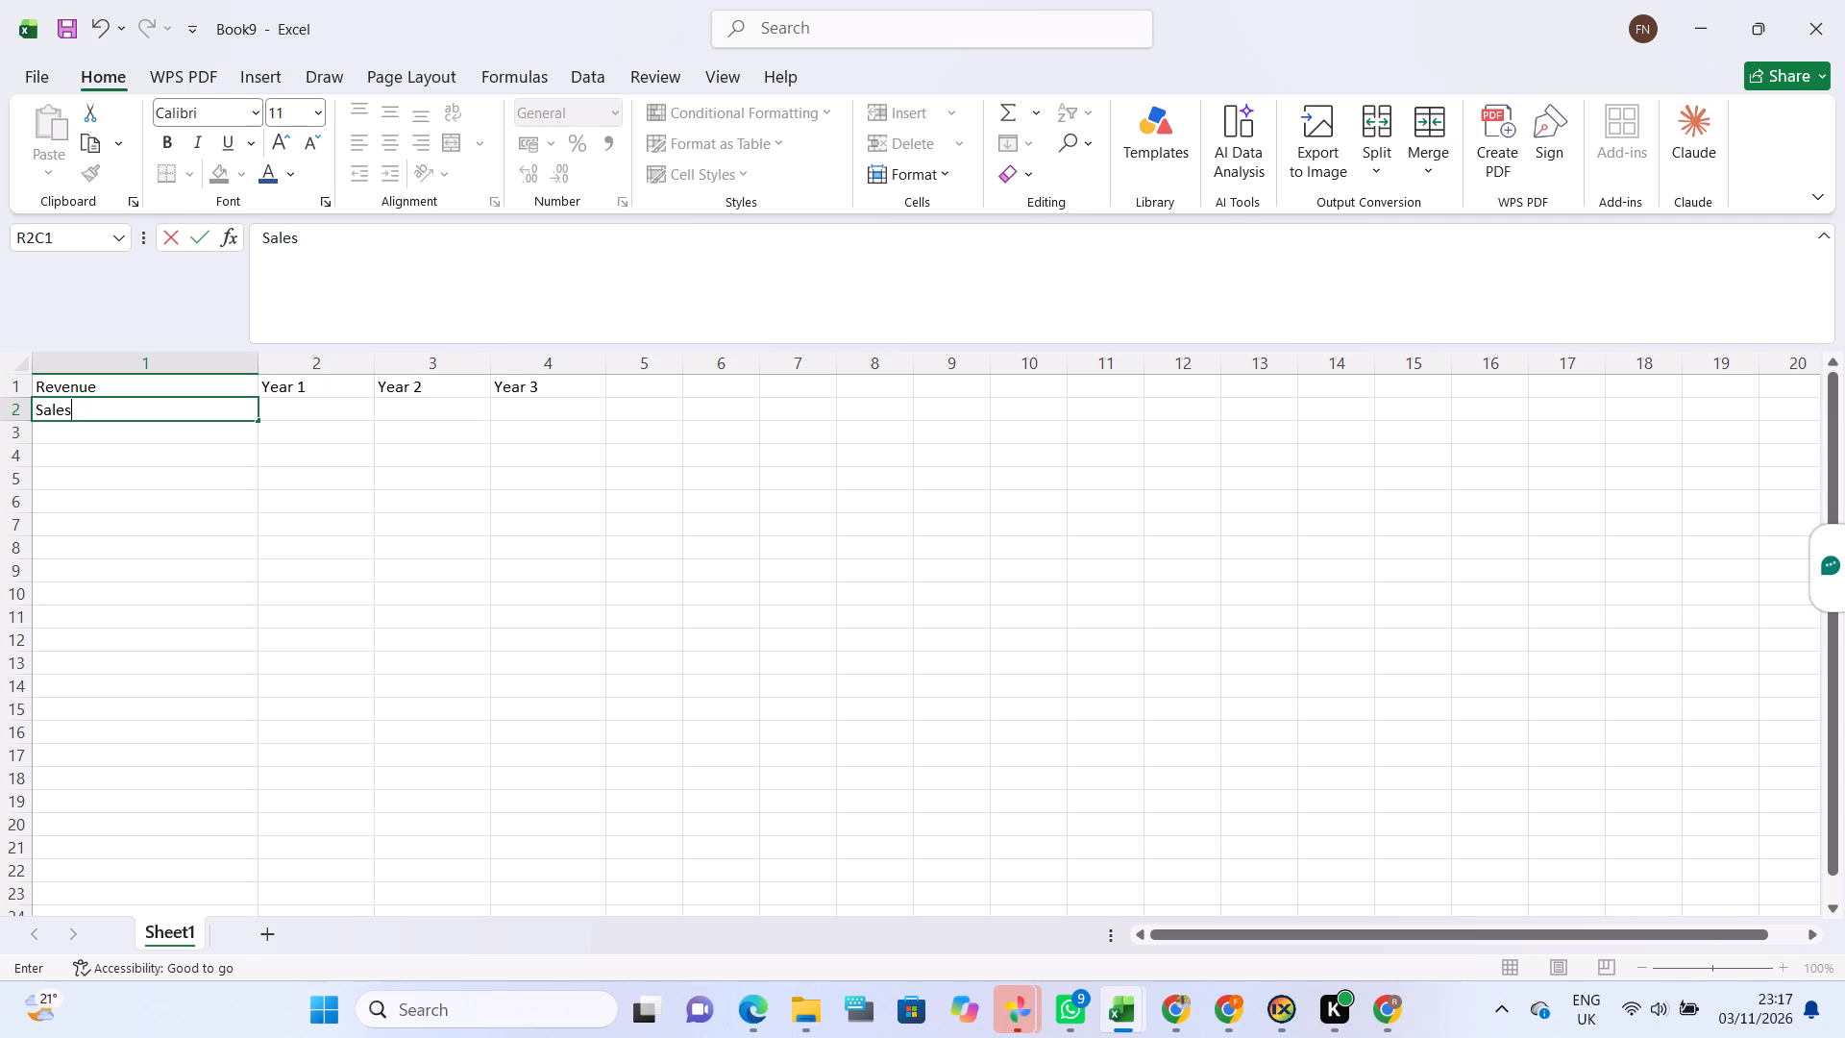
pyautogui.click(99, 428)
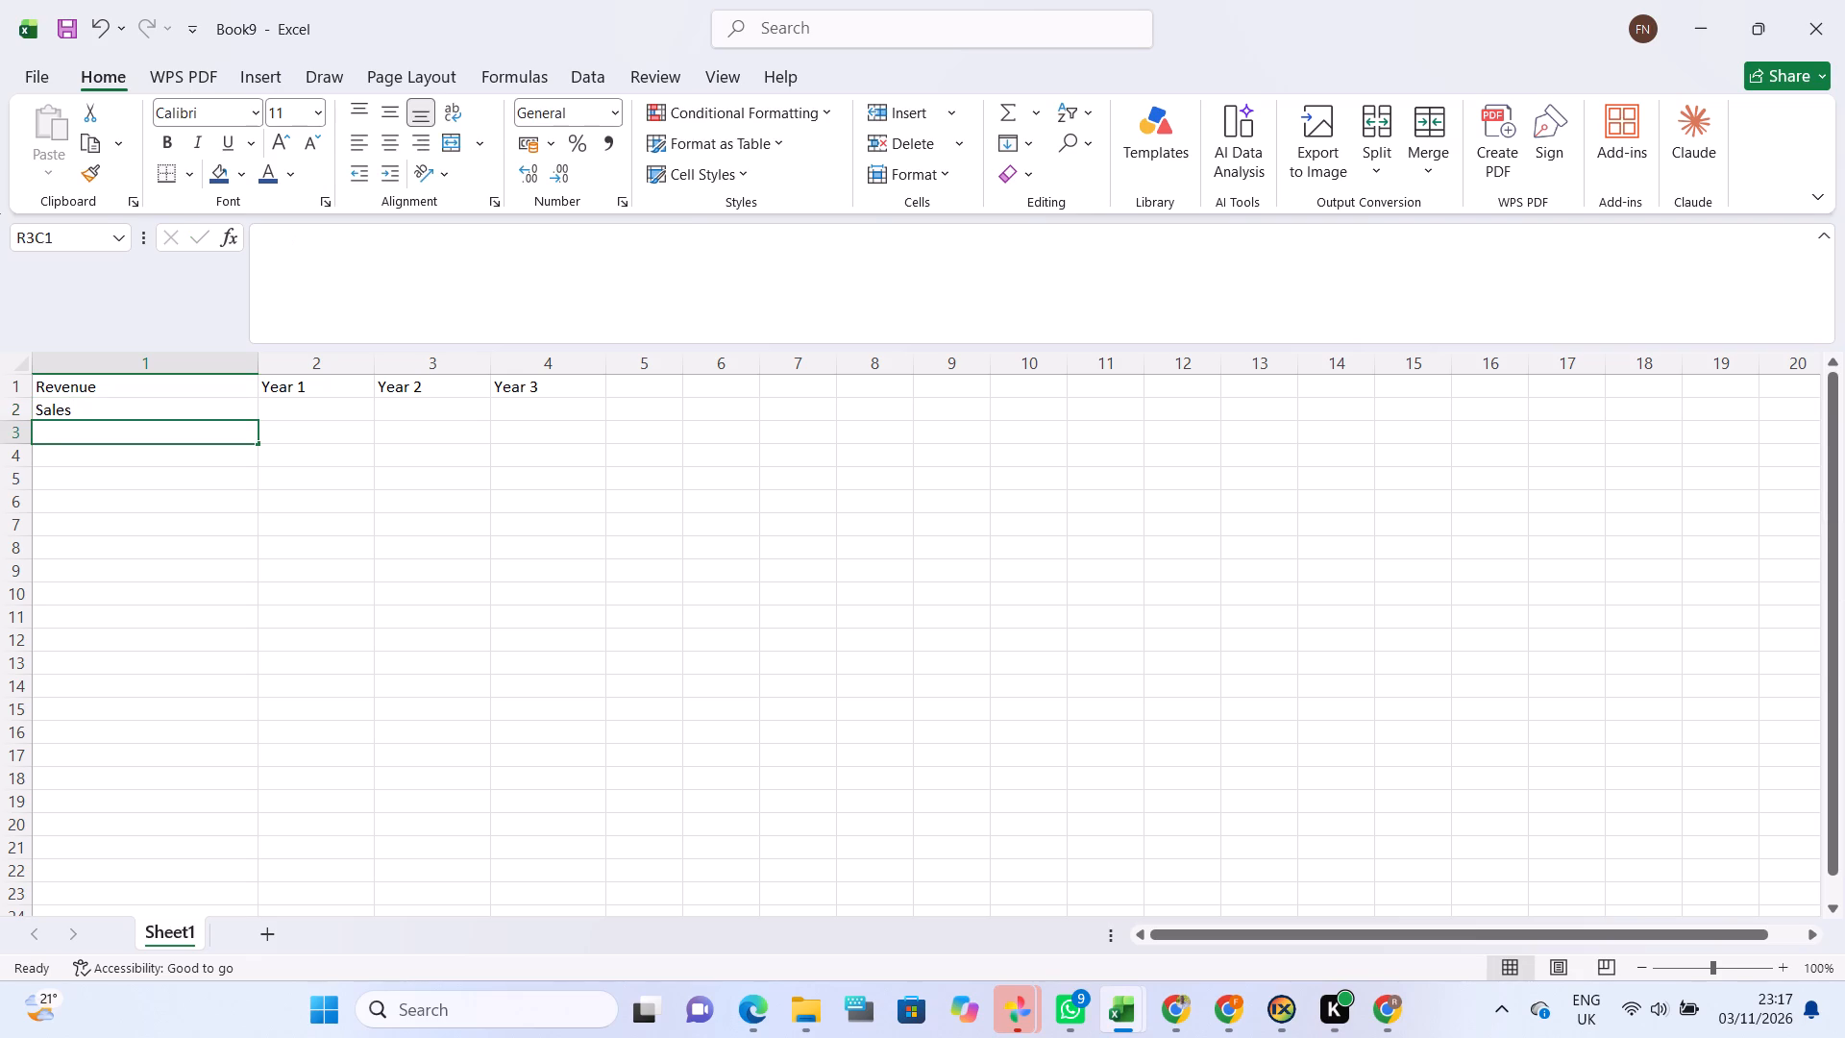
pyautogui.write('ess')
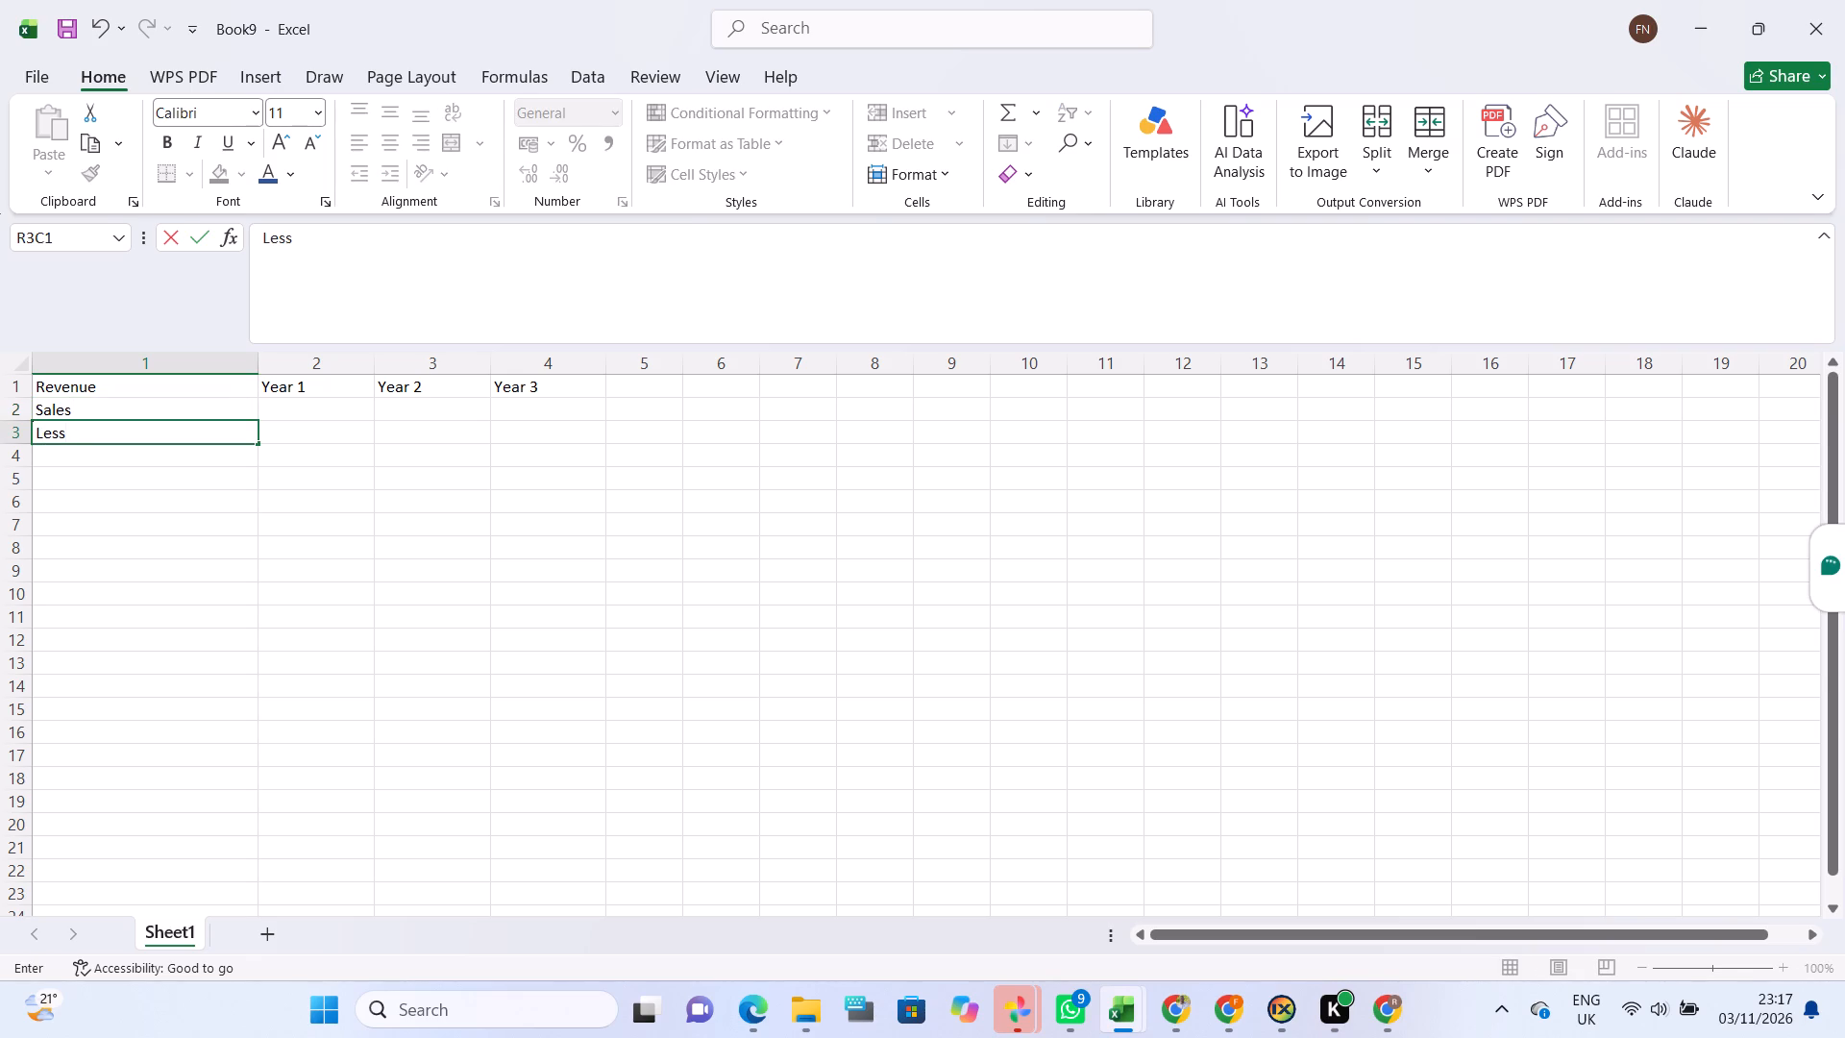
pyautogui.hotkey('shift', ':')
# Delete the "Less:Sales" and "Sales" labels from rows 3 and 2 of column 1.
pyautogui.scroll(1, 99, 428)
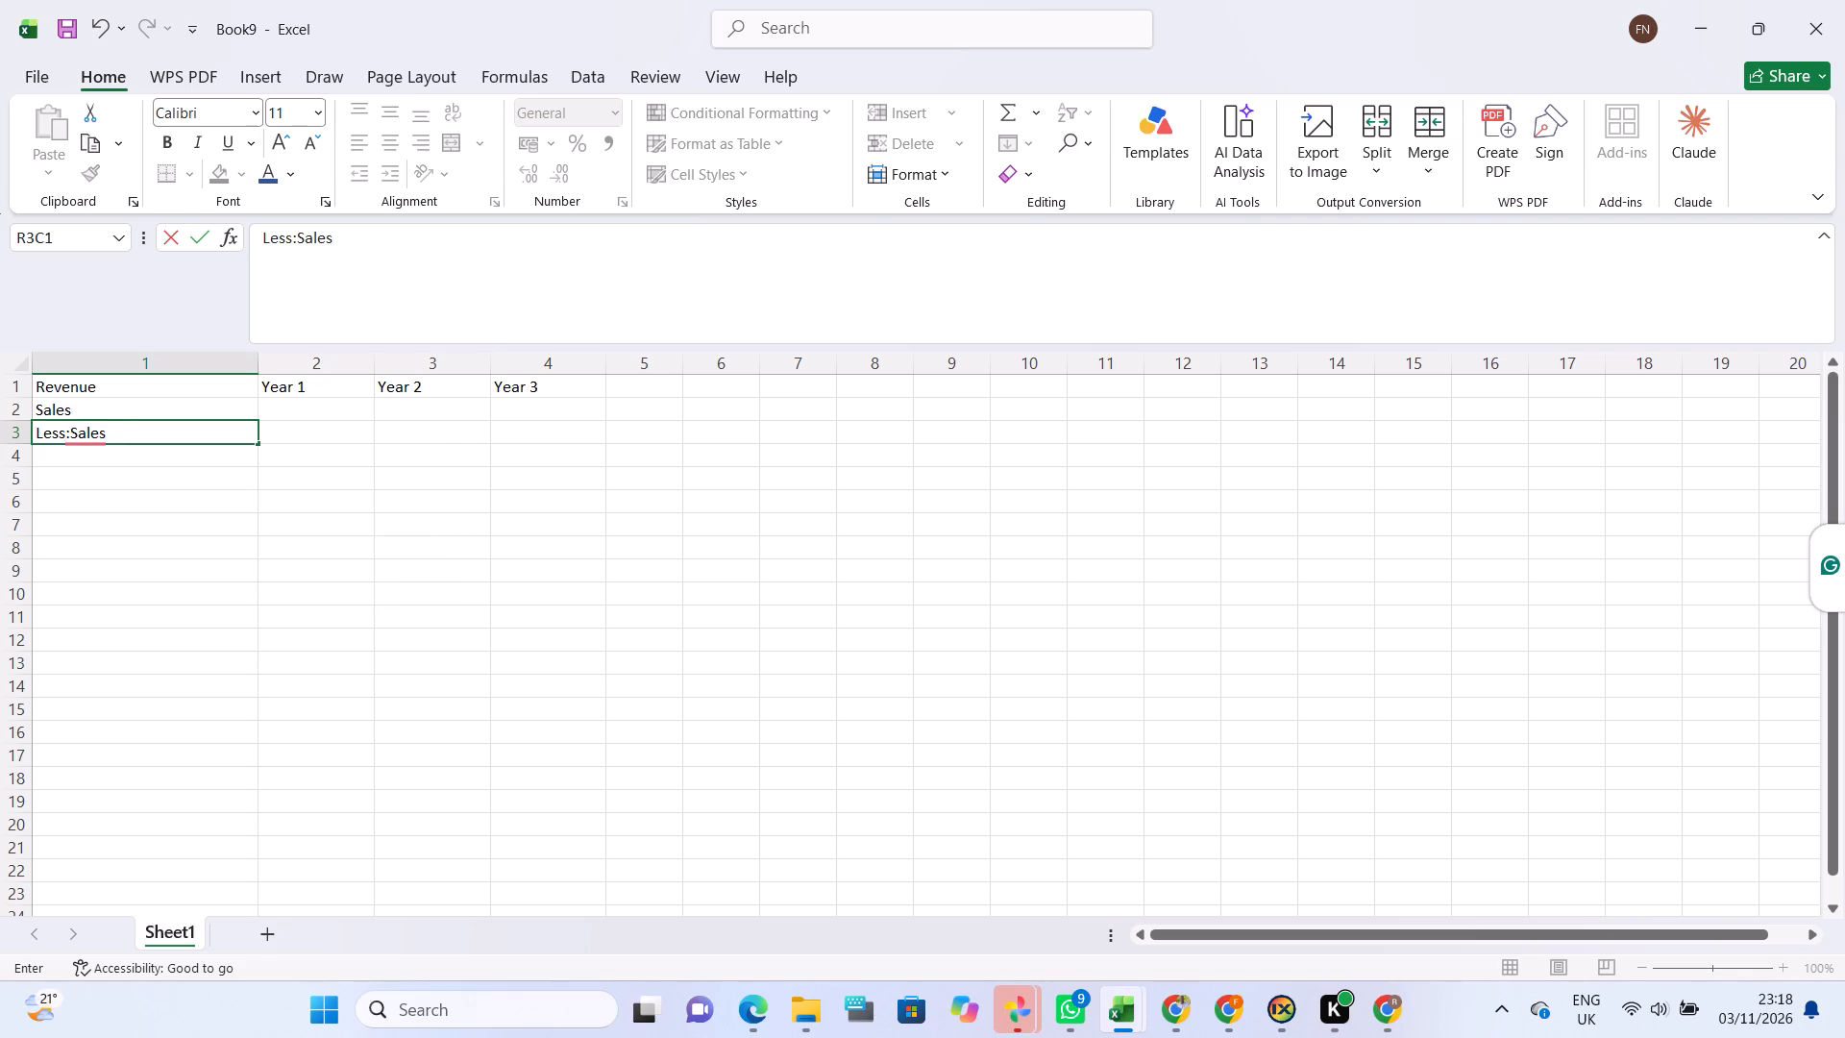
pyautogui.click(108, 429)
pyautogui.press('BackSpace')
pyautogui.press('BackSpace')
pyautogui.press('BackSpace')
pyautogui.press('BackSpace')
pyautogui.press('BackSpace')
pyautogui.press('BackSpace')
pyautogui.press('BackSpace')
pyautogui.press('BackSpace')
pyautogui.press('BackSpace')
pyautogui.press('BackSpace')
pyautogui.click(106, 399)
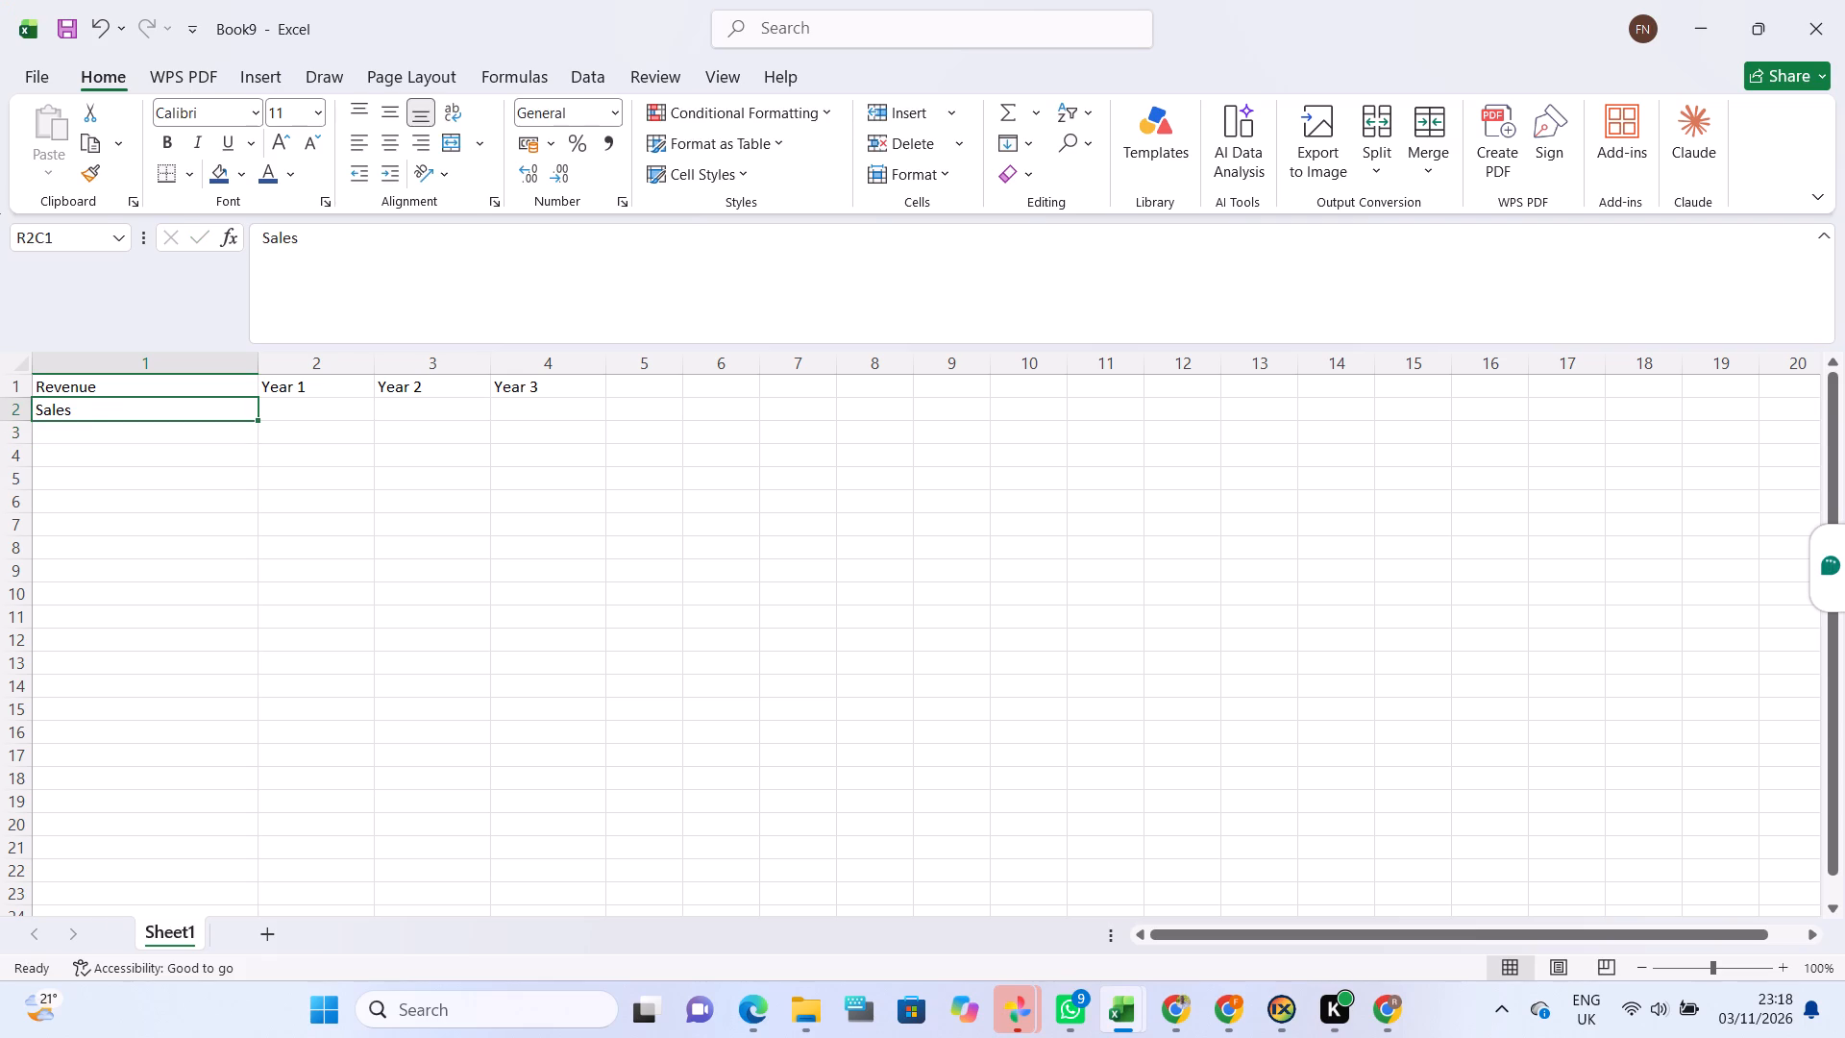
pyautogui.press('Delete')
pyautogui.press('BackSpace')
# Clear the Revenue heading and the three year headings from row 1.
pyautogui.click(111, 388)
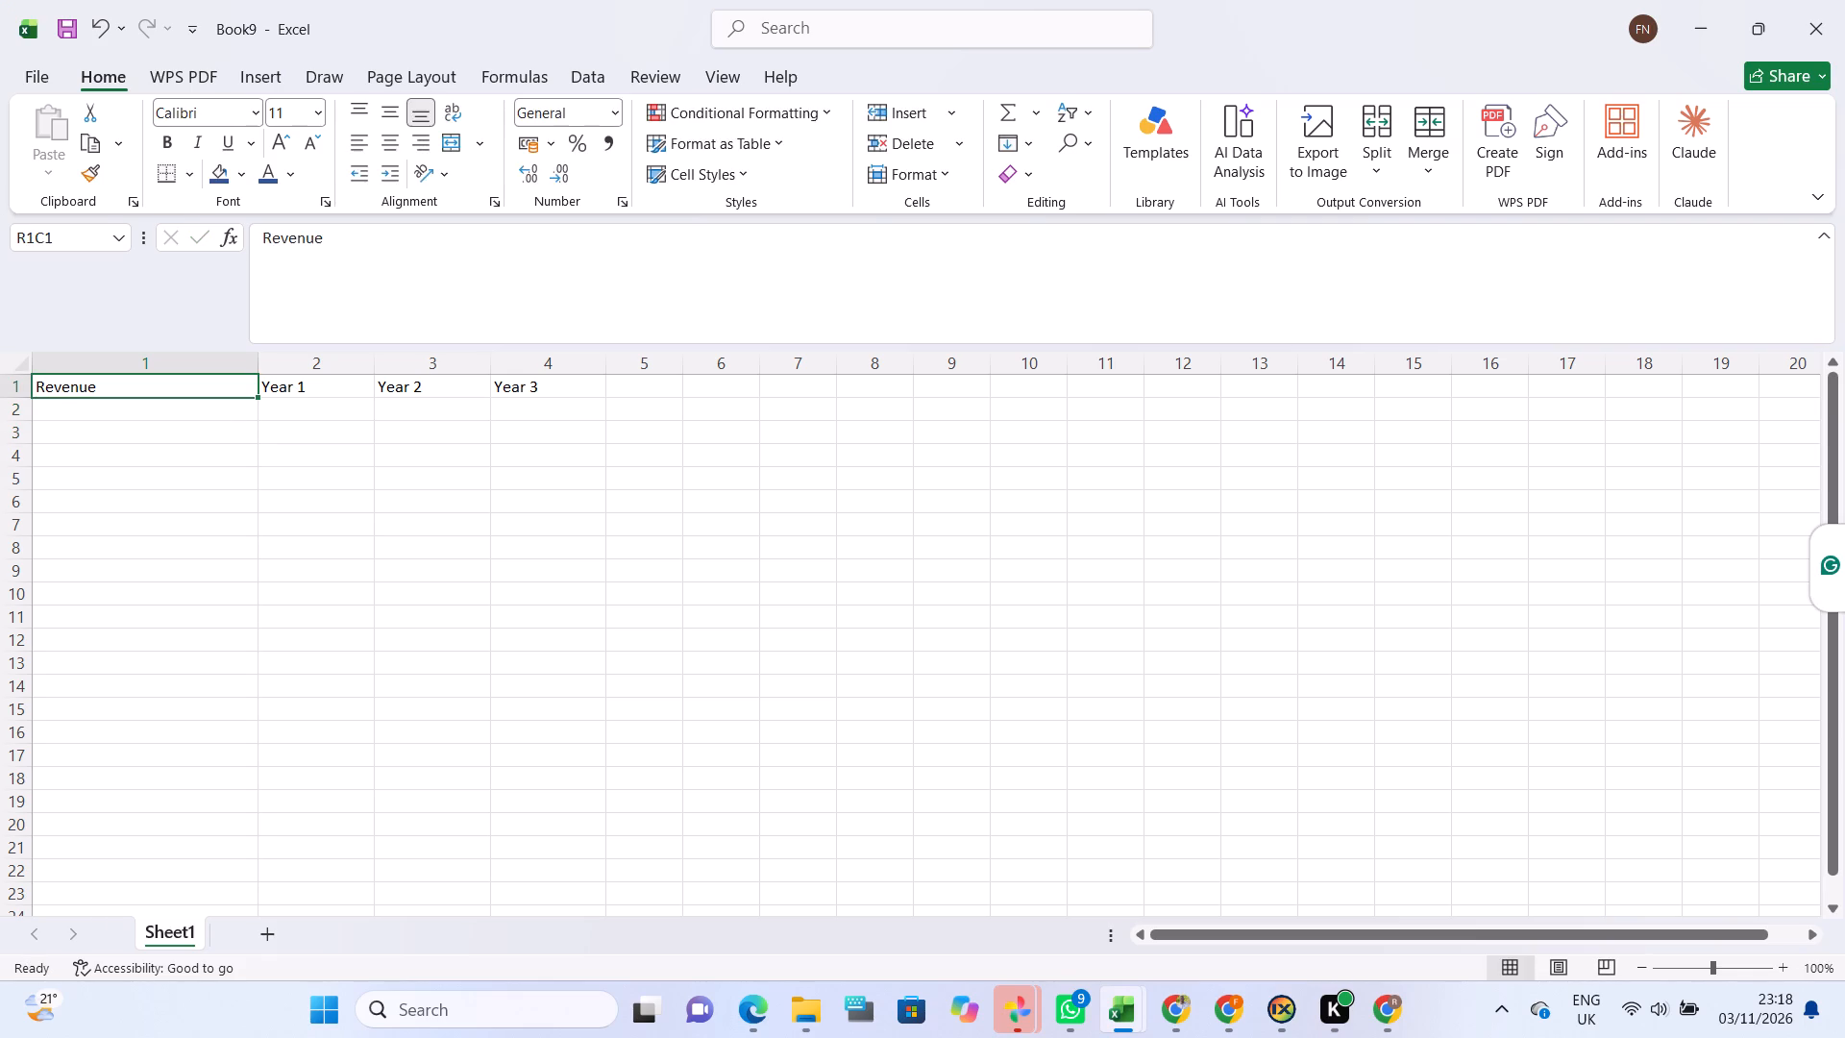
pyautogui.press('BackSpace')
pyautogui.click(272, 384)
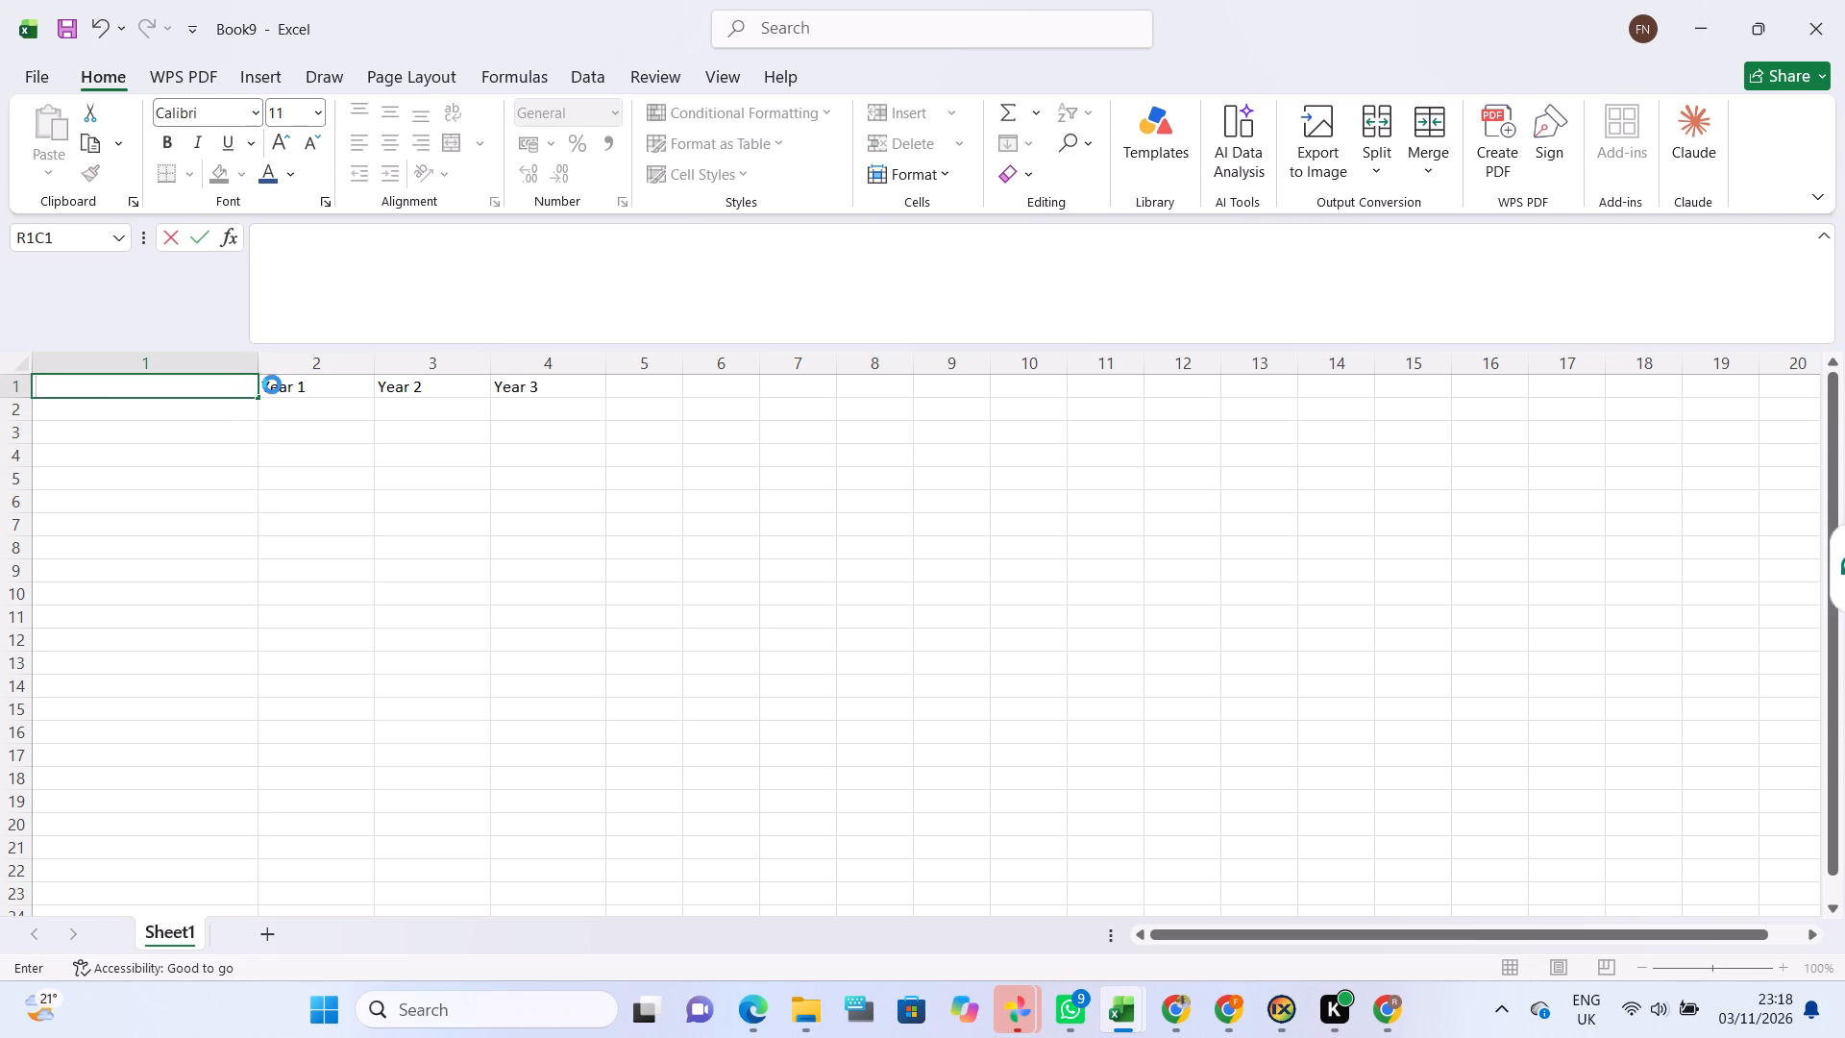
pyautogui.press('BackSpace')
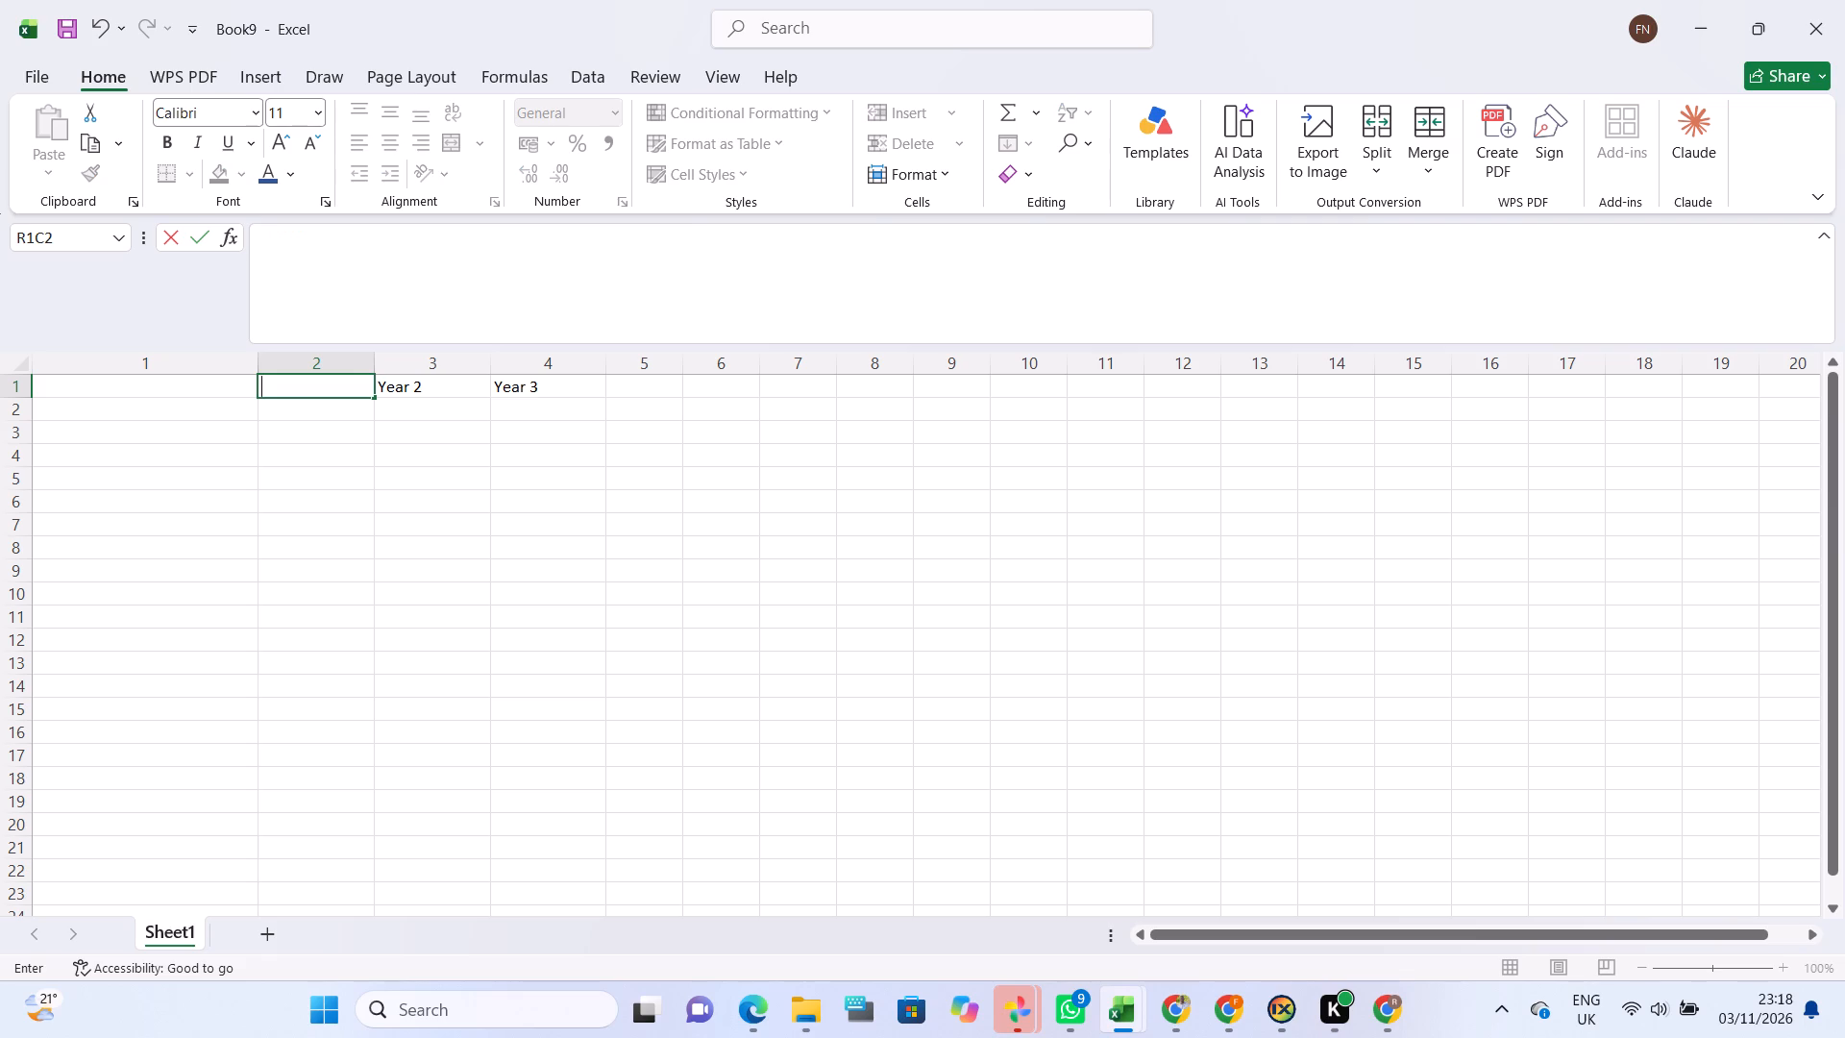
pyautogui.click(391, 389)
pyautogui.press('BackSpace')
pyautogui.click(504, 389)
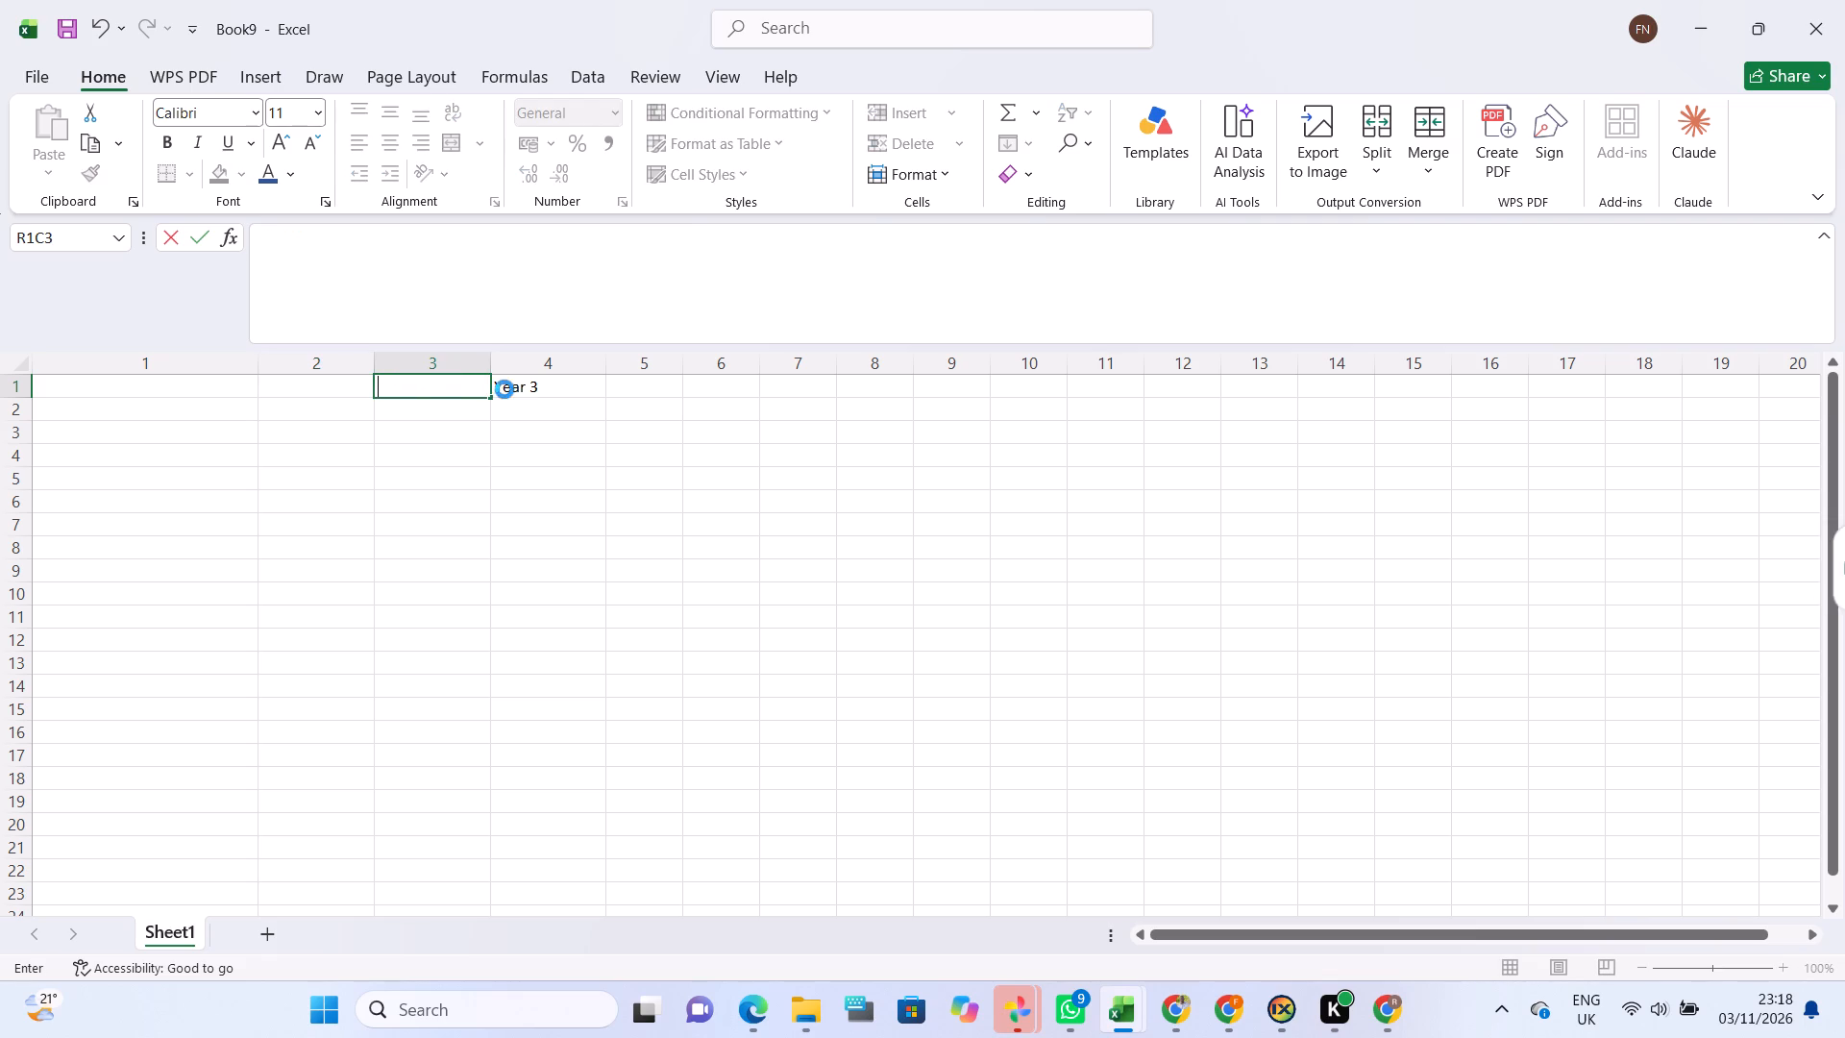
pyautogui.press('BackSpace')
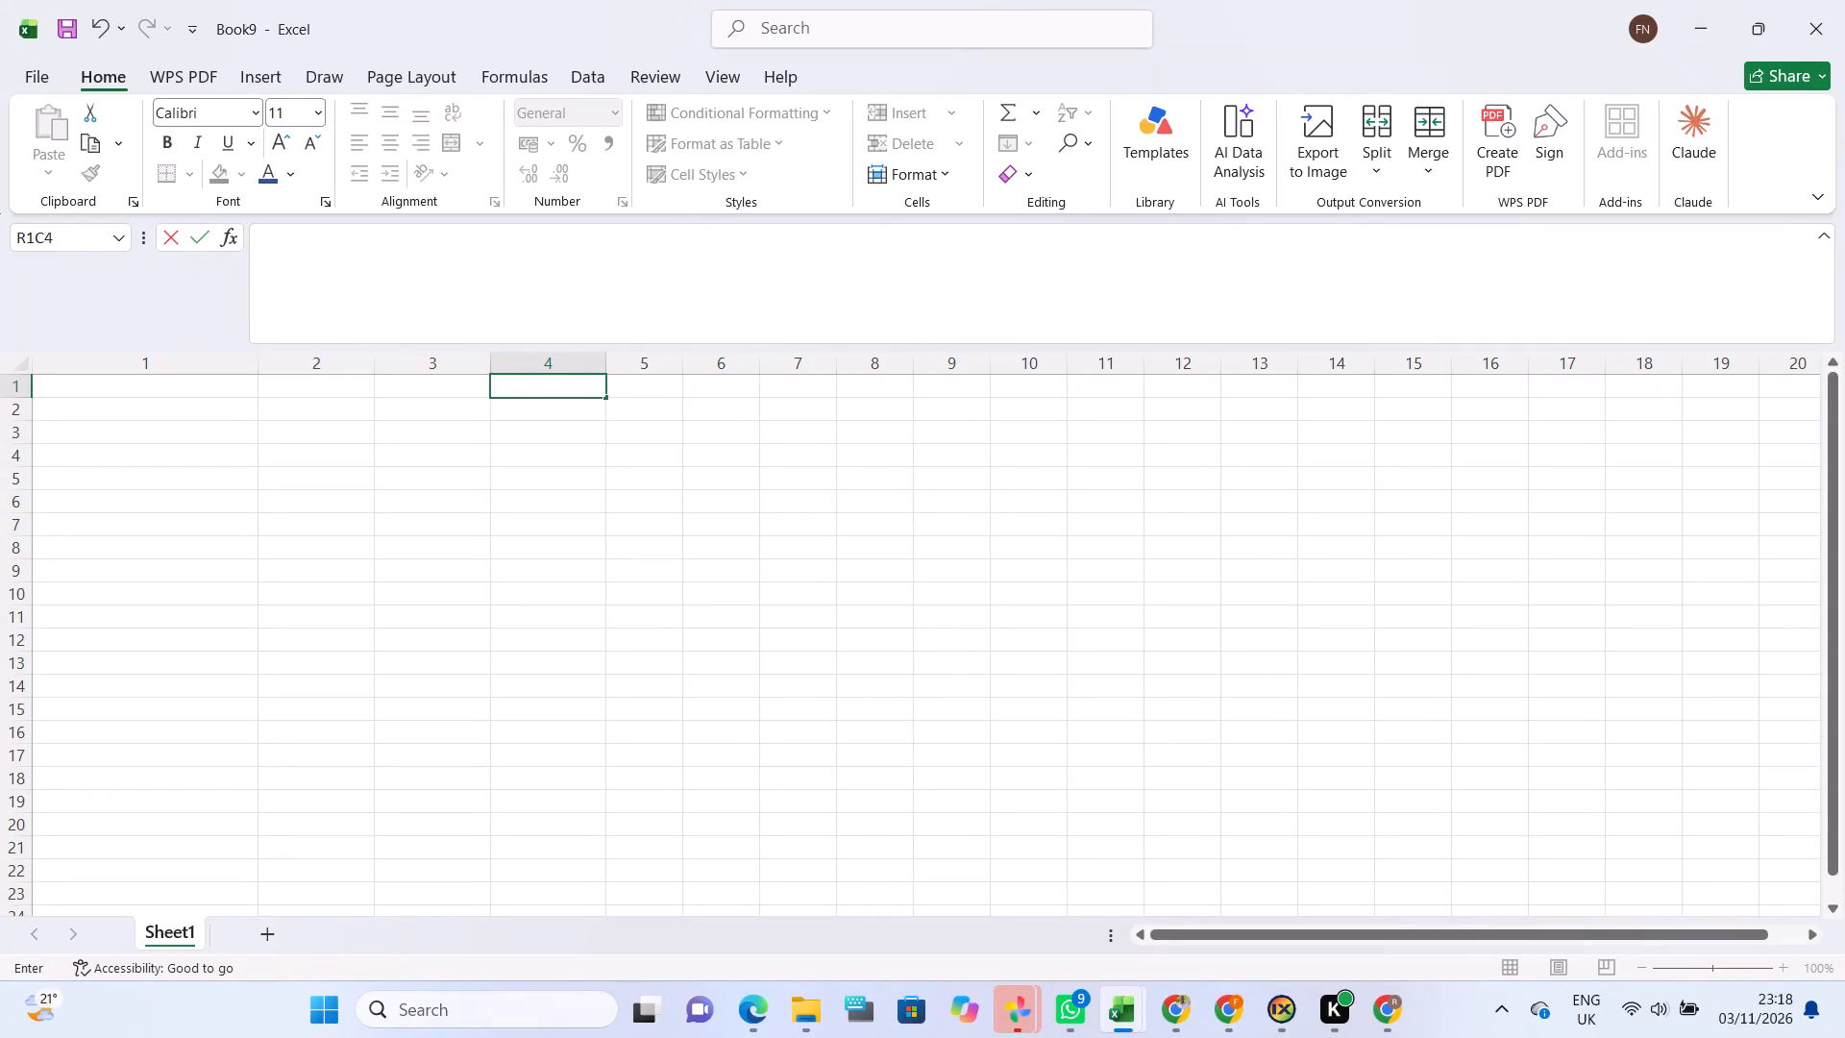
# Enter the headings "Date Credited" in column 1 and "Date Issued" in column 2 of row 1.
pyautogui.click(193, 397)
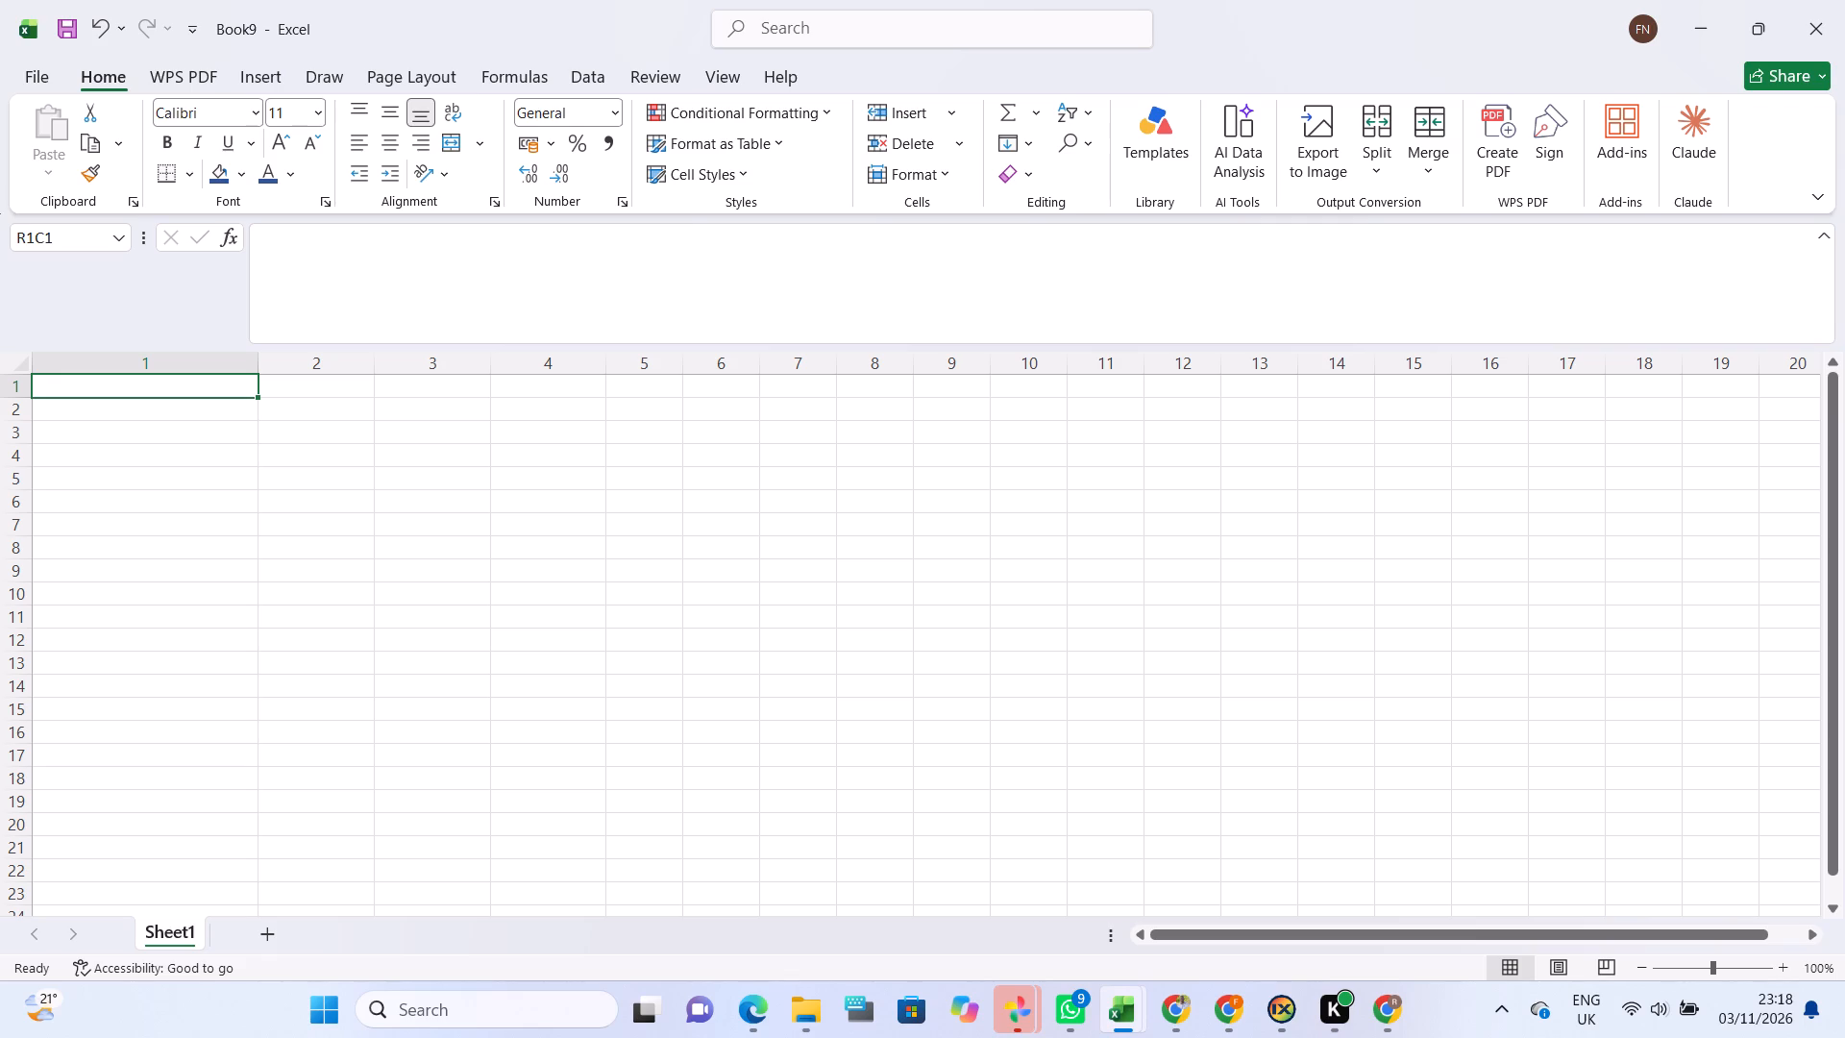
pyautogui.press('d')
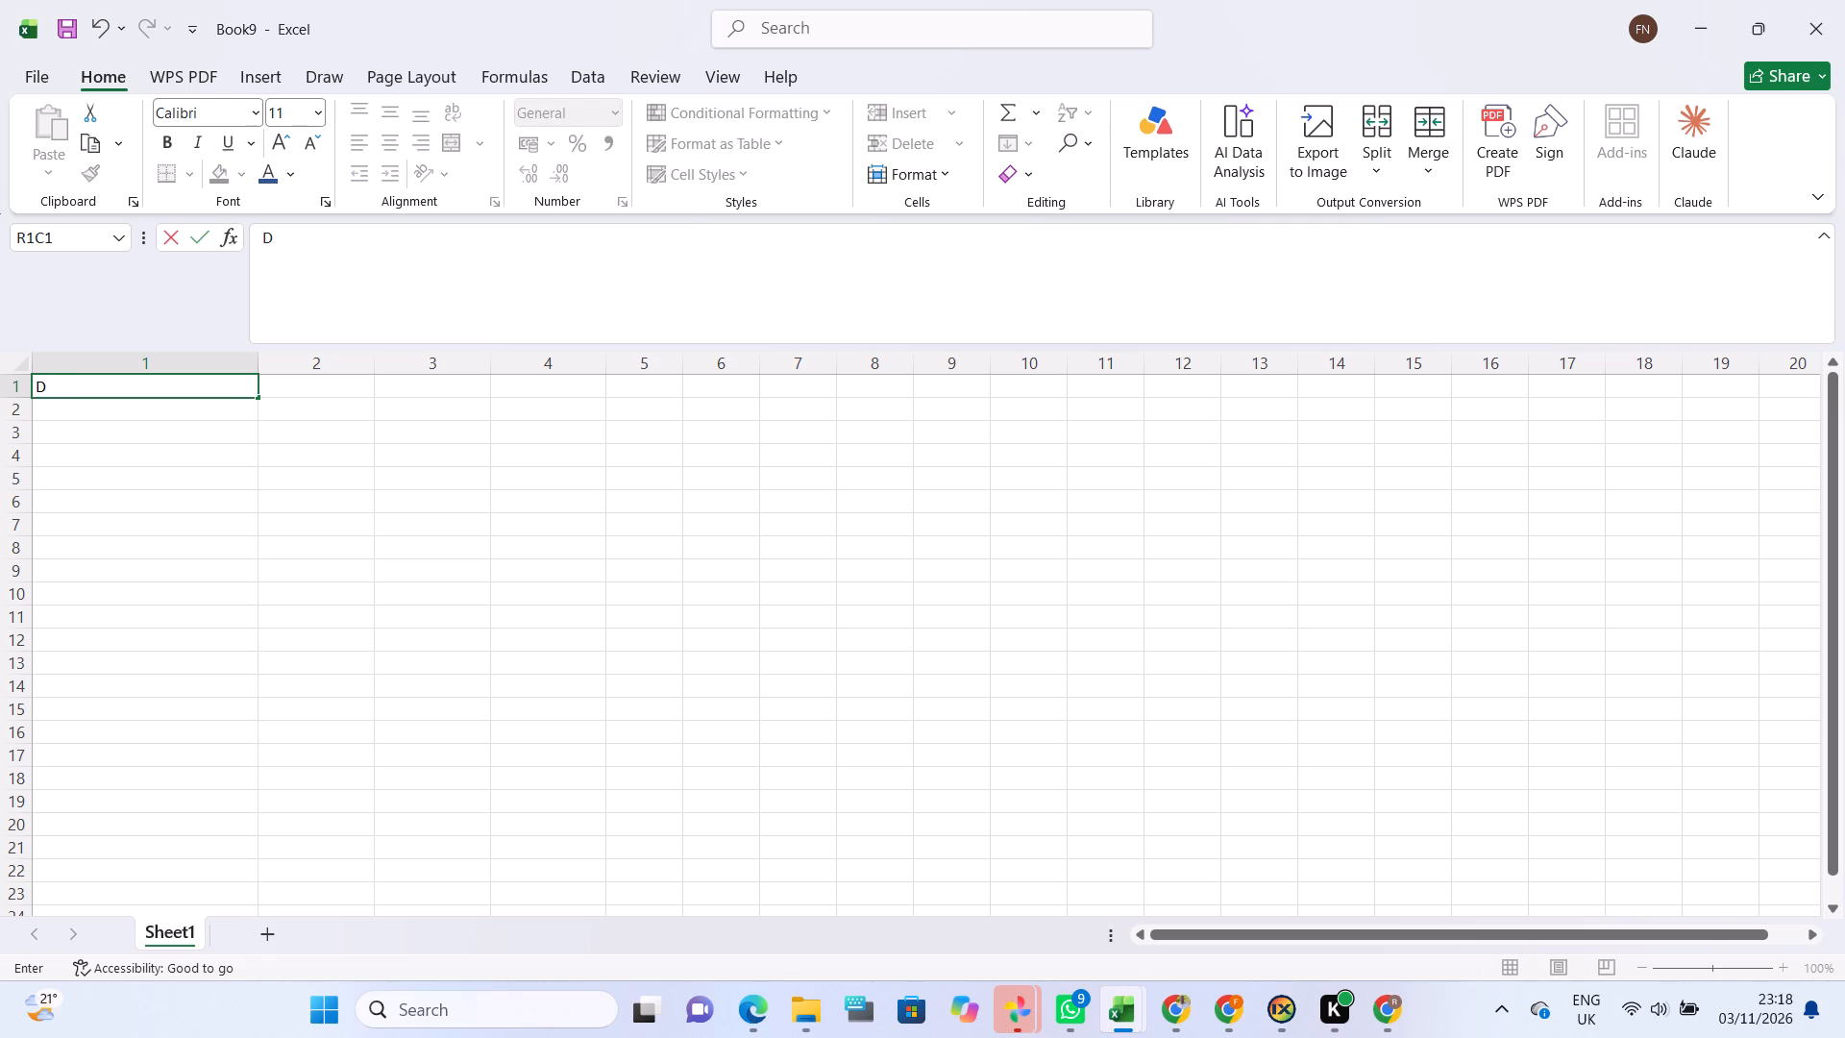
pyautogui.press('s')
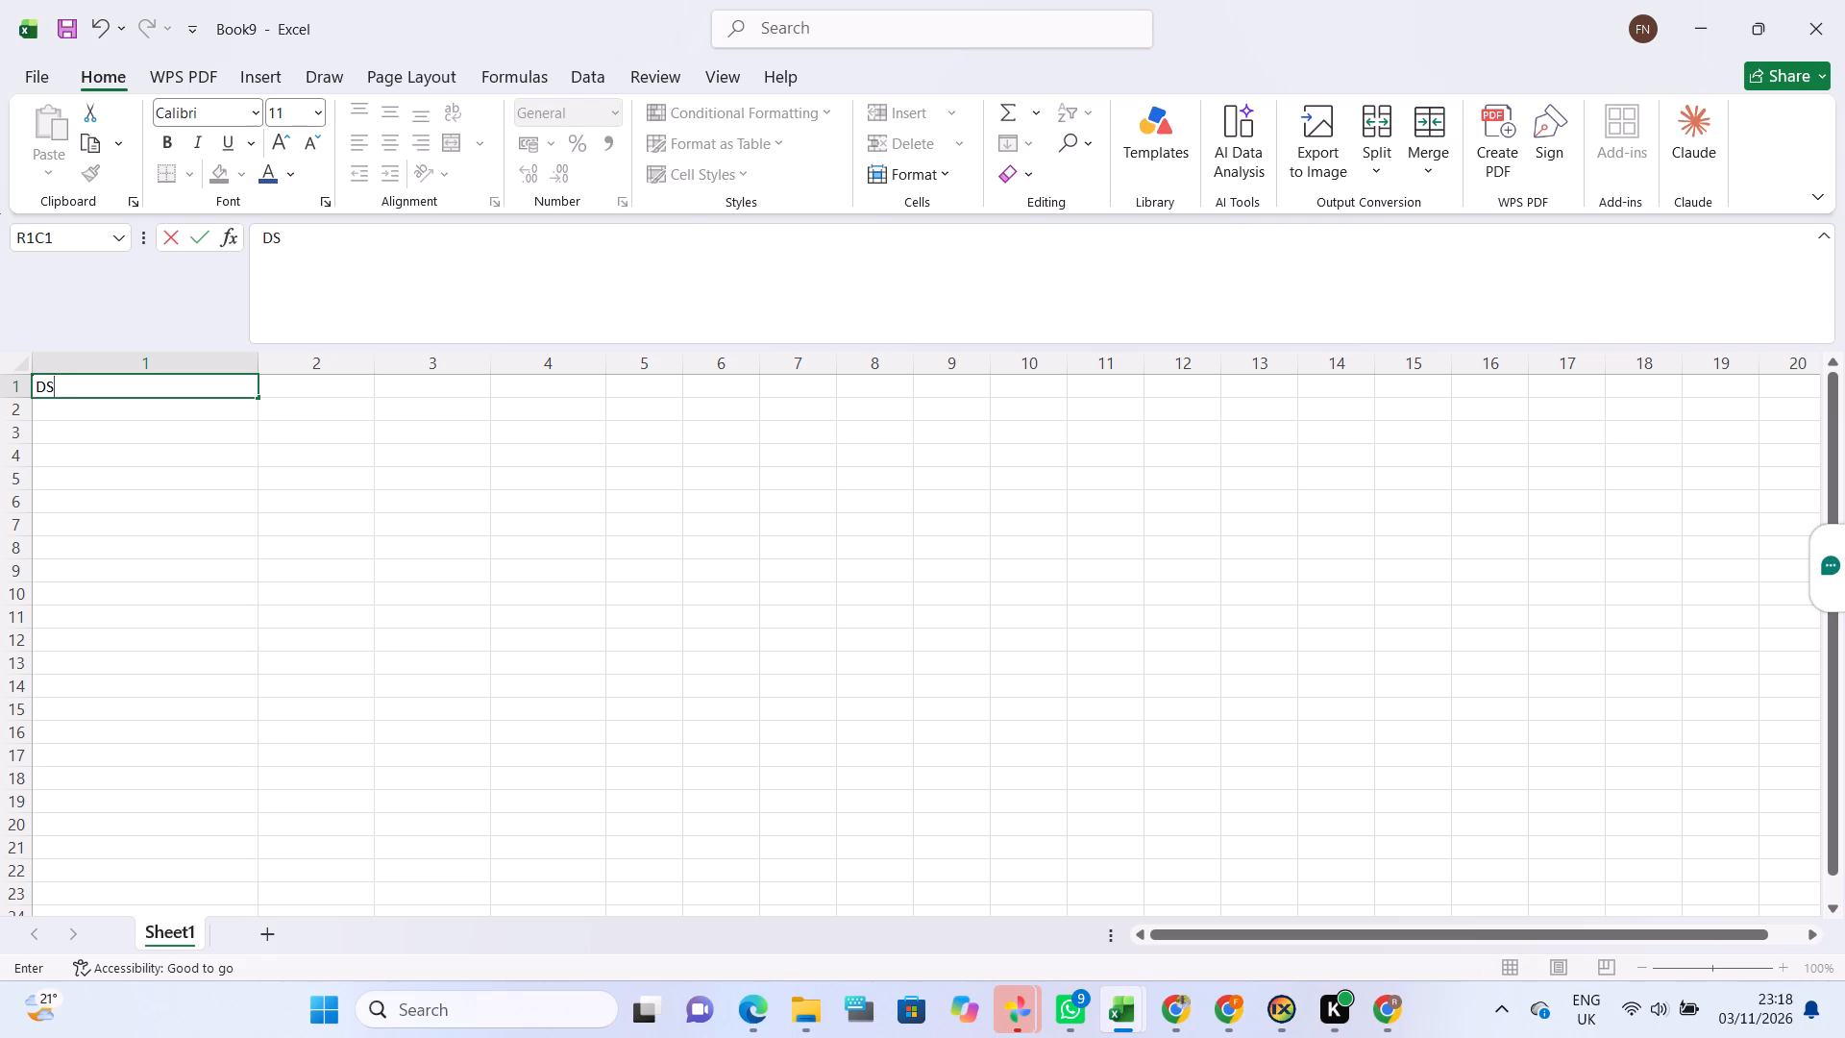
pyautogui.press('BackSpace')
pyautogui.write('ate')
pyautogui.press('space')
pyautogui.write('redite')
pyautogui.press('d')
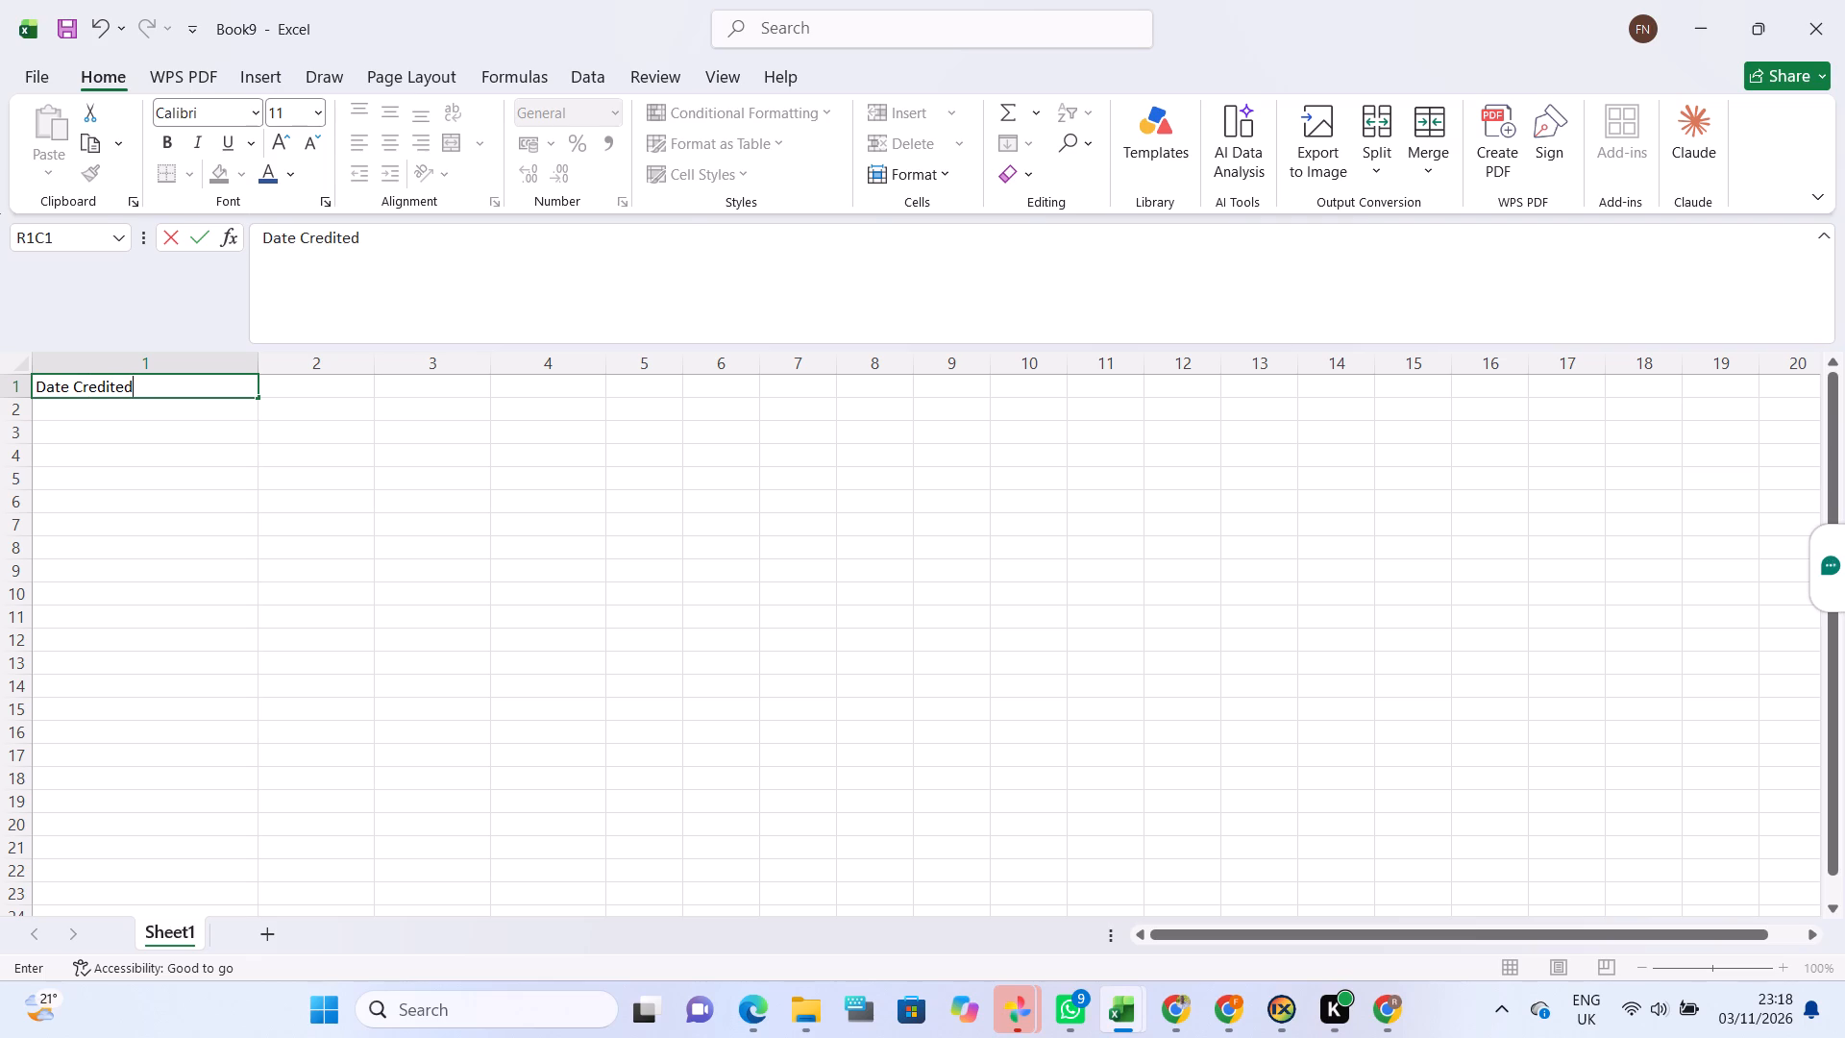
pyautogui.click(269, 384)
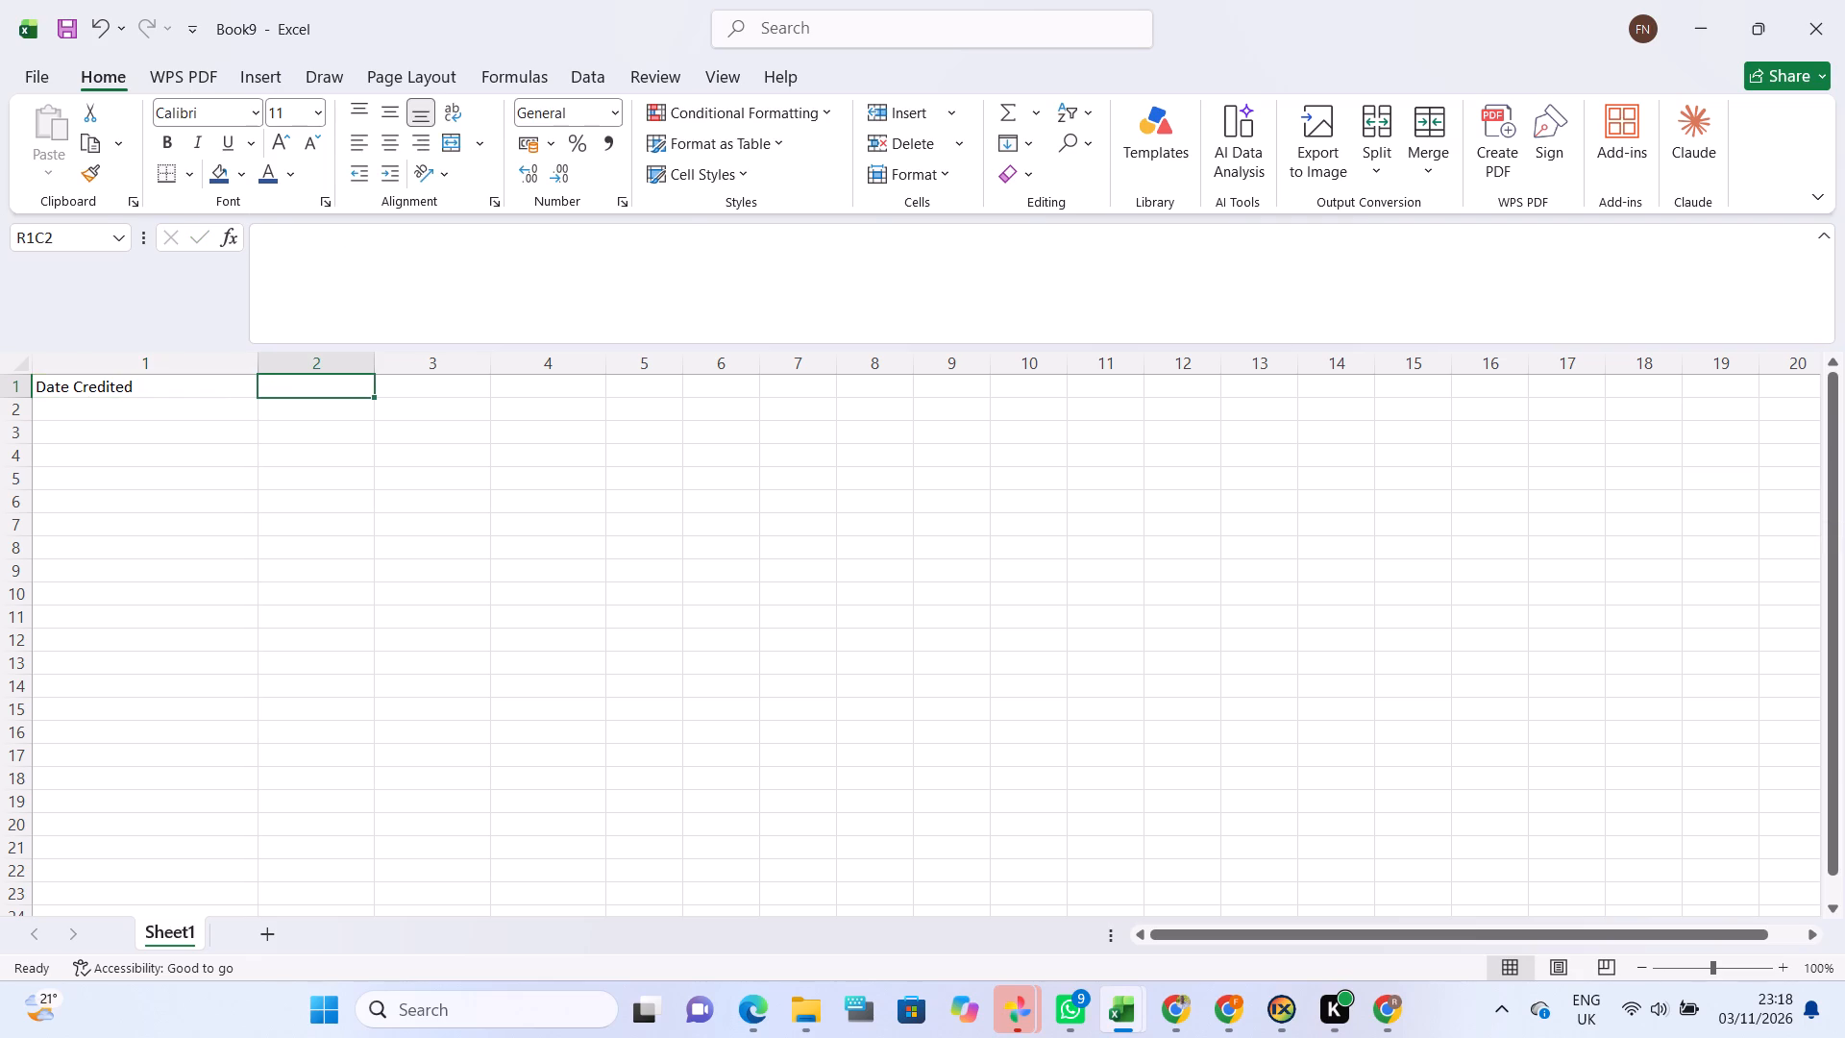
pyautogui.write('ate')
pyautogui.press('space')
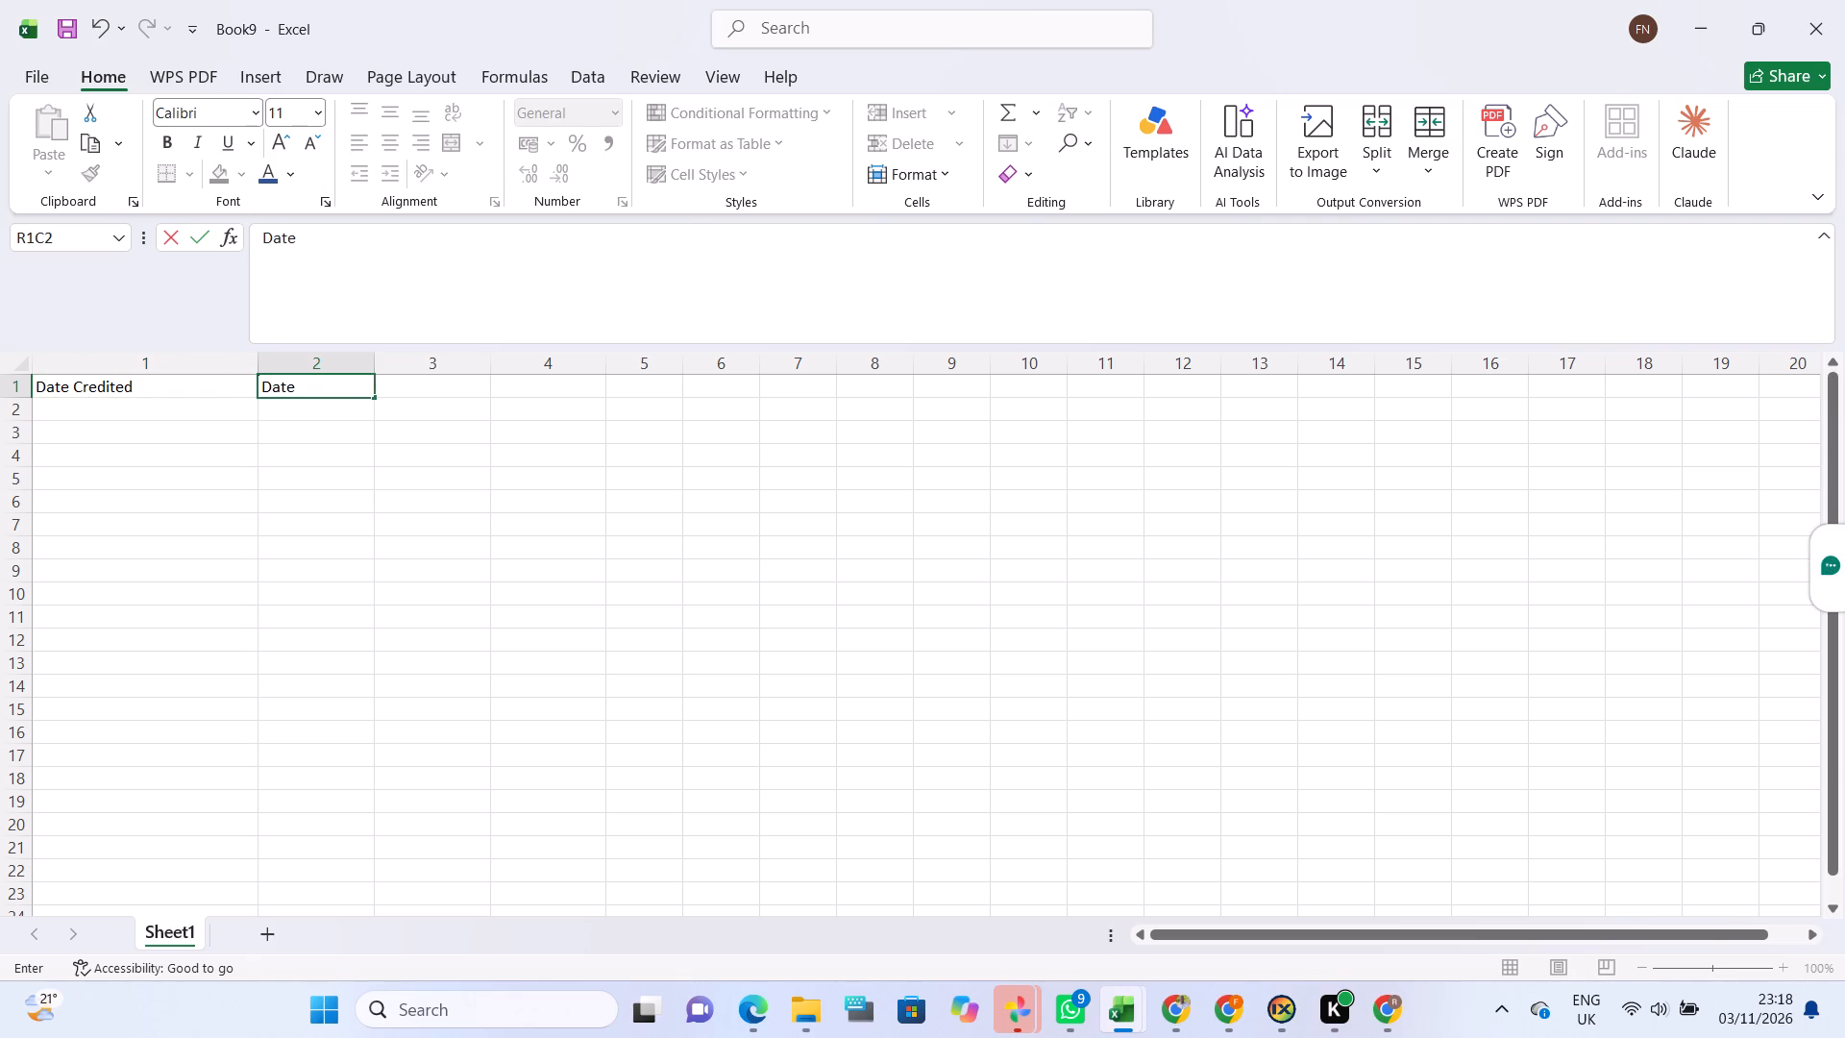
pyautogui.write('ssued')
# Enter the date "11 Jan, 2020" in row 2 under the Date Credited heading.
pyautogui.click(222, 414)
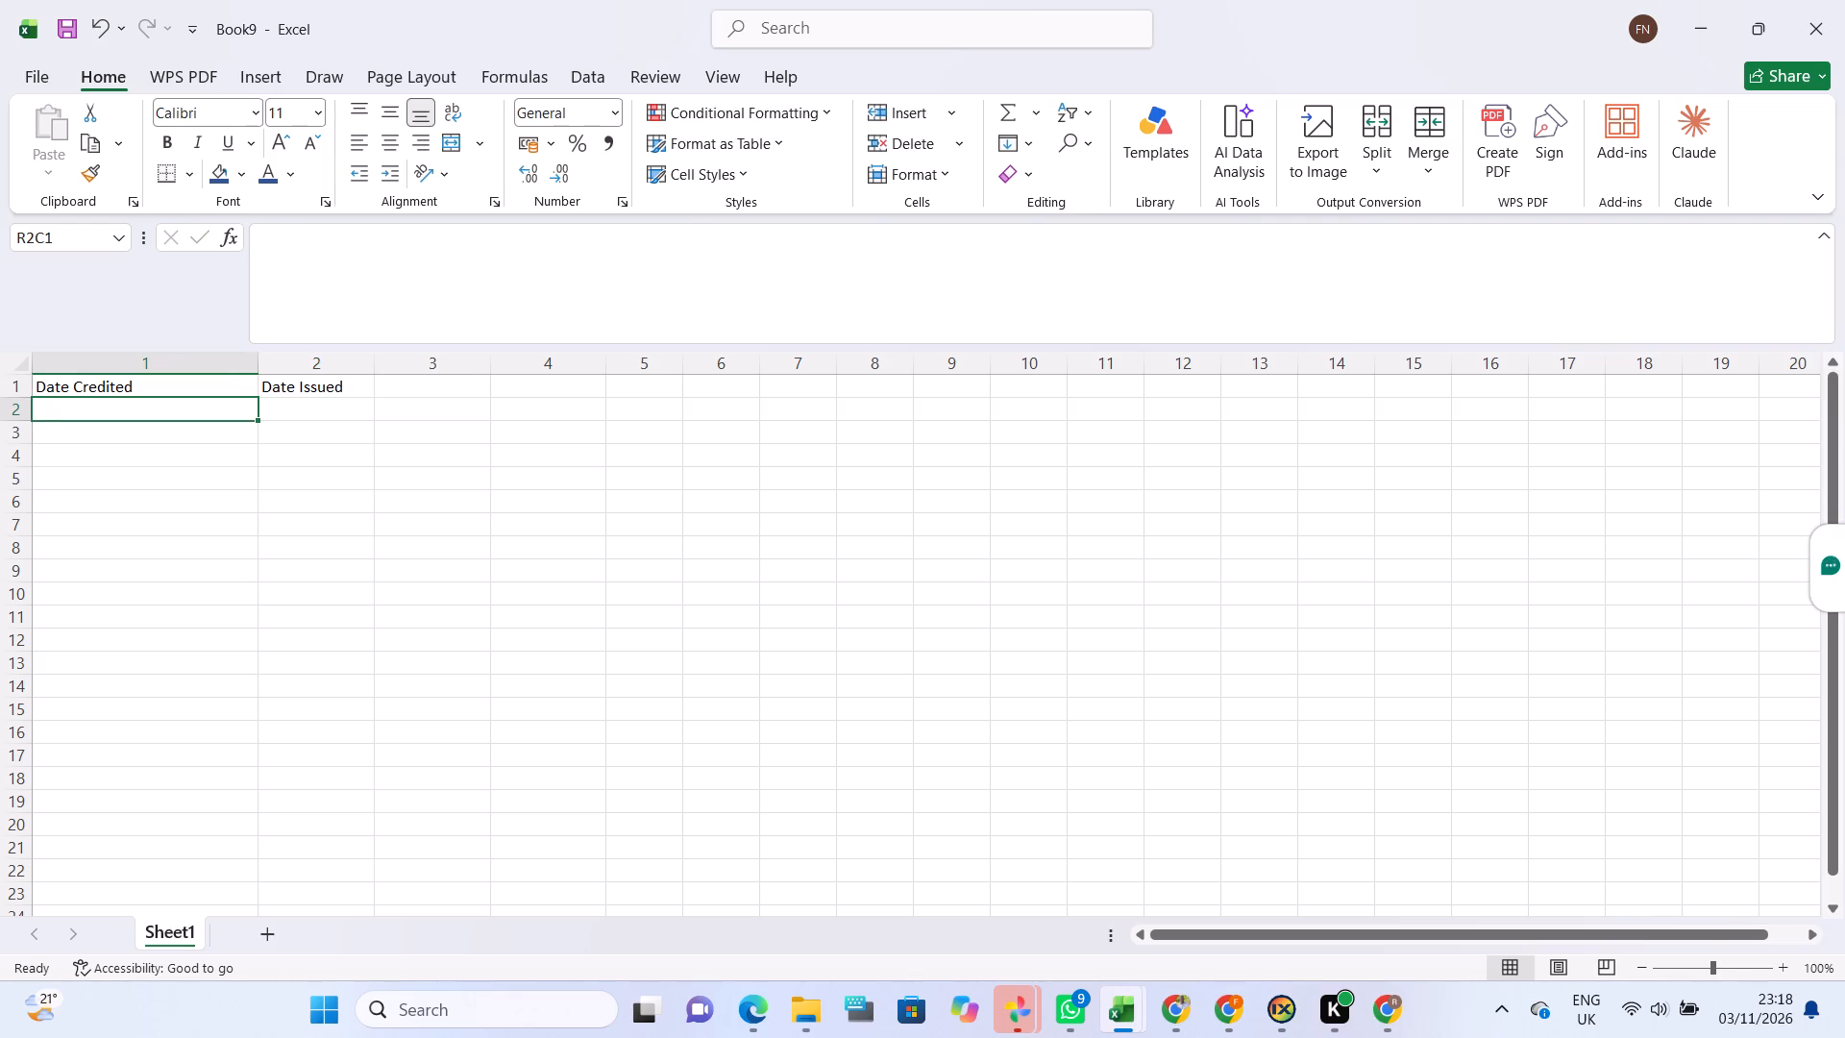
pyautogui.write('11')
pyautogui.press('space')
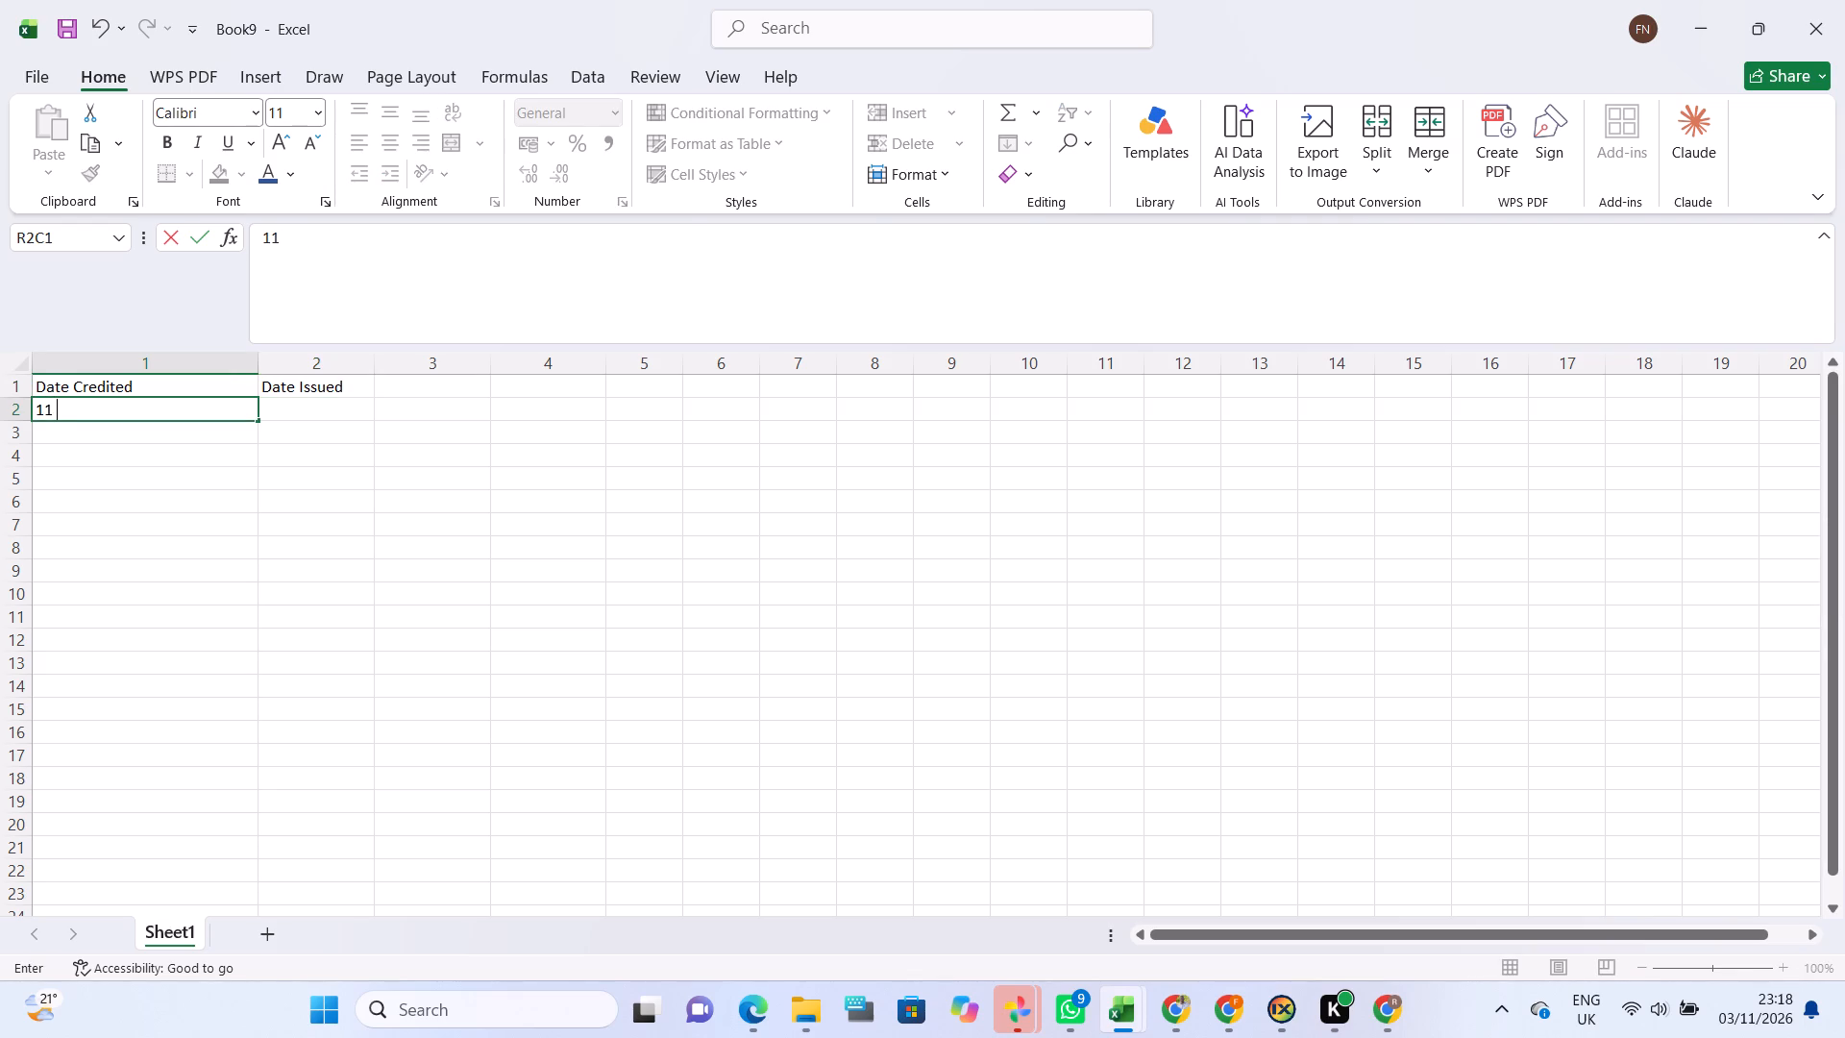
pyautogui.press('j')
pyautogui.write('an')
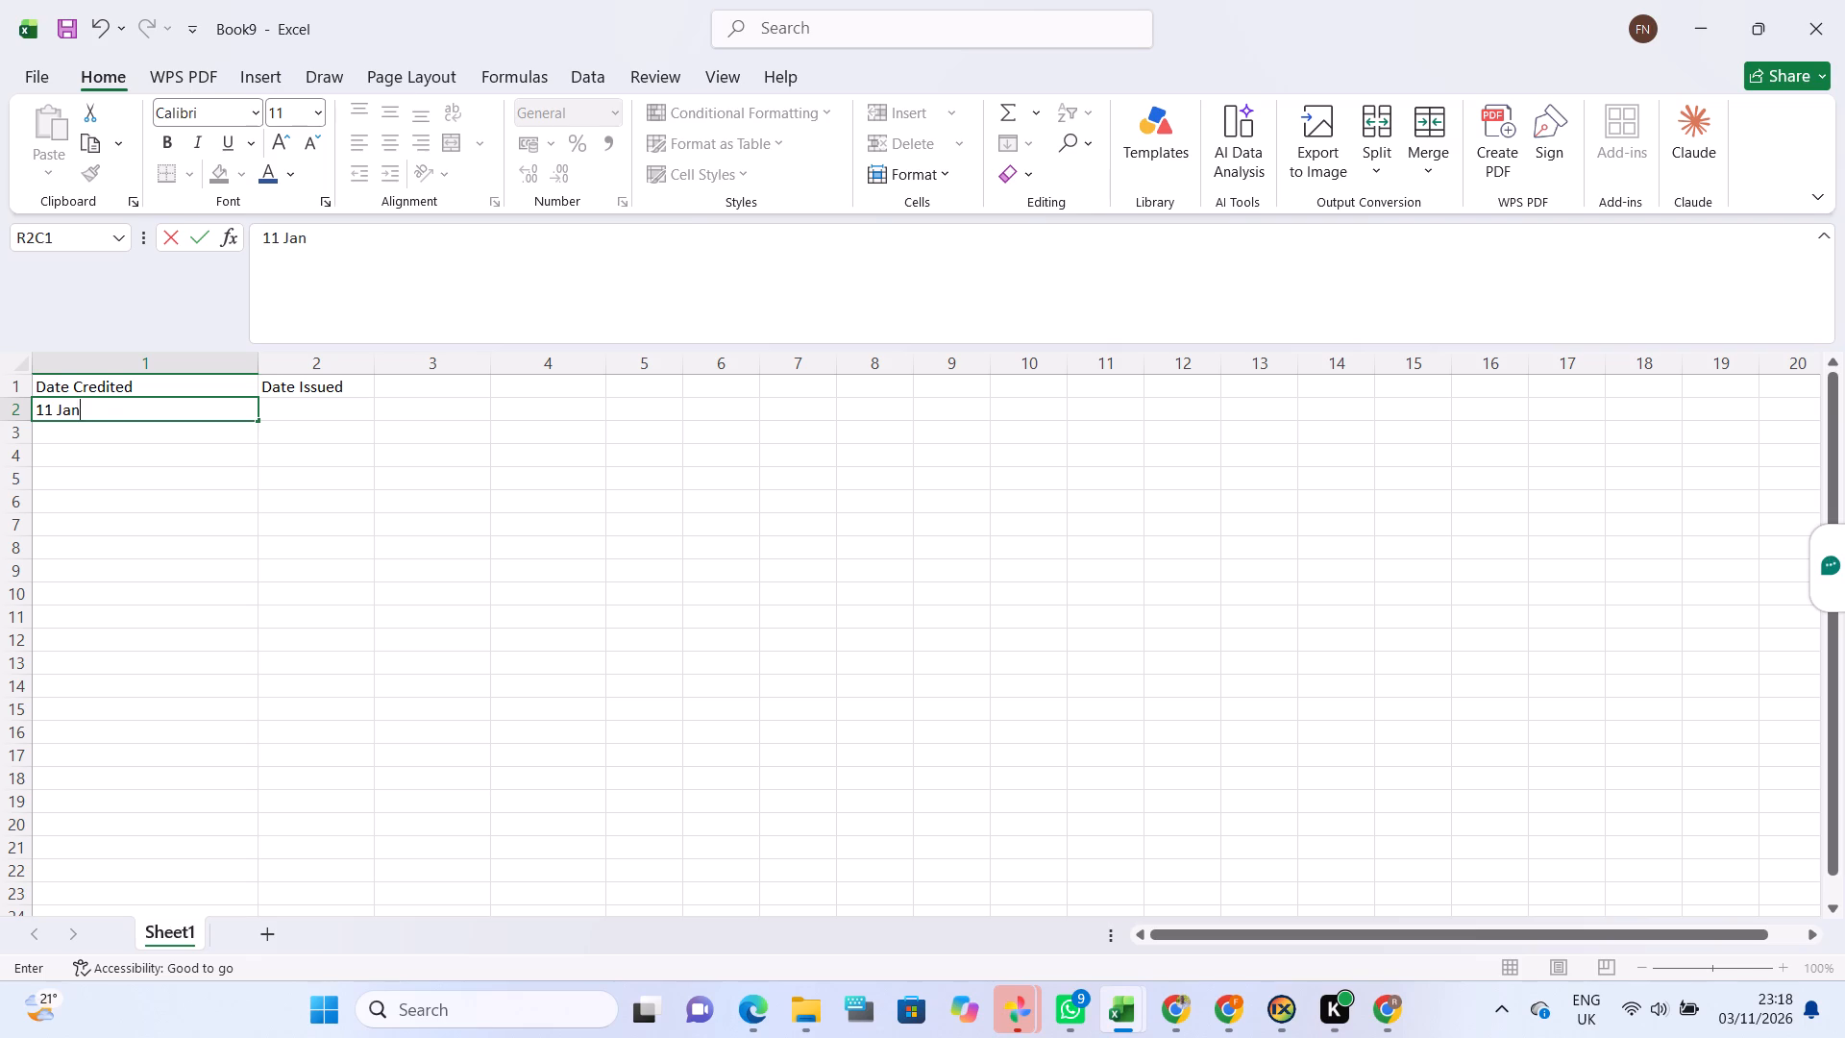
pyautogui.press('space')
pyautogui.press('BackSpace')
pyautogui.write(',')
pyautogui.press('space')
pyautogui.write('2020')
# Enter the date as "11 Jan,2020", without a space after the comma, in row 2 under Date Issued.
pyautogui.click(327, 406)
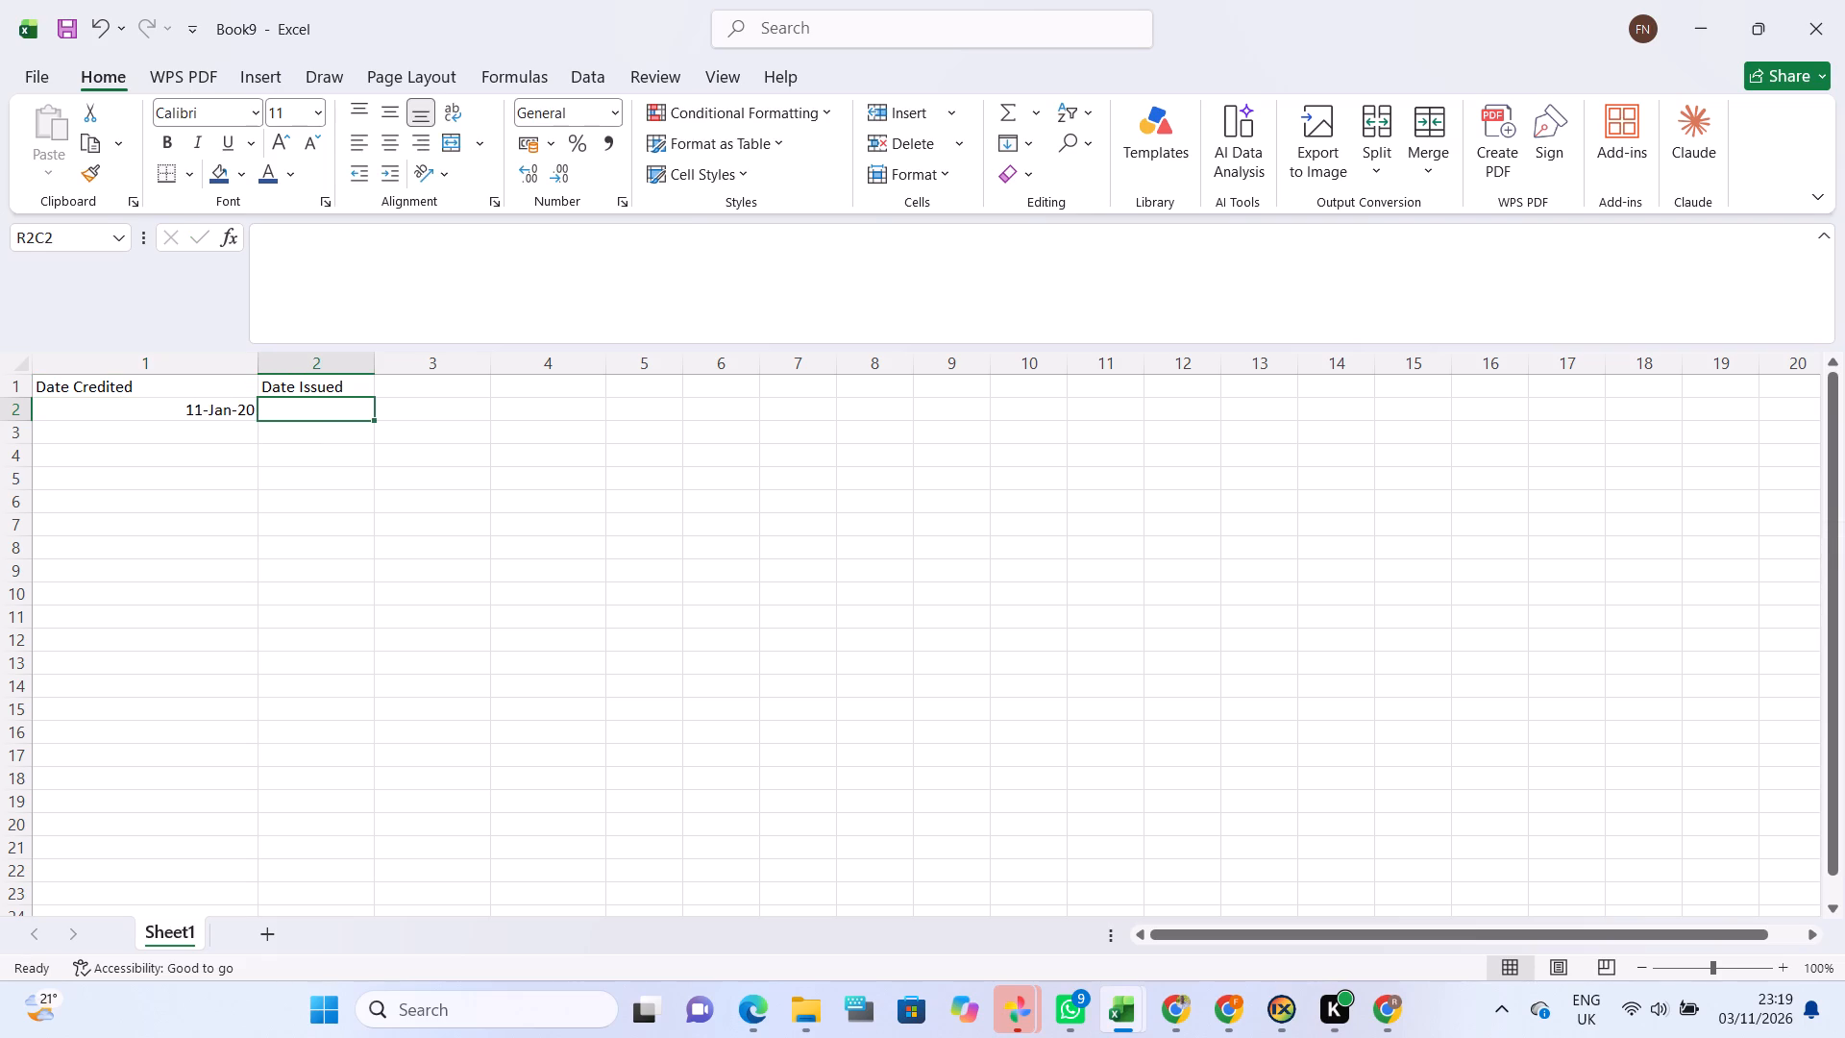
pyautogui.click(327, 406)
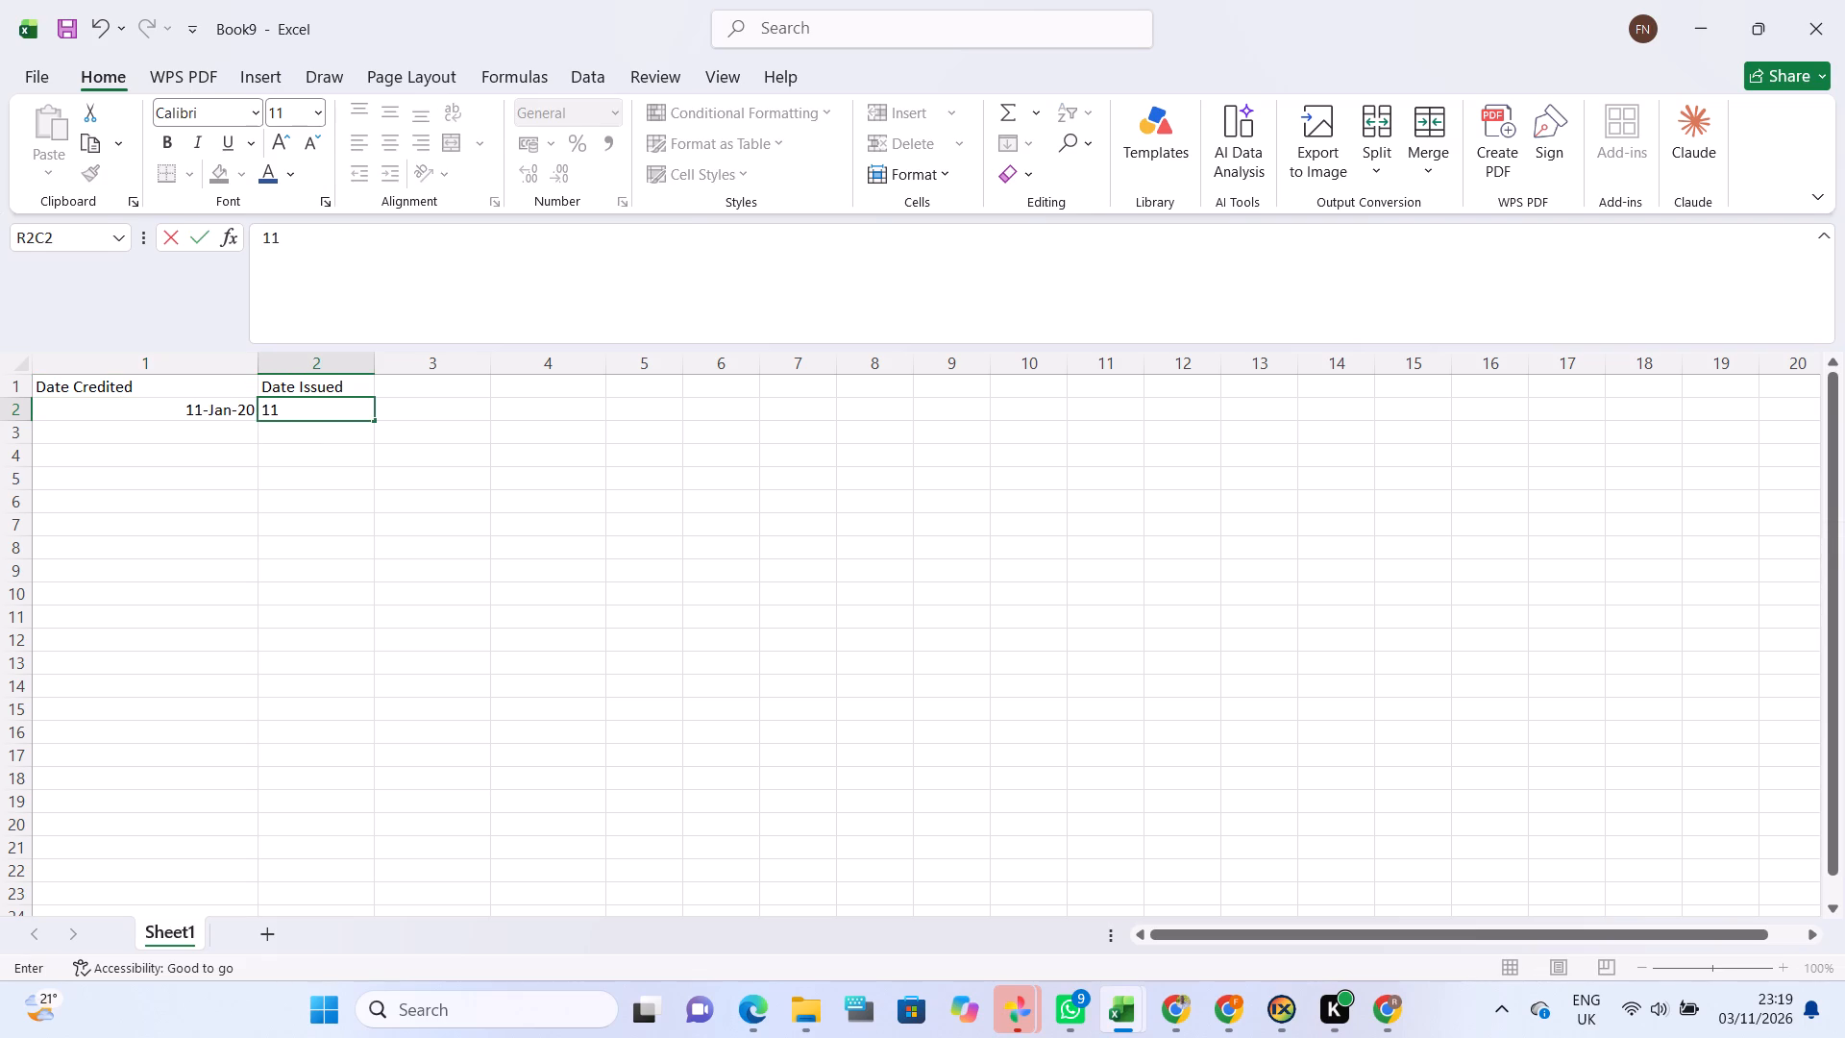
pyautogui.write('an')
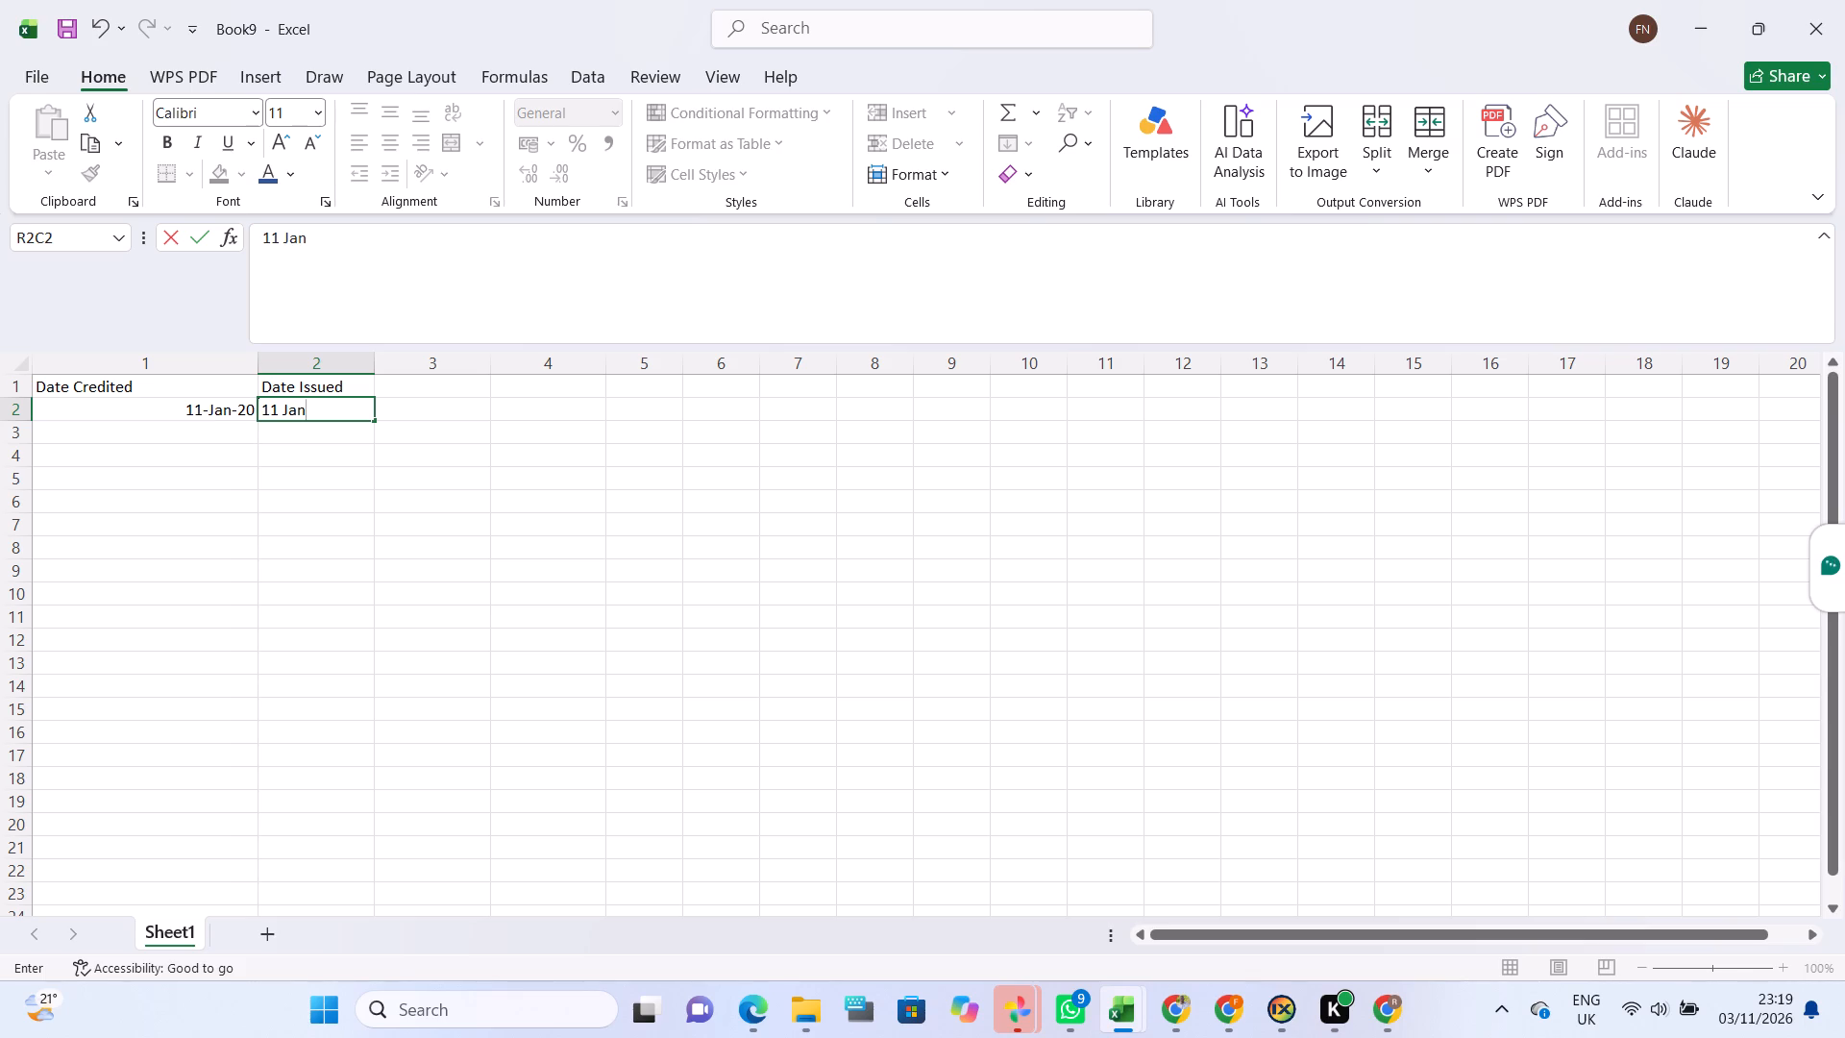
pyautogui.press(',')
pyautogui.write('2020')
pyautogui.click(406, 383)
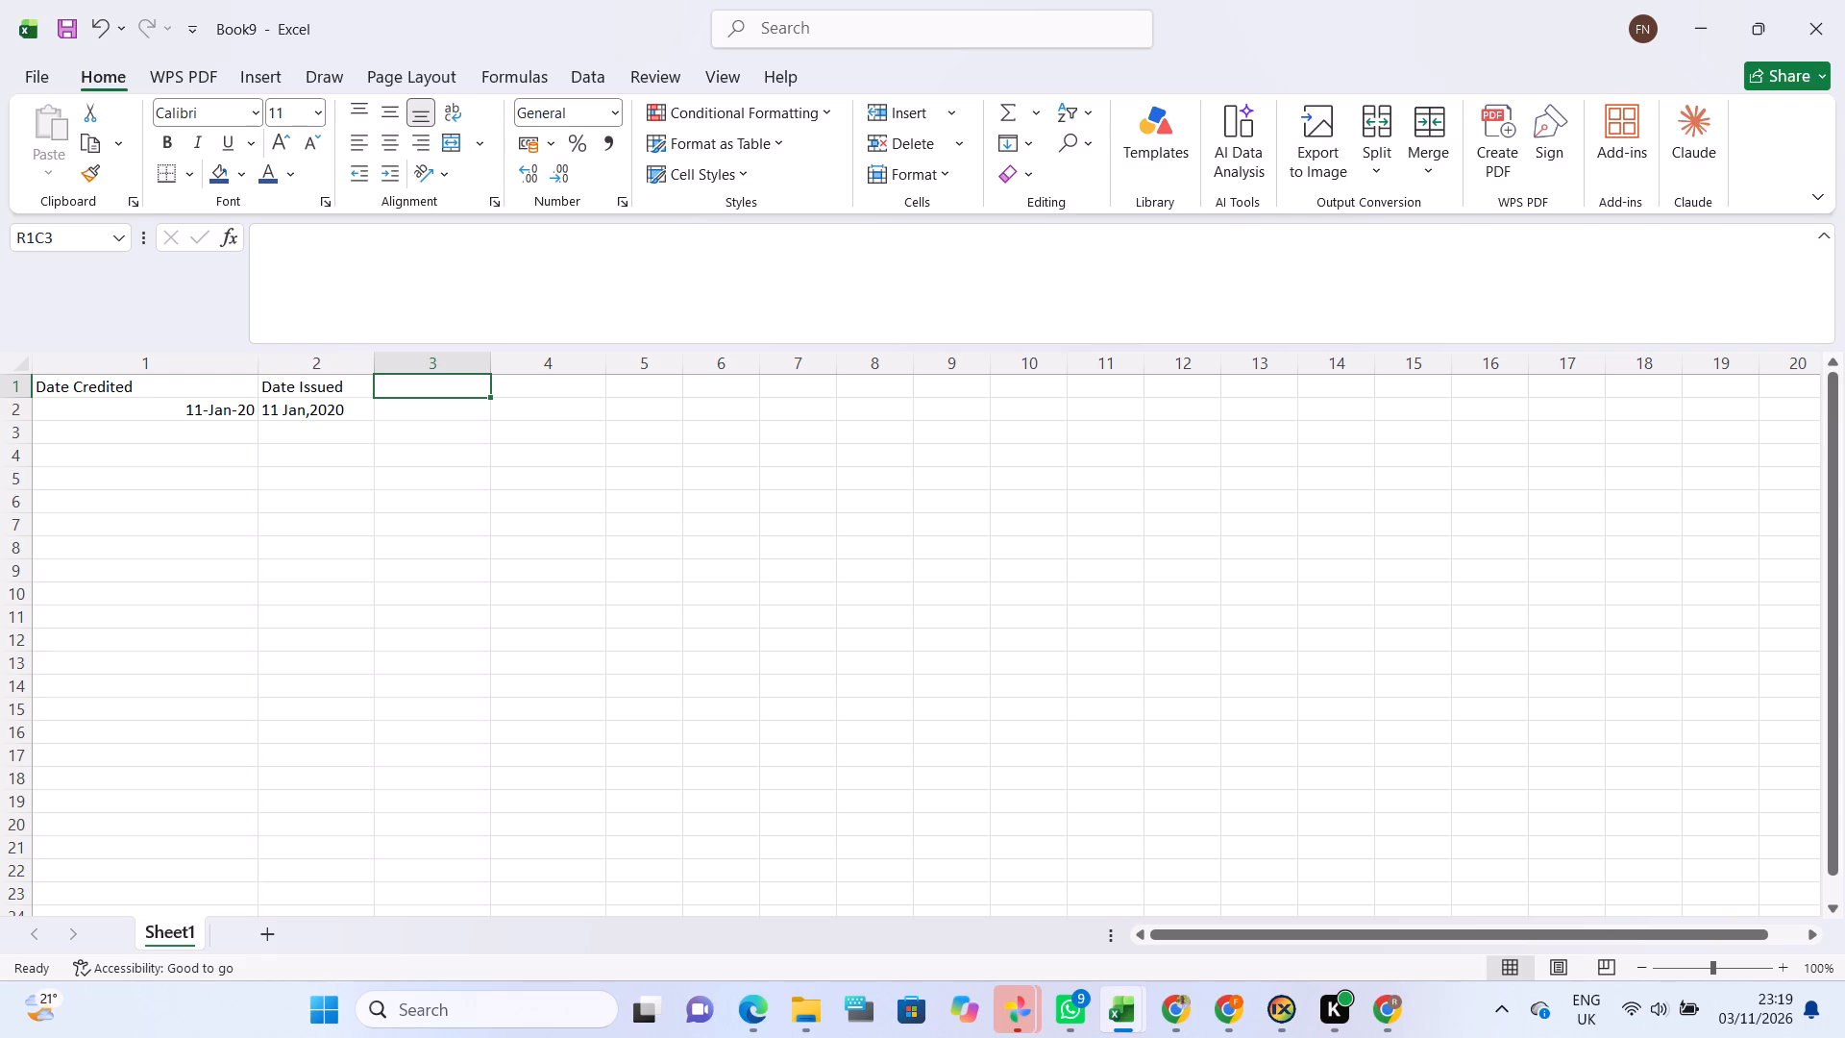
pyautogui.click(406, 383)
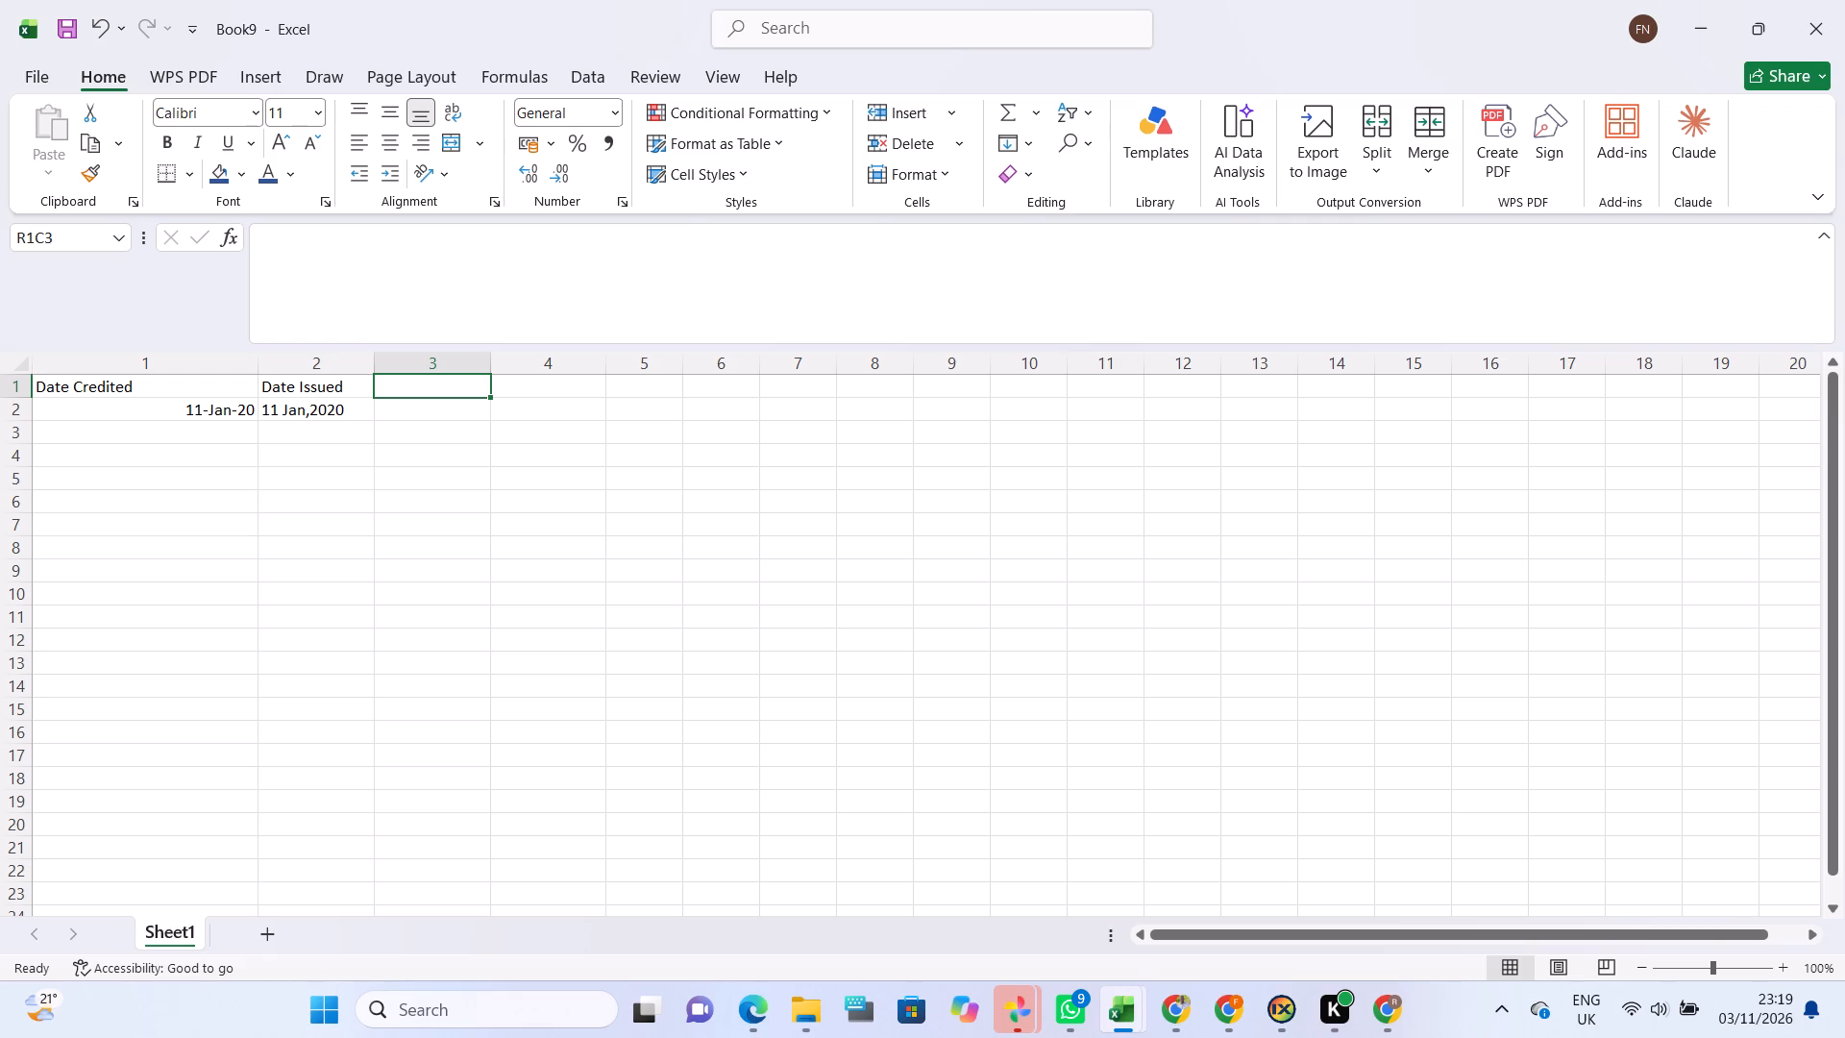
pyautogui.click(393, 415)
# Enter the title "Profit and Loss Report" in row 3 of column 1.
pyautogui.click(206, 435)
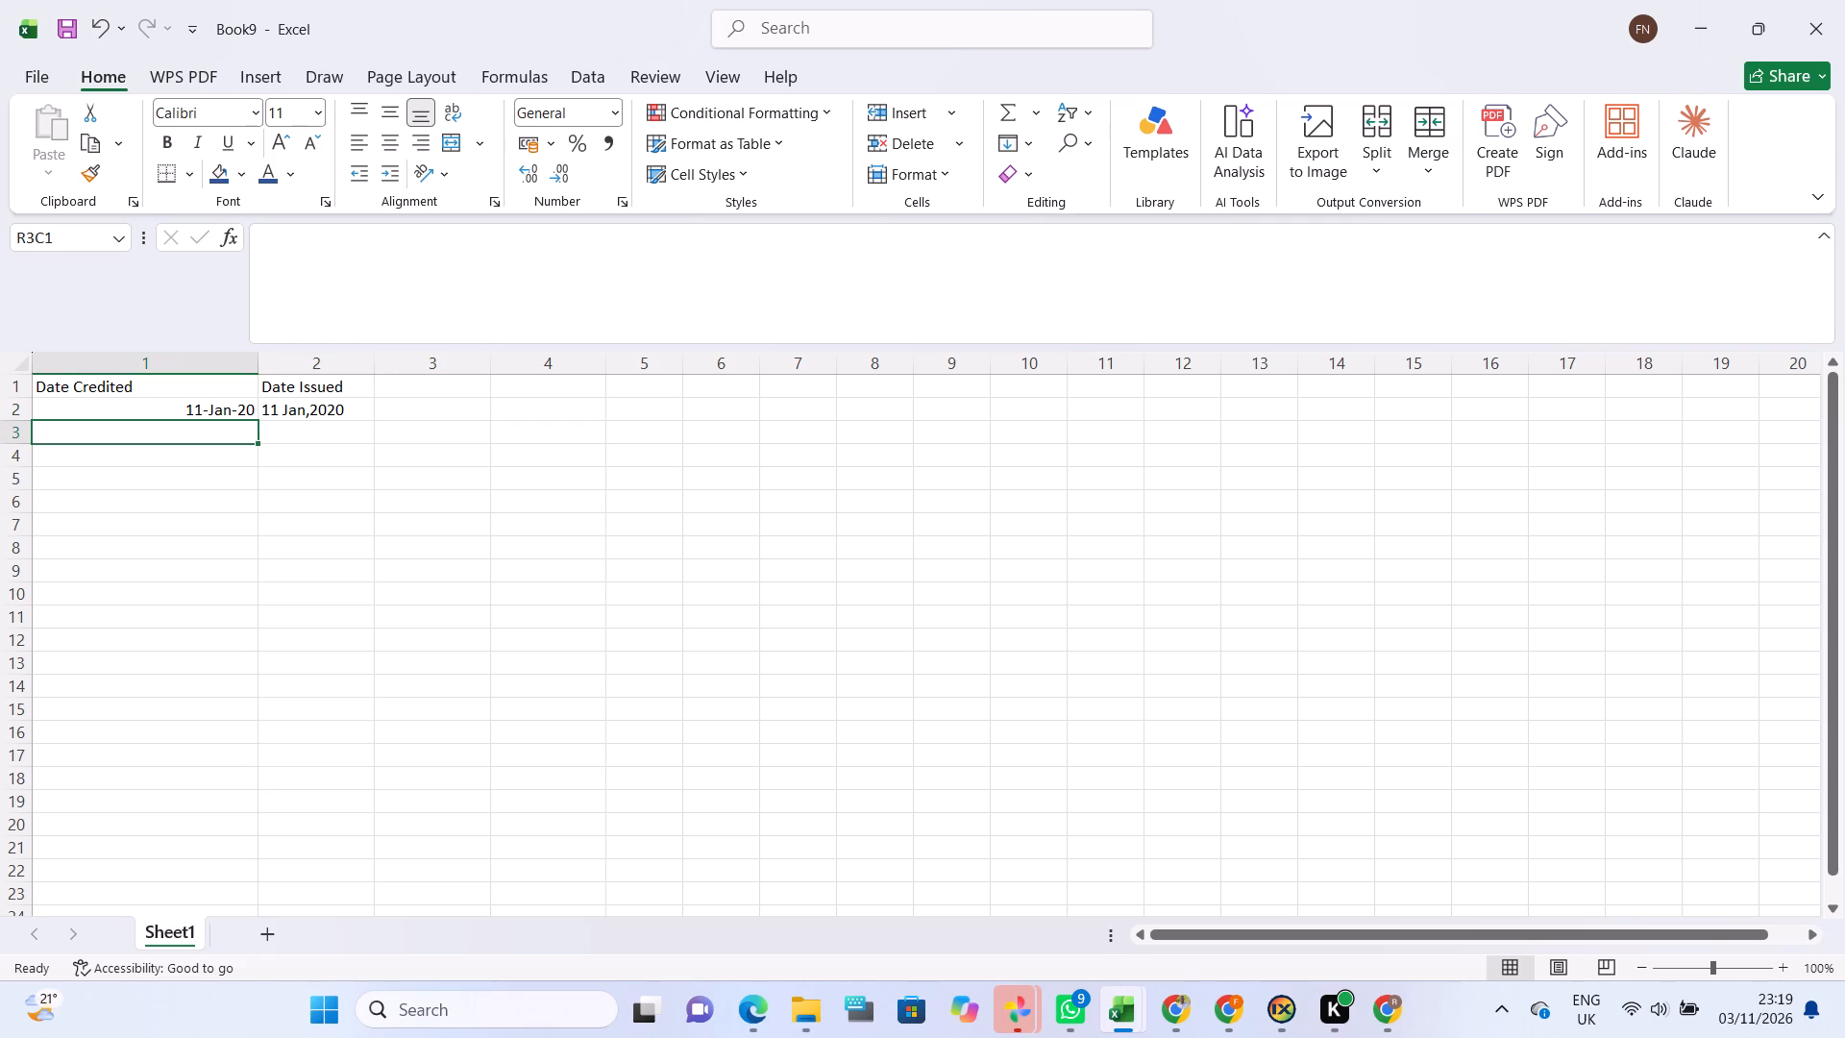
pyautogui.press('p')
pyautogui.write('rofit and')
pyautogui.press('space')
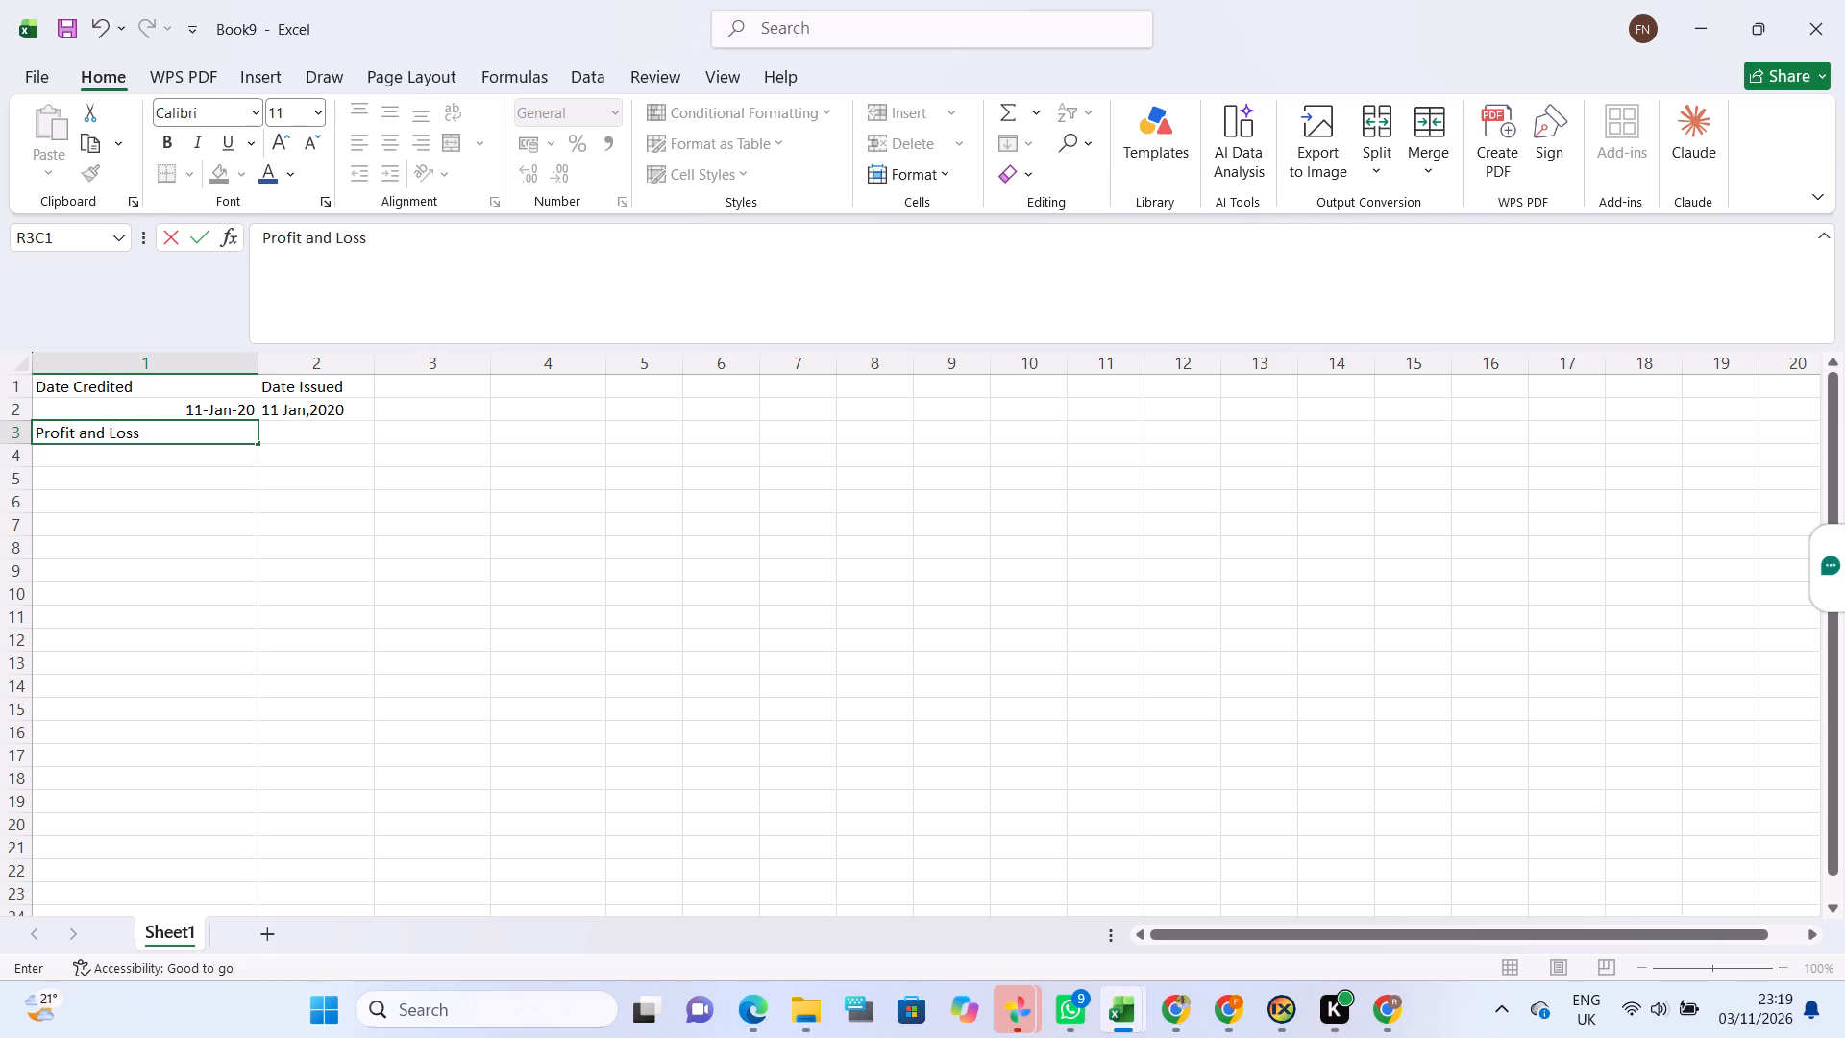
pyautogui.write('port')
# Increase the height of row 3, holding the report title, to roughly twice that of the other rows.
pyautogui.moveTo(32, 441); pyautogui.dragTo(43, 444)
pyautogui.click(43, 444)
pyautogui.click(63, 430)
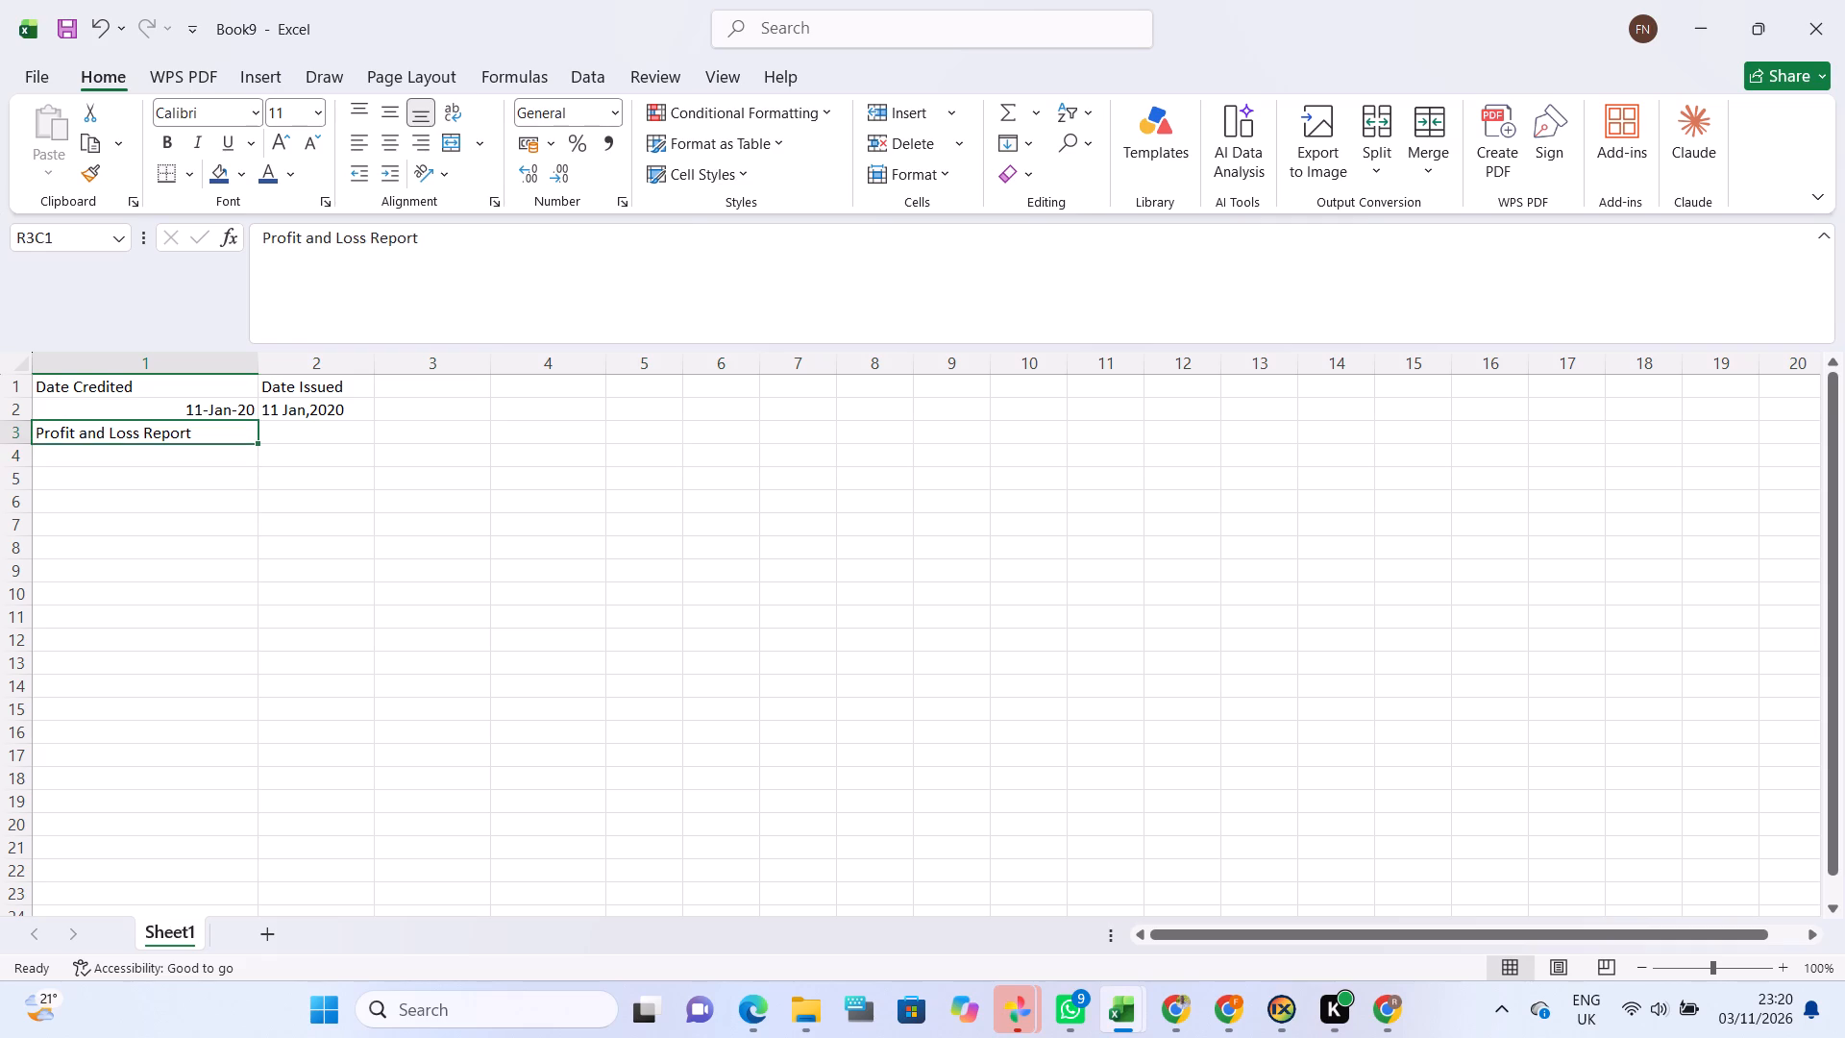
pyautogui.moveTo(21, 442); pyautogui.dragTo(25, 471)
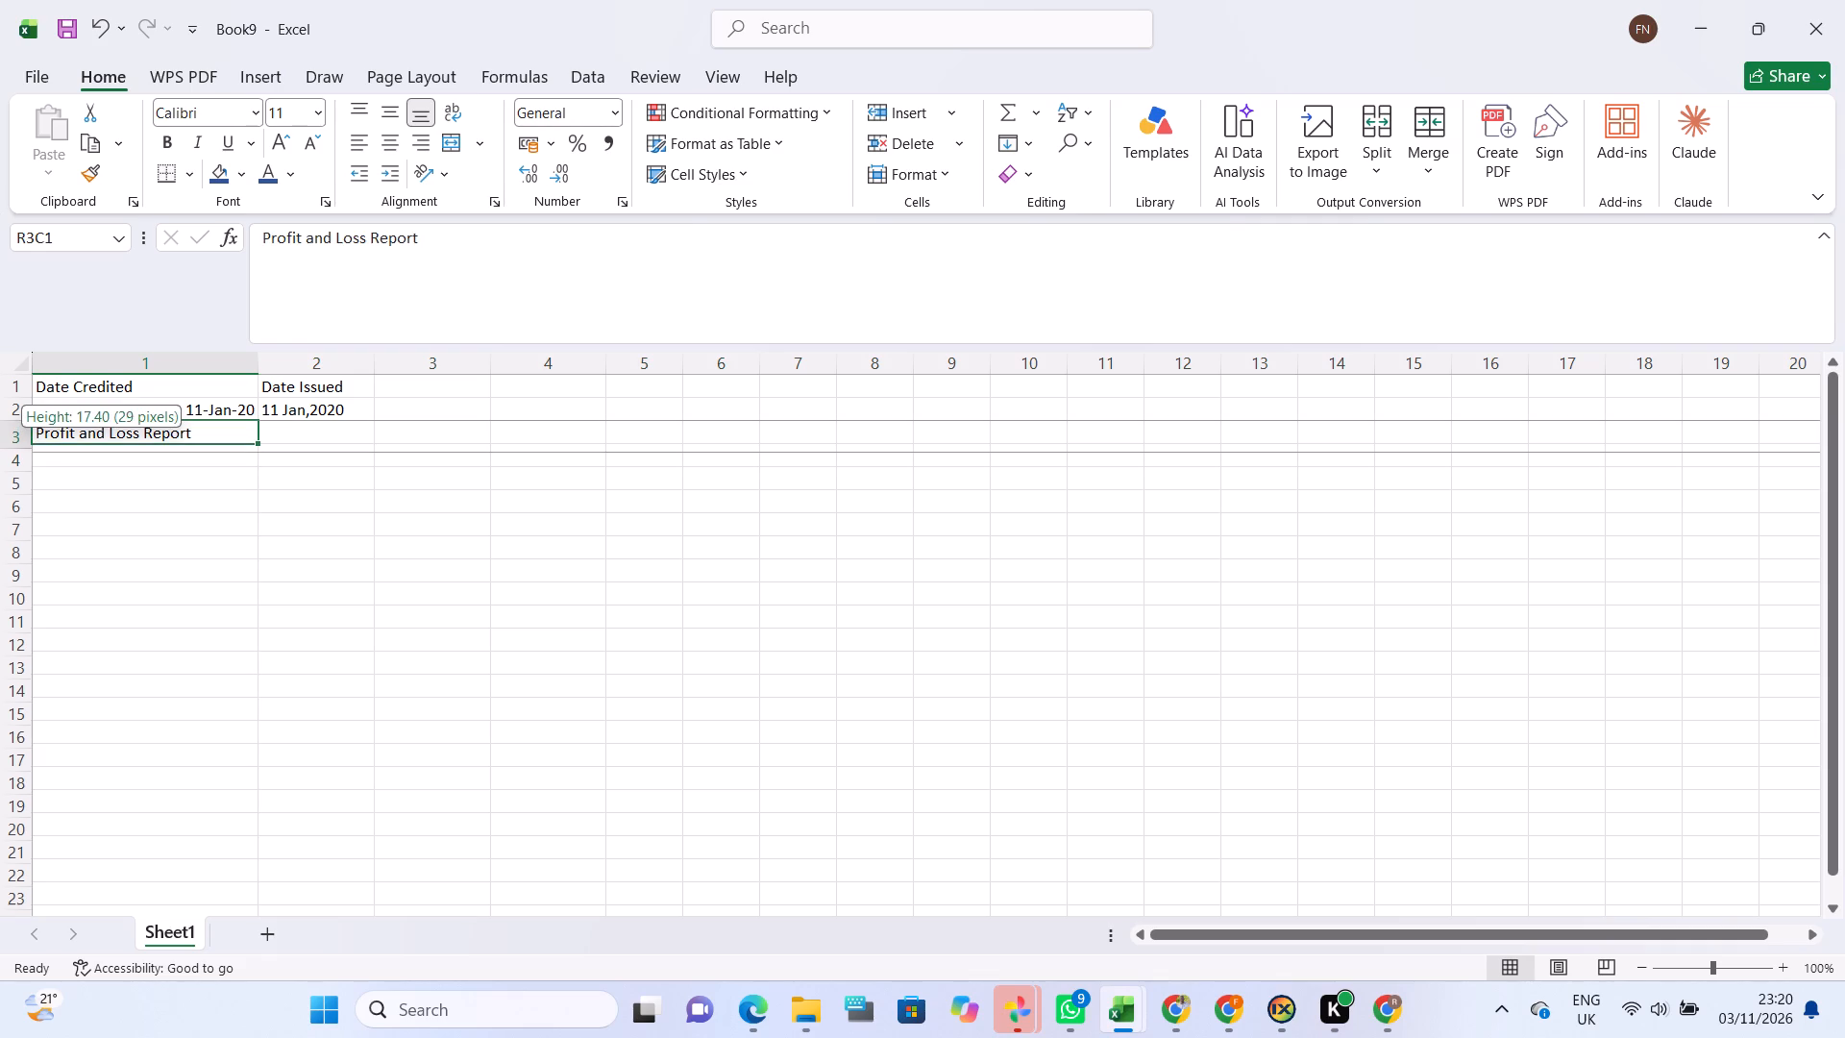
pyautogui.moveTo(25, 471); pyautogui.dragTo(27, 469)
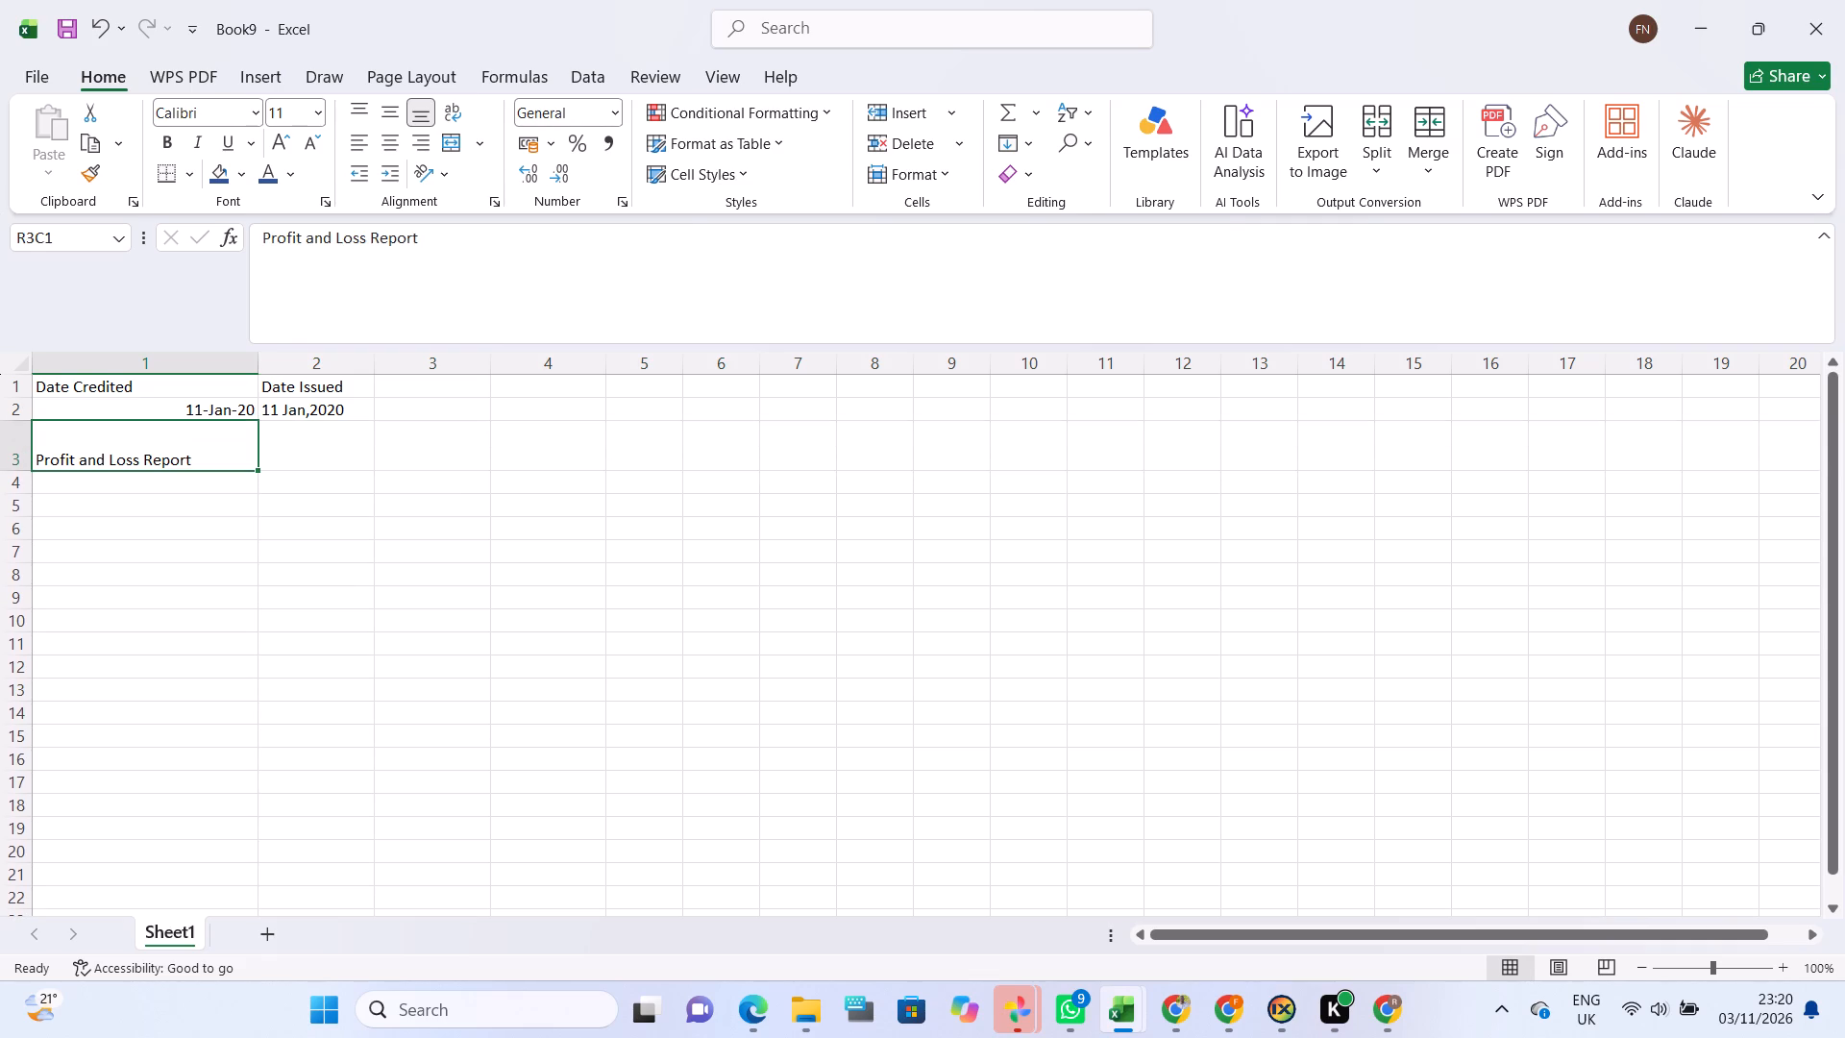
# Enter the headings "Revenue" in column 1 and "Year 1" in column 2 of row 4.
pyautogui.click(105, 486)
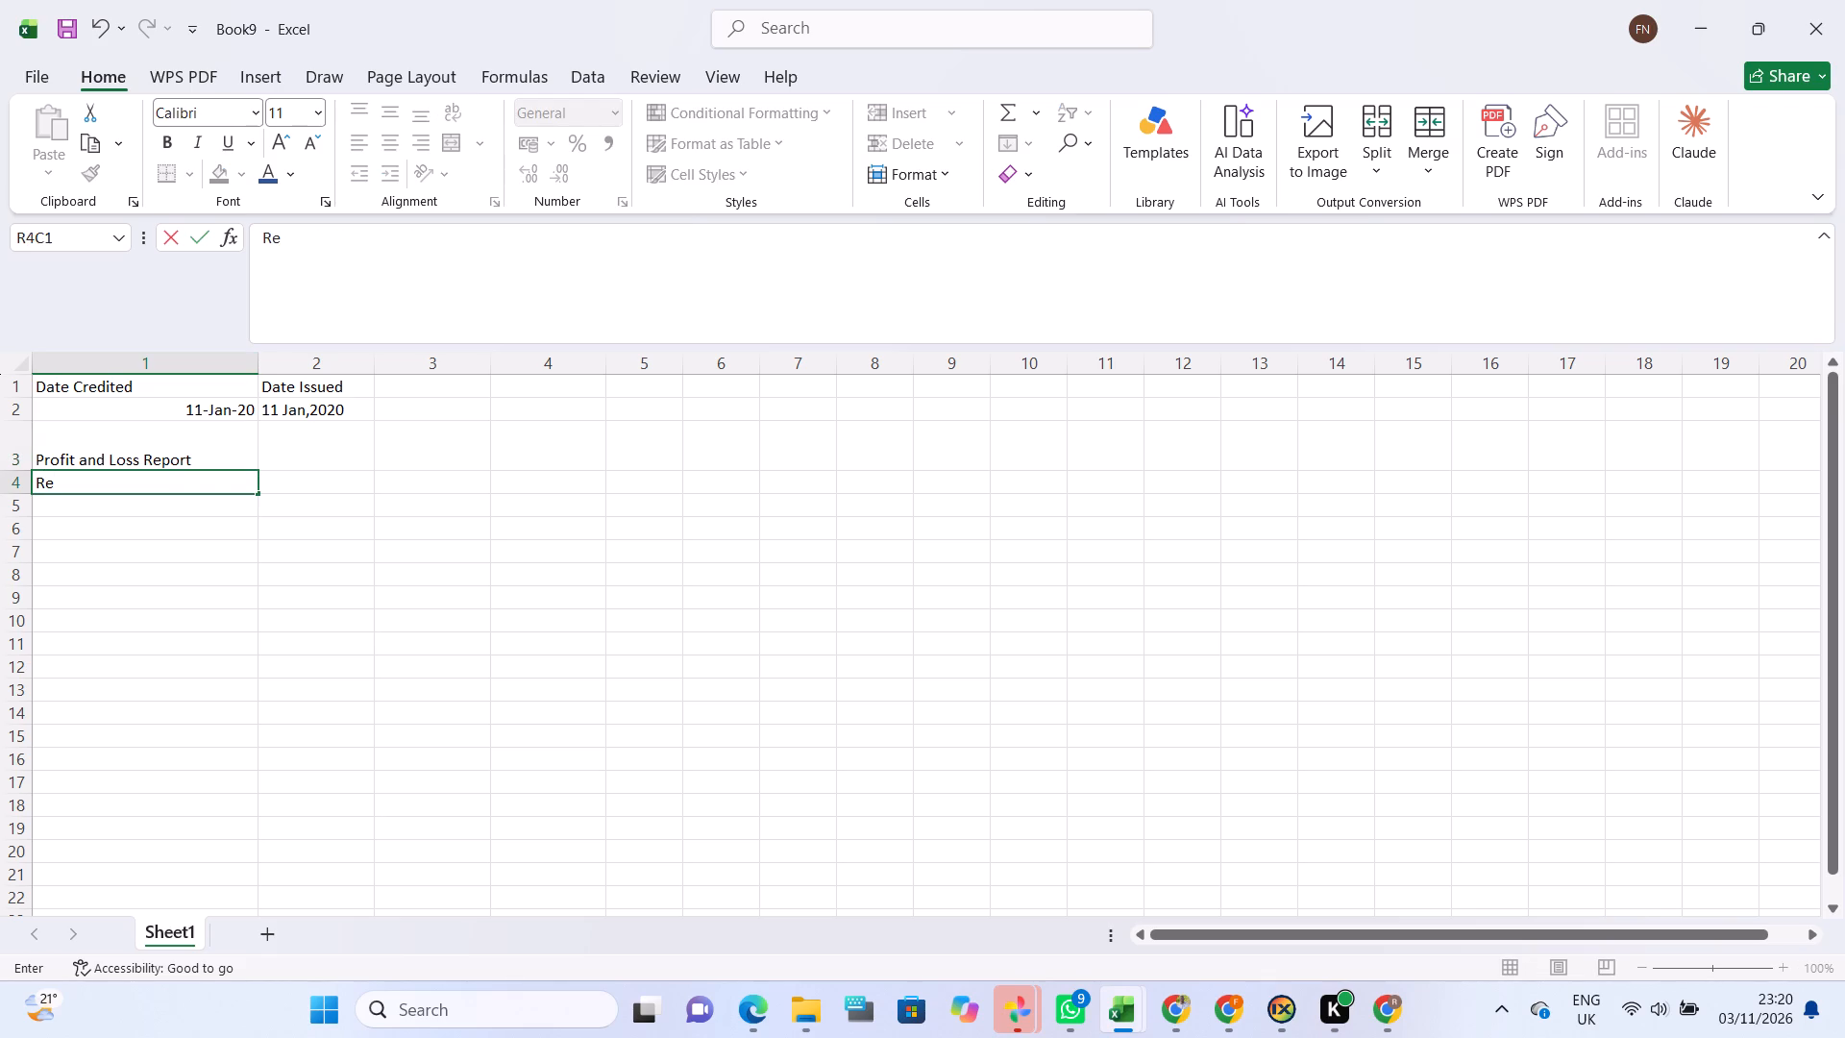
pyautogui.write('venue')
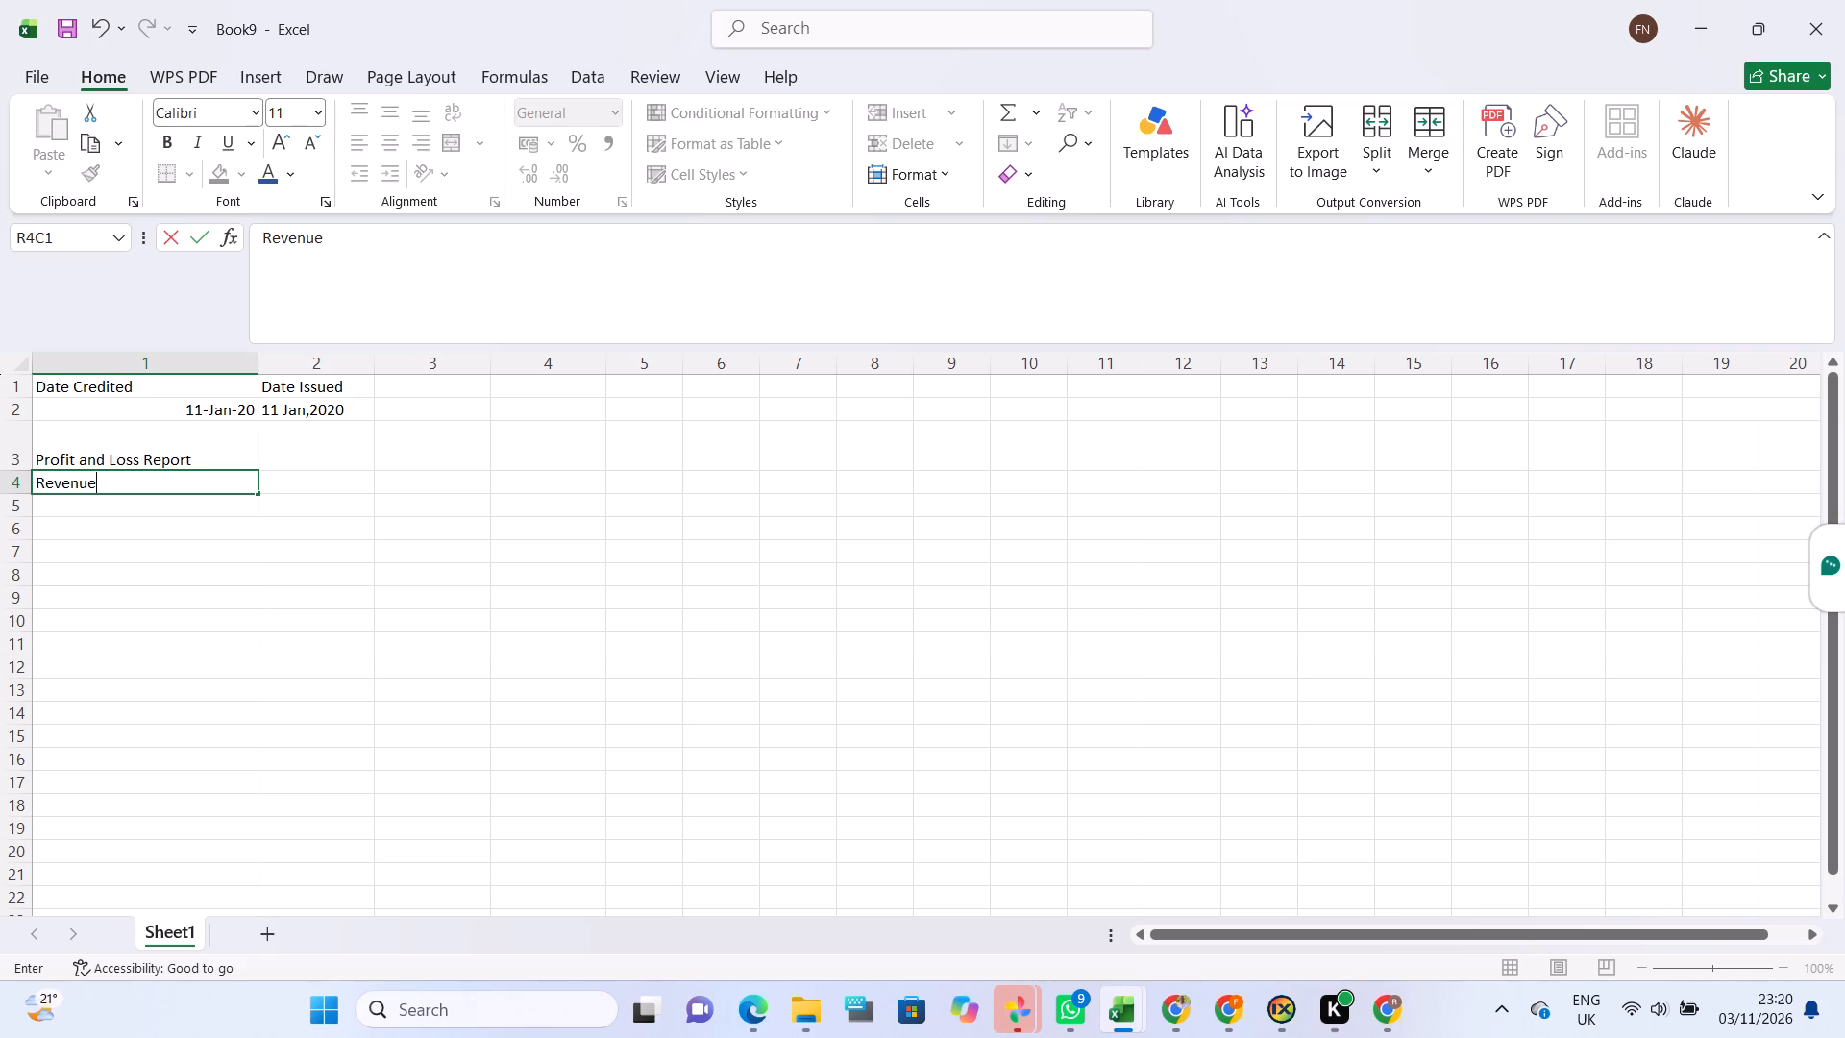
pyautogui.click(339, 490)
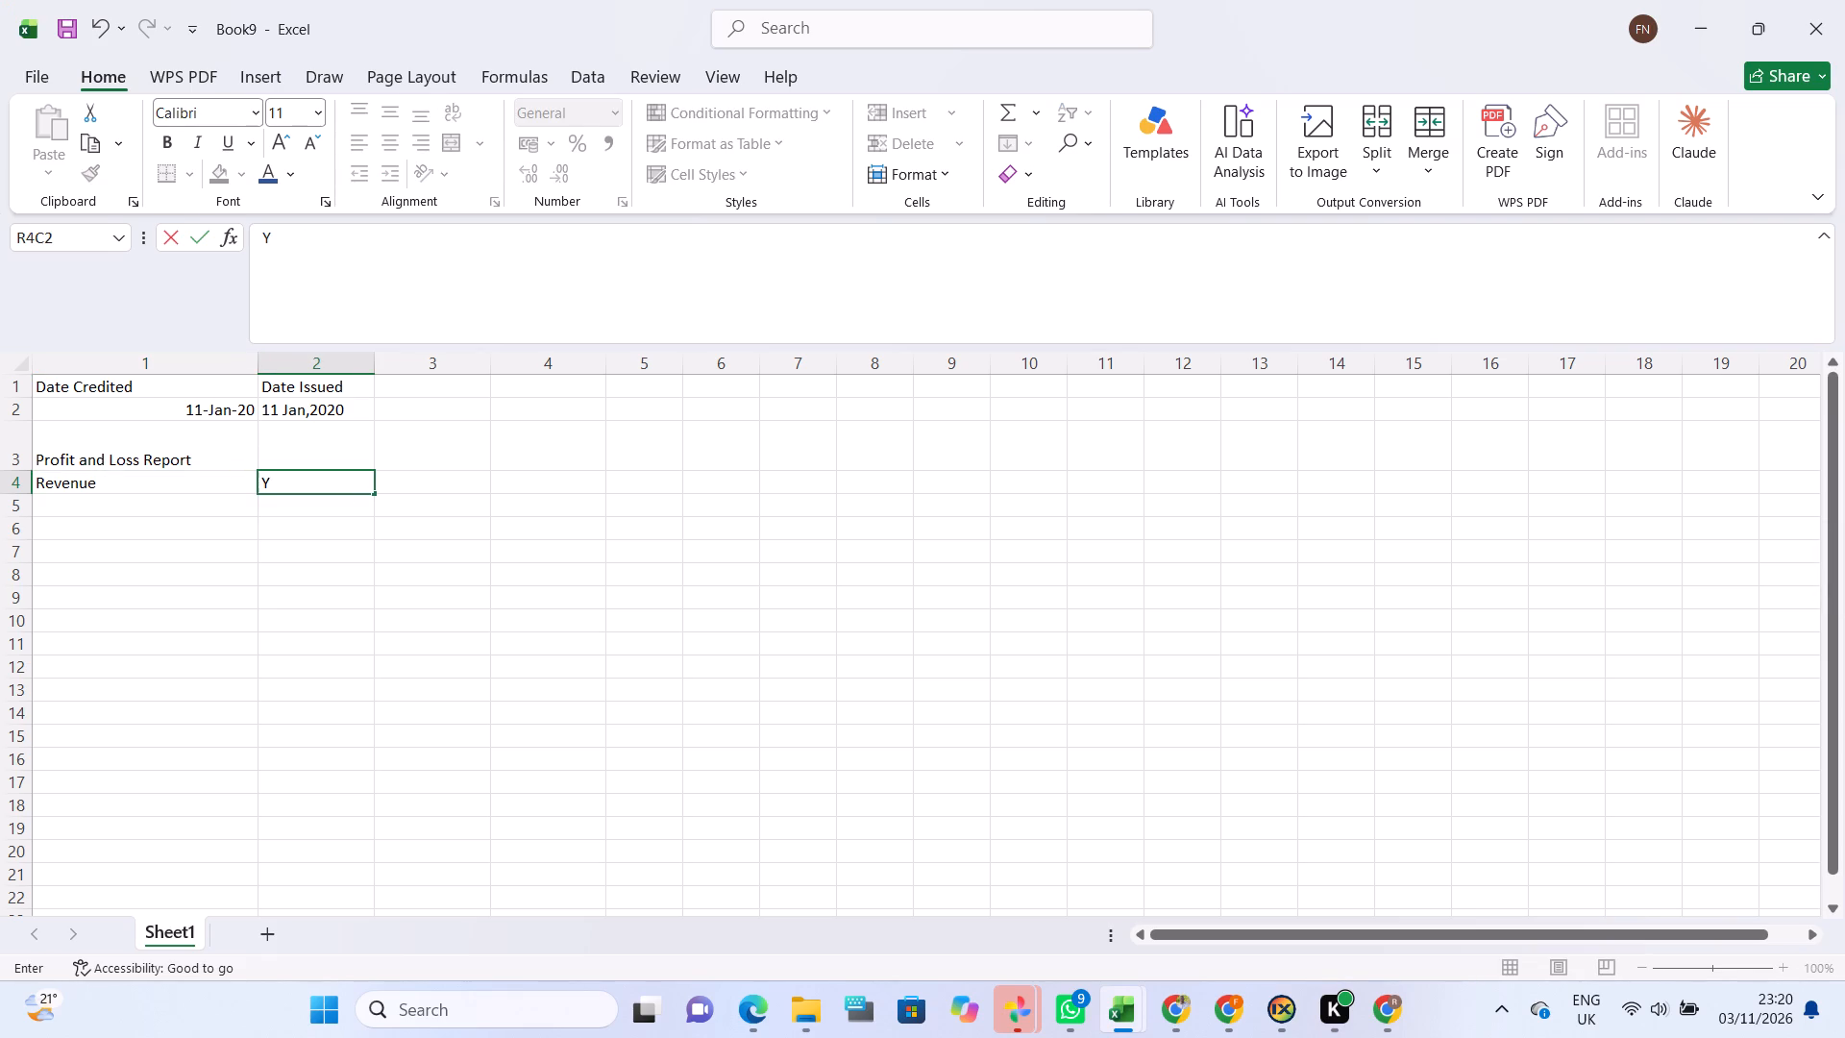
pyautogui.write('ear 1')
pyautogui.press('Right')
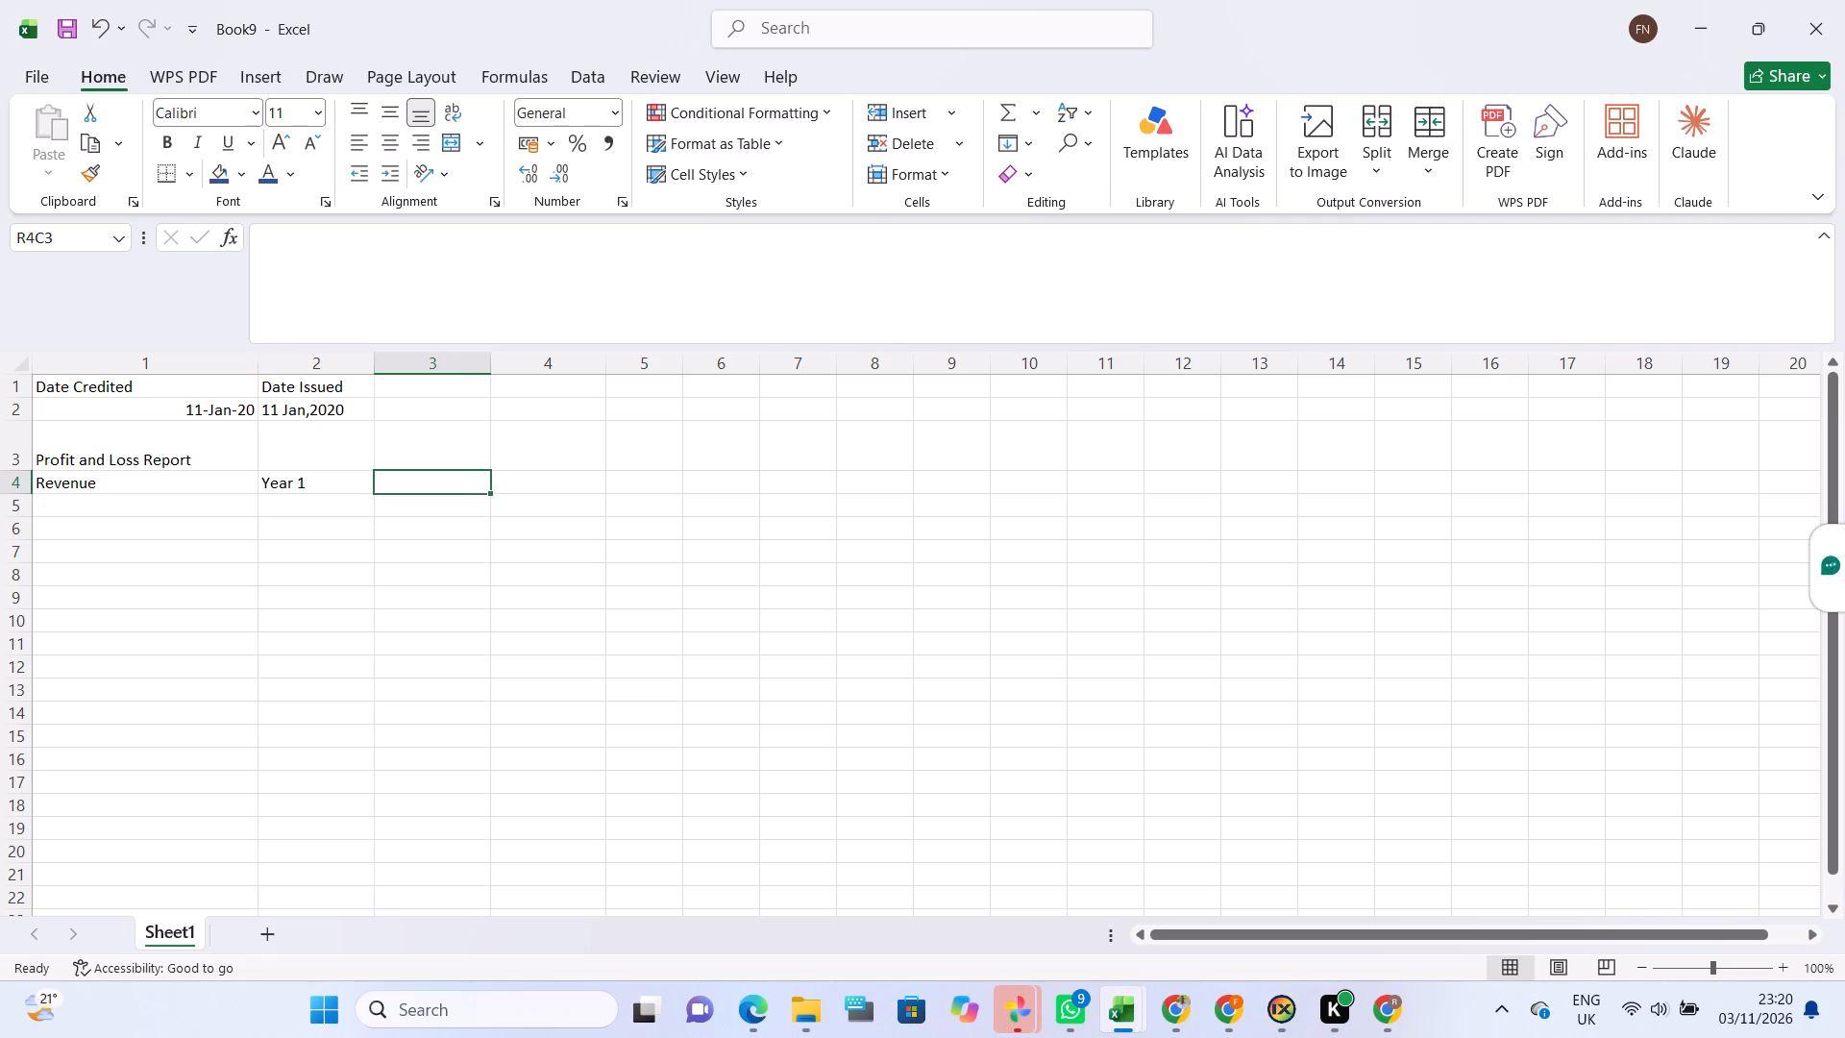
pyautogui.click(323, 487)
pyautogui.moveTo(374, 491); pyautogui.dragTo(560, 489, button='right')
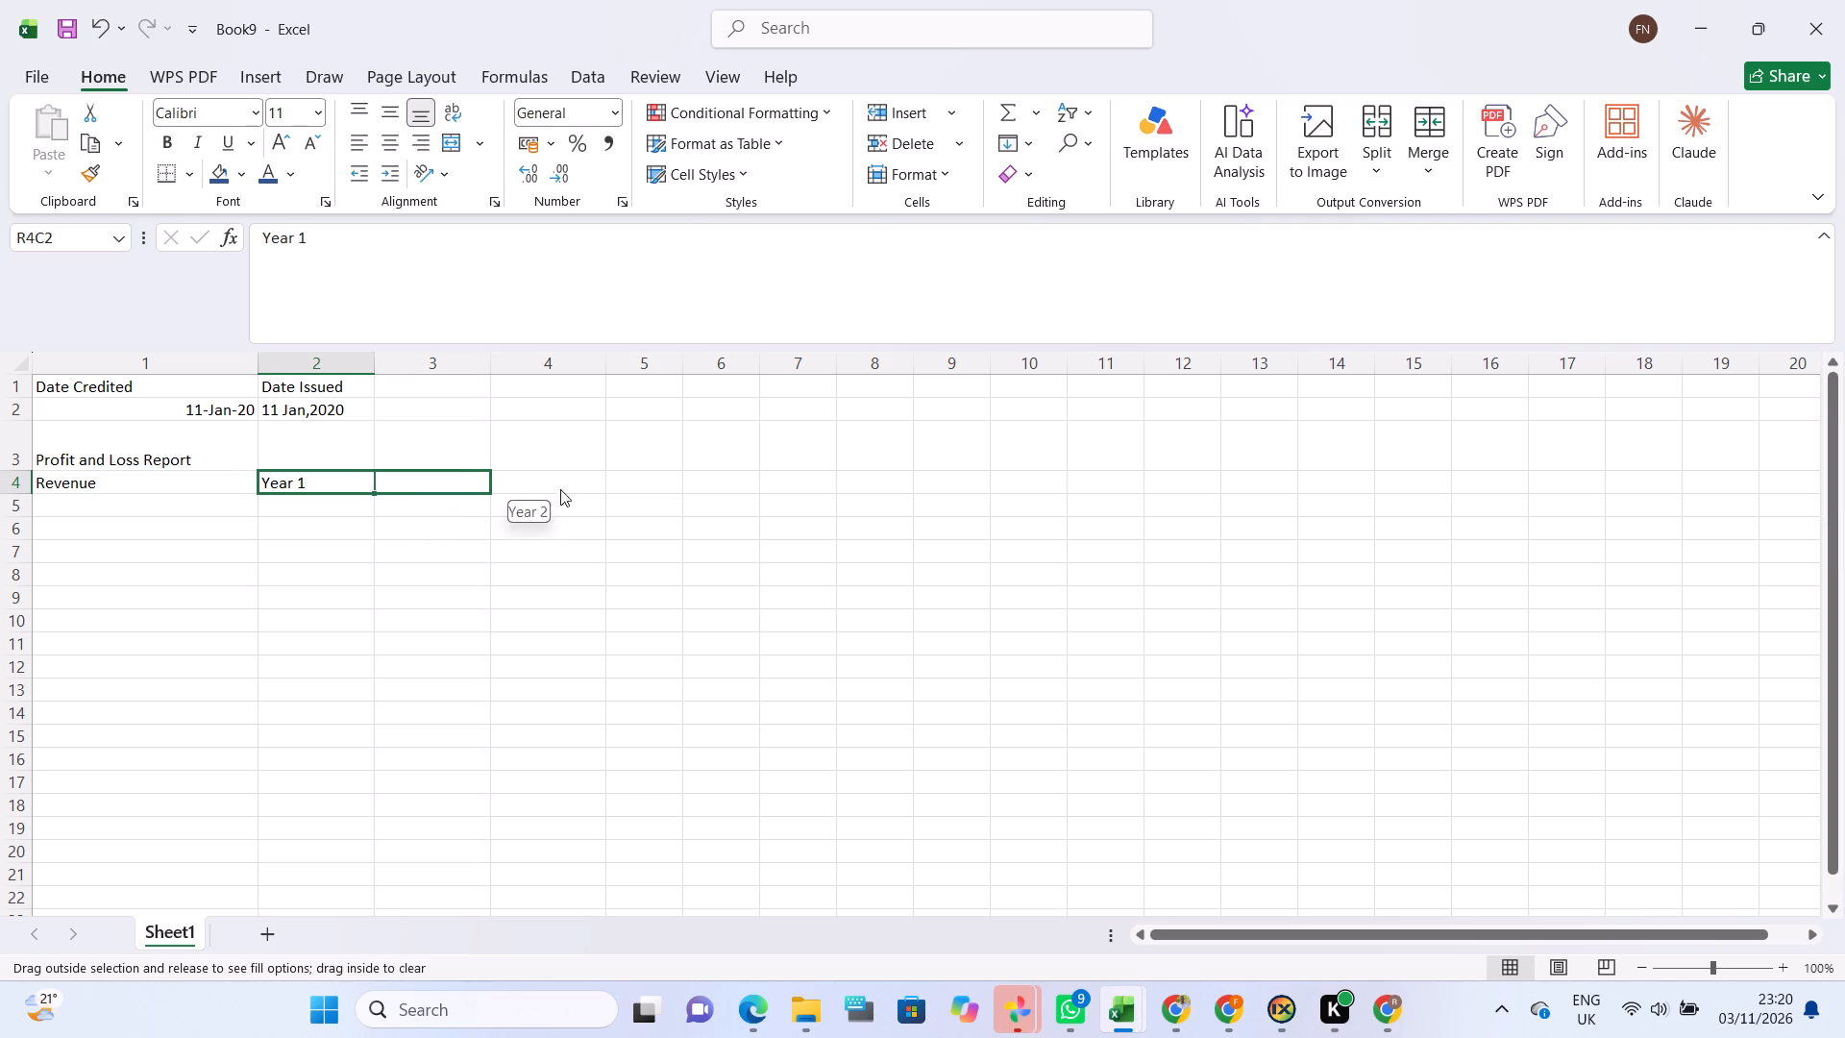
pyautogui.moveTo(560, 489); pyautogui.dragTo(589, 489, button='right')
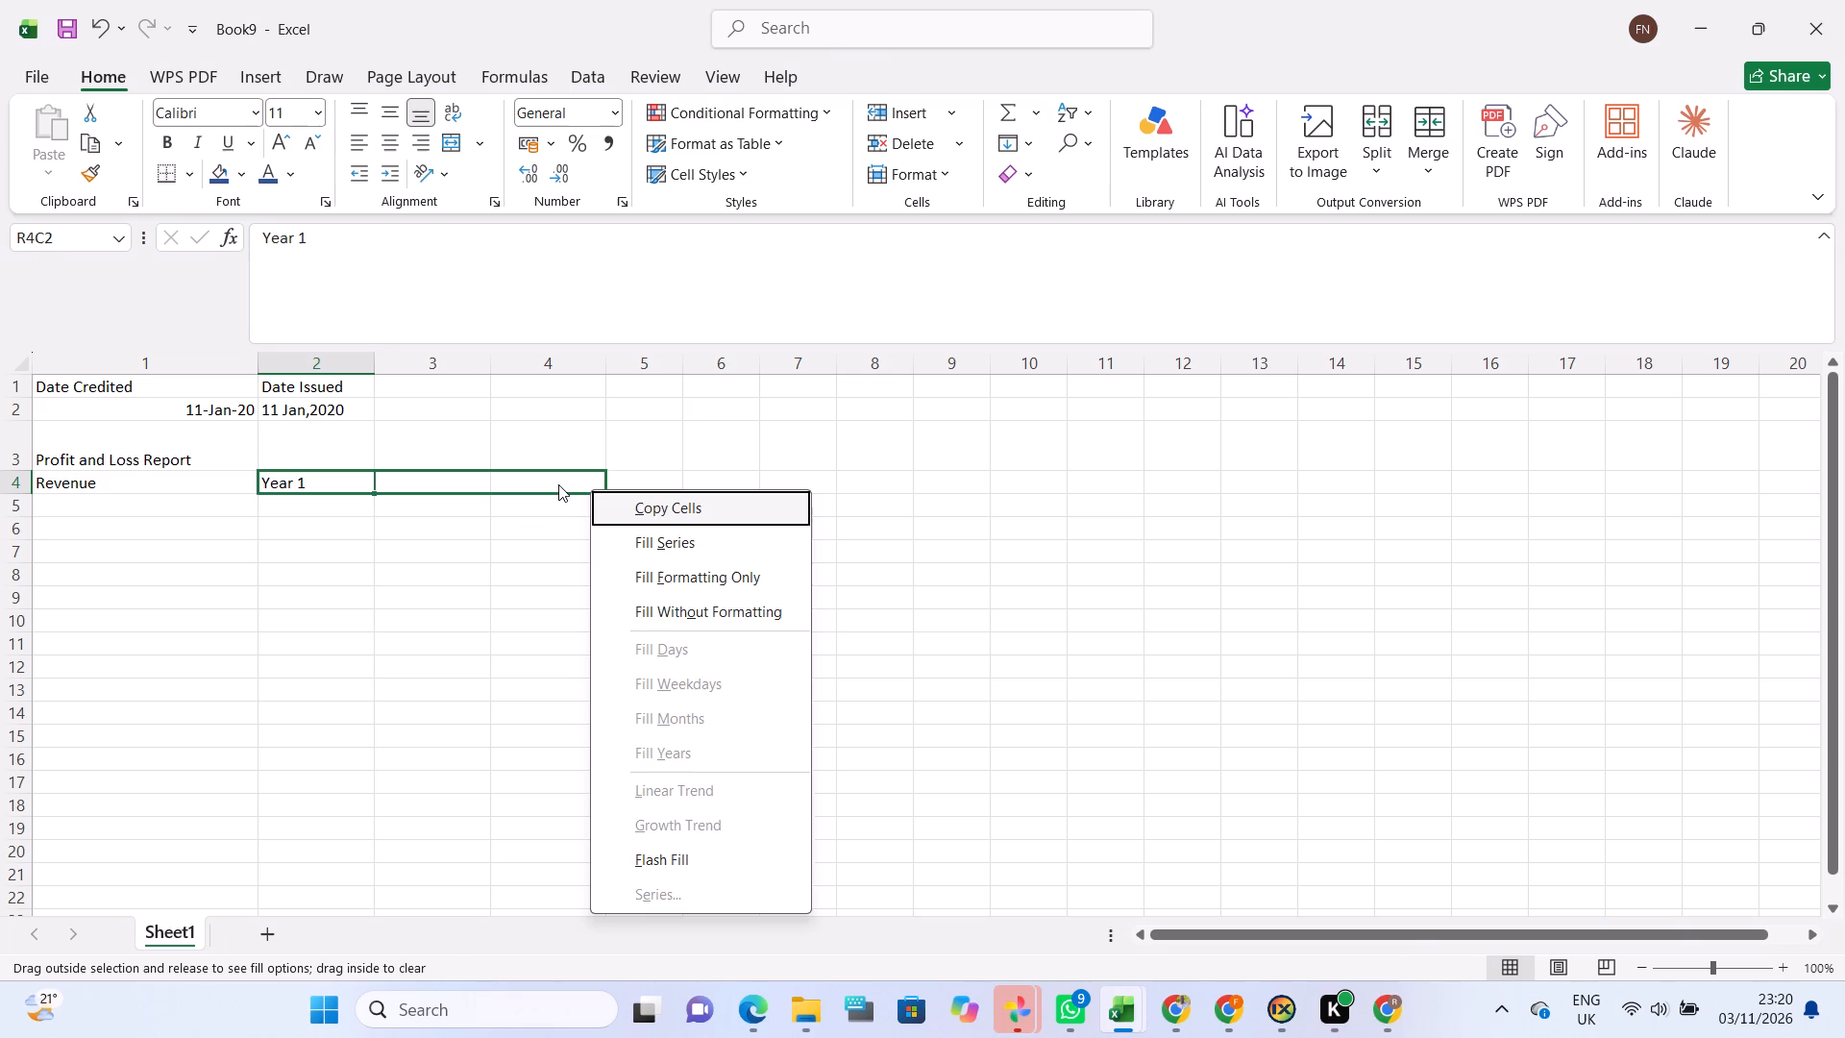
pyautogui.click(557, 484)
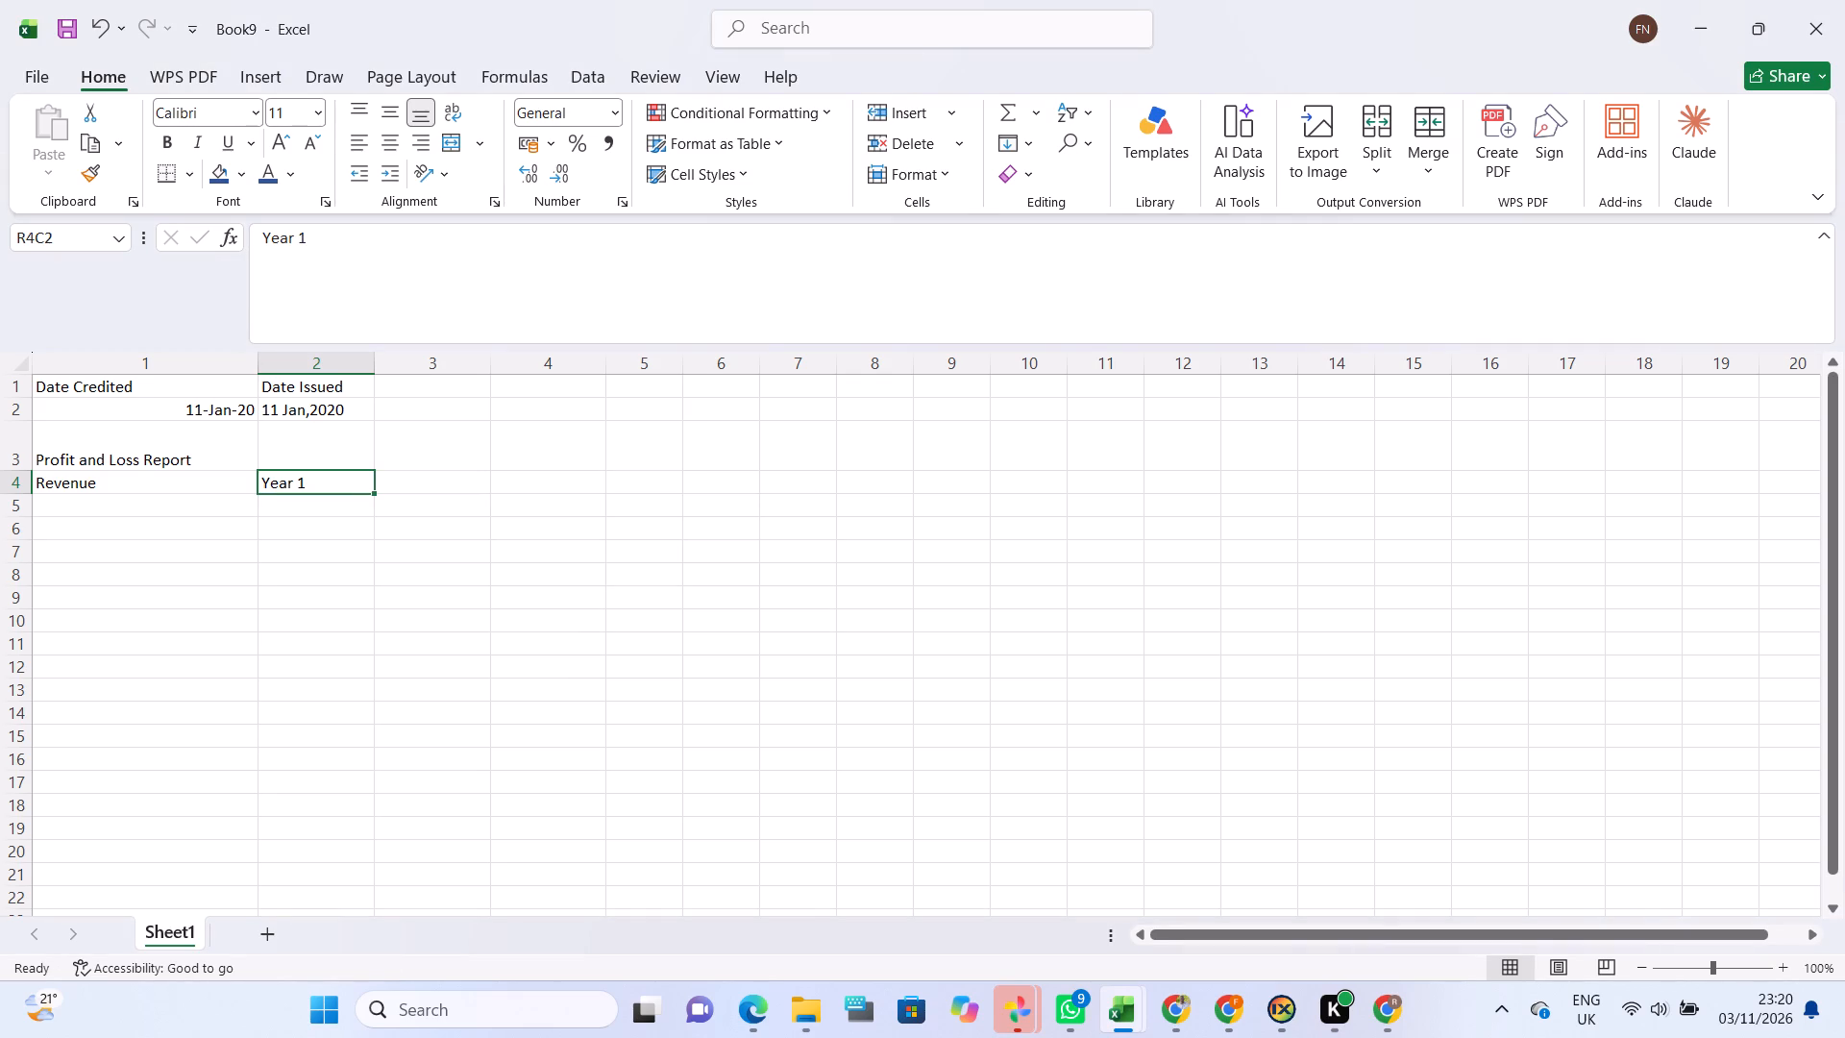
# Extend the "Year 1" heading as a series across row 4 to add "Year 2" in column 3 and "Year 3" in column 4.
pyautogui.moveTo(380, 491); pyautogui.dragTo(362, 479)
pyautogui.click(351, 479)
pyautogui.moveTo(370, 489); pyautogui.dragTo(464, 487)
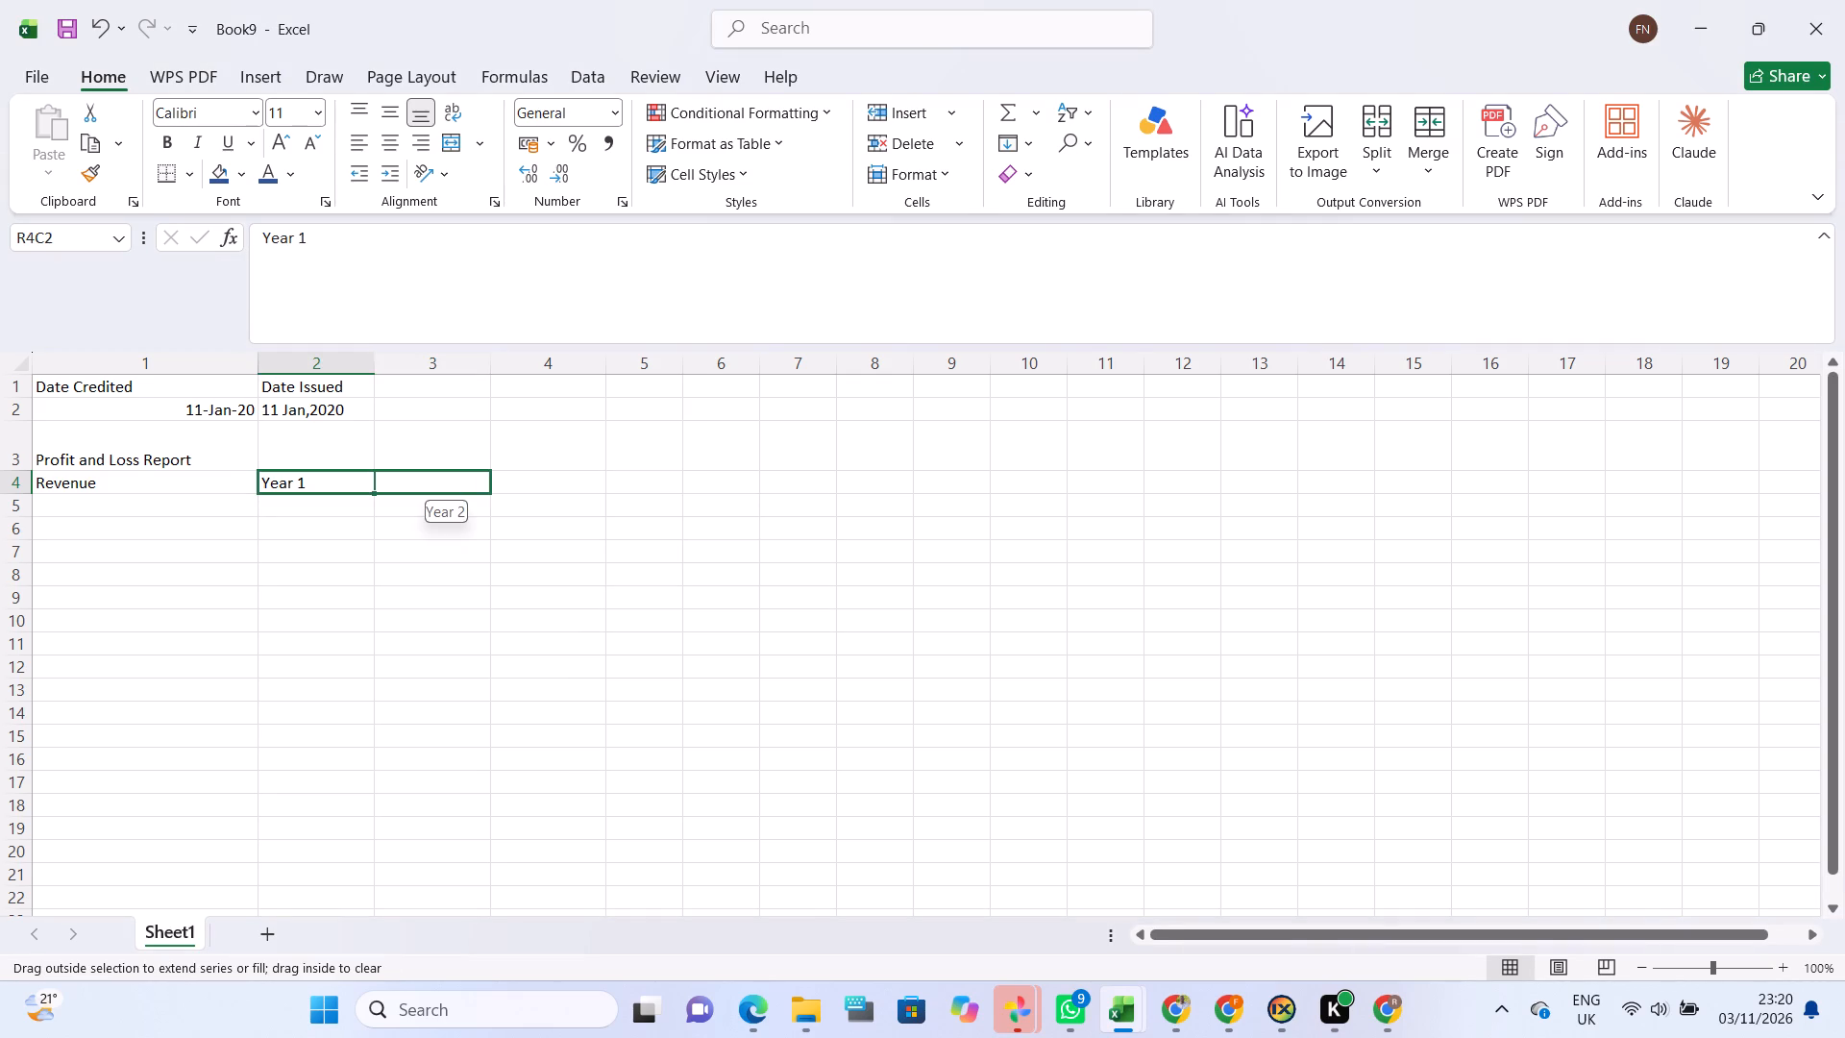
pyautogui.moveTo(464, 487); pyautogui.dragTo(577, 497)
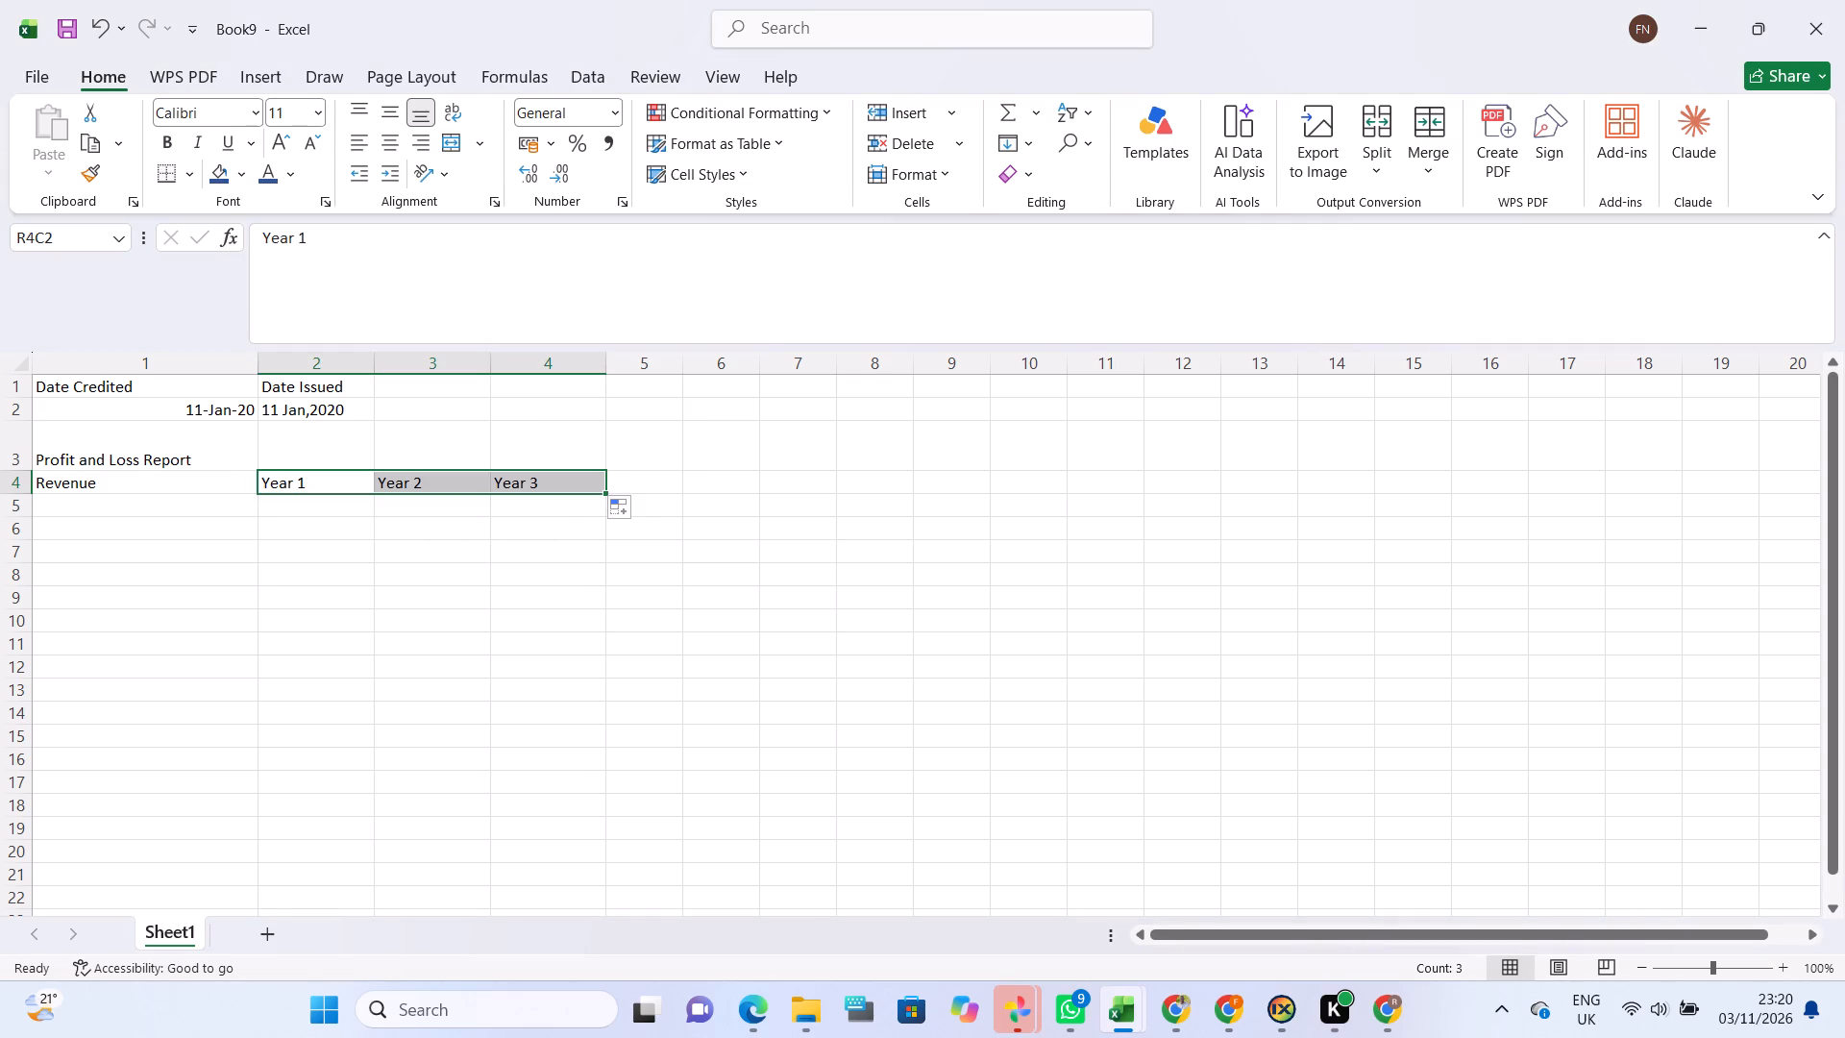
# Enter the label "Less:Sales Returns" in italics in row 5 of column 1.
pyautogui.click(360, 498)
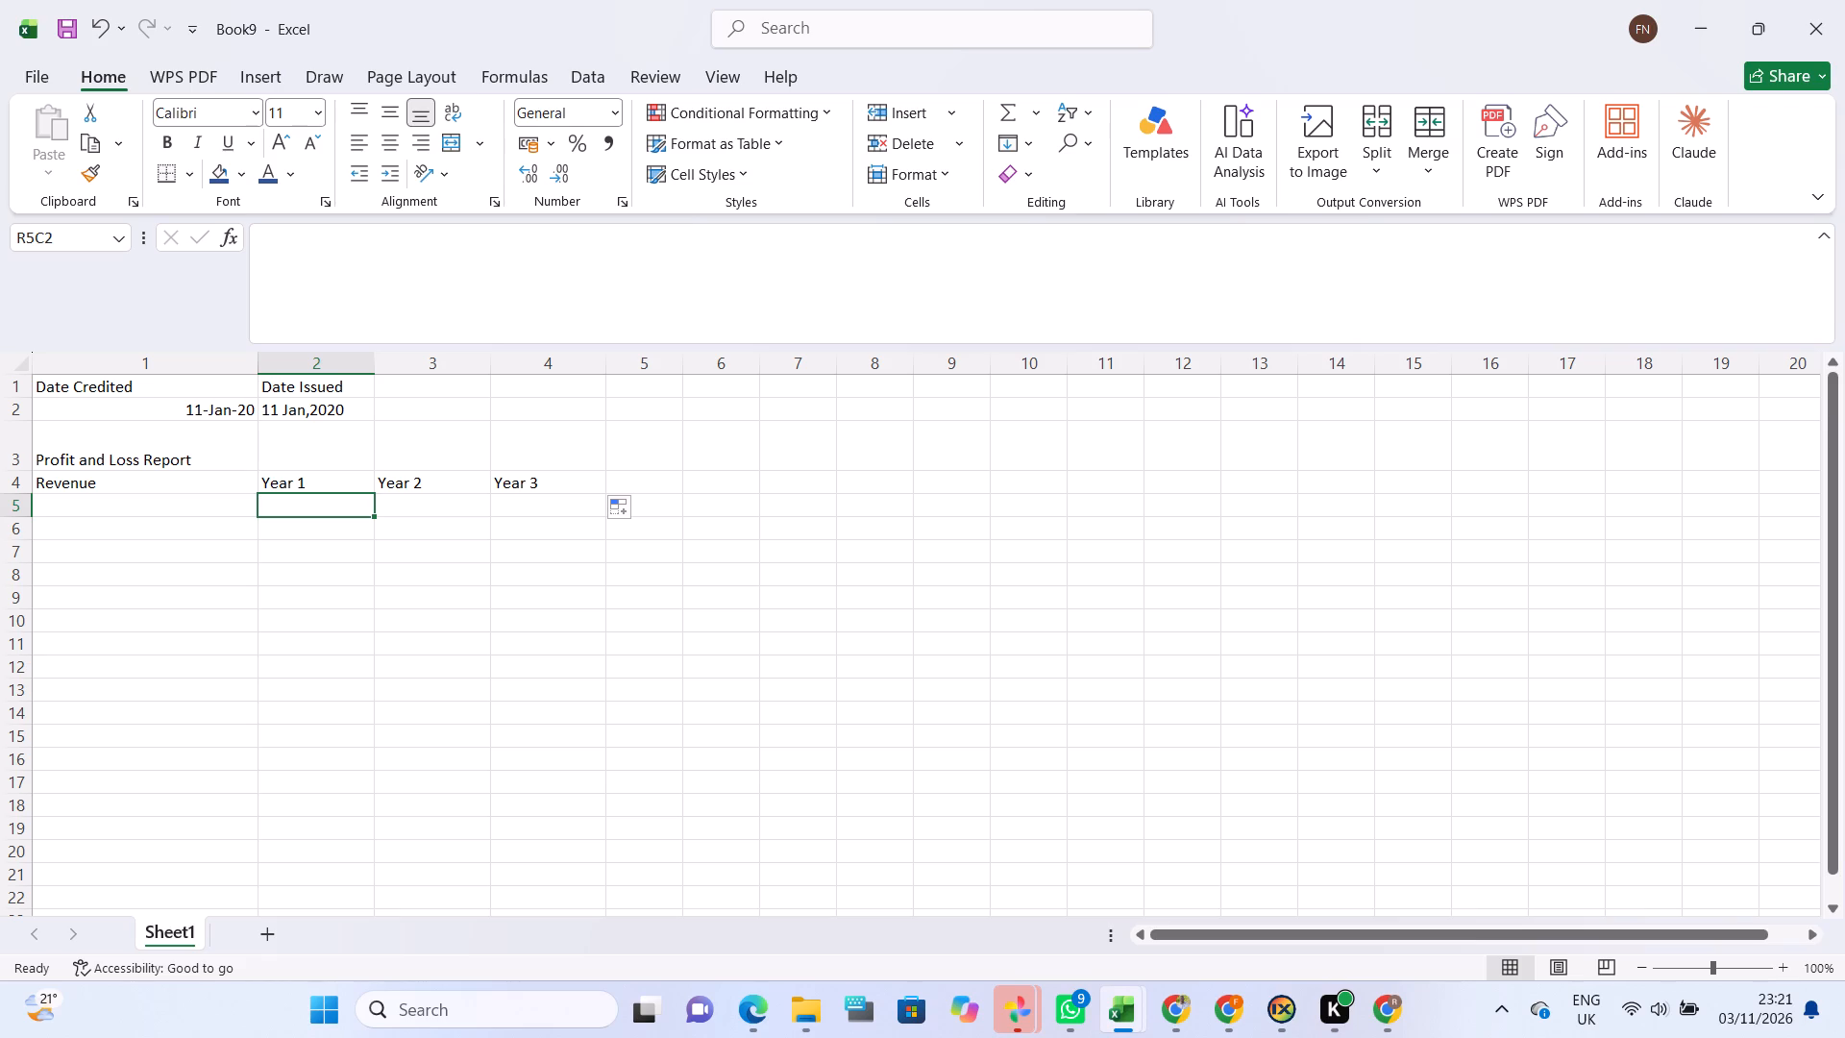
pyautogui.click(180, 500)
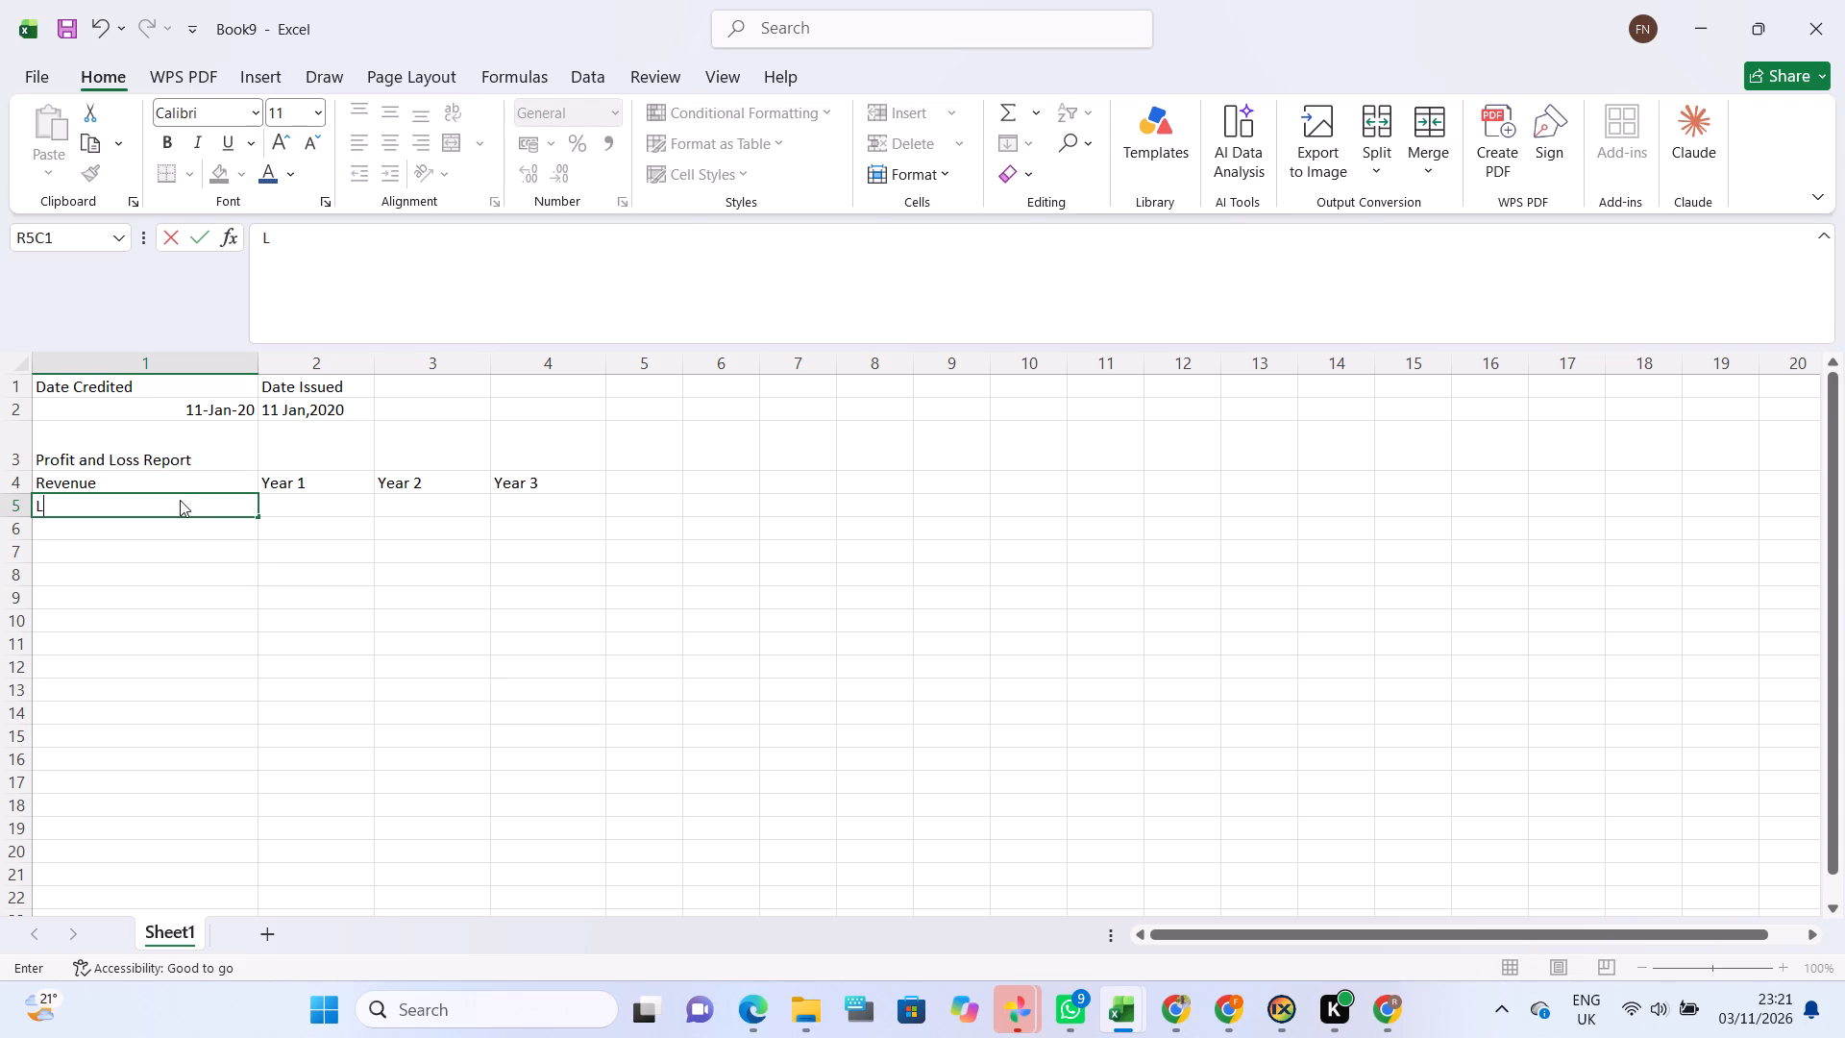
pyautogui.write('ess;')
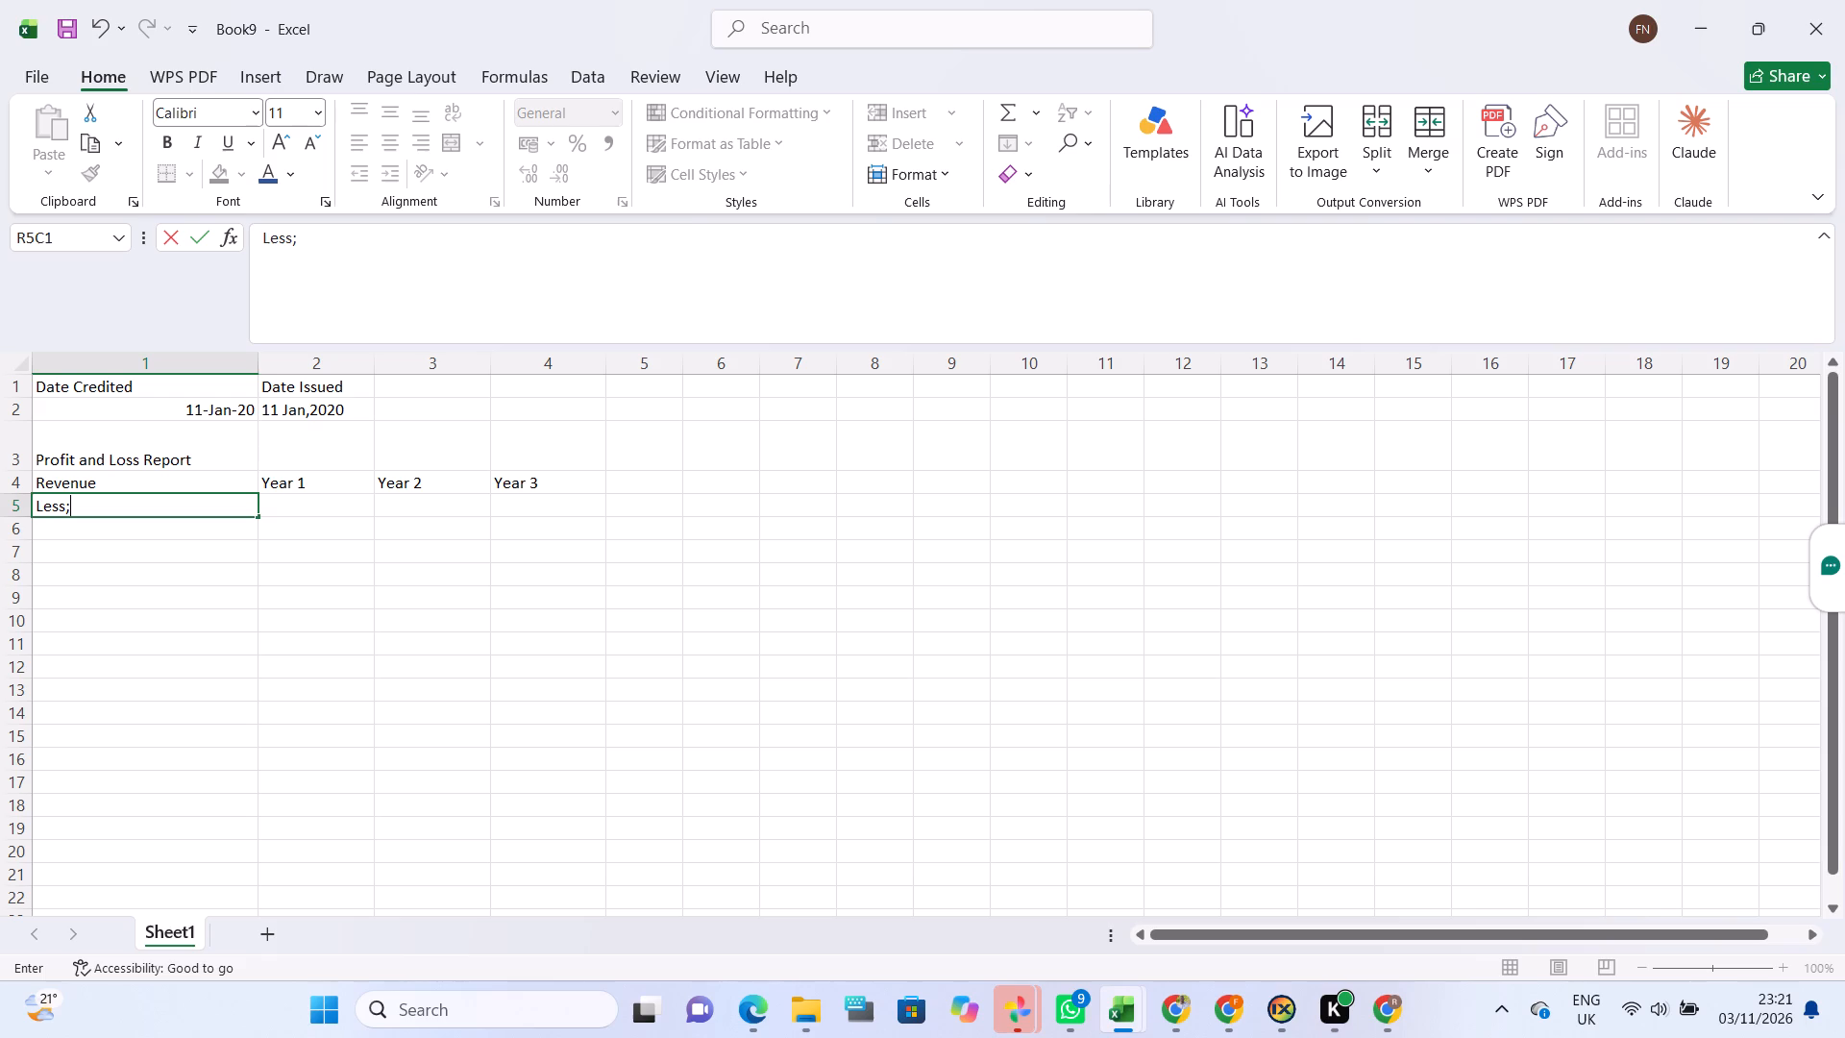
pyautogui.moveTo(37, 505); pyautogui.dragTo(51, 507)
pyautogui.moveTo(51, 507); pyautogui.dragTo(65, 507)
pyautogui.click(202, 136)
pyautogui.click(78, 506)
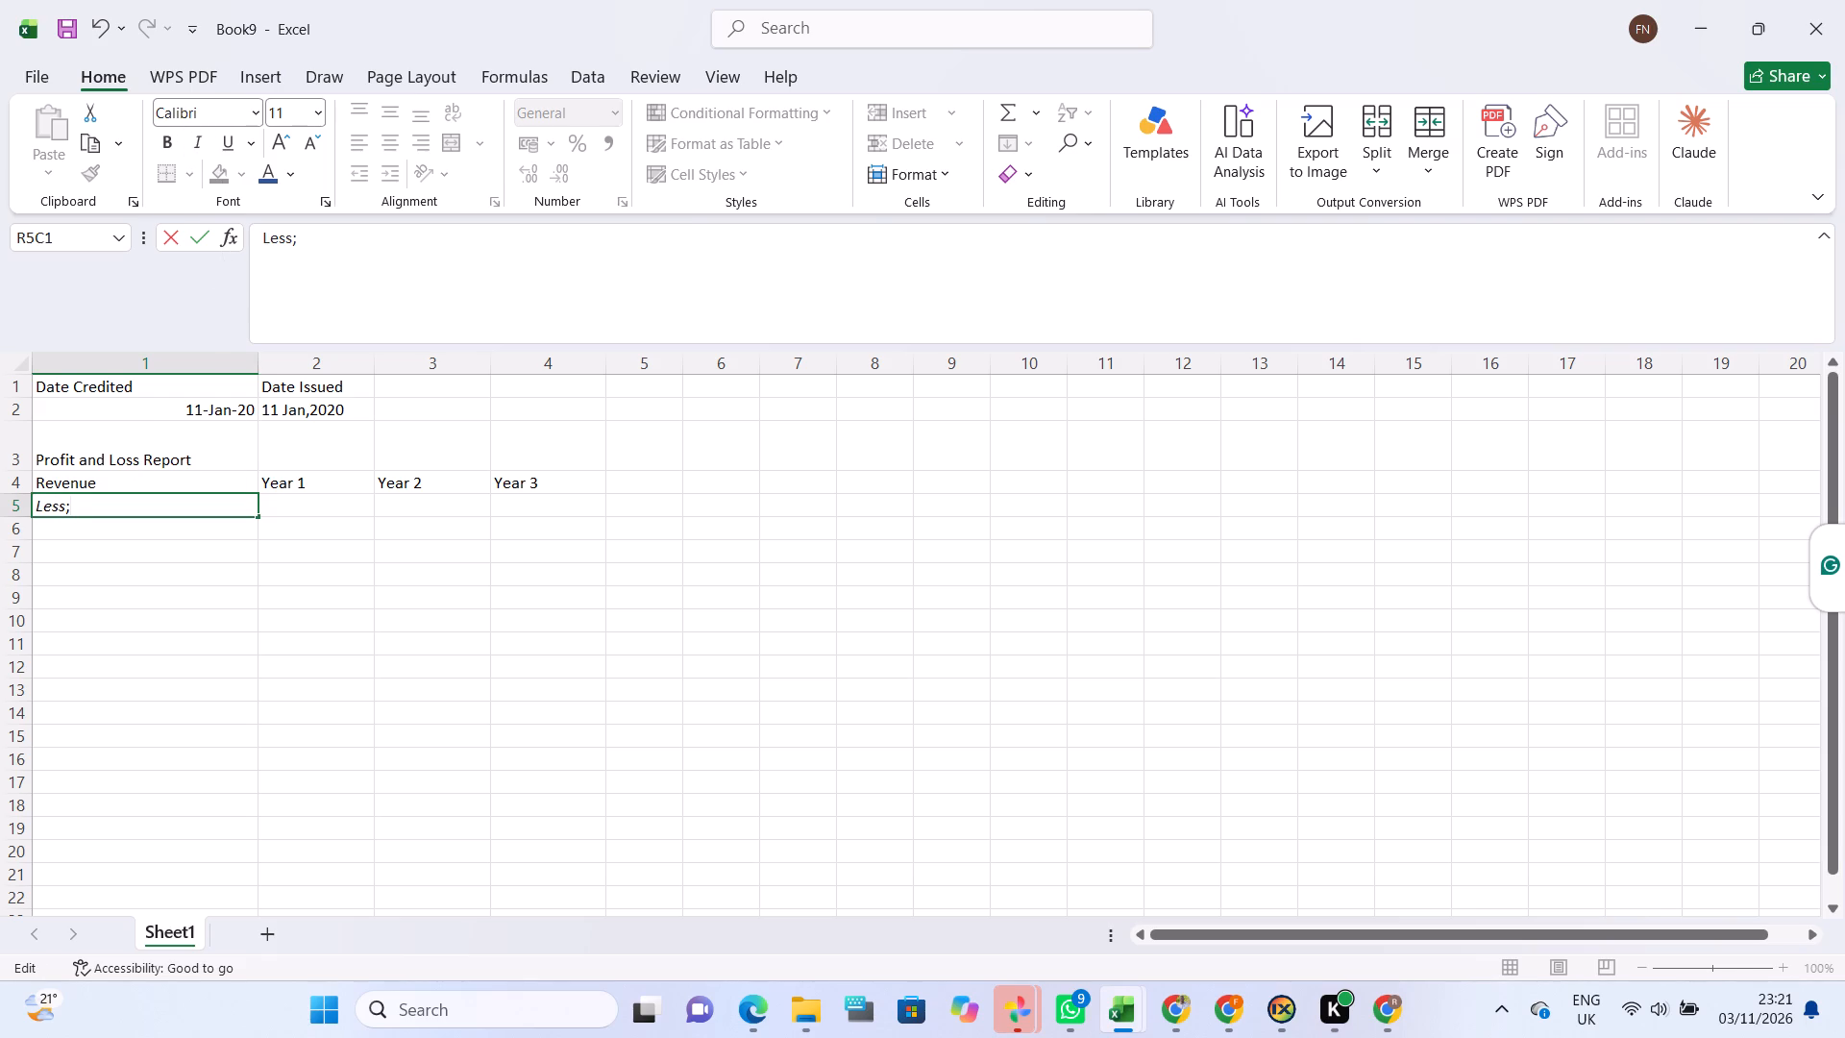
pyautogui.press('BackSpace')
pyautogui.hotkey('shift', ':')
pyautogui.write('turns')
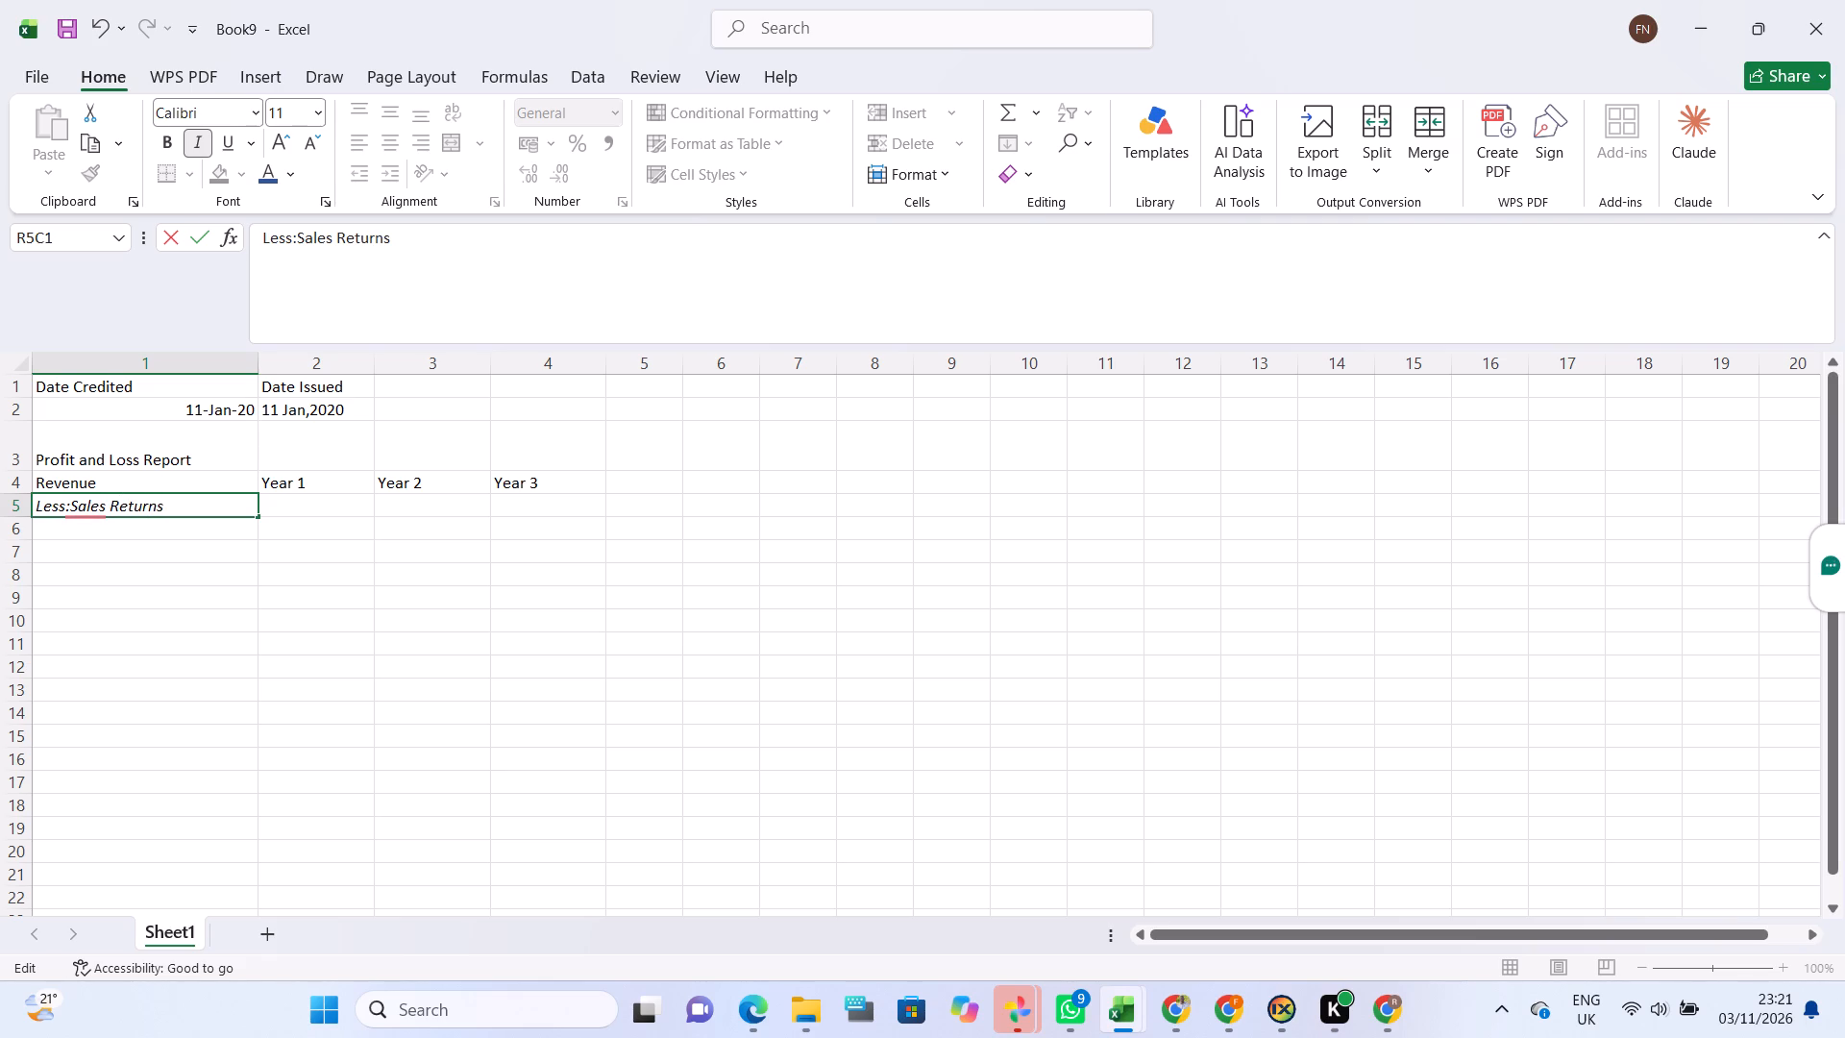
# Enter the label "Less: Discounts and Allowances" in row 6 of column 1.
pyautogui.click(67, 529)
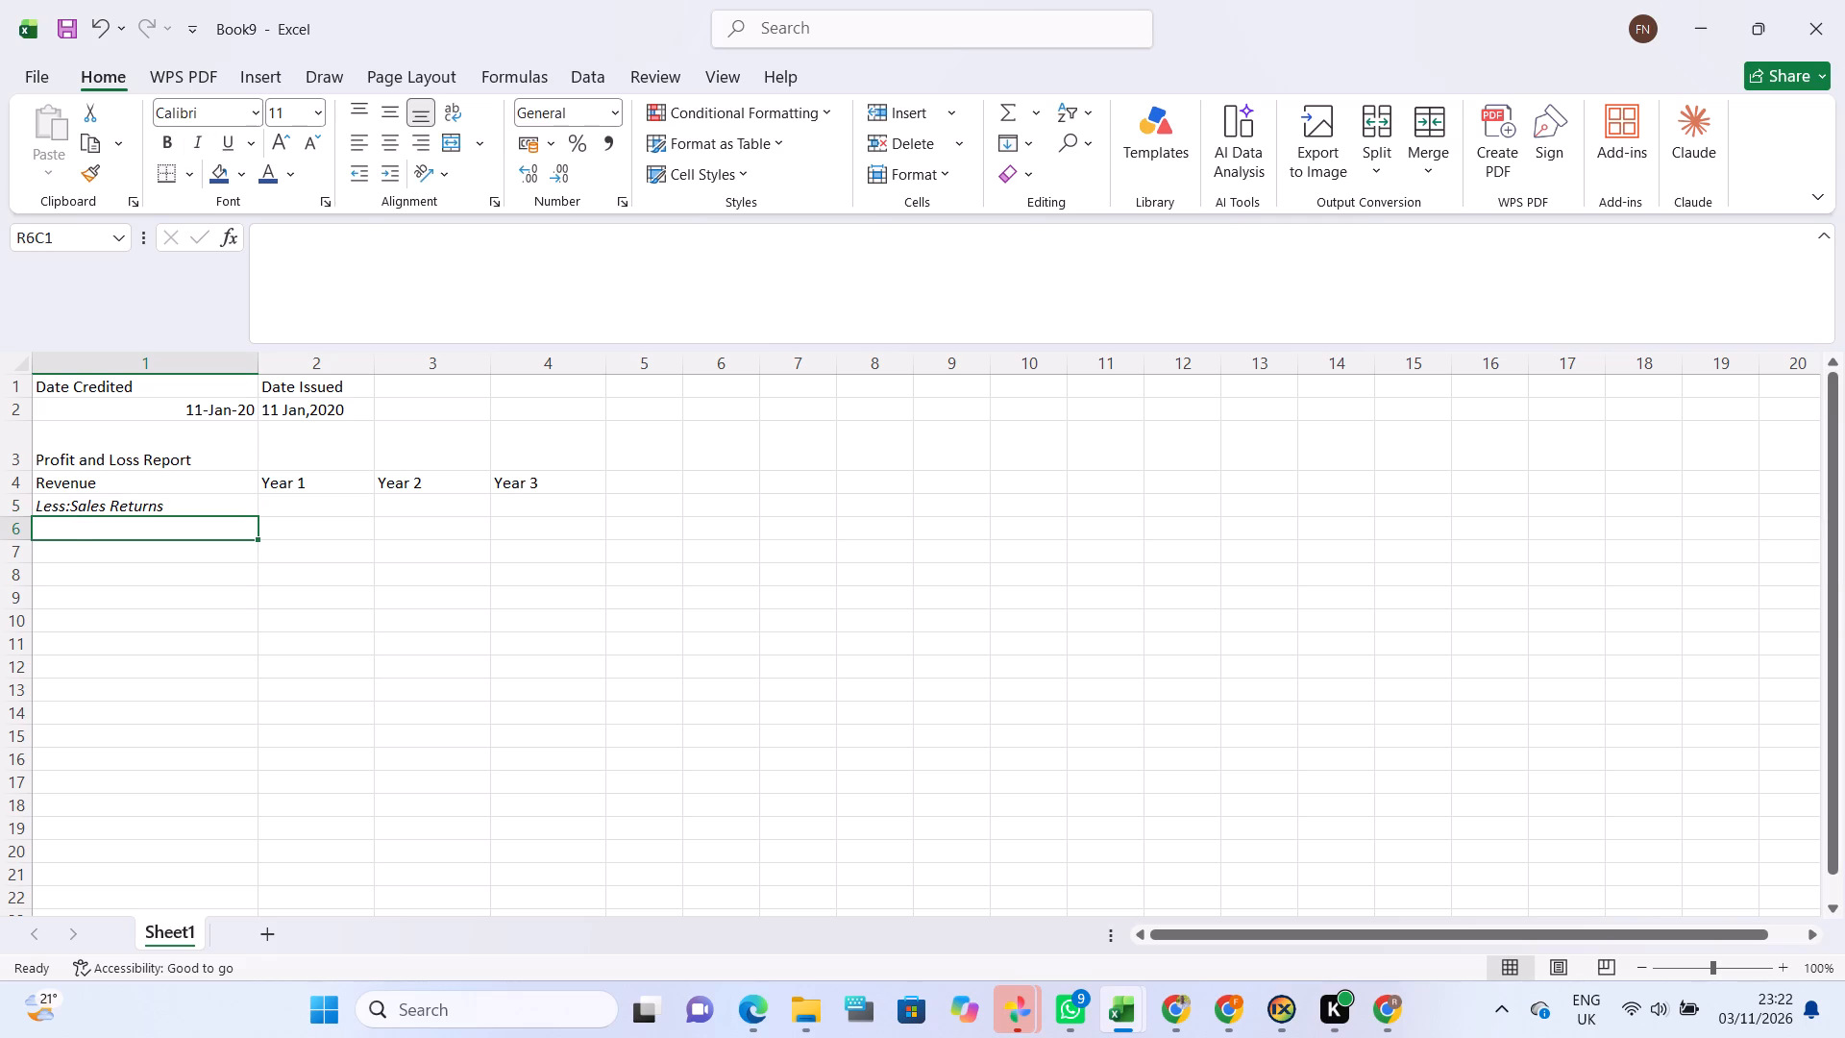
pyautogui.write('ess')
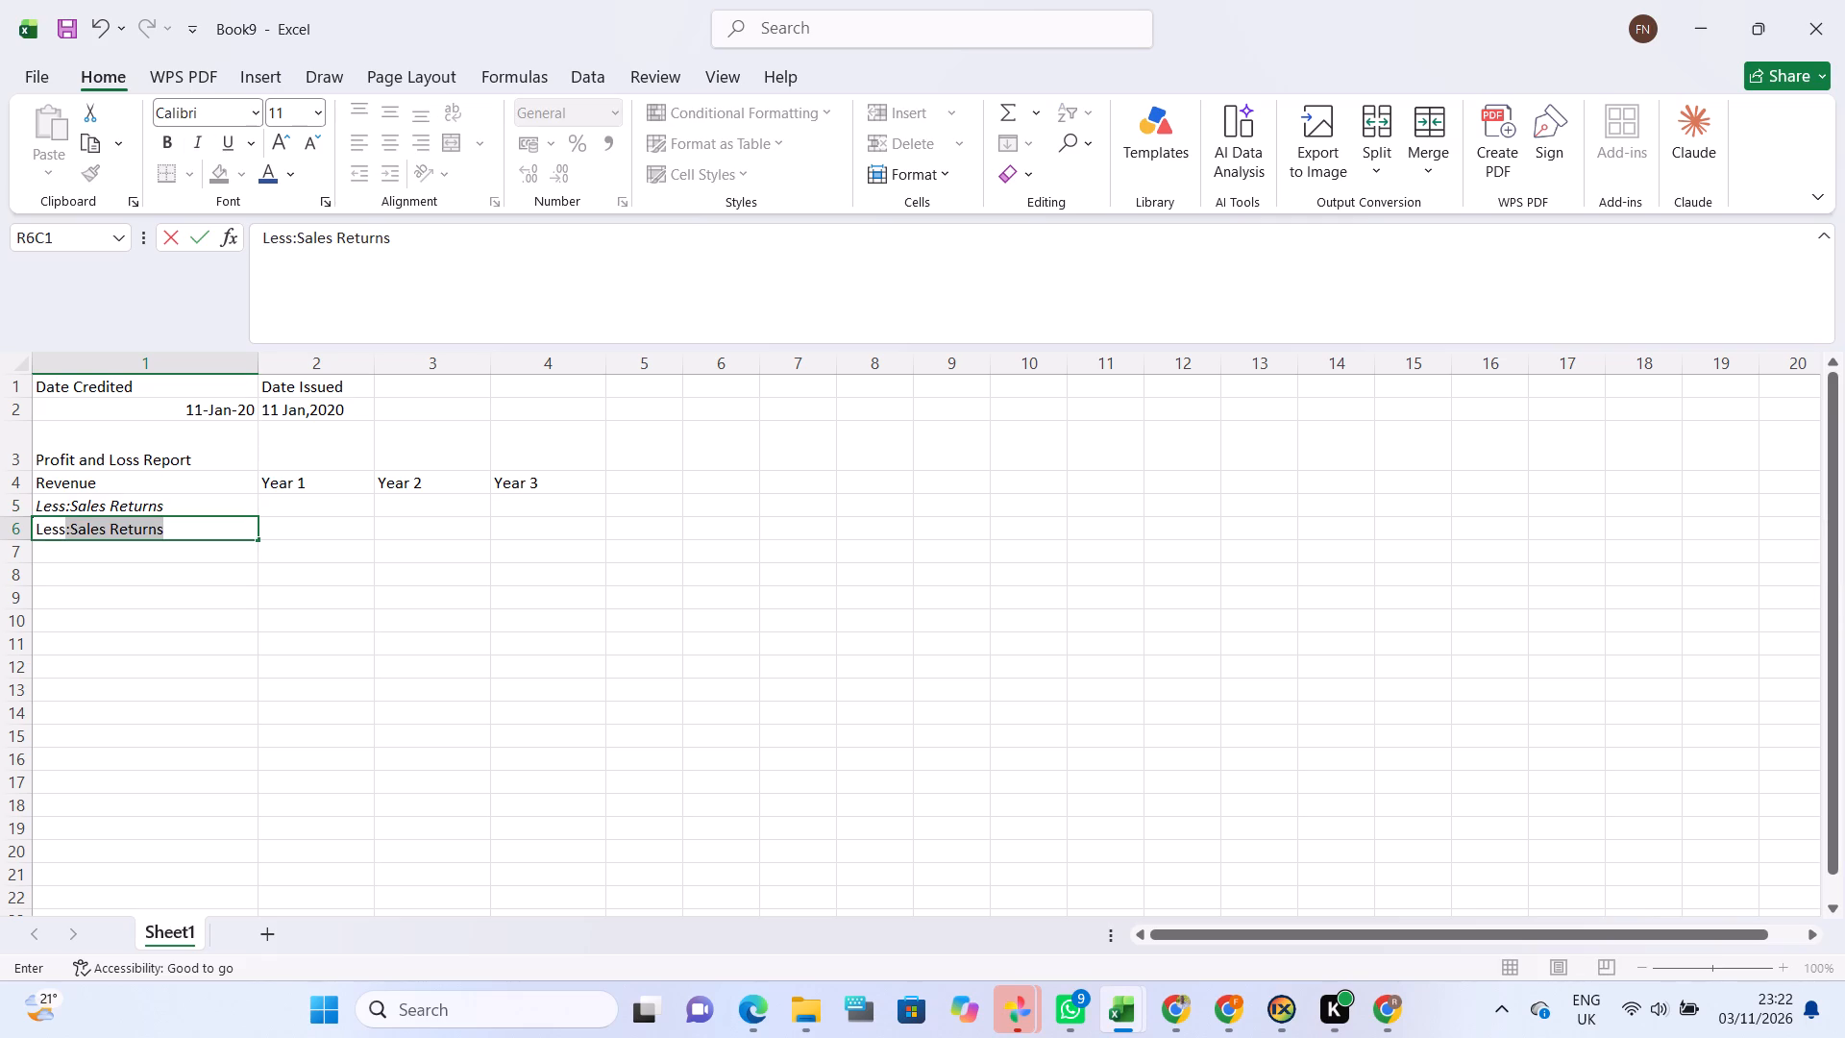
pyautogui.hotkey('shift', ':')
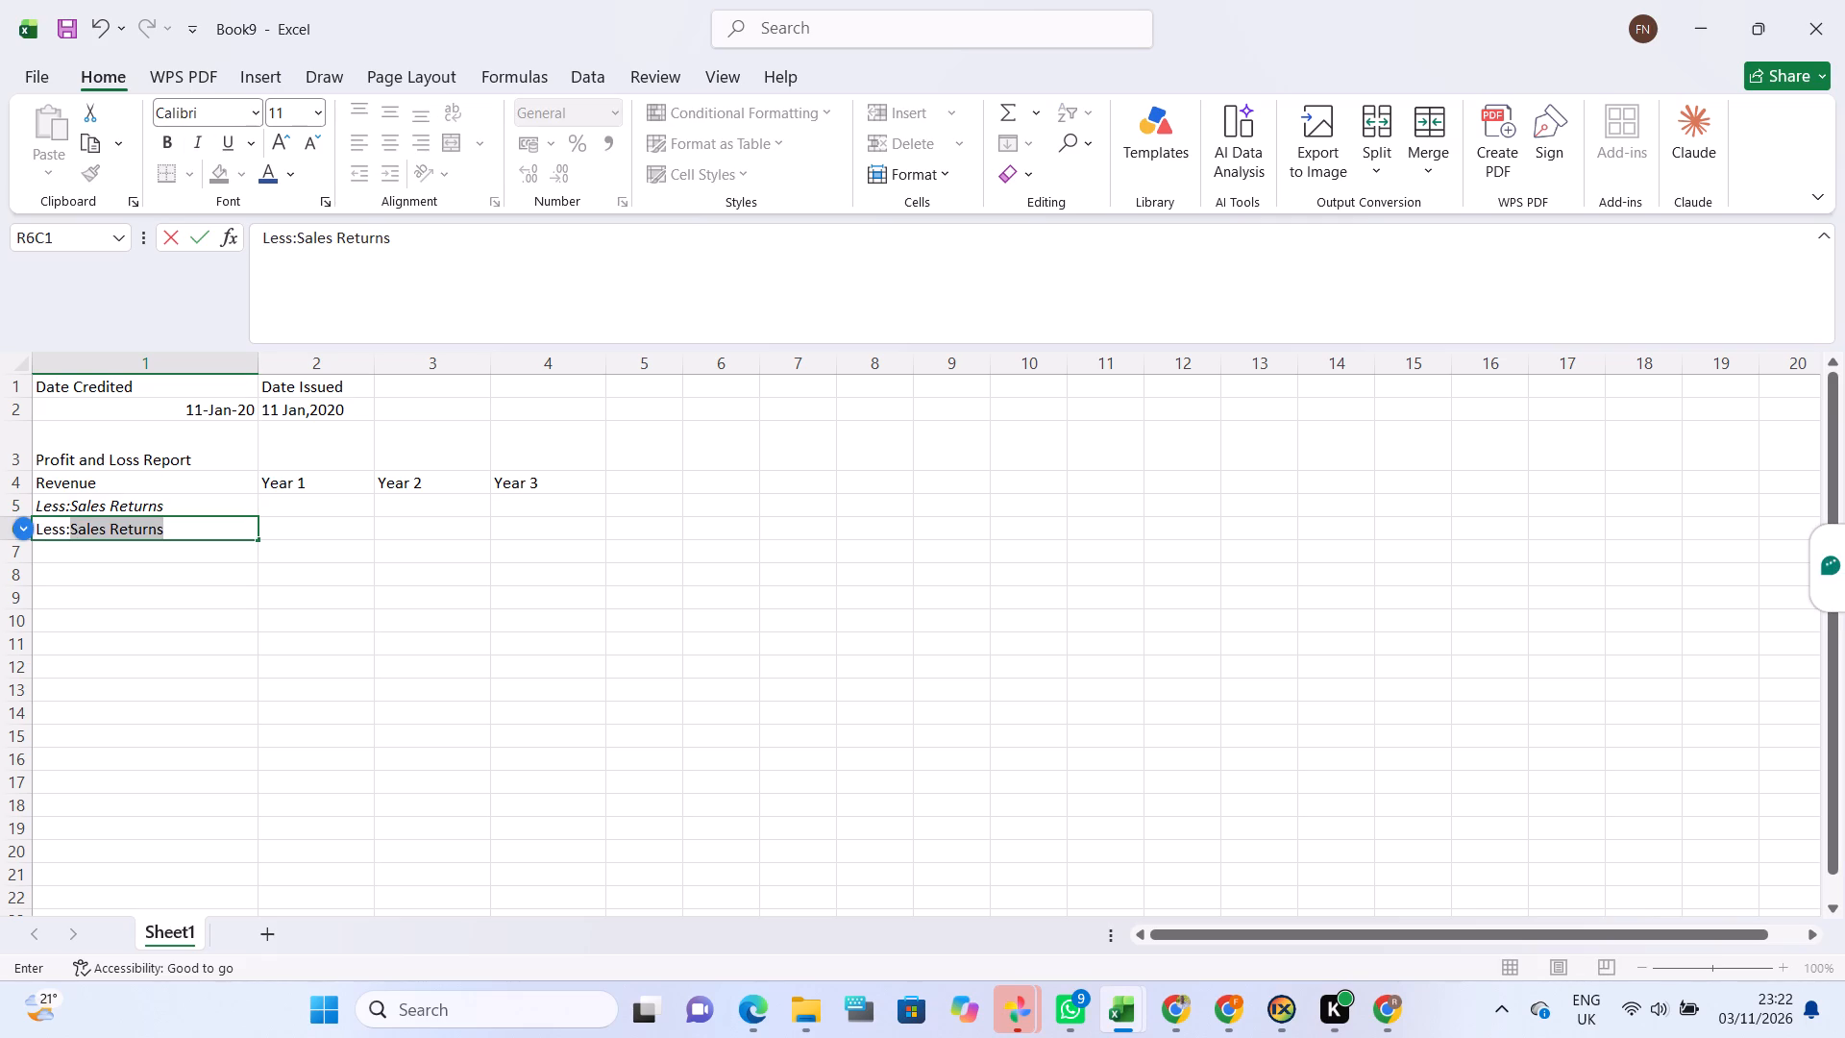
pyautogui.press('space')
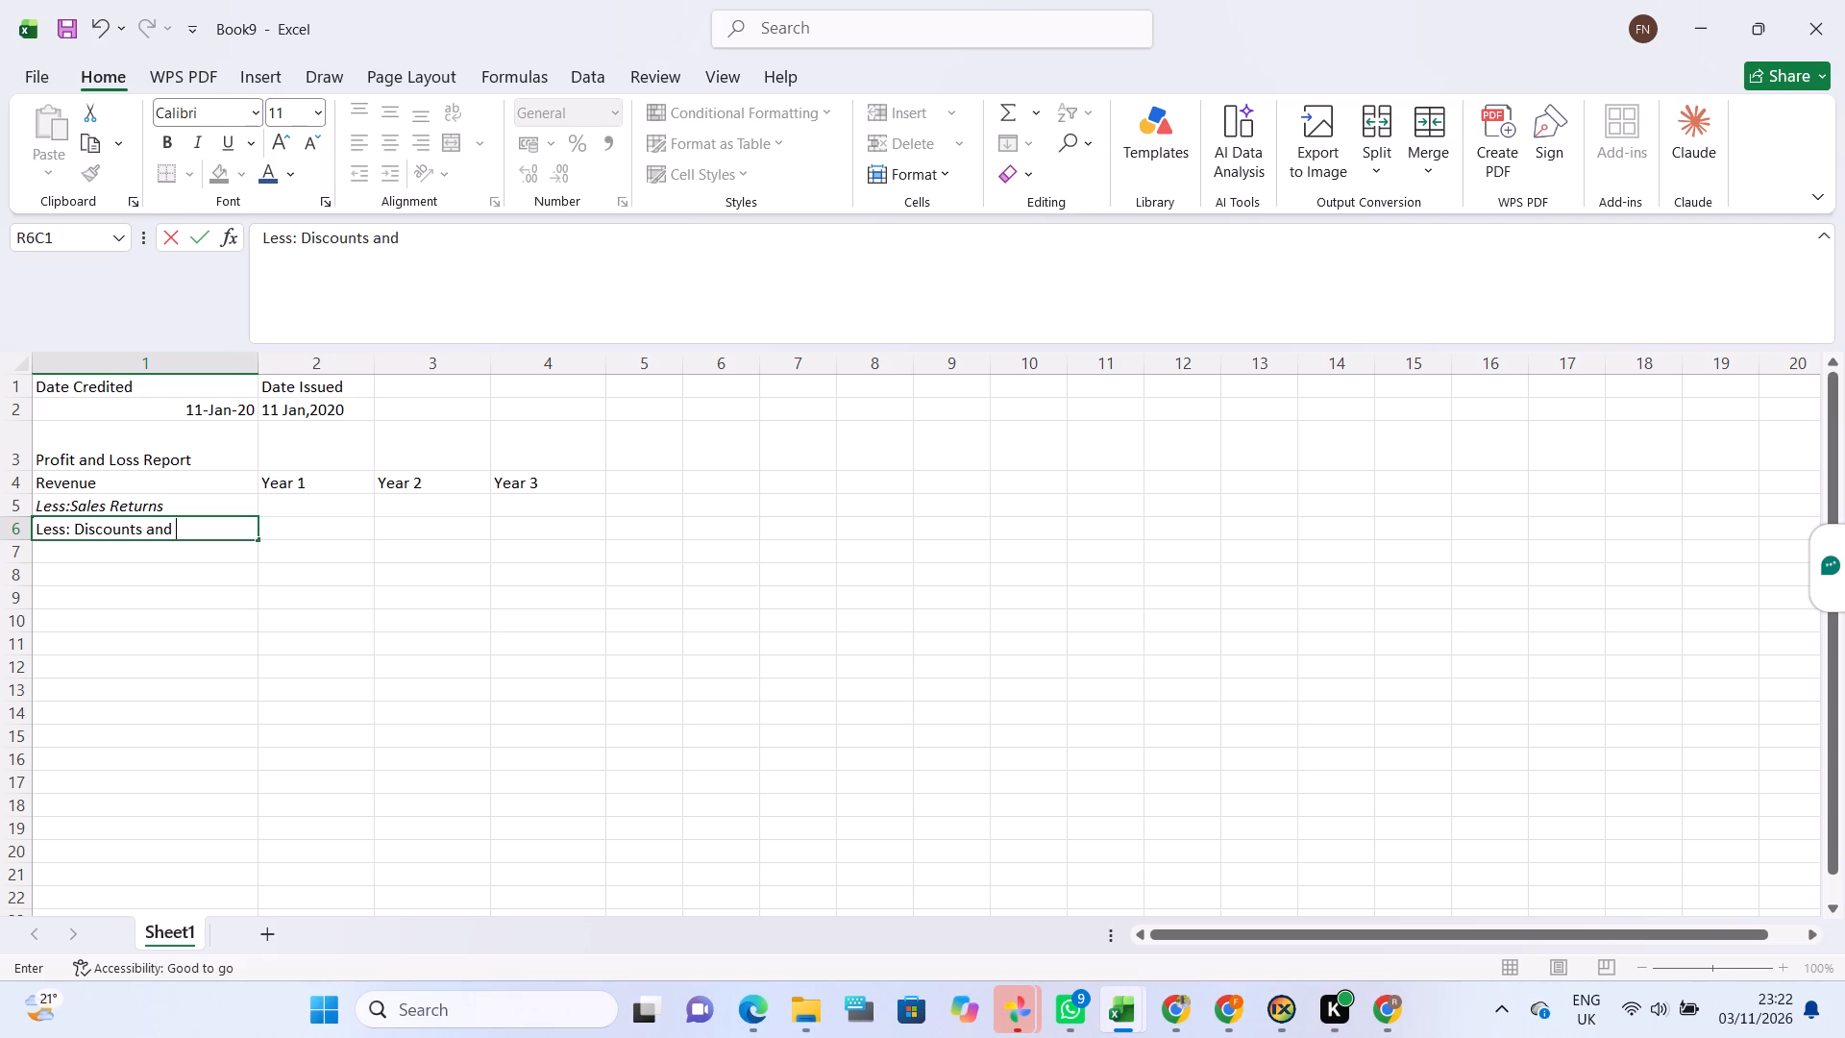
pyautogui.write('llowances')
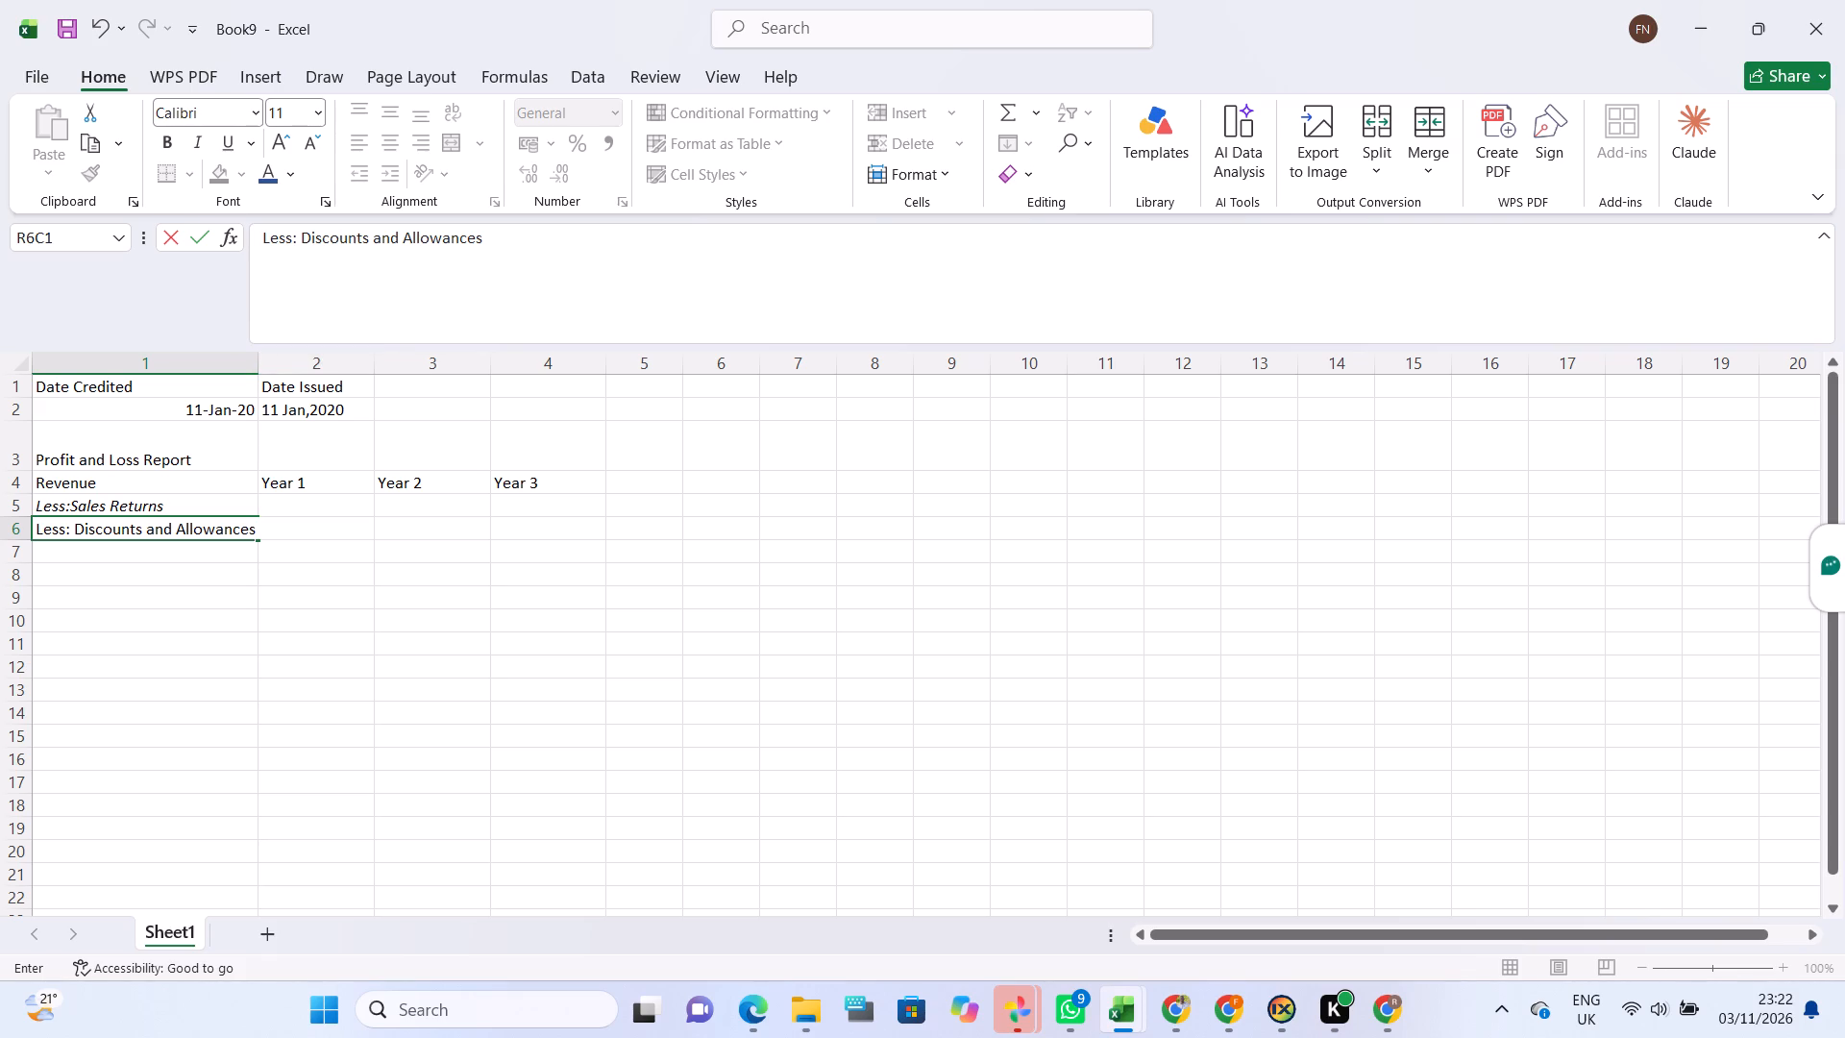
# Widen column 1 by about a fifth, leaving some space after the label "Less: Discounts and Allowances".
pyautogui.click(257, 348)
pyautogui.click(227, 341)
pyautogui.click(187, 329)
pyautogui.click(212, 325)
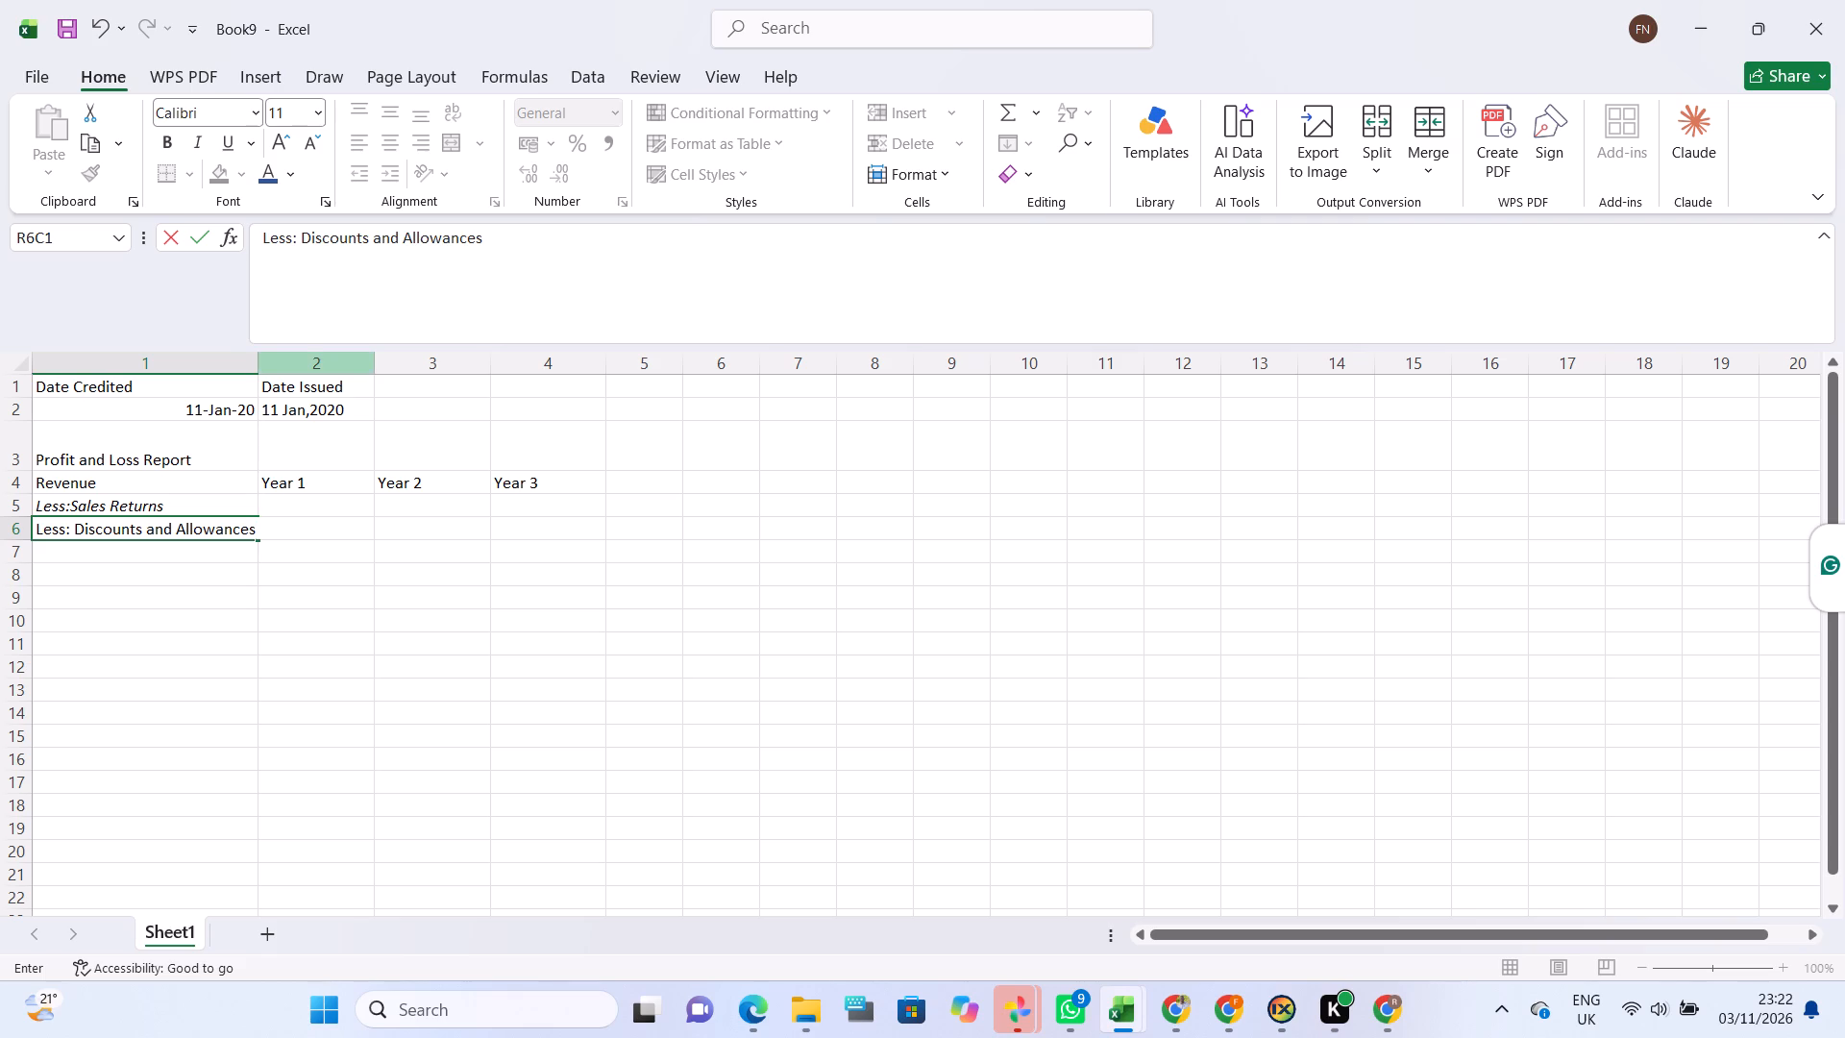
pyautogui.click(226, 319)
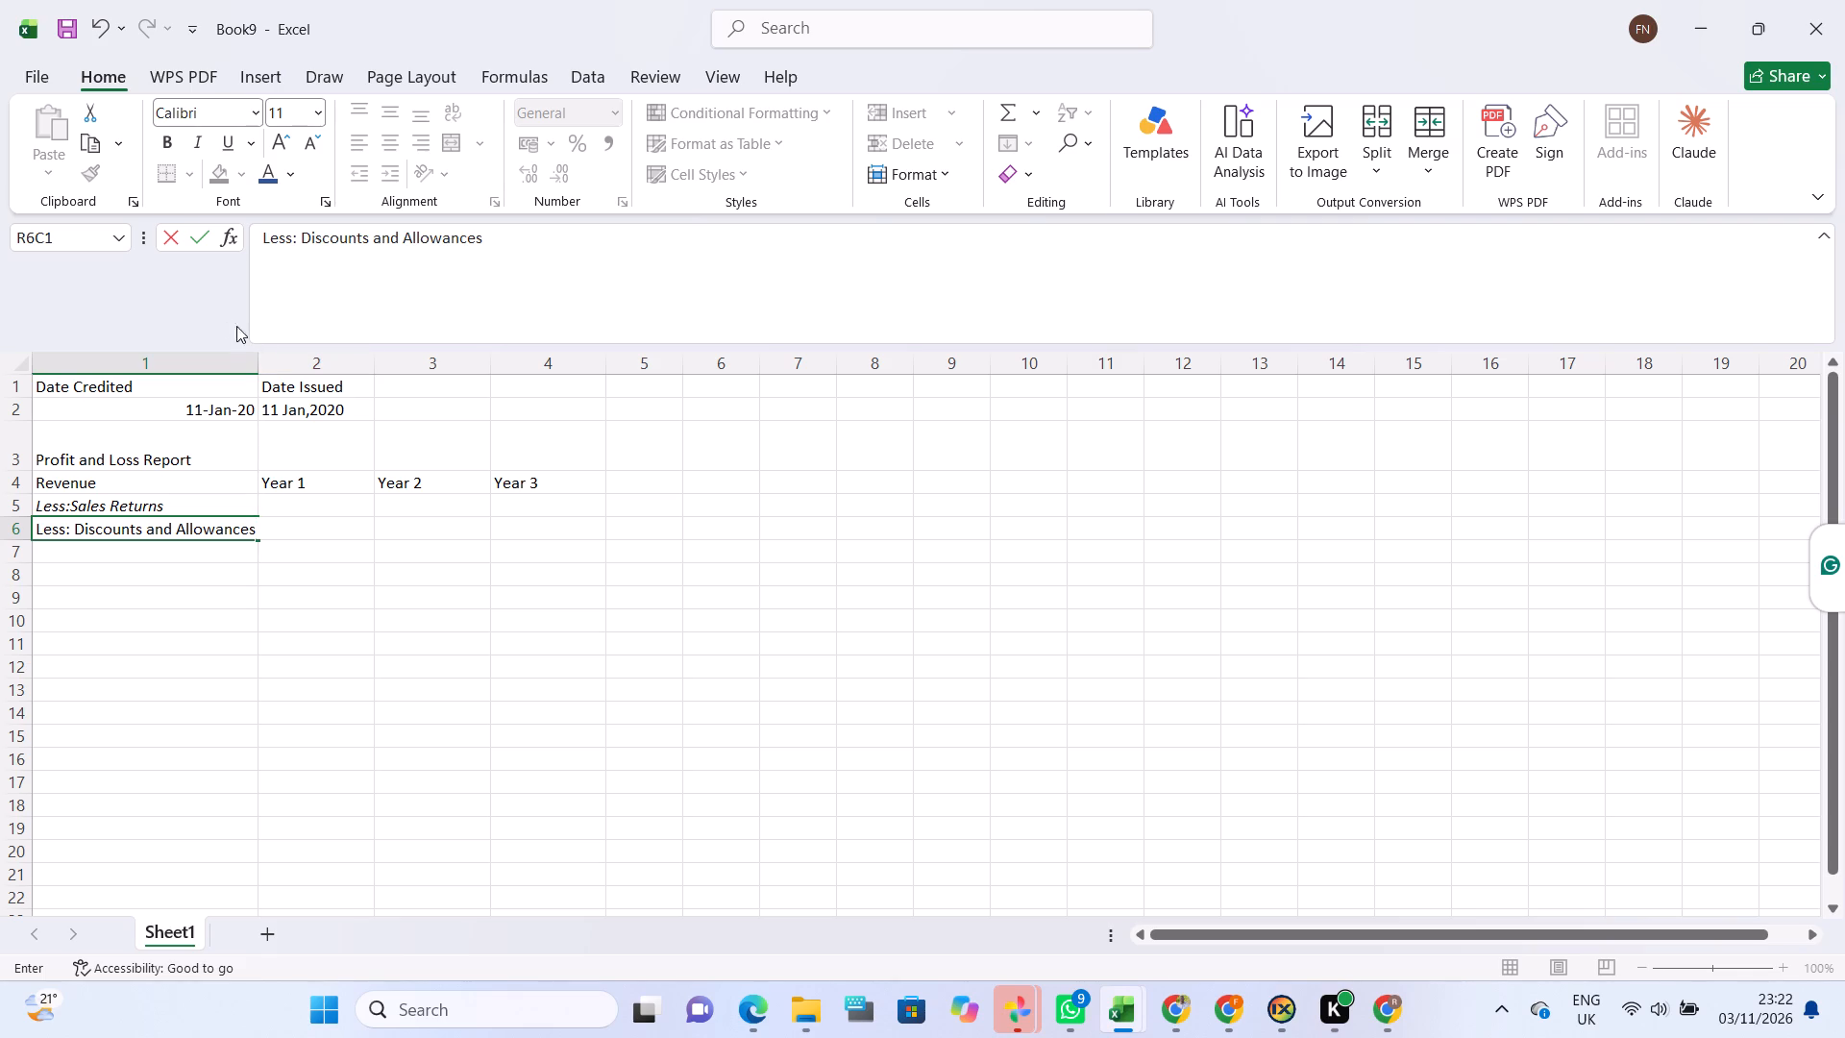
pyautogui.click(255, 338)
pyautogui.moveTo(255, 338); pyautogui.dragTo(254, 350)
pyautogui.click(254, 350)
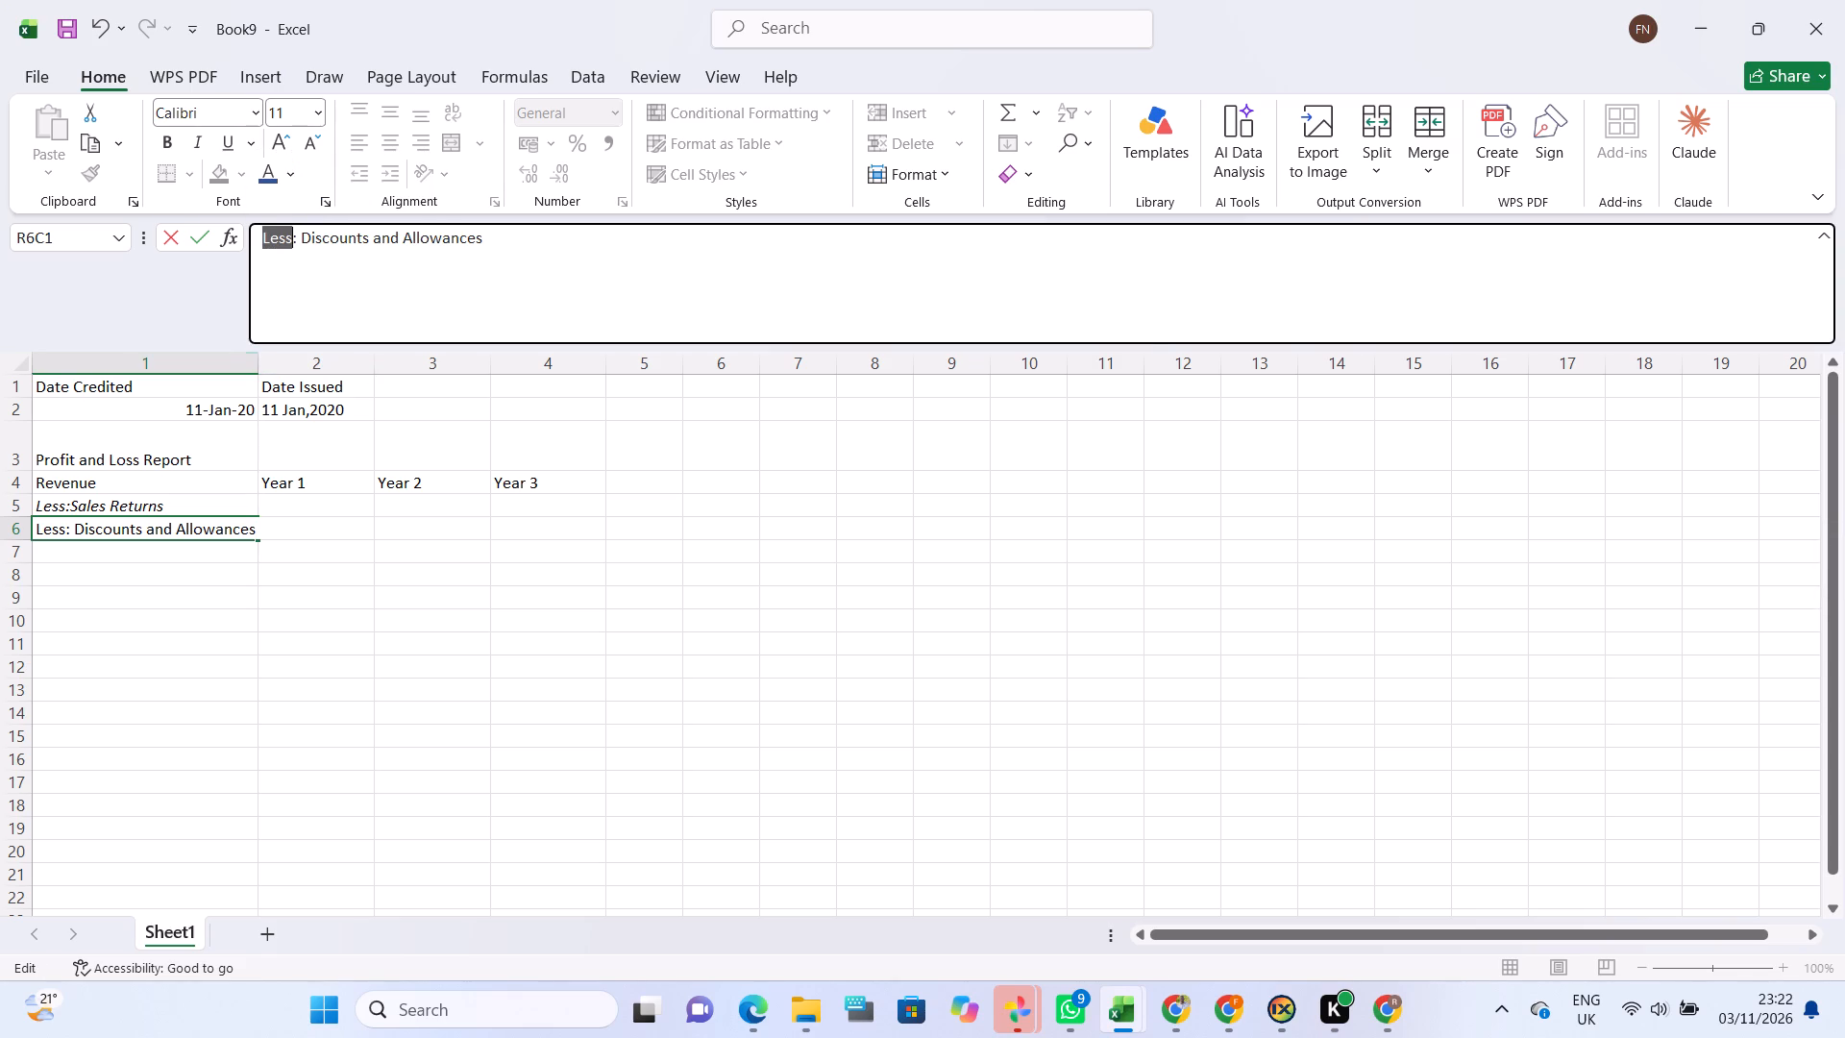
pyautogui.click(295, 532)
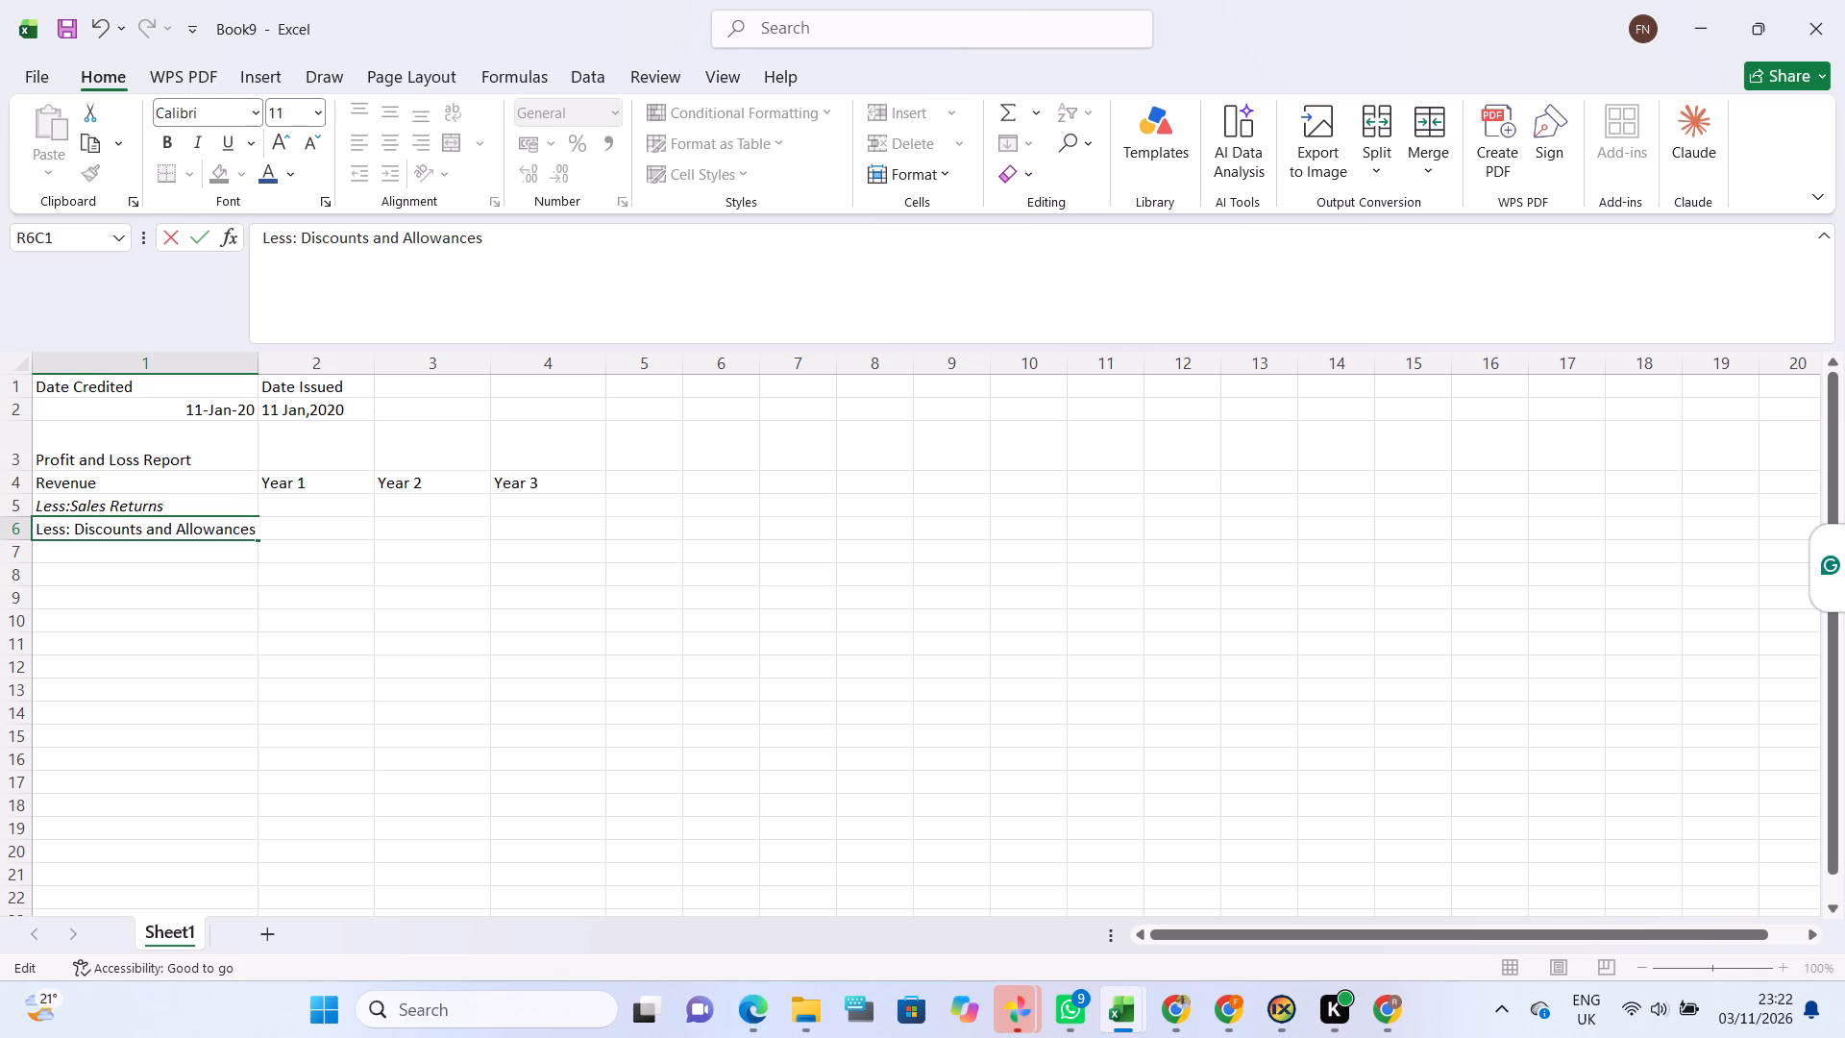
pyautogui.click(247, 326)
pyautogui.doubleClick(254, 341)
pyautogui.moveTo(254, 341); pyautogui.dragTo(257, 346)
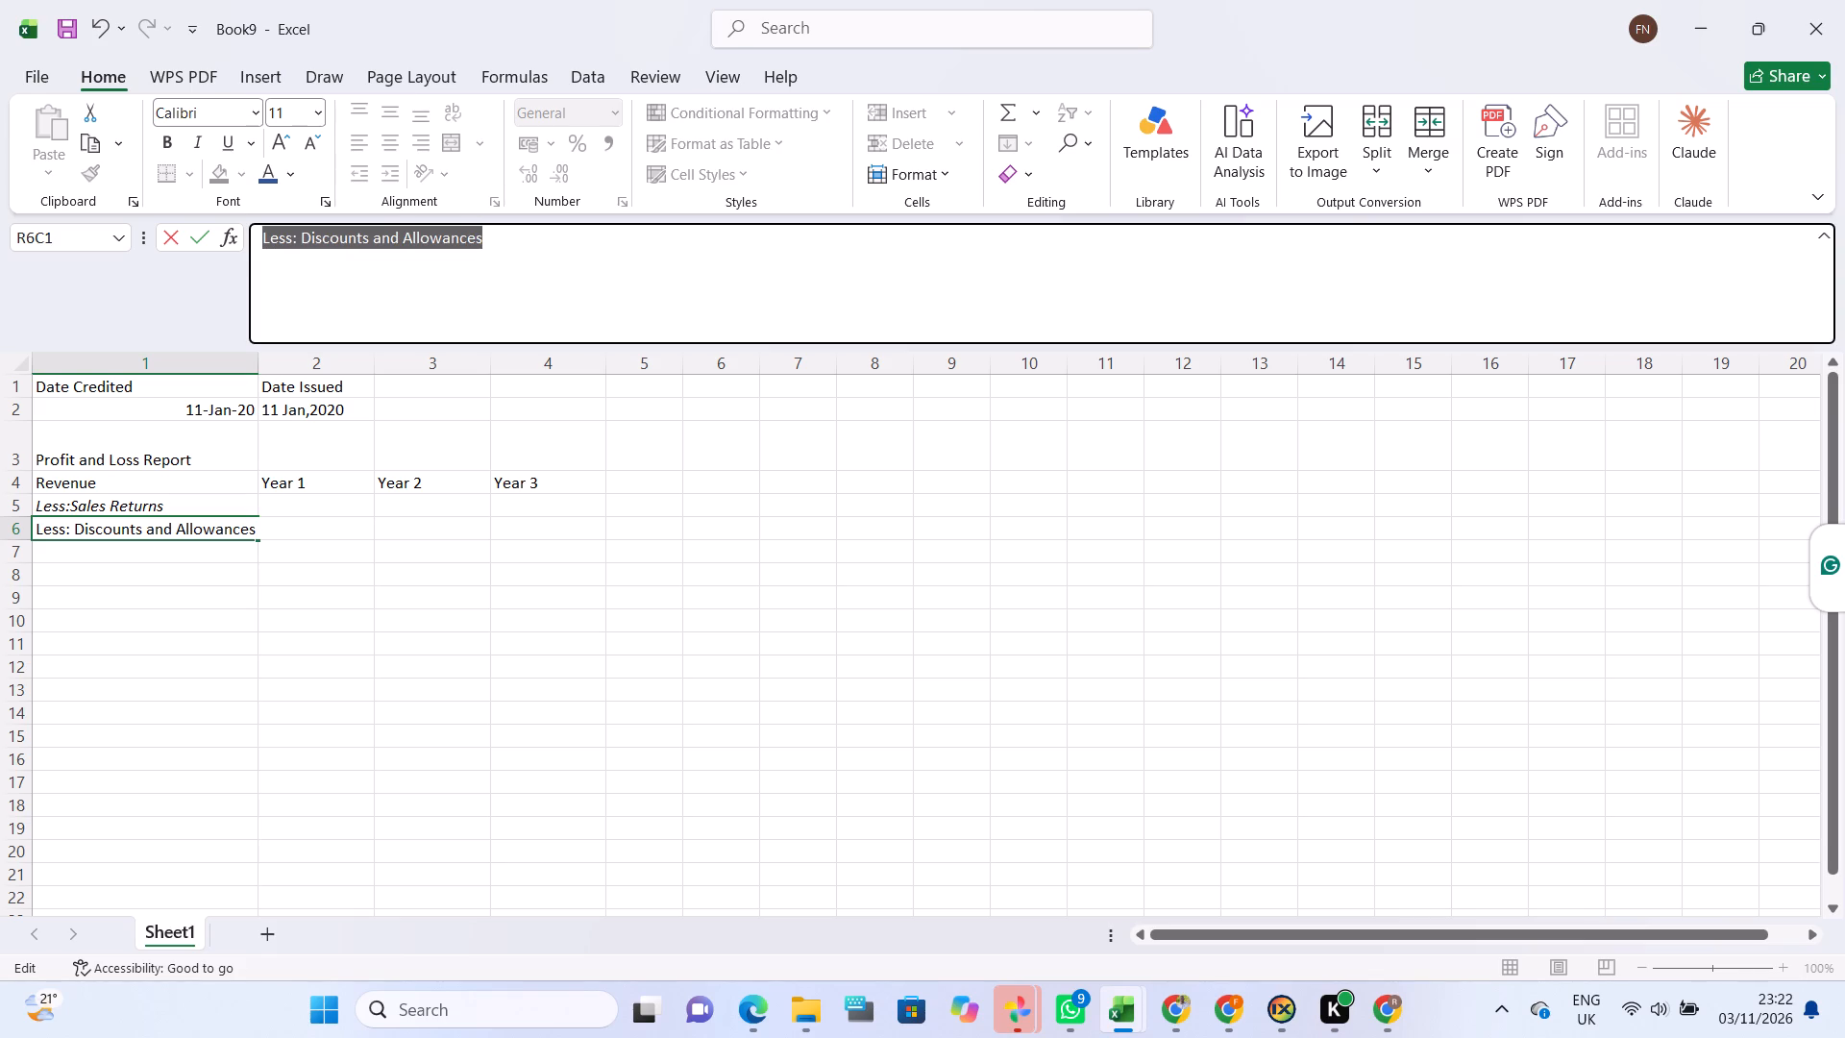
pyautogui.moveTo(257, 346); pyautogui.dragTo(207, 311)
pyautogui.click(207, 311)
pyautogui.tripleClick(258, 358)
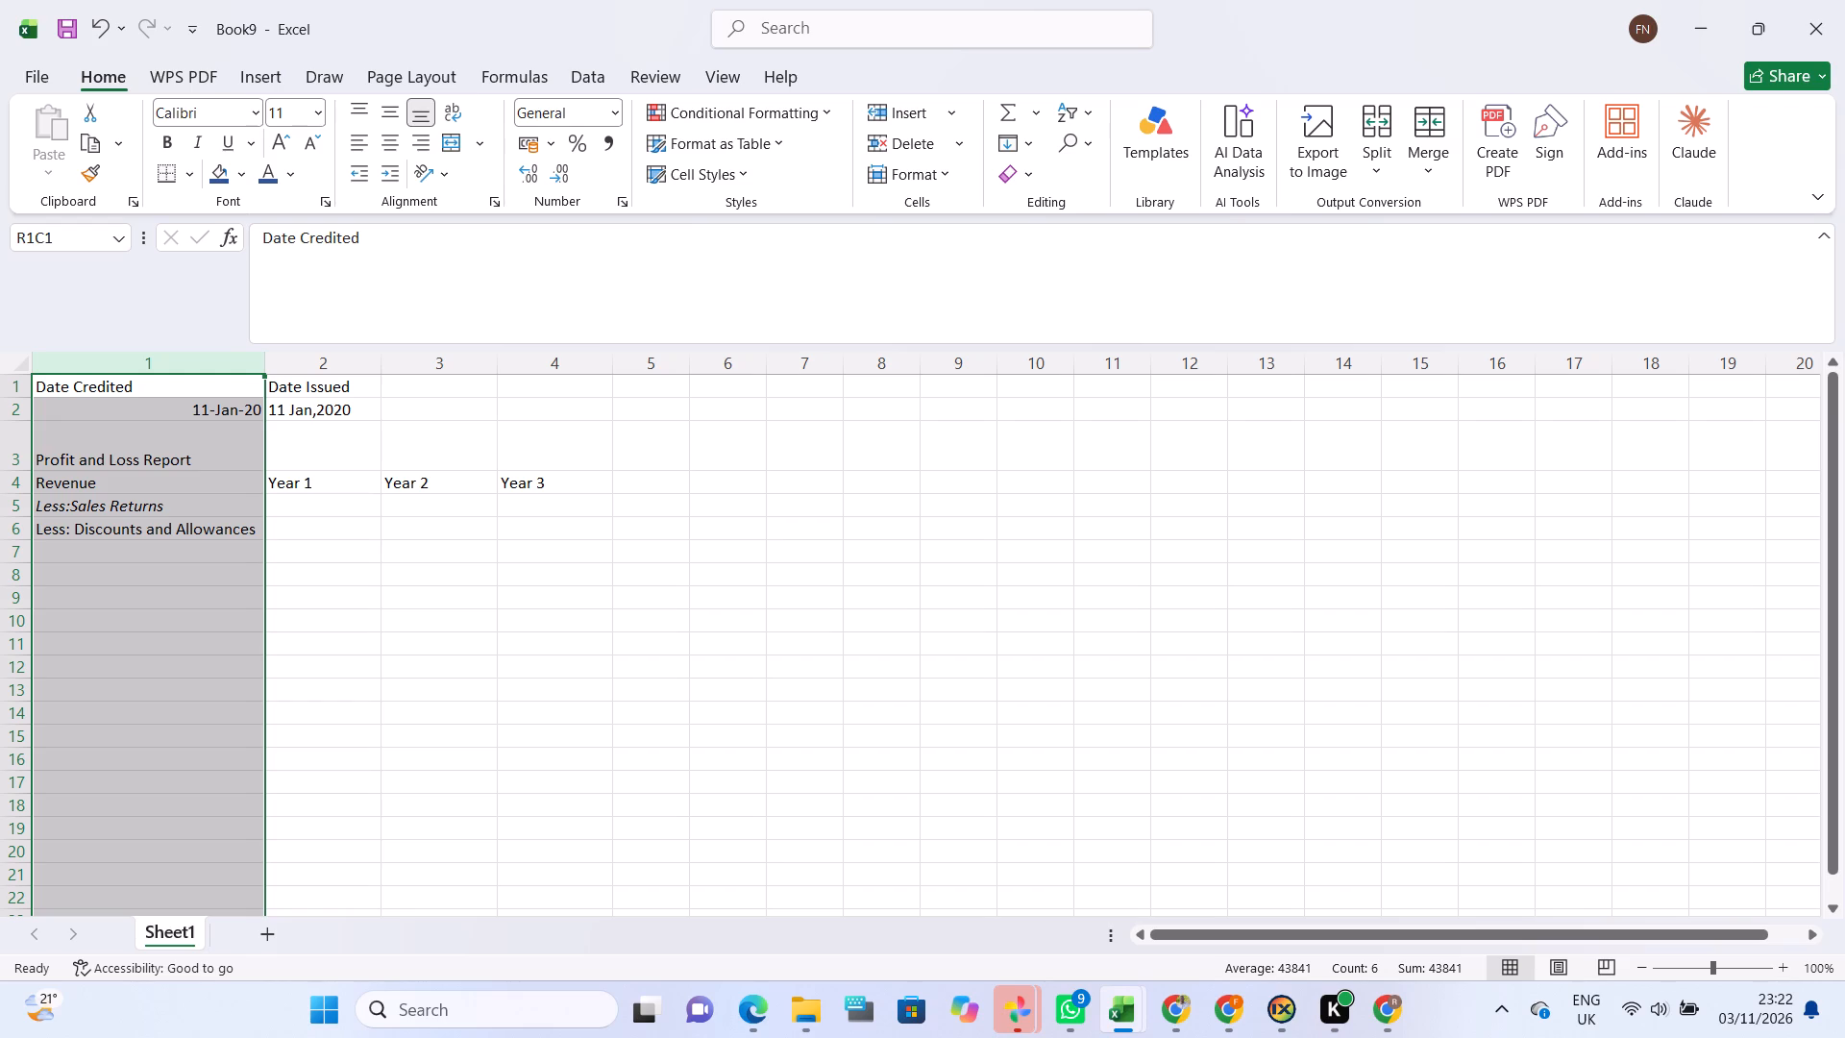
pyautogui.moveTo(264, 377); pyautogui.dragTo(305, 380)
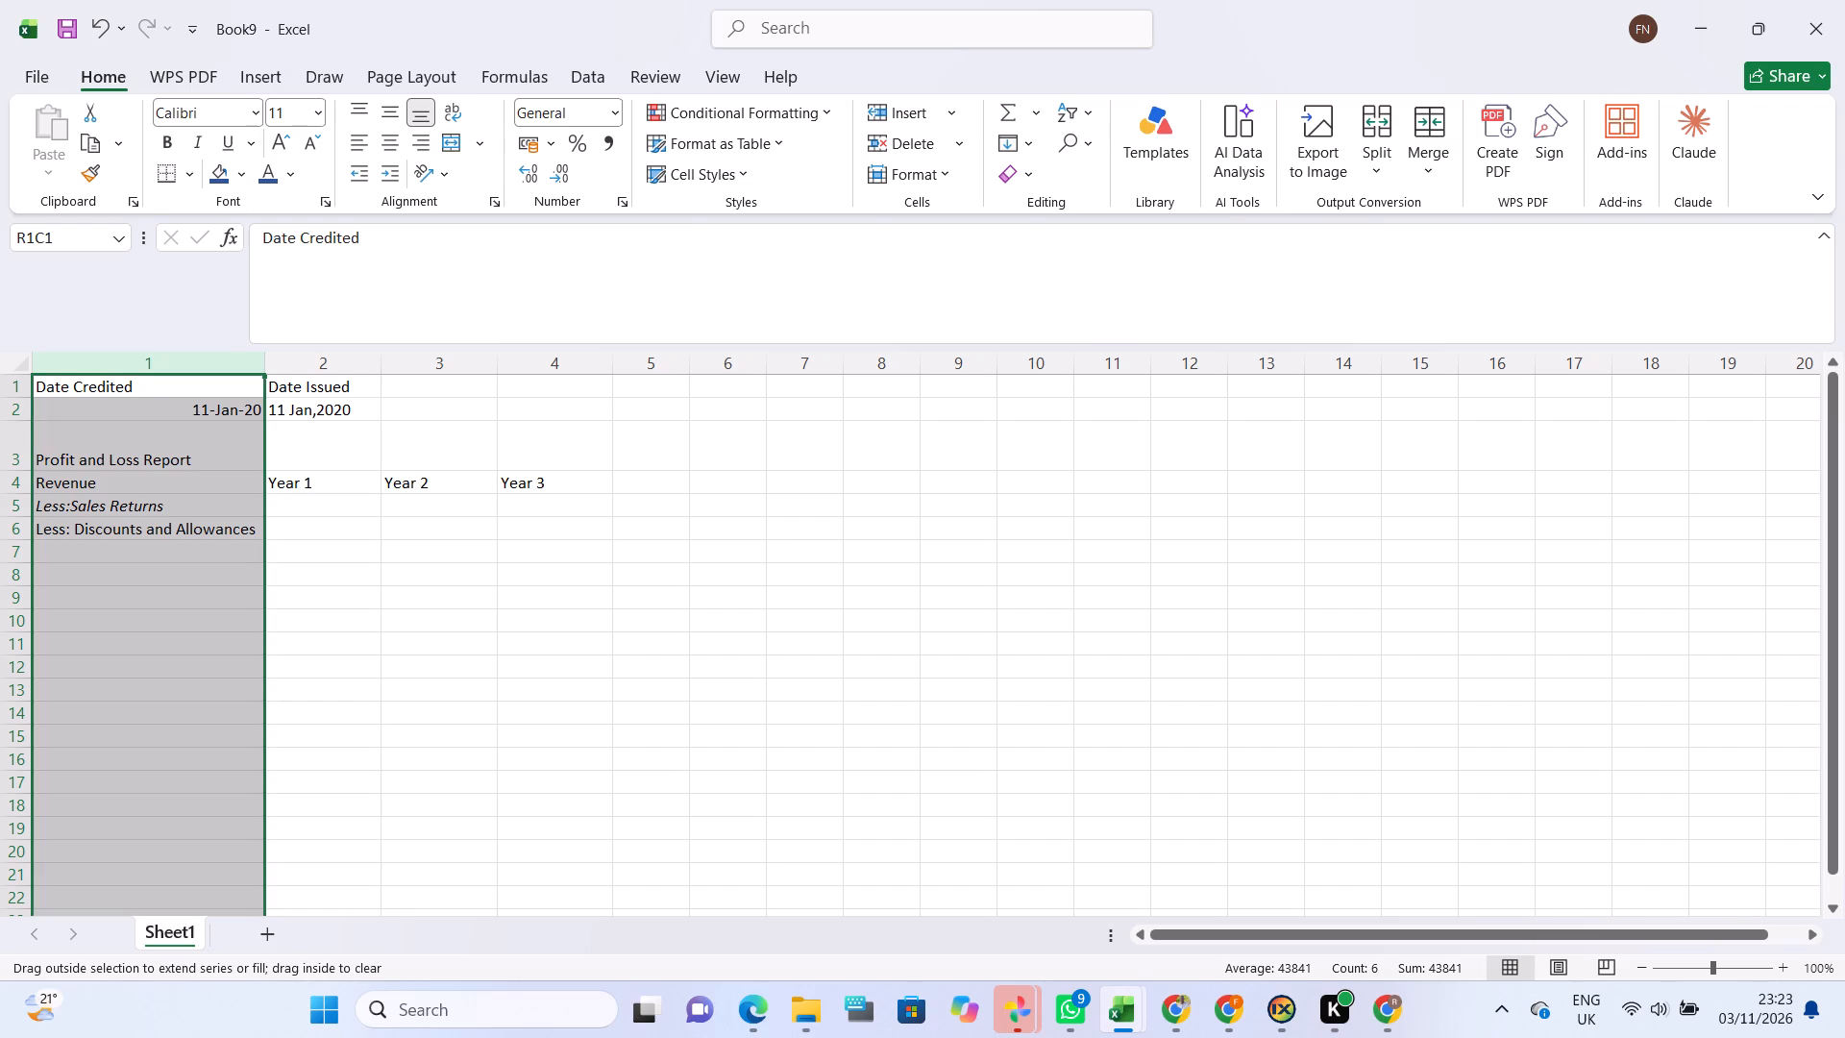
pyautogui.moveTo(305, 380); pyautogui.dragTo(290, 369)
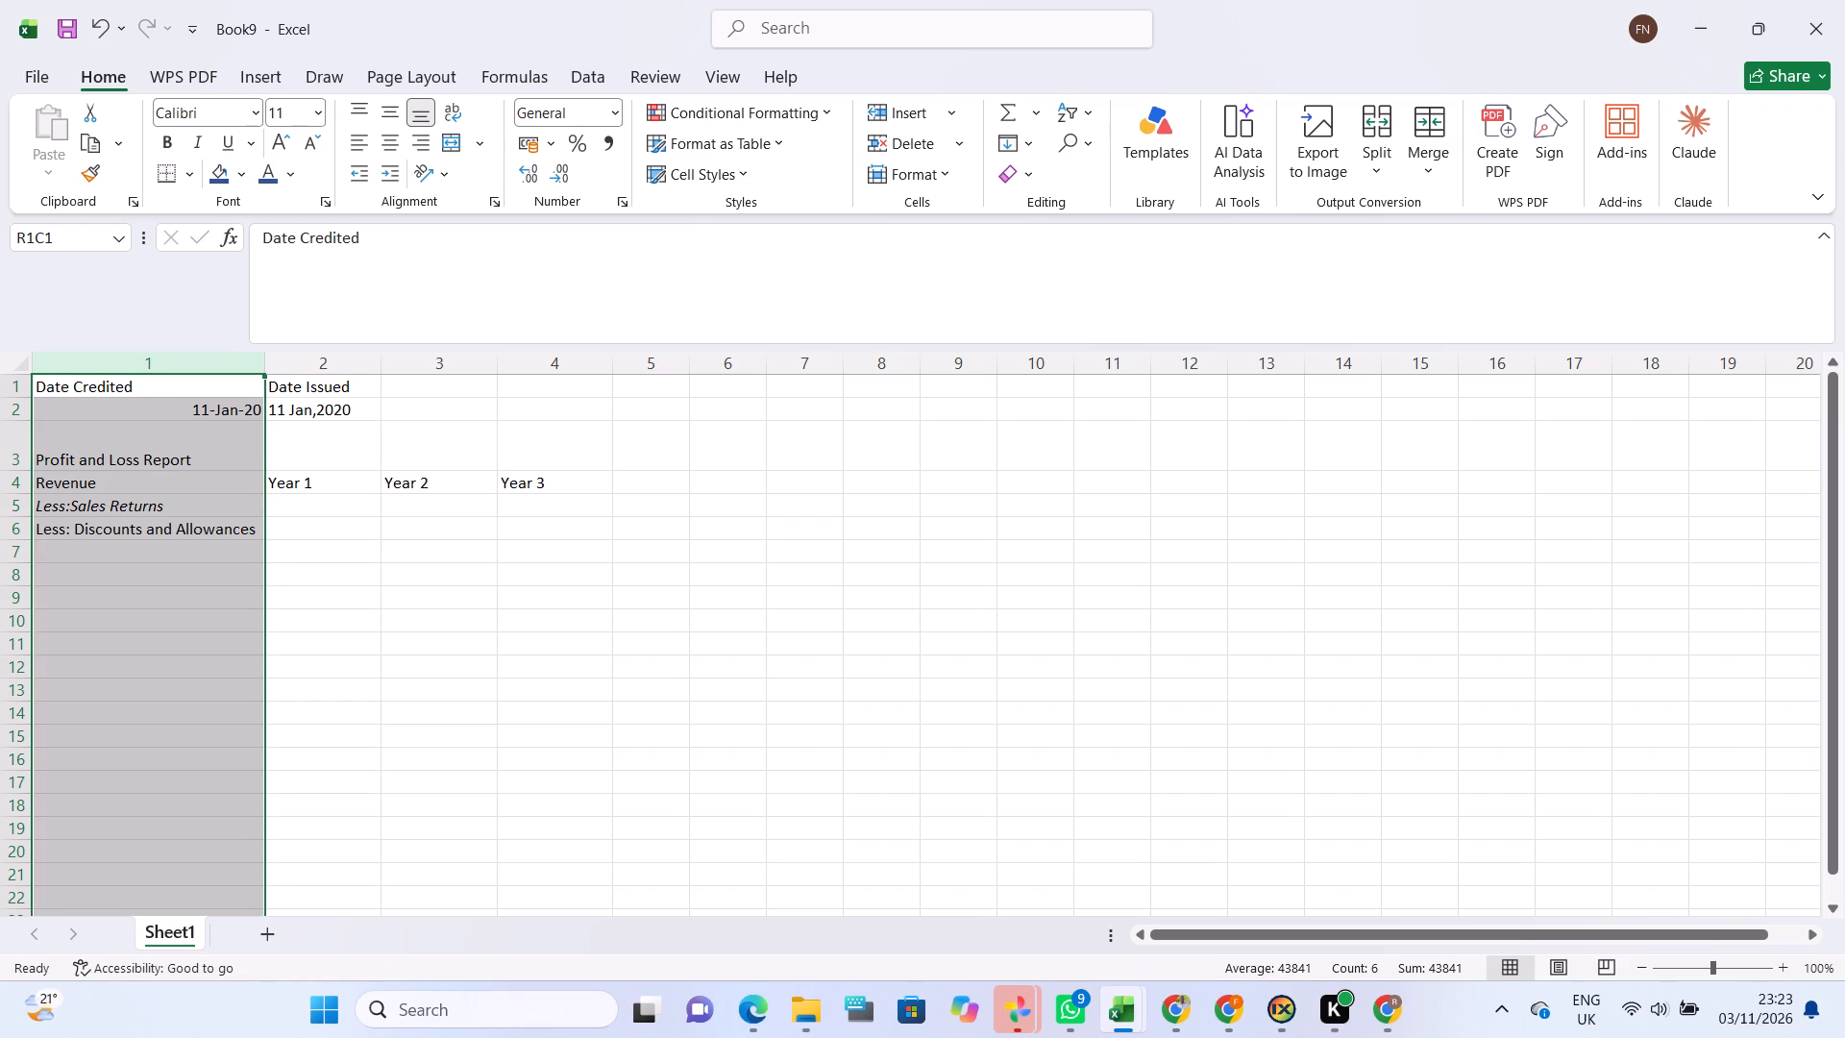
pyautogui.moveTo(263, 368); pyautogui.dragTo(302, 373)
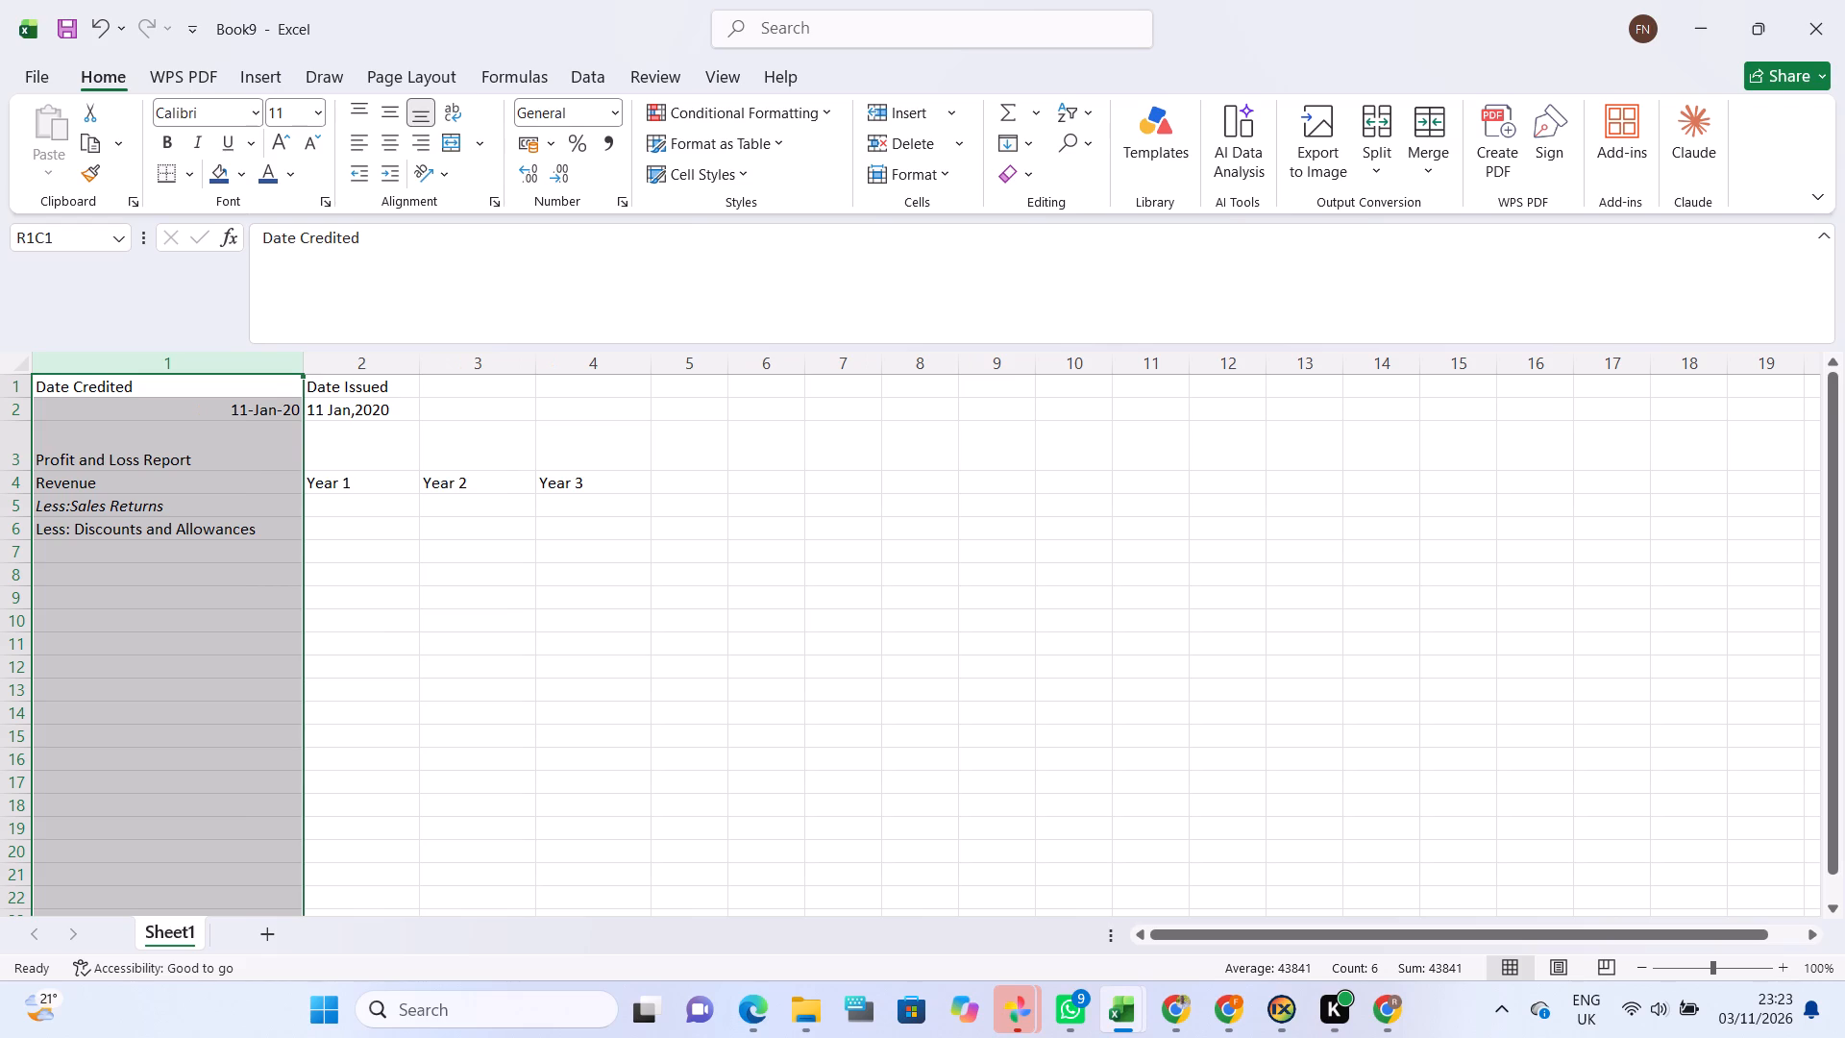
pyautogui.click(306, 488)
pyautogui.click(278, 486)
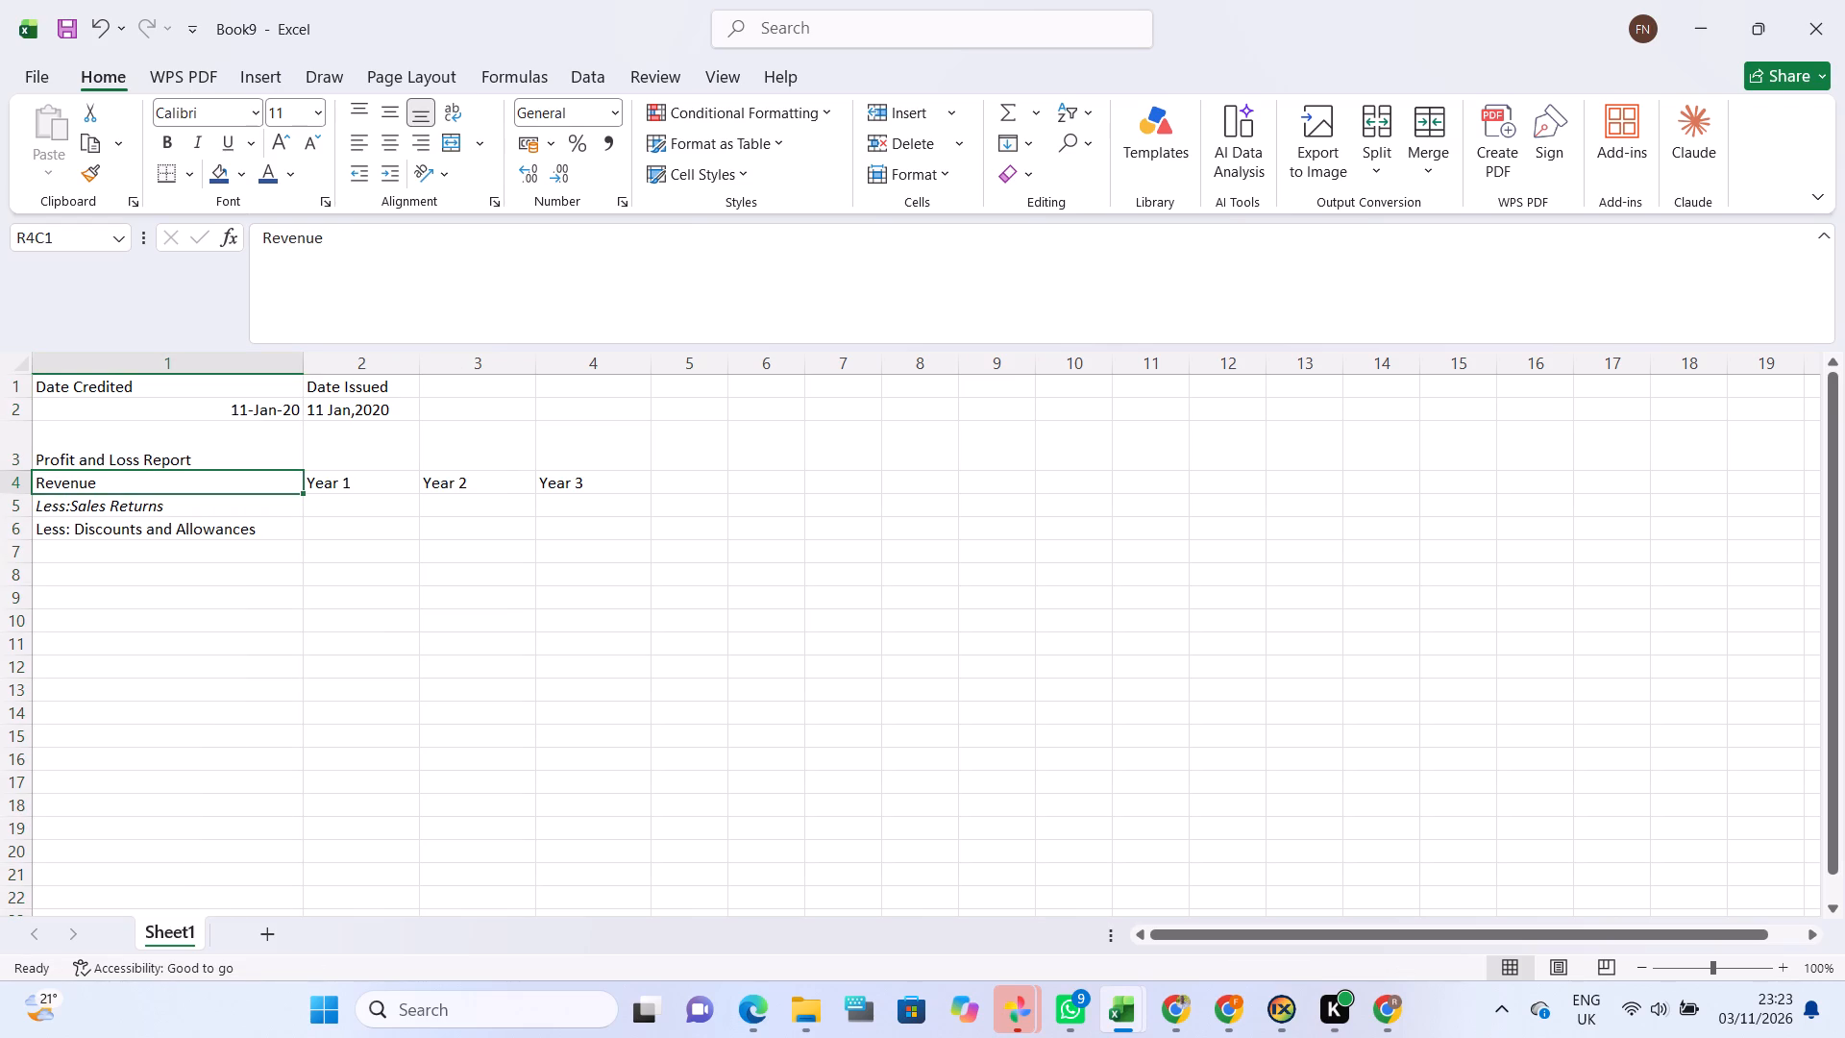
# Widen column 2, holding Date Issued and Year 1, to a width of about 14.5.
pyautogui.doubleClick(410, 403)
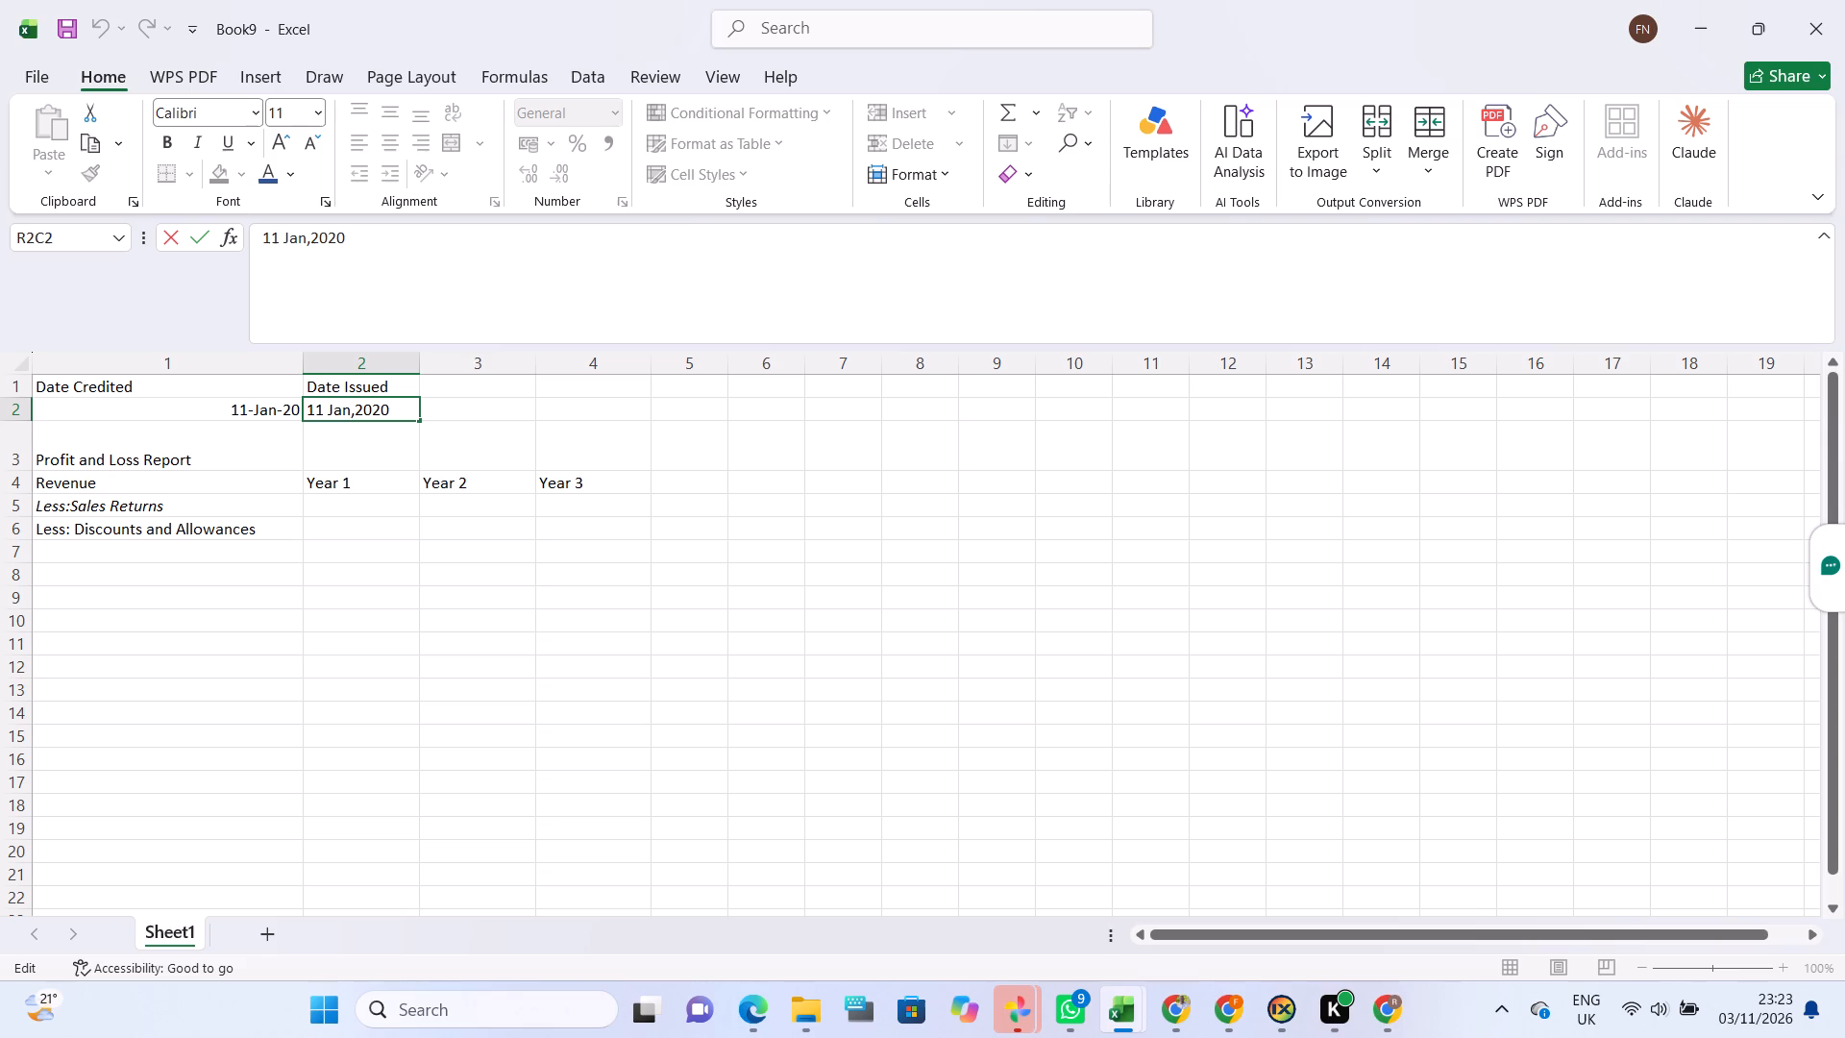
pyautogui.doubleClick(422, 356)
pyautogui.click(422, 356)
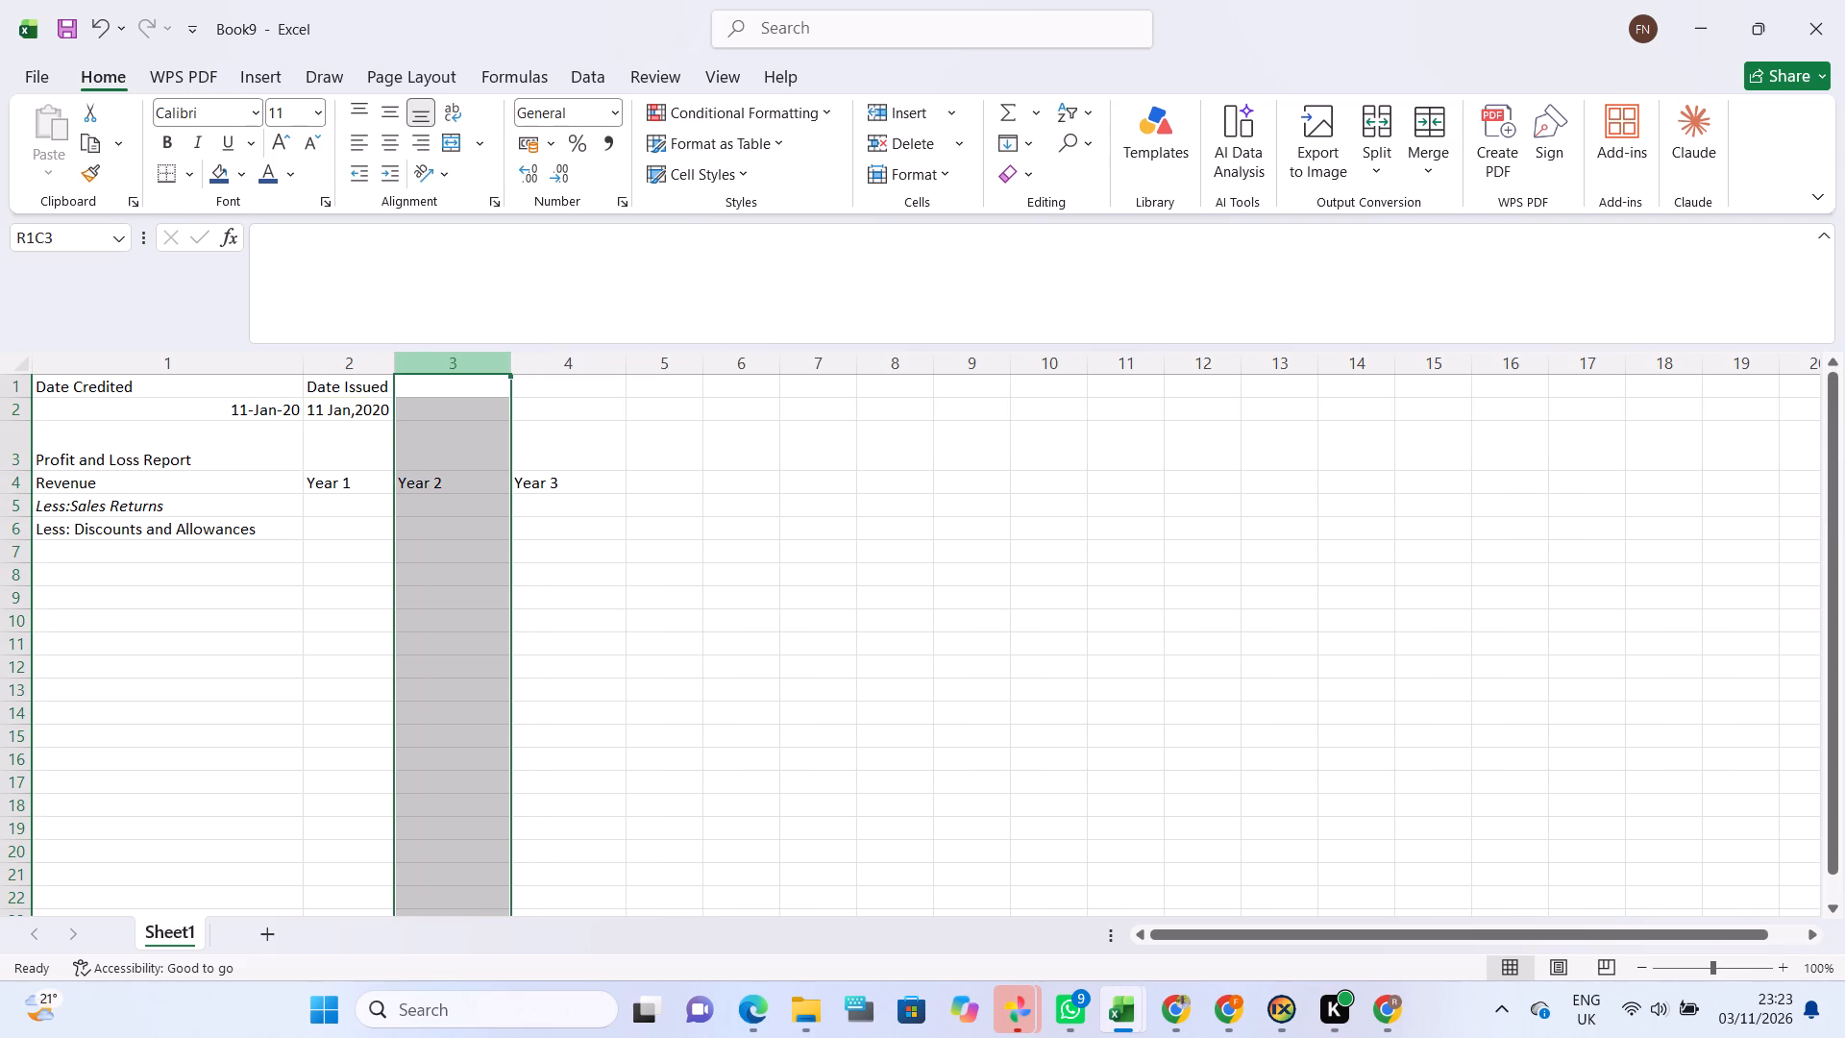
pyautogui.moveTo(400, 354); pyautogui.dragTo(443, 357)
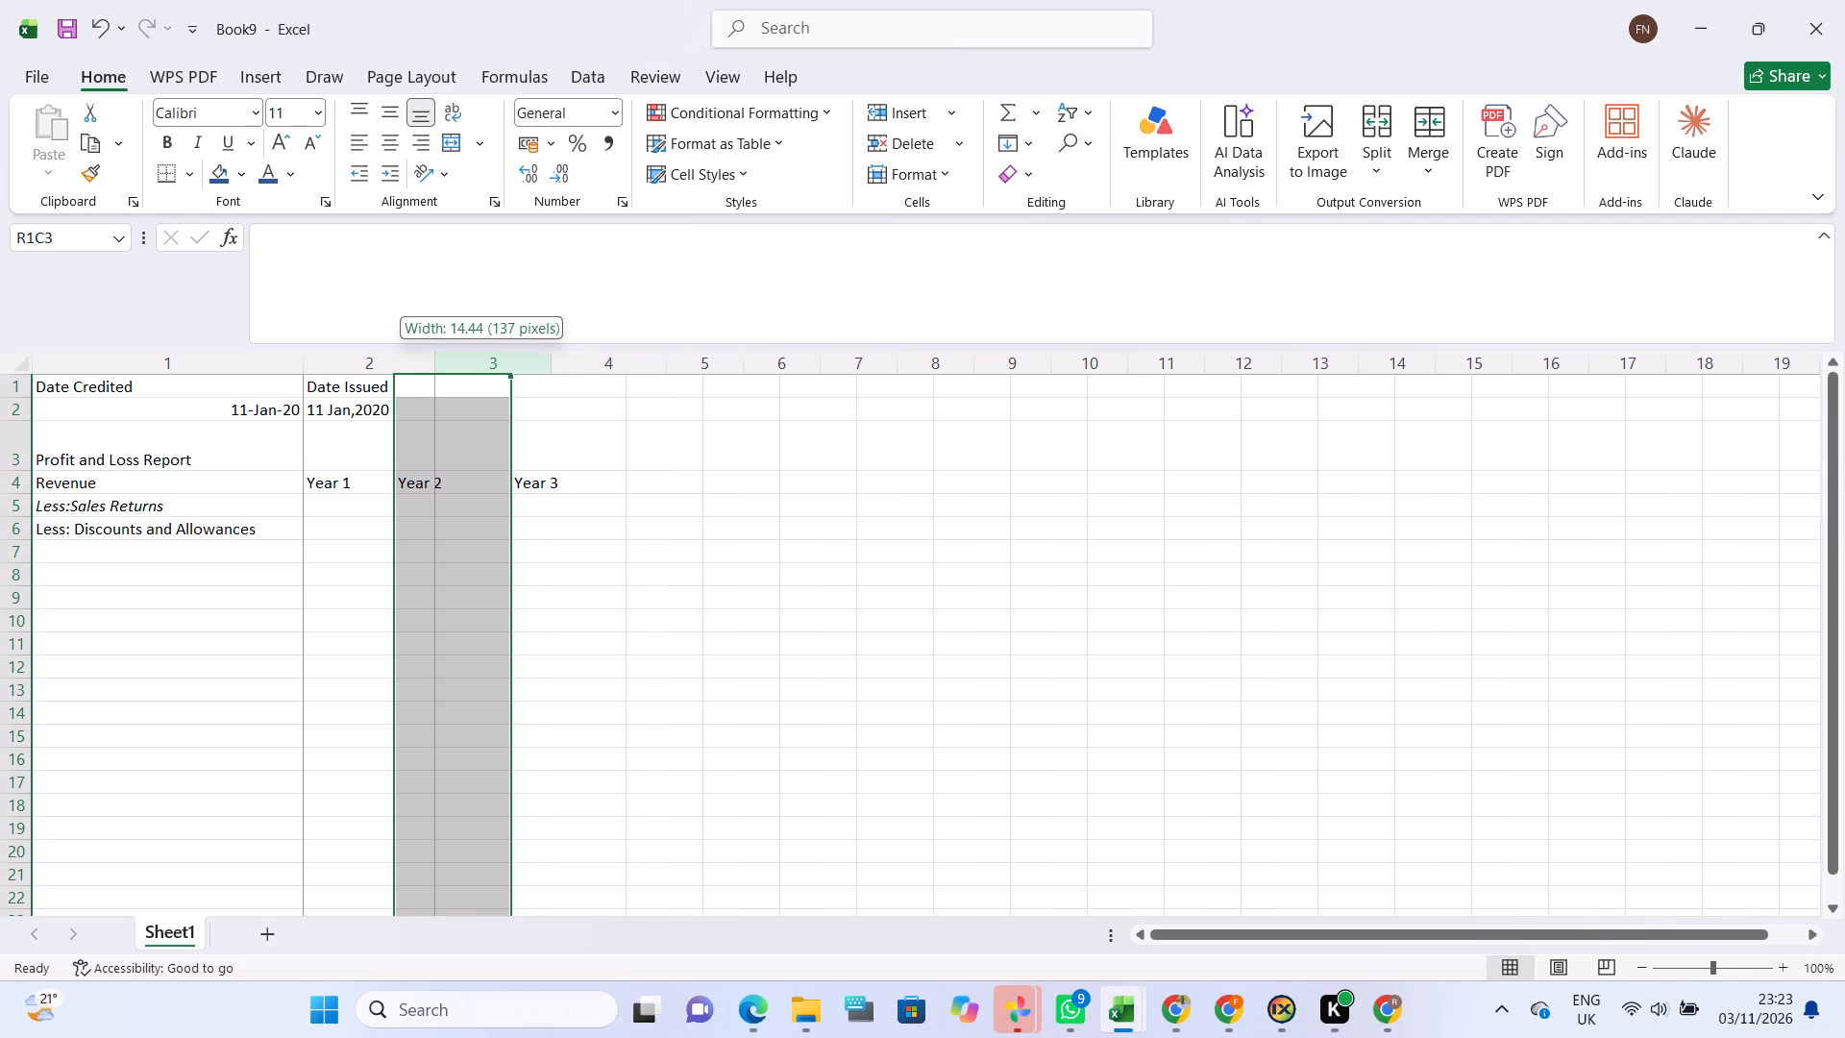
pyautogui.moveTo(443, 357); pyautogui.dragTo(444, 357)
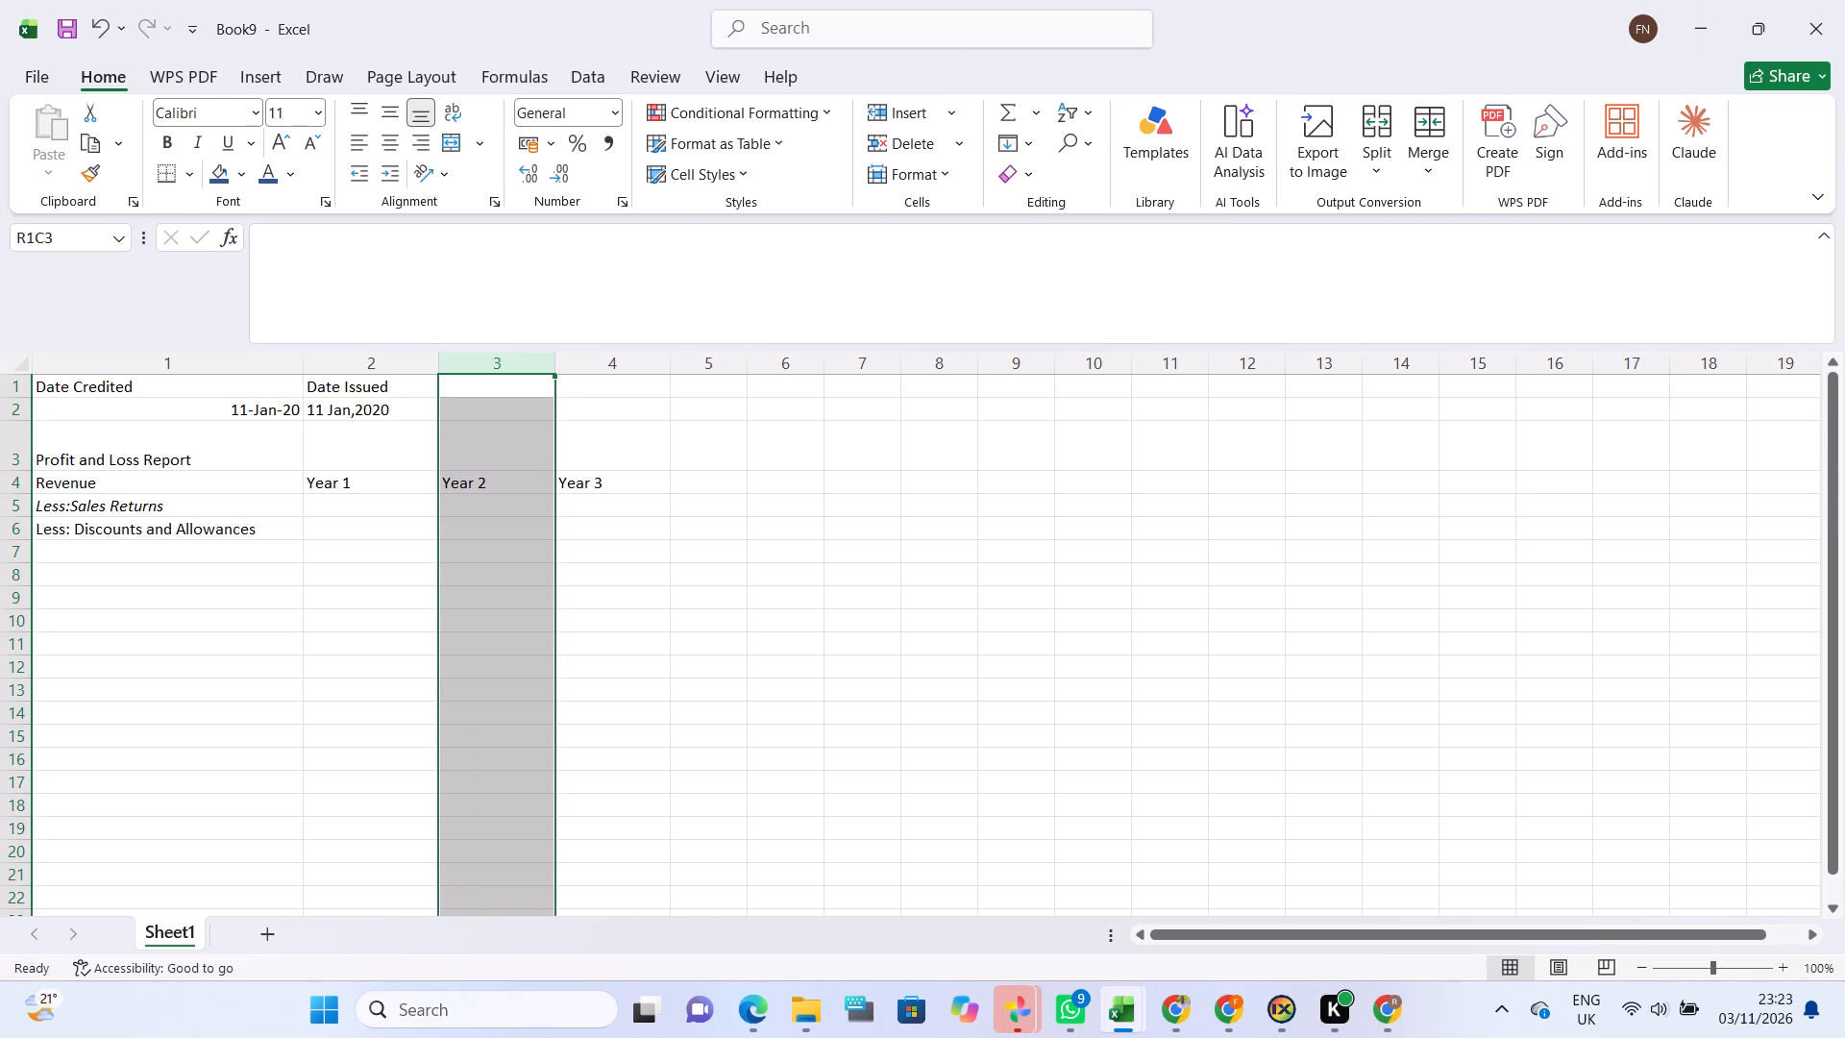
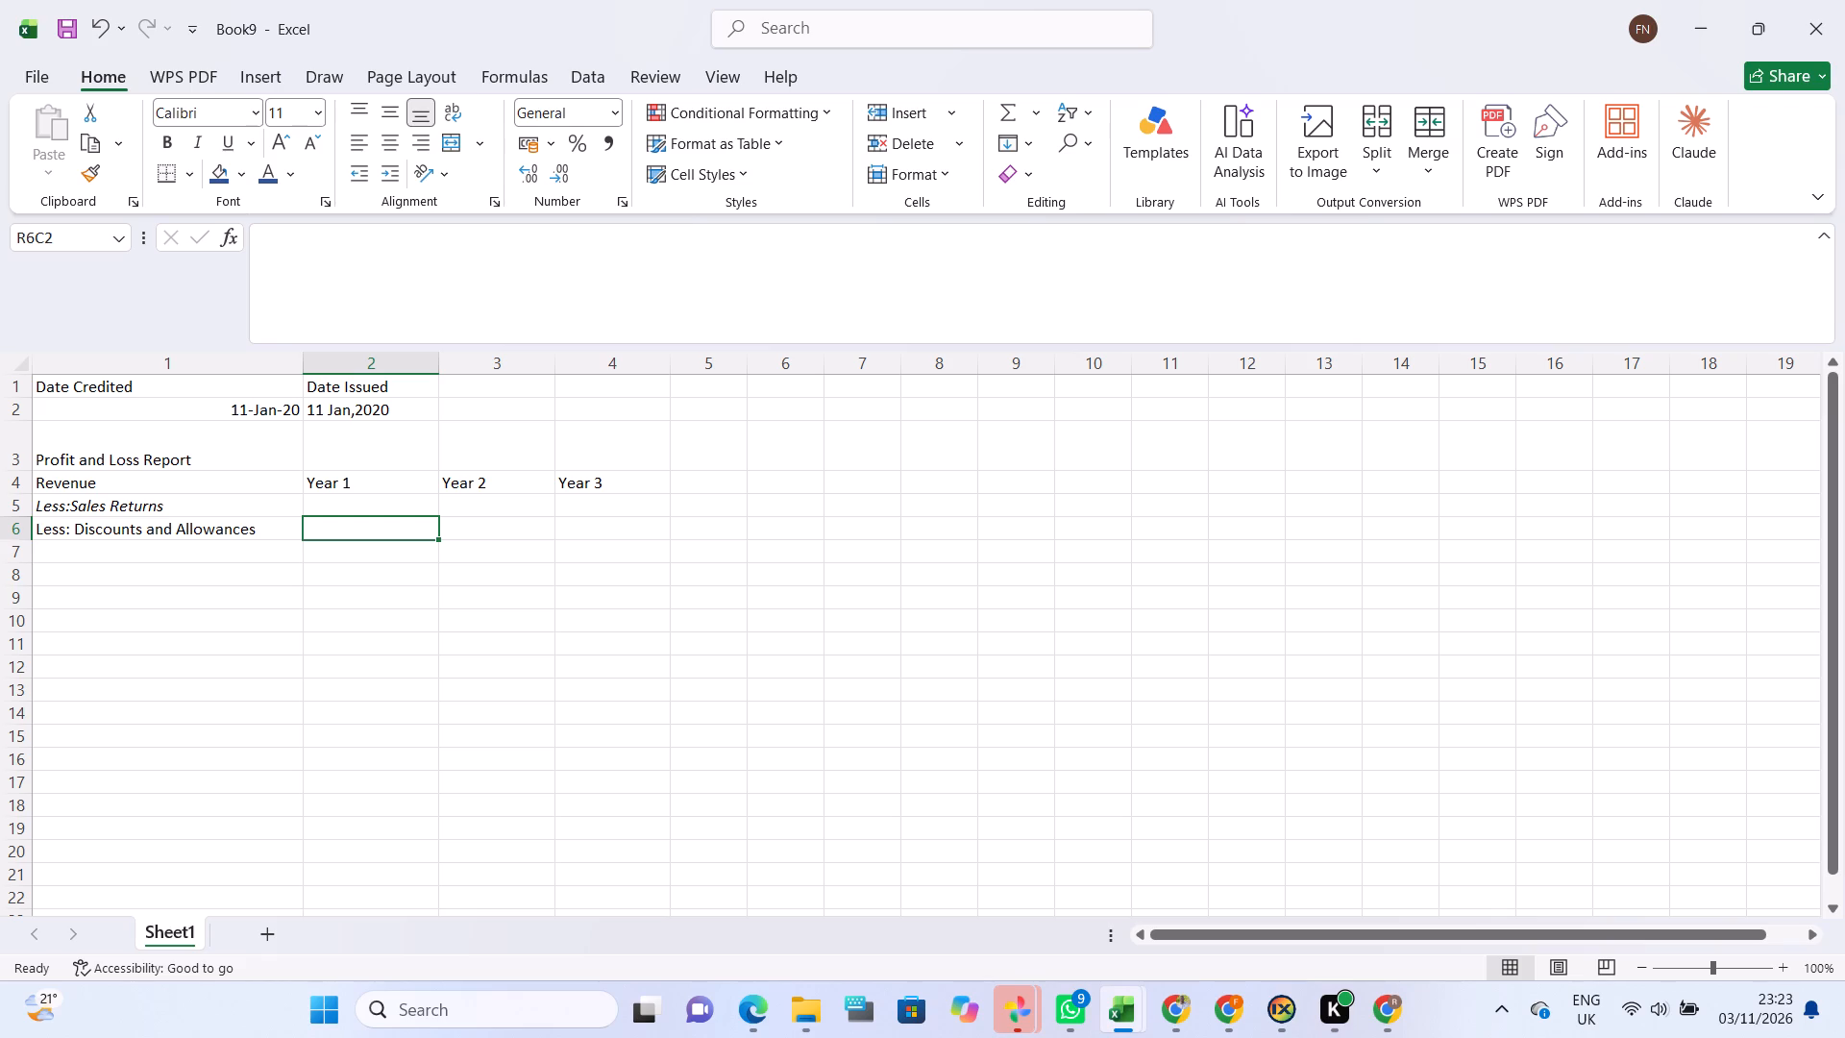
# Enter the label "Net sales" in bold in row 7 of column 1.
pyautogui.click(142, 550)
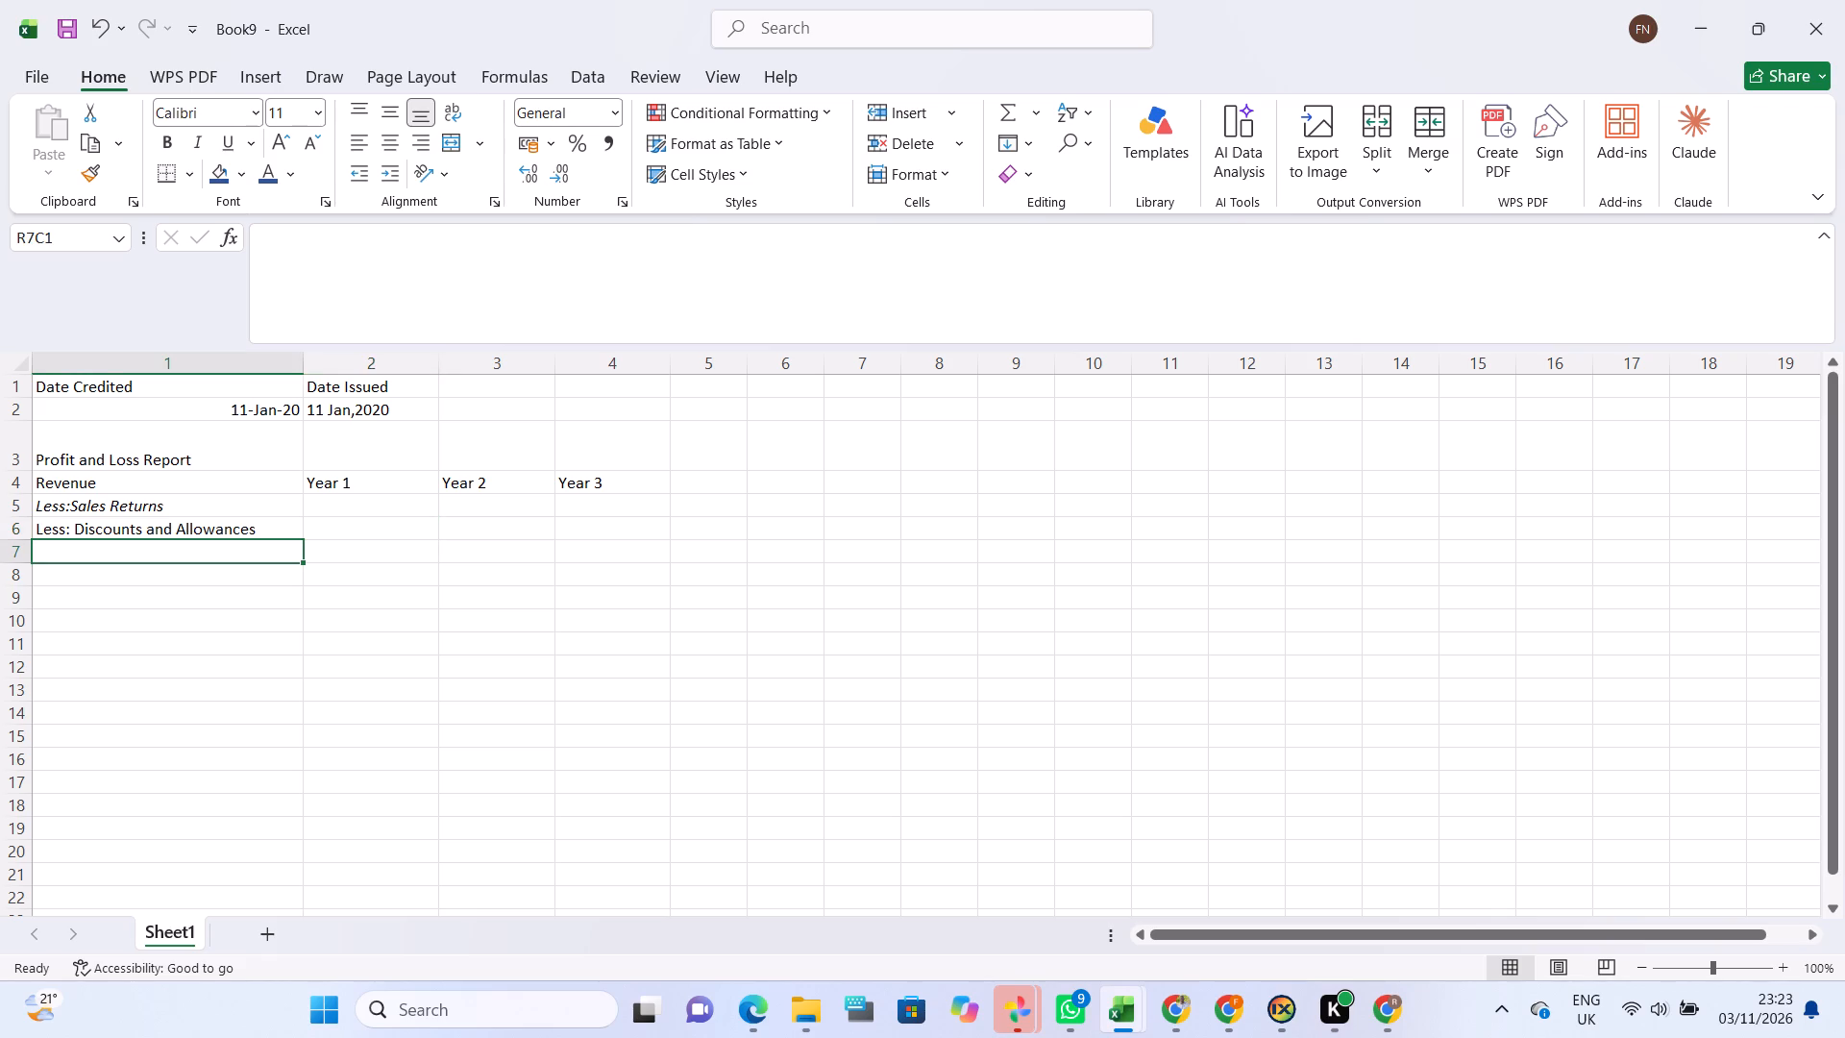
pyautogui.write('et sales')
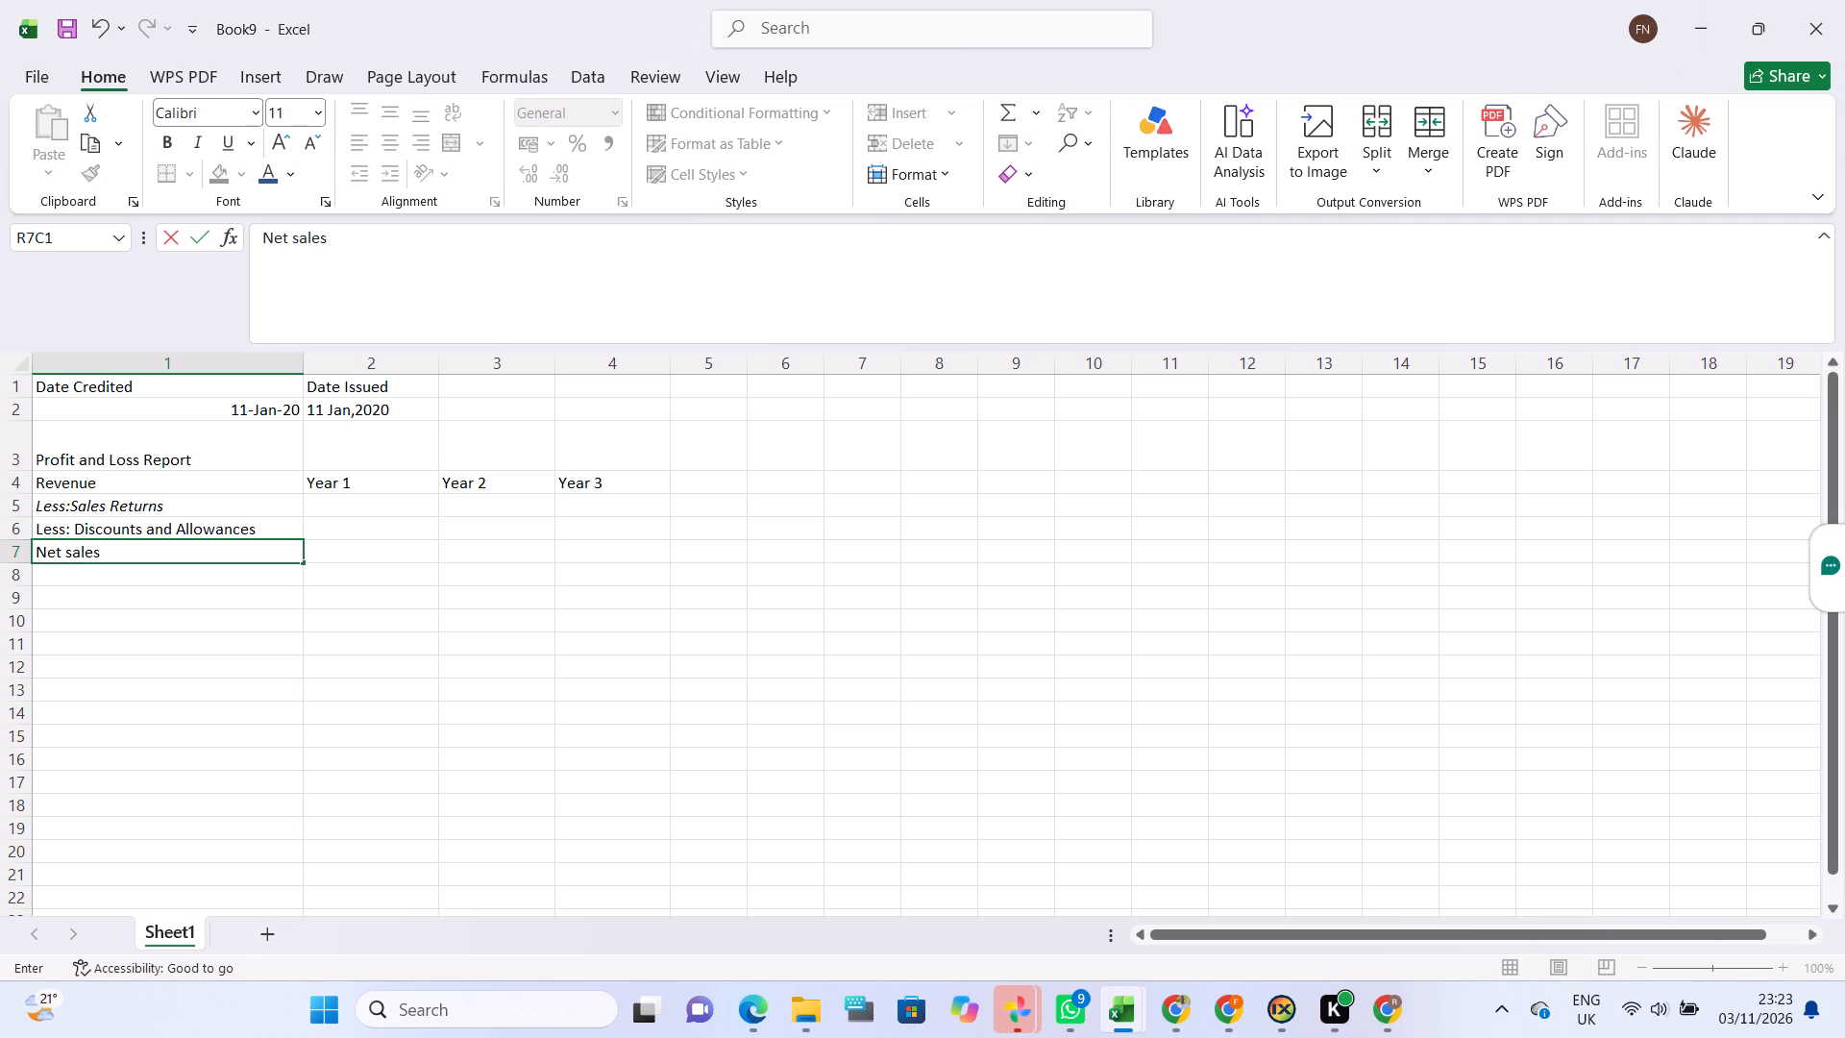
pyautogui.moveTo(38, 551); pyautogui.dragTo(101, 559)
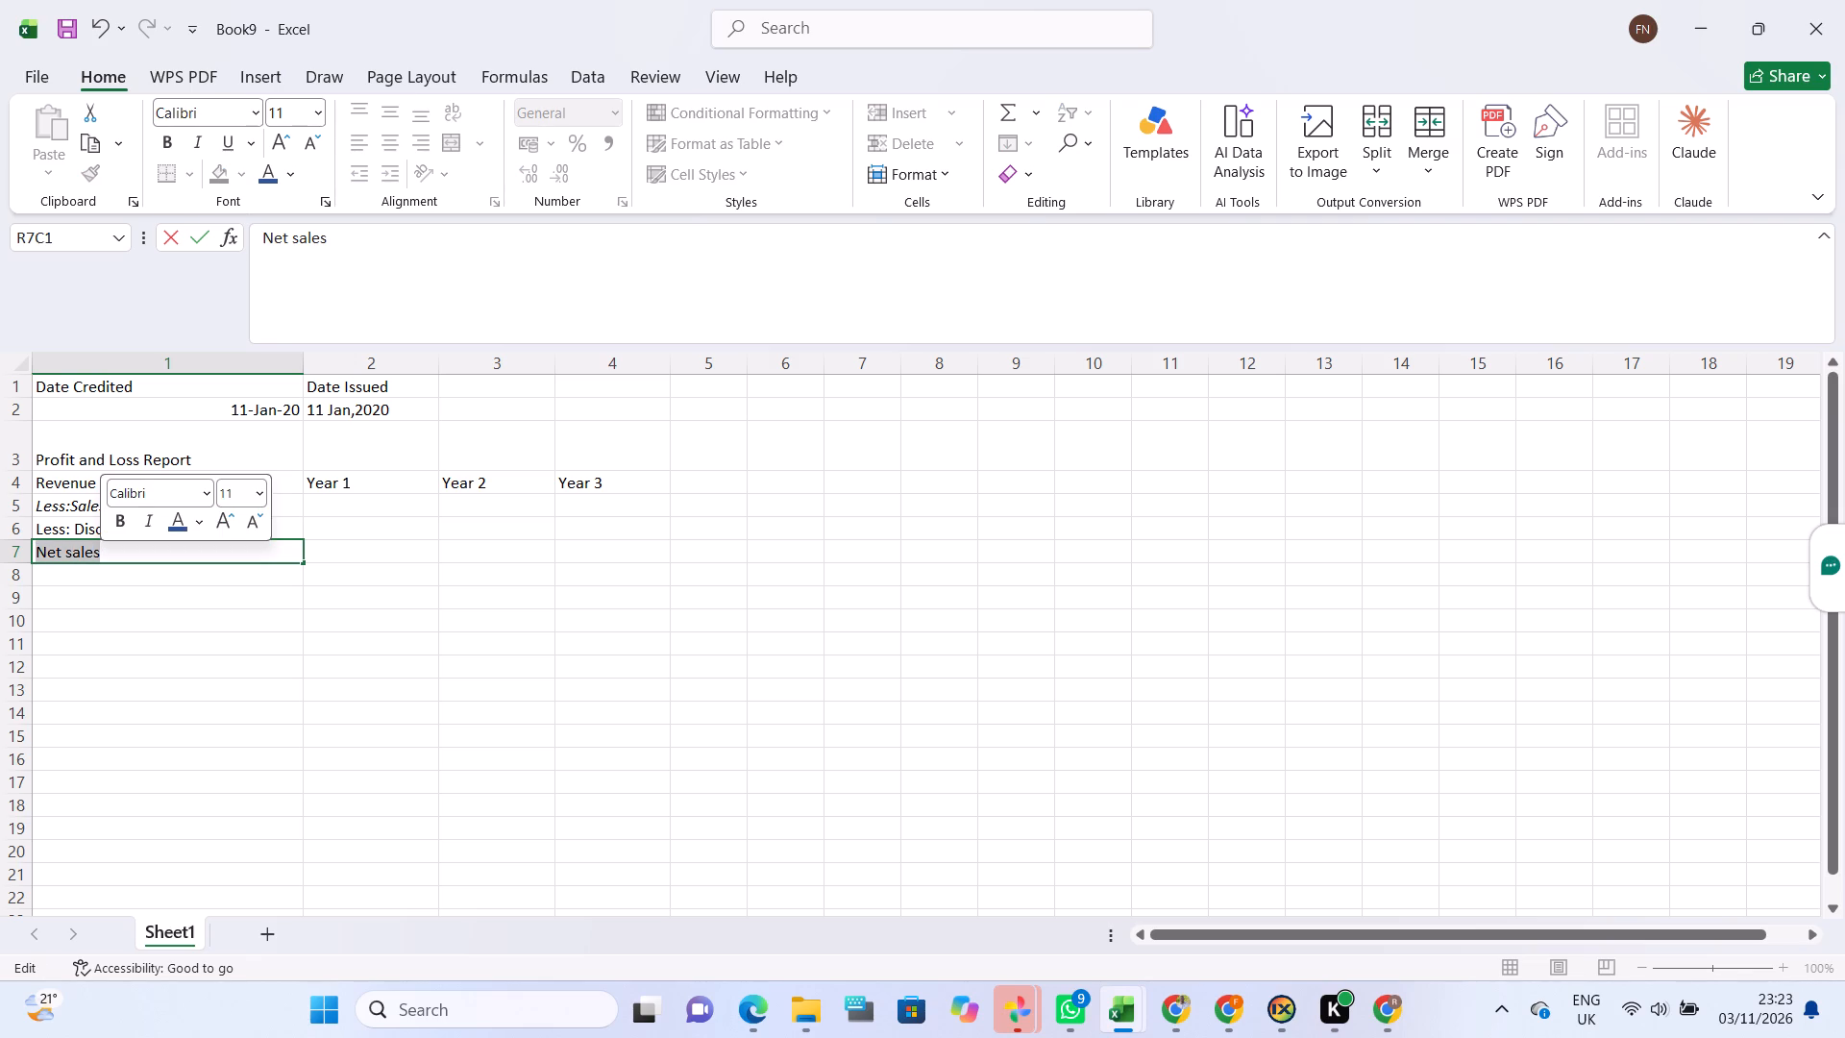
pyautogui.click(123, 515)
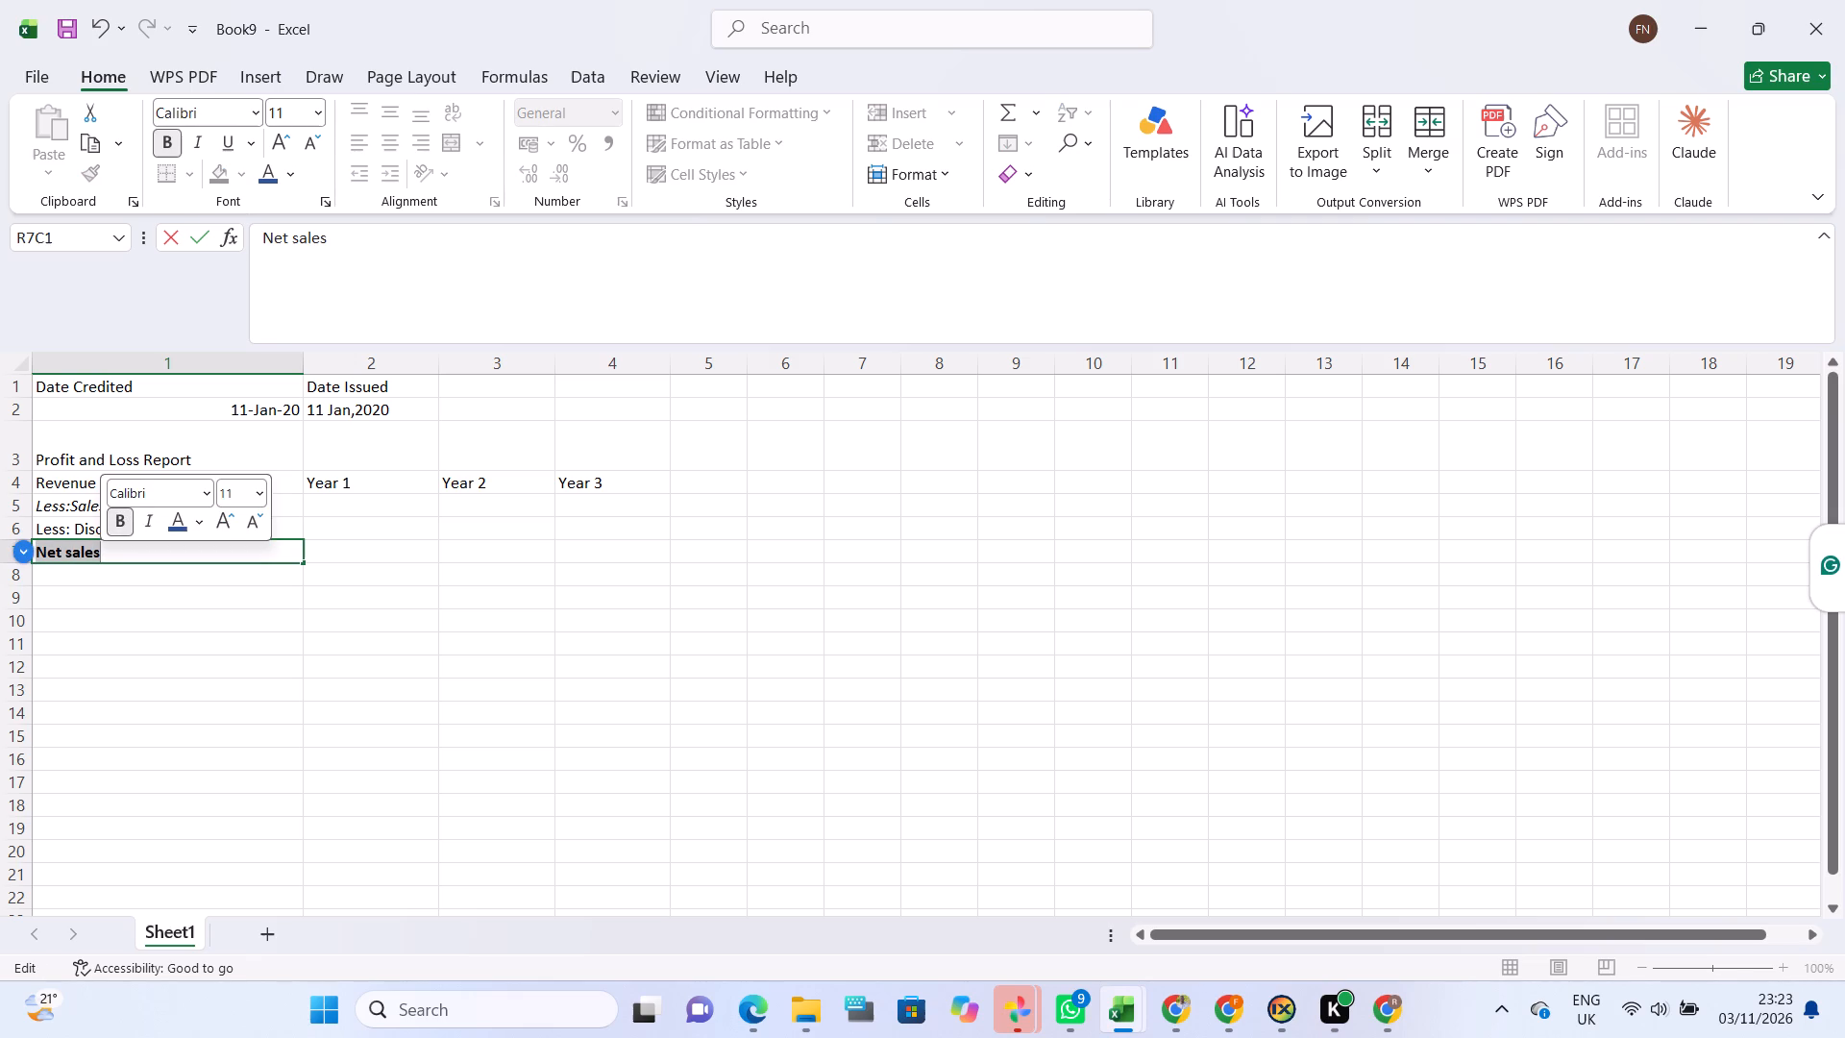
pyautogui.click(125, 568)
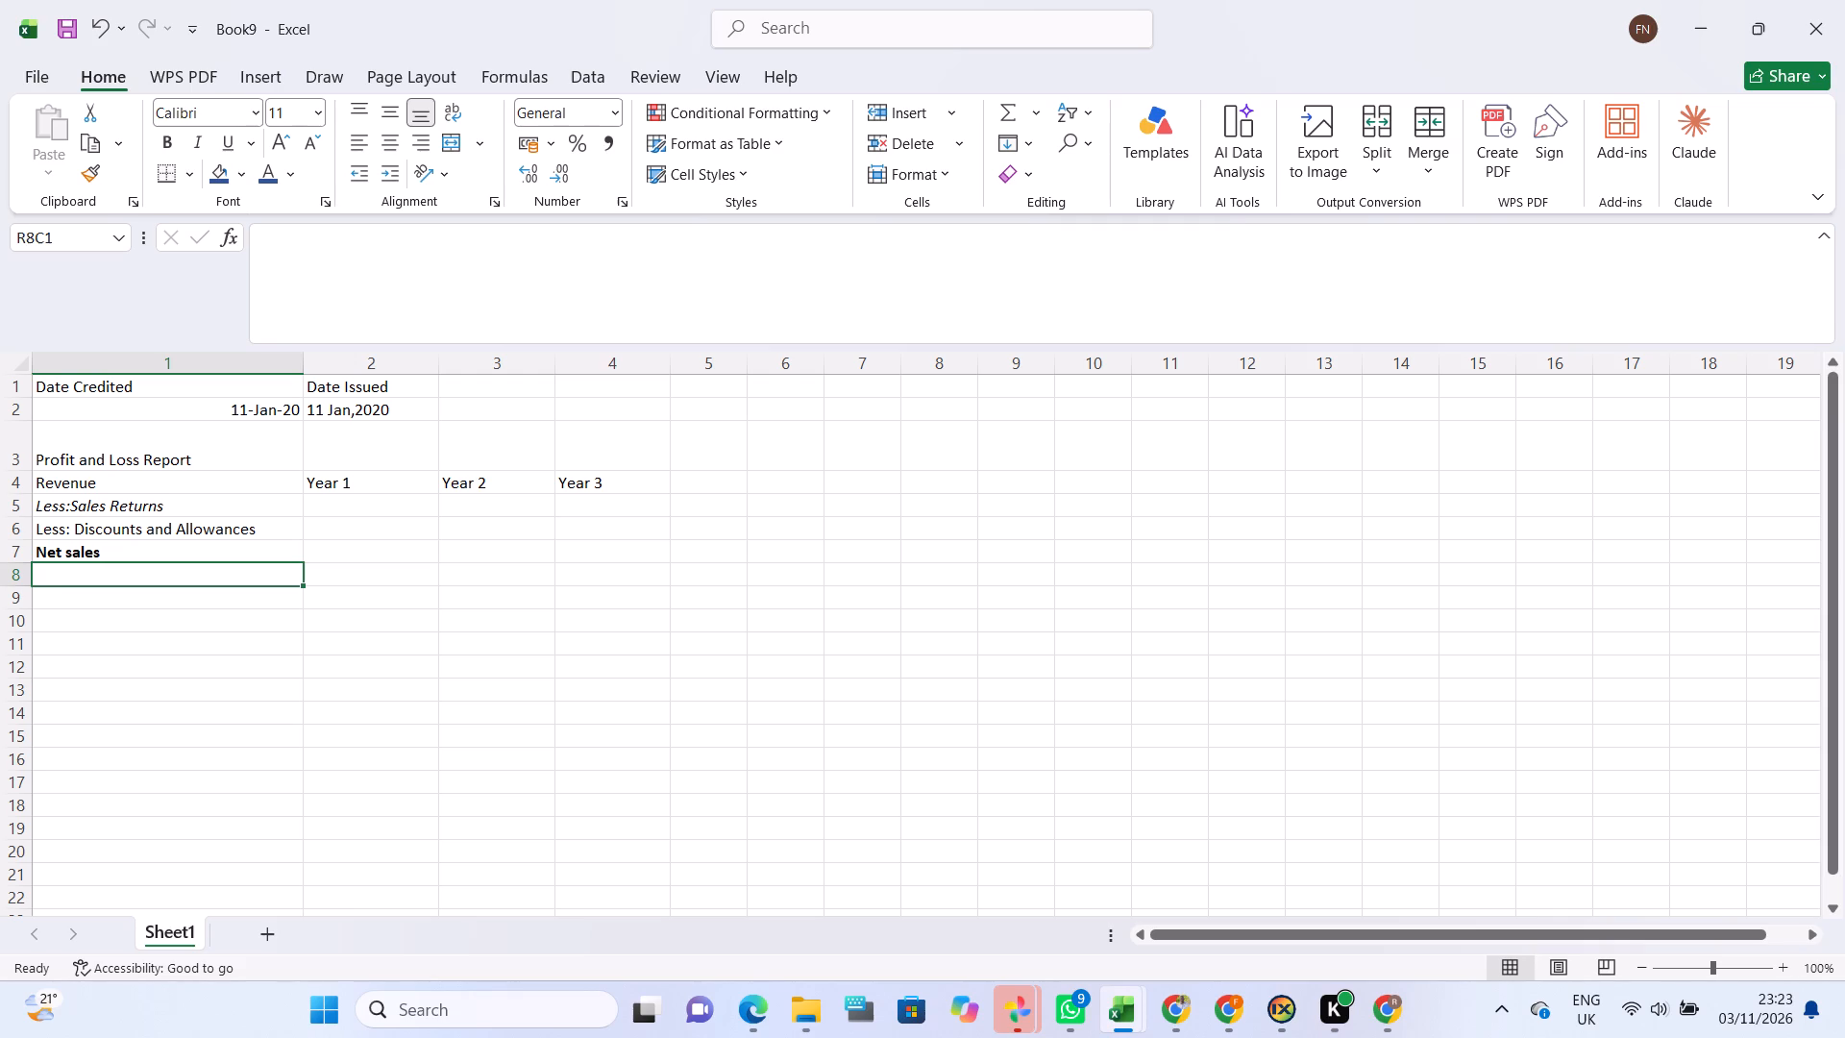
# Italicise only the word "Less" in the Discounts and Allowances label in row 6.
pyautogui.click(95, 526)
pyautogui.click(50, 529)
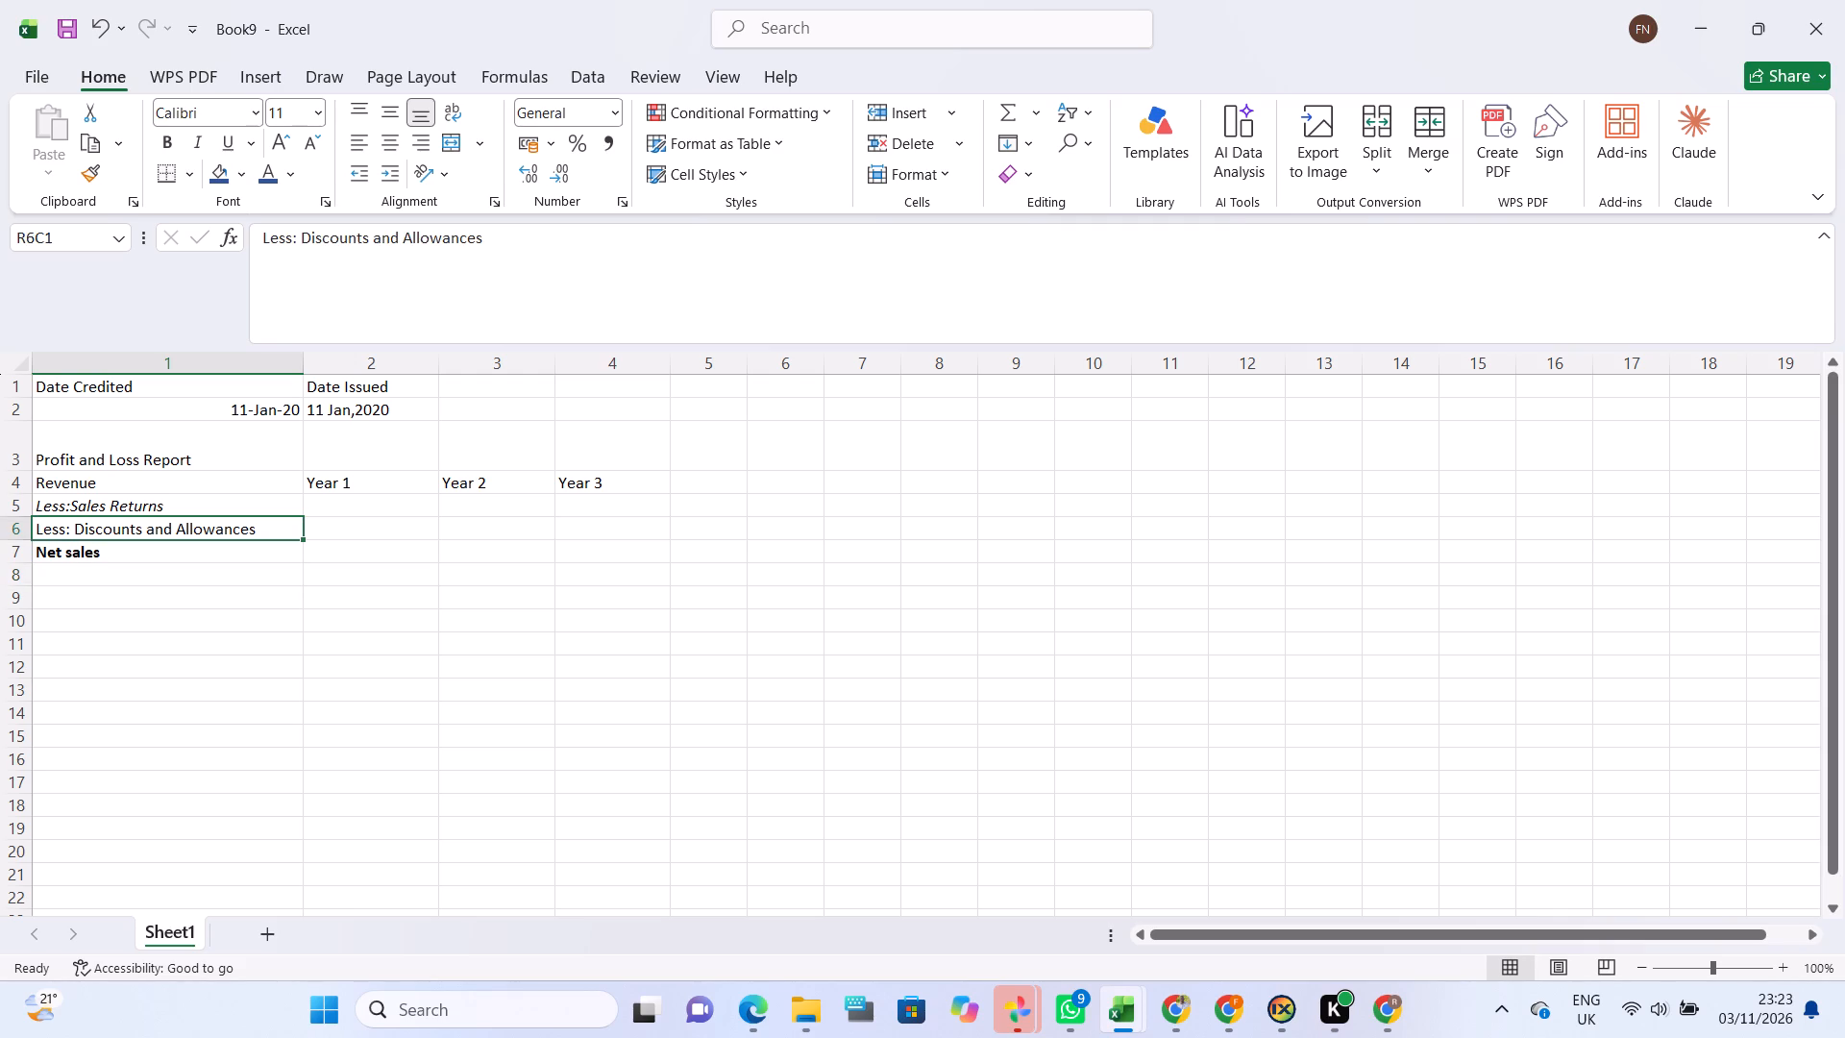
pyautogui.doubleClick(50, 529)
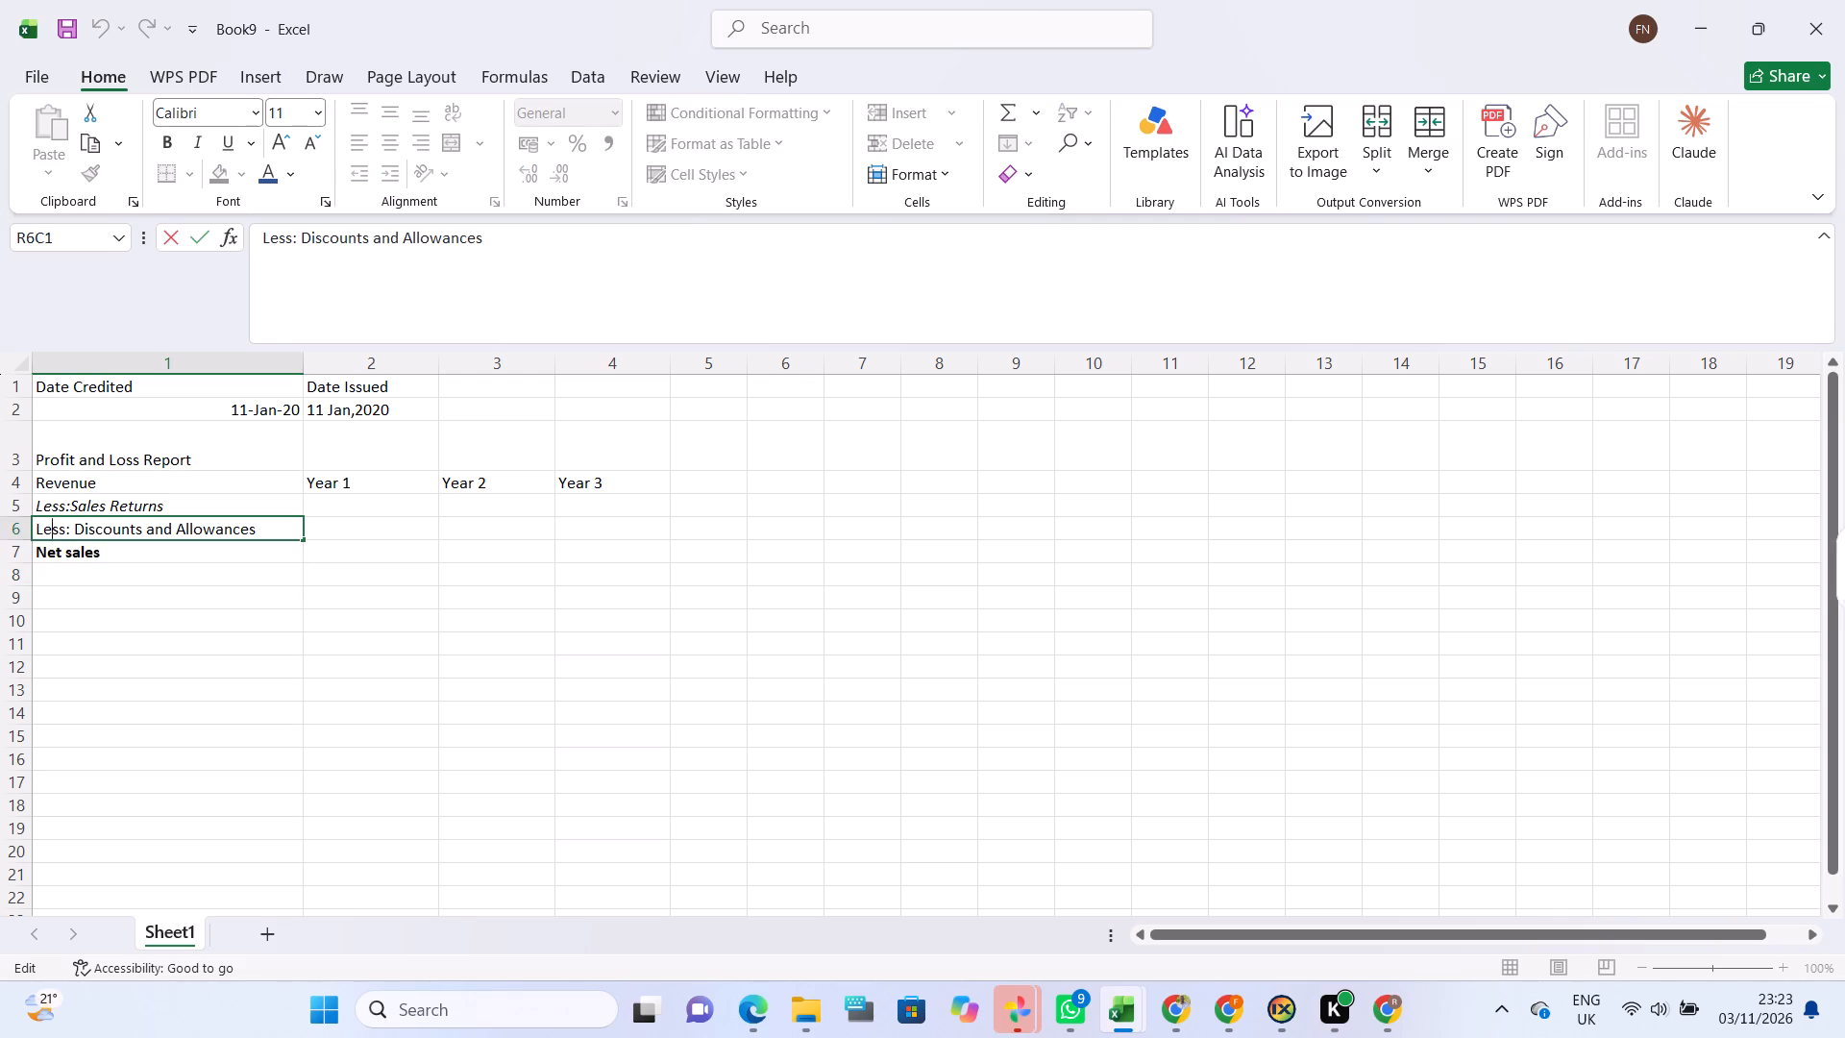
pyautogui.moveTo(35, 529); pyautogui.dragTo(65, 530)
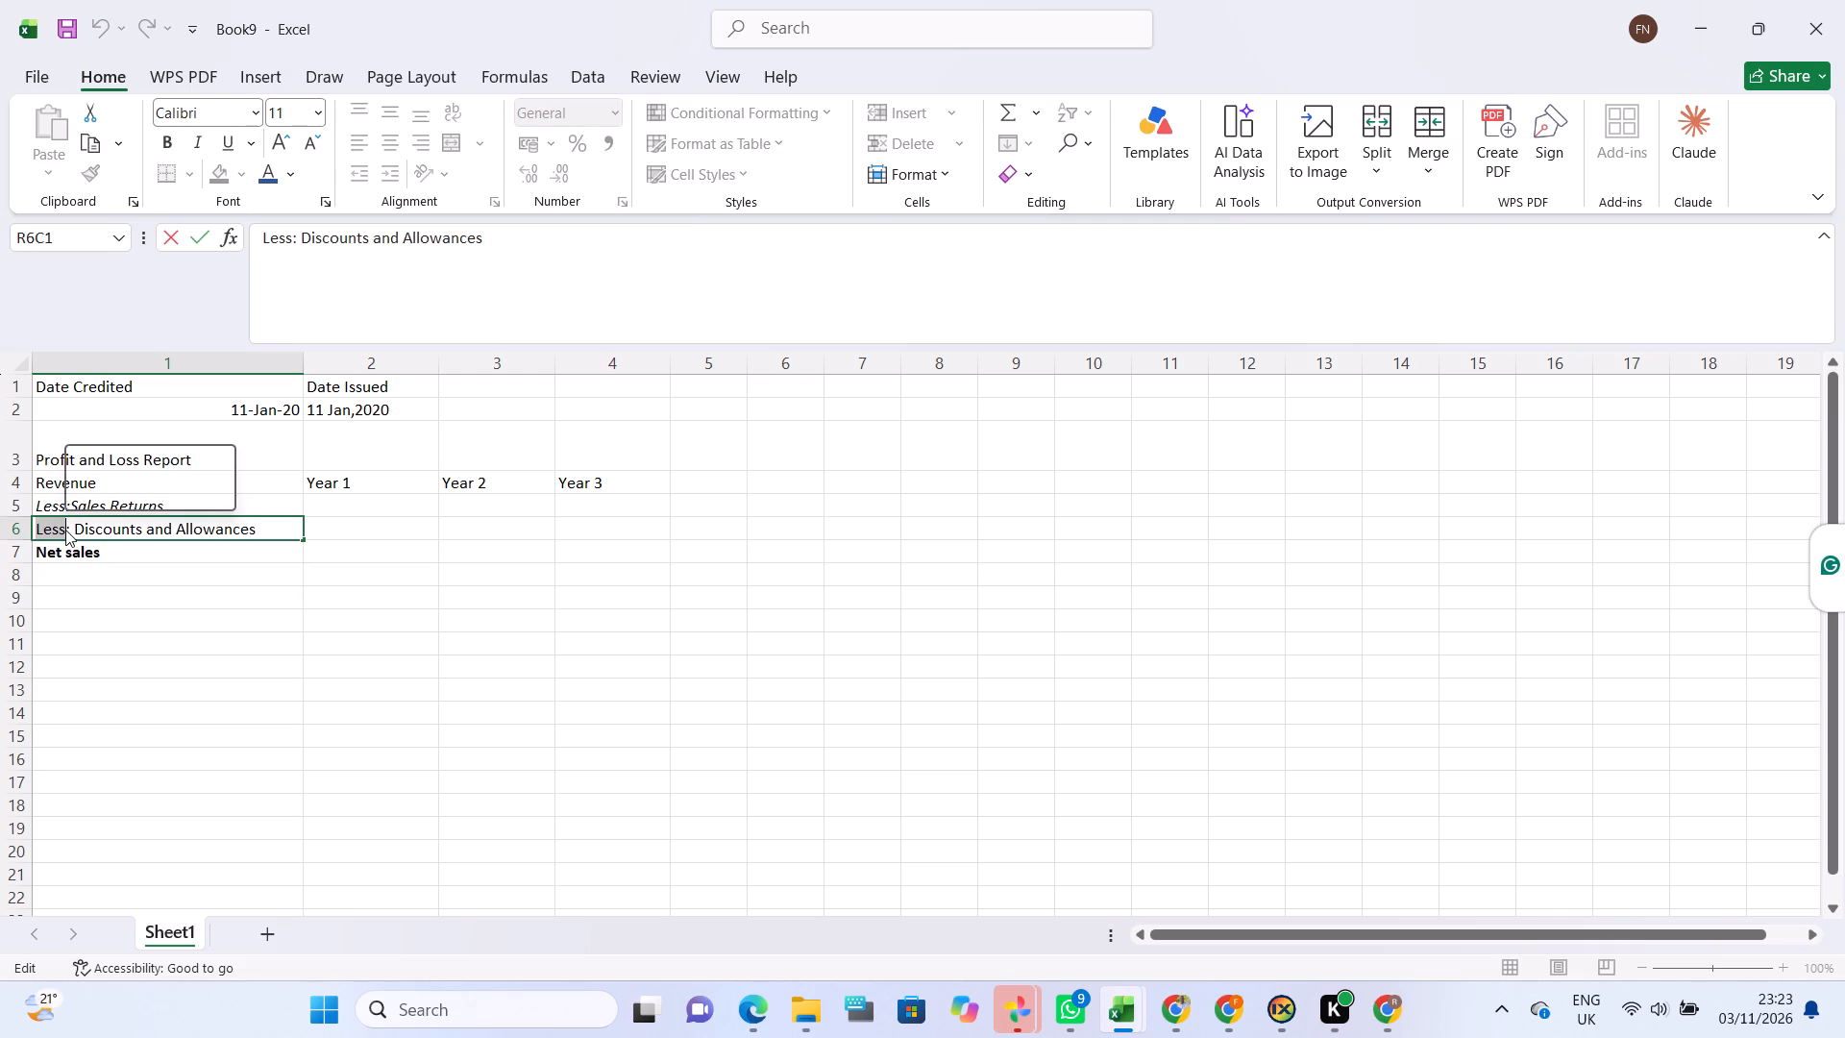
pyautogui.click(115, 487)
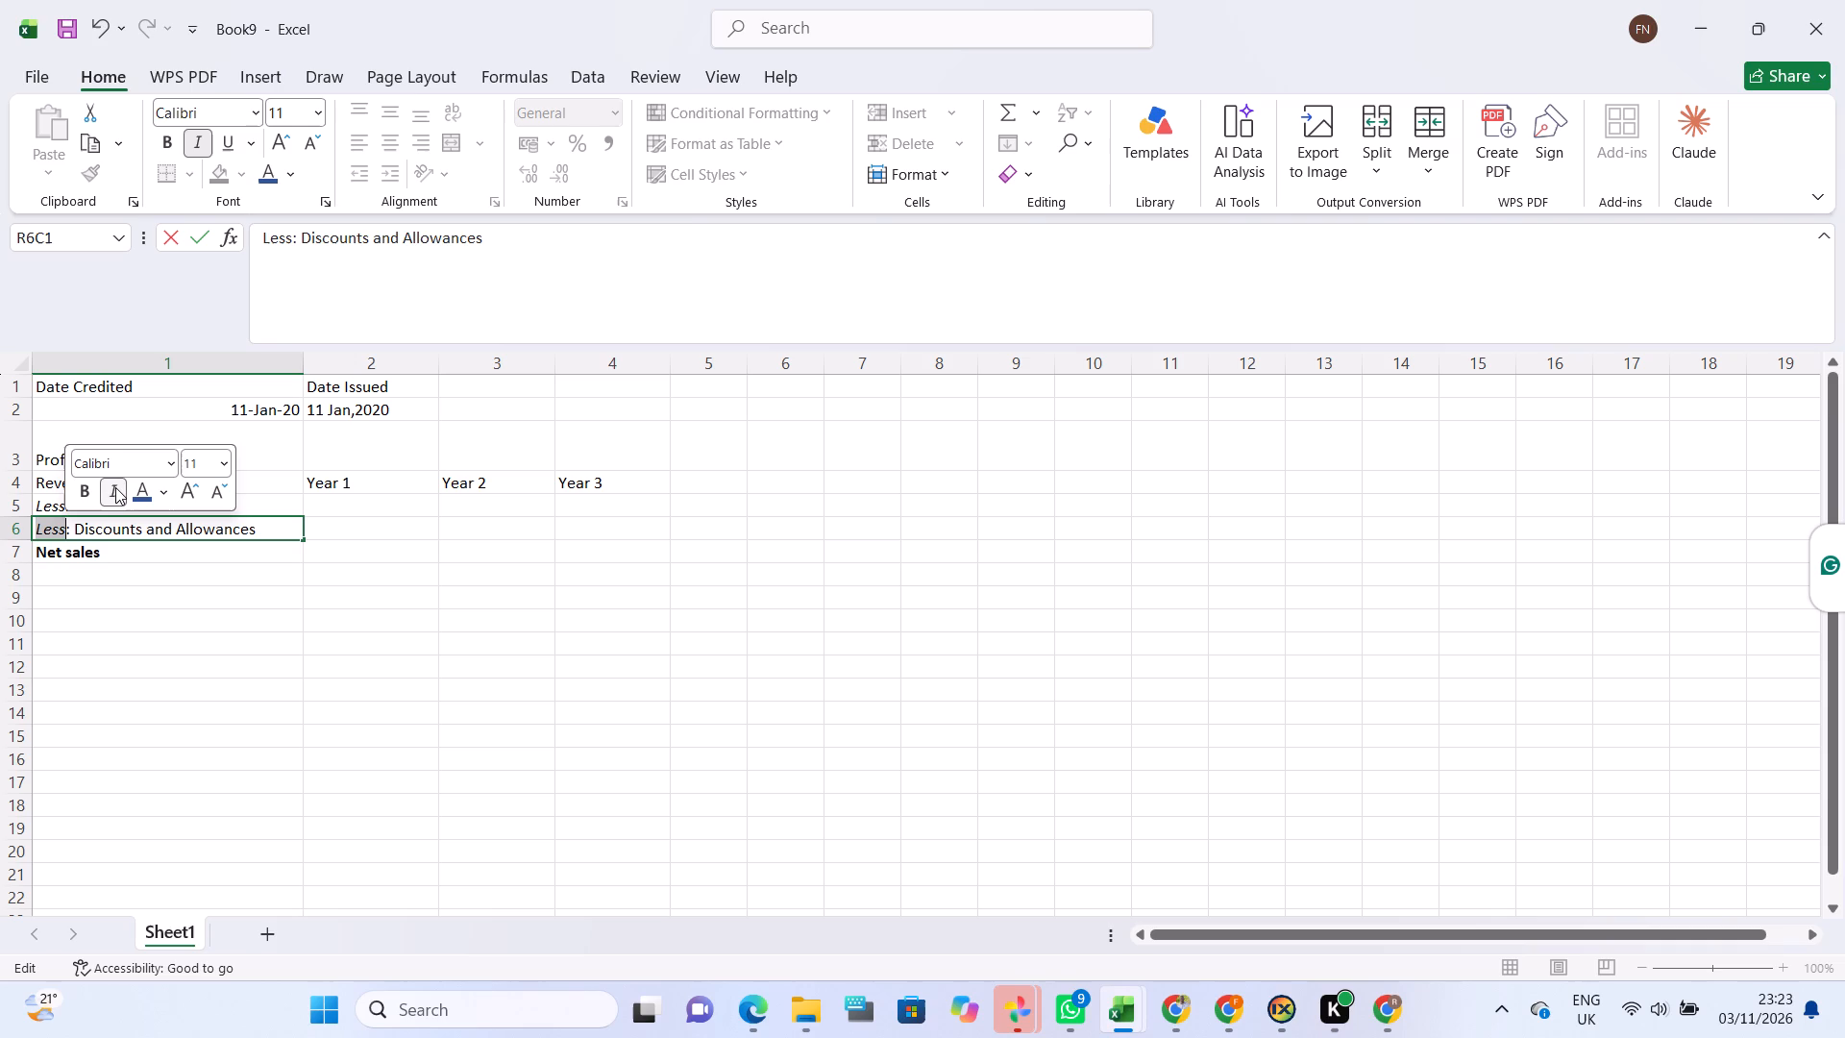
pyautogui.click(114, 552)
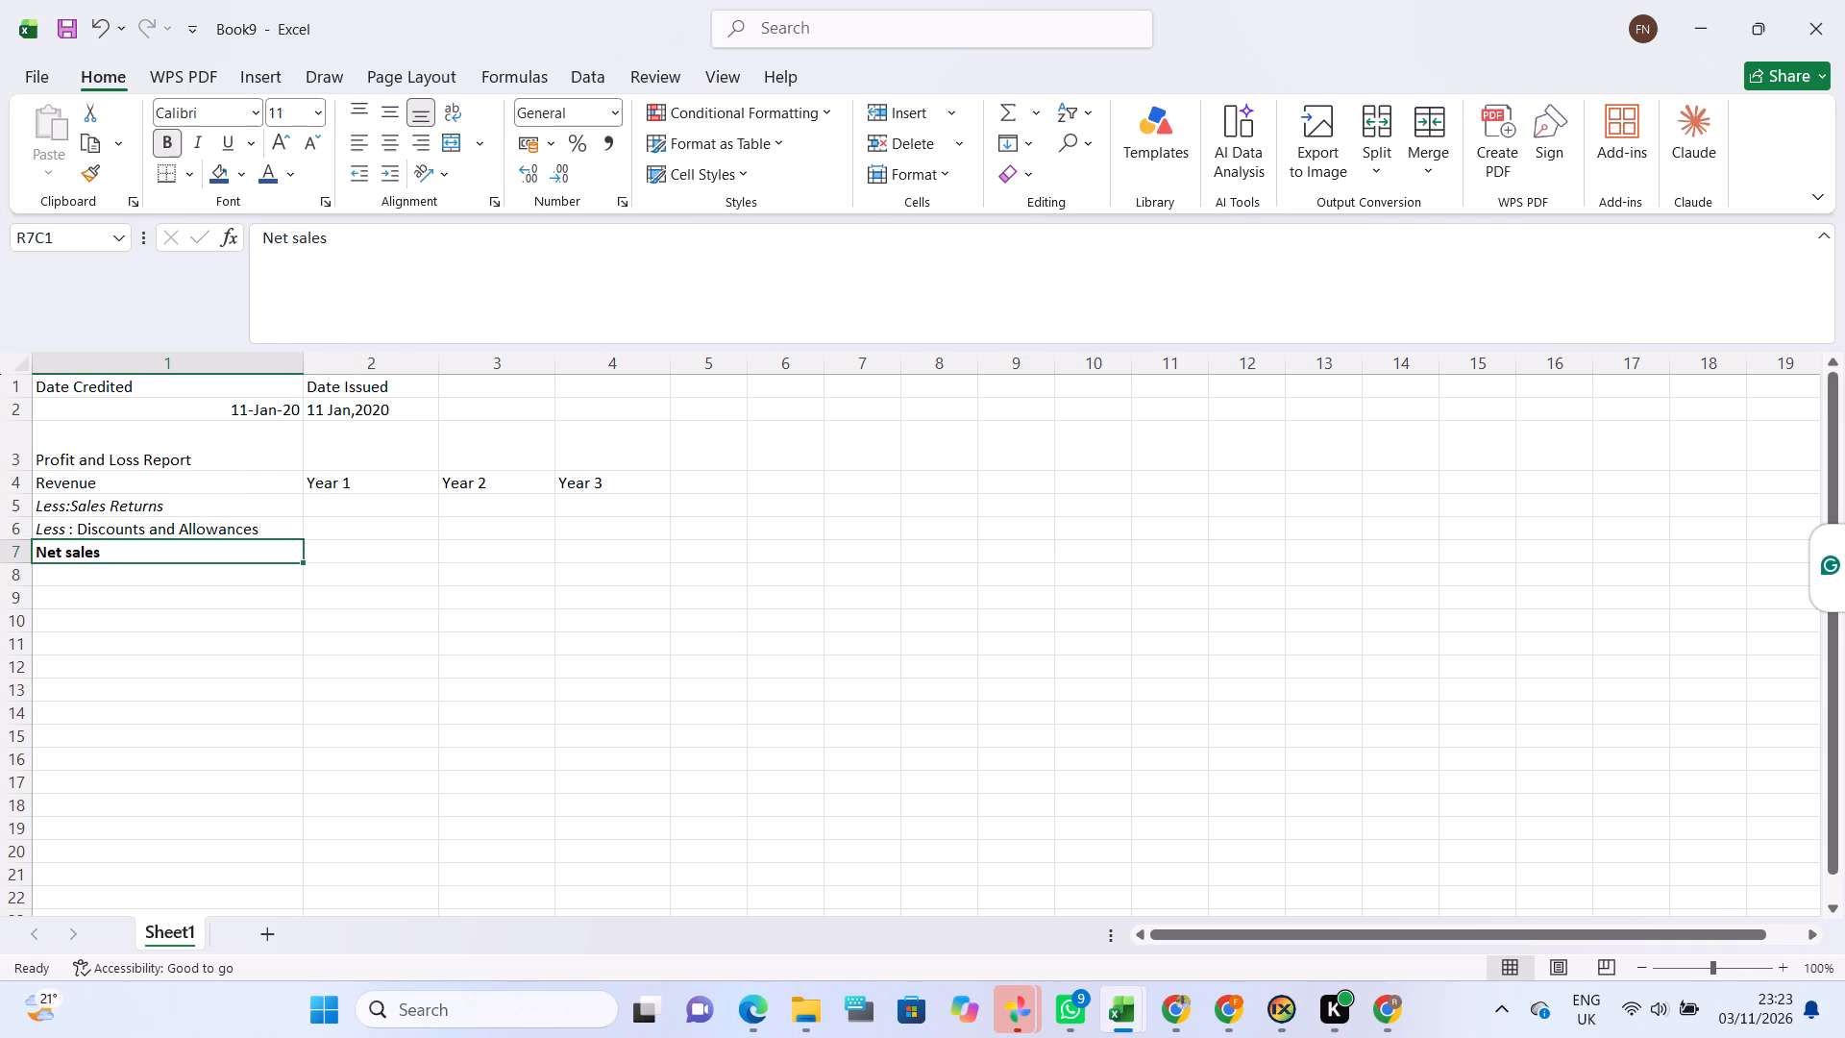
# Remove the italics from "Sales Returns" in the row 5 label, keeping "Less:" italic.
pyautogui.click(84, 503)
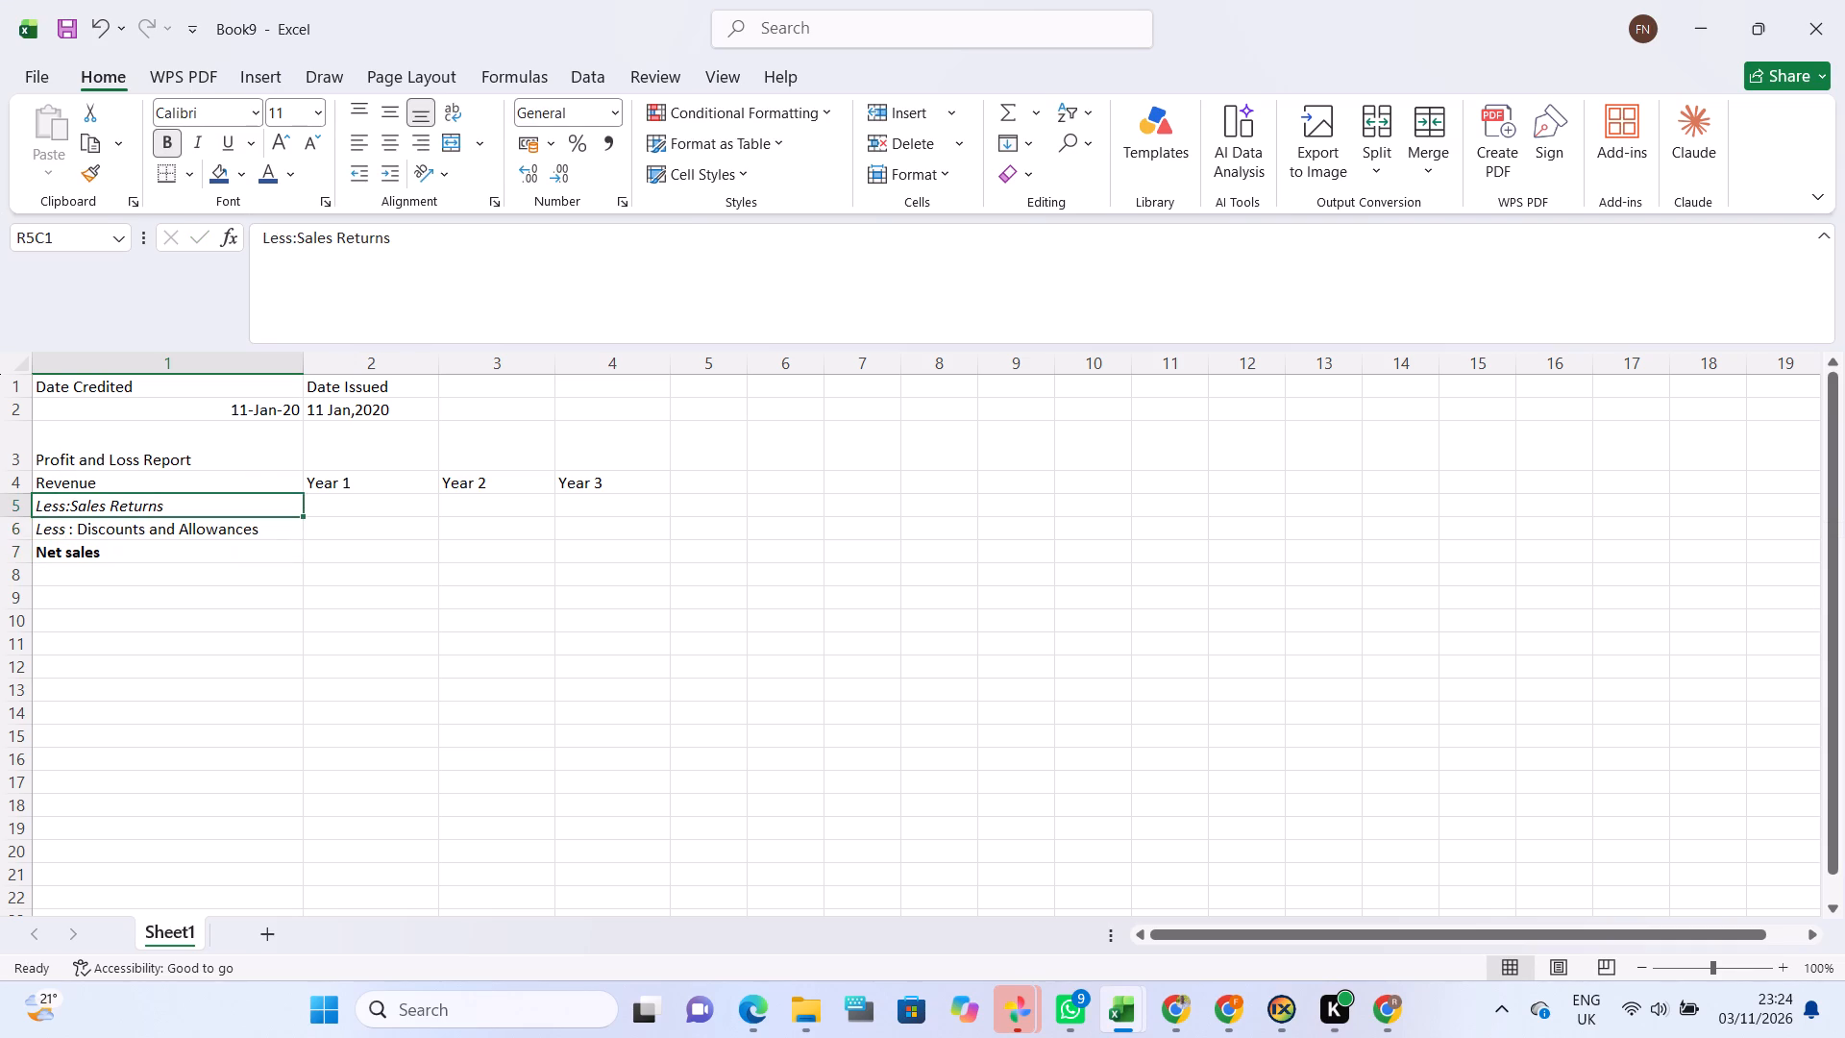
pyautogui.click(74, 505)
pyautogui.doubleClick(74, 505)
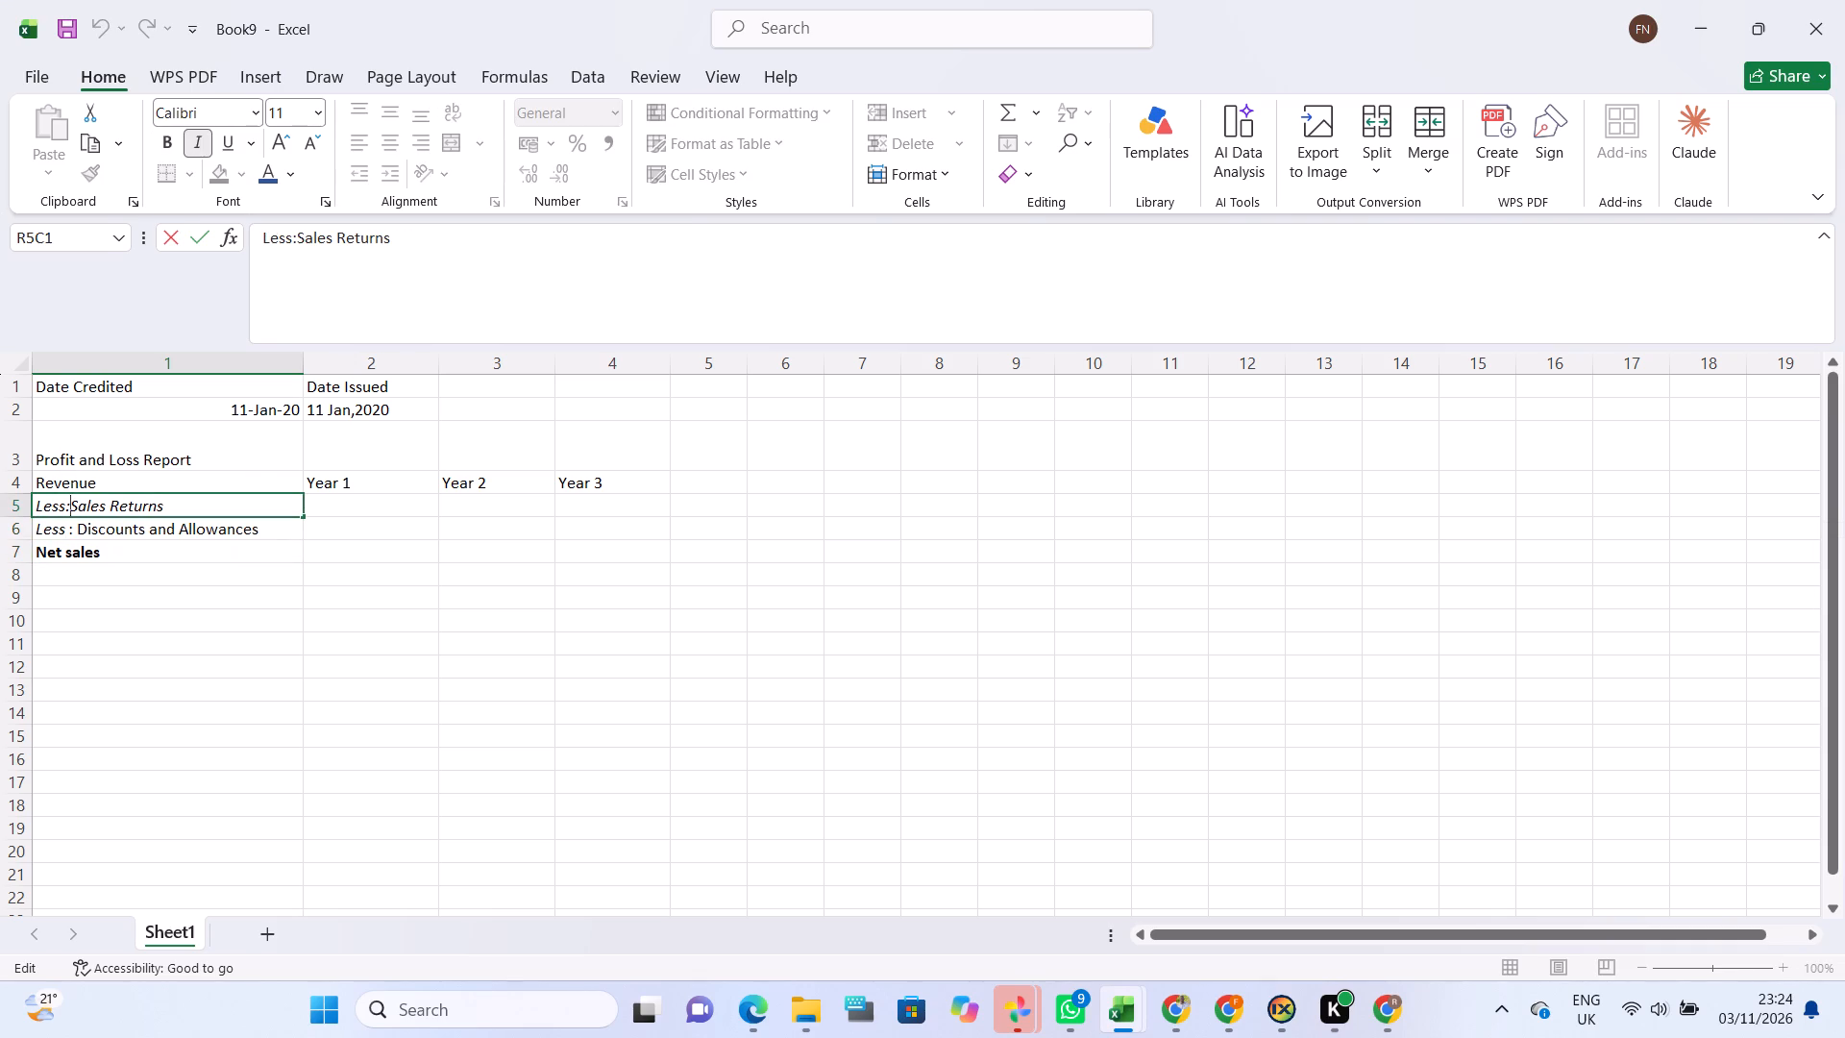
pyautogui.moveTo(74, 505); pyautogui.dragTo(154, 506)
pyautogui.moveTo(154, 506); pyautogui.dragTo(170, 506)
pyautogui.click(223, 458)
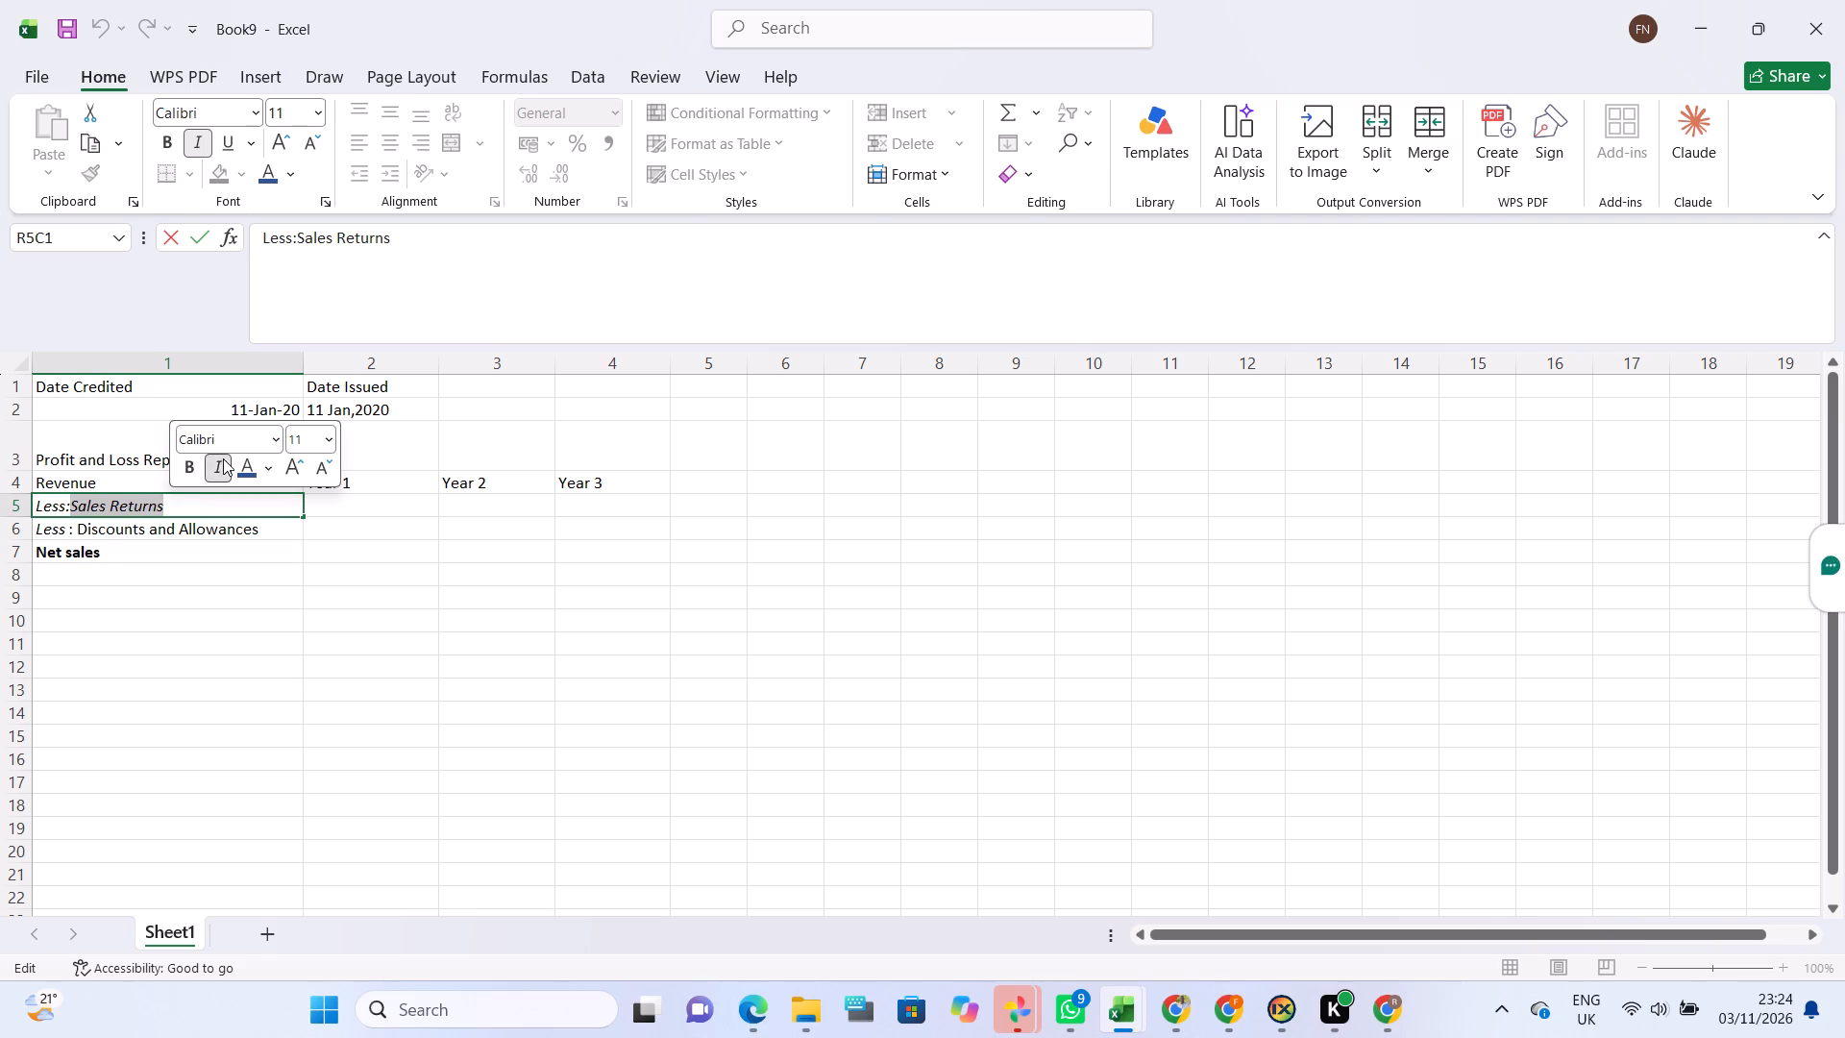
pyautogui.click(328, 537)
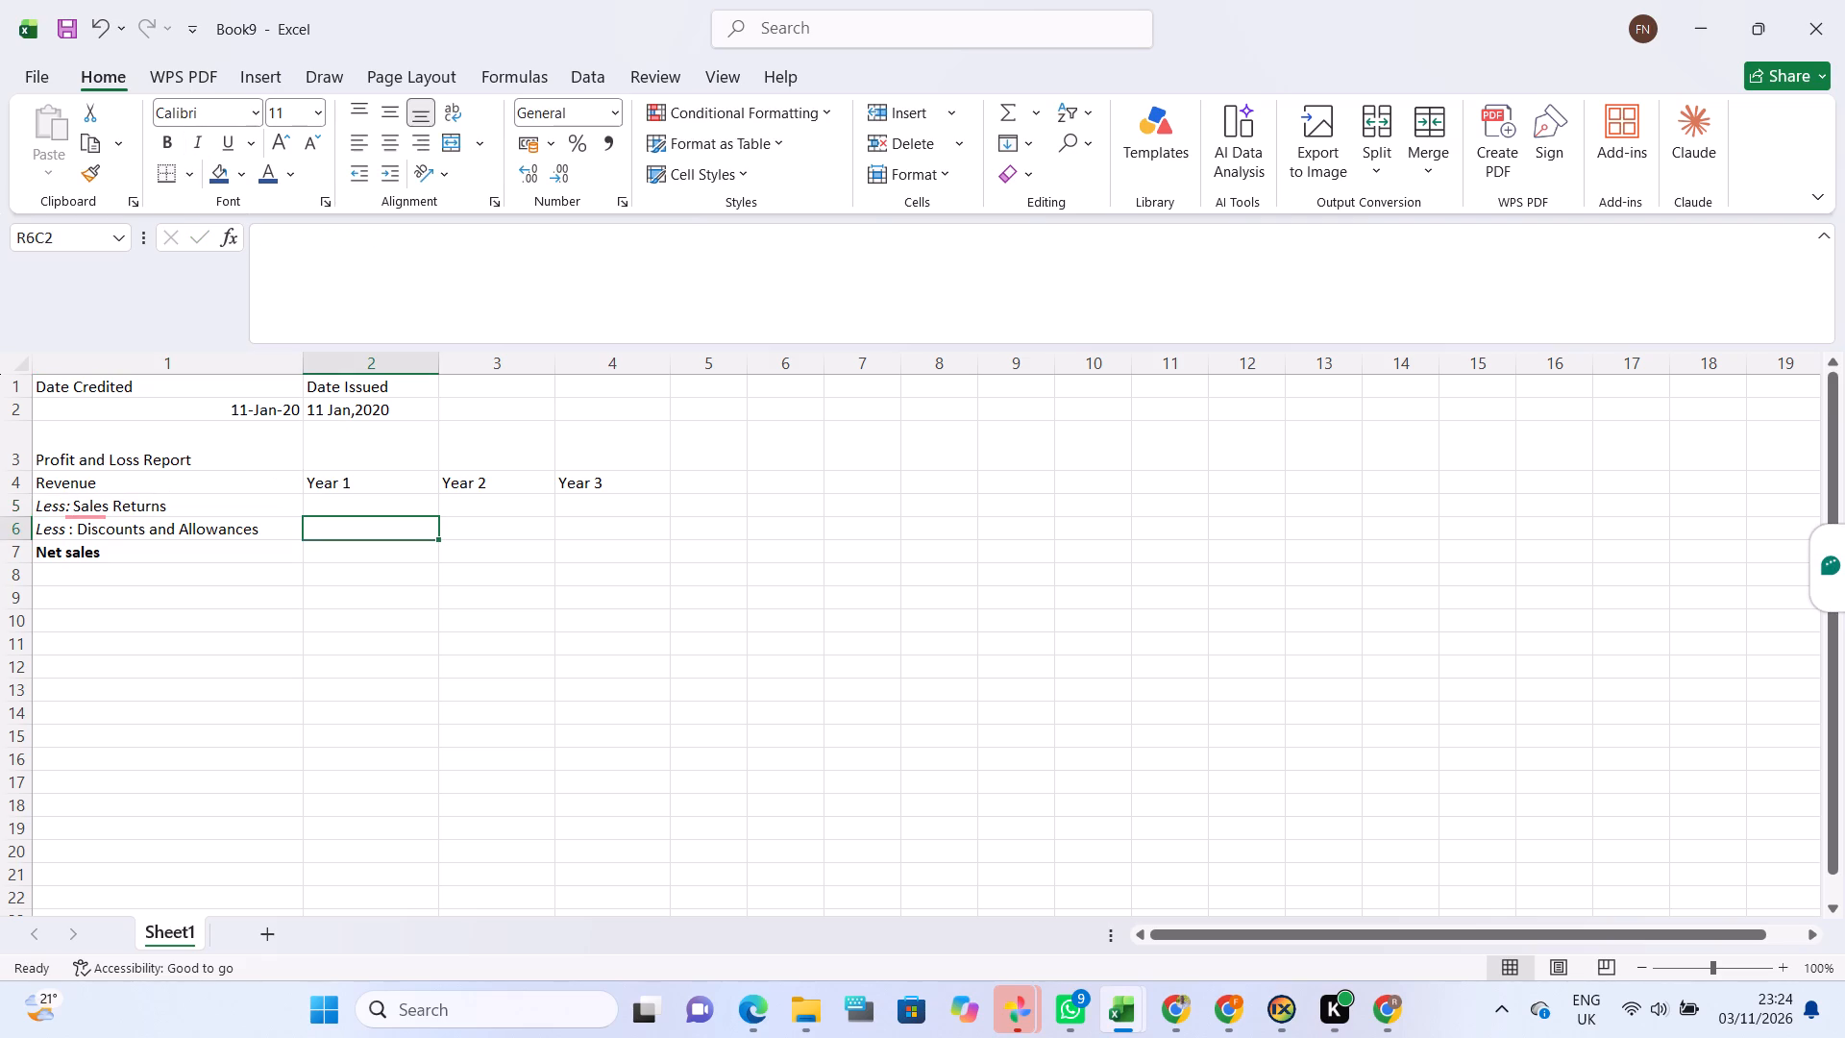
# Insert a space between "Less:" and "Sales Returns" in the row 5 label.
pyautogui.doubleClick(85, 509)
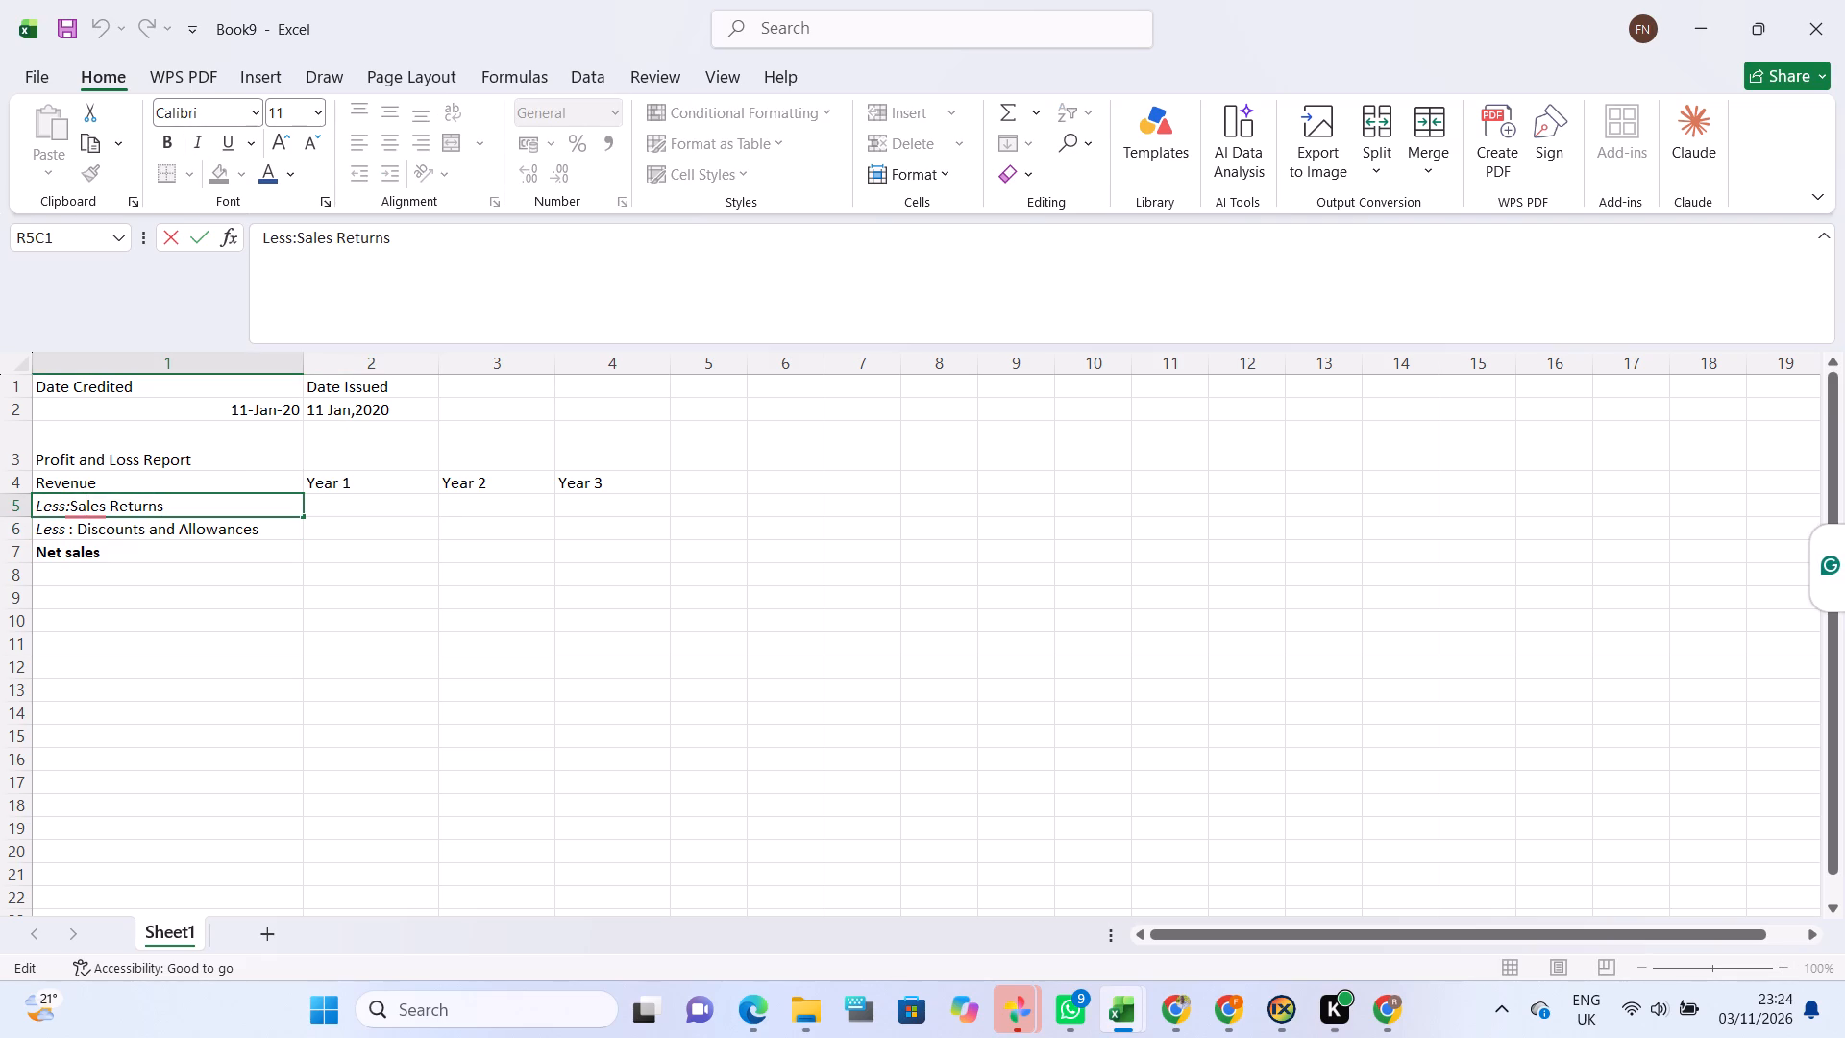
pyautogui.click(73, 503)
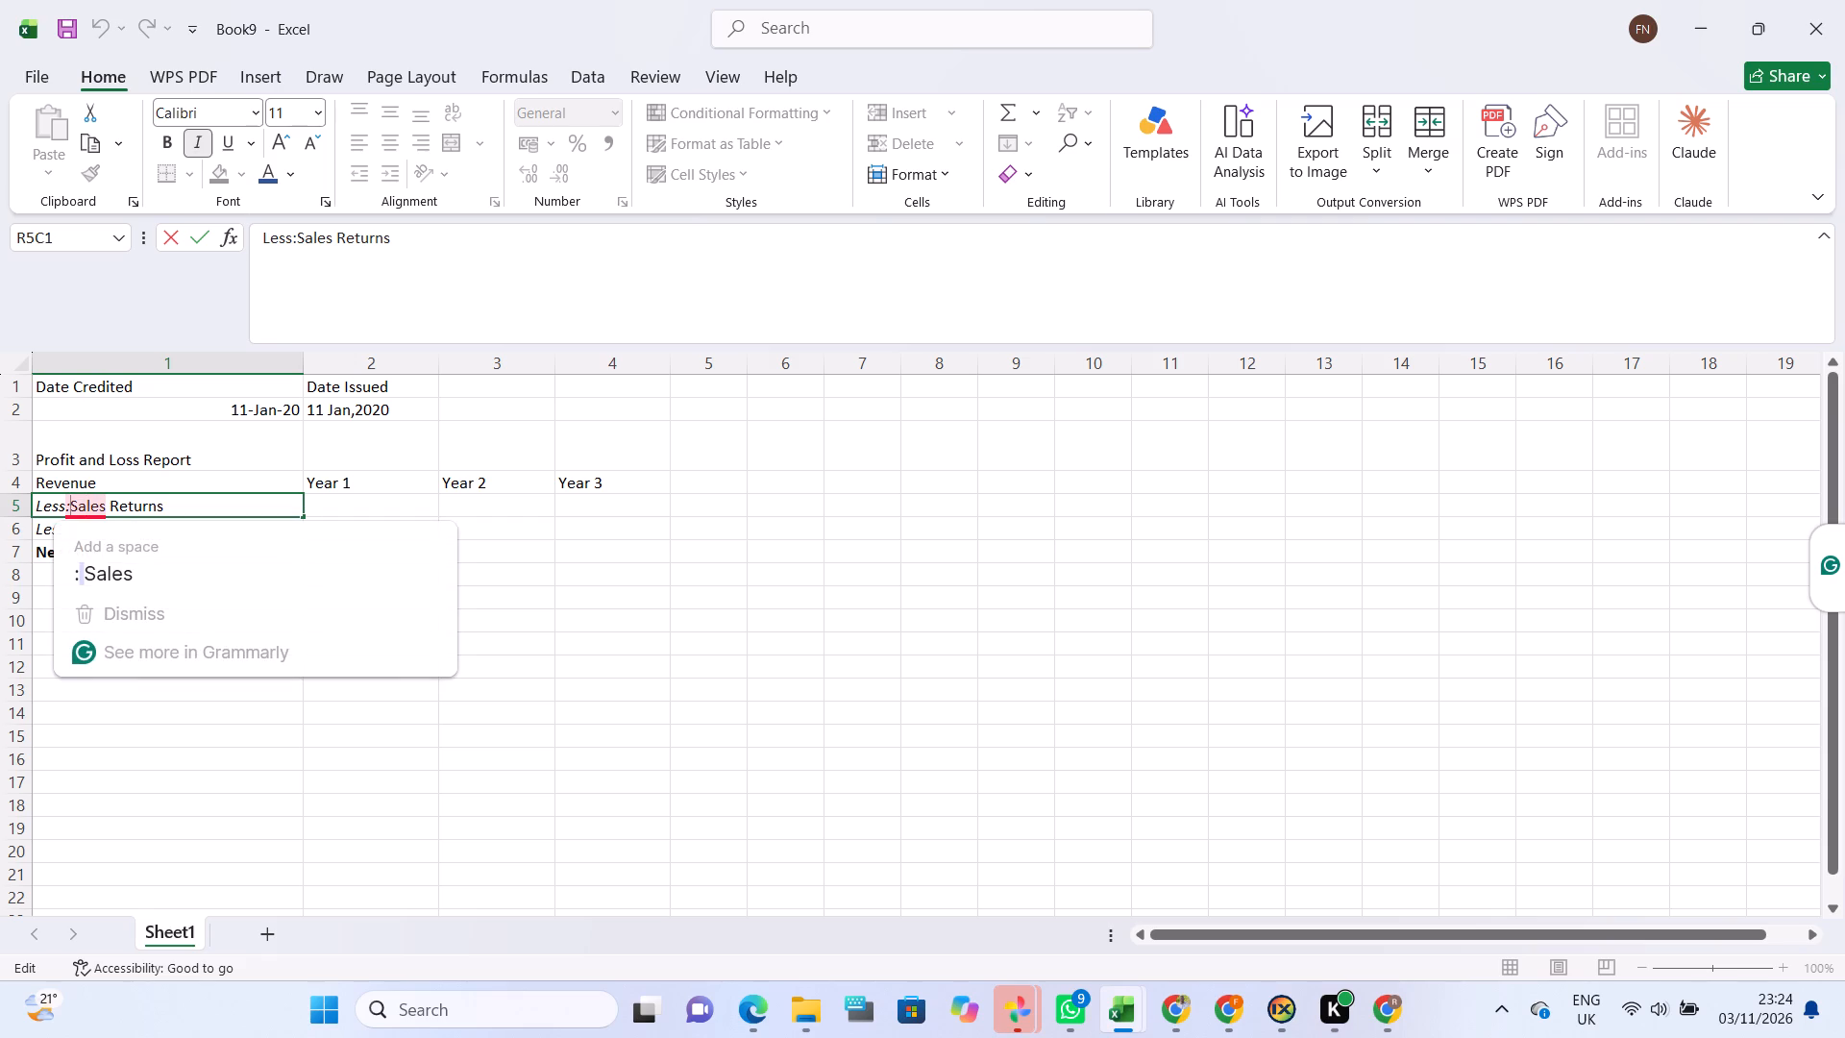
pyautogui.click(98, 561)
pyautogui.click(70, 505)
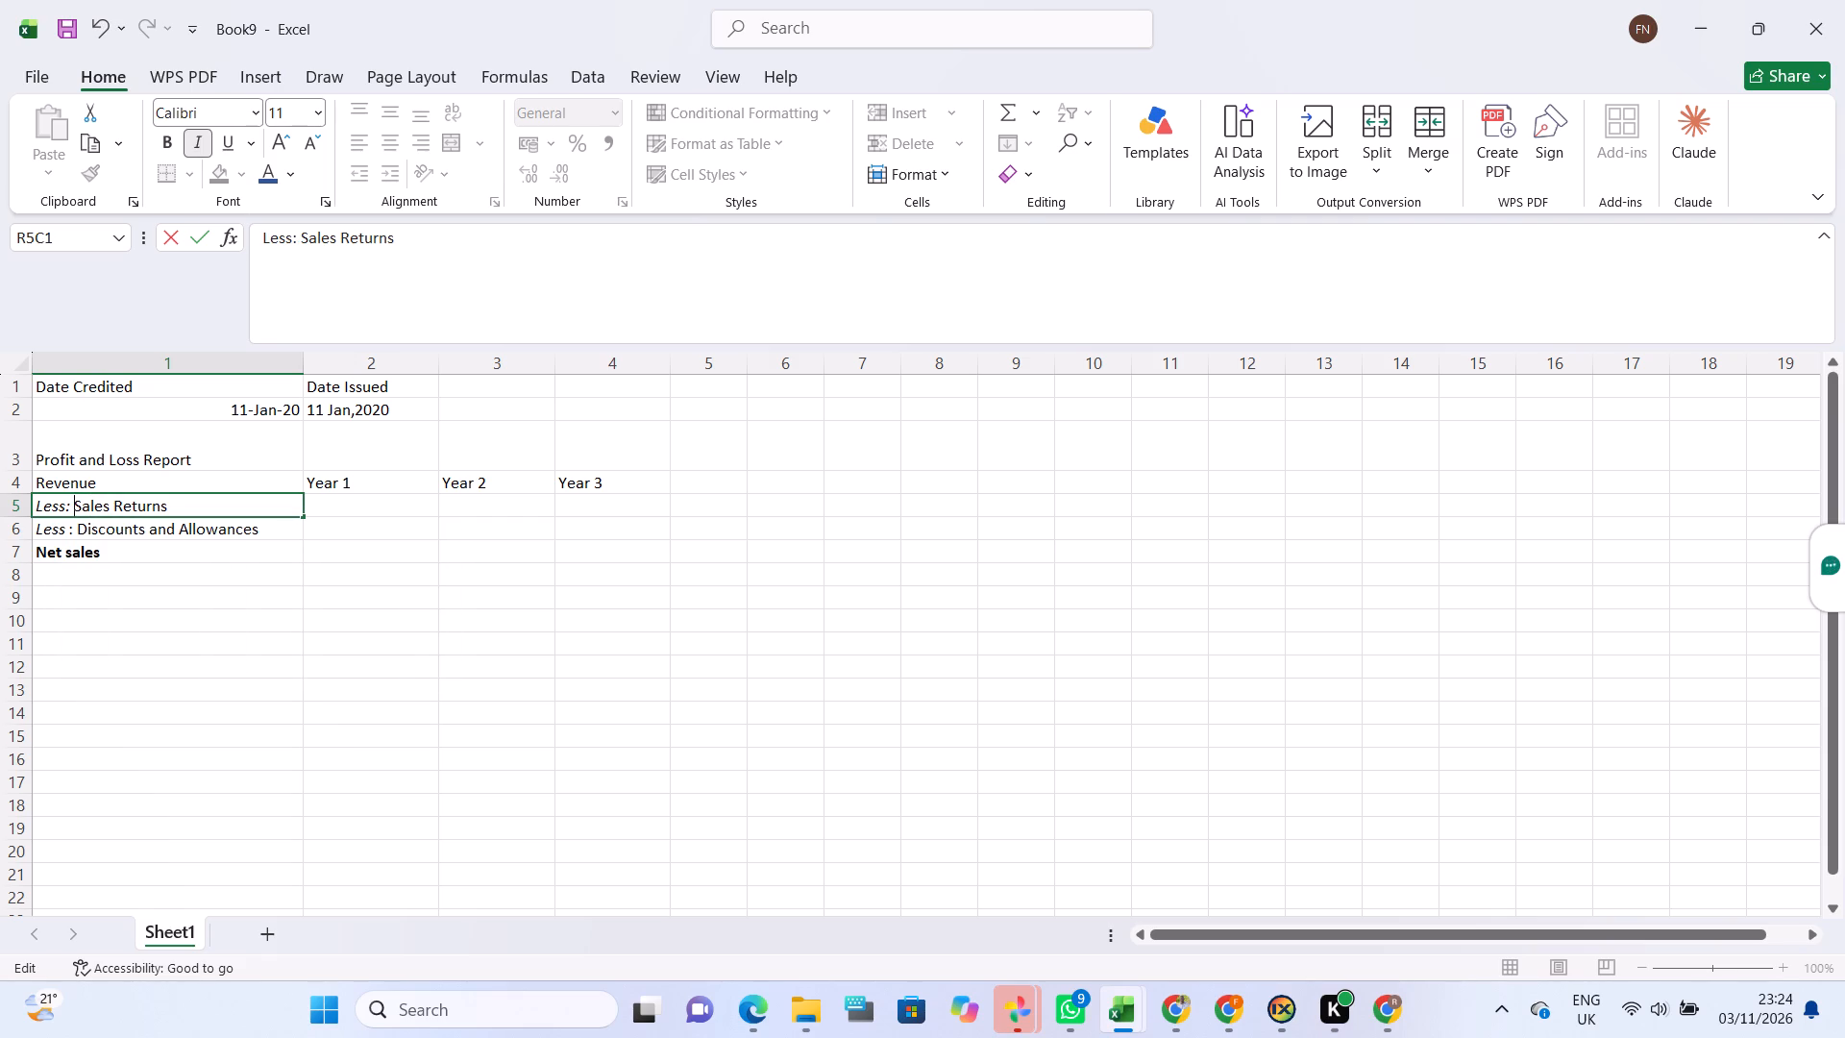
pyautogui.click(383, 505)
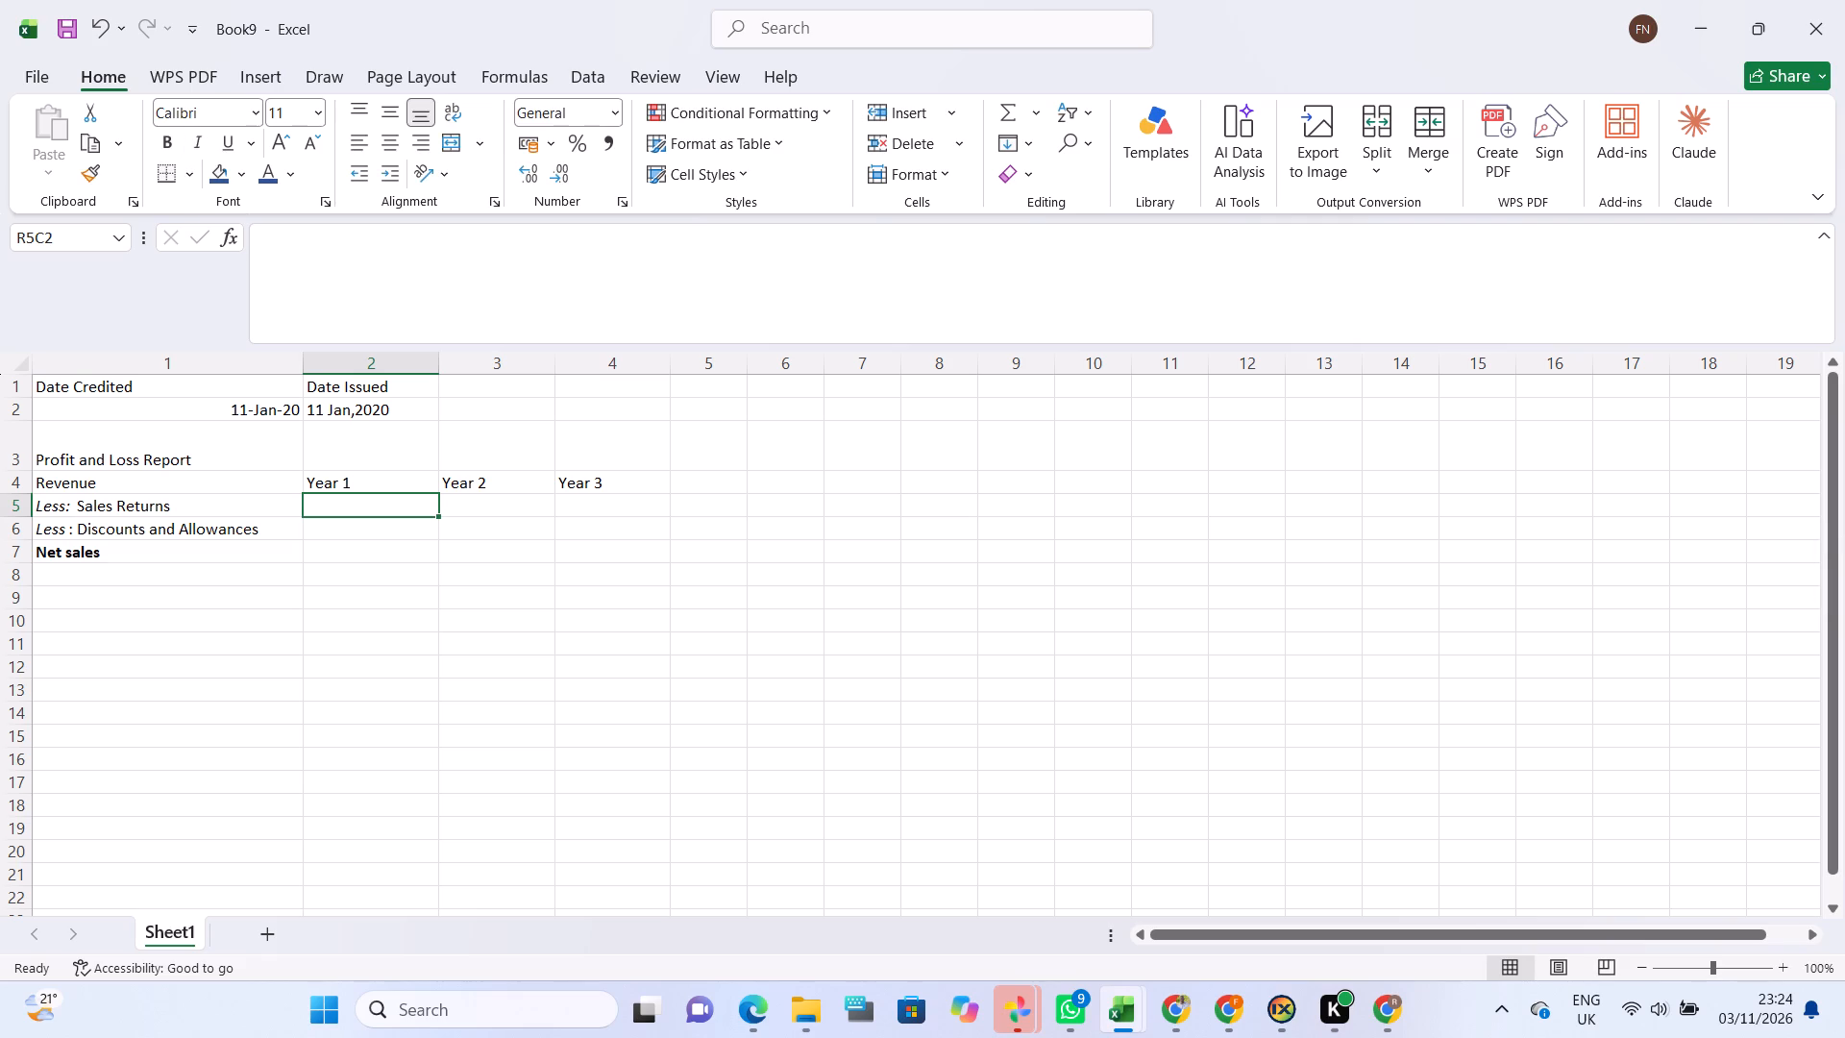
# Format the title "Profit and Loss Report" in row 3 as bold, blue, 14-point text.
pyautogui.click(94, 464)
pyautogui.doubleClick(45, 461)
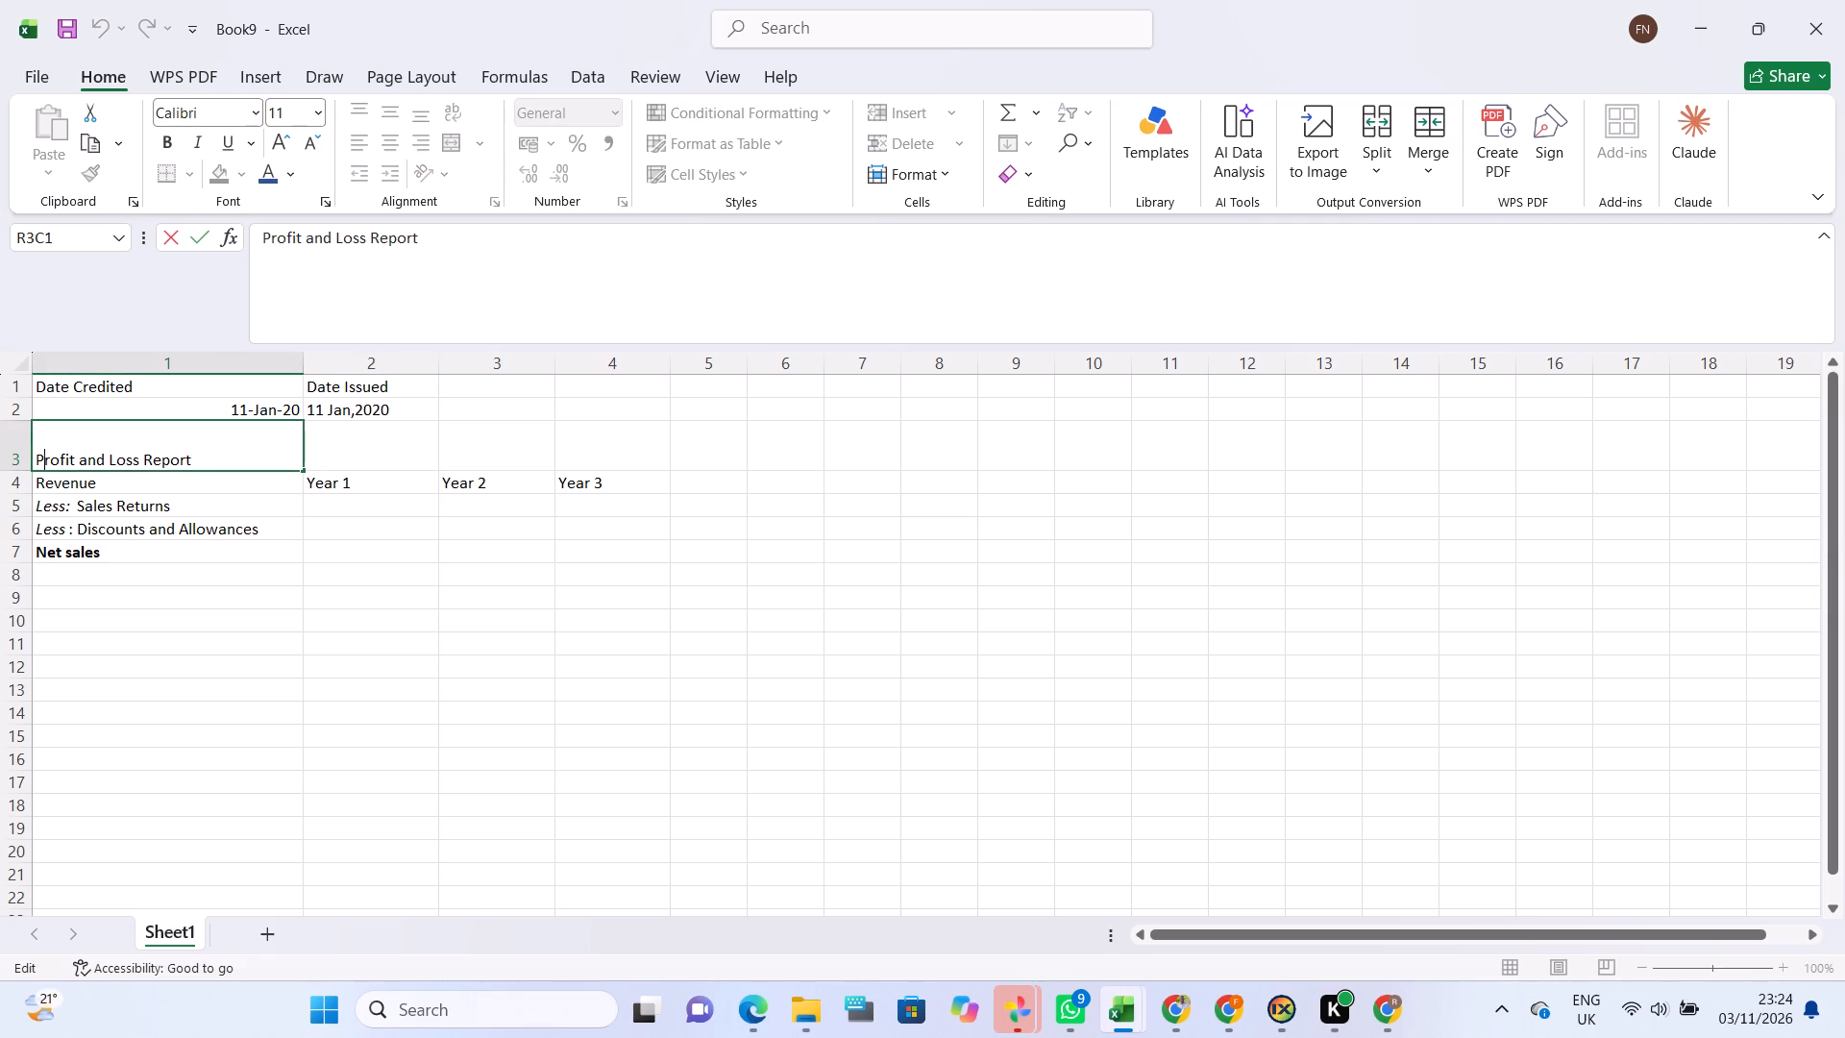
pyautogui.moveTo(37, 457); pyautogui.dragTo(181, 456)
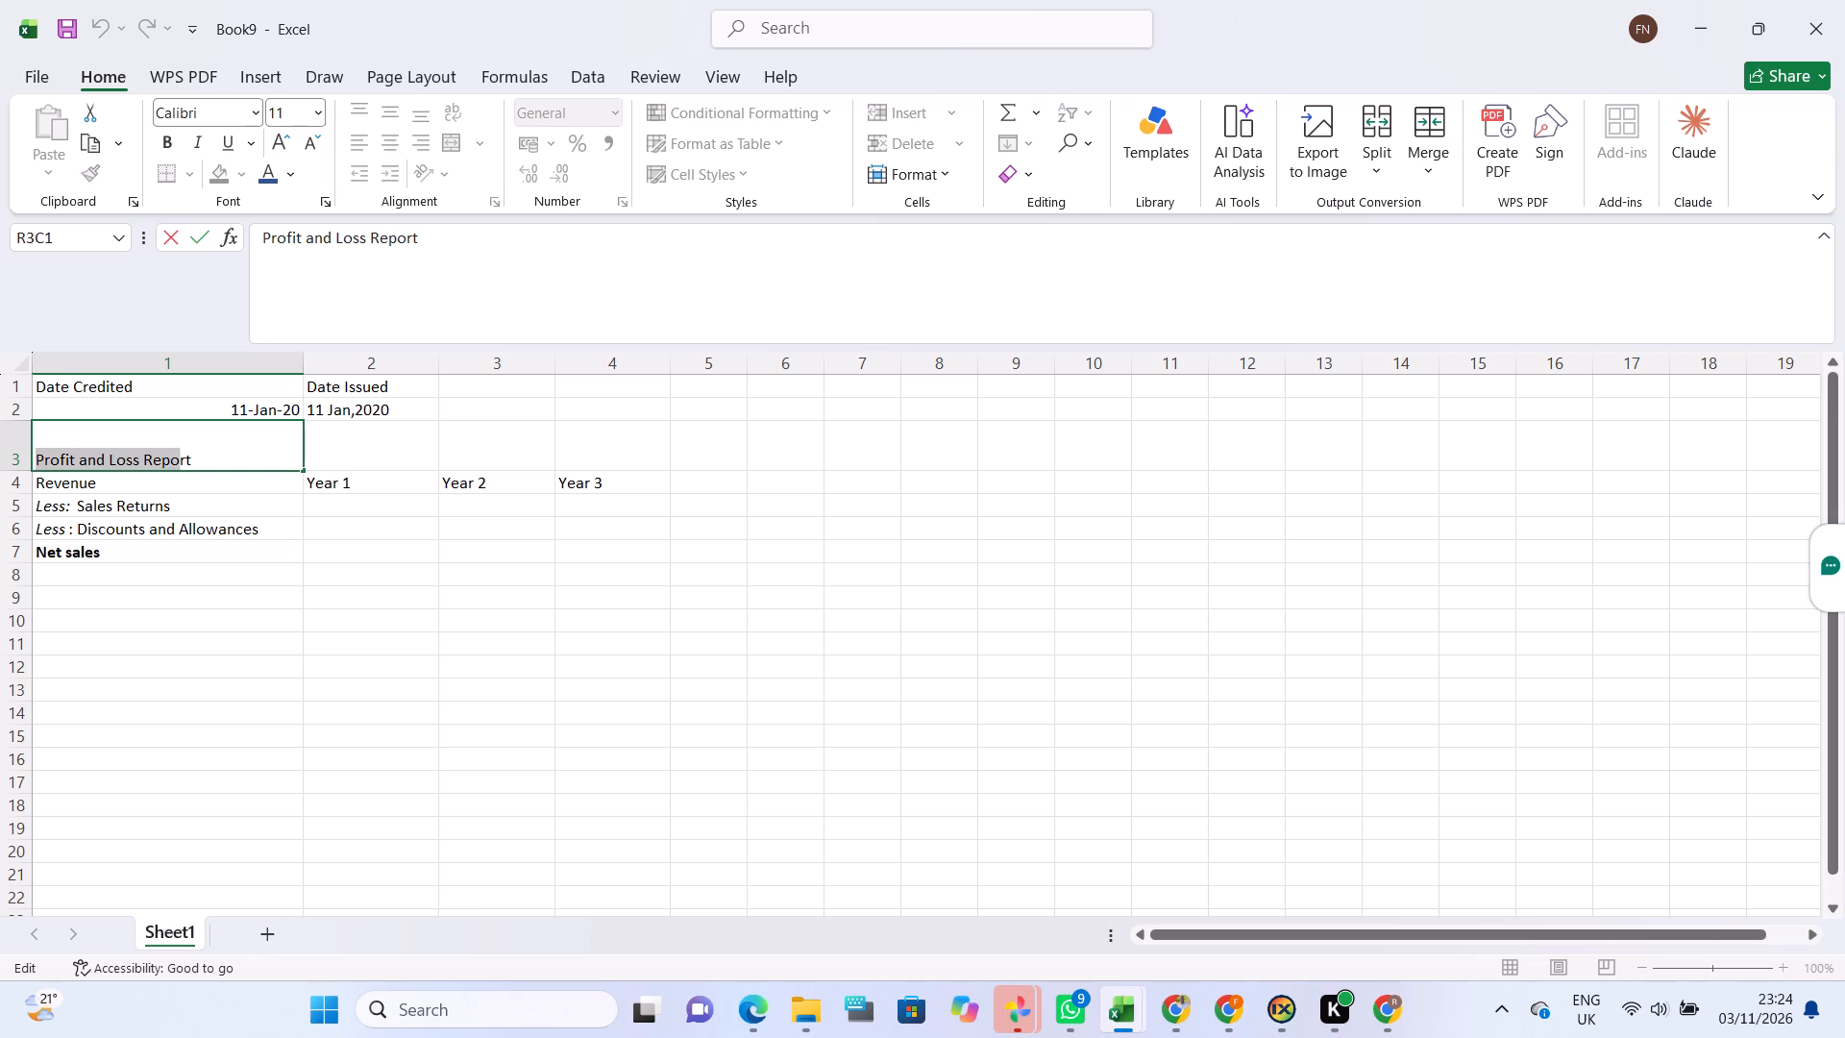
pyautogui.moveTo(181, 456); pyautogui.dragTo(194, 459)
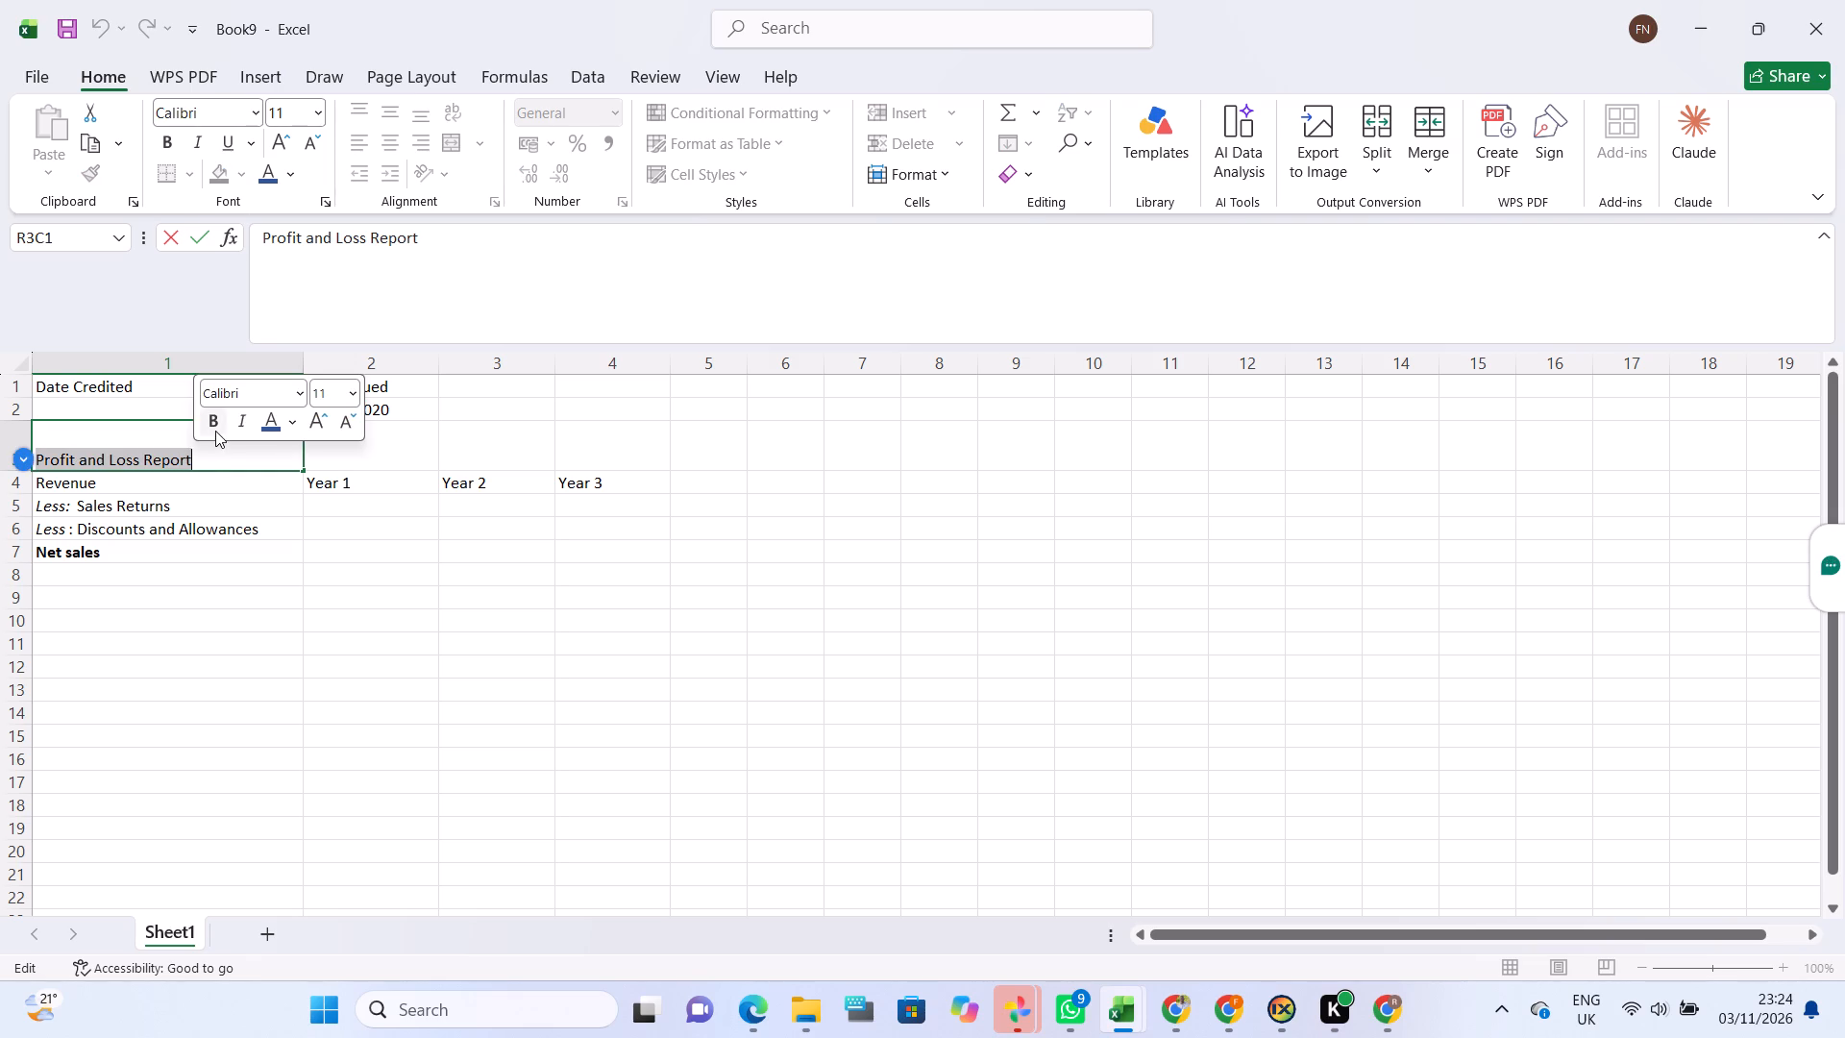
pyautogui.click(215, 431)
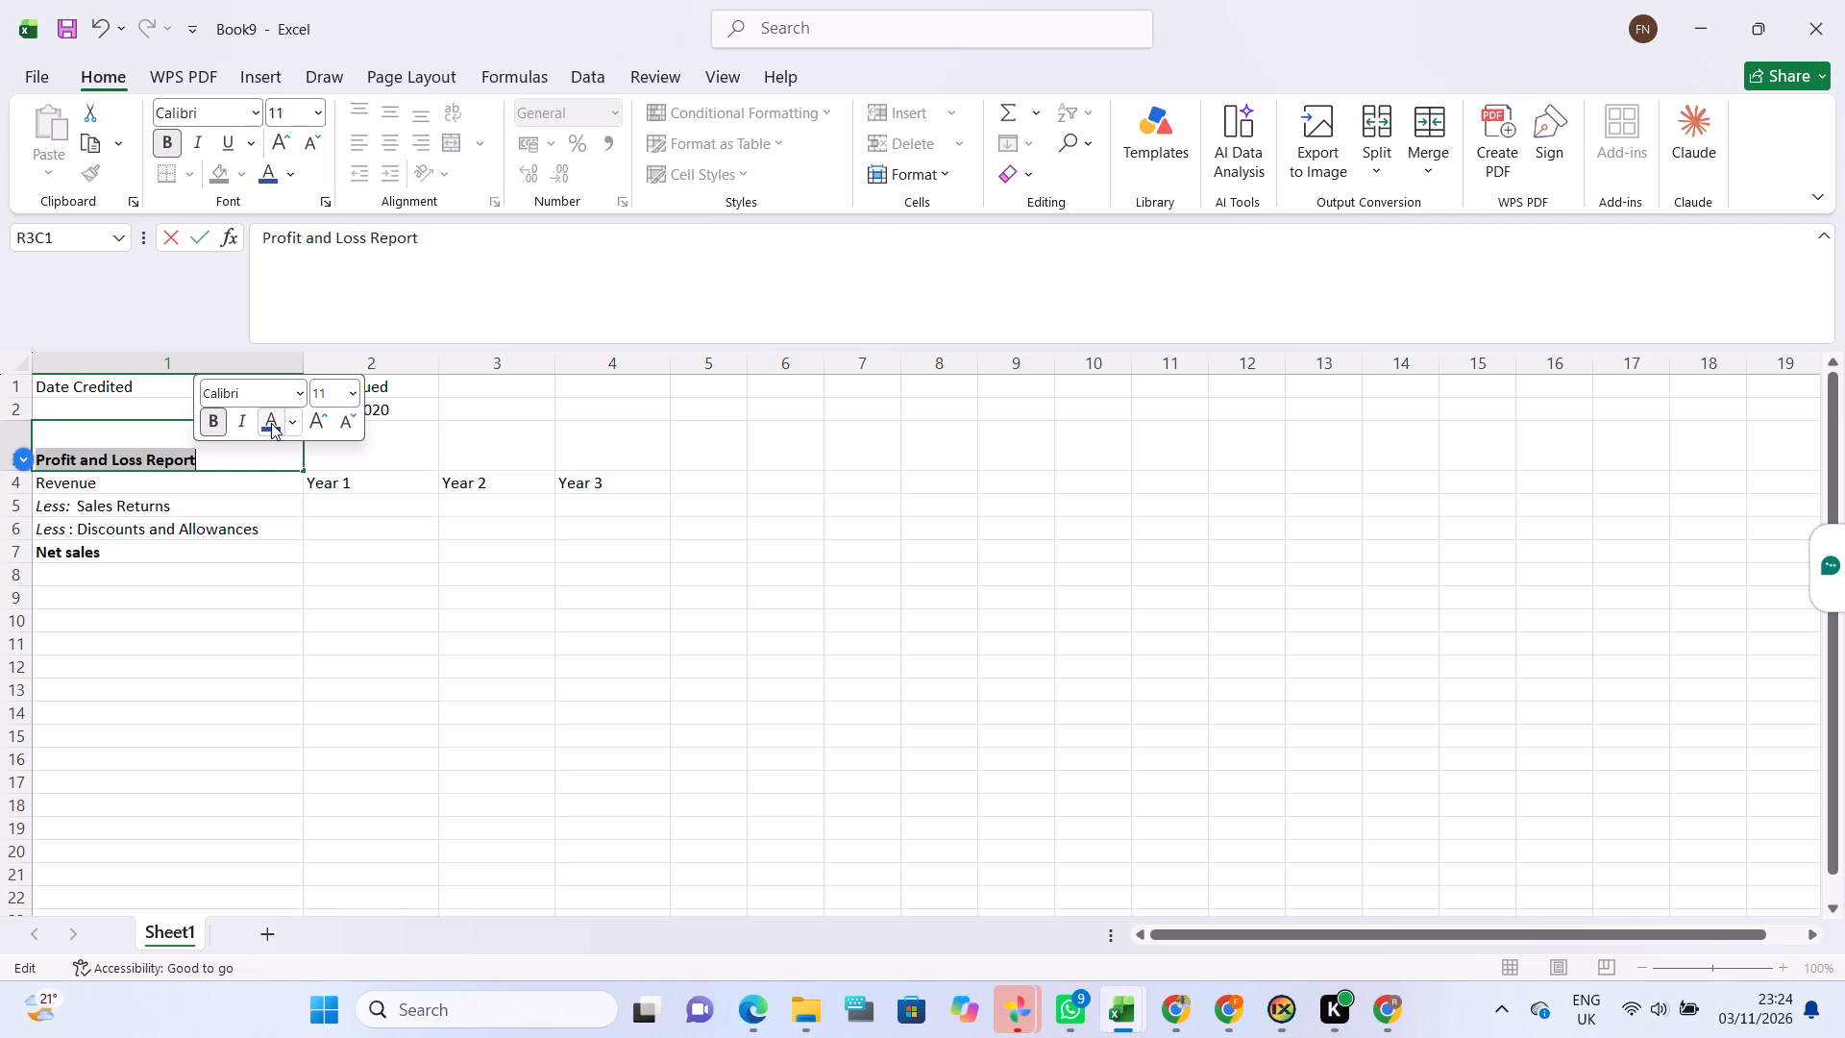
pyautogui.click(271, 423)
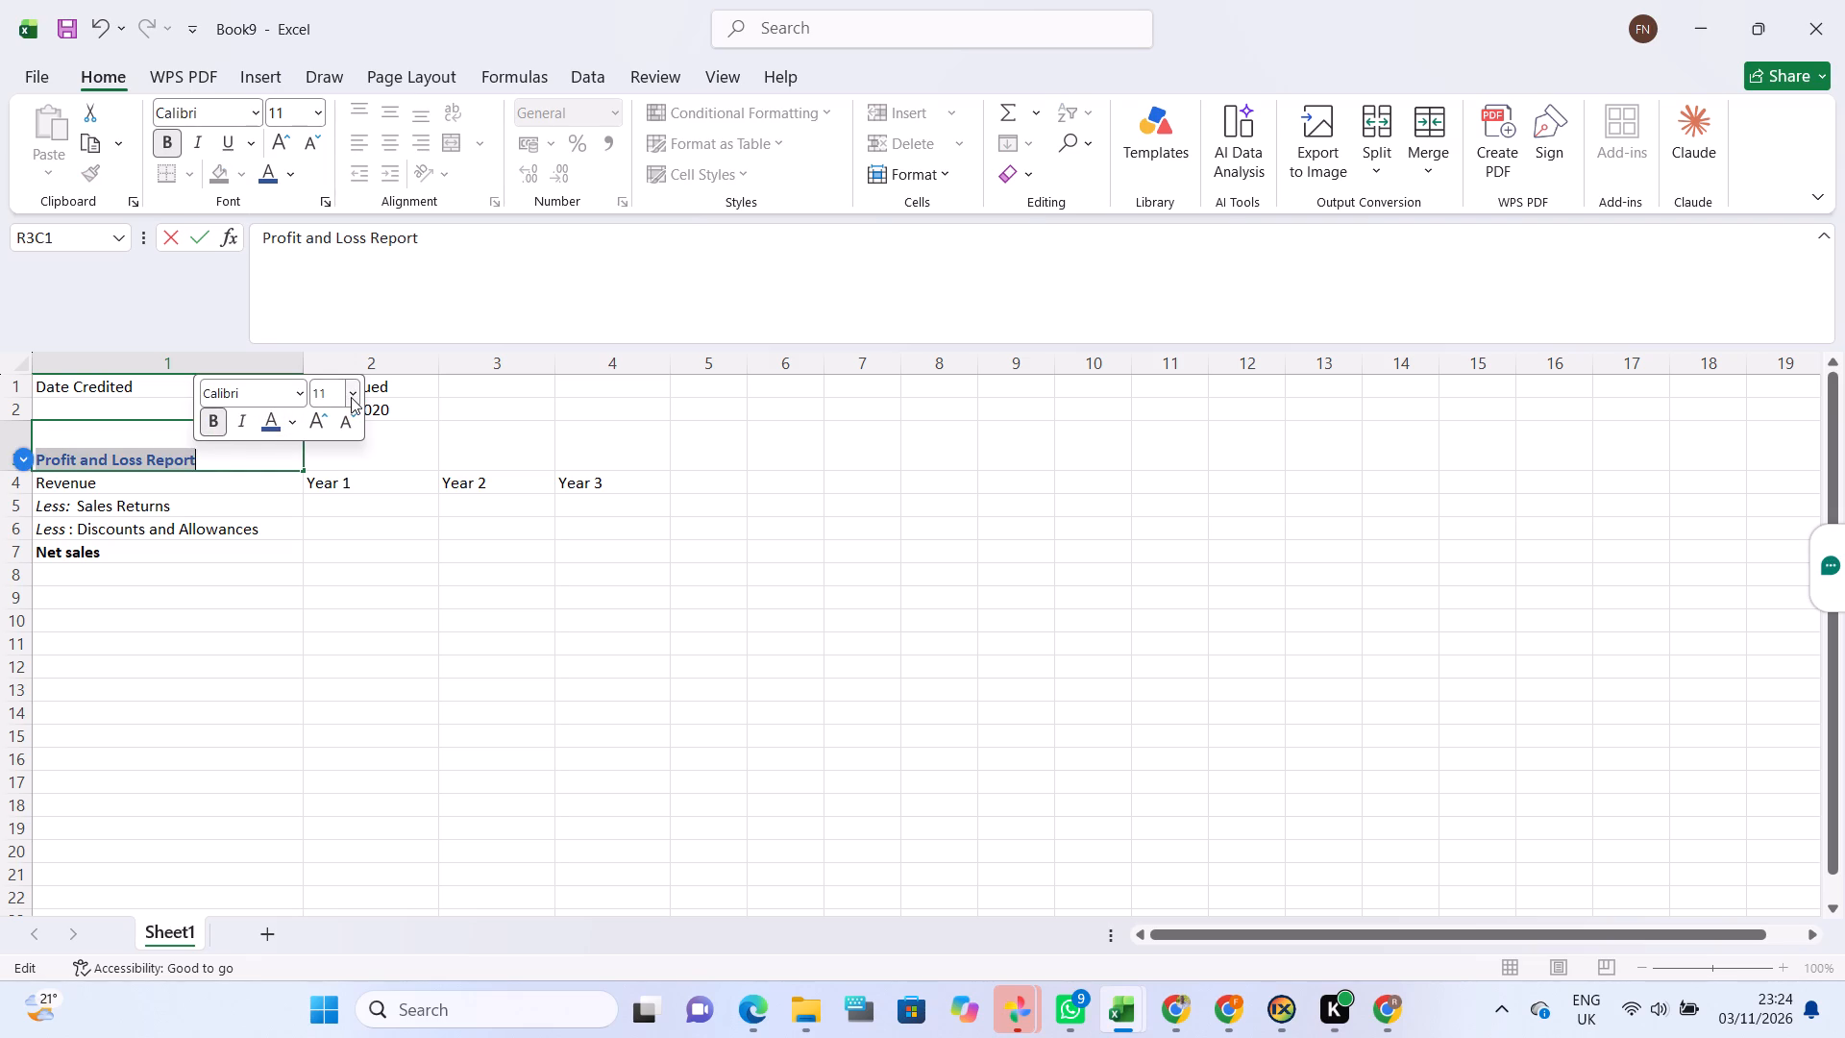
pyautogui.click(351, 397)
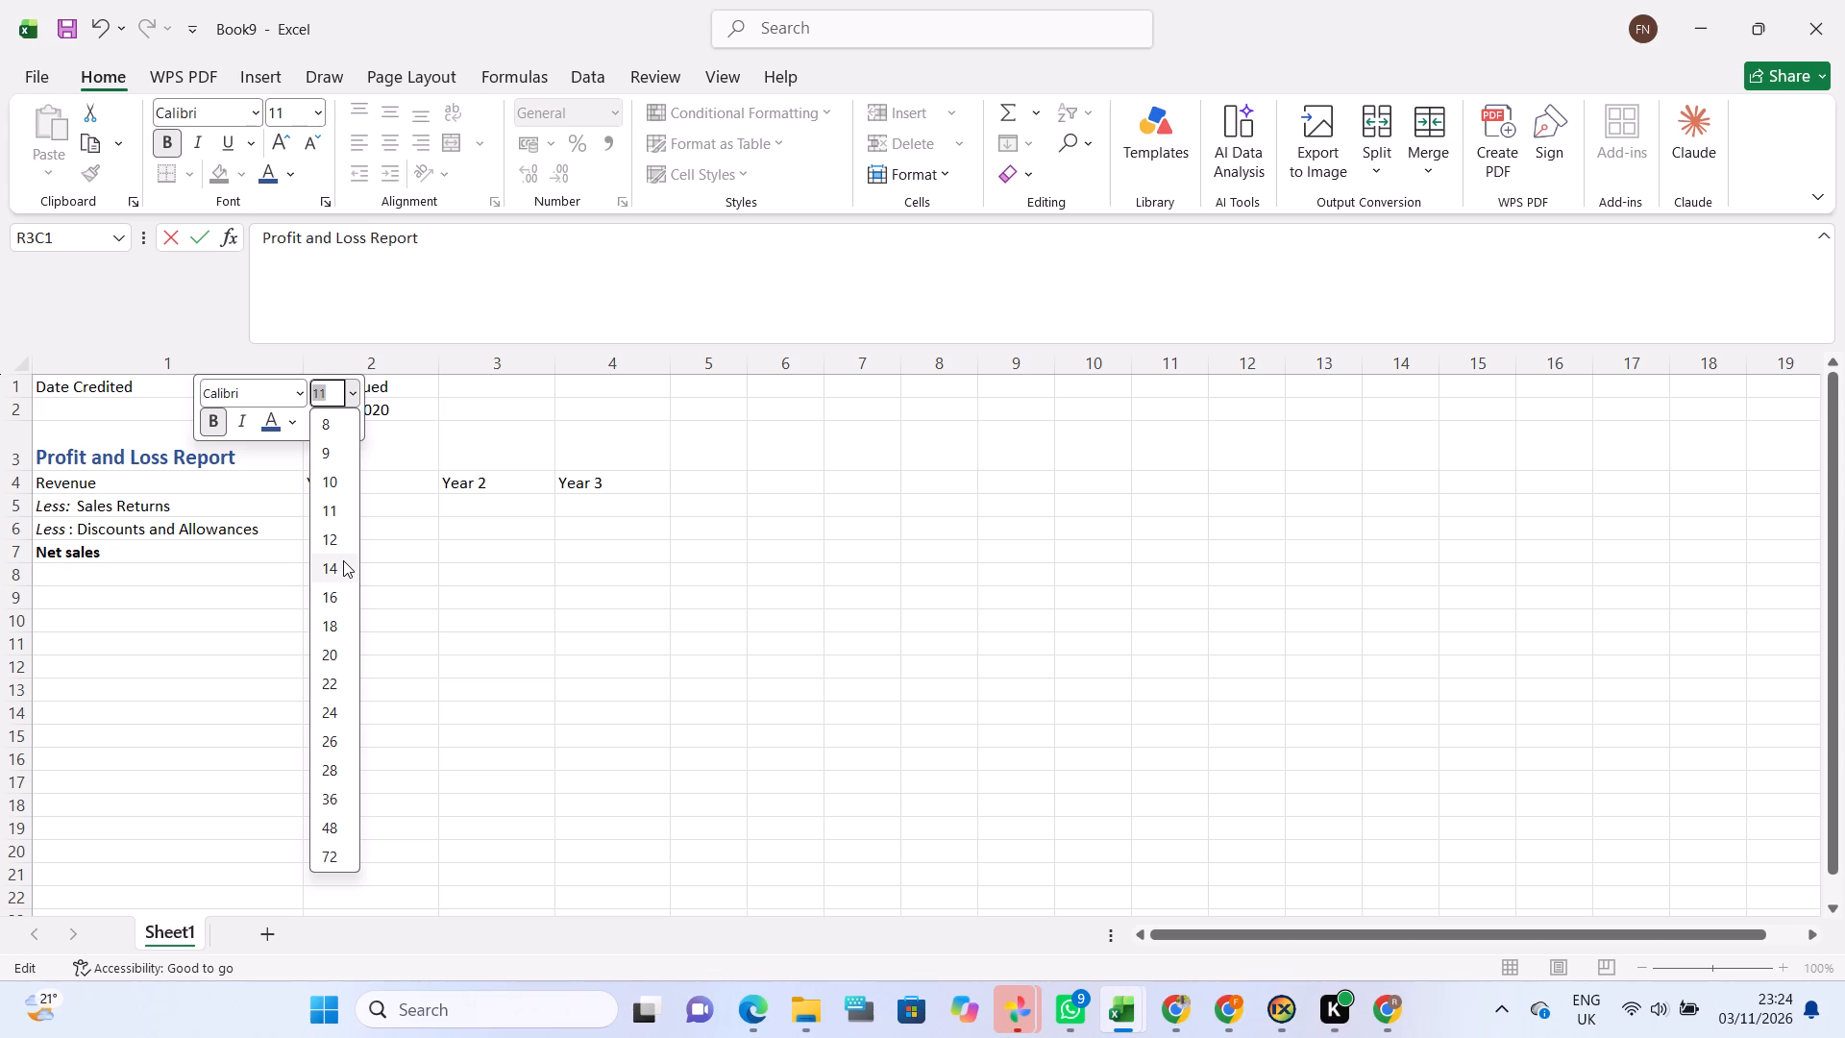
pyautogui.click(343, 560)
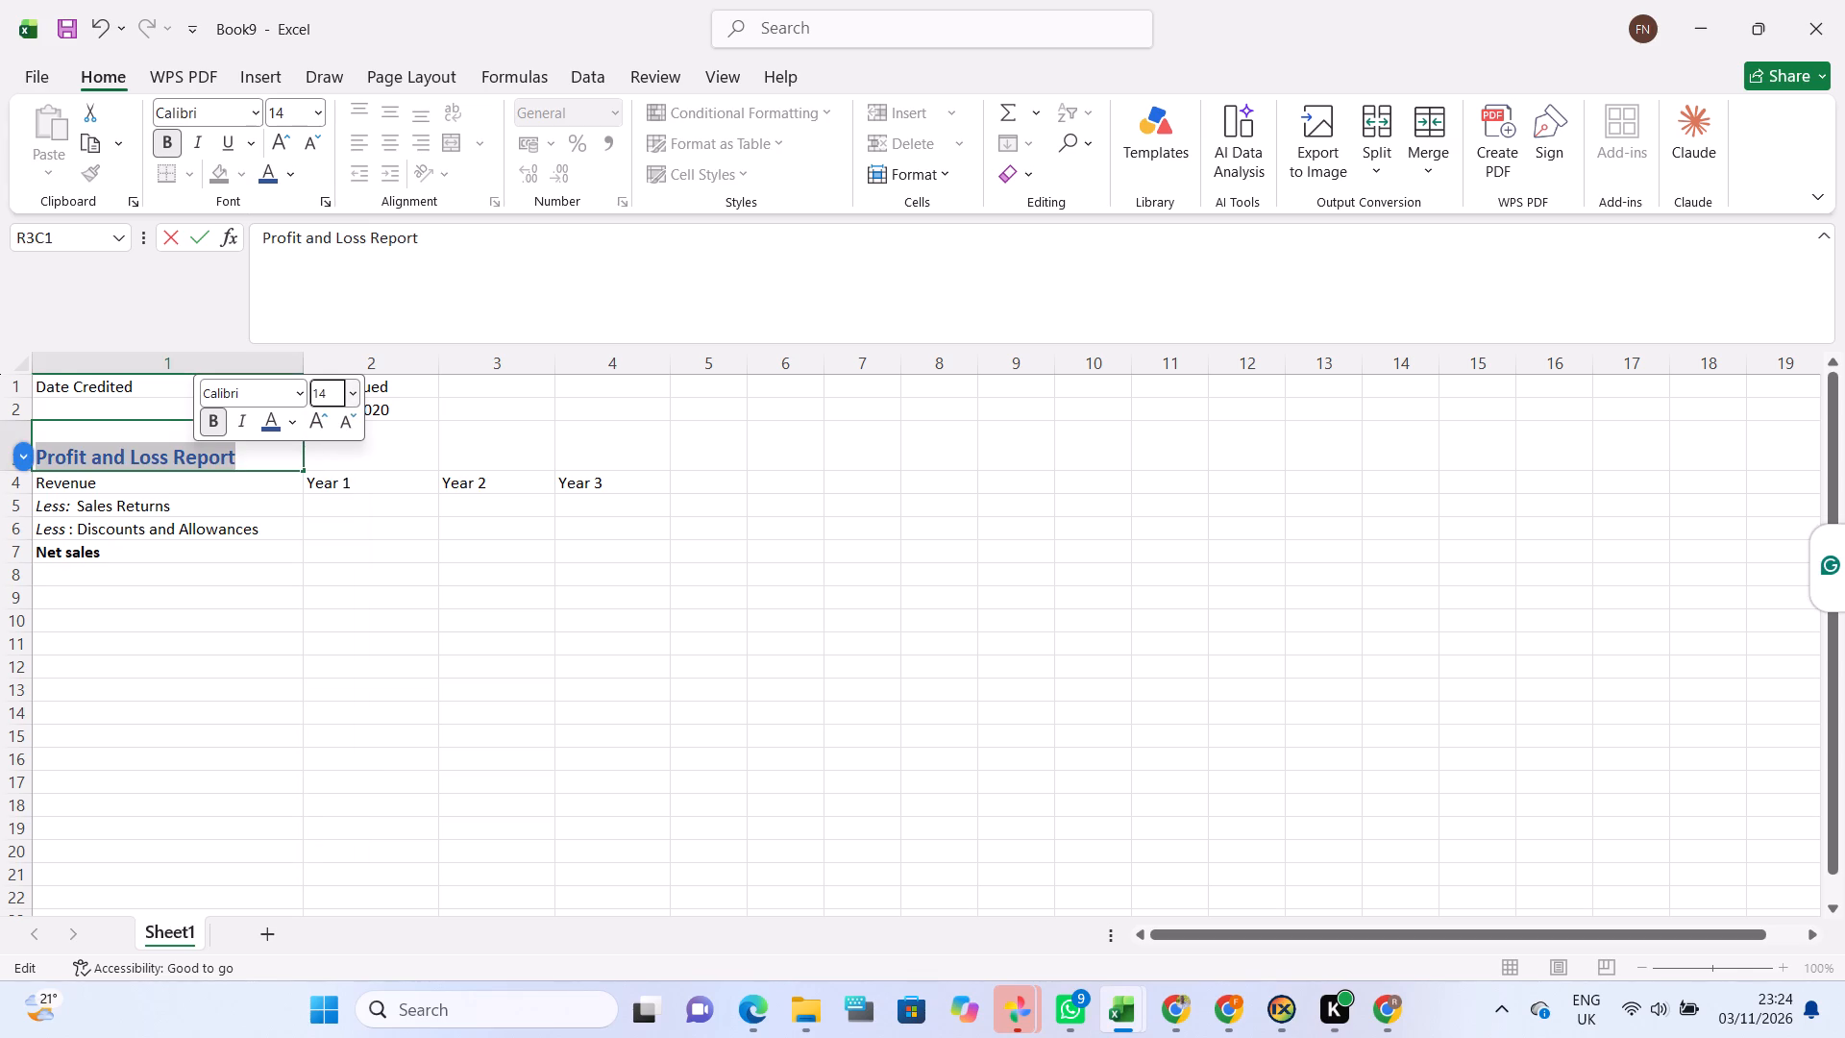
pyautogui.click(238, 554)
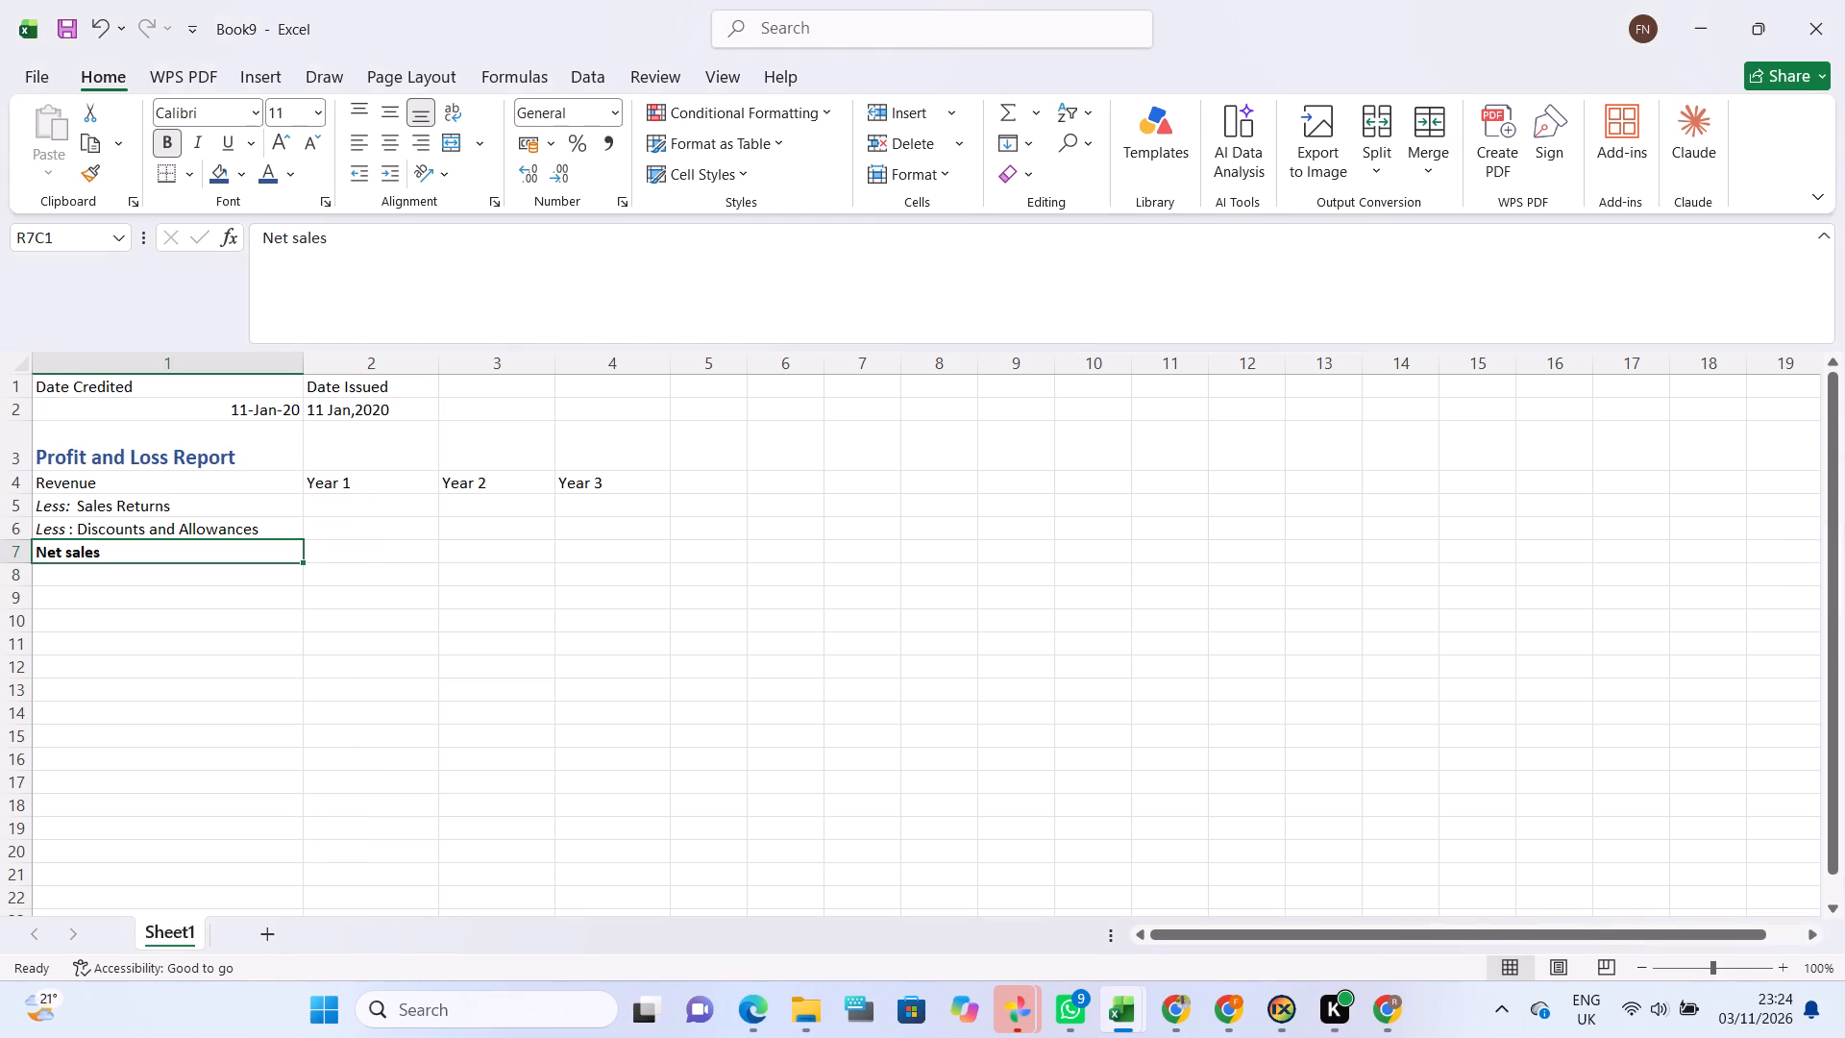
# Widen column 1, holding the row labels, to about 1.7 times its width.
pyautogui.click(381, 514)
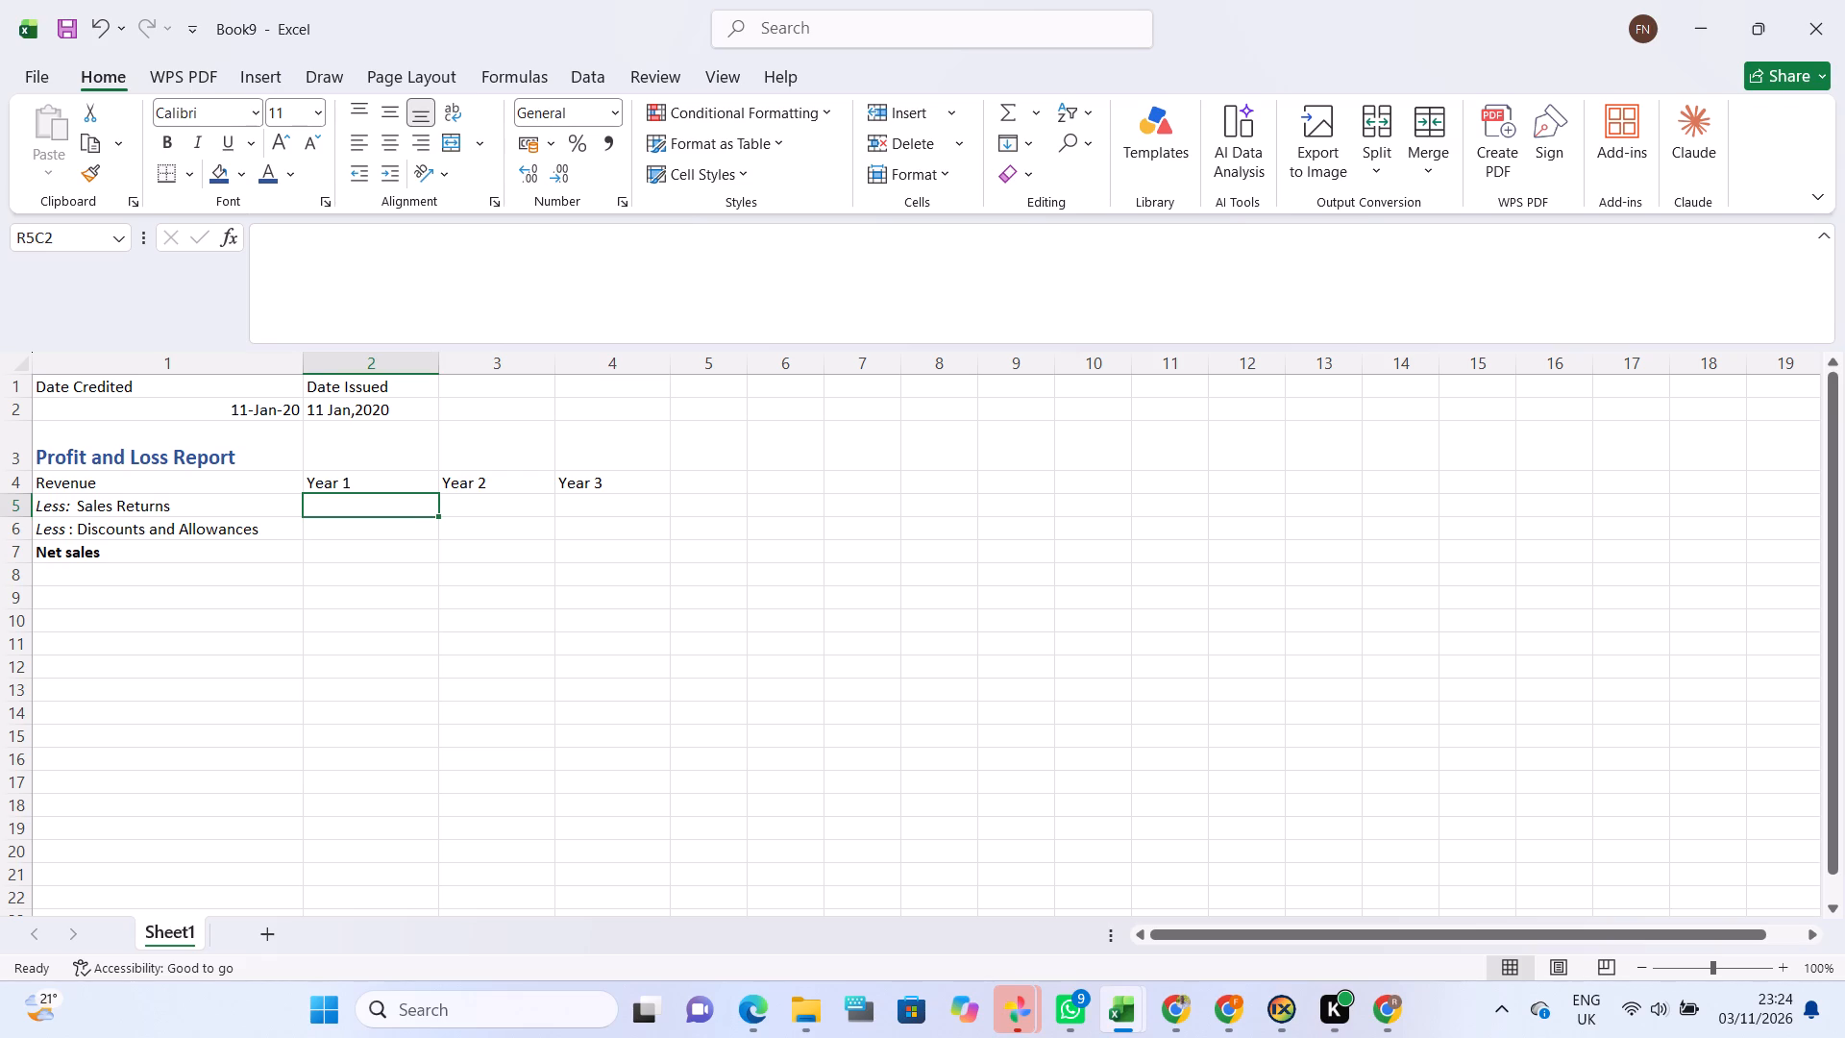
pyautogui.moveTo(305, 354); pyautogui.dragTo(441, 369)
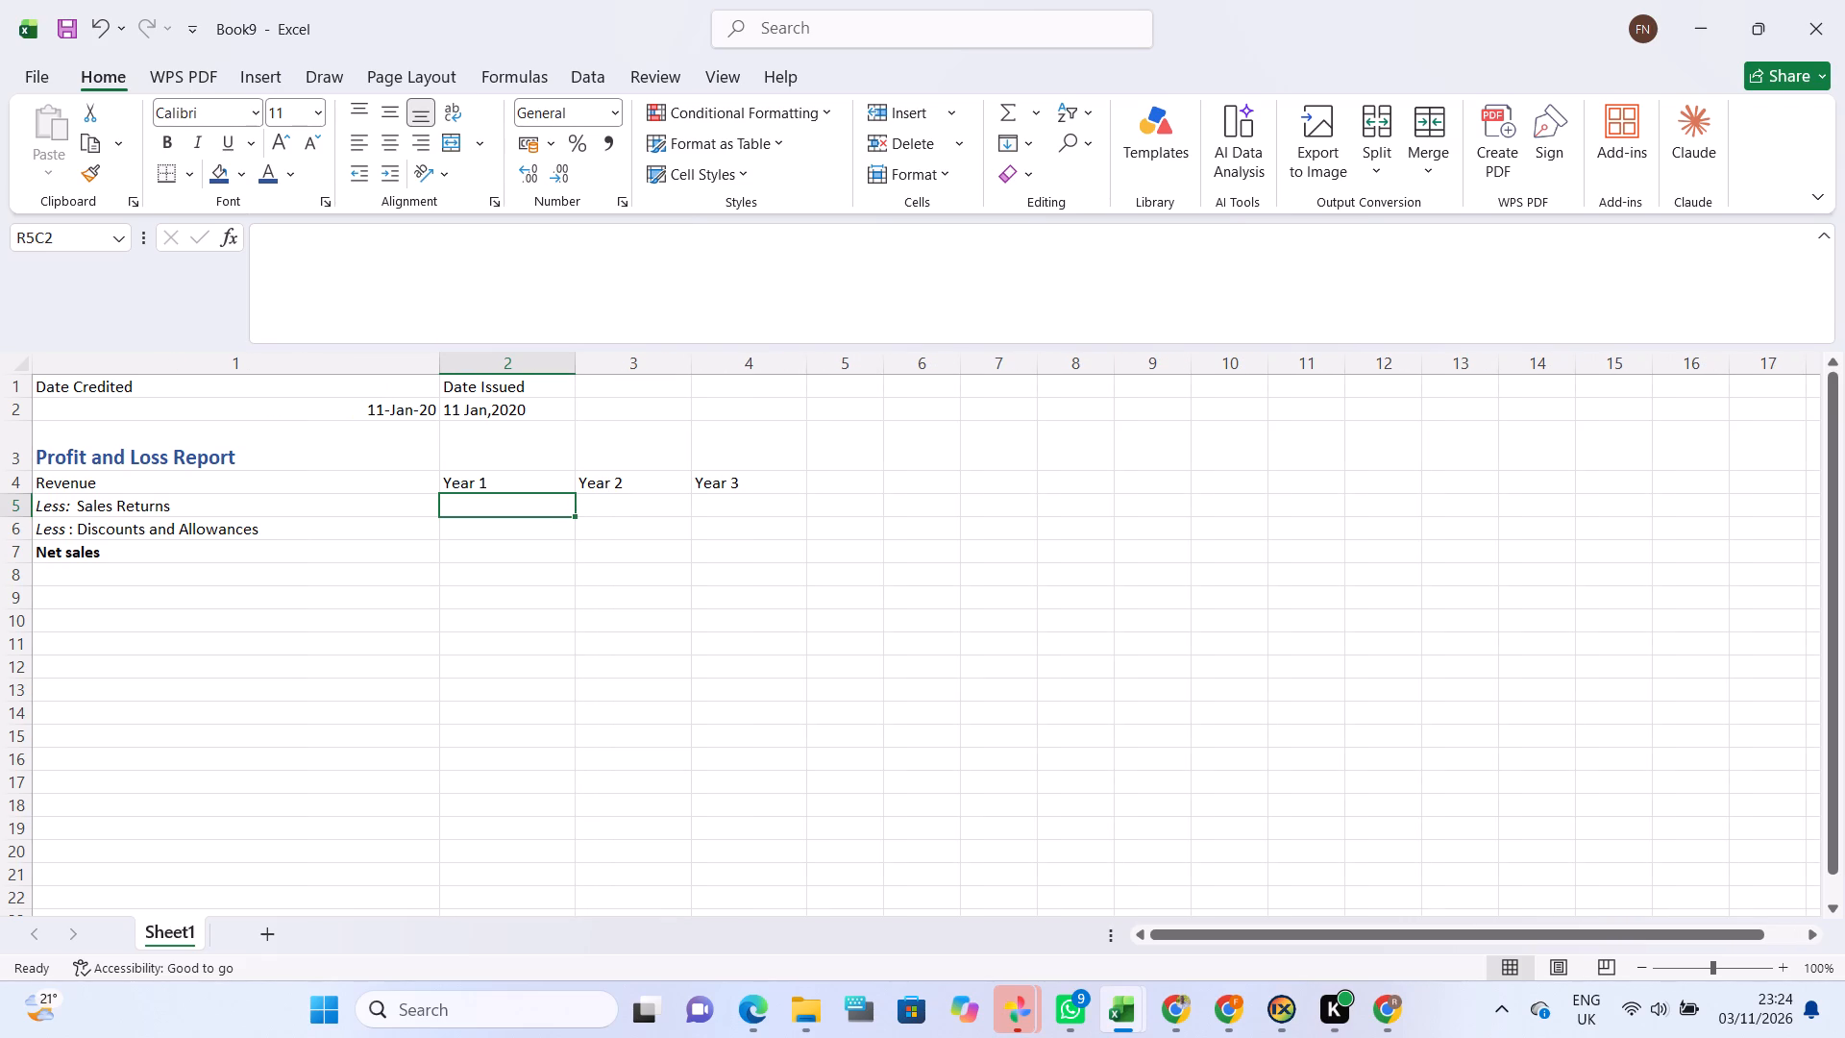
pyautogui.moveTo(440, 356); pyautogui.dragTo(502, 354)
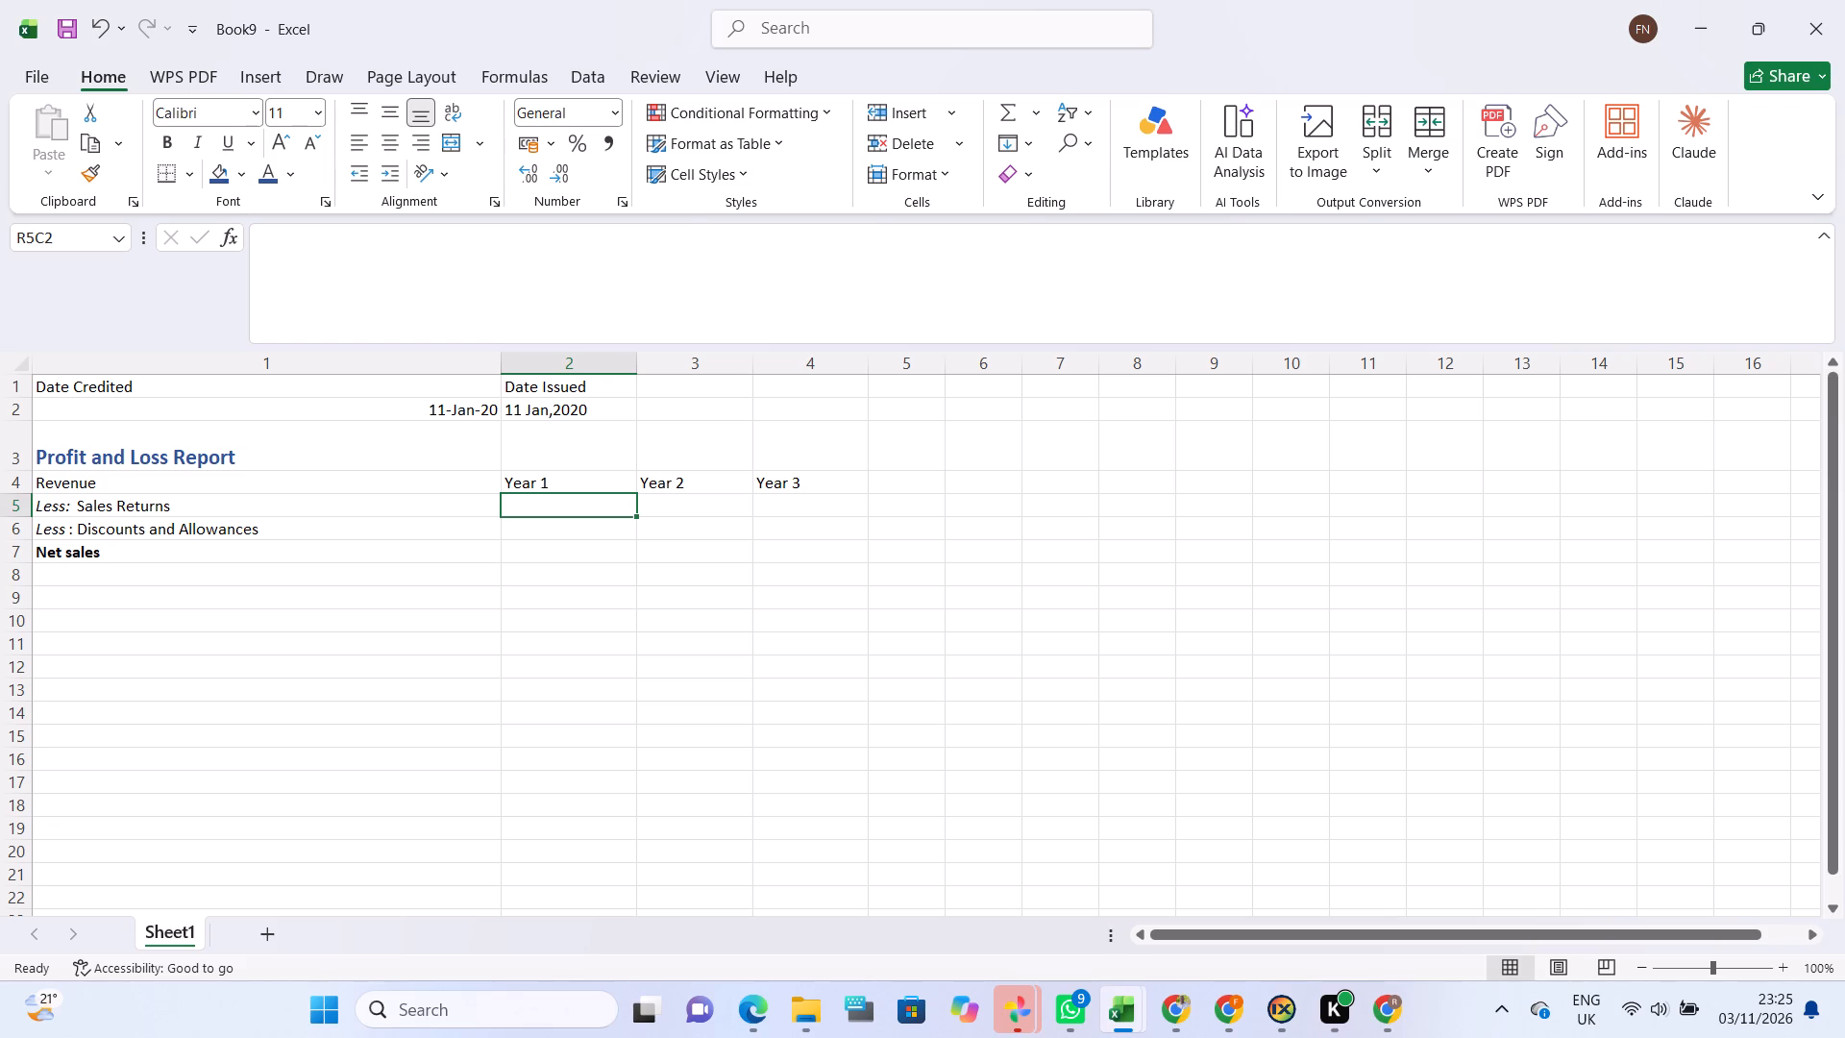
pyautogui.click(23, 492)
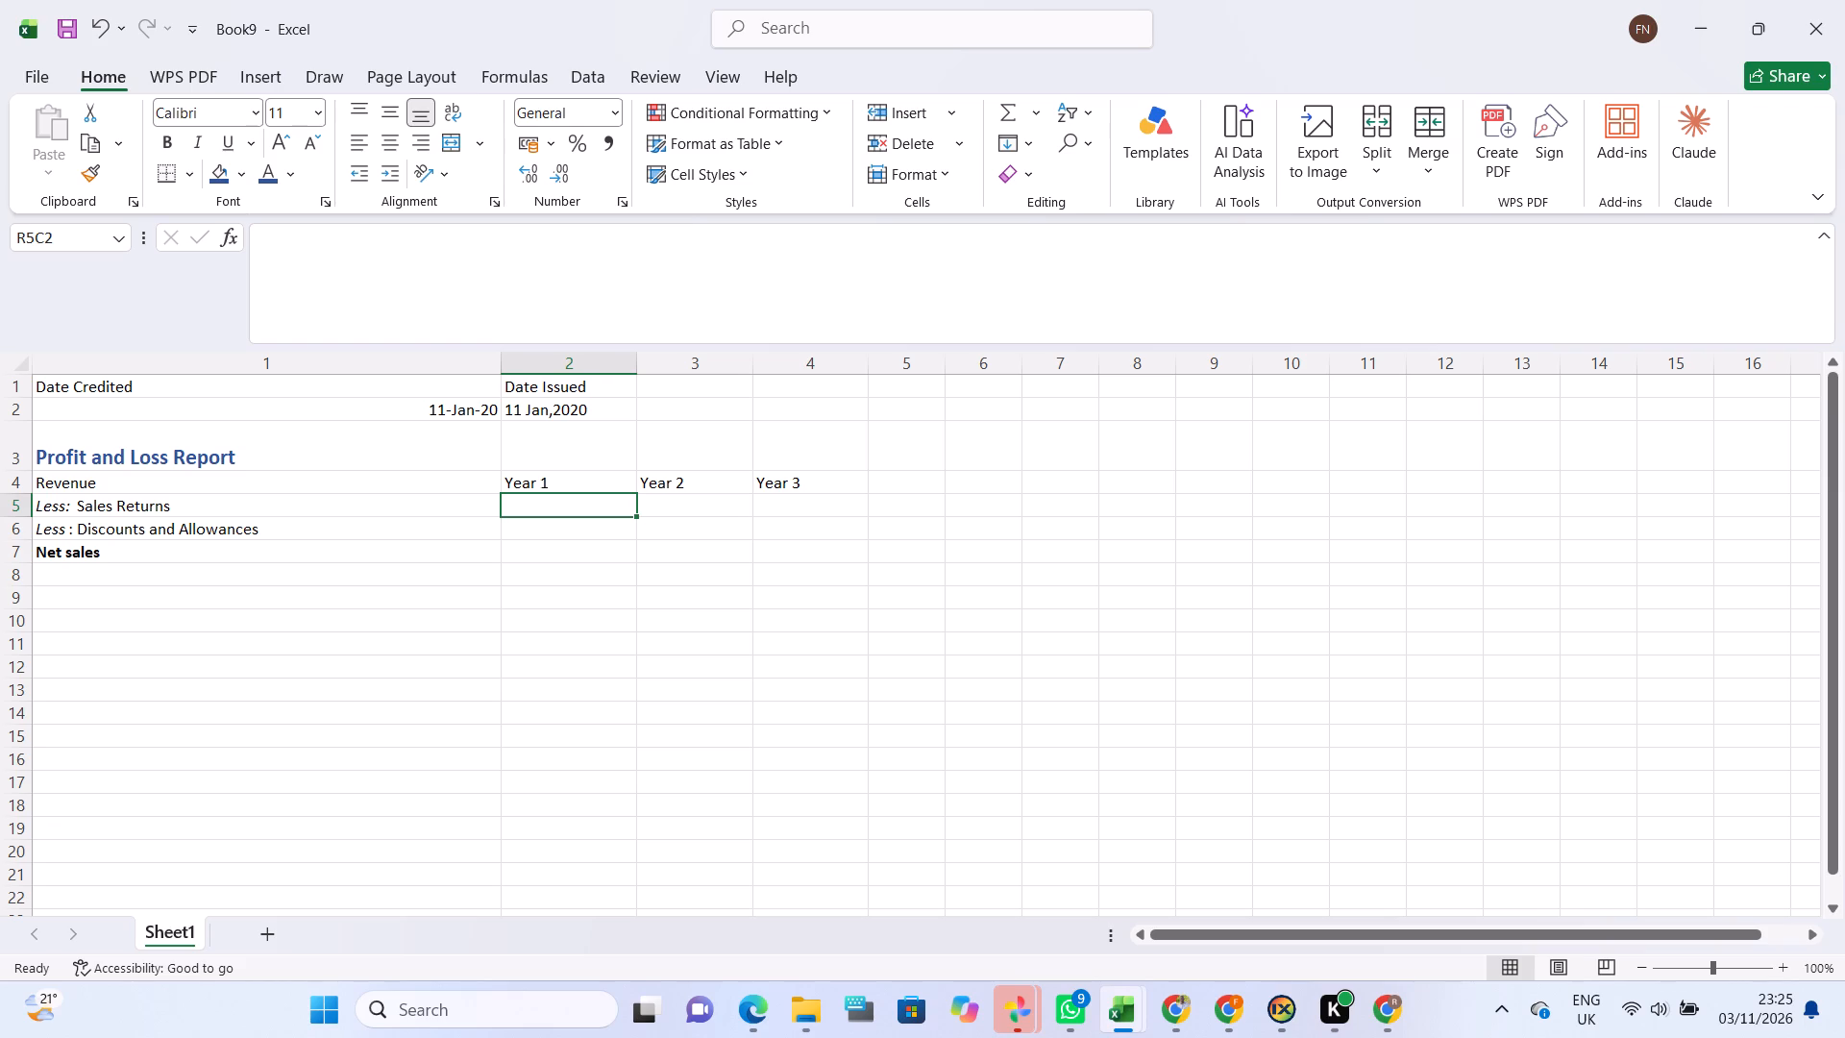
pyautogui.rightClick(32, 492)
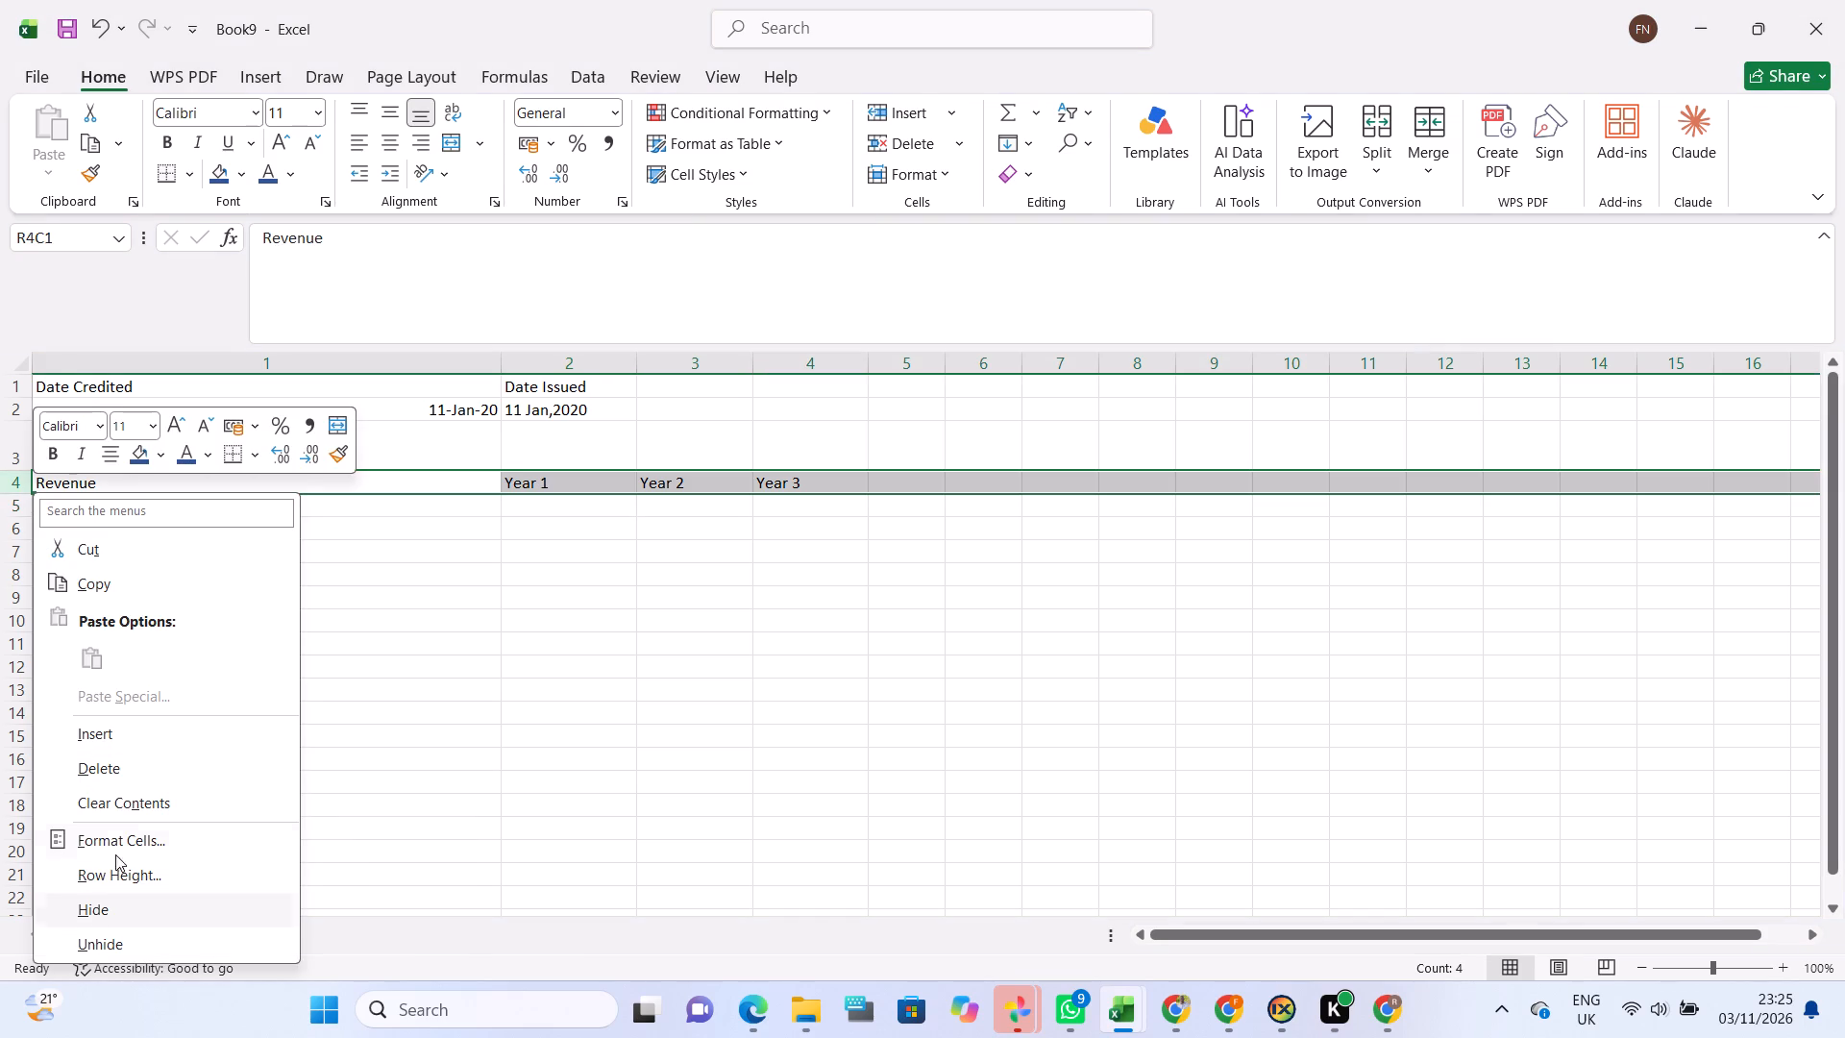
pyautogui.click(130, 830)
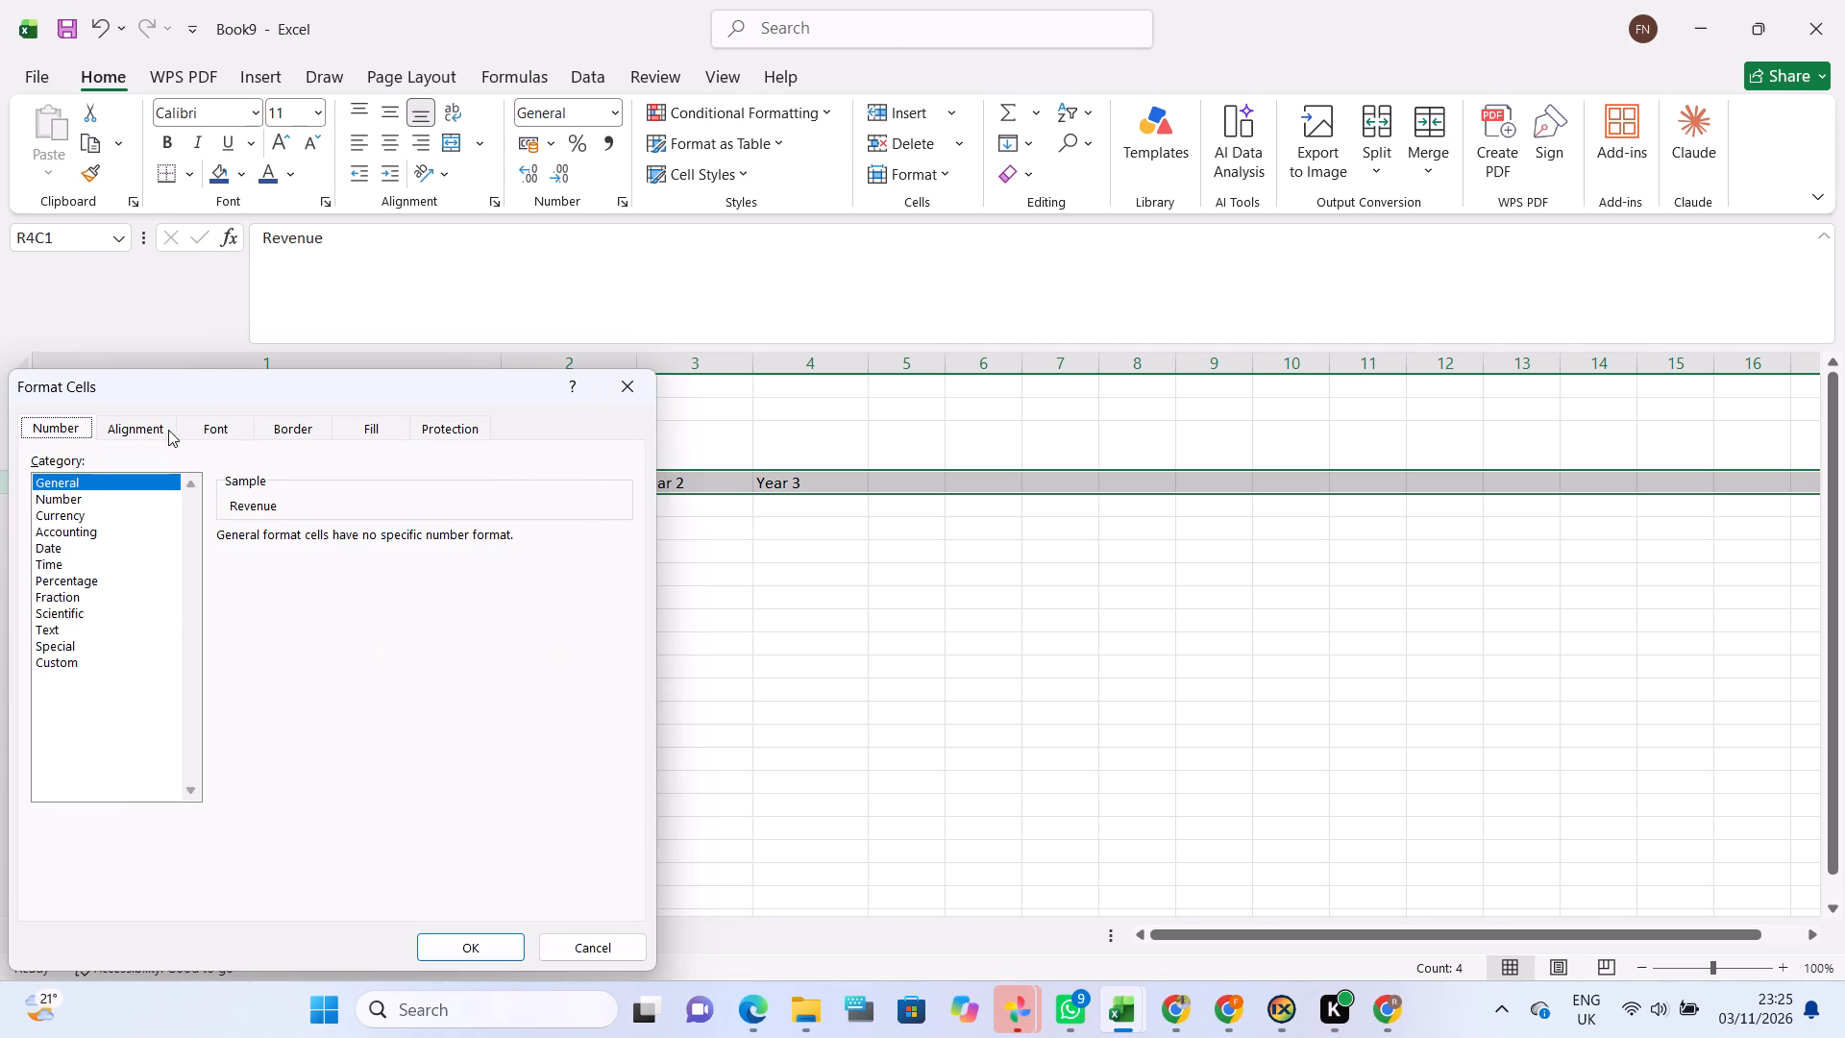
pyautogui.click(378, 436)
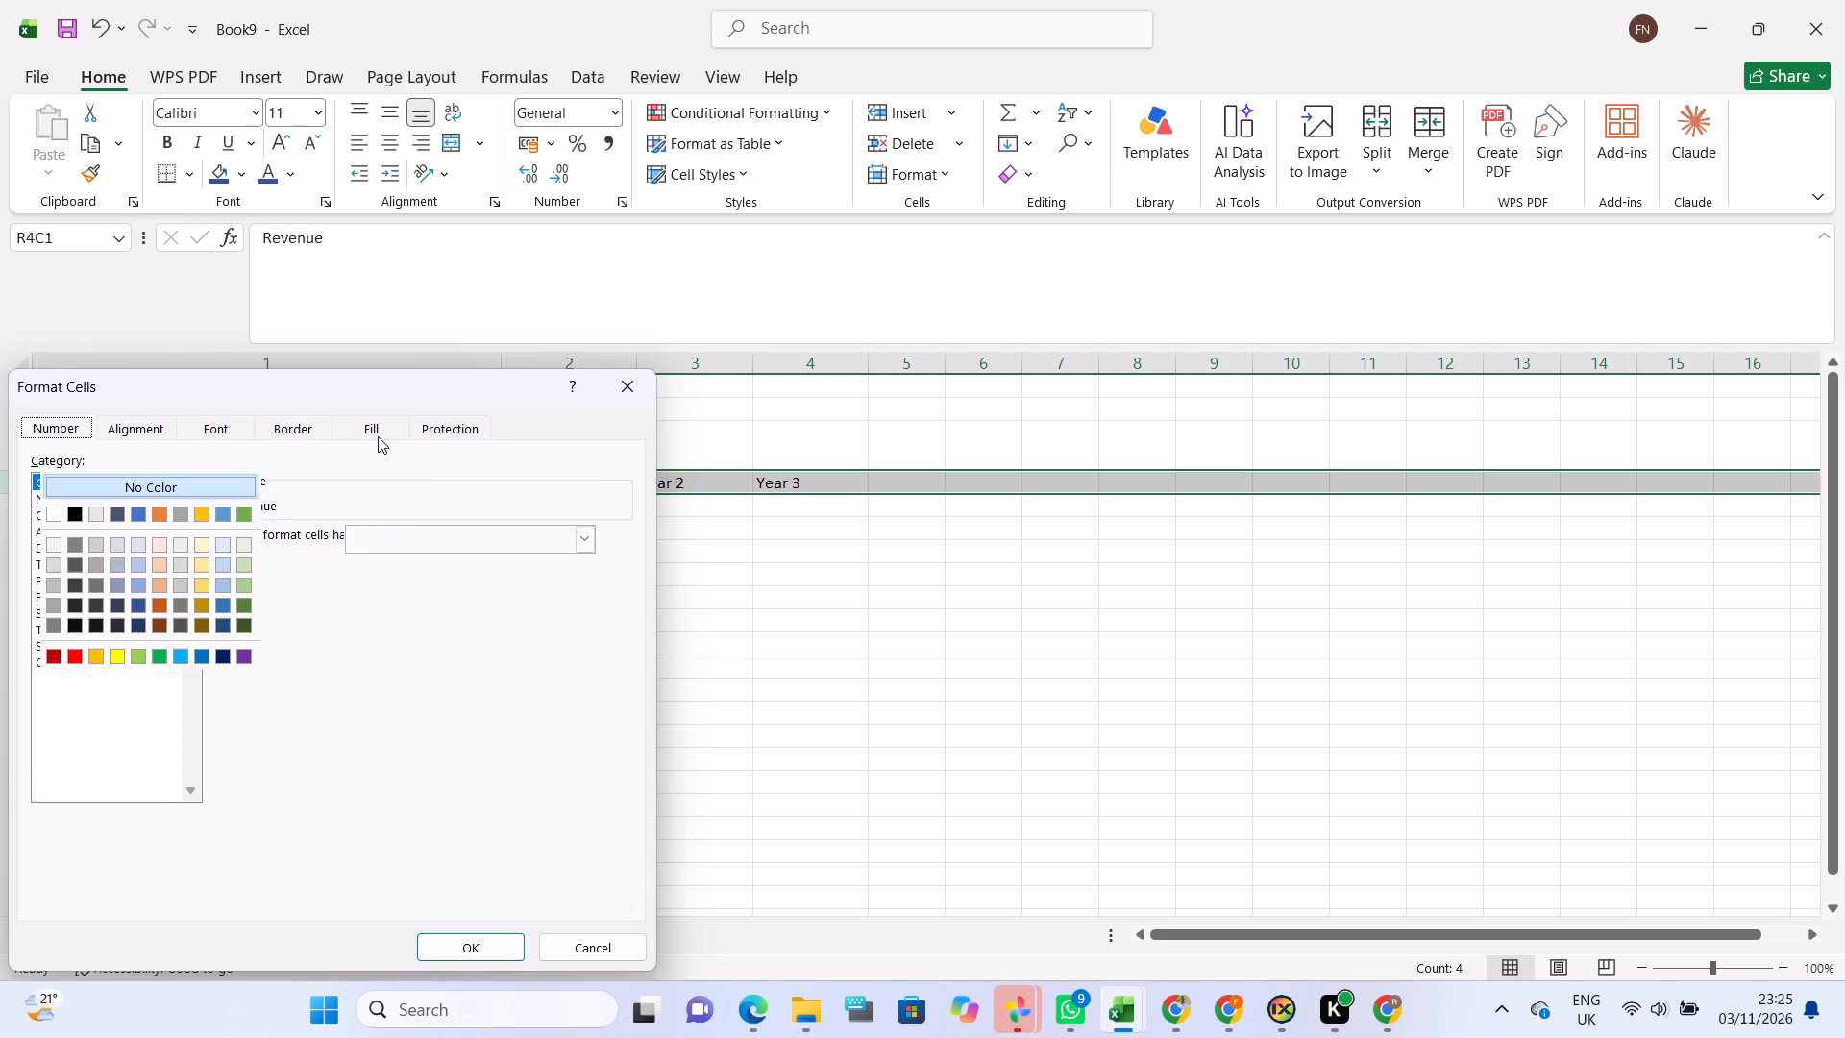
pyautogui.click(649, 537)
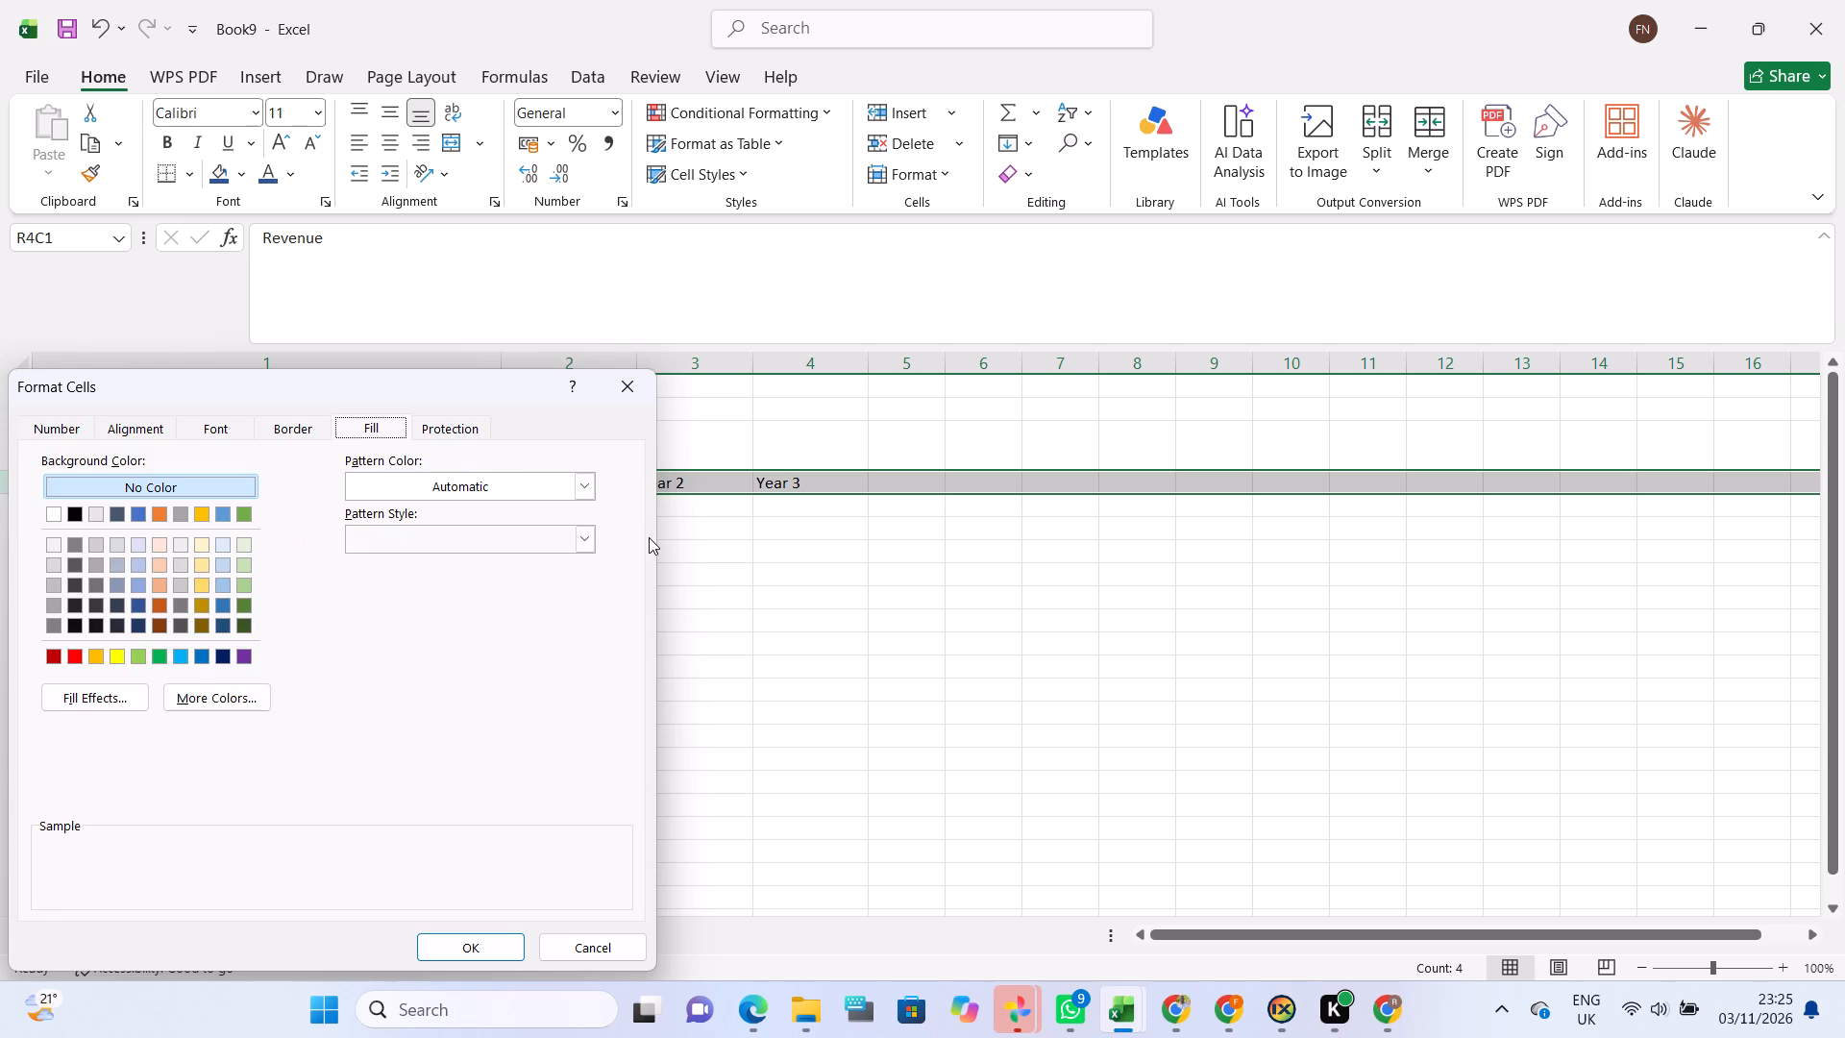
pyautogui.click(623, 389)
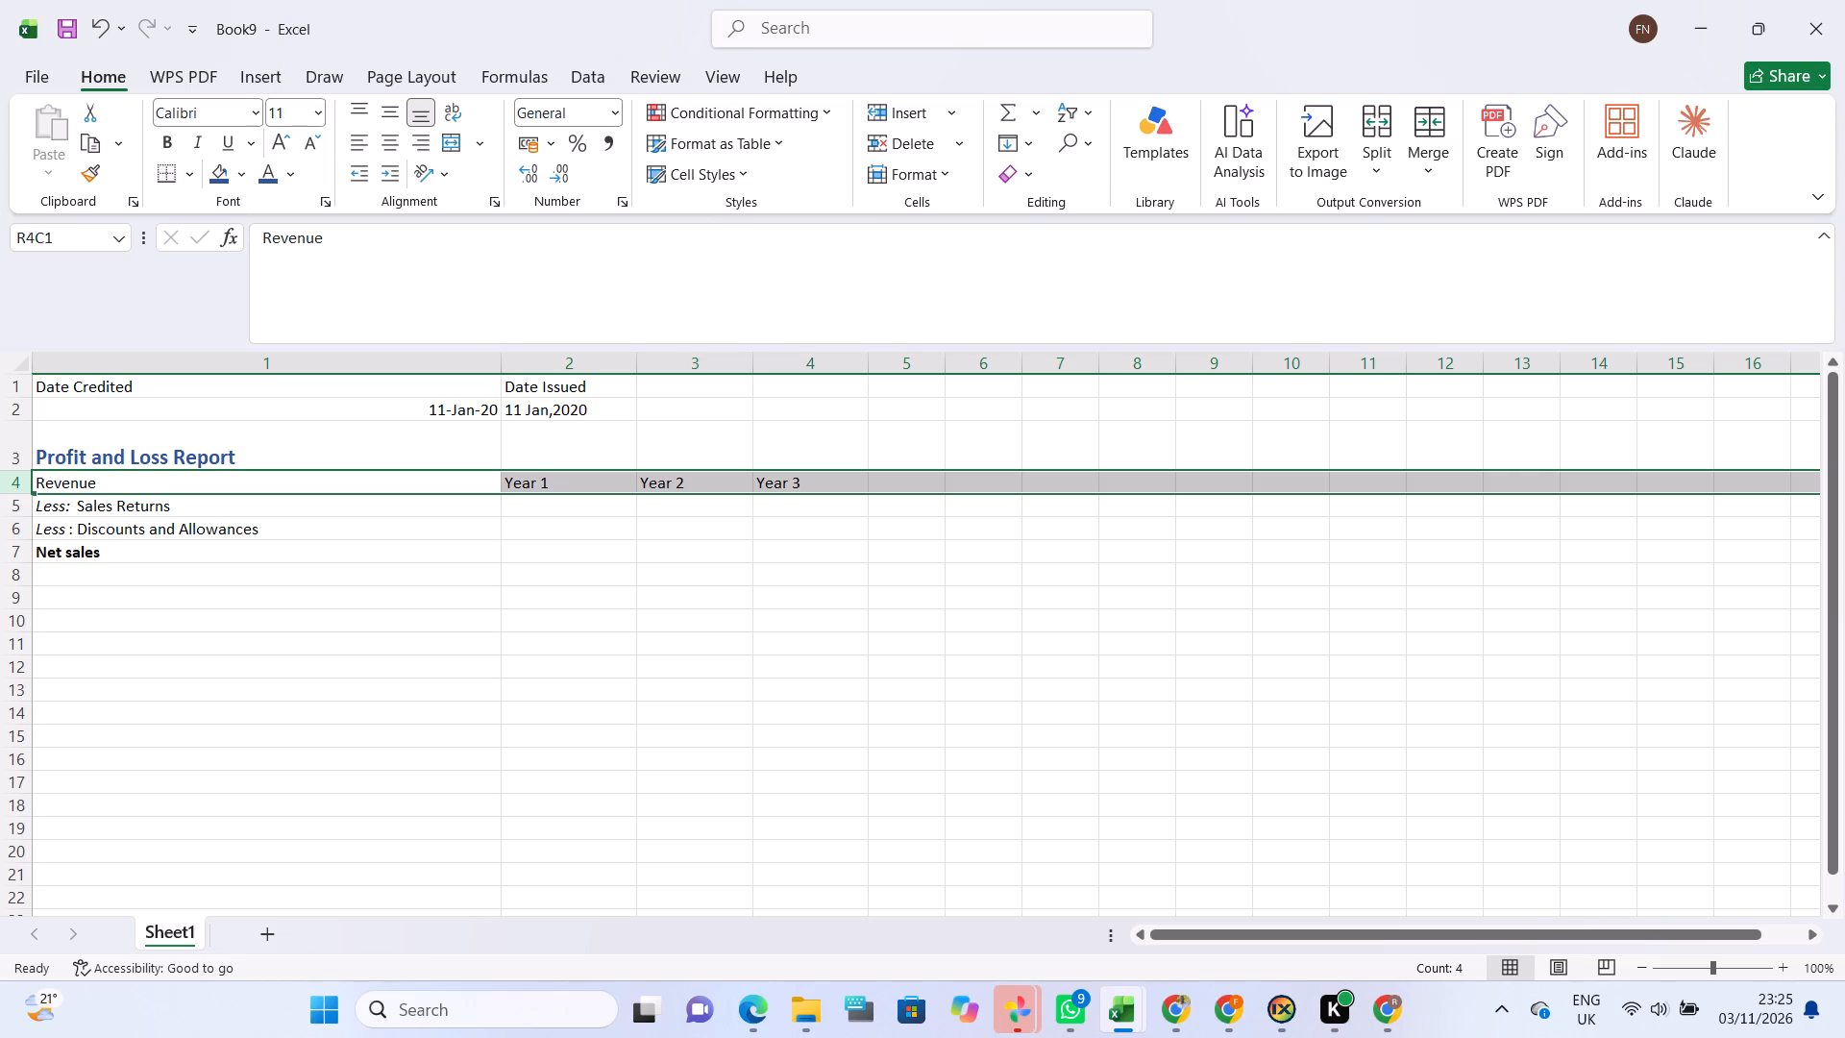
# Clear the "Net sales" label from row 7 of column 1.
pyautogui.click(91, 554)
pyautogui.press('BackSpace')
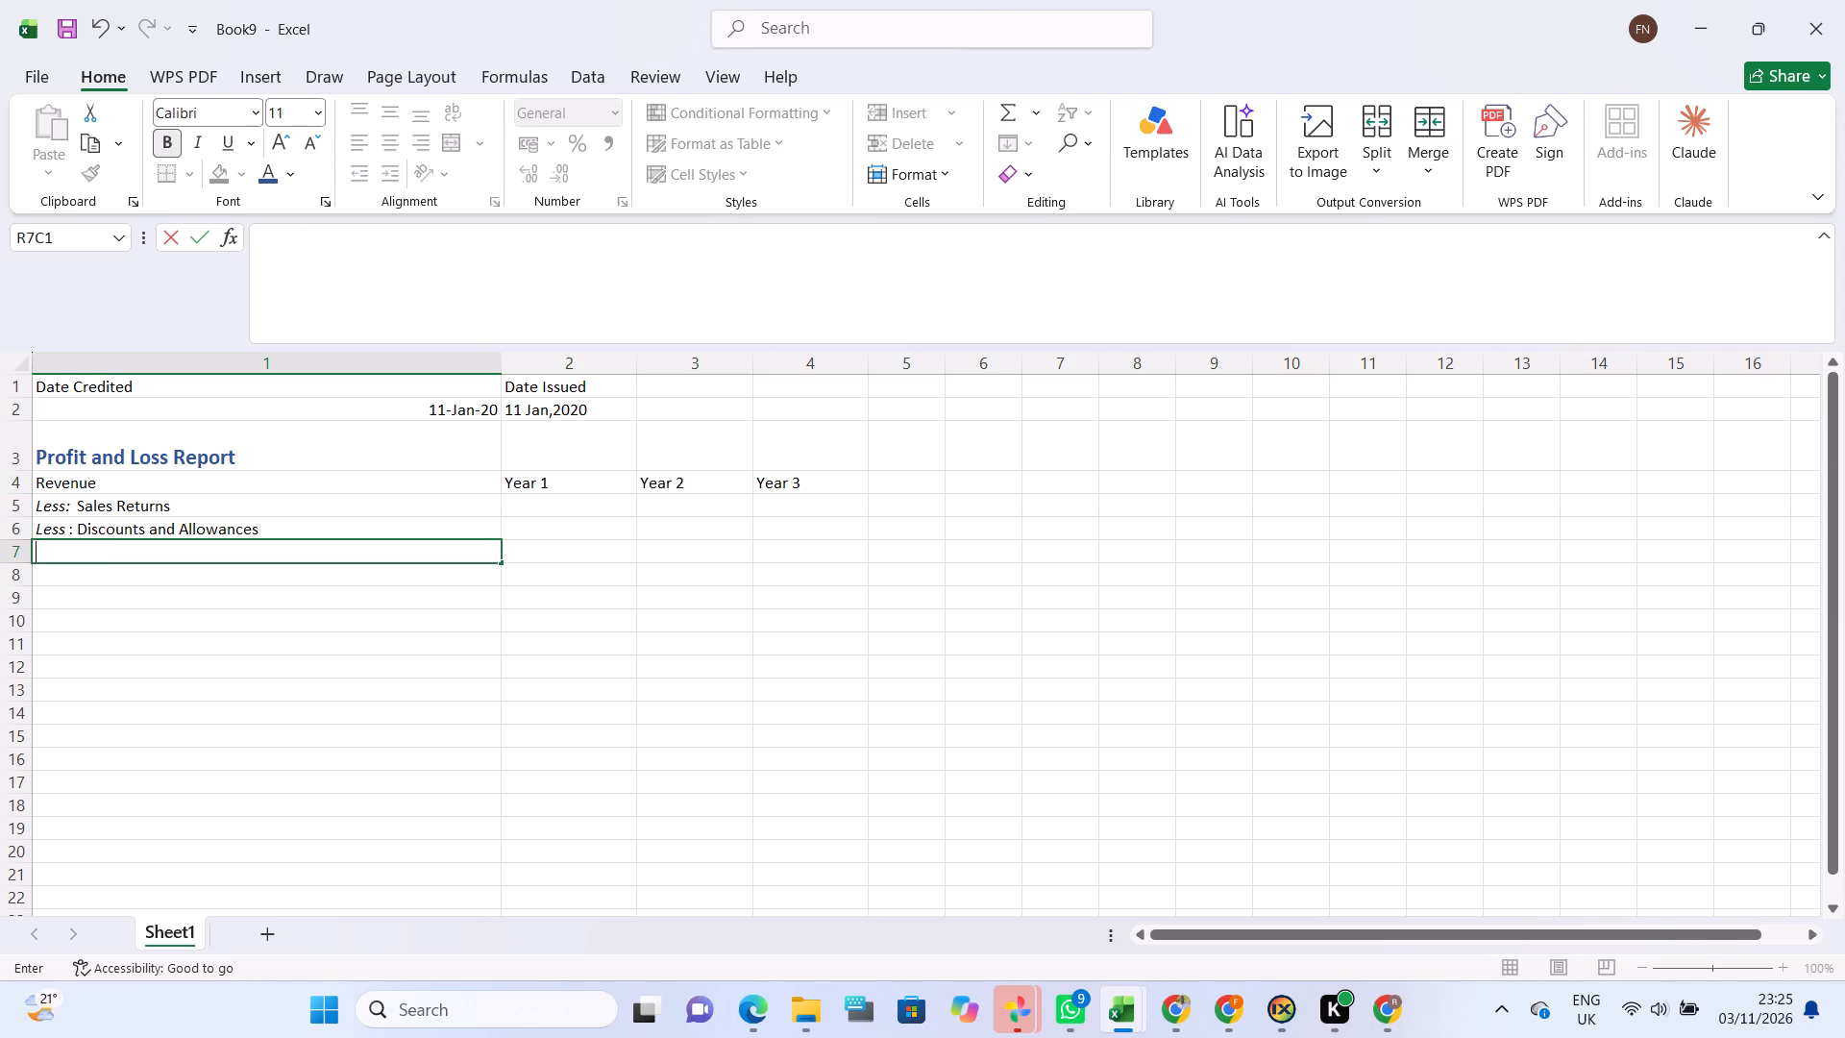
# Move the "Less: Discounts and Allowances" label to row 7 and the "Less: Sales Returns" label to row 6 in column 1.
pyautogui.hscroll(1, 91, 554)
pyautogui.click(86, 533)
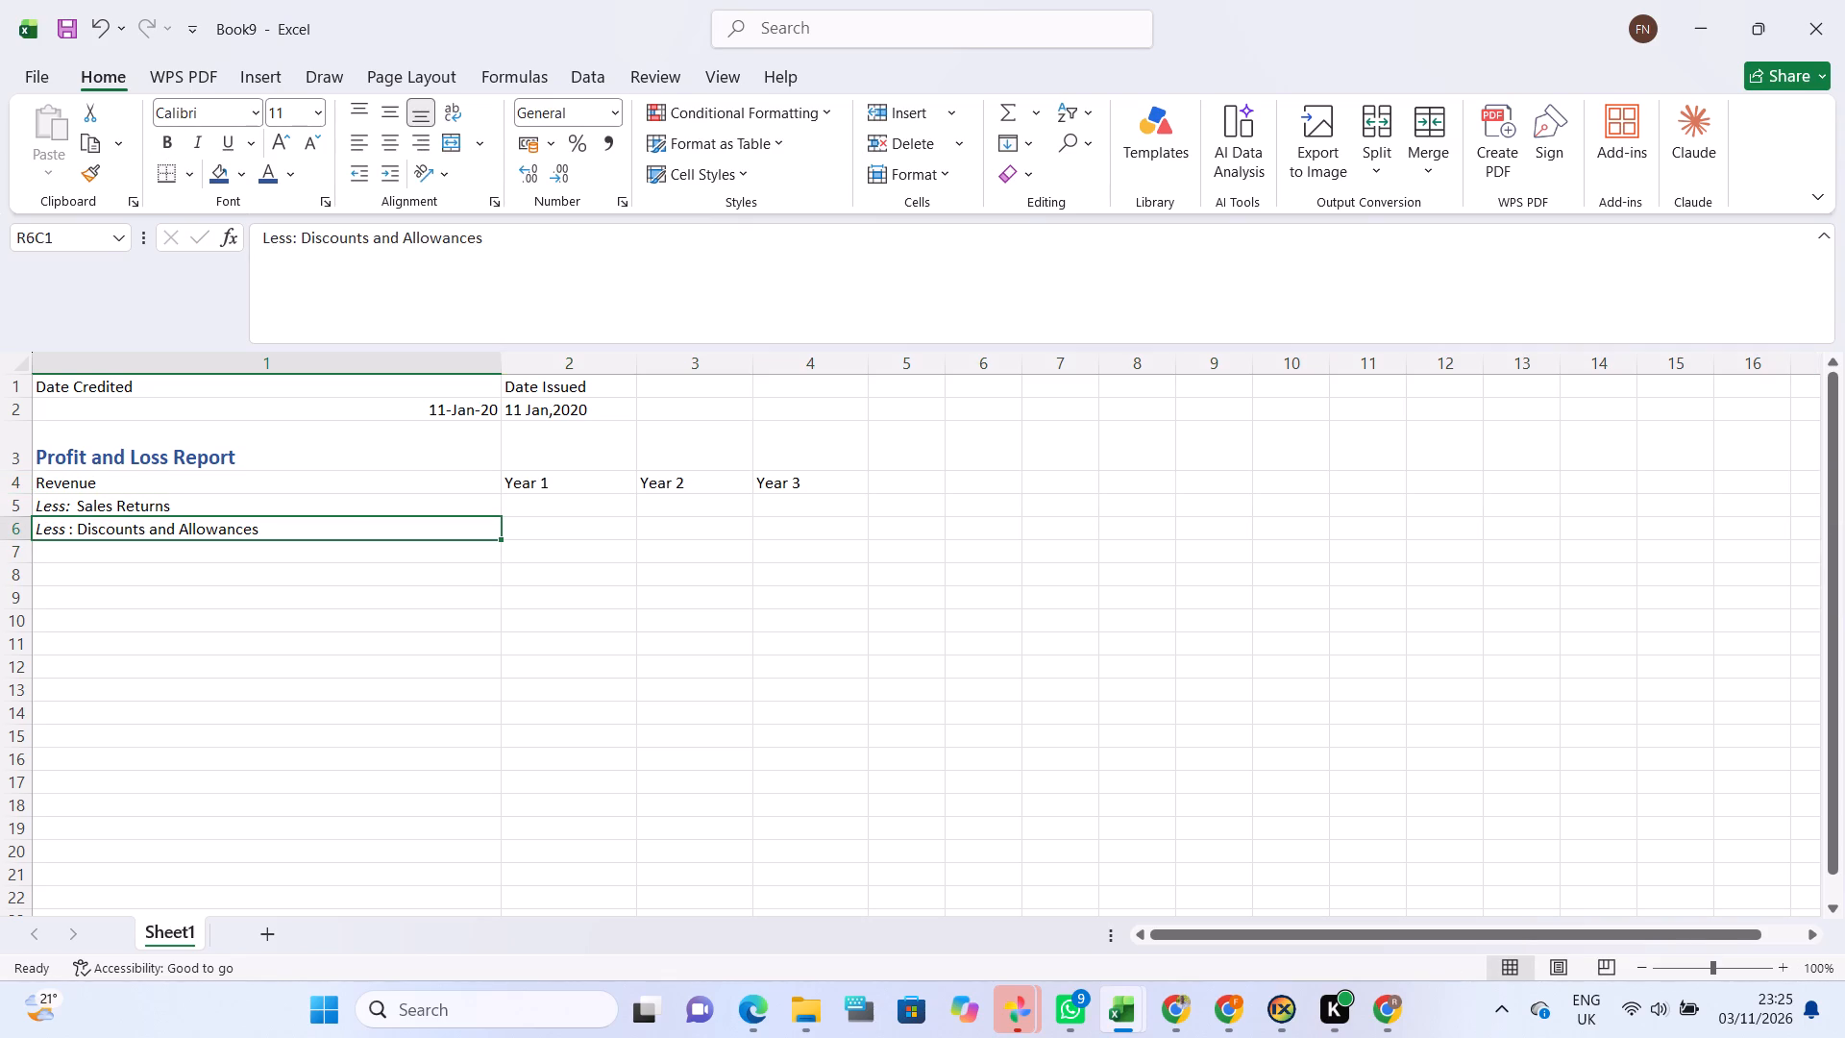
pyautogui.hotkey('ctrl', 'x')
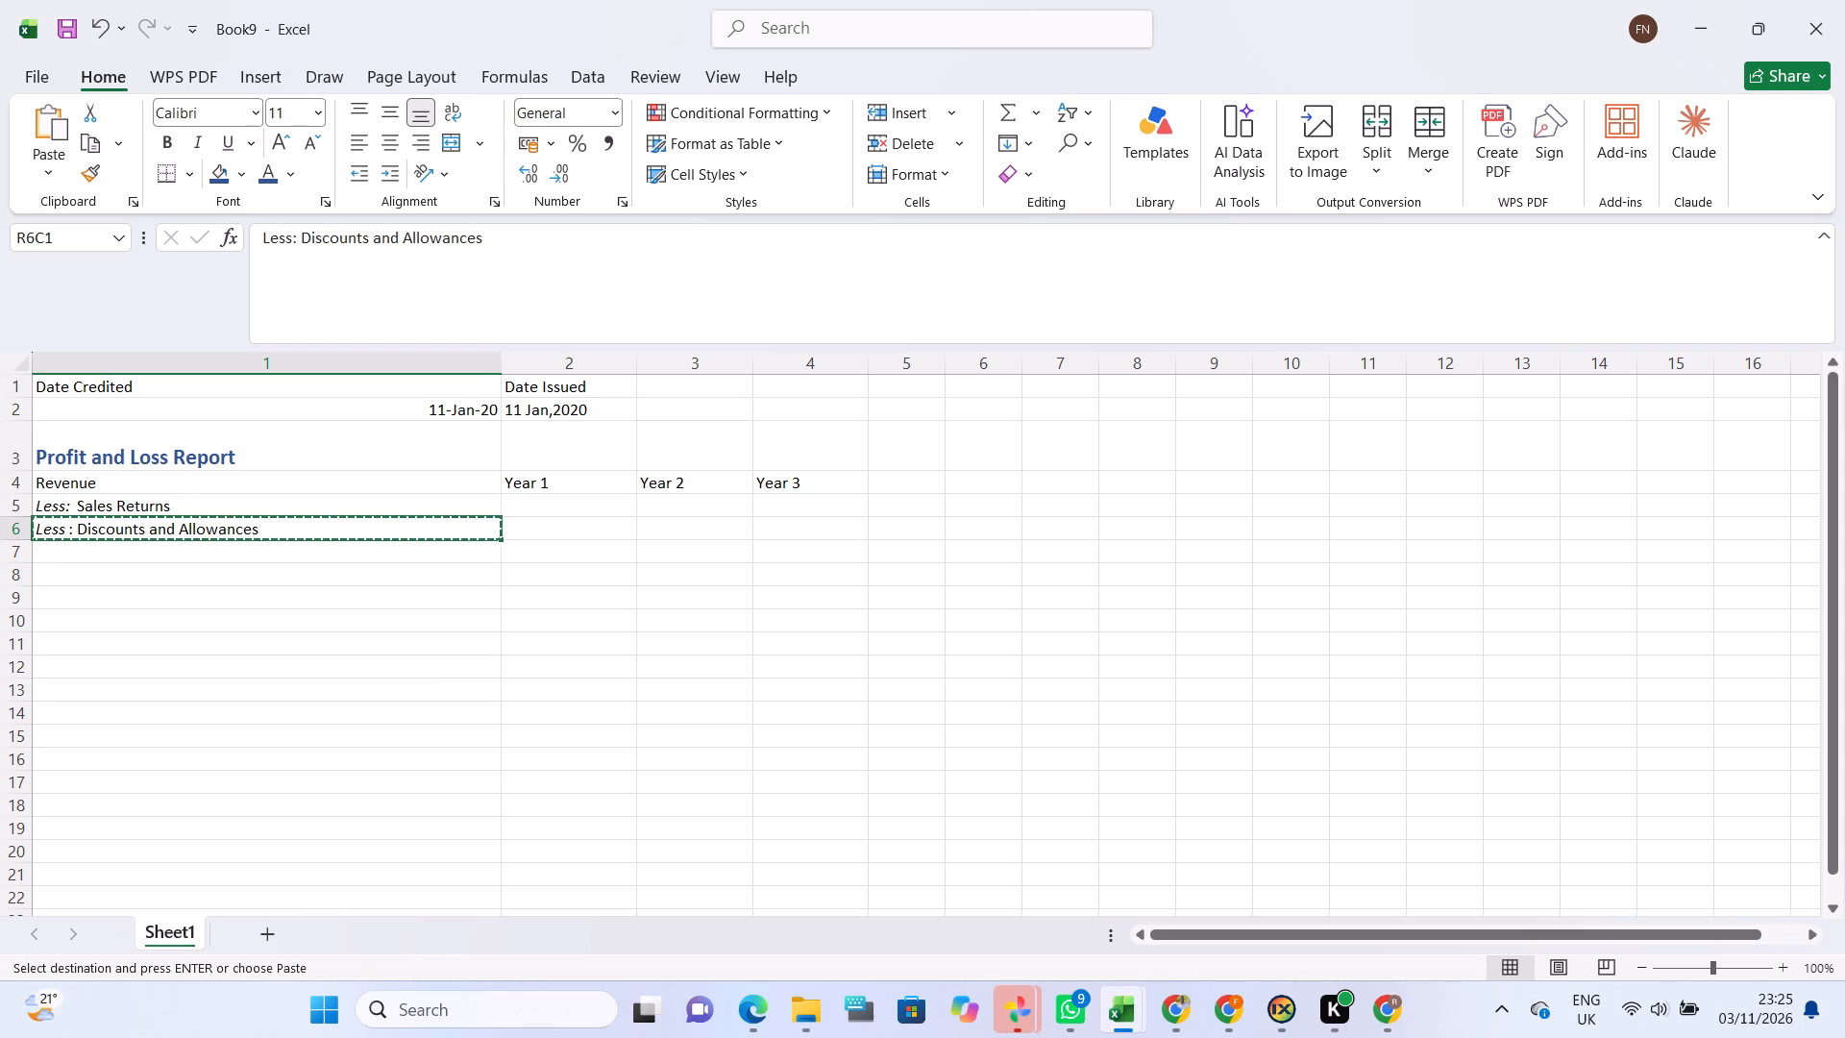
pyautogui.click(75, 559)
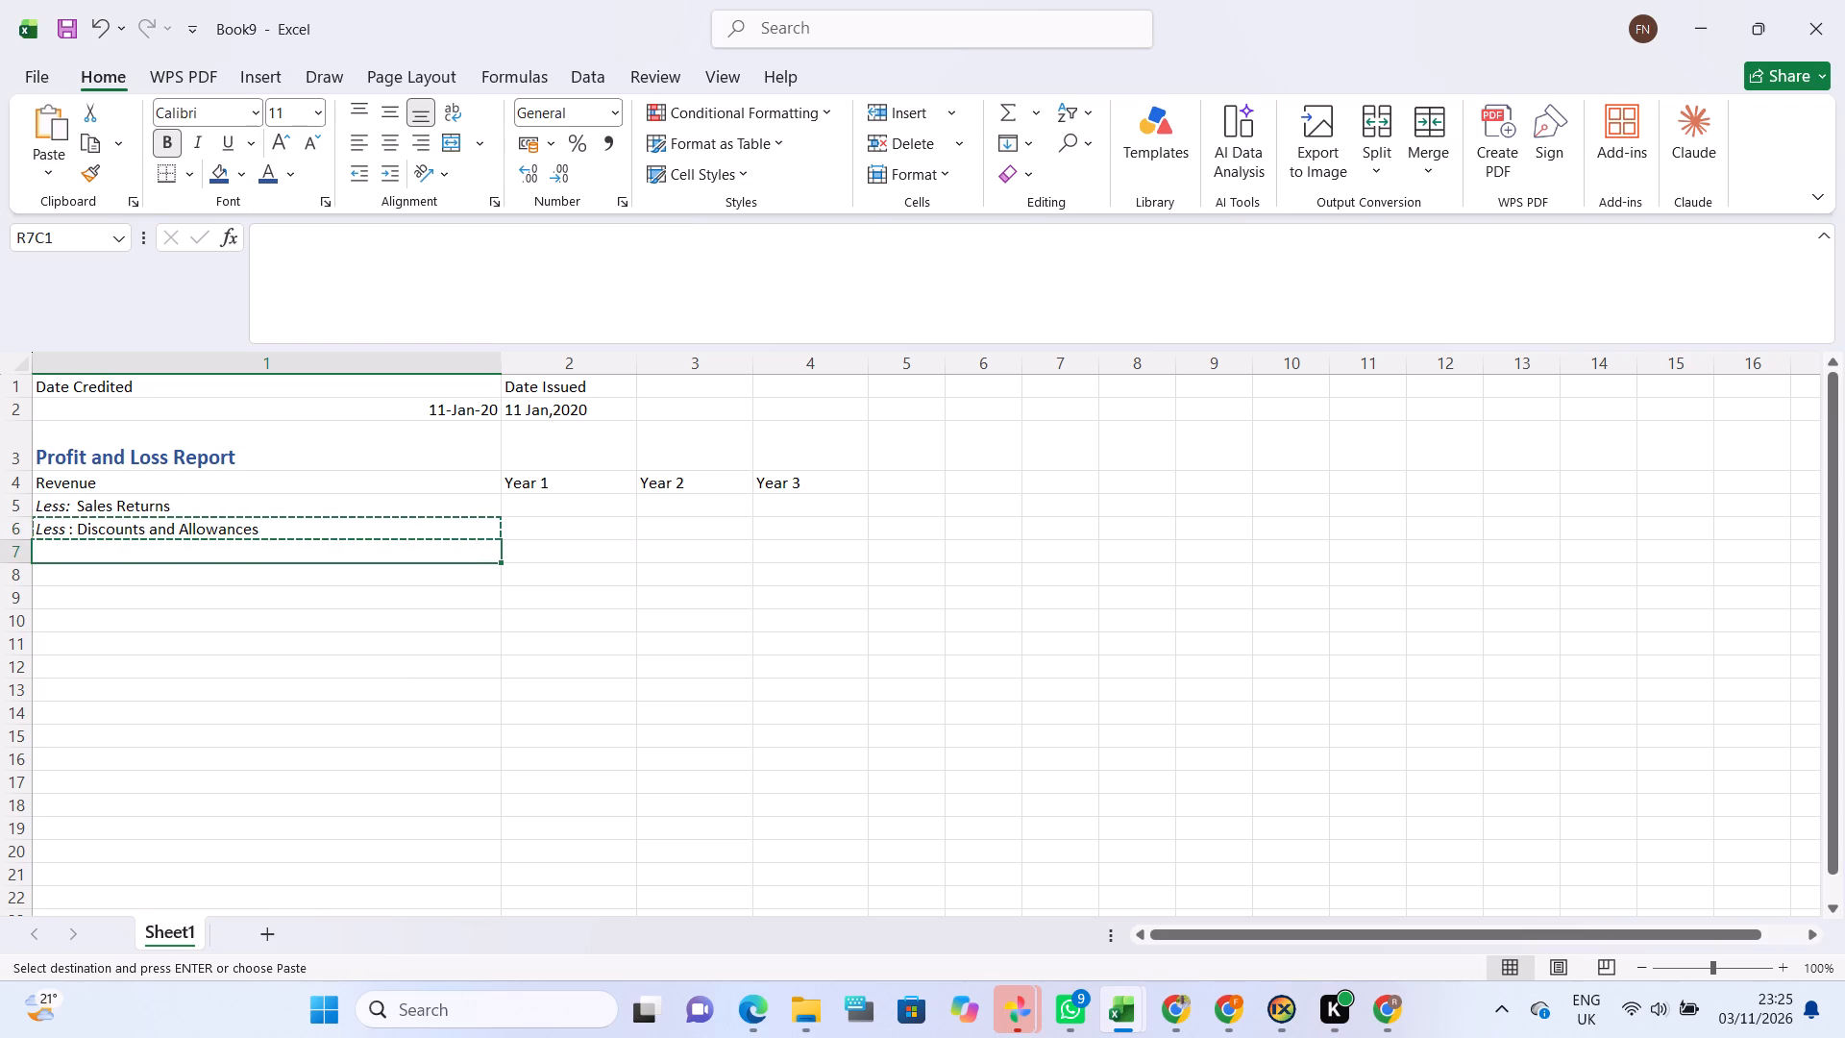
pyautogui.hotkey('ctrl', 'v')
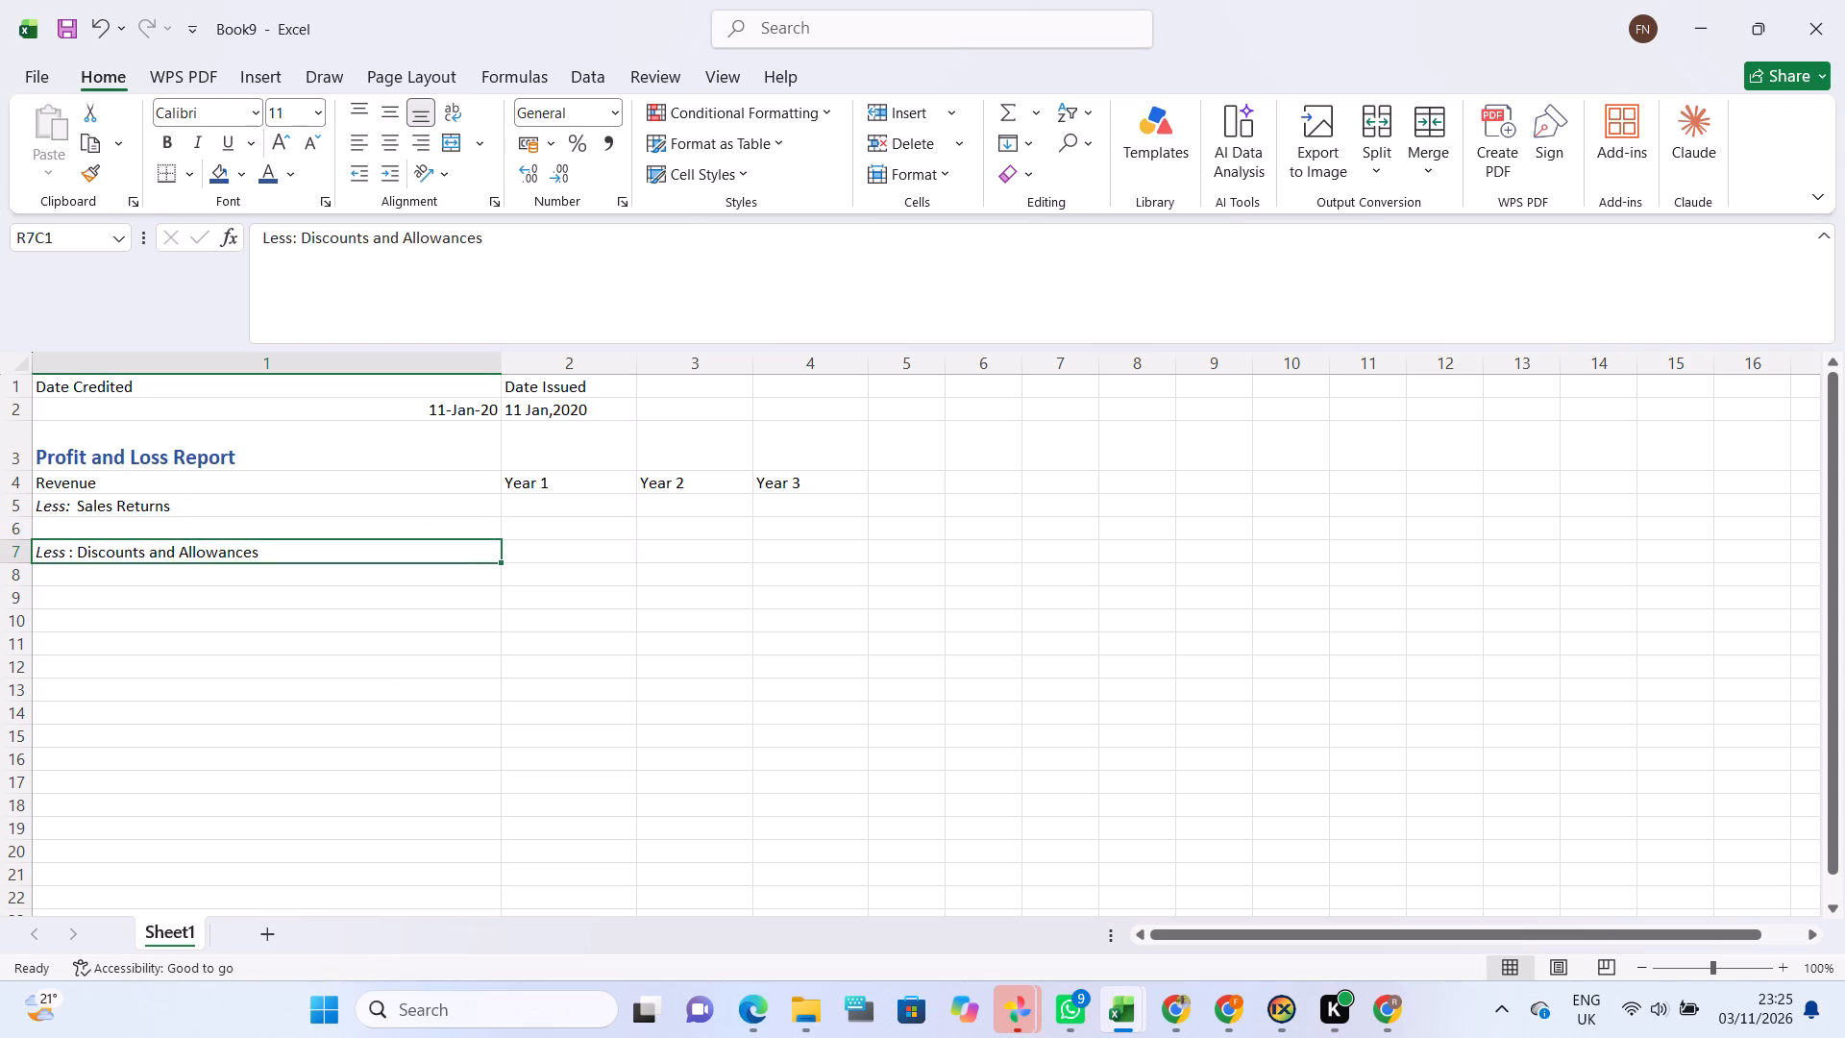
pyautogui.click(96, 505)
pyautogui.hotkey('ctrl', 'x')
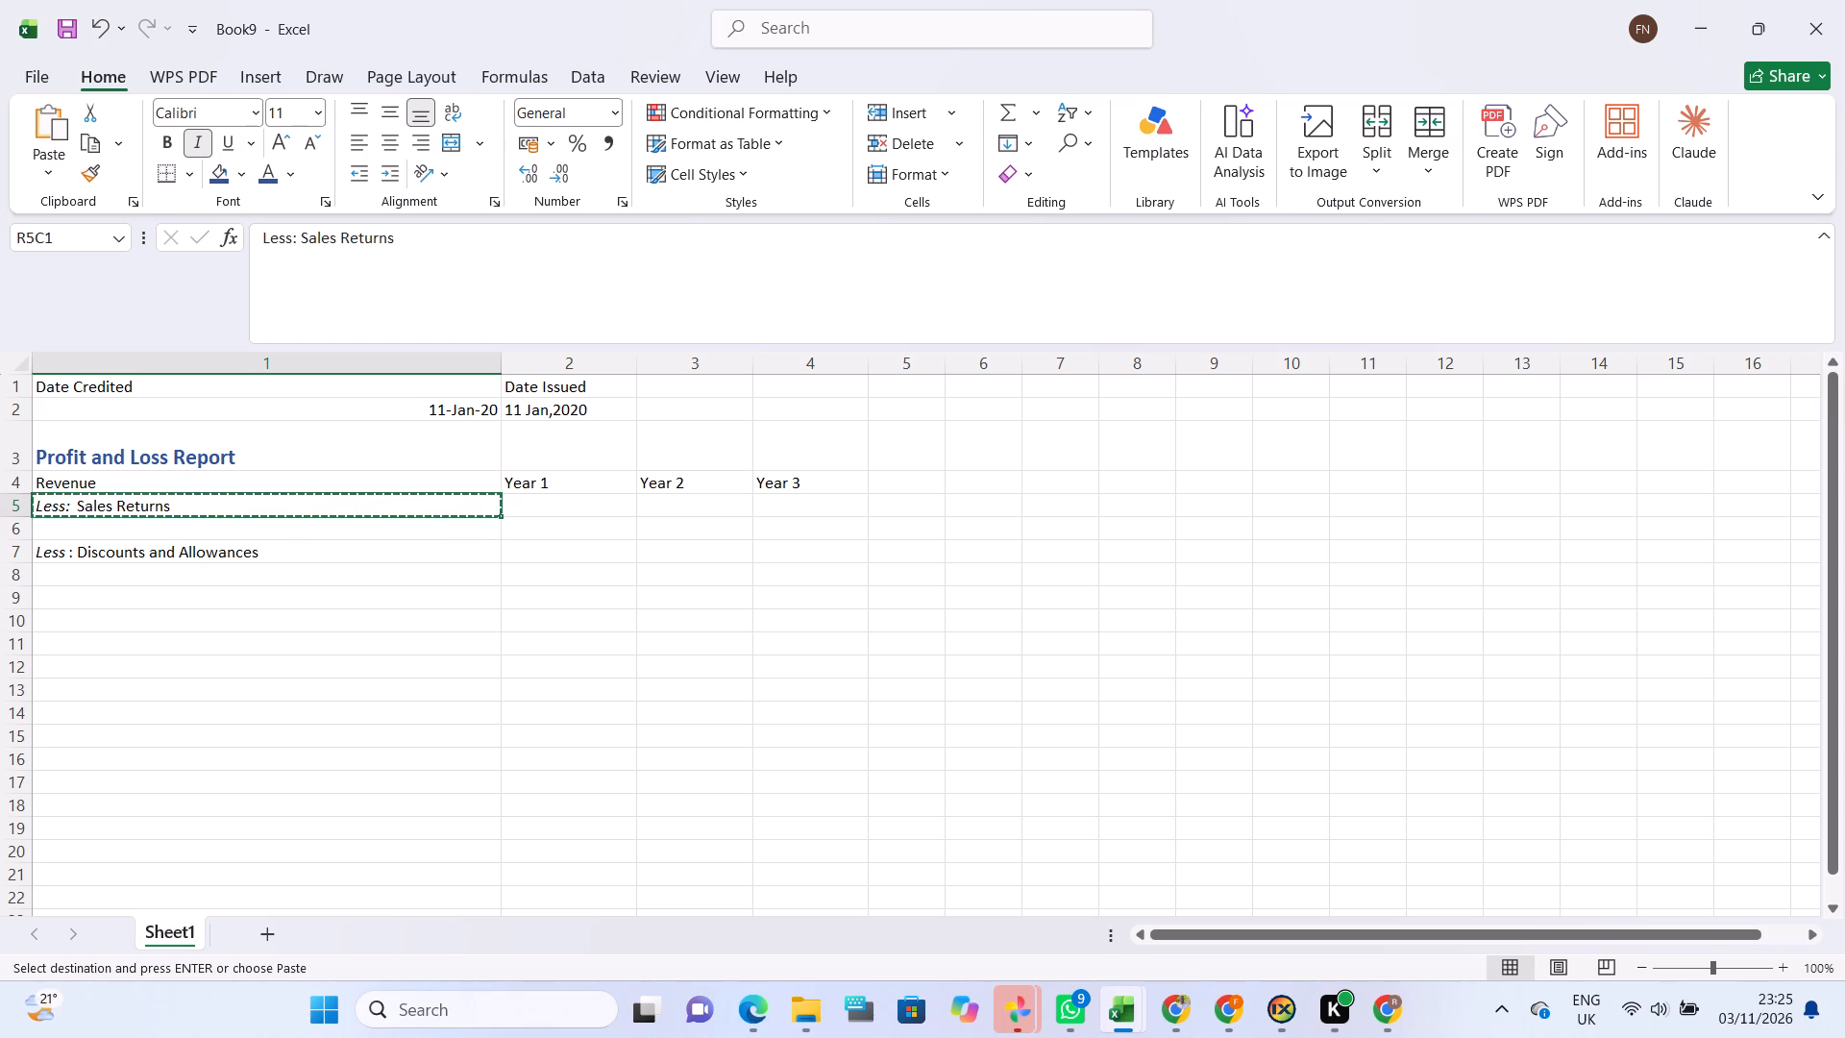
pyautogui.click(90, 528)
pyautogui.hotkey('ctrl', 'v')
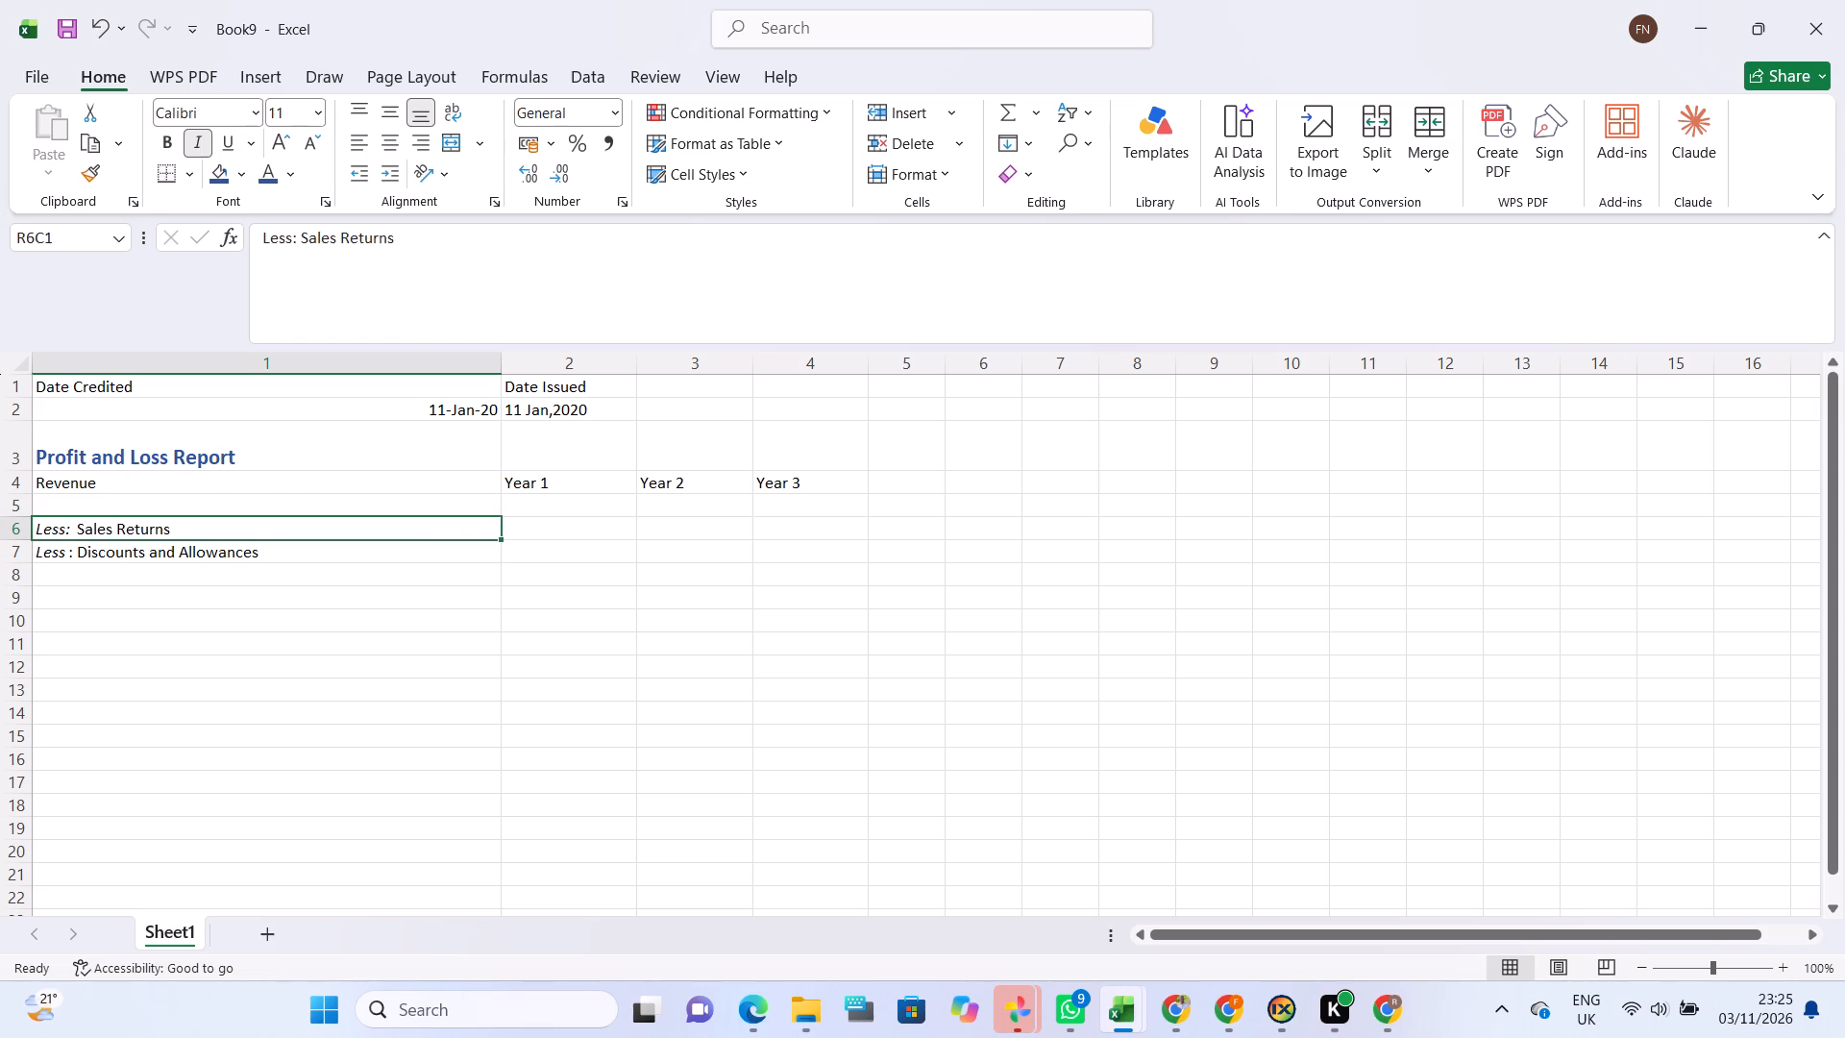
# Enter "Sales" as the row 5 label in column 1, directly below "Revenue".
pyautogui.click(81, 505)
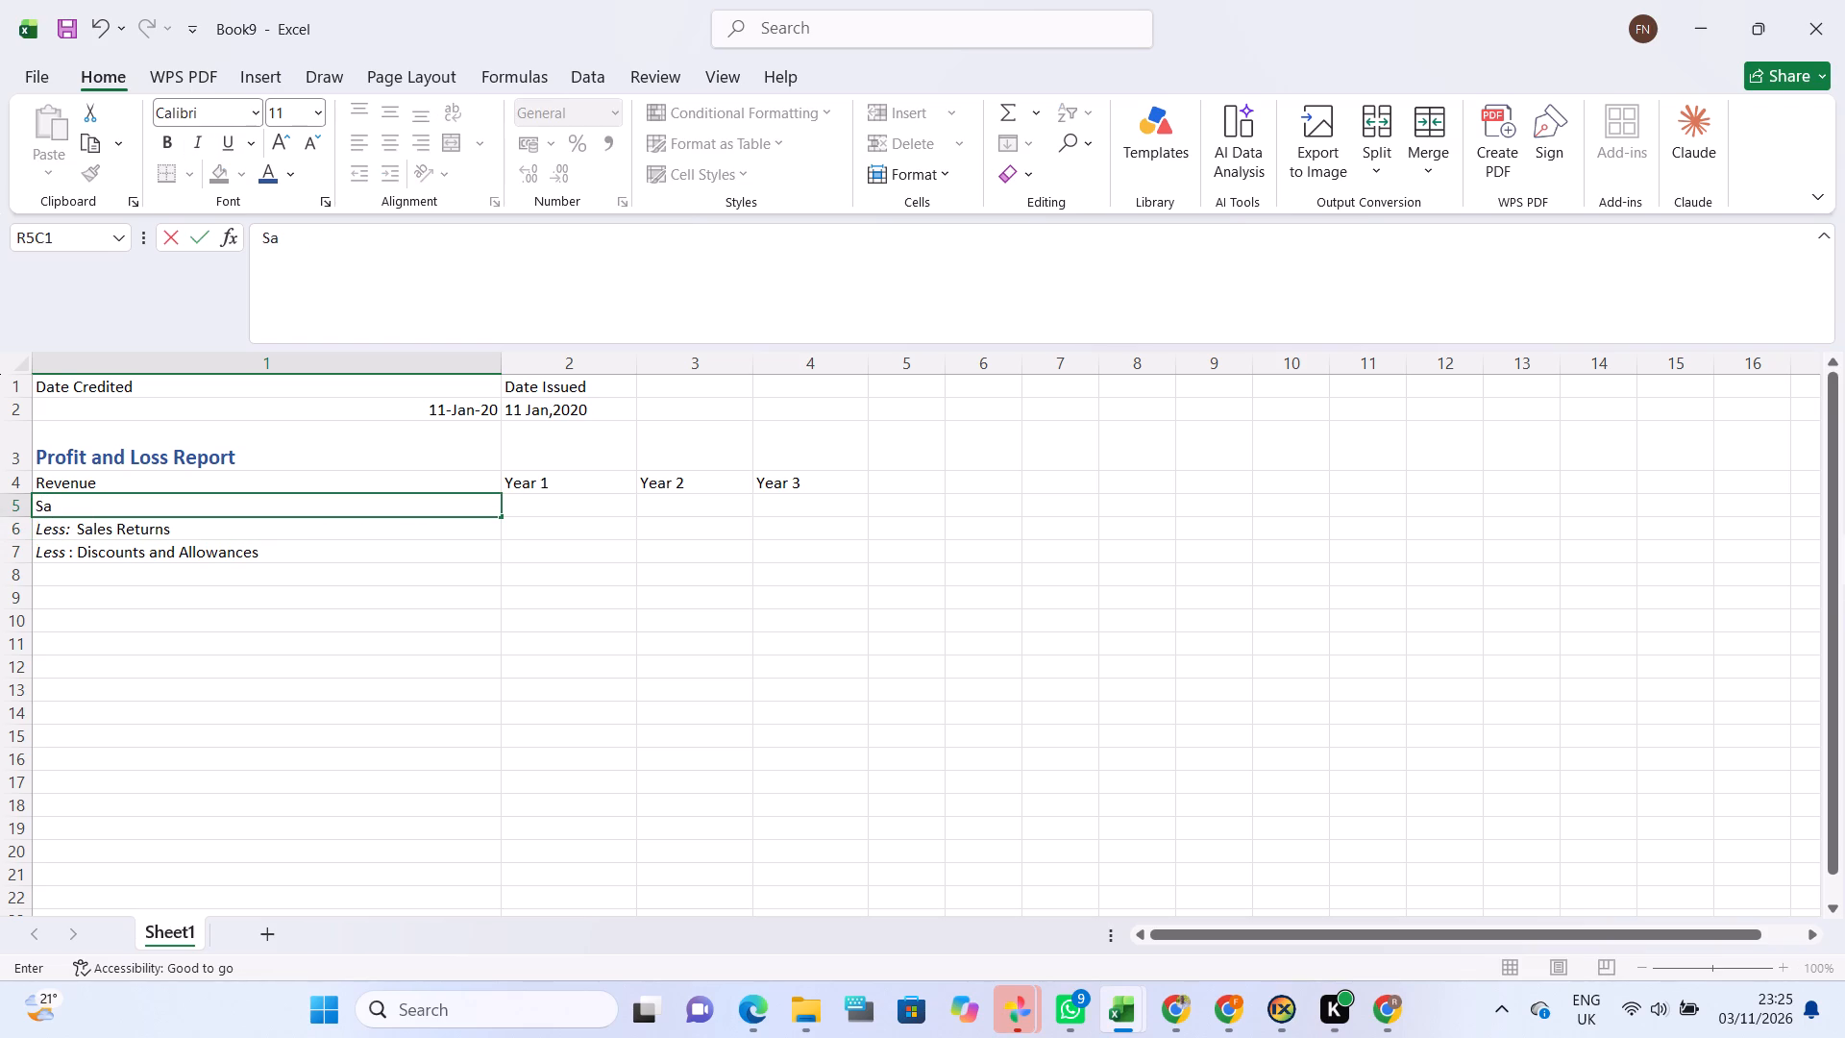
pyautogui.write('les')
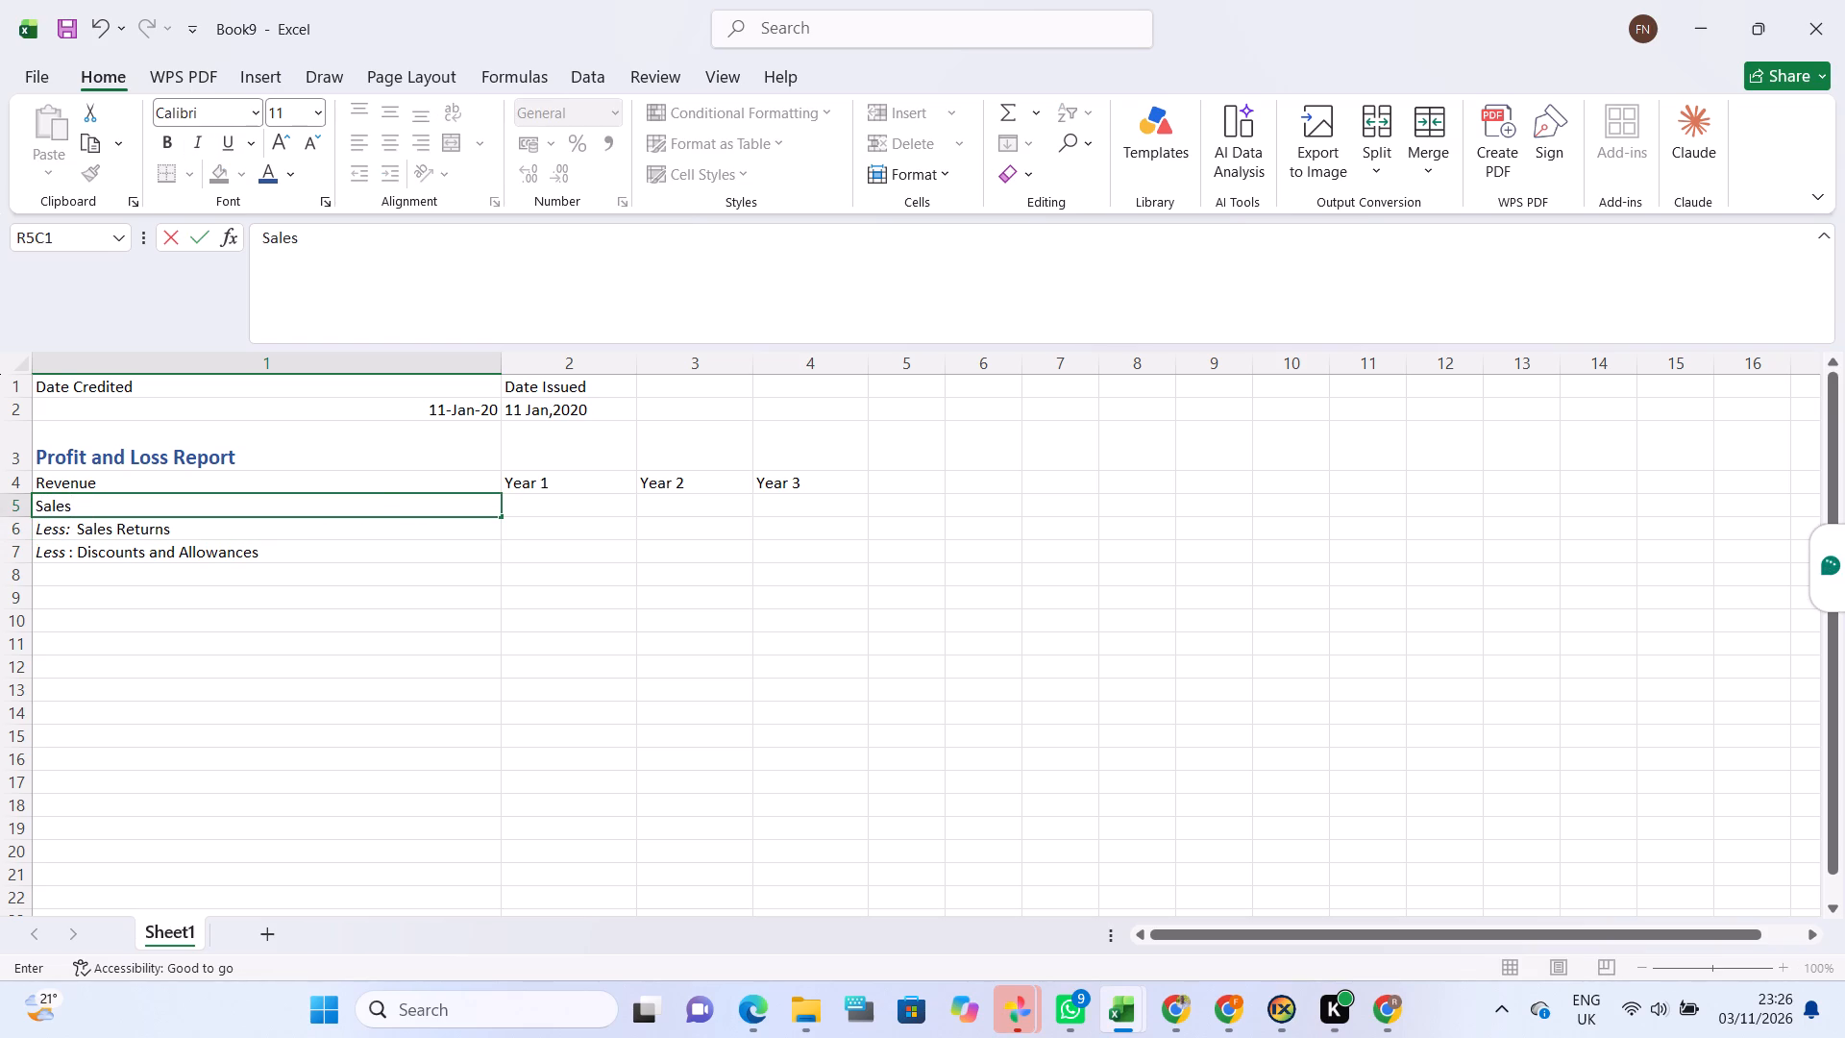
# Fill the Year 1 column with 78000 for Sales, 3000 for Sales Returns and 1000 for Discounts and Allowances.
pyautogui.click(566, 508)
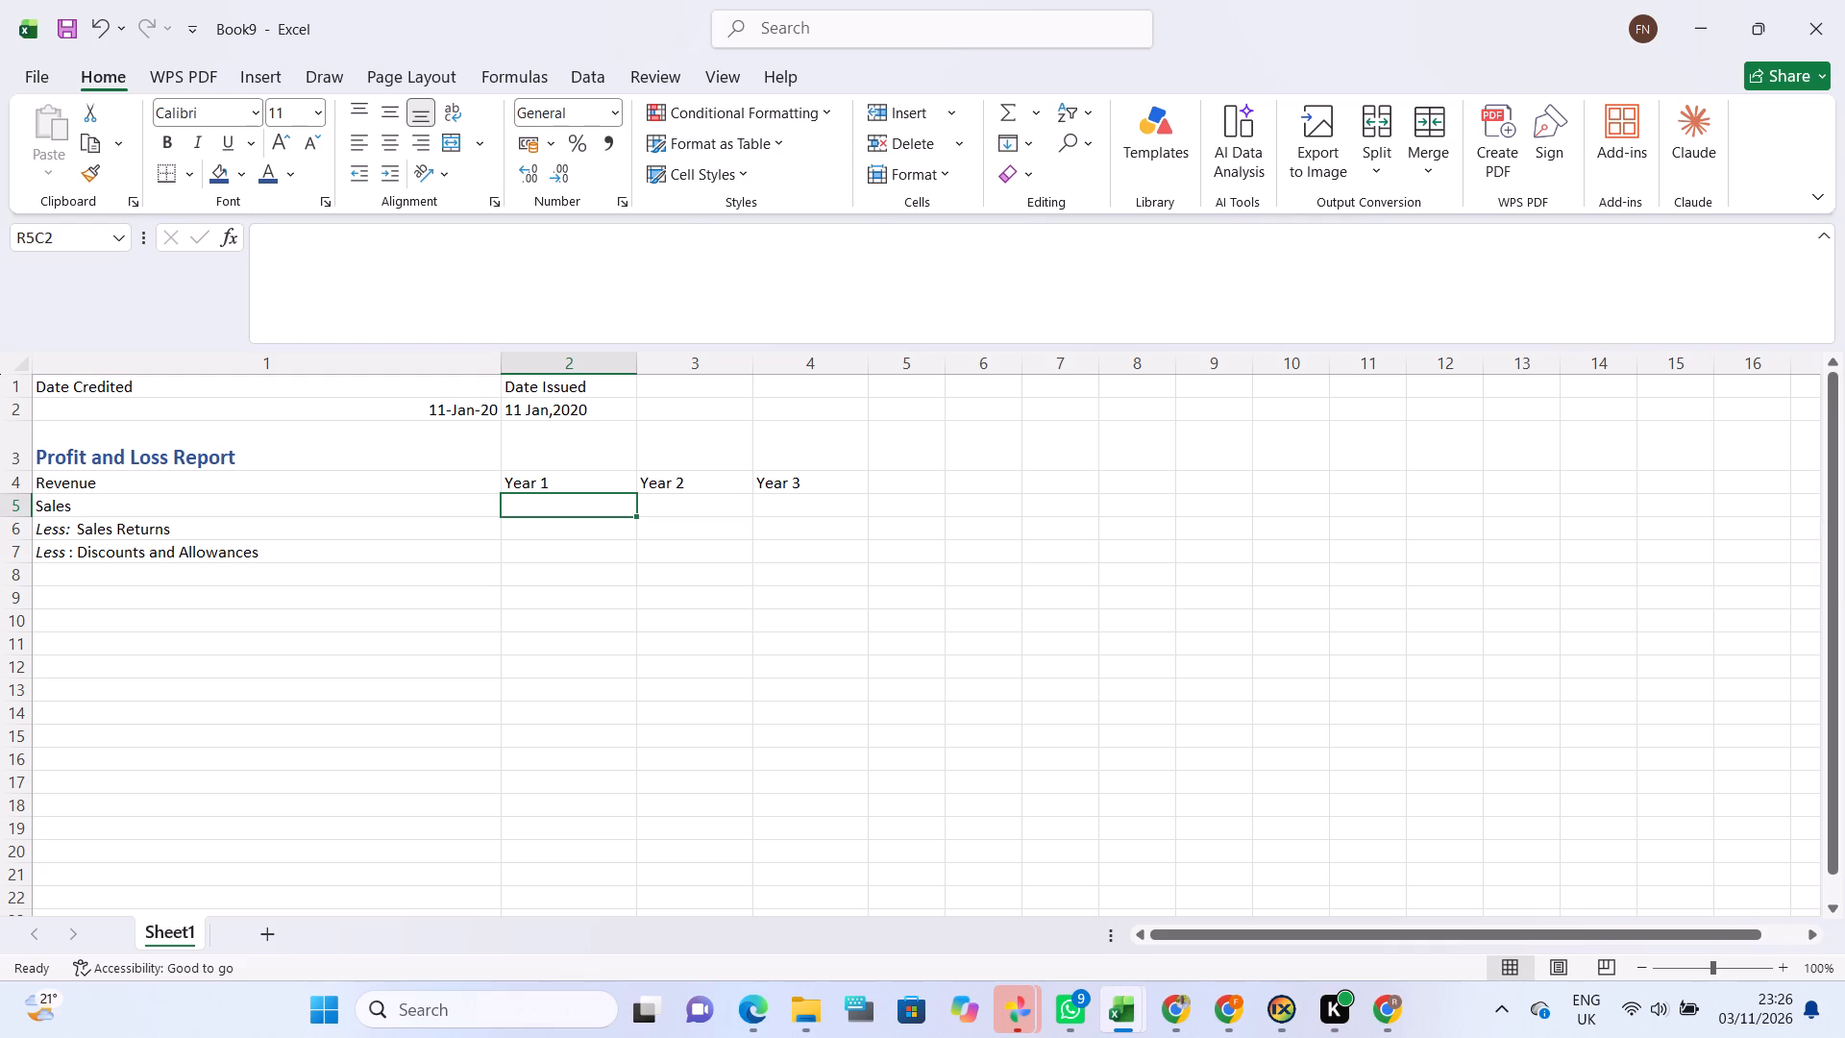
pyautogui.write('78')
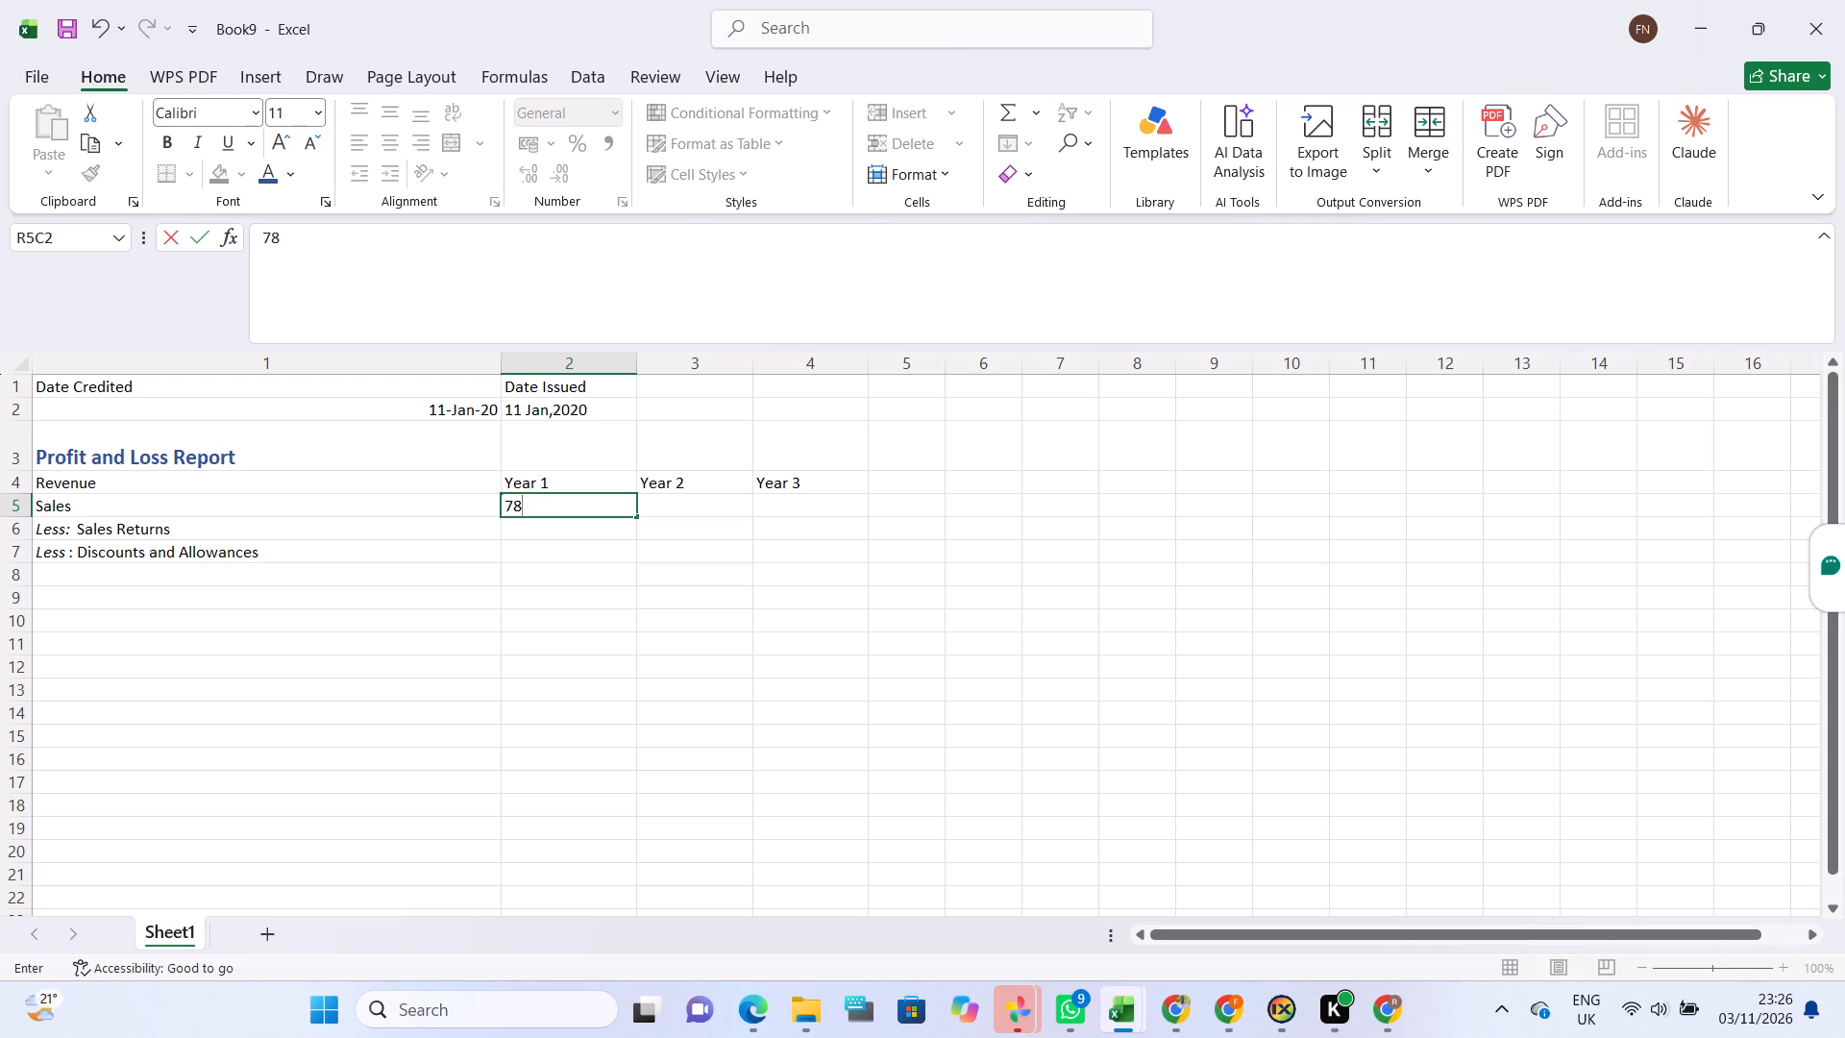
pyautogui.write('000')
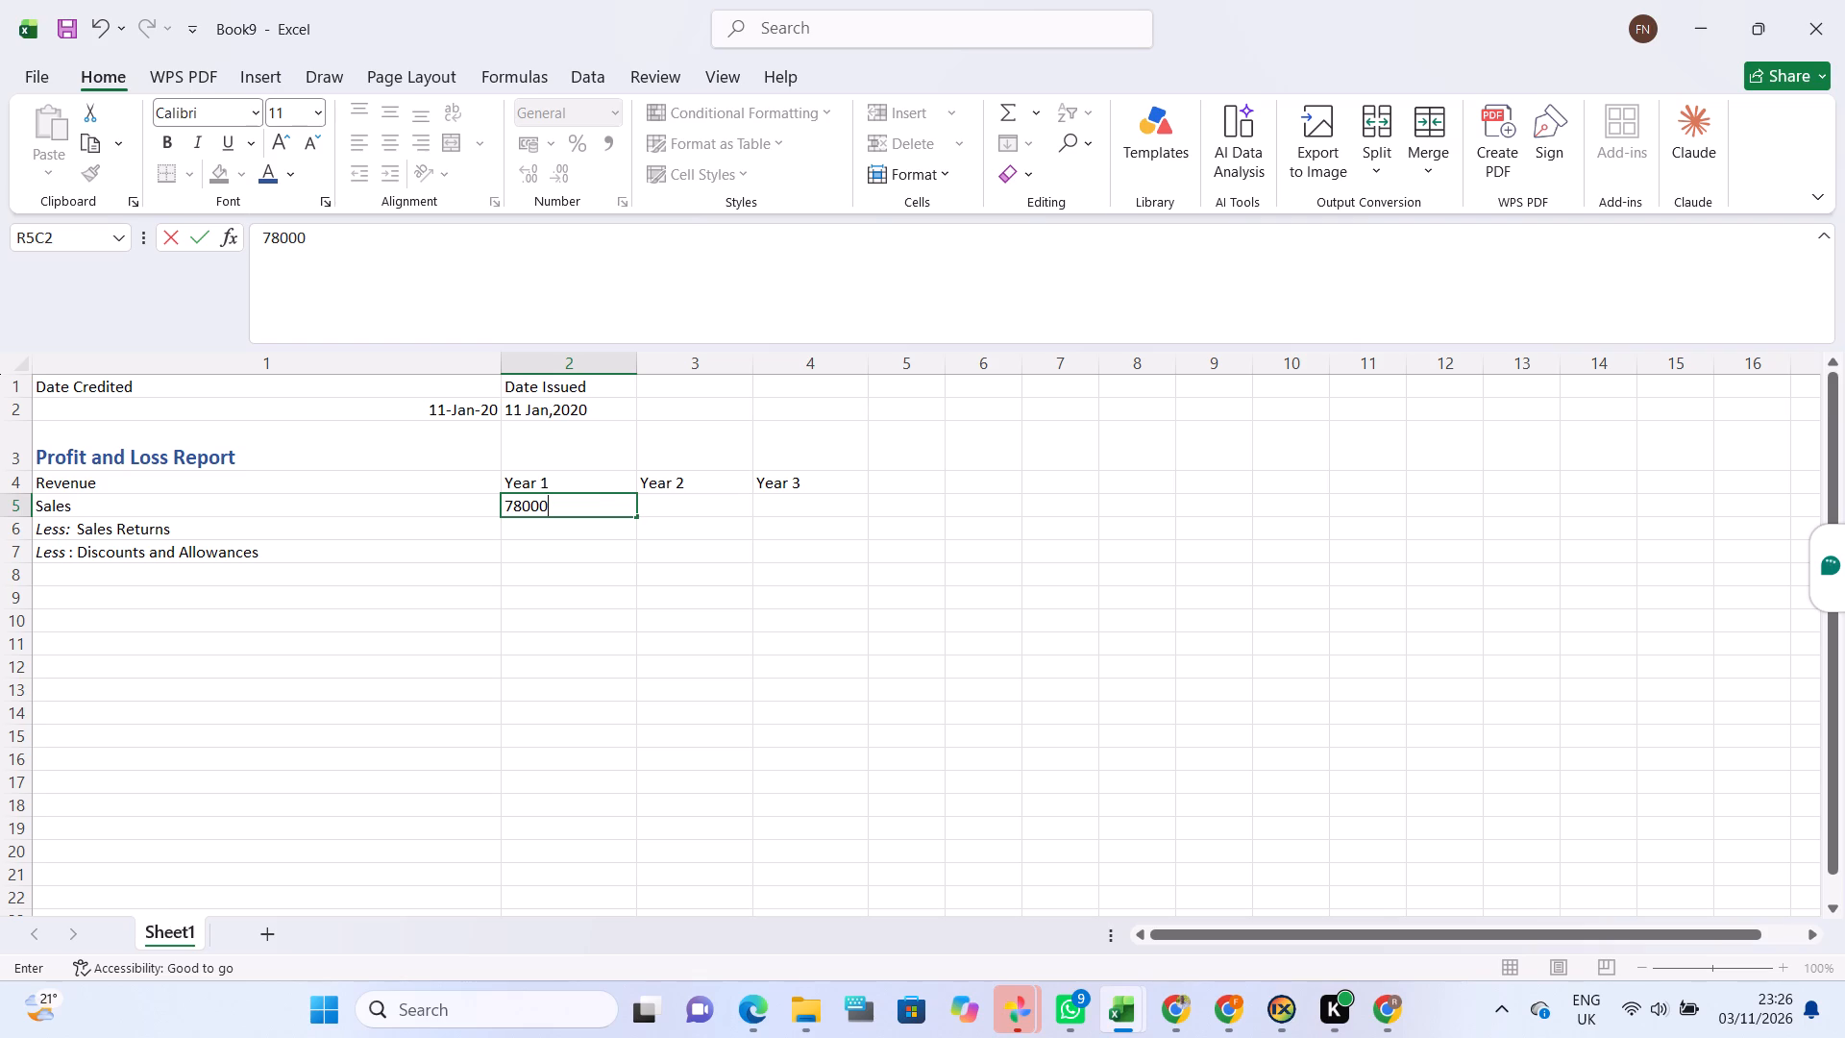
pyautogui.click(572, 519)
pyautogui.click(599, 528)
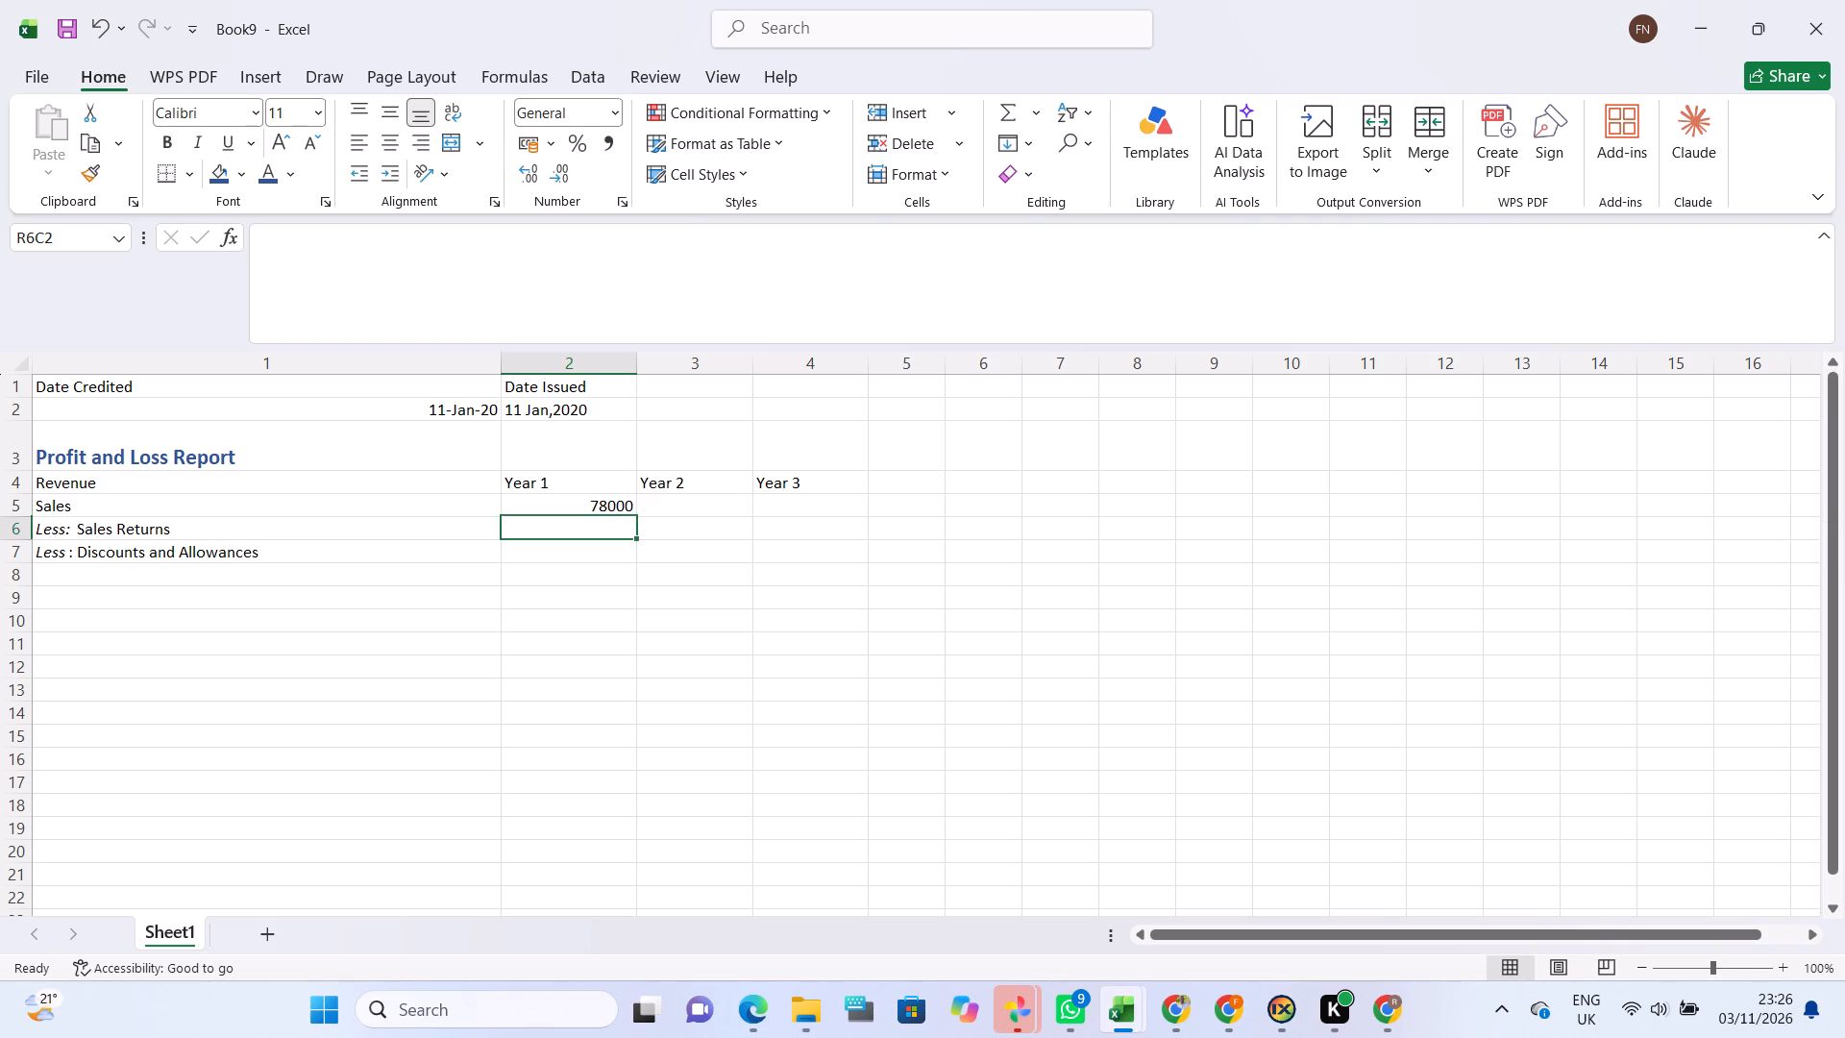
pyautogui.write('3000')
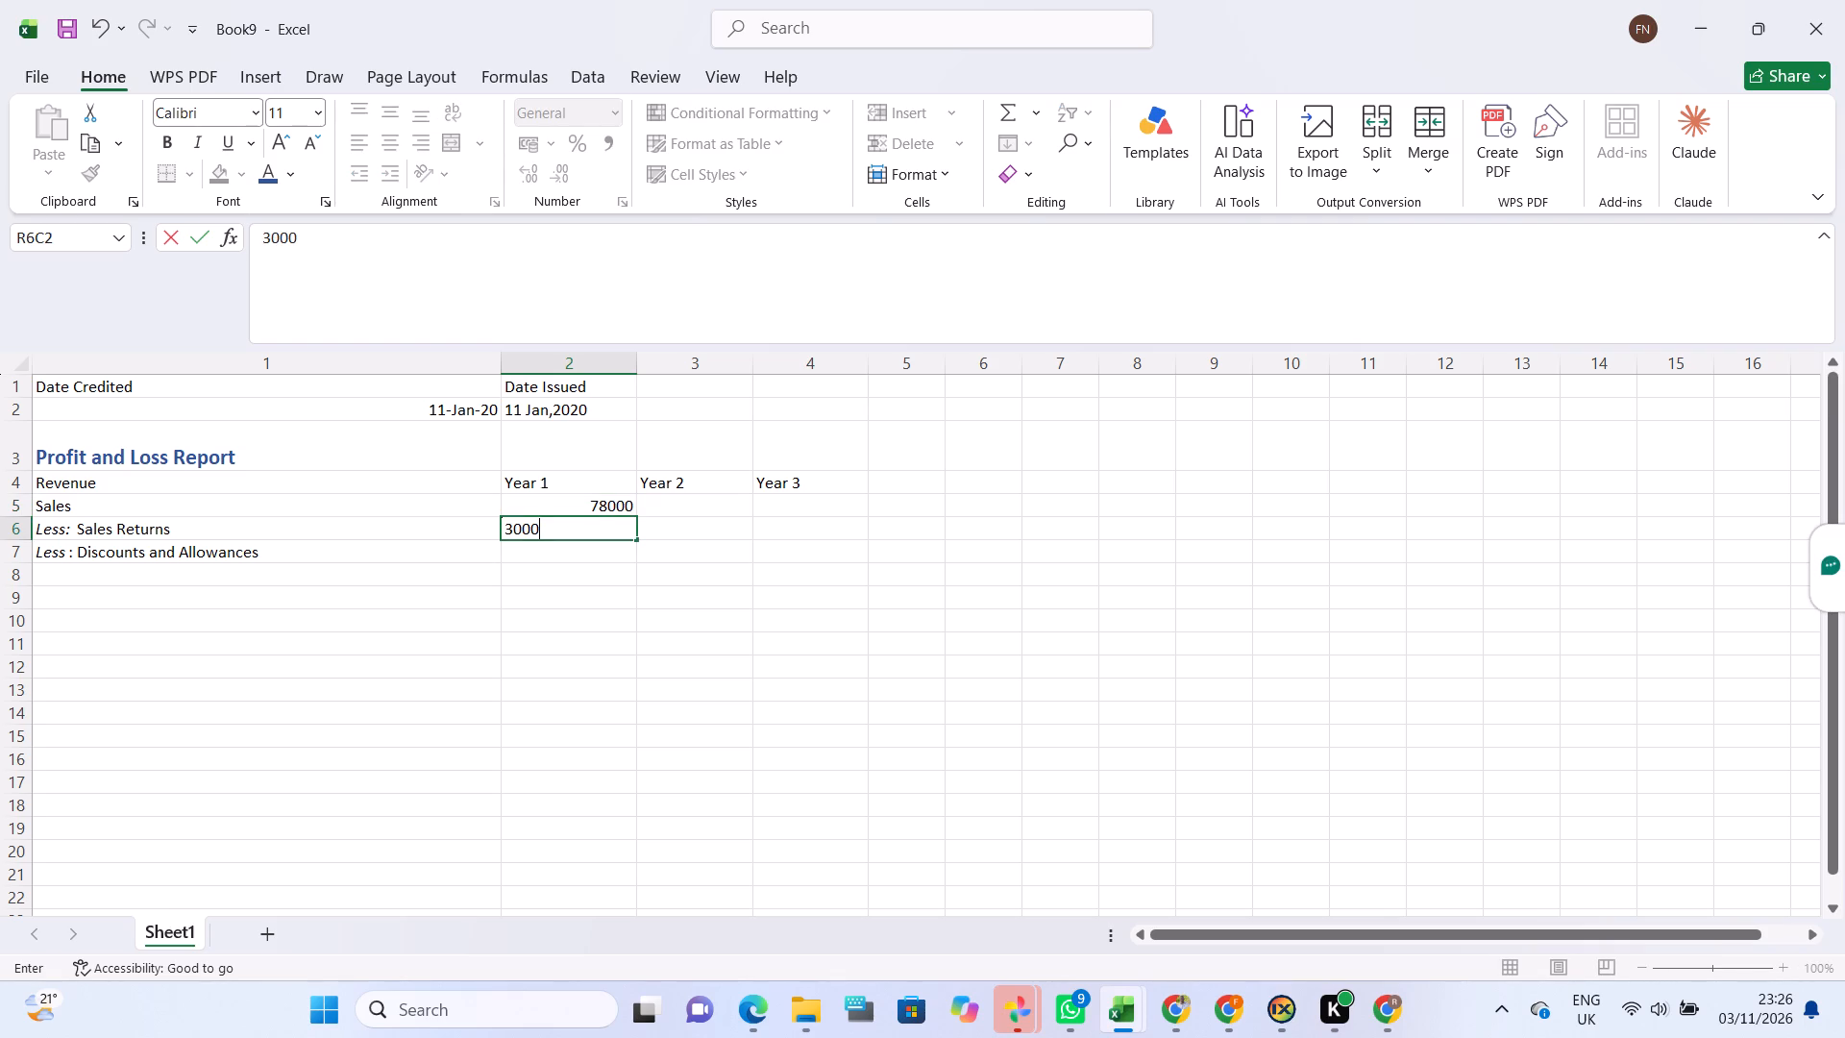
pyautogui.press('Return')
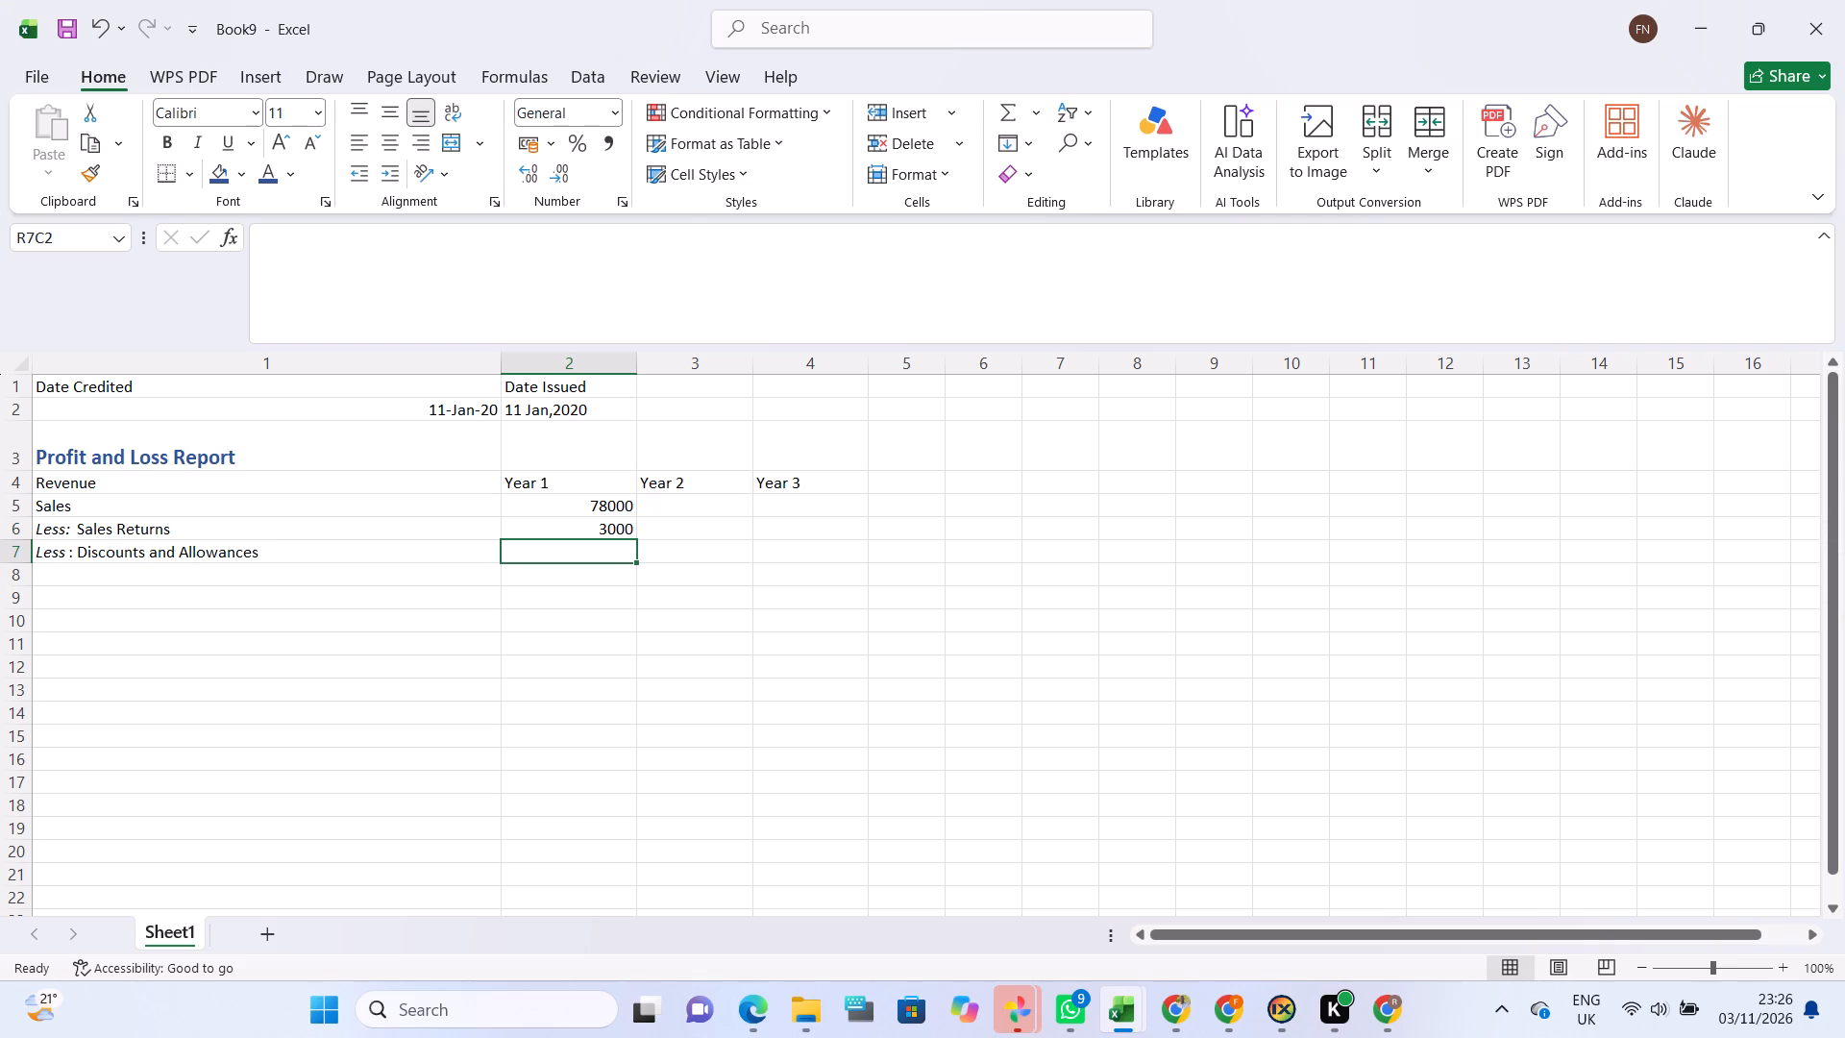
pyautogui.write('1000')
pyautogui.press('Return')
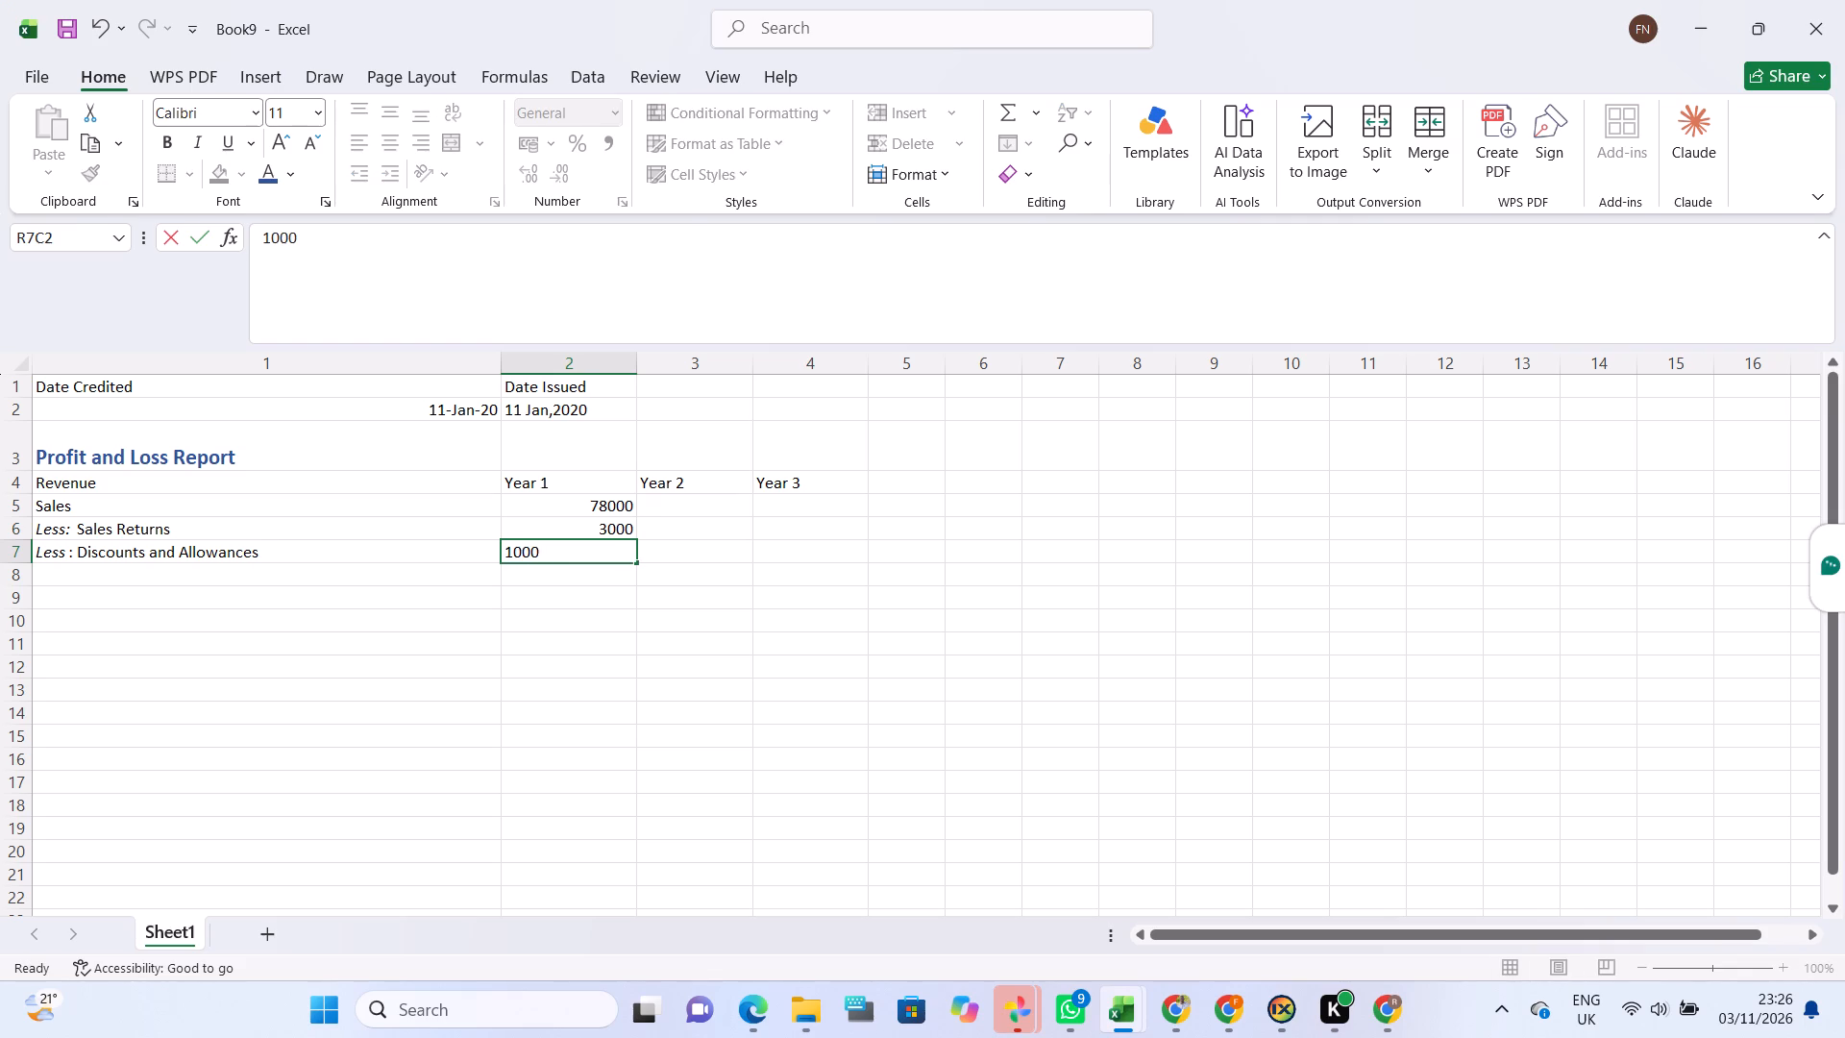
# Fill the Year 2 column with 78000 for Sales, 3000 for Sales Returns and 1000 for Discounts and Allowances.
pyautogui.click(651, 511)
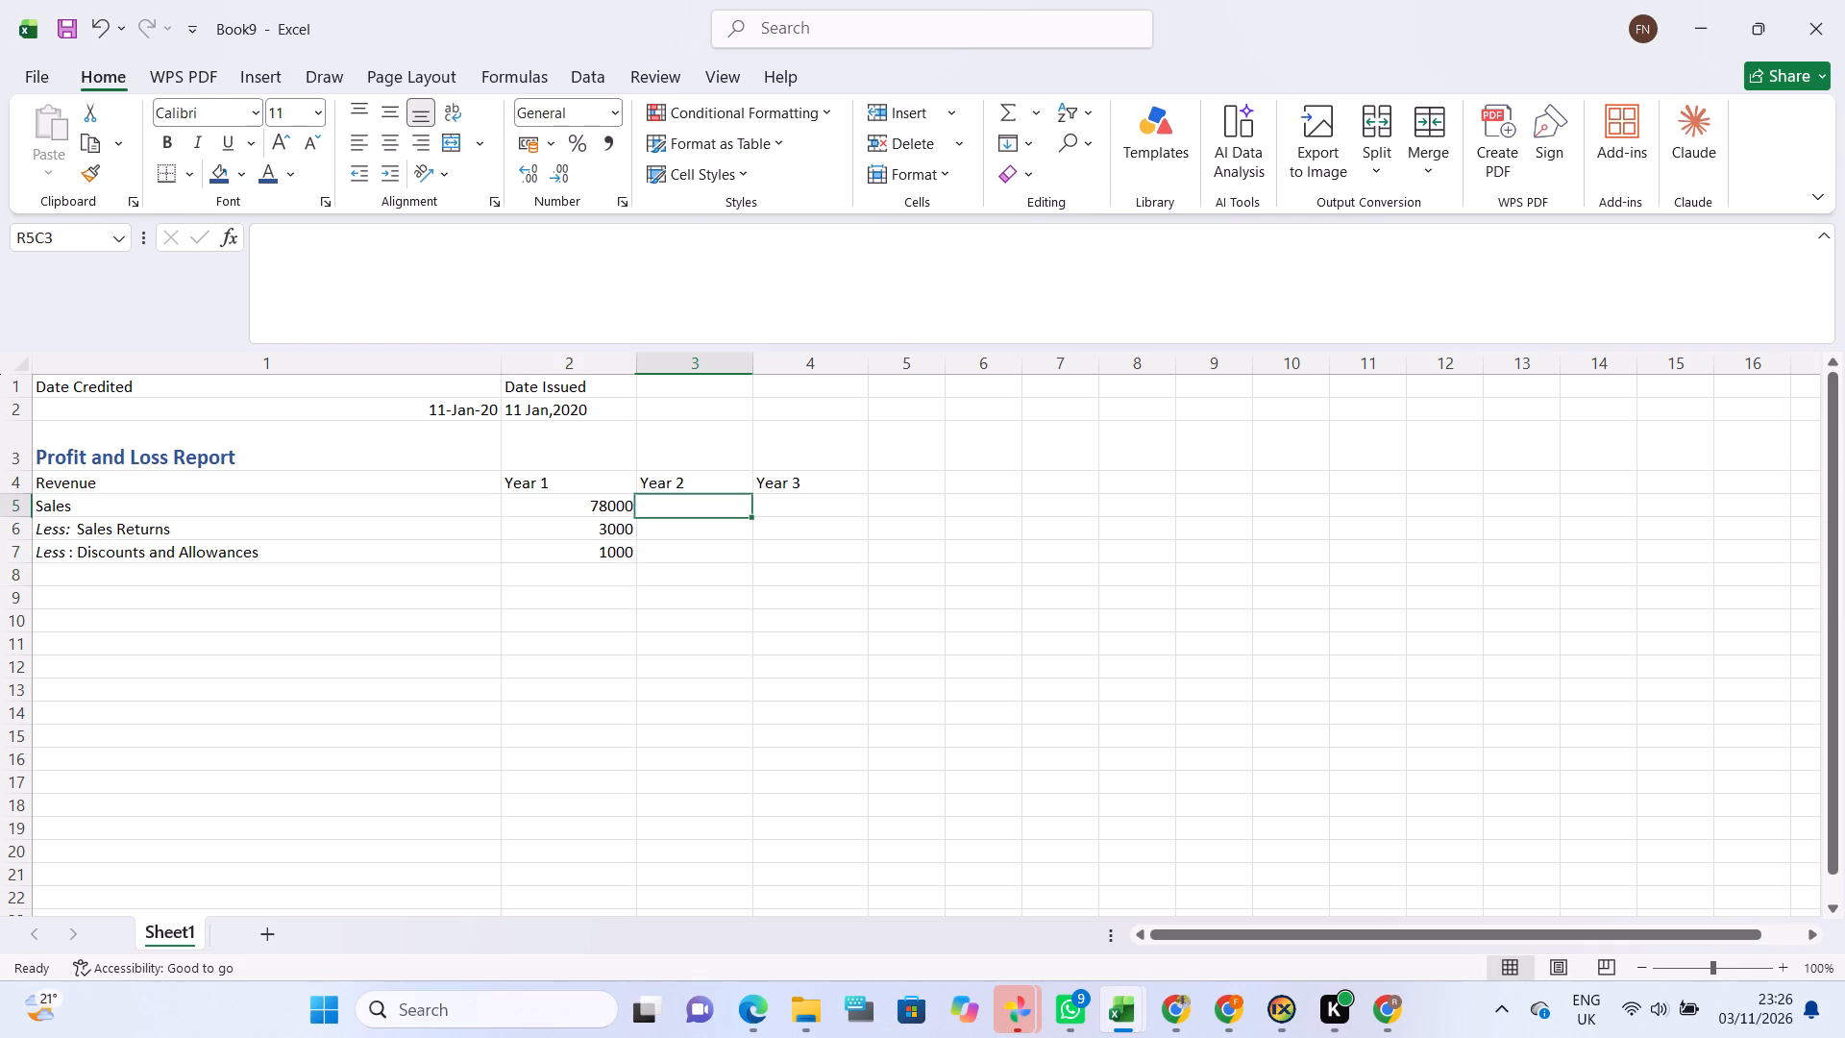
pyautogui.write('78000')
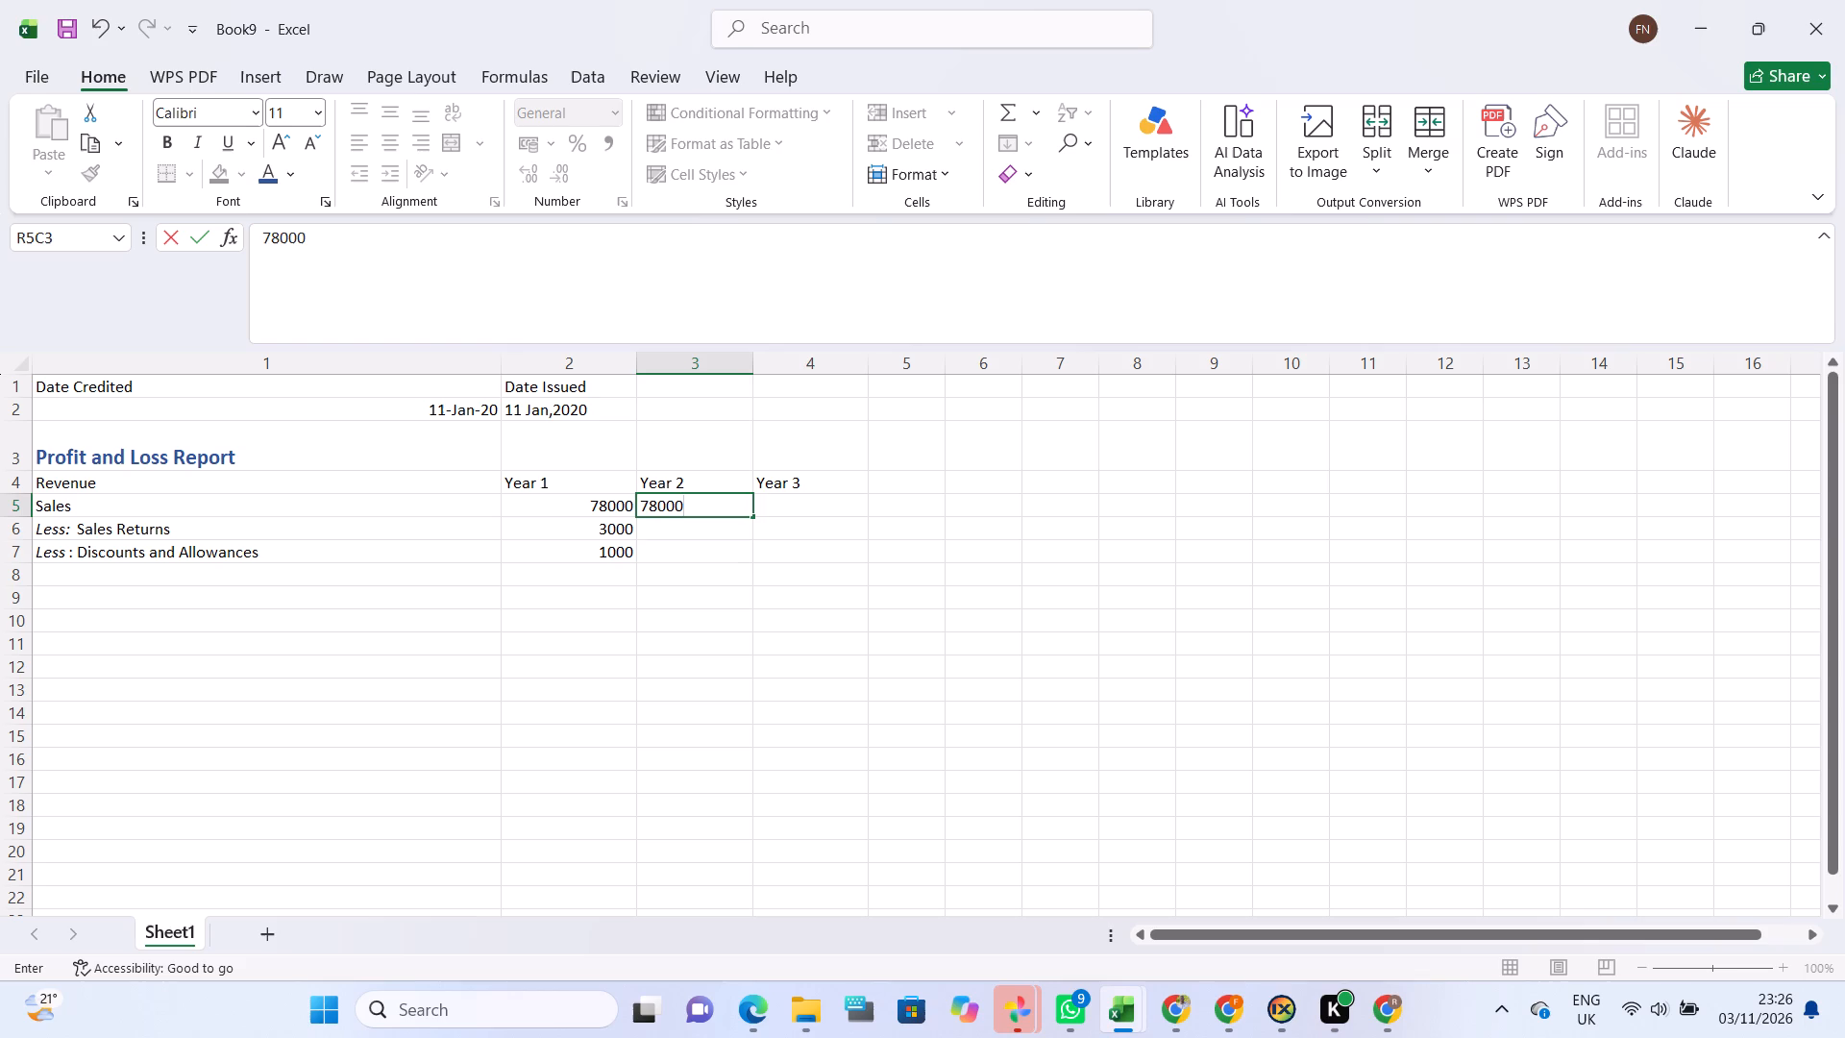
pyautogui.press('Return')
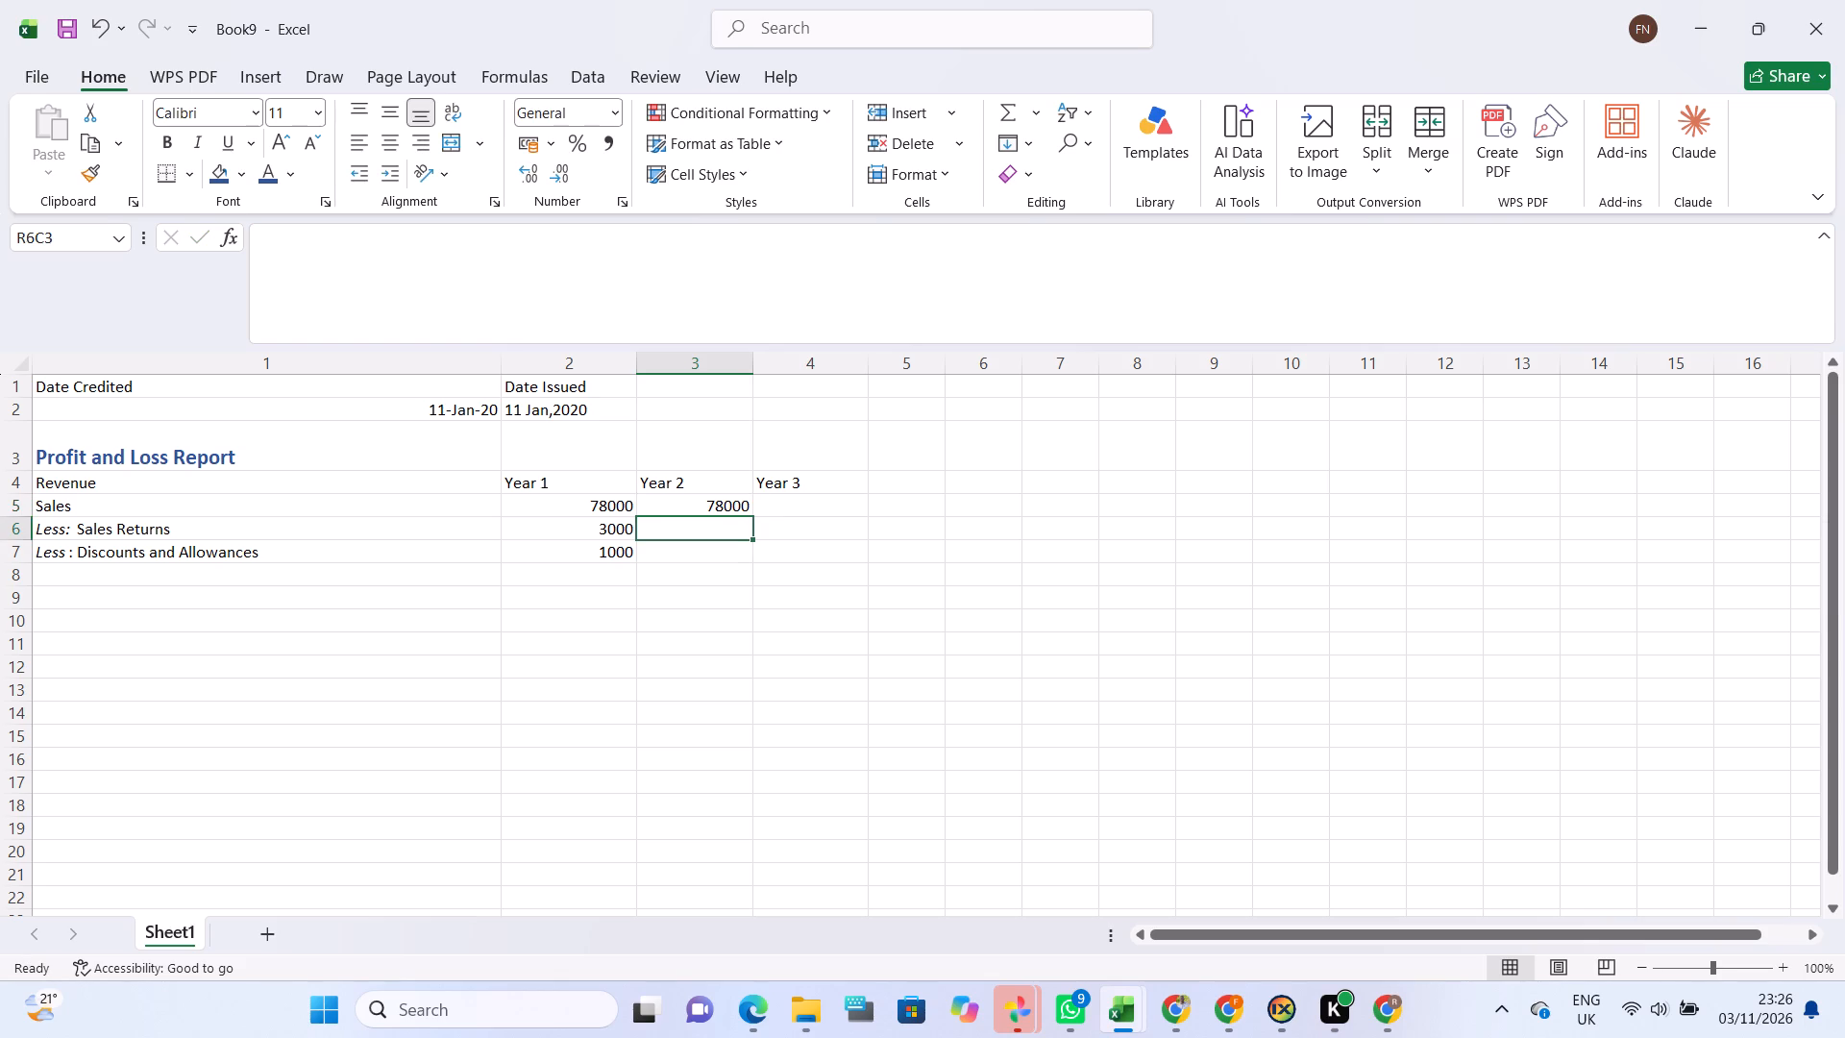
pyautogui.write('3000')
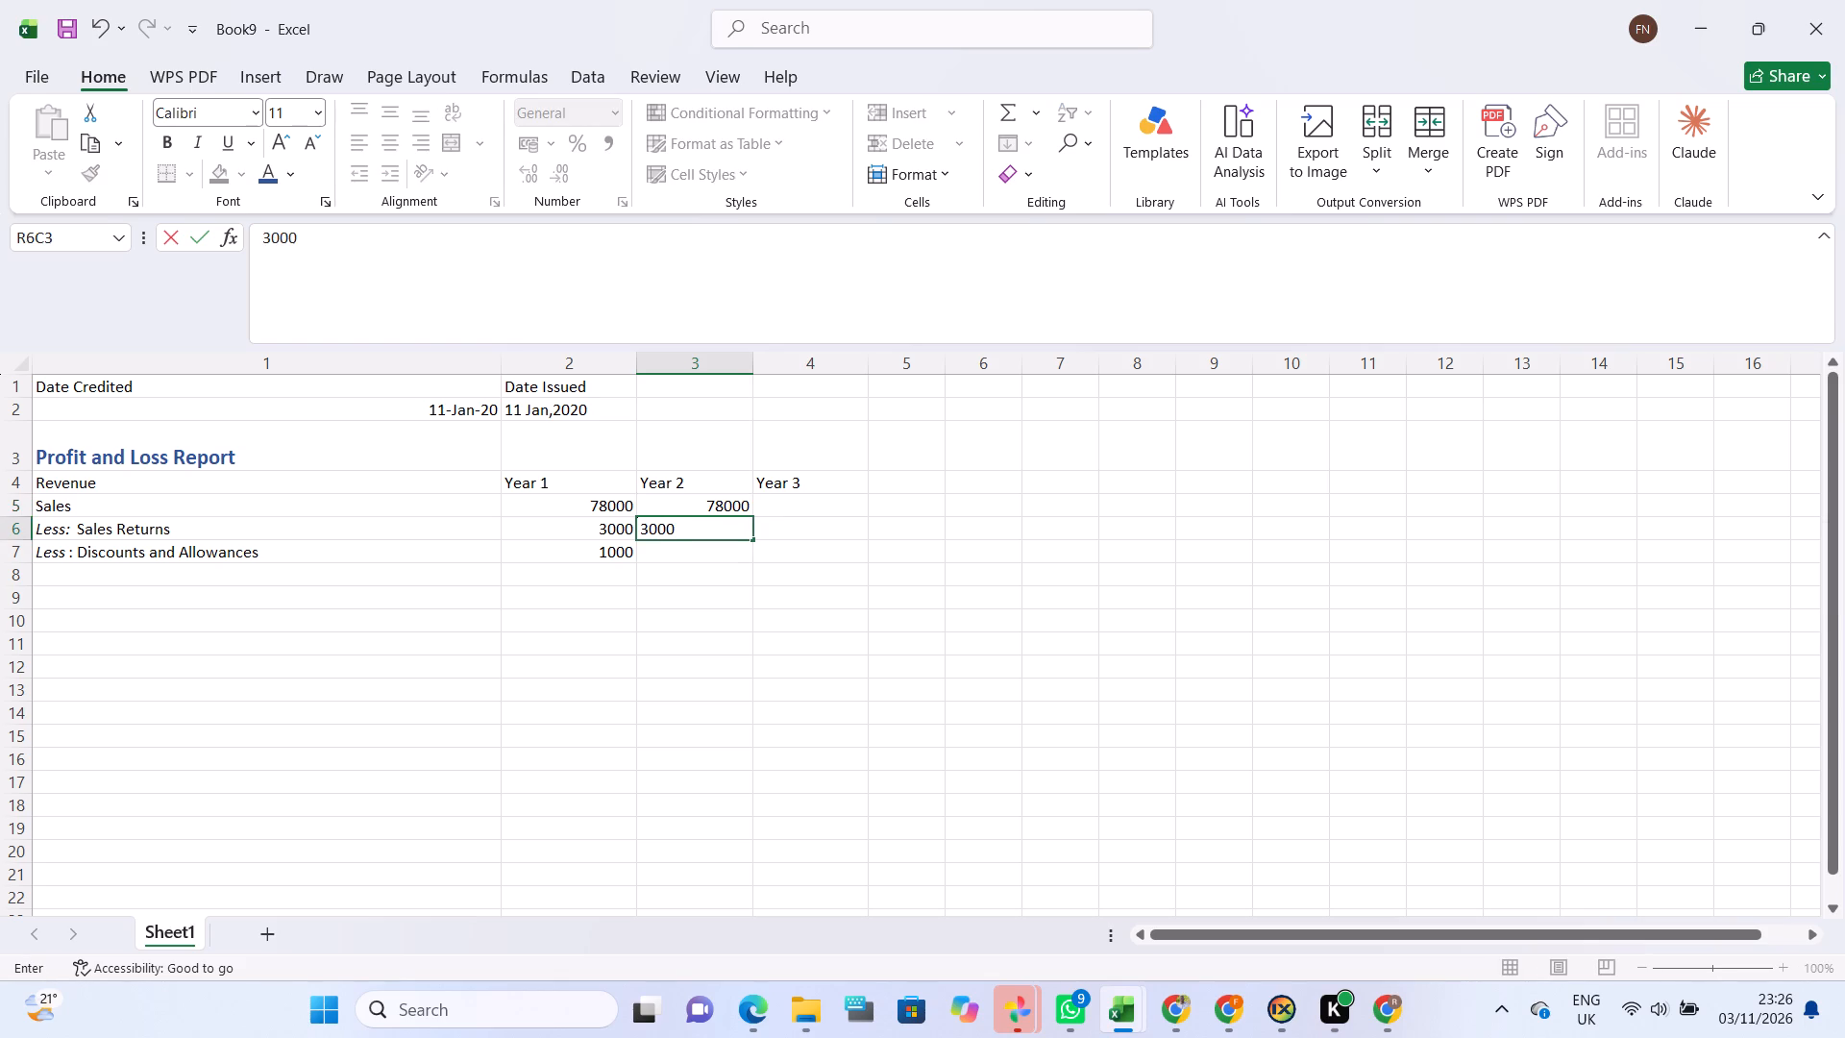
pyautogui.press('Return')
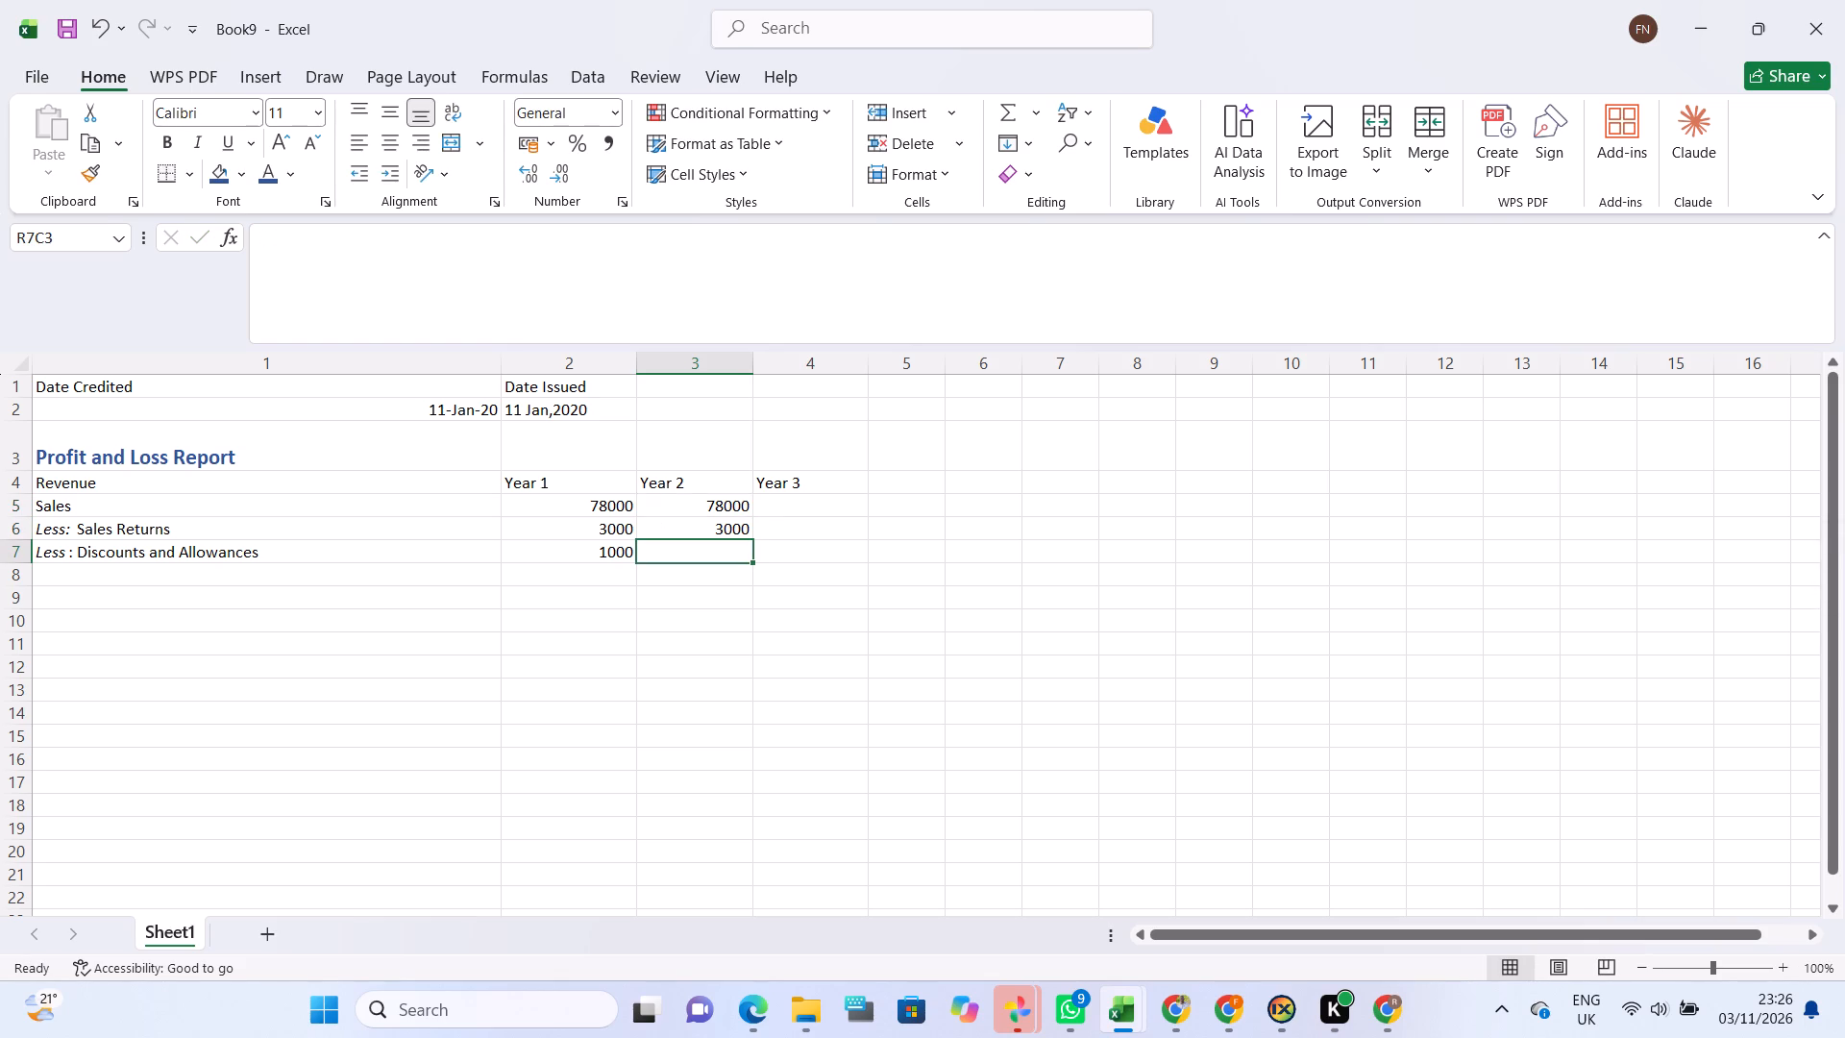
pyautogui.write('1000')
pyautogui.press('Return')
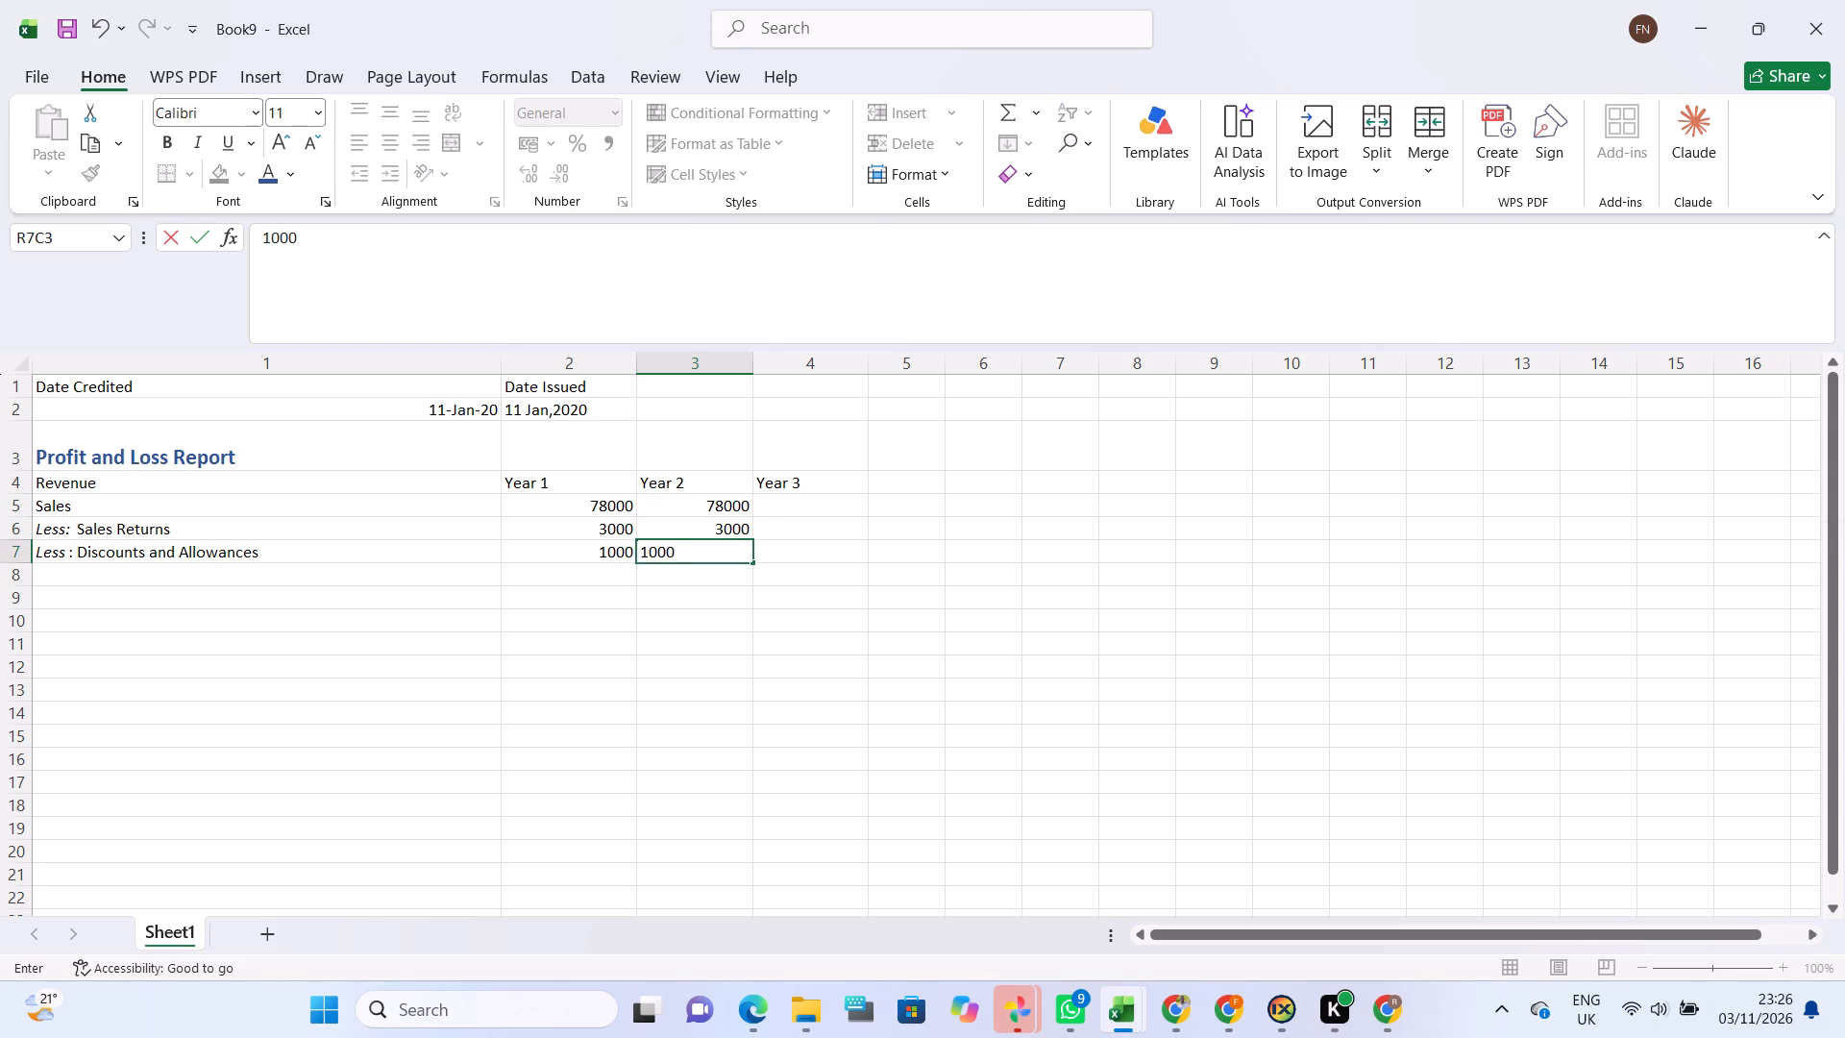
# Fill the Year 3 column with 78000 for Sales, 3000 for Sales Returns and 1000 for Discounts and Allowances.
pyautogui.click(806, 507)
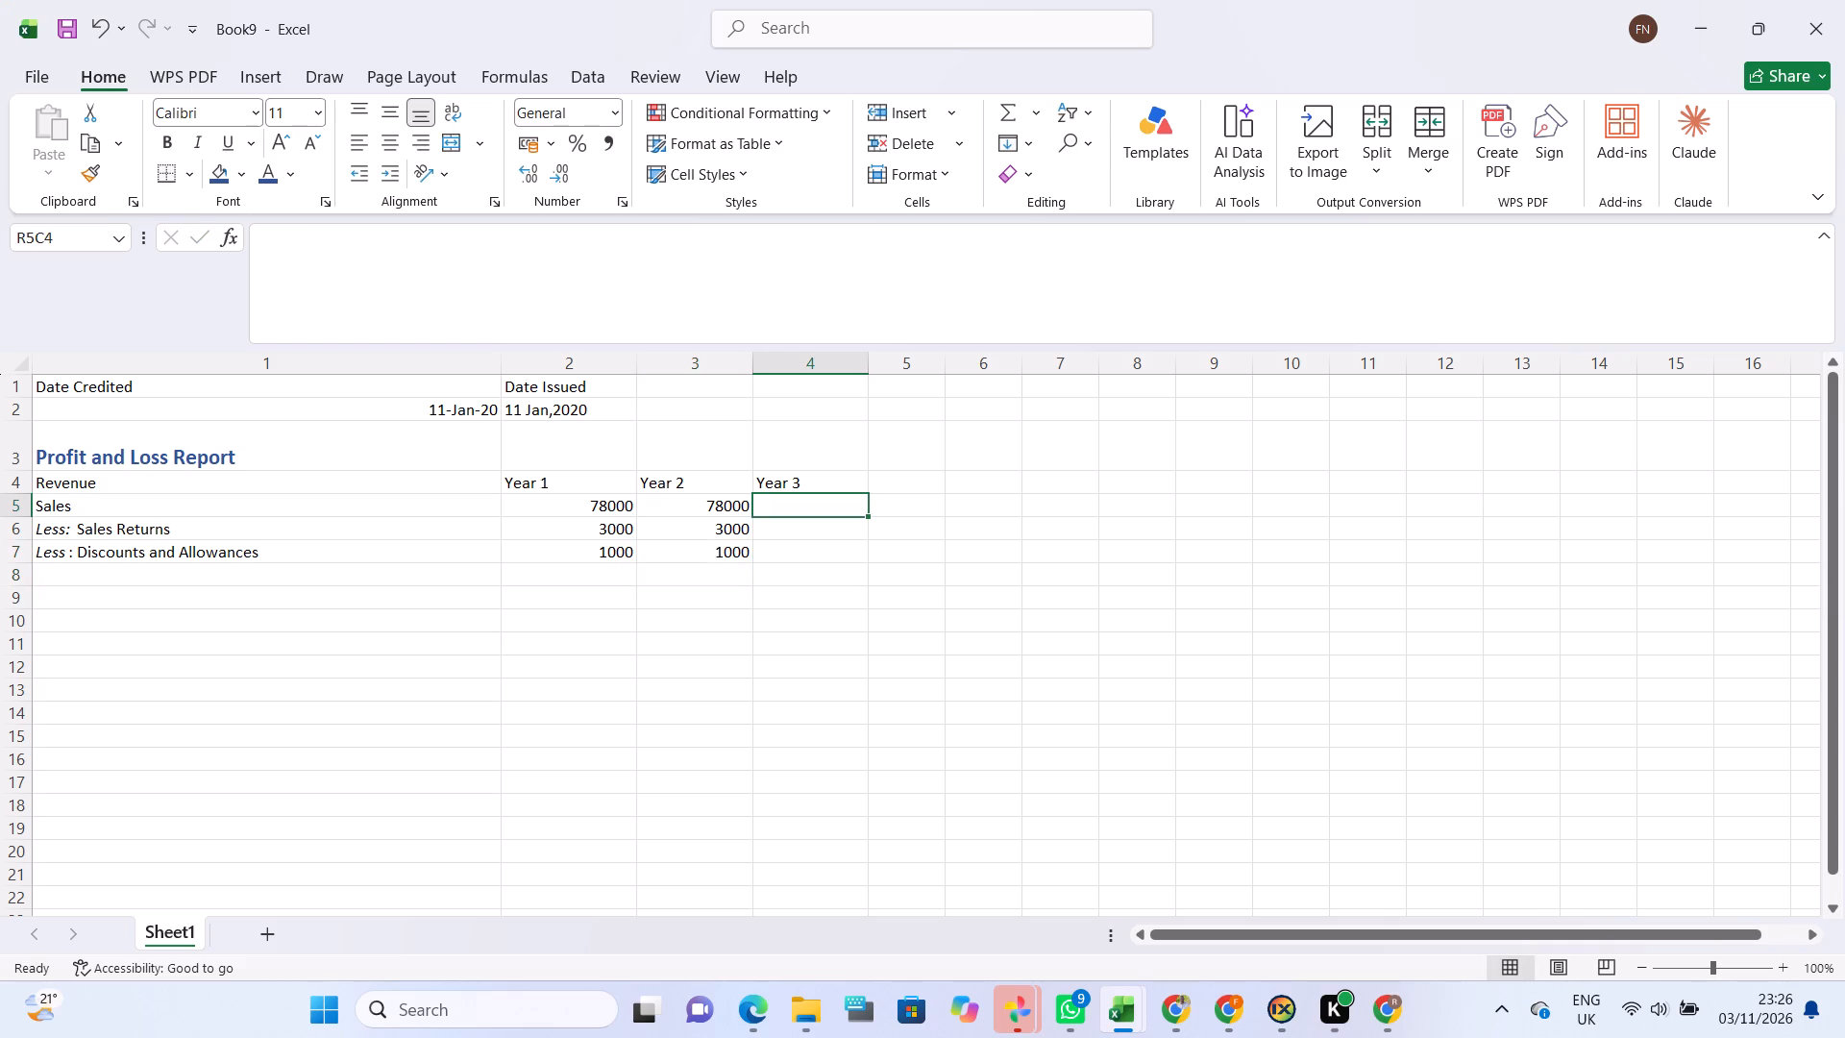
pyautogui.write('78')
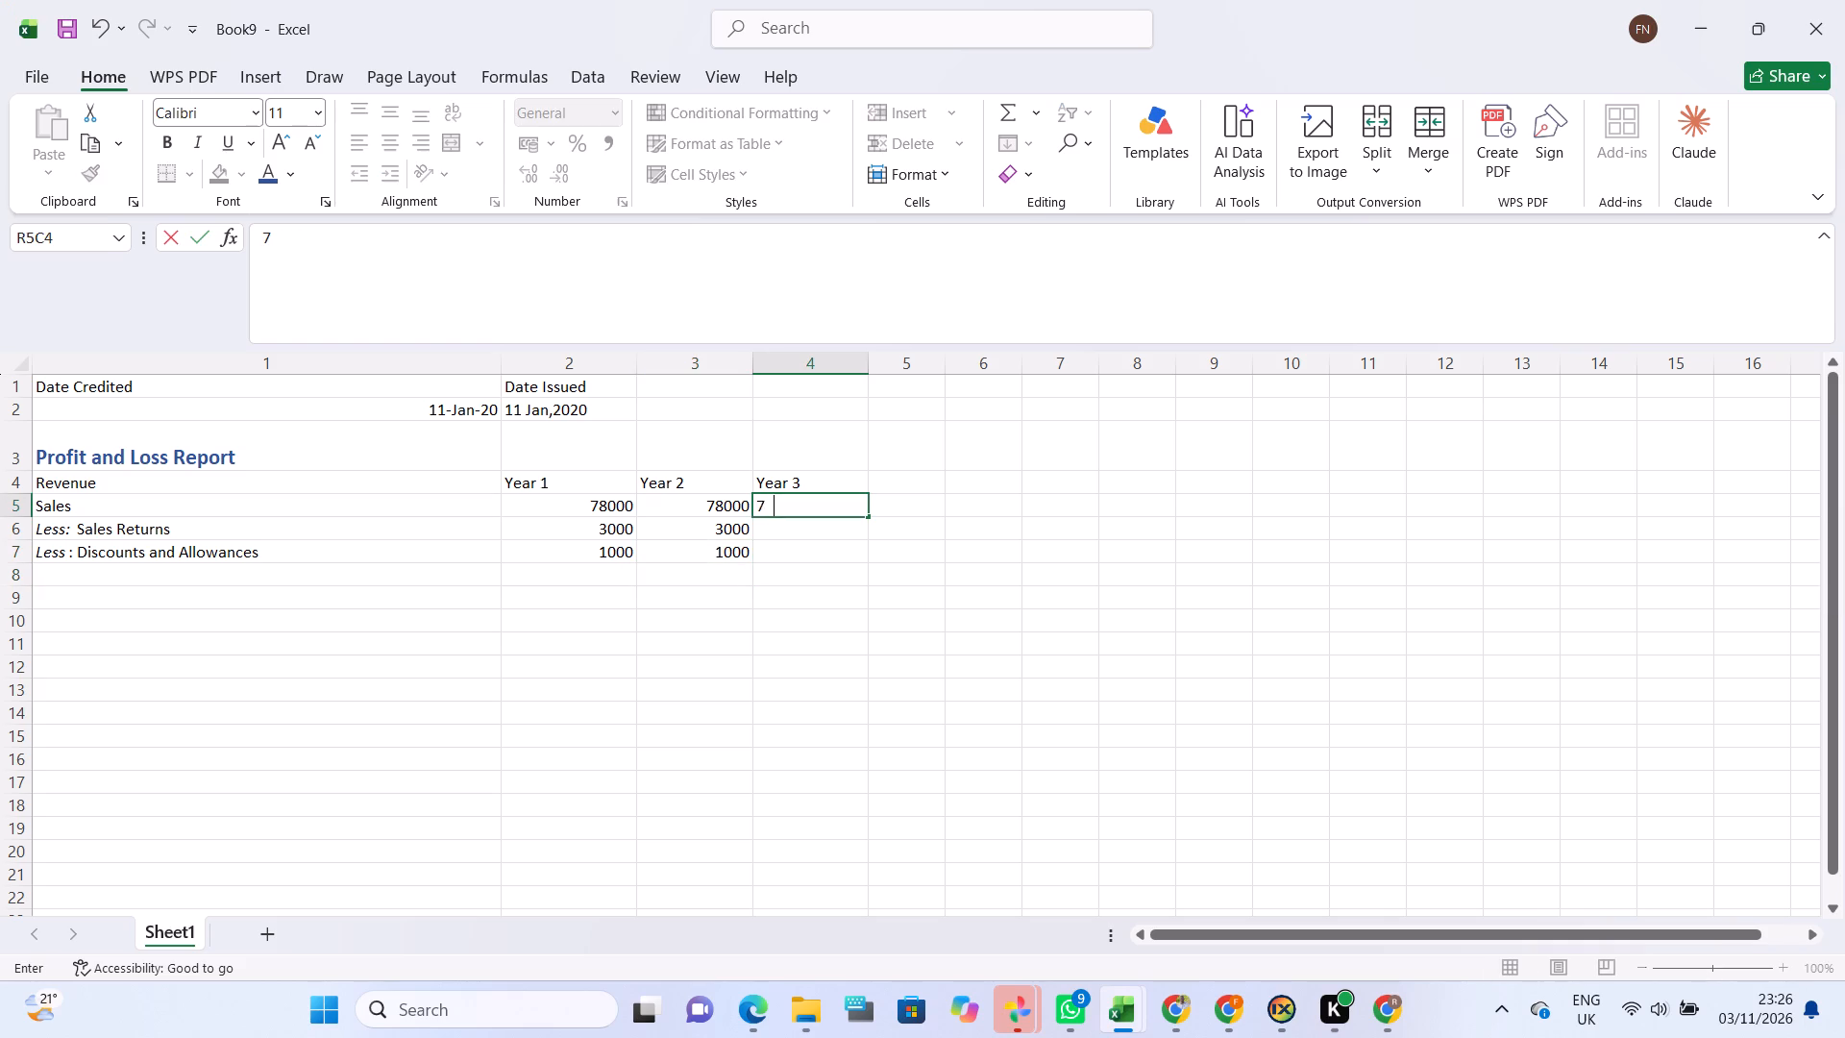
pyautogui.write('000')
pyautogui.press('Return')
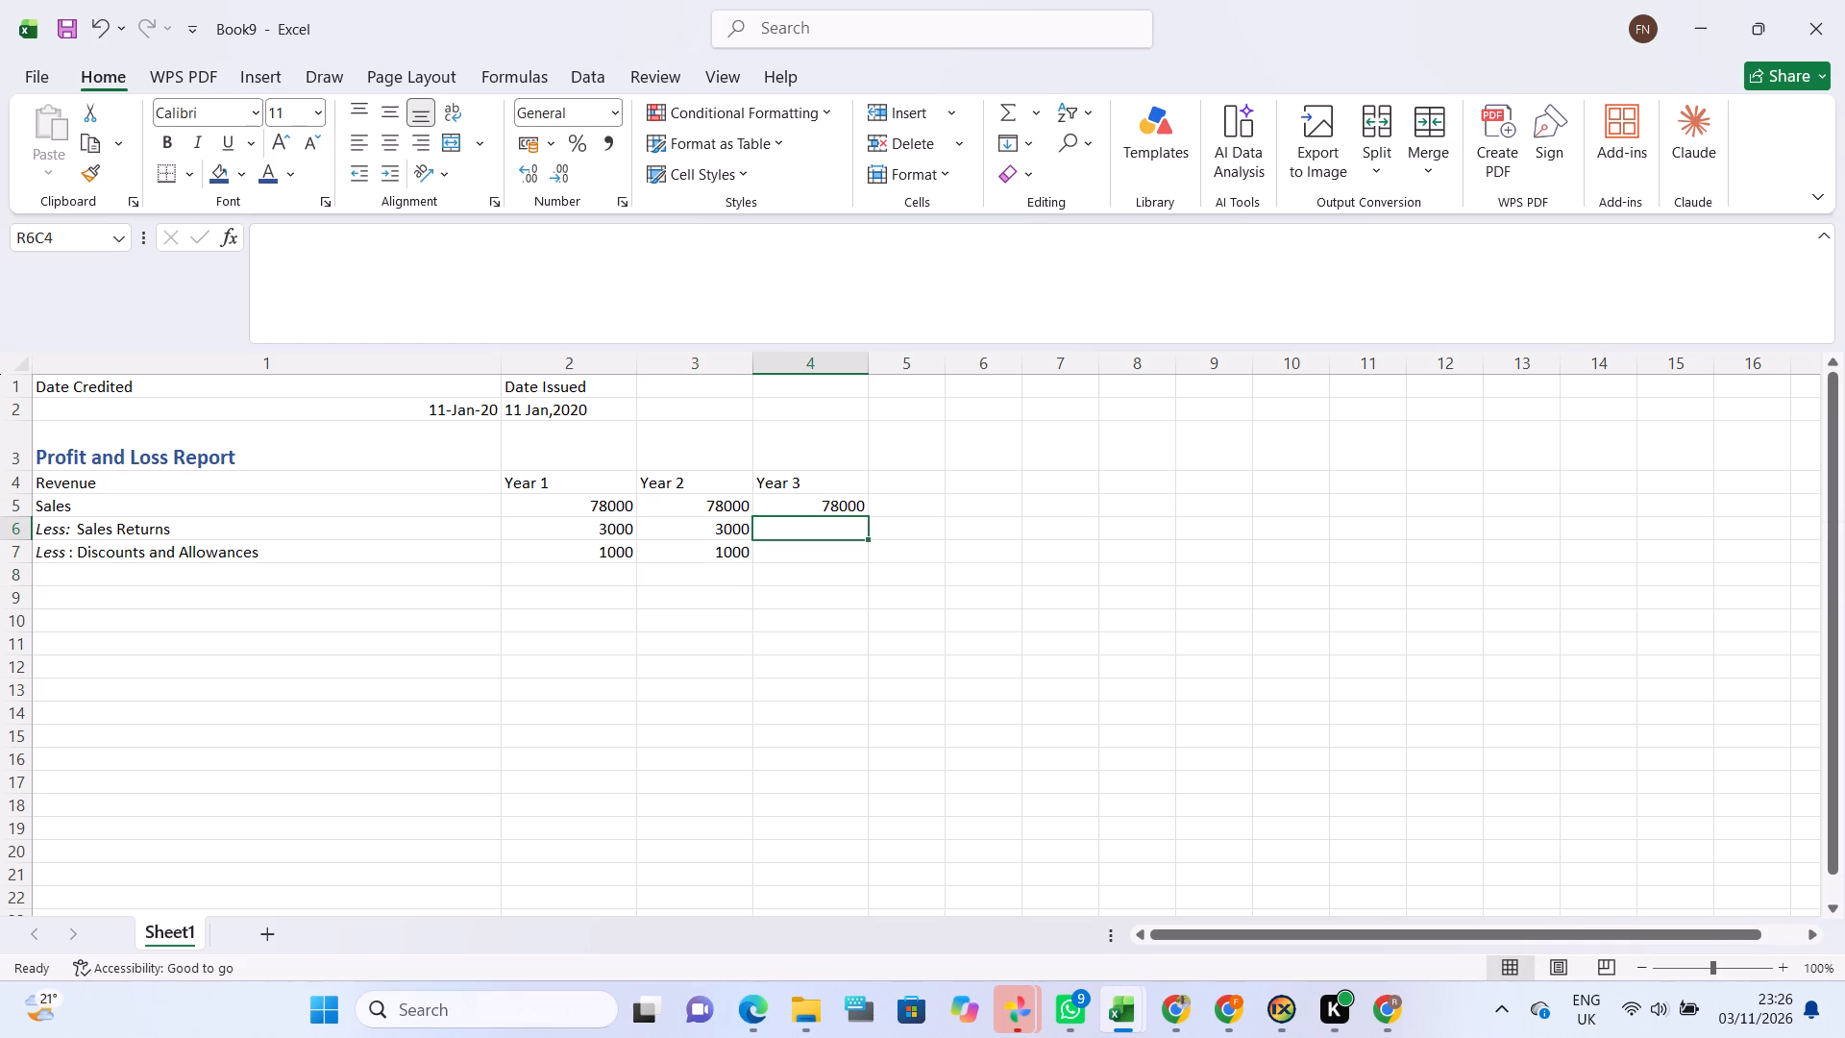
pyautogui.write('3000')
pyautogui.press('Return')
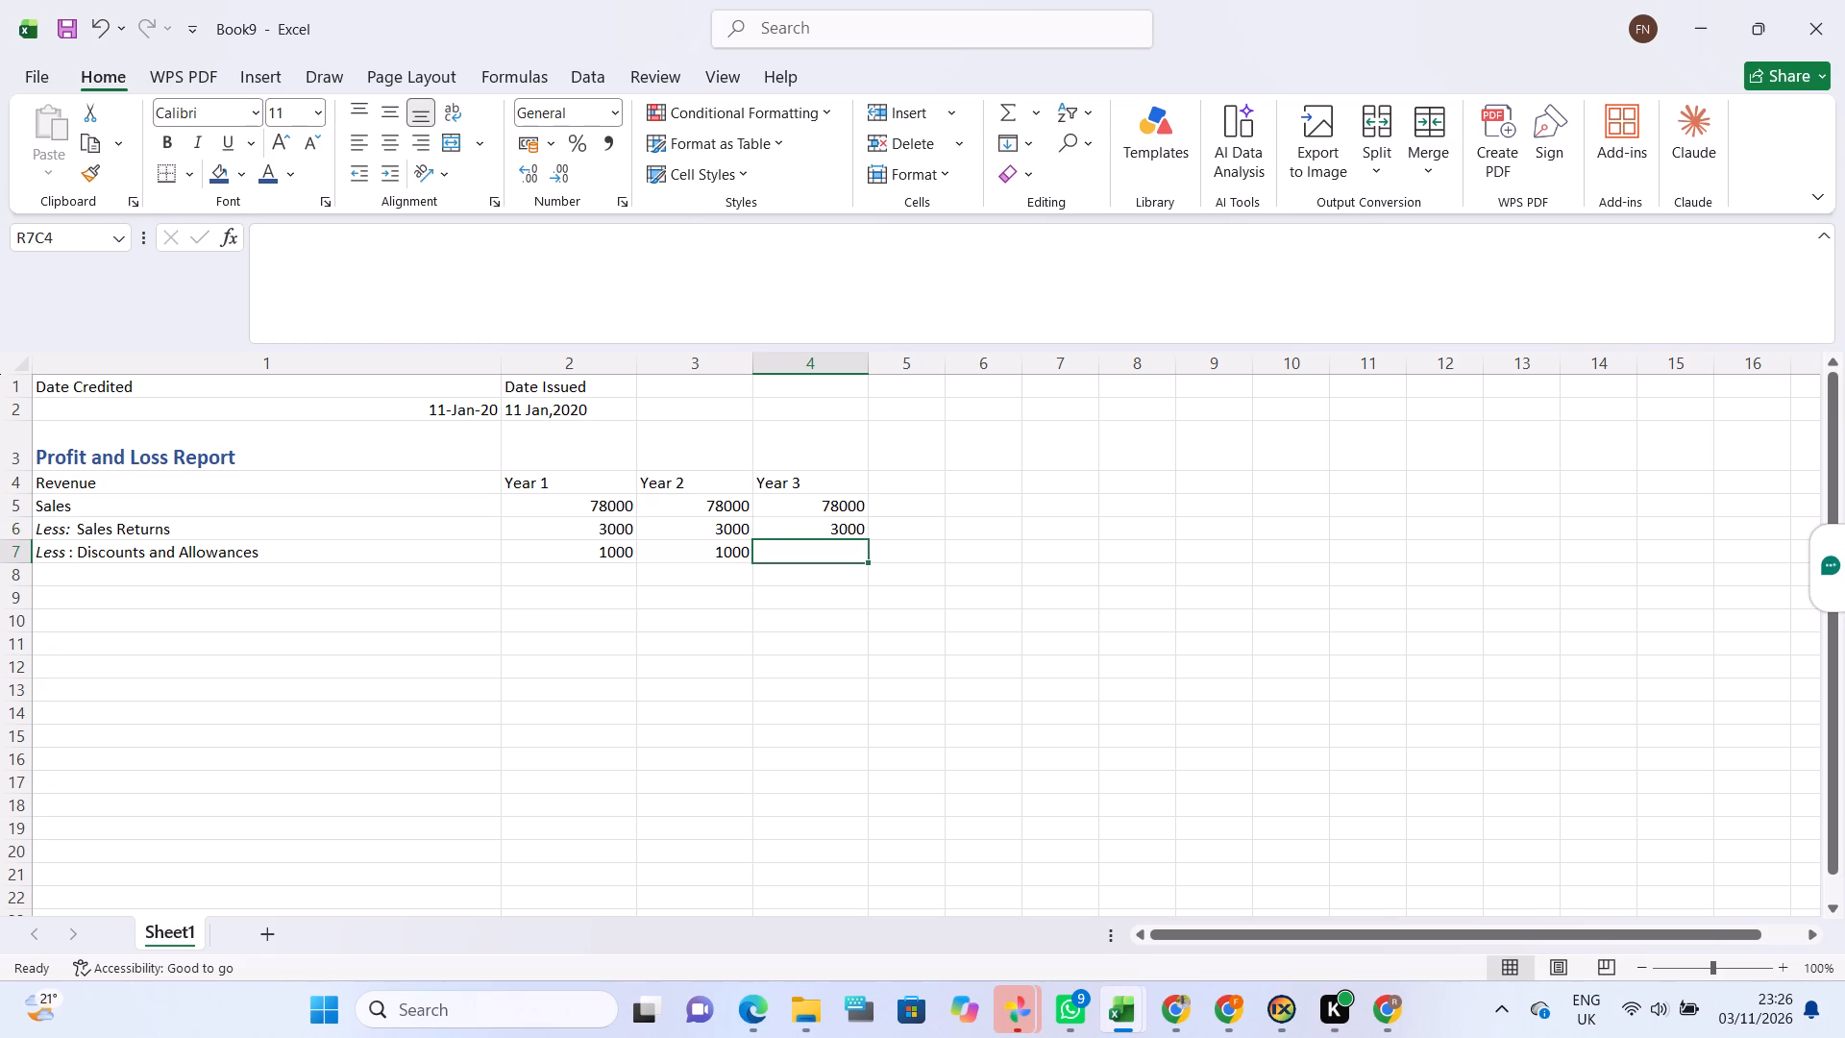
pyautogui.write('1000')
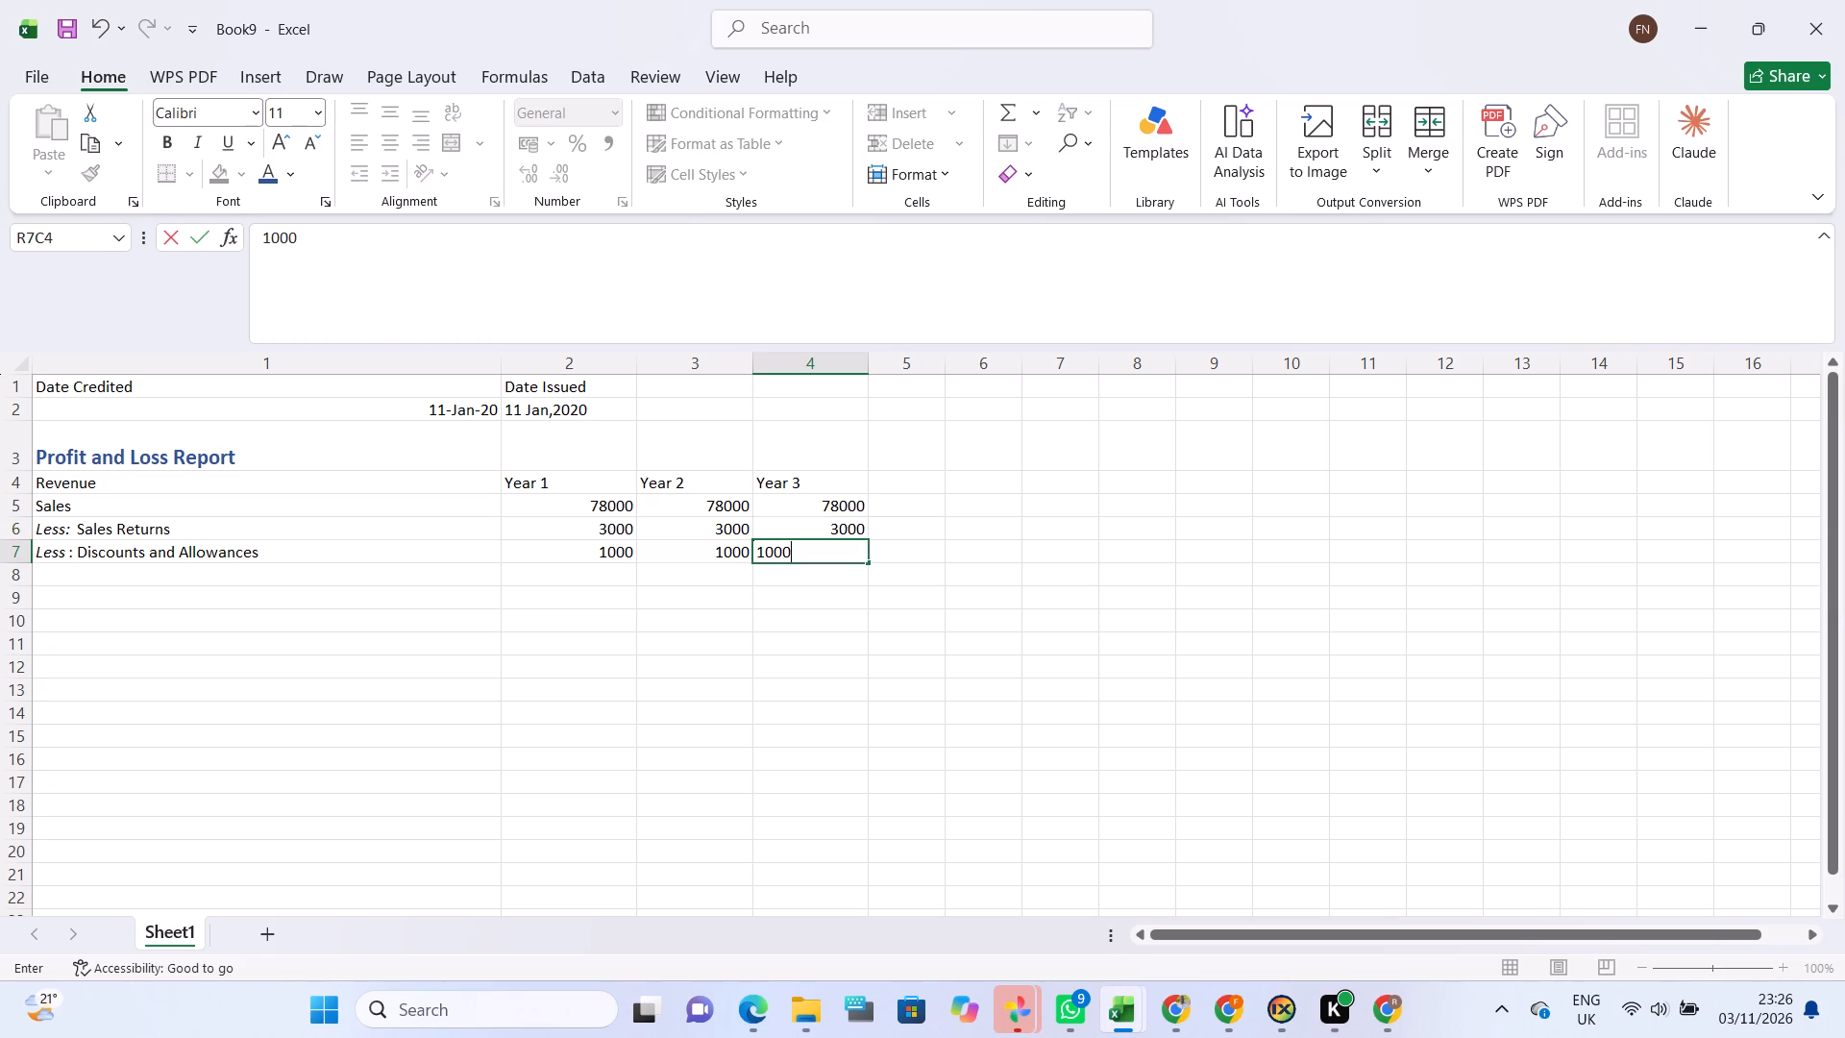
pyautogui.press('Return')
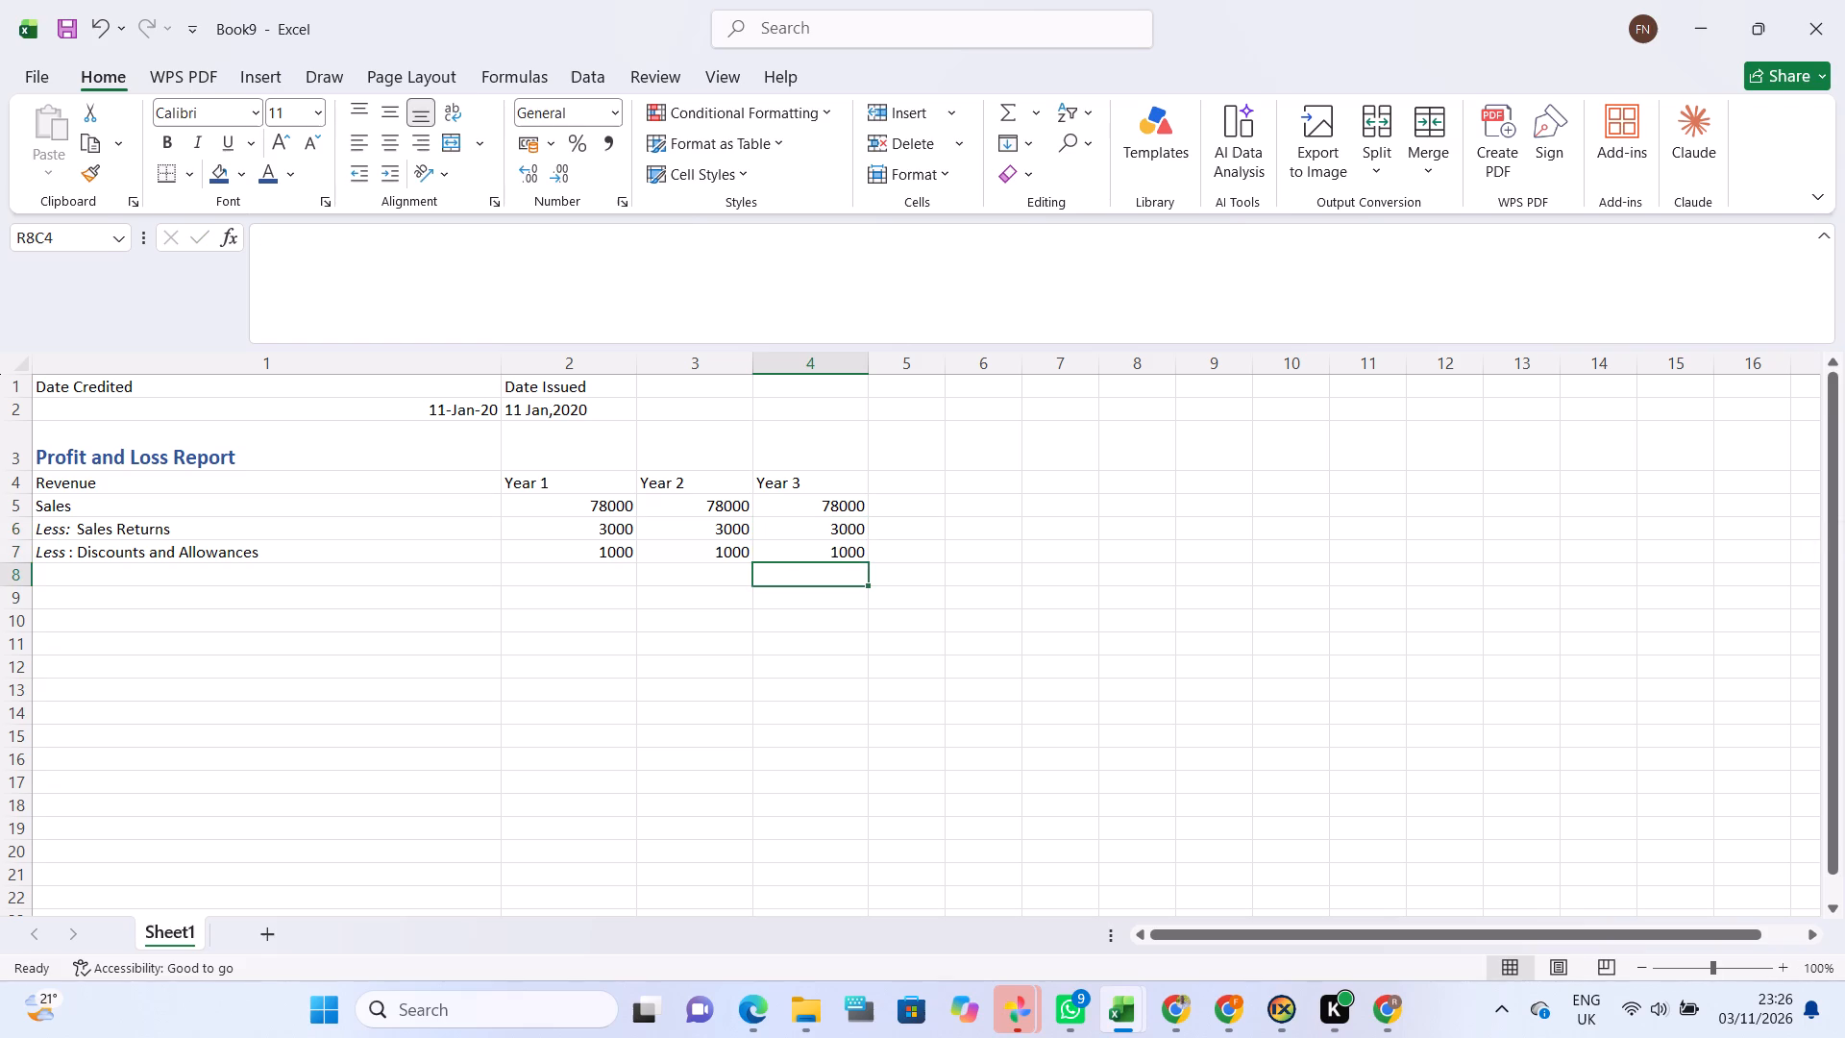
# Enter "Net Sale" in bold as the row 8 label in column 1, below "Less : Discounts and Allowances".
pyautogui.click(301, 577)
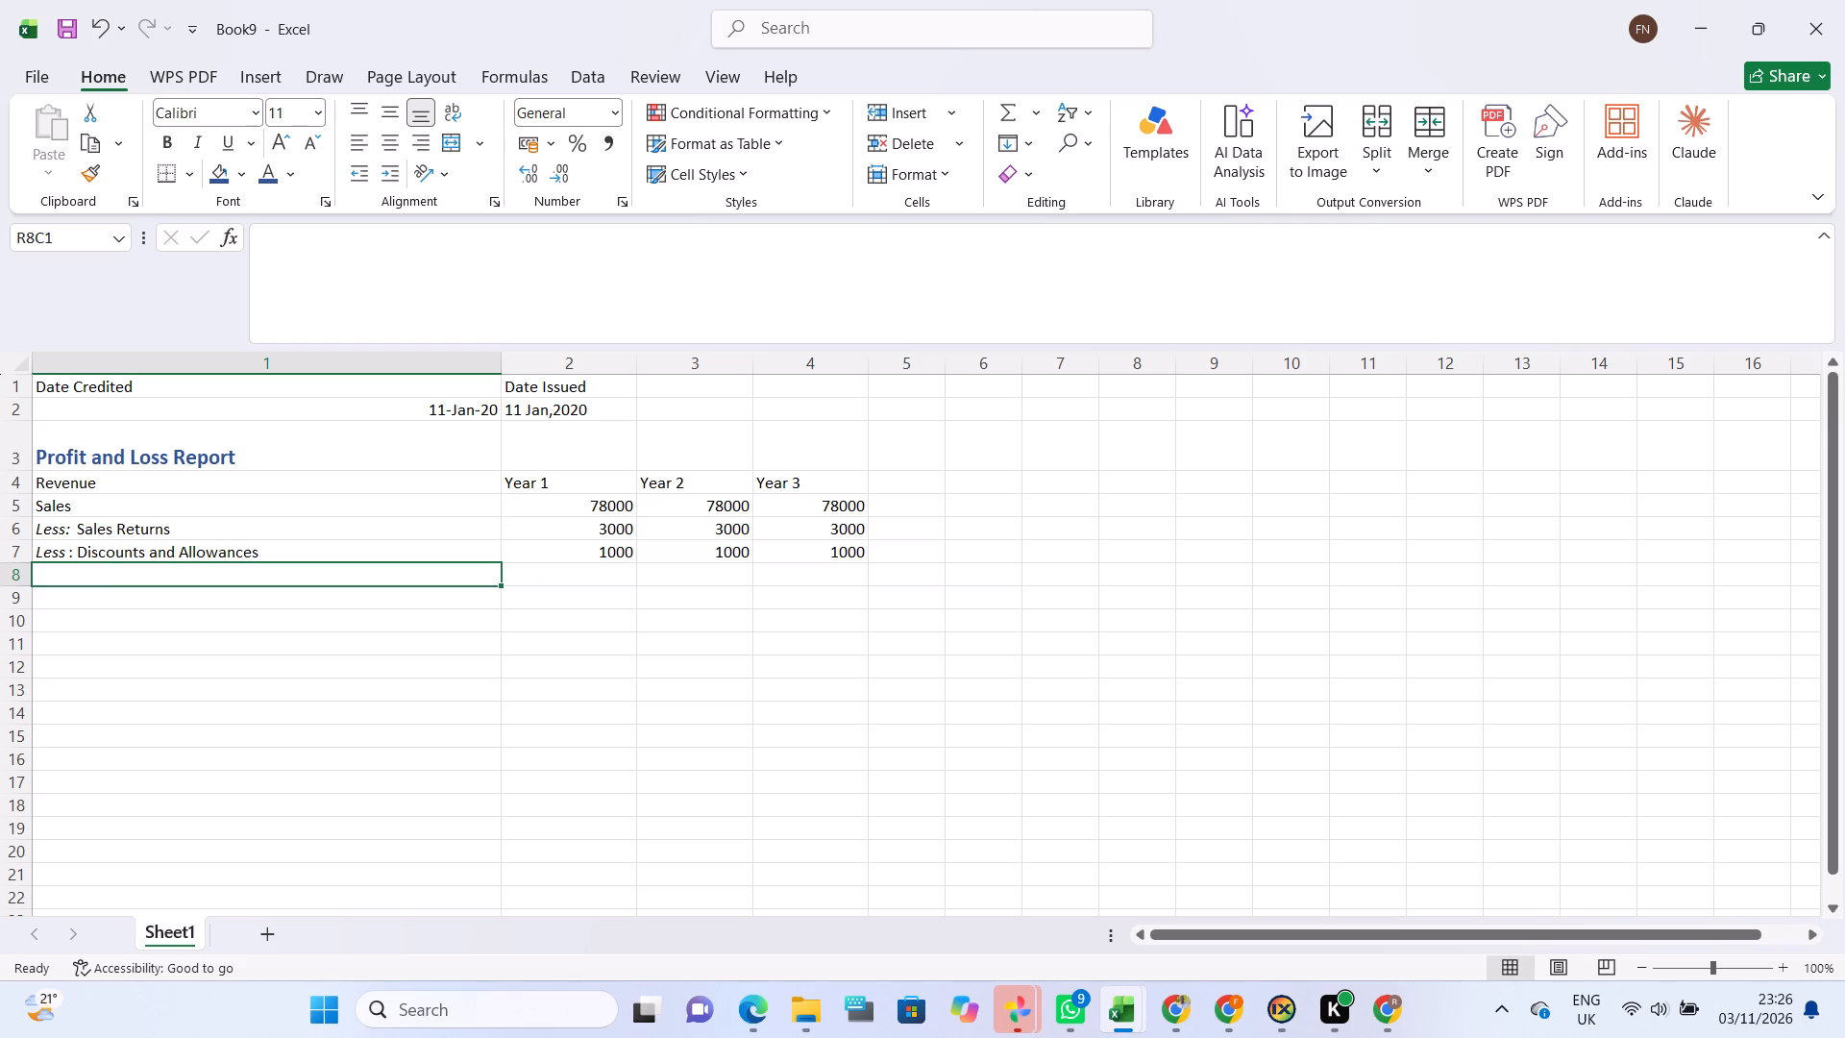
pyautogui.click(377, 583)
pyautogui.press('n')
pyautogui.write('et')
pyautogui.press('space')
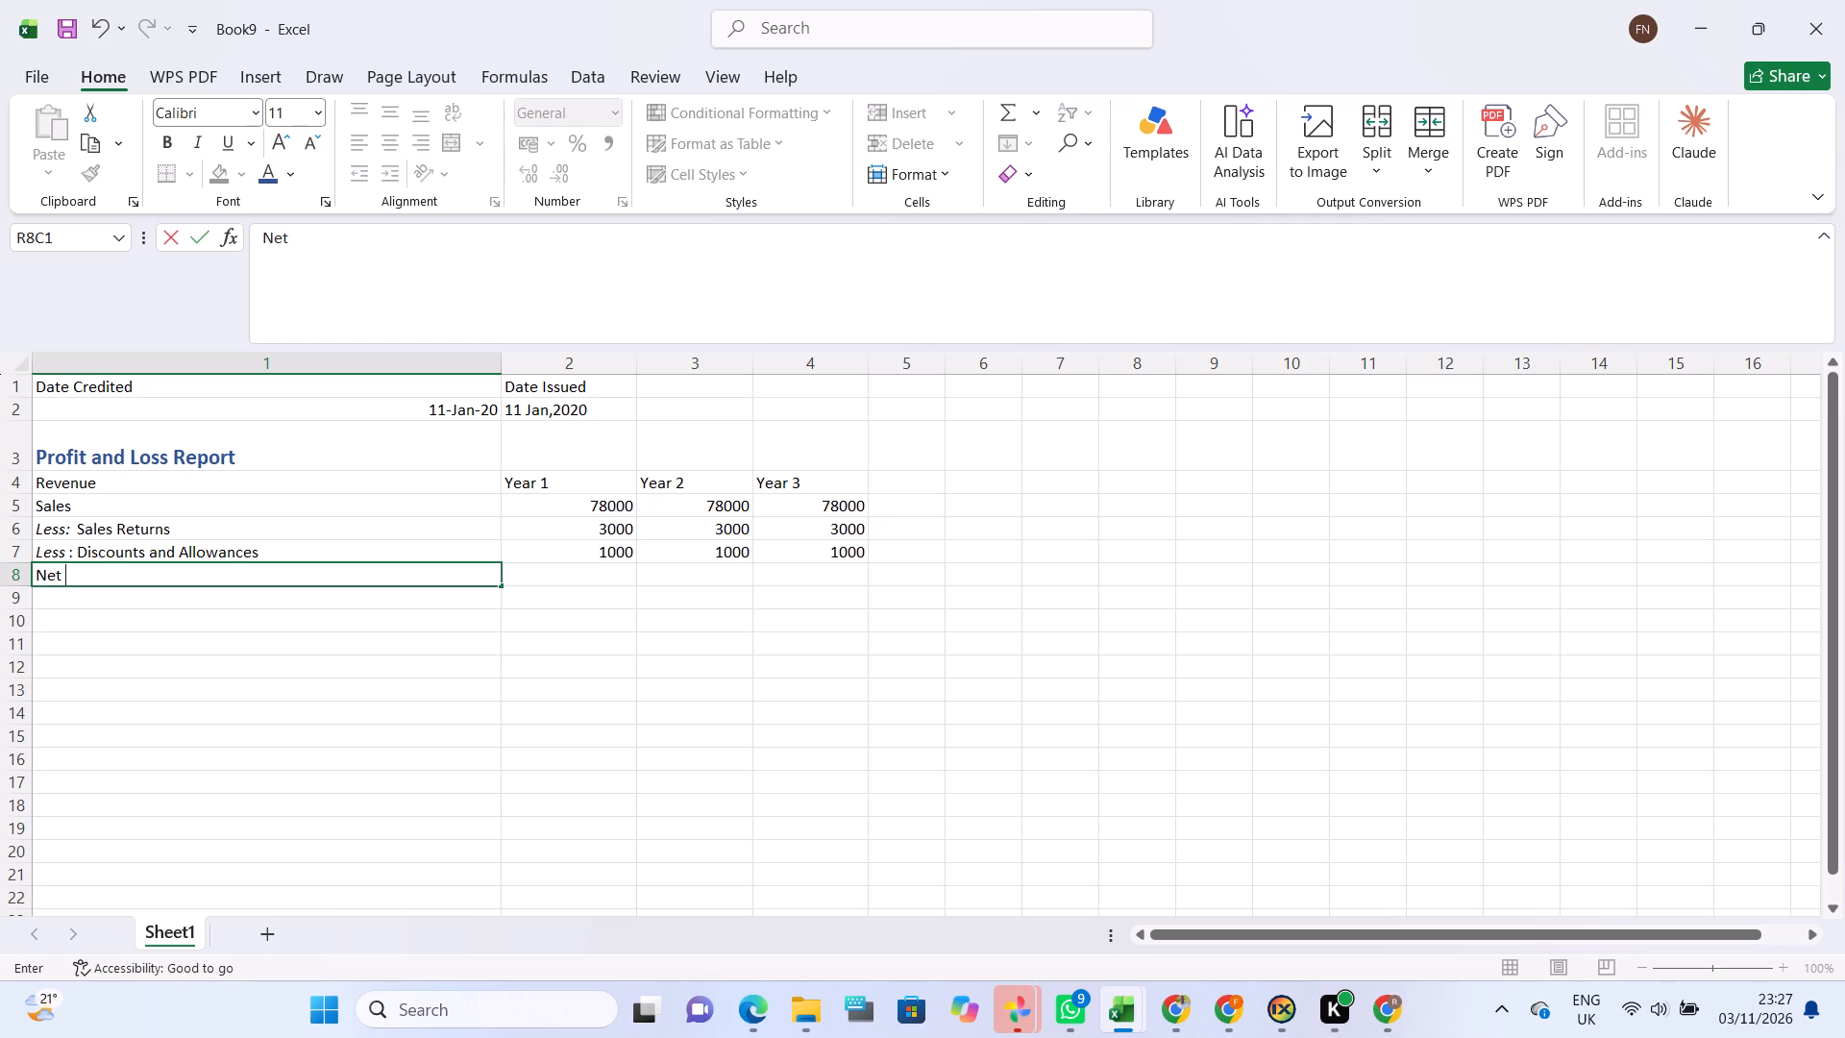
pyautogui.press('d')
pyautogui.press('BackSpace')
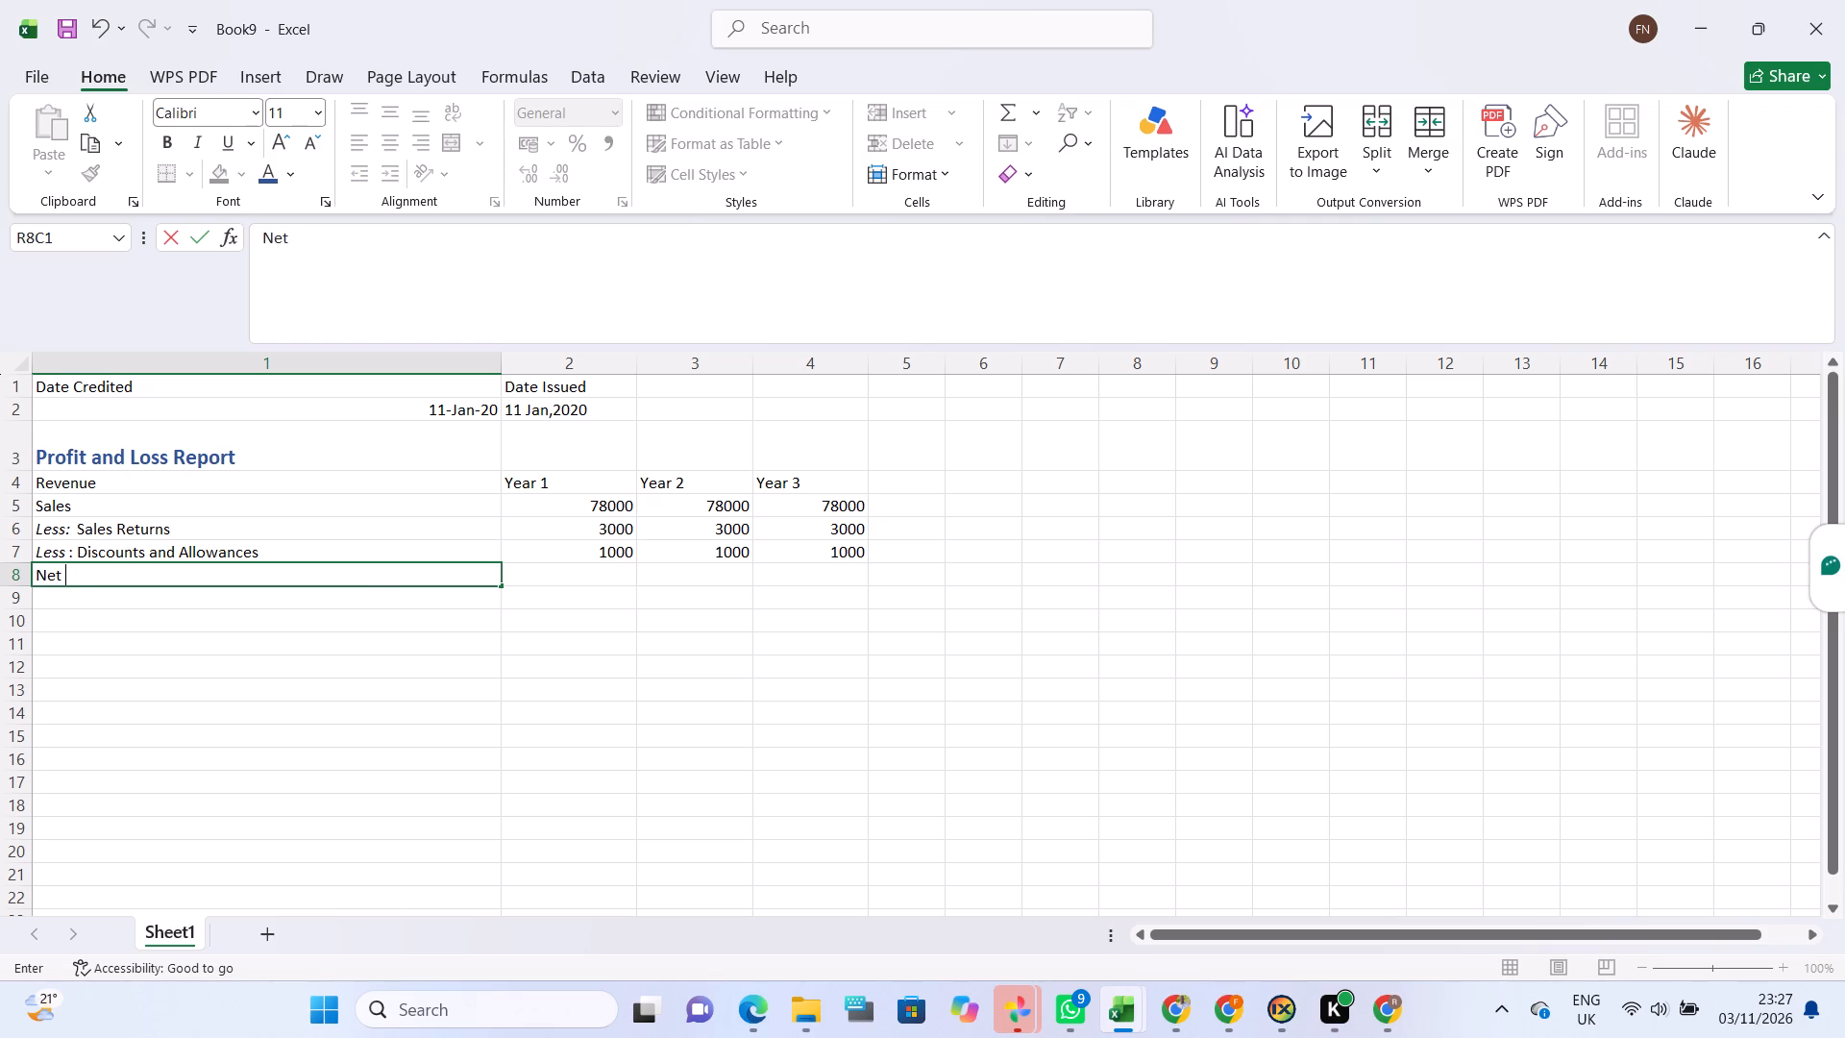
pyautogui.press('s')
pyautogui.write('ale')
pyautogui.moveTo(34, 578); pyautogui.dragTo(96, 581)
pyautogui.click(118, 556)
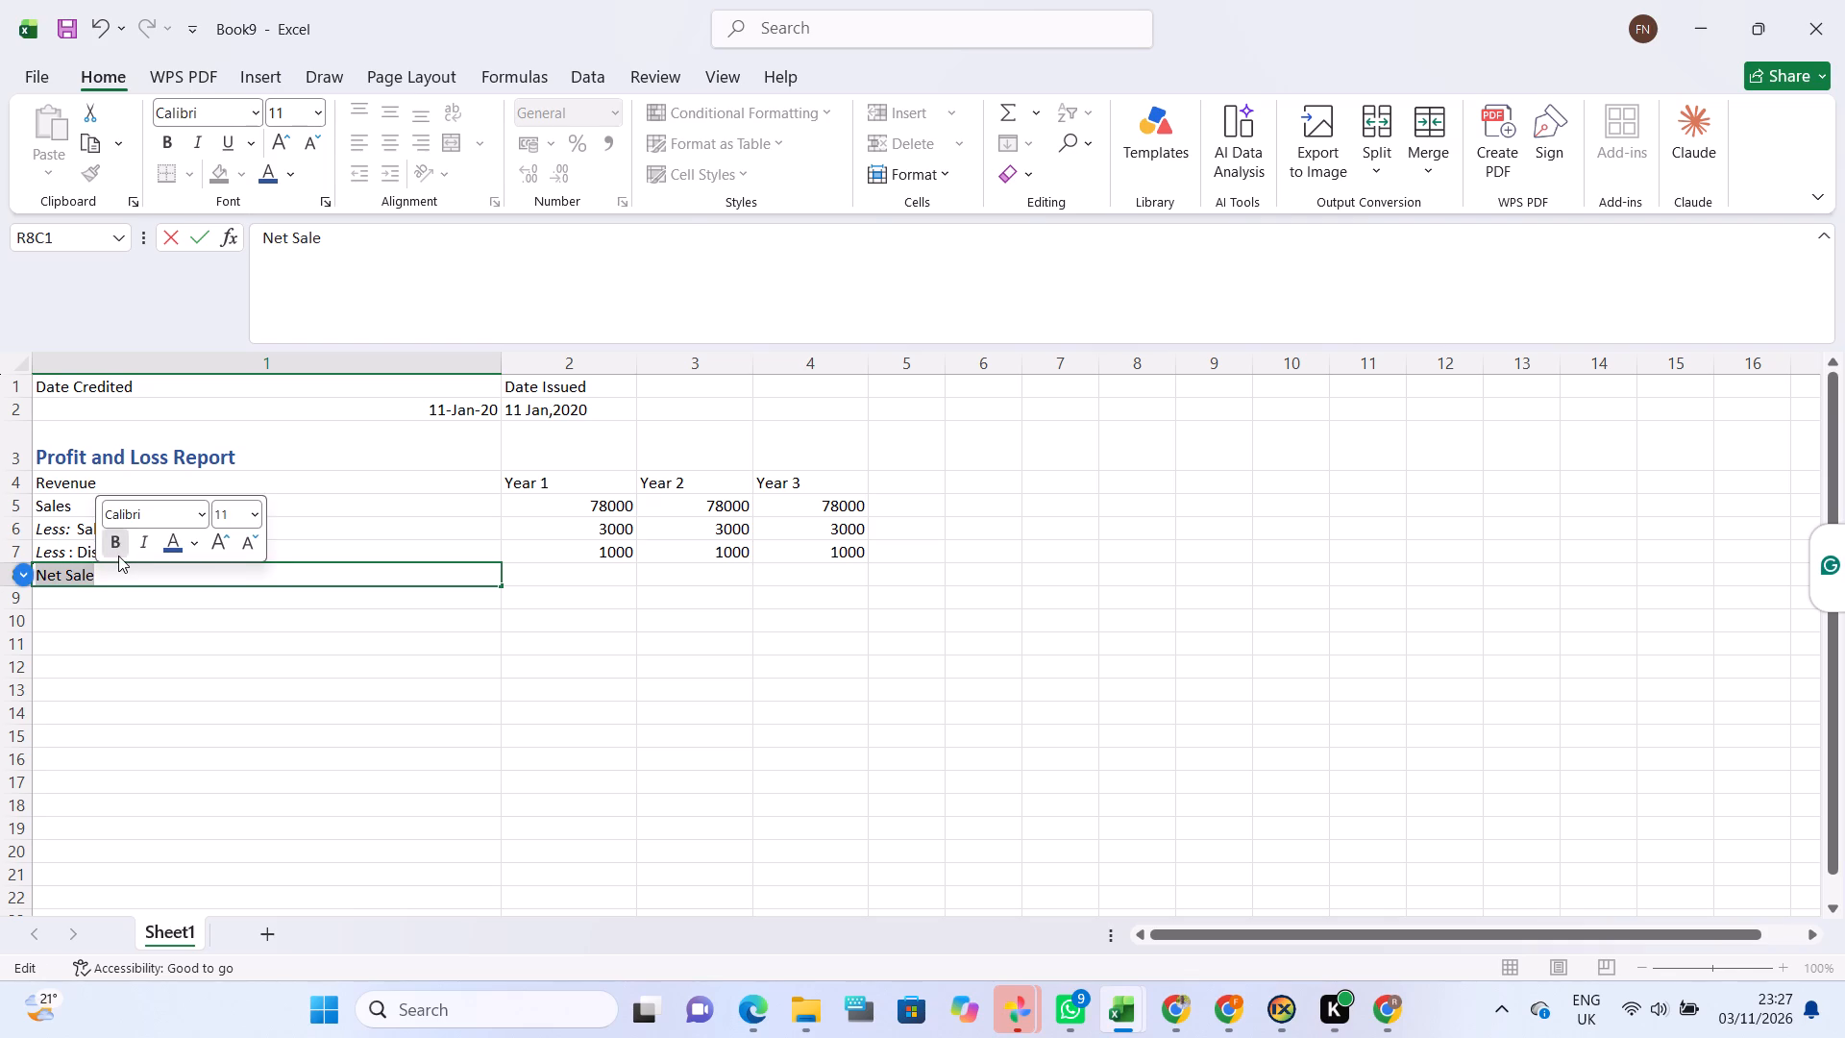
pyautogui.click(548, 574)
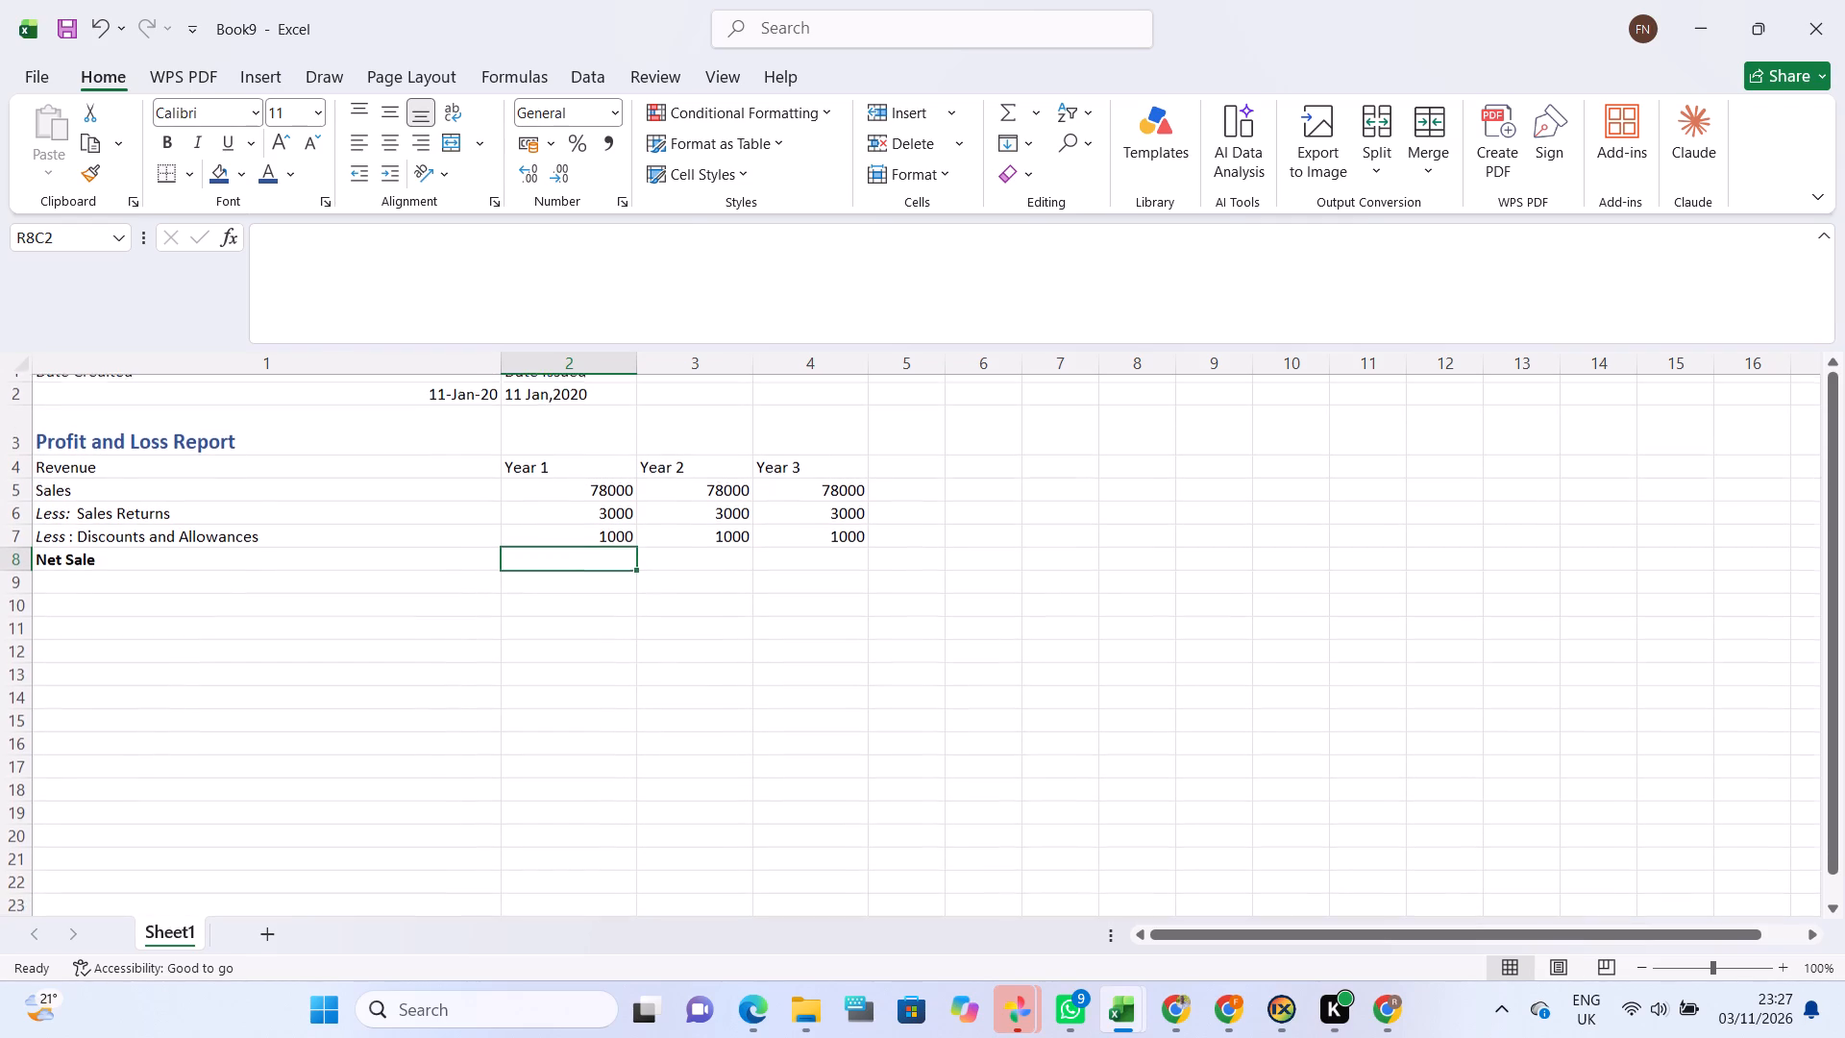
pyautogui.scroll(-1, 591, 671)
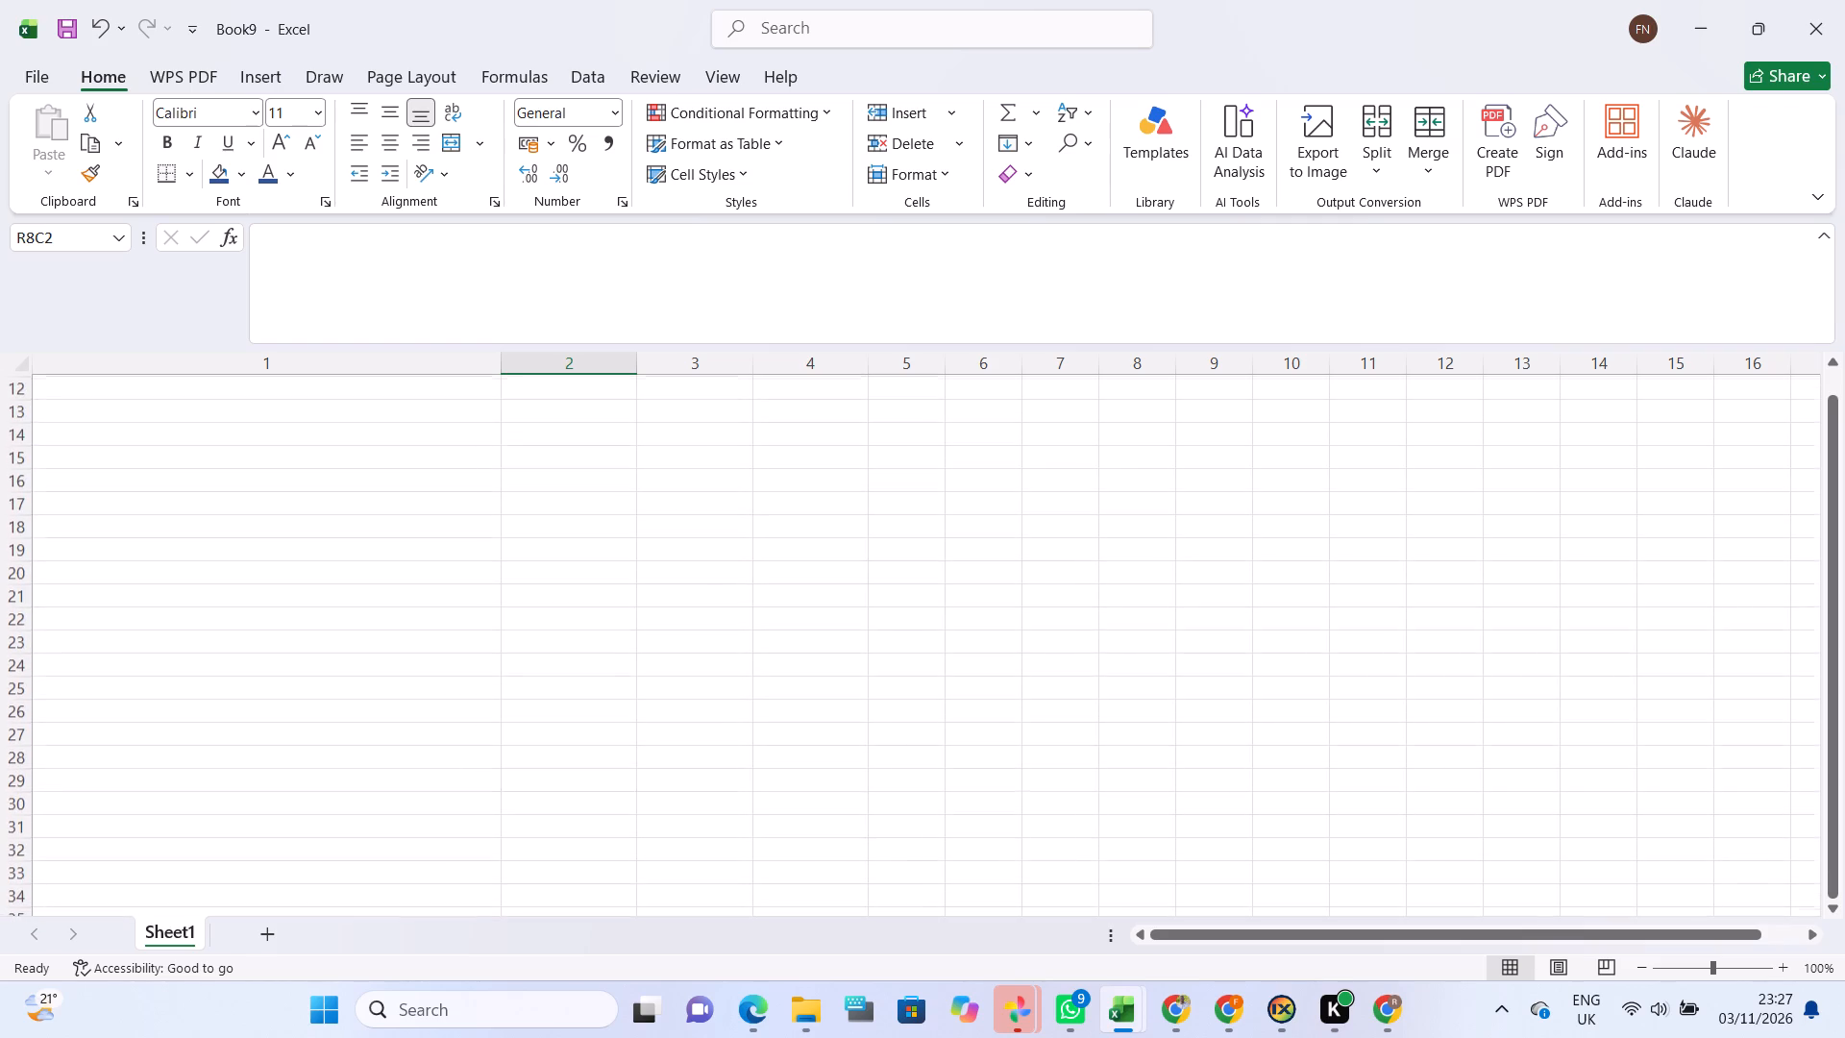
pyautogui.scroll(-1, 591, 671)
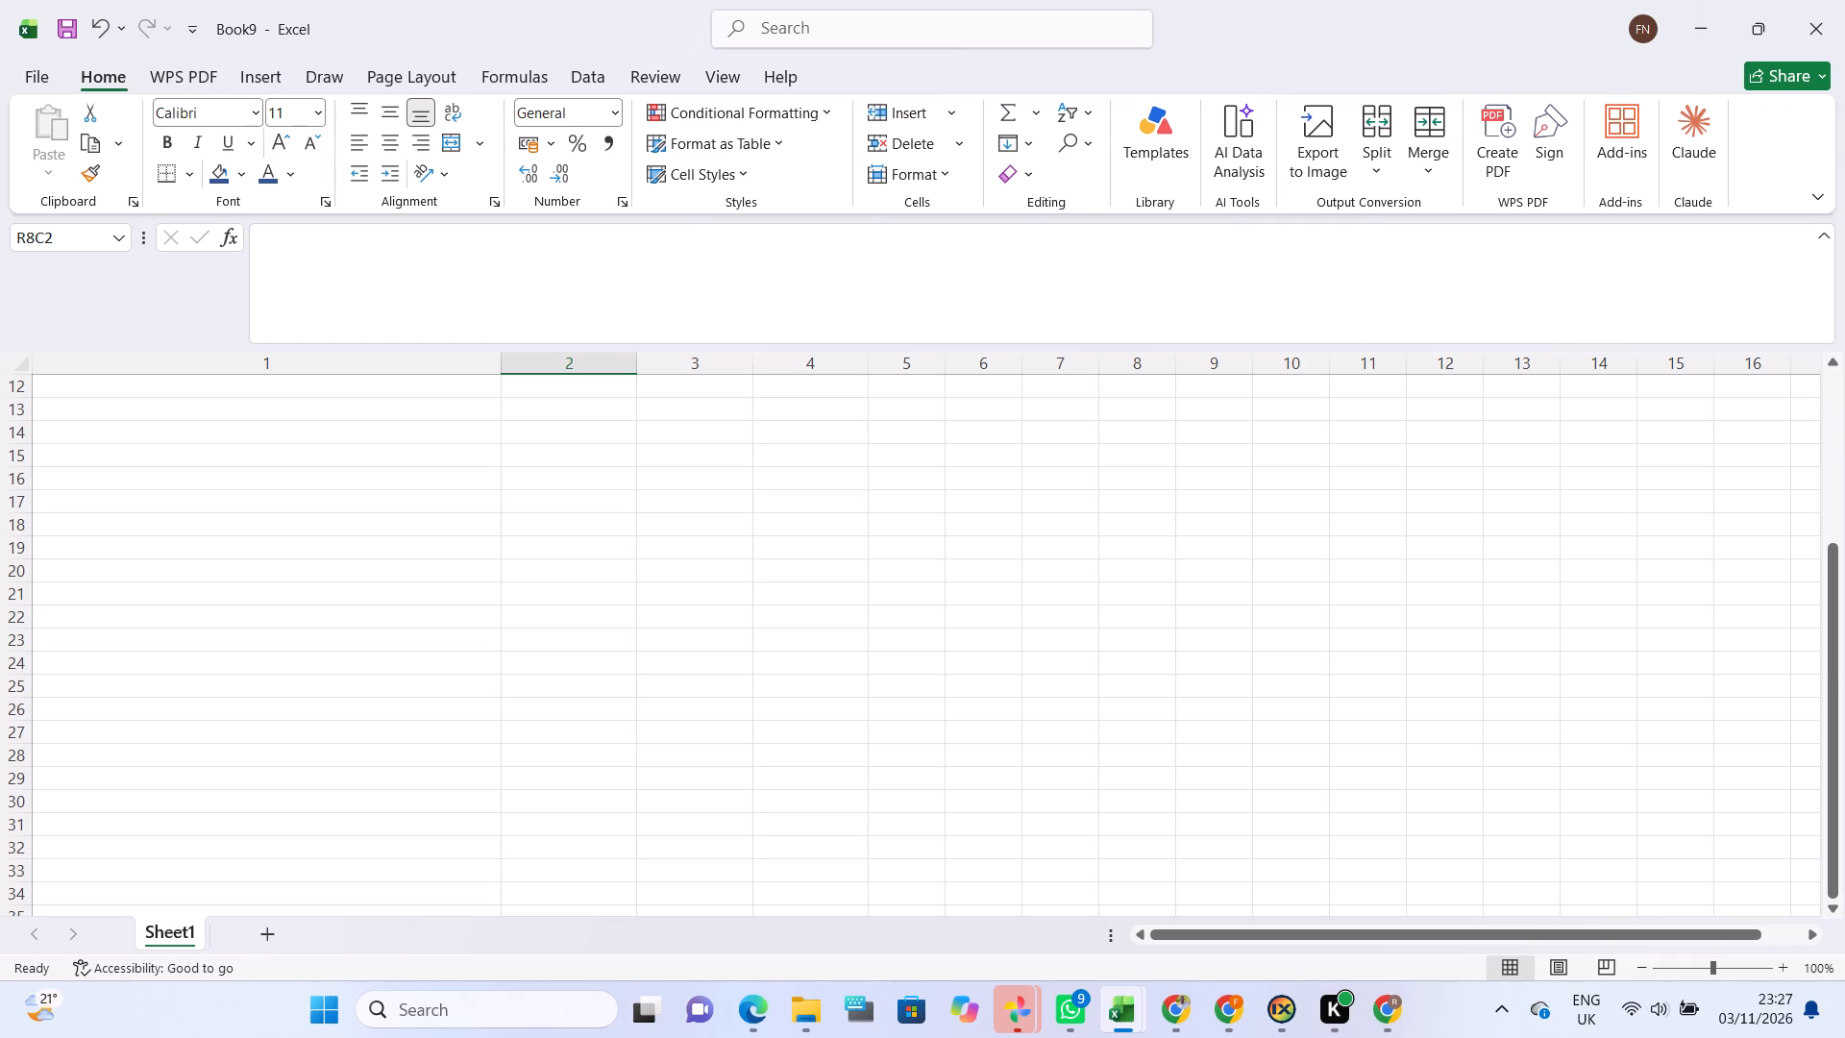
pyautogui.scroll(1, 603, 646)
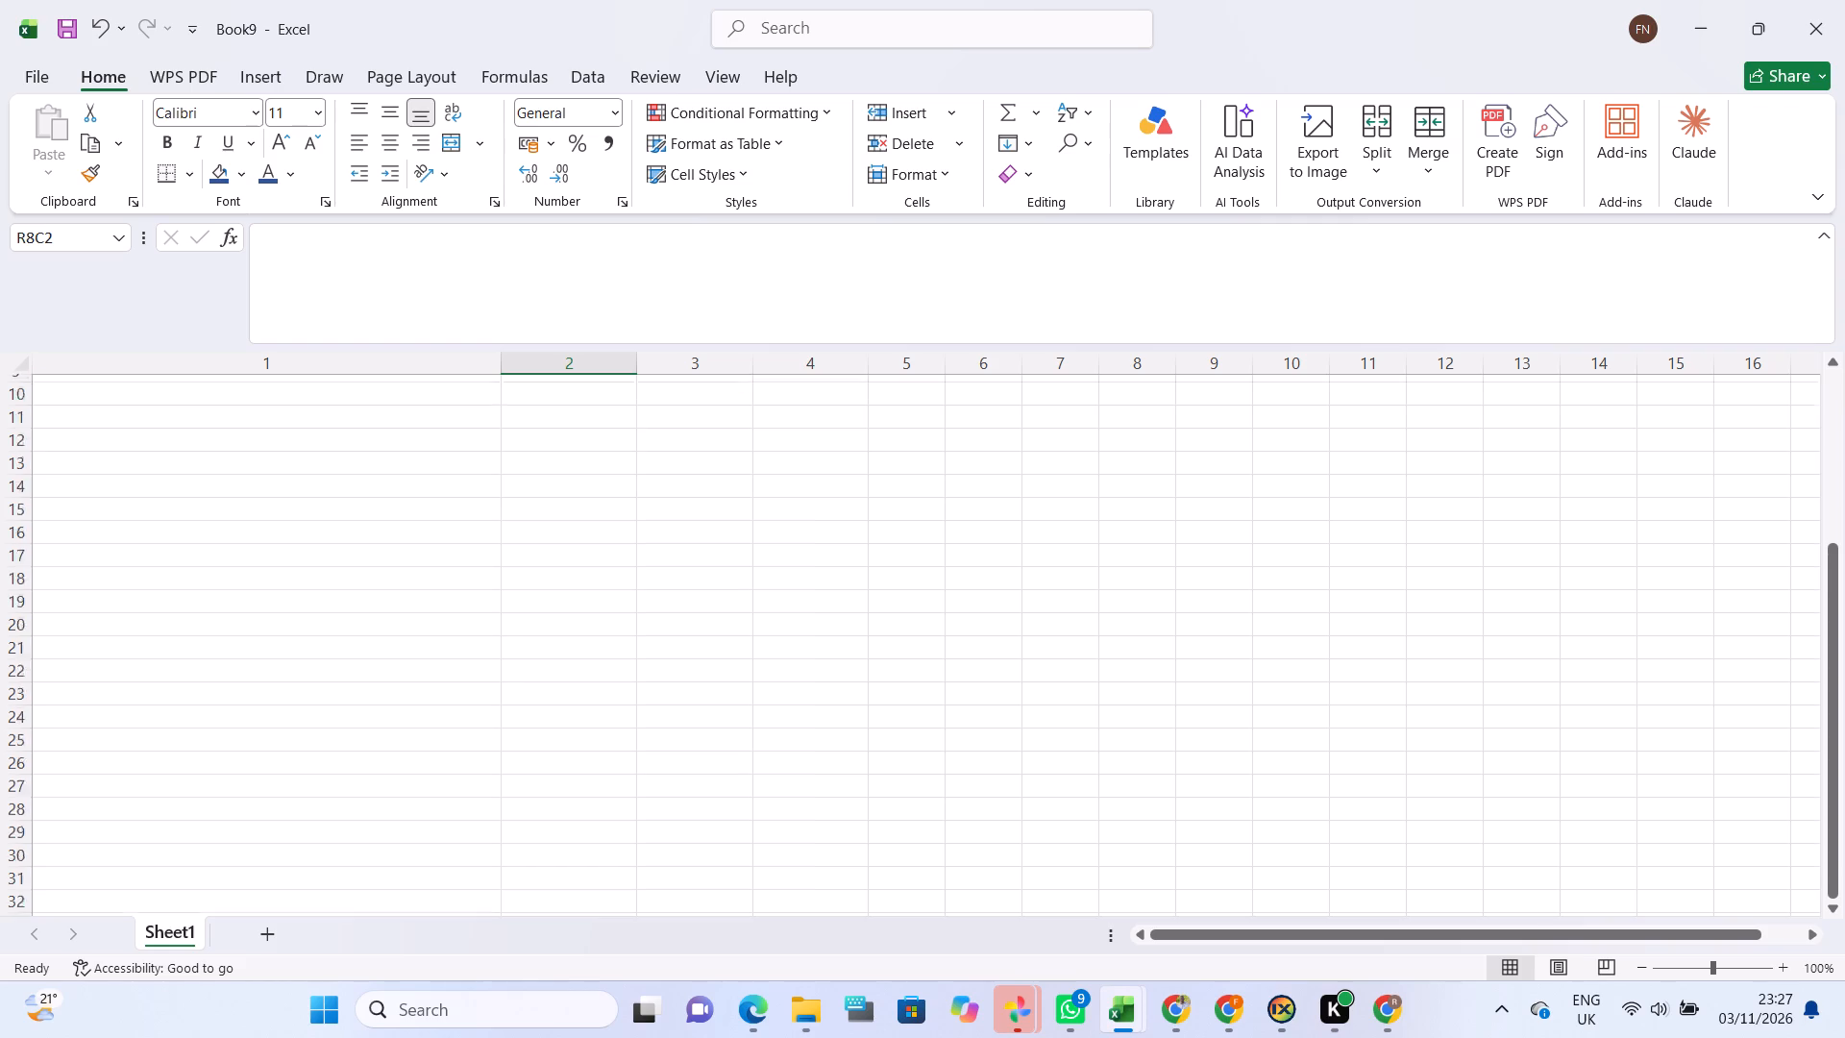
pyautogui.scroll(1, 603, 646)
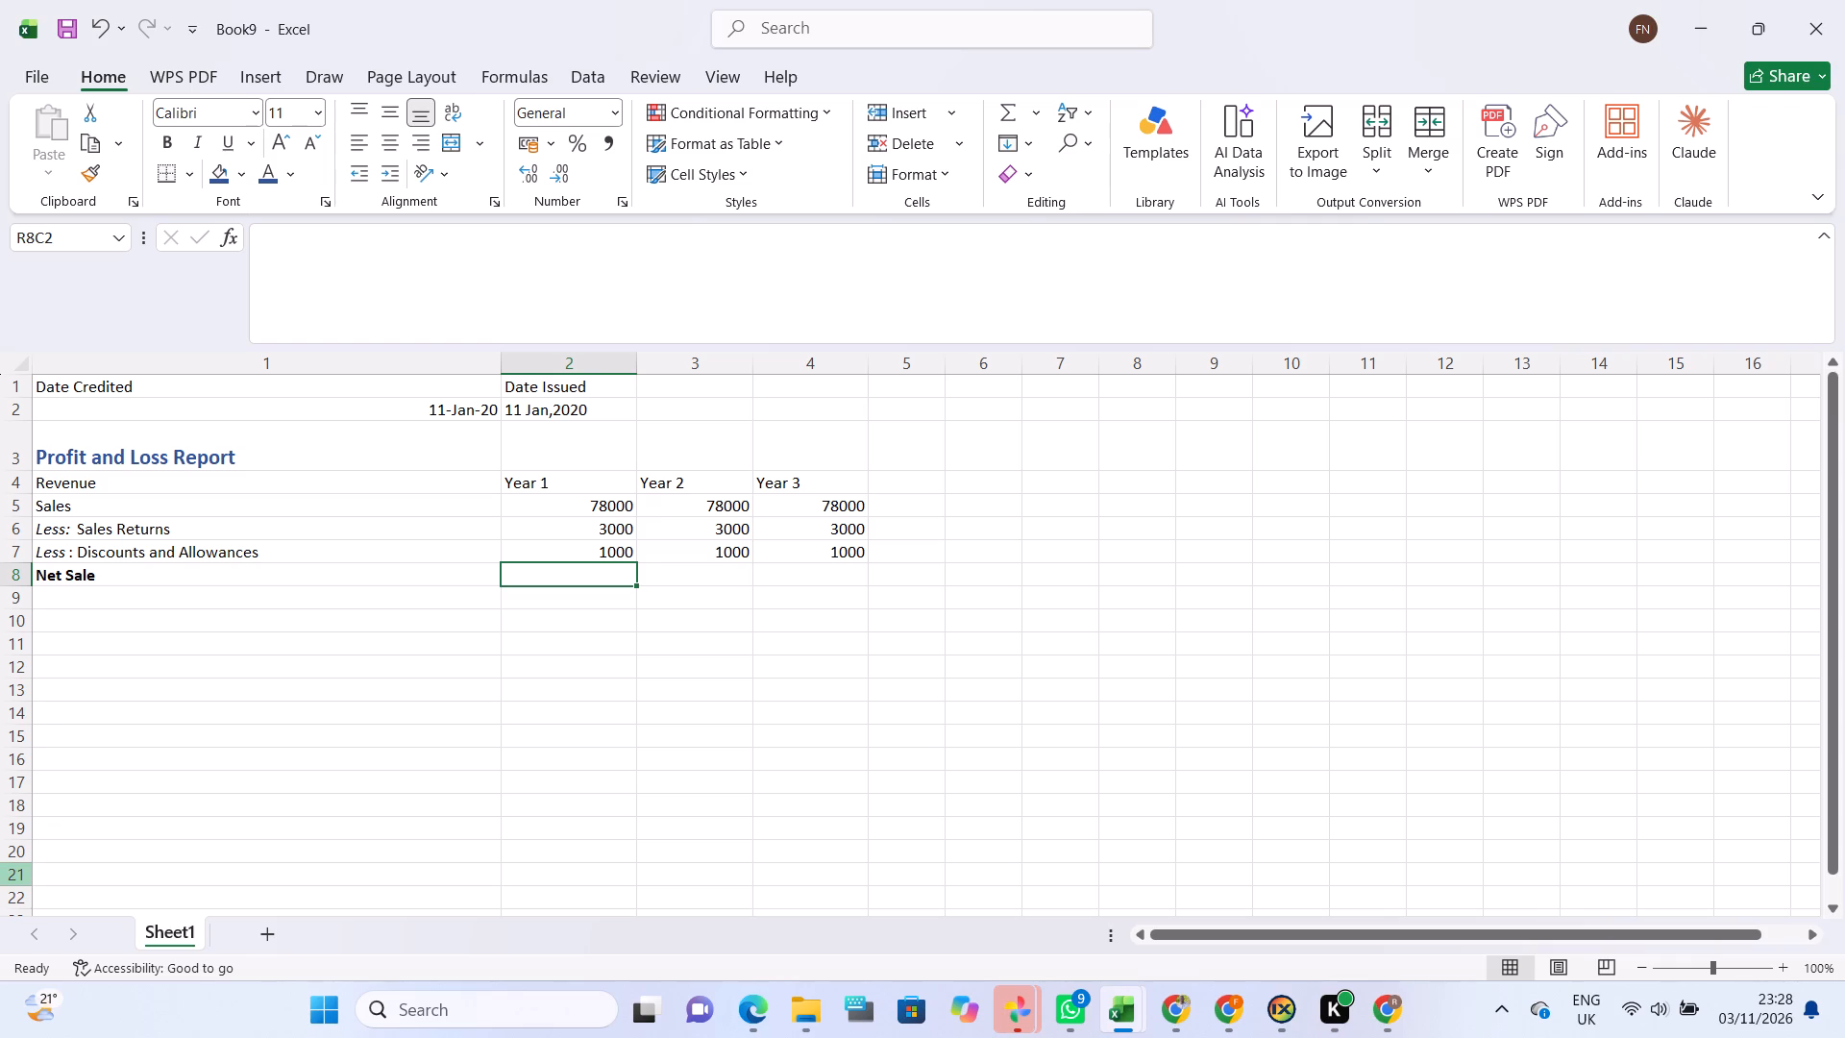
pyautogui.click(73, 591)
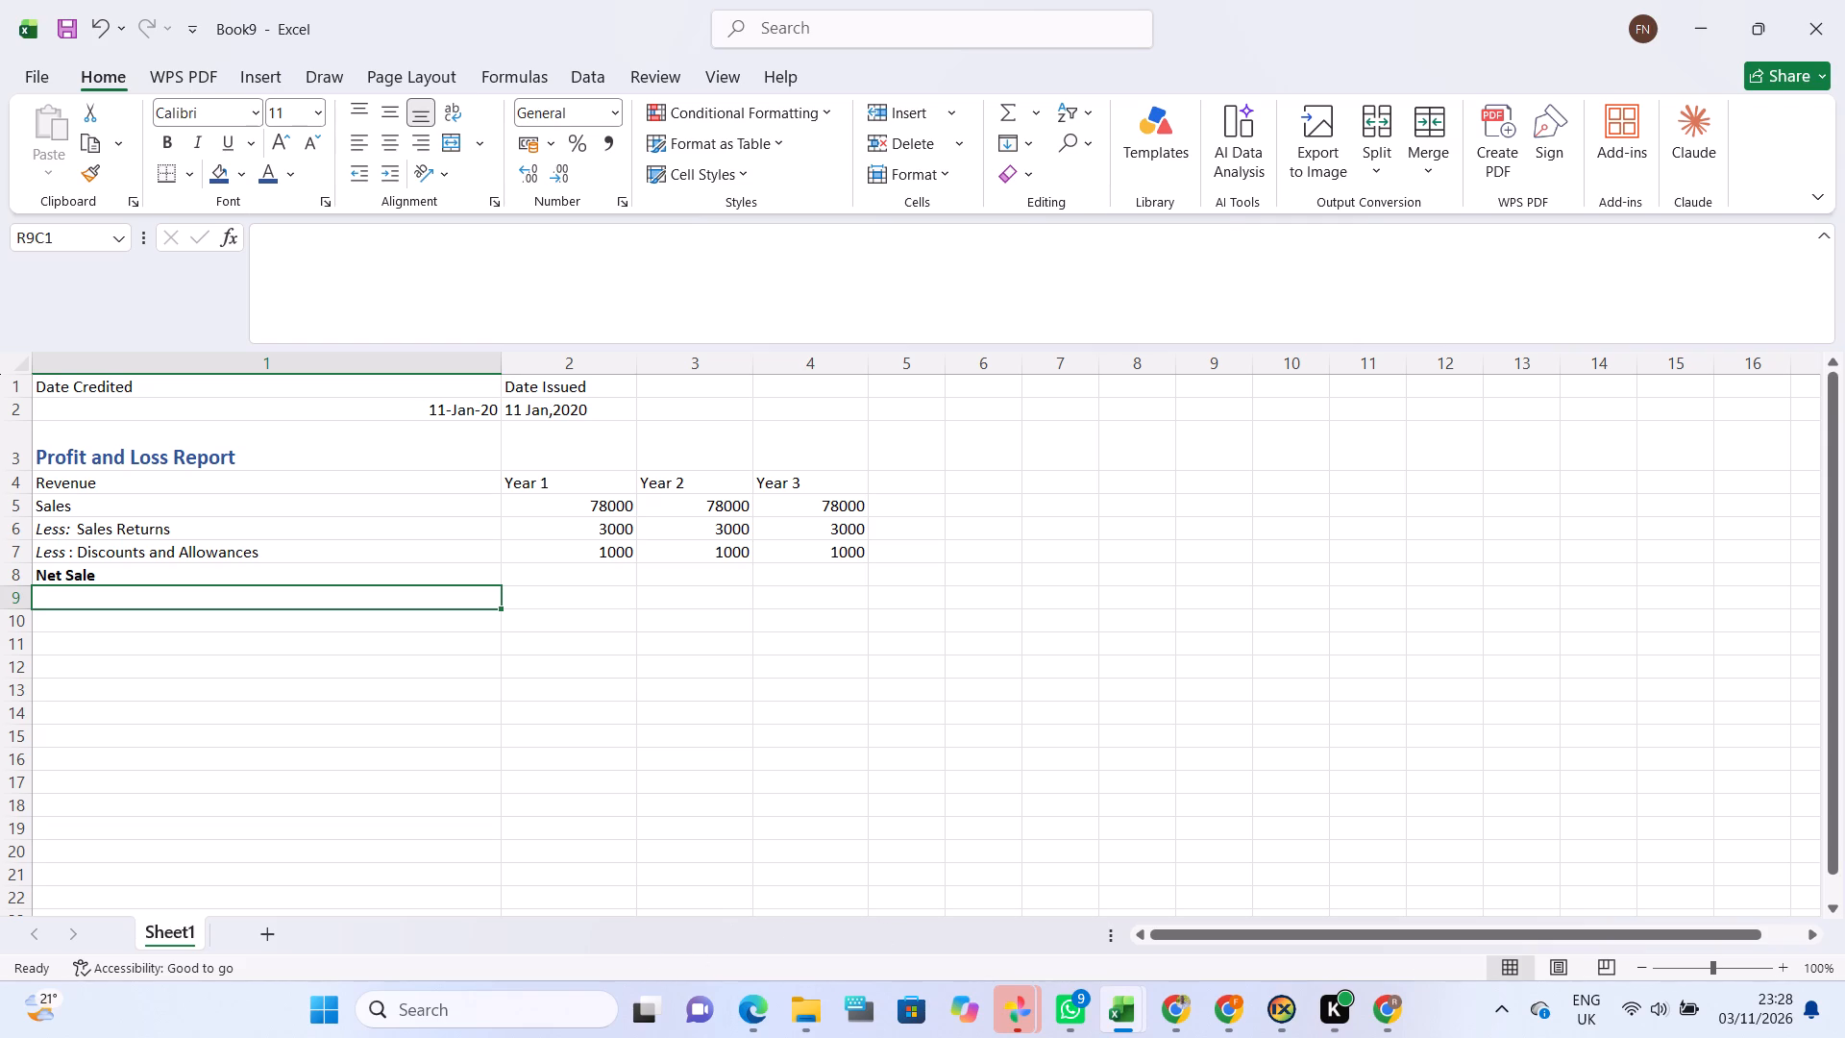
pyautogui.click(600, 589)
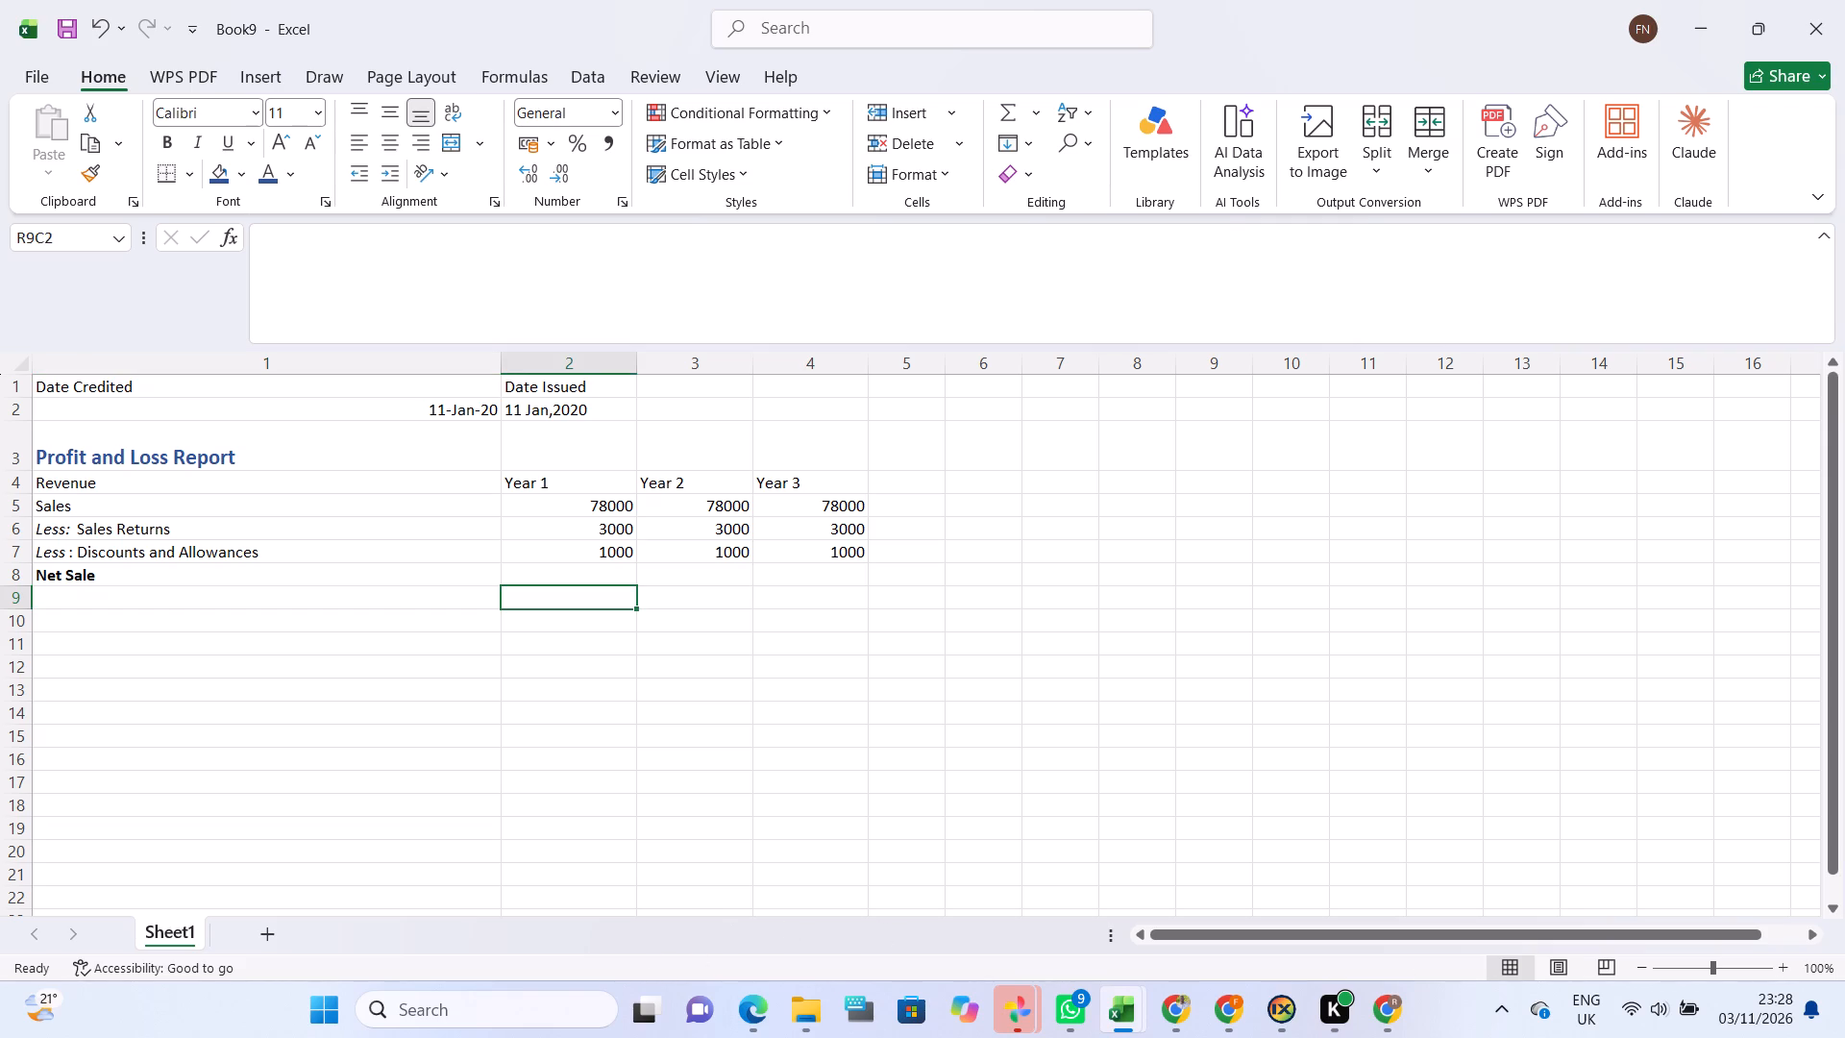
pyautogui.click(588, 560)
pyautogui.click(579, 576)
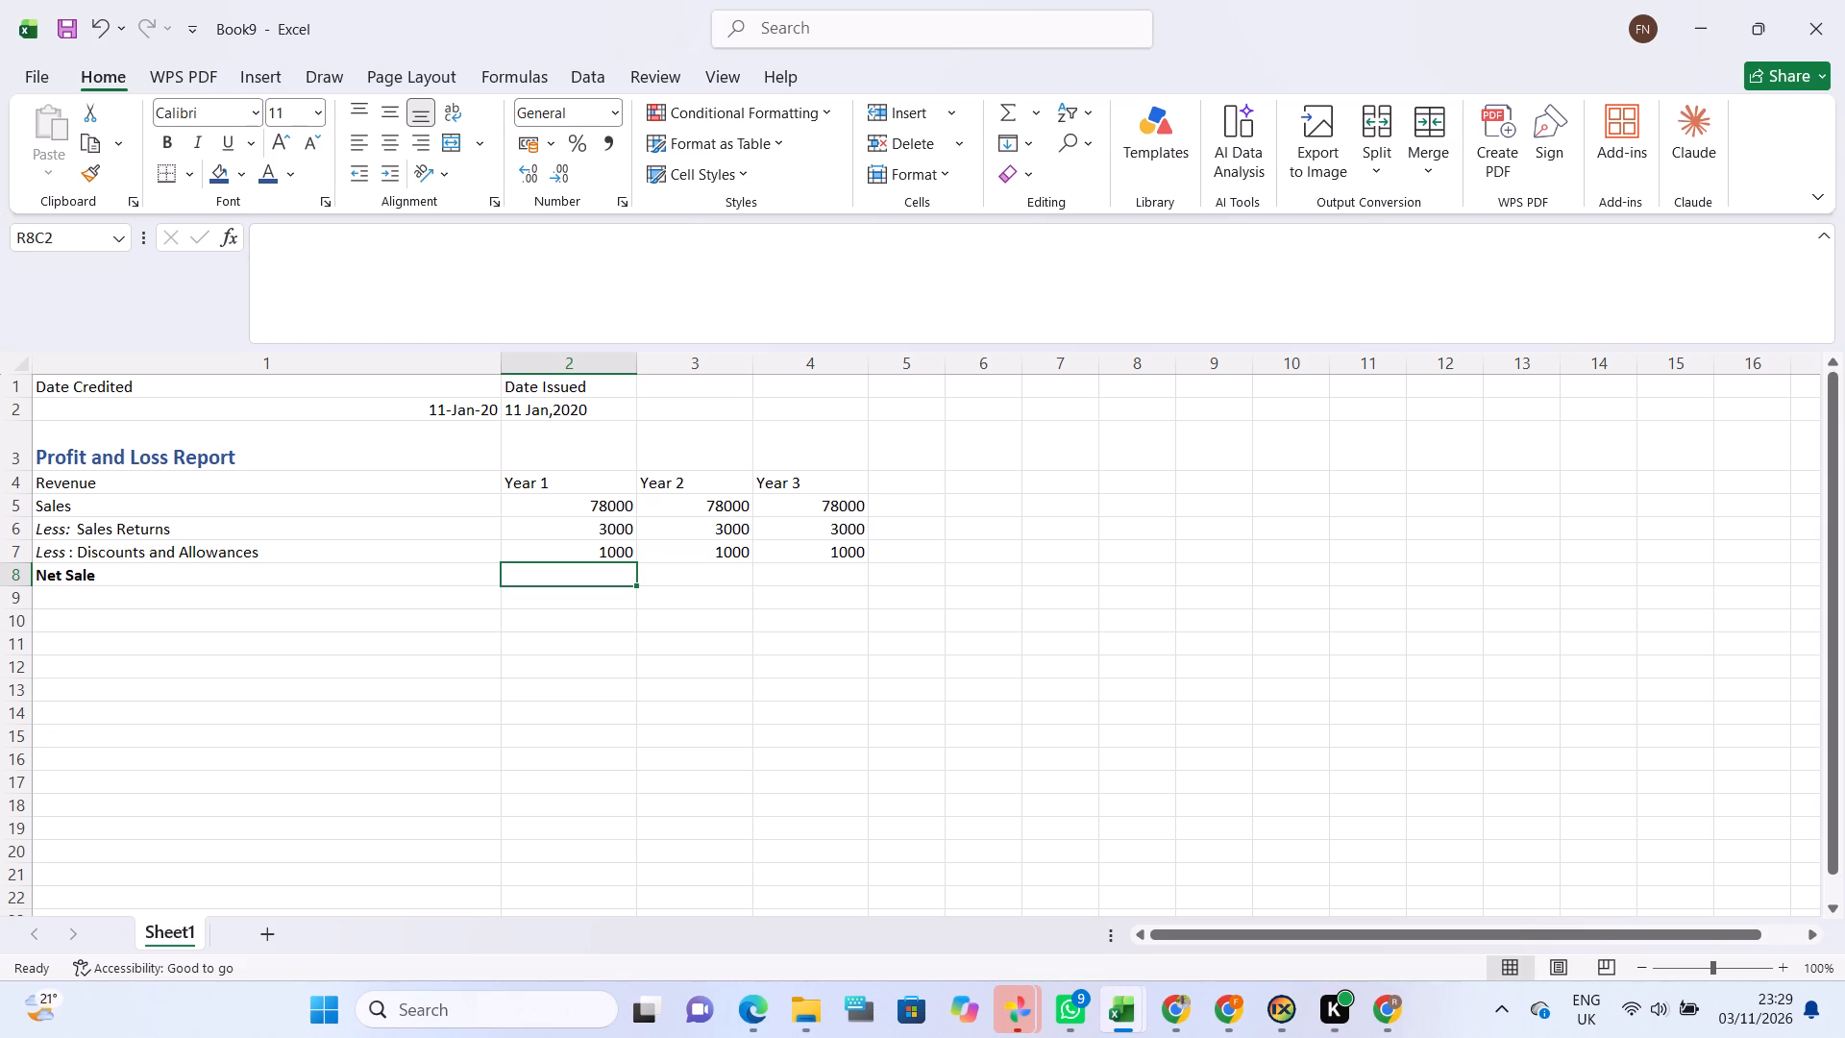
# Correct the bold row 8 label to read "Net Sales".
pyautogui.click(160, 580)
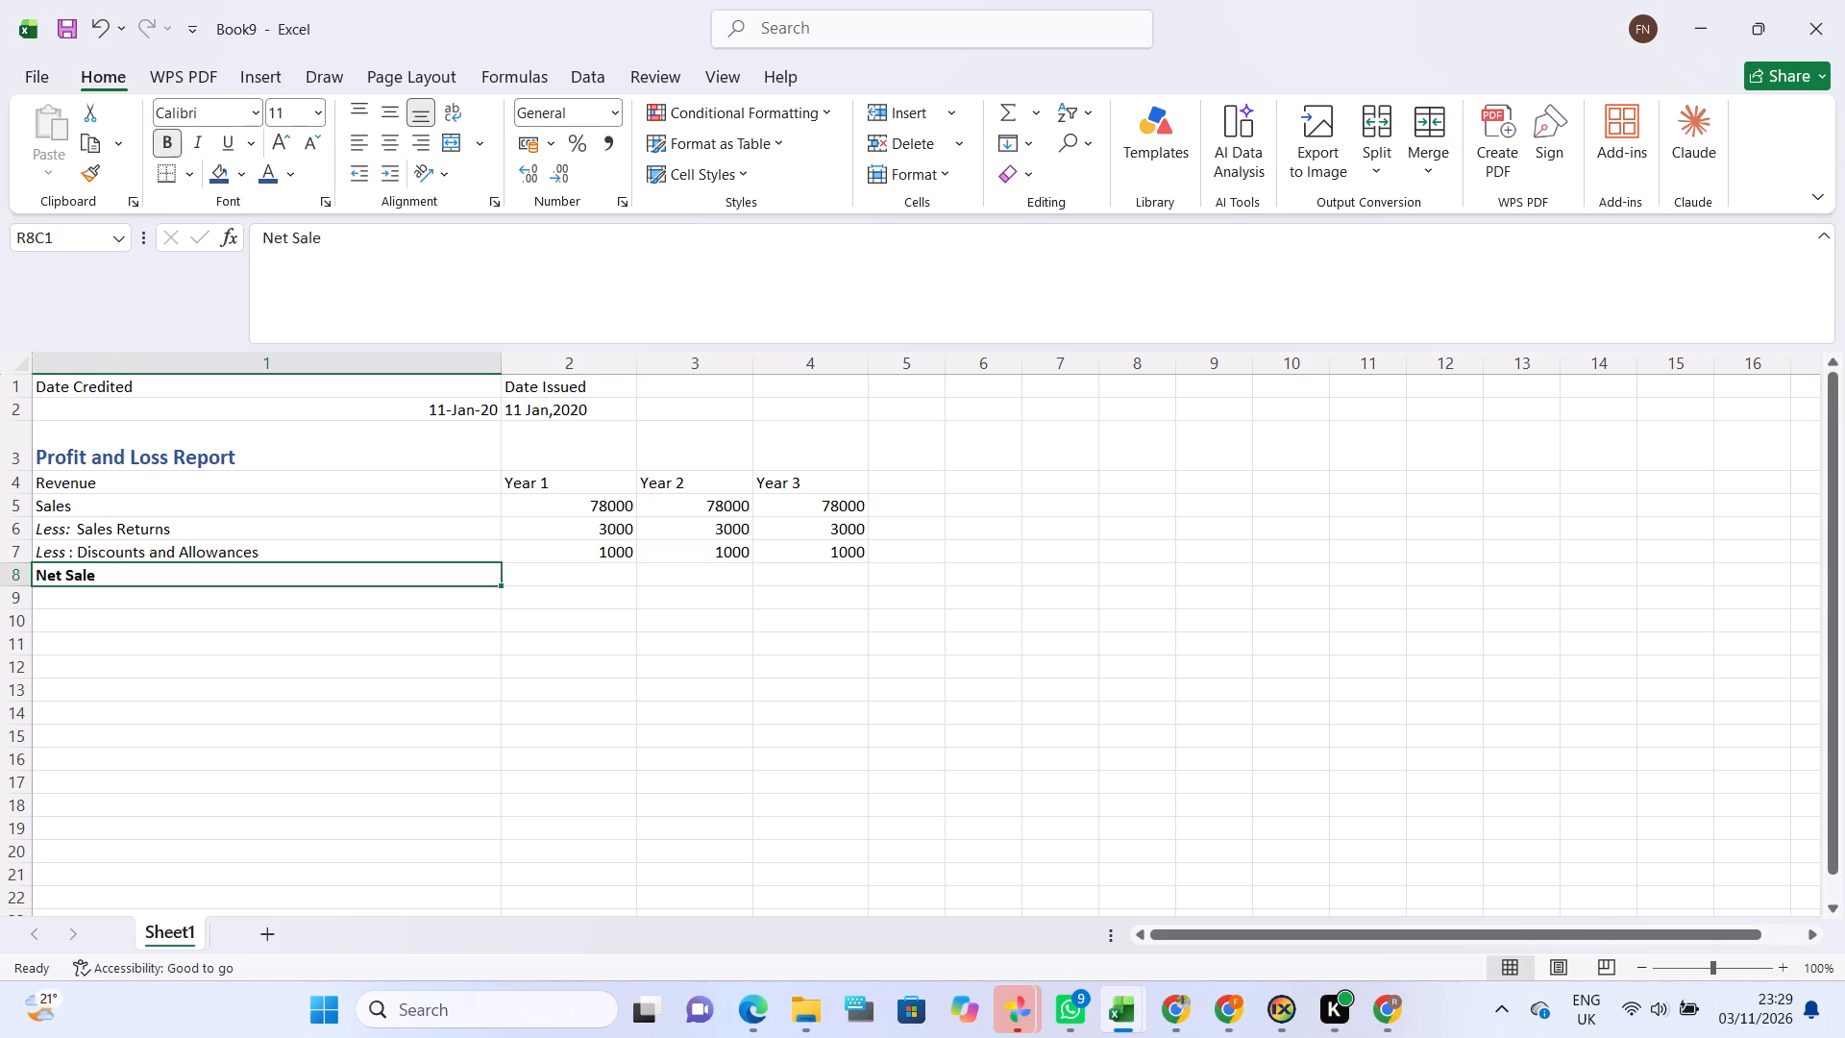
pyautogui.doubleClick(160, 580)
pyautogui.press('s')
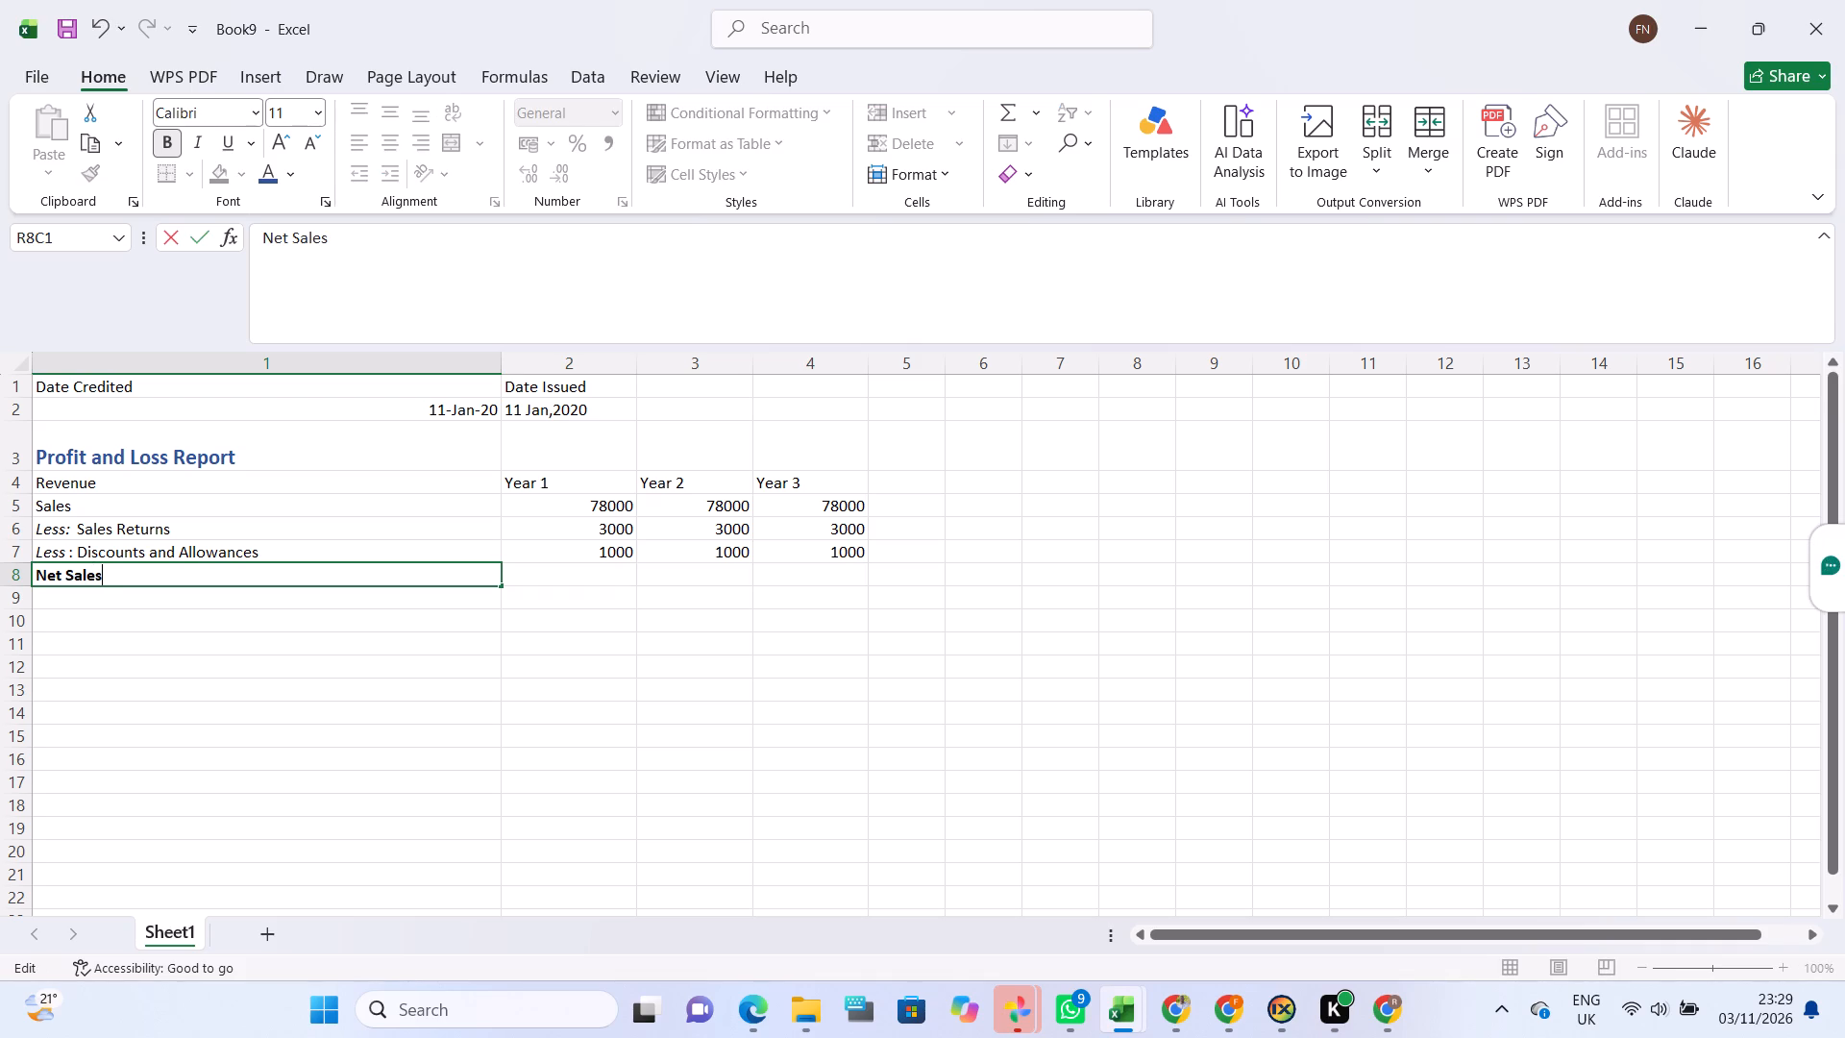
pyautogui.click(533, 581)
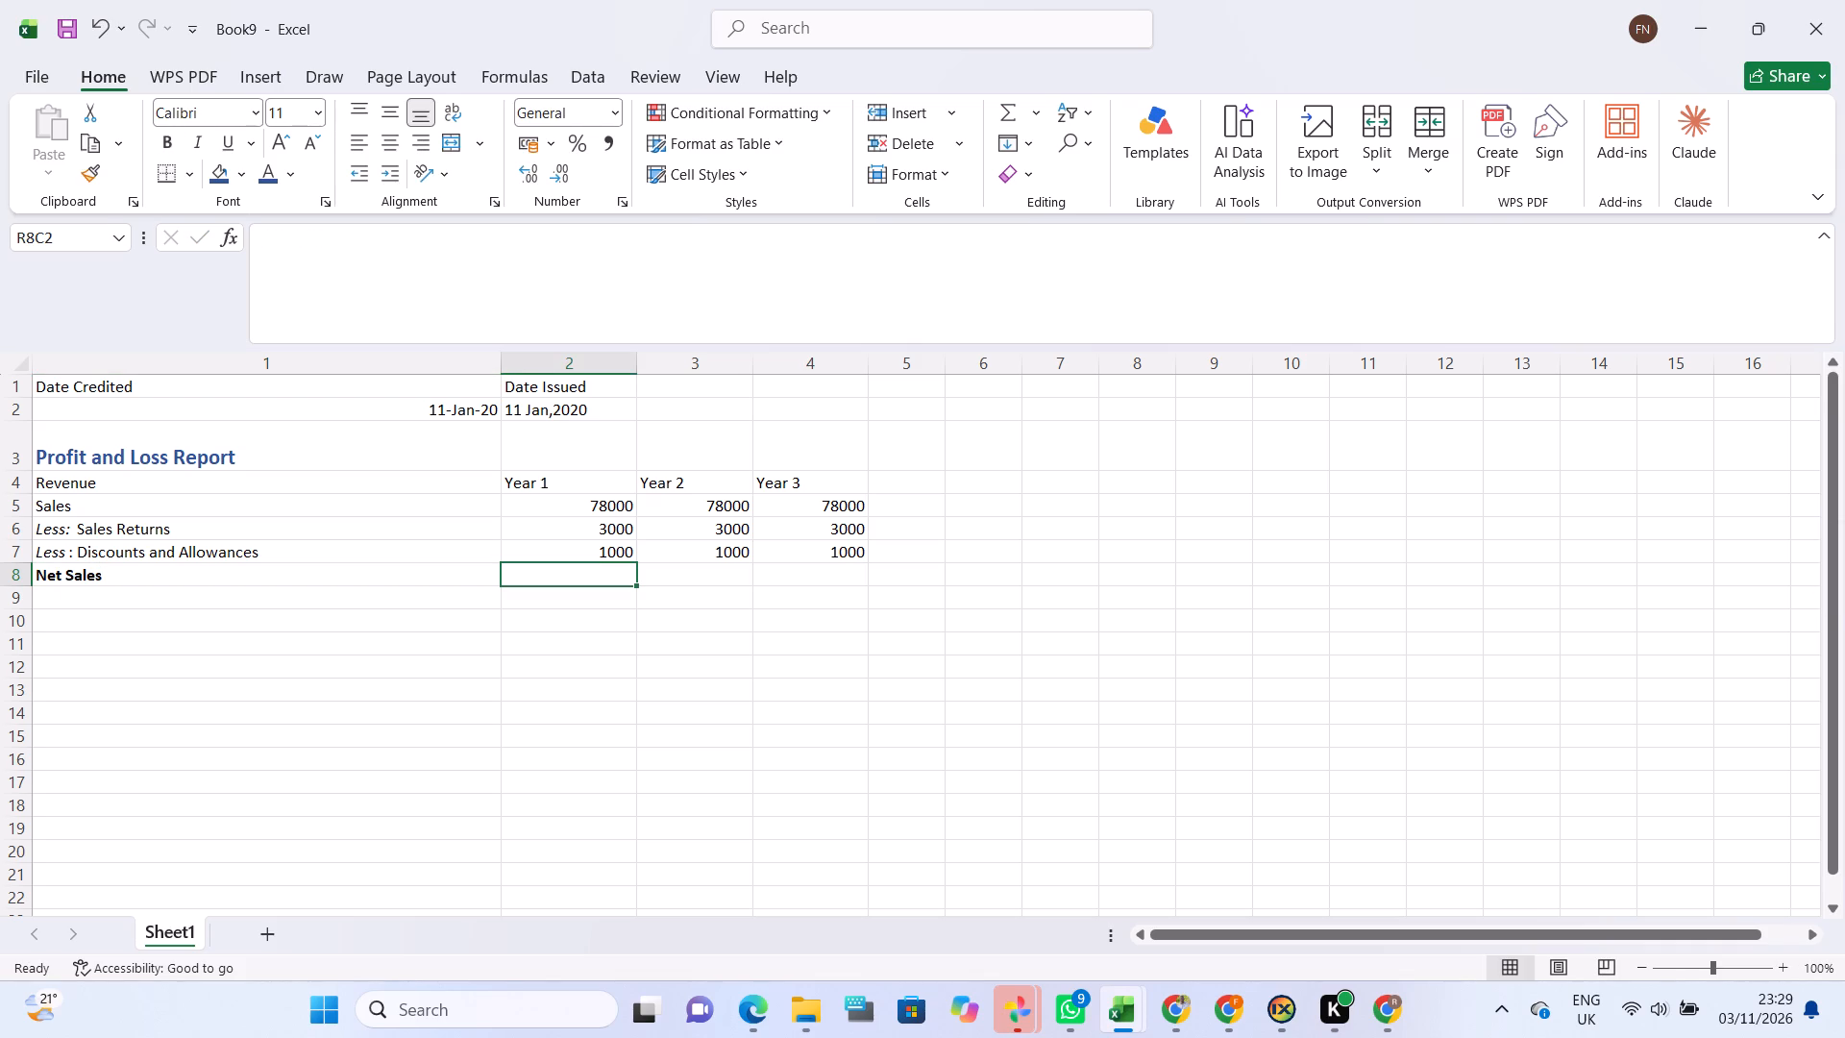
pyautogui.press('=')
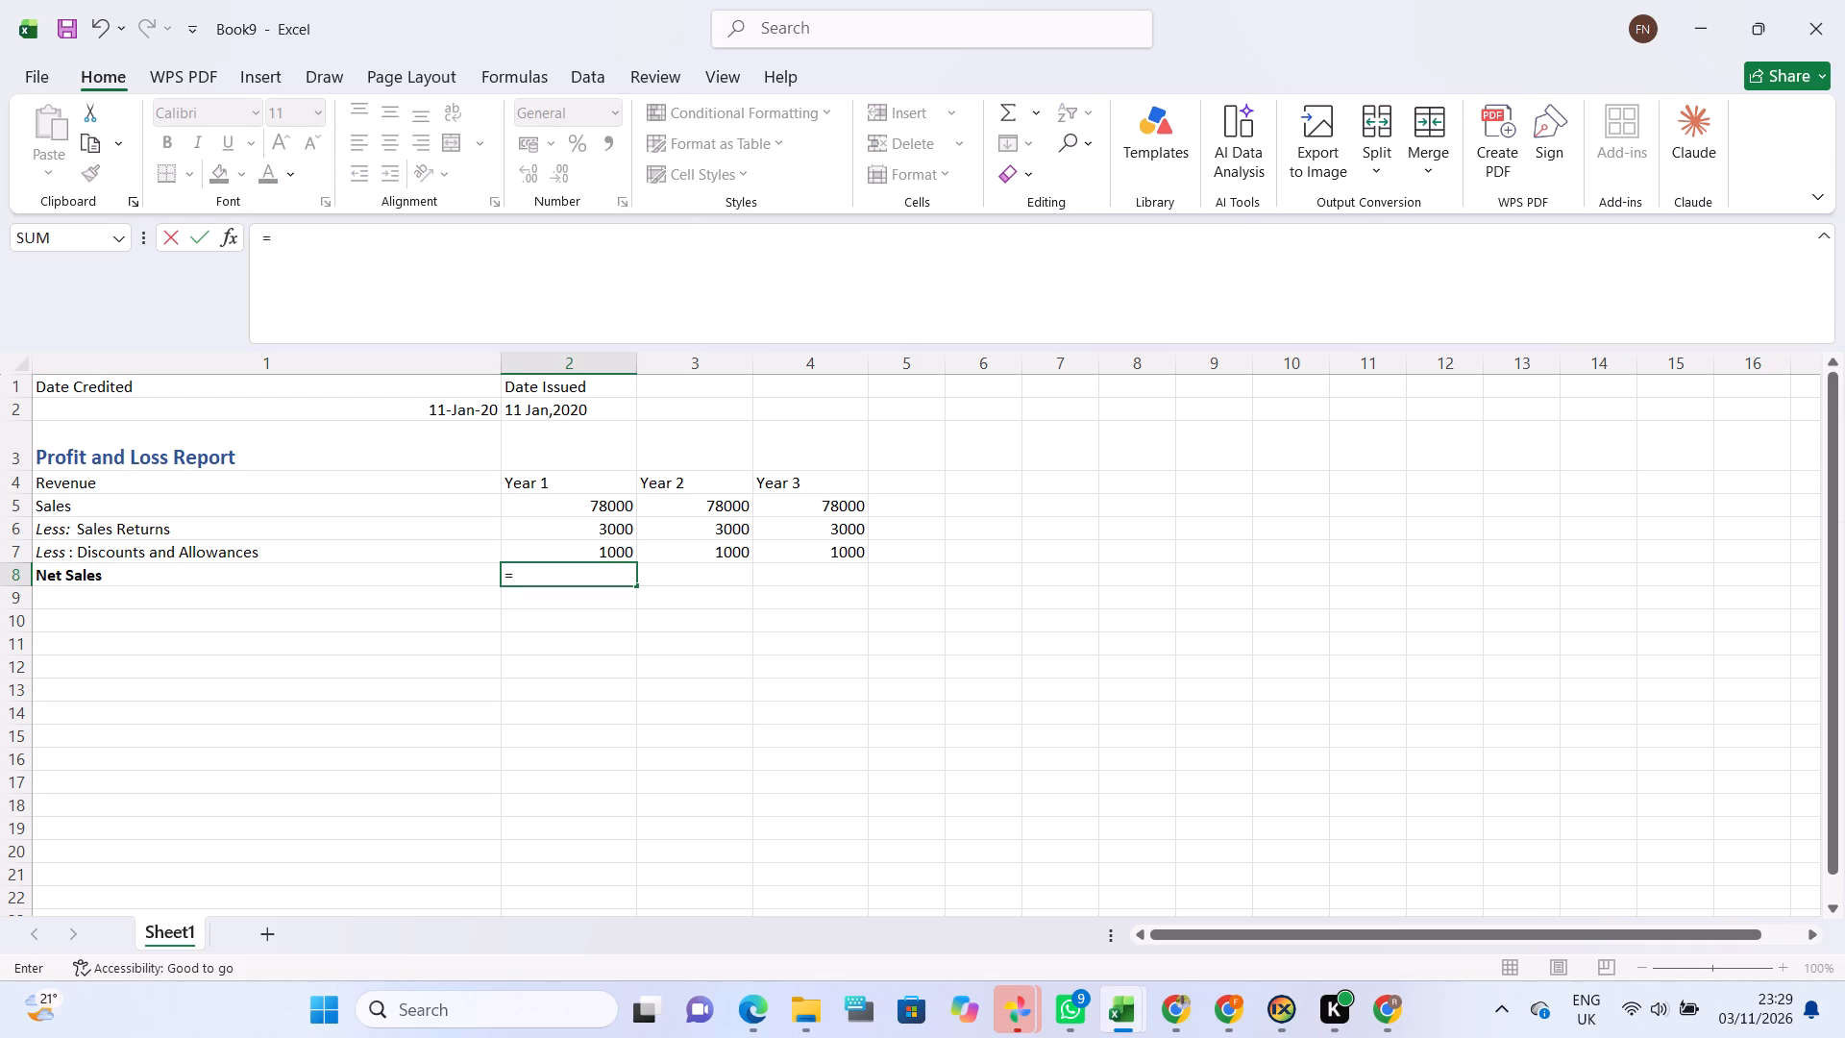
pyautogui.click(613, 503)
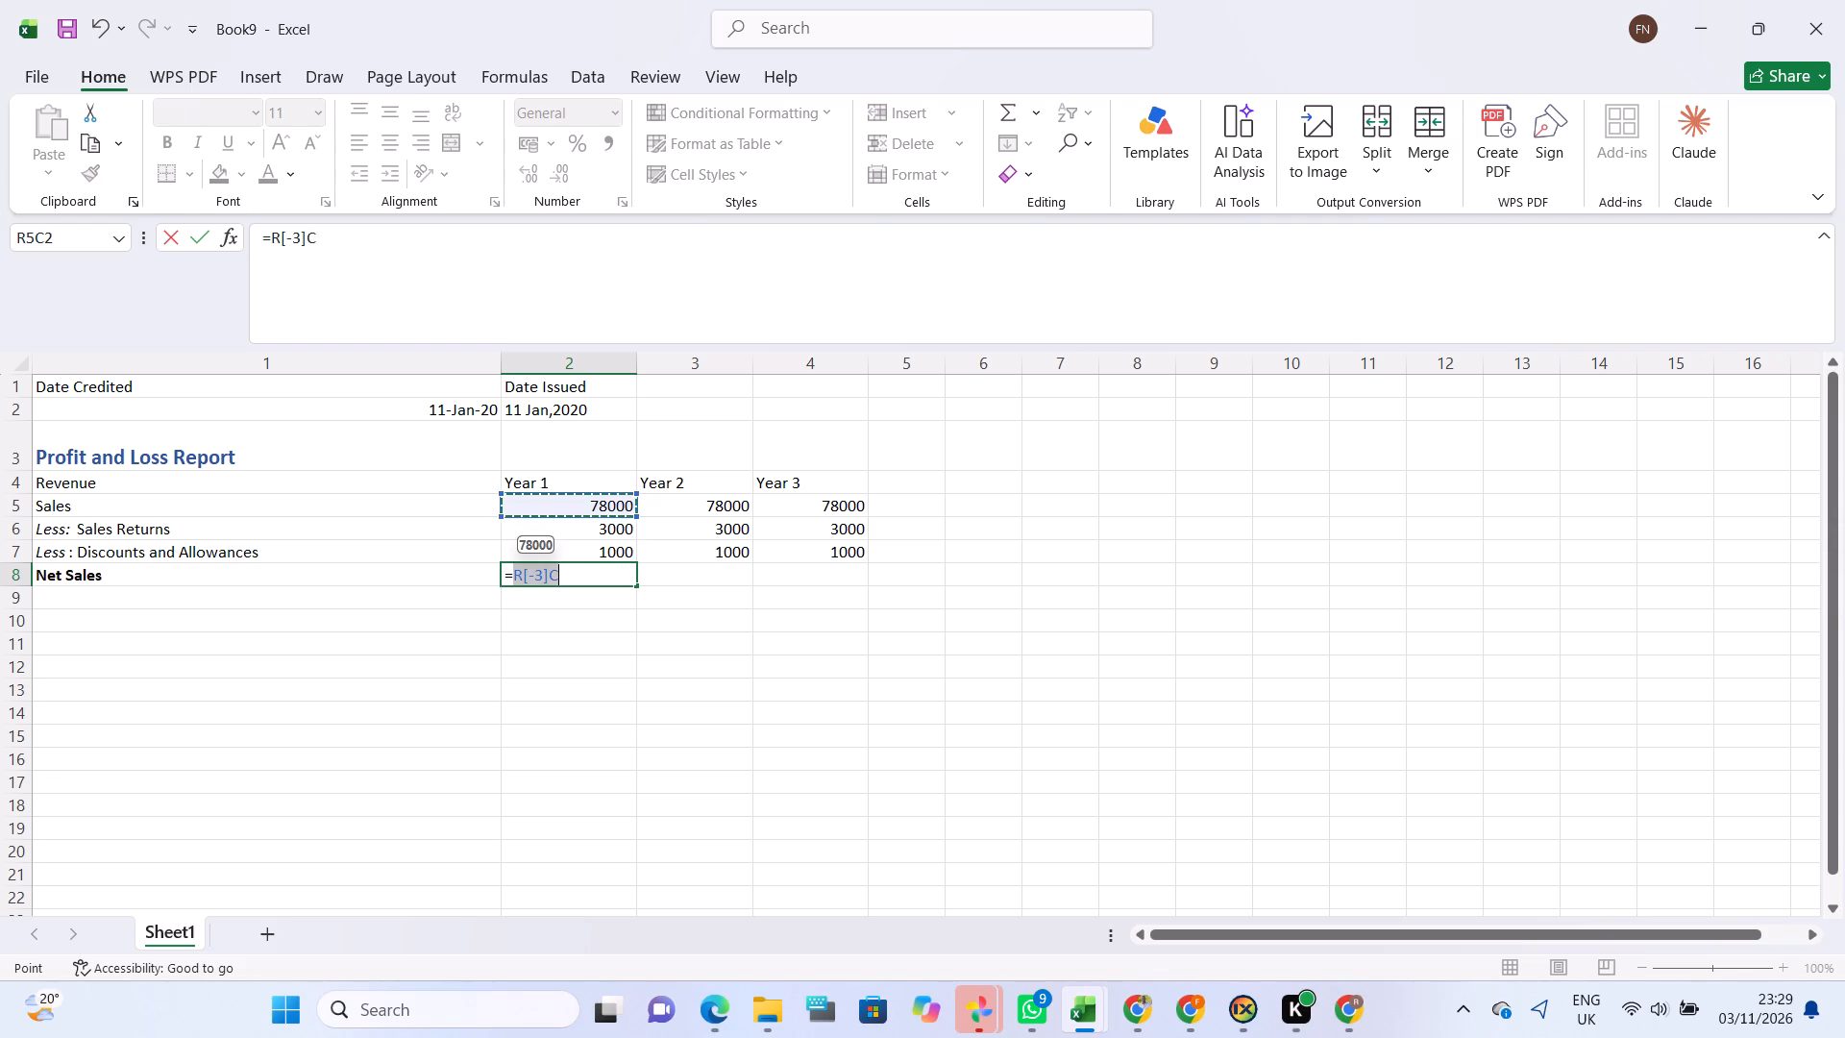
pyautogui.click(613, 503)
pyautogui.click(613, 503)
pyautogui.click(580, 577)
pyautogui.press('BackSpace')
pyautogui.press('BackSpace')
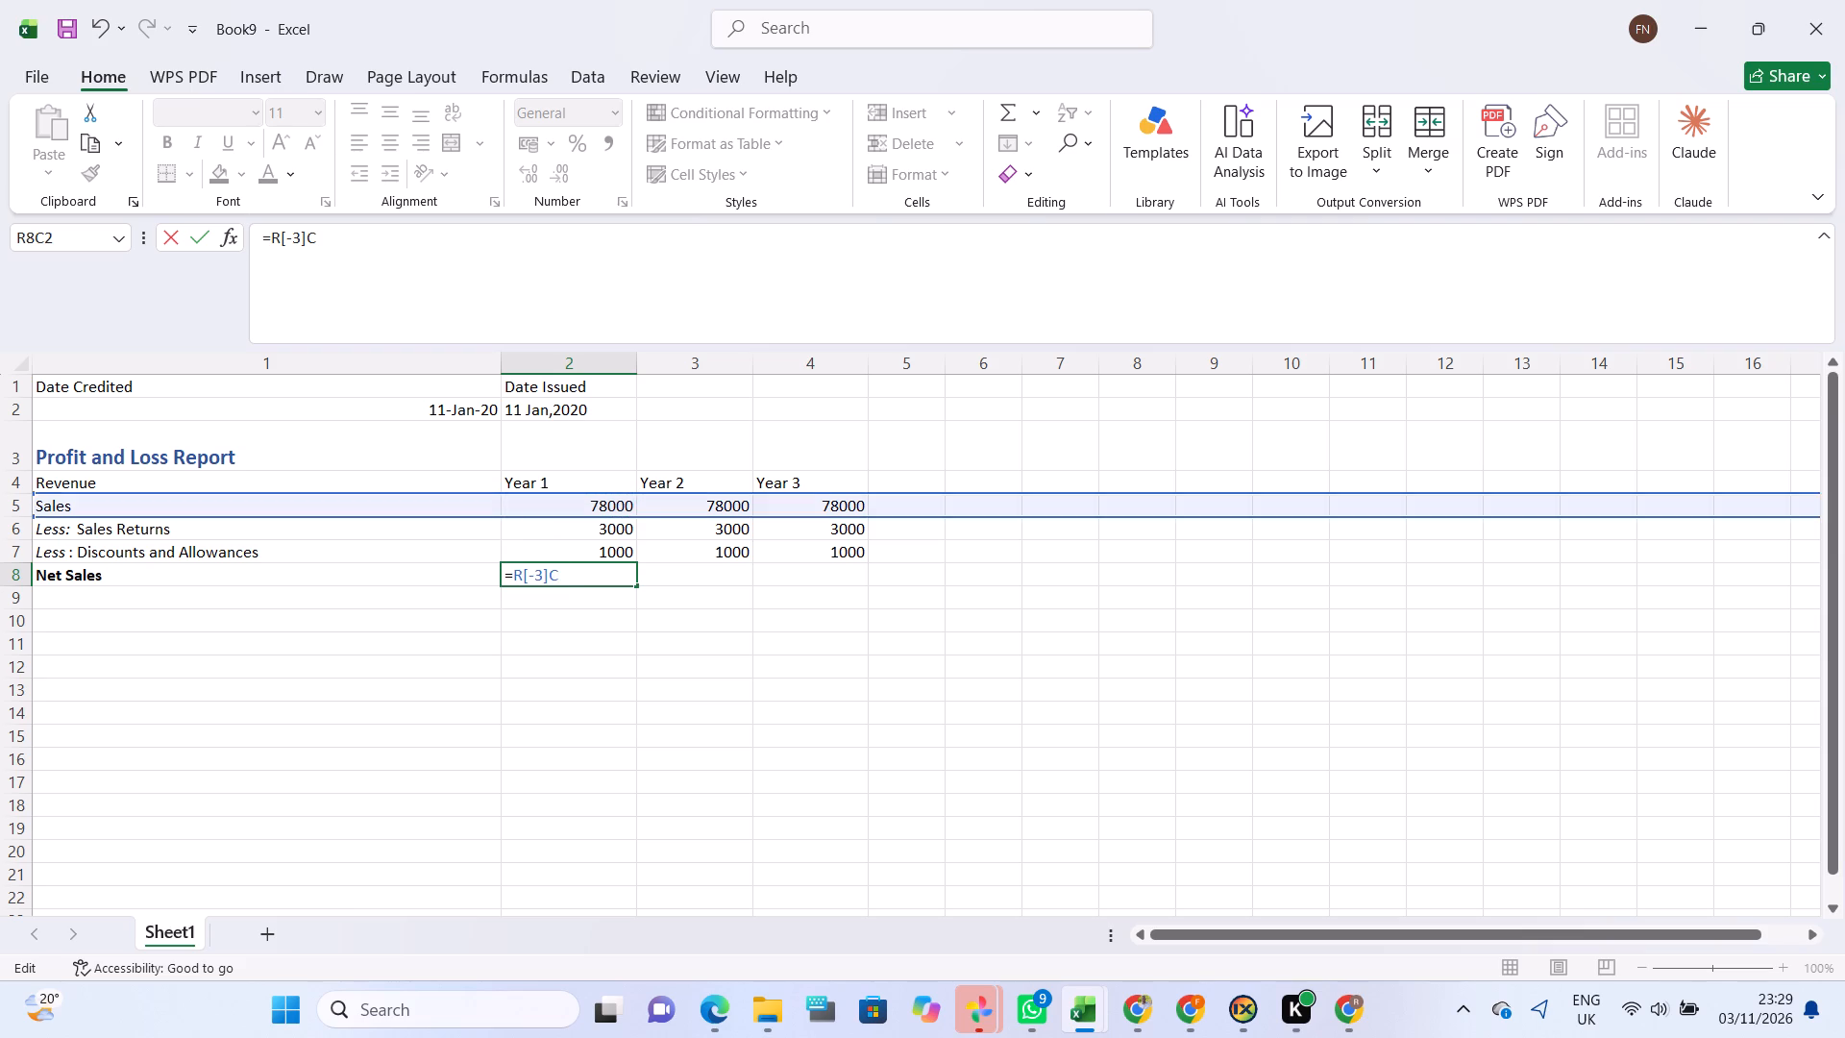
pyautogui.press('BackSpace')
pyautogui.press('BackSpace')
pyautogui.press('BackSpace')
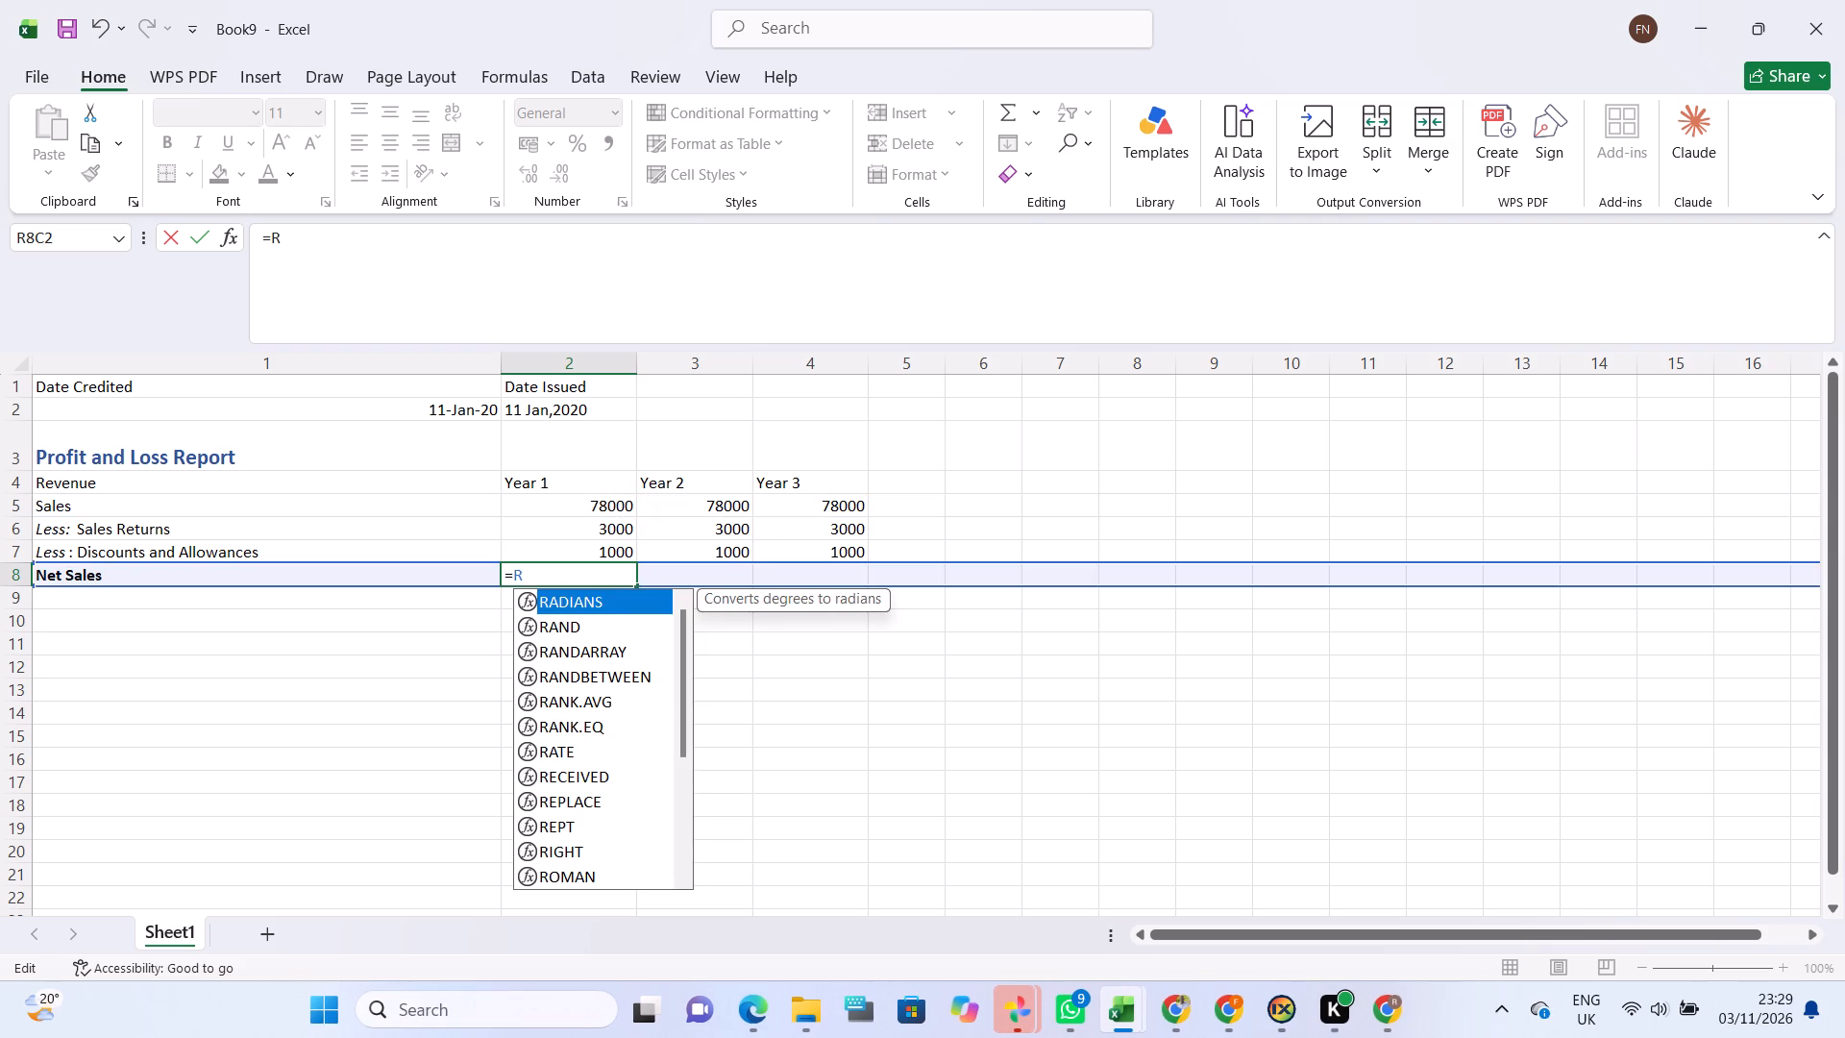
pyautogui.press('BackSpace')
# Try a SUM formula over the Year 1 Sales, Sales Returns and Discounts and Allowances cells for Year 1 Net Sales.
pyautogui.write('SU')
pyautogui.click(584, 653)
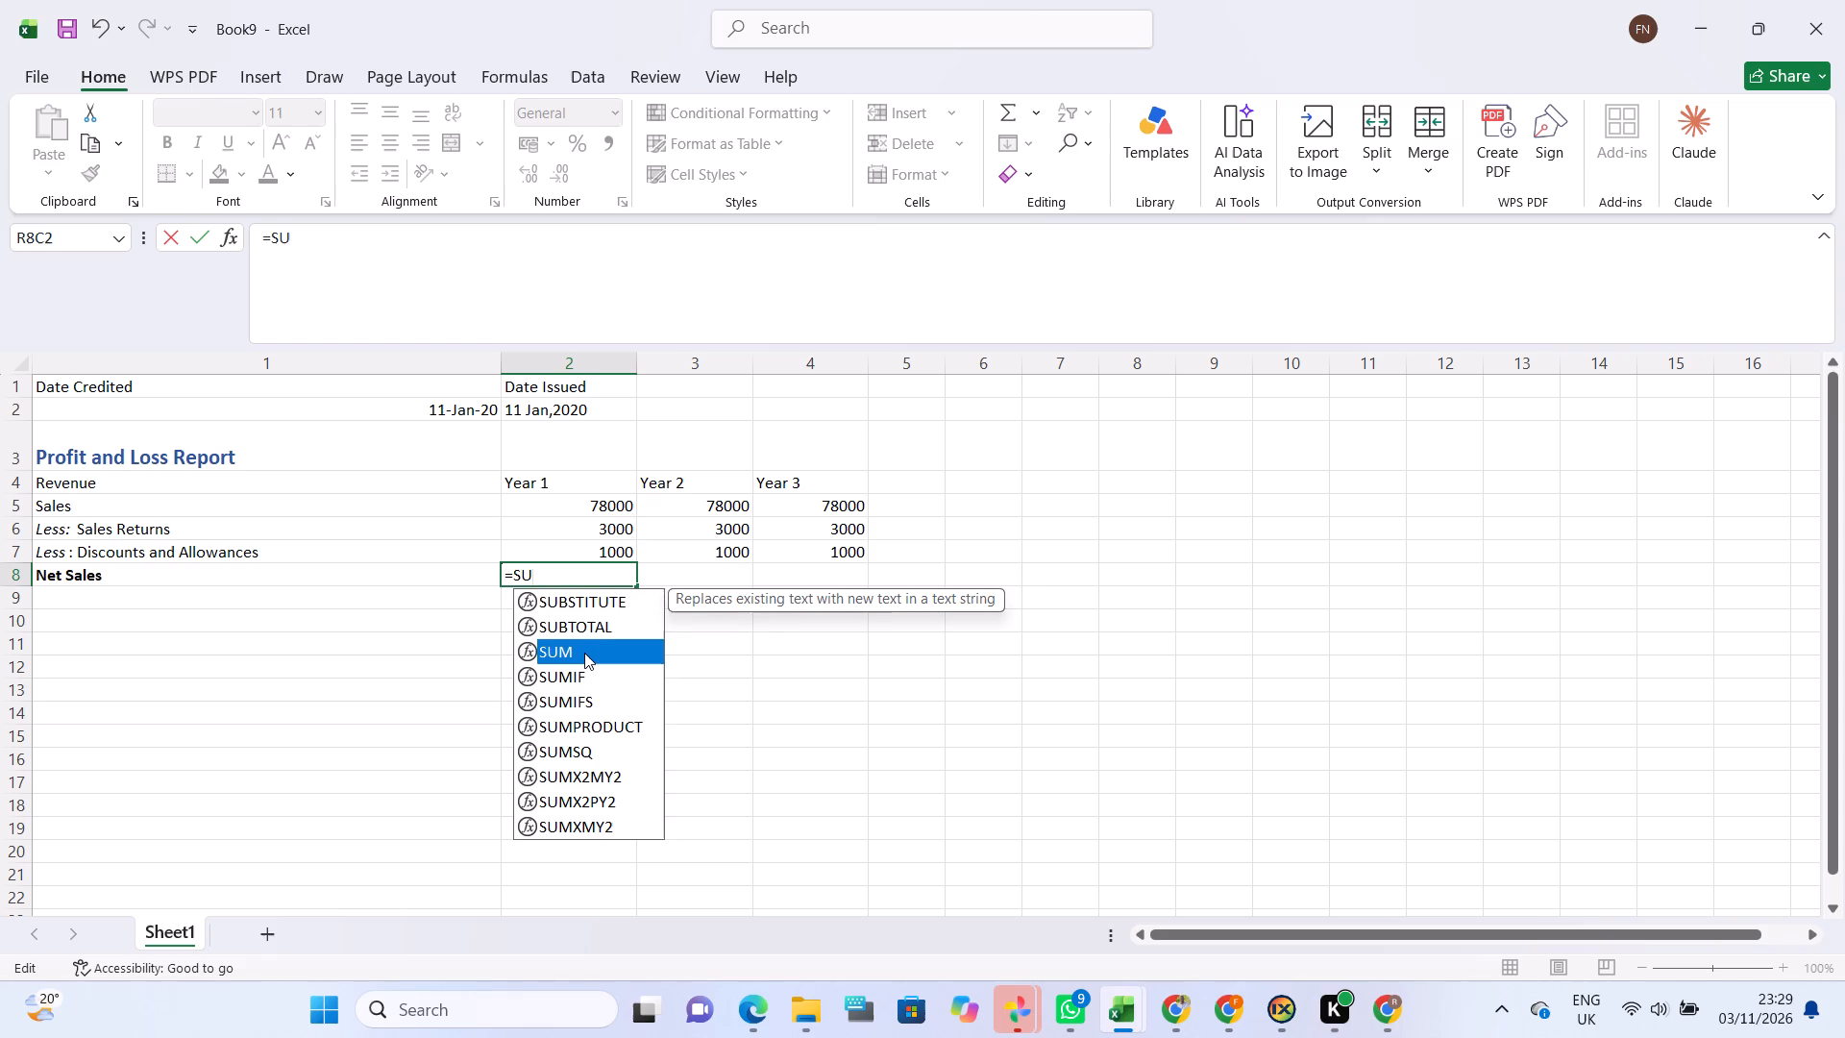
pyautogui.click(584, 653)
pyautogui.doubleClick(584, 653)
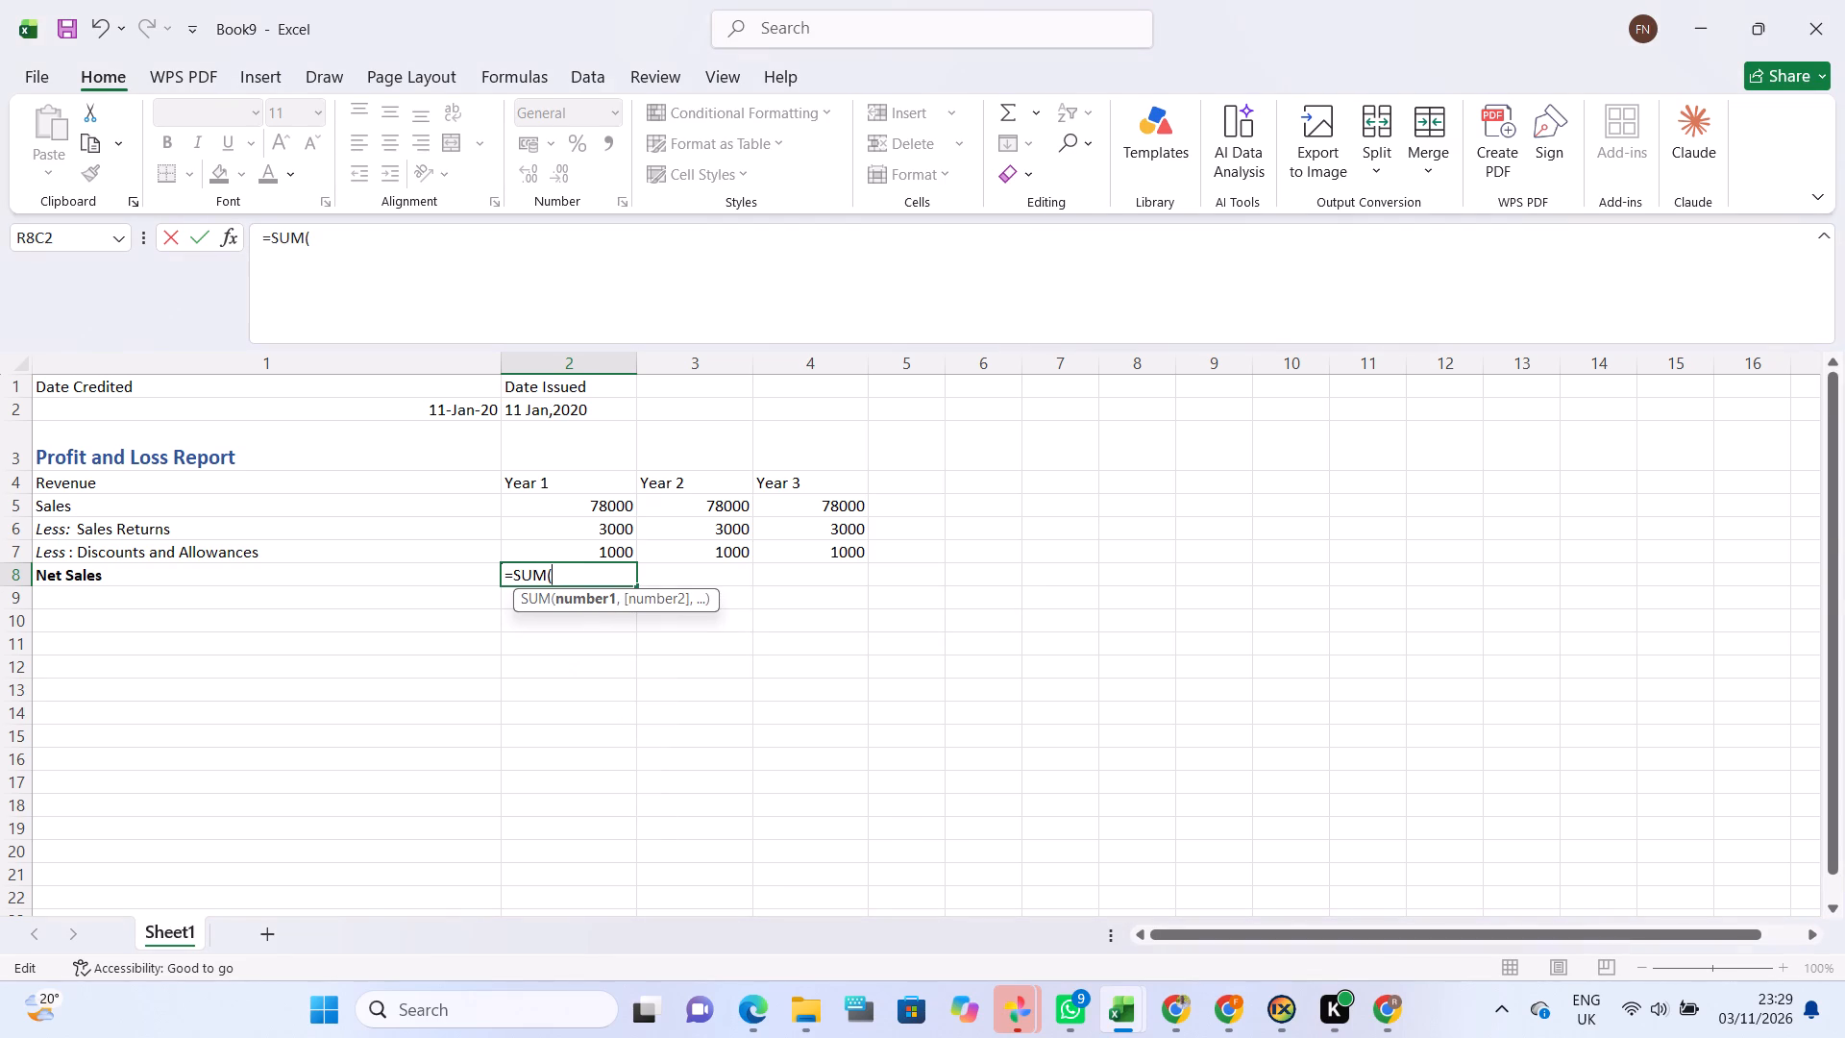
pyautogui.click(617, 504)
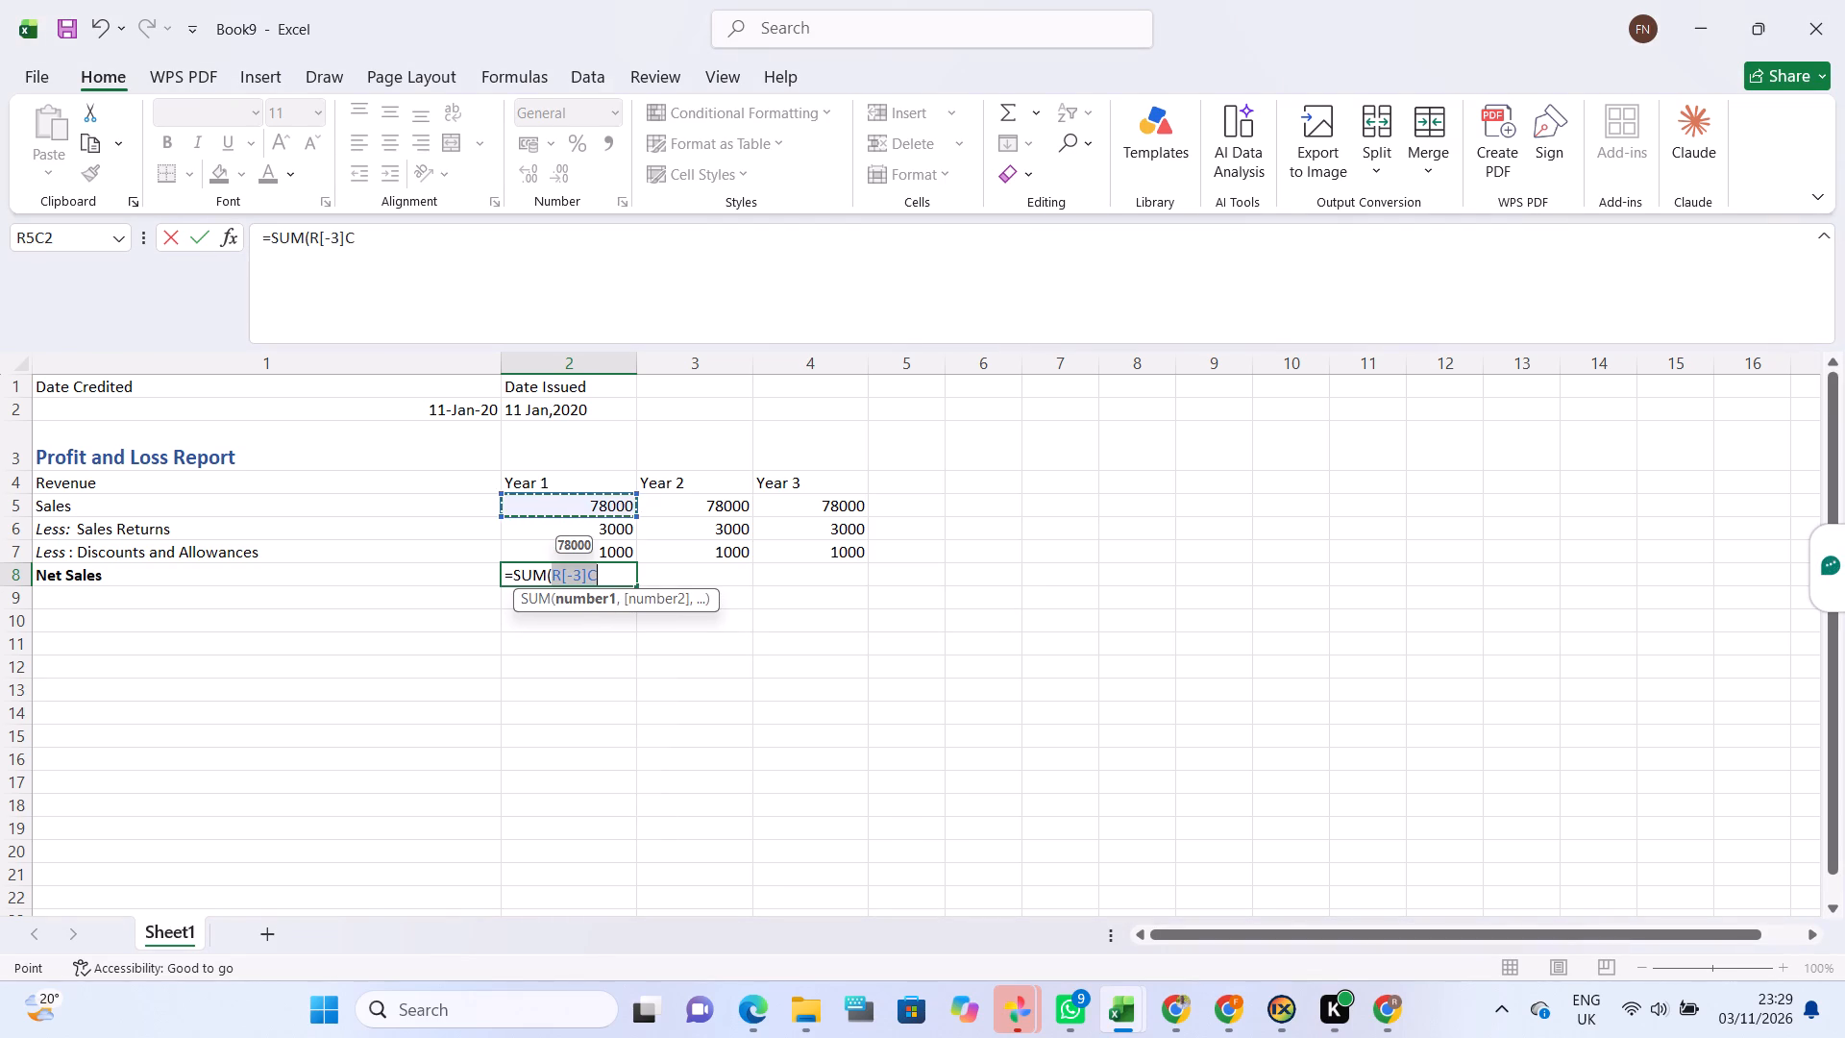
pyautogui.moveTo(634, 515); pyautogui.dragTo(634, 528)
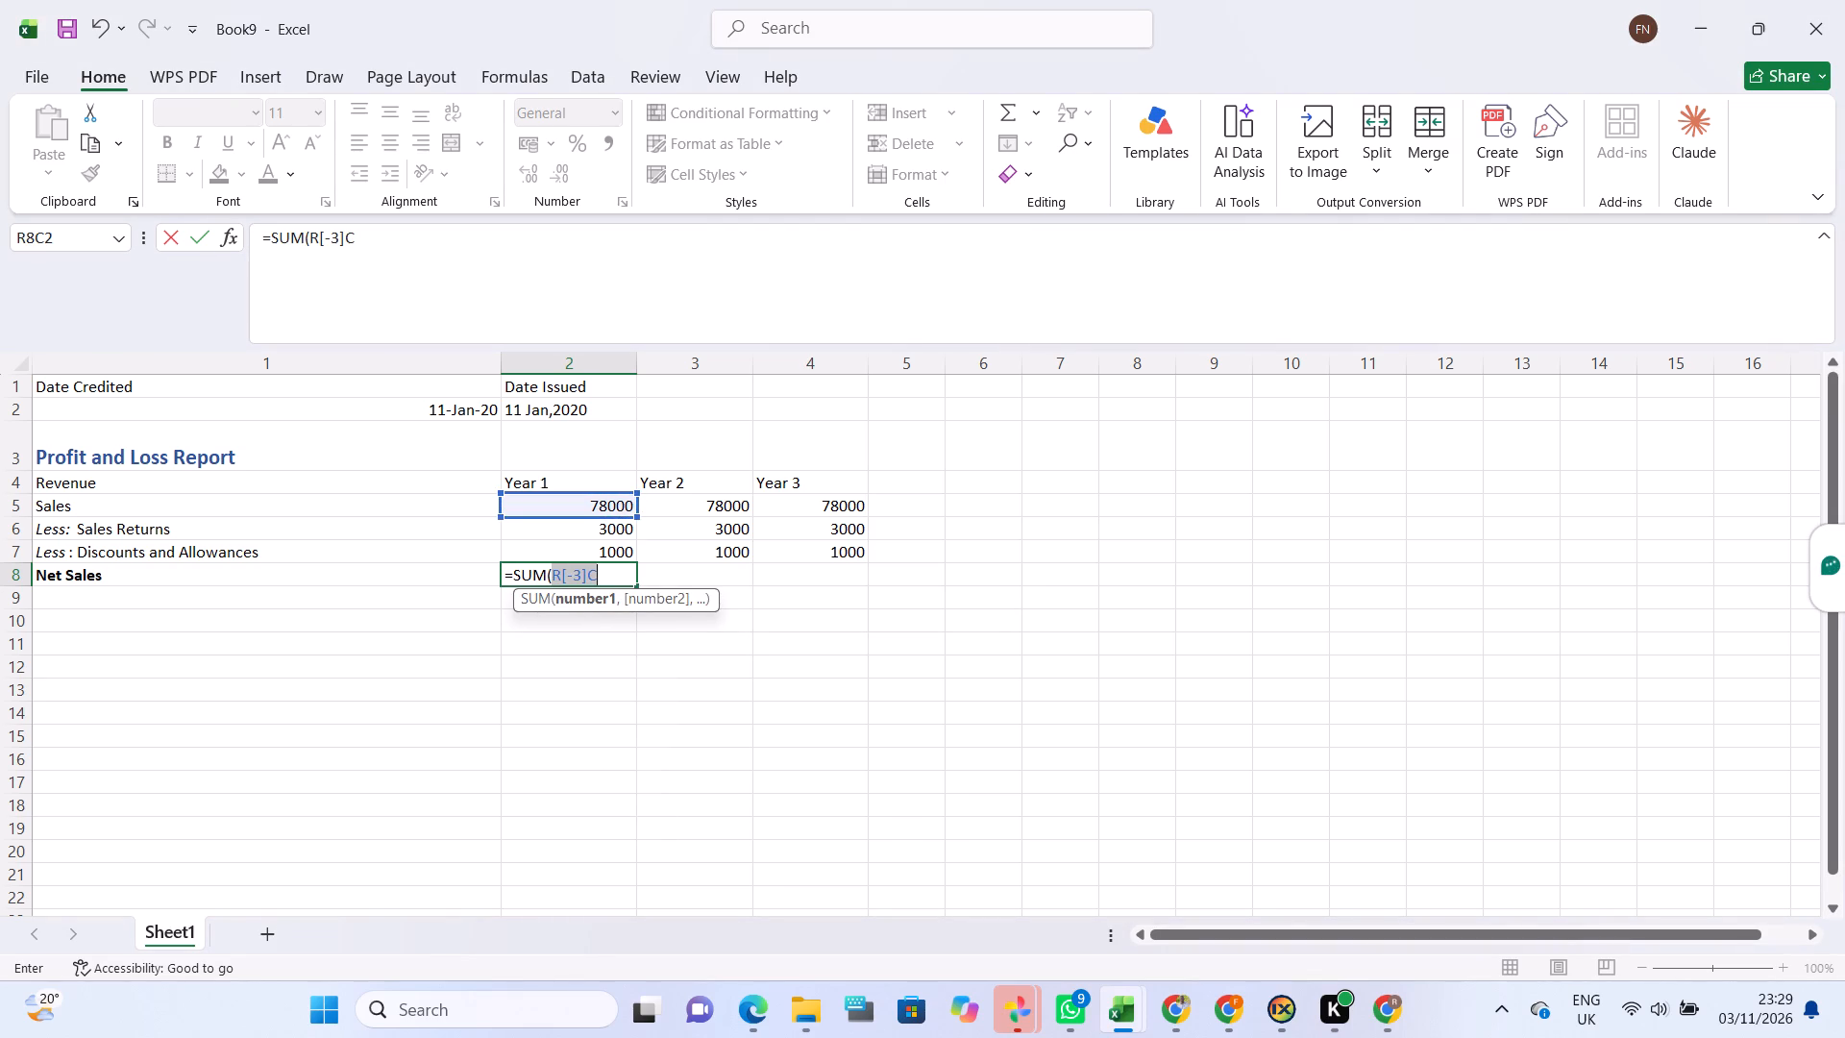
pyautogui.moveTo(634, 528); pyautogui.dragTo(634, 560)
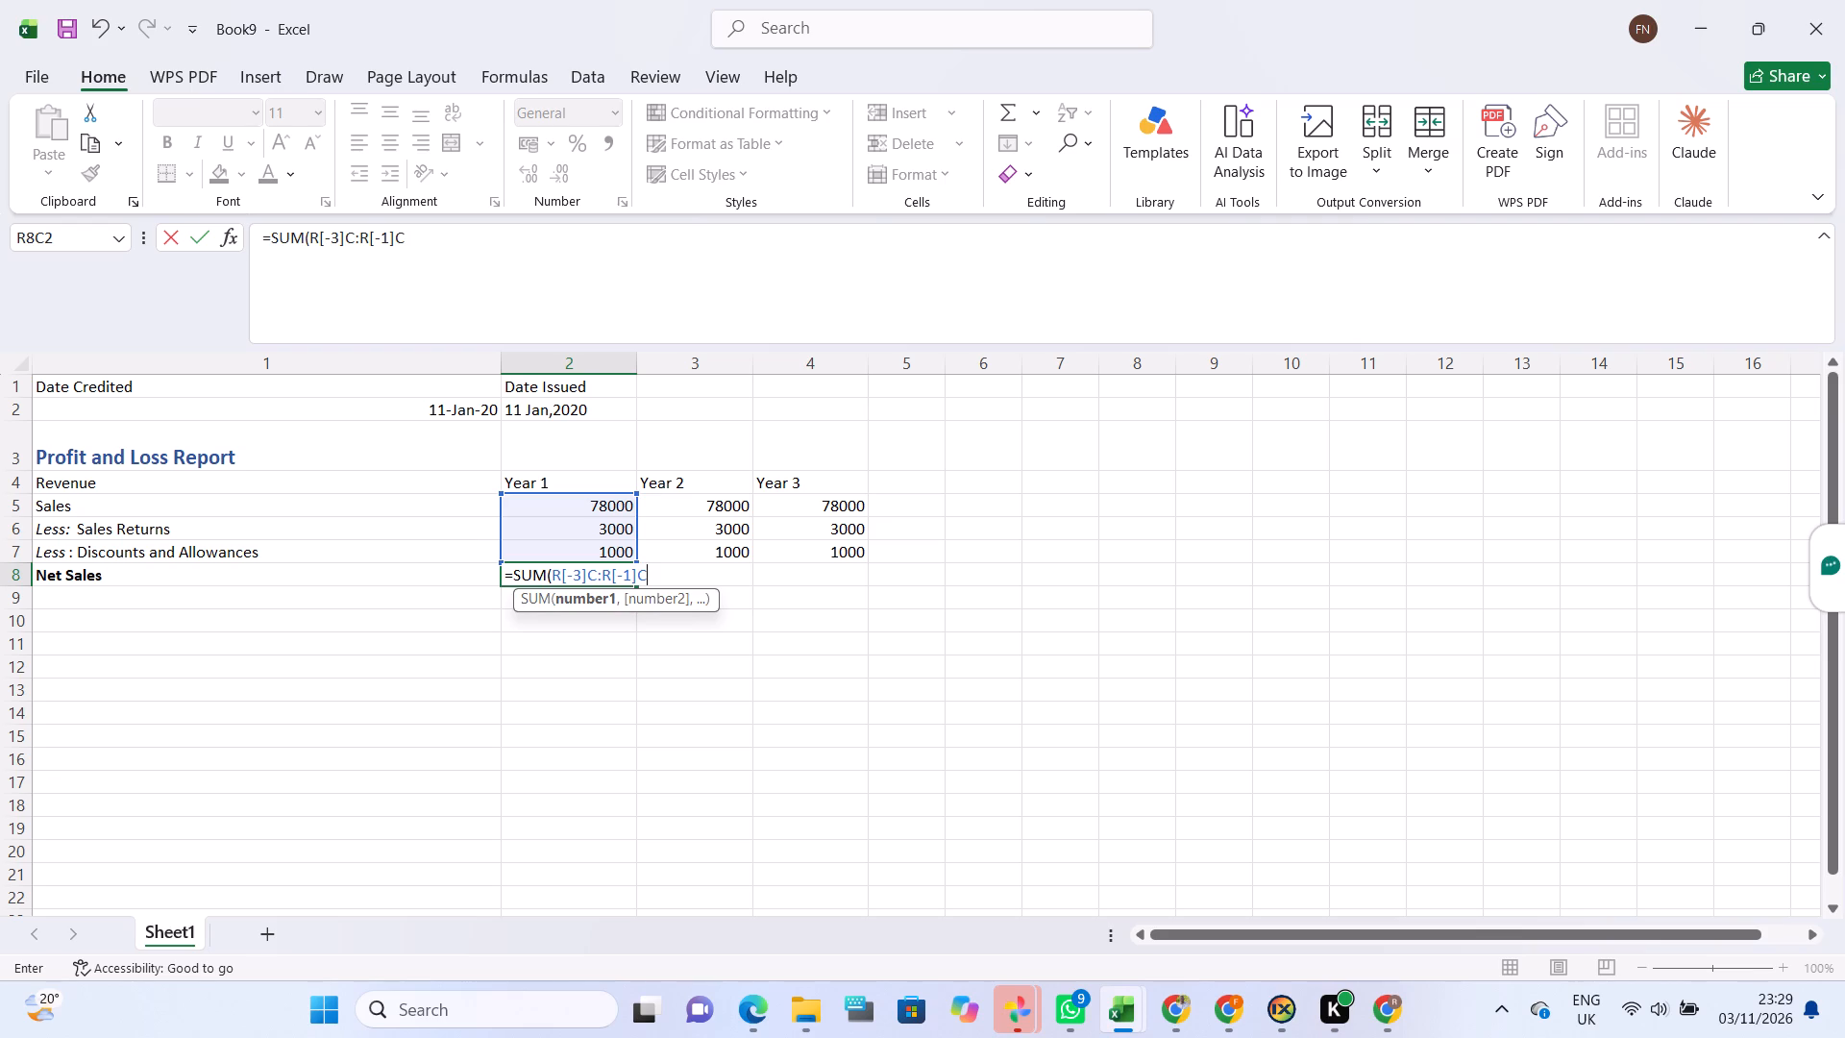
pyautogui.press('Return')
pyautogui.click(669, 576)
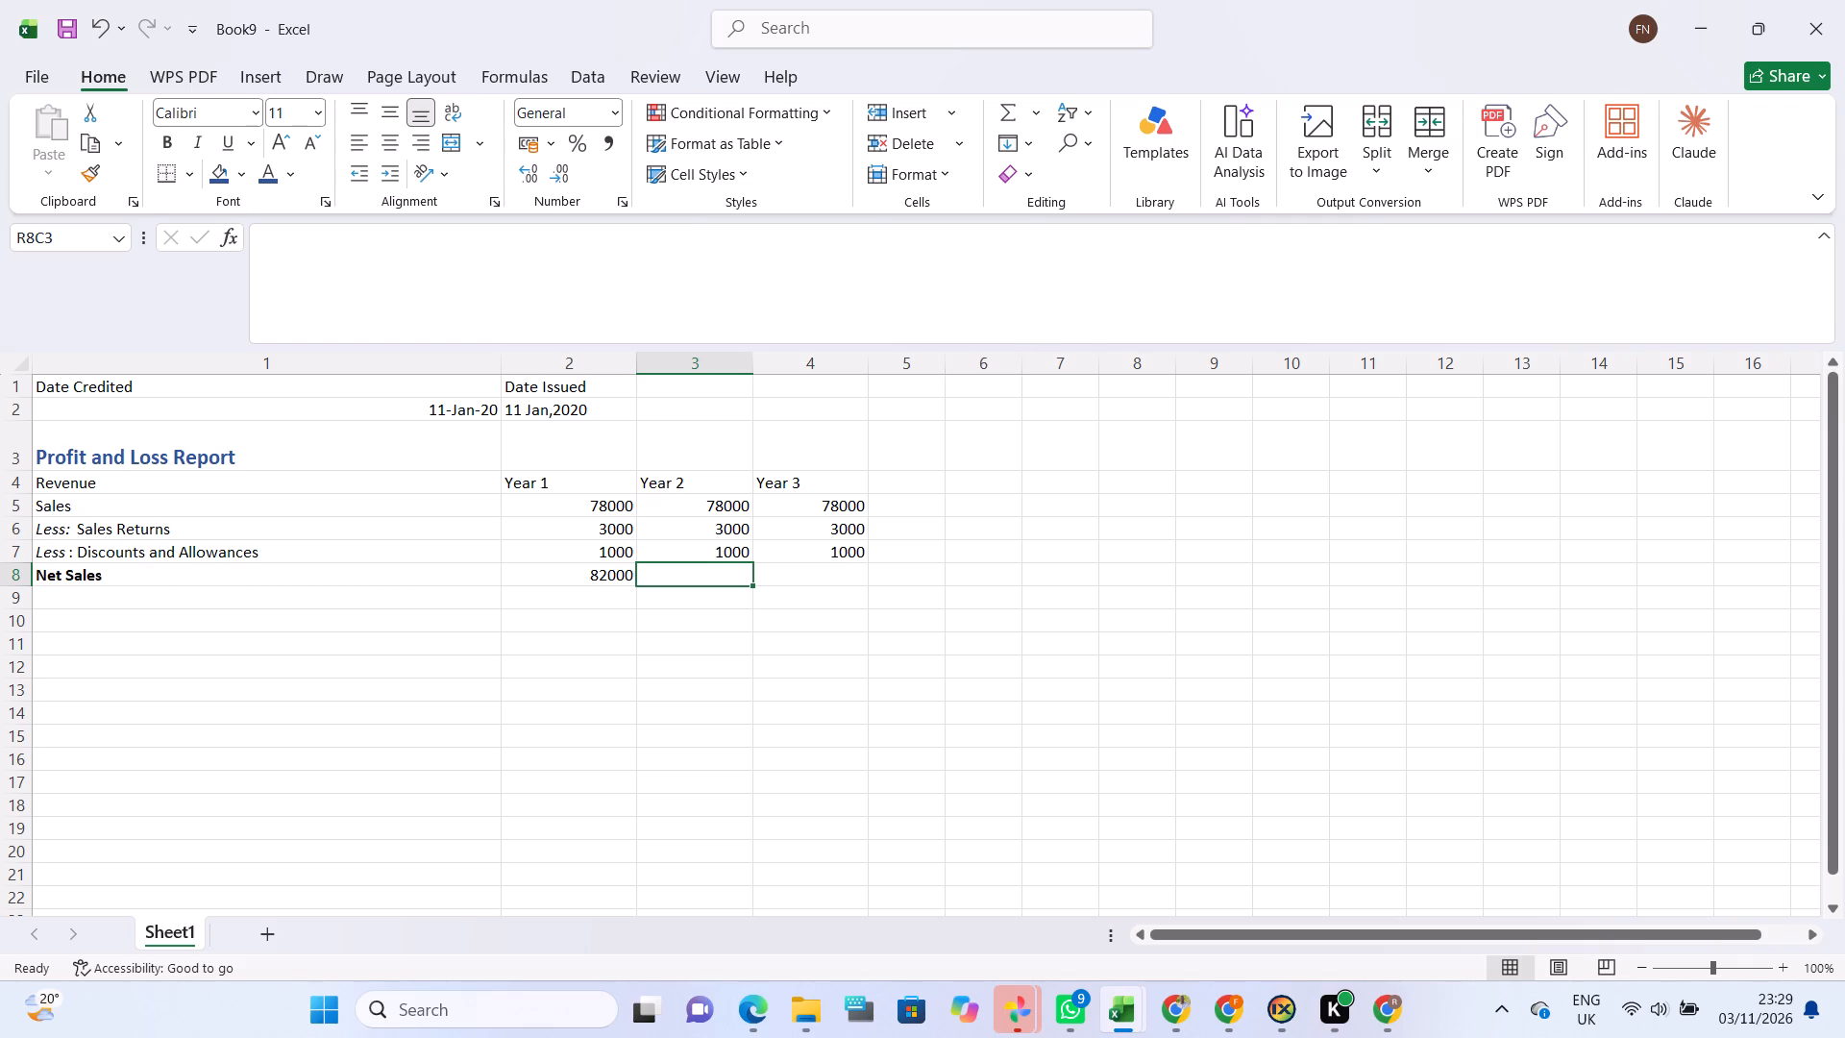
# Replace the Year 1 Net Sales formula with Sales minus Sales Returns minus Discounts and Allowances, using the Year 1 cells.
pyautogui.click(553, 574)
pyautogui.press('BackSpace')
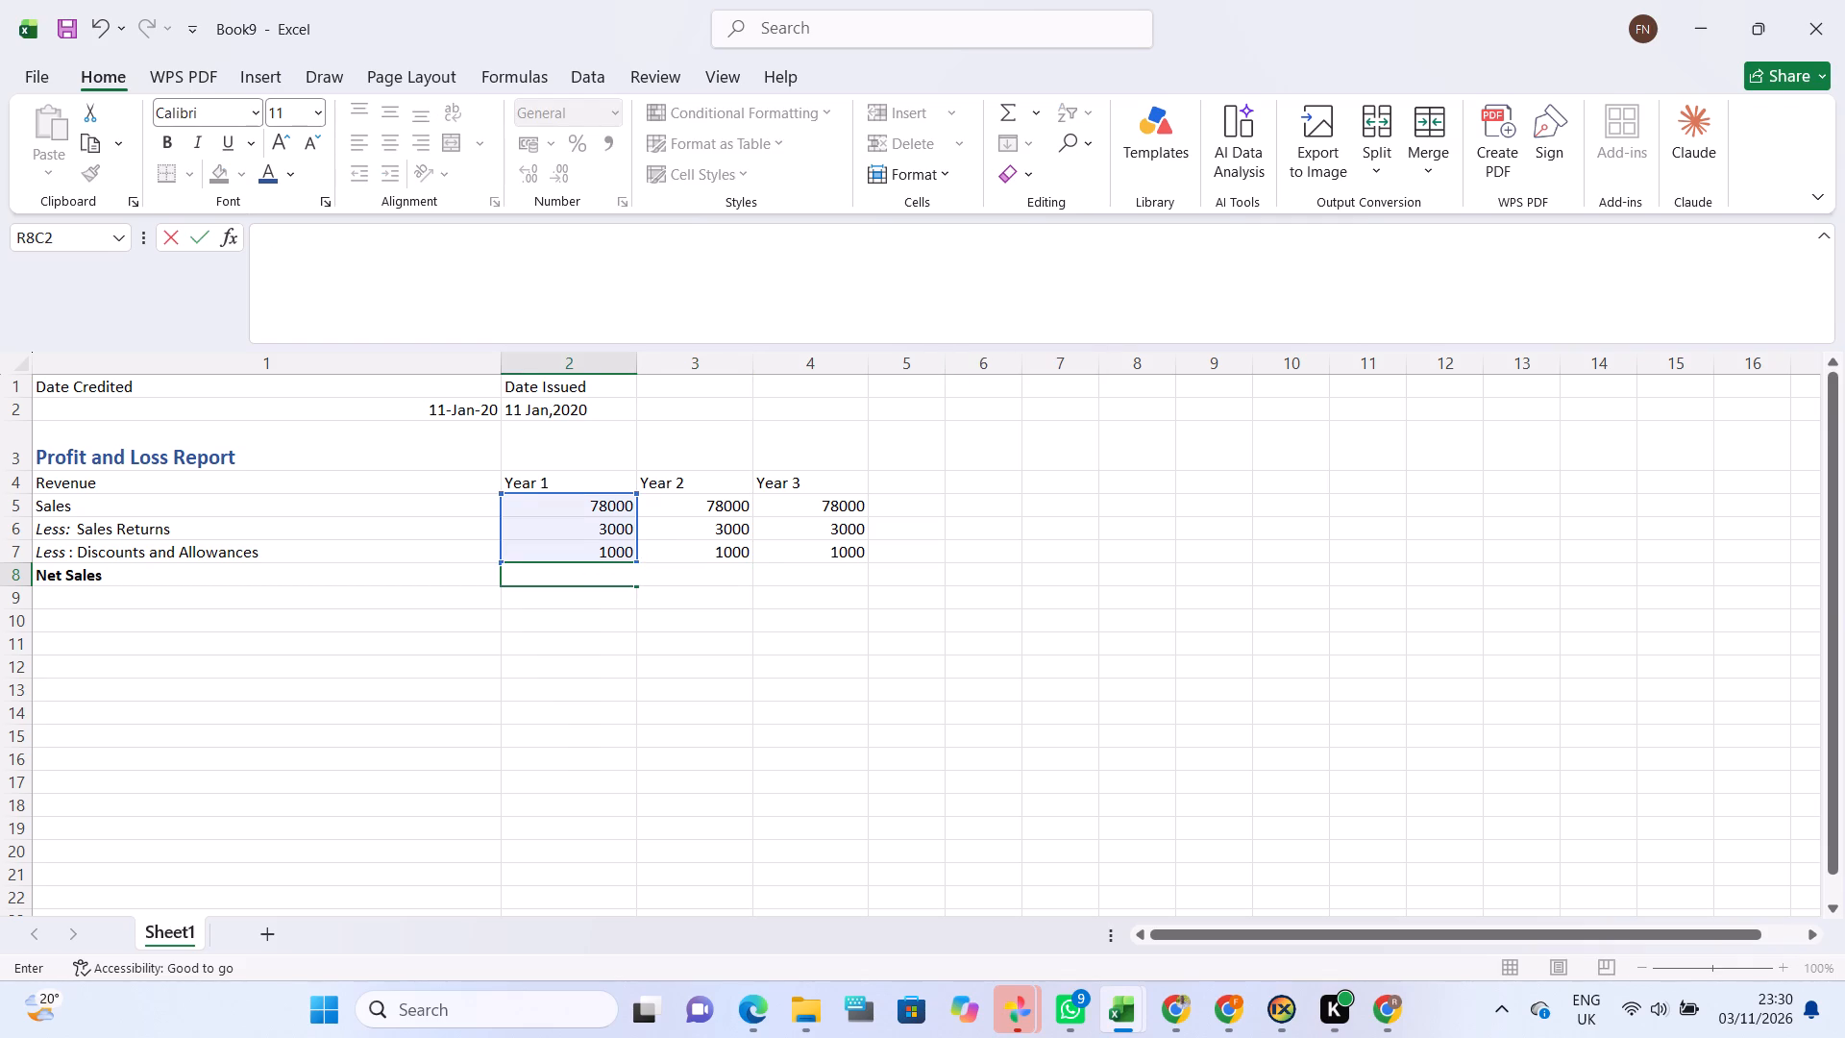
pyautogui.press('=')
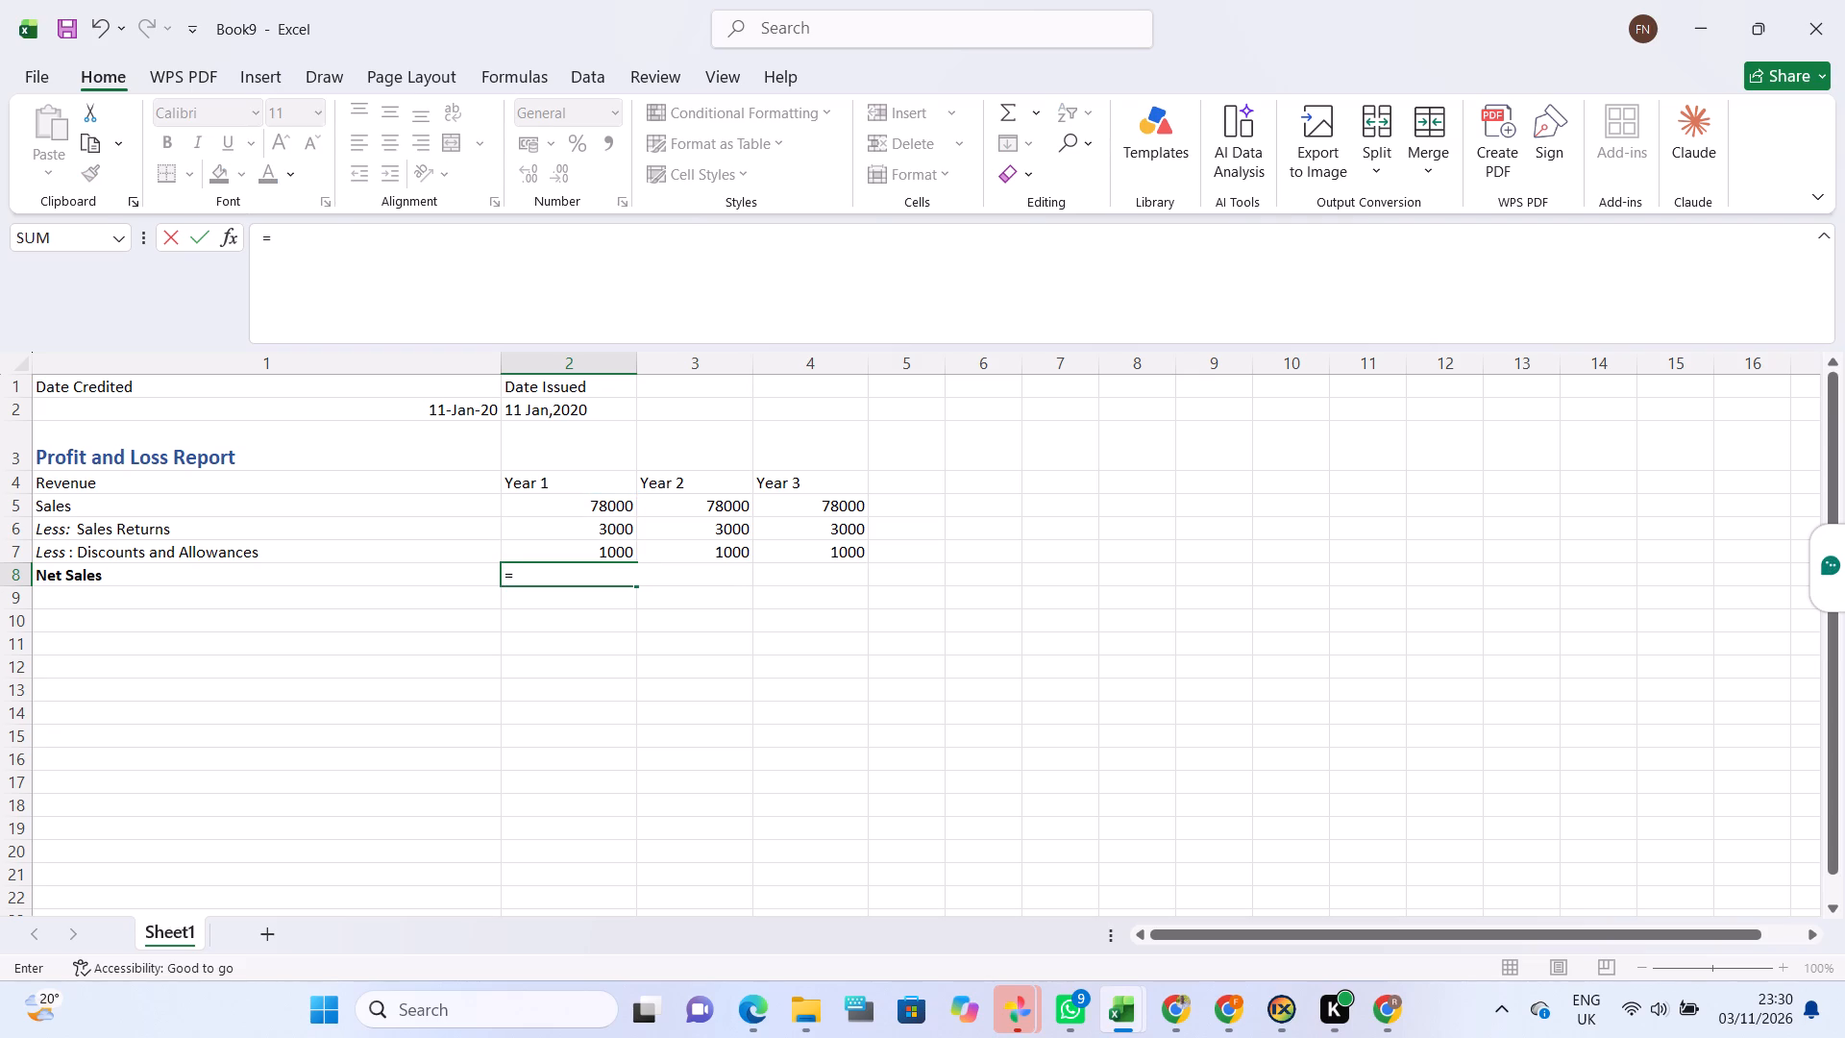
pyautogui.click(566, 505)
pyautogui.press('-')
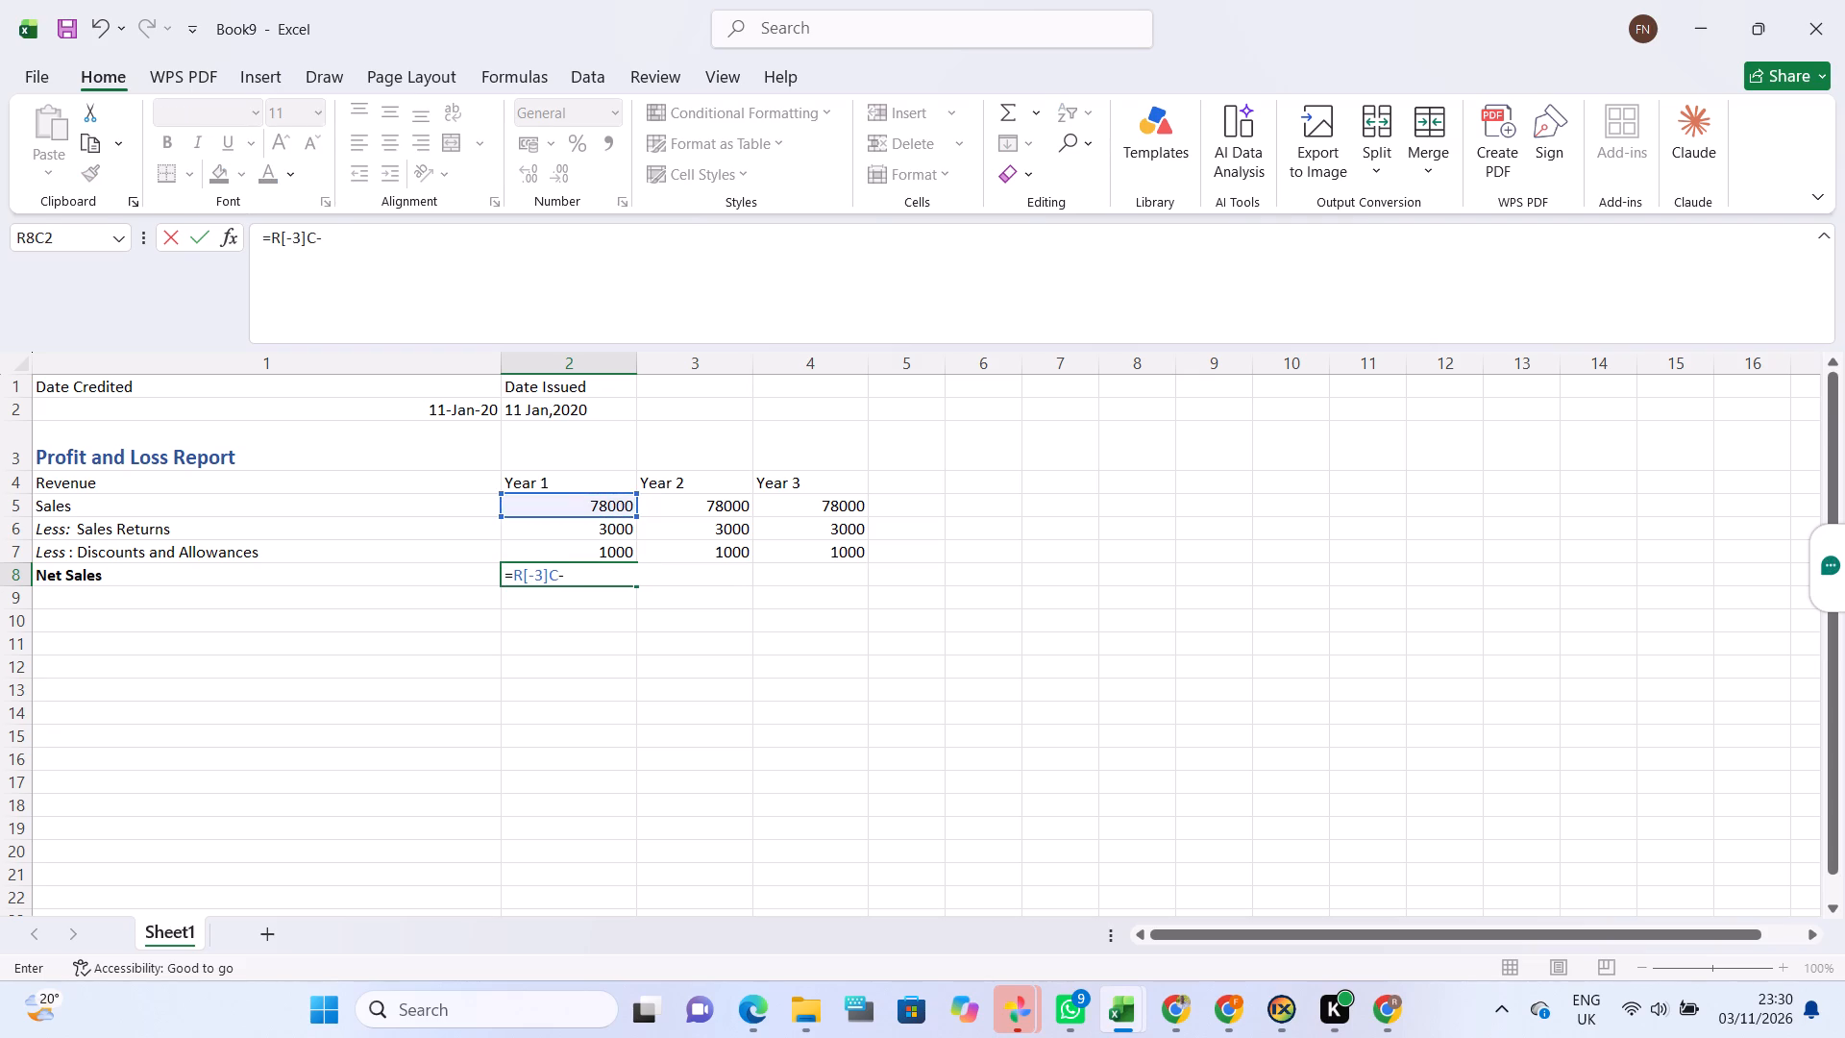
pyautogui.click(572, 531)
pyautogui.press('=')
pyautogui.press('BackSpace')
pyautogui.press('-')
pyautogui.click(570, 555)
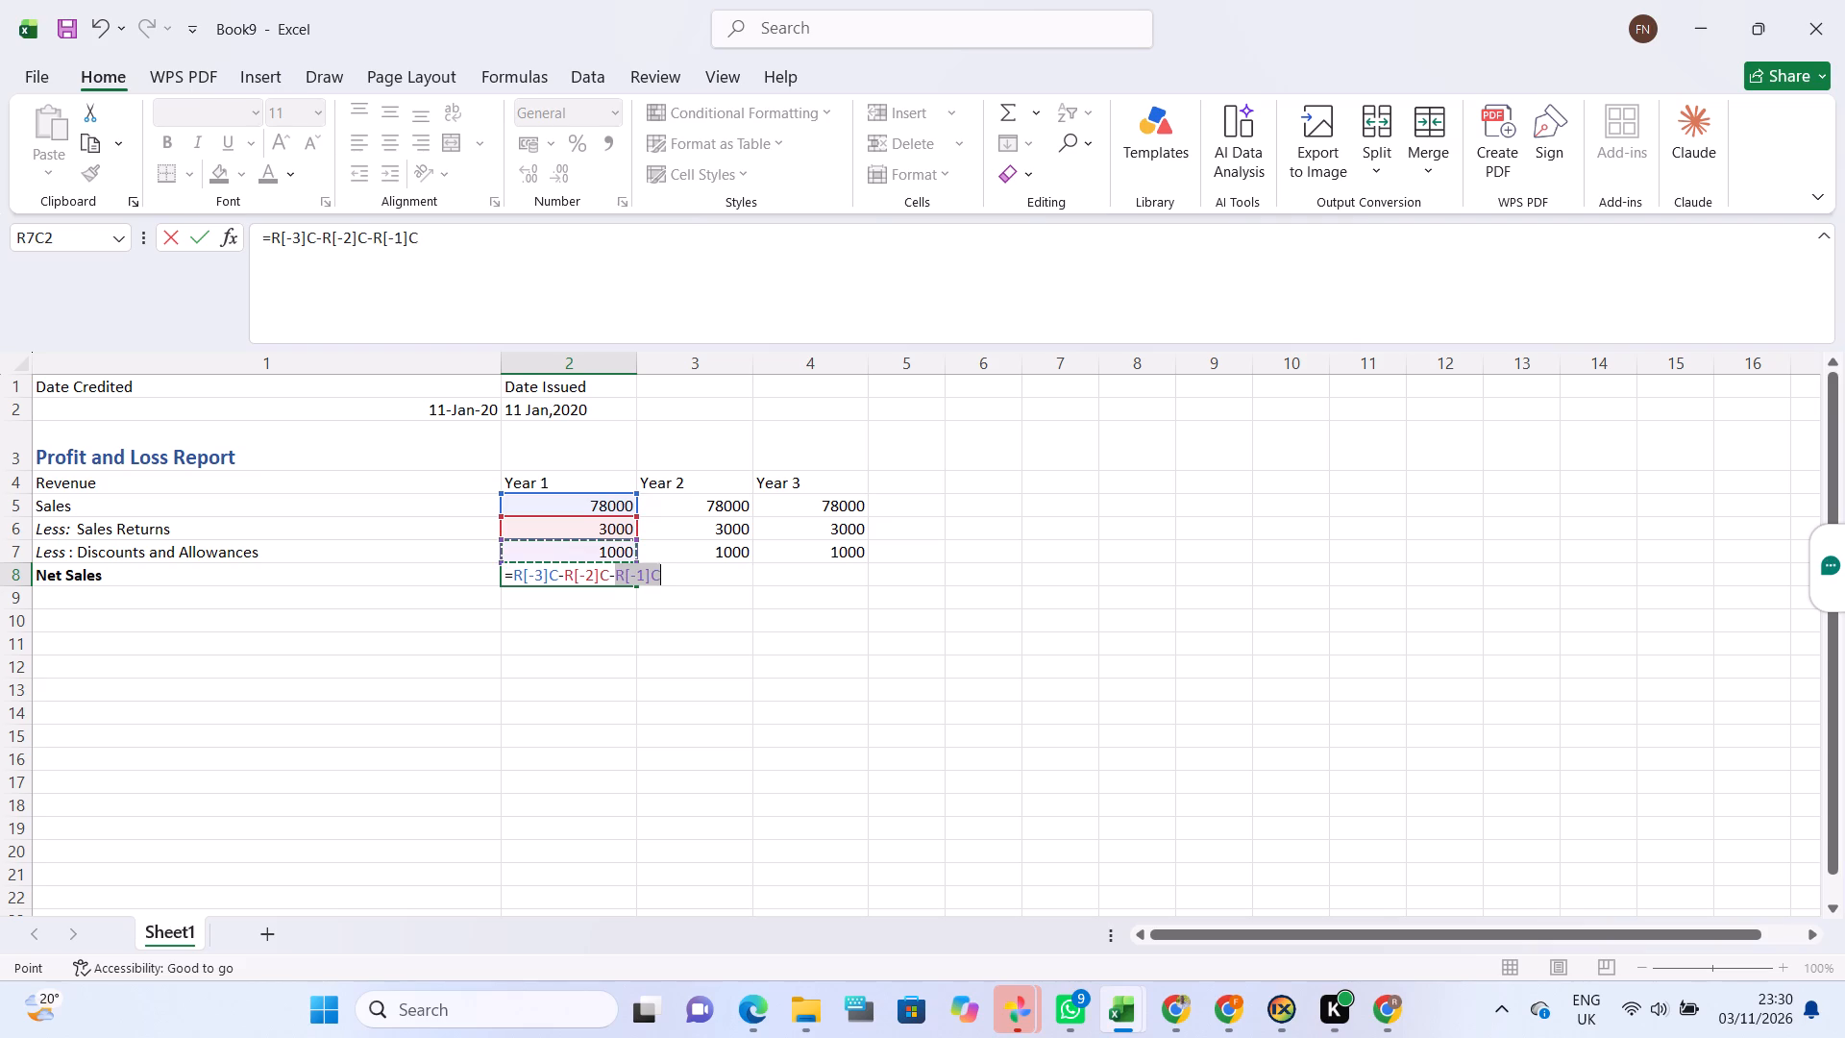
pyautogui.press('Return')
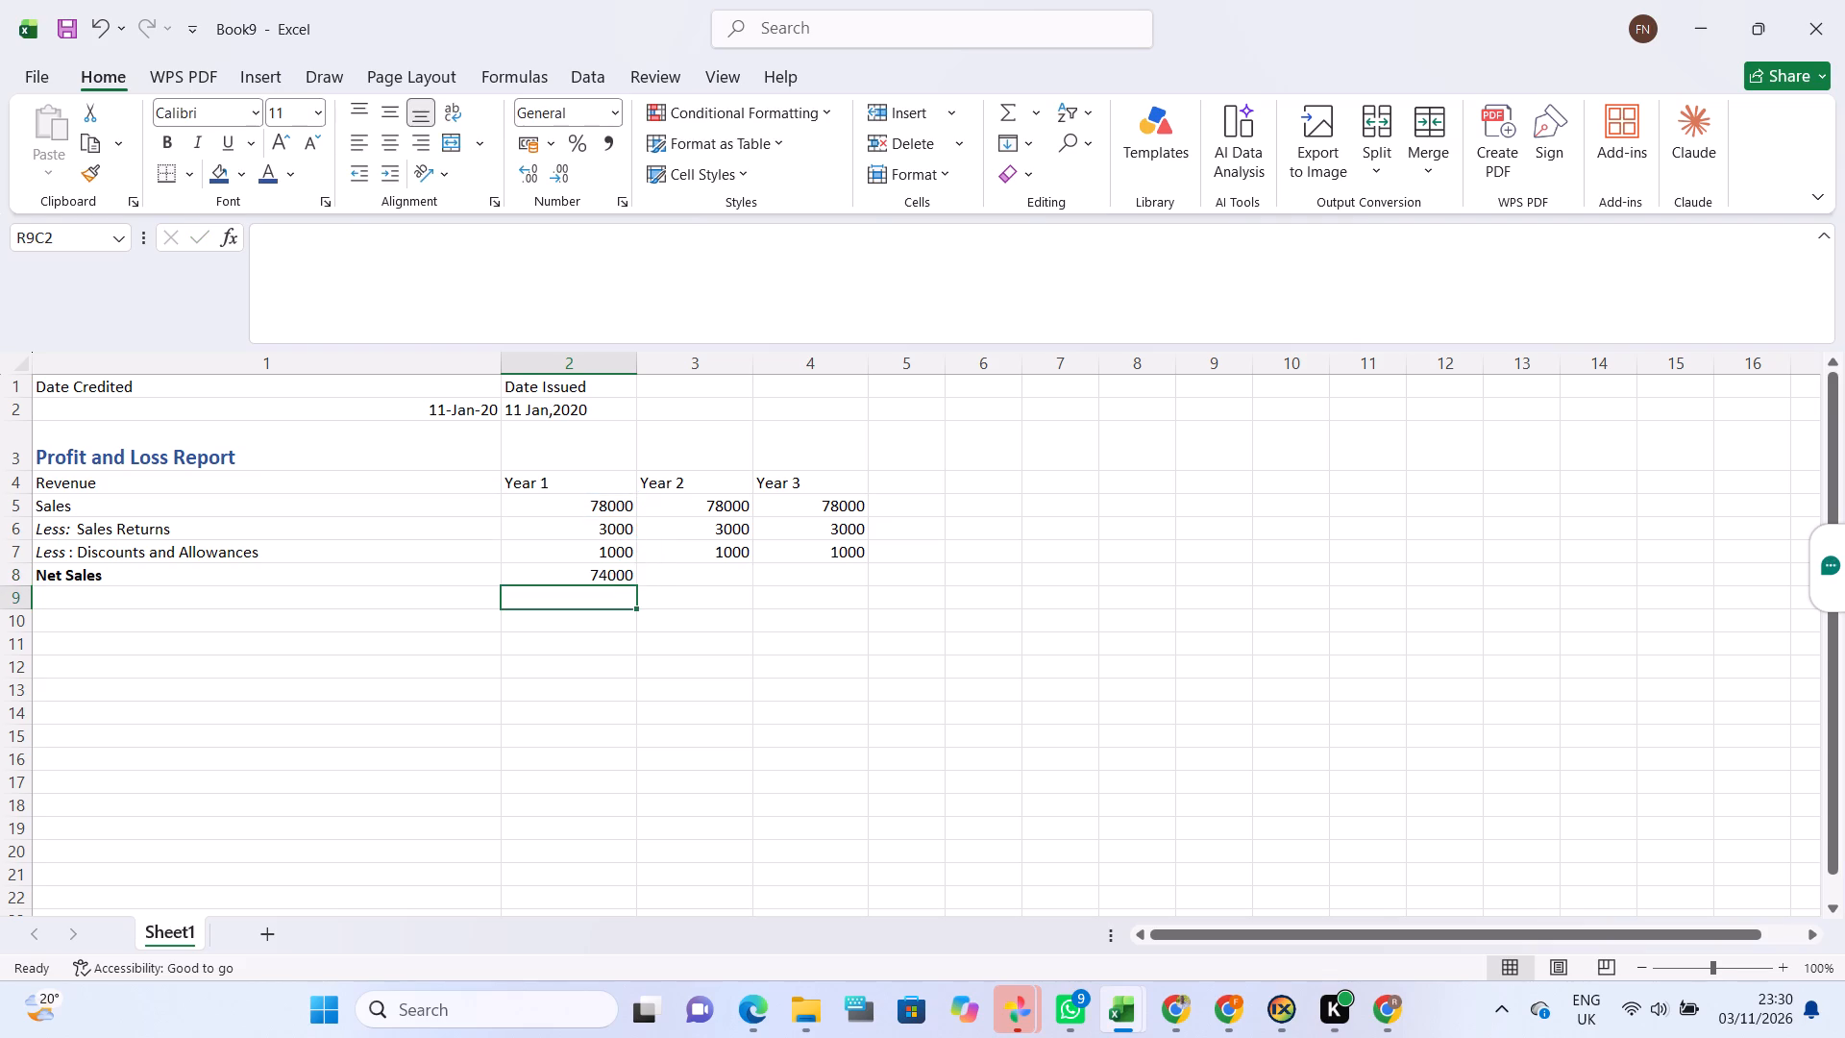
# Calculate Year 2 Net Sales as Sales minus Sales Returns minus Discounts and Allowances, using the Year 2 cells.
pyautogui.click(663, 578)
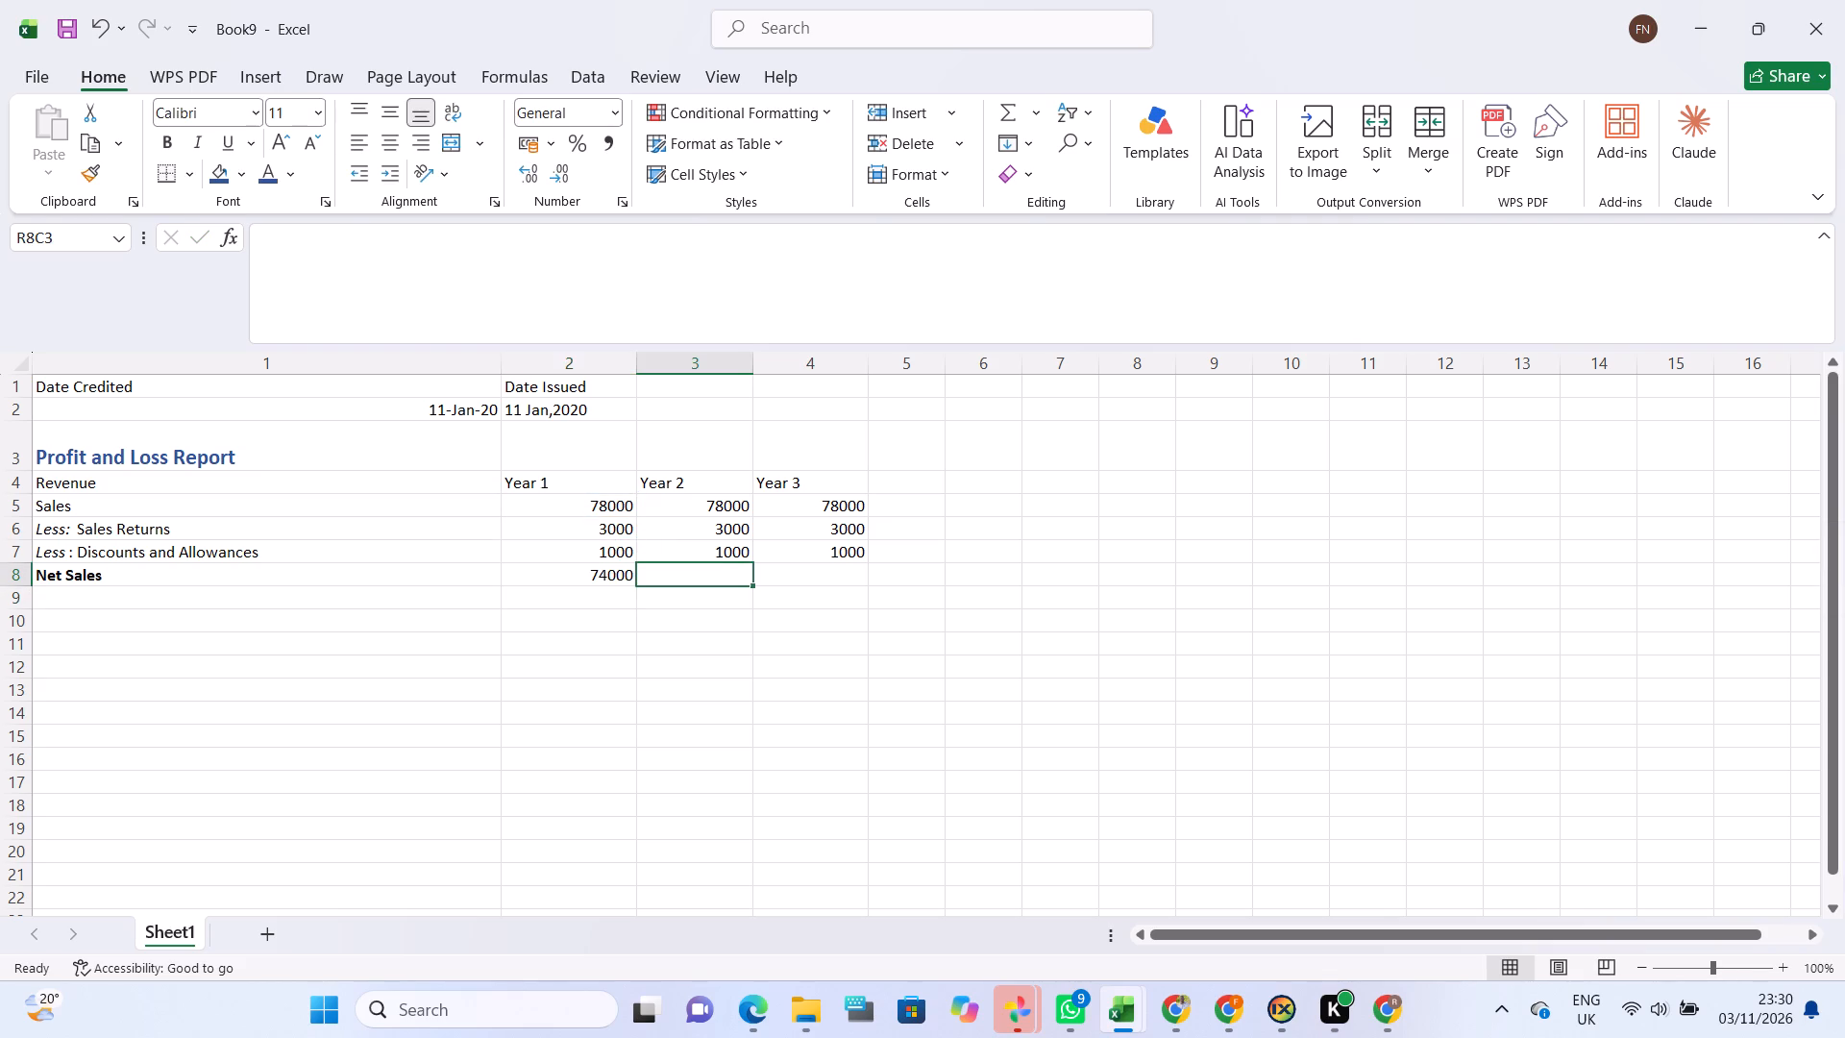
pyautogui.press('=')
pyautogui.click(676, 507)
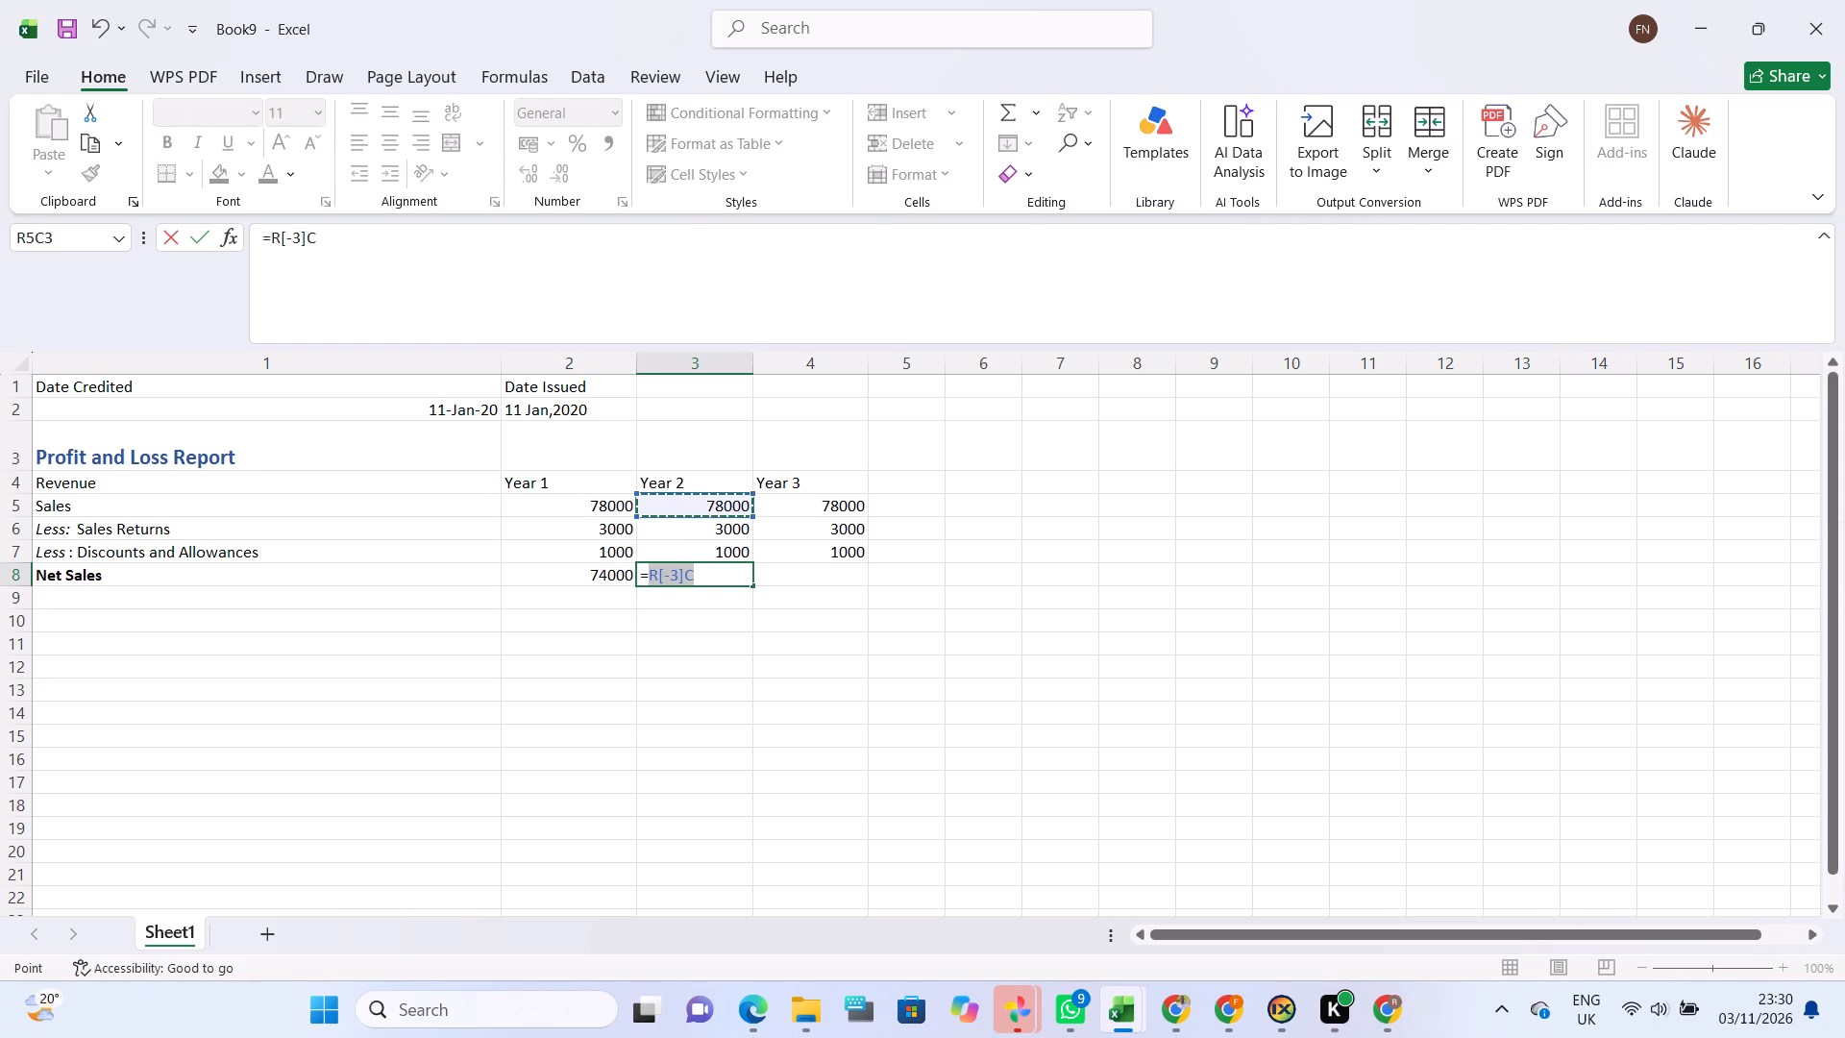
pyautogui.press('-')
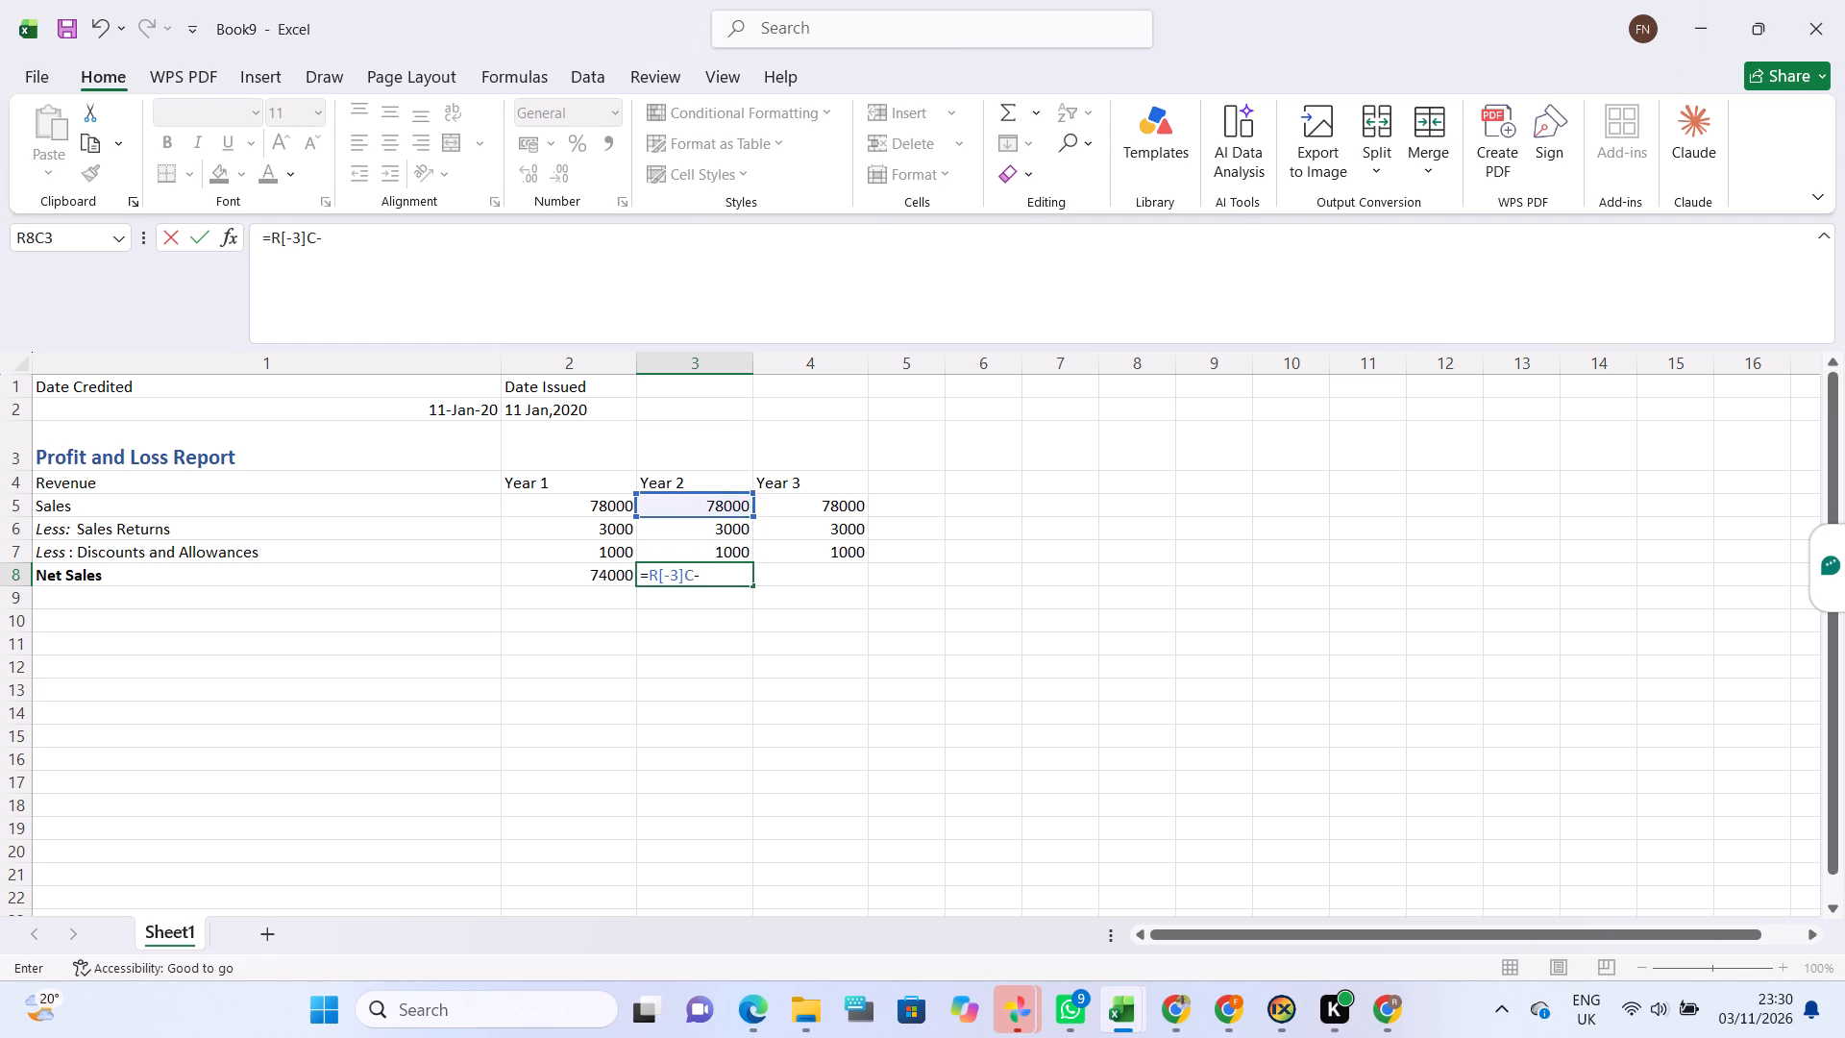
pyautogui.click(680, 532)
pyautogui.press('-')
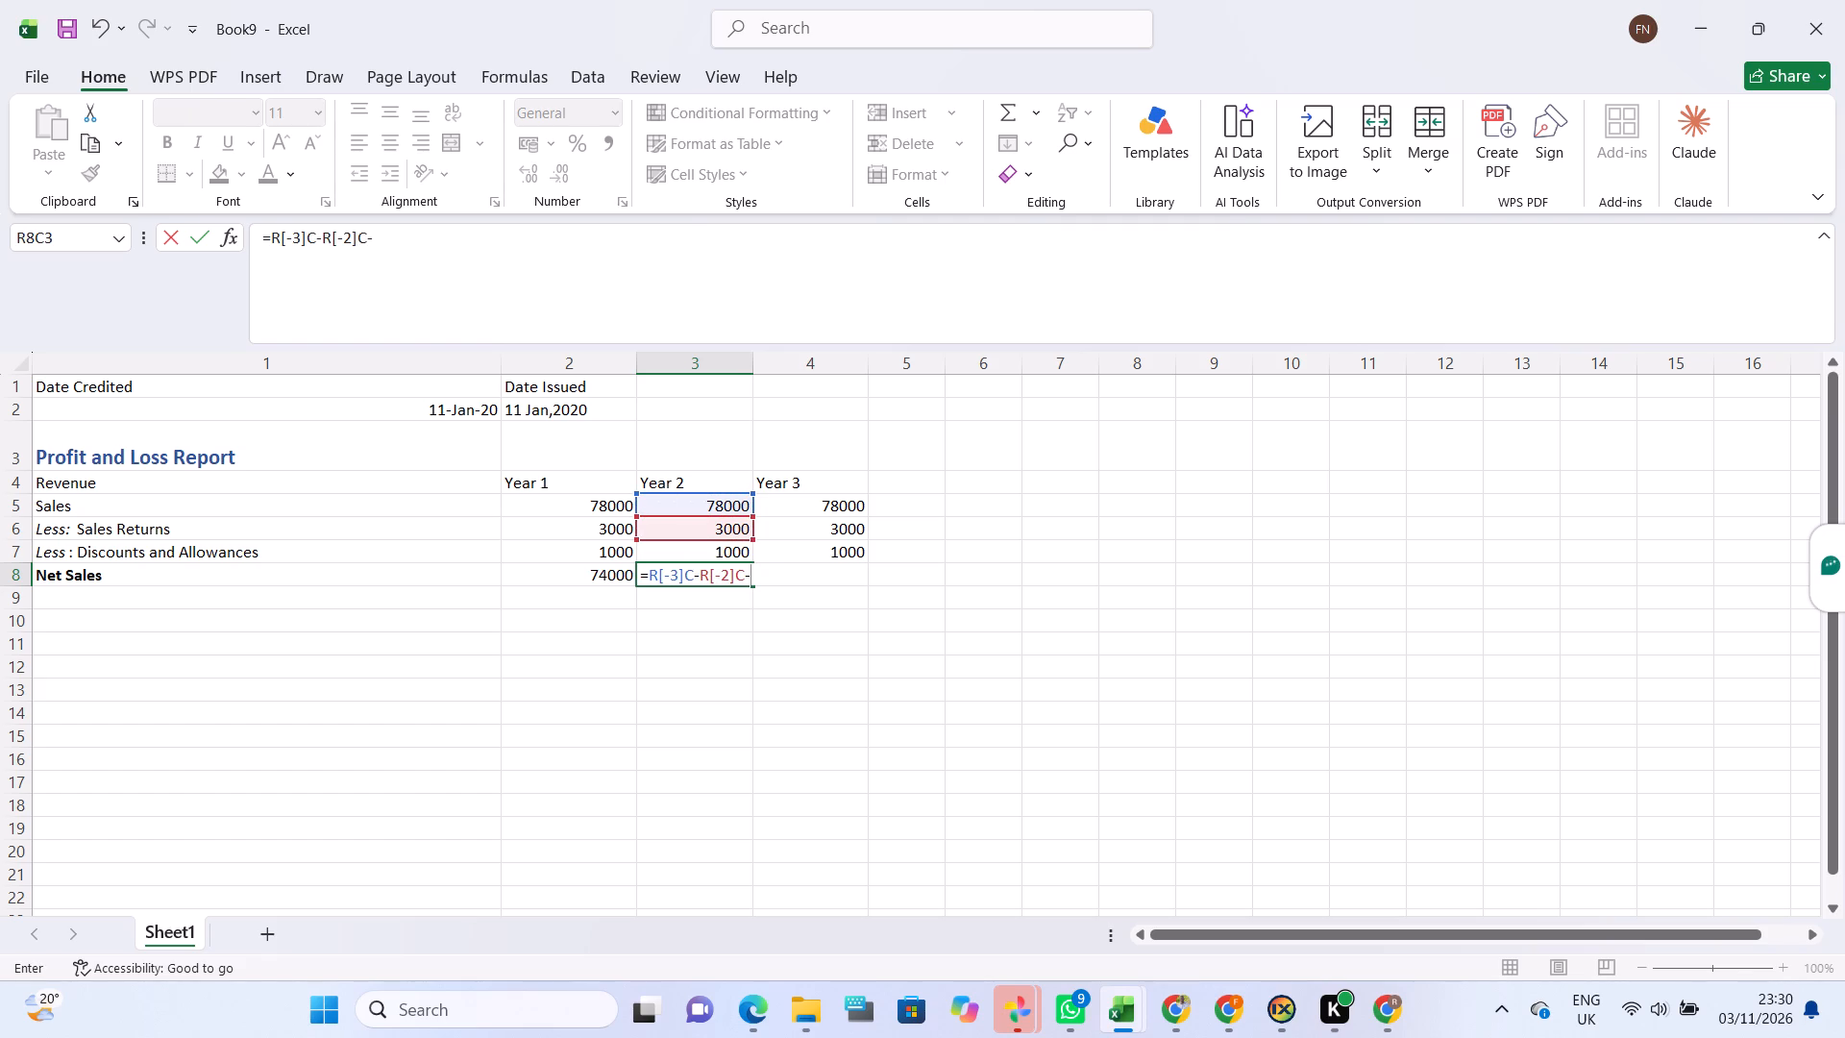
pyautogui.click(684, 554)
pyautogui.press('Return')
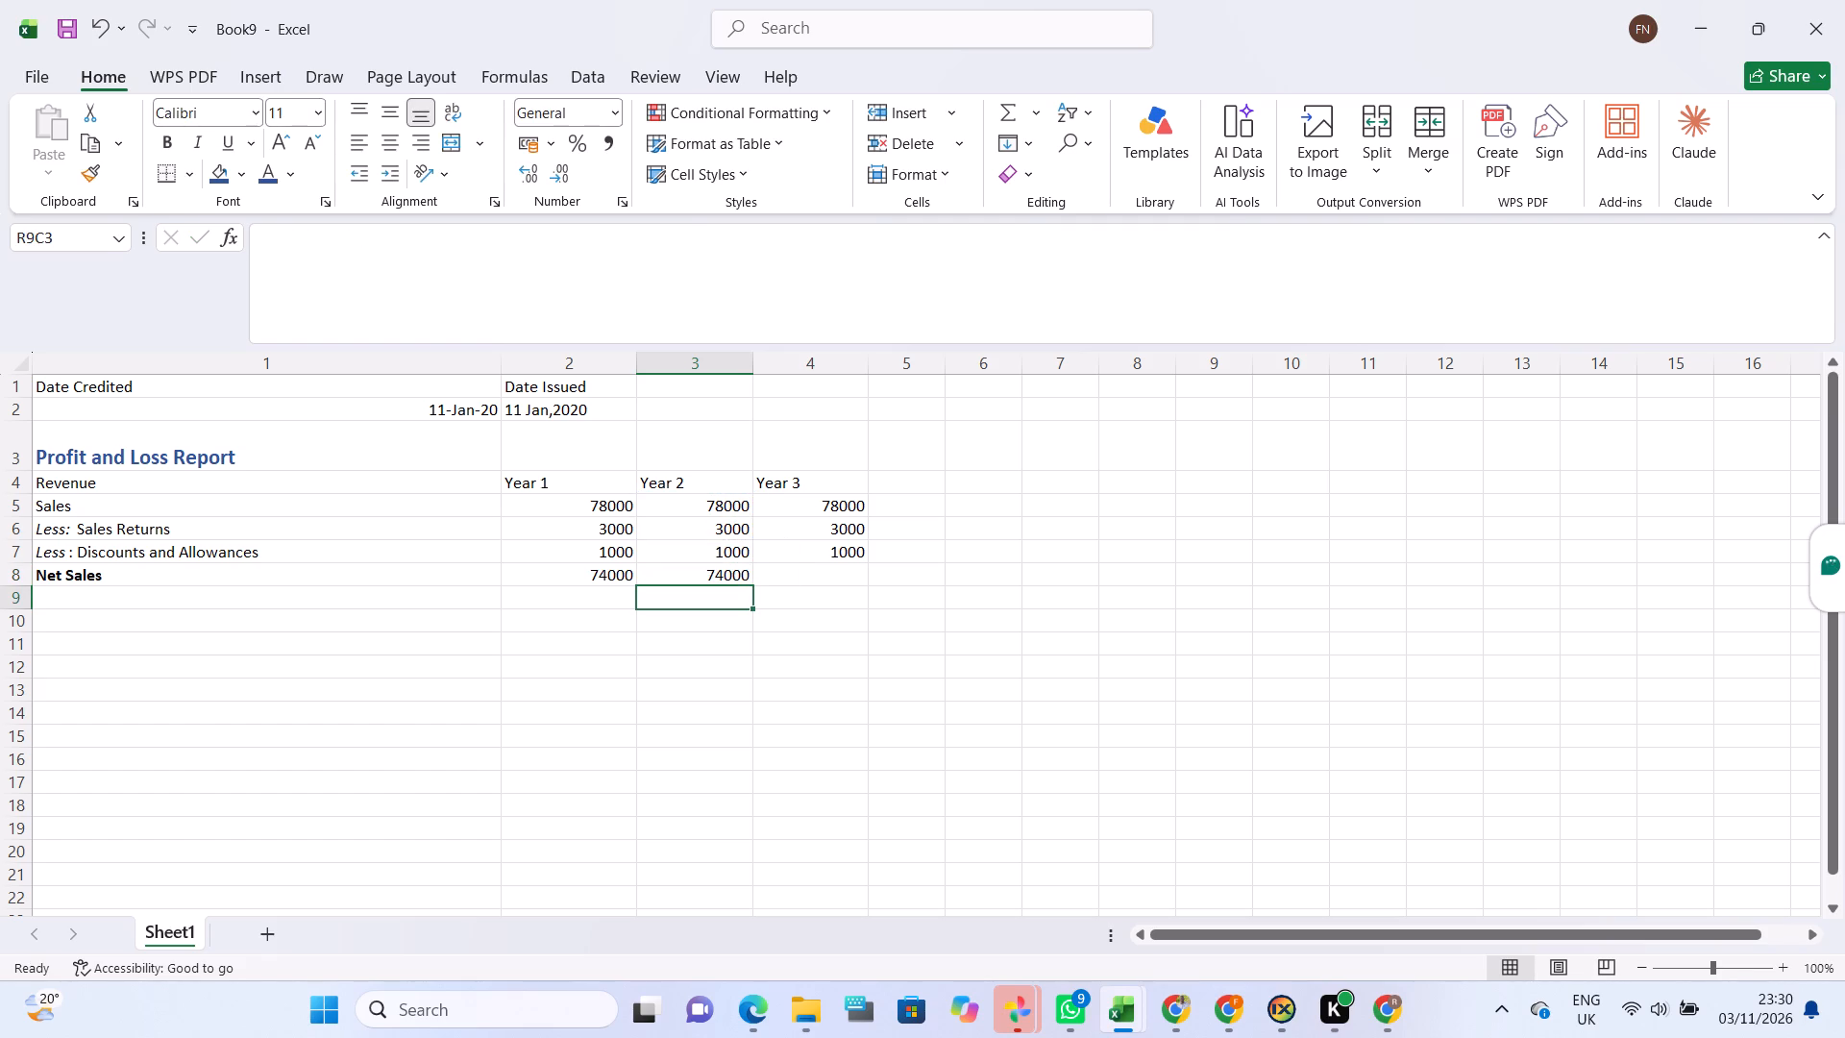
# Calculate Year 3 Net Sales as Sales minus Sales Returns minus Discounts and Allowances, using the Year 3 cells.
pyautogui.click(804, 580)
pyautogui.press('=')
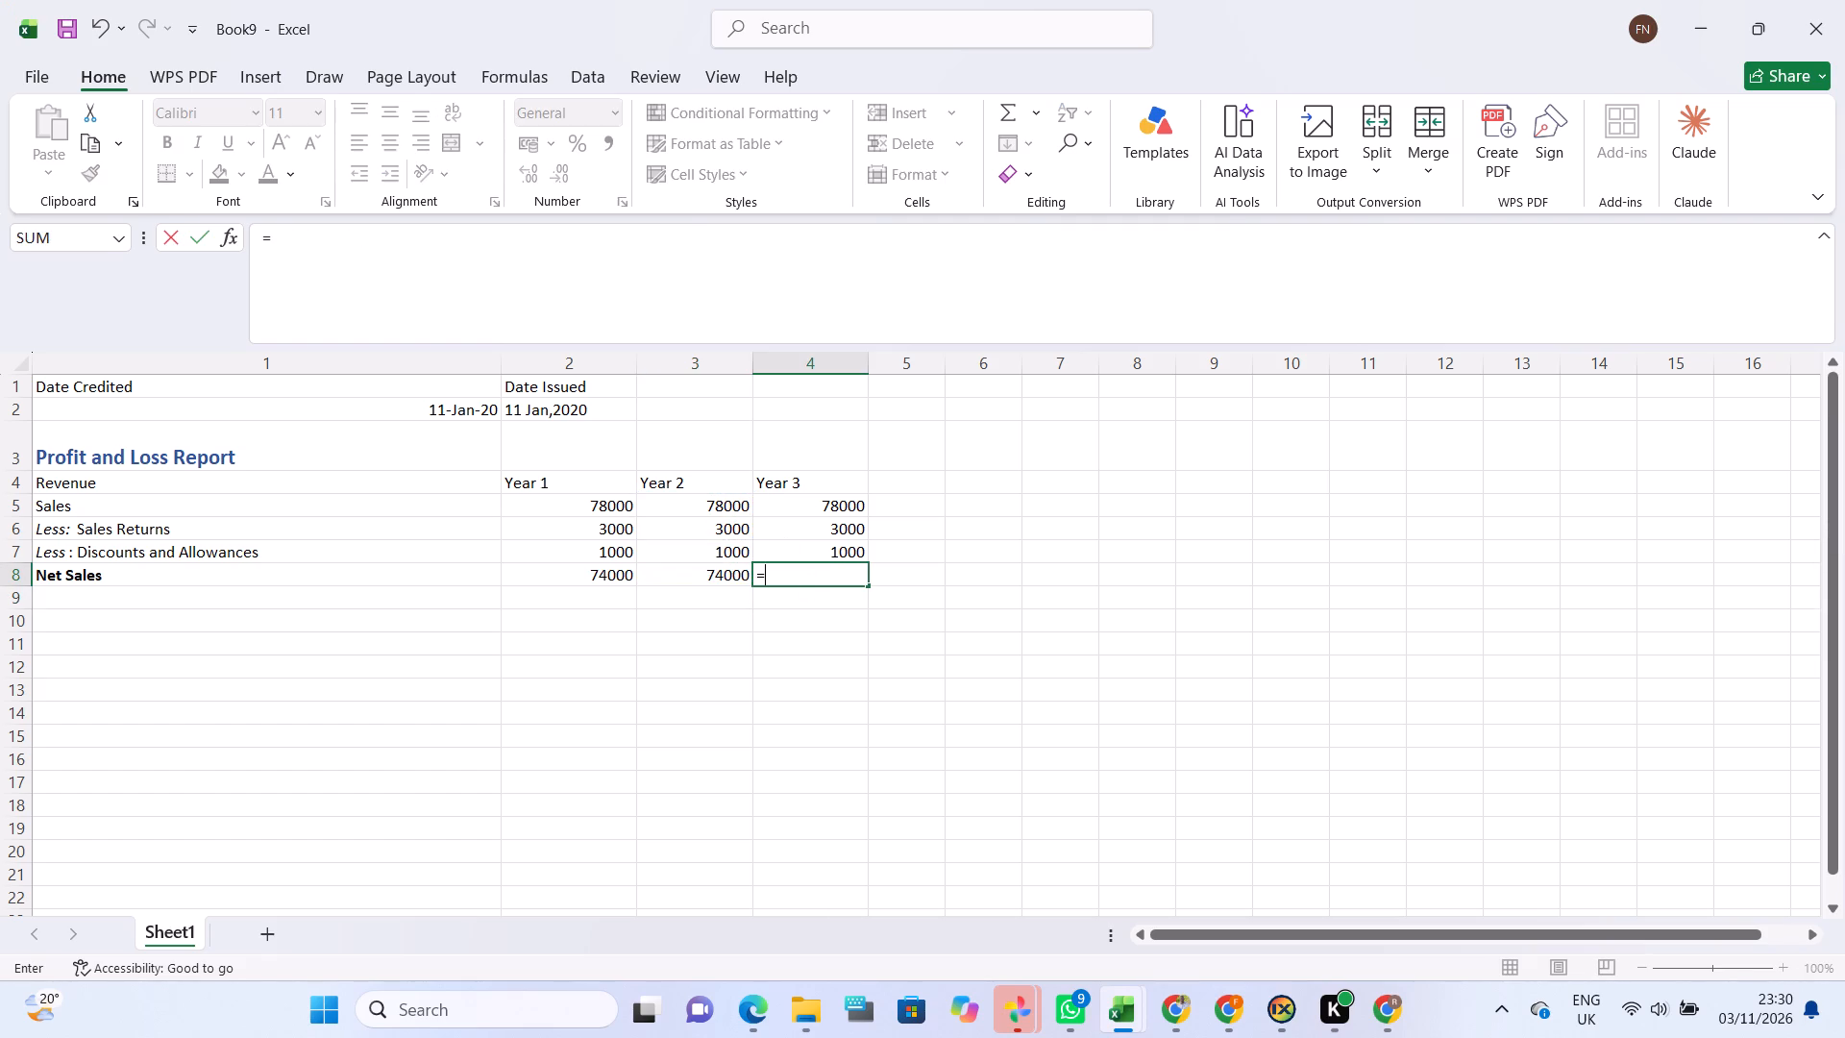
pyautogui.click(800, 510)
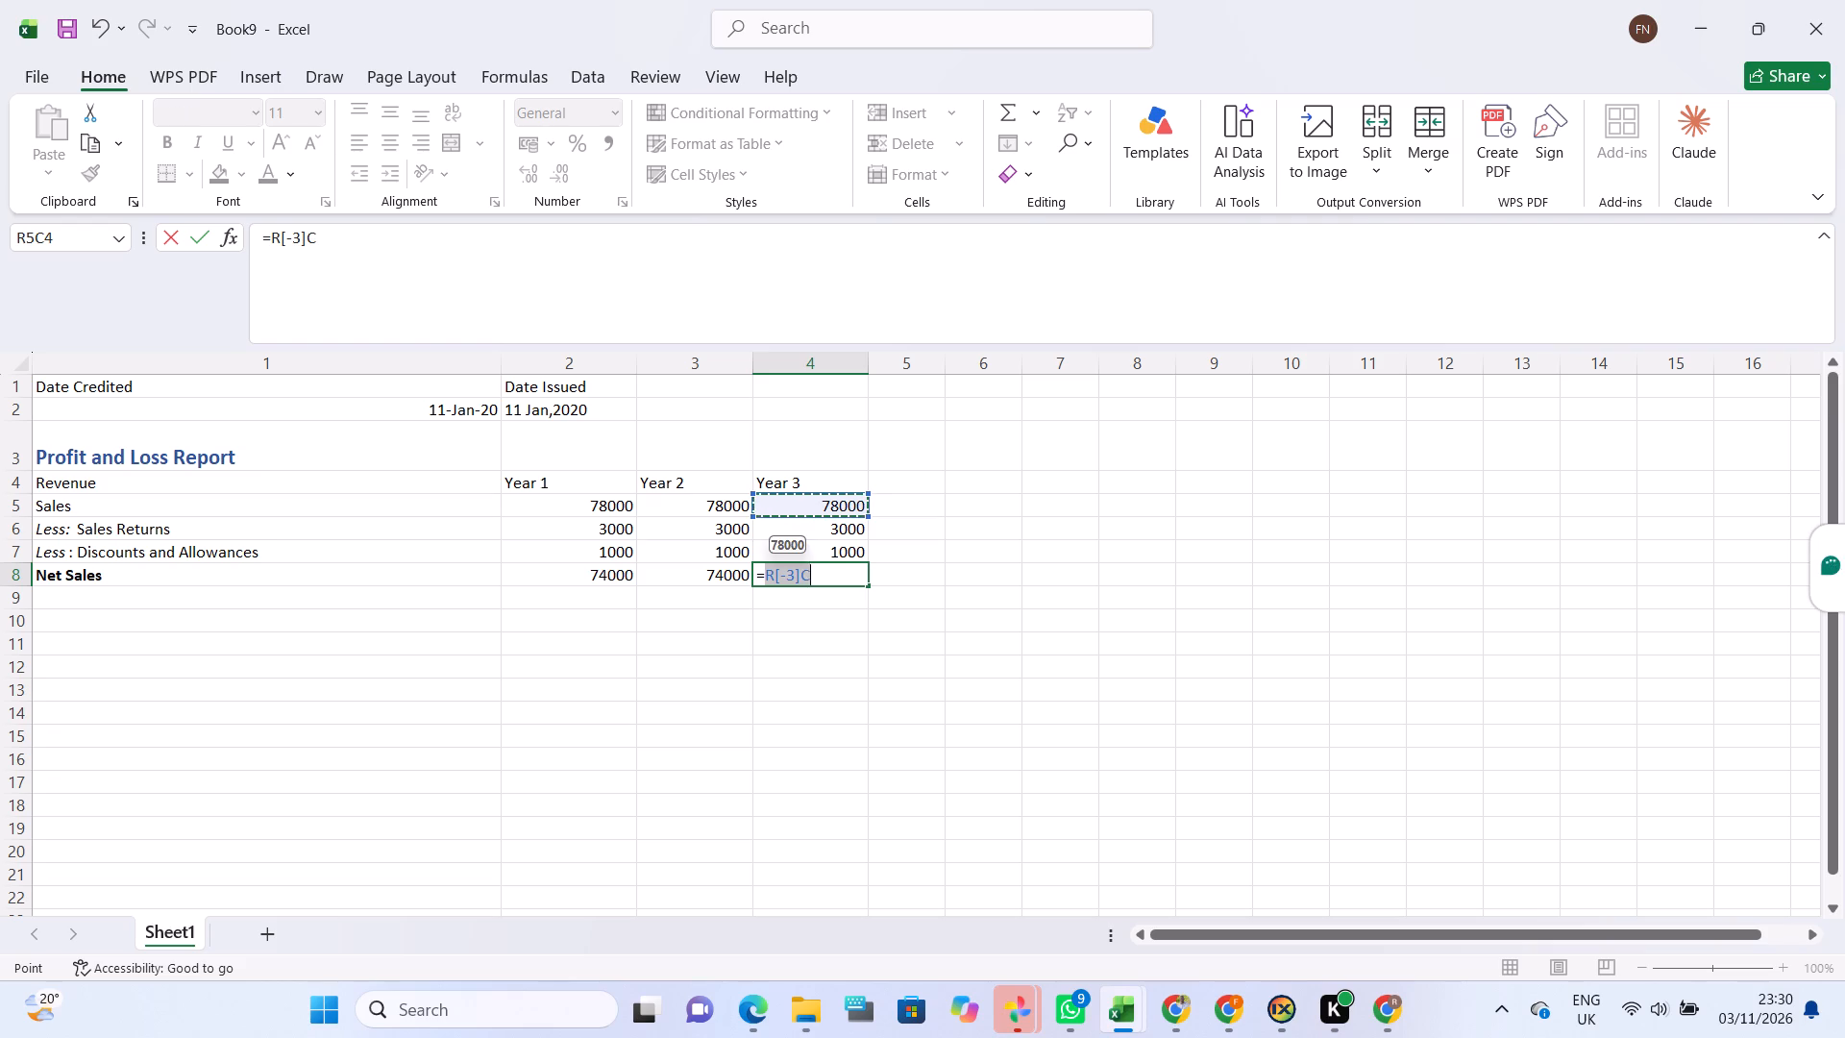
pyautogui.press('-')
pyautogui.click(805, 523)
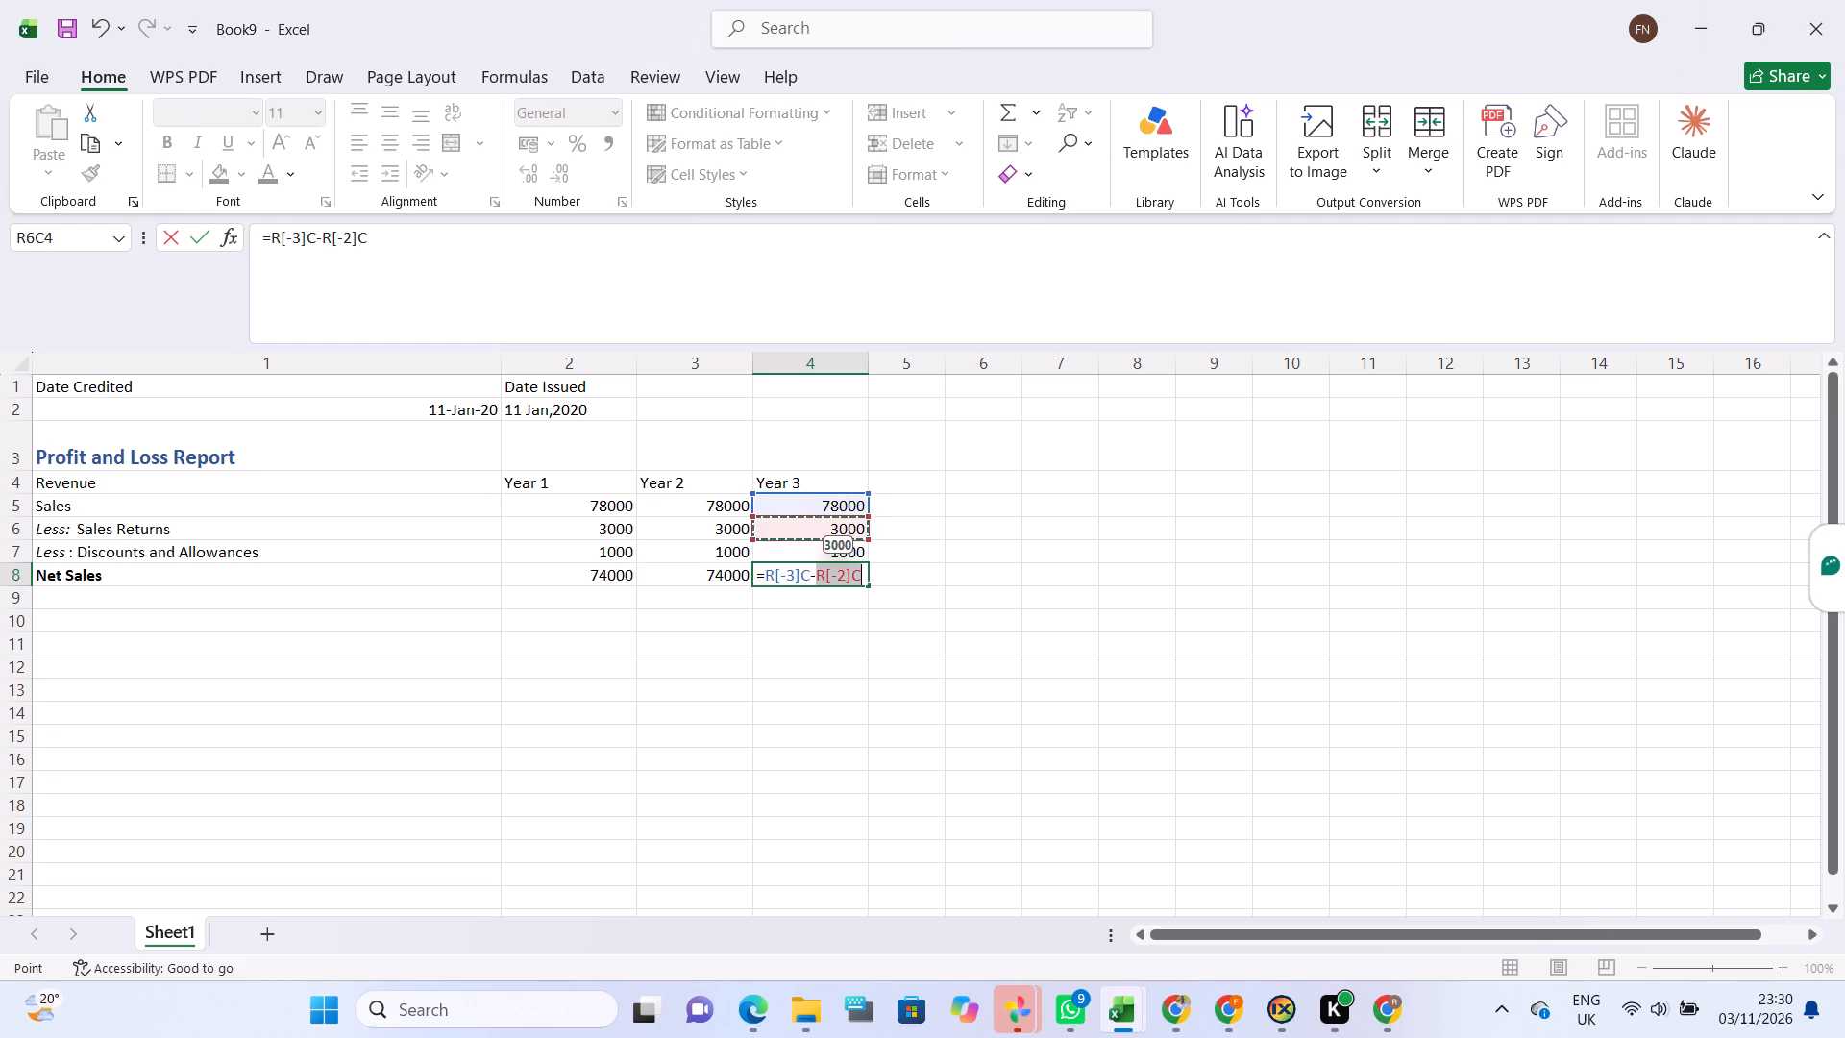
pyautogui.press('-')
pyautogui.click(792, 554)
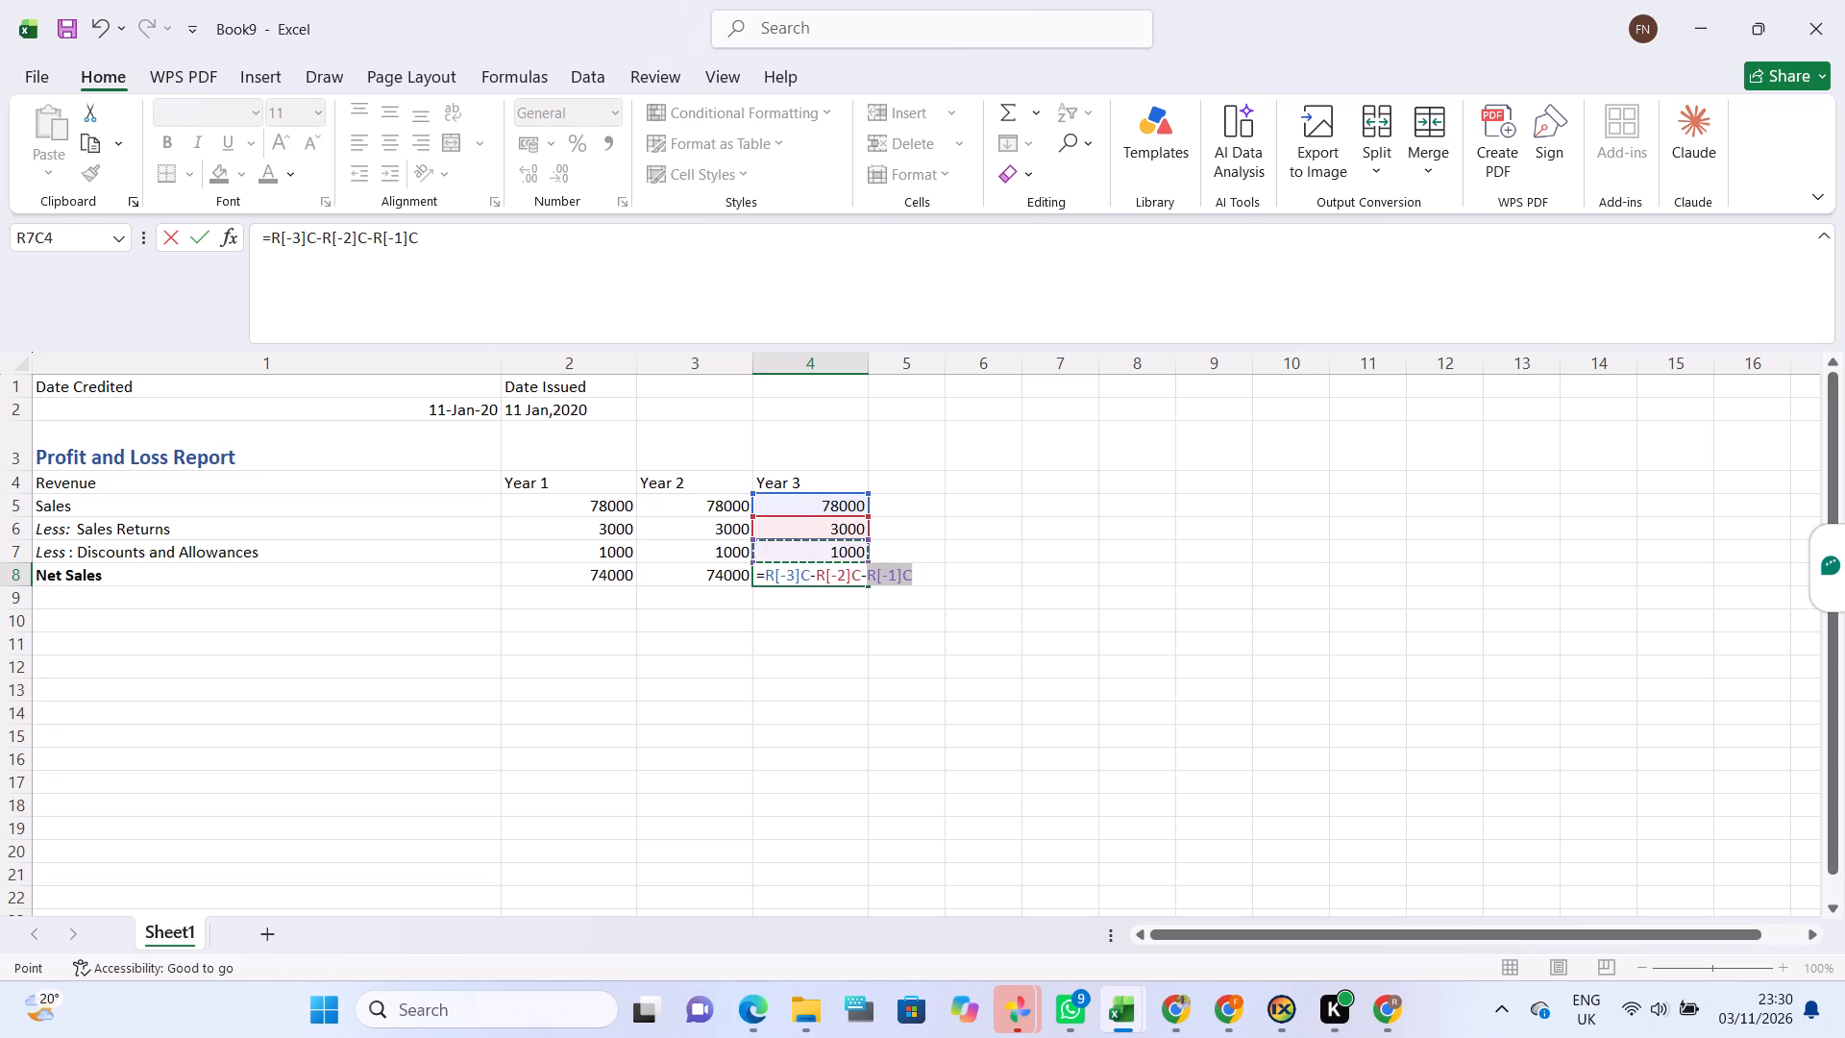
pyautogui.press('Return')
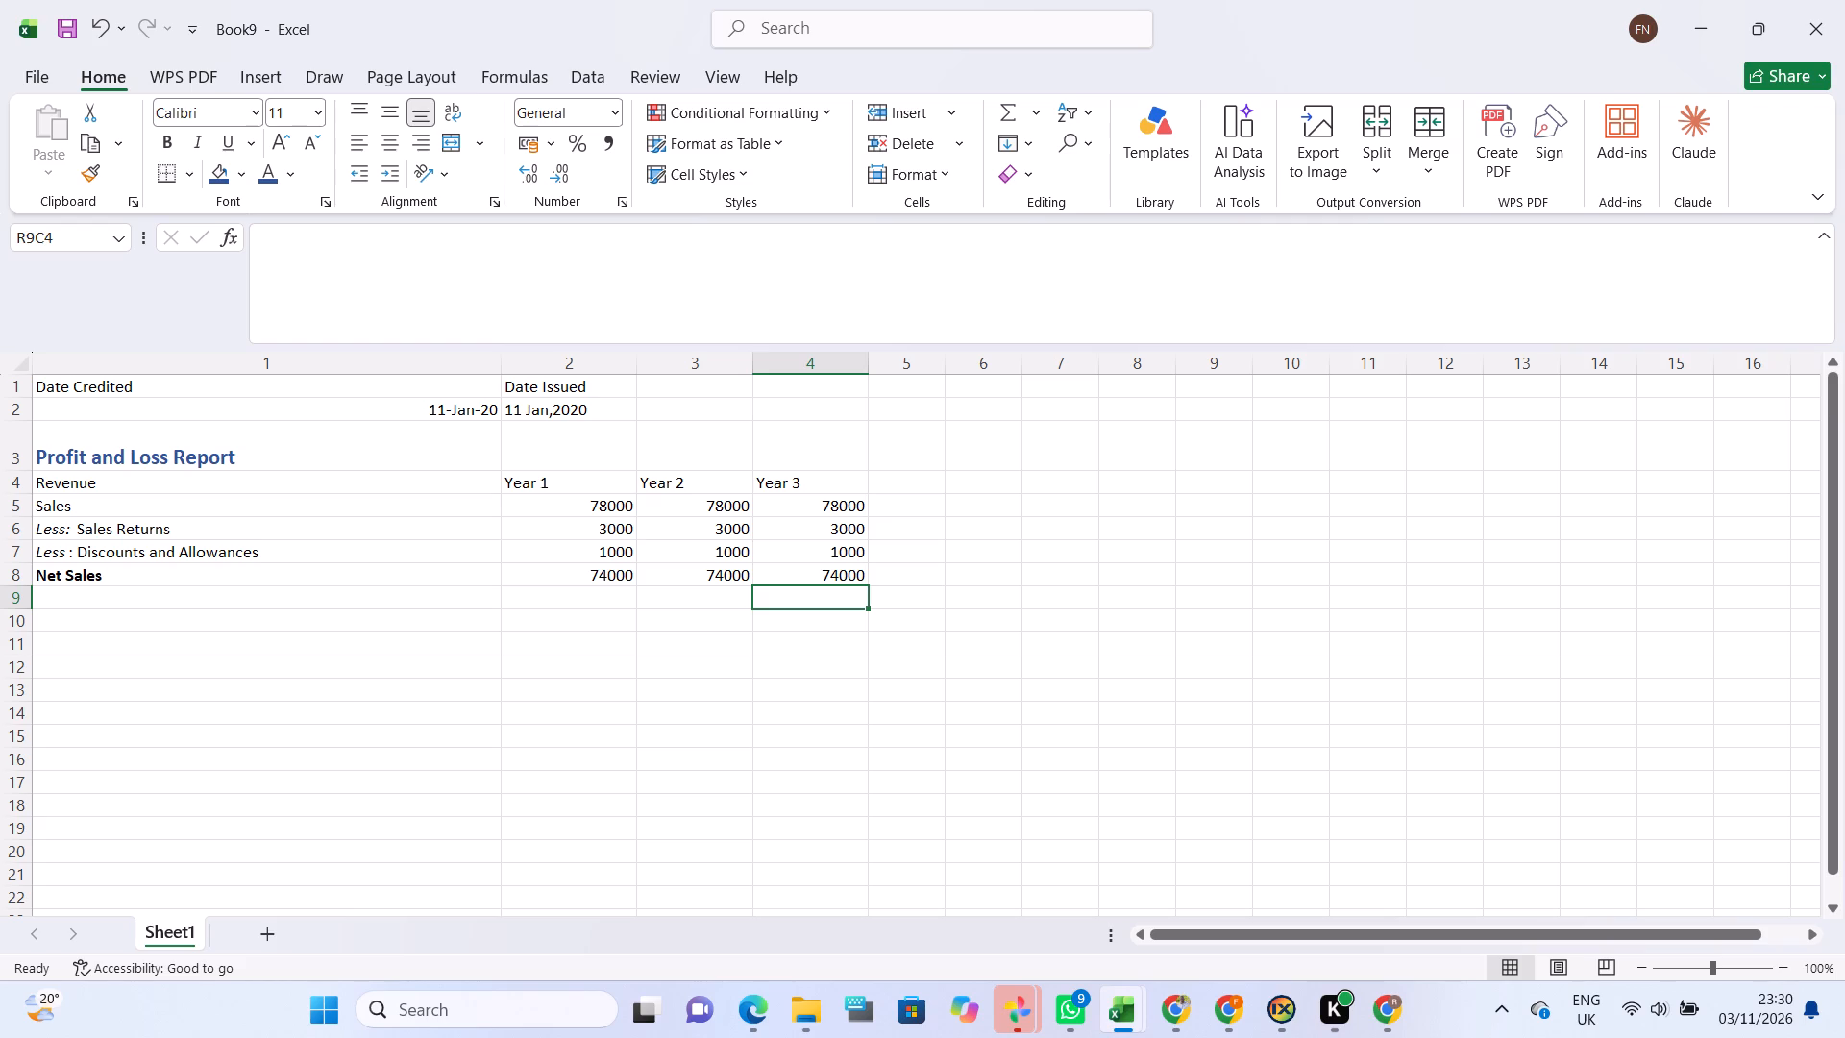
# Enter "Cost of goods Sold" as the row 9 label in column 1, below "Net Sales".
pyautogui.click(81, 604)
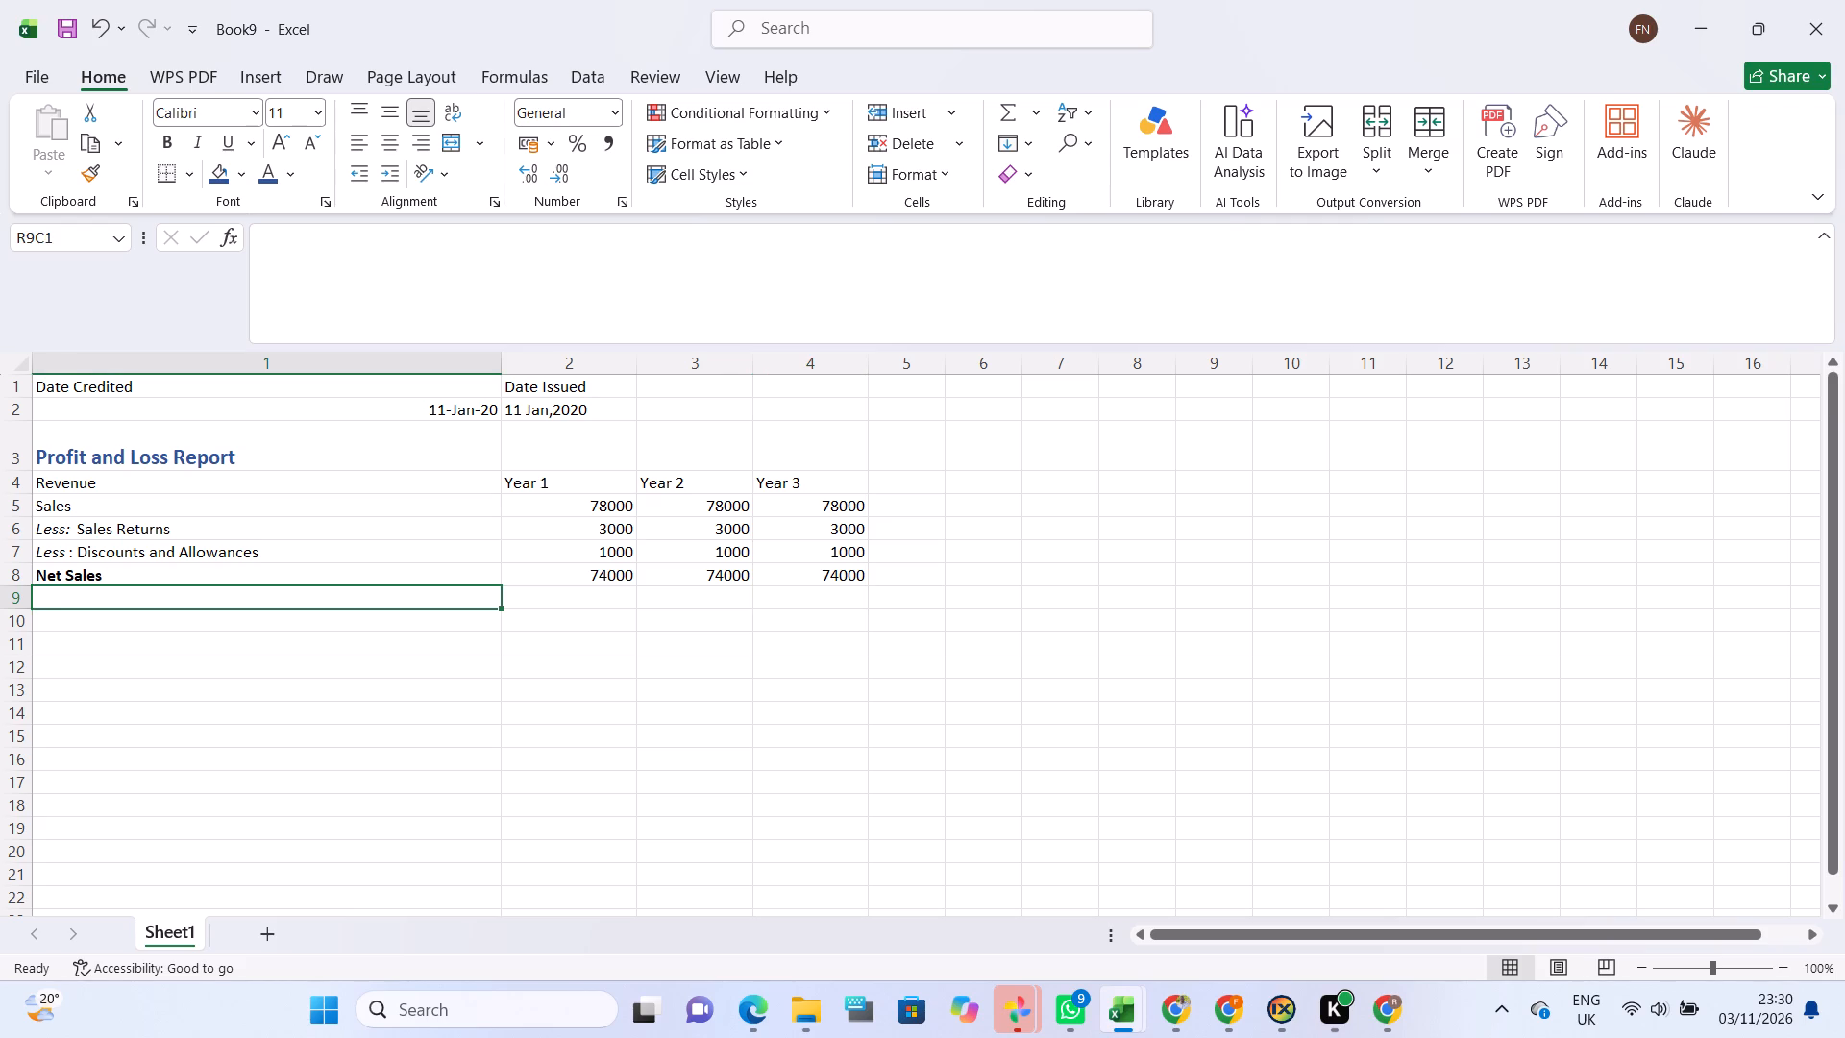
pyautogui.write('ost')
pyautogui.press('space')
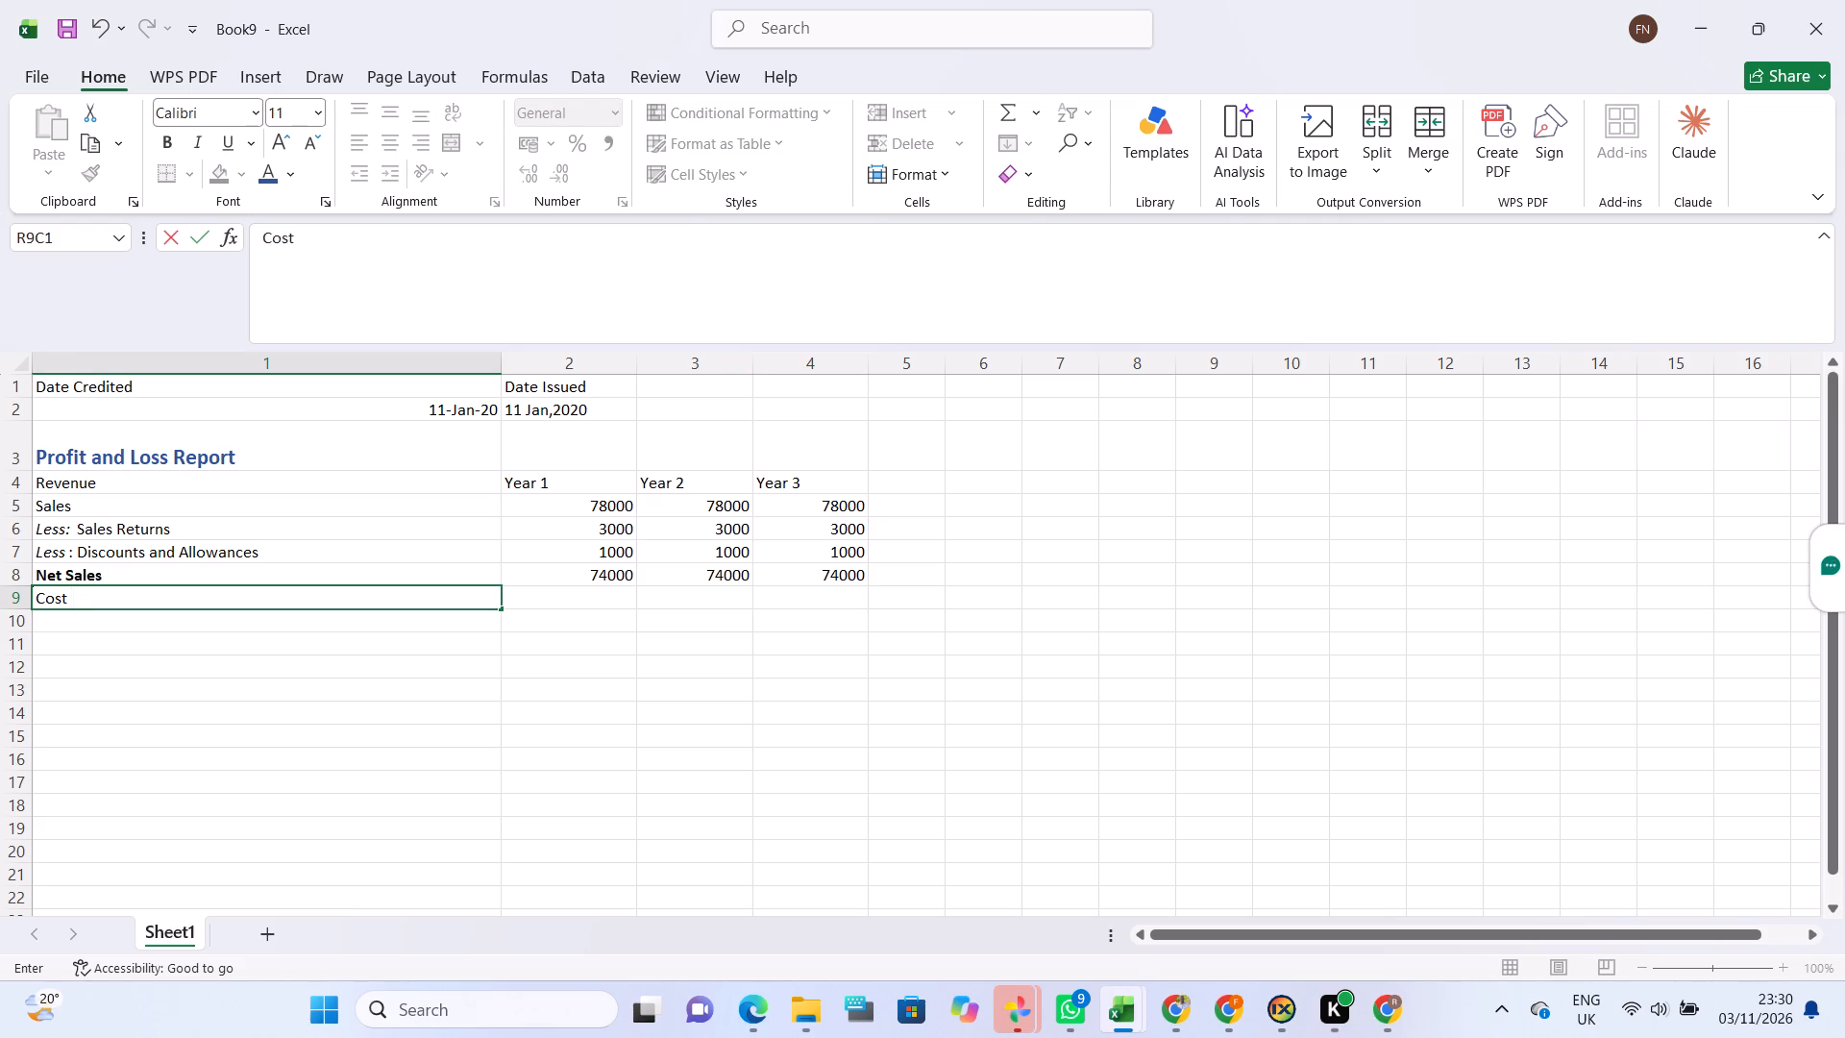
pyautogui.write('of goods')
pyautogui.press('space')
pyautogui.write('old')
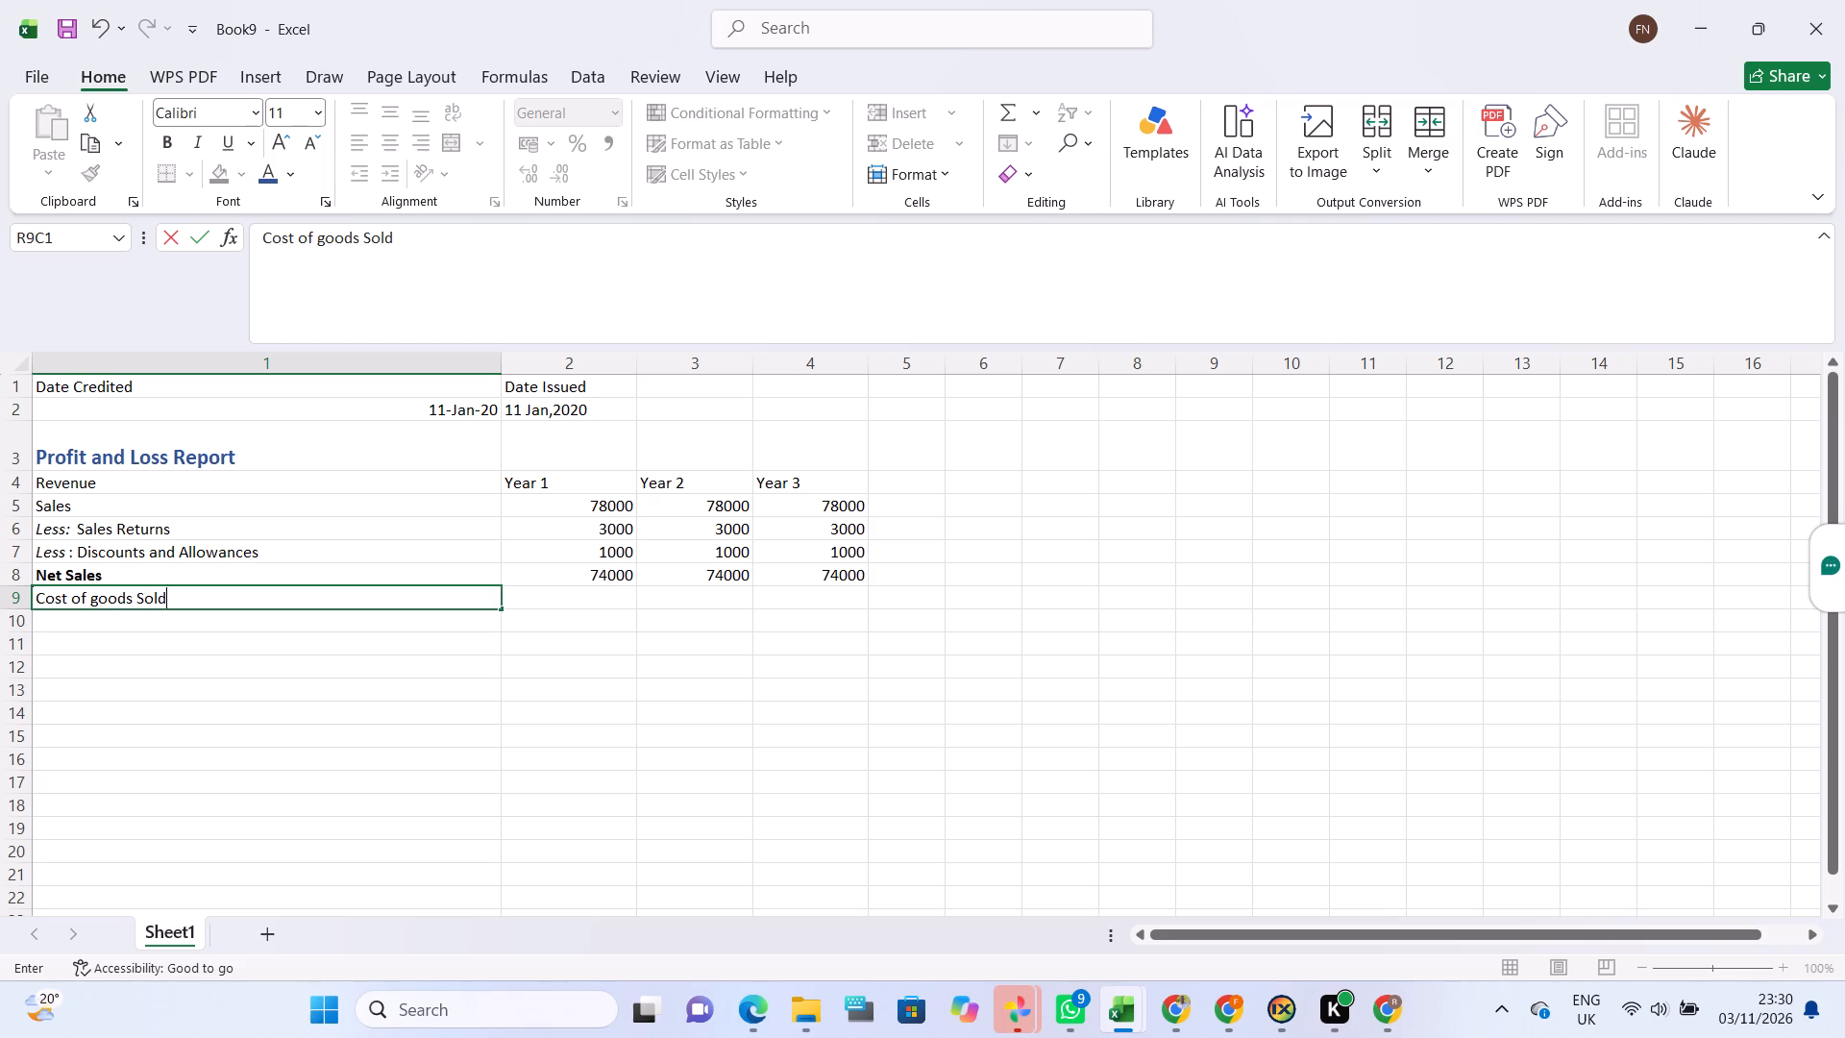
pyautogui.click(573, 603)
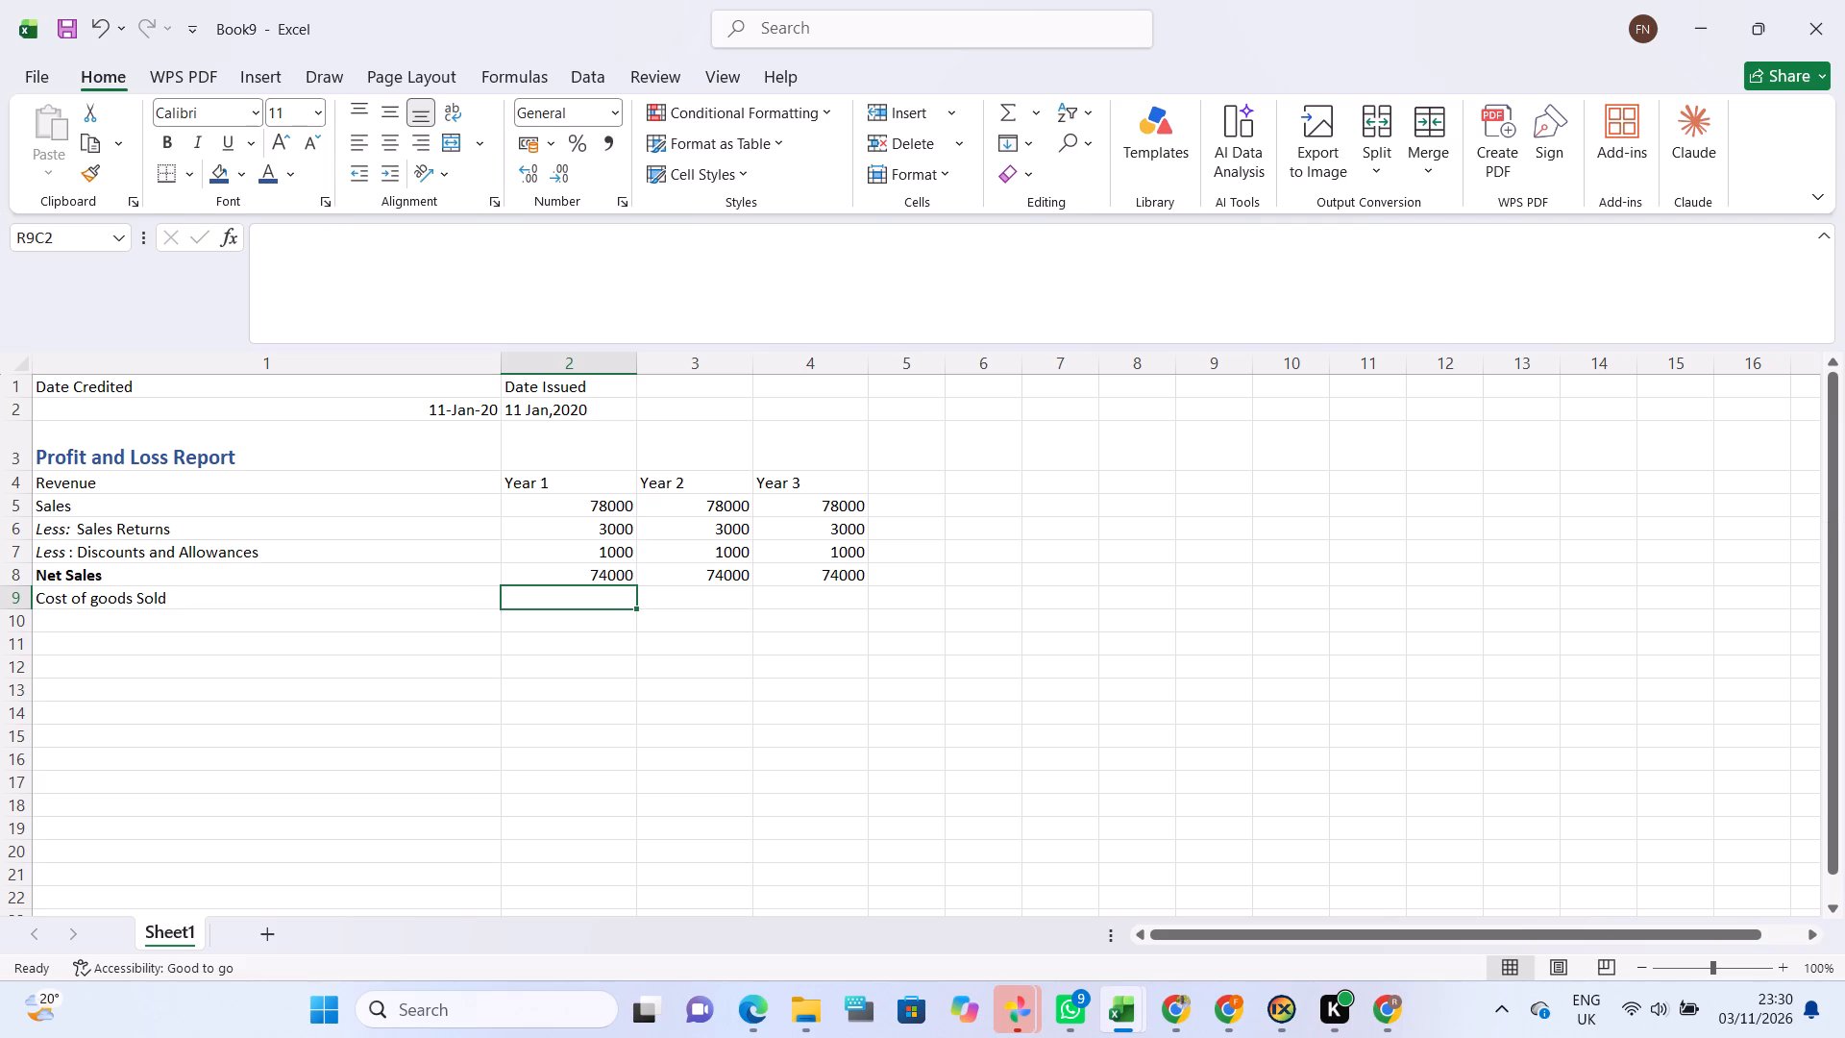
# Make the "Cost of goods Sold" label text in row 9 bold.
pyautogui.moveTo(37, 598); pyautogui.dragTo(44, 606)
pyautogui.click(44, 606)
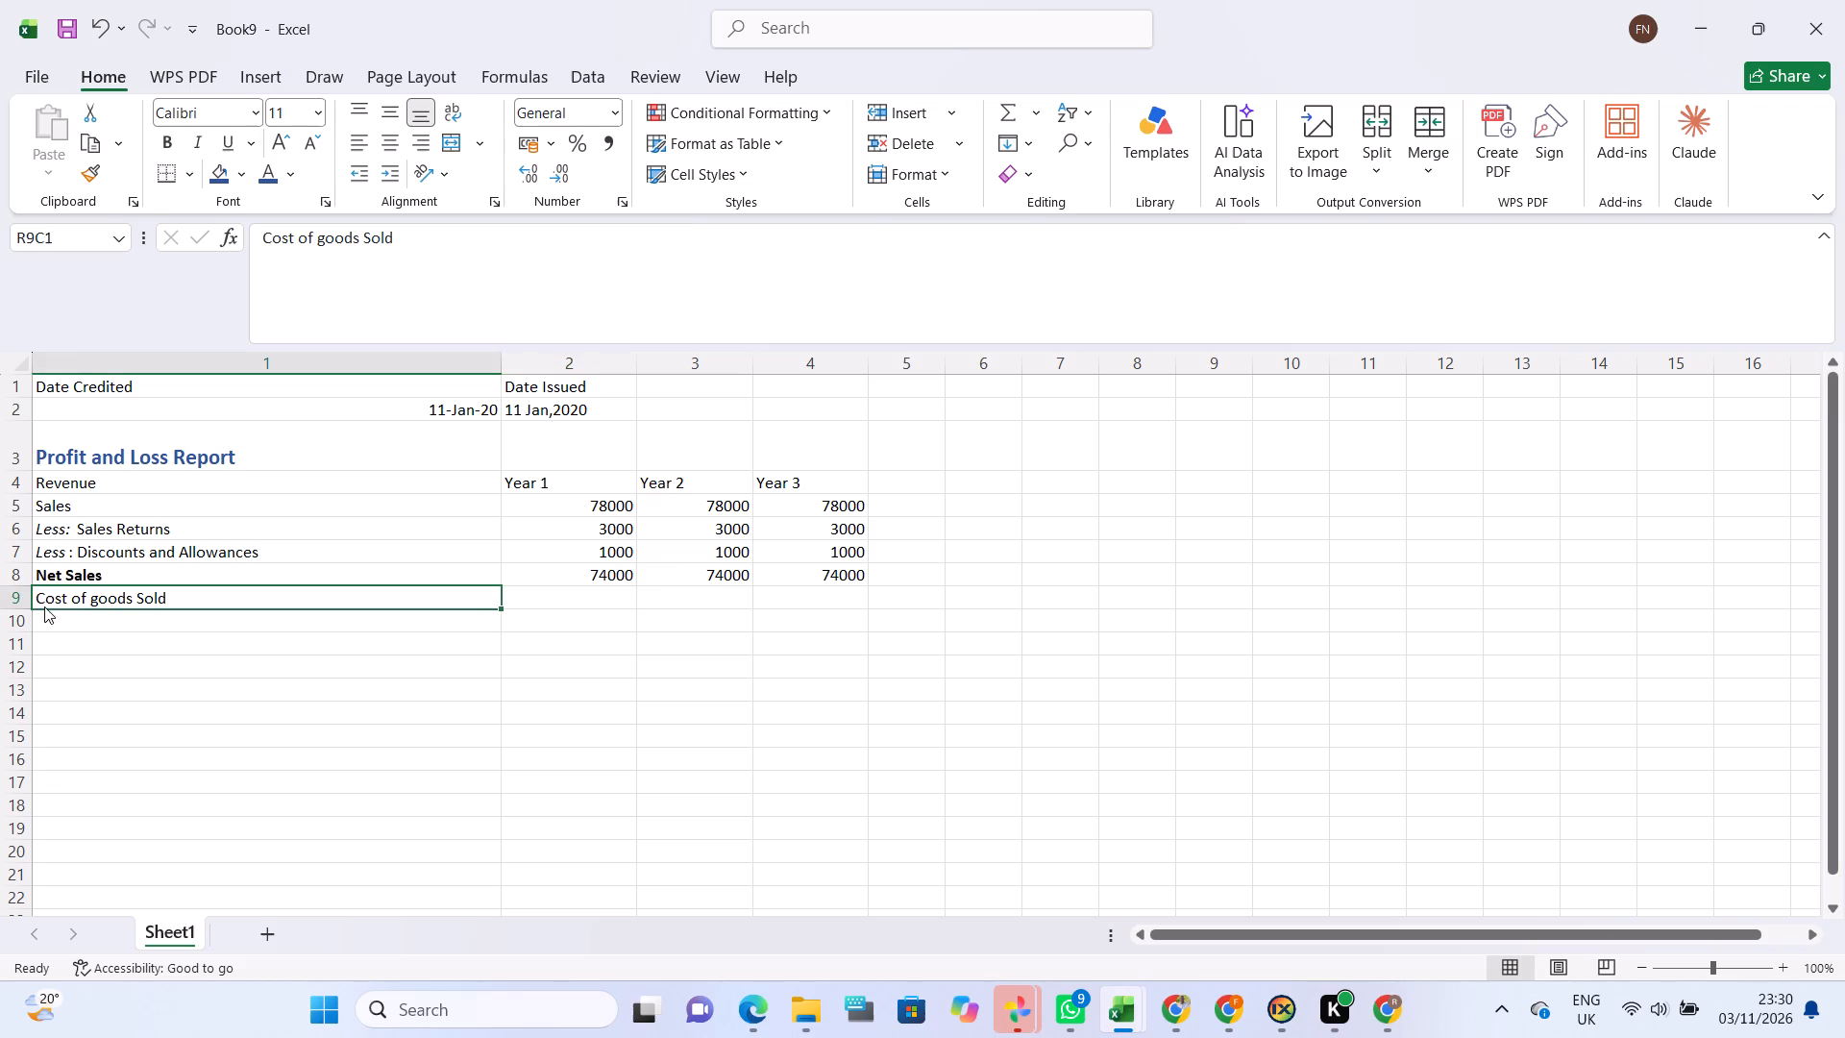
pyautogui.moveTo(44, 606); pyautogui.dragTo(53, 596)
pyautogui.tripleClick(53, 596)
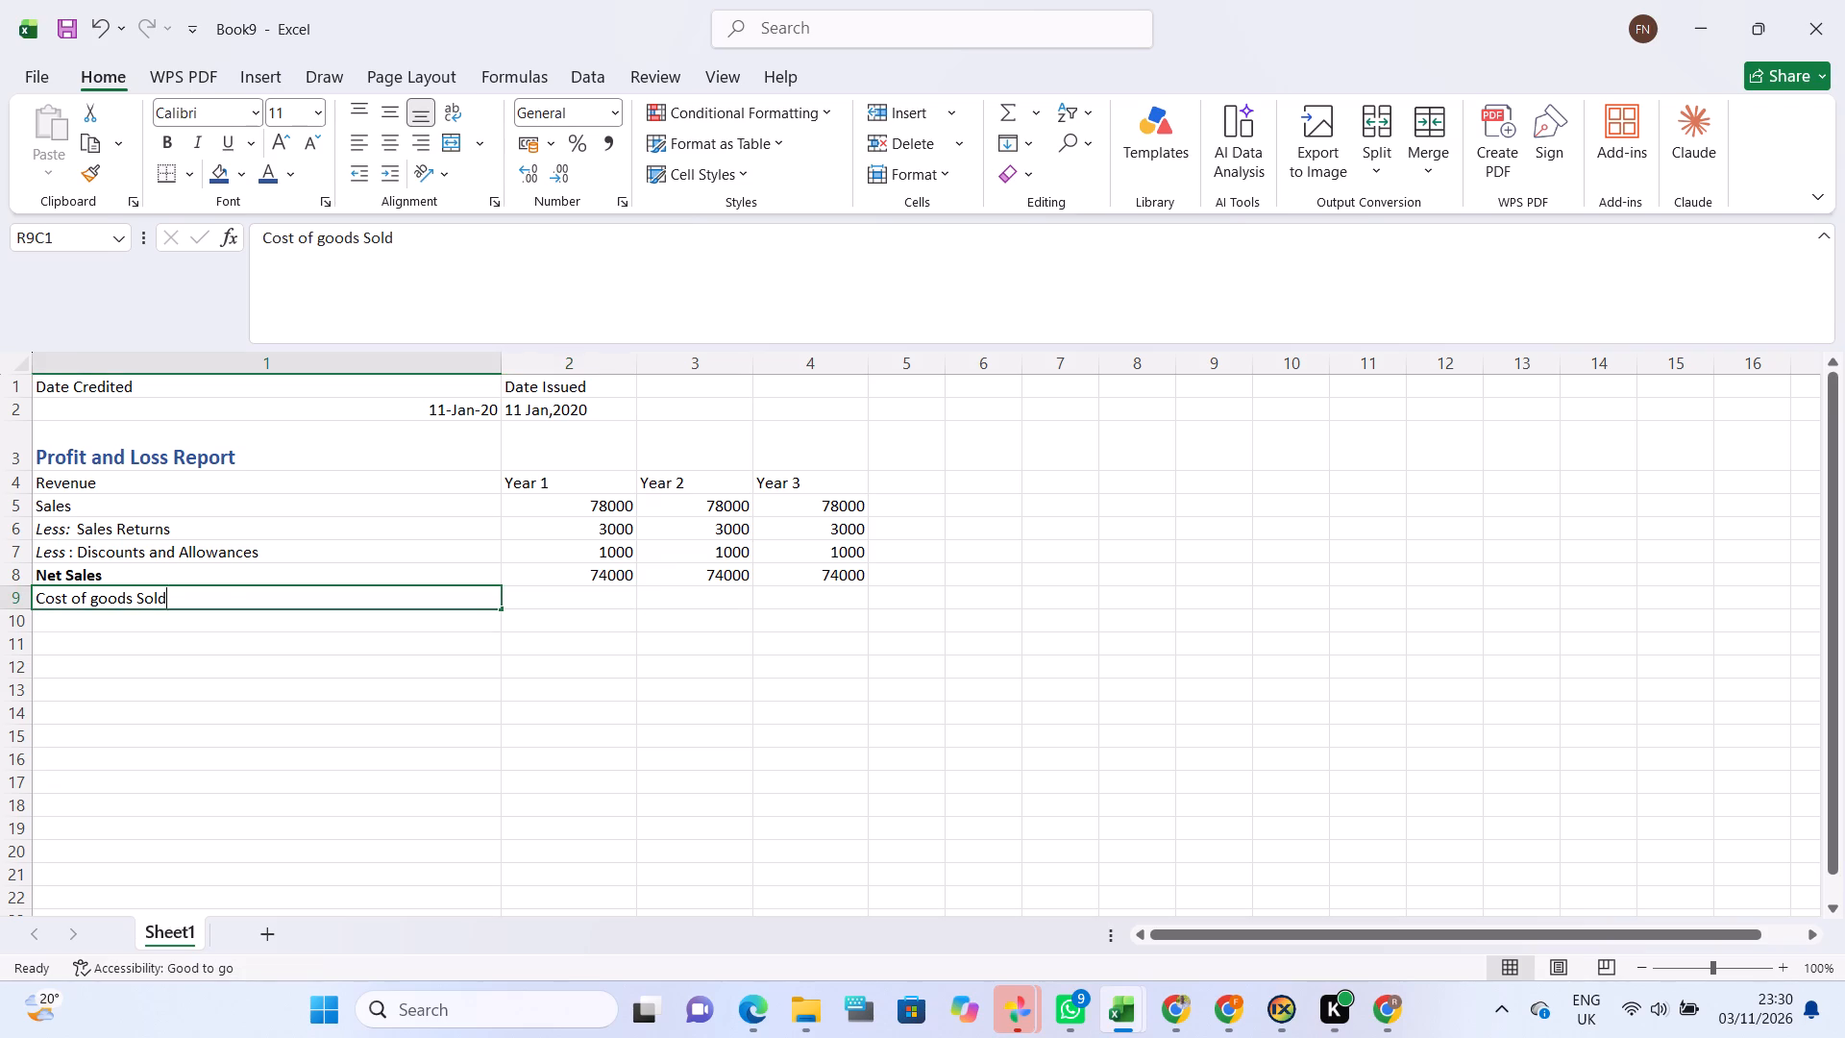
pyautogui.doubleClick(53, 596)
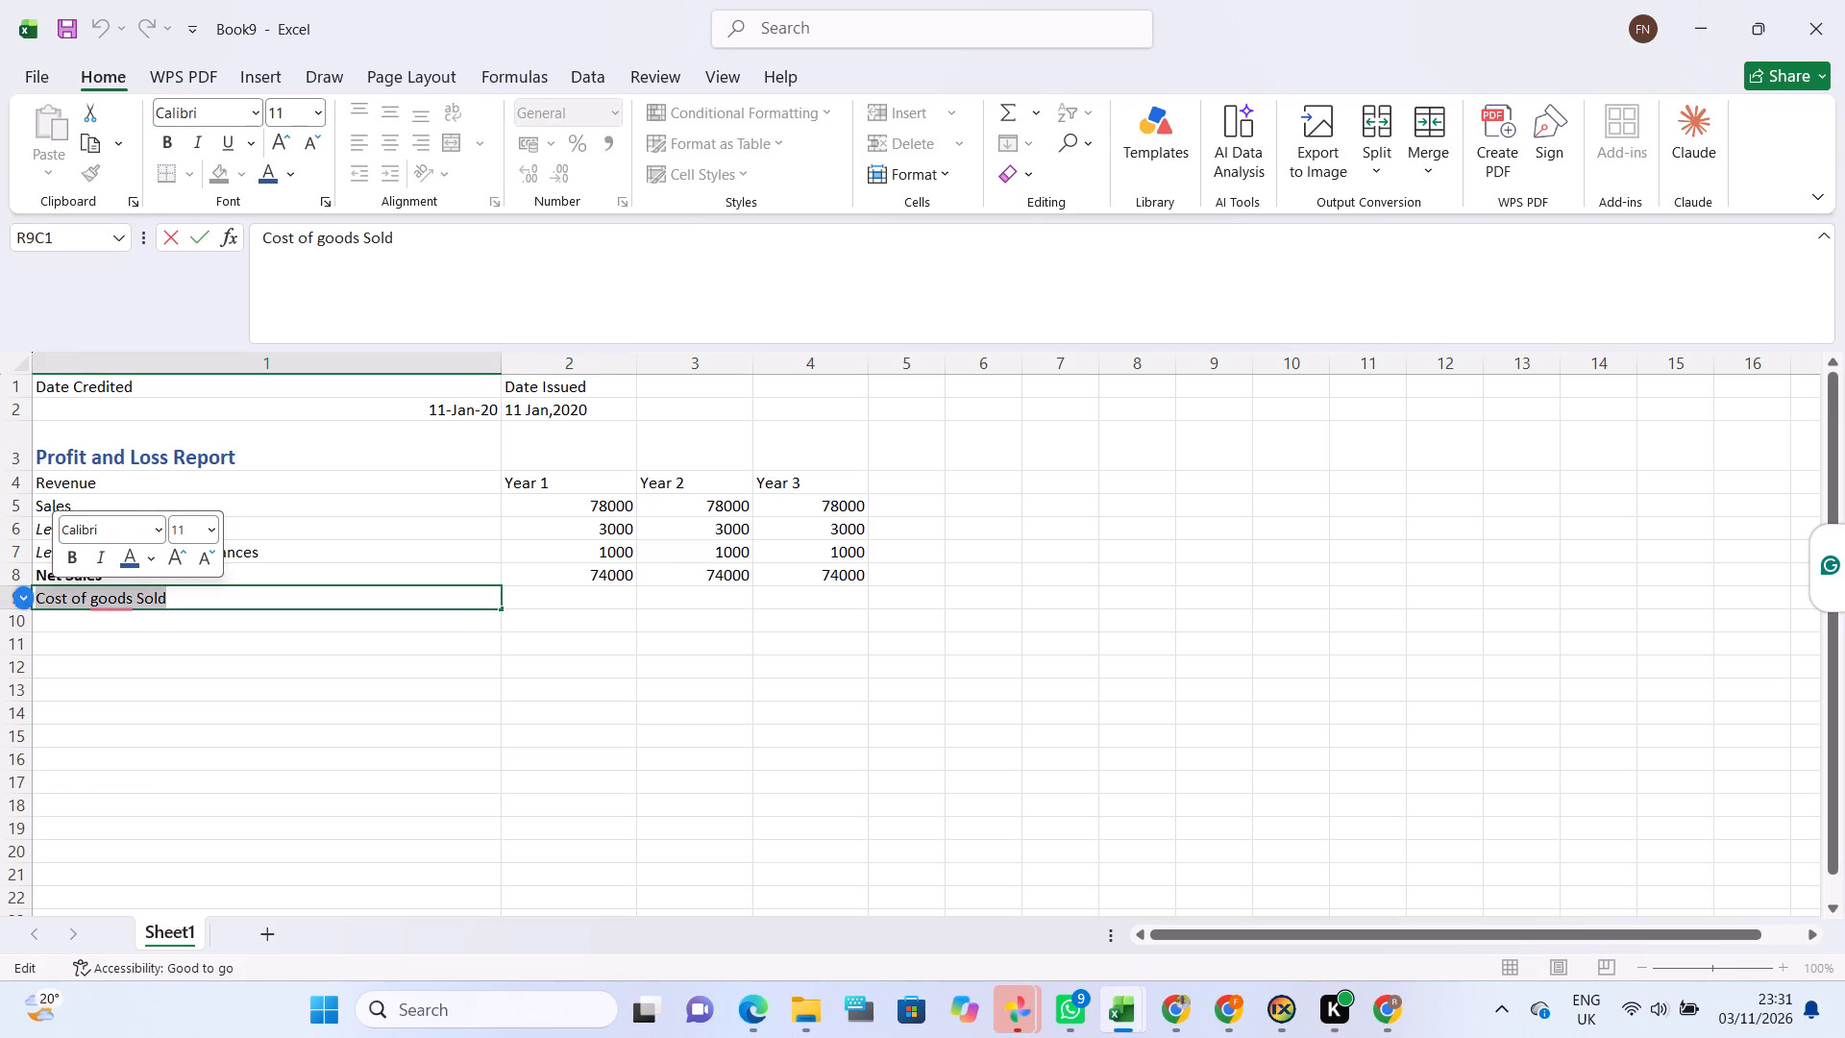
pyautogui.click(85, 570)
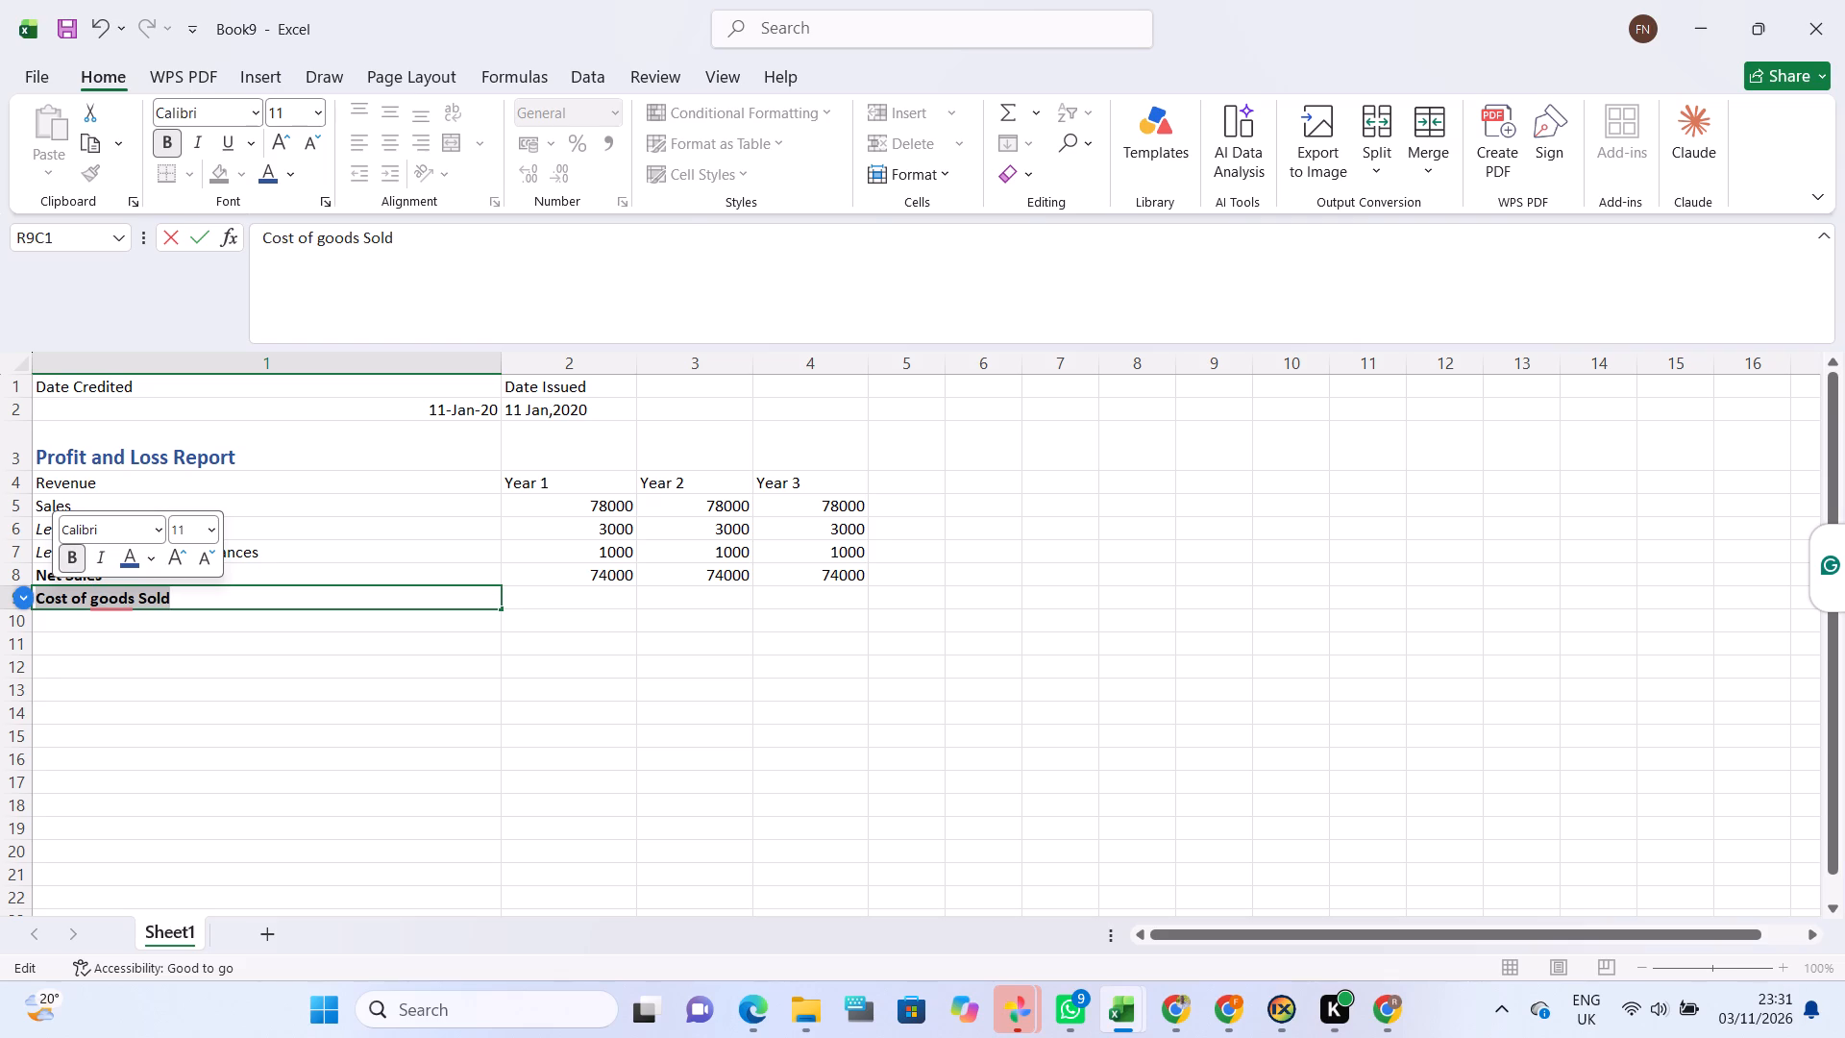
pyautogui.click(187, 592)
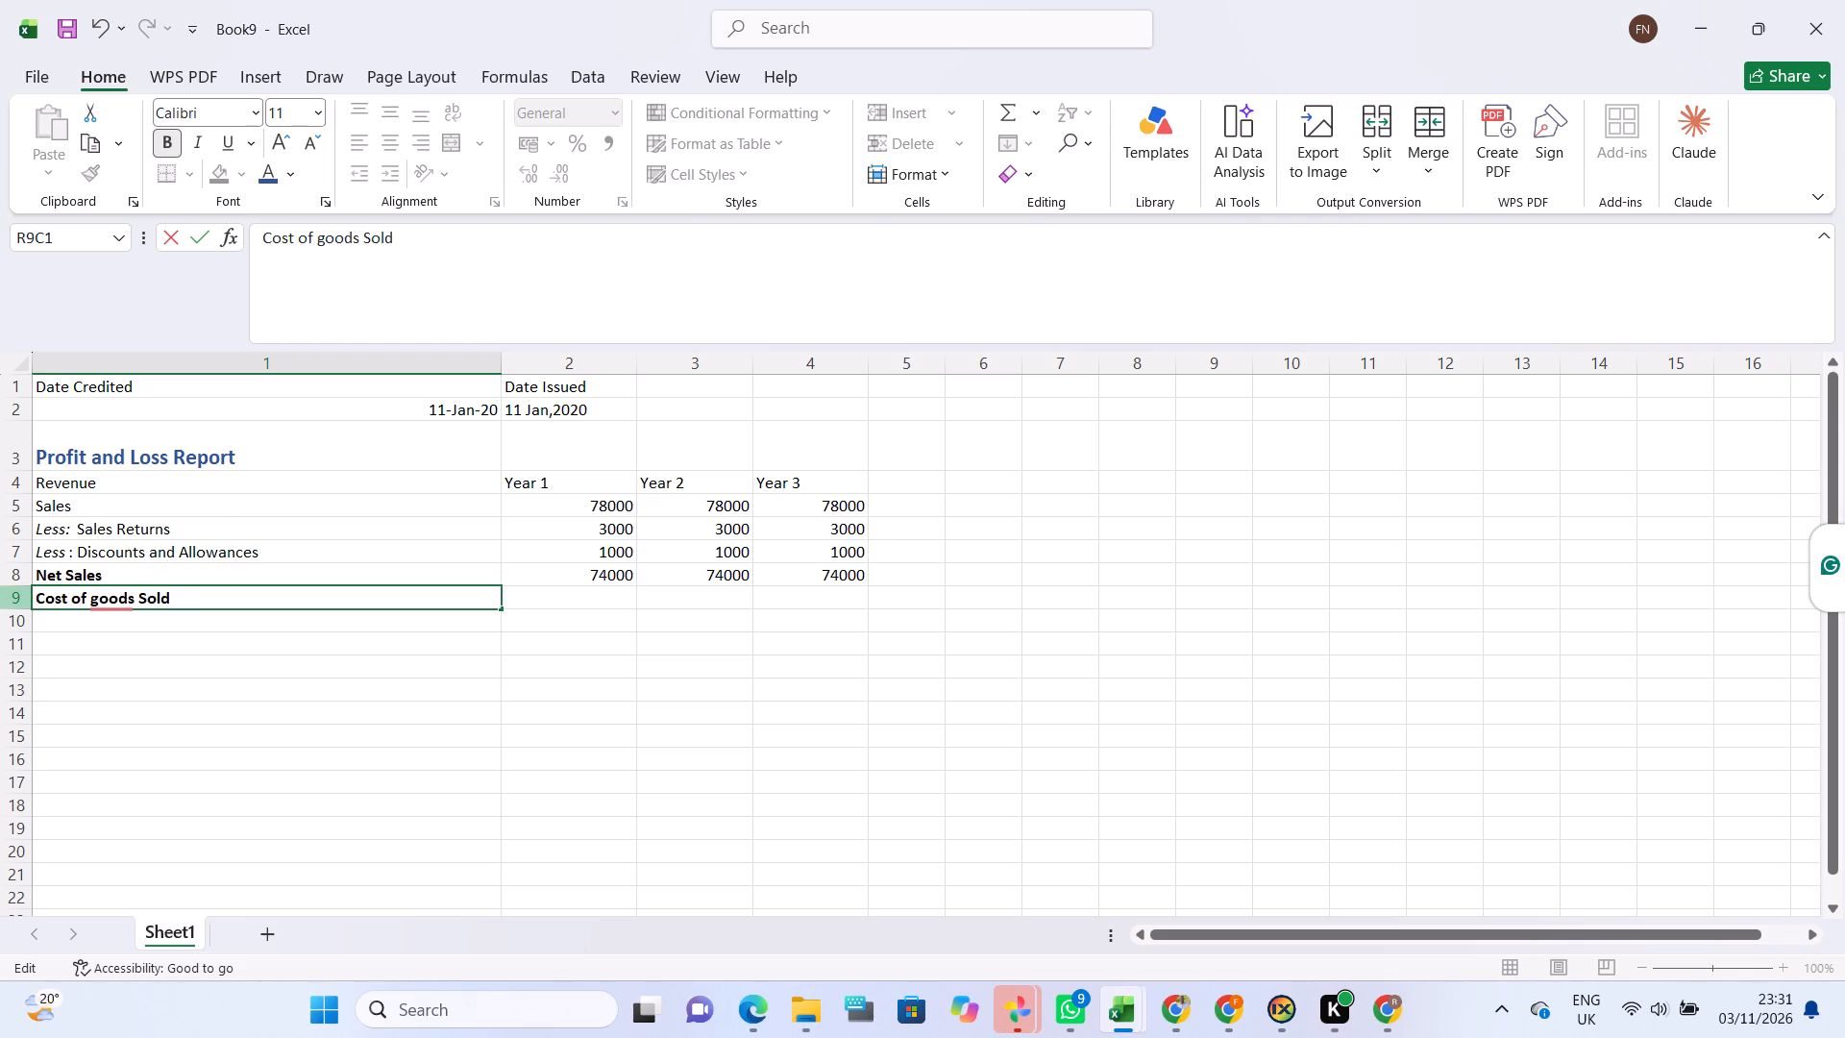
# Fill the entire row 9, Cost of goods Sold, with a medium blue background colour from the theme palette.
pyautogui.rightClick(26, 588)
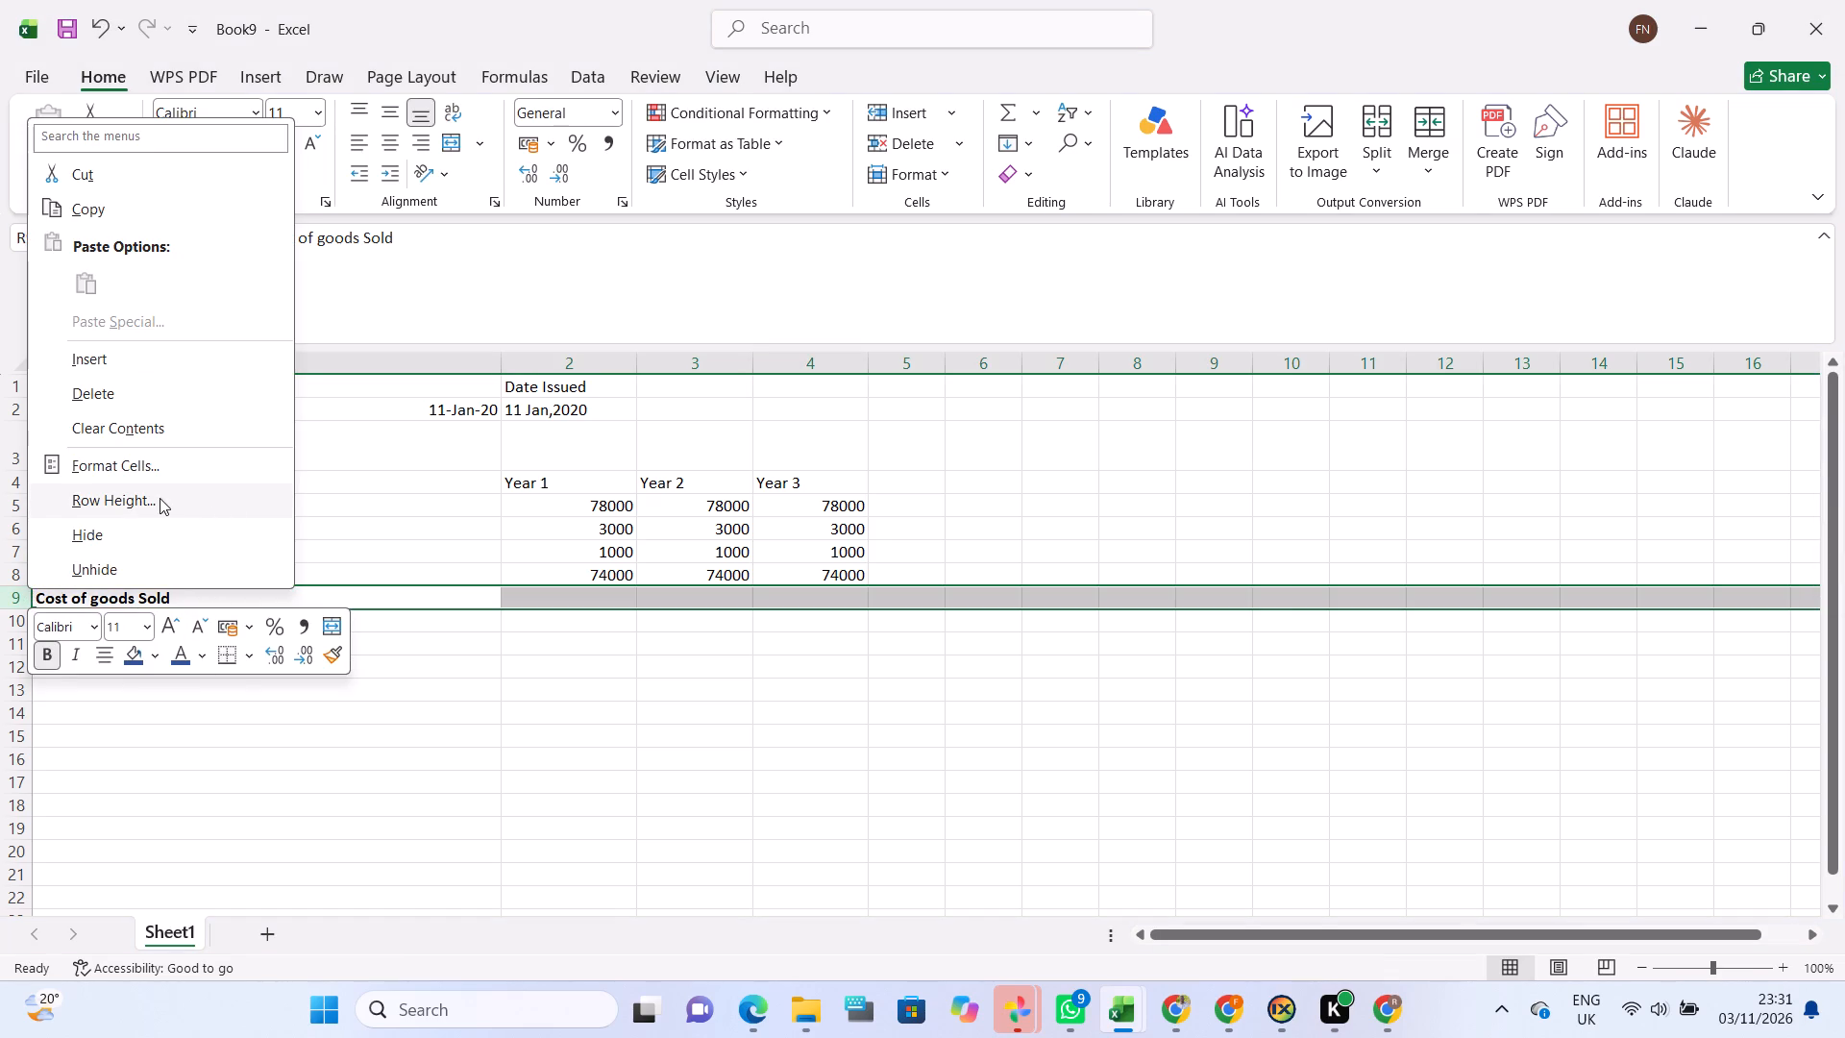
pyautogui.click(139, 473)
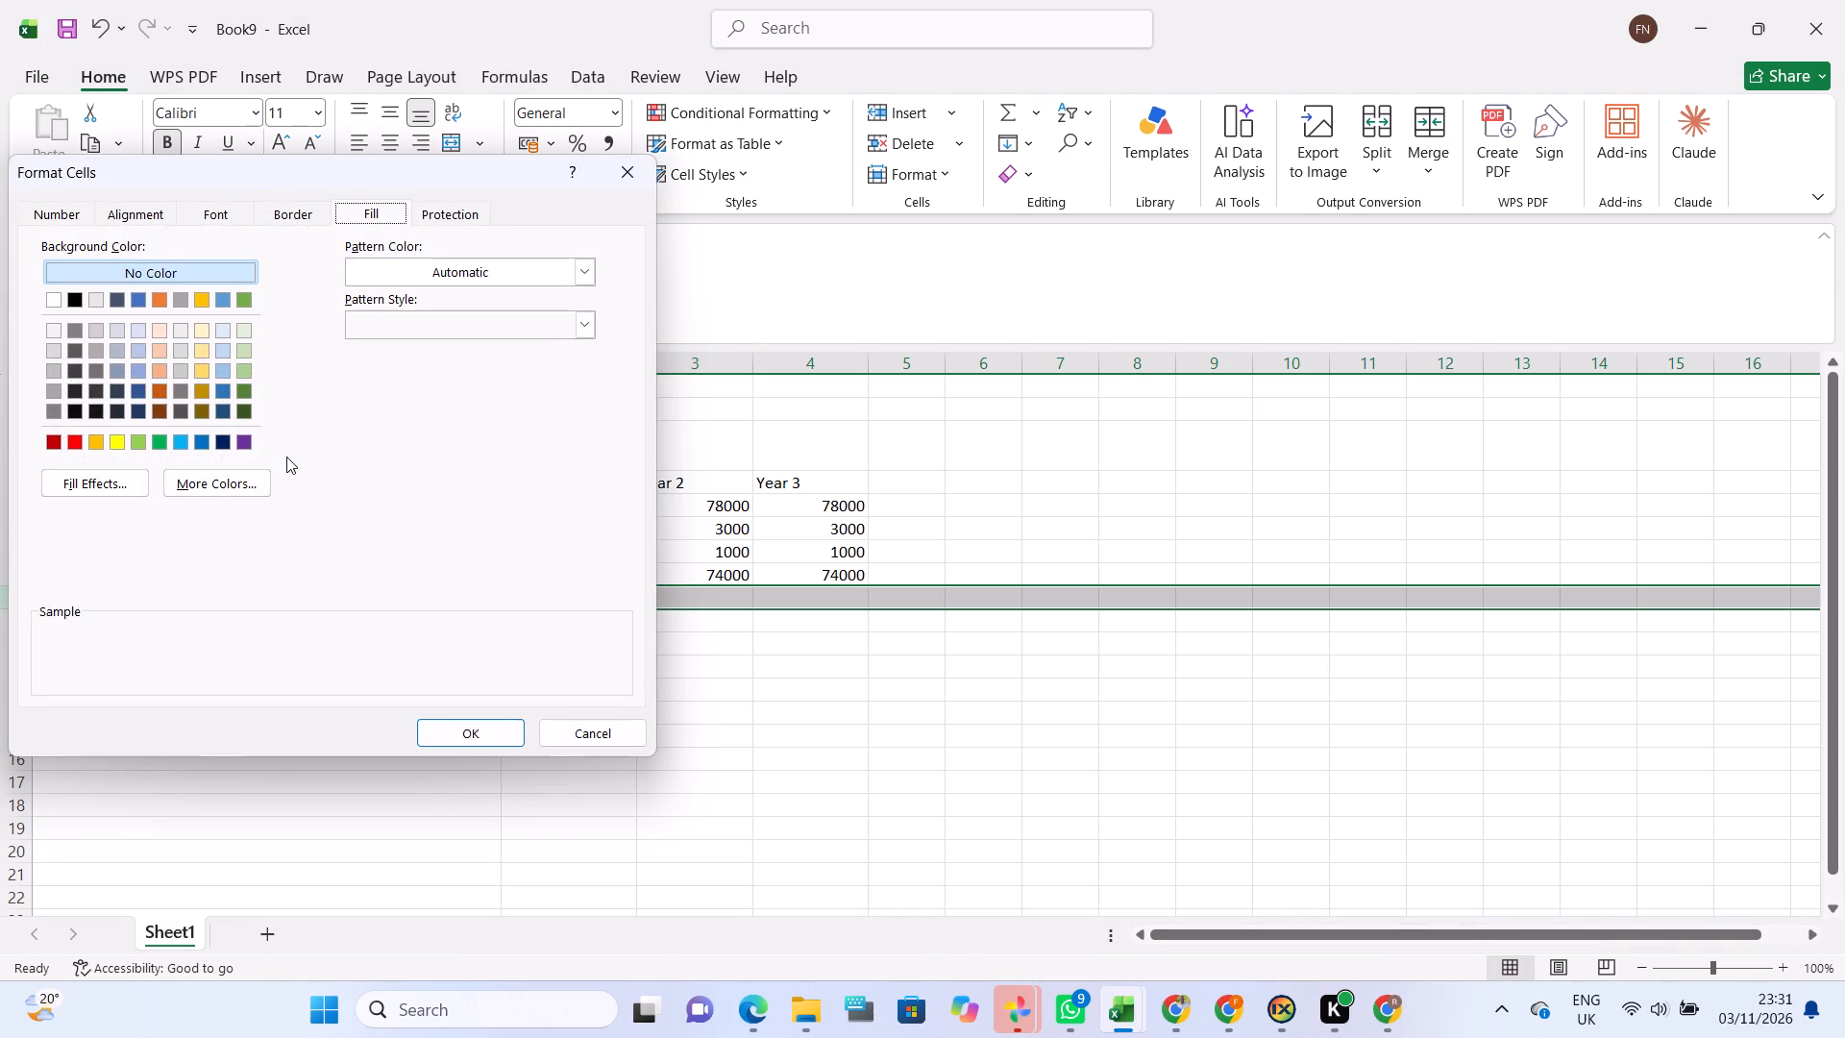
pyautogui.click(138, 365)
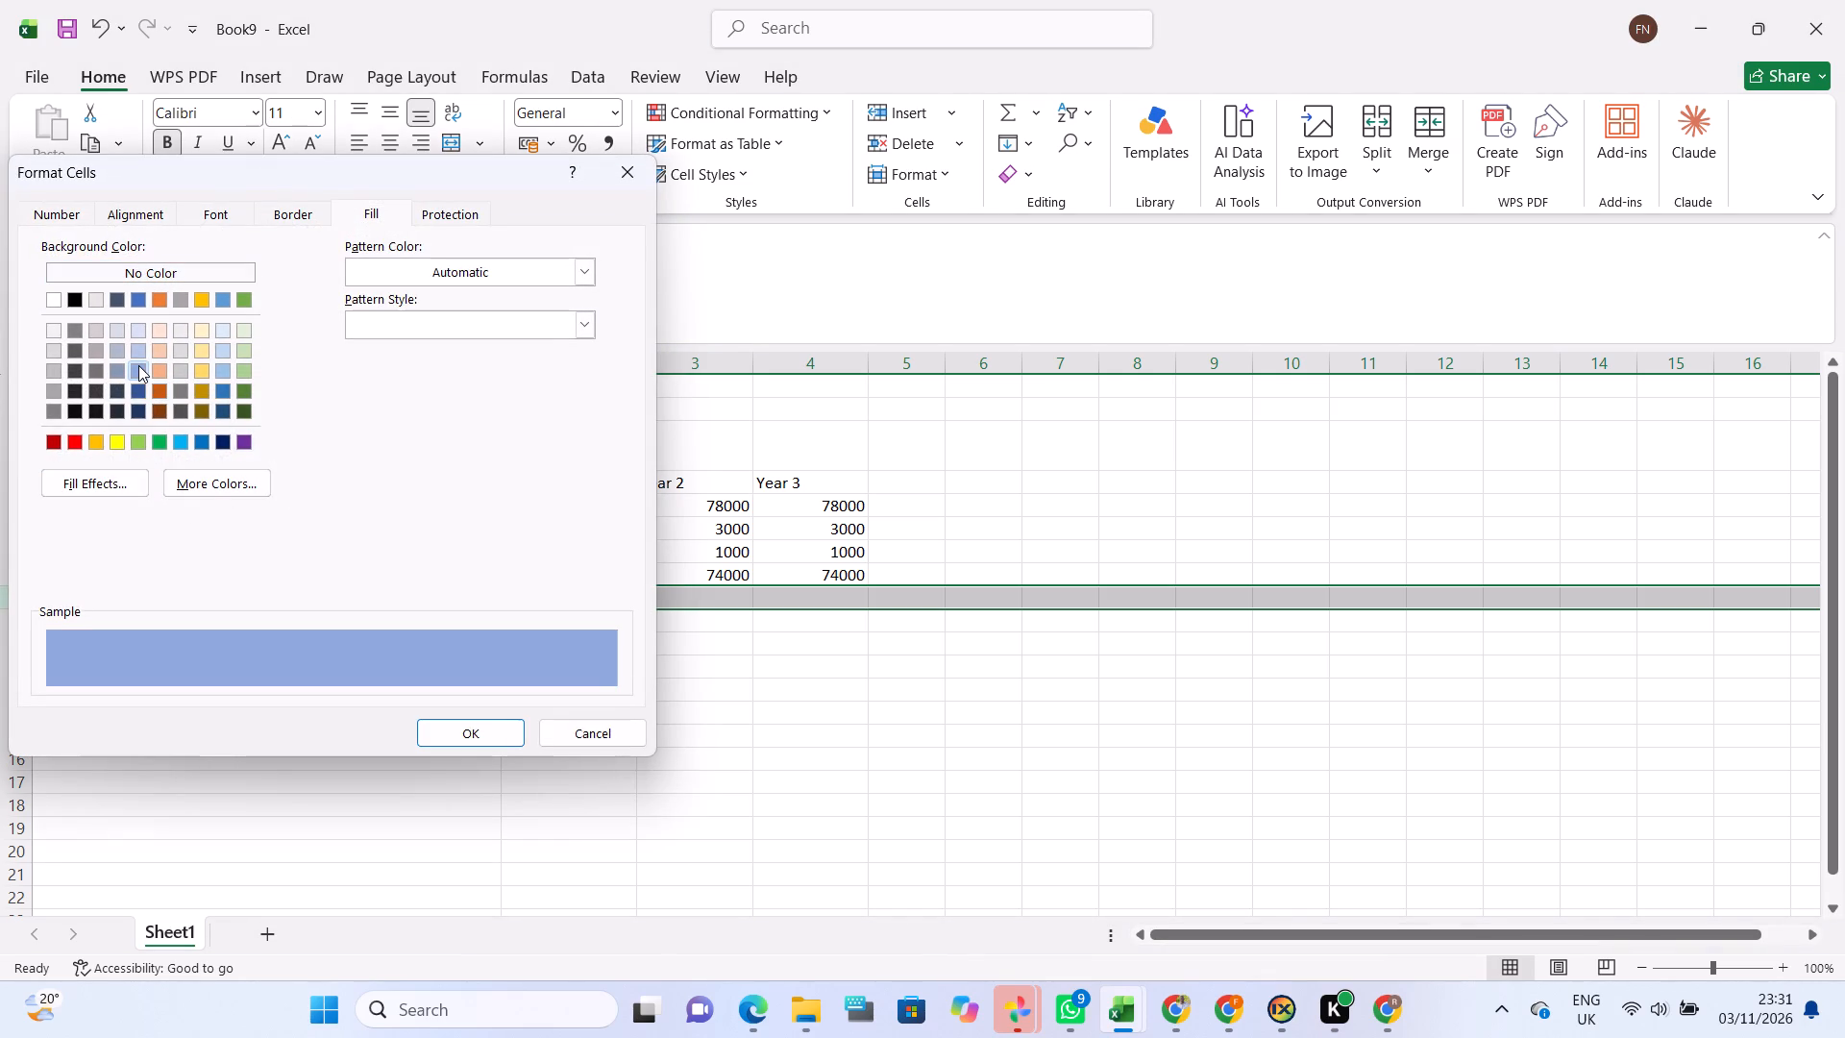
pyautogui.click(431, 731)
pyautogui.click(588, 660)
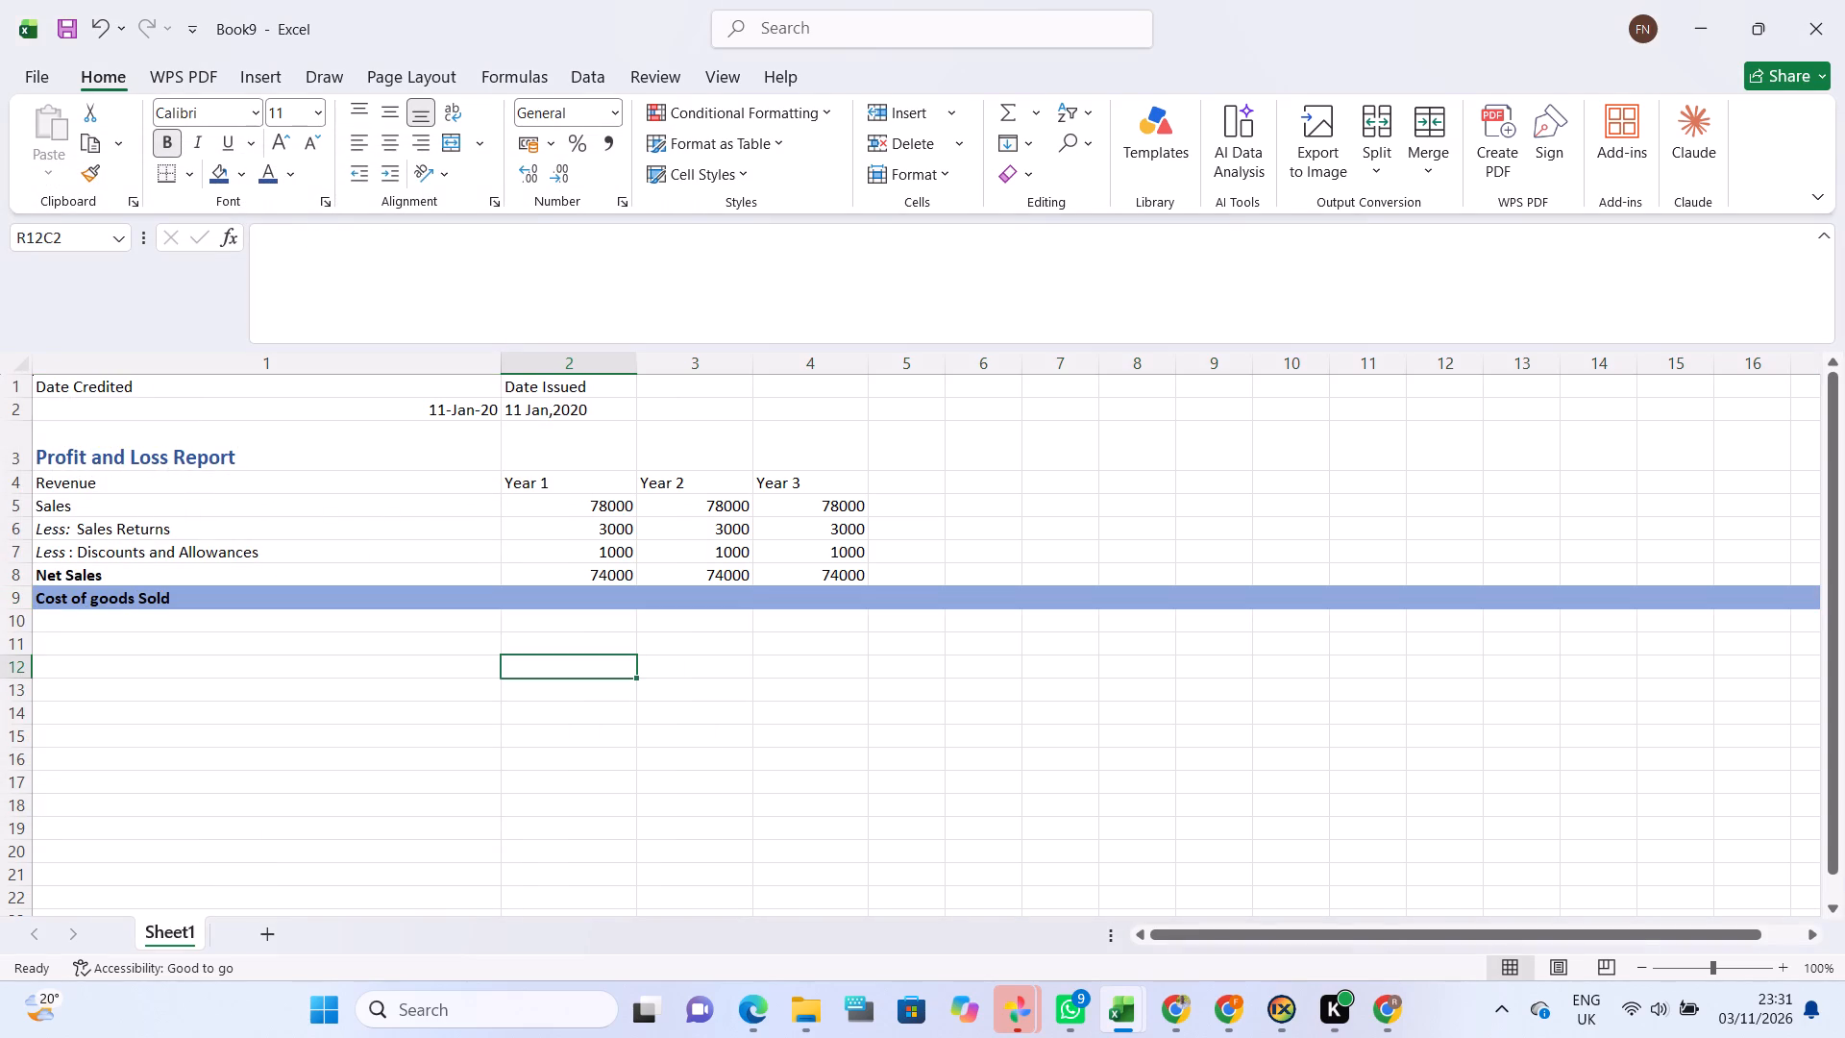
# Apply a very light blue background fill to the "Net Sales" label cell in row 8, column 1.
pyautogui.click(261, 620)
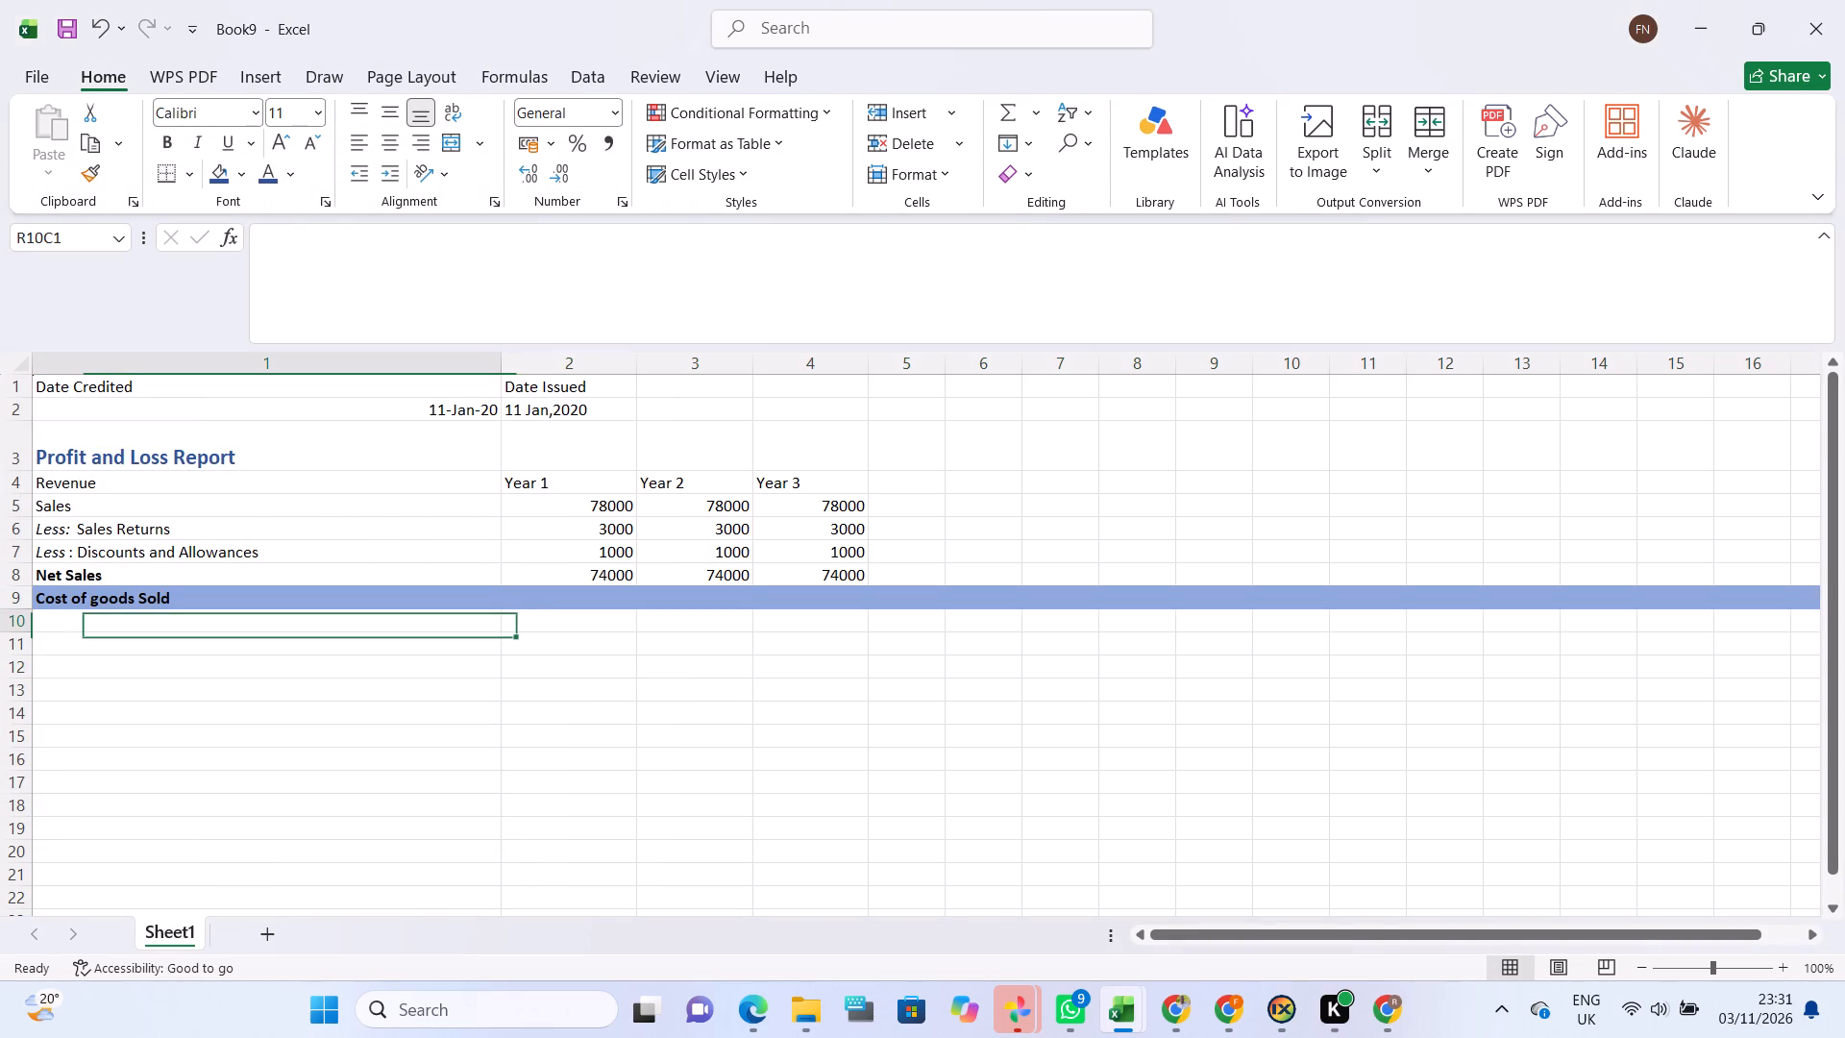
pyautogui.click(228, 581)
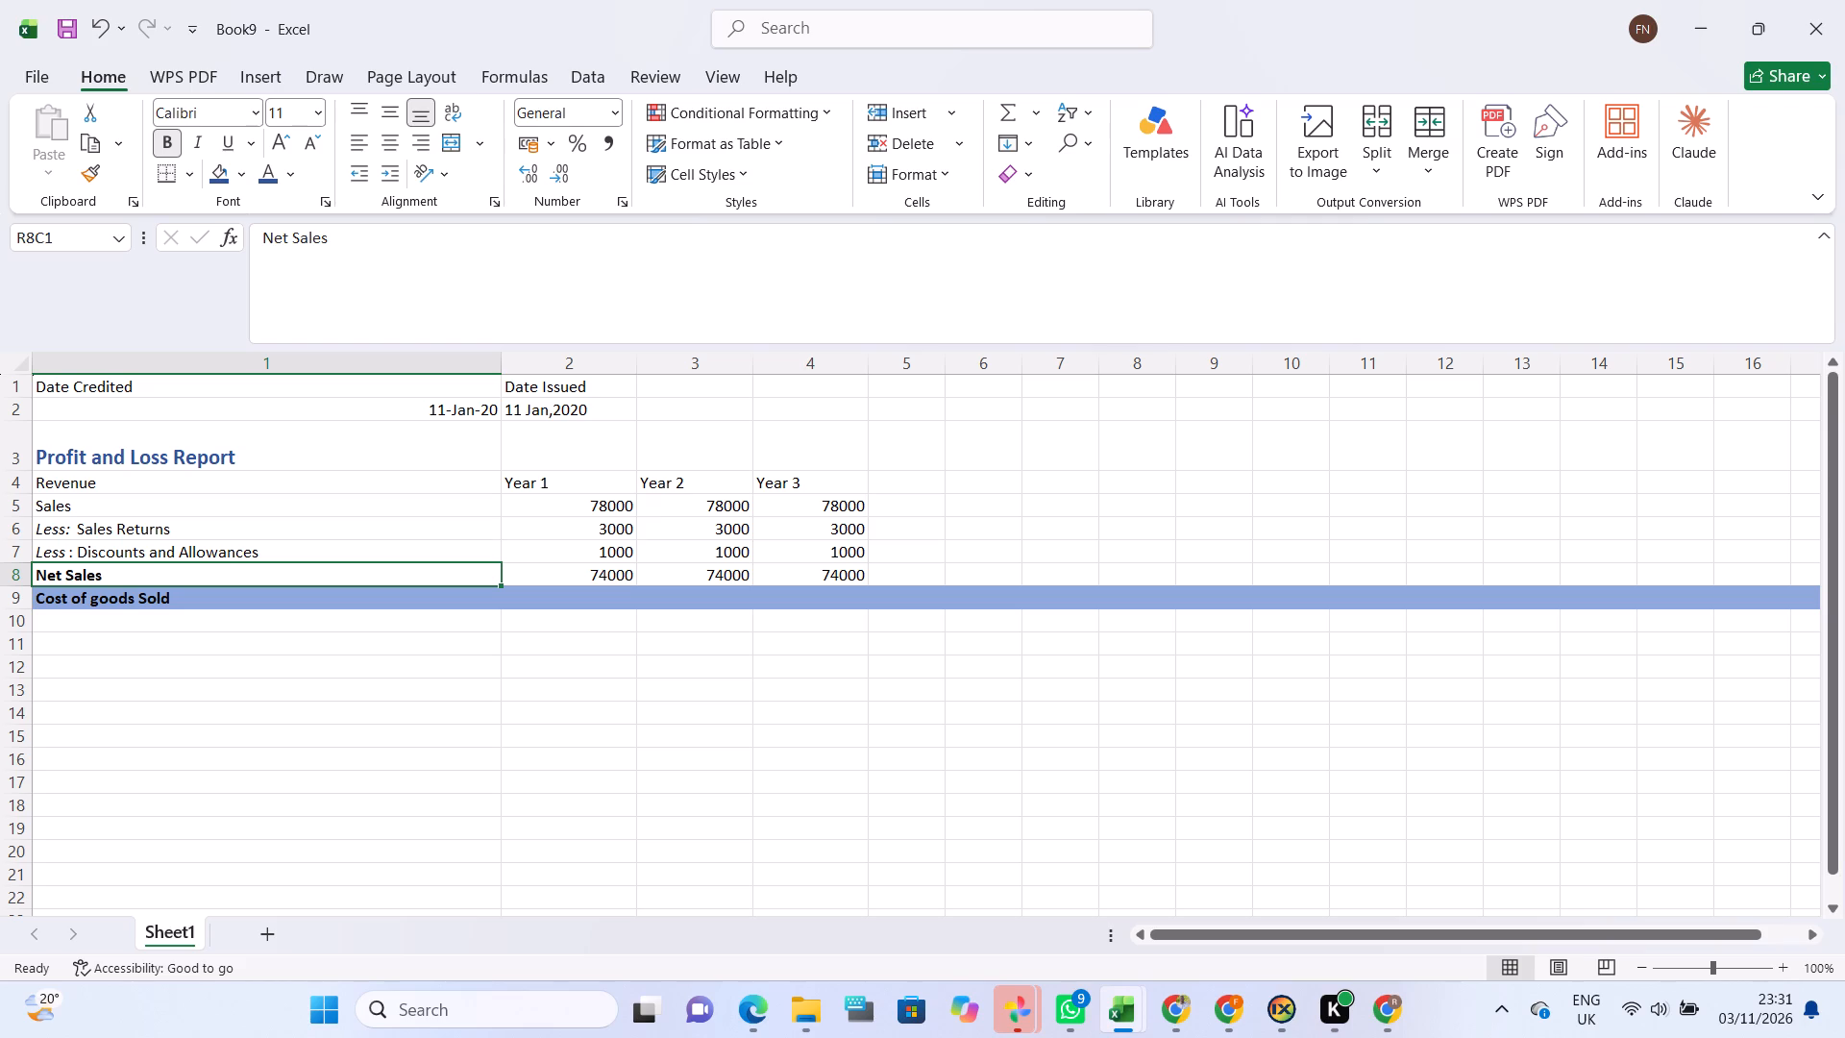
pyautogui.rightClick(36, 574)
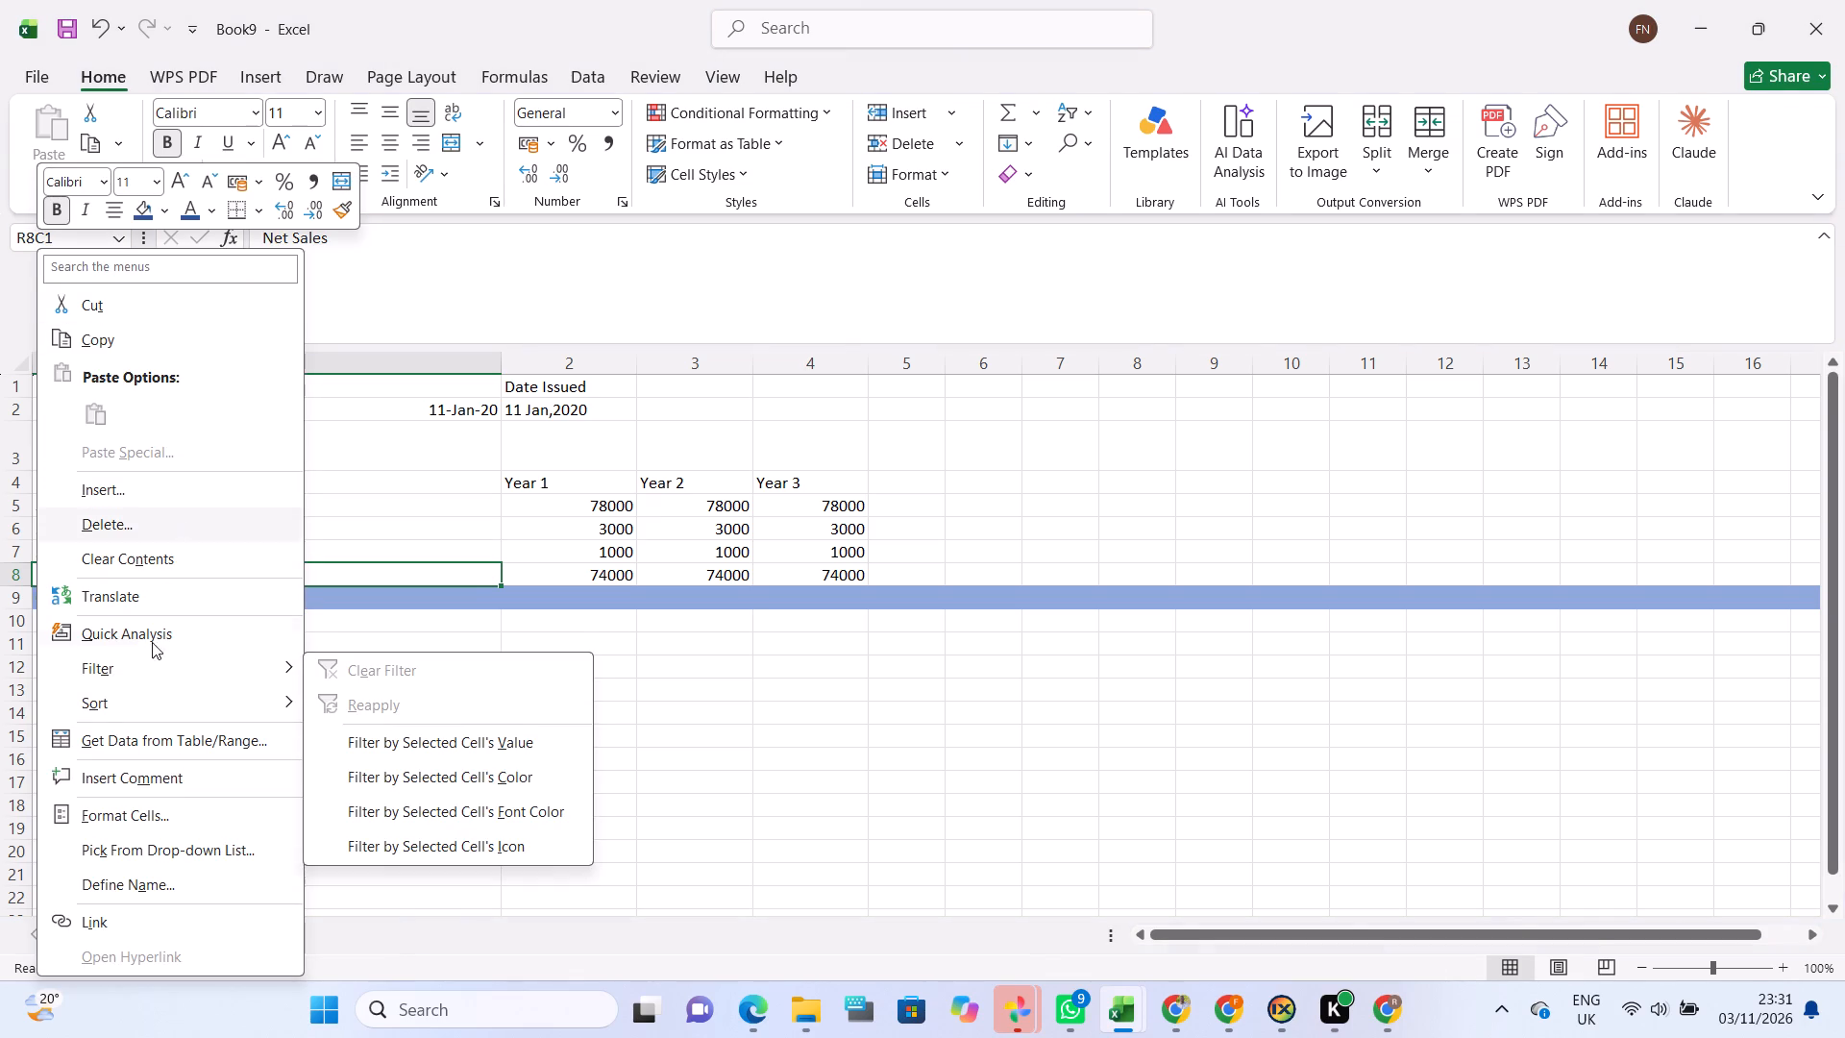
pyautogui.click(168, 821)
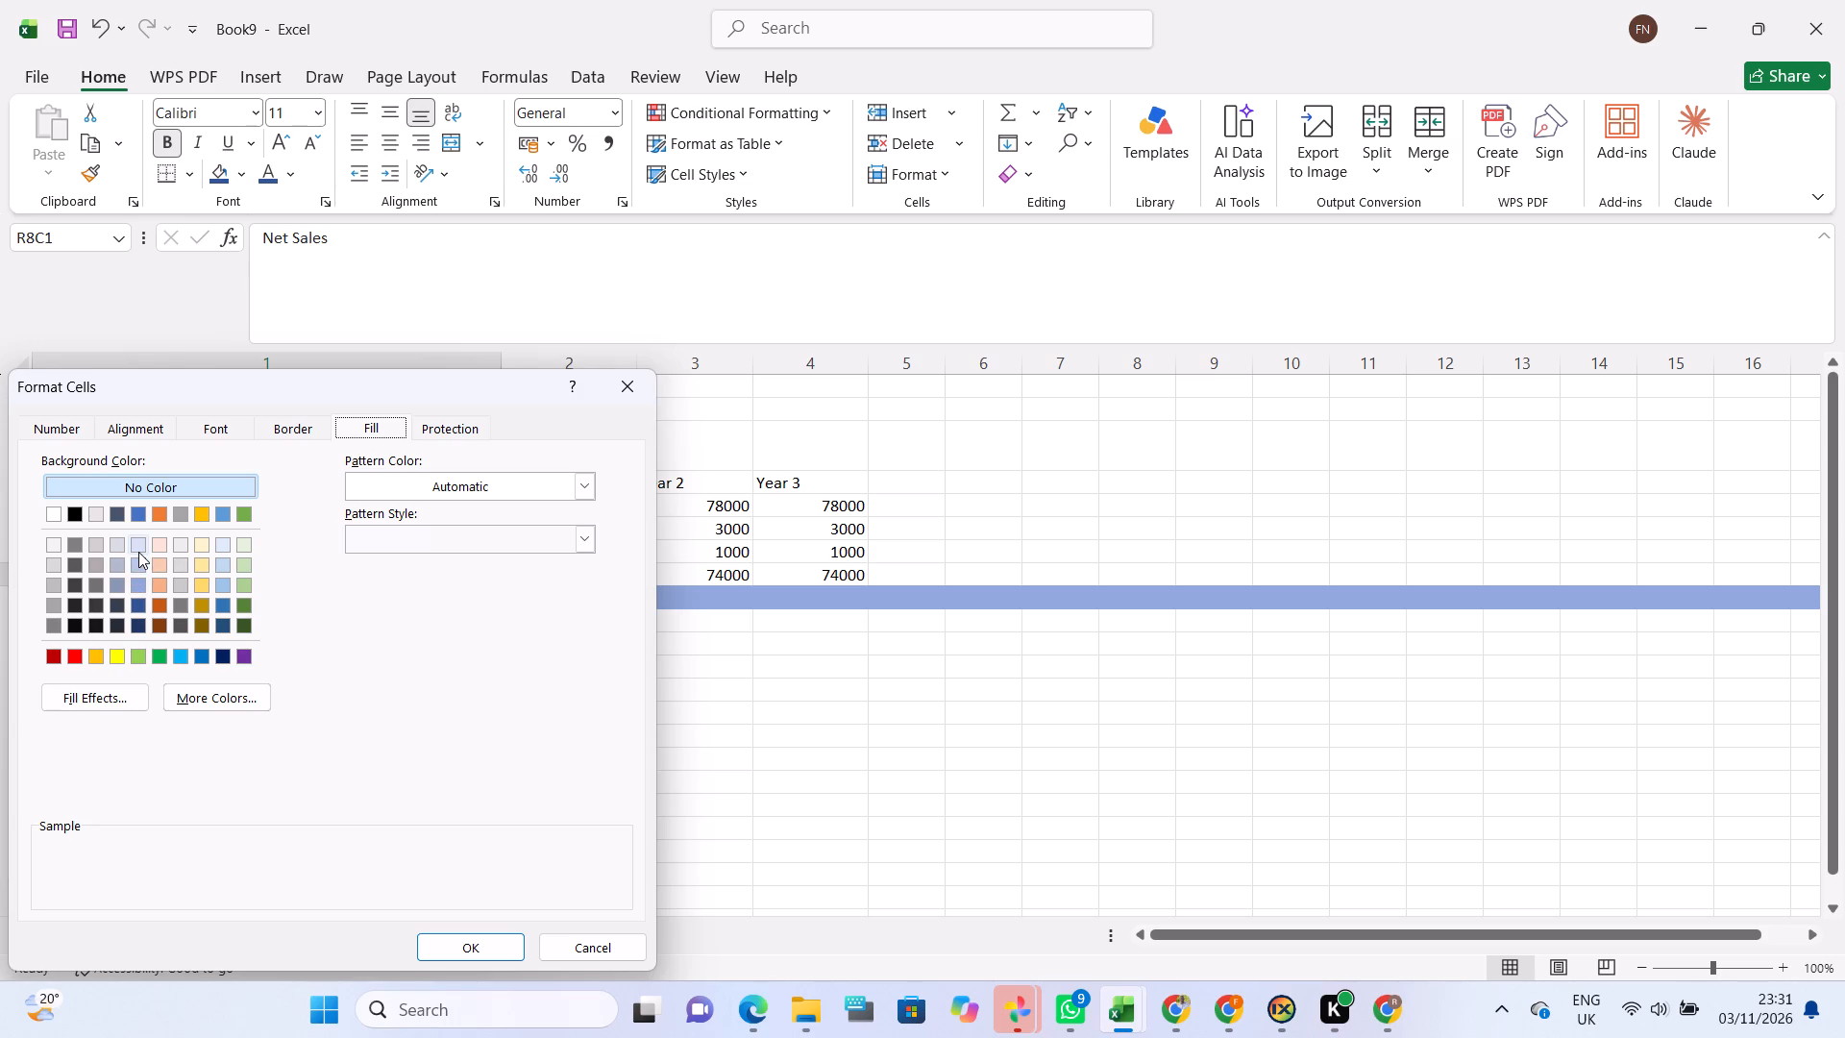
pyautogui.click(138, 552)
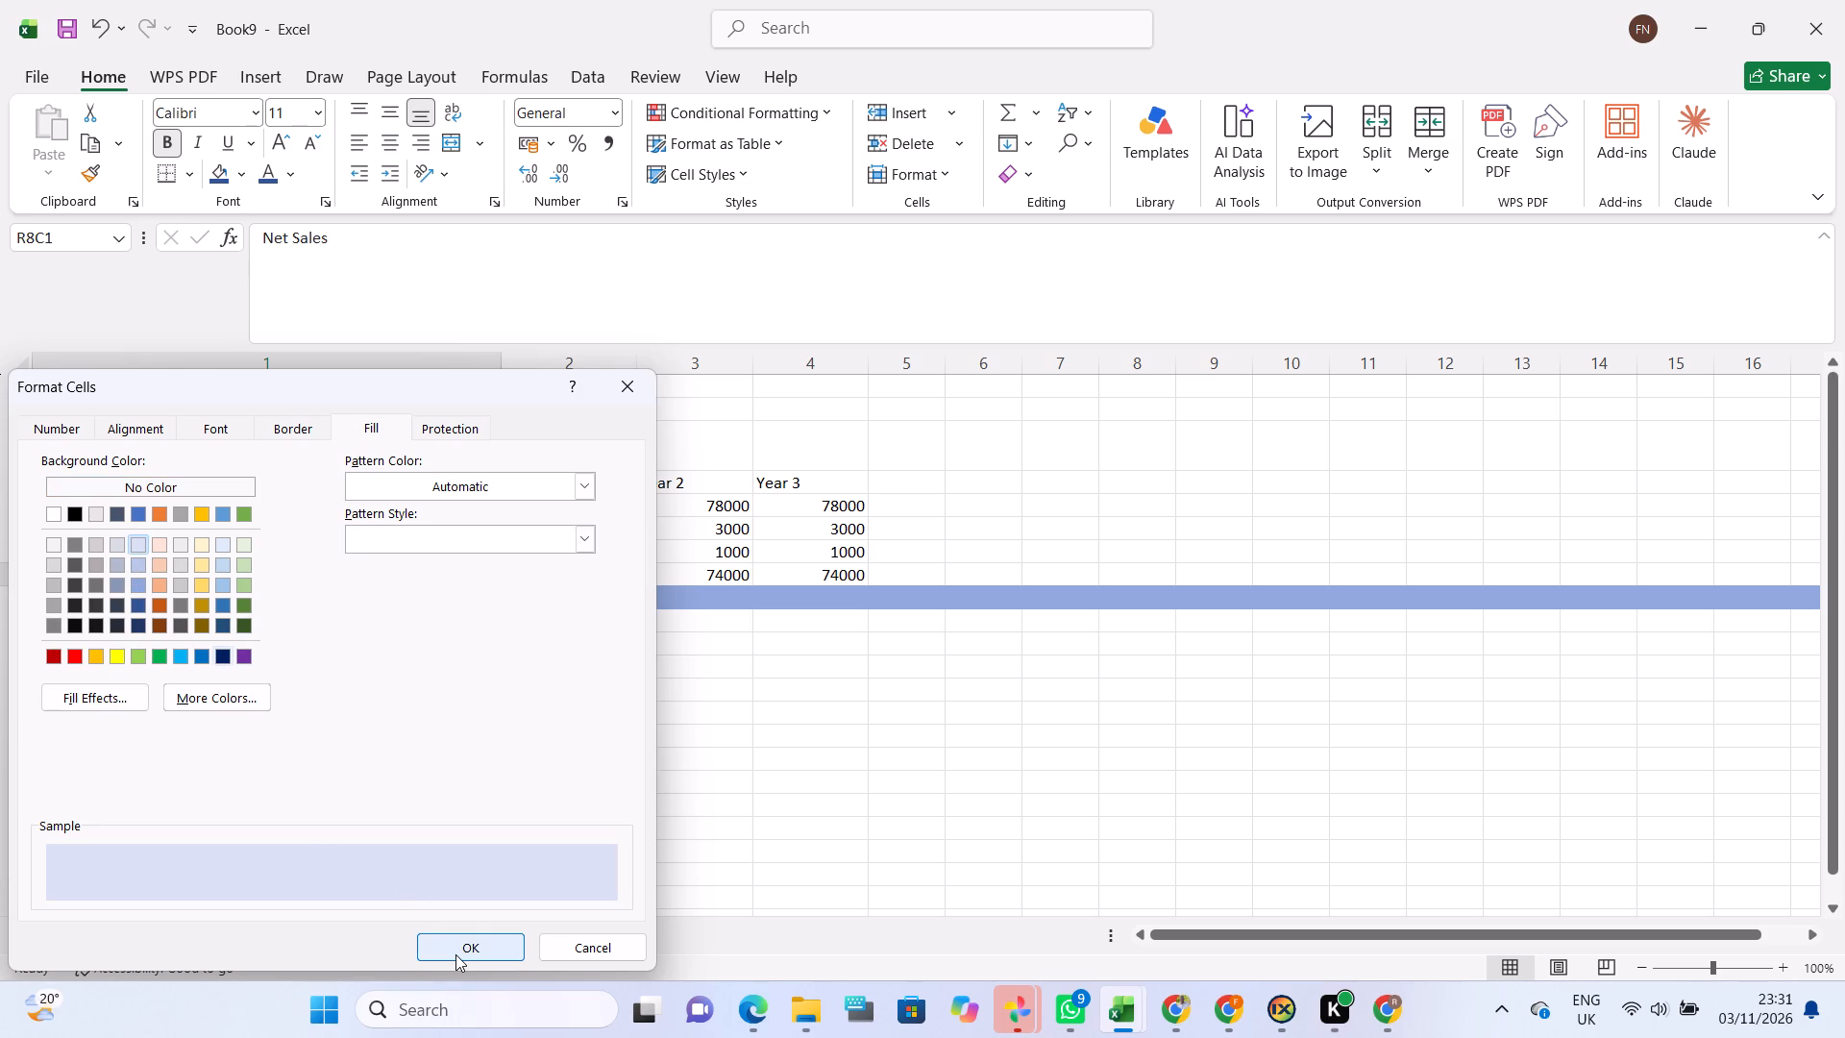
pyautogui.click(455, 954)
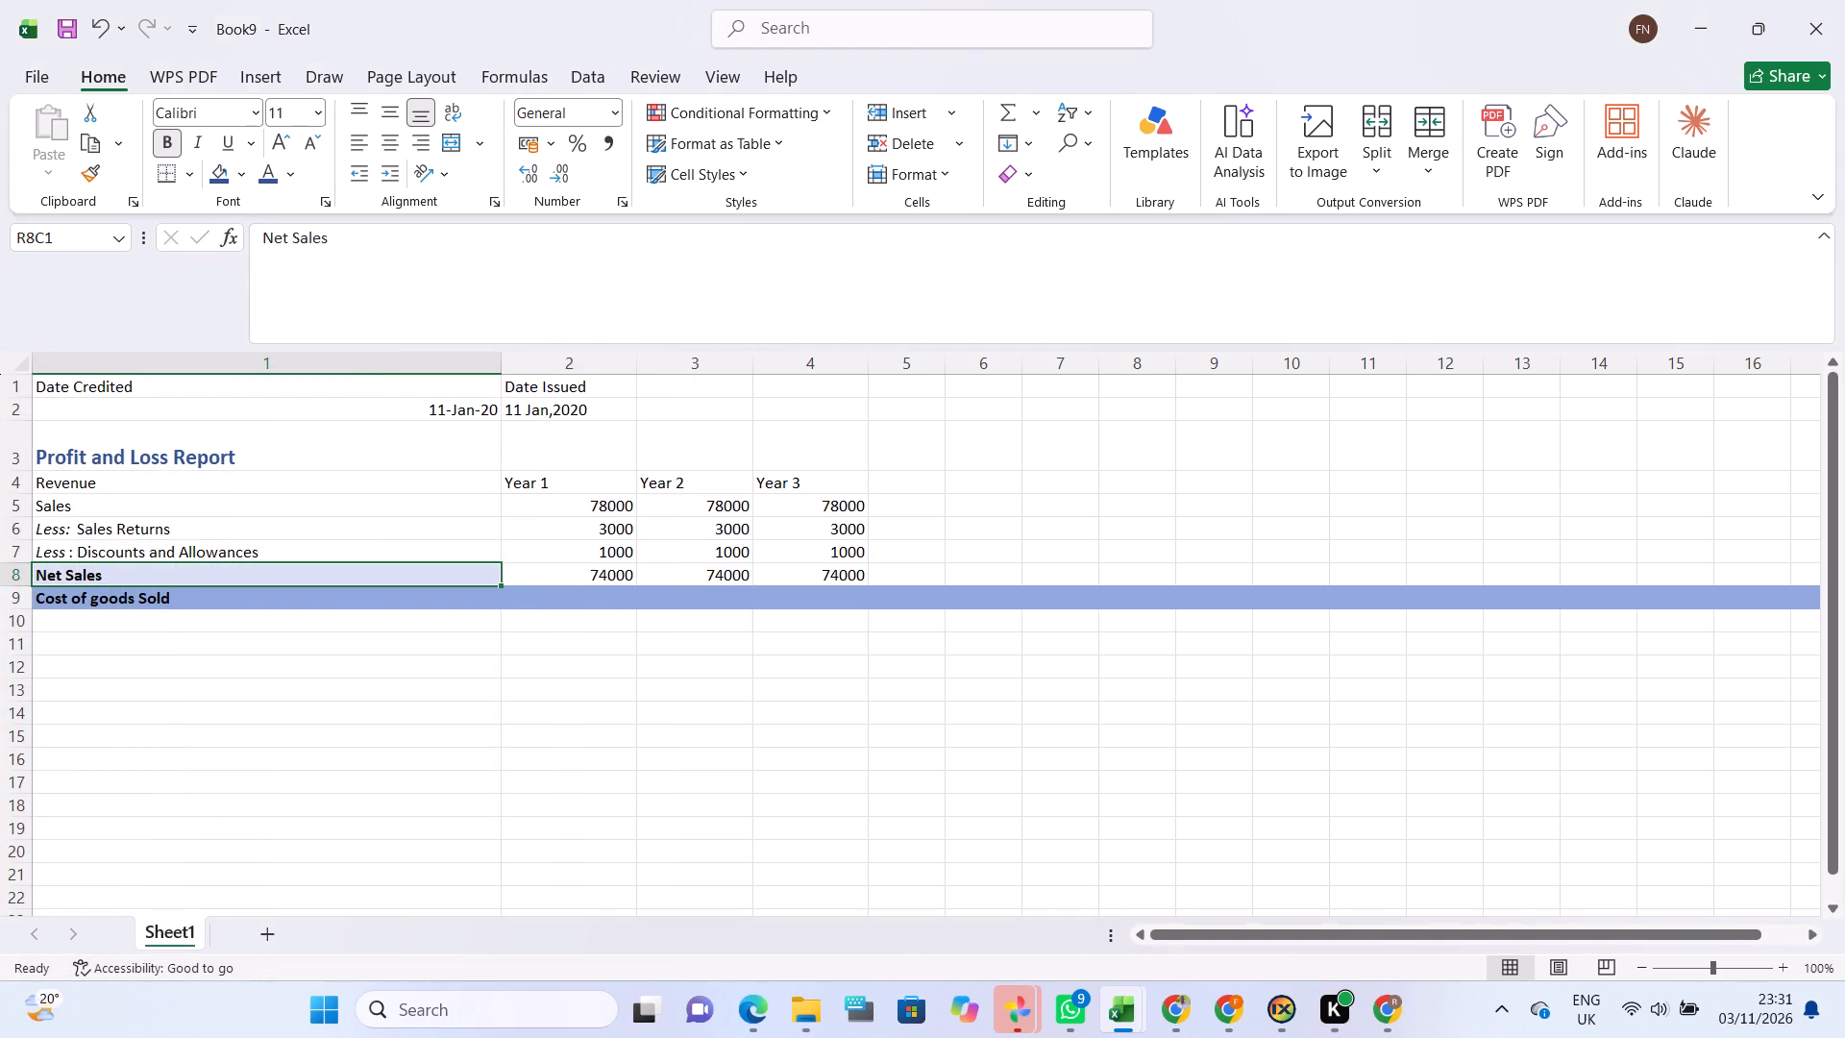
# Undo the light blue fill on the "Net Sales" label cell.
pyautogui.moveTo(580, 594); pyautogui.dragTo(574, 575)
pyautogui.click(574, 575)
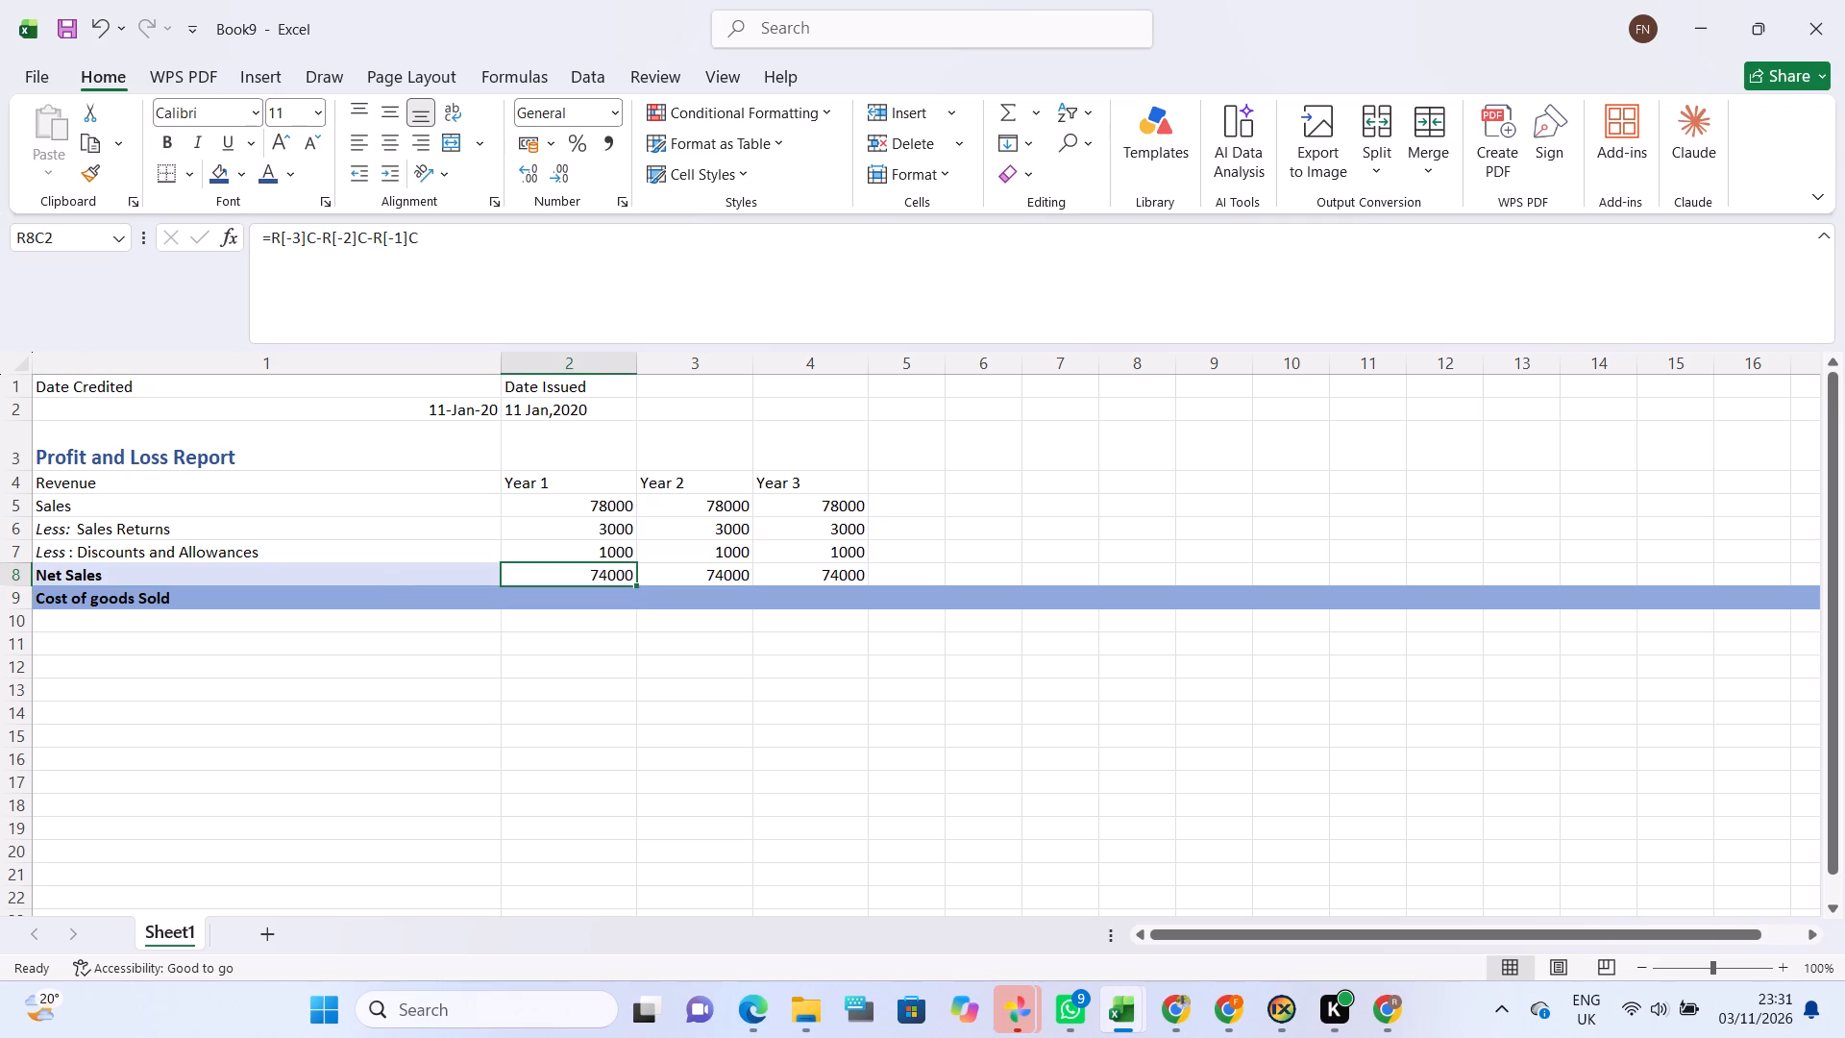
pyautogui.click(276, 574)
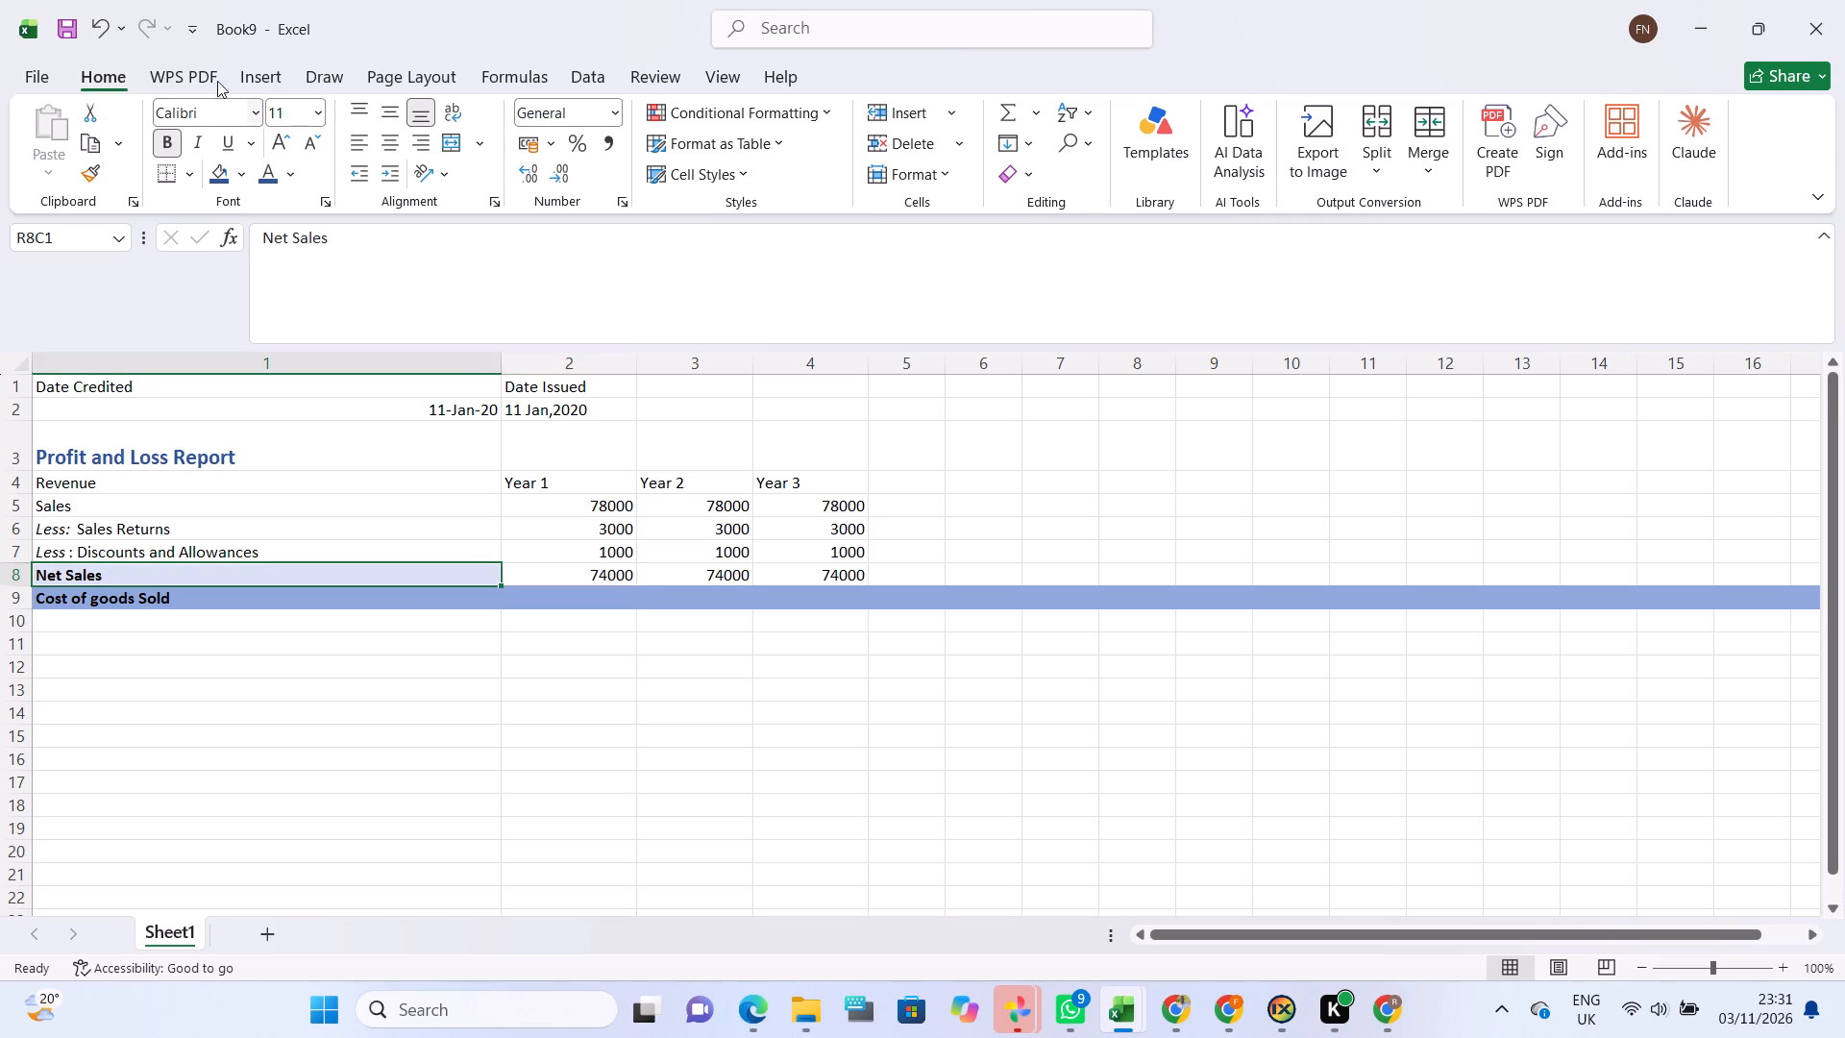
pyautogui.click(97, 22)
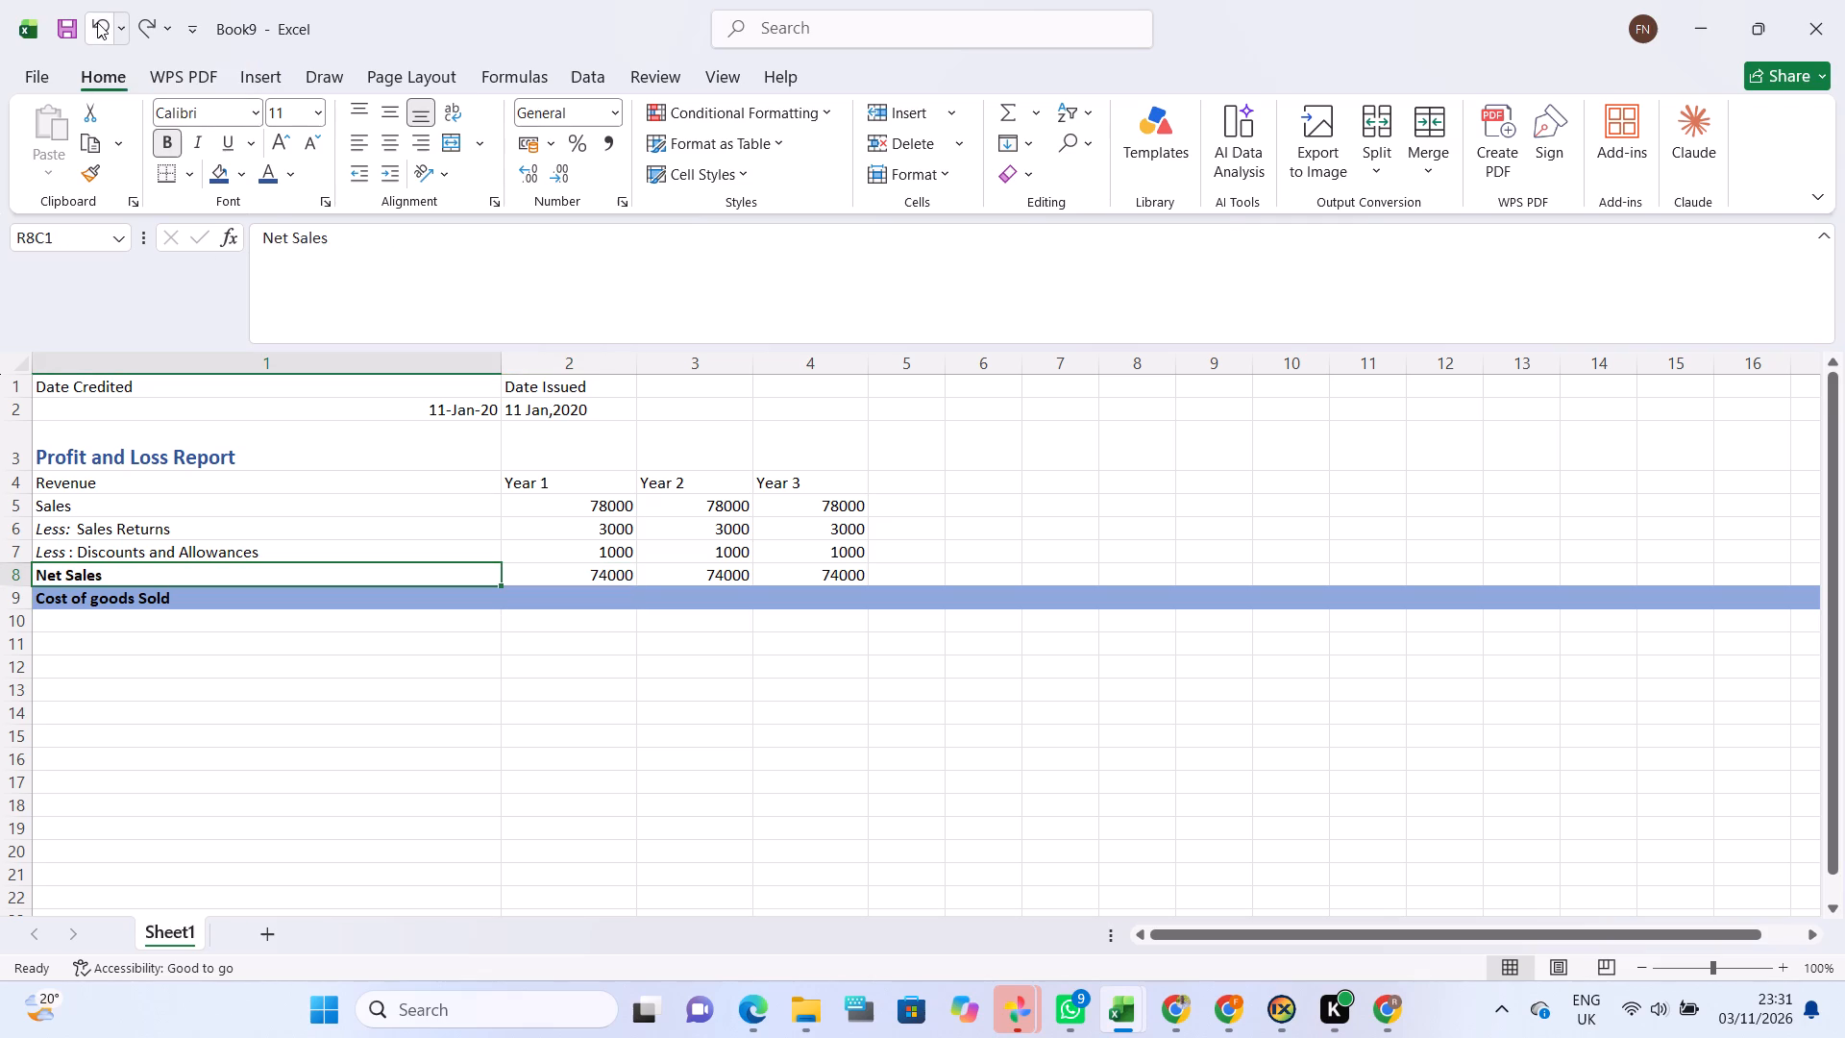
# Fill the entire row 8, Net Sales, with the very light blue background colour from the theme palette.
pyautogui.rightClick(17, 571)
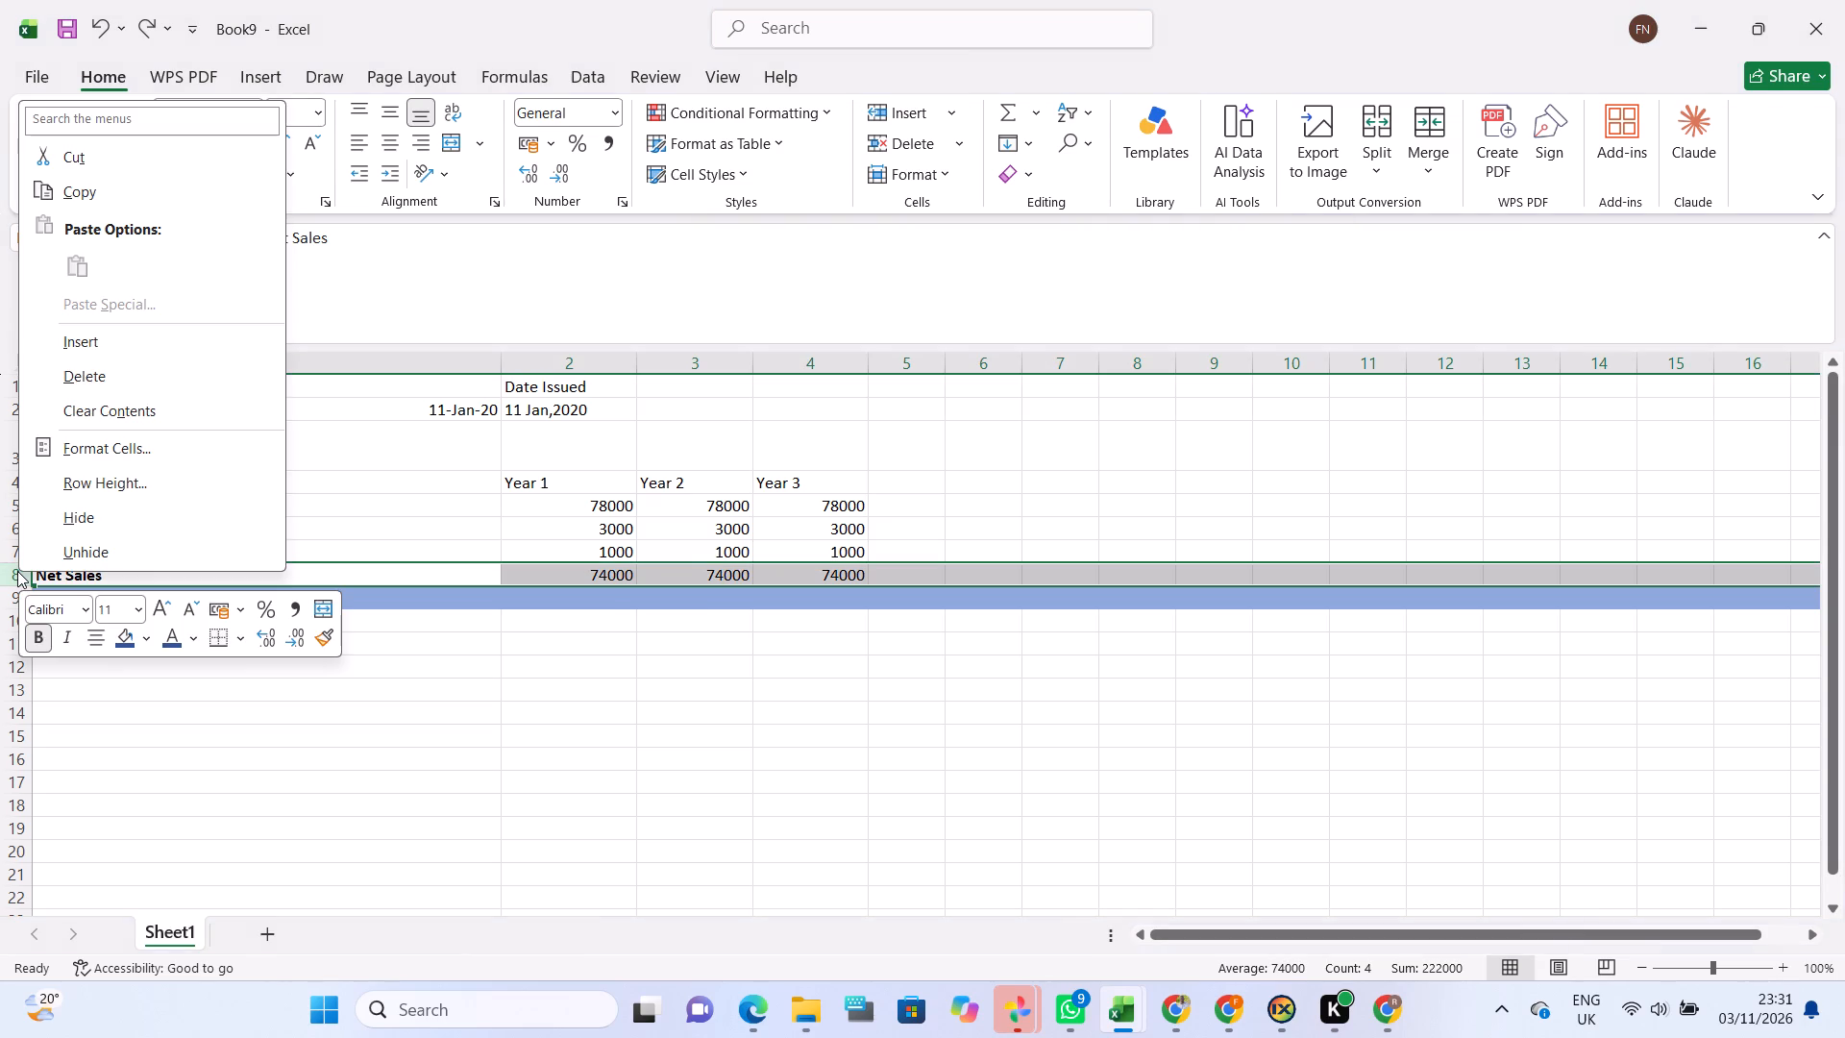
pyautogui.click(132, 447)
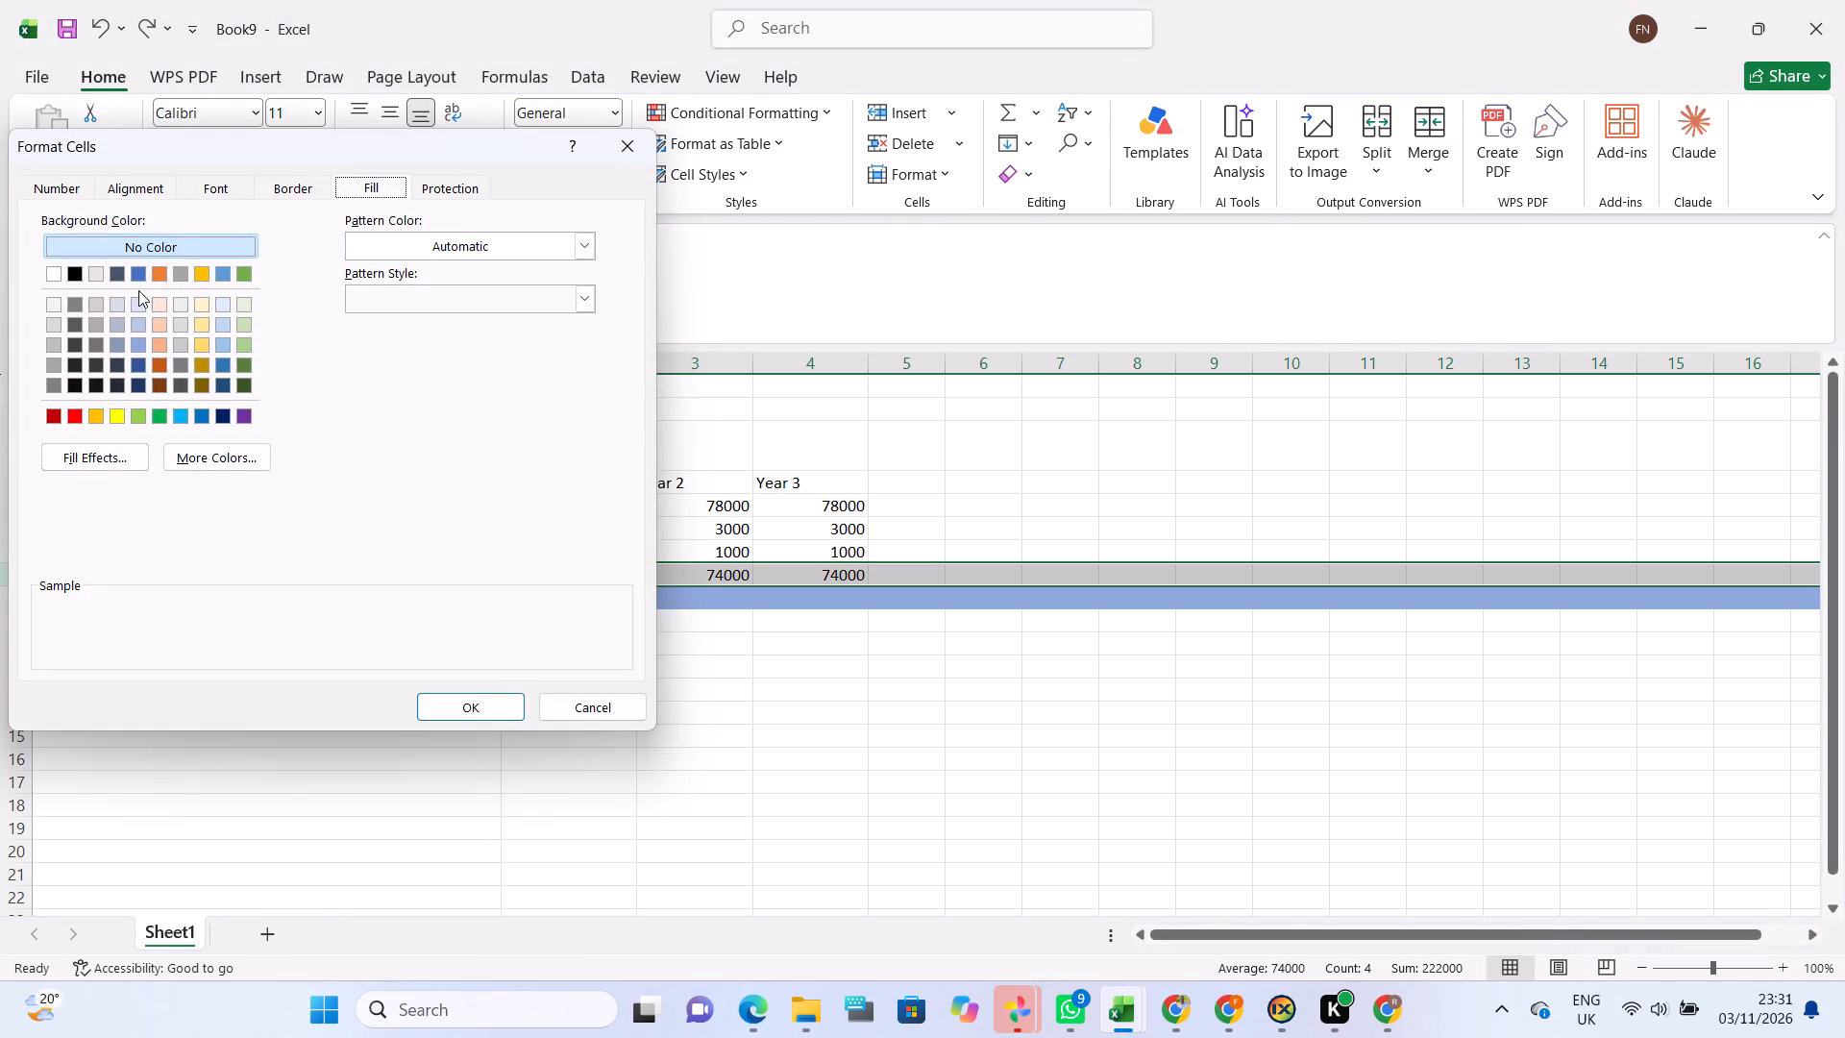
pyautogui.click(134, 305)
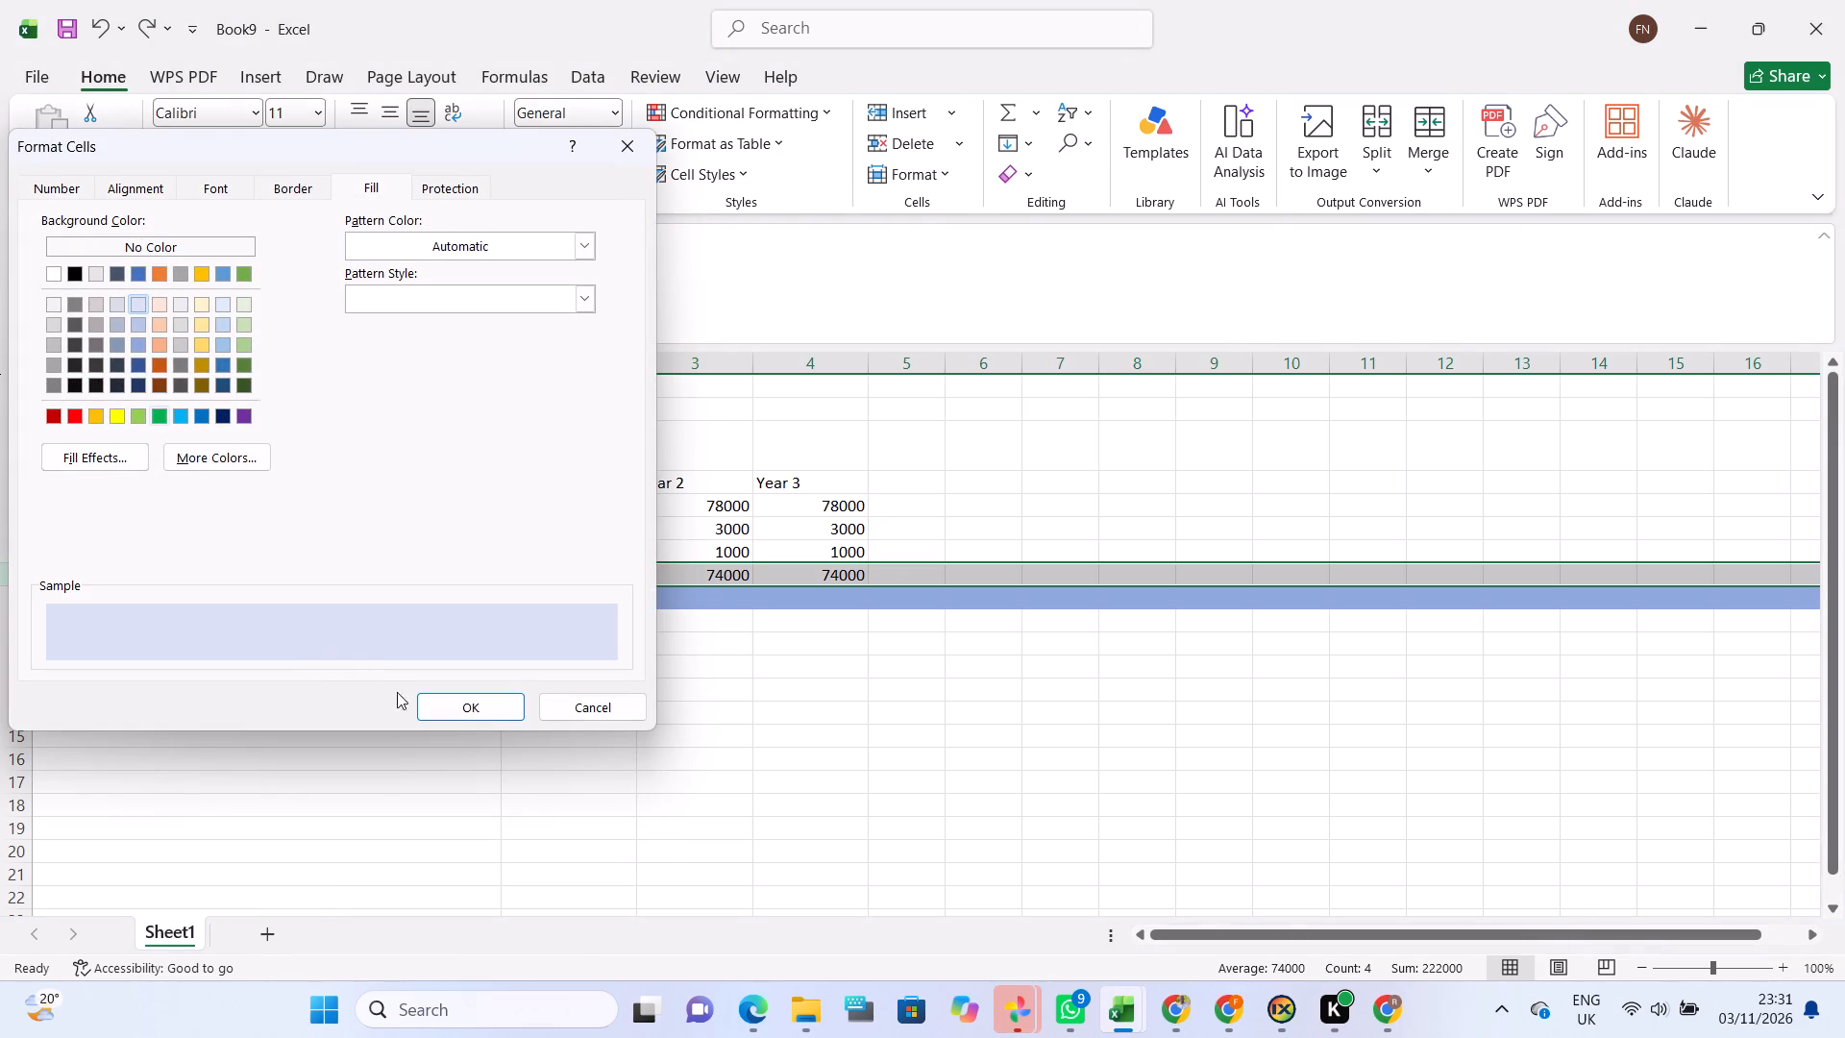
pyautogui.click(453, 704)
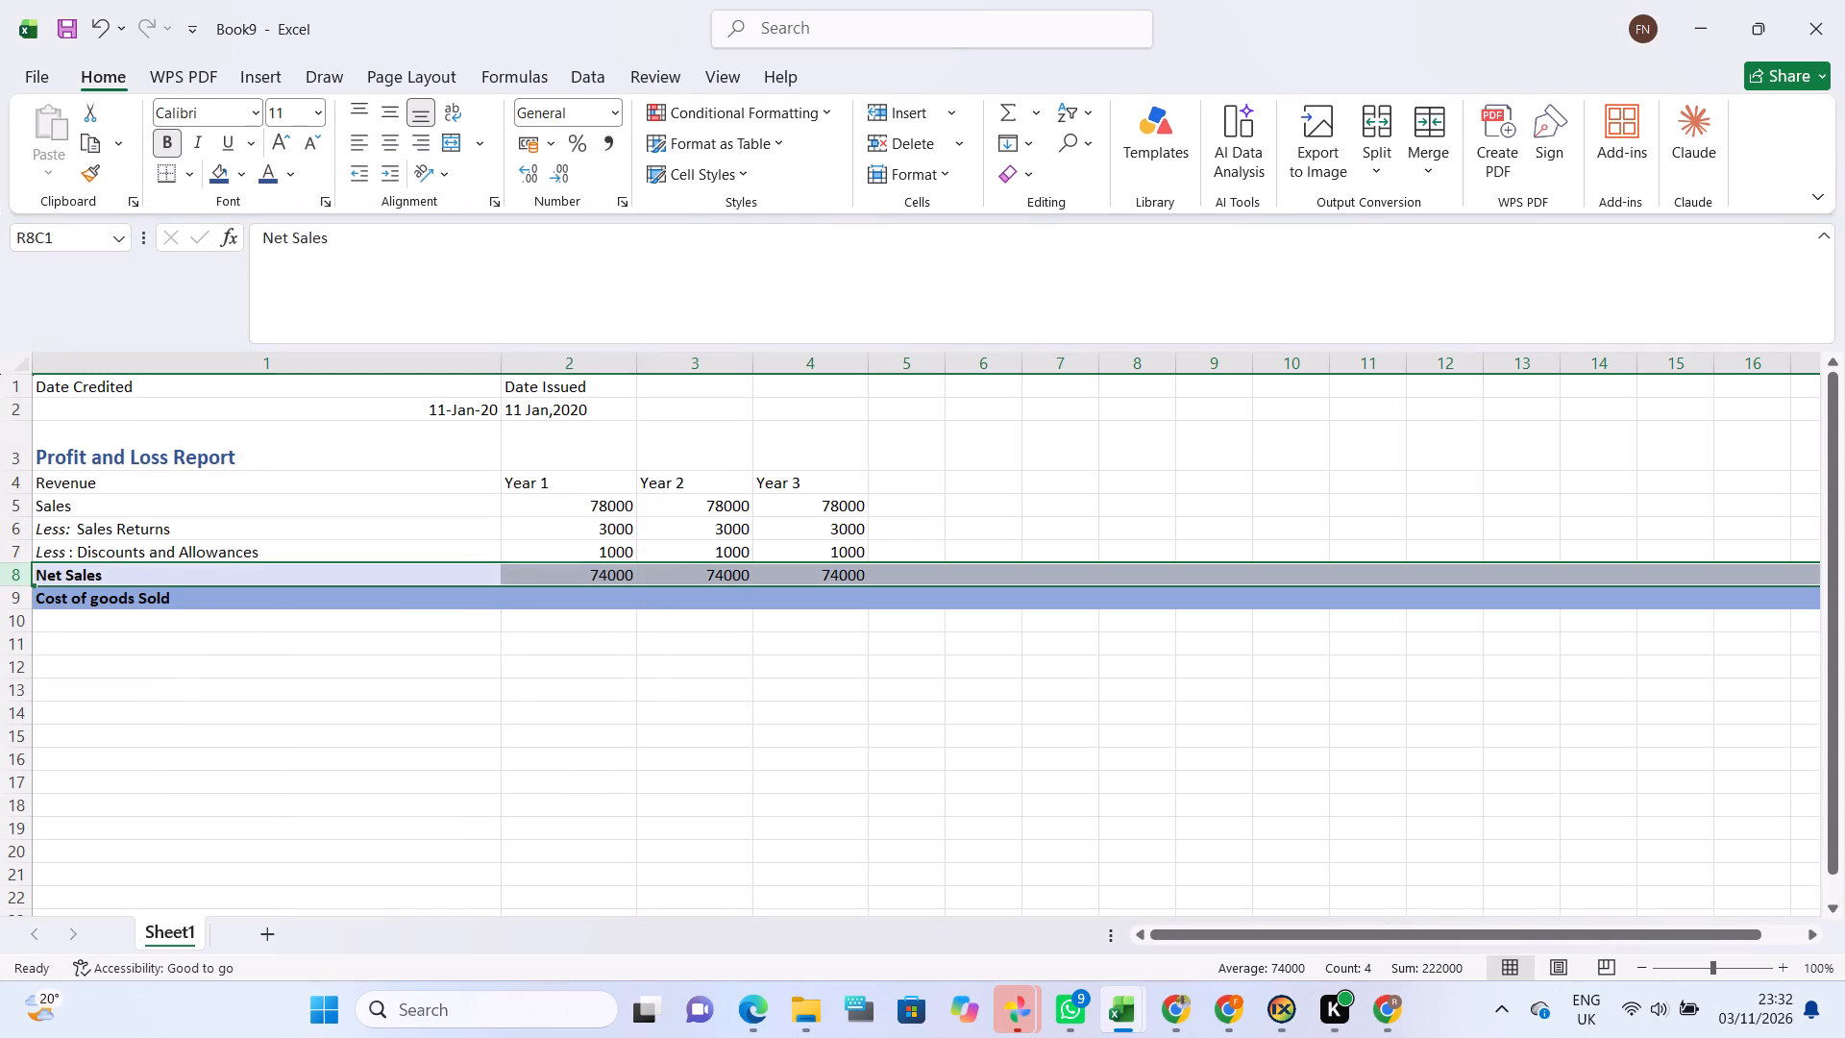
pyautogui.click(664, 612)
# Enter the labels "Materials", "Labour" and "Overhead" in column 1, rows 10 to 12, below Cost of goods Sold.
pyautogui.click(98, 621)
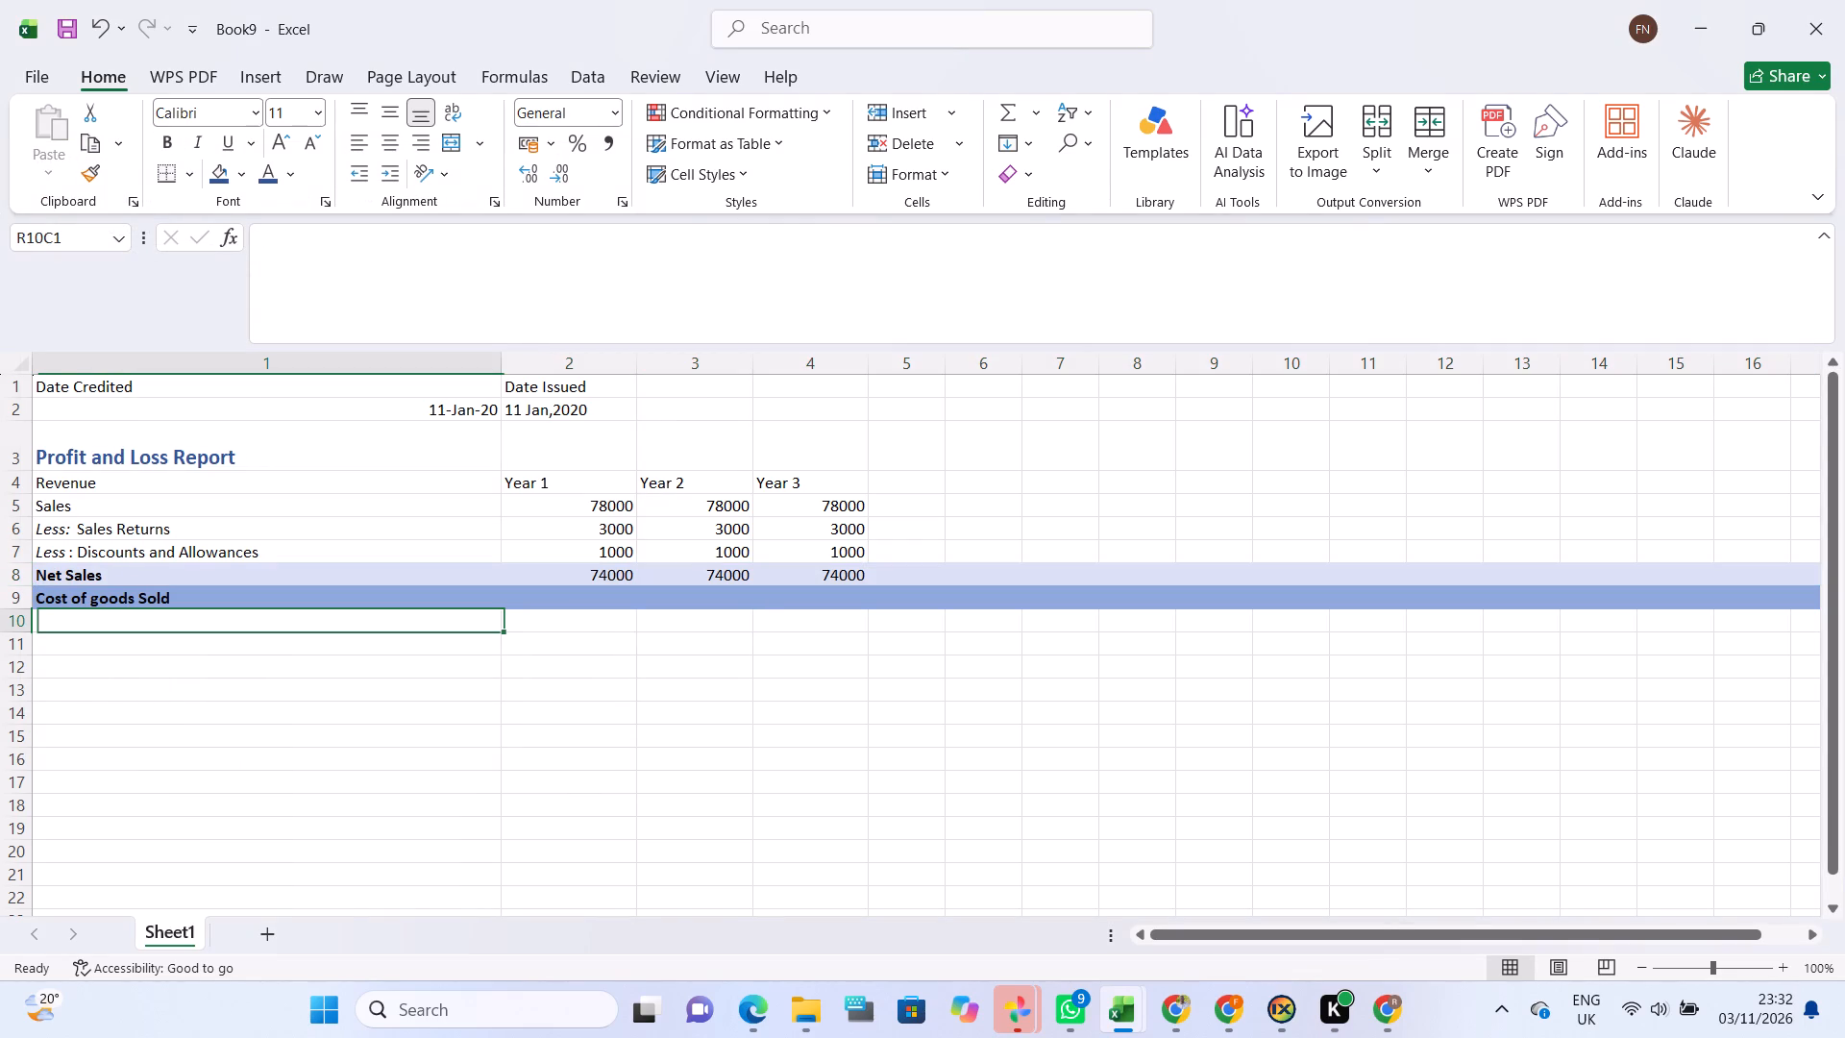
pyautogui.write('ateru')
pyautogui.press('BackSpace')
pyautogui.write('ial')
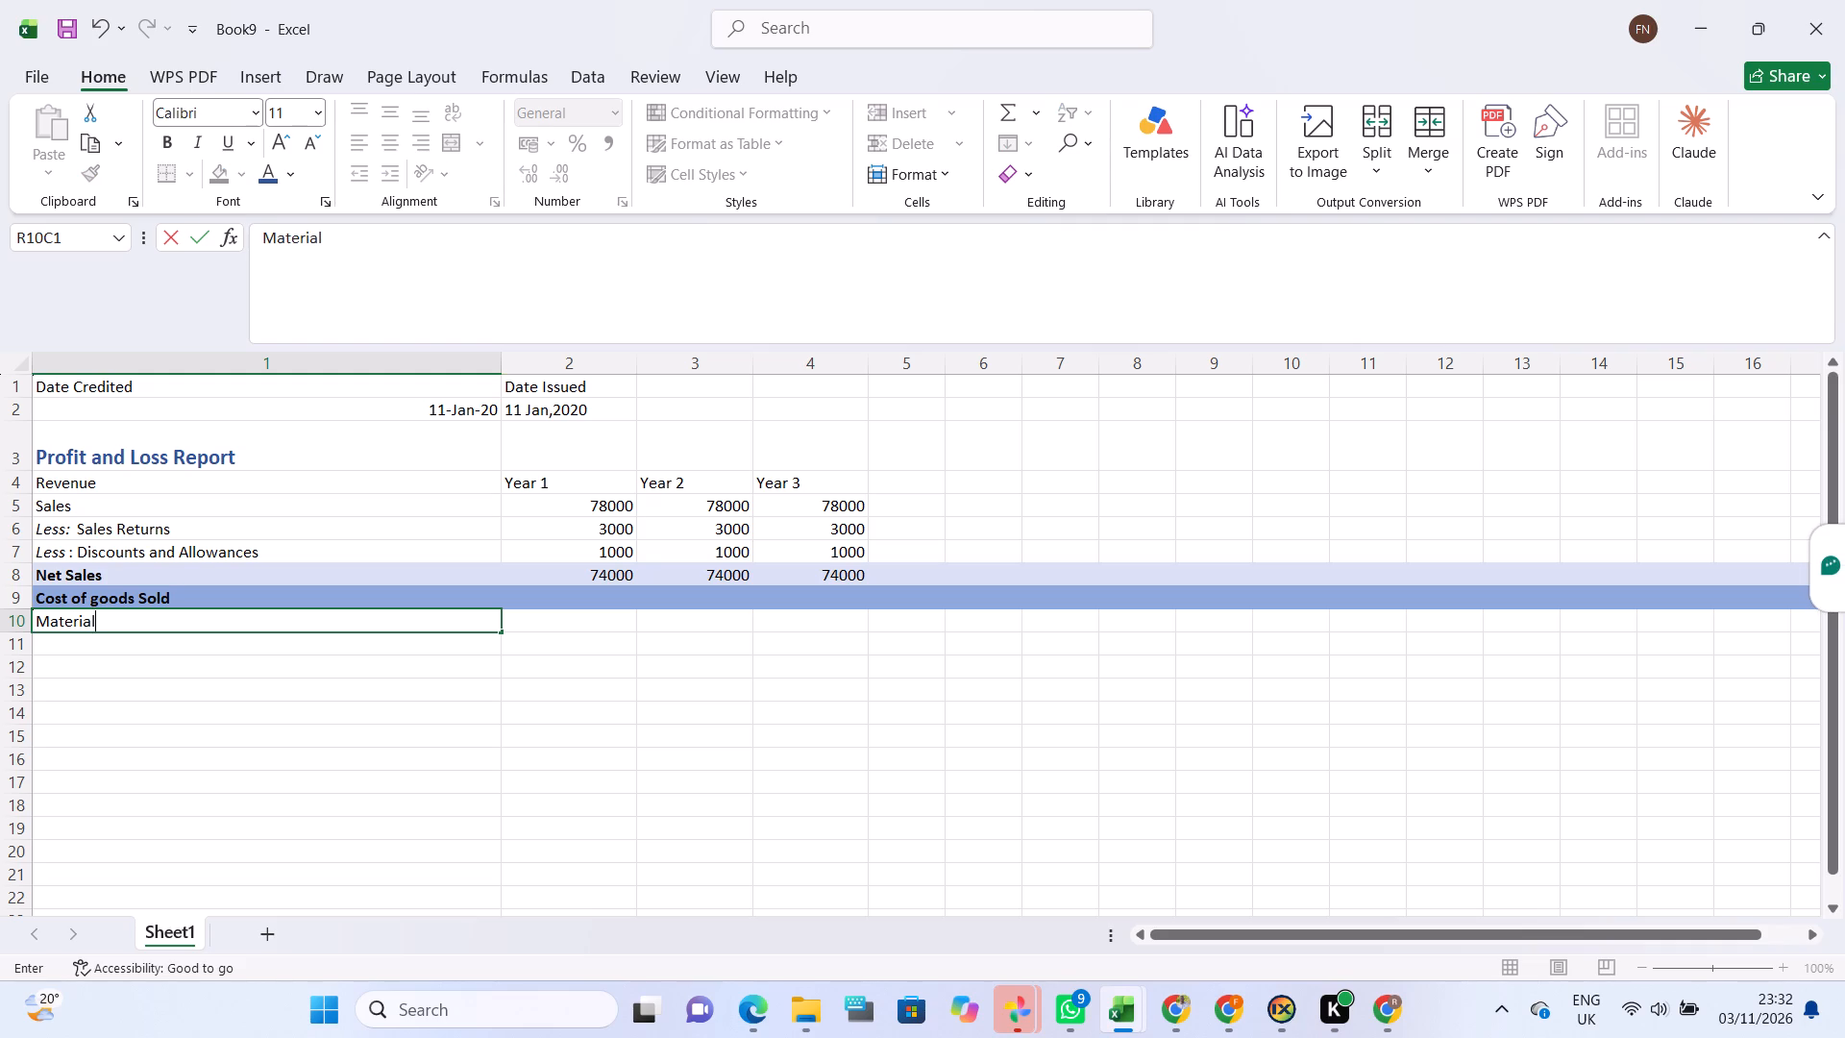
pyautogui.press('s')
pyautogui.press('Return')
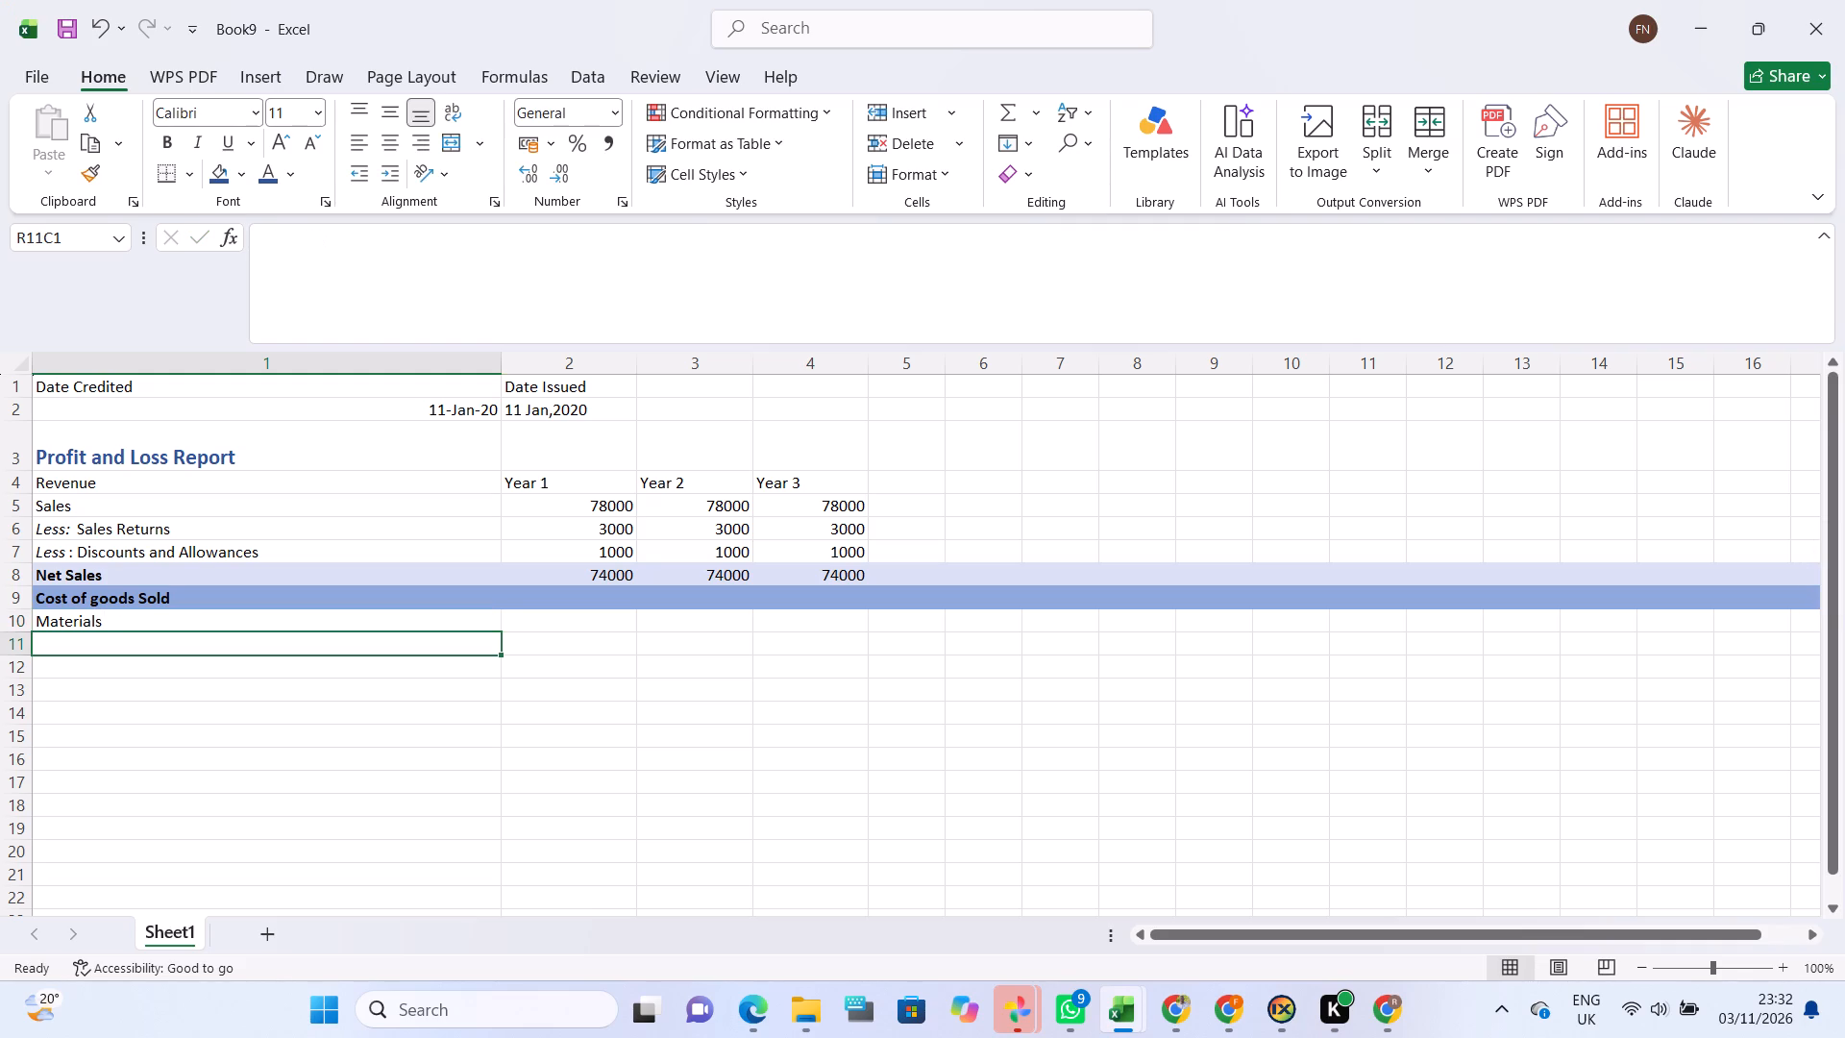
pyautogui.write('about')
pyautogui.press('BackSpace')
pyautogui.press('r')
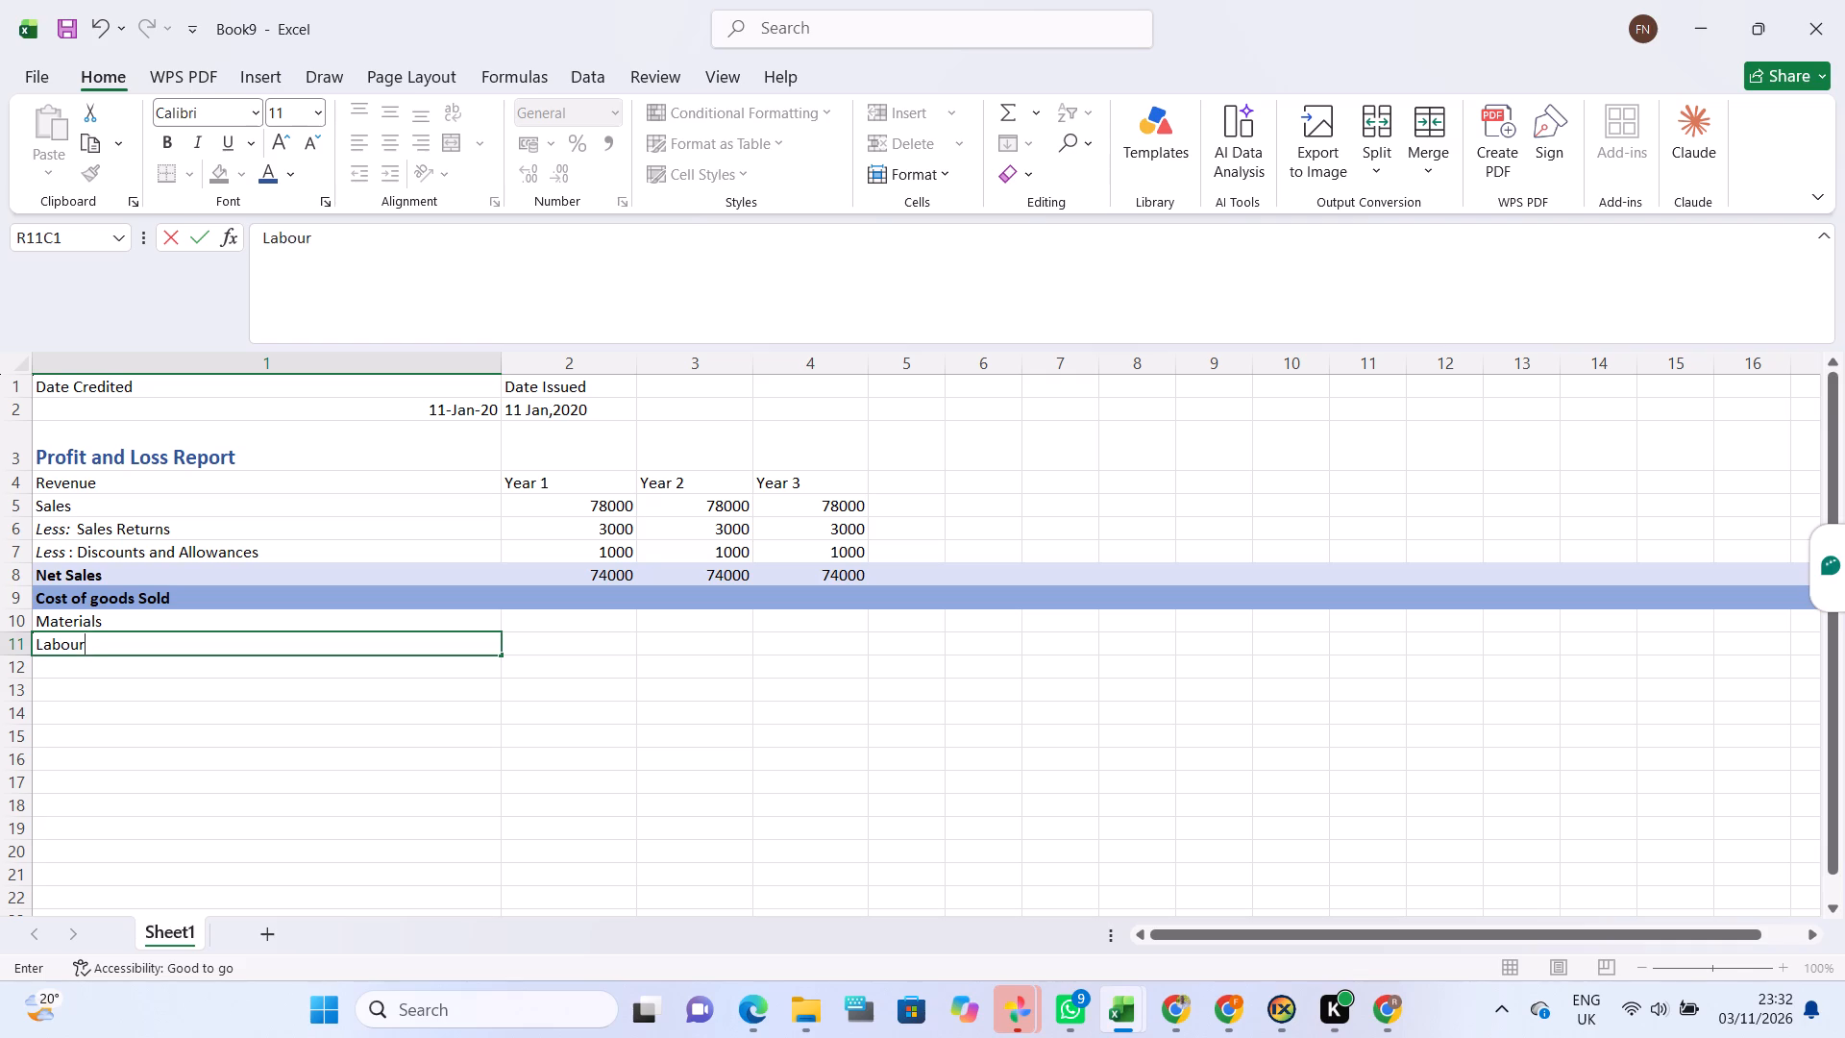
pyautogui.press('Return')
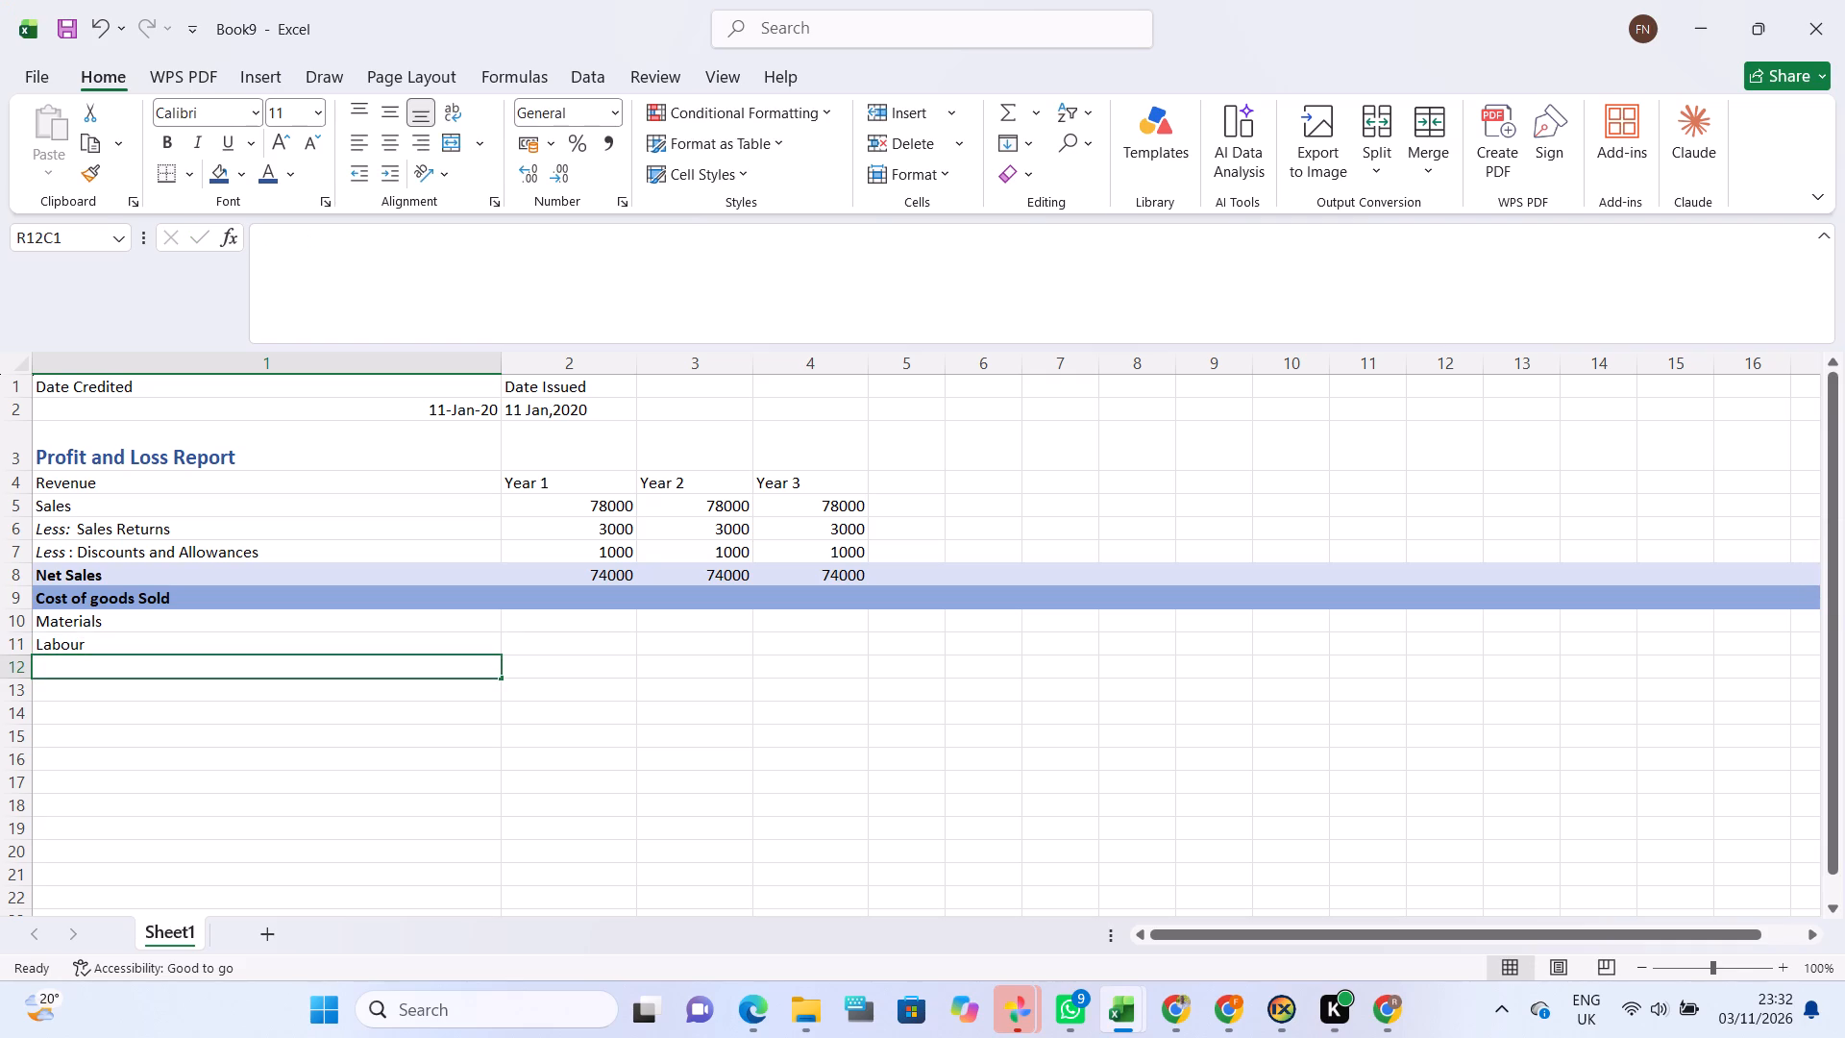
pyautogui.write('verhead')
pyautogui.press('Return')
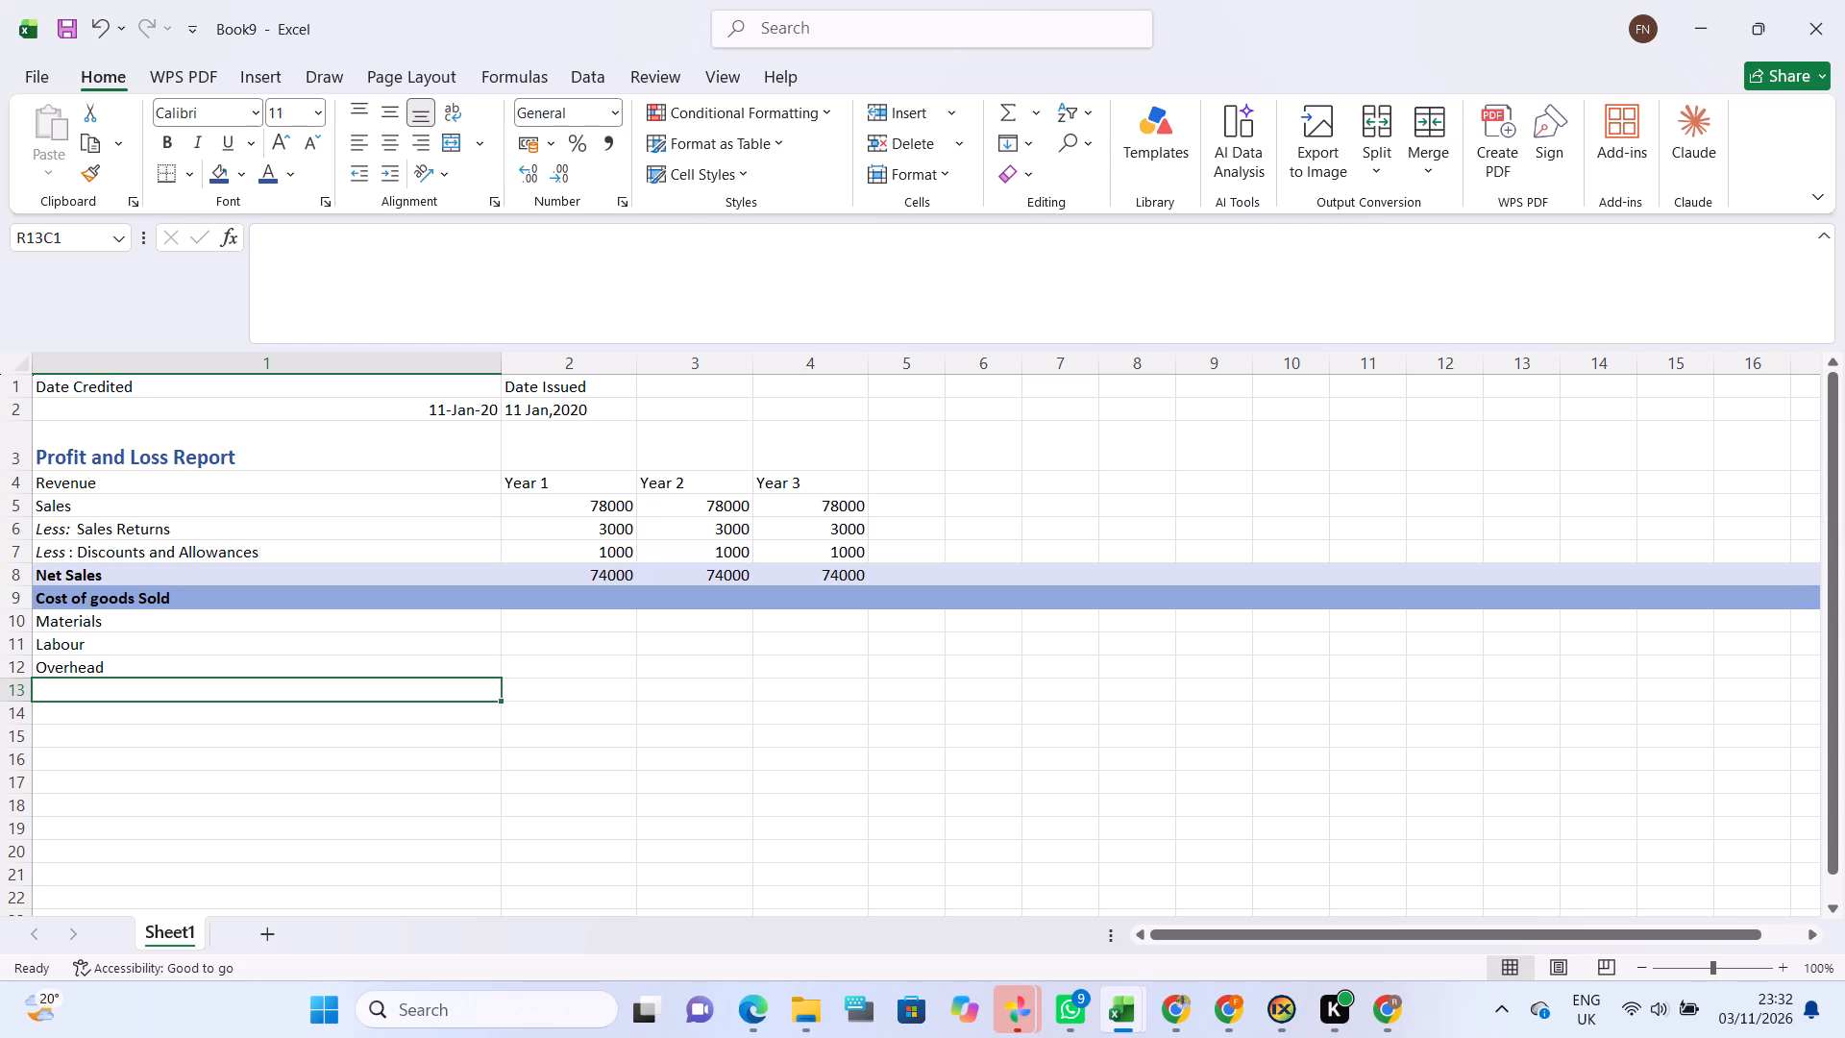
# Enter the label "Total Cost of goods sold" in row 13, column 1.
pyautogui.press('t')
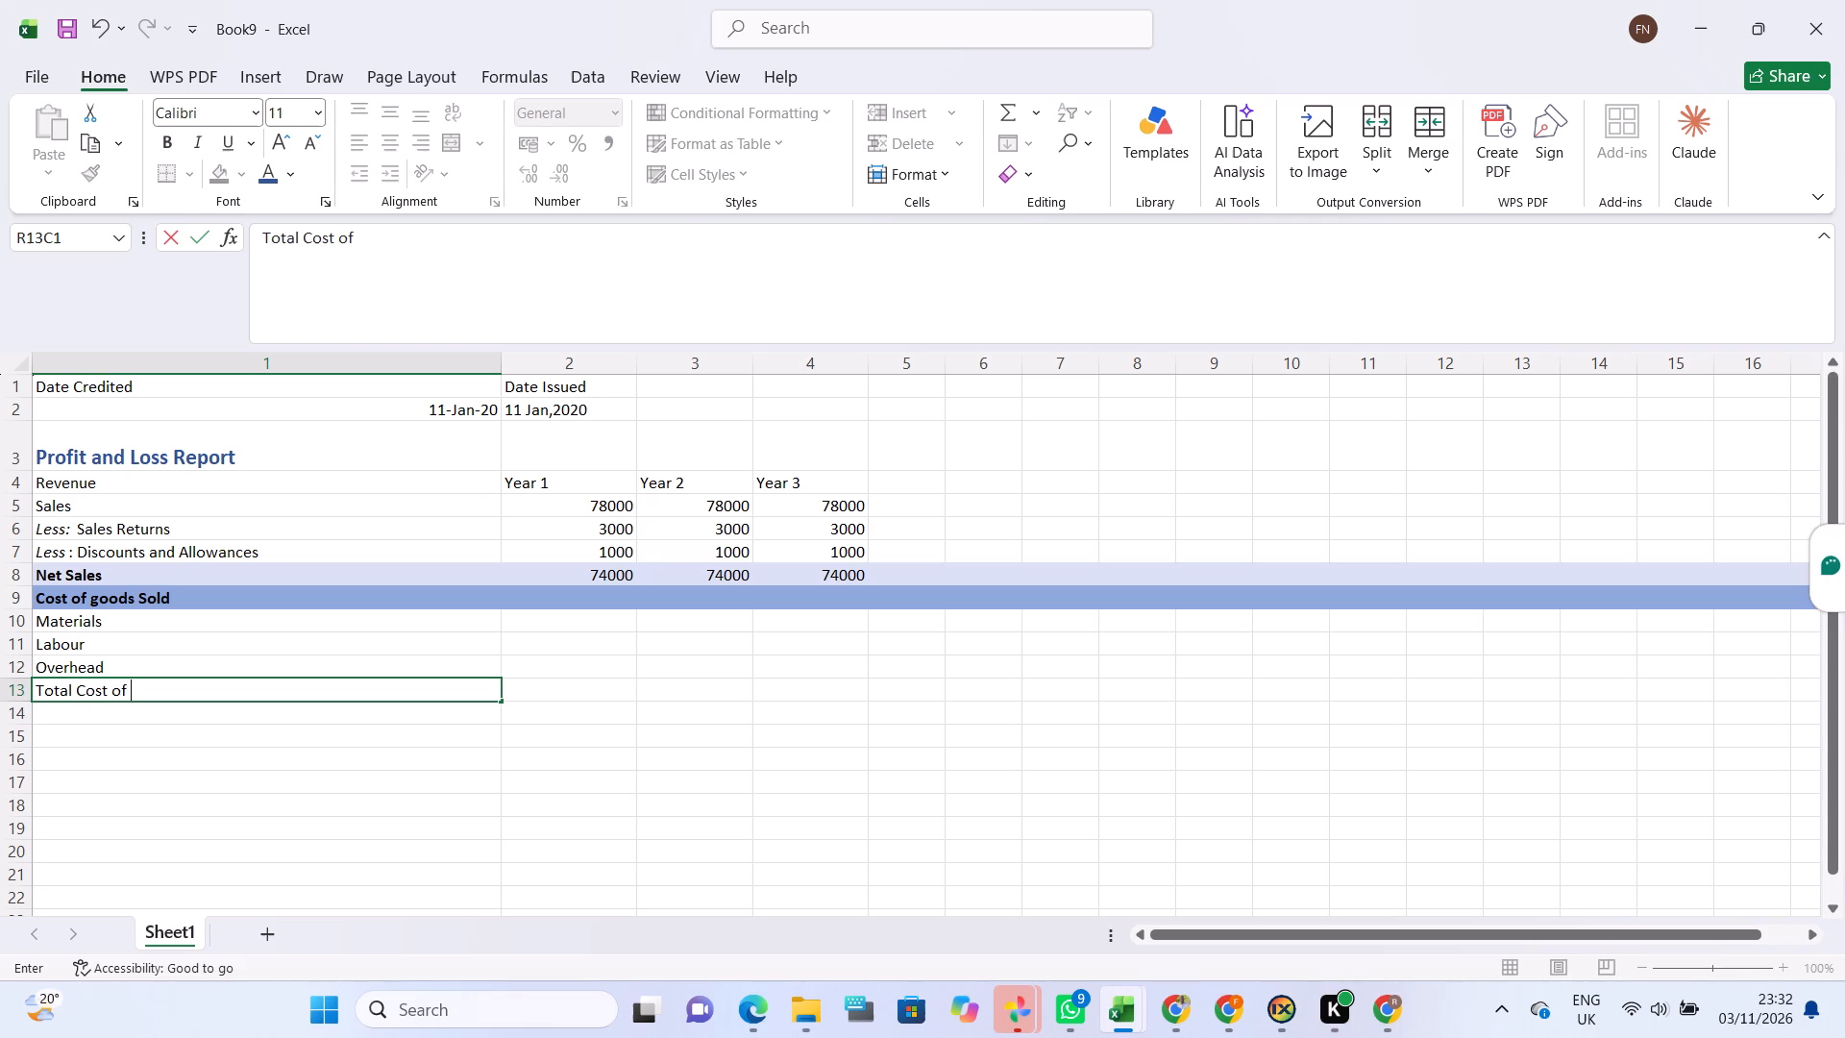
pyautogui.write('goods')
pyautogui.press('space')
pyautogui.write('sold')
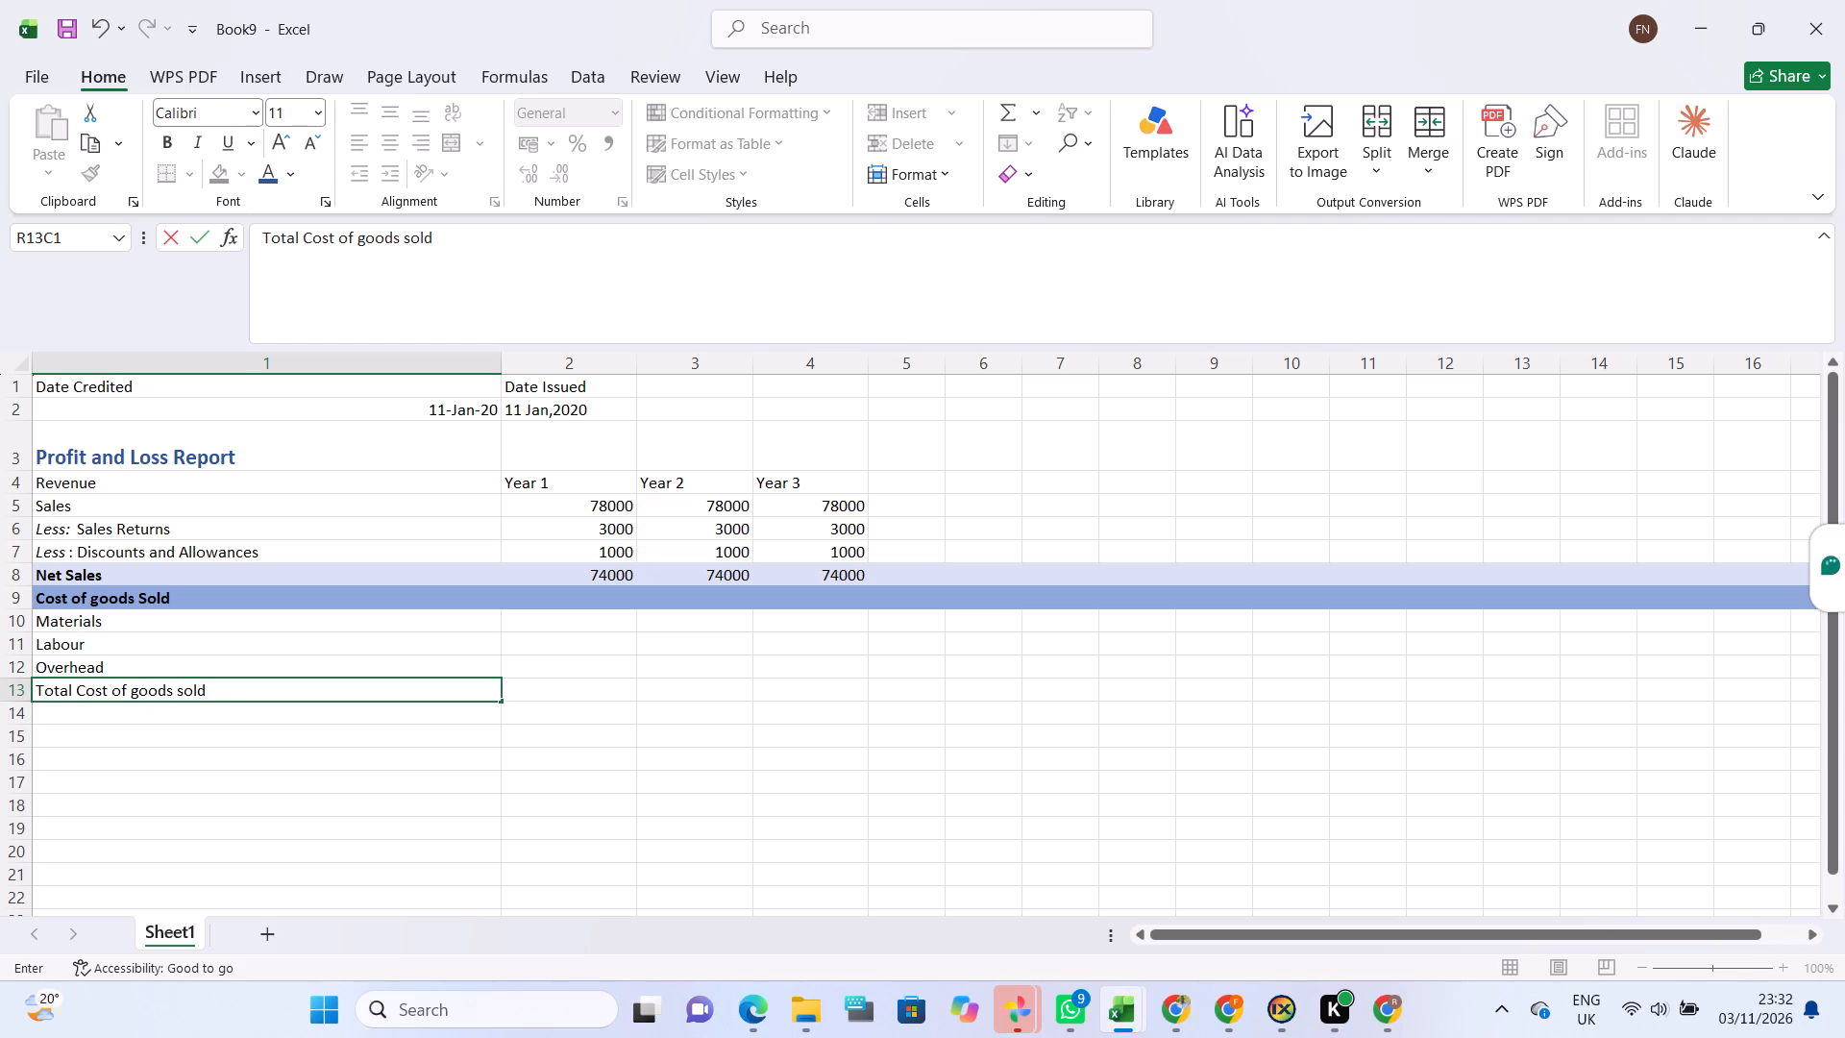
# Enter the Year 1 costs: 8000 for Materials, 9000 for Labour and 2000 for Overhead.
pyautogui.click(591, 618)
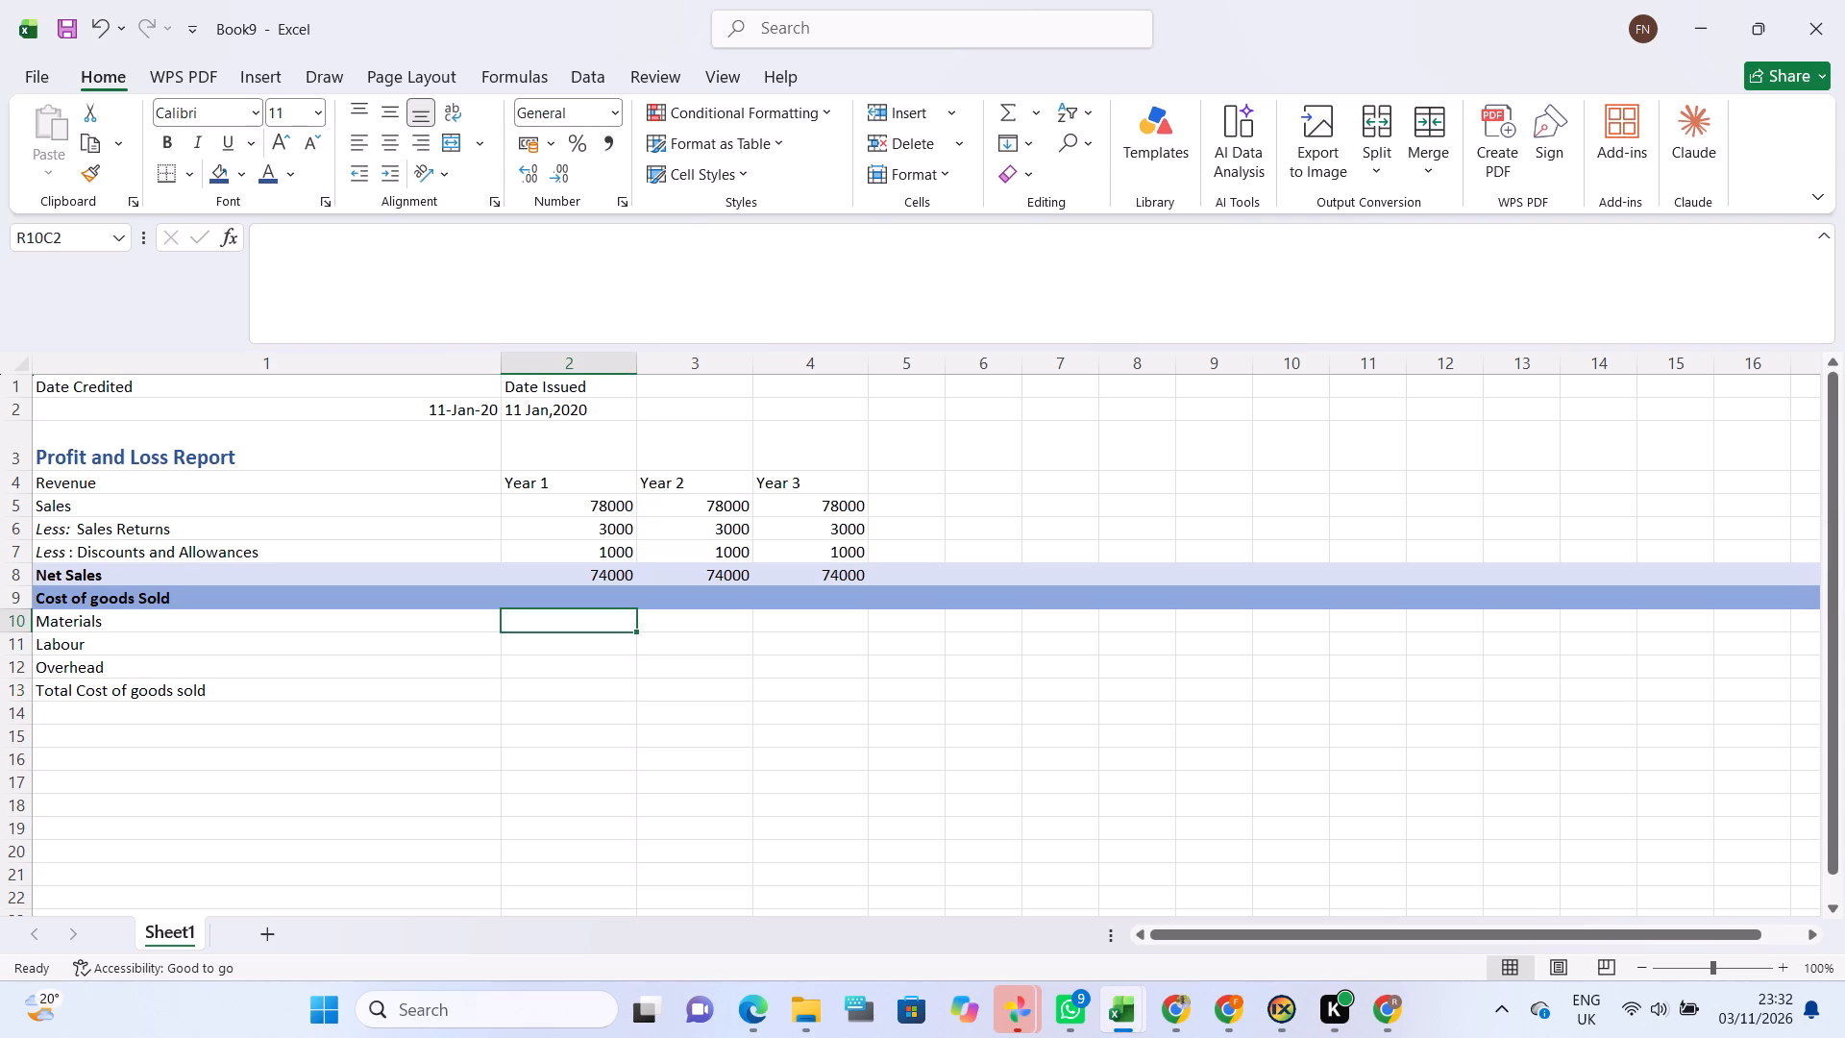
pyautogui.write('8000')
pyautogui.press('Return')
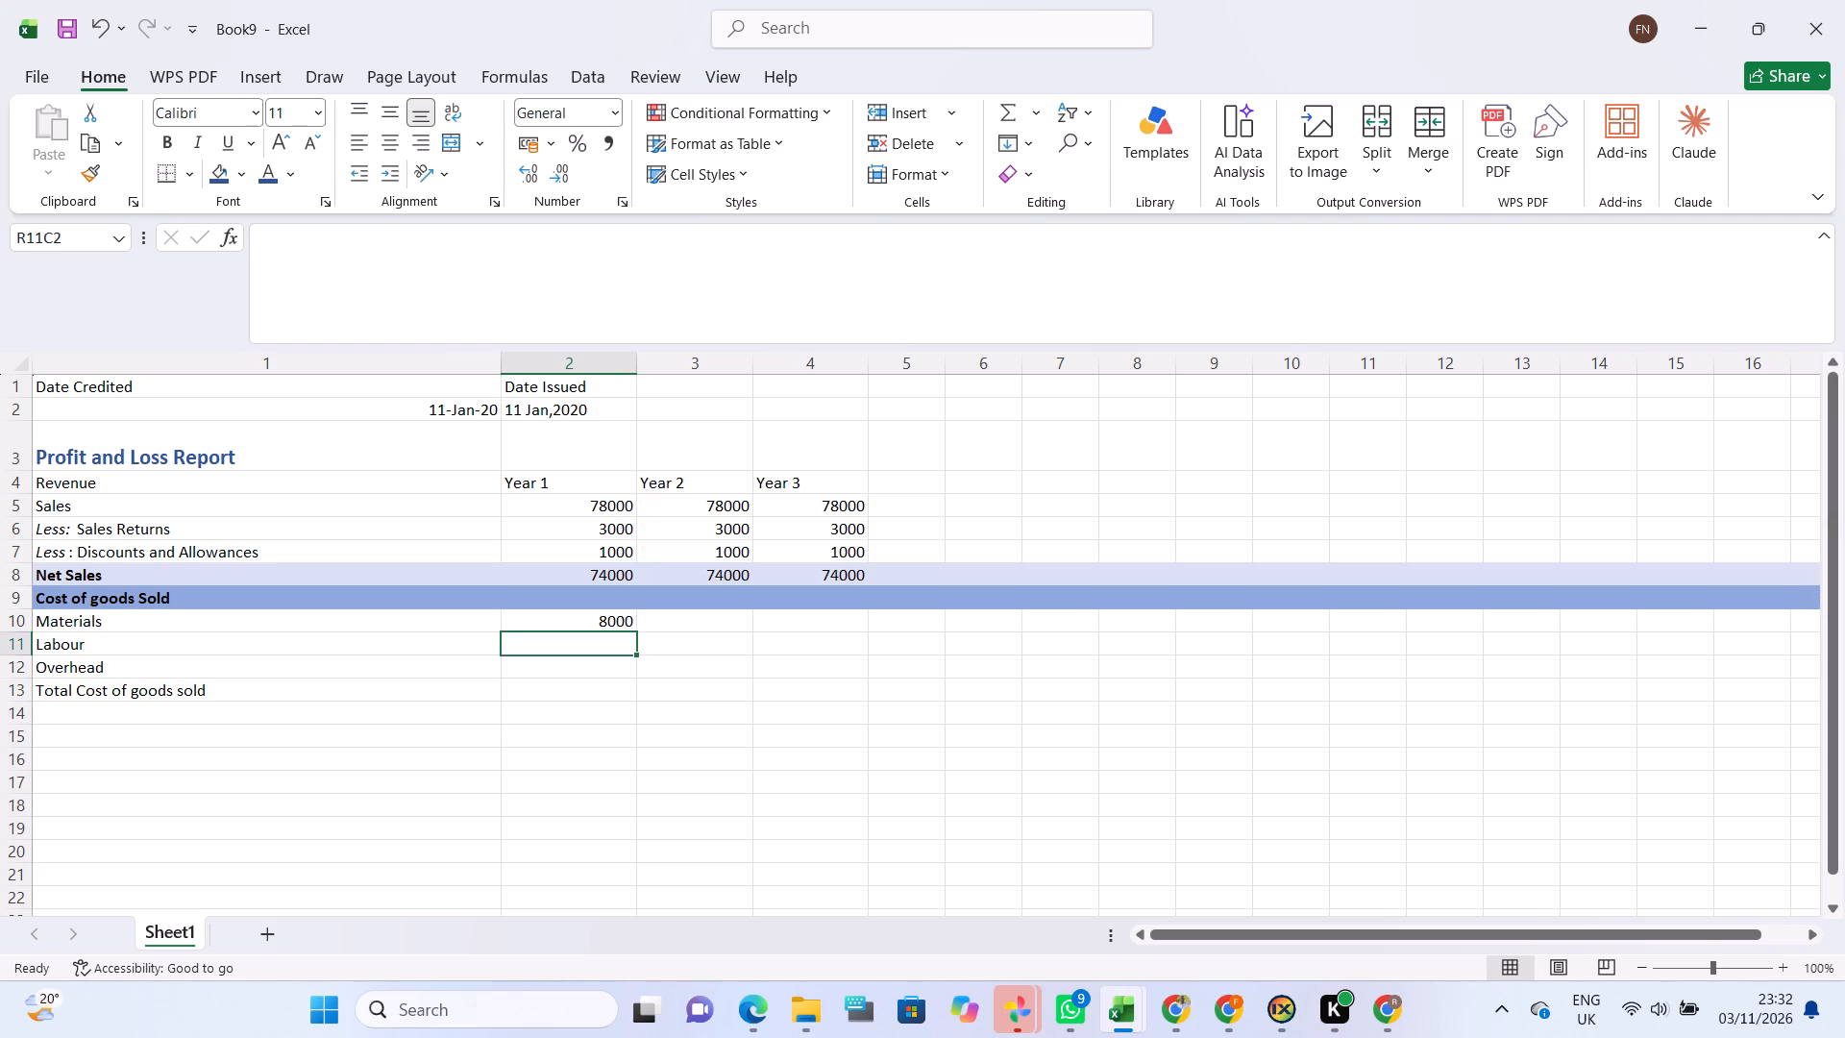
pyautogui.write('90000')
pyautogui.press('BackSpace')
pyautogui.press('Return')
pyautogui.write('2000')
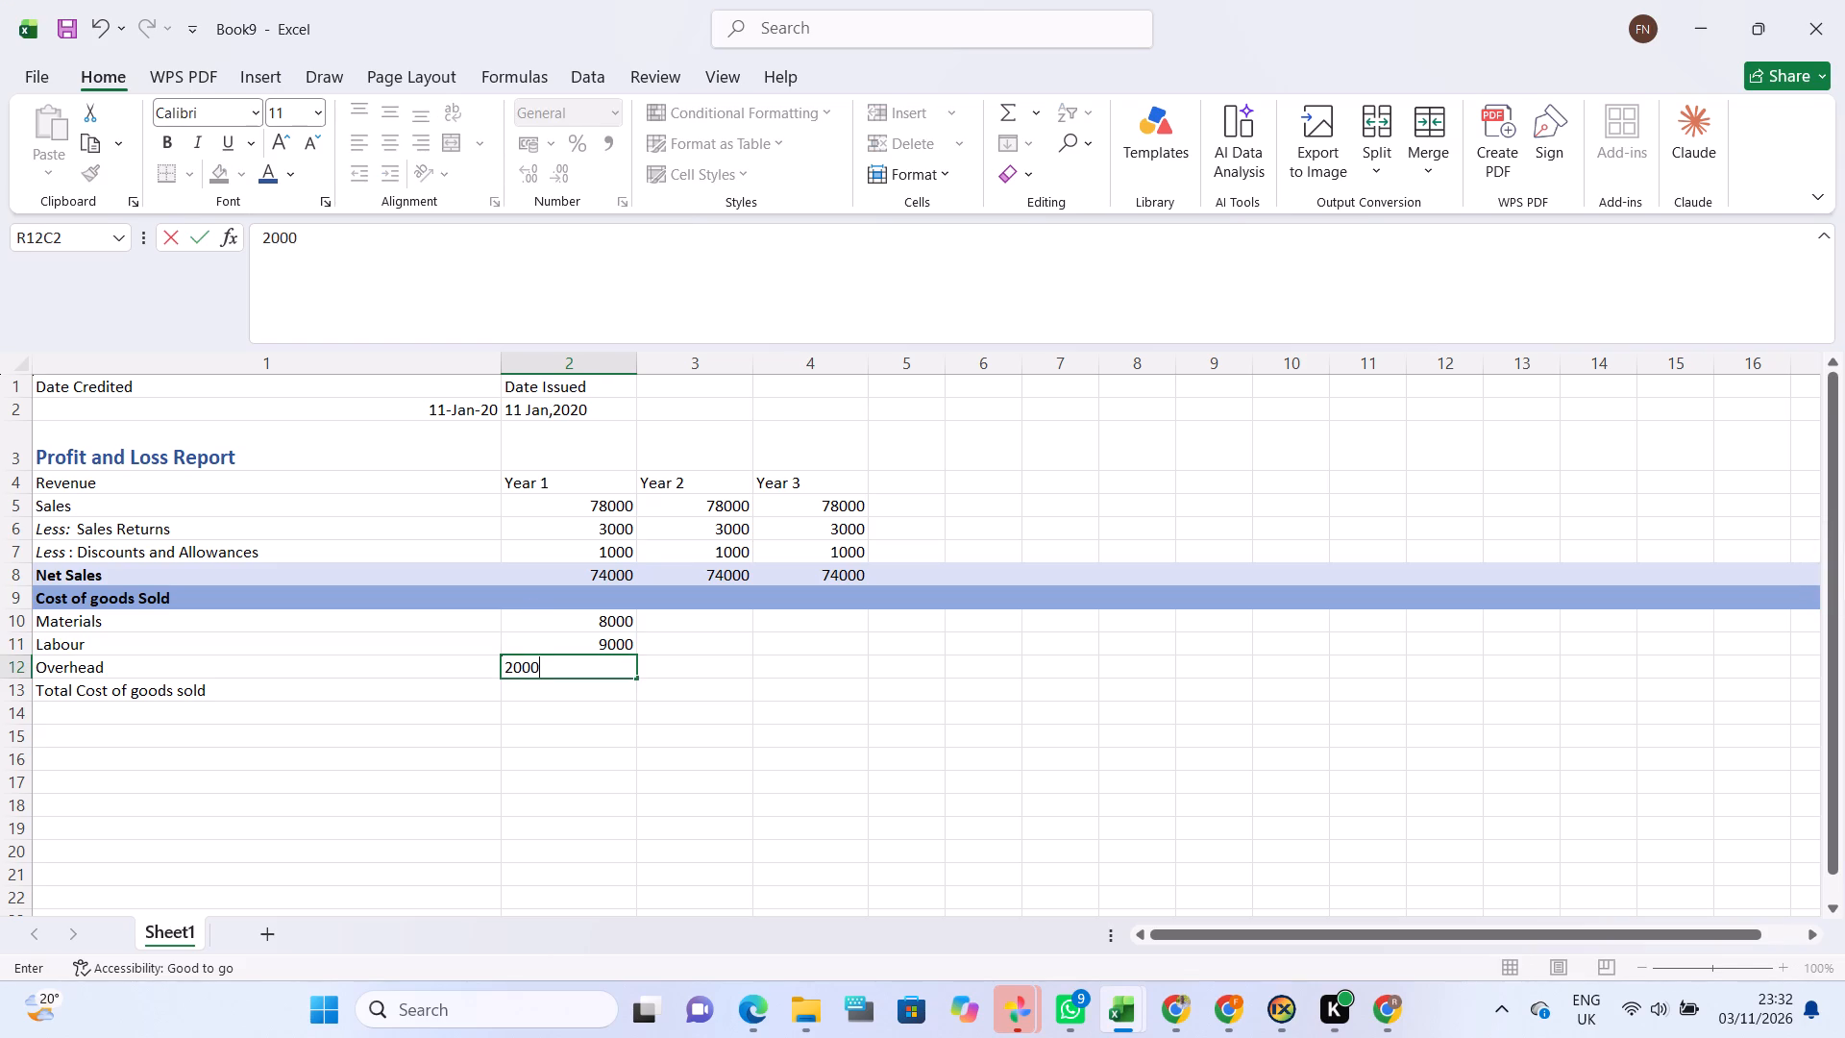
pyautogui.press('Return')
# Enter the Year 2 costs: 8000 for Materials, 9000 for Labour and 2000 for Overhead.
pyautogui.click(730, 623)
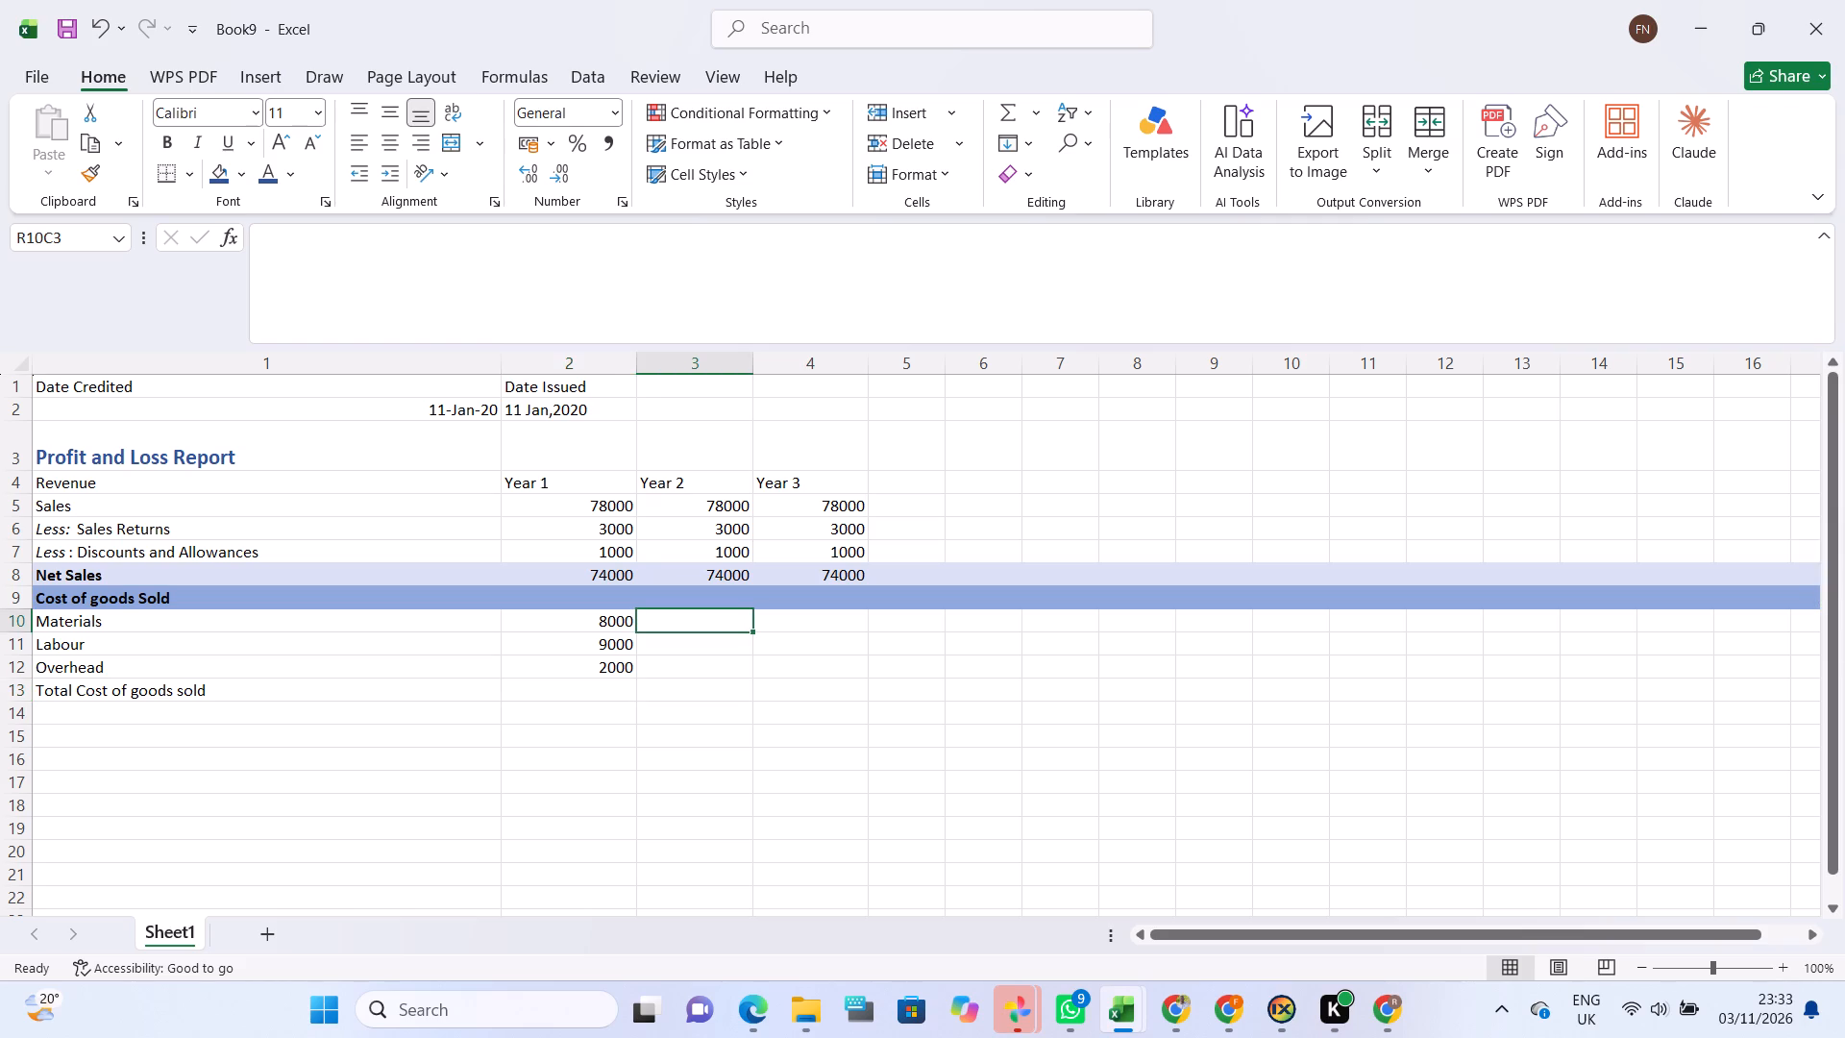
pyautogui.write('8000')
pyautogui.press('Return')
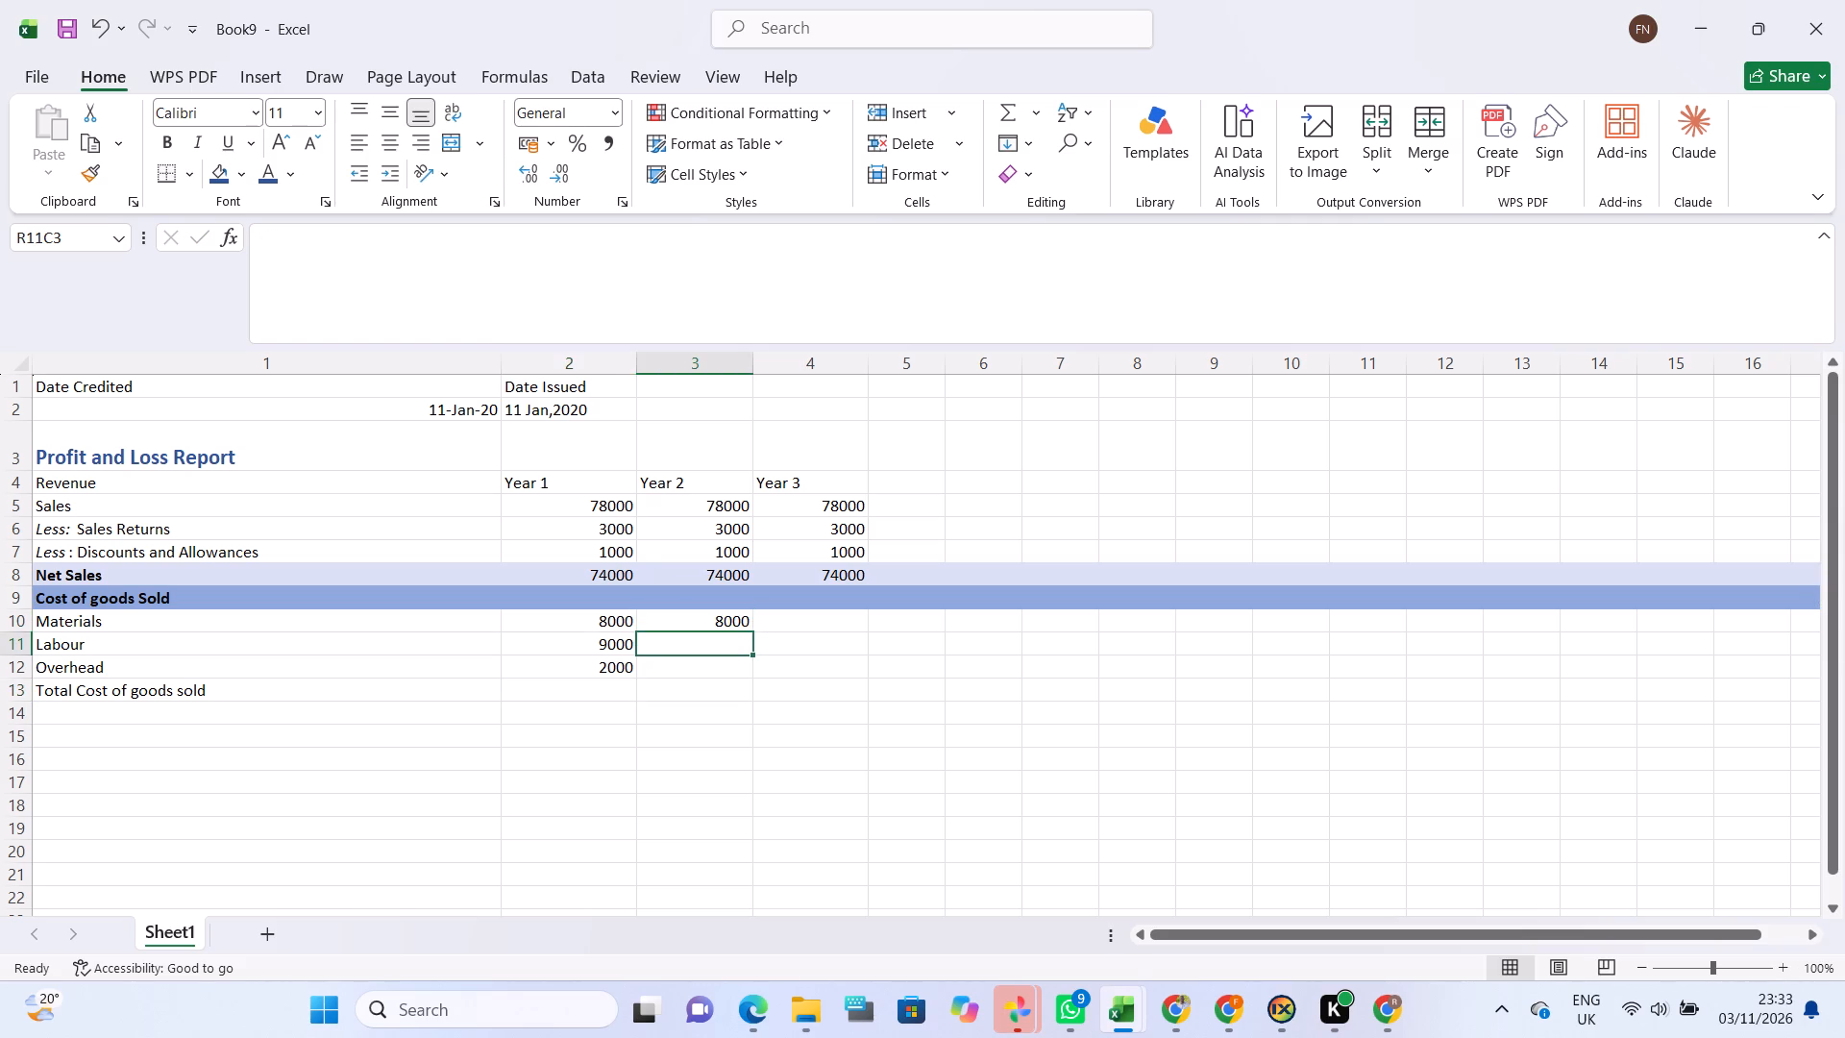
pyautogui.write('9000')
pyautogui.press('Return')
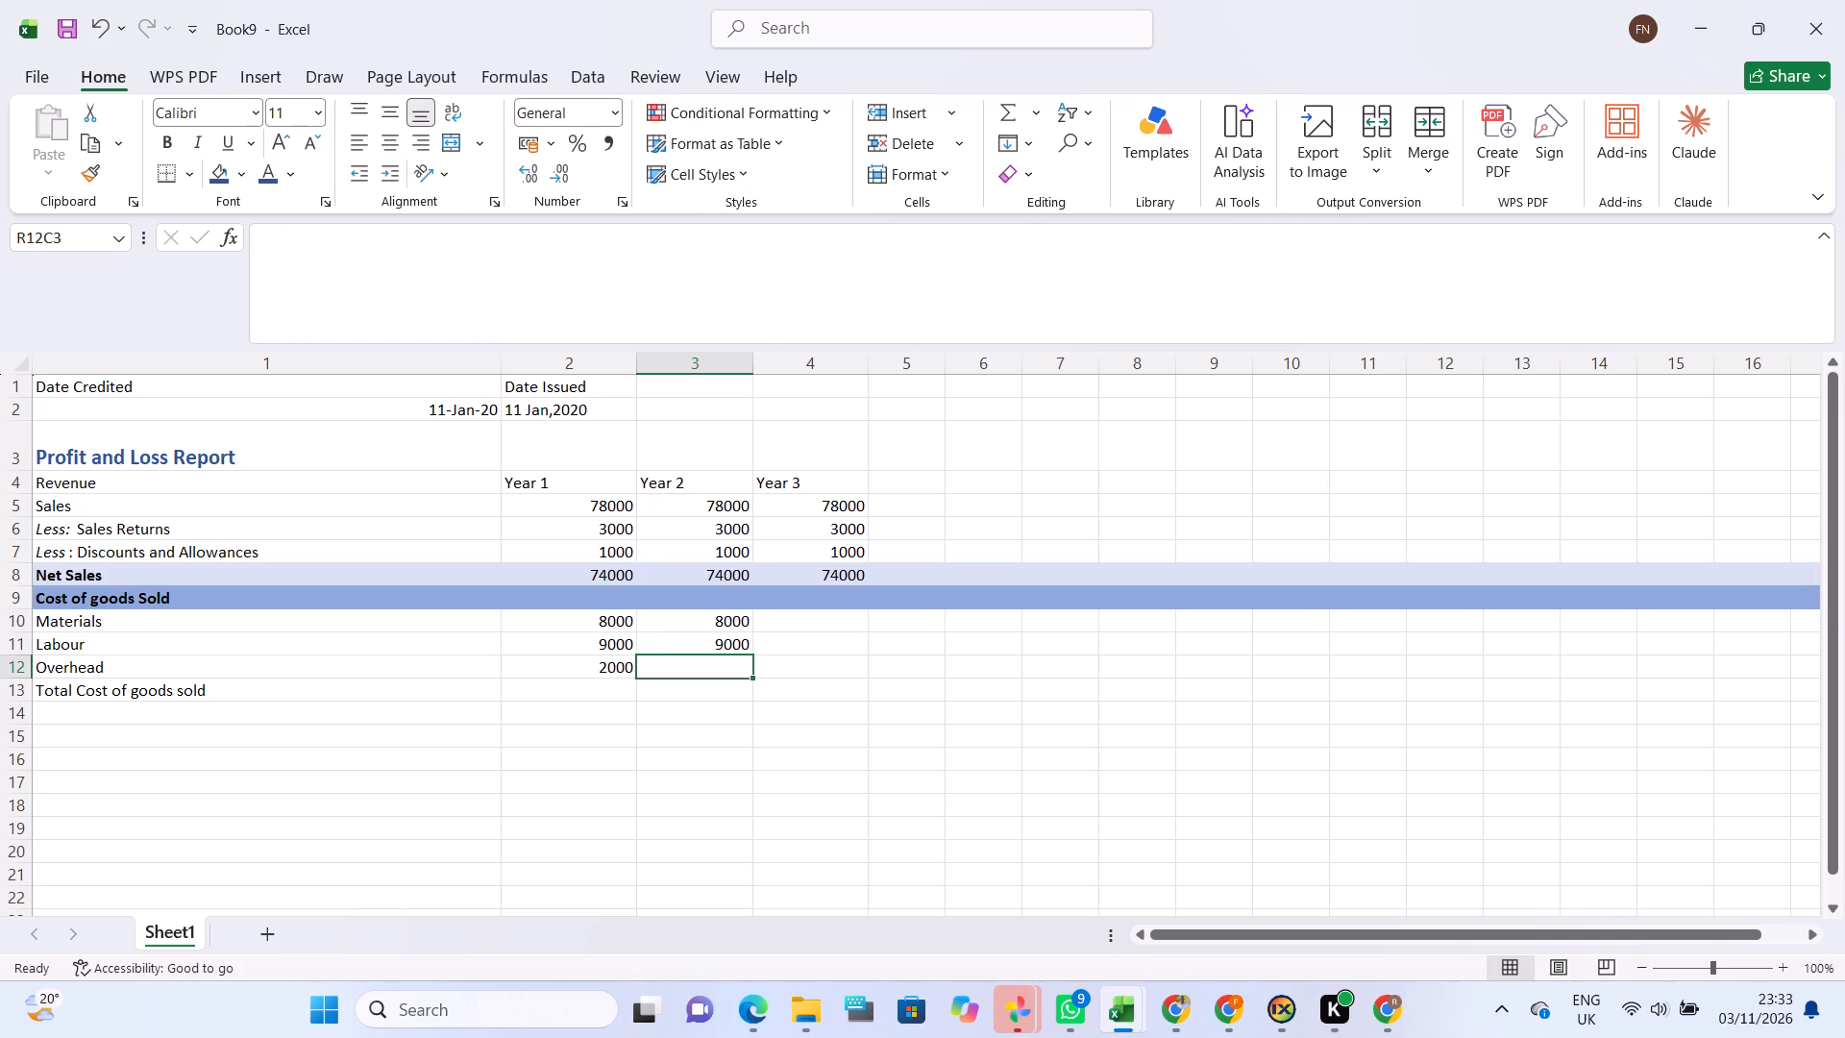
pyautogui.write('2000#')
pyautogui.press('BackSpace')
pyautogui.press('Return')
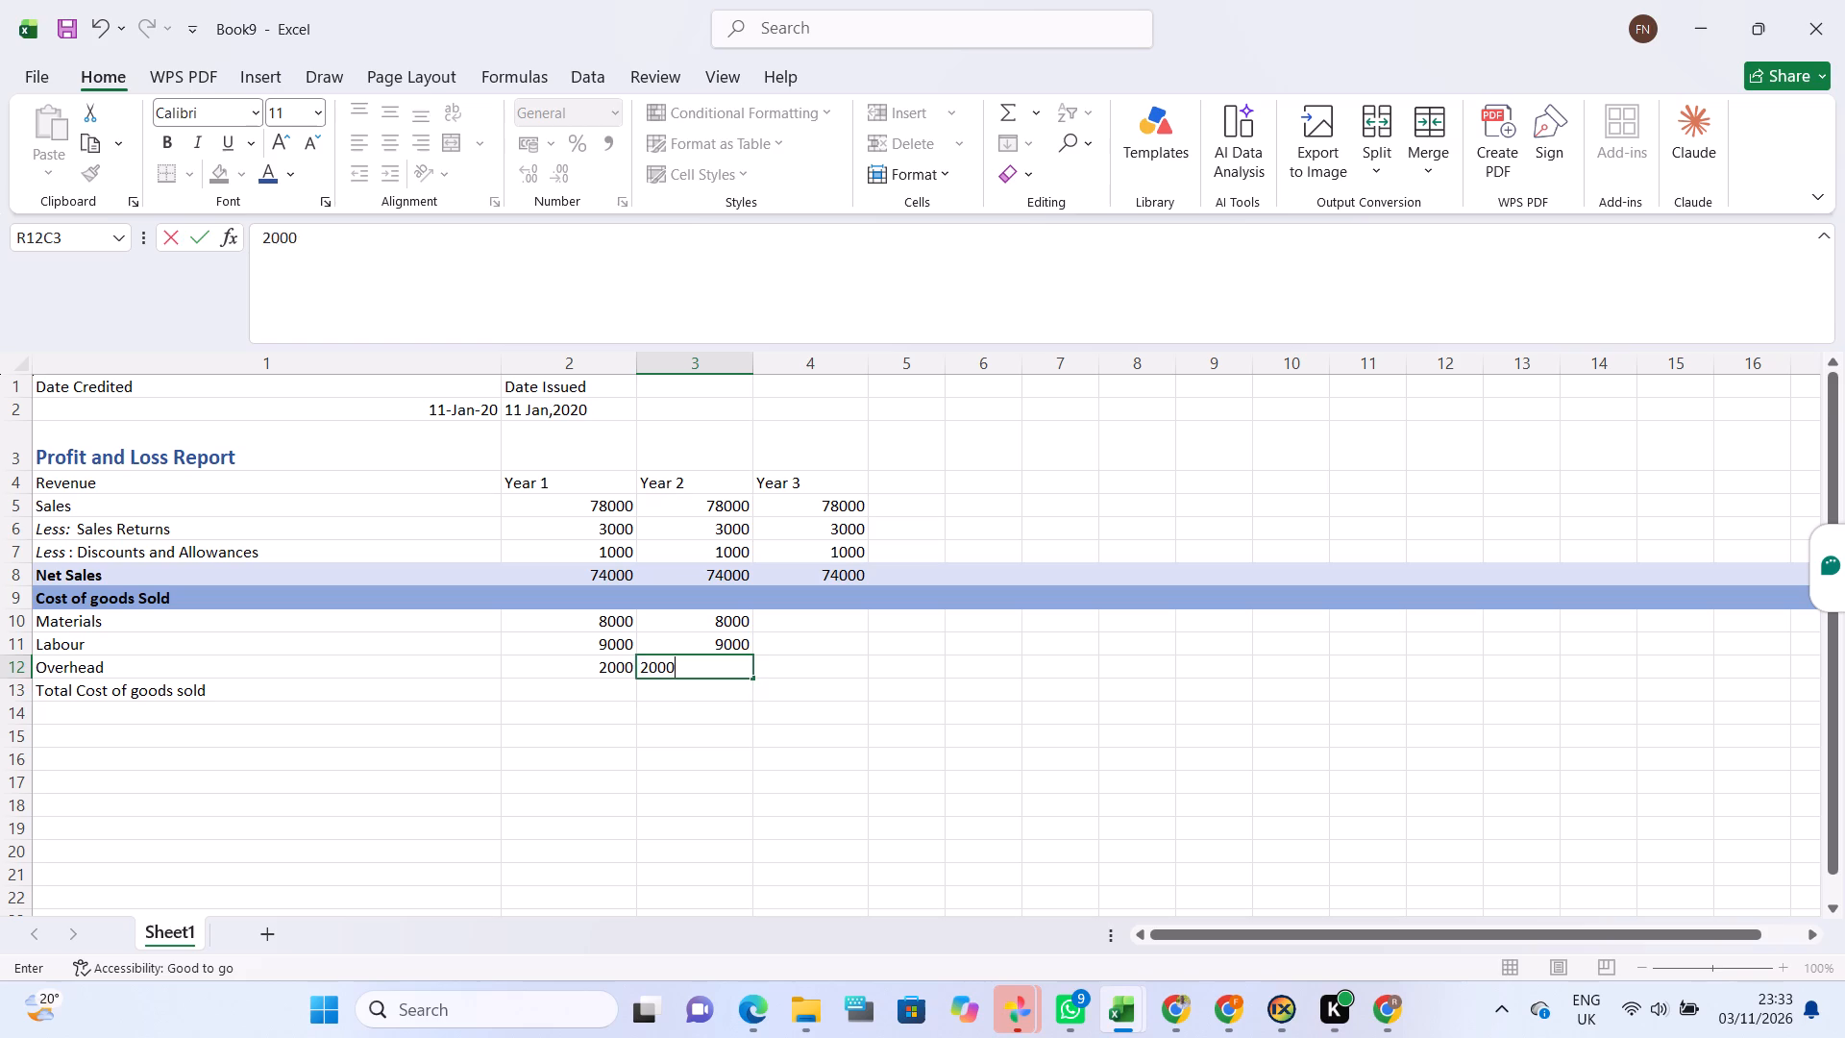
# Enter the Year 3 costs: 8000 for Materials, 9000 for Labour and 2000 for Overhead.
pyautogui.click(814, 616)
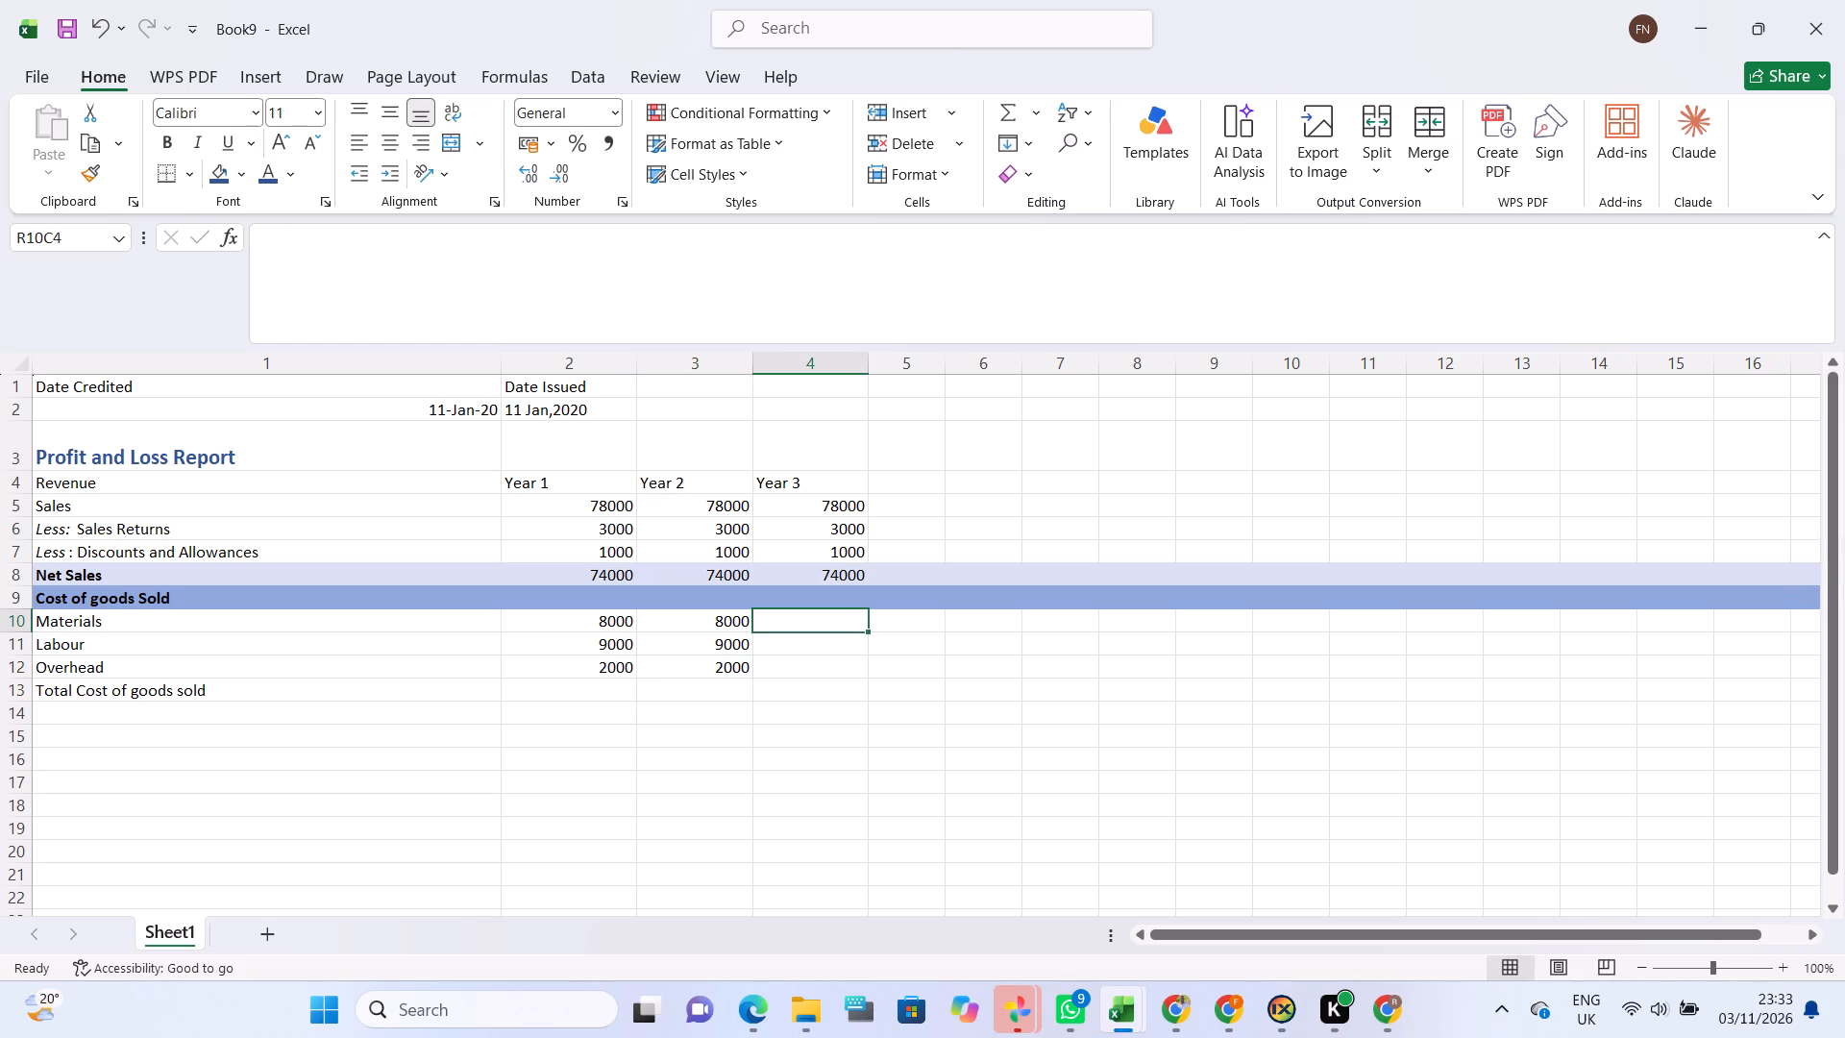
pyautogui.write('8000')
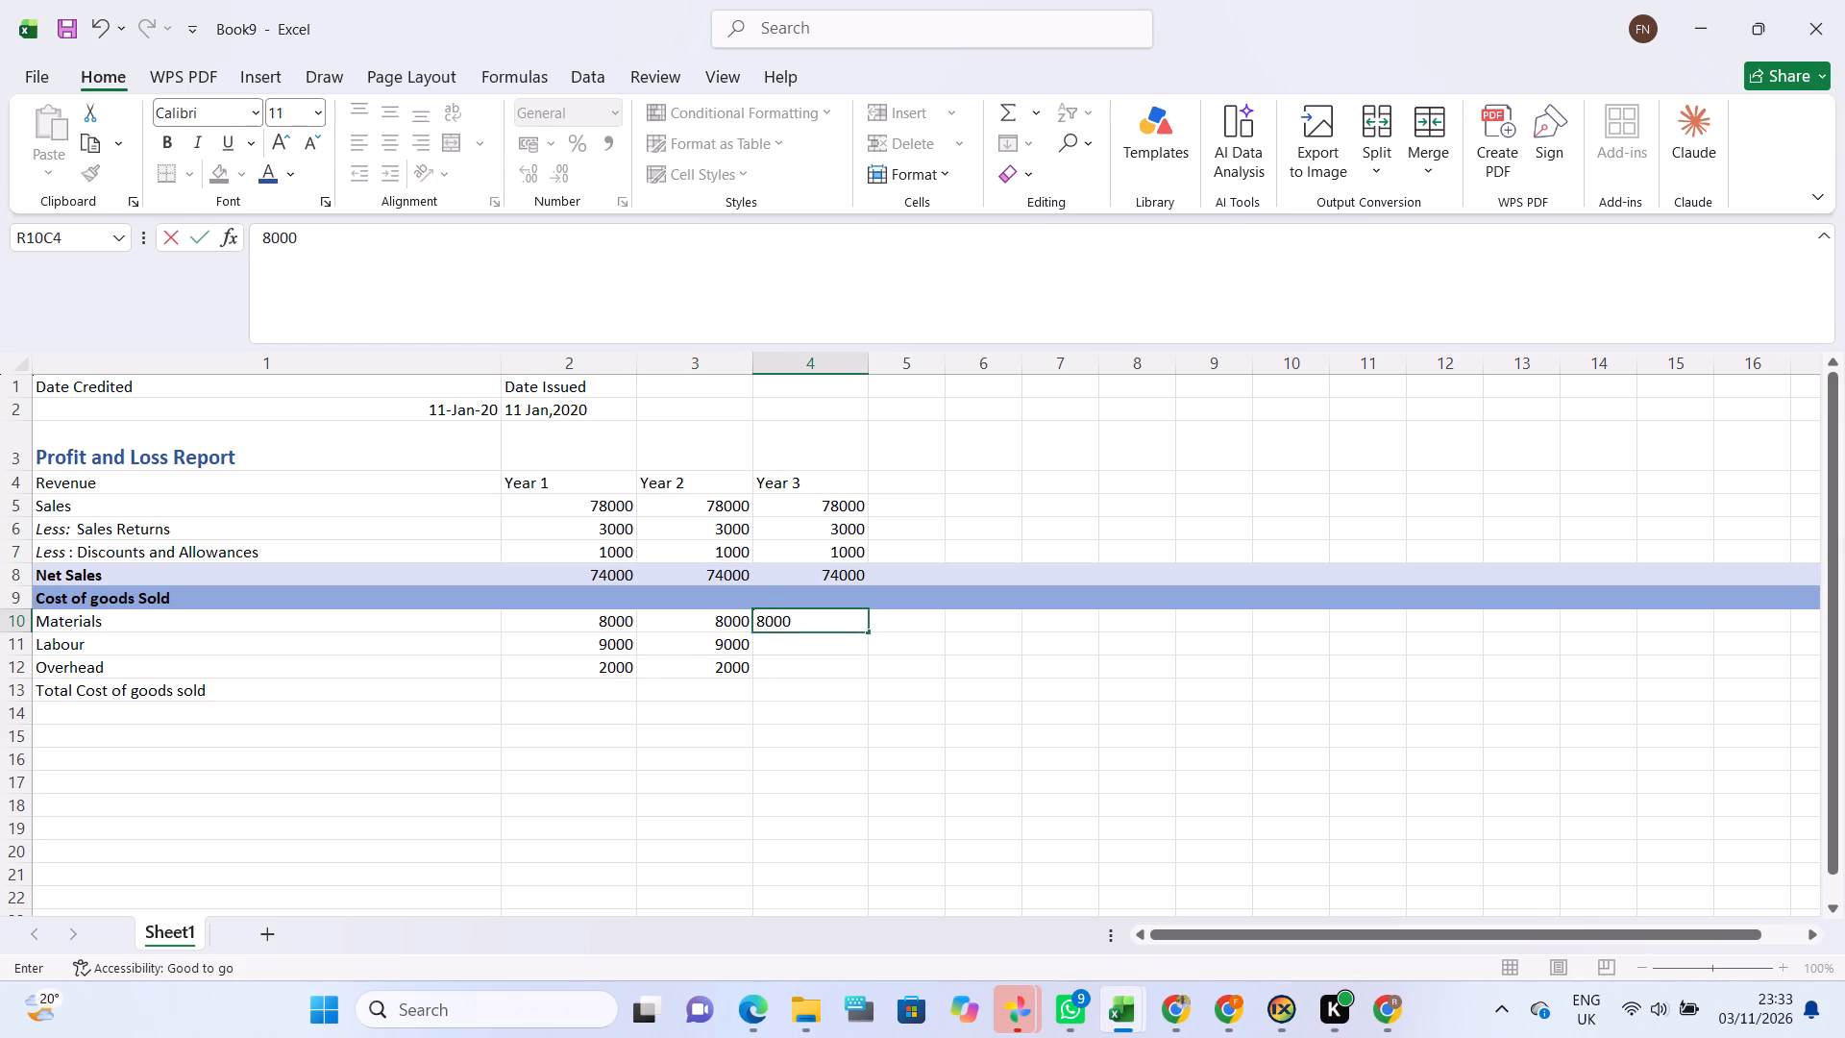
pyautogui.press('Return')
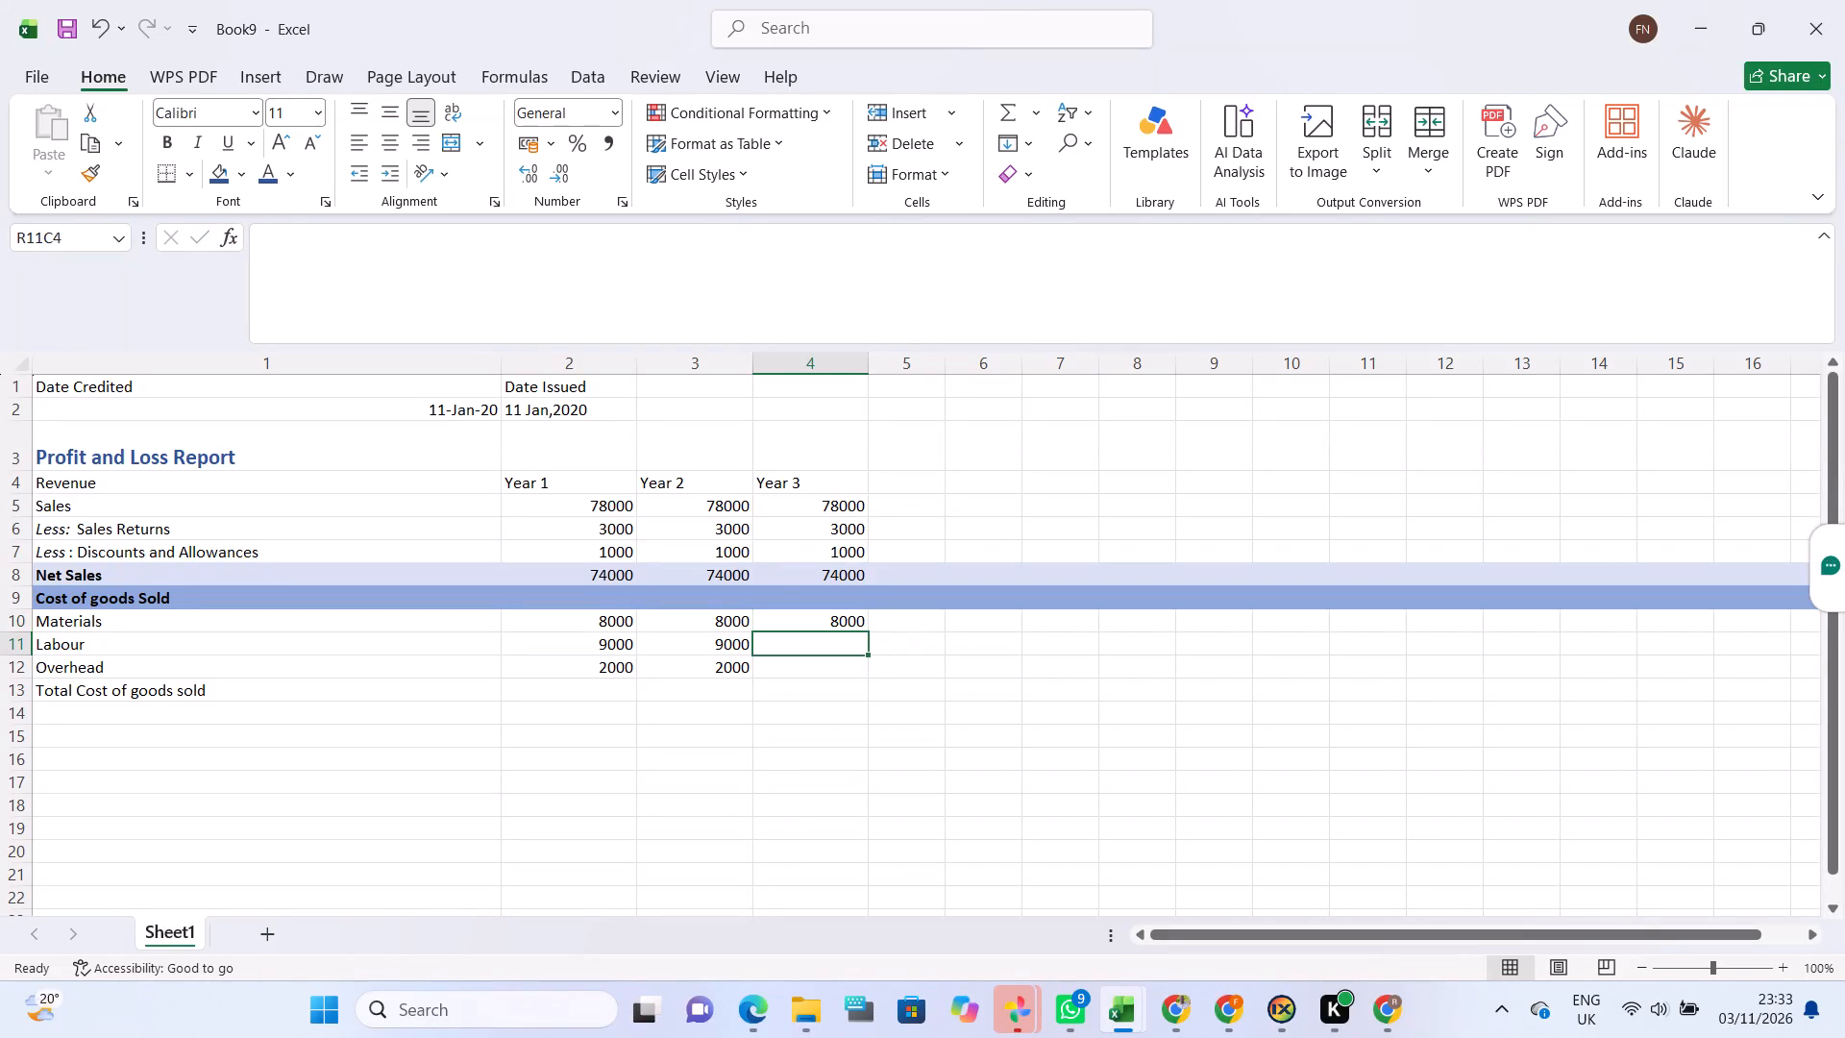
pyautogui.write('9000')
pyautogui.press('Return')
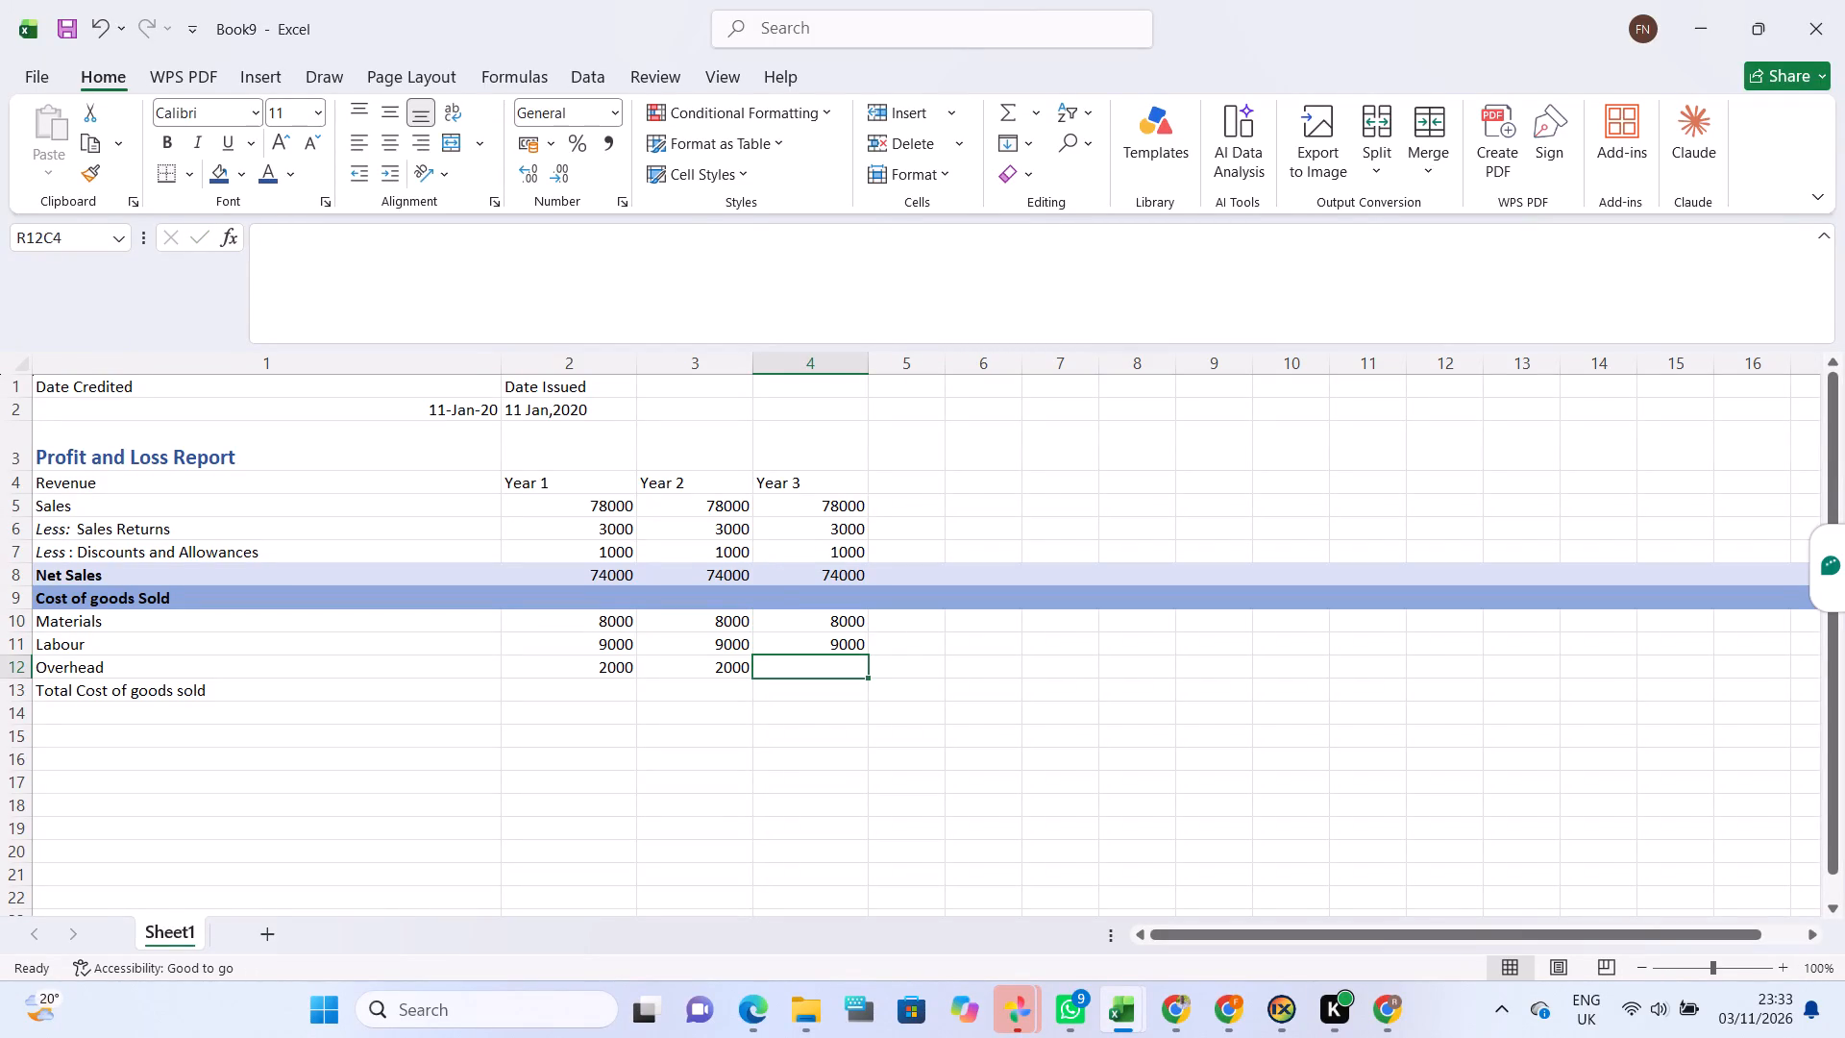
pyautogui.write('2000')
pyautogui.press('Return')
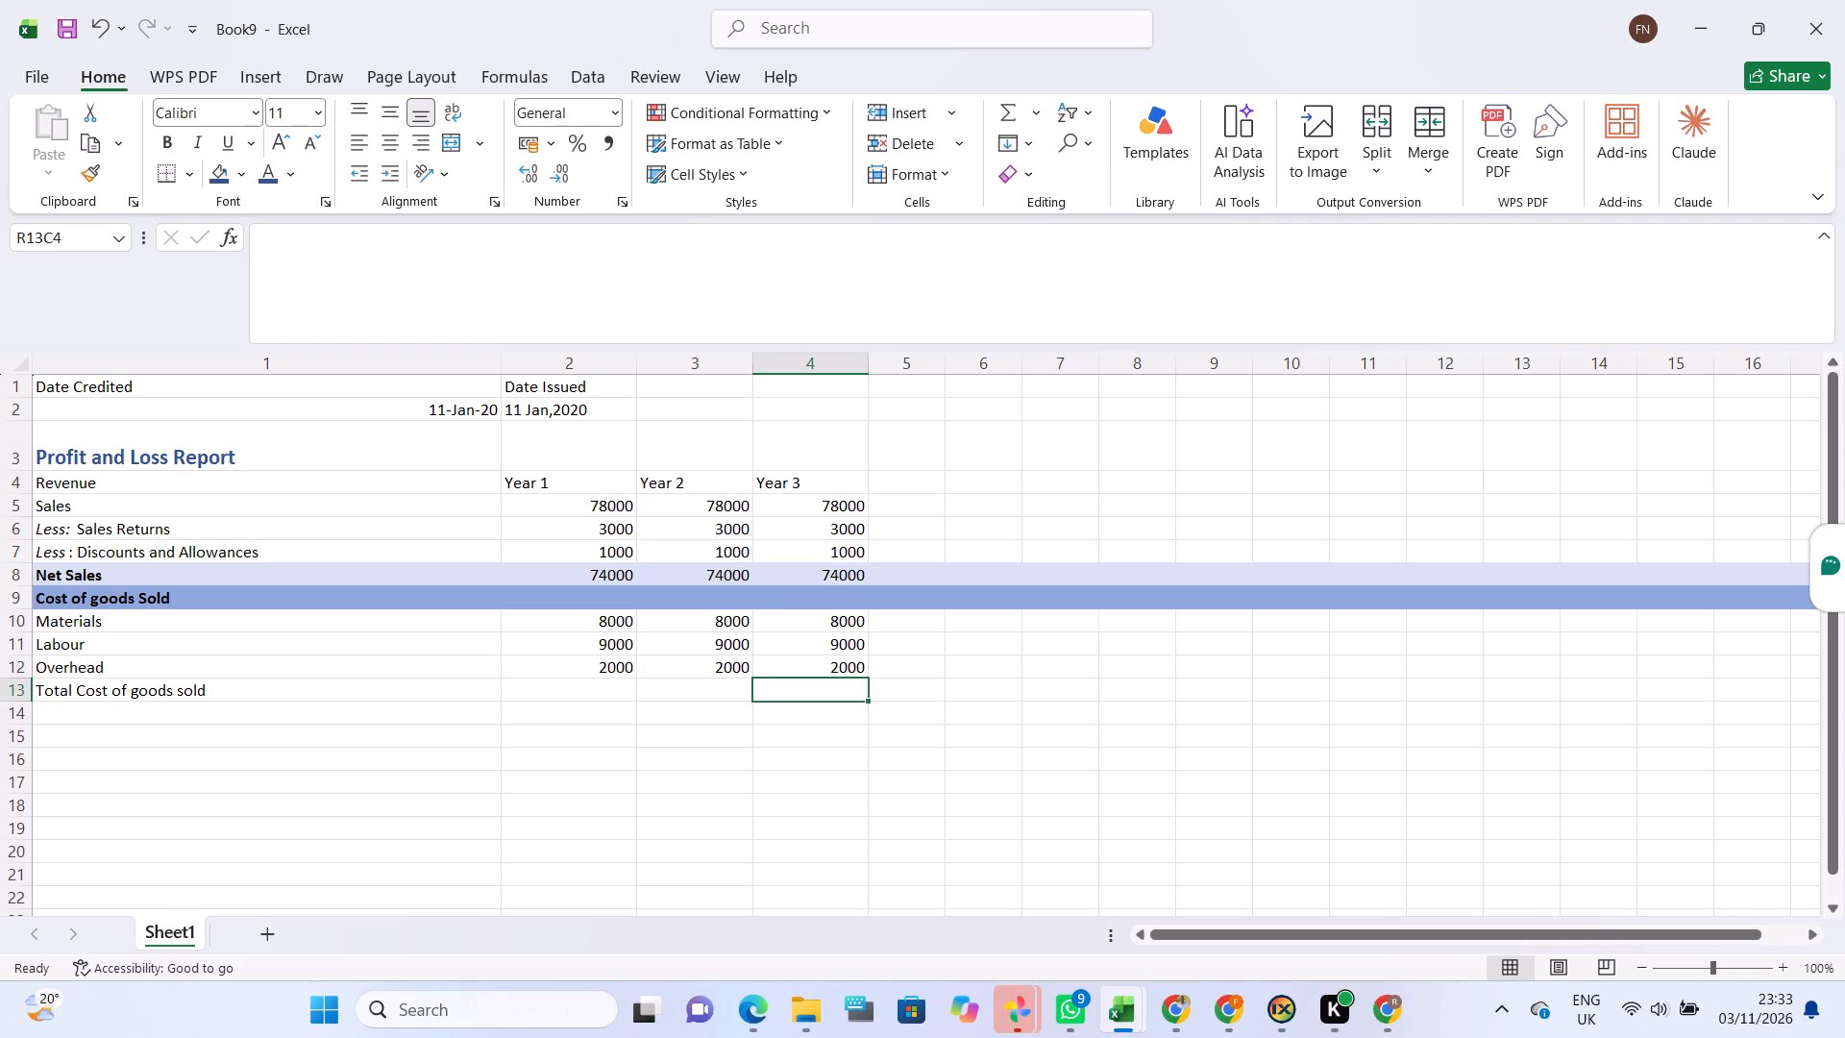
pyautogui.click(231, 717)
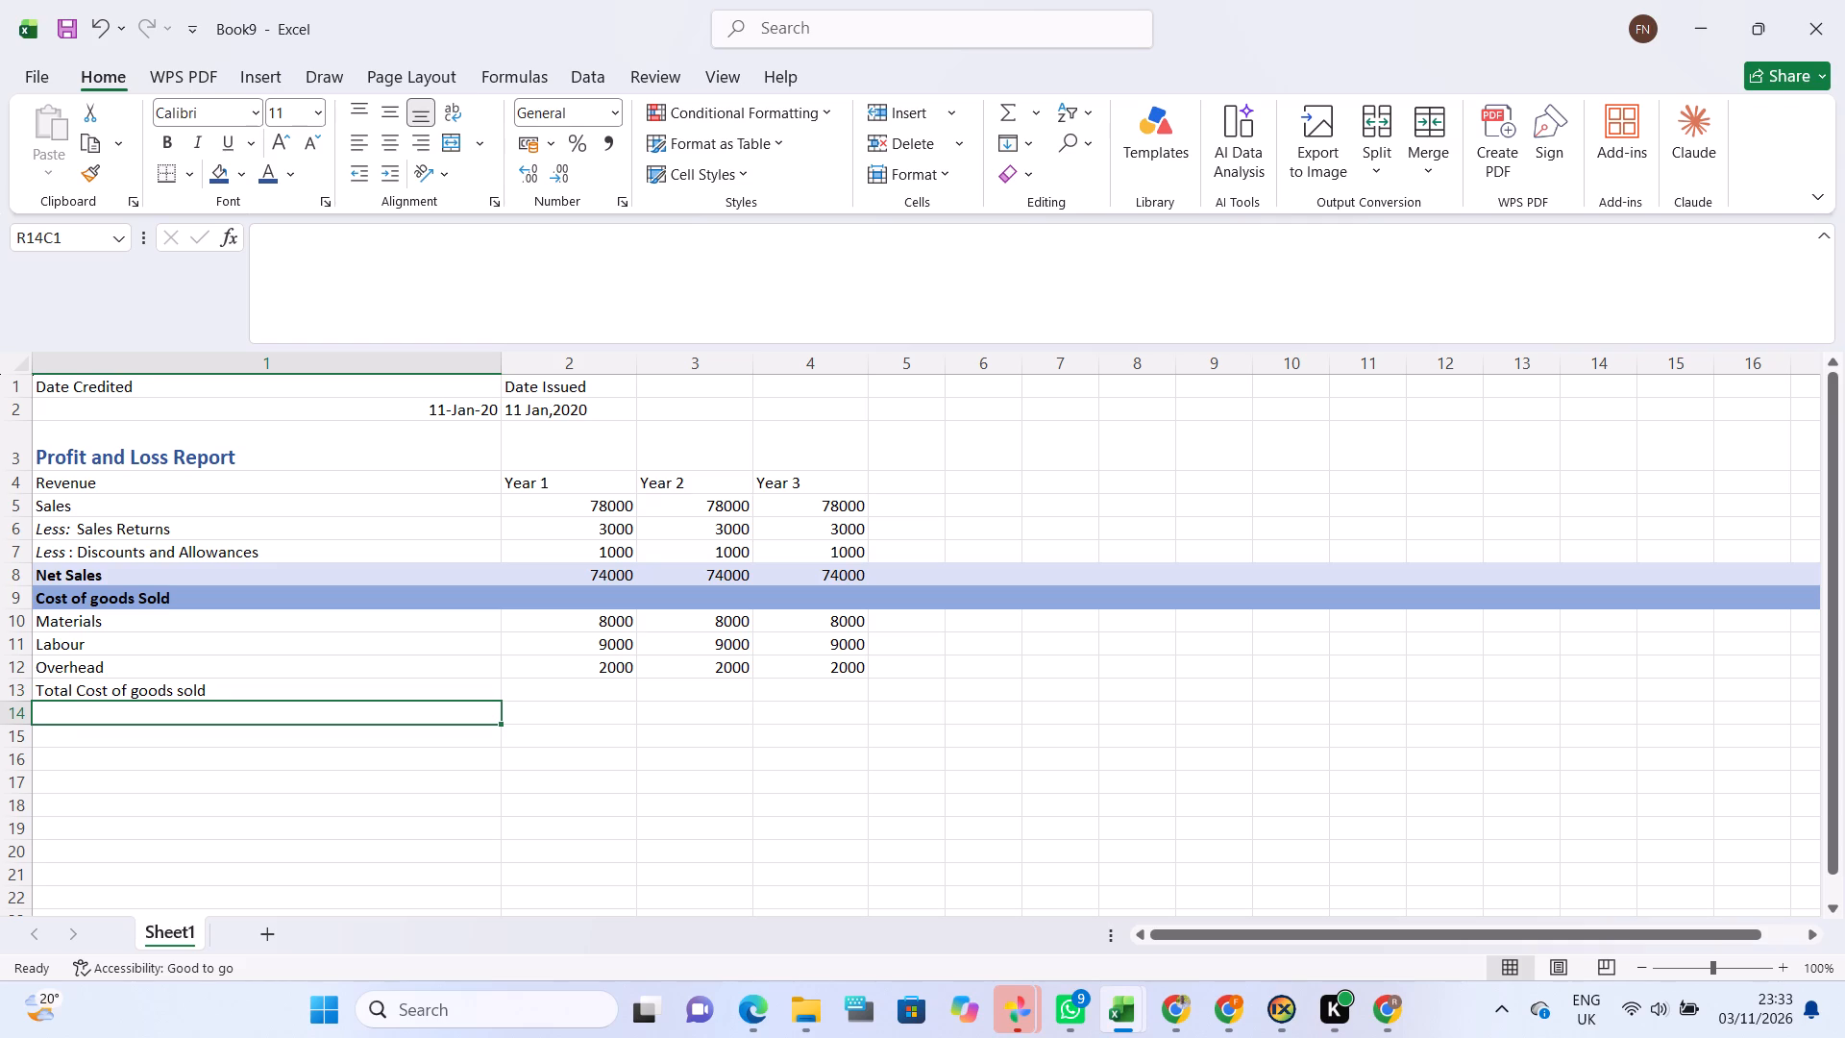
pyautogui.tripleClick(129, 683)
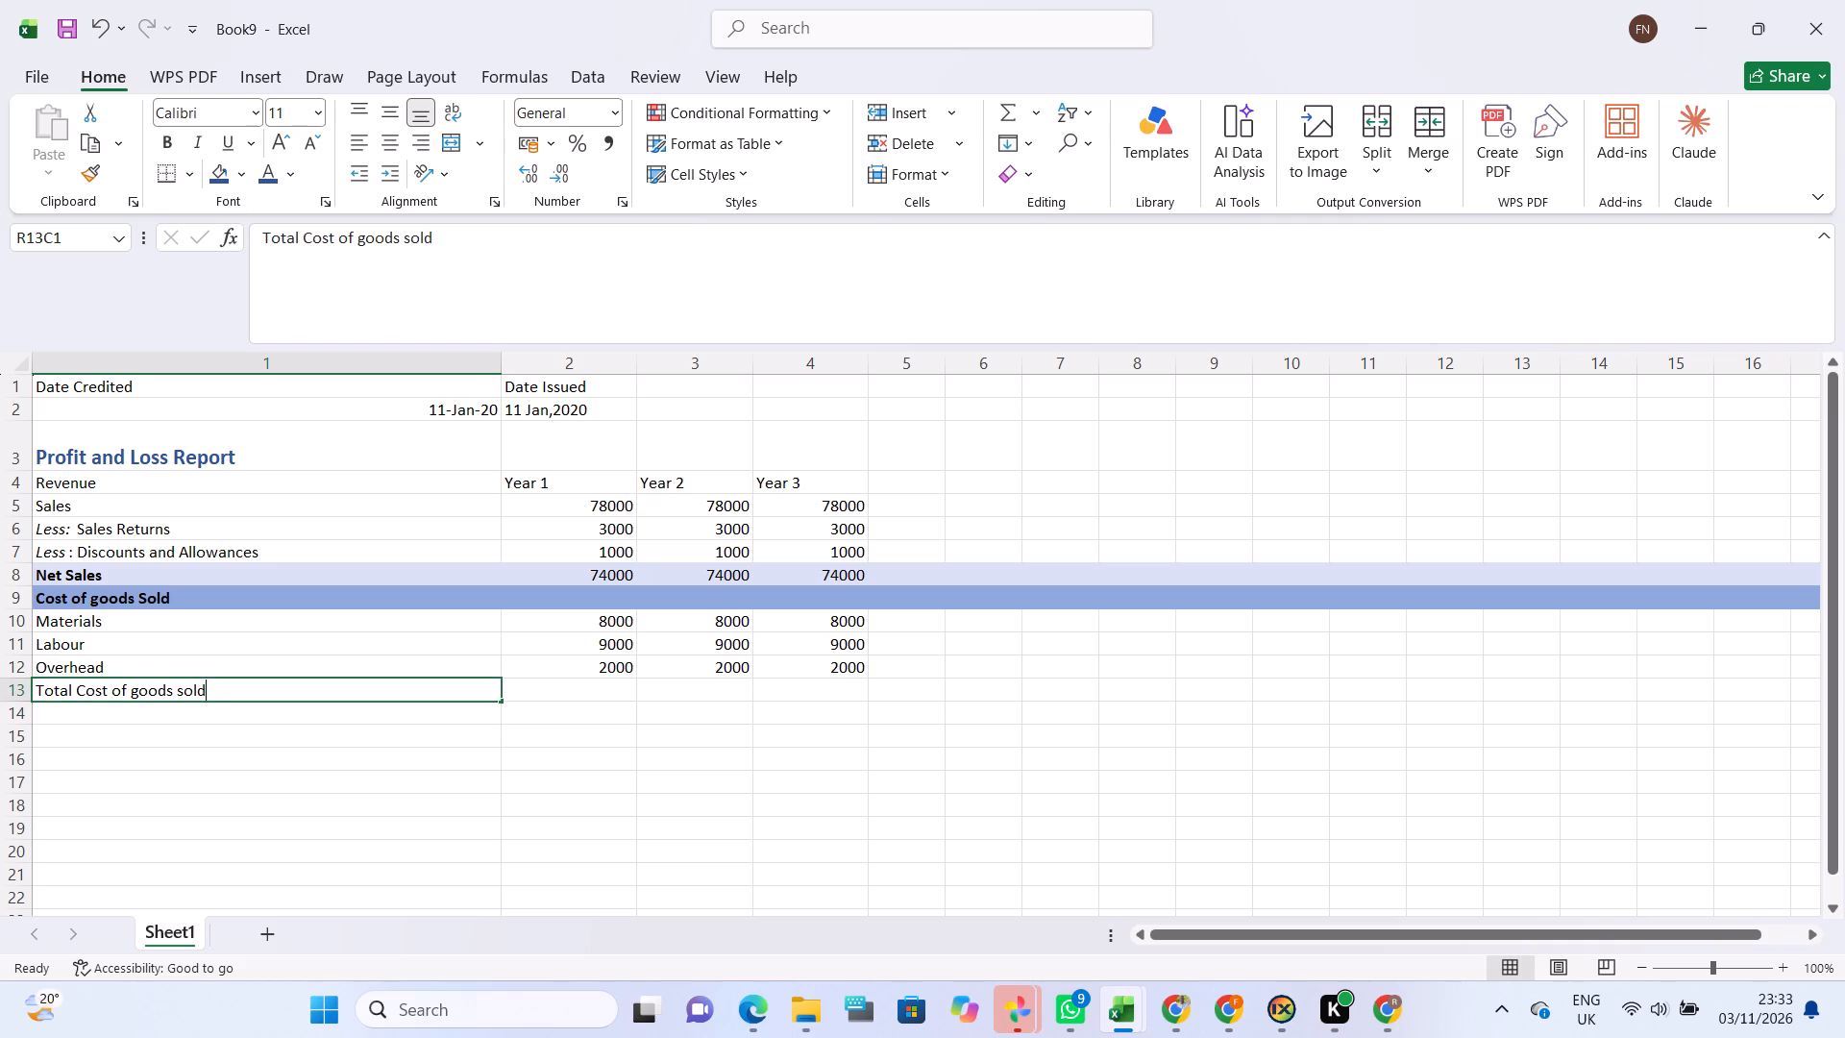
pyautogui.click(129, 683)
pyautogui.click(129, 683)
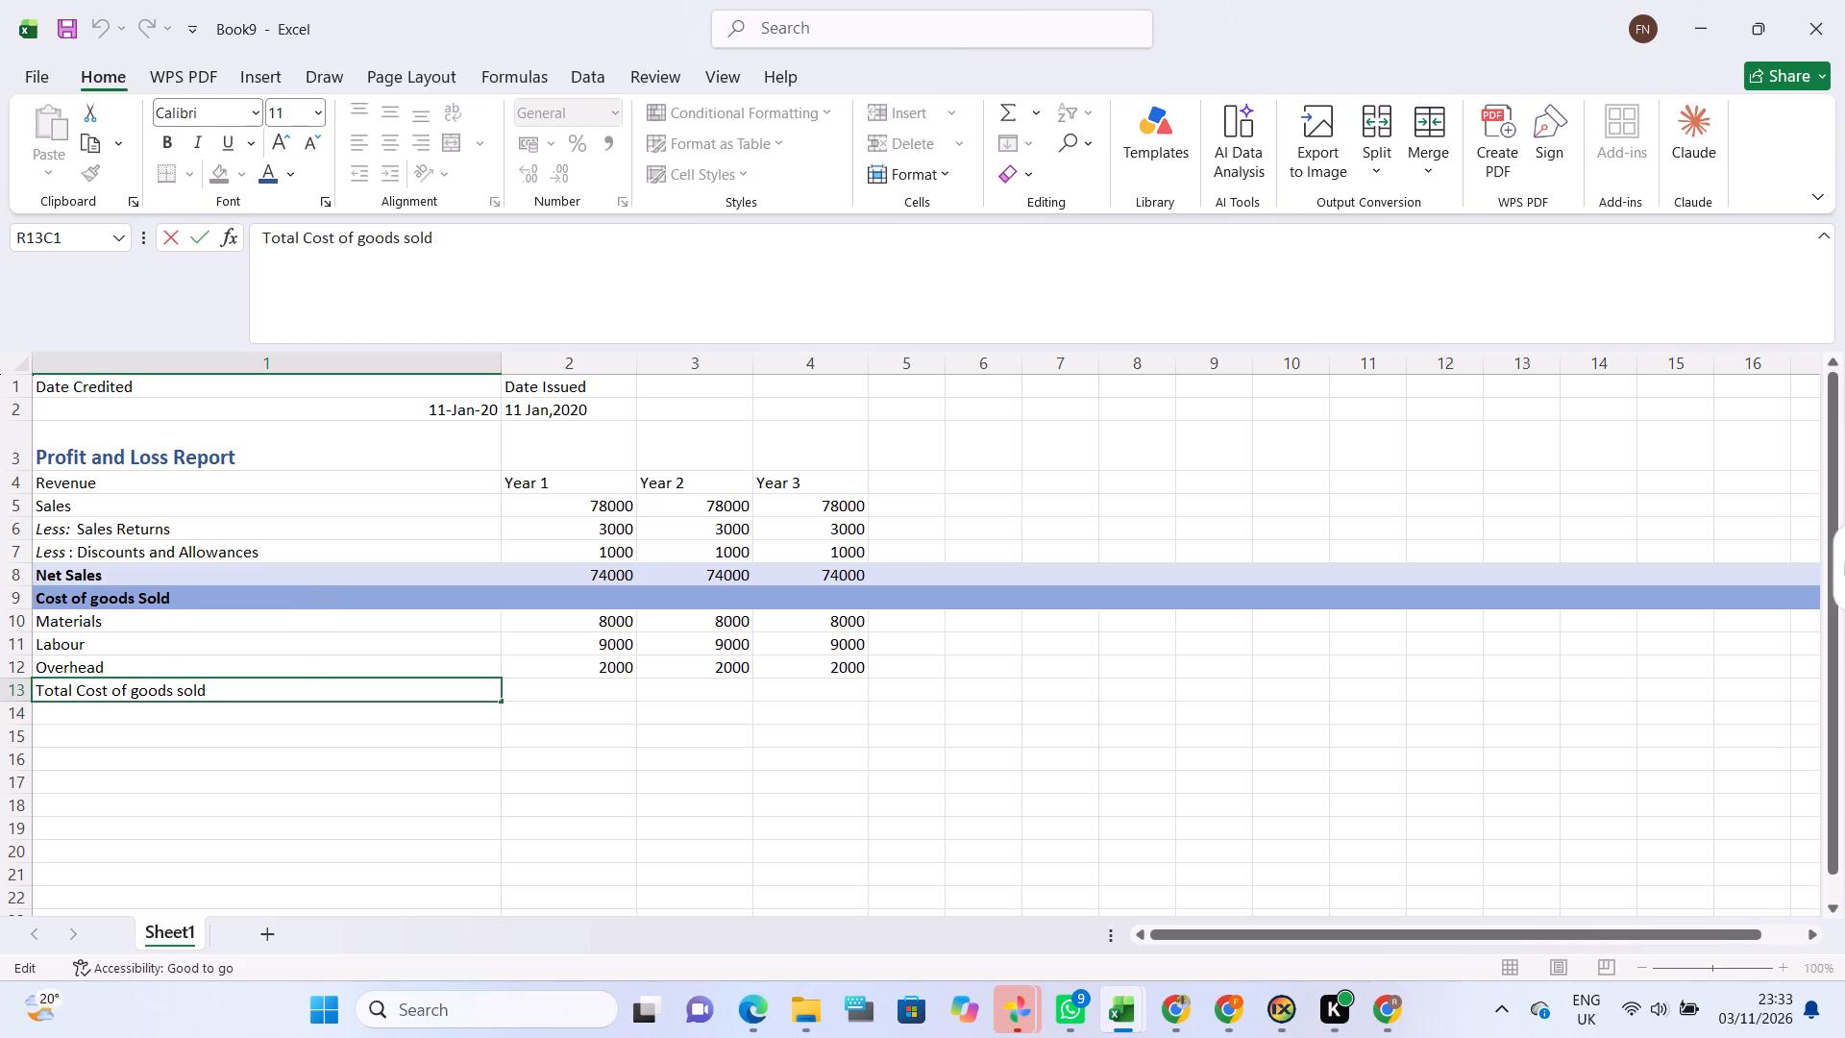
# Change the font colour of the "Cost of goods Sold" label text in row 9 to white.
pyautogui.tripleClick(64, 598)
pyautogui.tripleClick(64, 598)
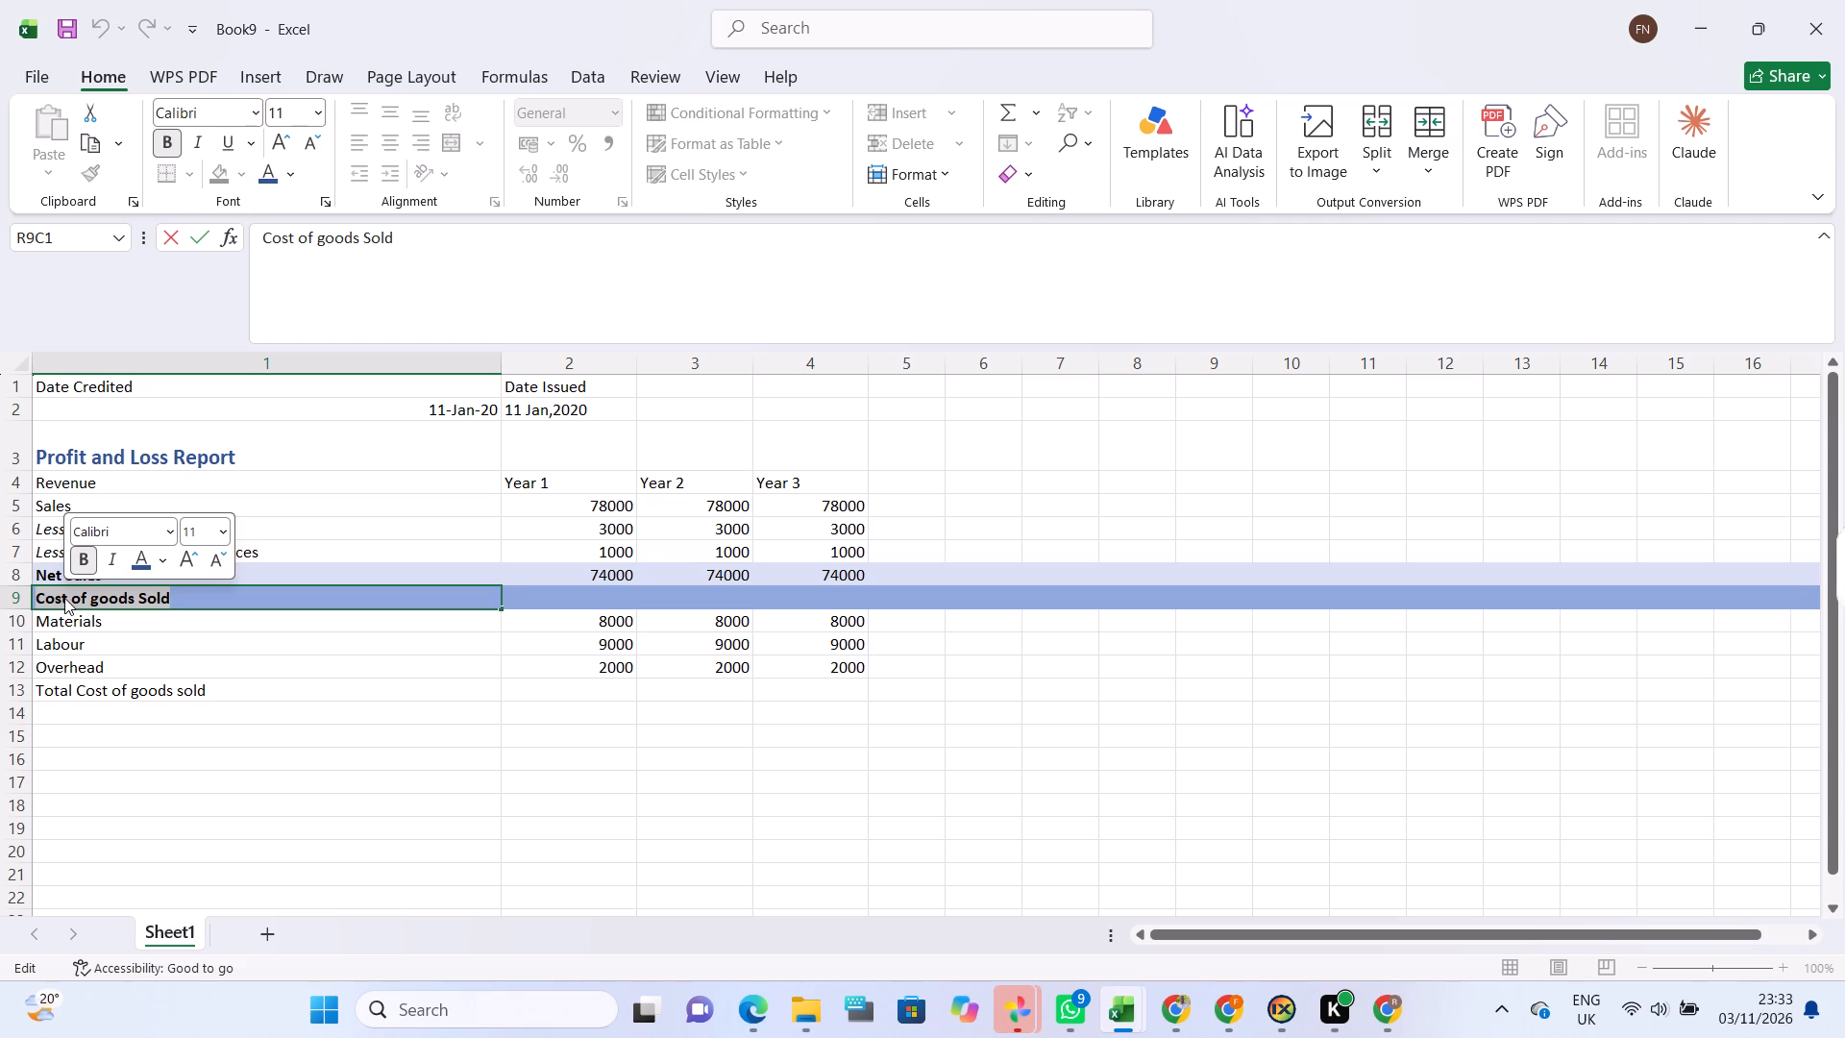
pyautogui.click(136, 558)
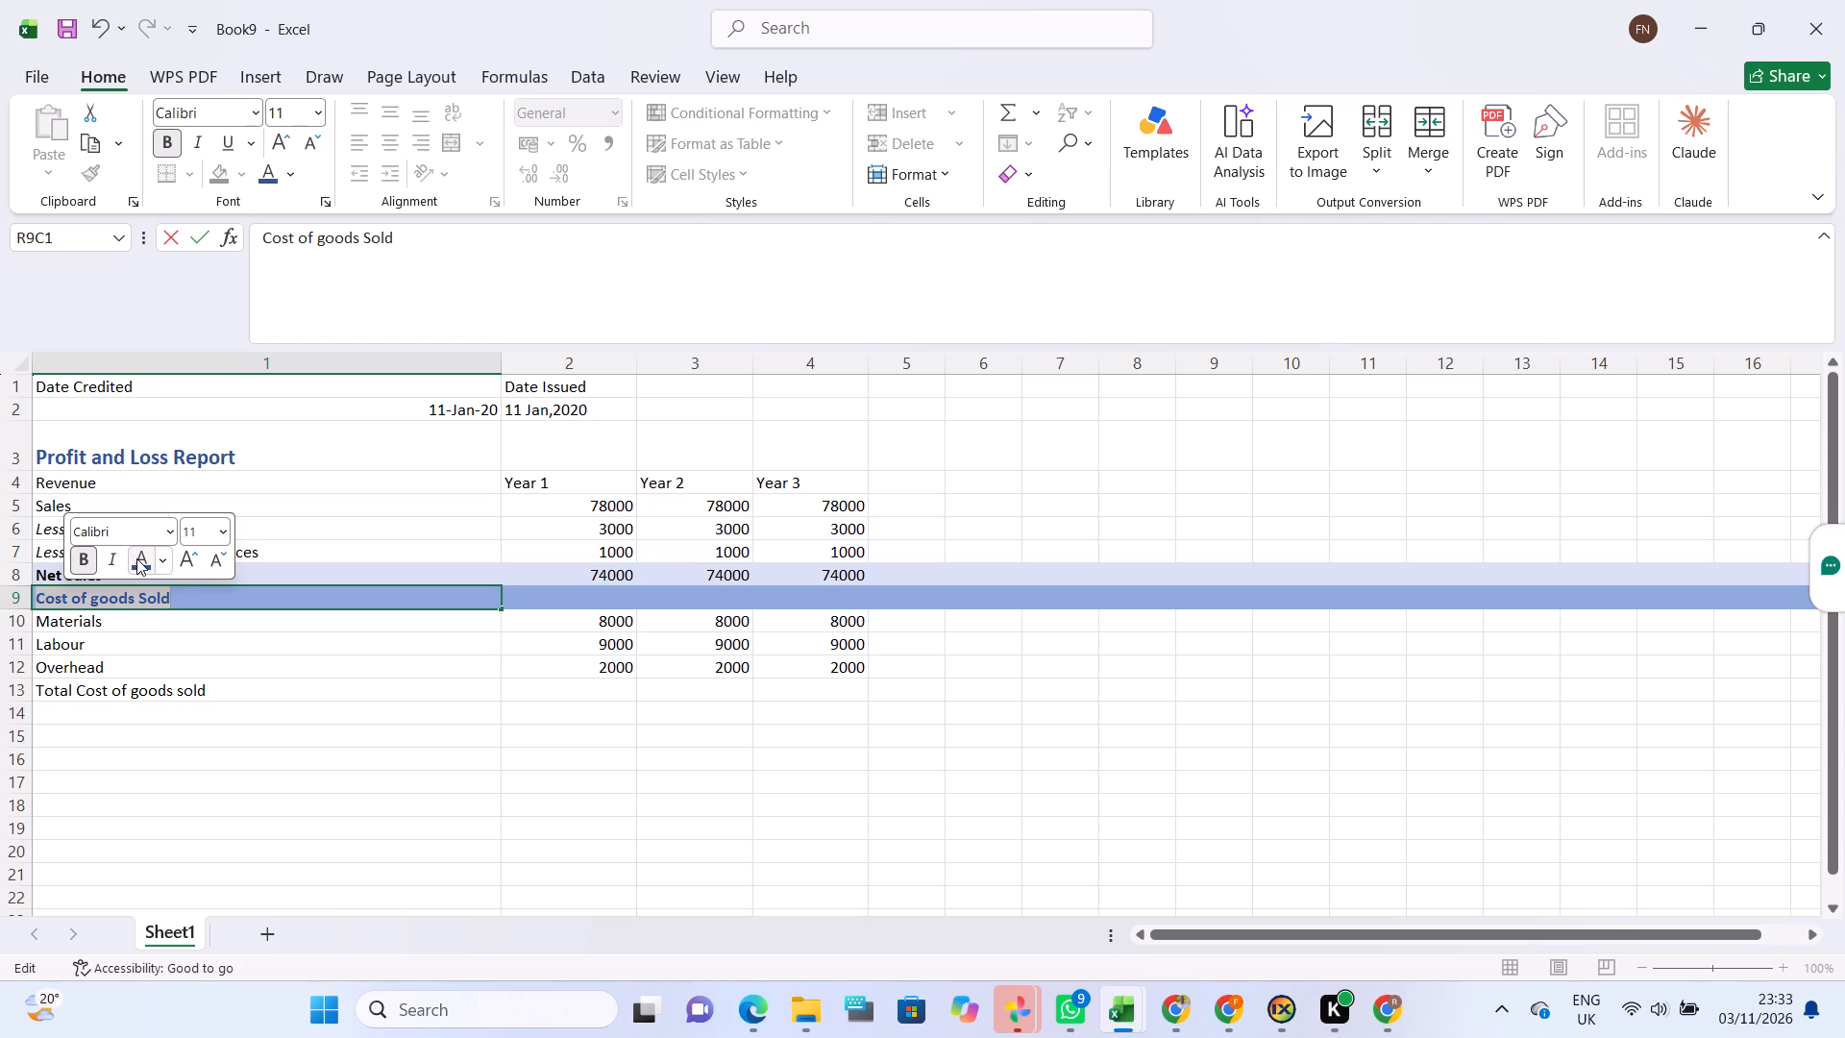
pyautogui.click(161, 561)
pyautogui.click(147, 240)
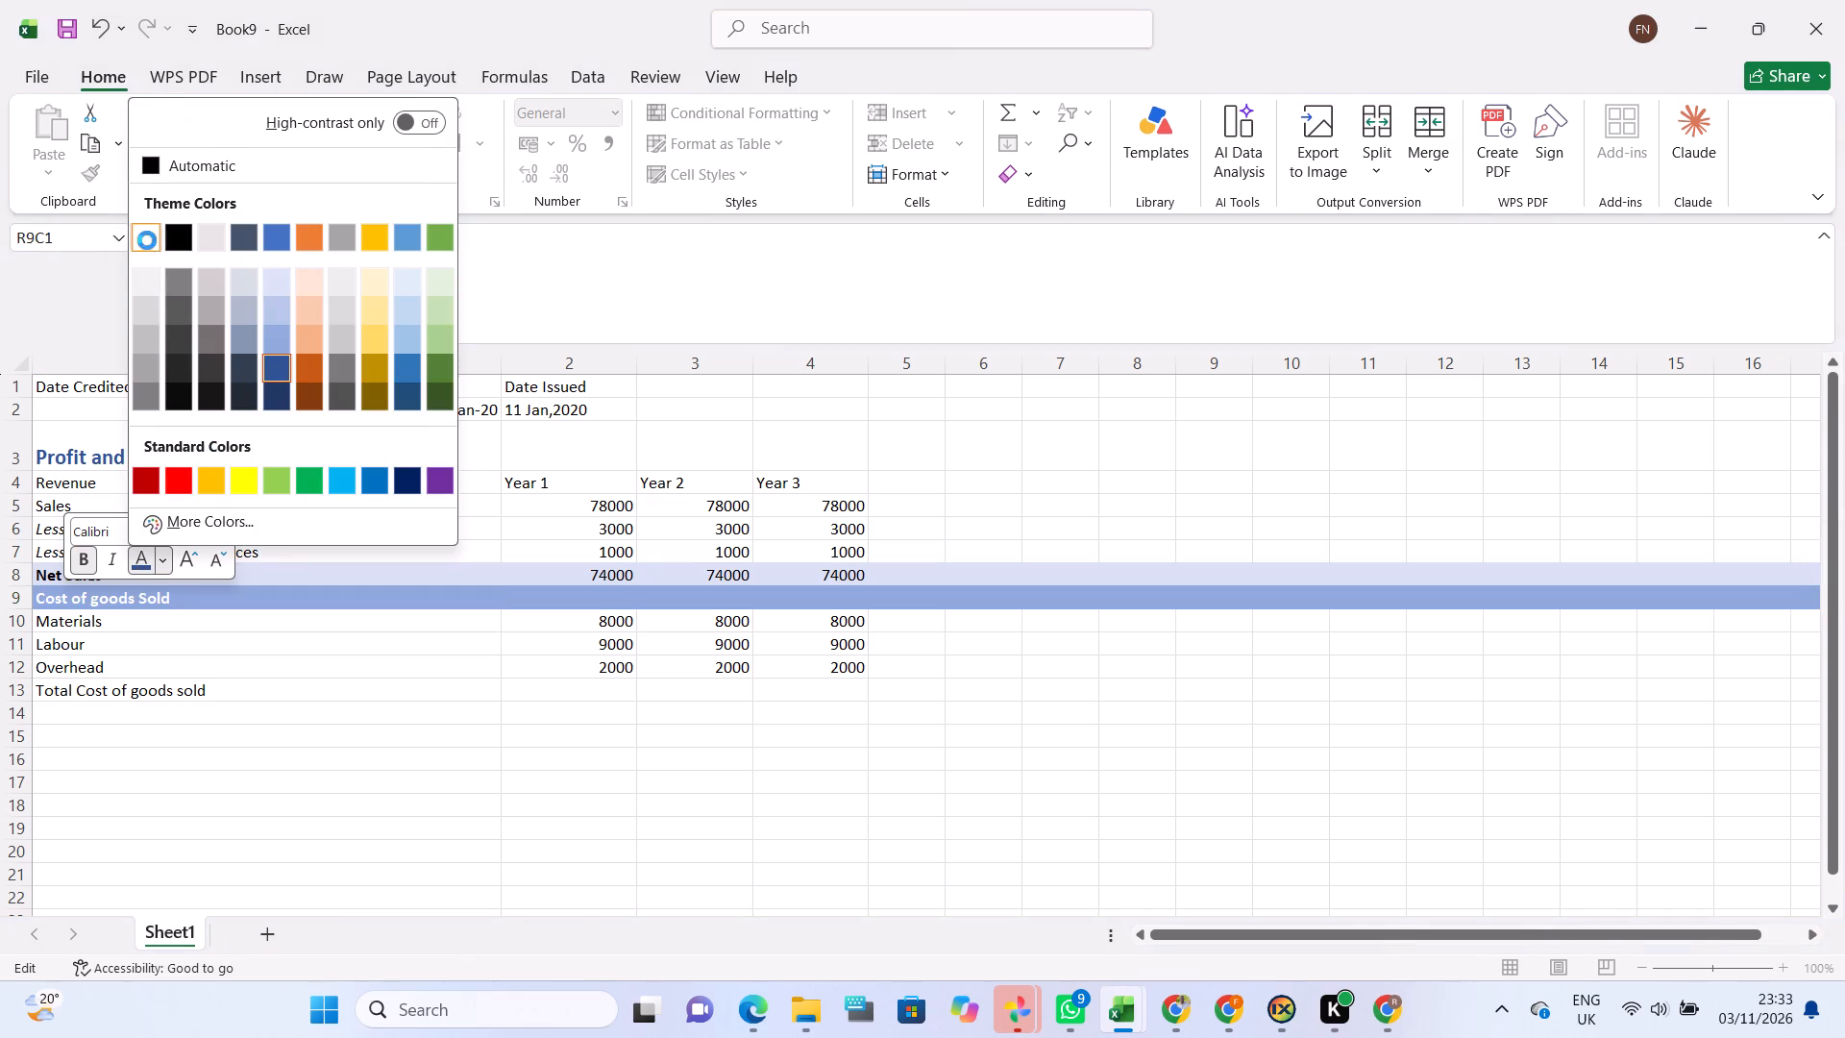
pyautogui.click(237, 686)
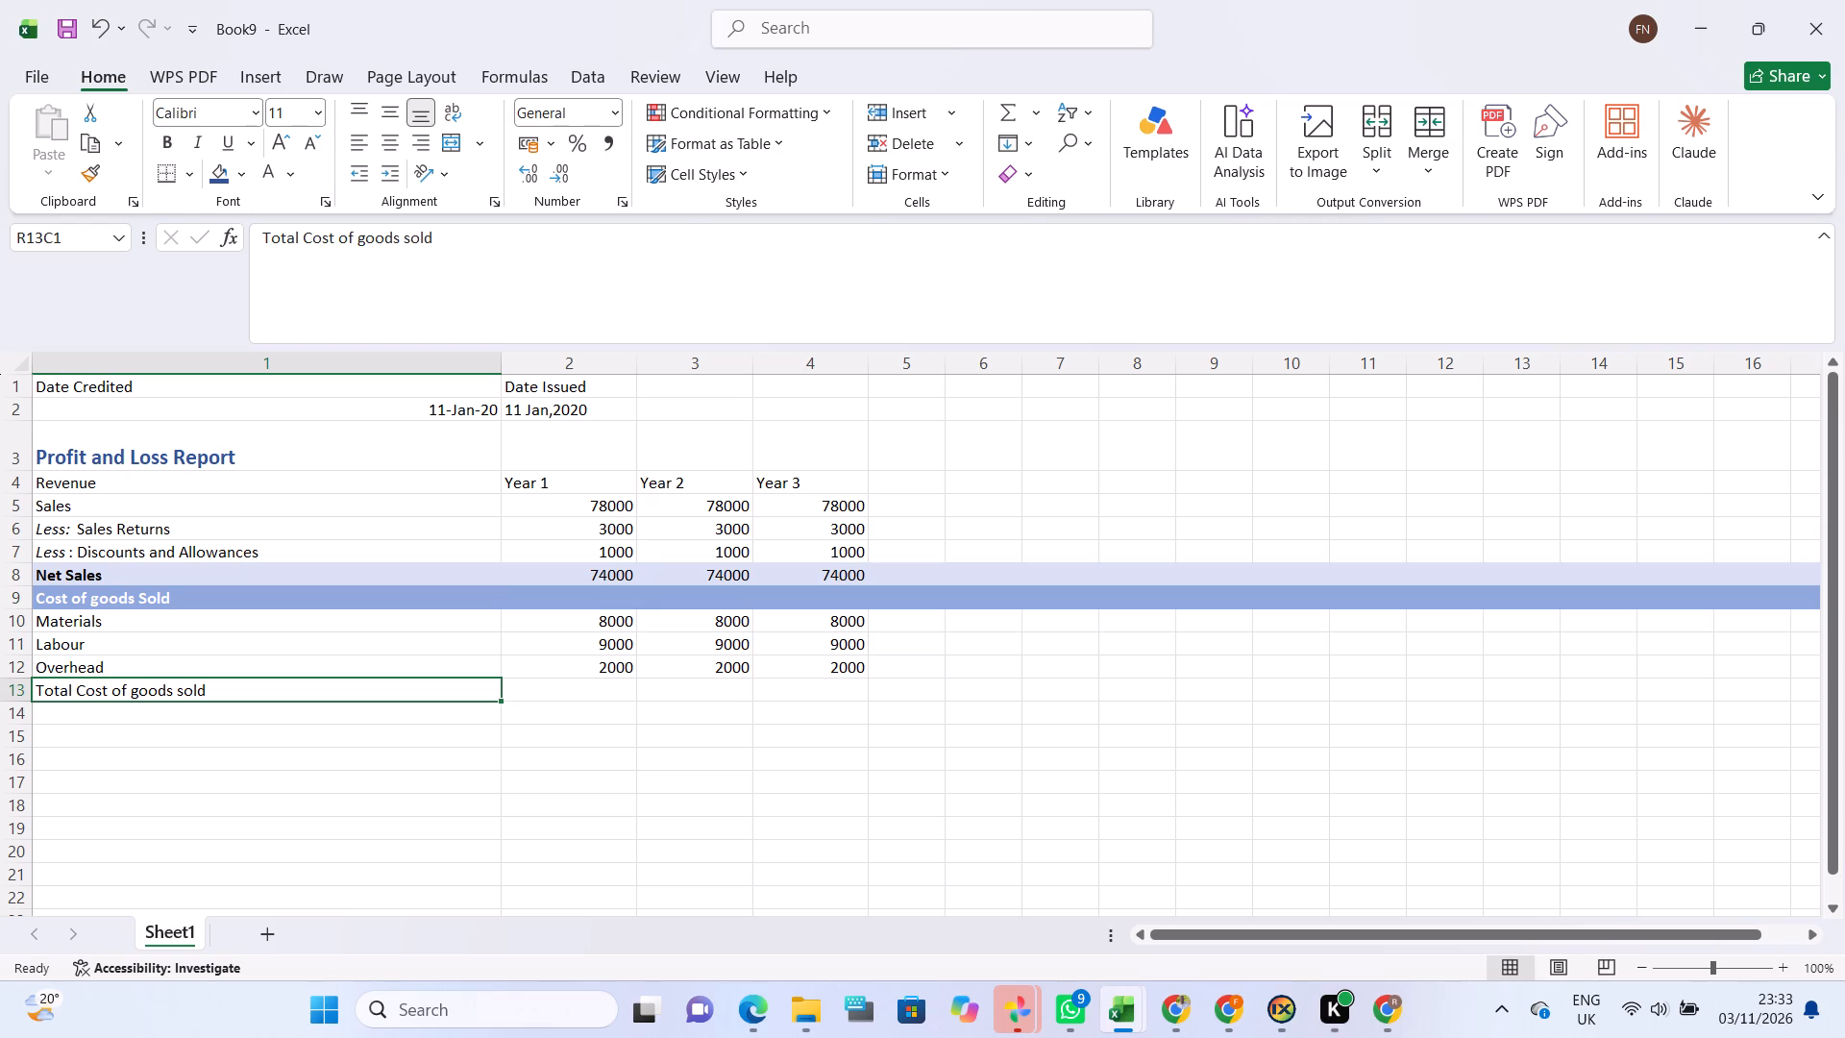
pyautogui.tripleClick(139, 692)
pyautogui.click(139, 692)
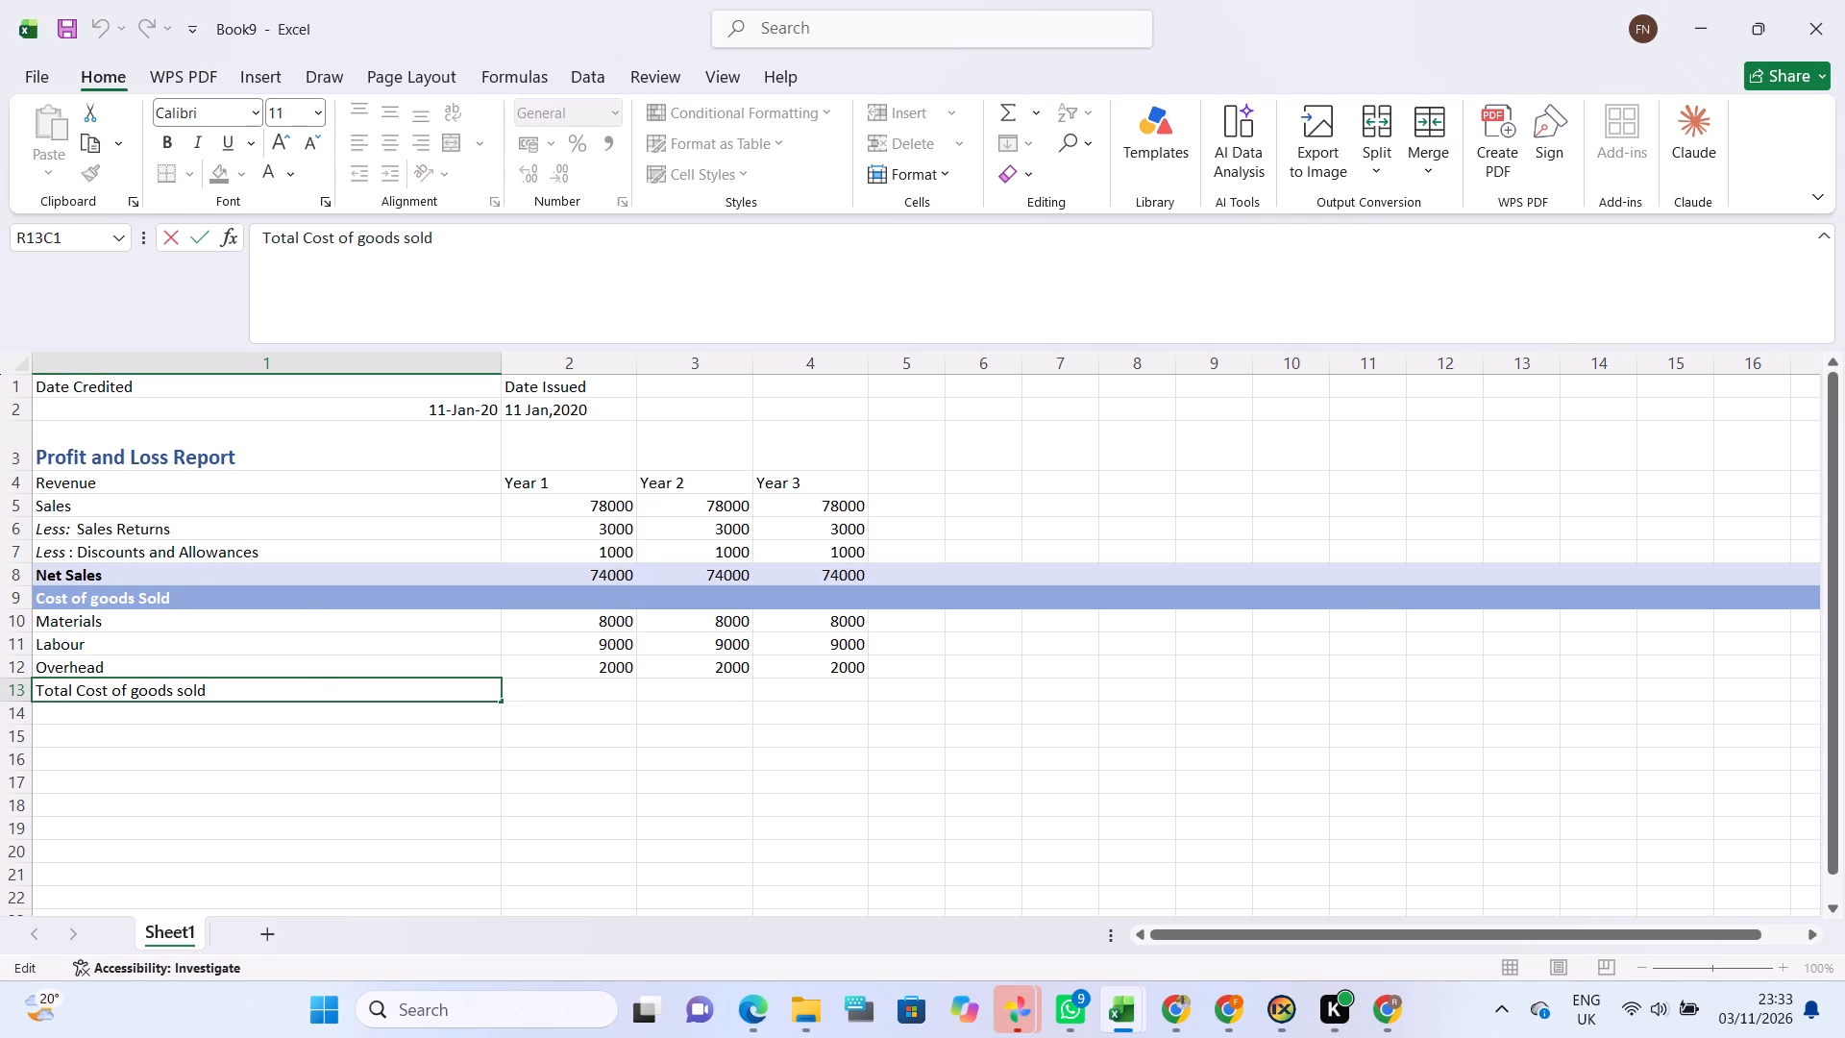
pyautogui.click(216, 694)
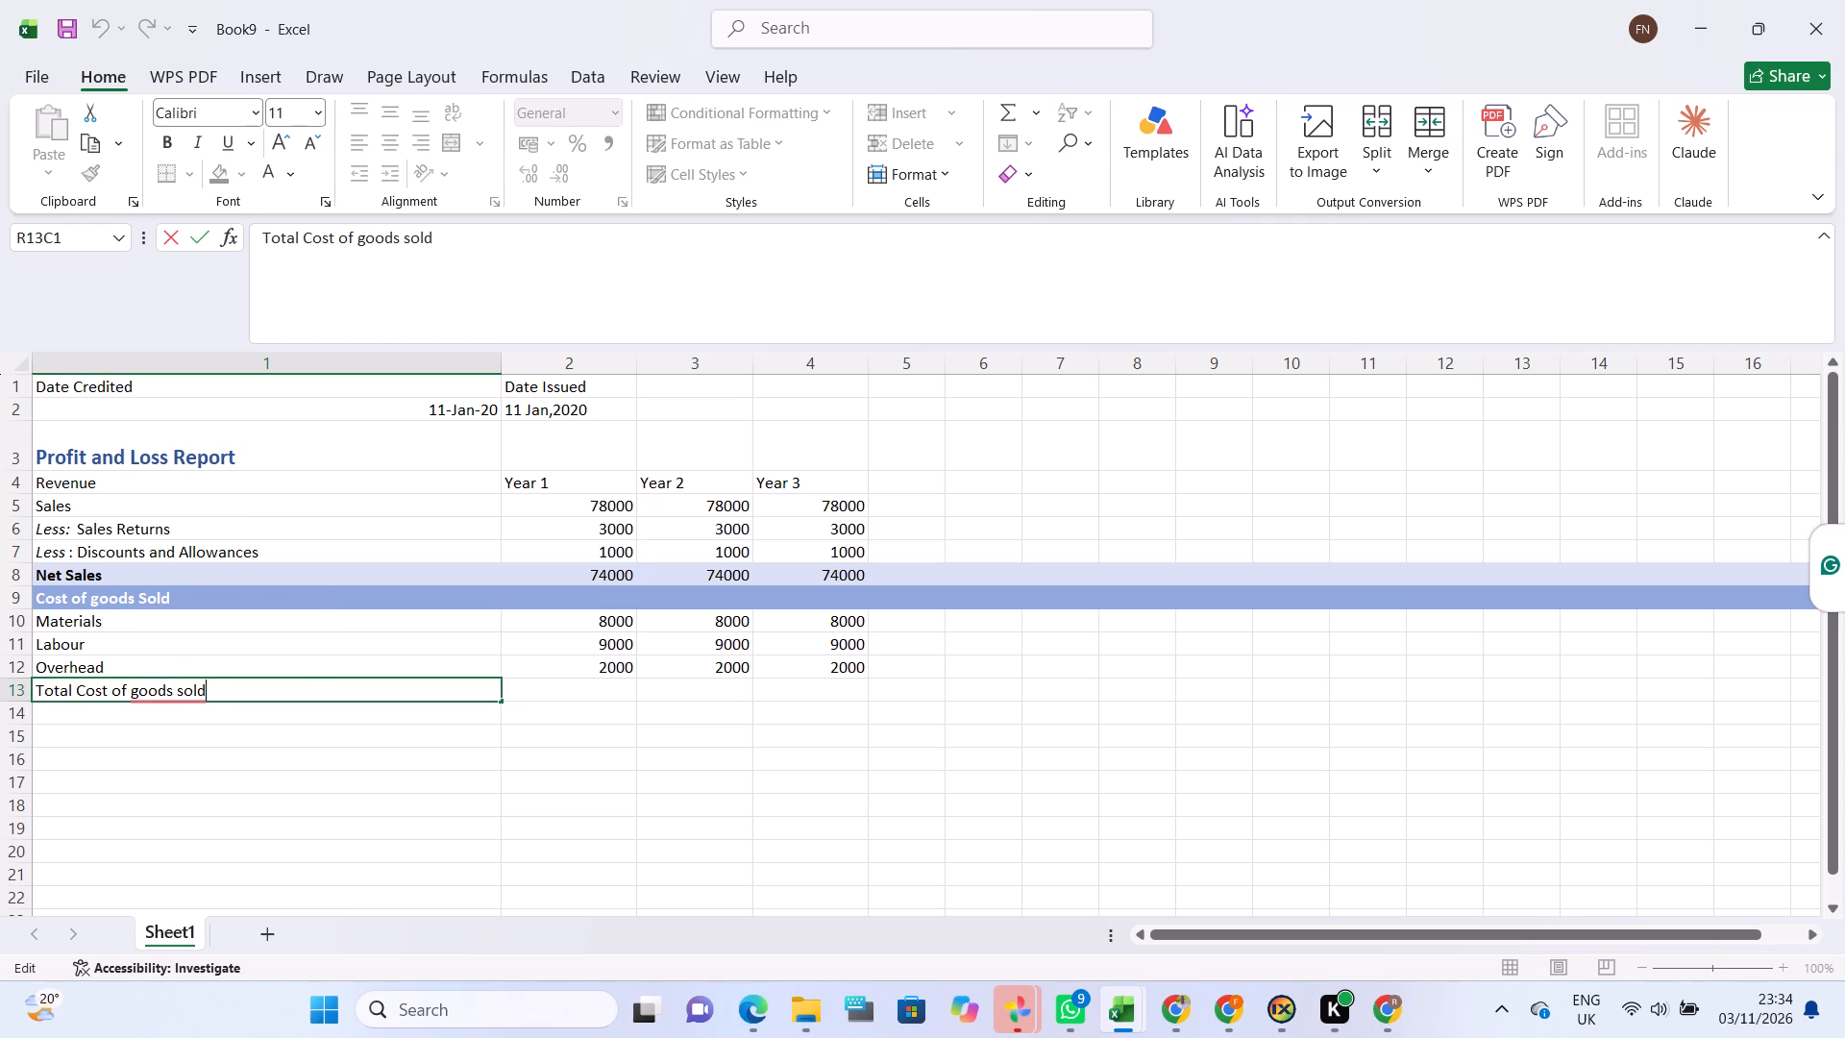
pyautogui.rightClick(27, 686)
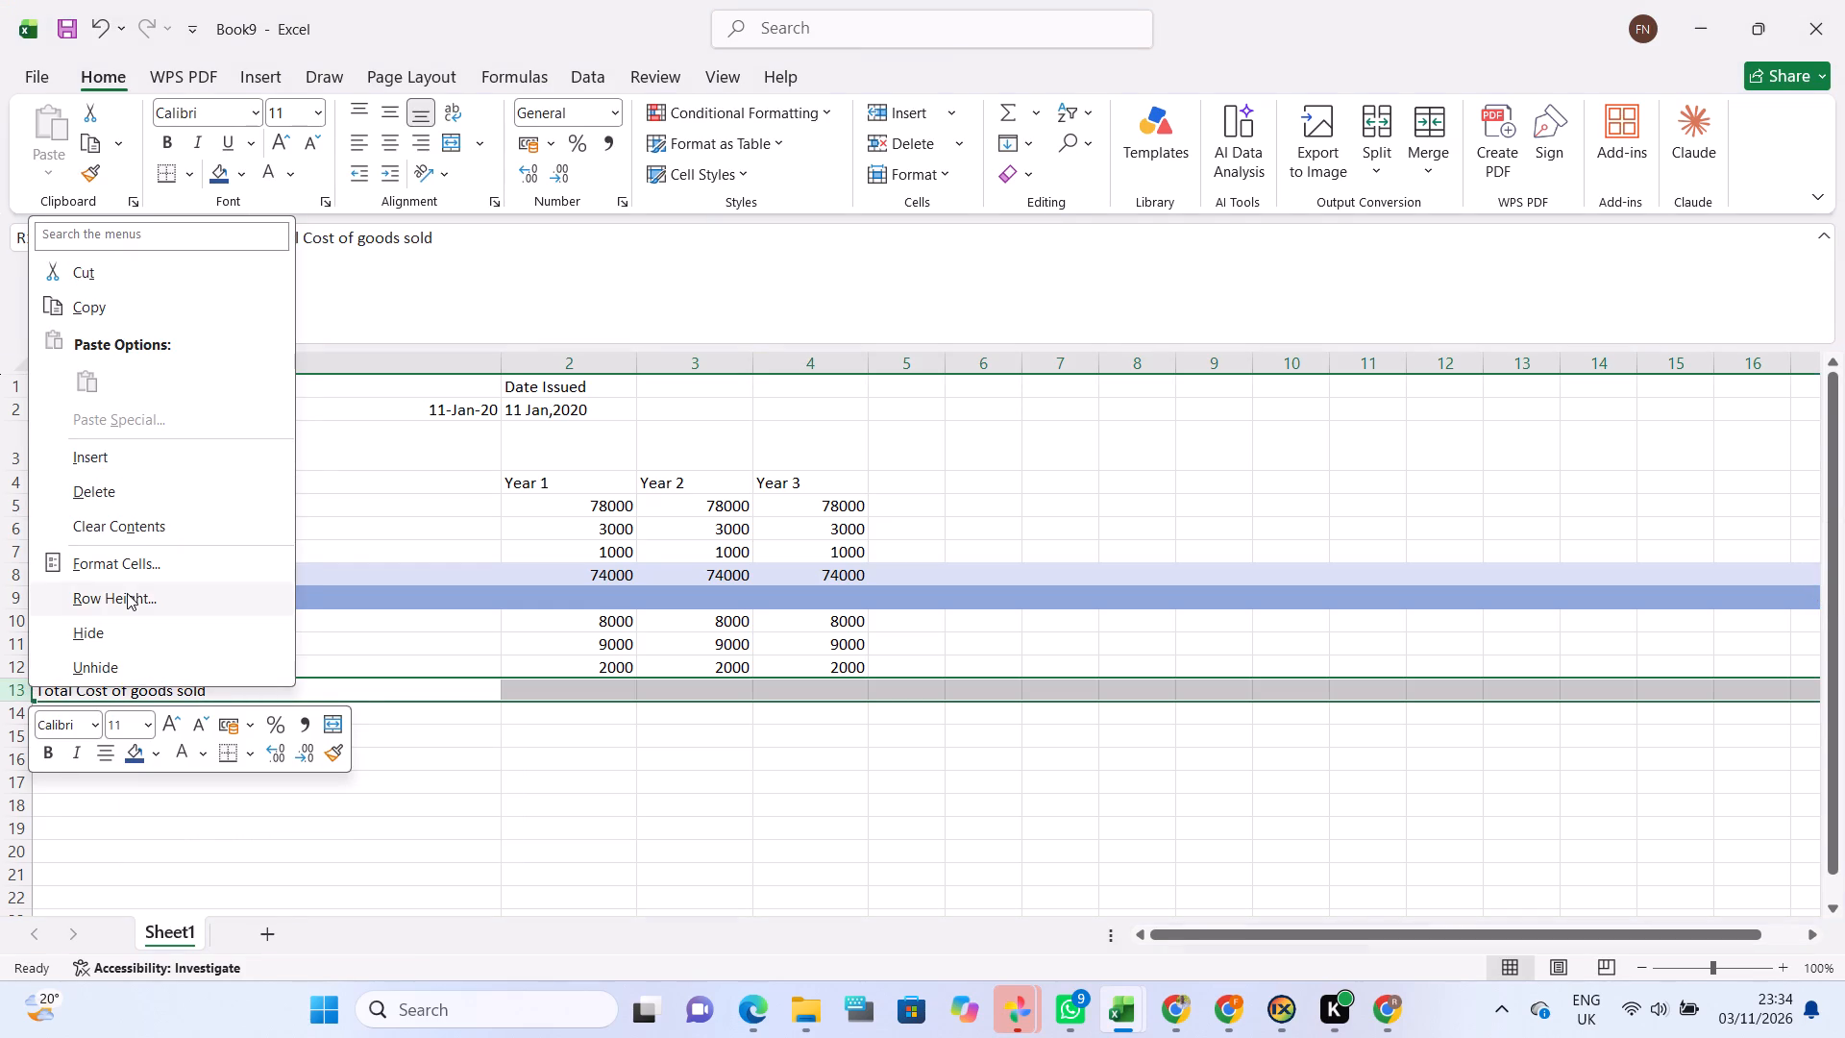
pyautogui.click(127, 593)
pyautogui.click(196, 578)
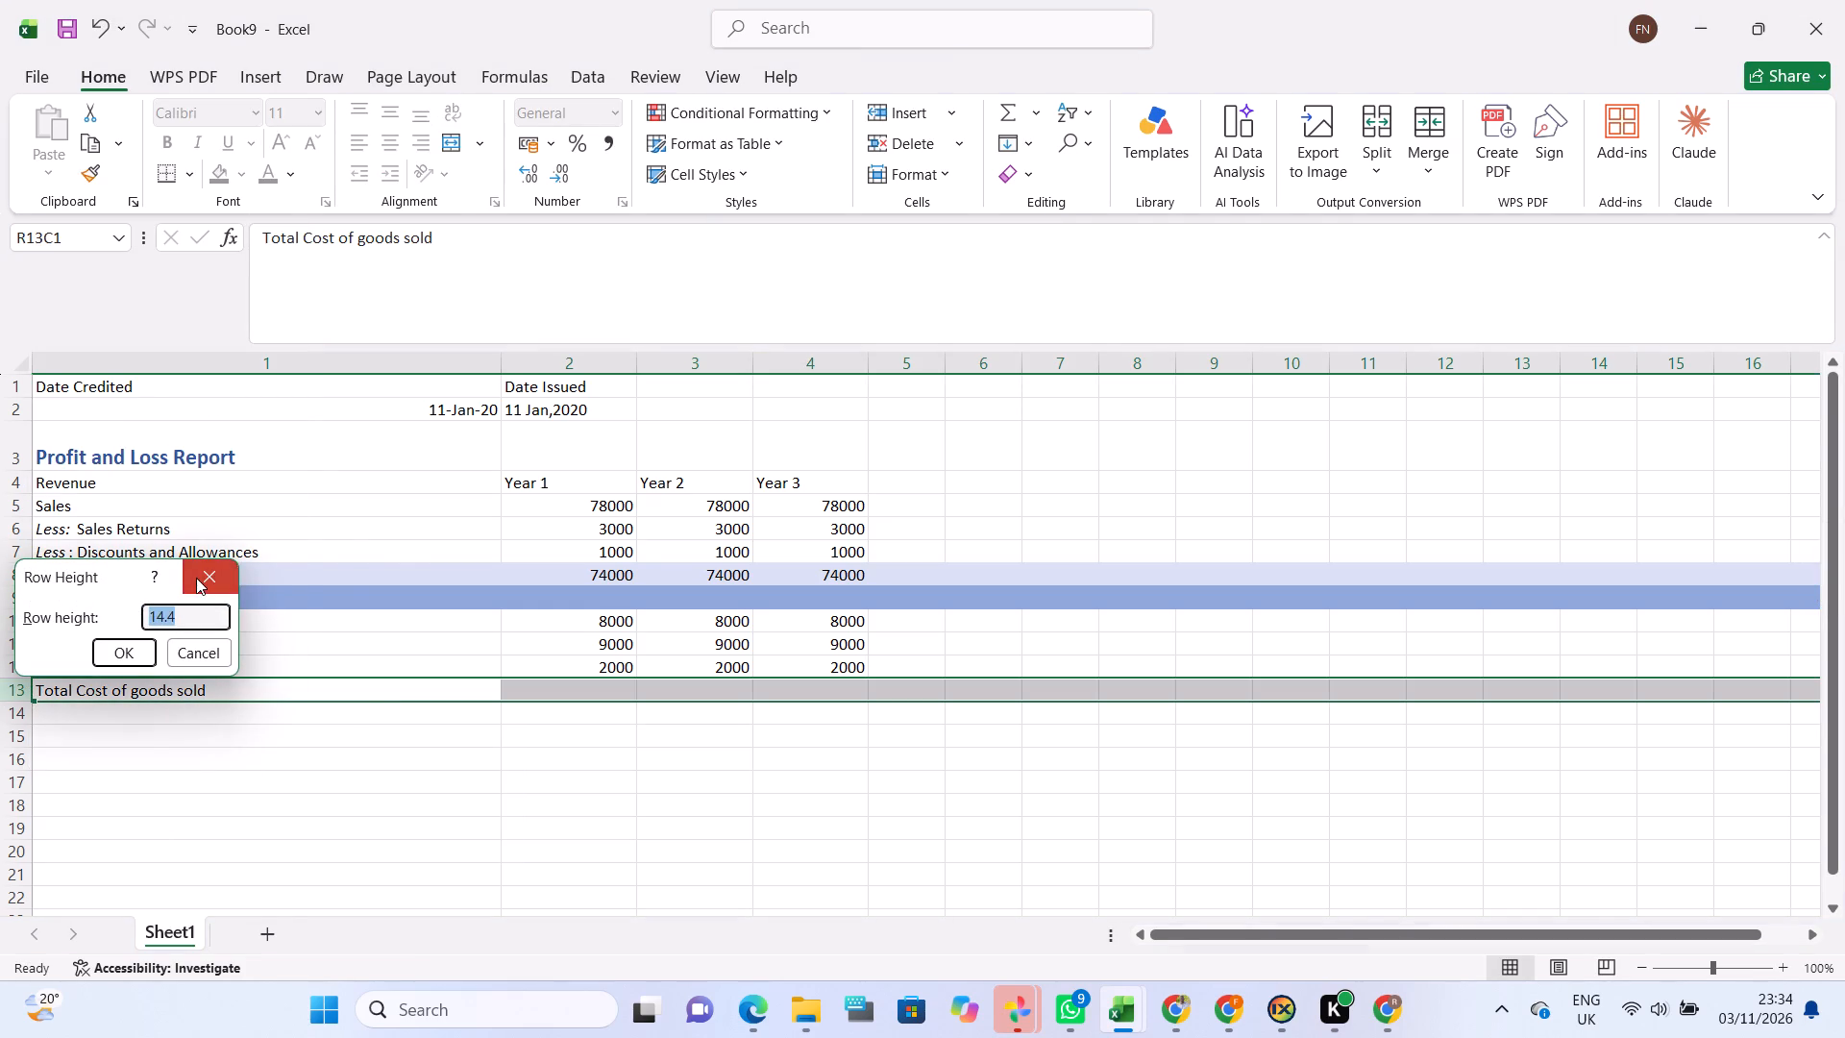
# Fill the whole "Total Cost of goods sold" row 13 with the same pale blue as the Net Sales row.
pyautogui.rightClick(30, 691)
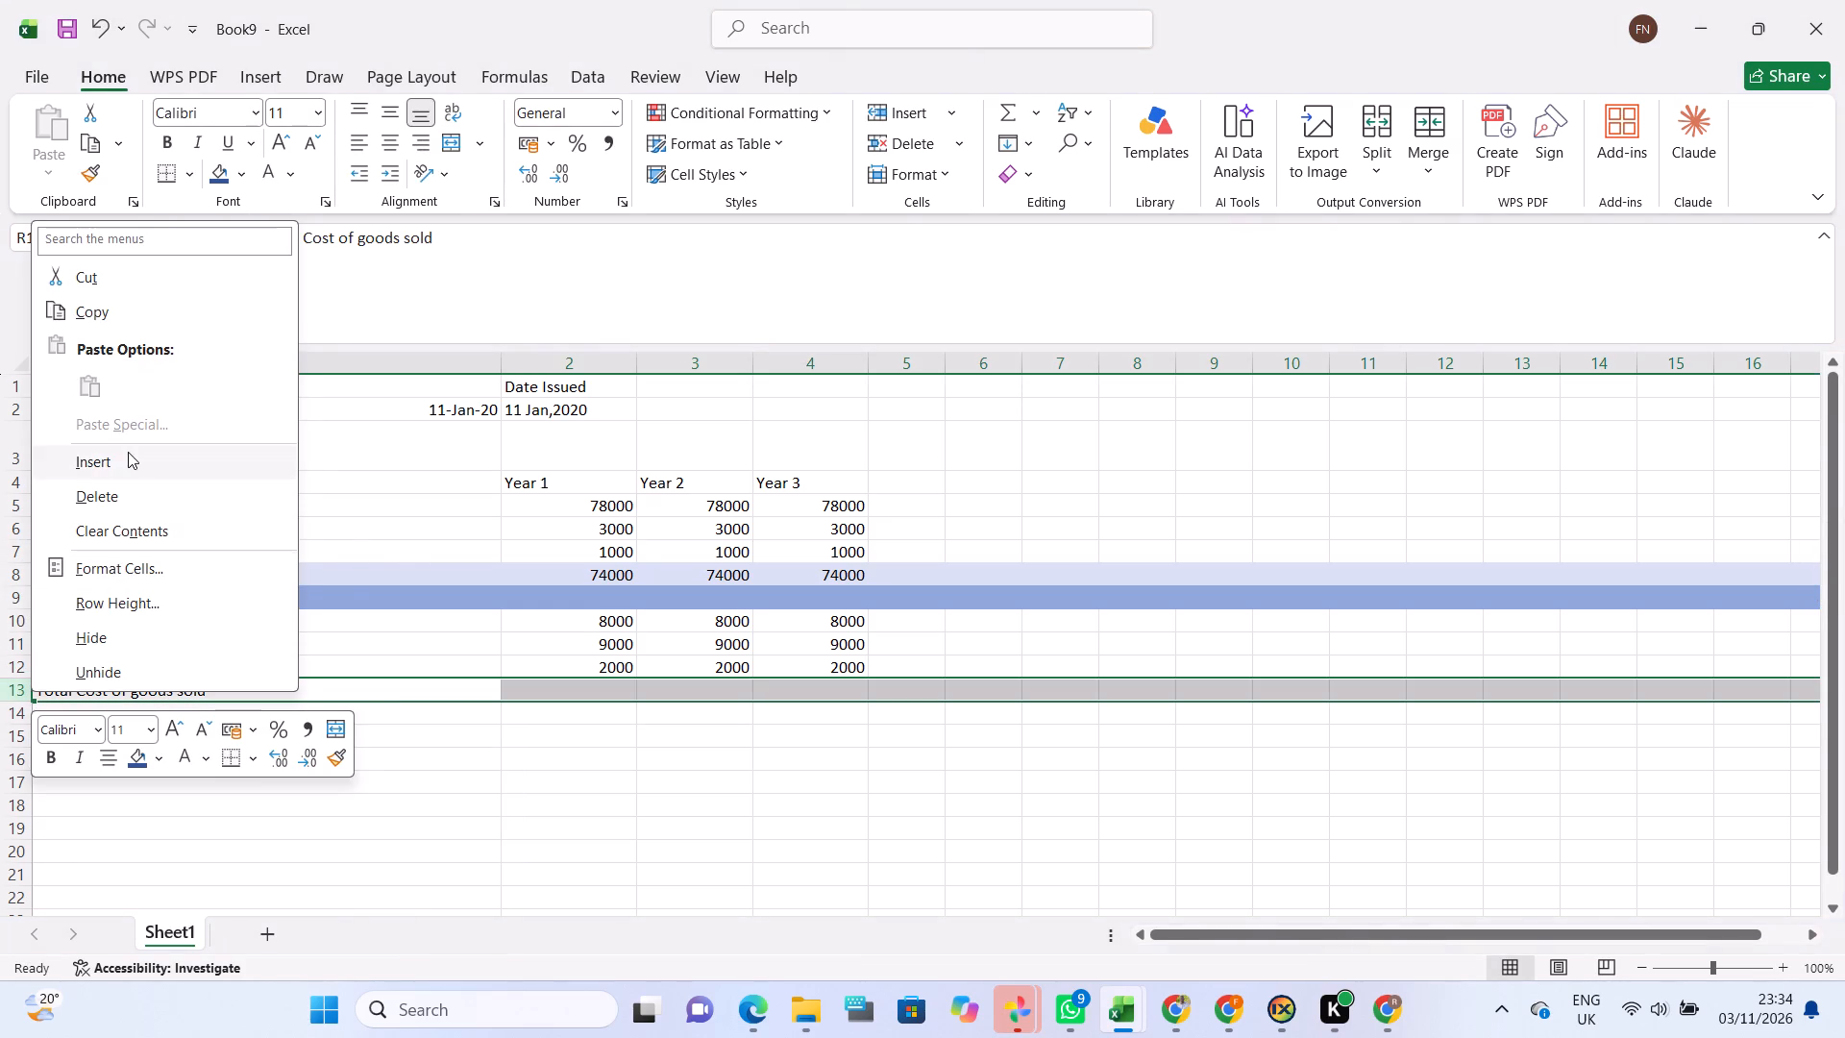
pyautogui.click(78, 575)
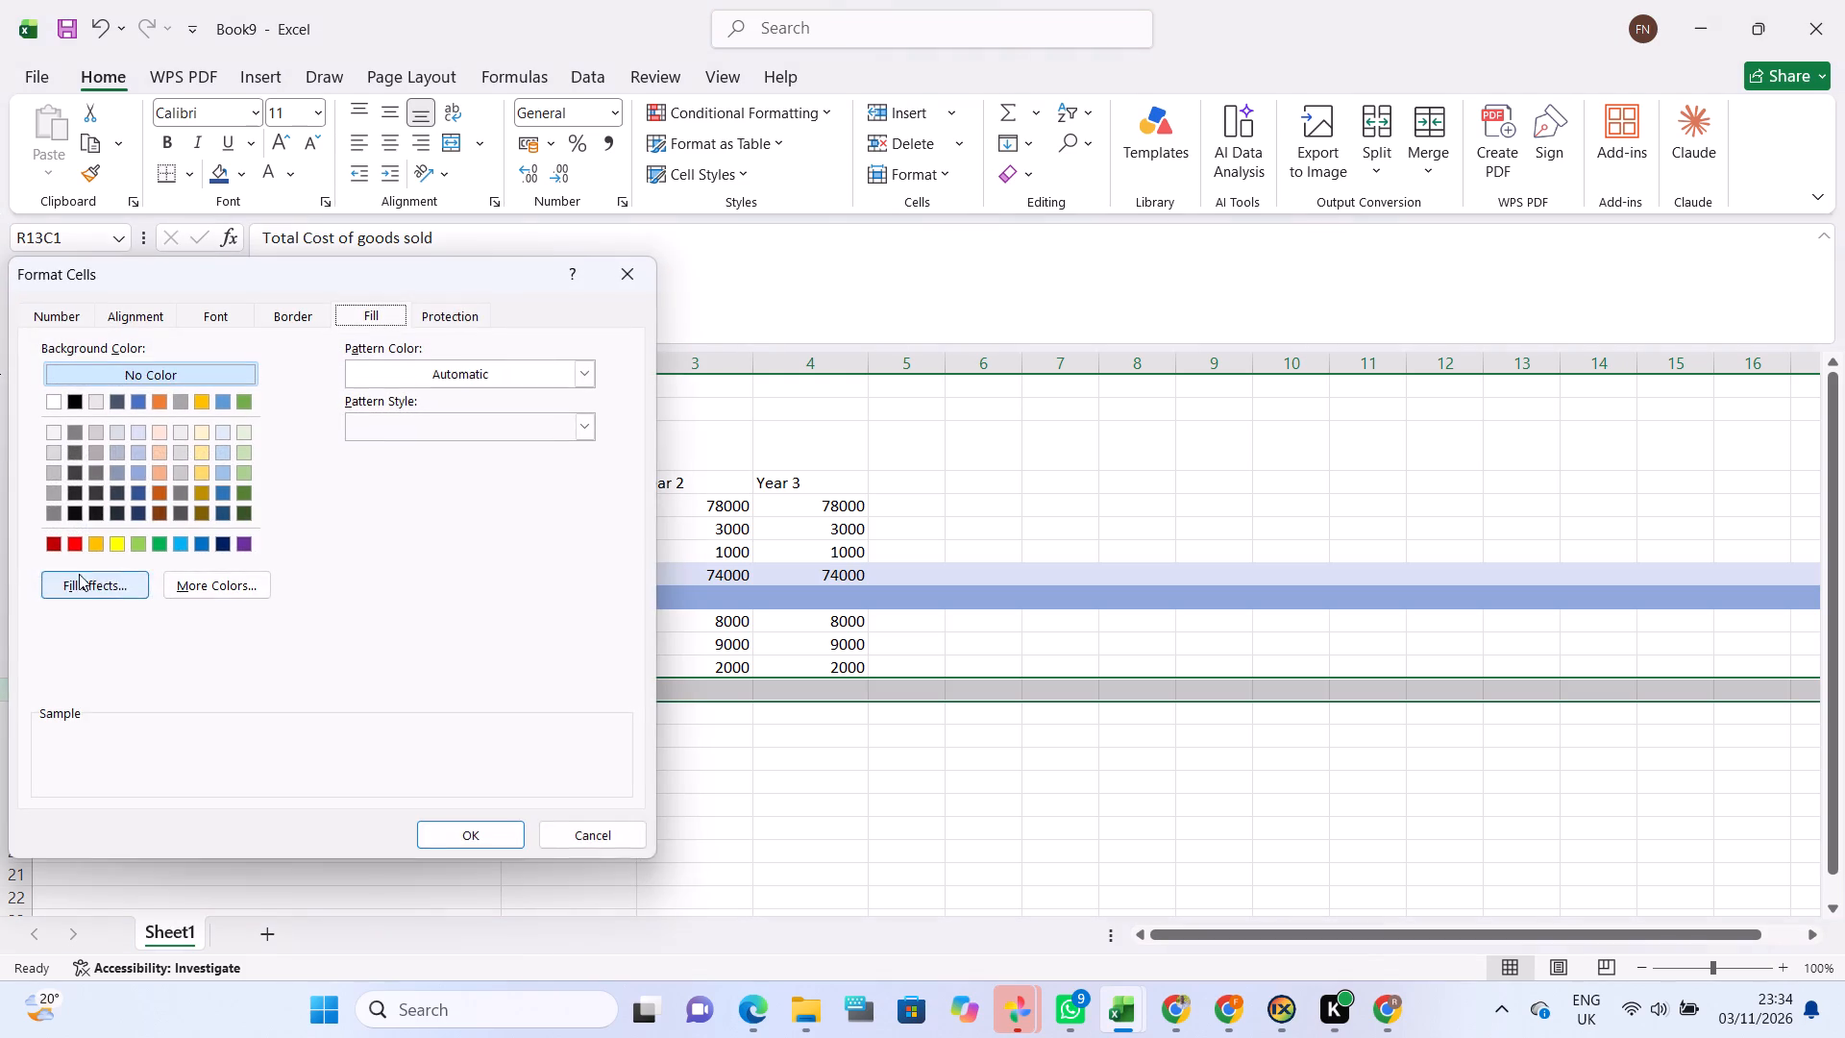
pyautogui.click(137, 434)
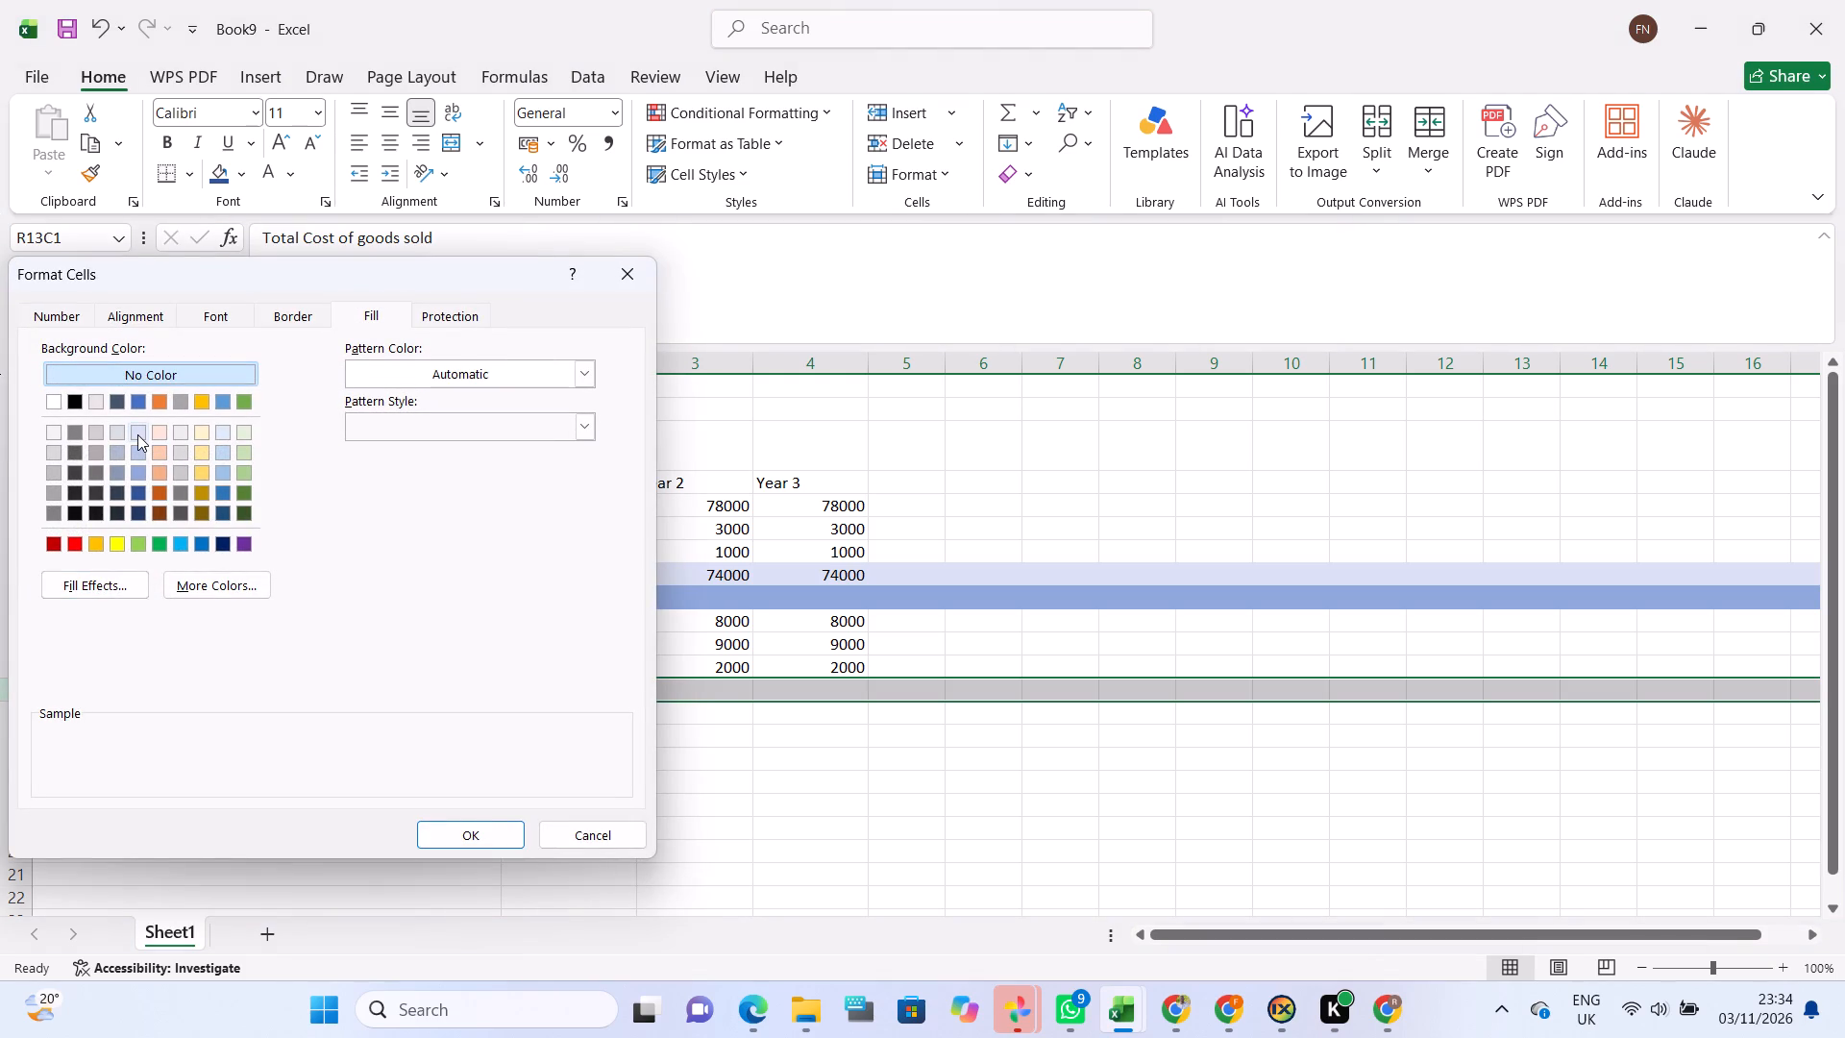
pyautogui.click(466, 834)
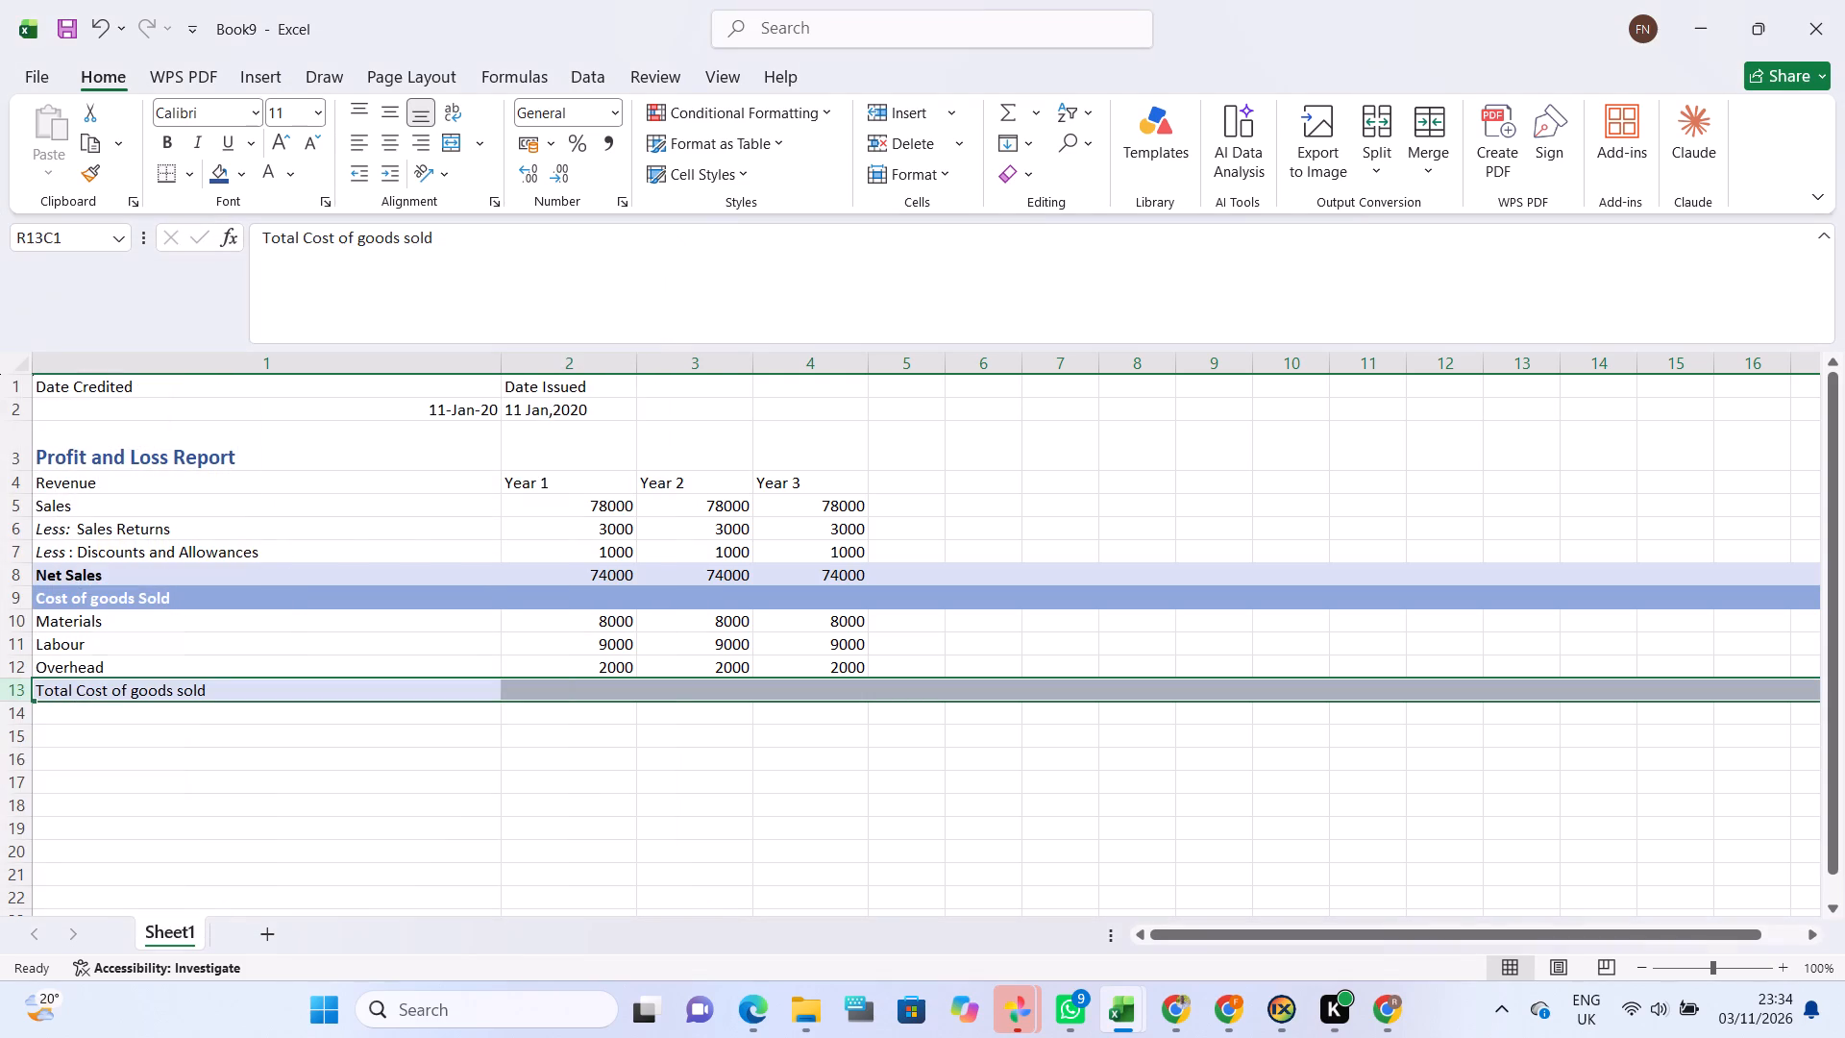
# Enter the label "Gross Profit" in the first column of row 14, below Total Cost of goods sold.
pyautogui.click(222, 719)
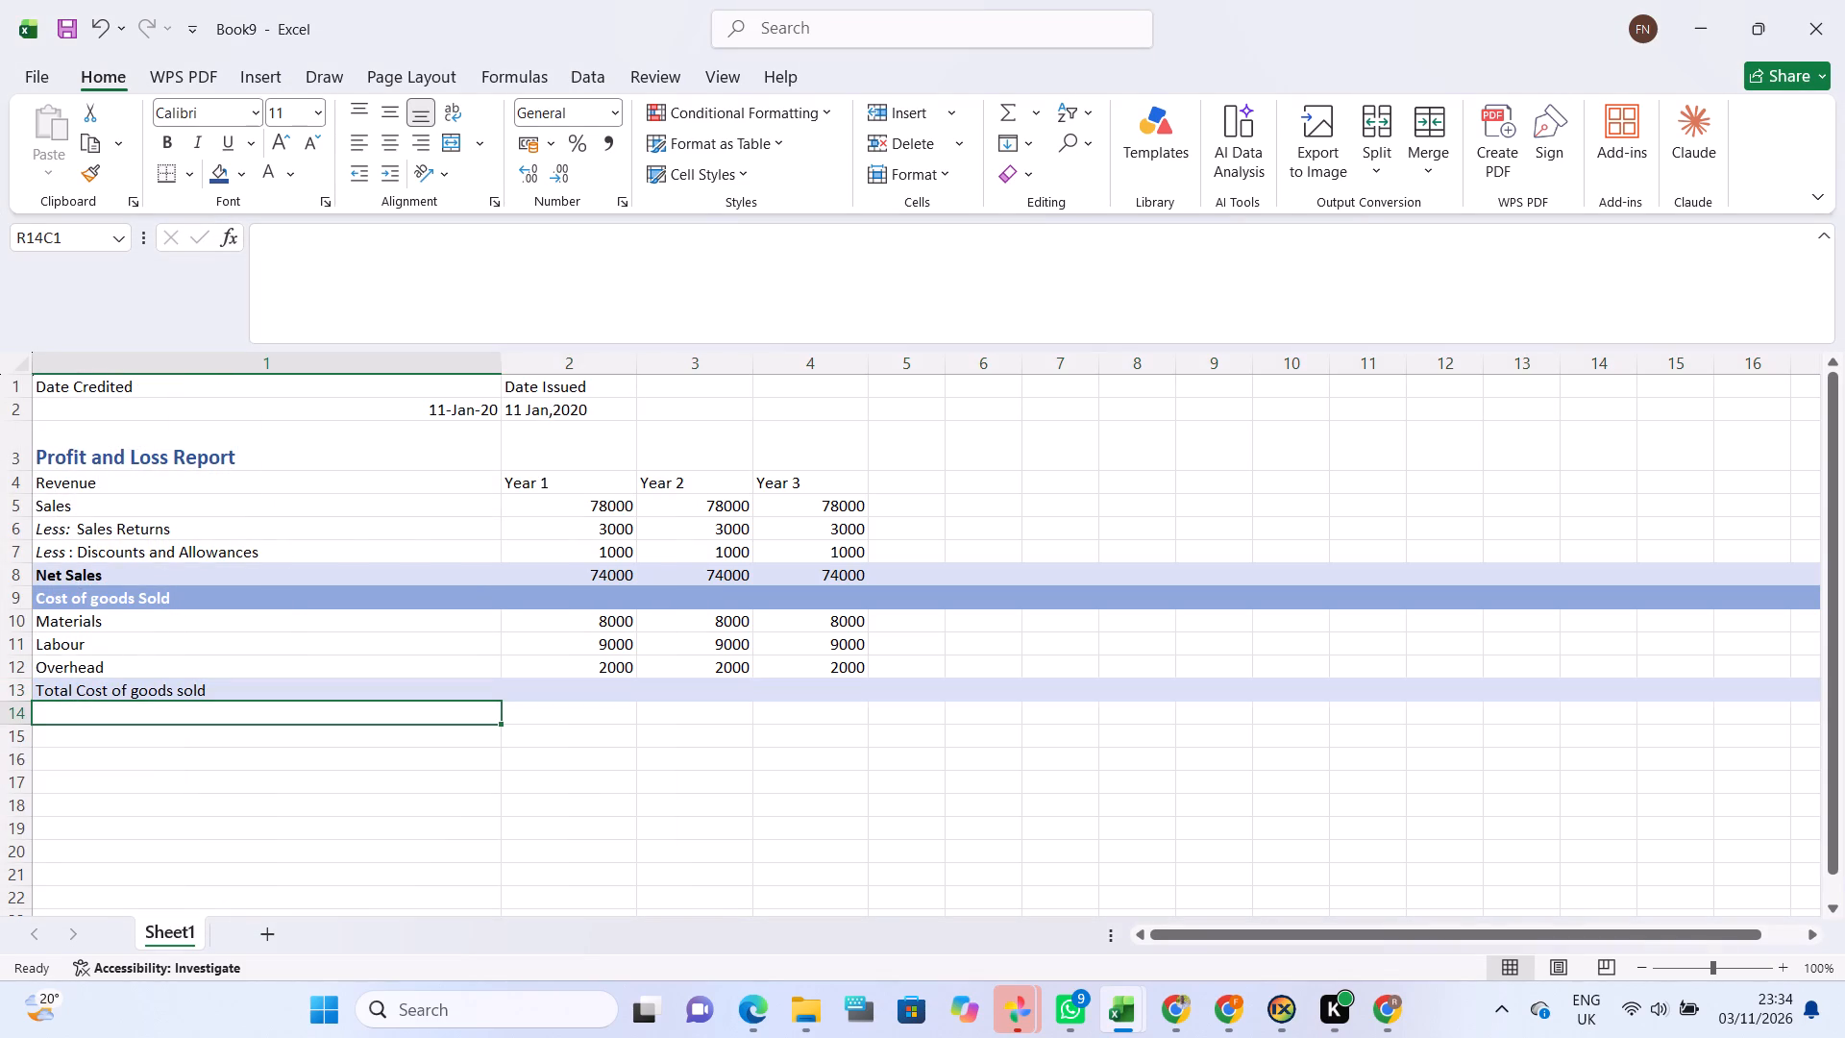
pyautogui.click(222, 719)
pyautogui.press('g')
pyautogui.write('ro')
pyautogui.write('ss')
pyautogui.press('space')
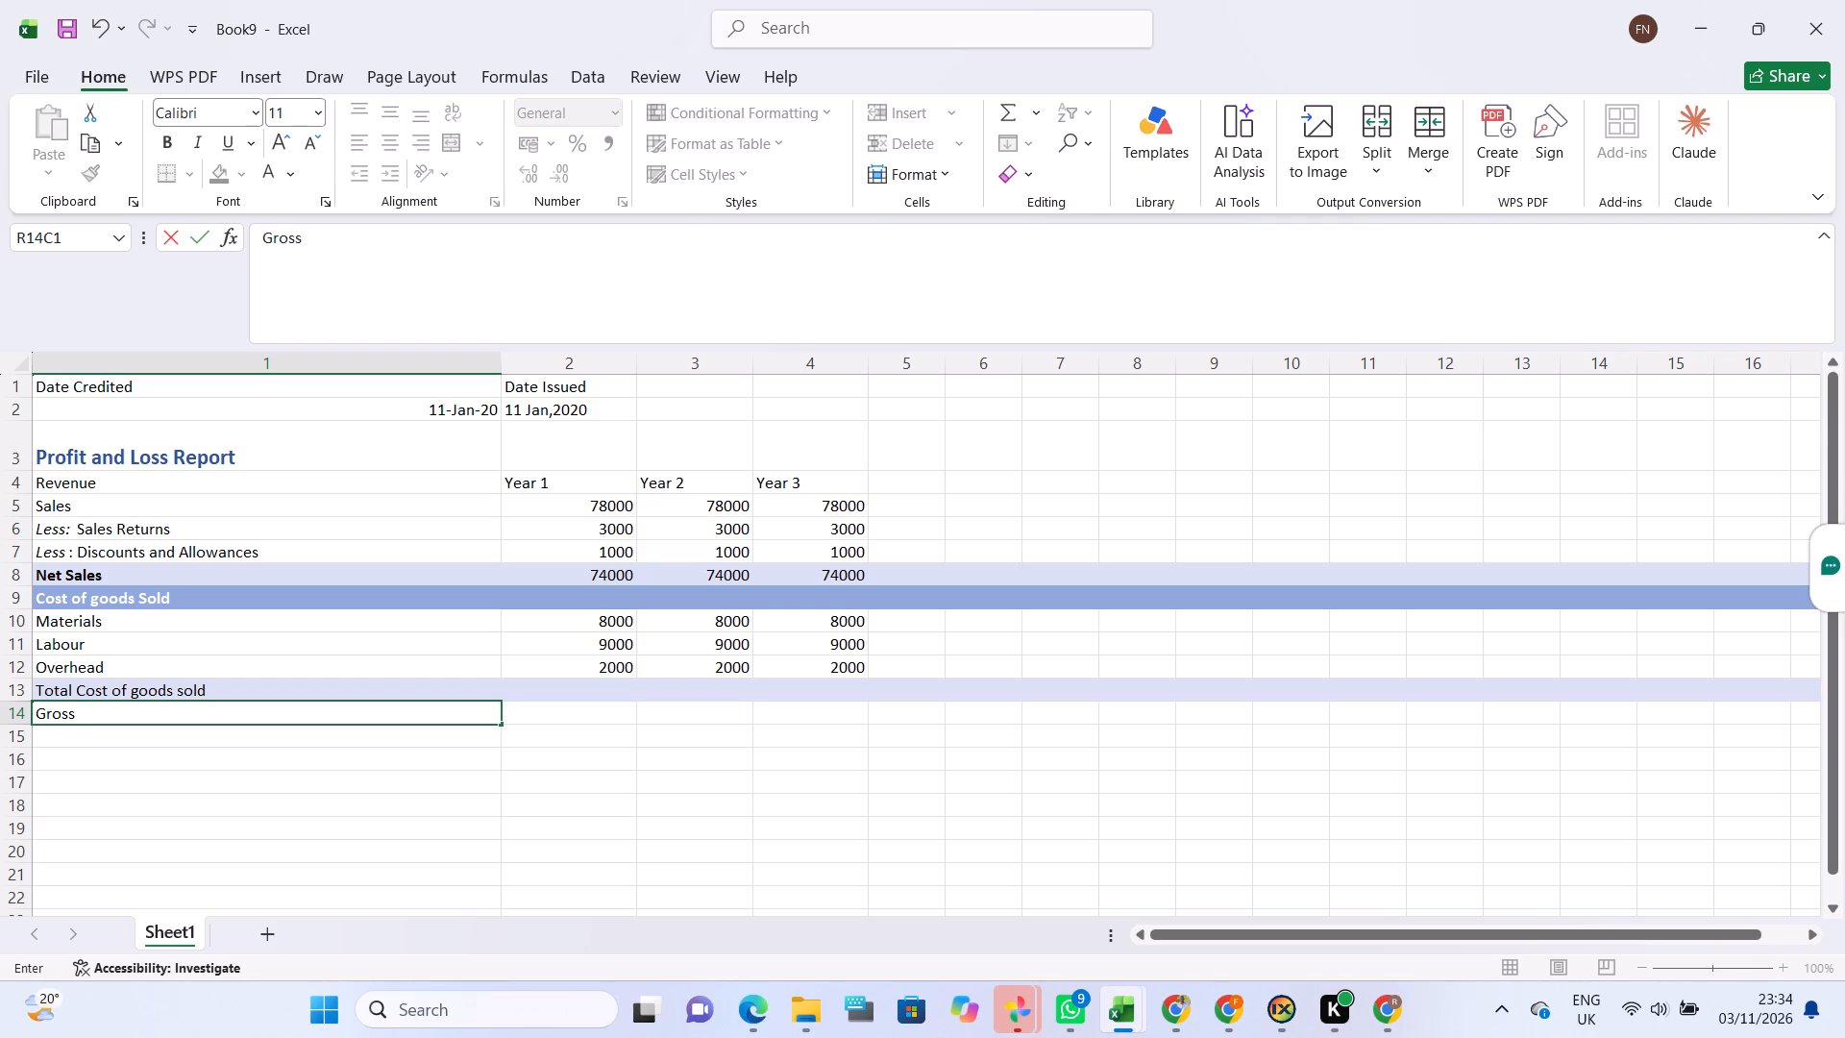
pyautogui.press('p')
pyautogui.write('rofit')
pyautogui.click(582, 711)
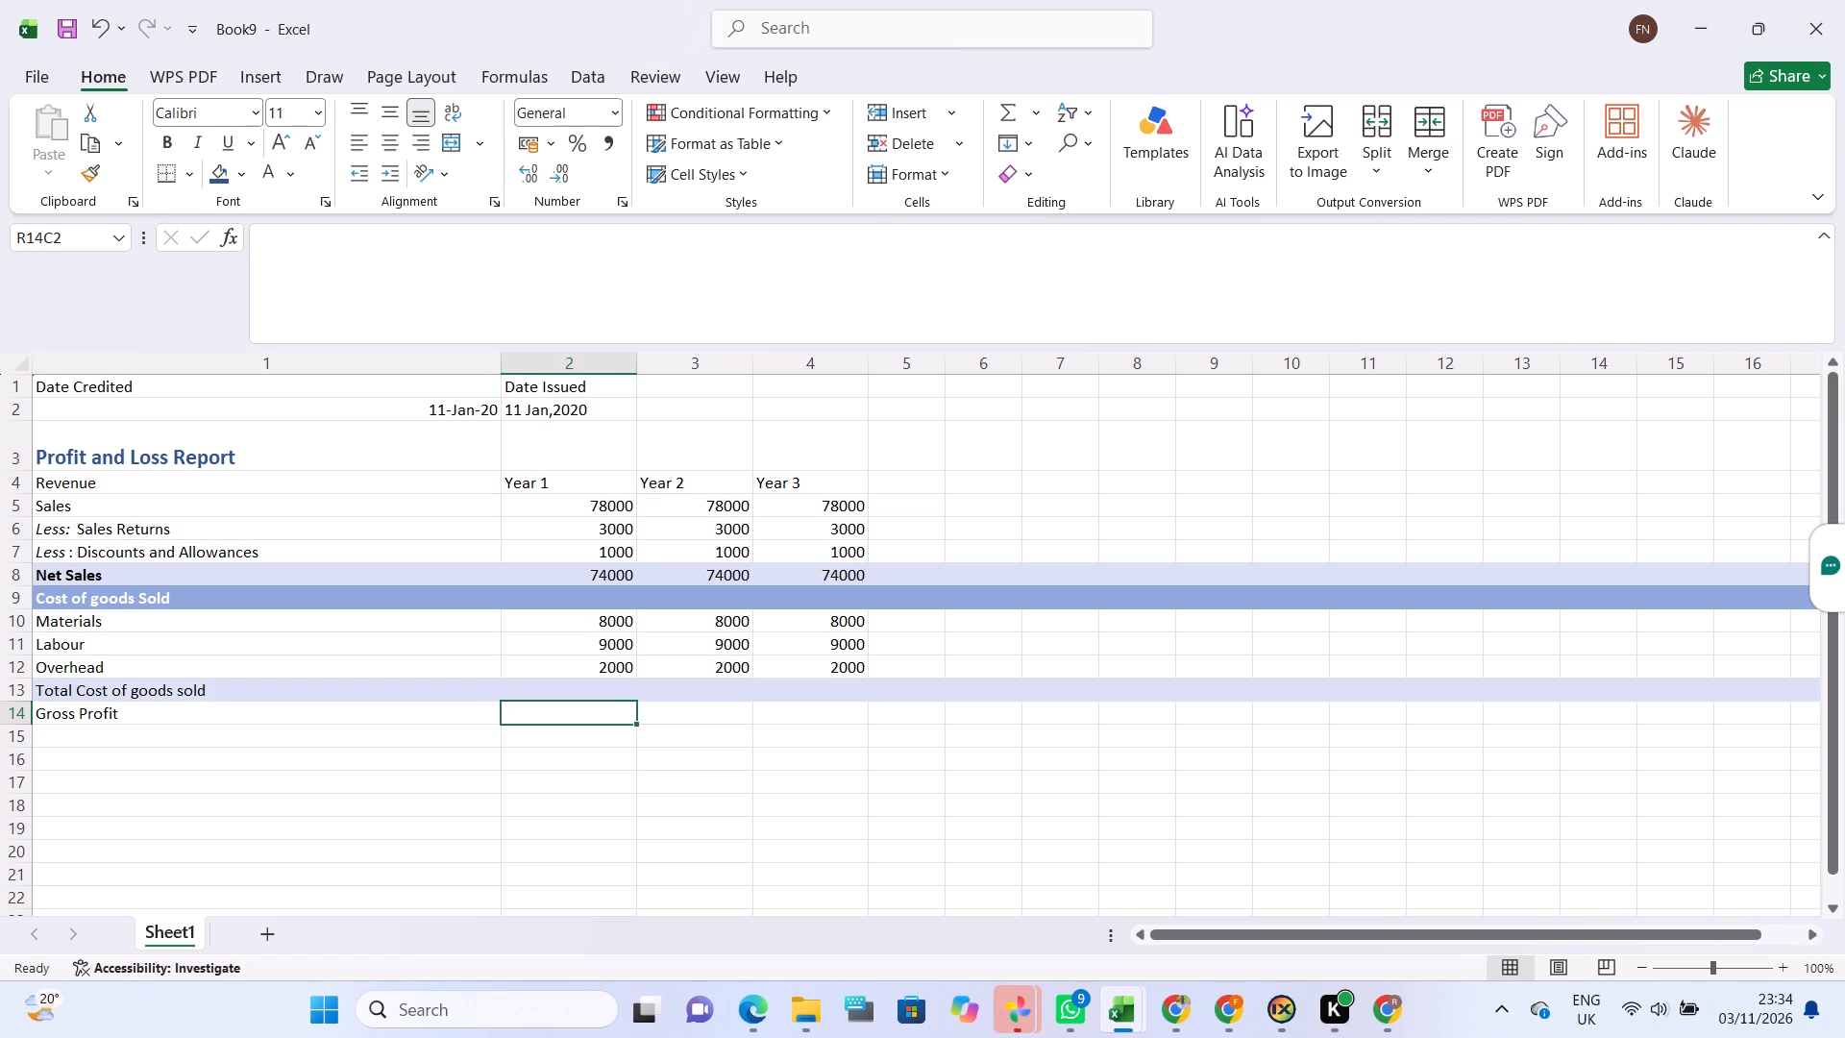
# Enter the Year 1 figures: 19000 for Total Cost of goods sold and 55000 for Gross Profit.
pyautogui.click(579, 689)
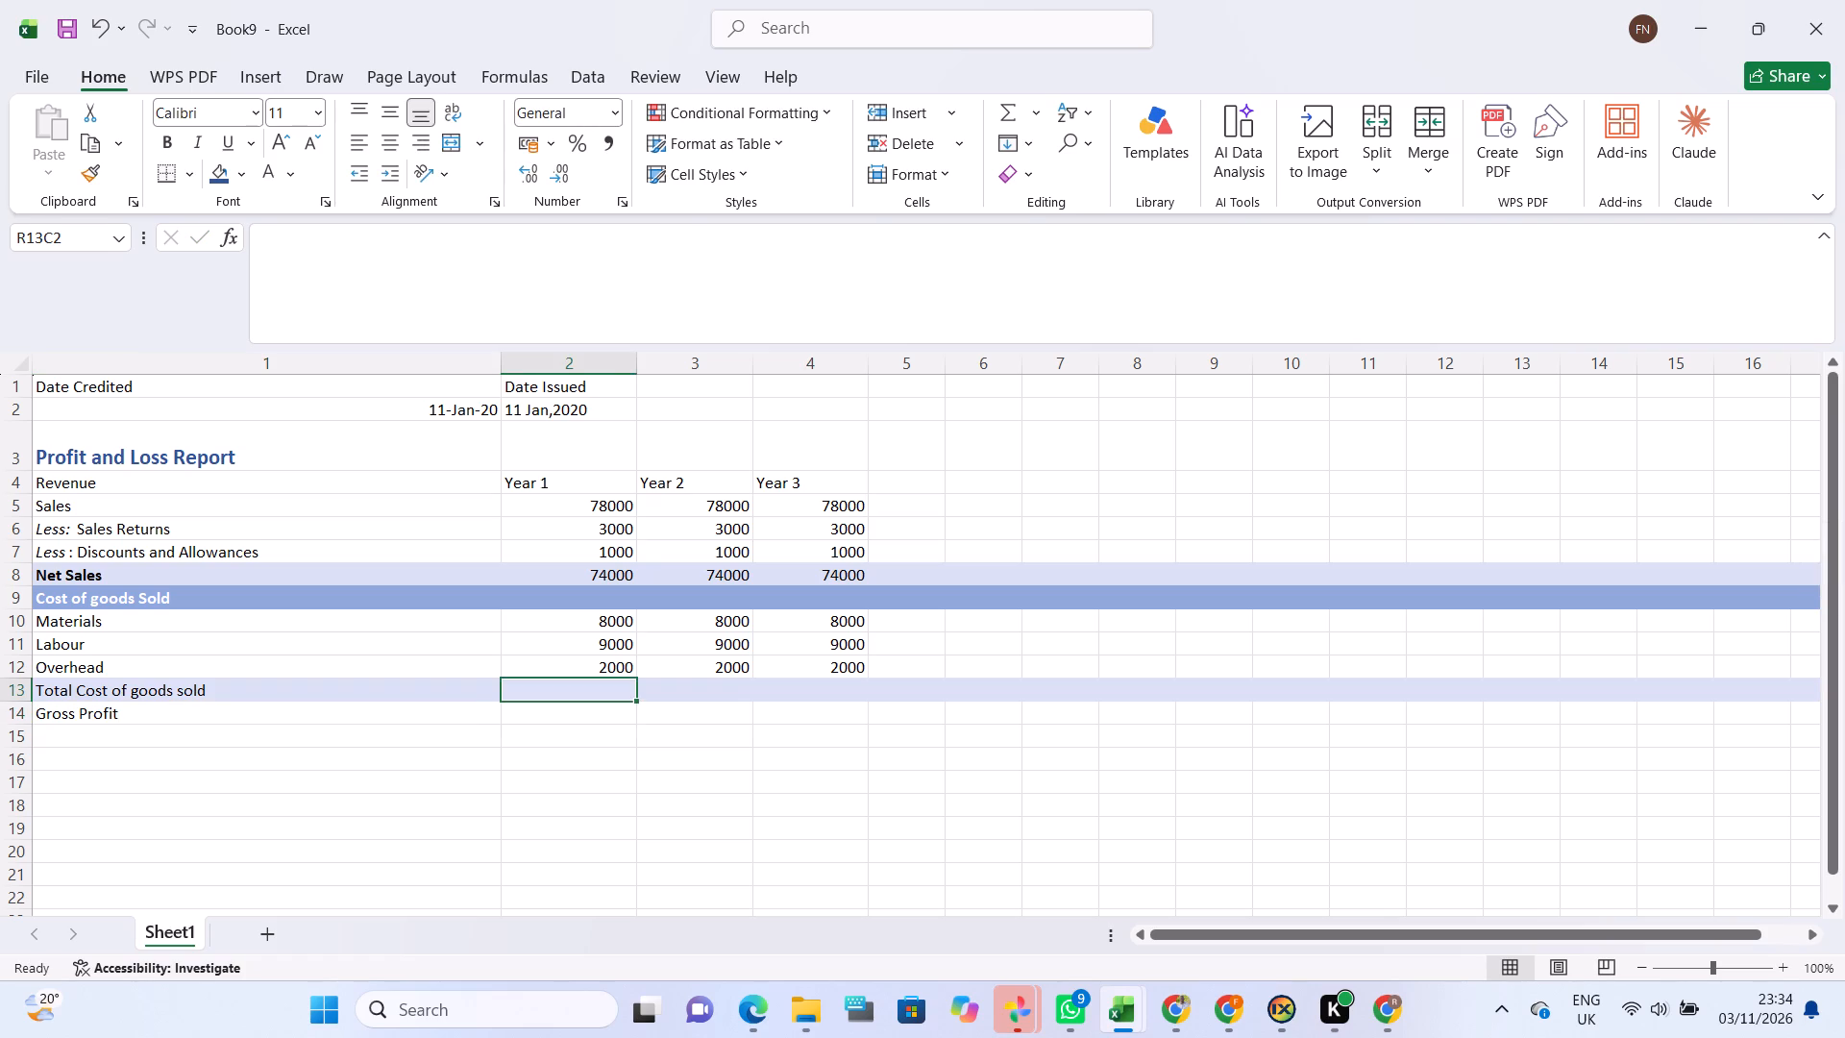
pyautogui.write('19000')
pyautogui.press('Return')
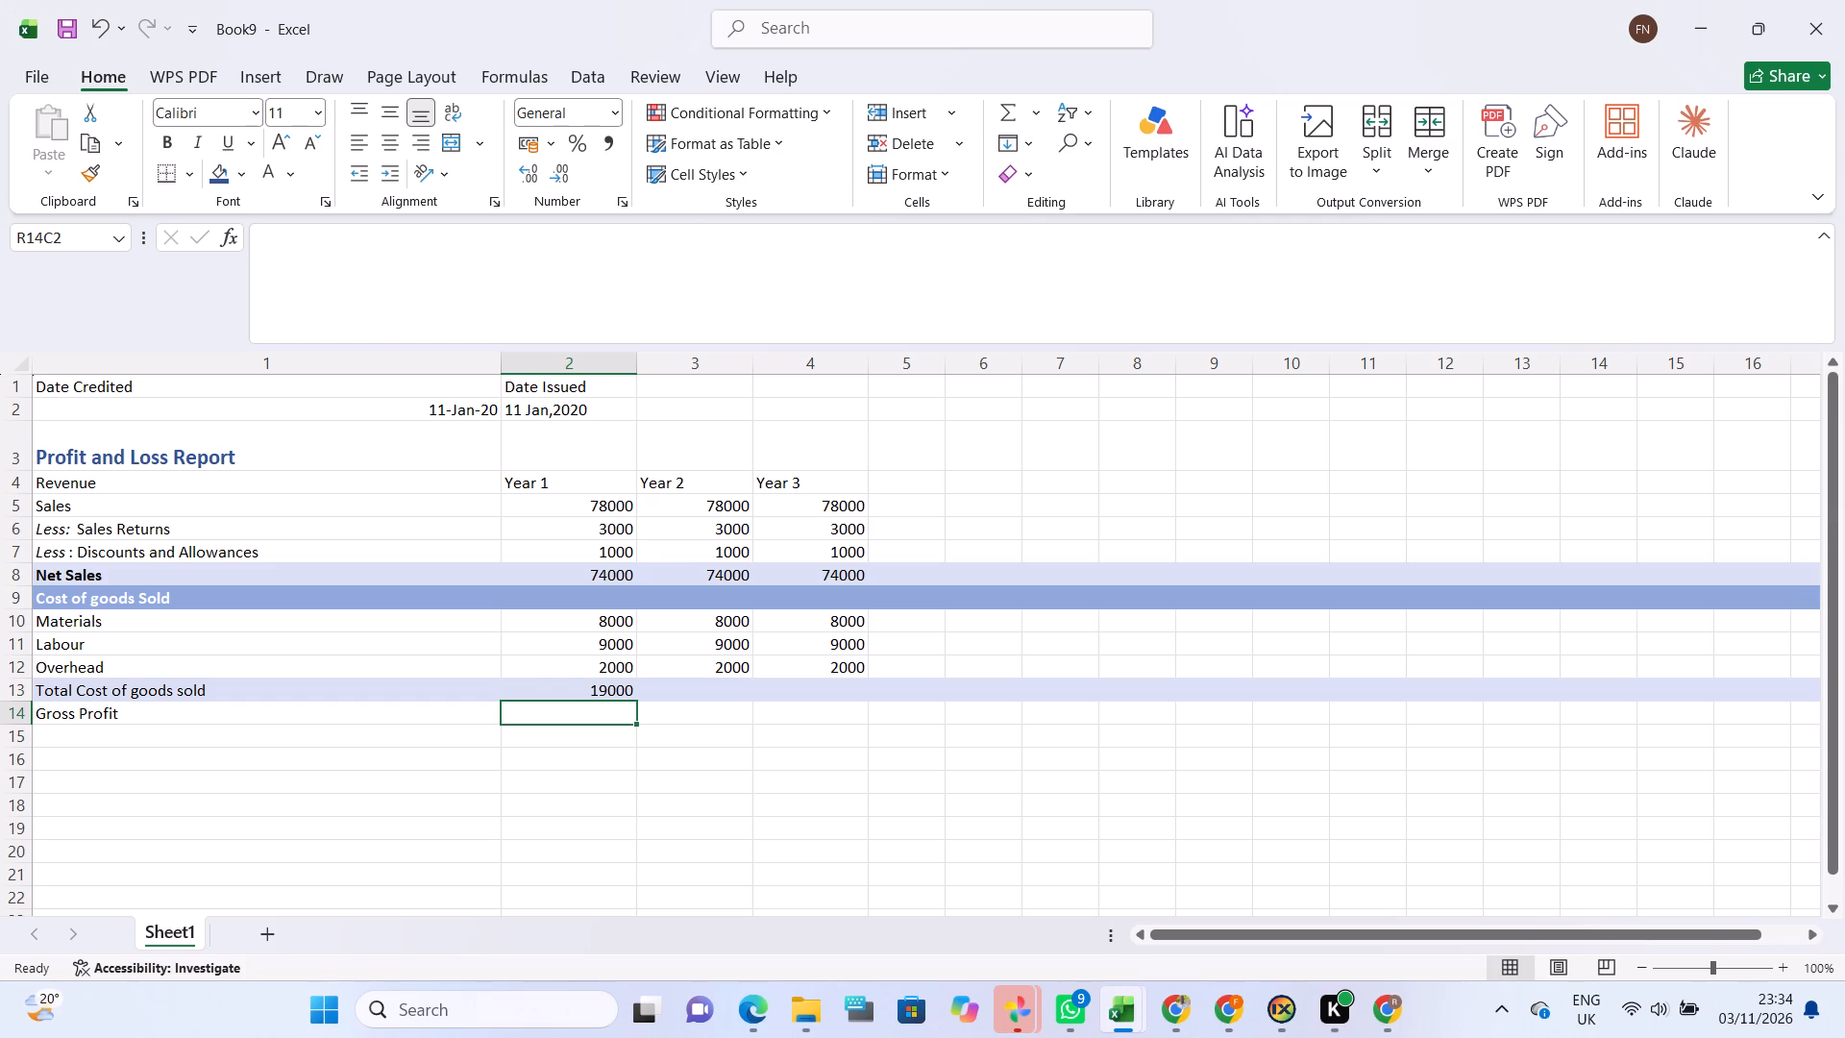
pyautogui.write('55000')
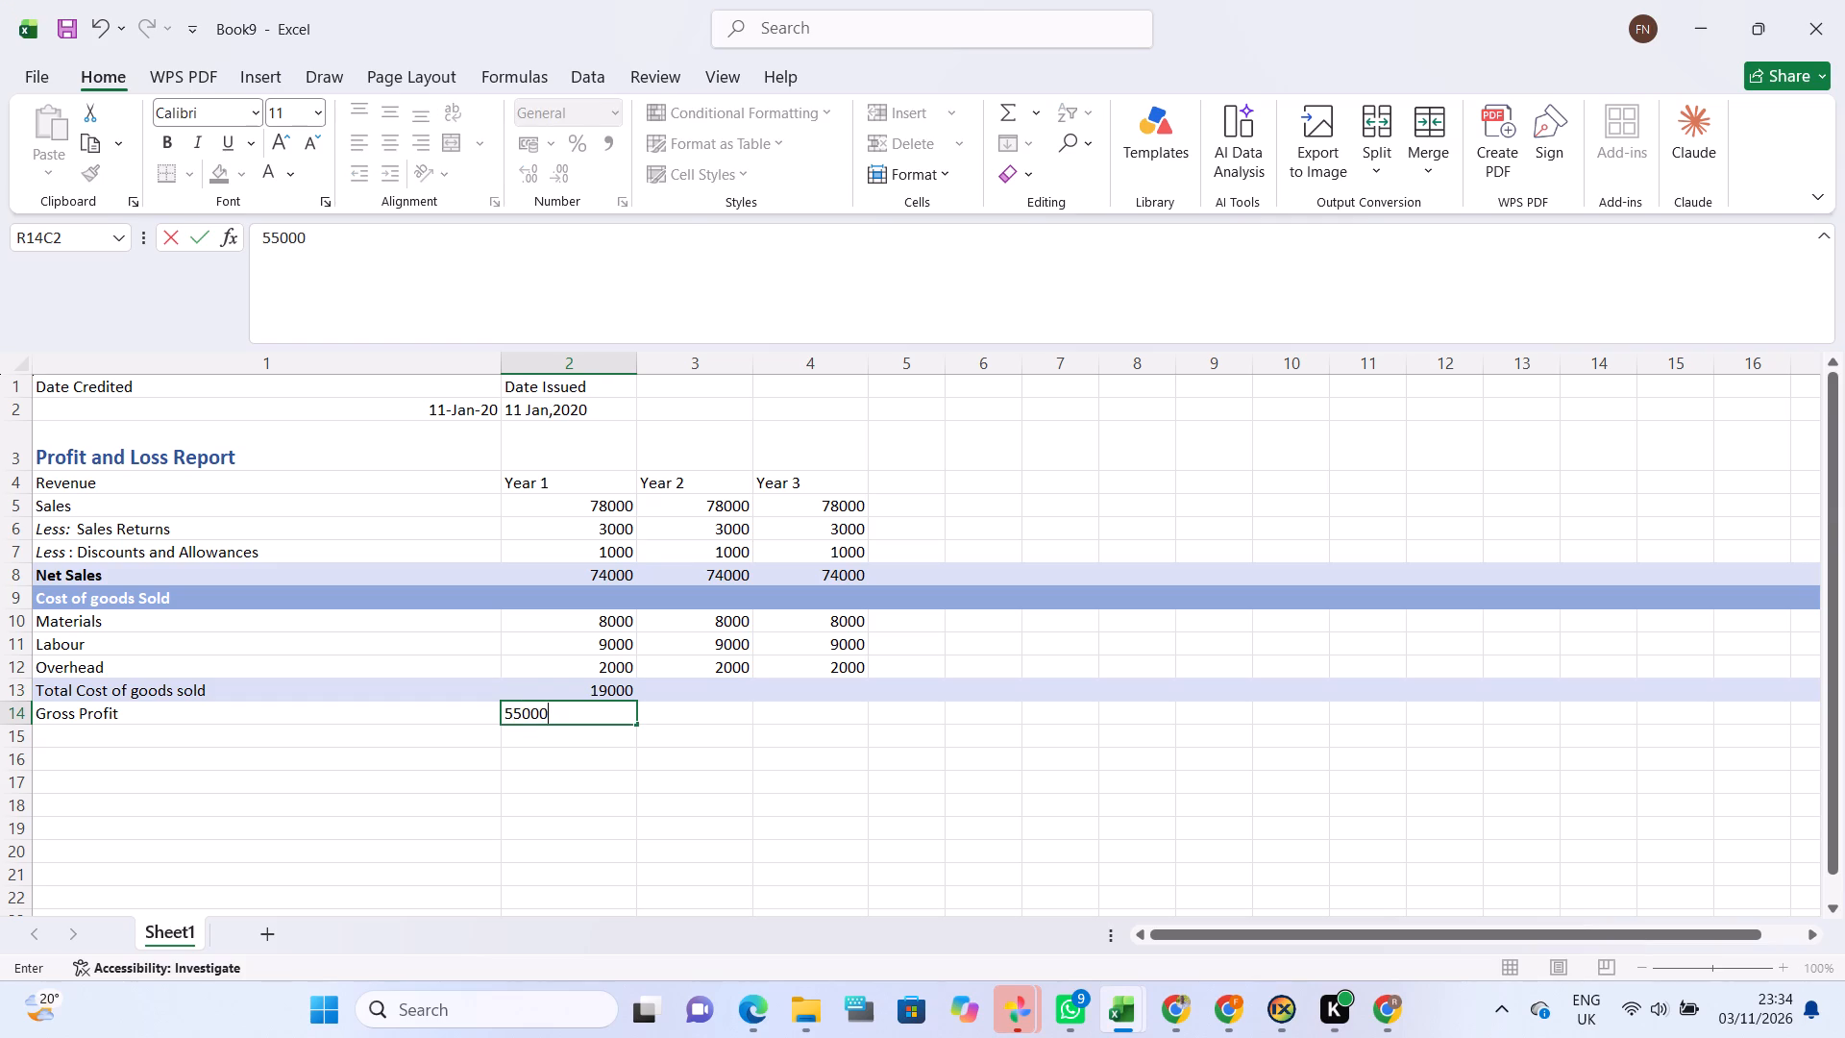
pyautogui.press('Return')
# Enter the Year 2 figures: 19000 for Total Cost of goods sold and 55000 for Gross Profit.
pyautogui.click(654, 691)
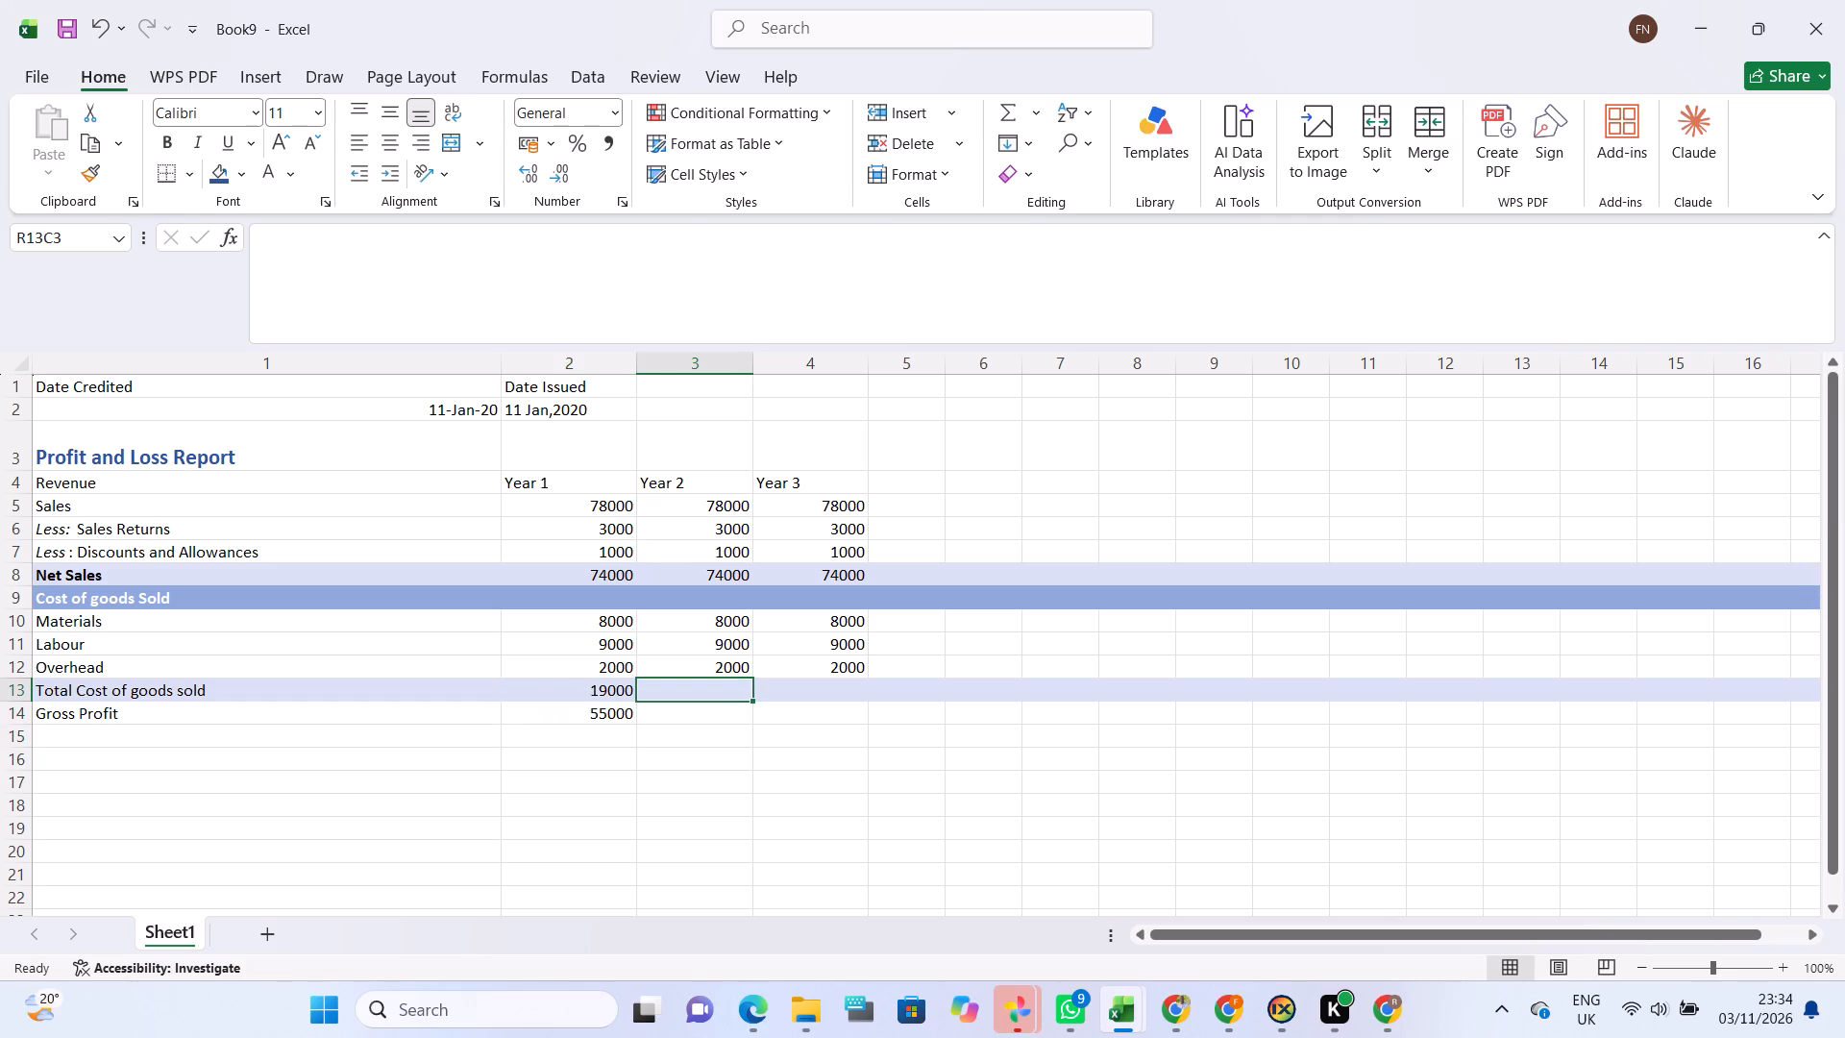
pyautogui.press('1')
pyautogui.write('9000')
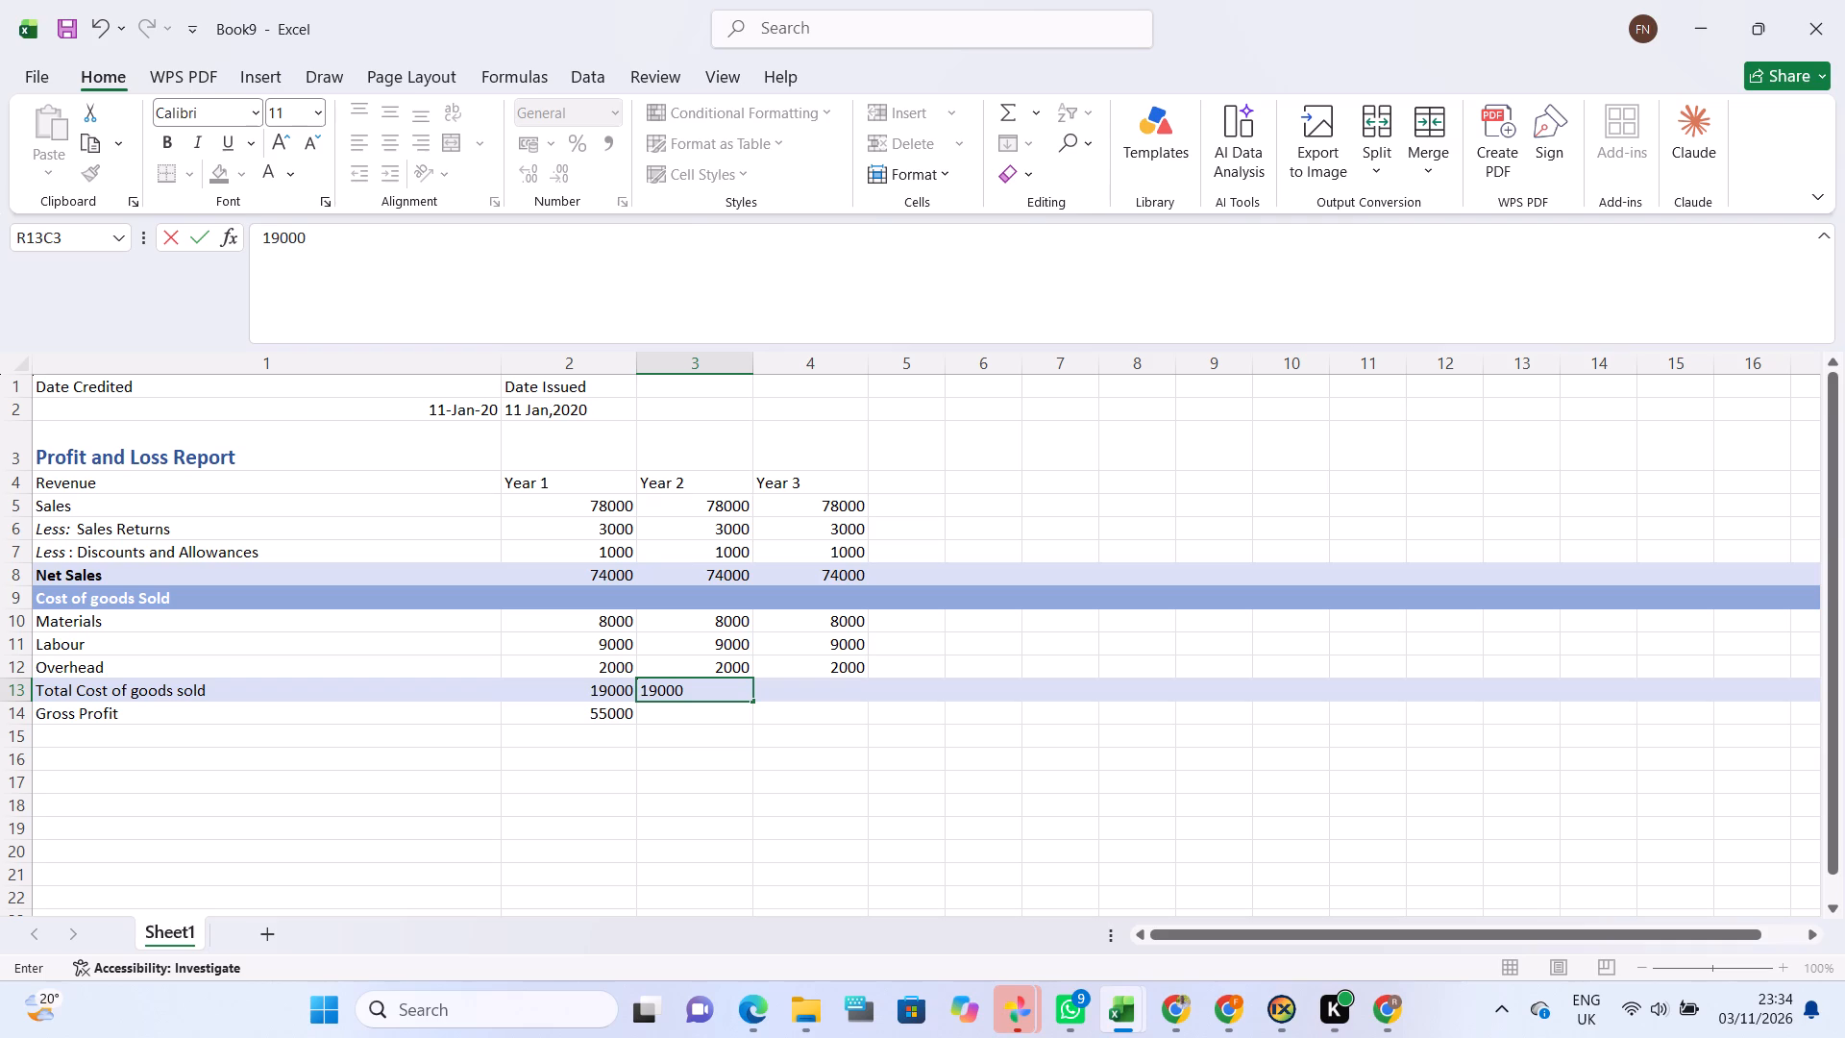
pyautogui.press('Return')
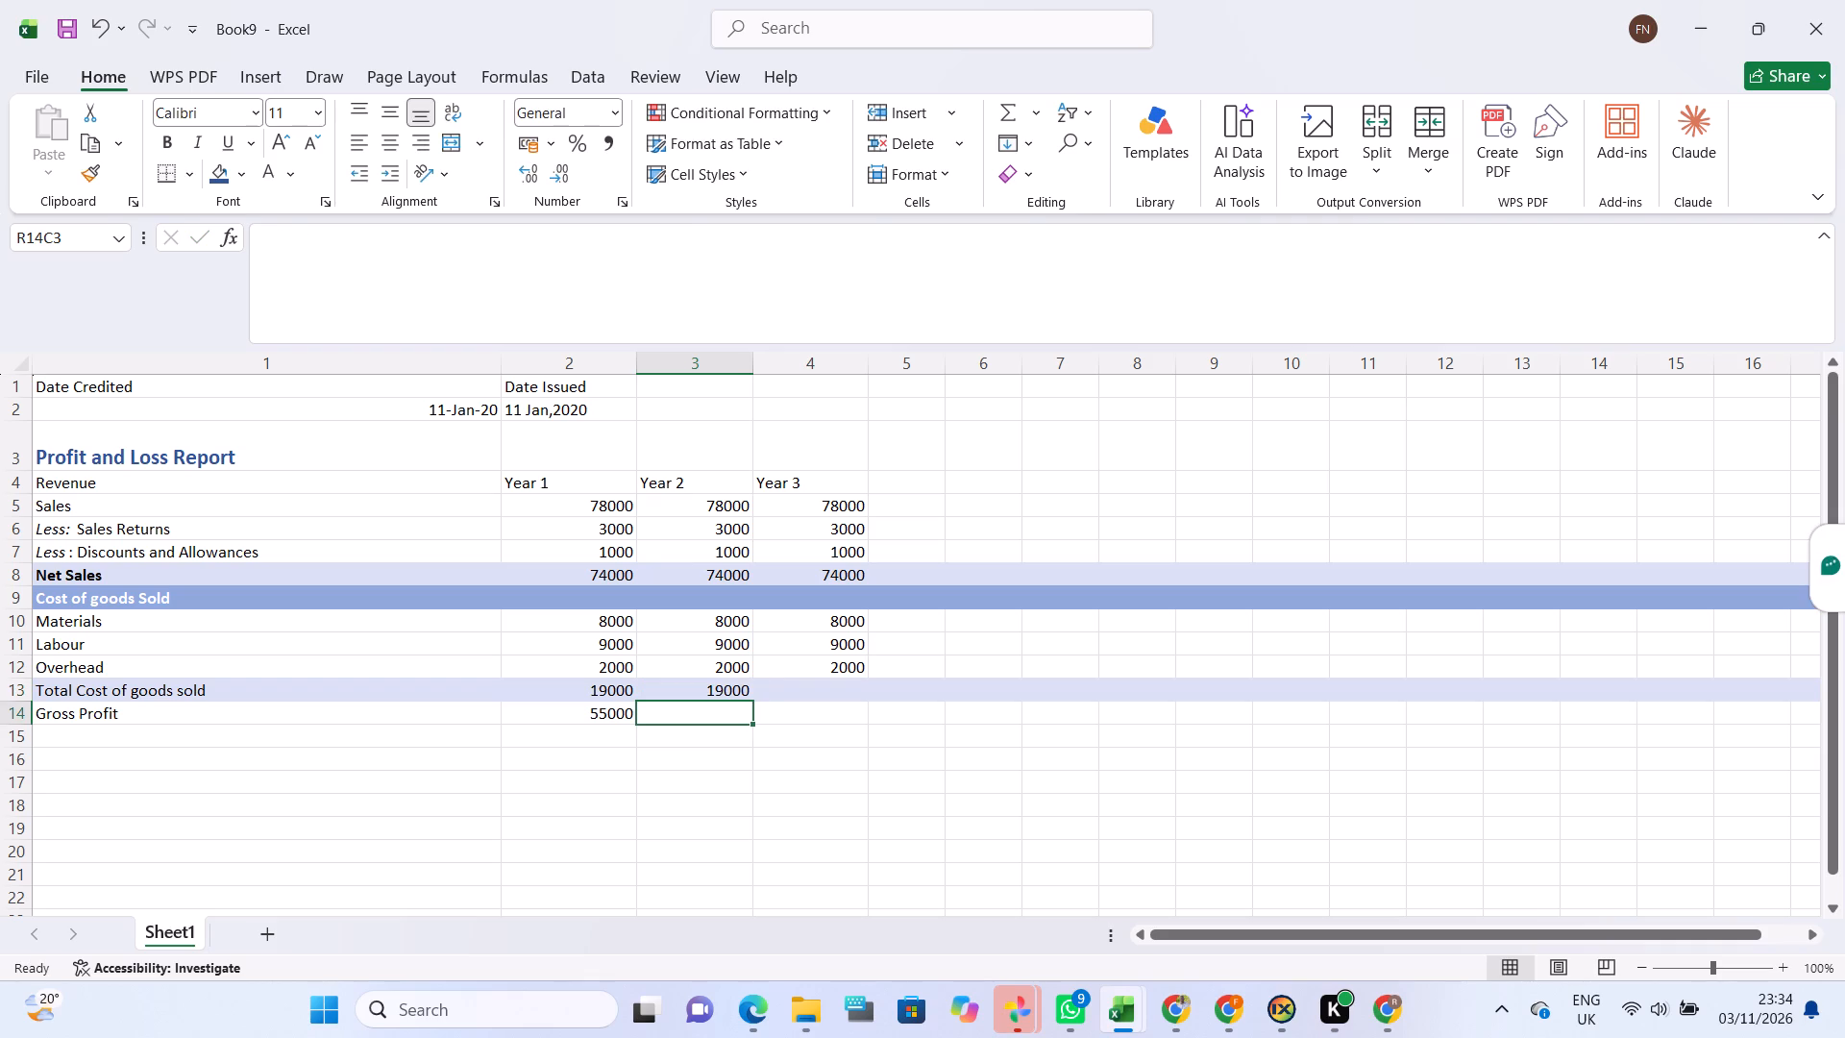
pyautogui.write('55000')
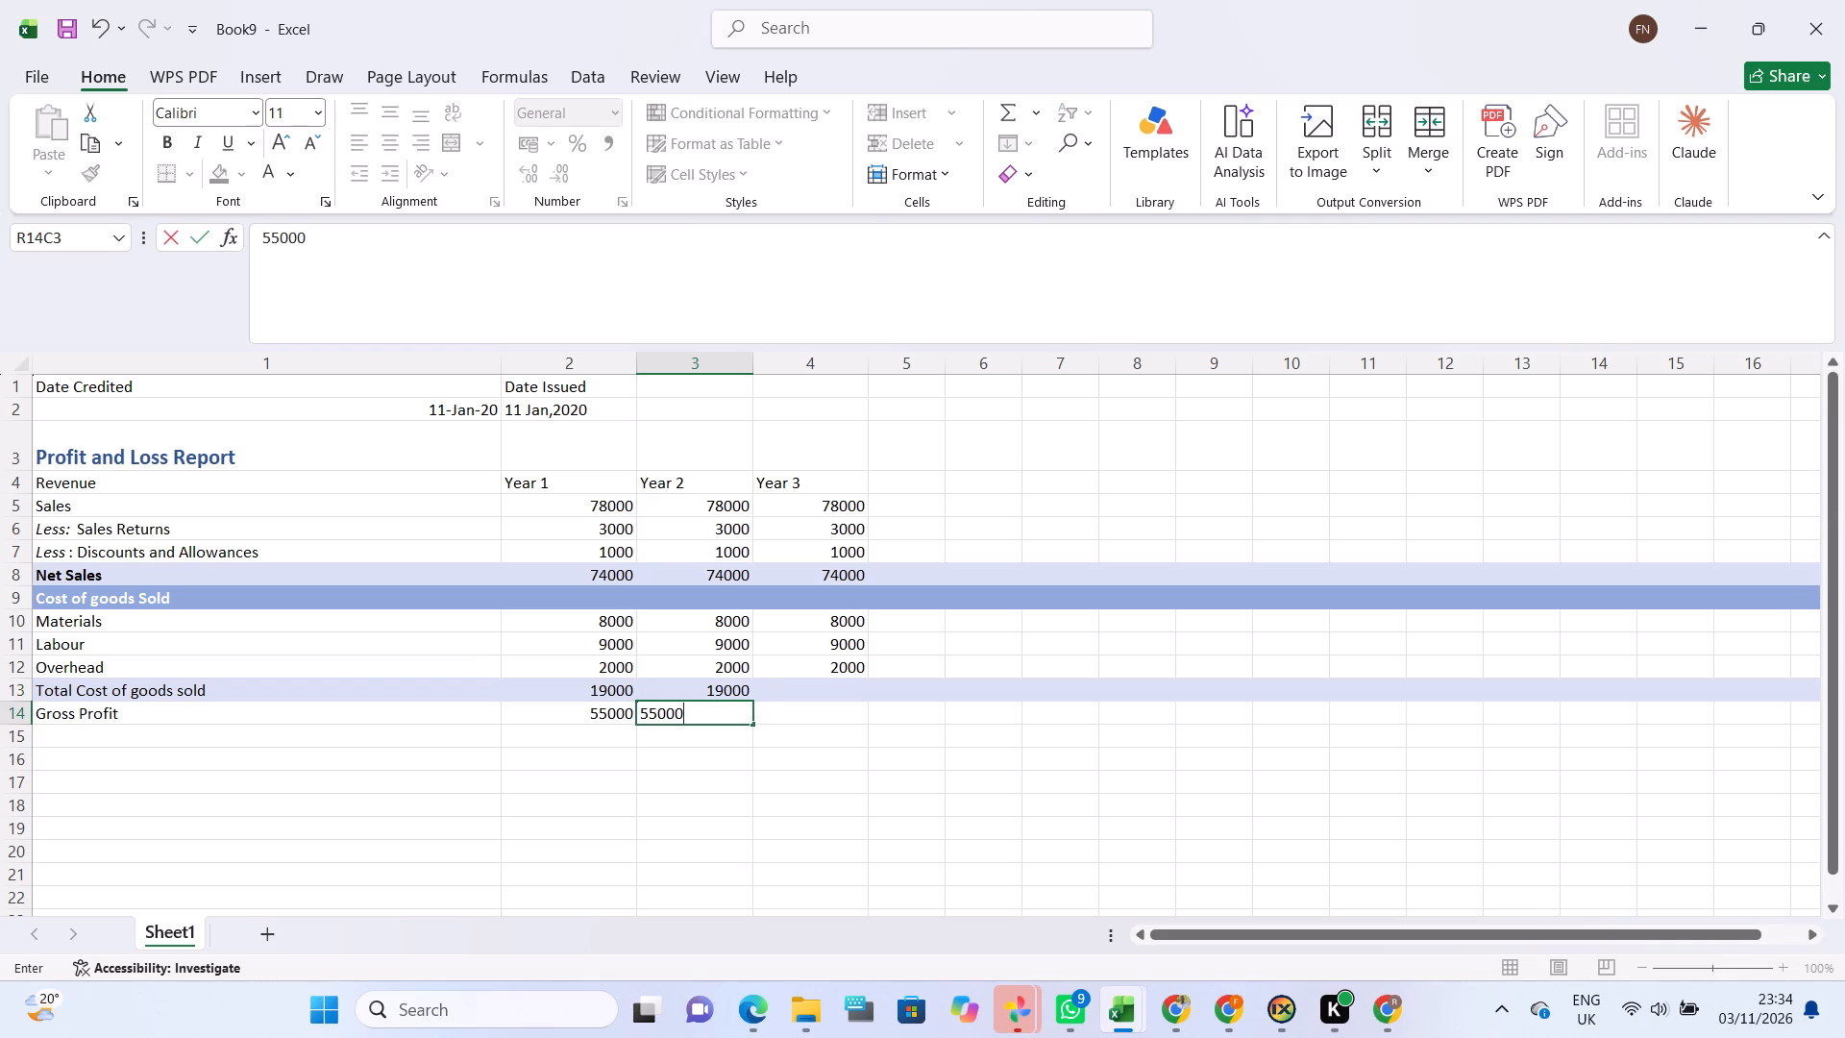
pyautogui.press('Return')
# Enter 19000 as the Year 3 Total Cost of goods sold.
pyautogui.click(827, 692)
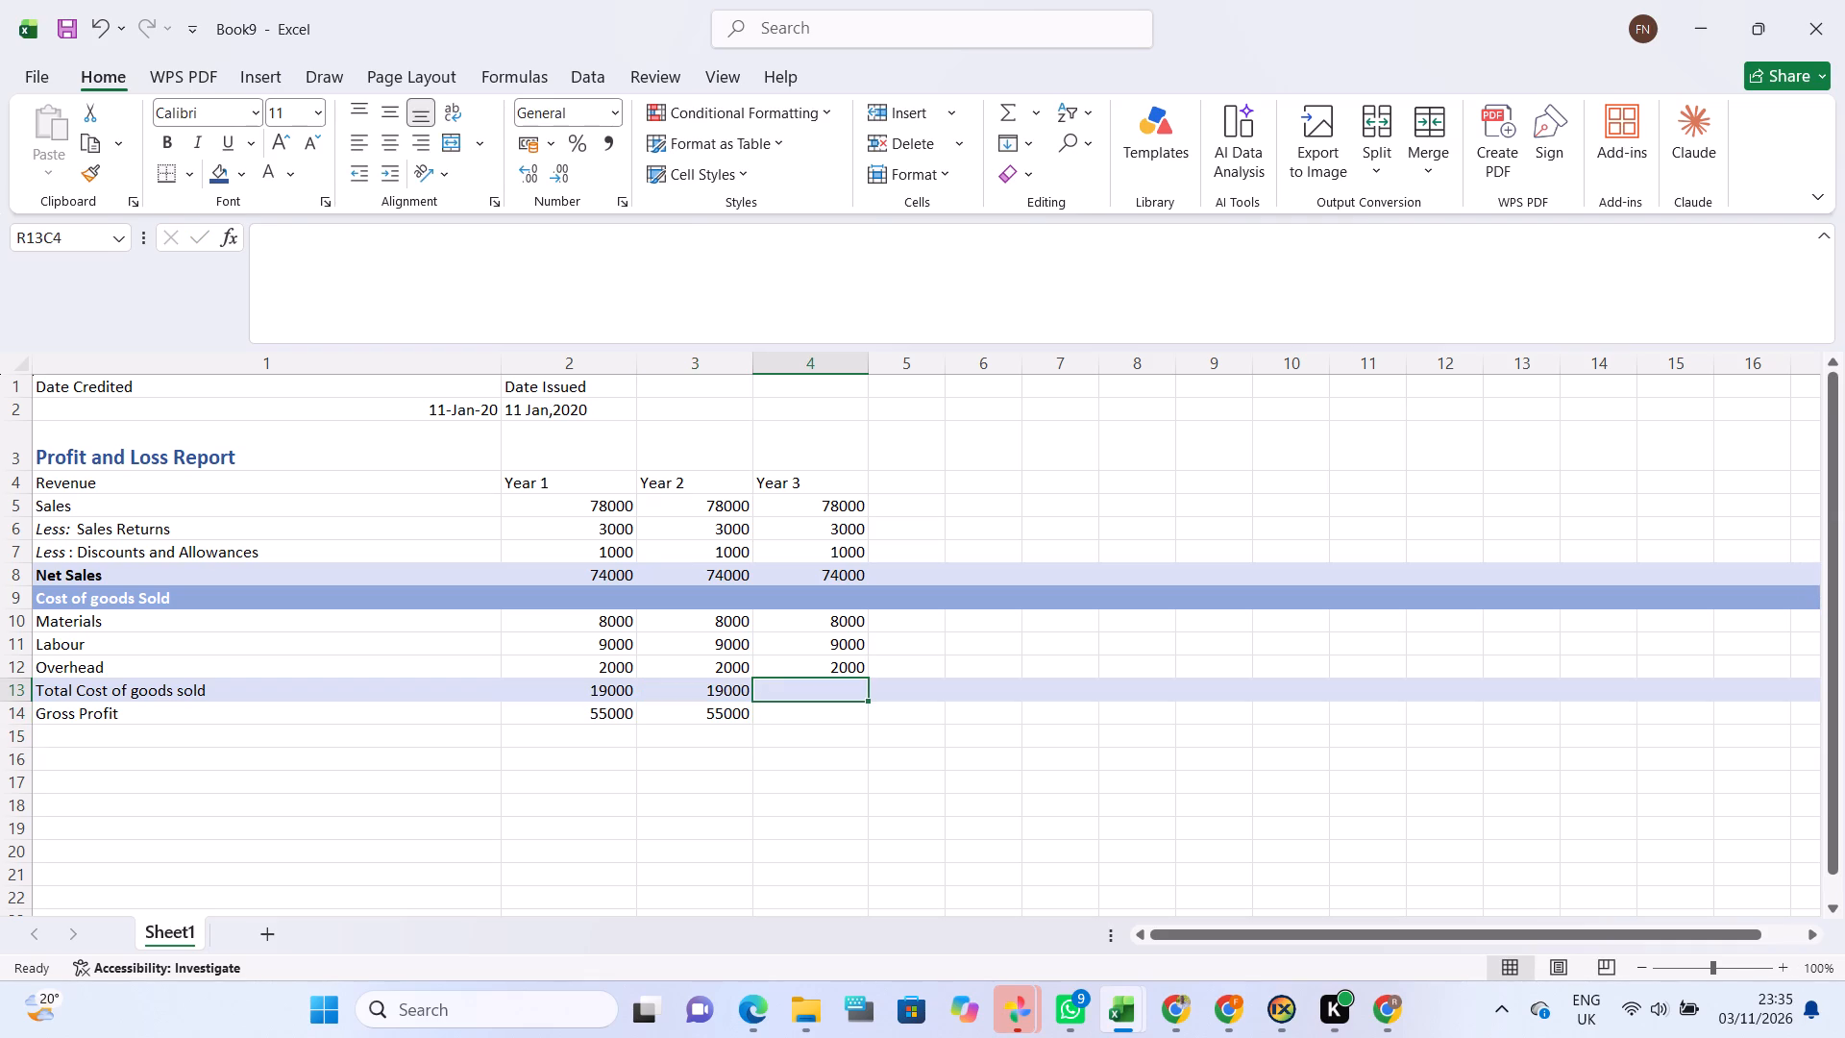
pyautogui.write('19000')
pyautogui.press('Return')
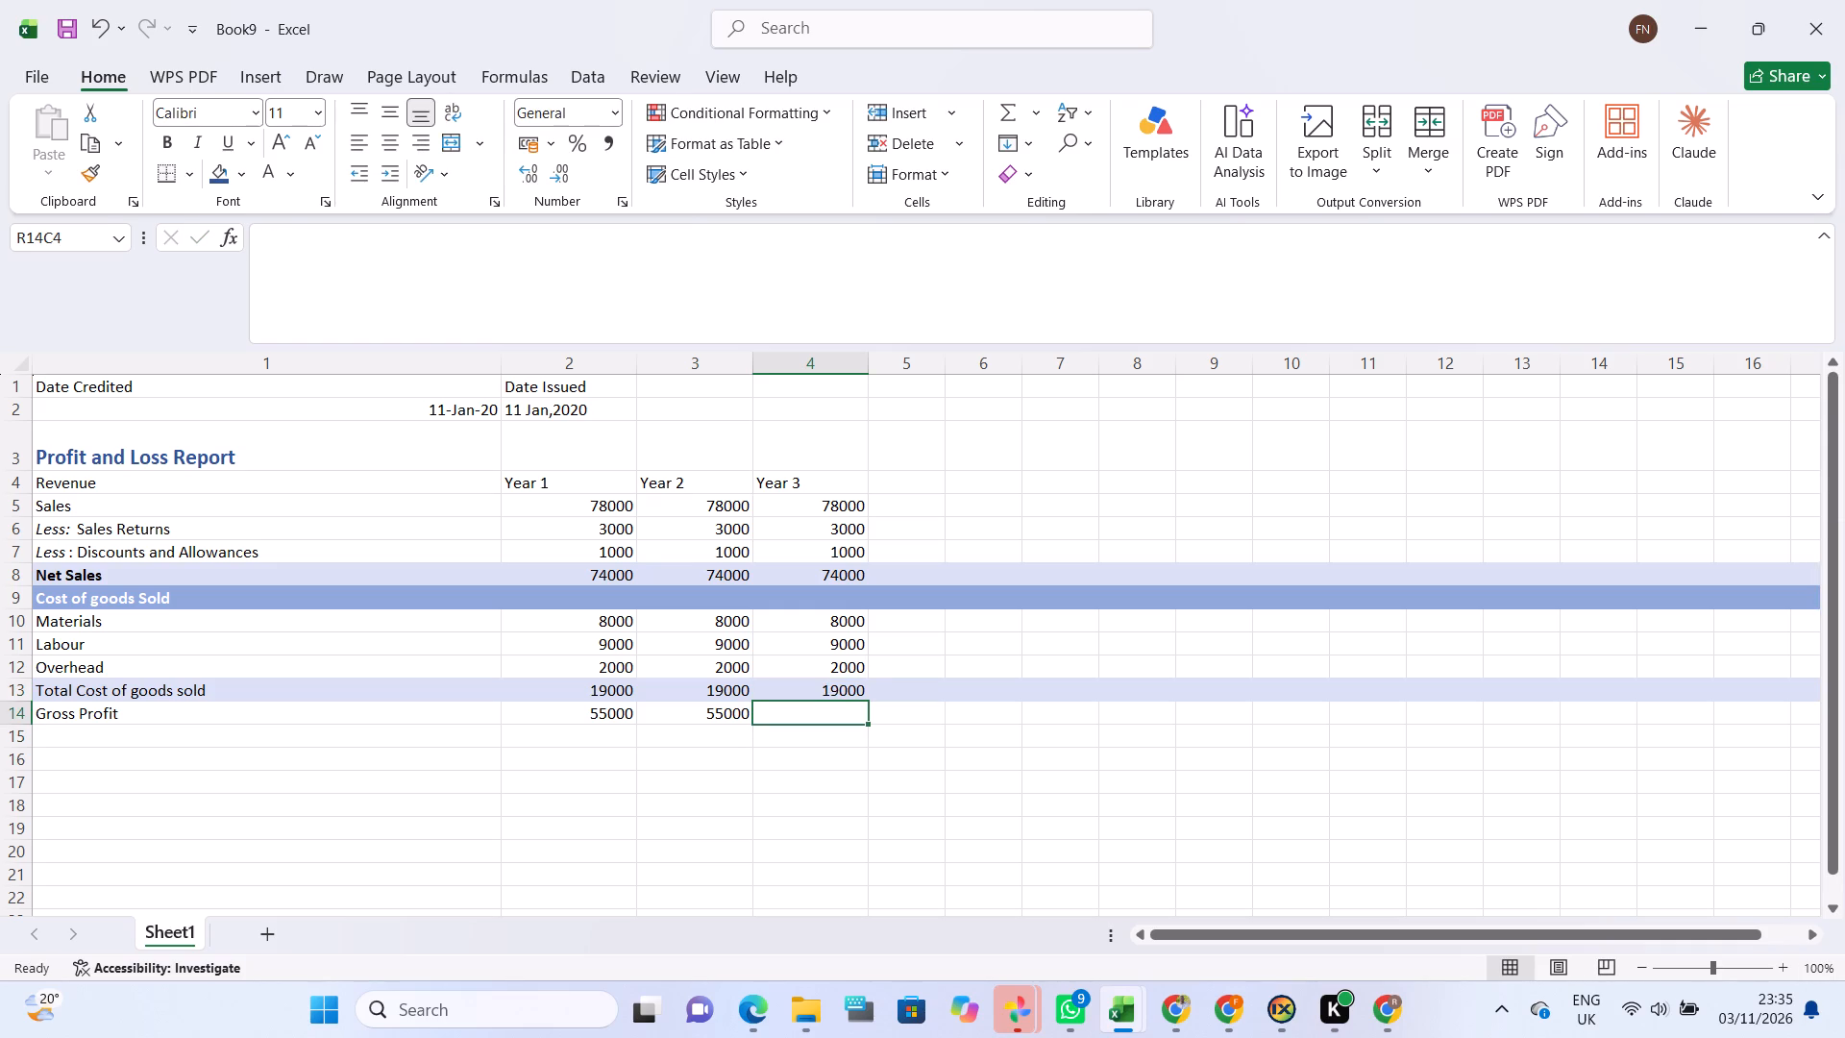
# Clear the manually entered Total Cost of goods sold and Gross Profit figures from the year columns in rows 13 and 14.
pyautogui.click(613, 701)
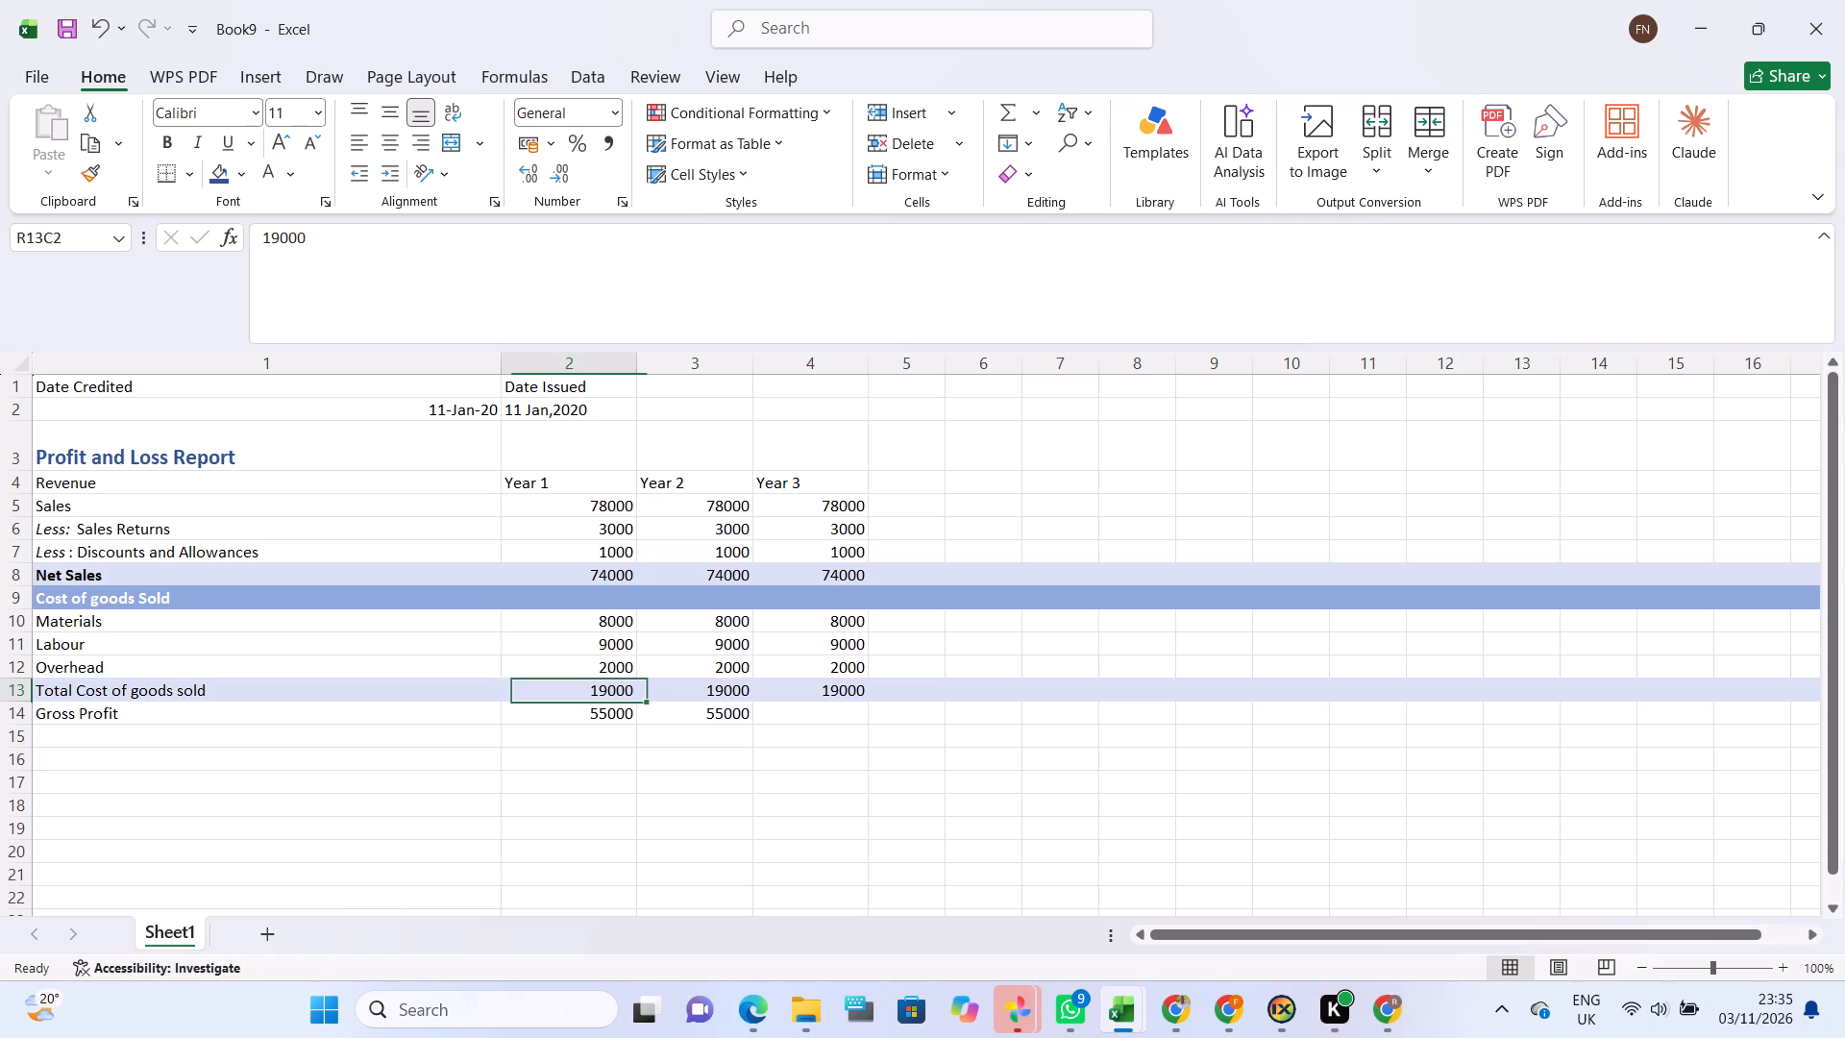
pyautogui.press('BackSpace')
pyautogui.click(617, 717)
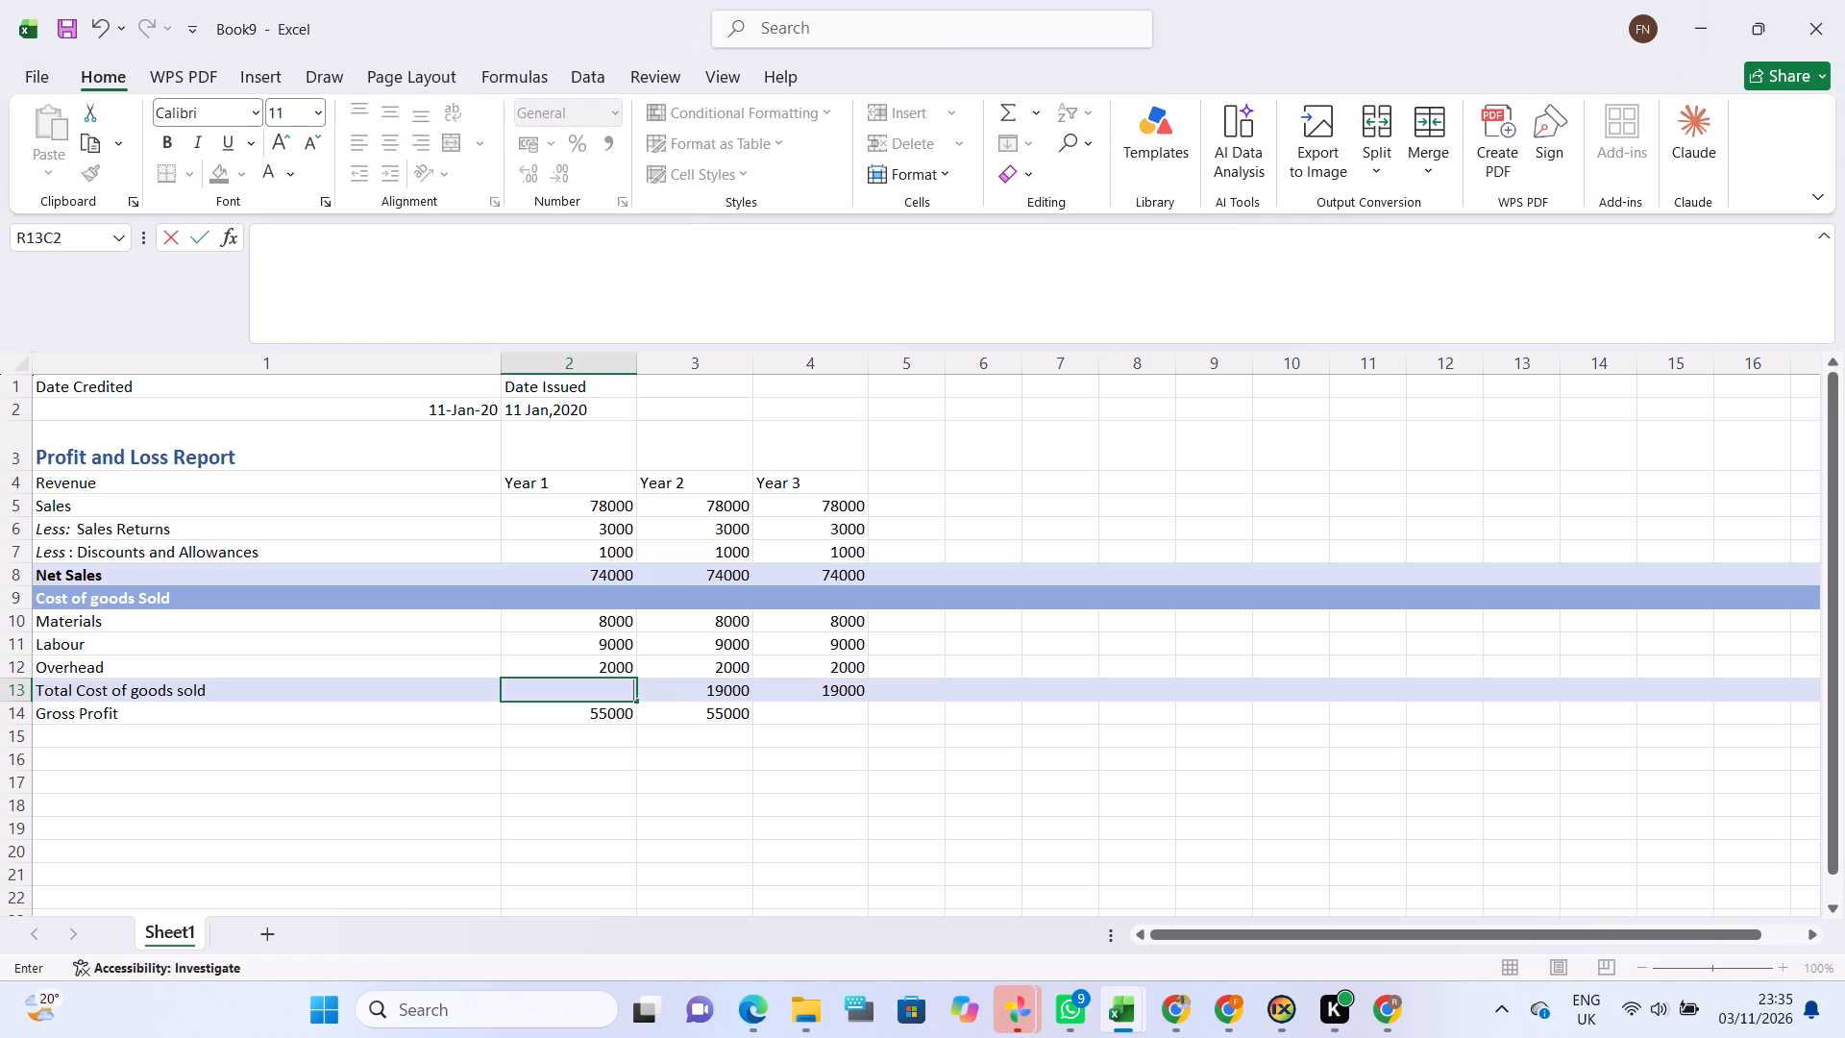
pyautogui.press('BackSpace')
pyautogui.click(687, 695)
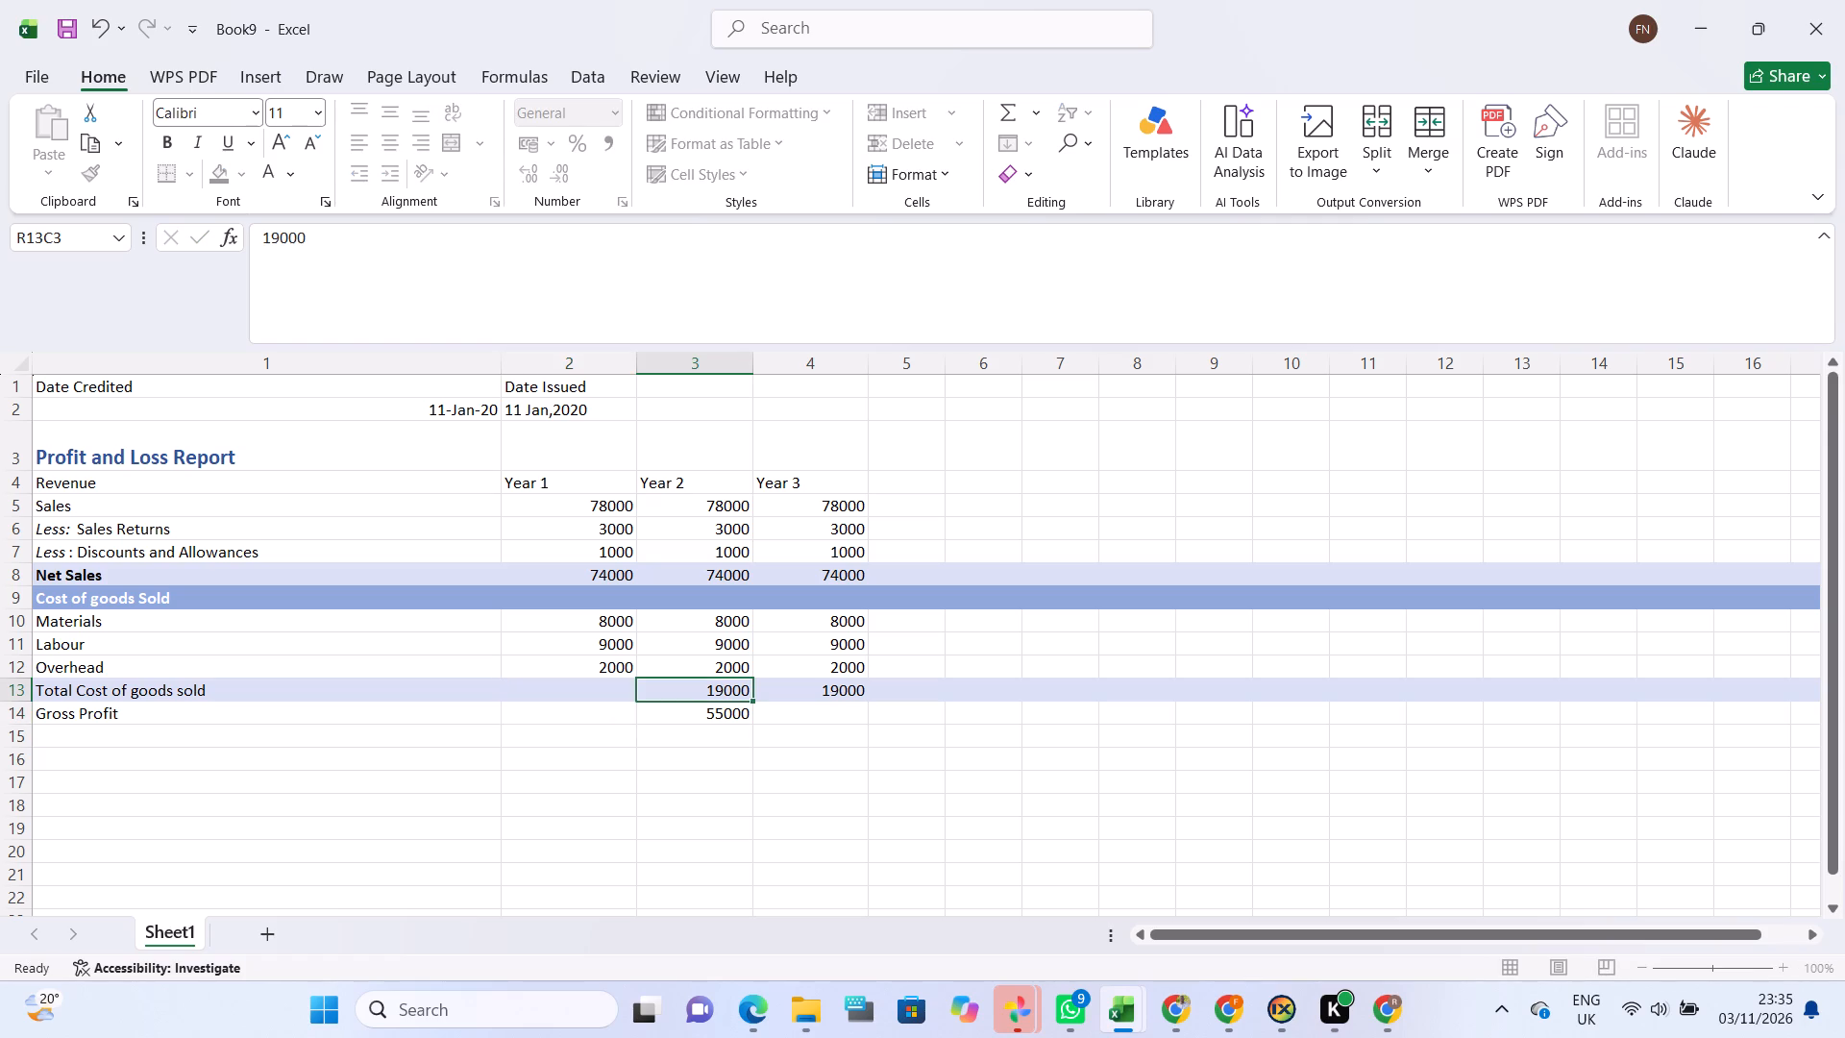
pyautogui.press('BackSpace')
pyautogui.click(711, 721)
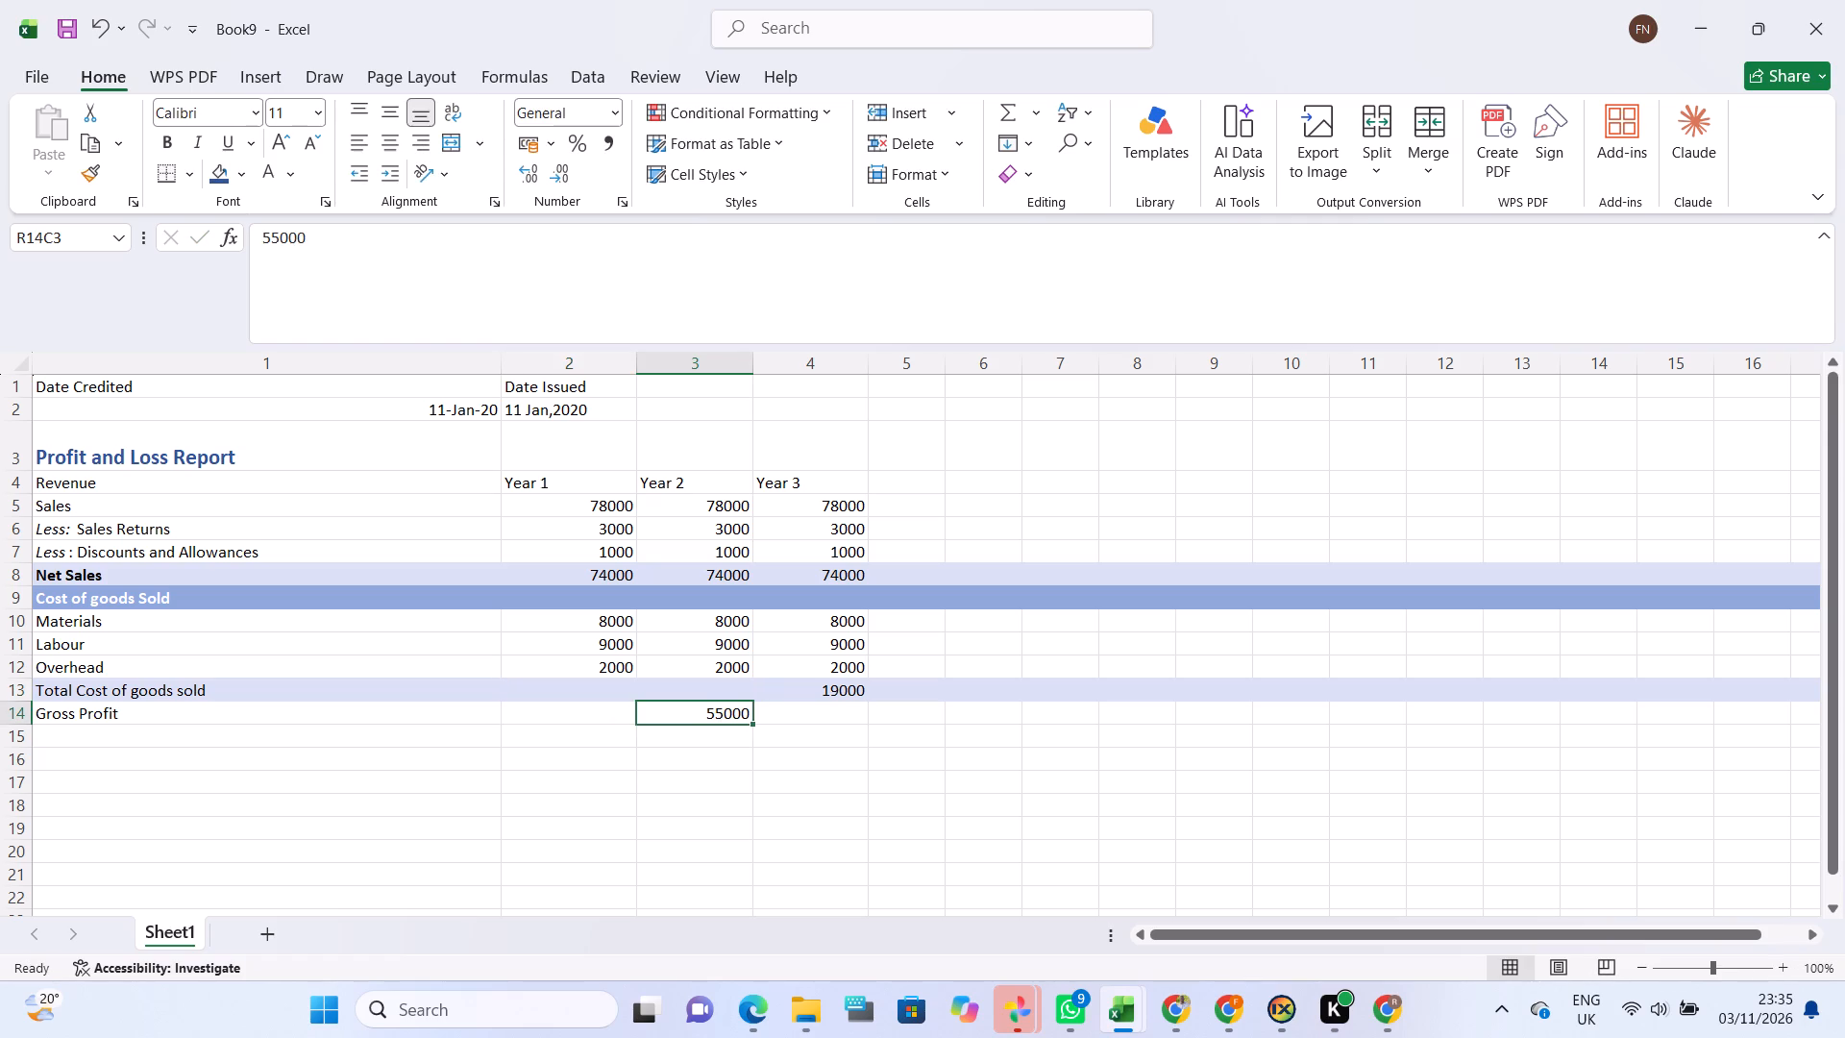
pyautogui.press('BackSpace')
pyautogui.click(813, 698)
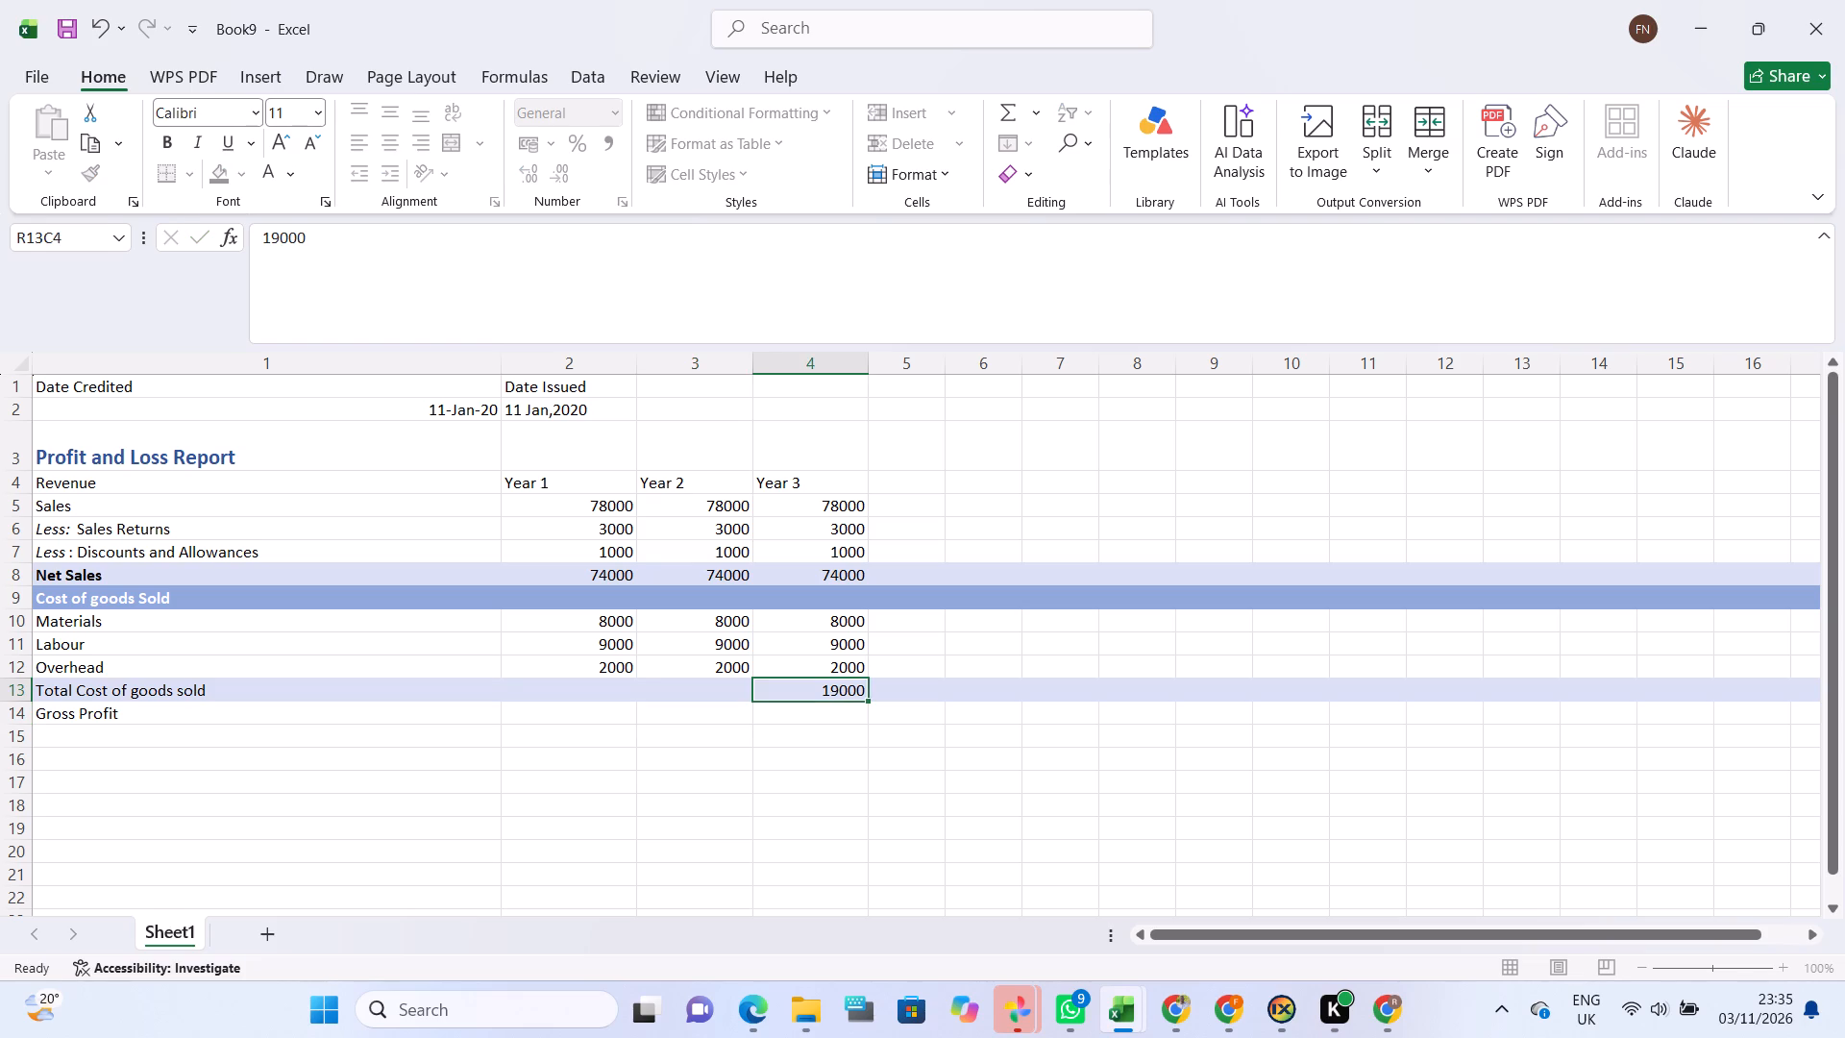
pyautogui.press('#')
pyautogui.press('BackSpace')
# Calculate the Year 1 Total Cost of goods sold with a SUM formula over Materials, Labour and Overhead.
pyautogui.click(620, 693)
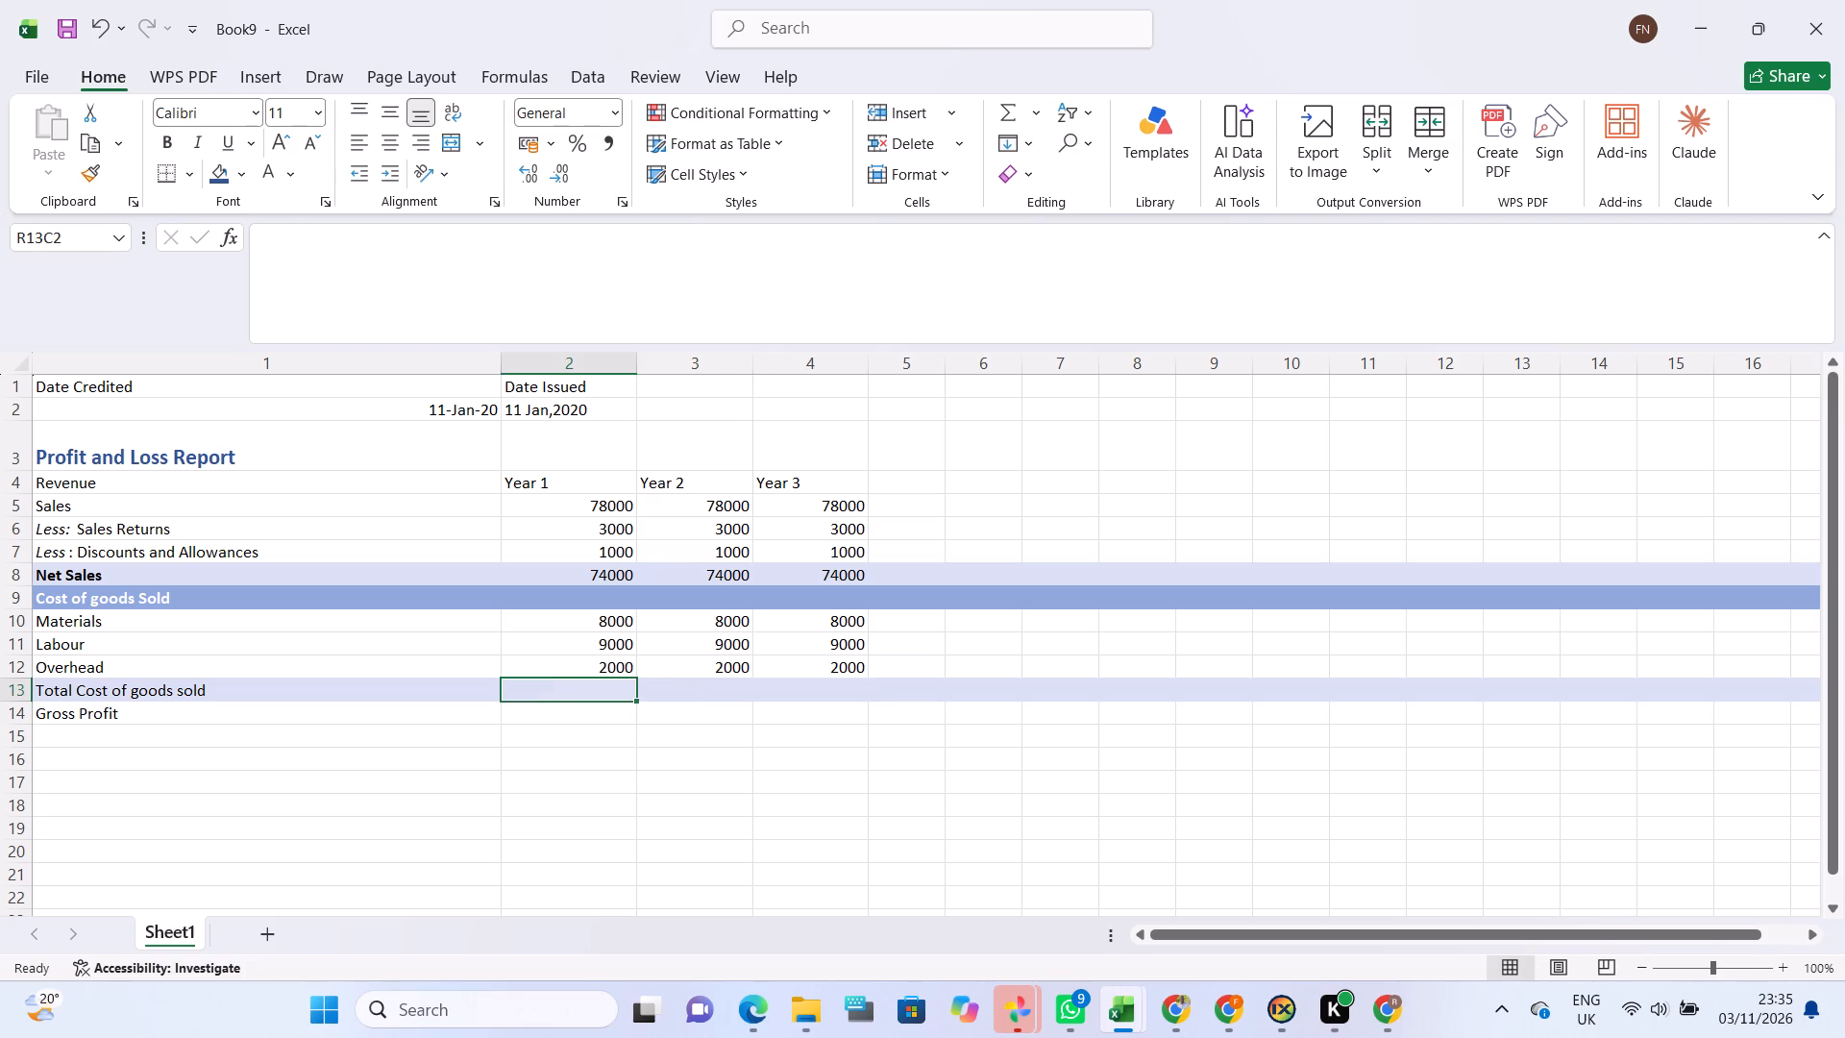
pyautogui.press('=')
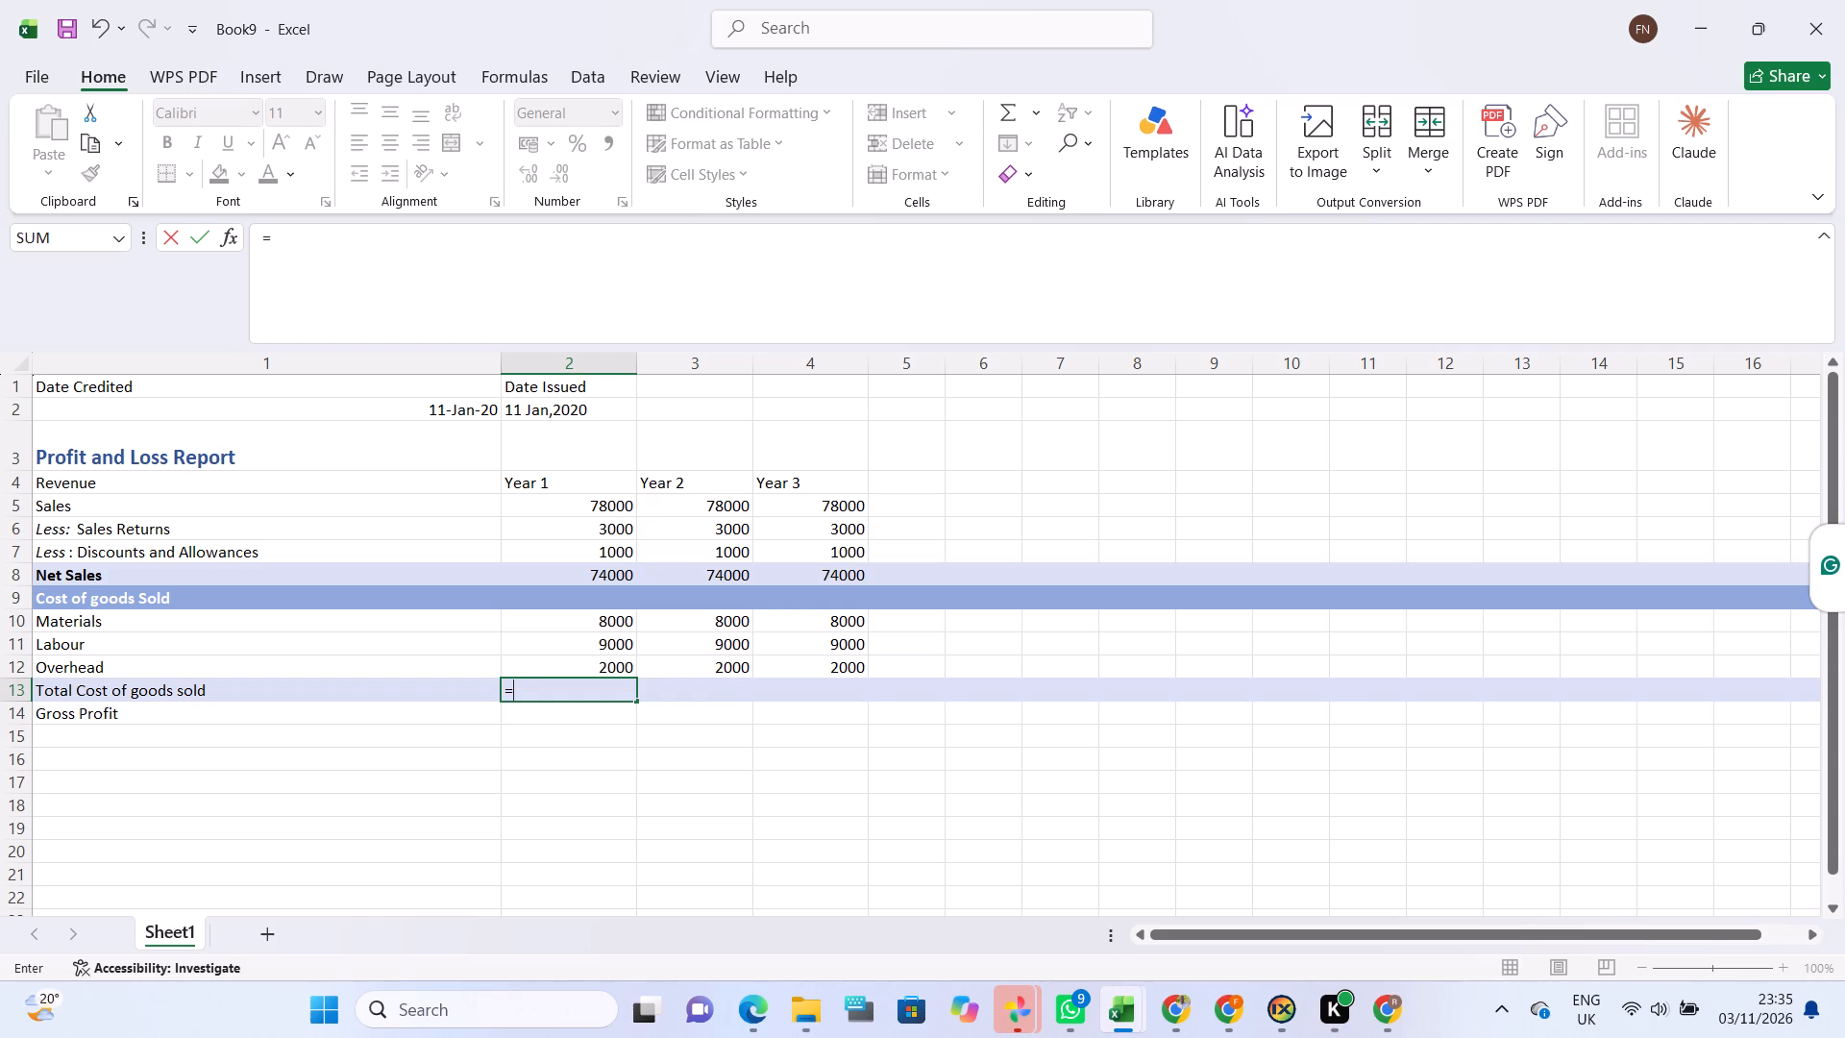
pyautogui.write('su')
pyautogui.press('m')
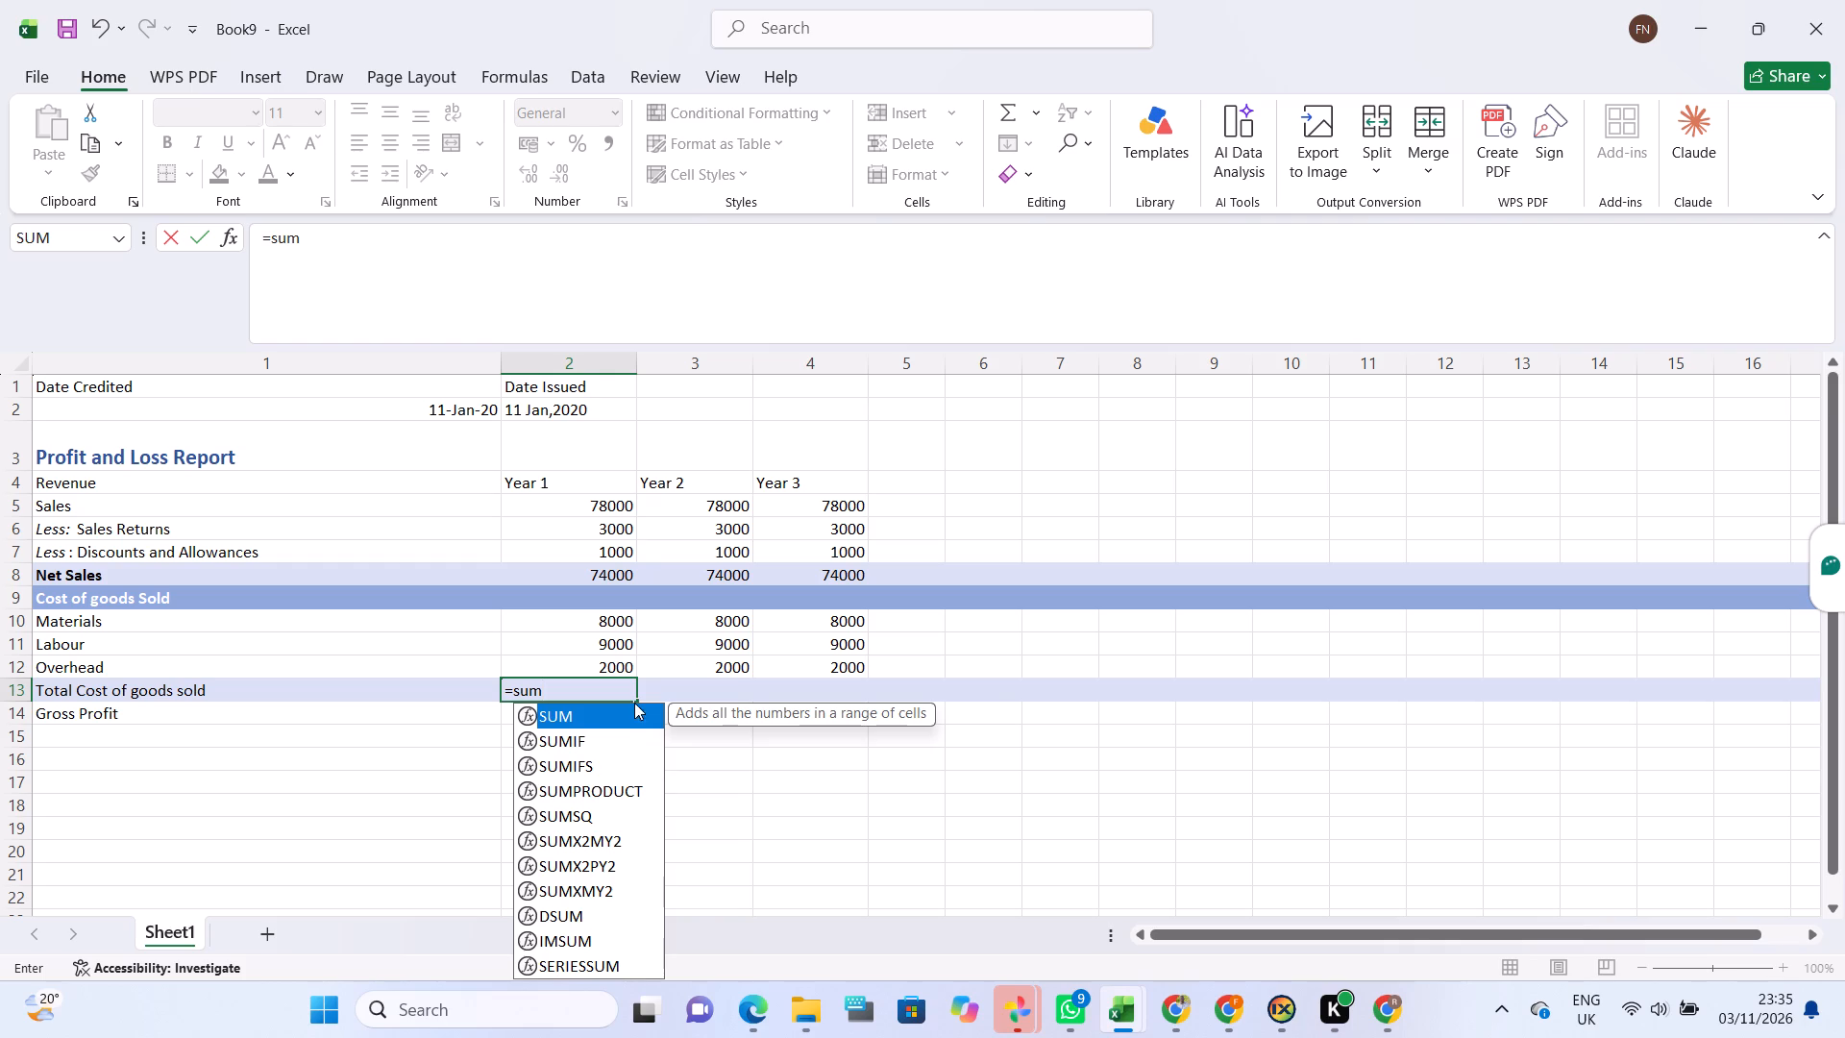
pyautogui.doubleClick(595, 723)
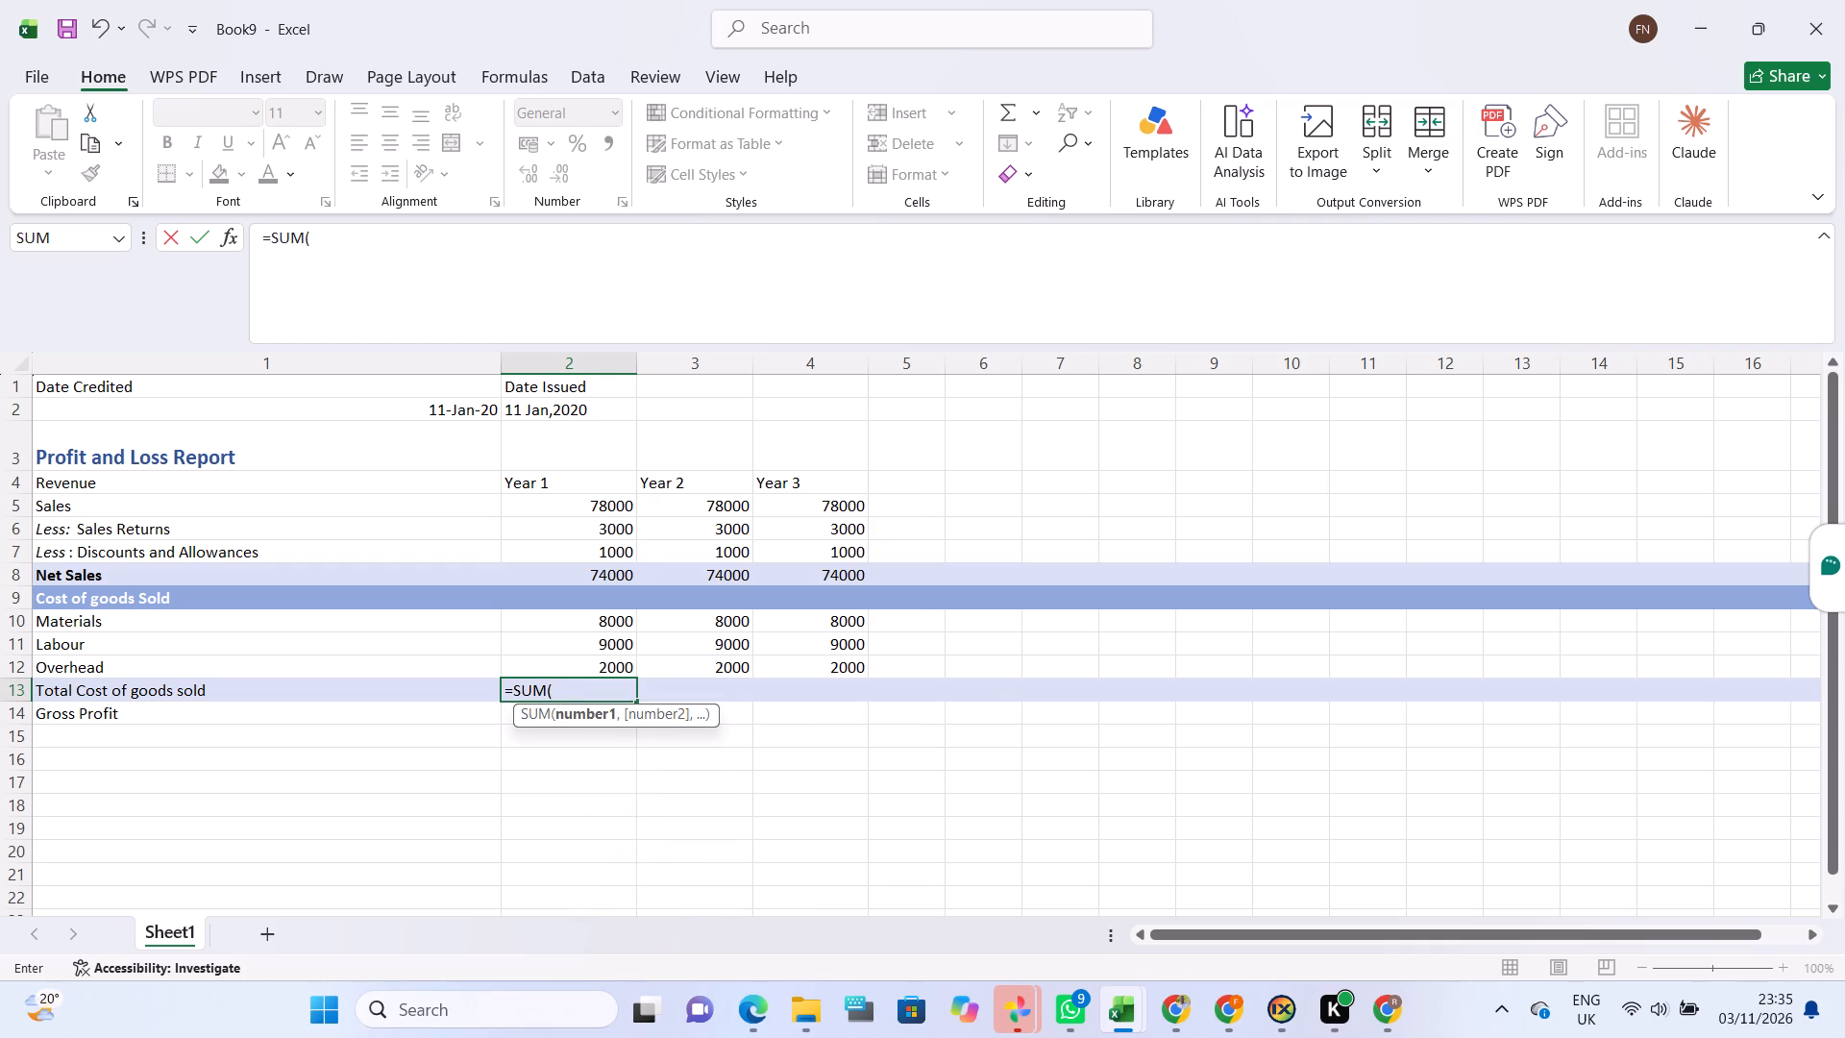
pyautogui.click(625, 624)
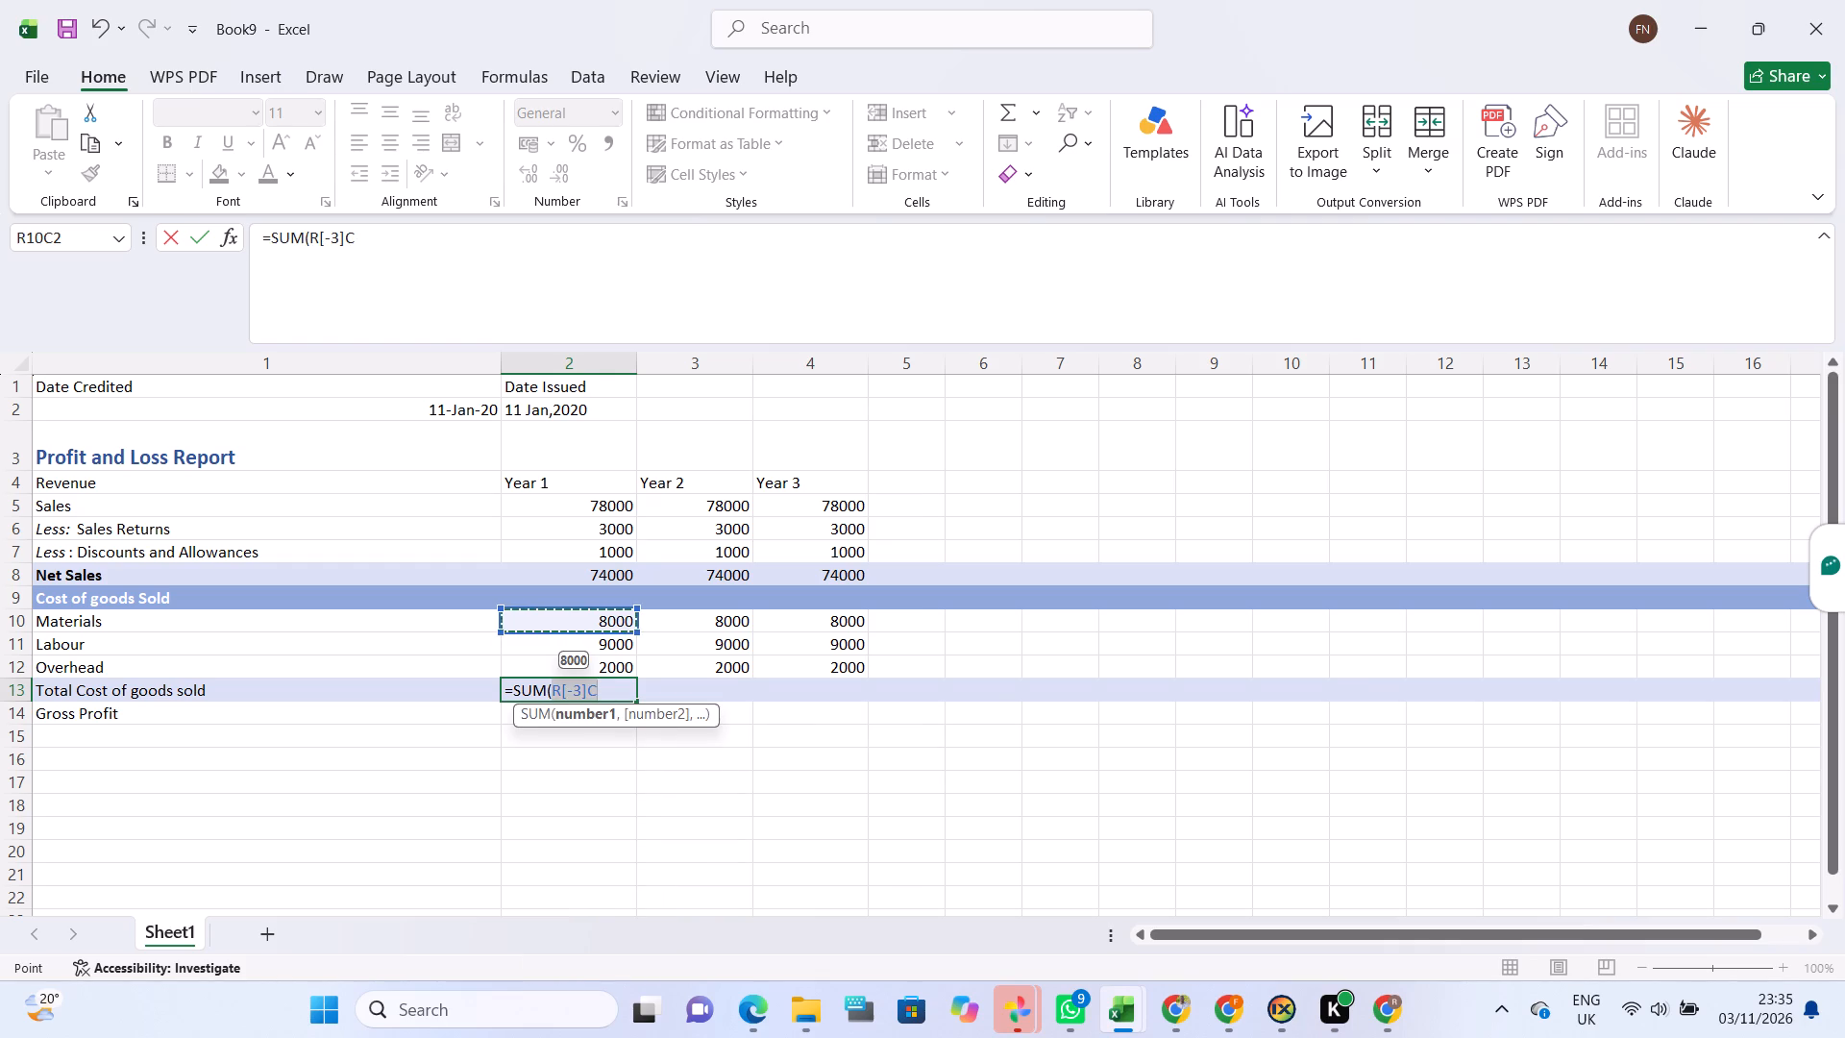
pyautogui.moveTo(634, 631); pyautogui.dragTo(631, 678)
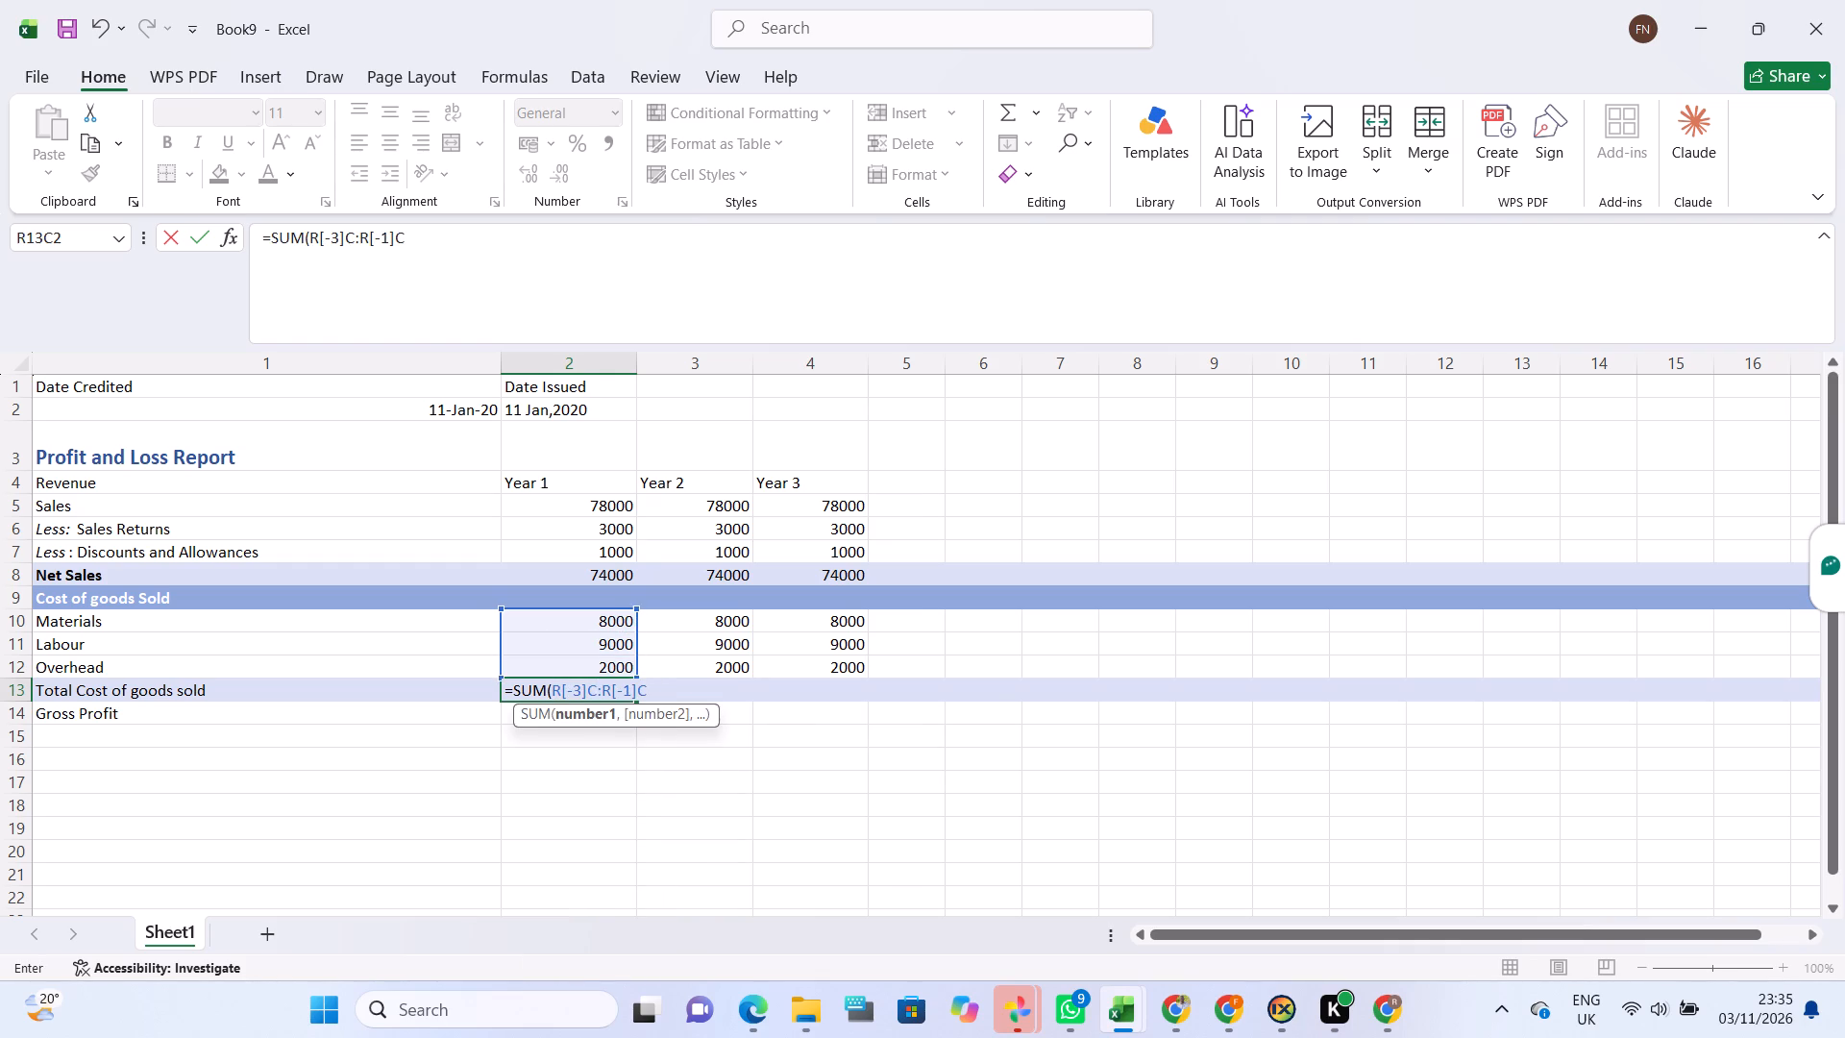
pyautogui.press('Return')
# Calculate the Year 2 Total Cost of goods sold with a SUM formula over its Materials, Labour and Overhead figures.
pyautogui.click(681, 684)
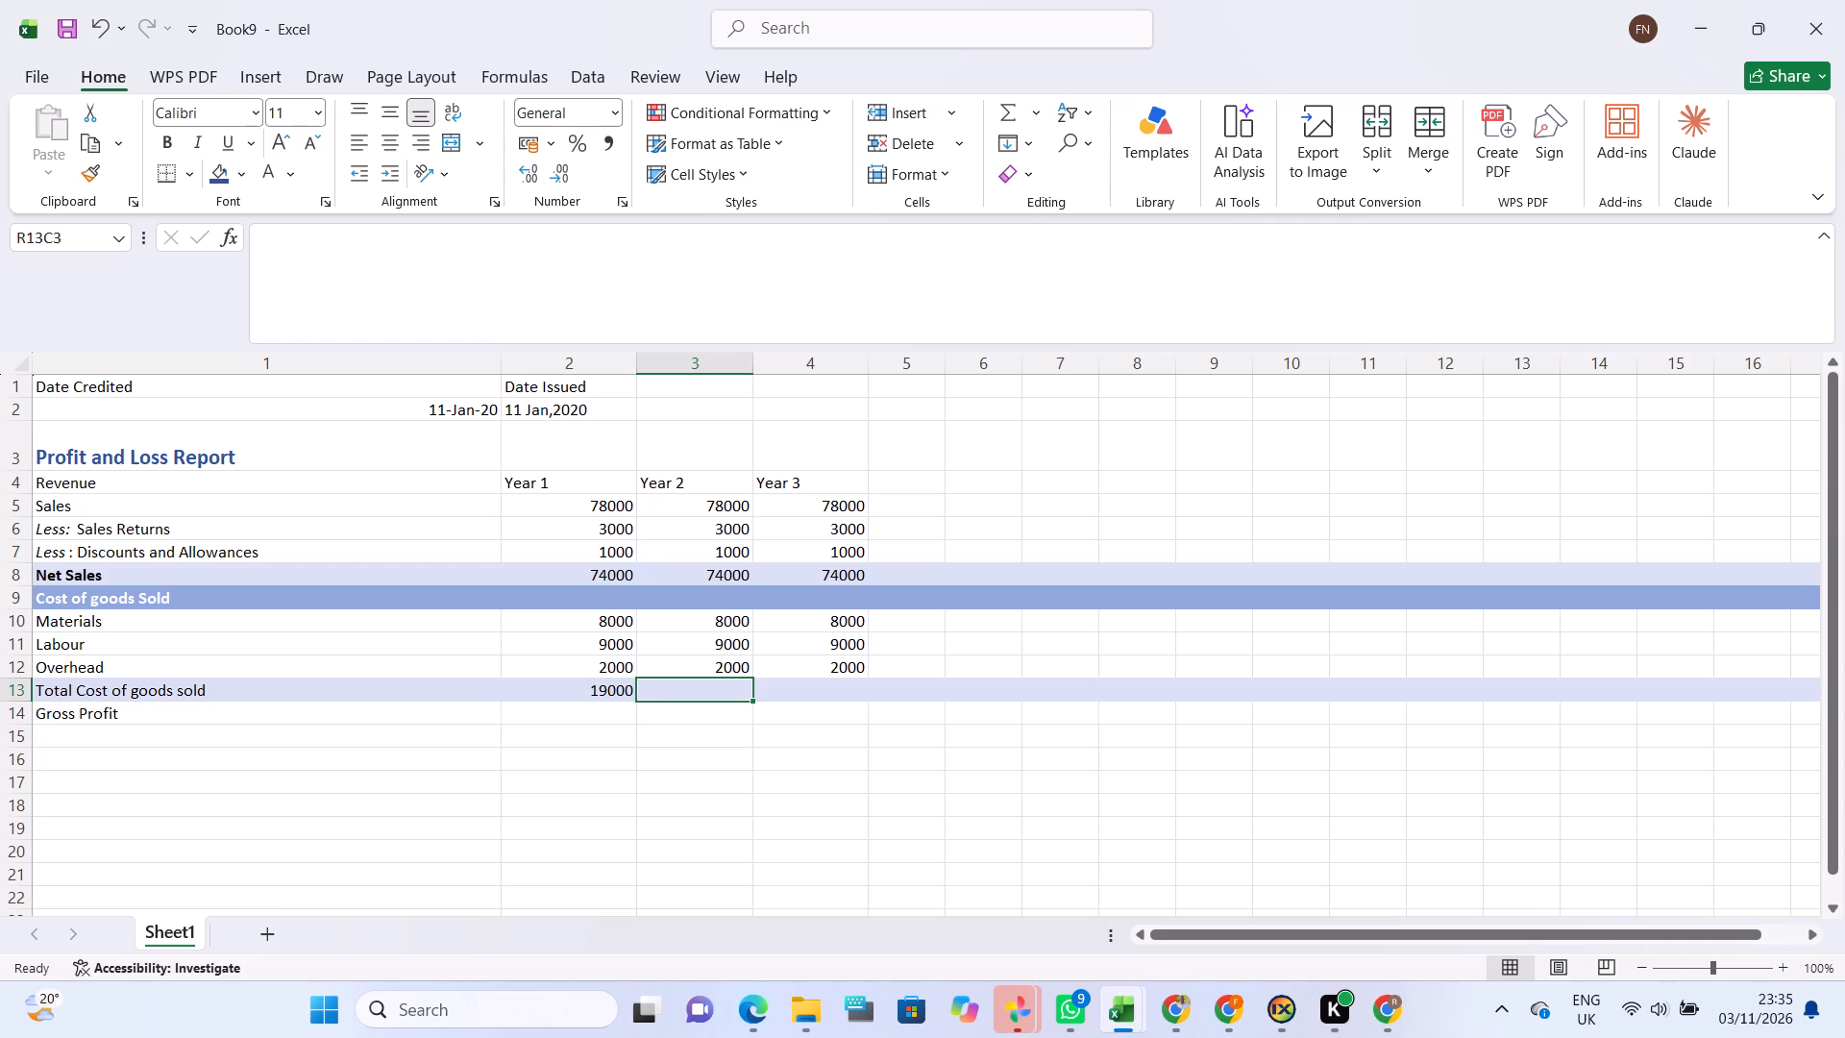
pyautogui.press('=')
pyautogui.keyDown('ctrl'); pyautogui.scroll(2, 681, 684); pyautogui.keyUp('ctrl')
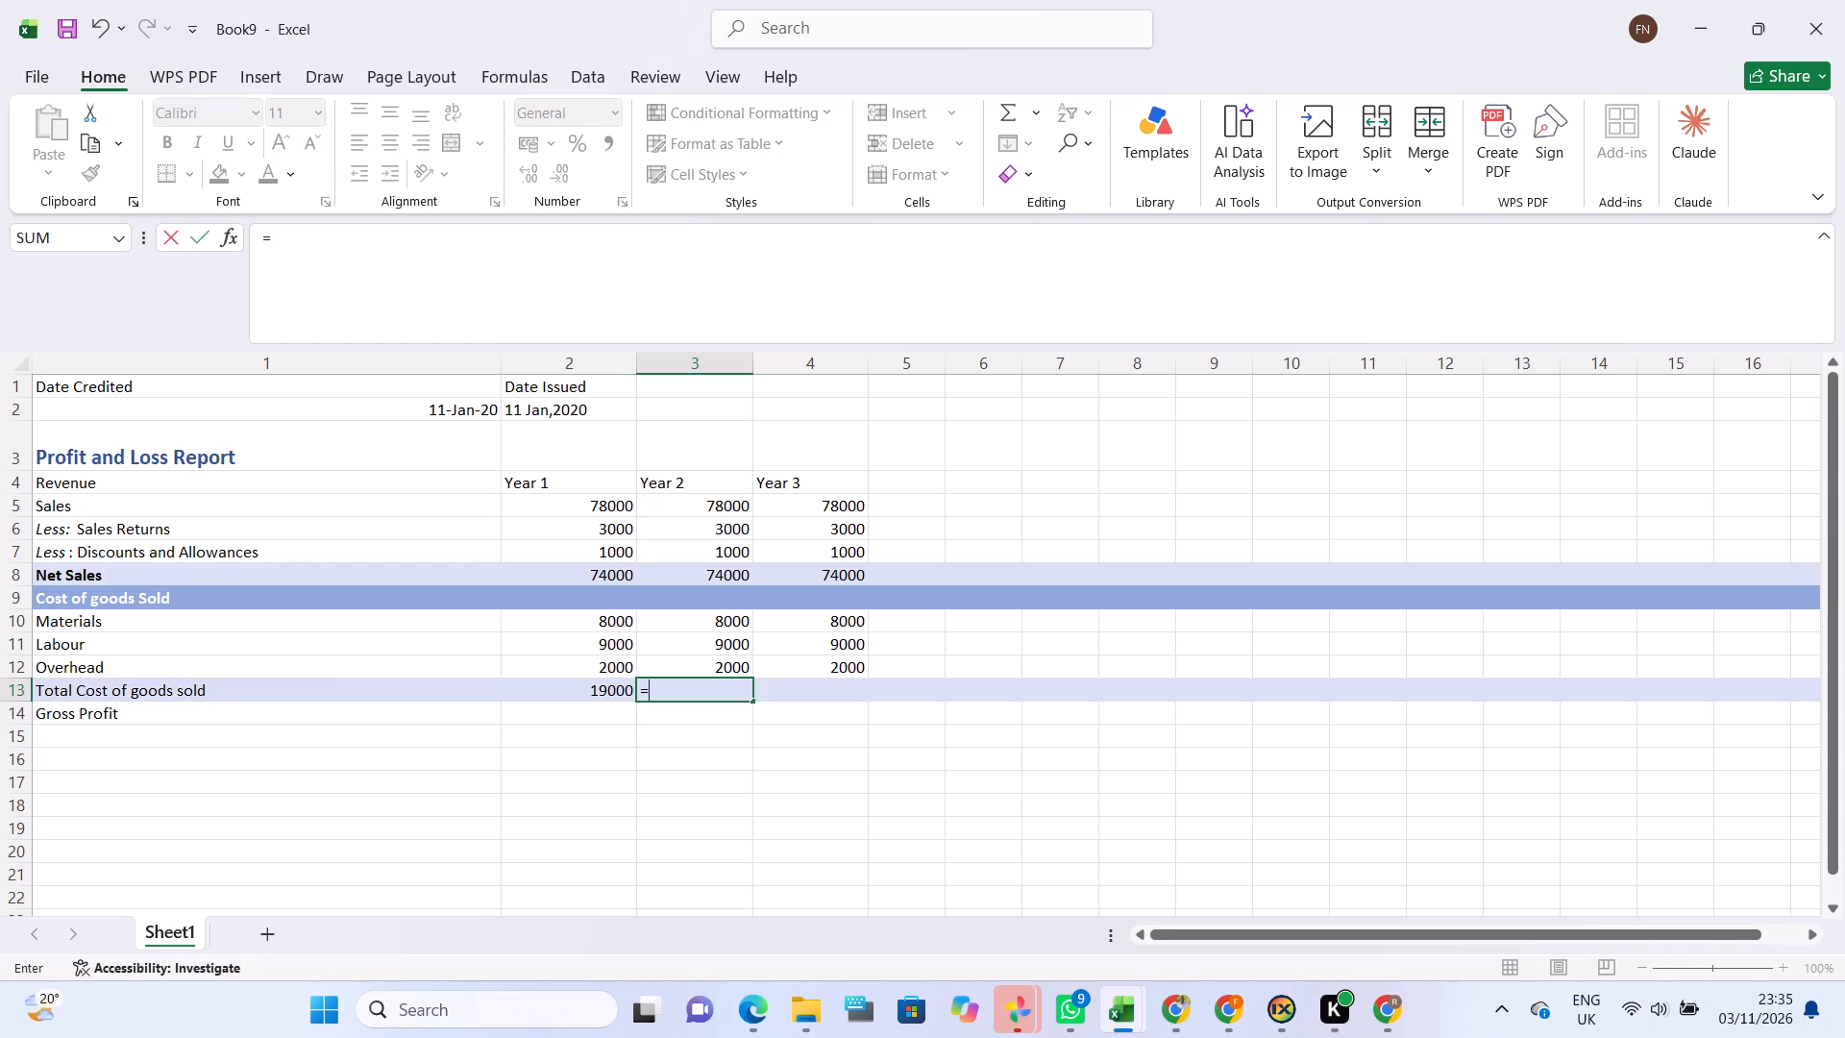
pyautogui.write('su')
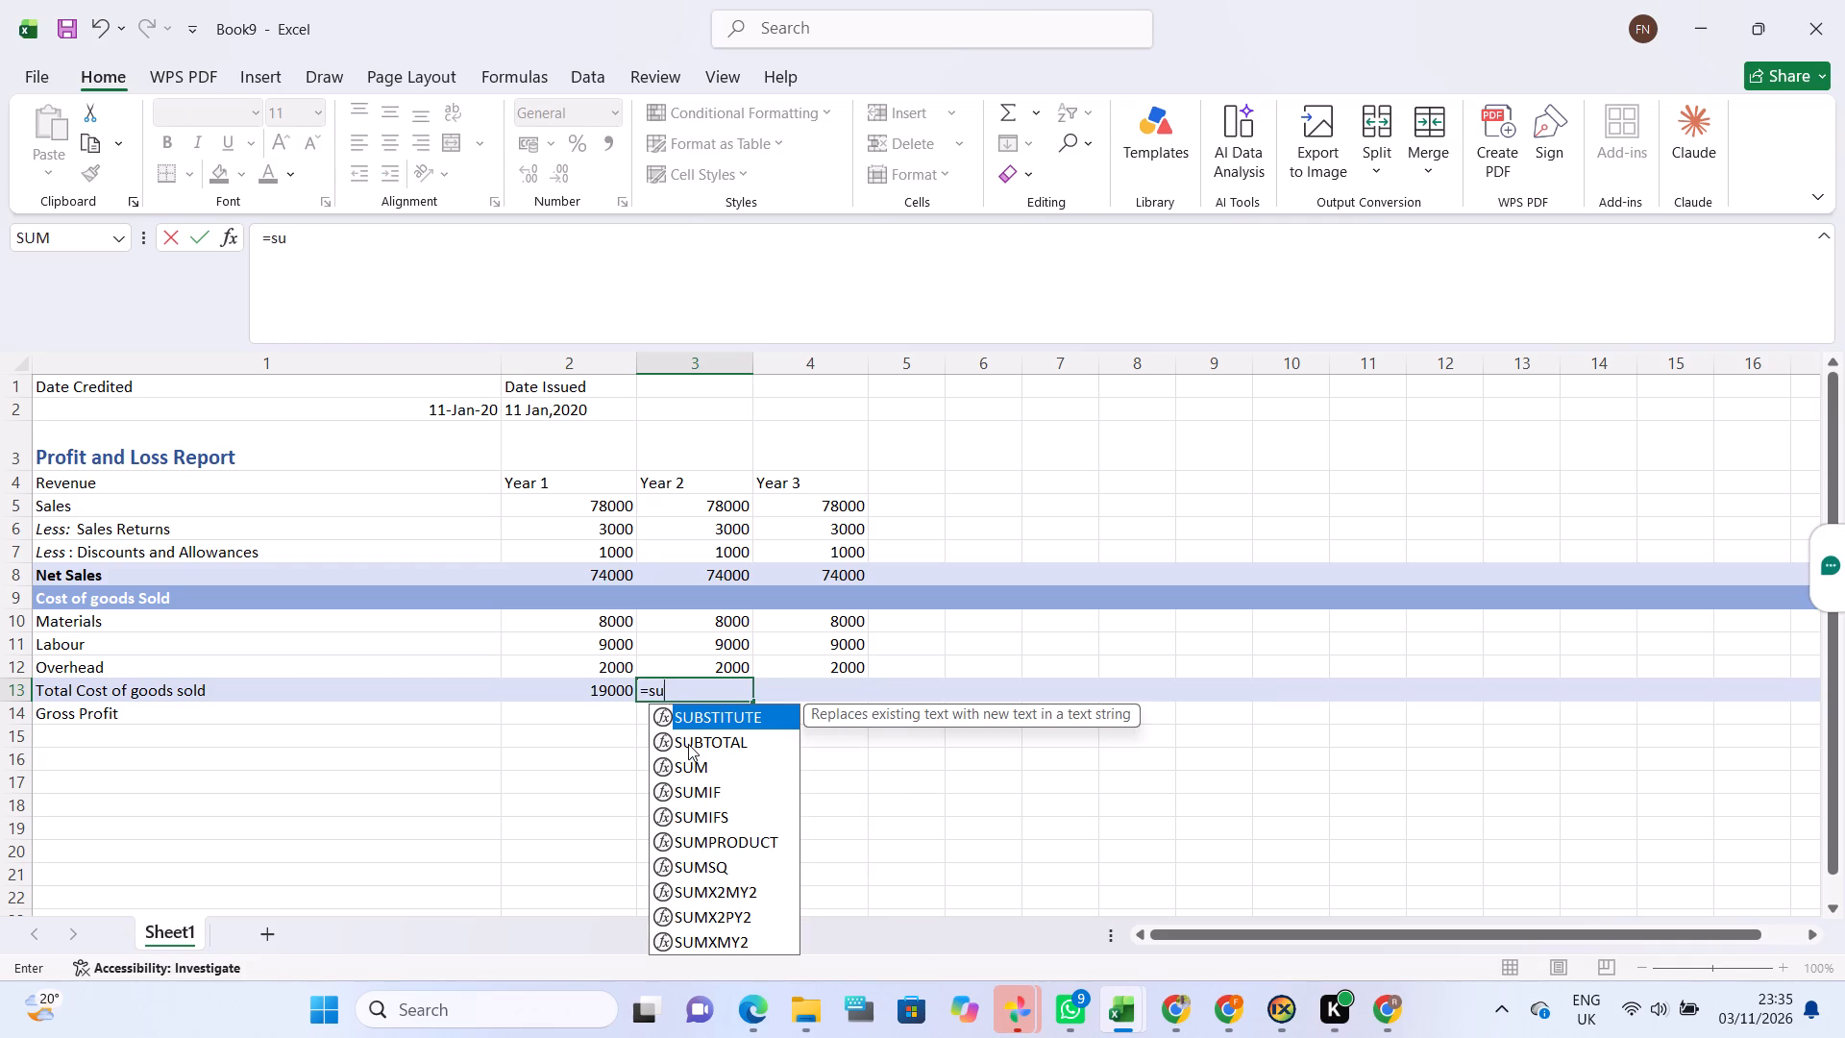
pyautogui.doubleClick(688, 755)
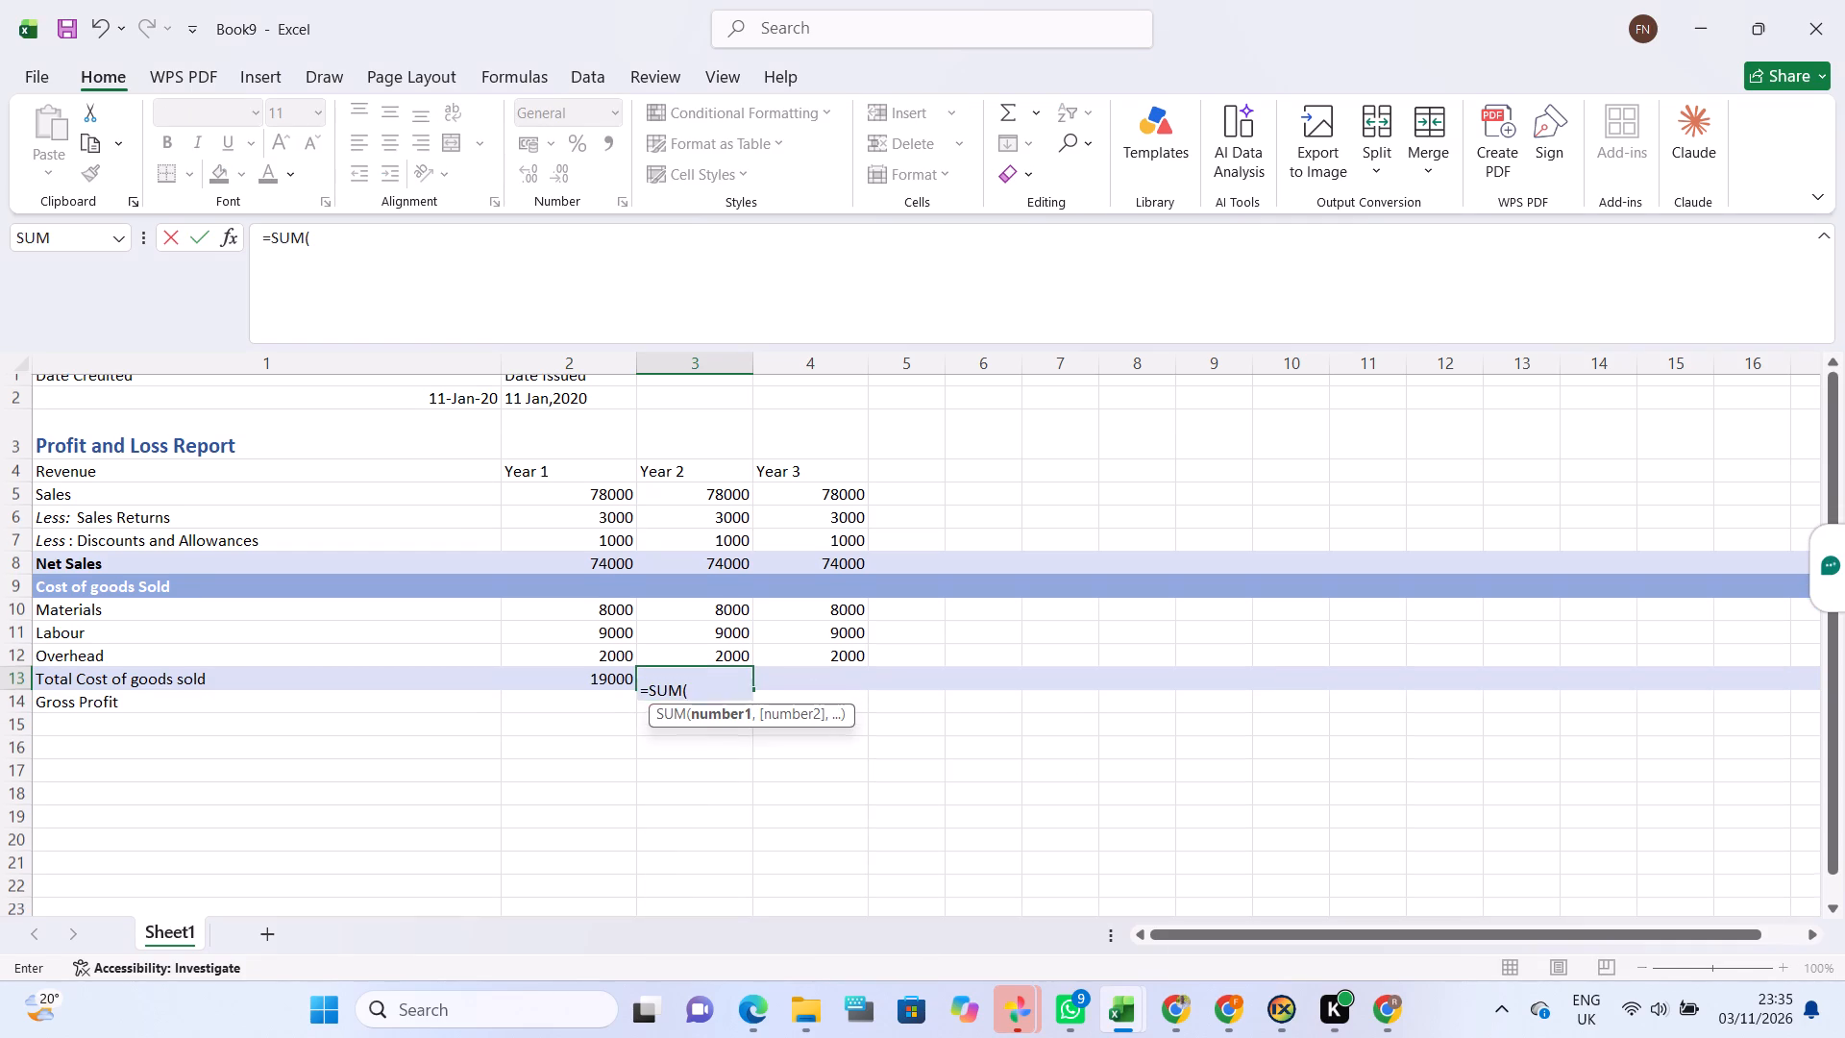
pyautogui.click(744, 606)
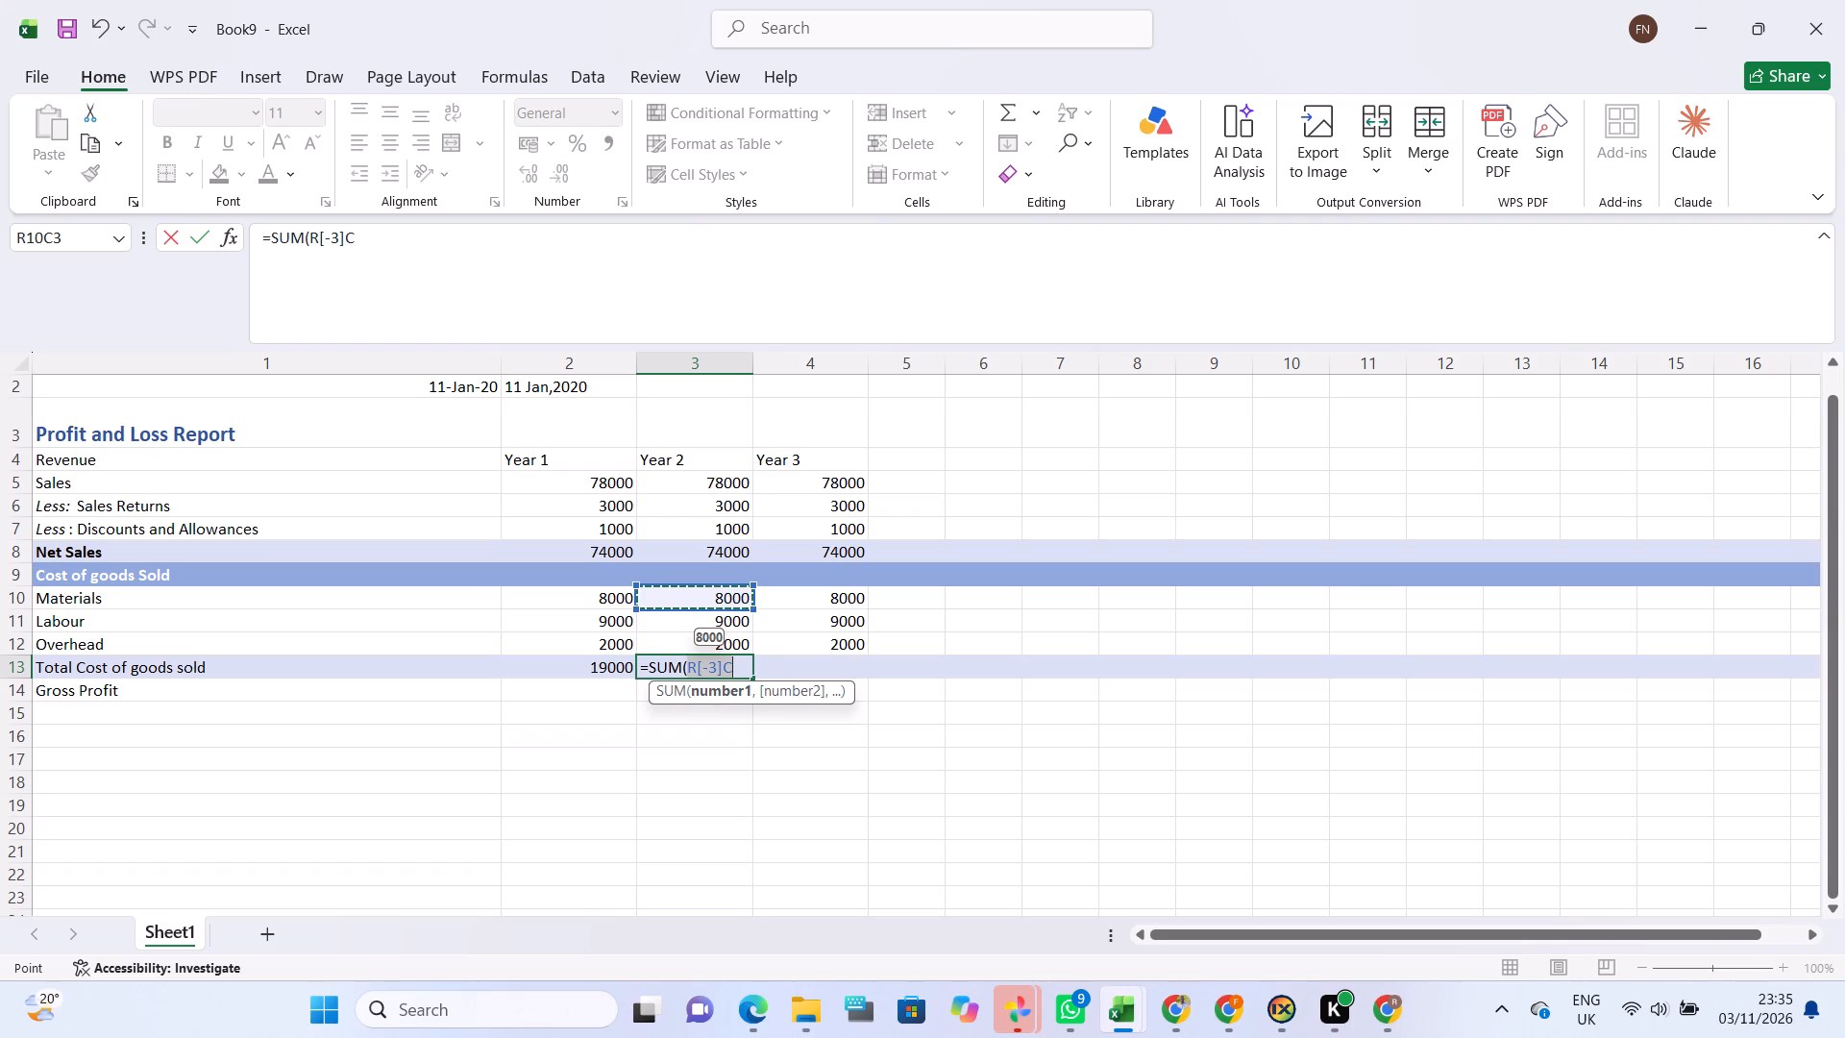
pyautogui.moveTo(754, 607); pyautogui.dragTo(750, 622)
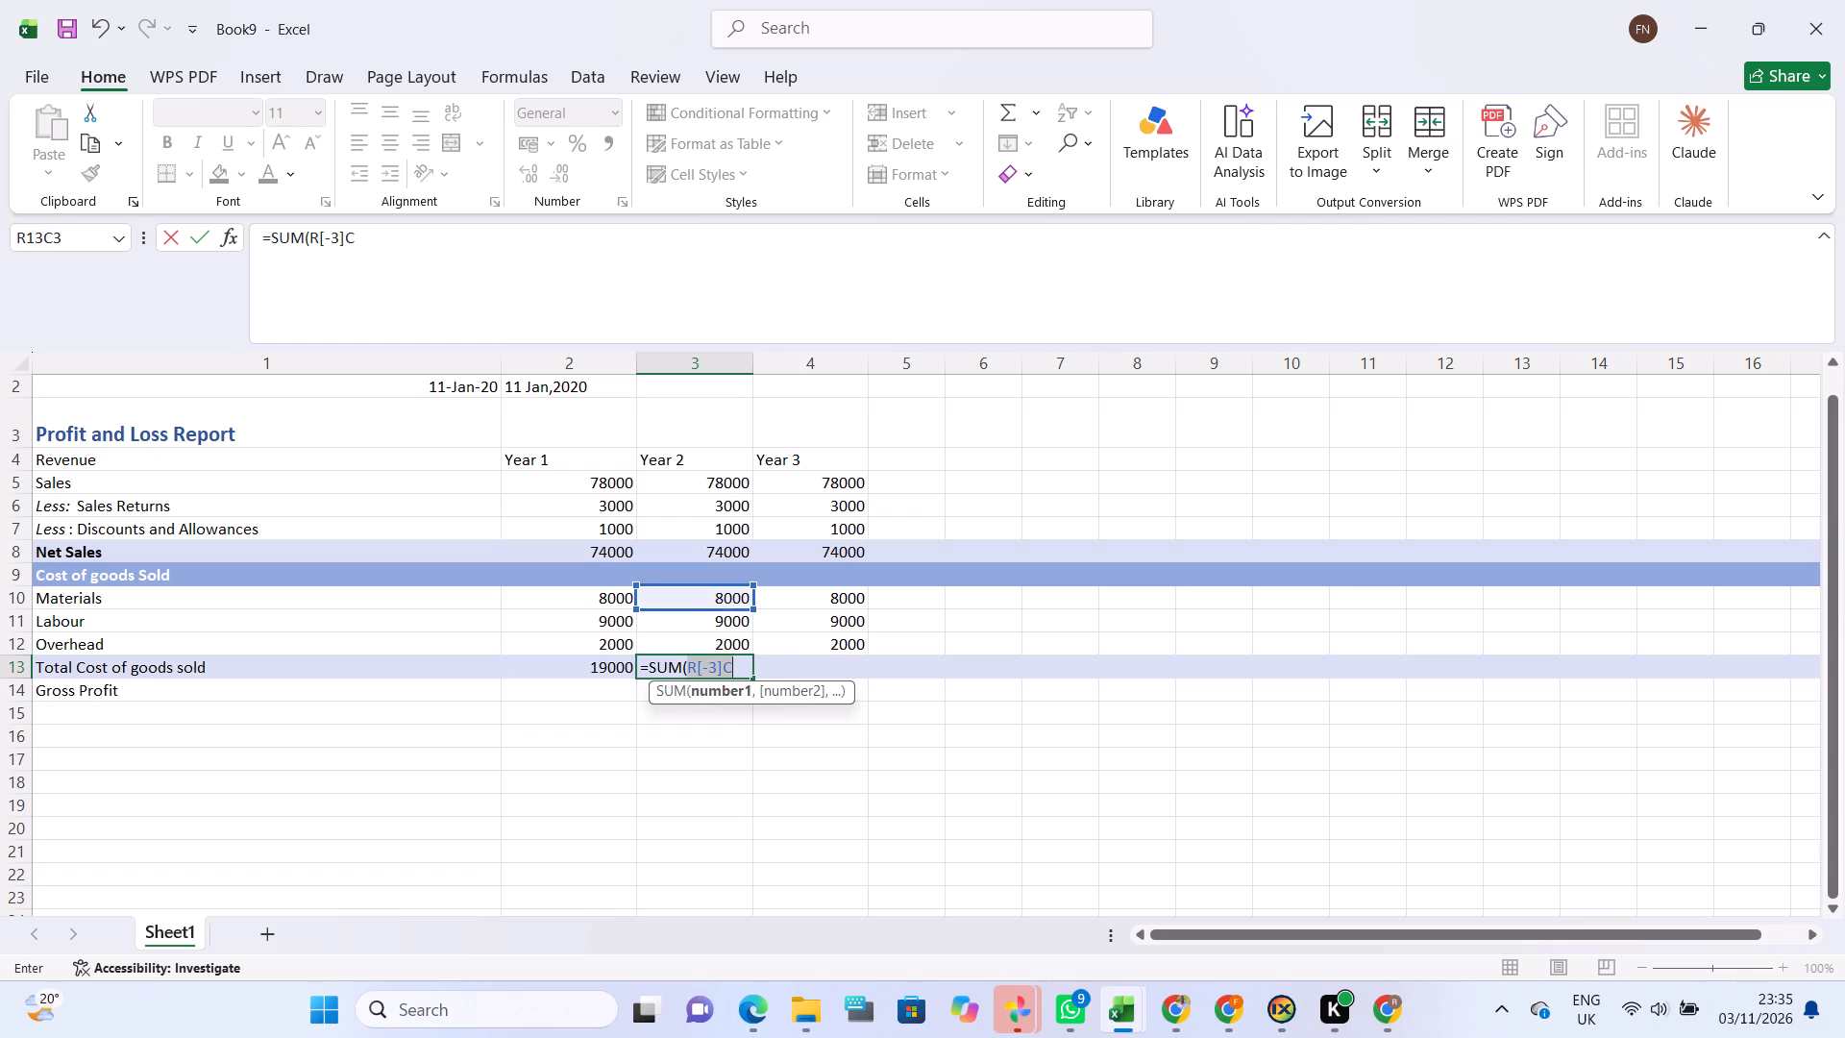
pyautogui.moveTo(750, 622); pyautogui.dragTo(744, 653)
pyautogui.press('Return')
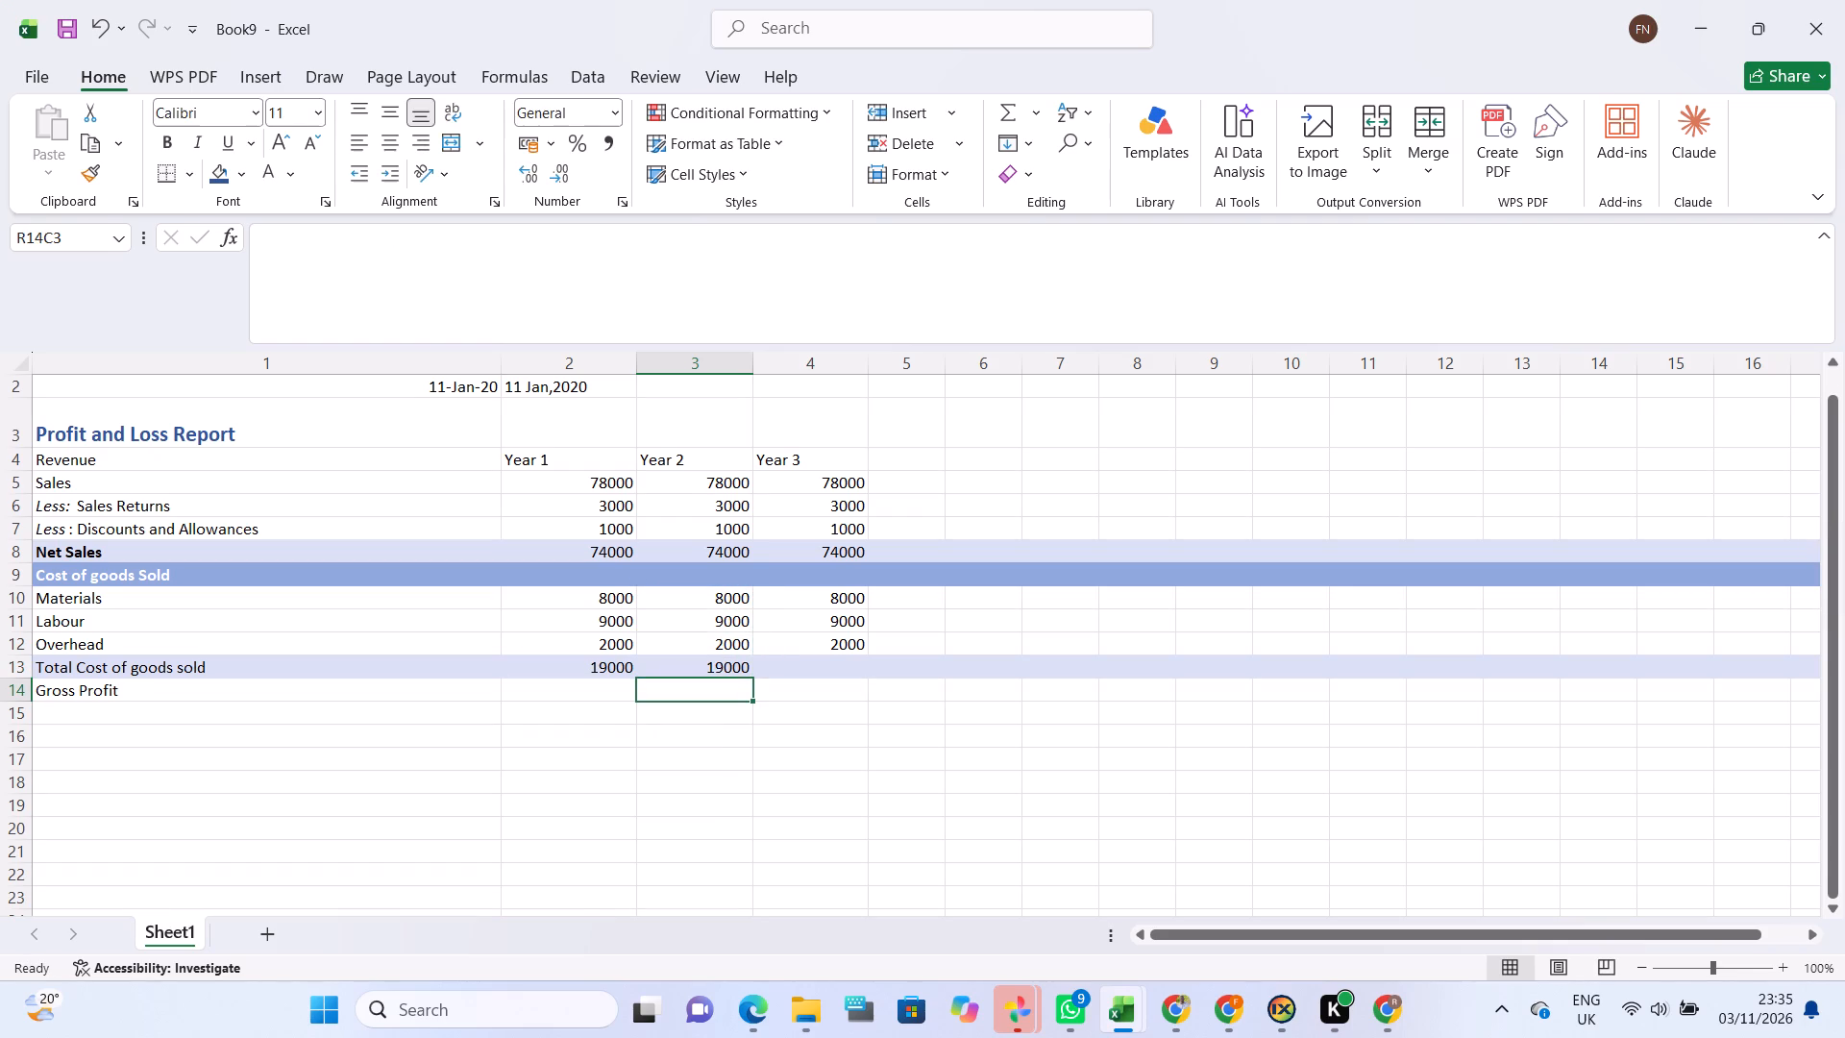
# Calculate the Year 3 Total Cost of goods sold with a SUM formula over its Materials, Labour and Overhead figures.
pyautogui.click(780, 673)
pyautogui.write('=sum')
pyautogui.keyDown('ctrl'); pyautogui.scroll(1, 780, 673); pyautogui.keyUp('ctrl')
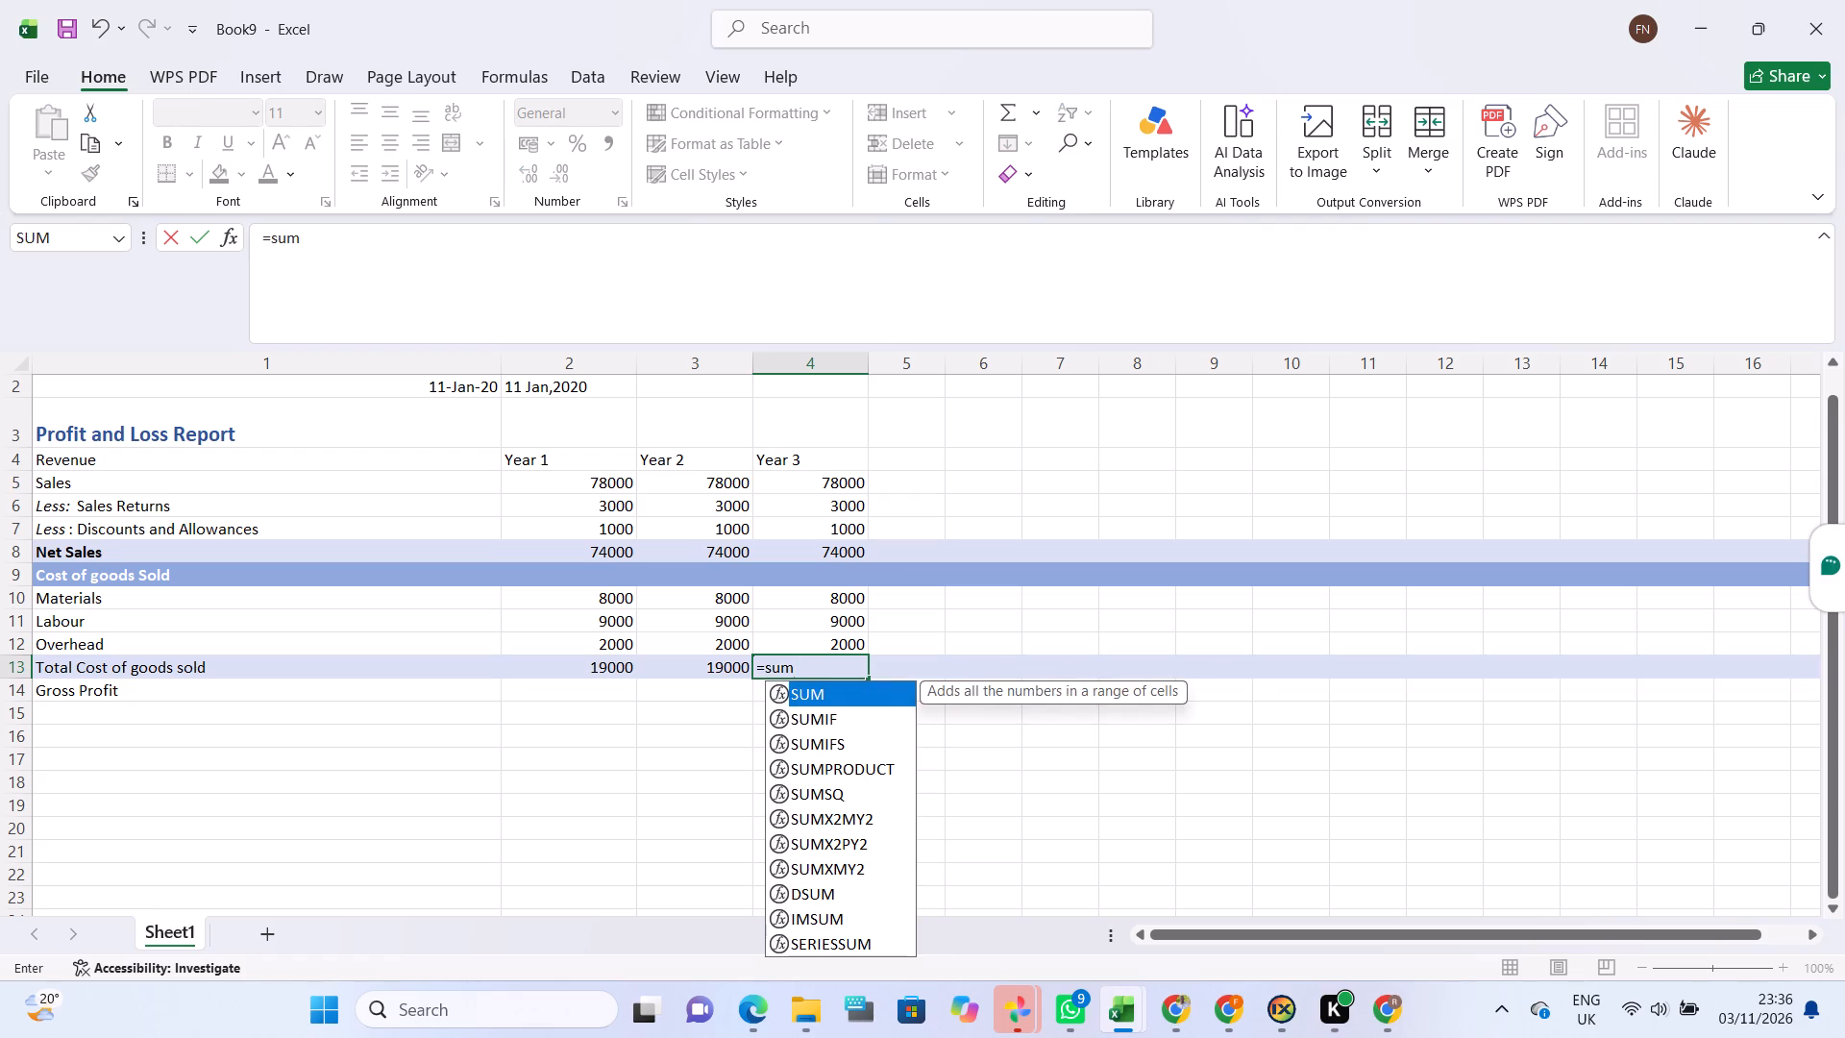
pyautogui.keyDown('ctrl'); pyautogui.scroll(2, 780, 673); pyautogui.keyUp('ctrl')
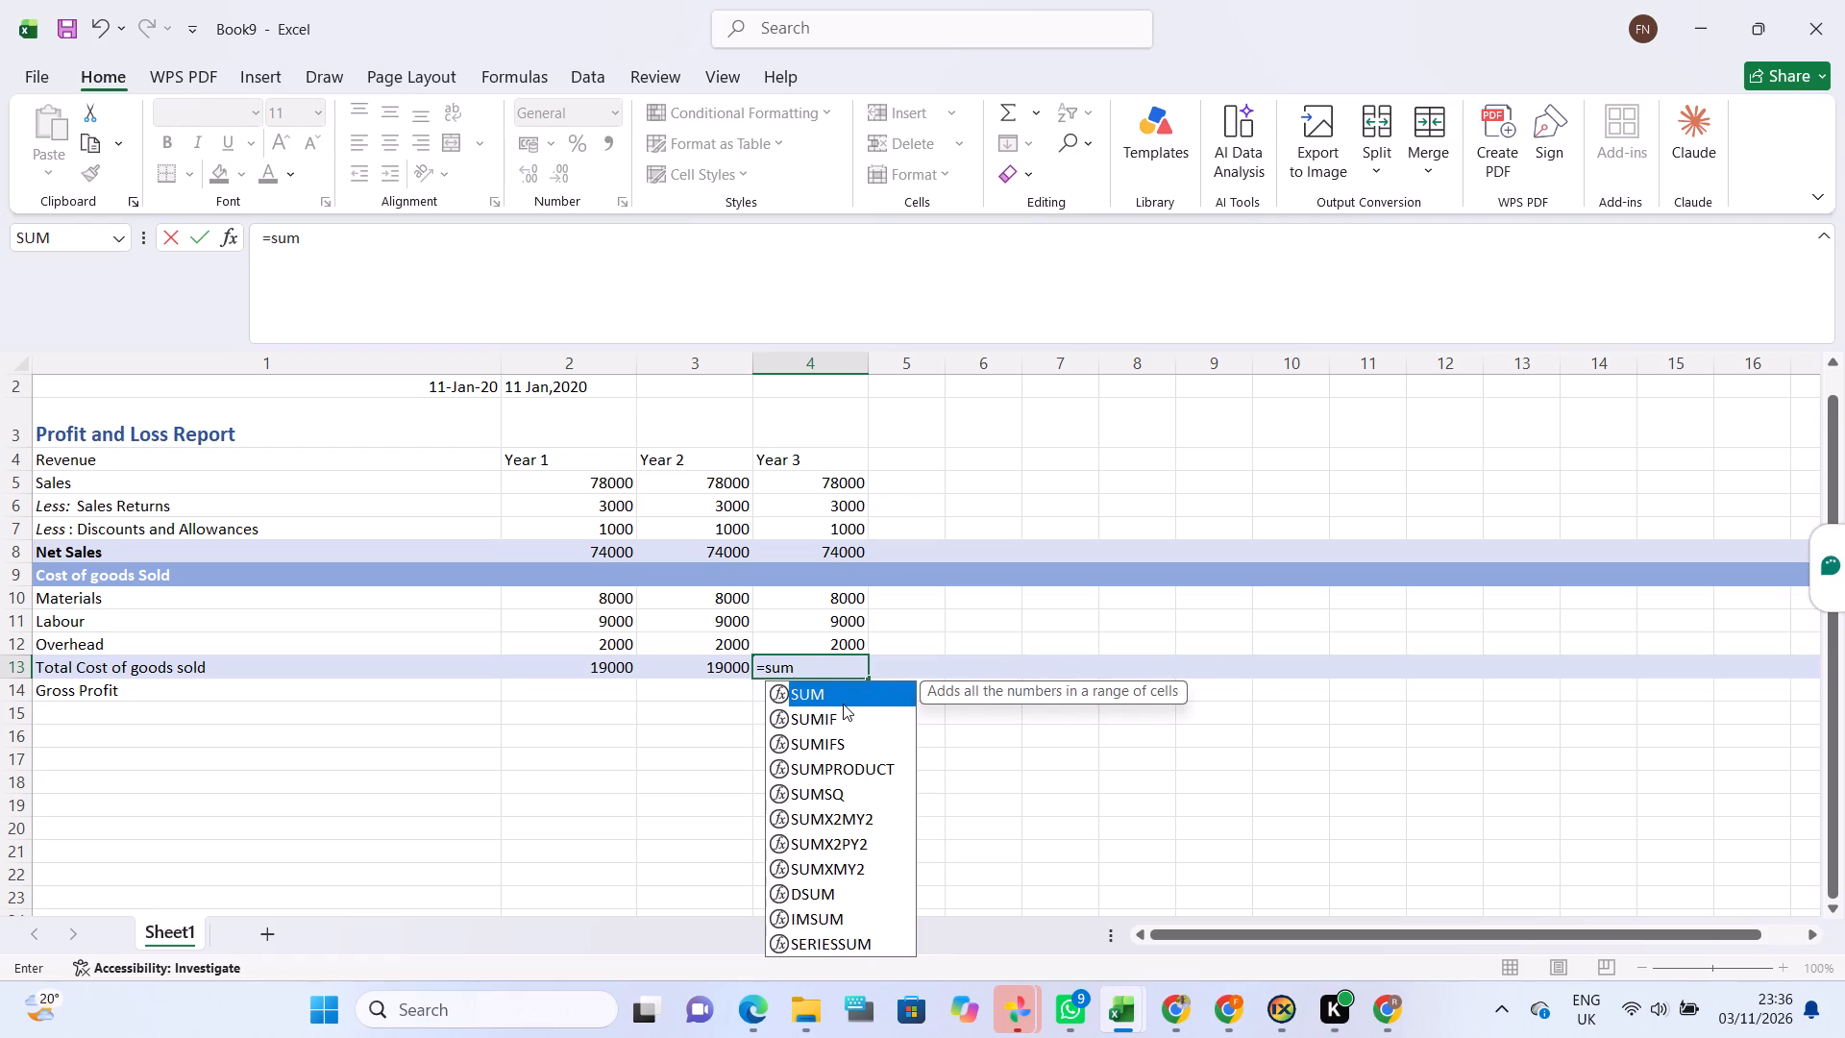
pyautogui.click(843, 704)
pyautogui.doubleClick(843, 704)
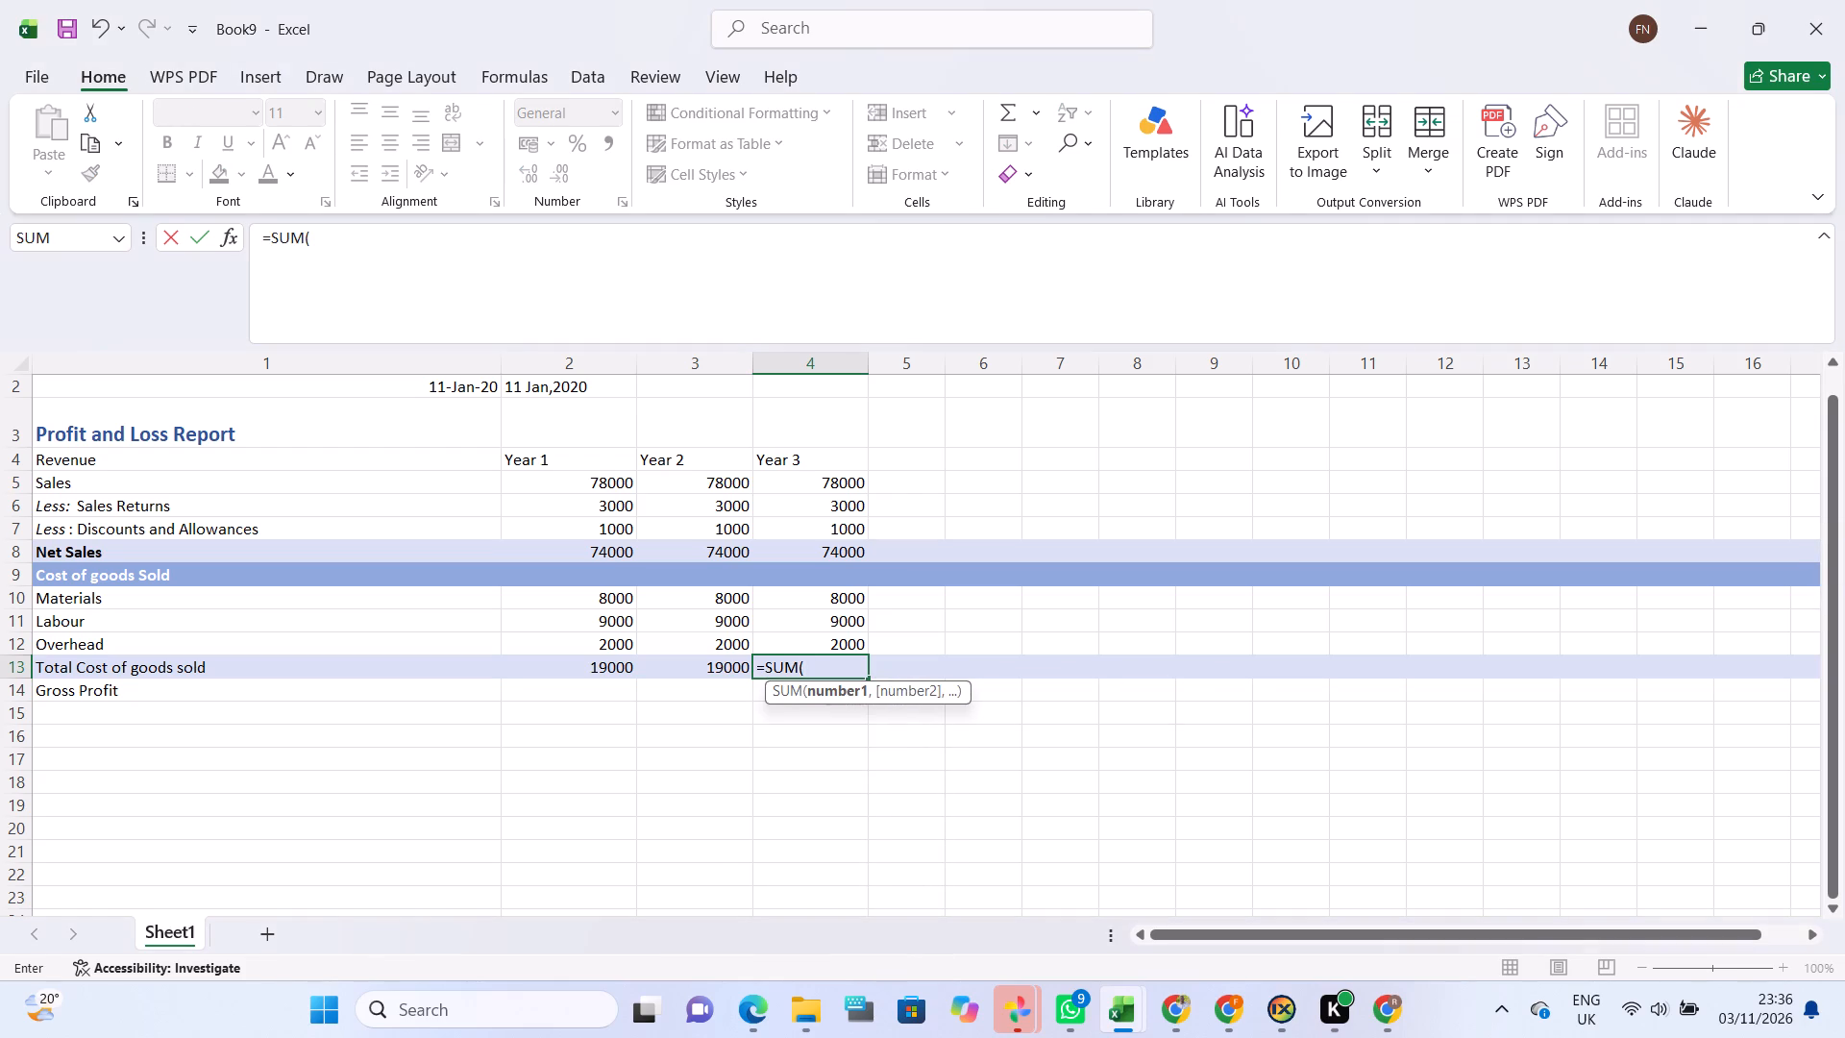
pyautogui.click(854, 598)
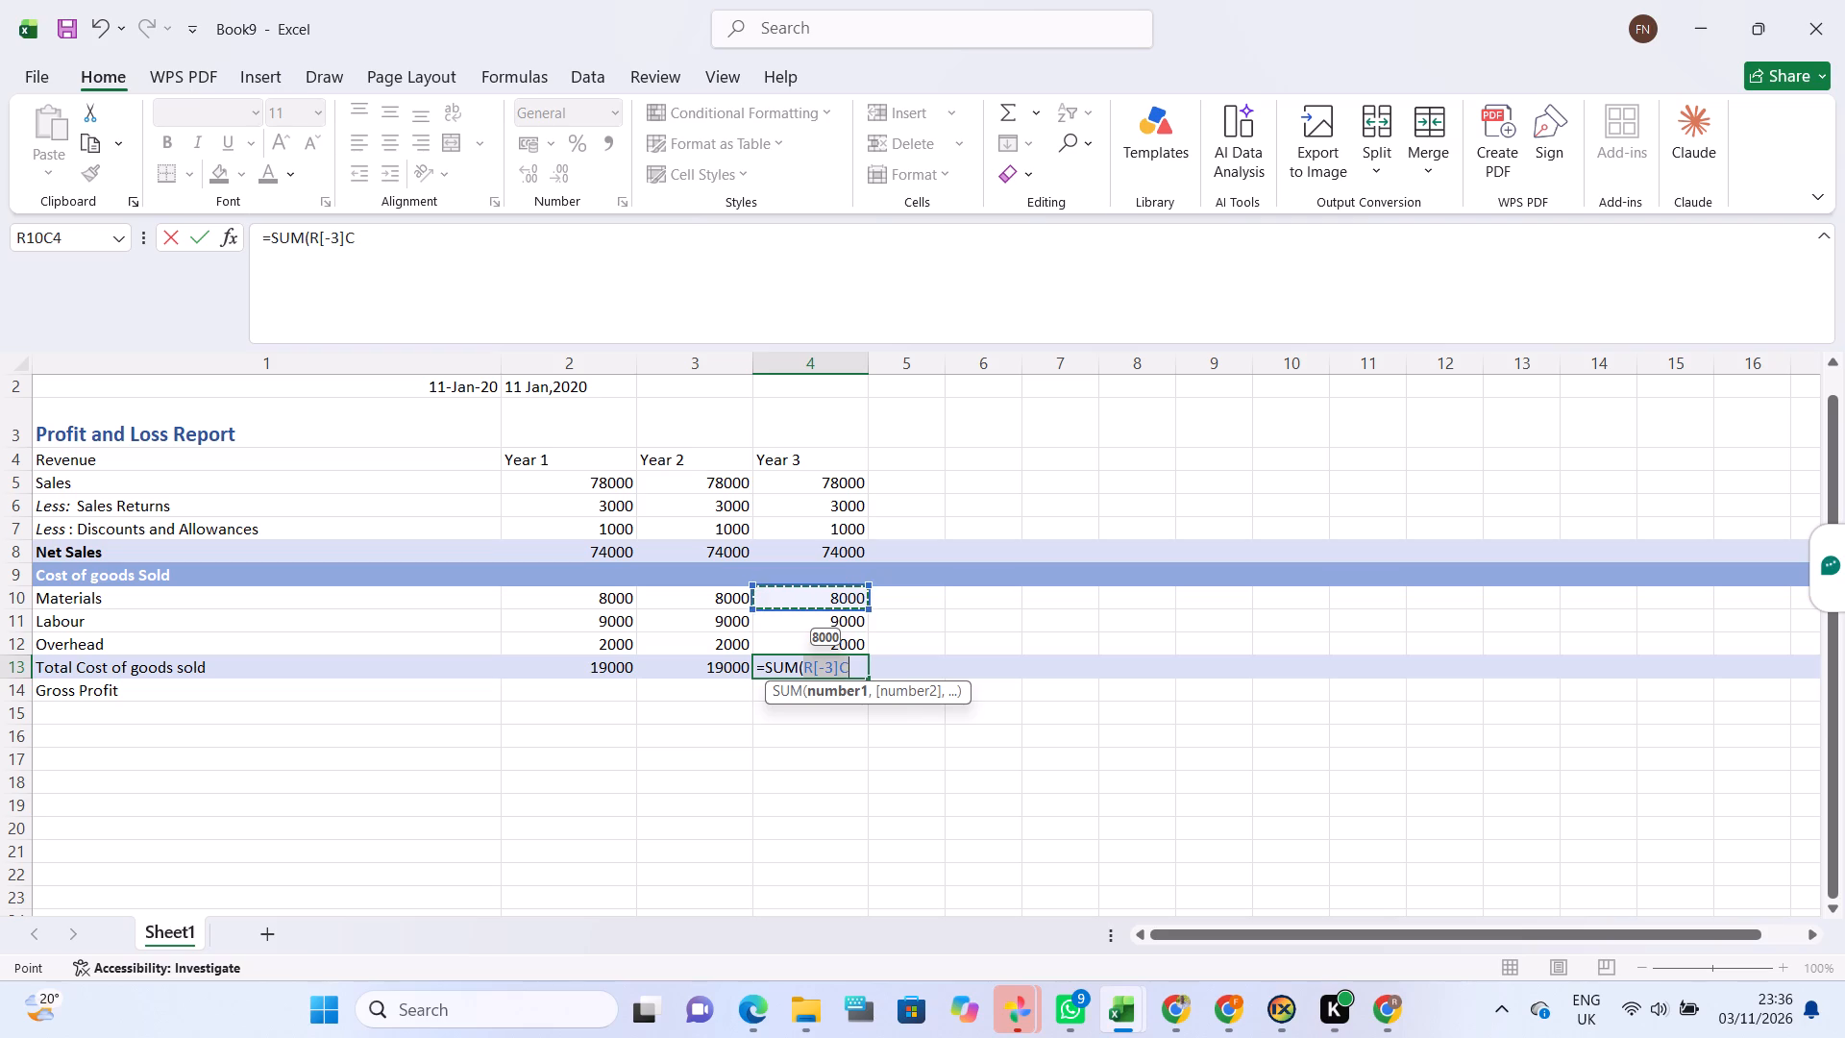
pyautogui.moveTo(865, 610); pyautogui.dragTo(865, 653)
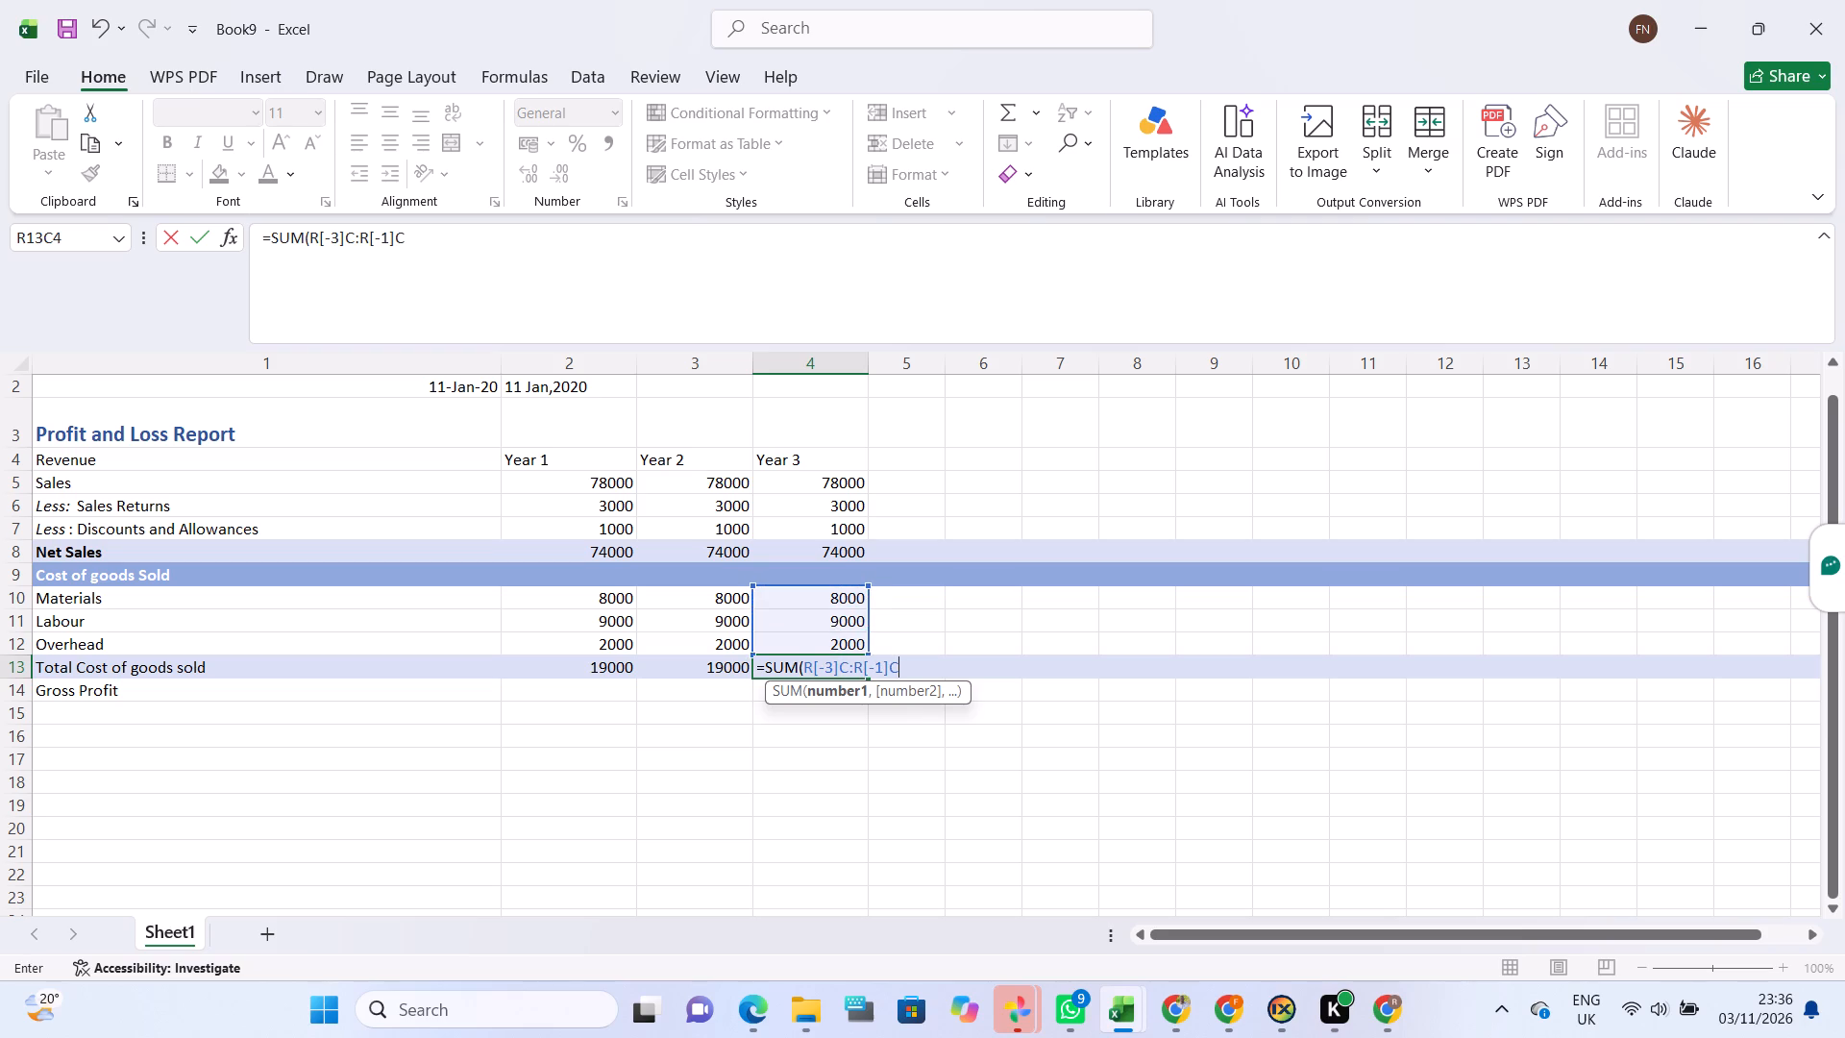
pyautogui.press('Return')
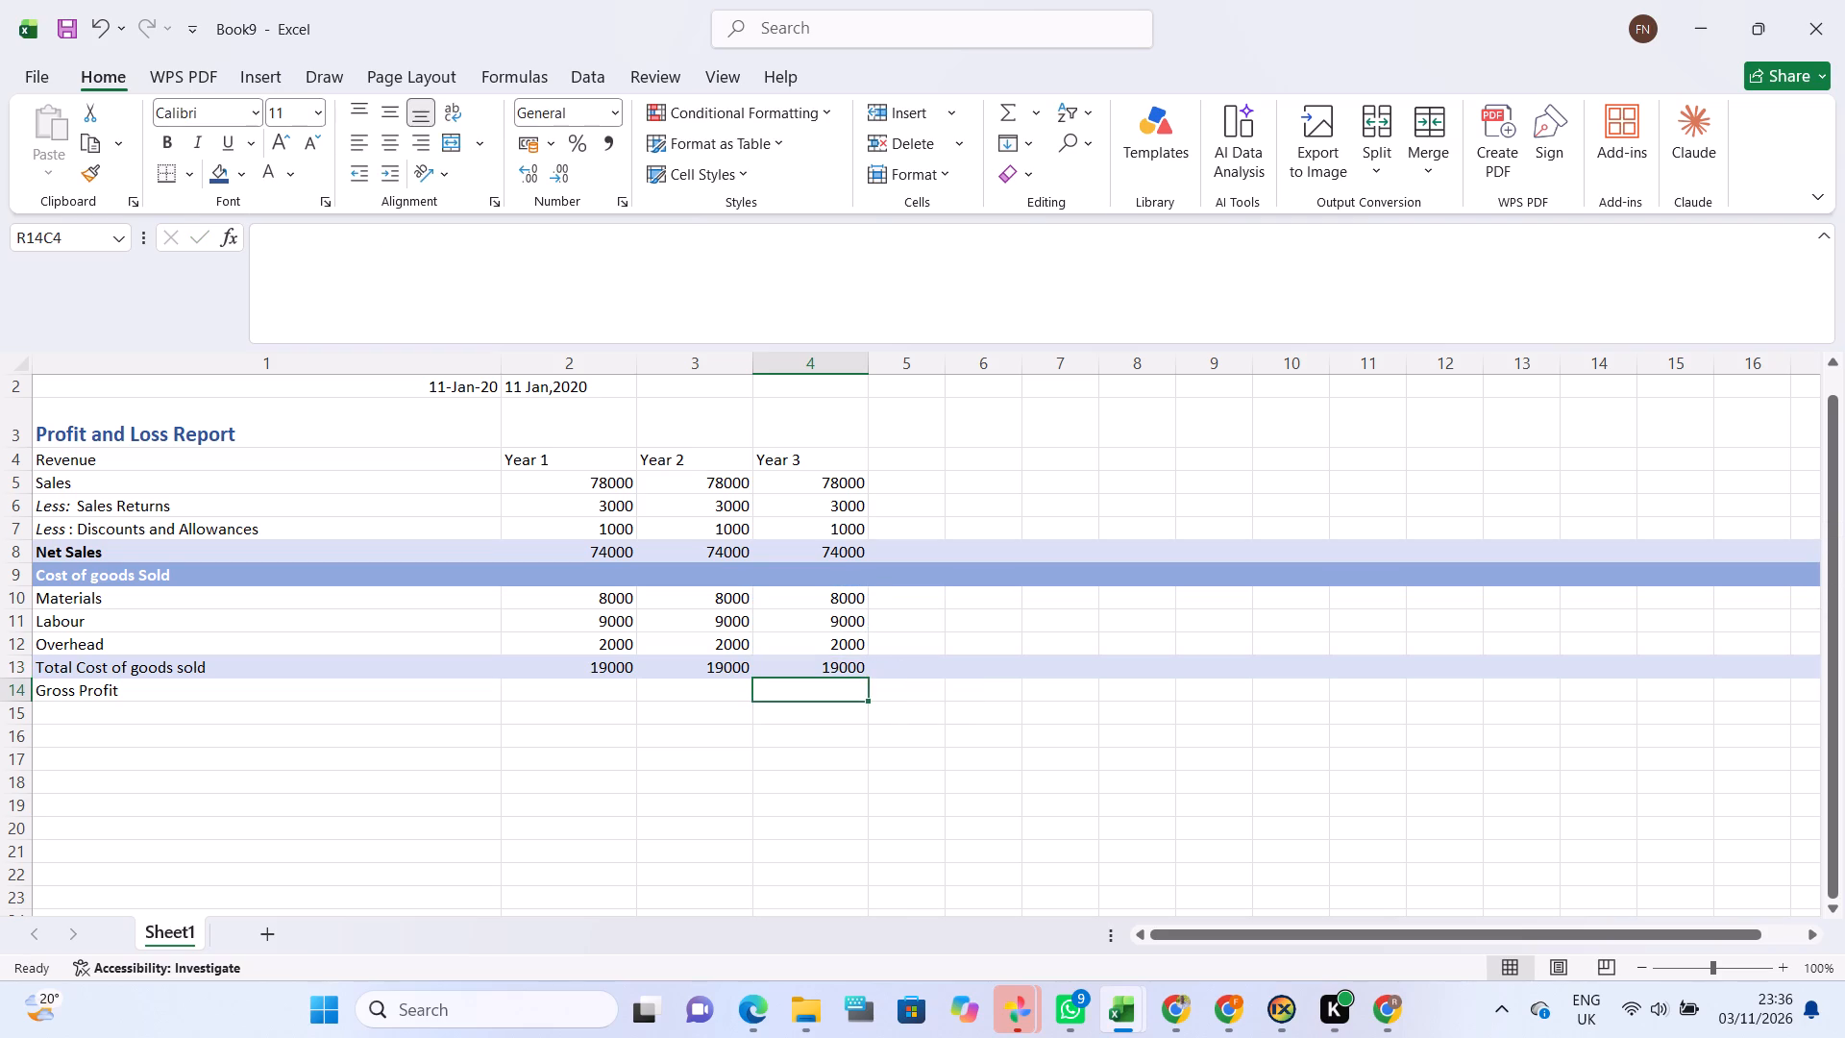
# Calculate the Year 1 Gross Profit with a formula subtracting Total Cost of goods sold from Net Sales.
pyautogui.click(520, 701)
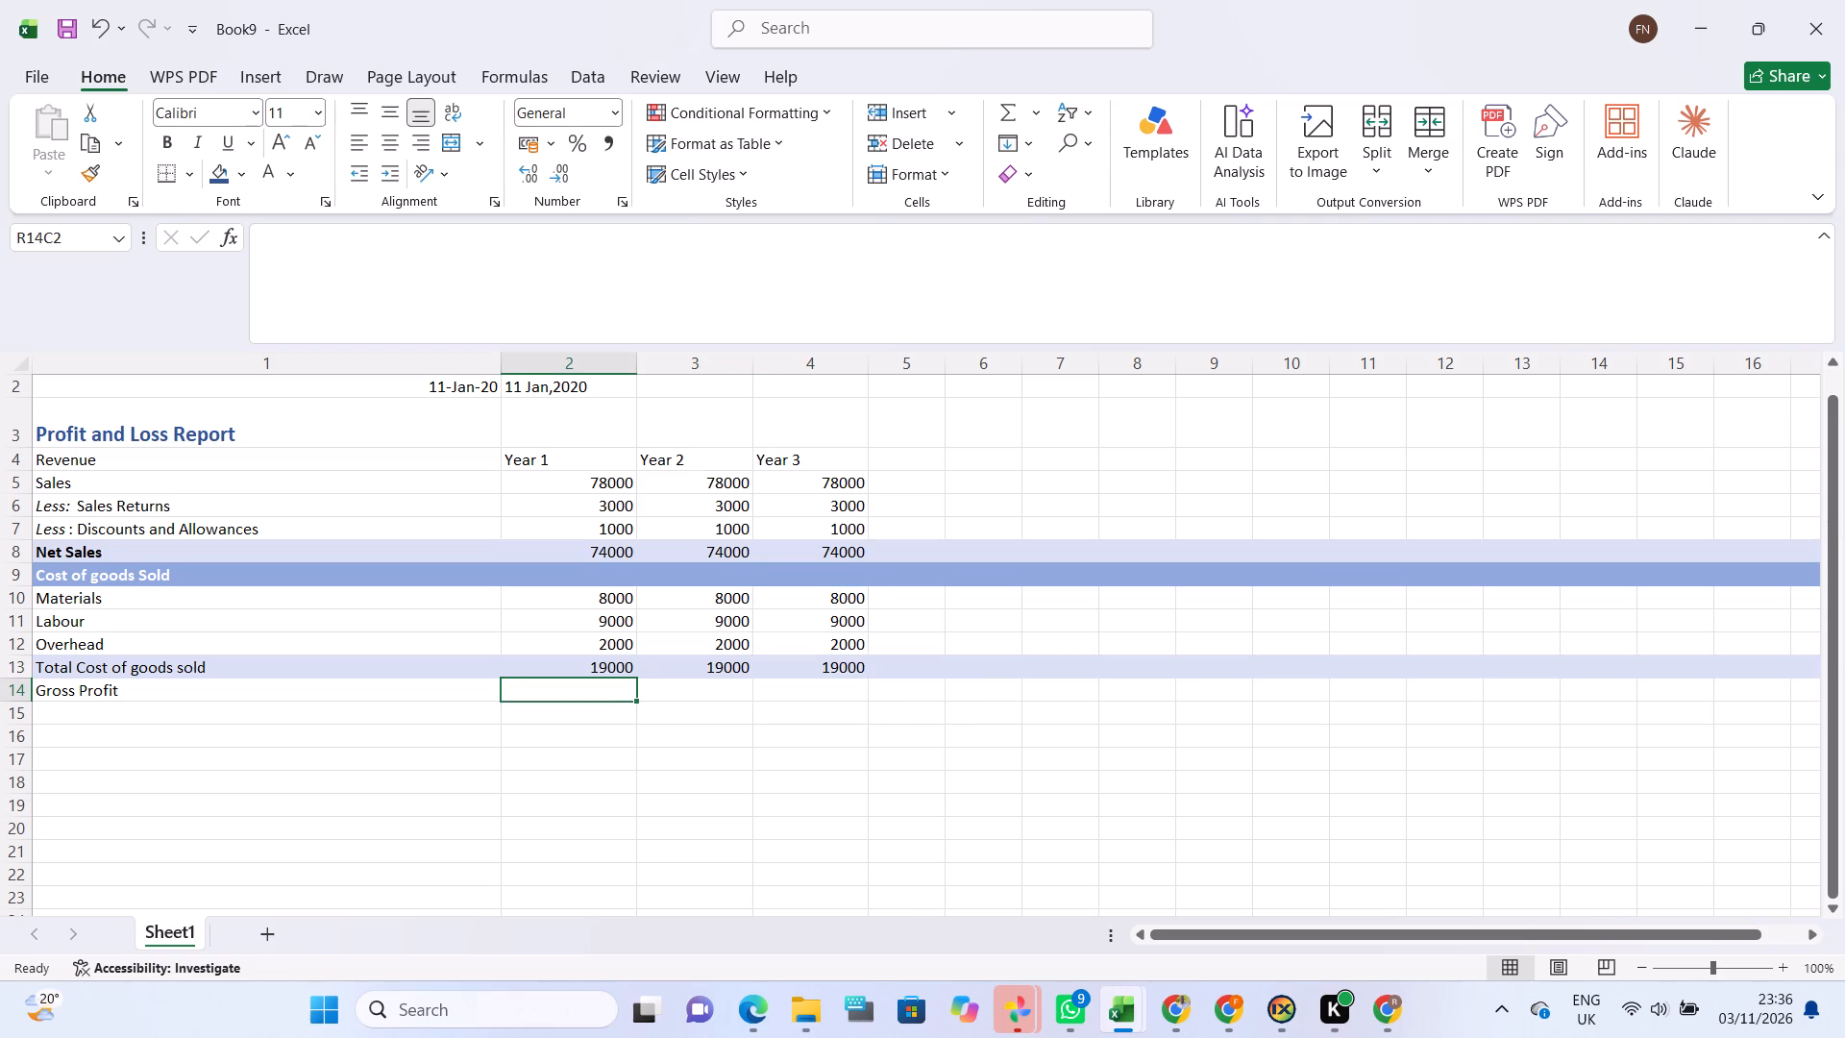
pyautogui.click(529, 692)
pyautogui.click(587, 552)
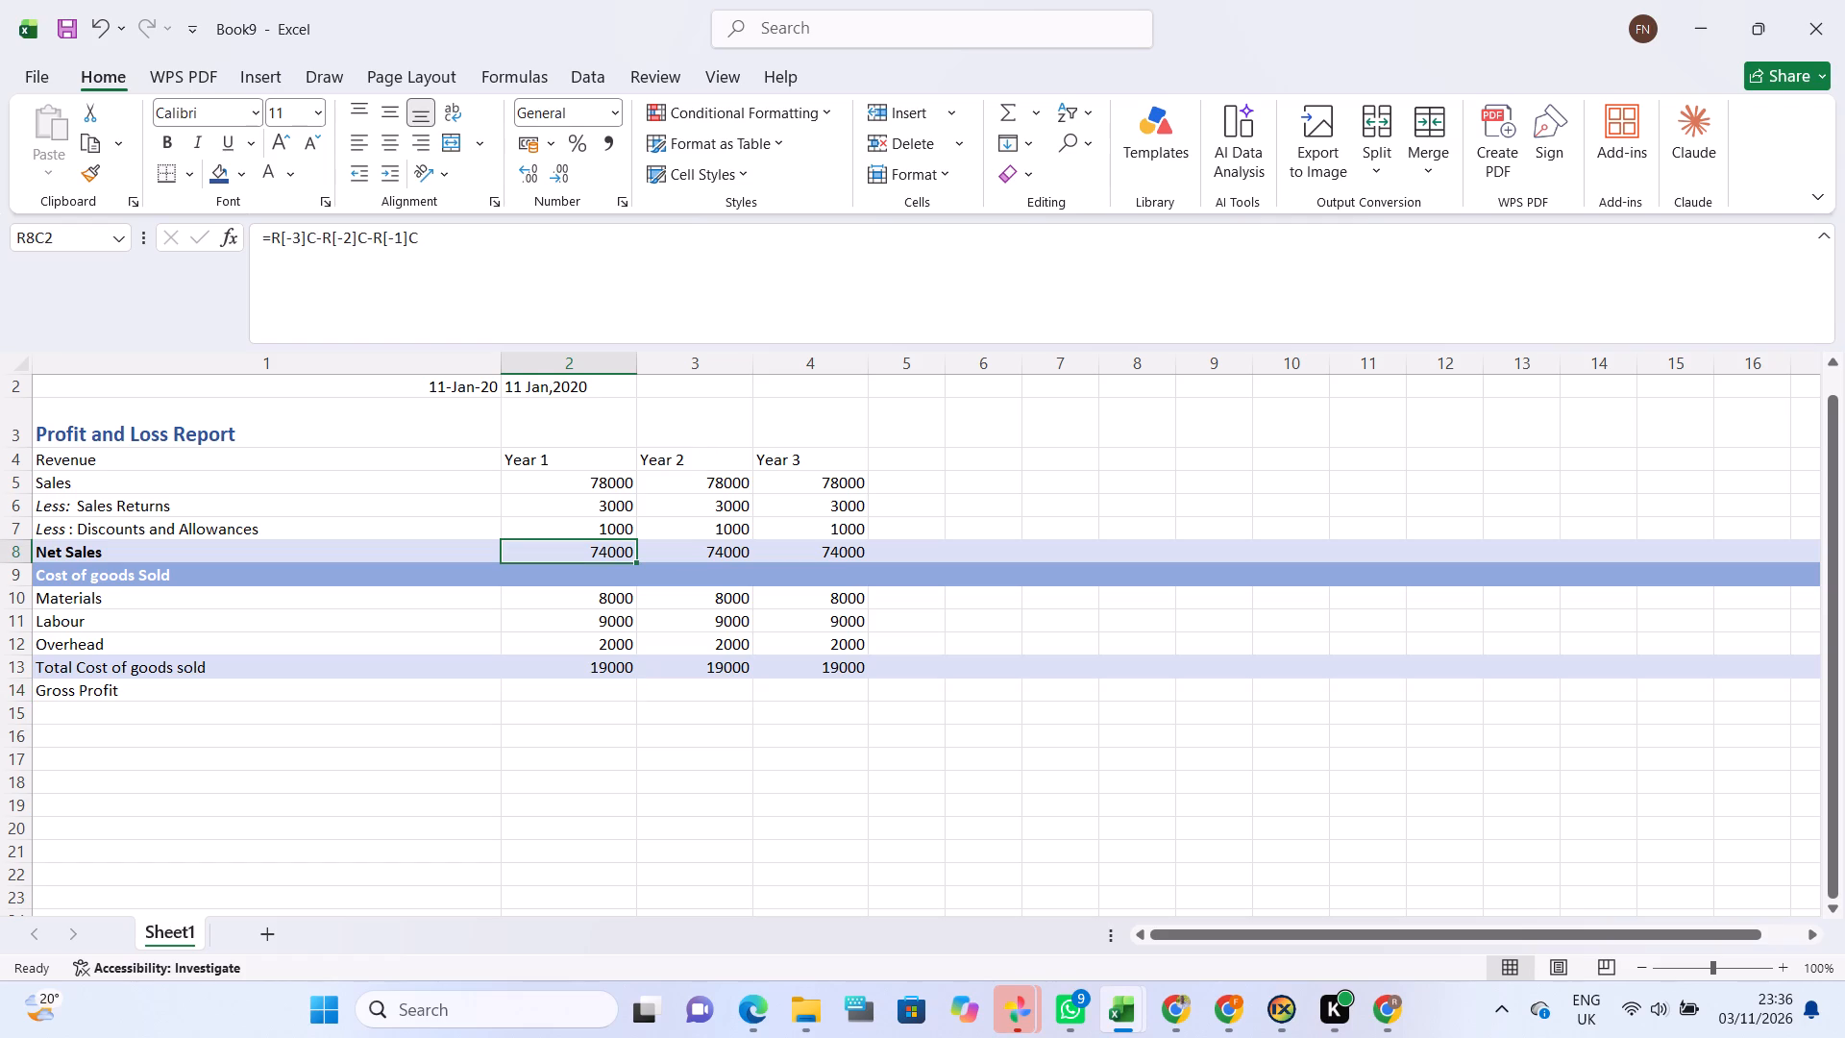
pyautogui.click(563, 692)
pyautogui.press('=')
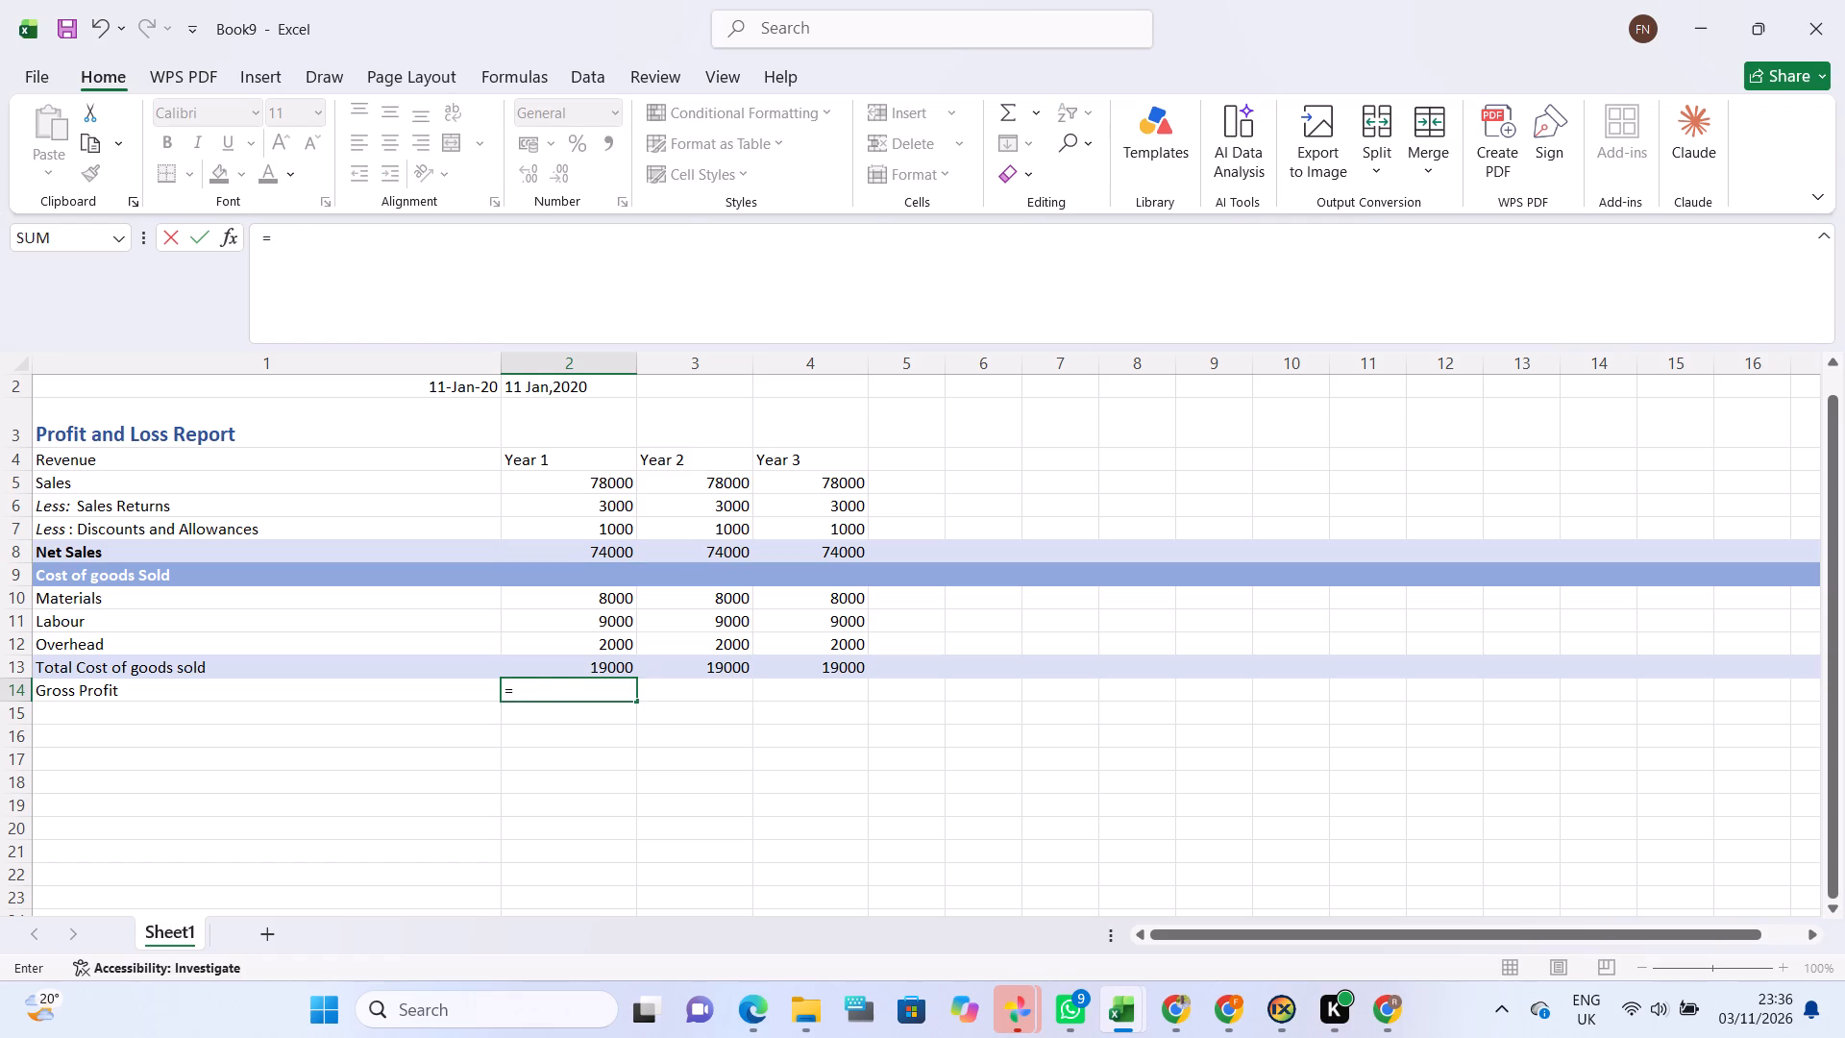
pyautogui.click(565, 551)
pyautogui.press('-')
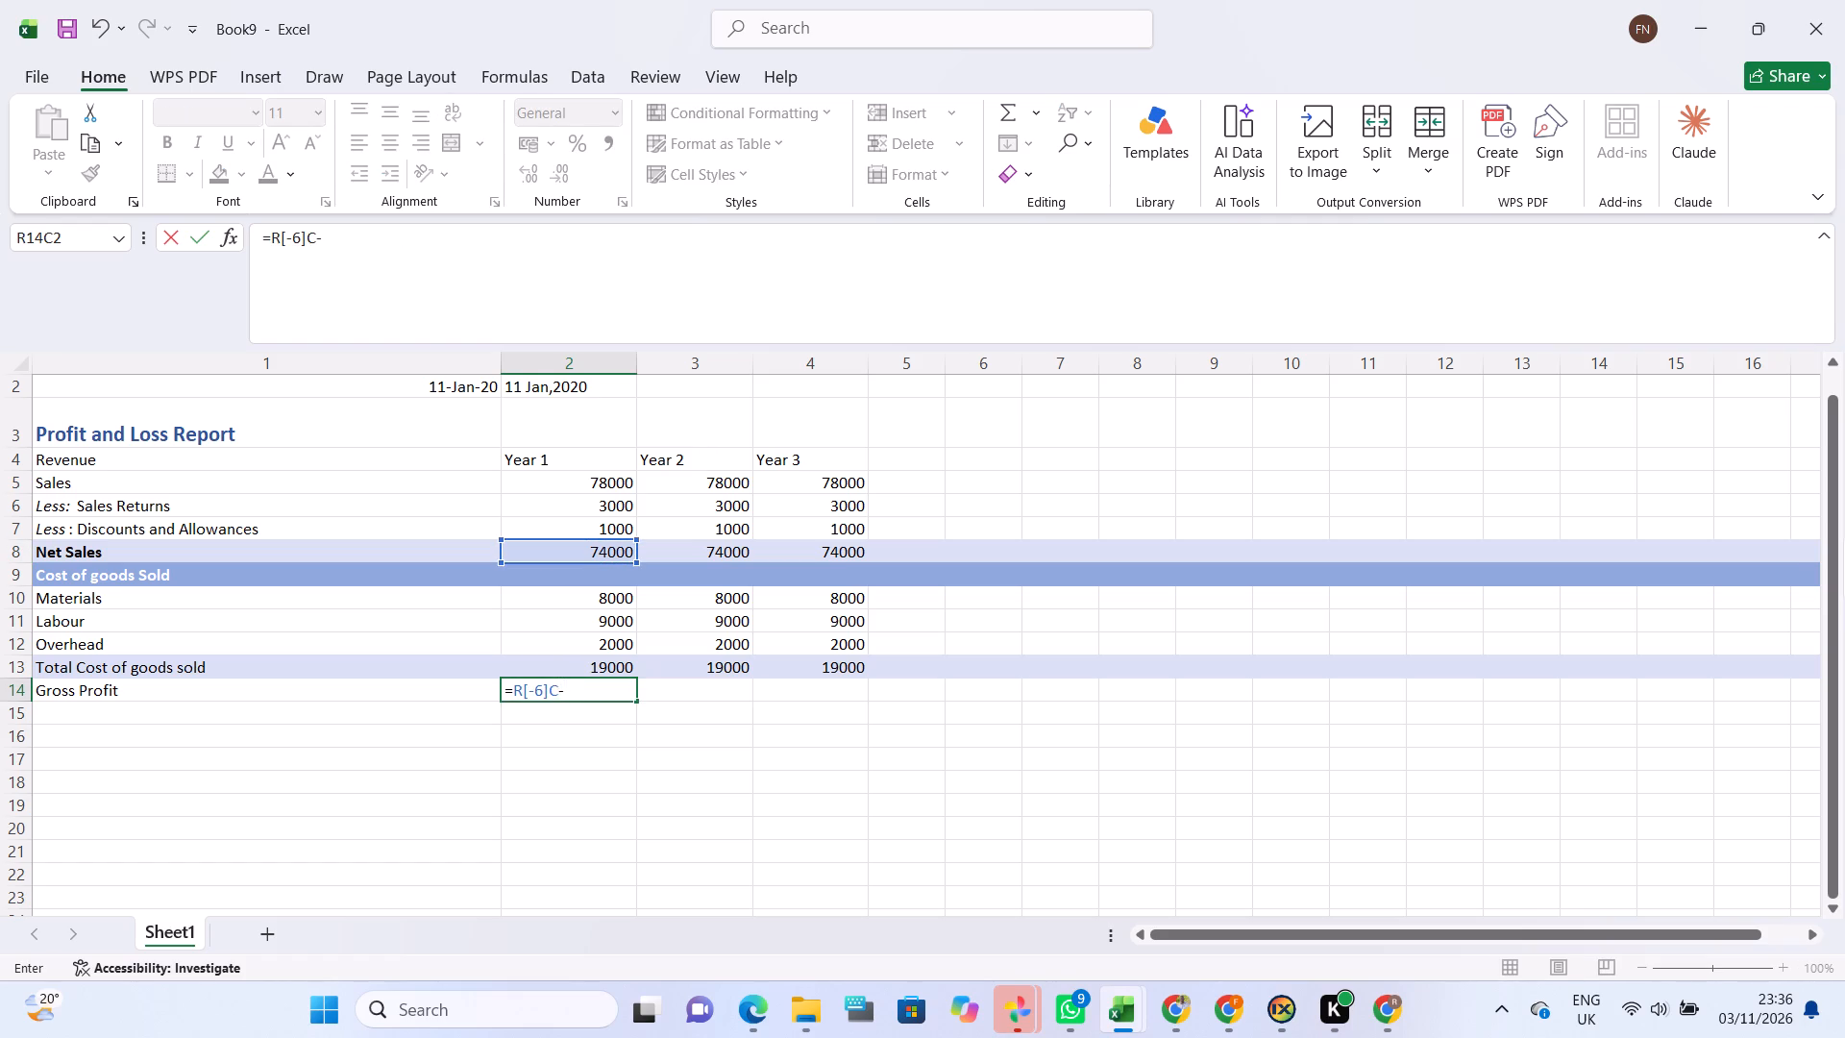
pyautogui.click(555, 666)
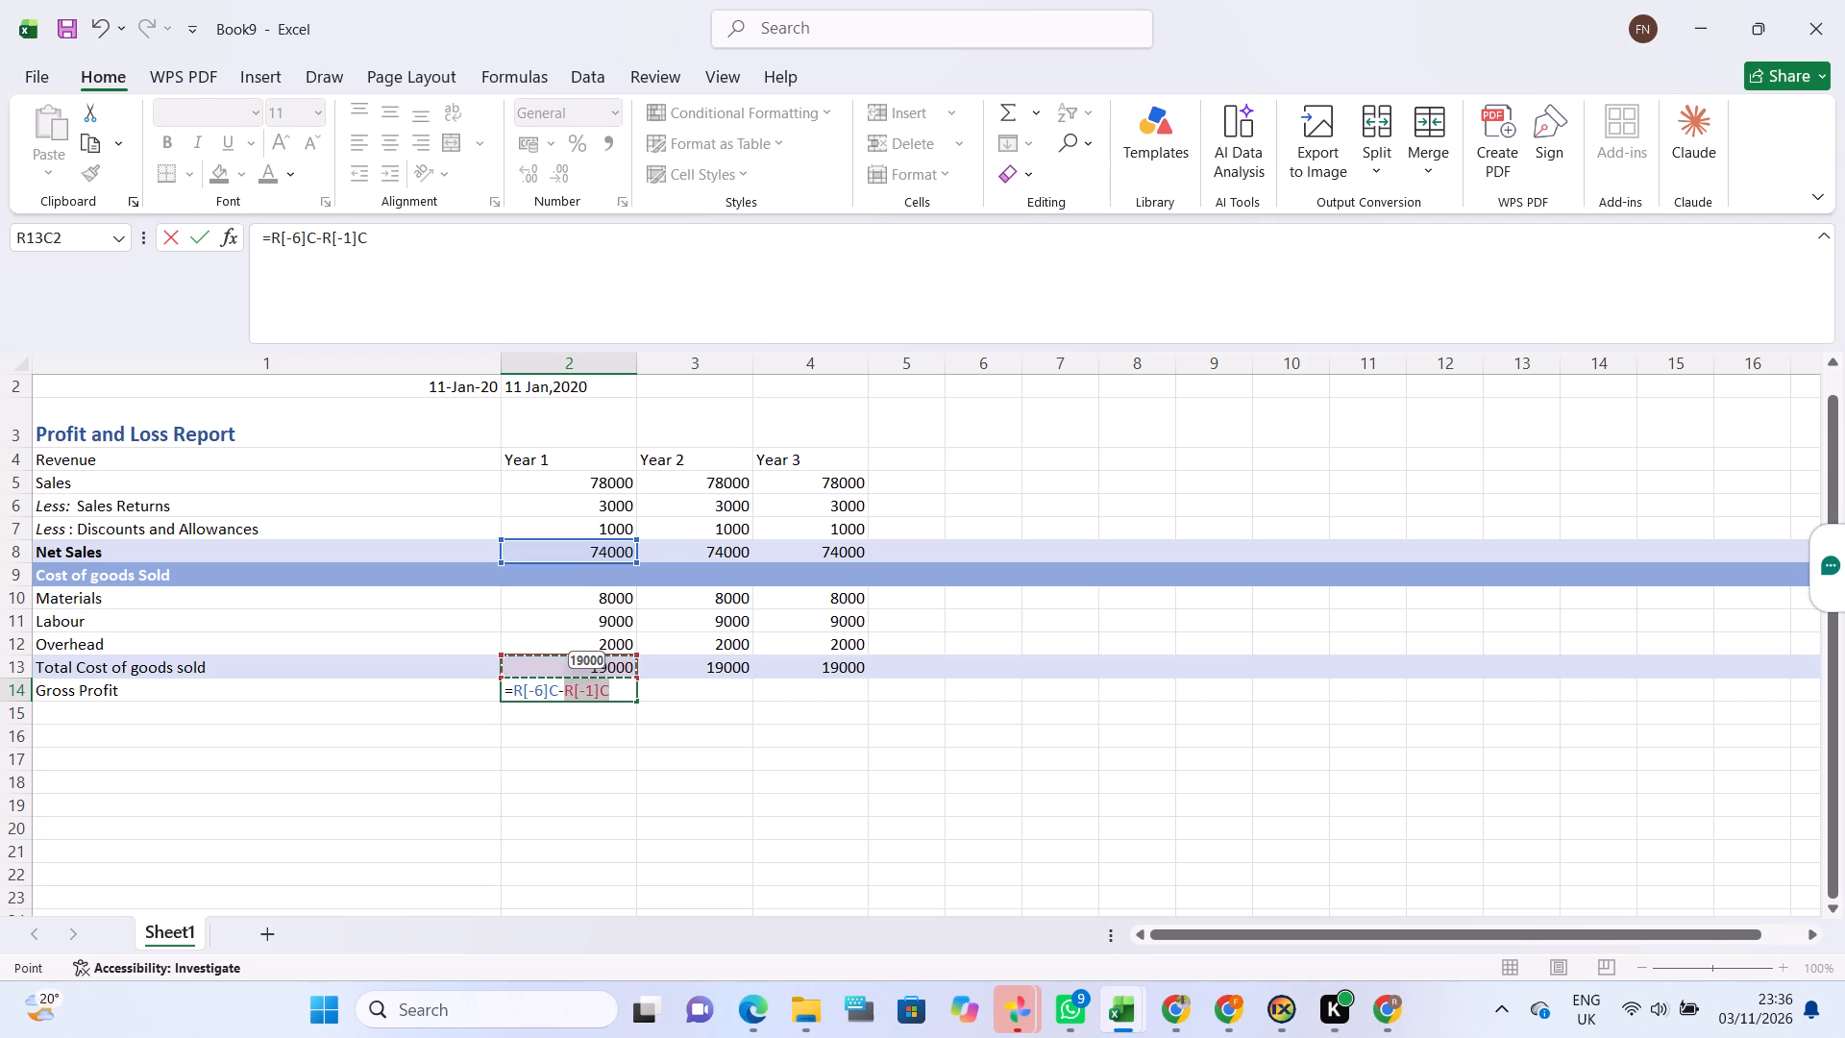
pyautogui.press('Return')
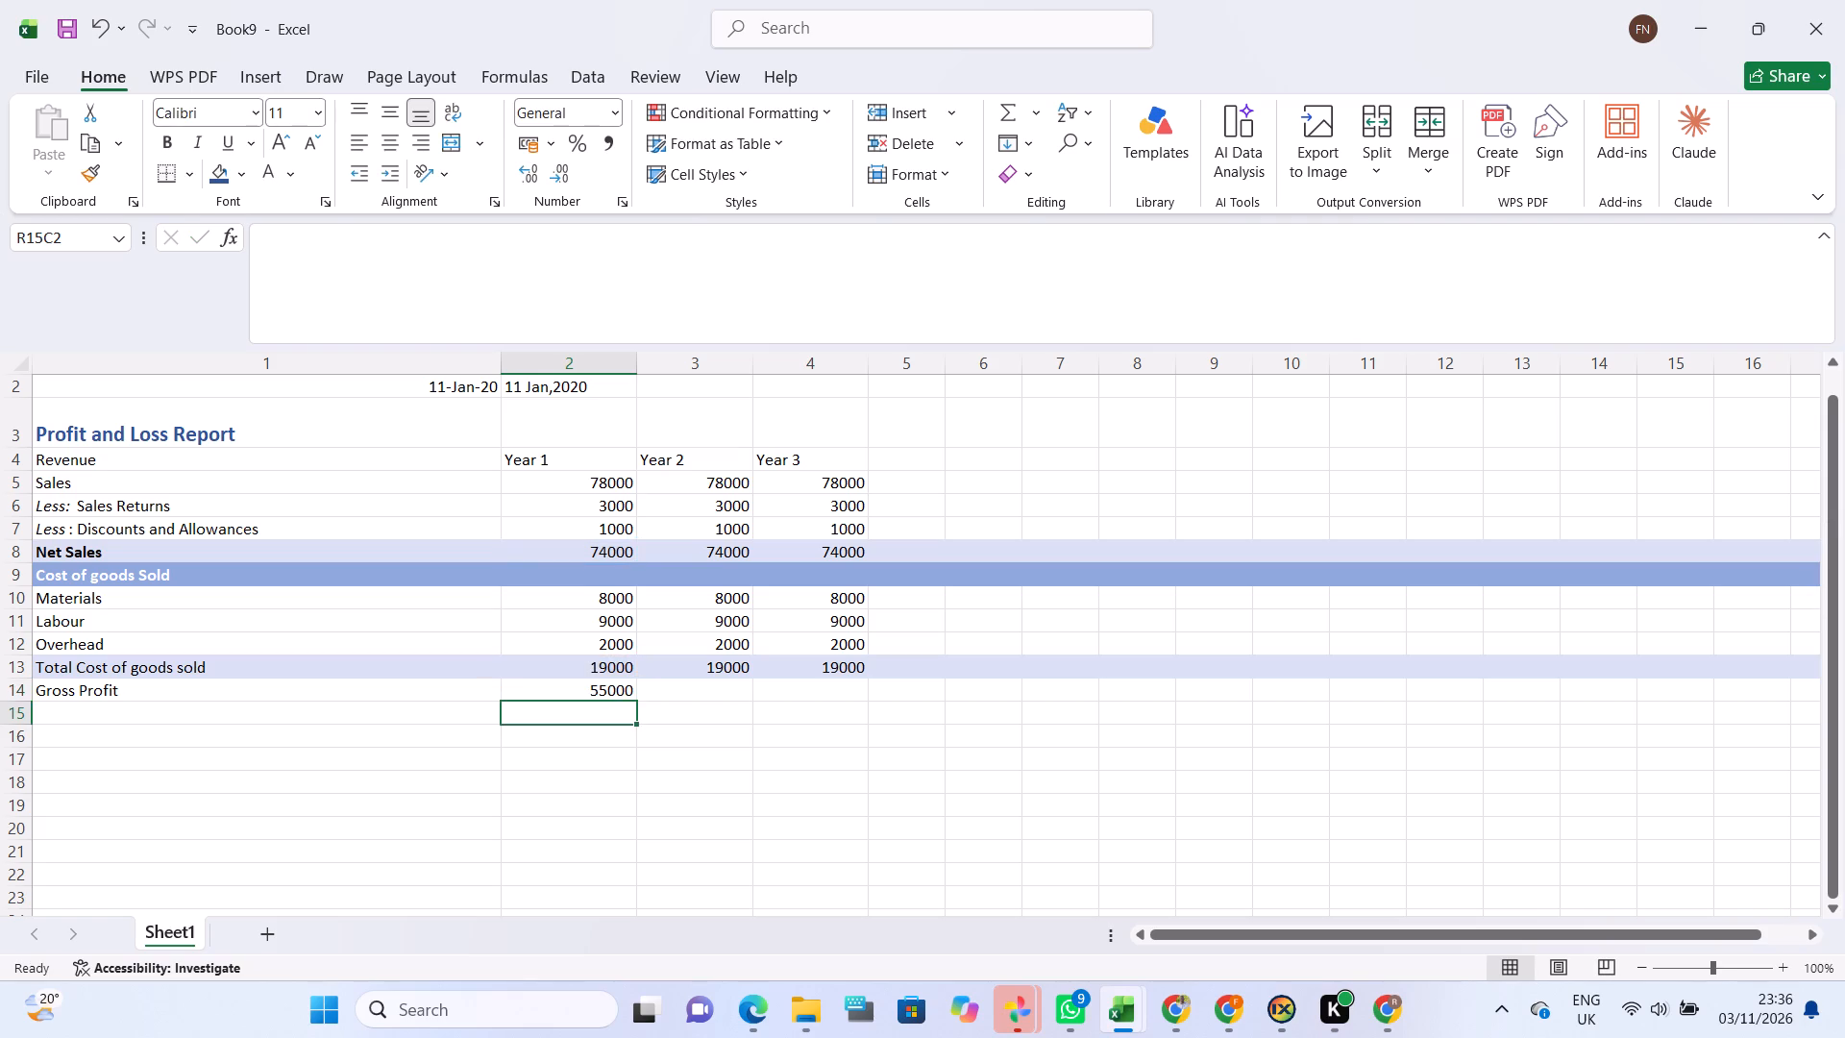
# Calculate the Year 2 Gross Profit with a formula subtracting that year's Total Cost of goods sold from Net Sales.
pyautogui.click(686, 687)
pyautogui.press('=')
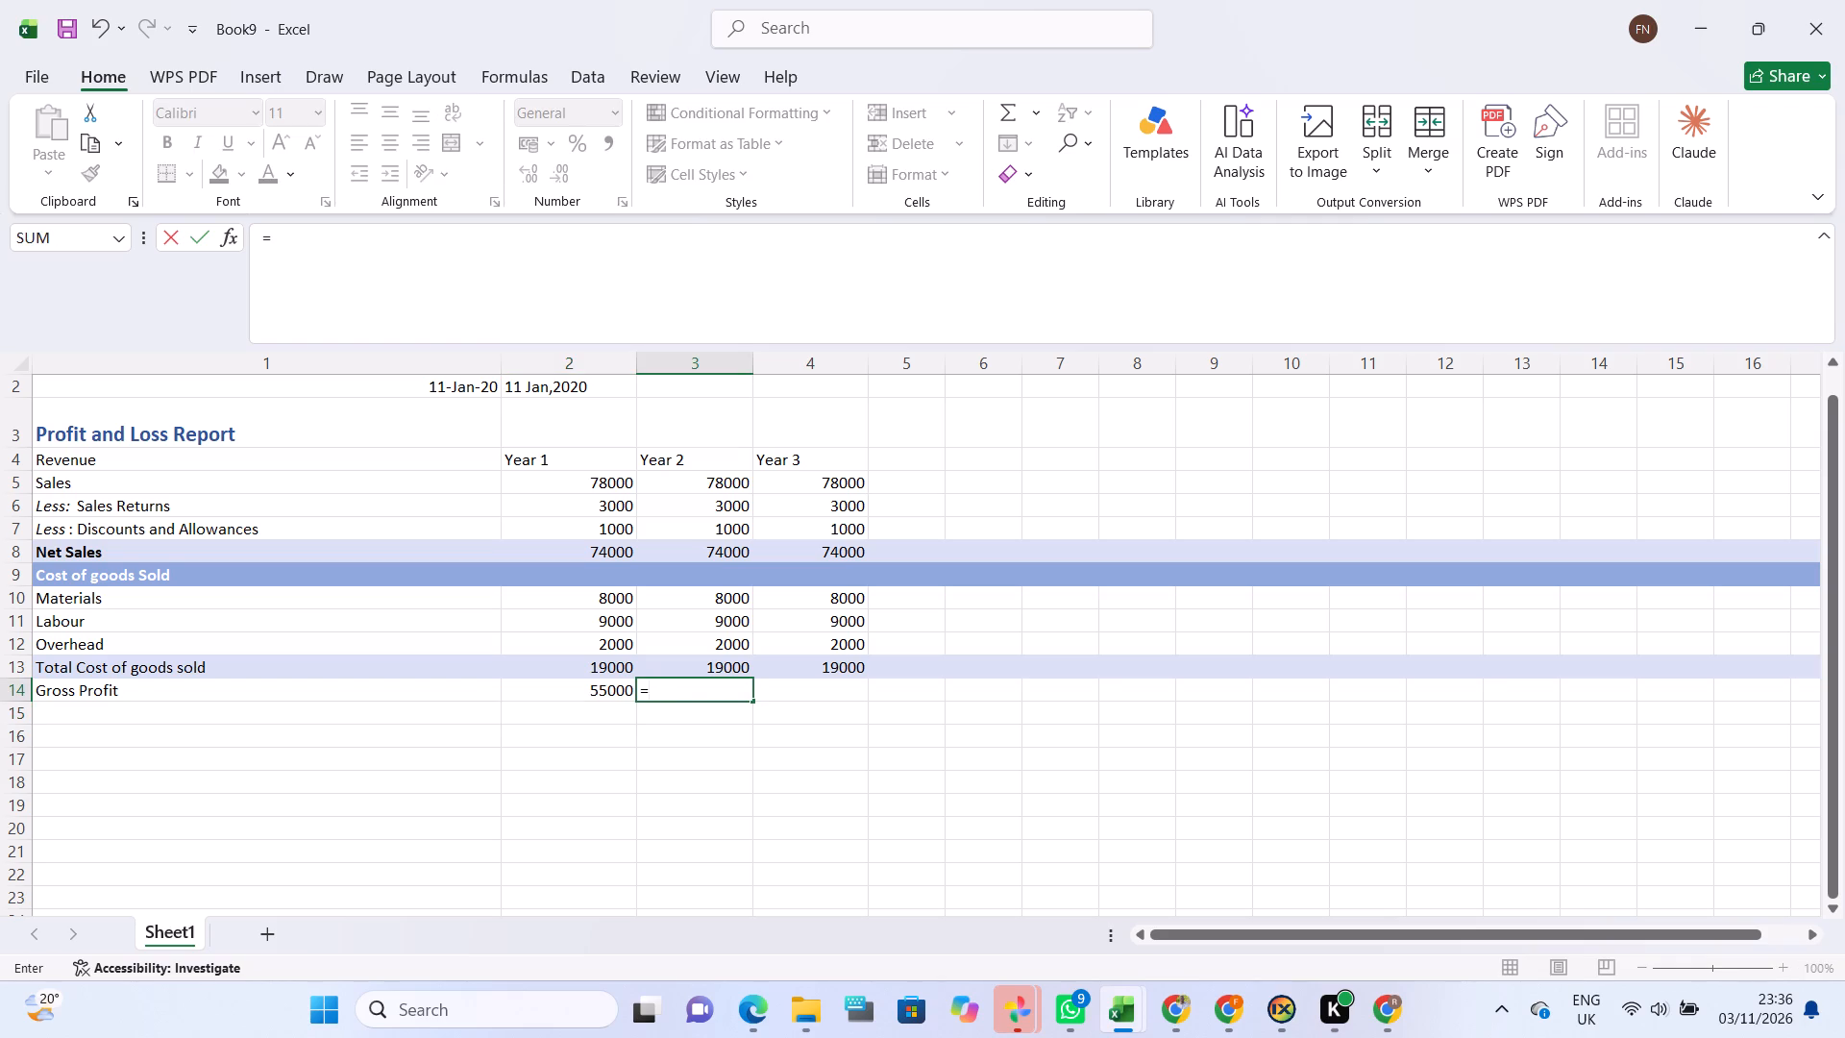
pyautogui.click(685, 551)
pyautogui.press('-')
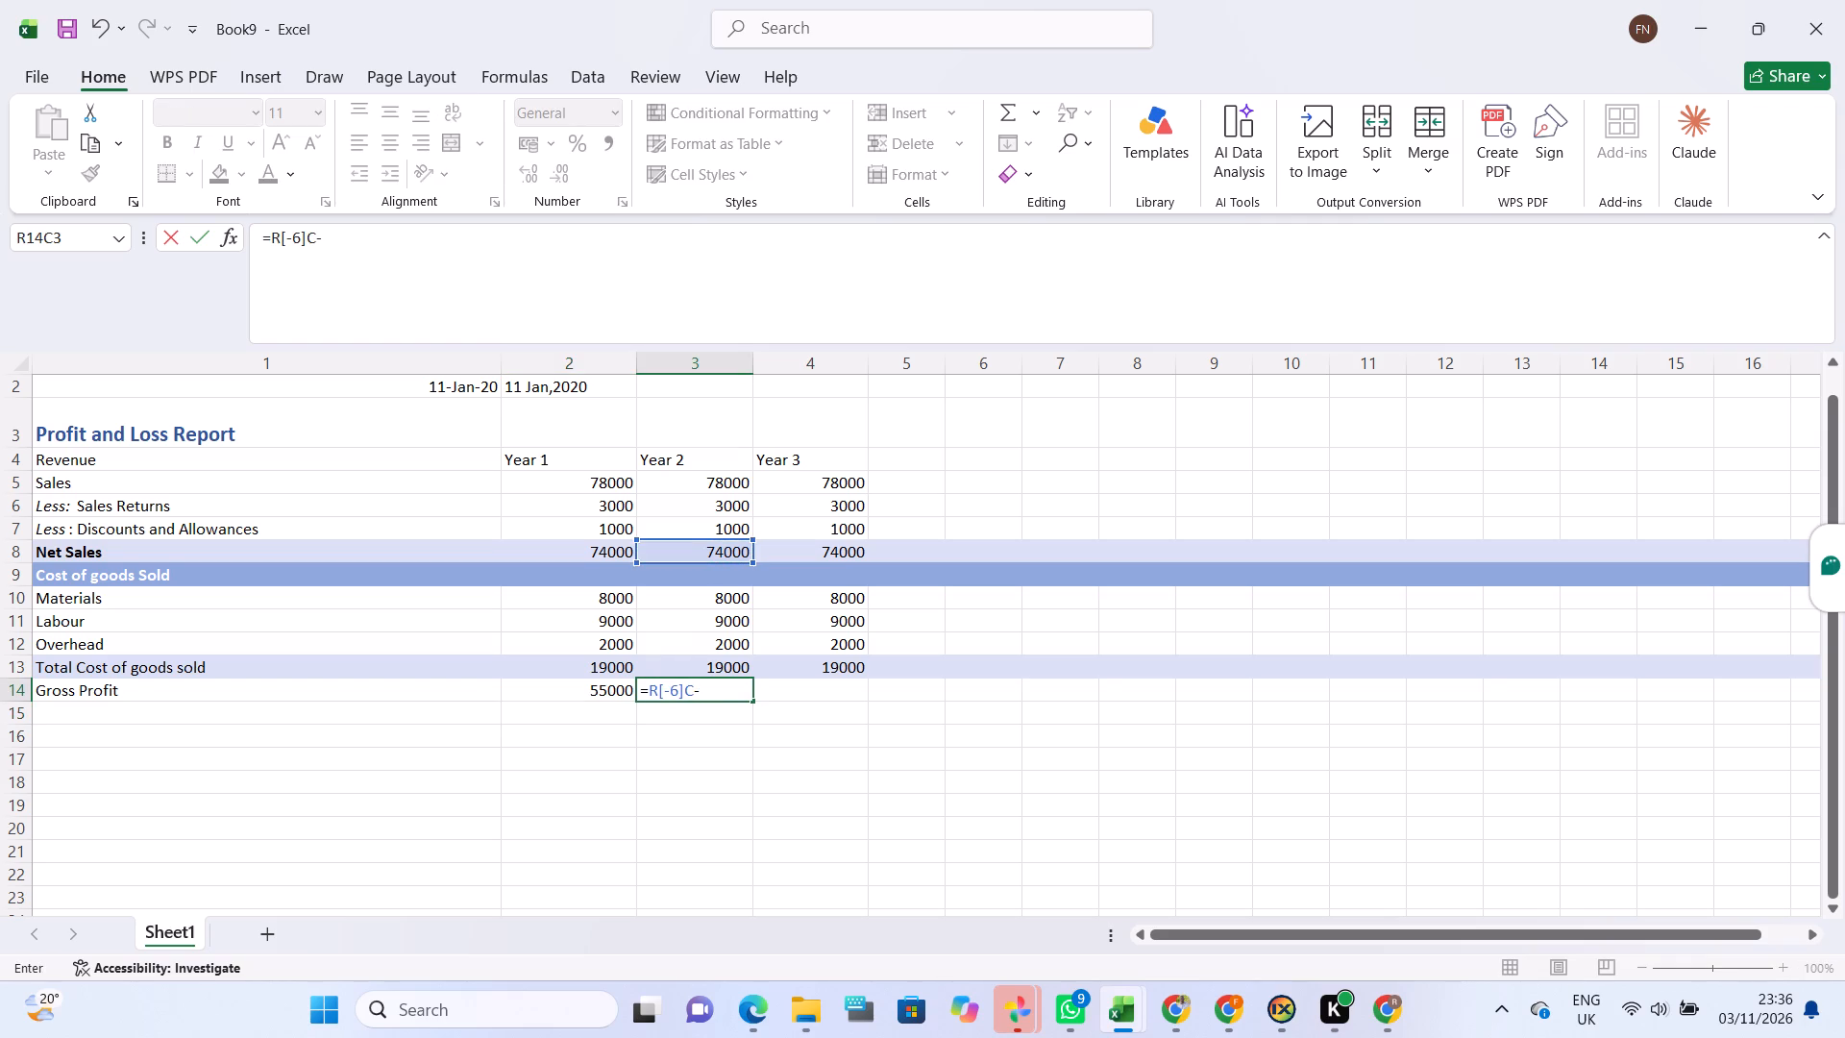
pyautogui.click(691, 668)
pyautogui.press('Return')
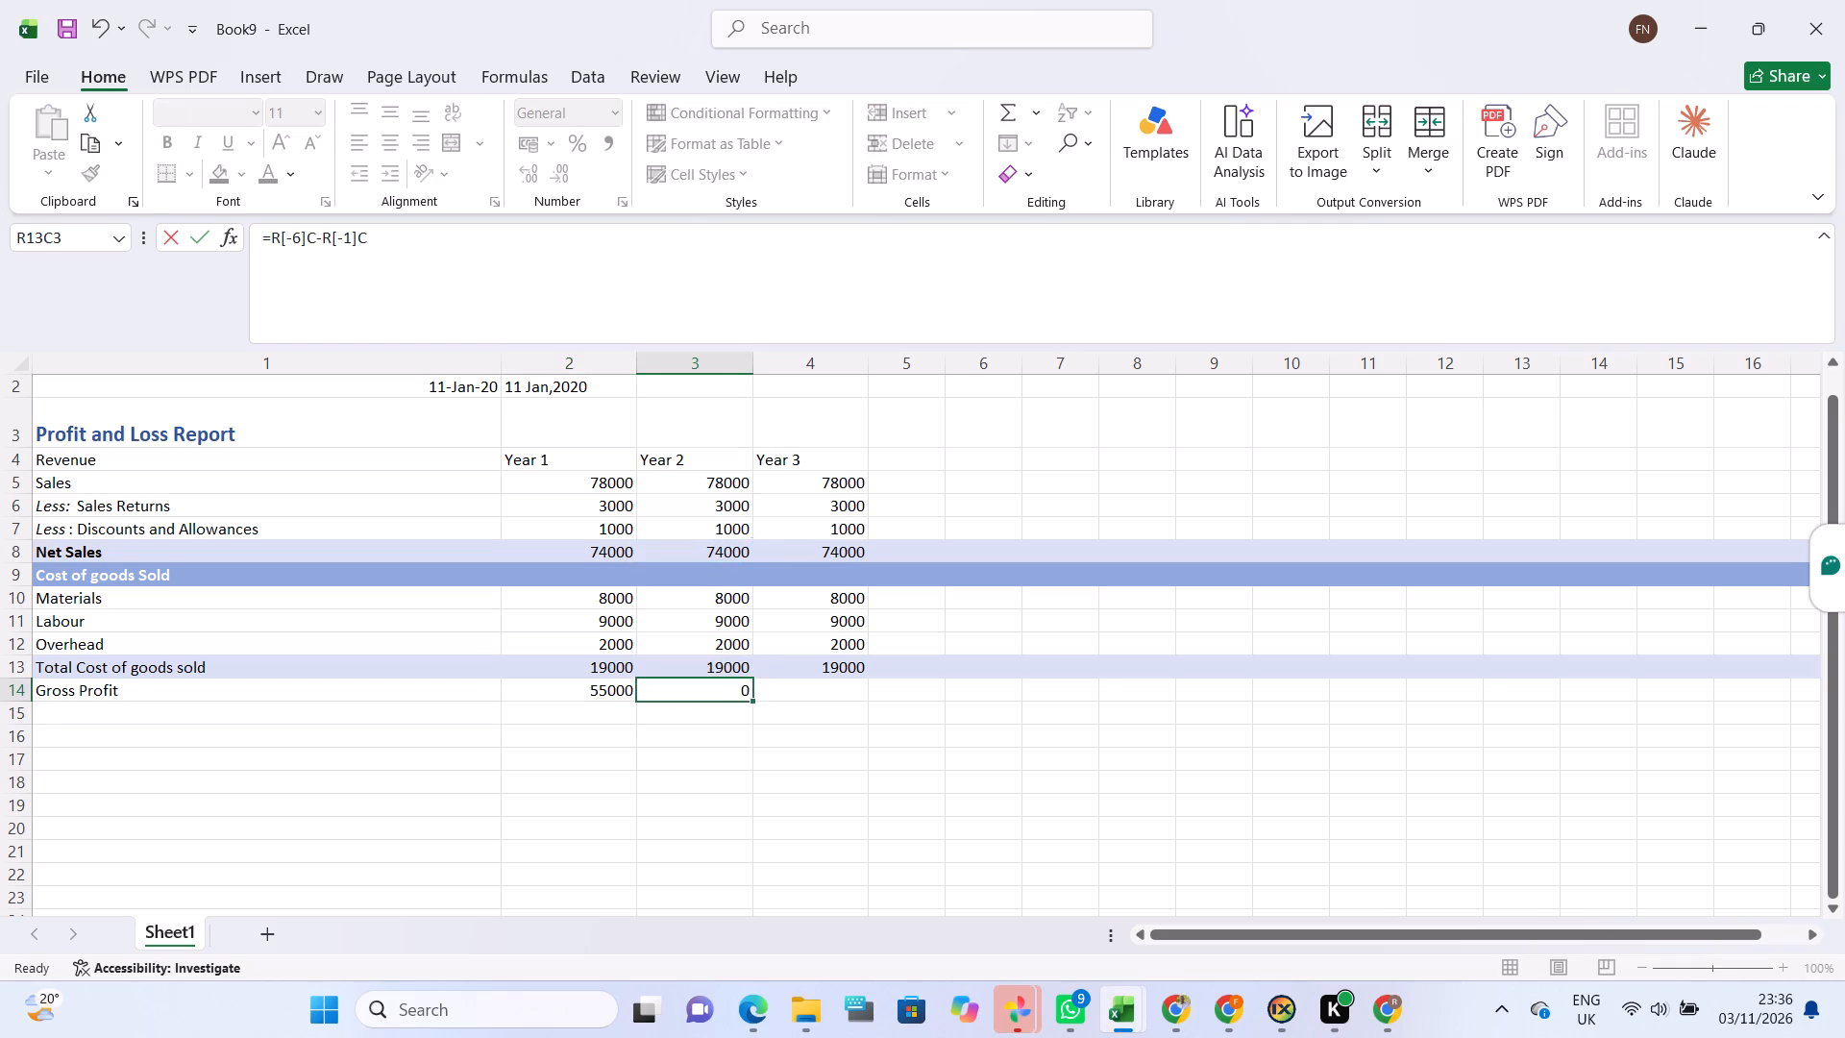
# Calculate the Year 3 Gross Profit with a formula subtracting that year's Total Cost of goods sold from Net Sales.
pyautogui.click(805, 693)
pyautogui.press('=')
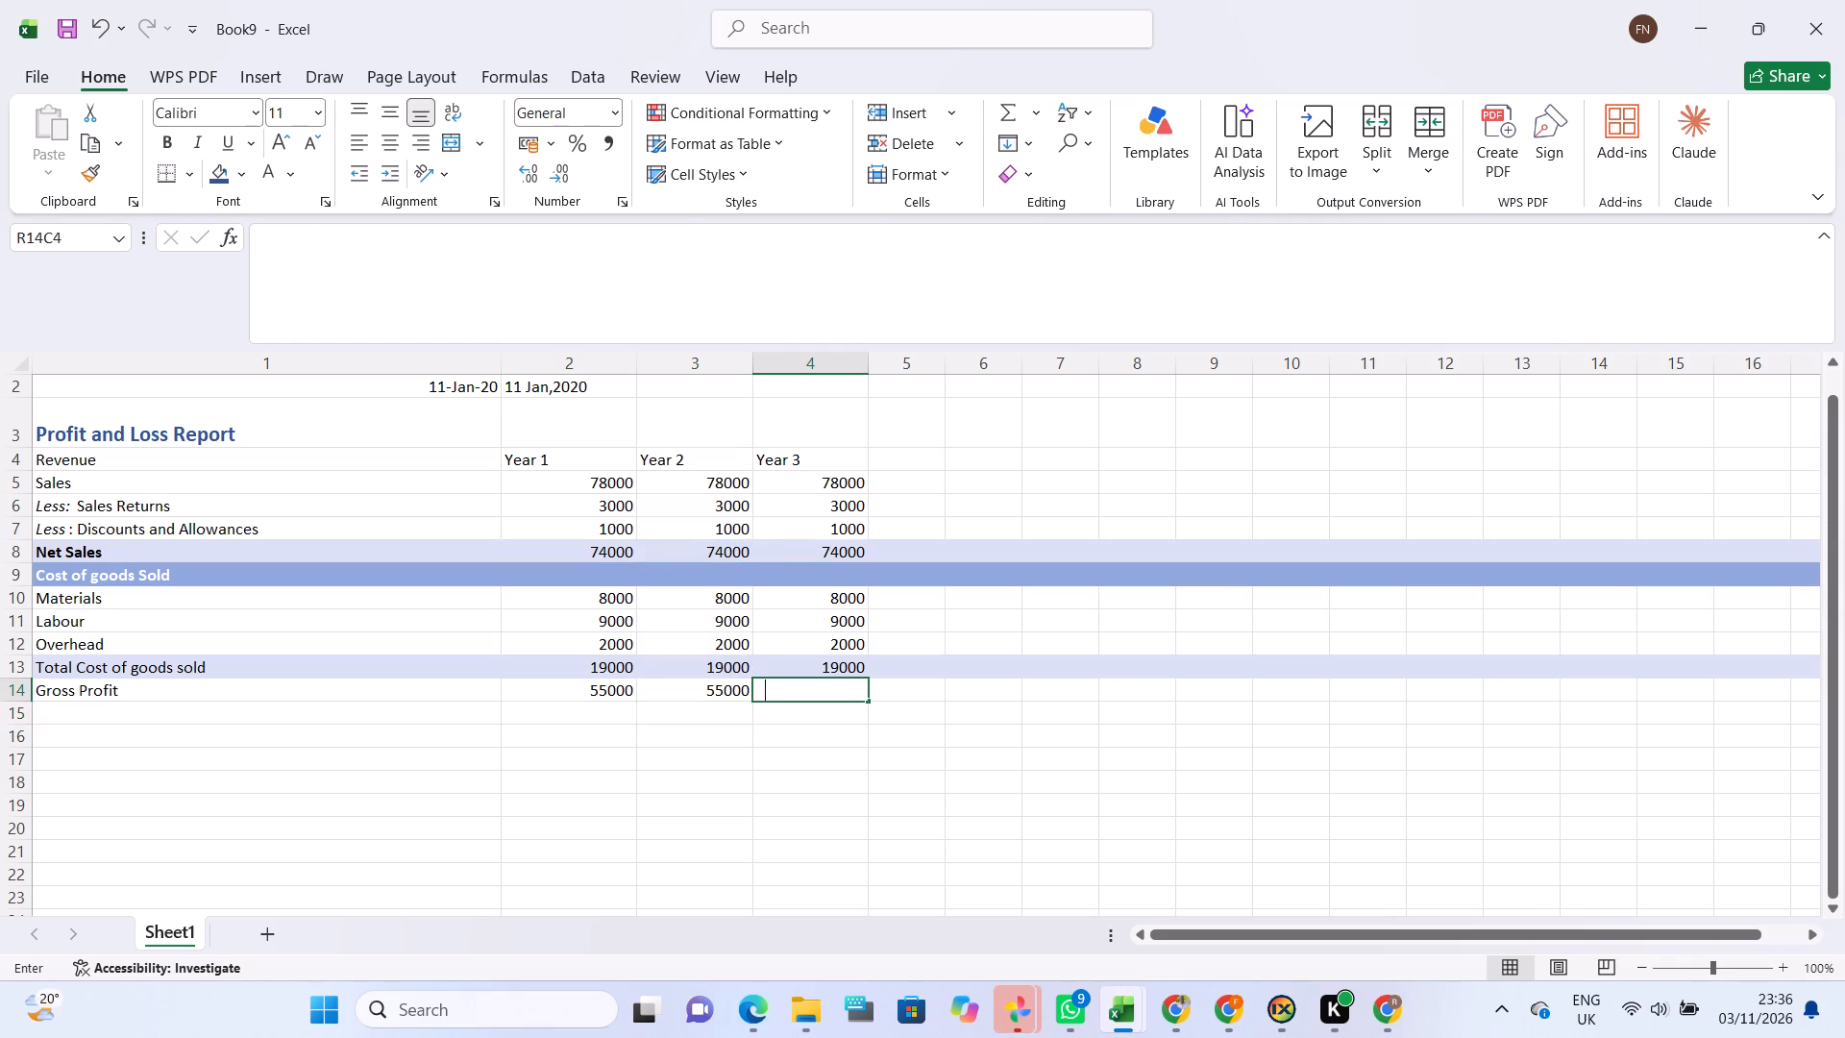
pyautogui.click(861, 547)
pyautogui.press('-')
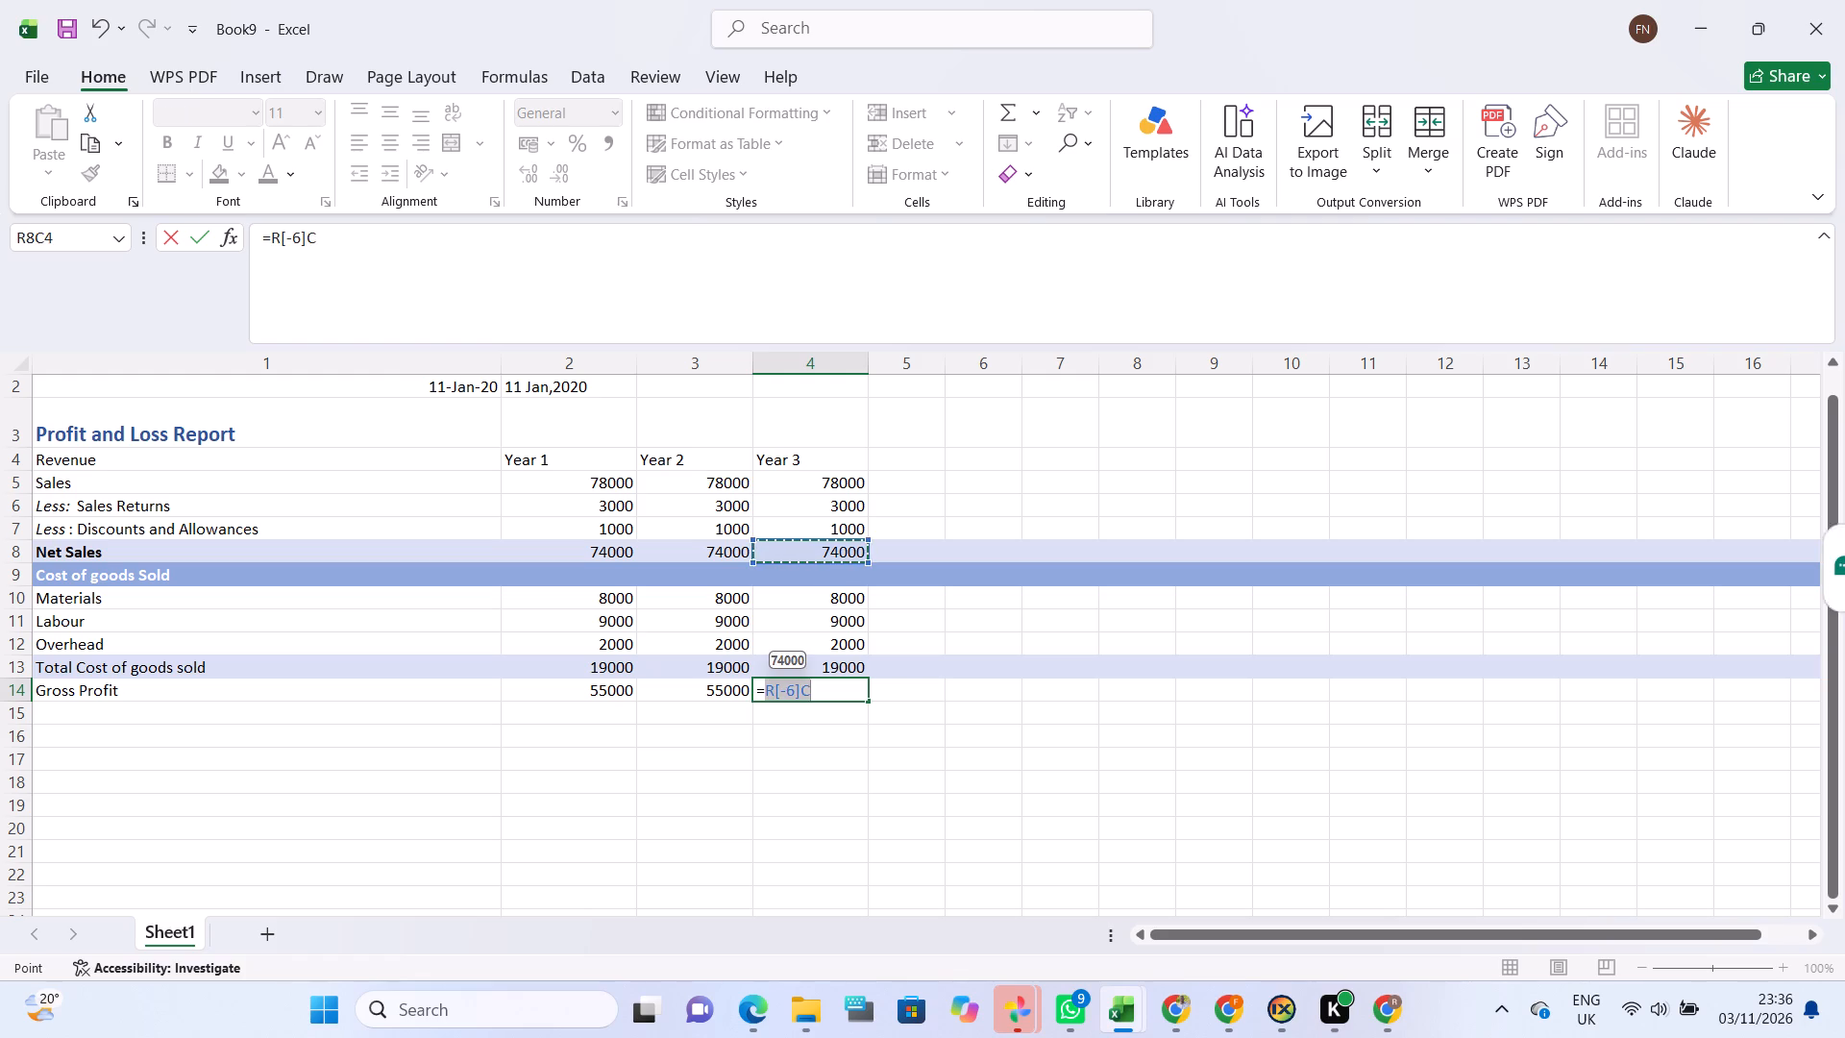
pyautogui.click(813, 662)
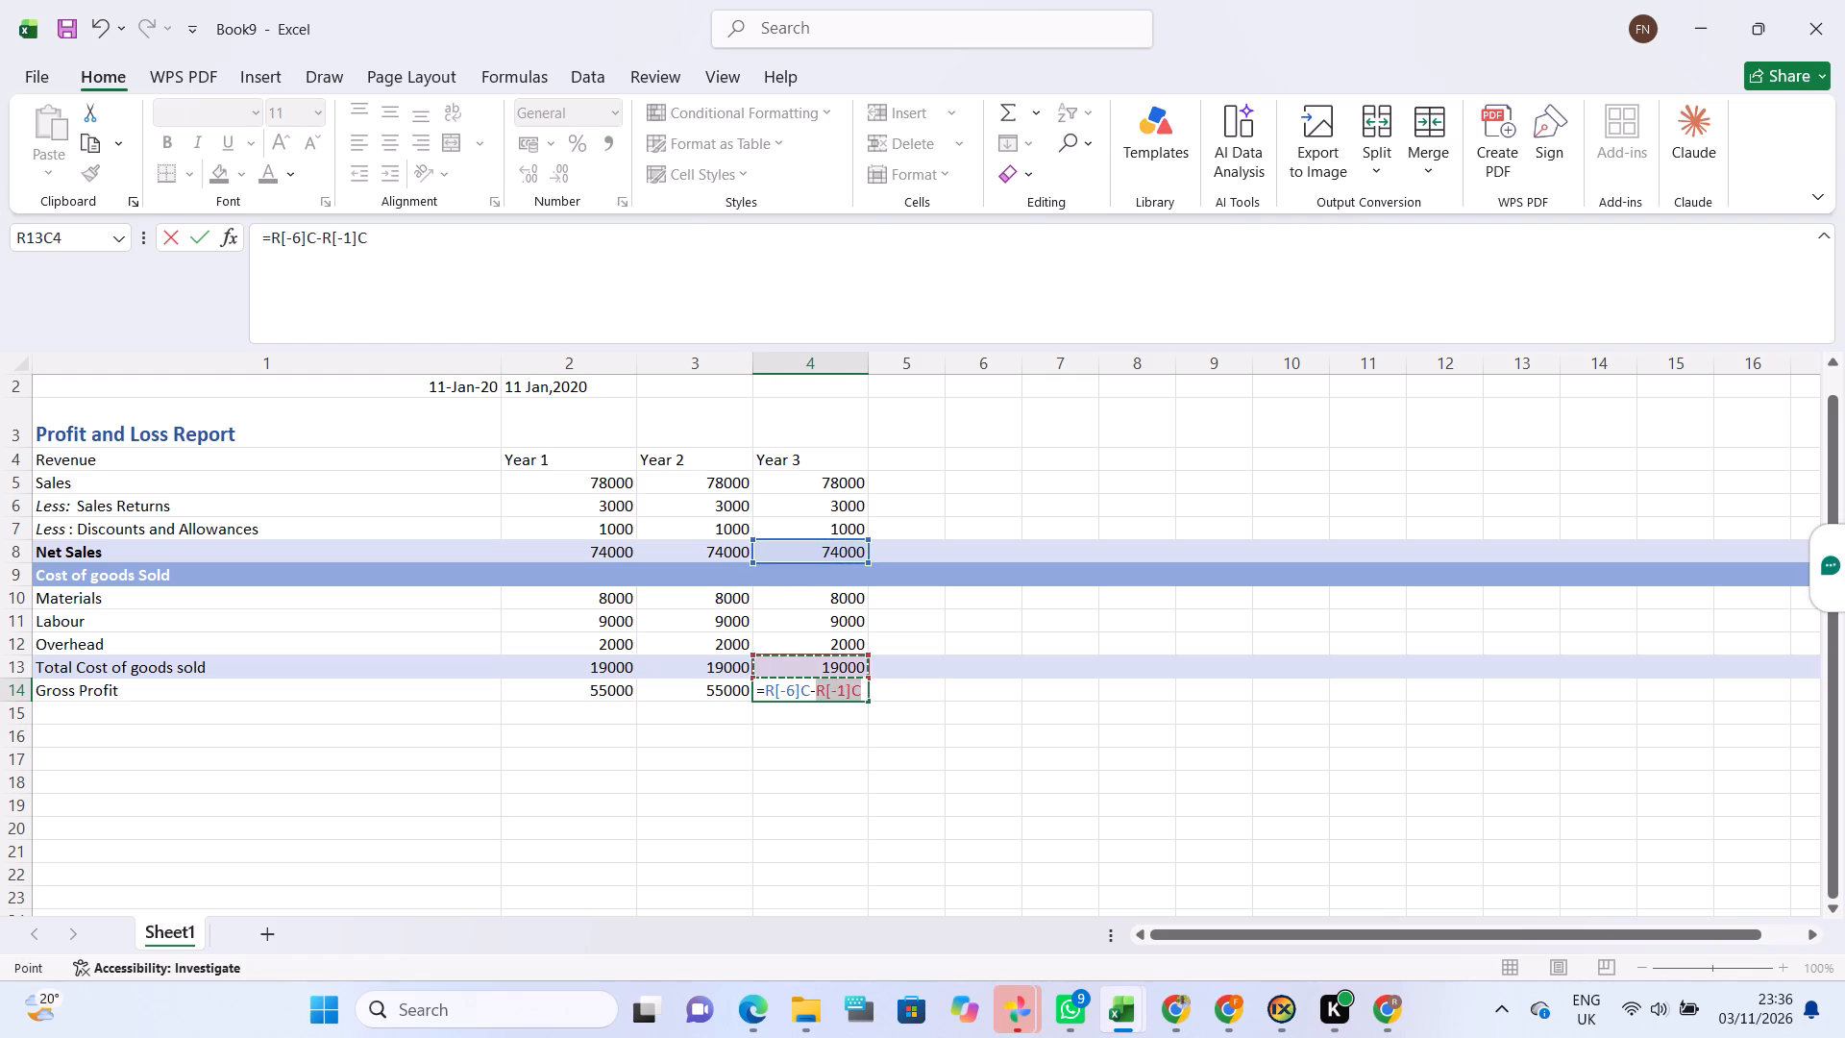
pyautogui.press('Return')
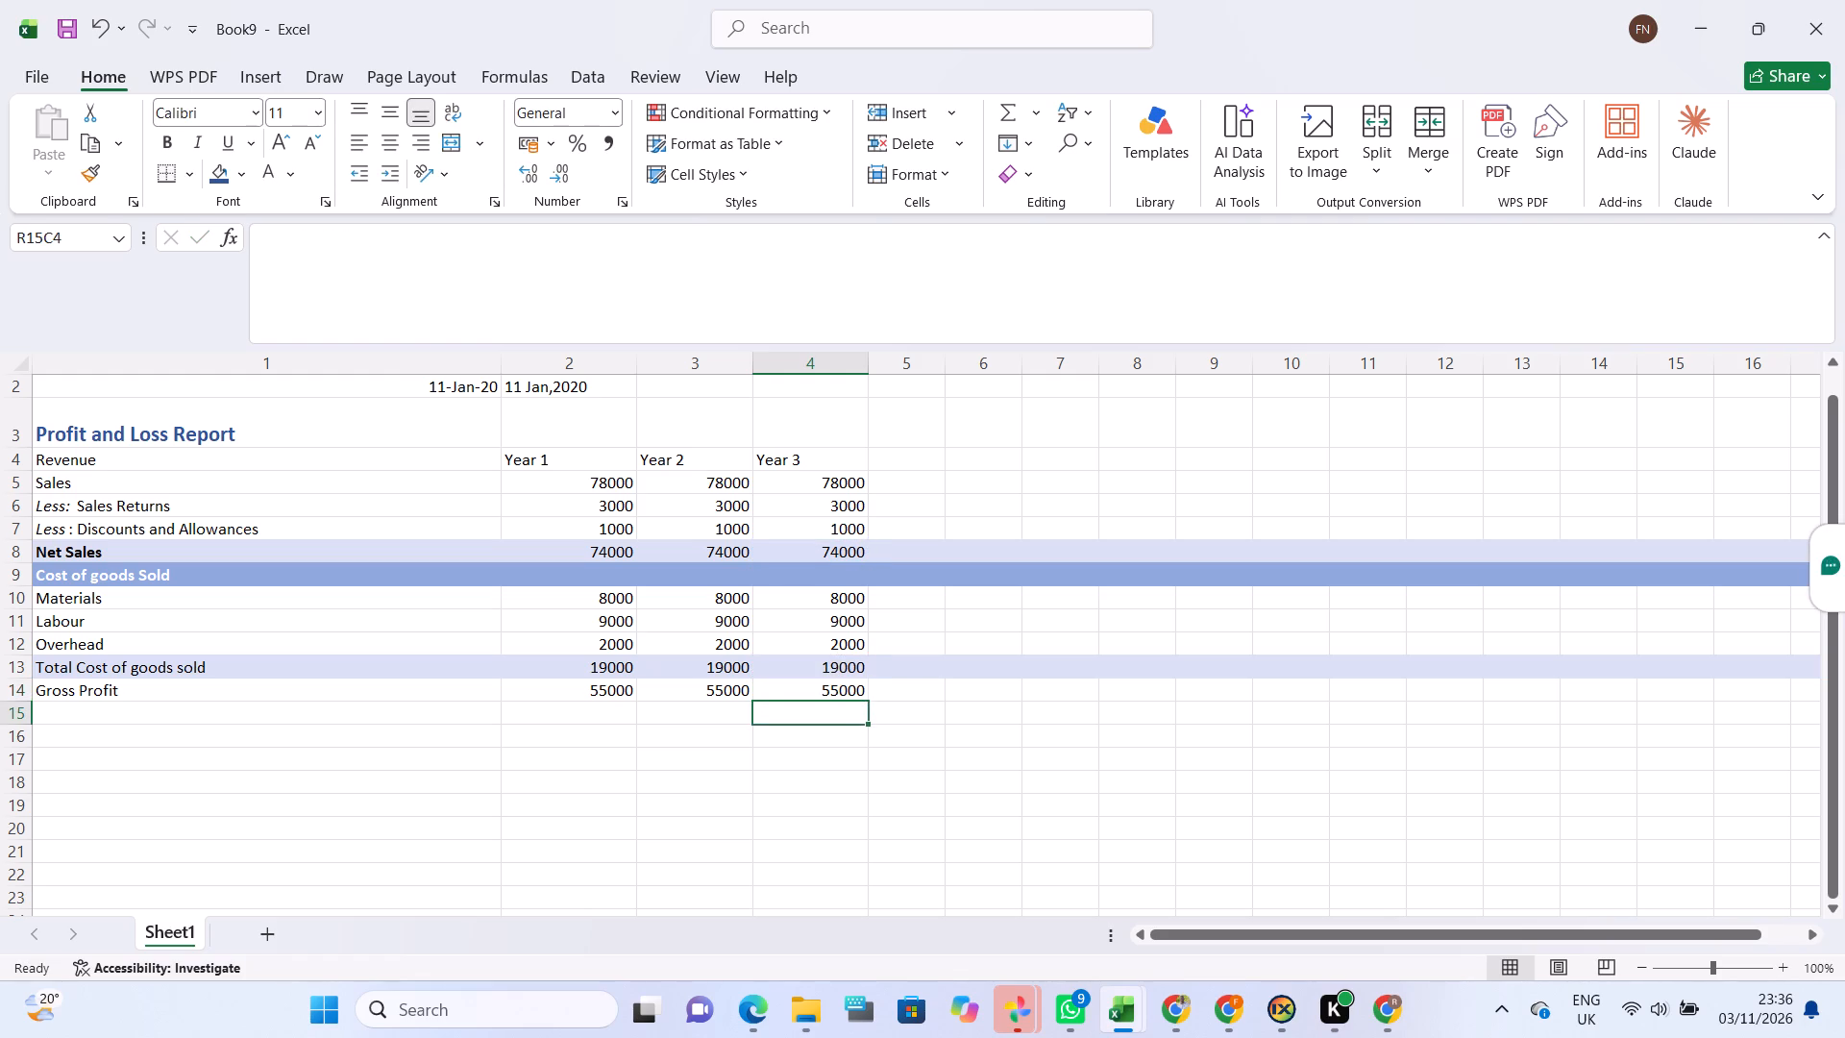
# Fill the entire Gross Profit row with light blue, one shade darker than the Total Cost of goods sold row.
pyautogui.click(171, 704)
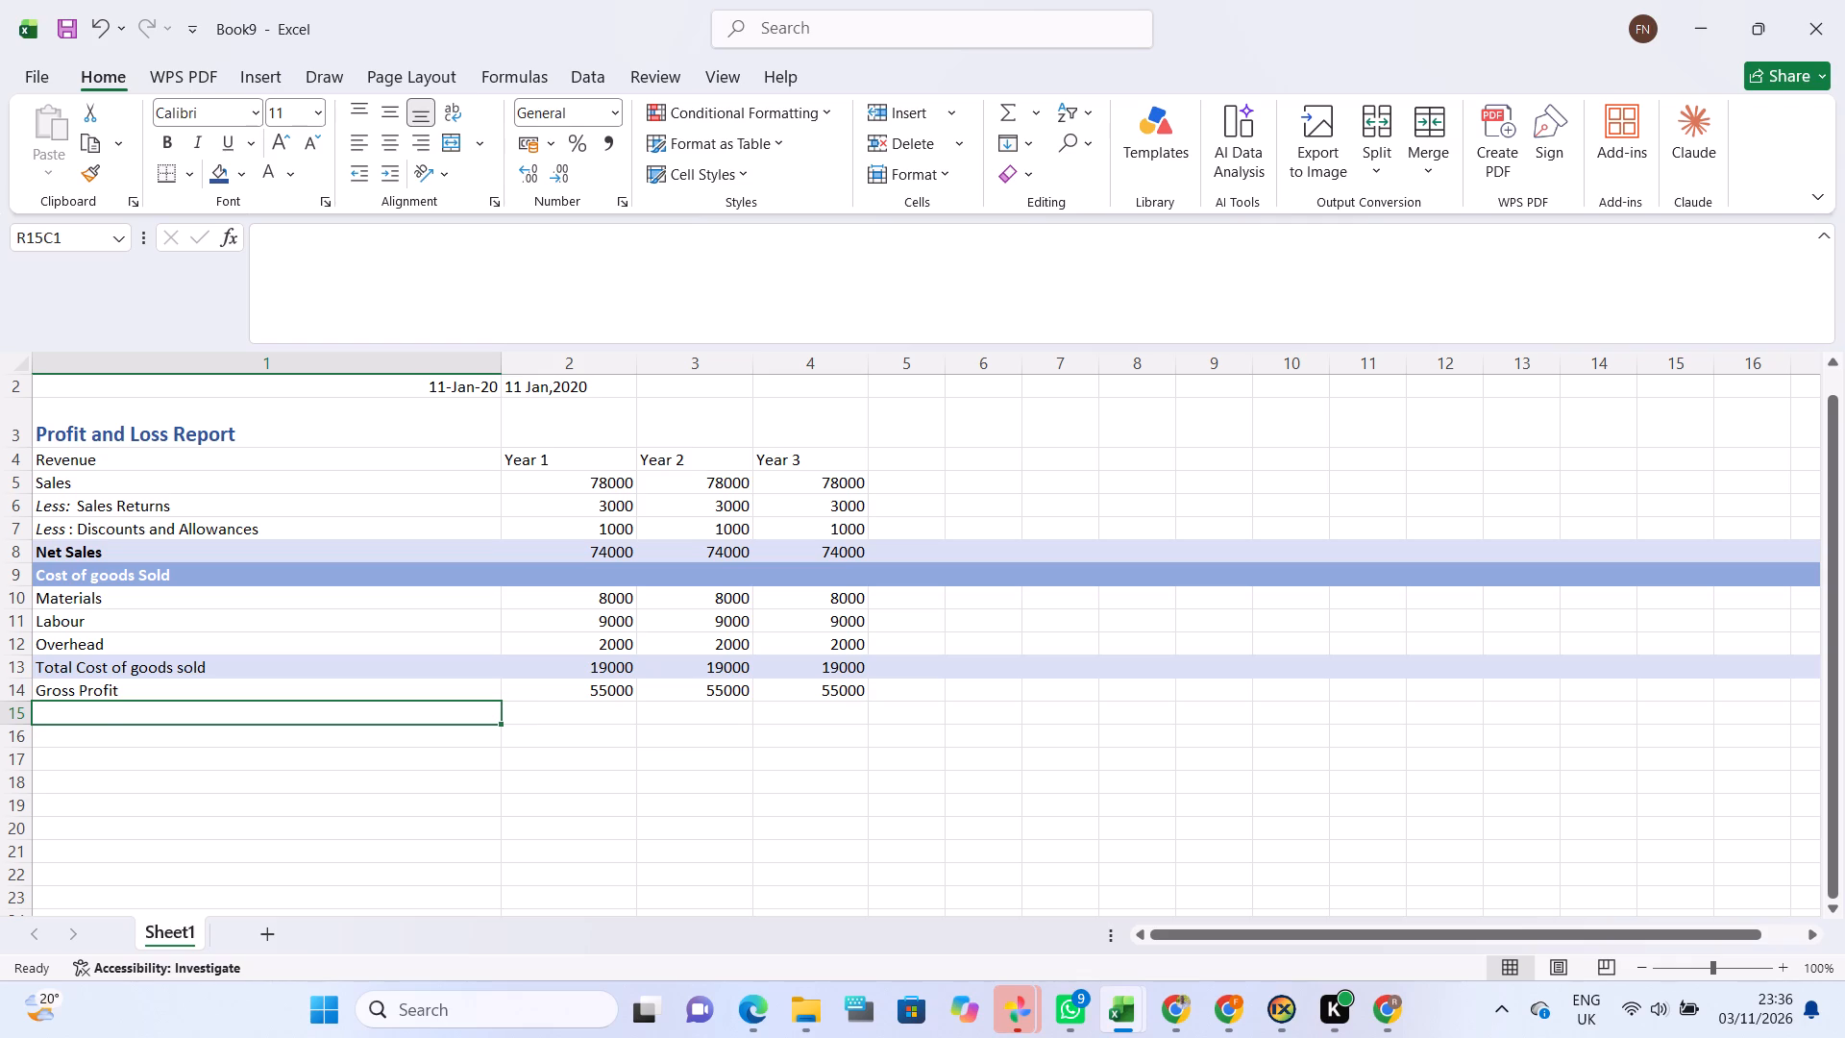
pyautogui.rightClick(15, 685)
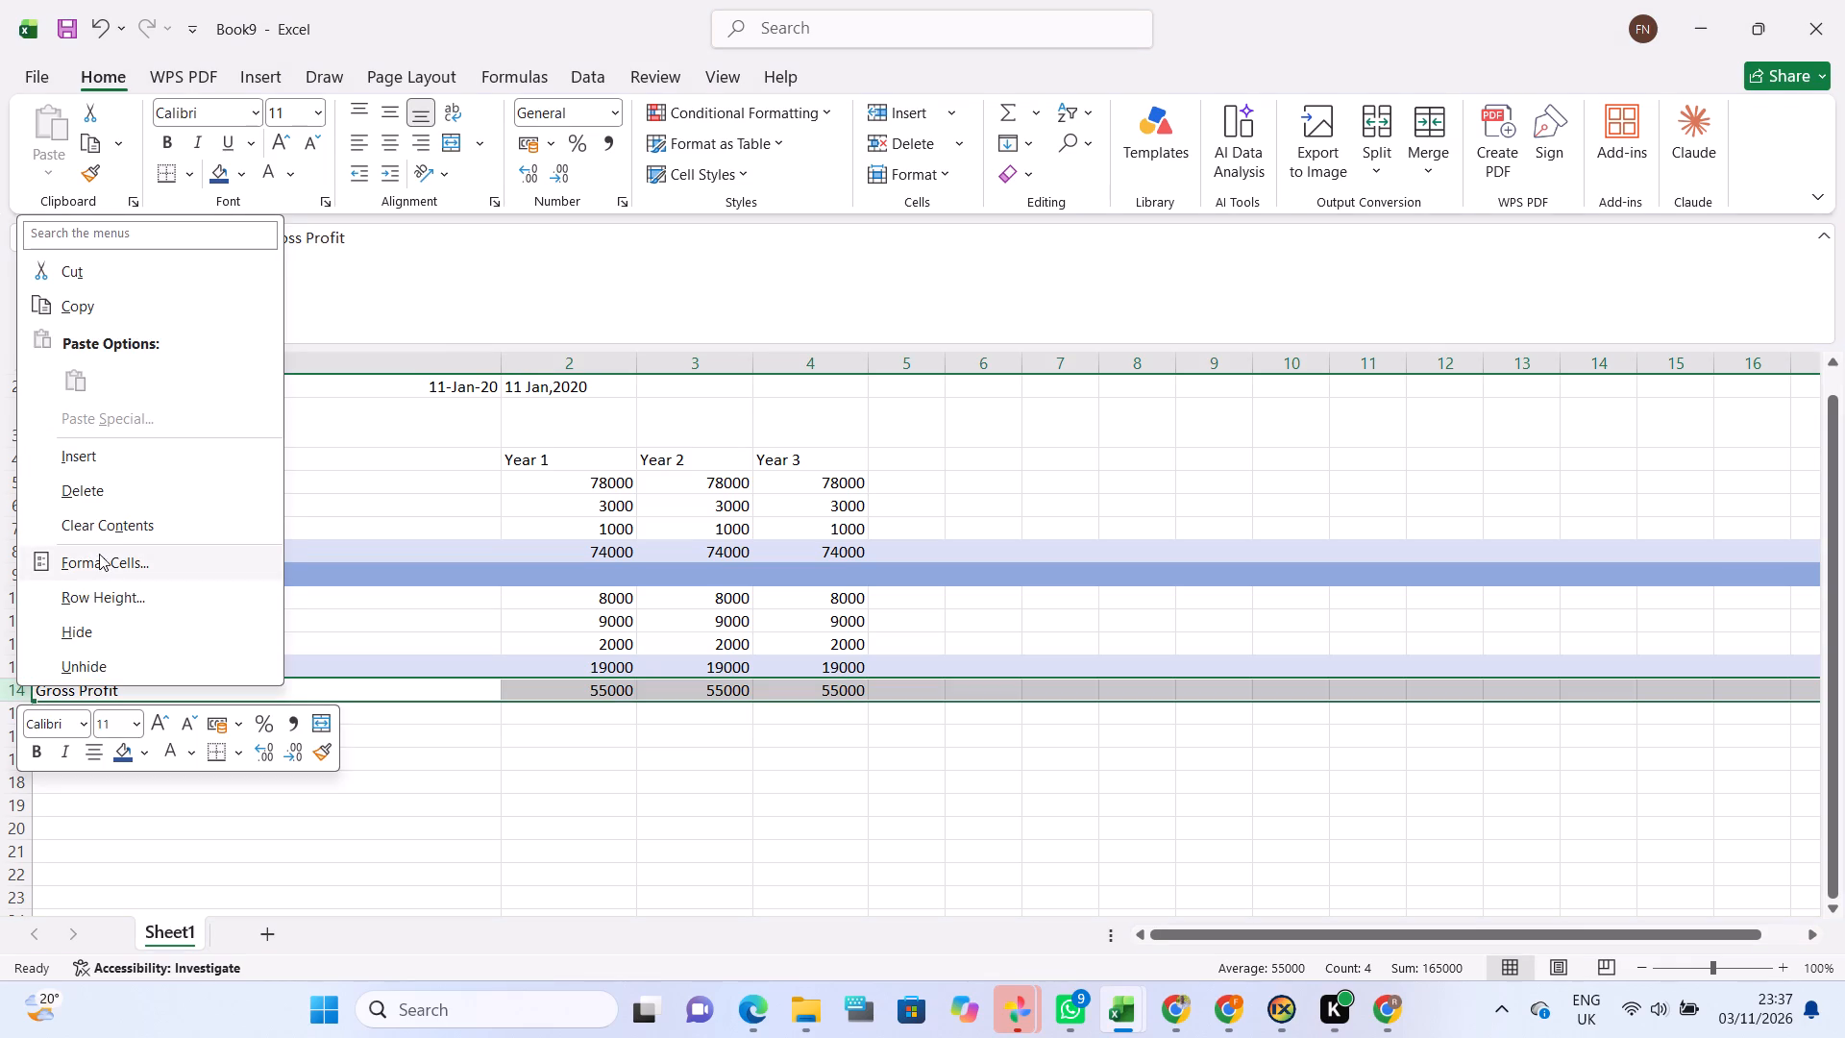
pyautogui.click(111, 566)
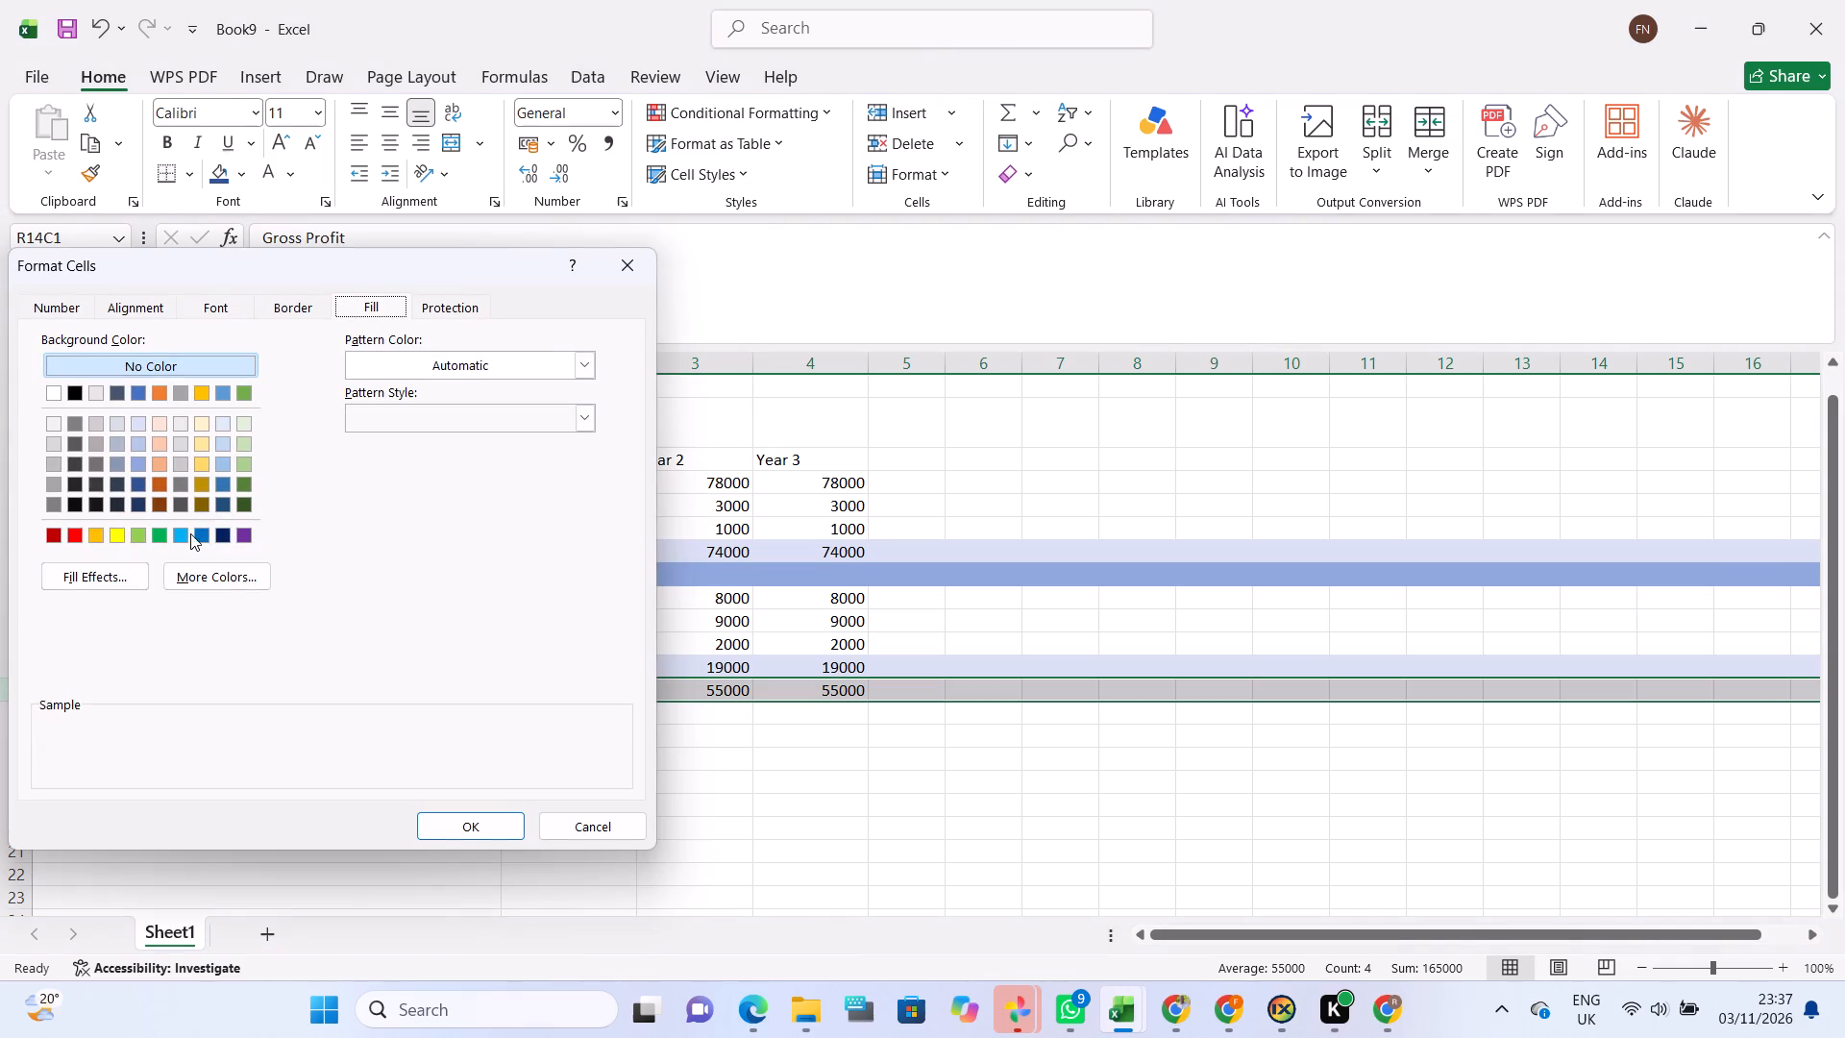
pyautogui.click(142, 436)
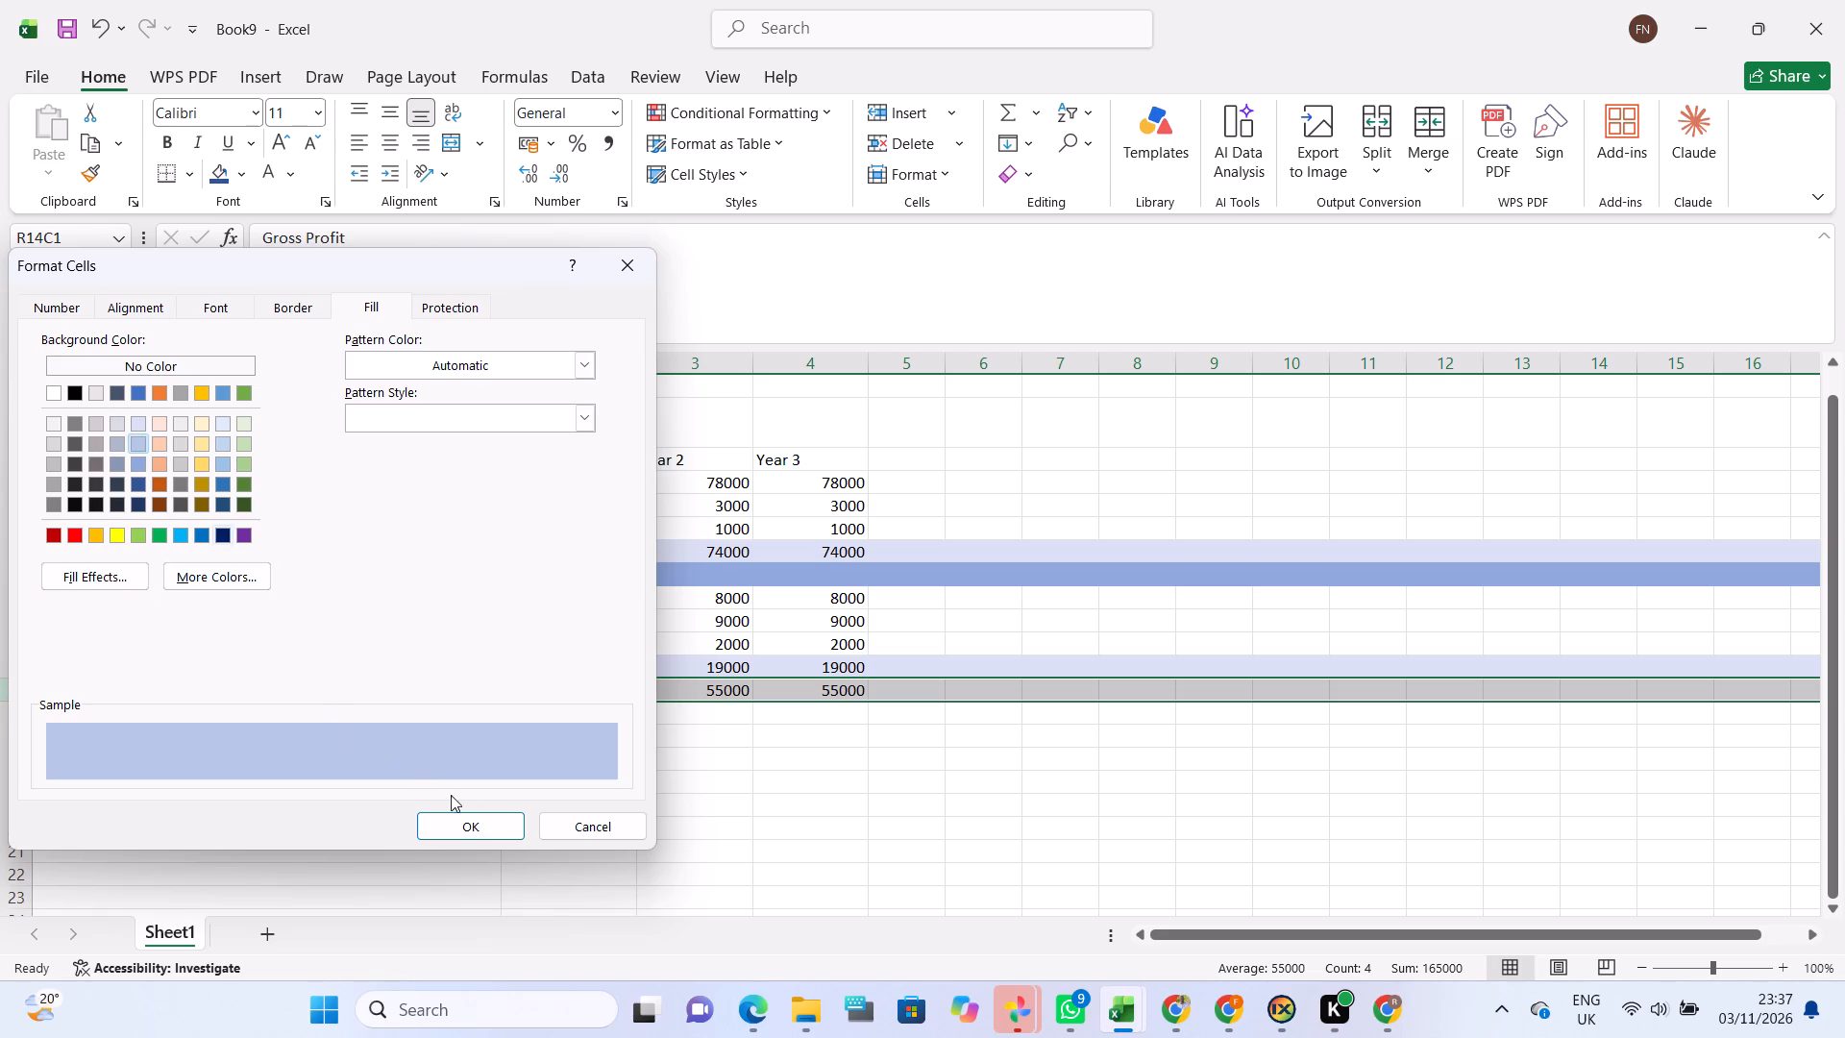
pyautogui.click(469, 821)
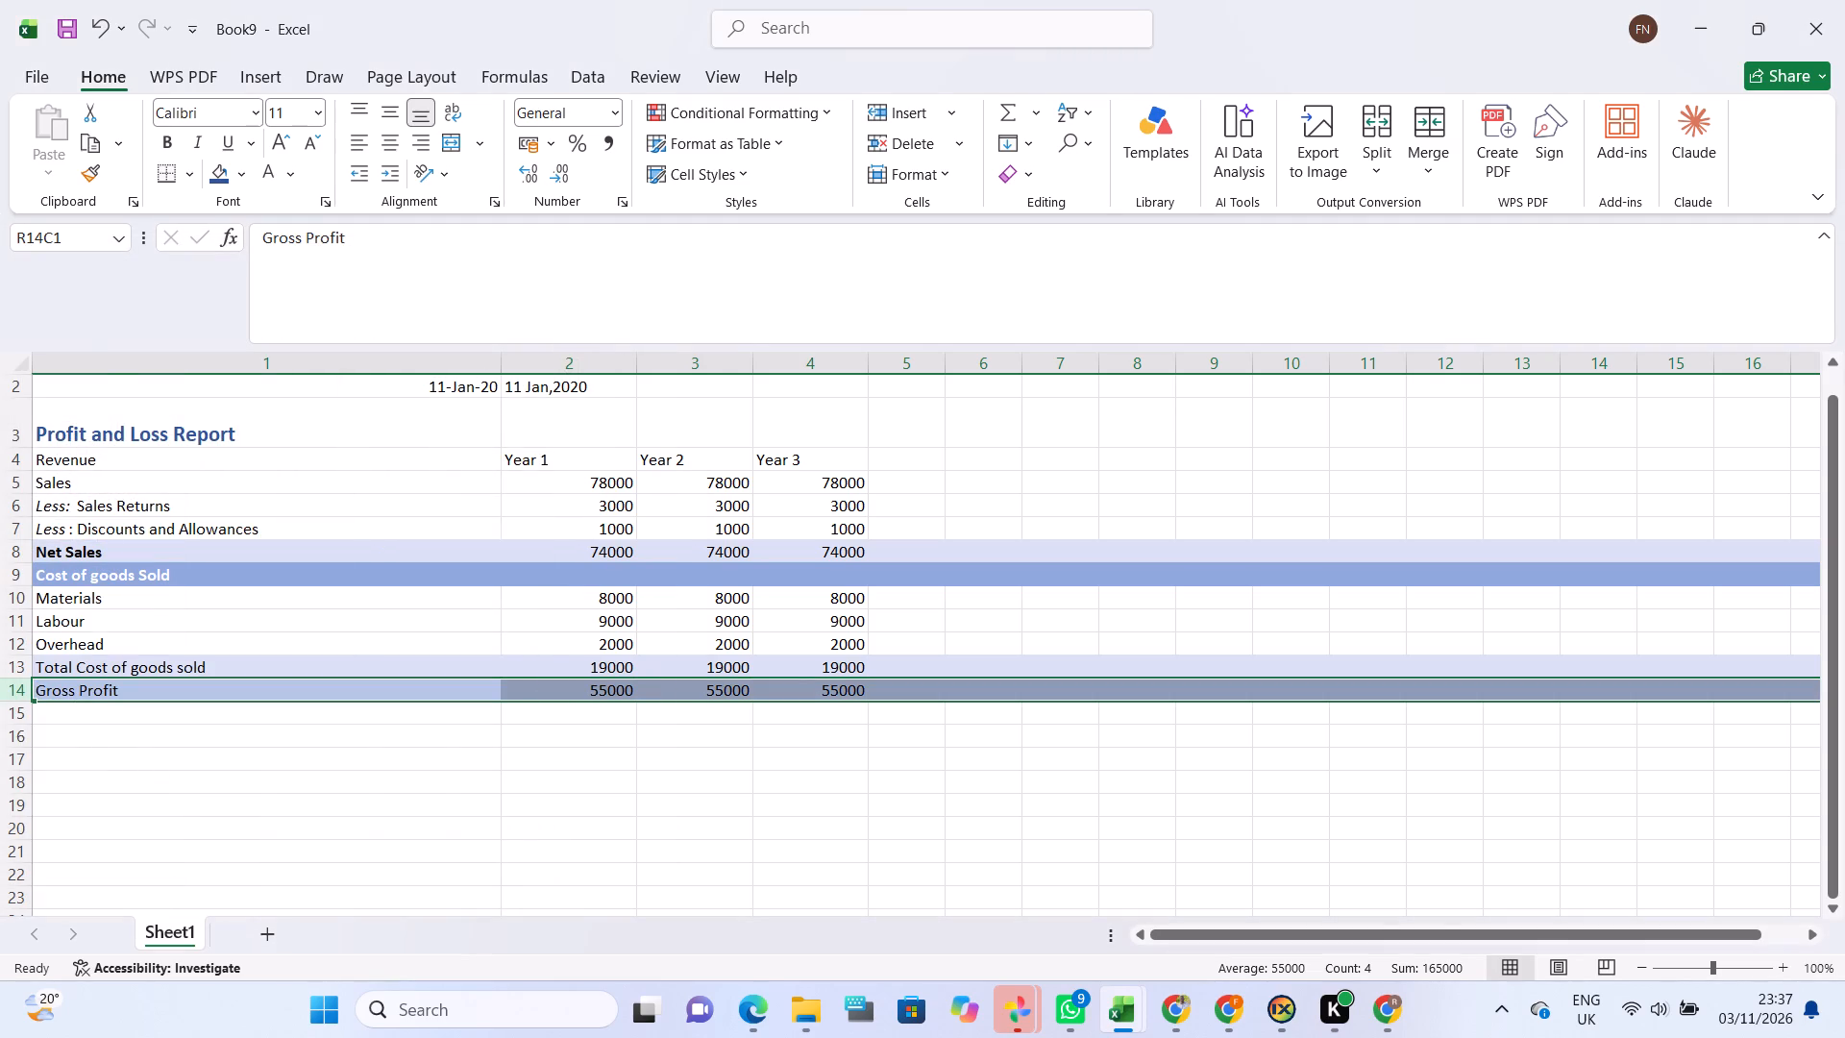
pyautogui.click(372, 752)
pyautogui.click(209, 701)
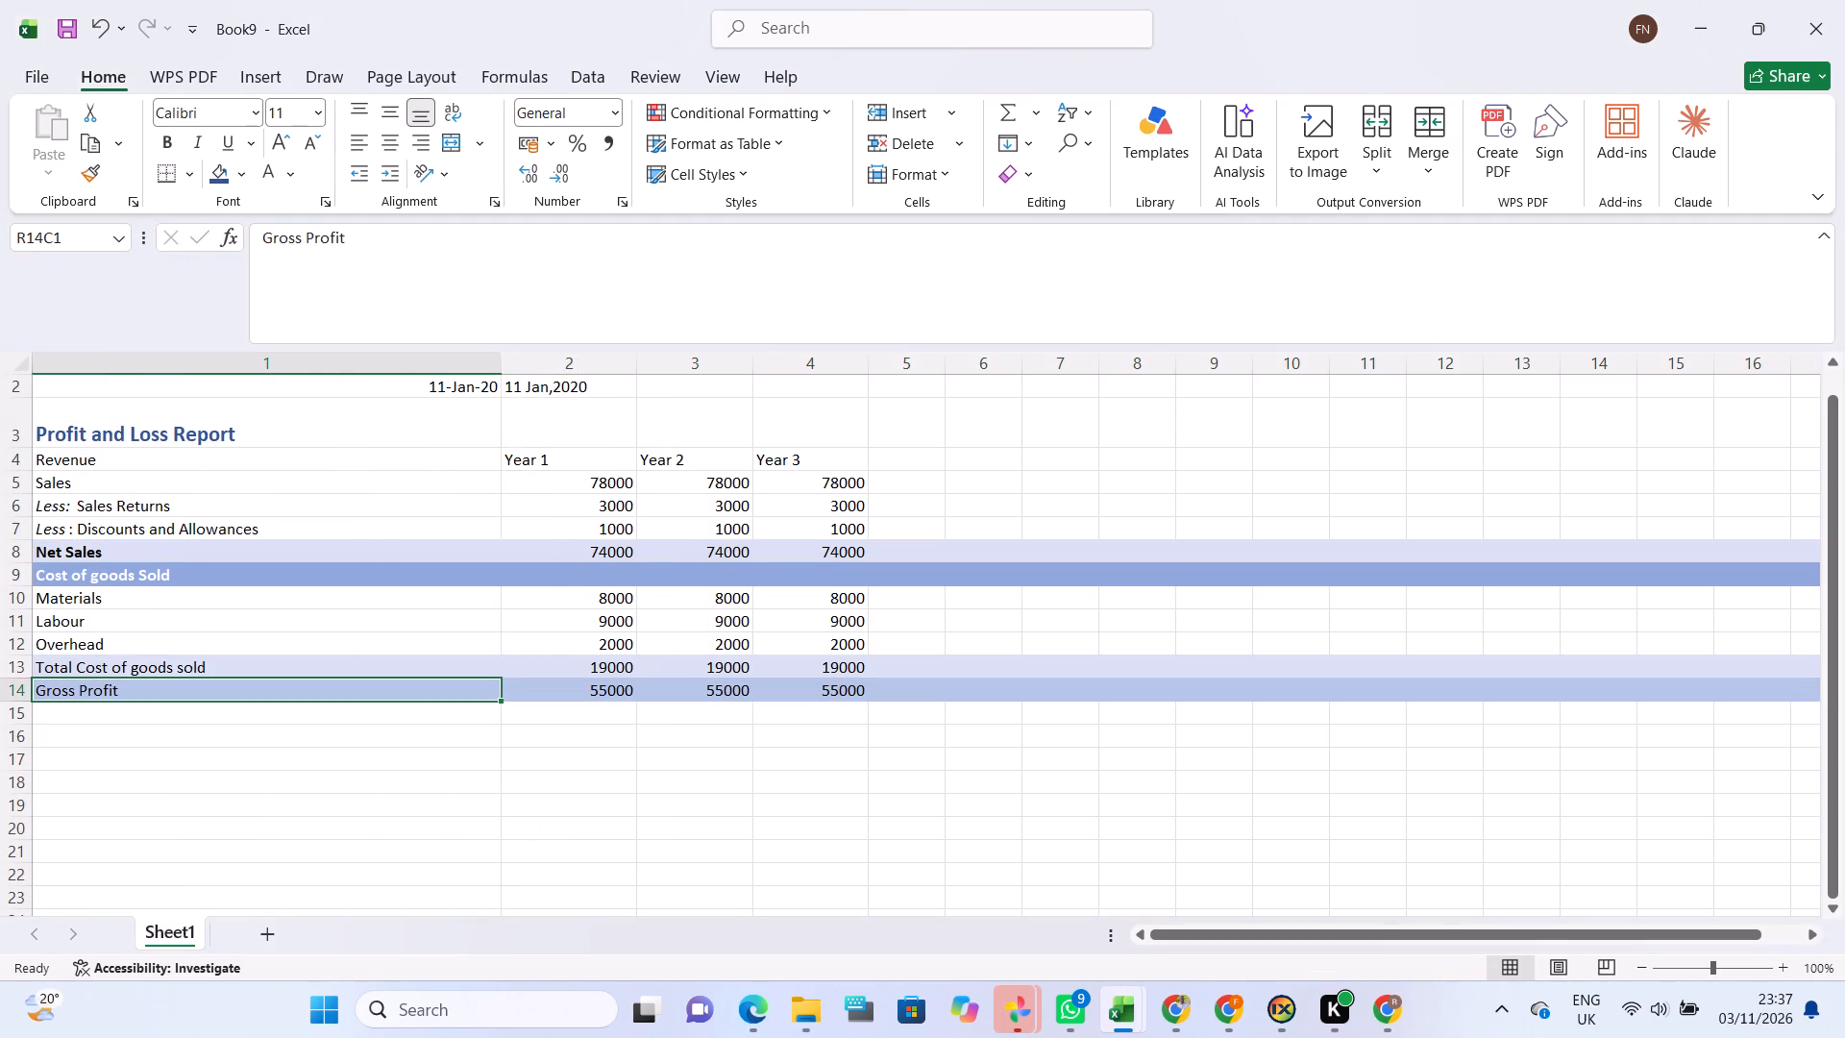
# Enter the section heading Operating Expenses in the first column of row 15, below Gross Profit.
pyautogui.click(201, 712)
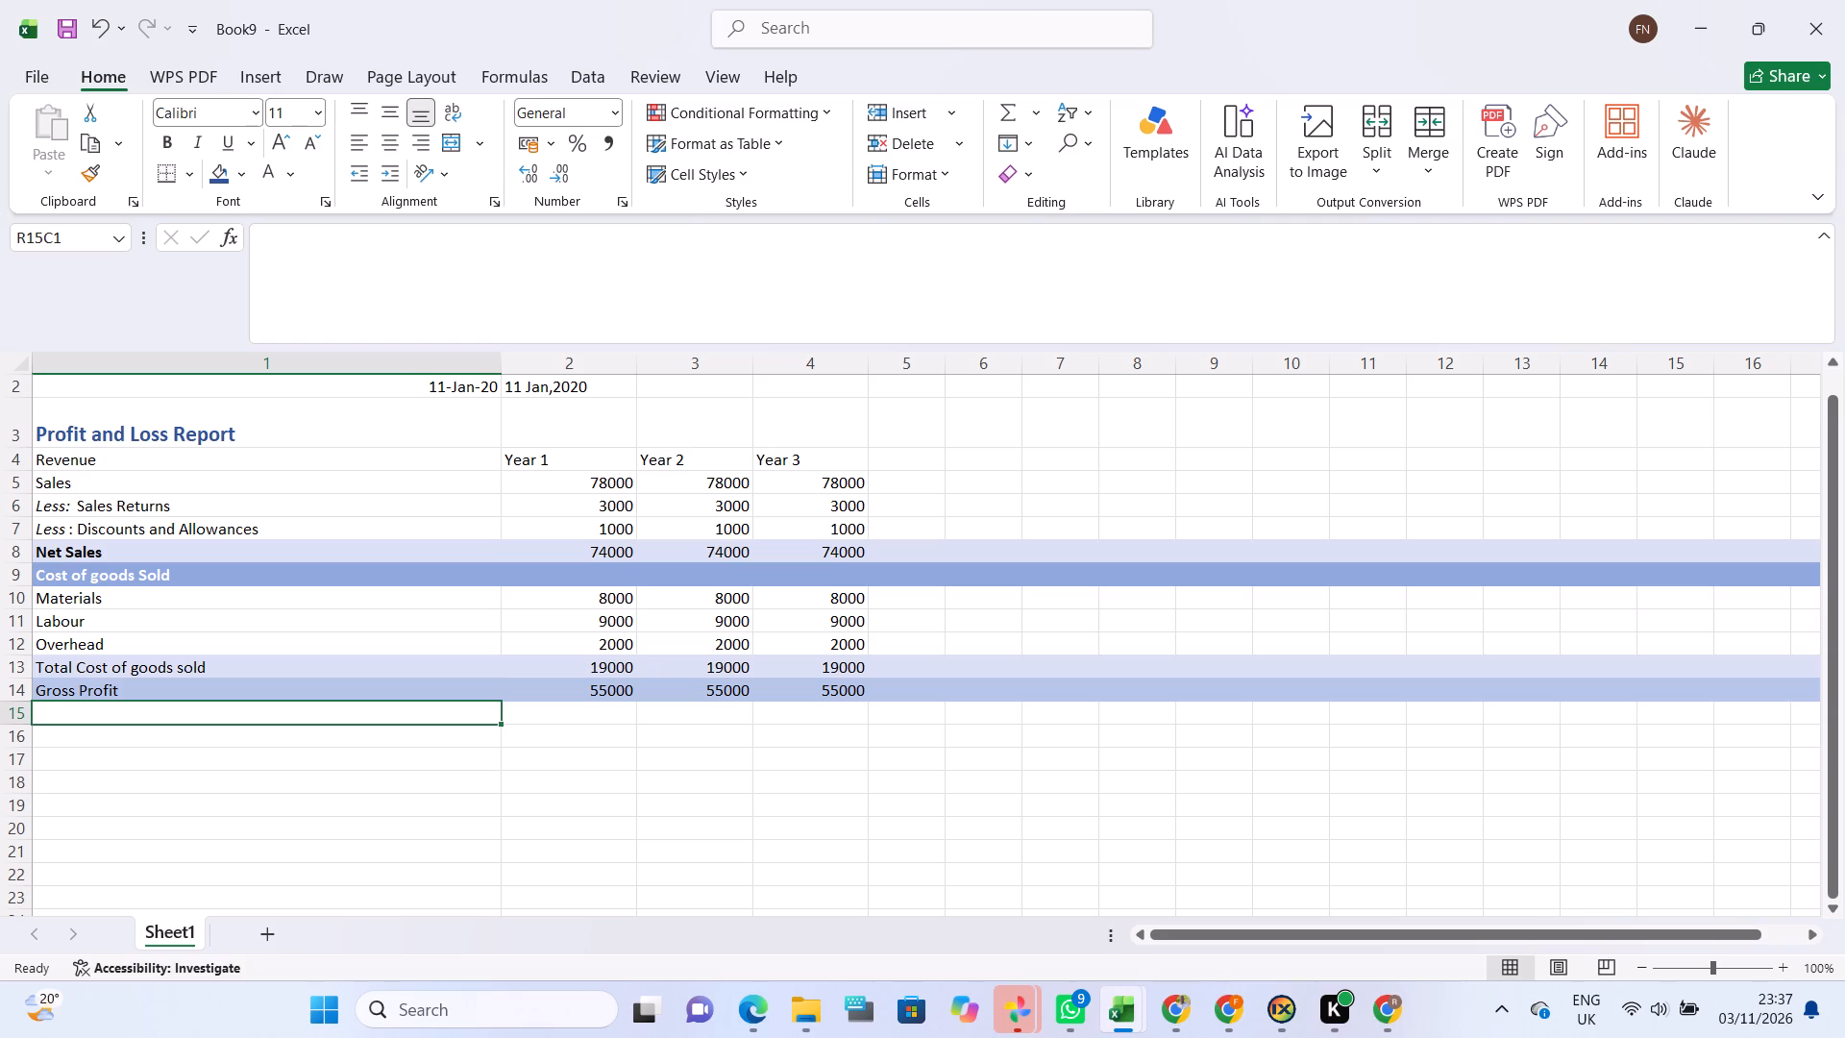
pyautogui.write('erating')
pyautogui.press('space')
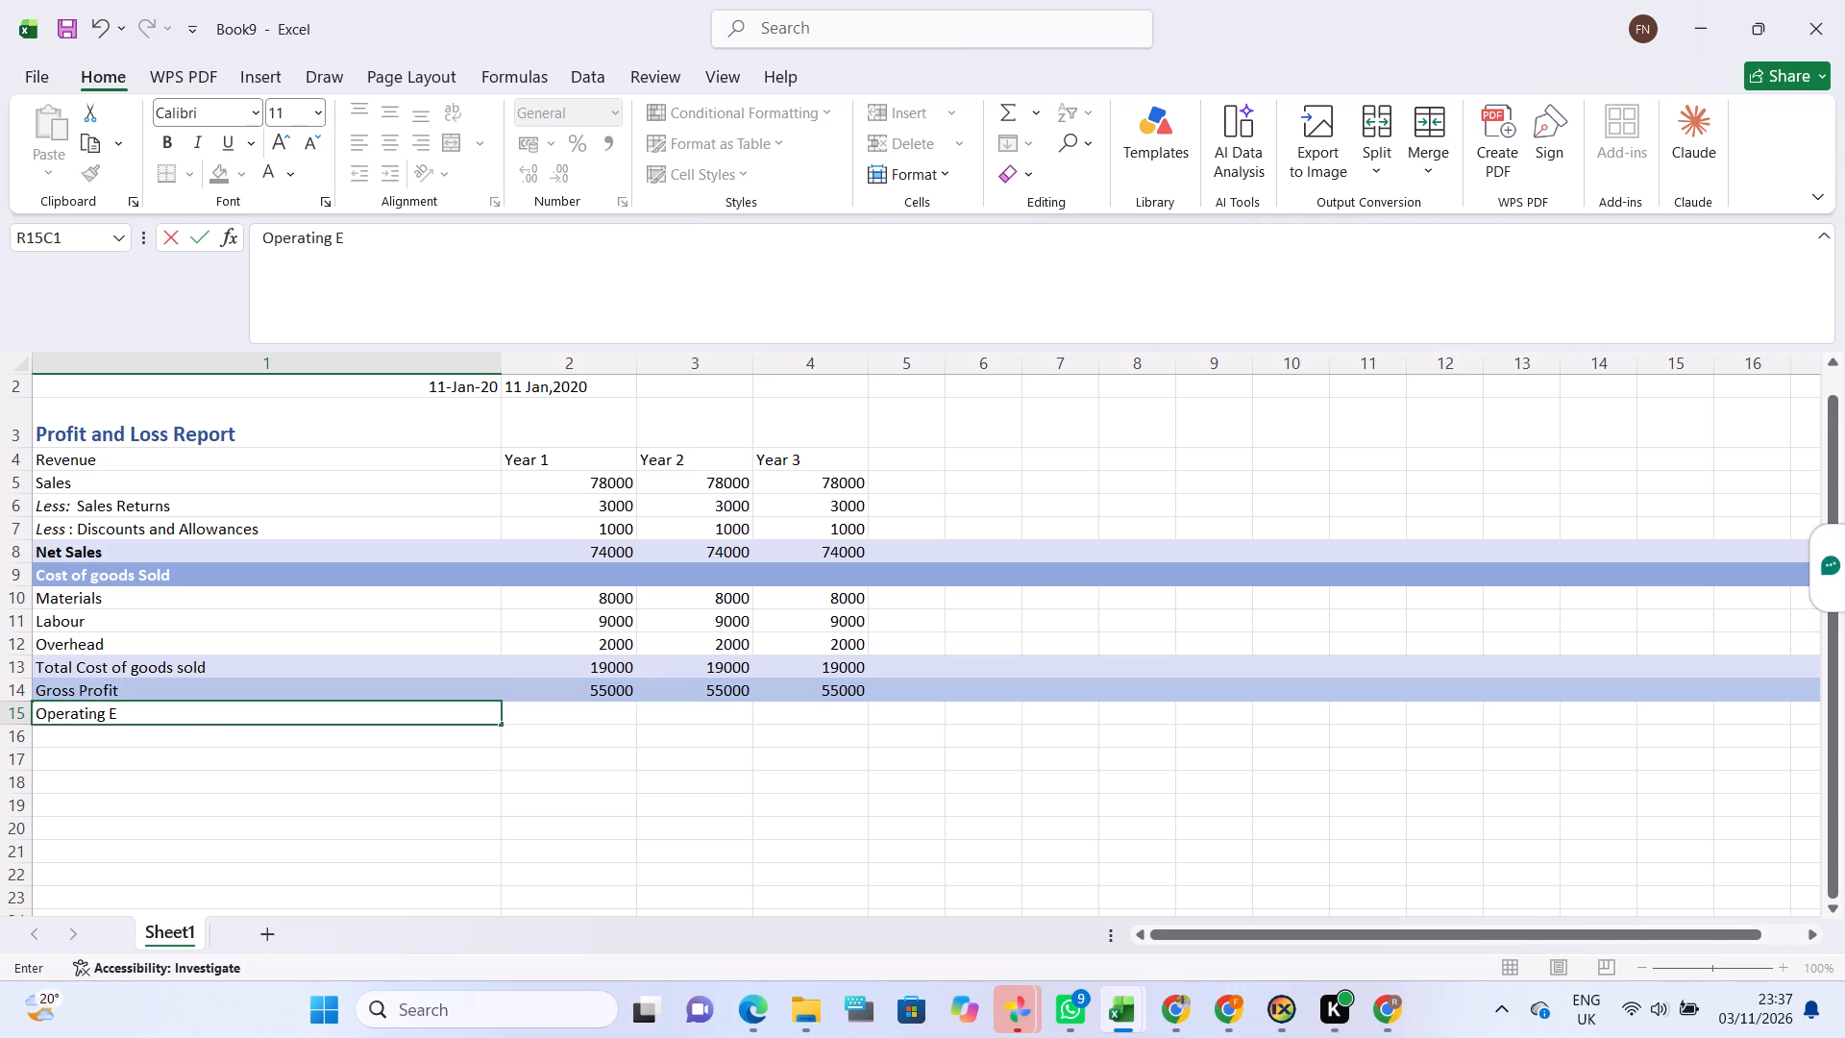
pyautogui.write('xpenses')
# Fill the entire Operating Expenses row with the same medium blue as the Cost of goods Sold heading row.
pyautogui.click(17, 714)
pyautogui.rightClick(17, 714)
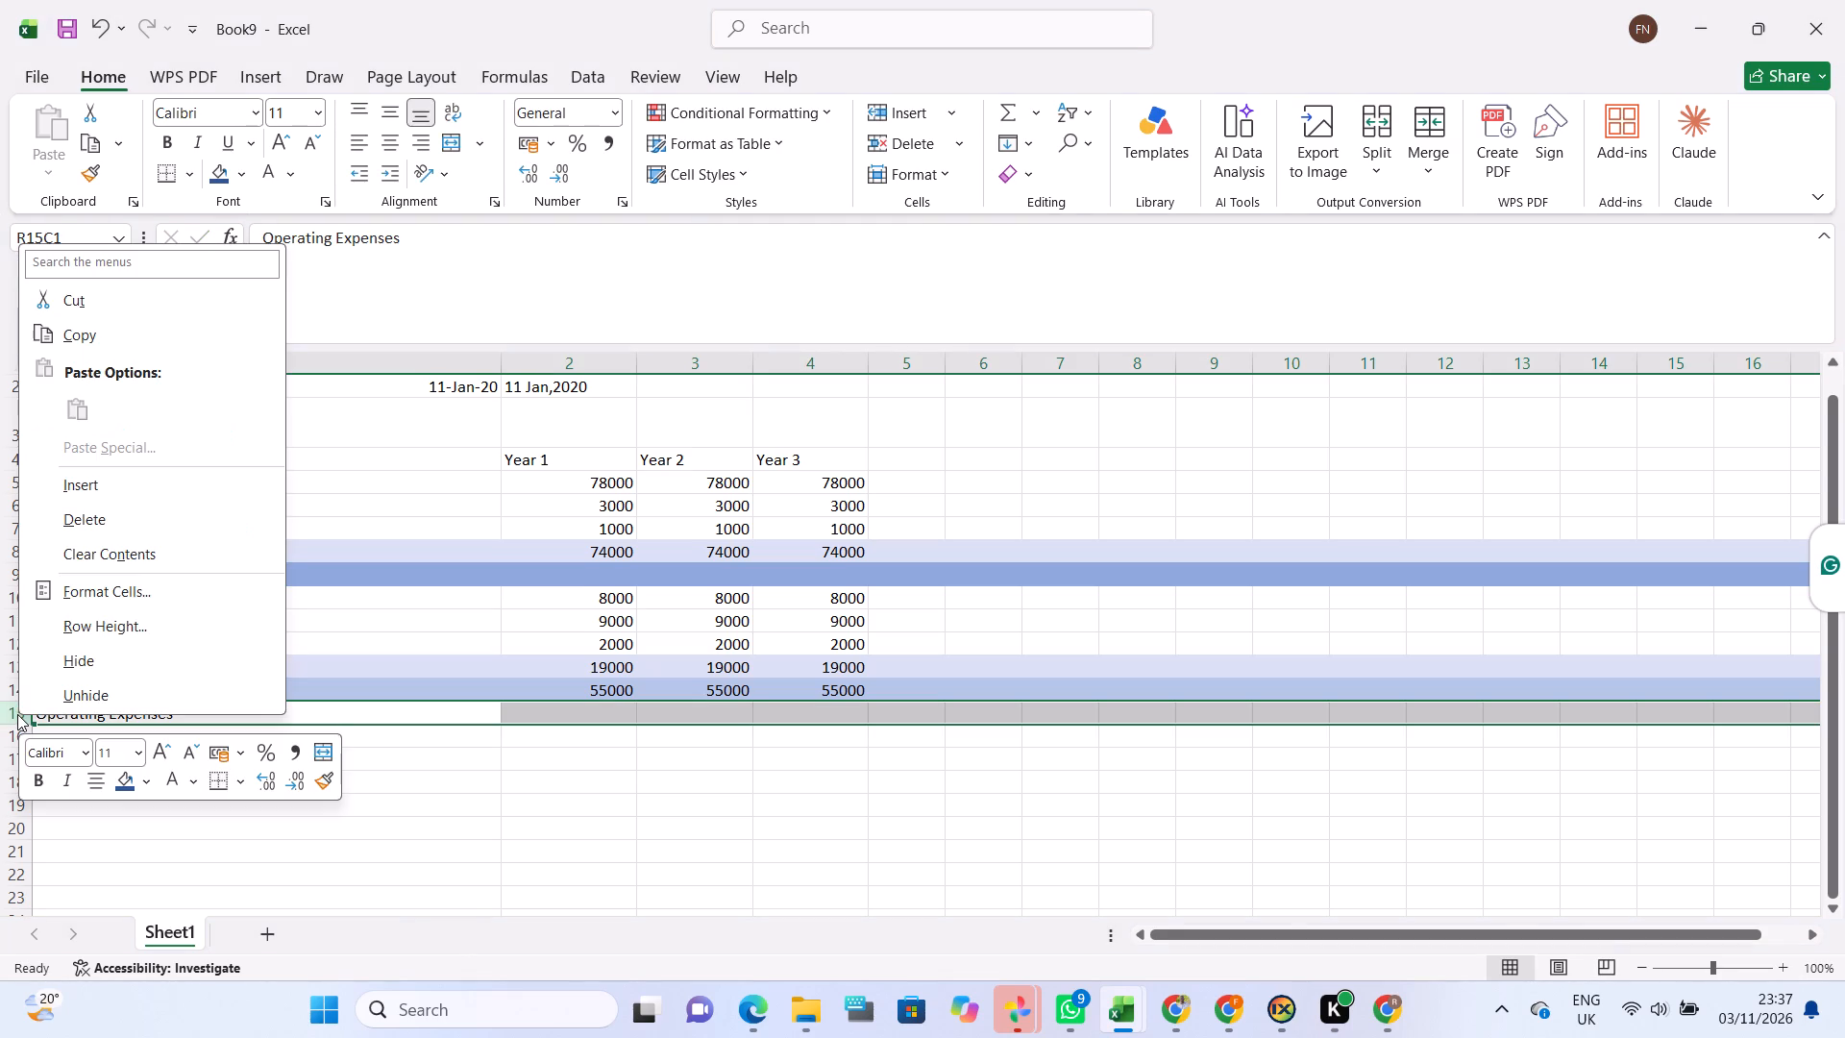
pyautogui.click(137, 588)
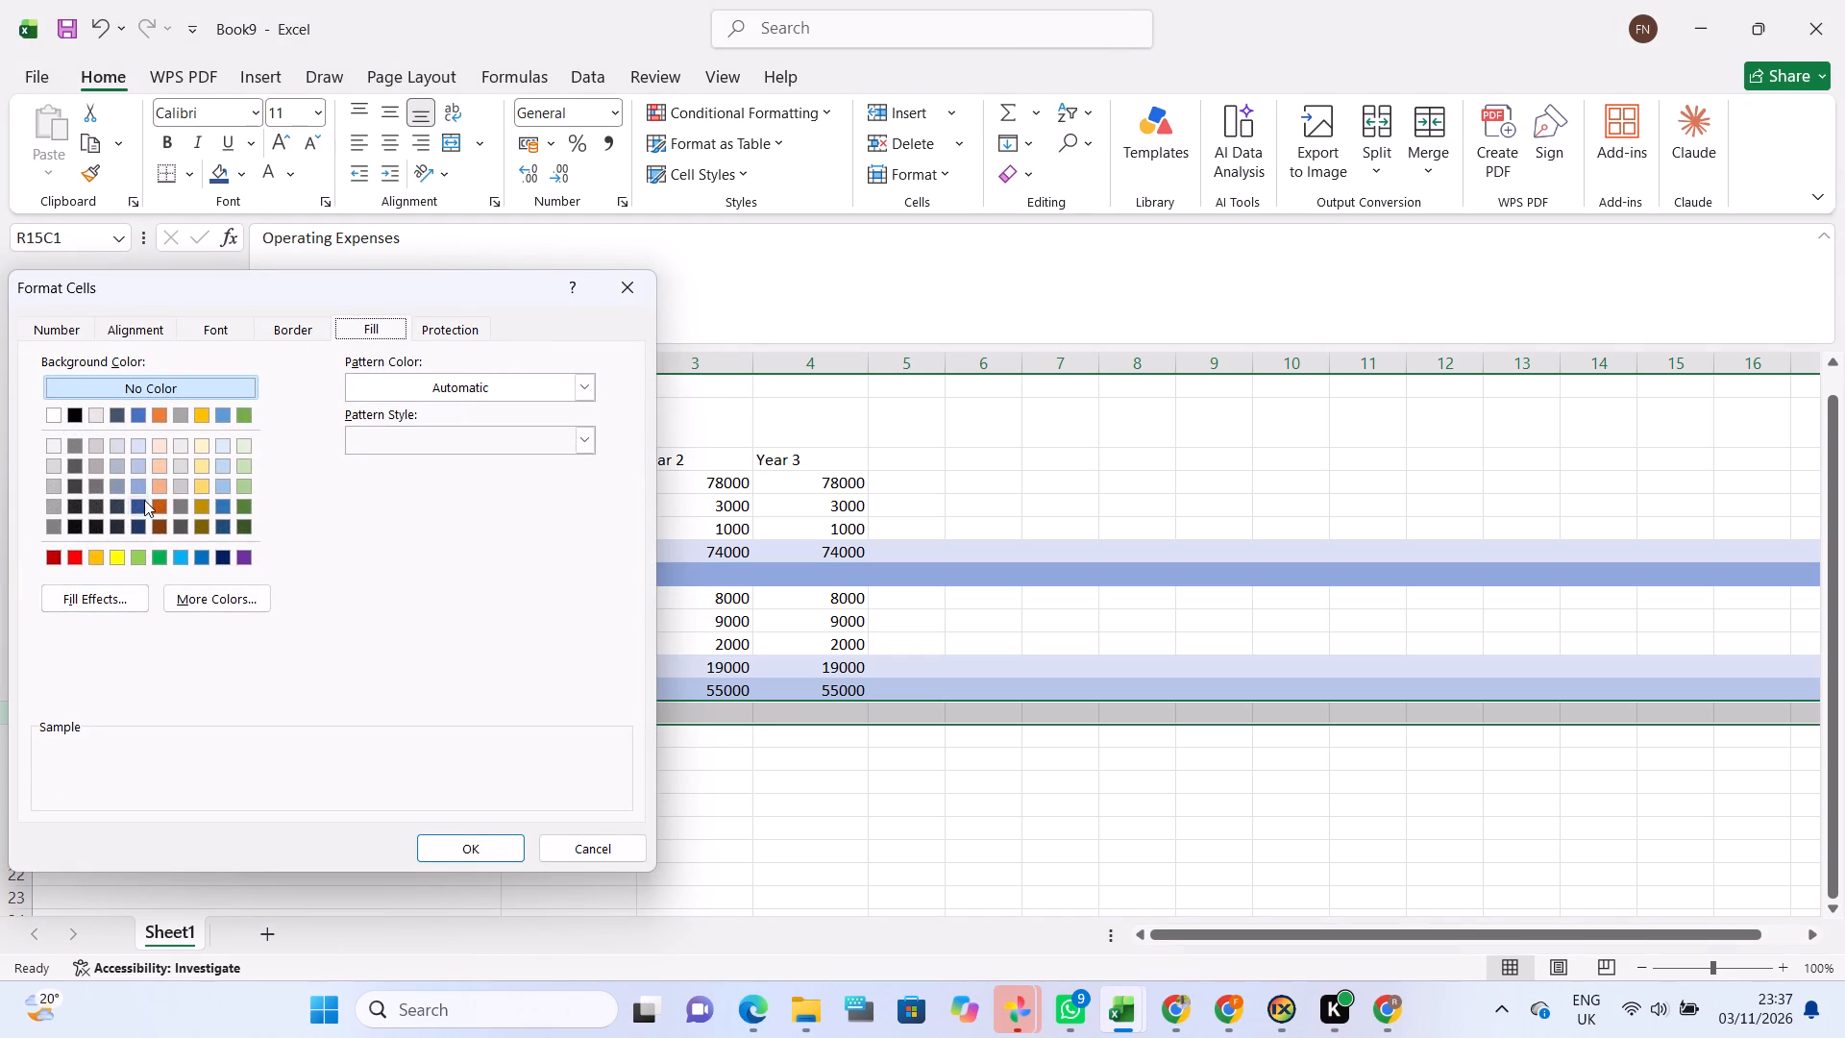
pyautogui.click(138, 484)
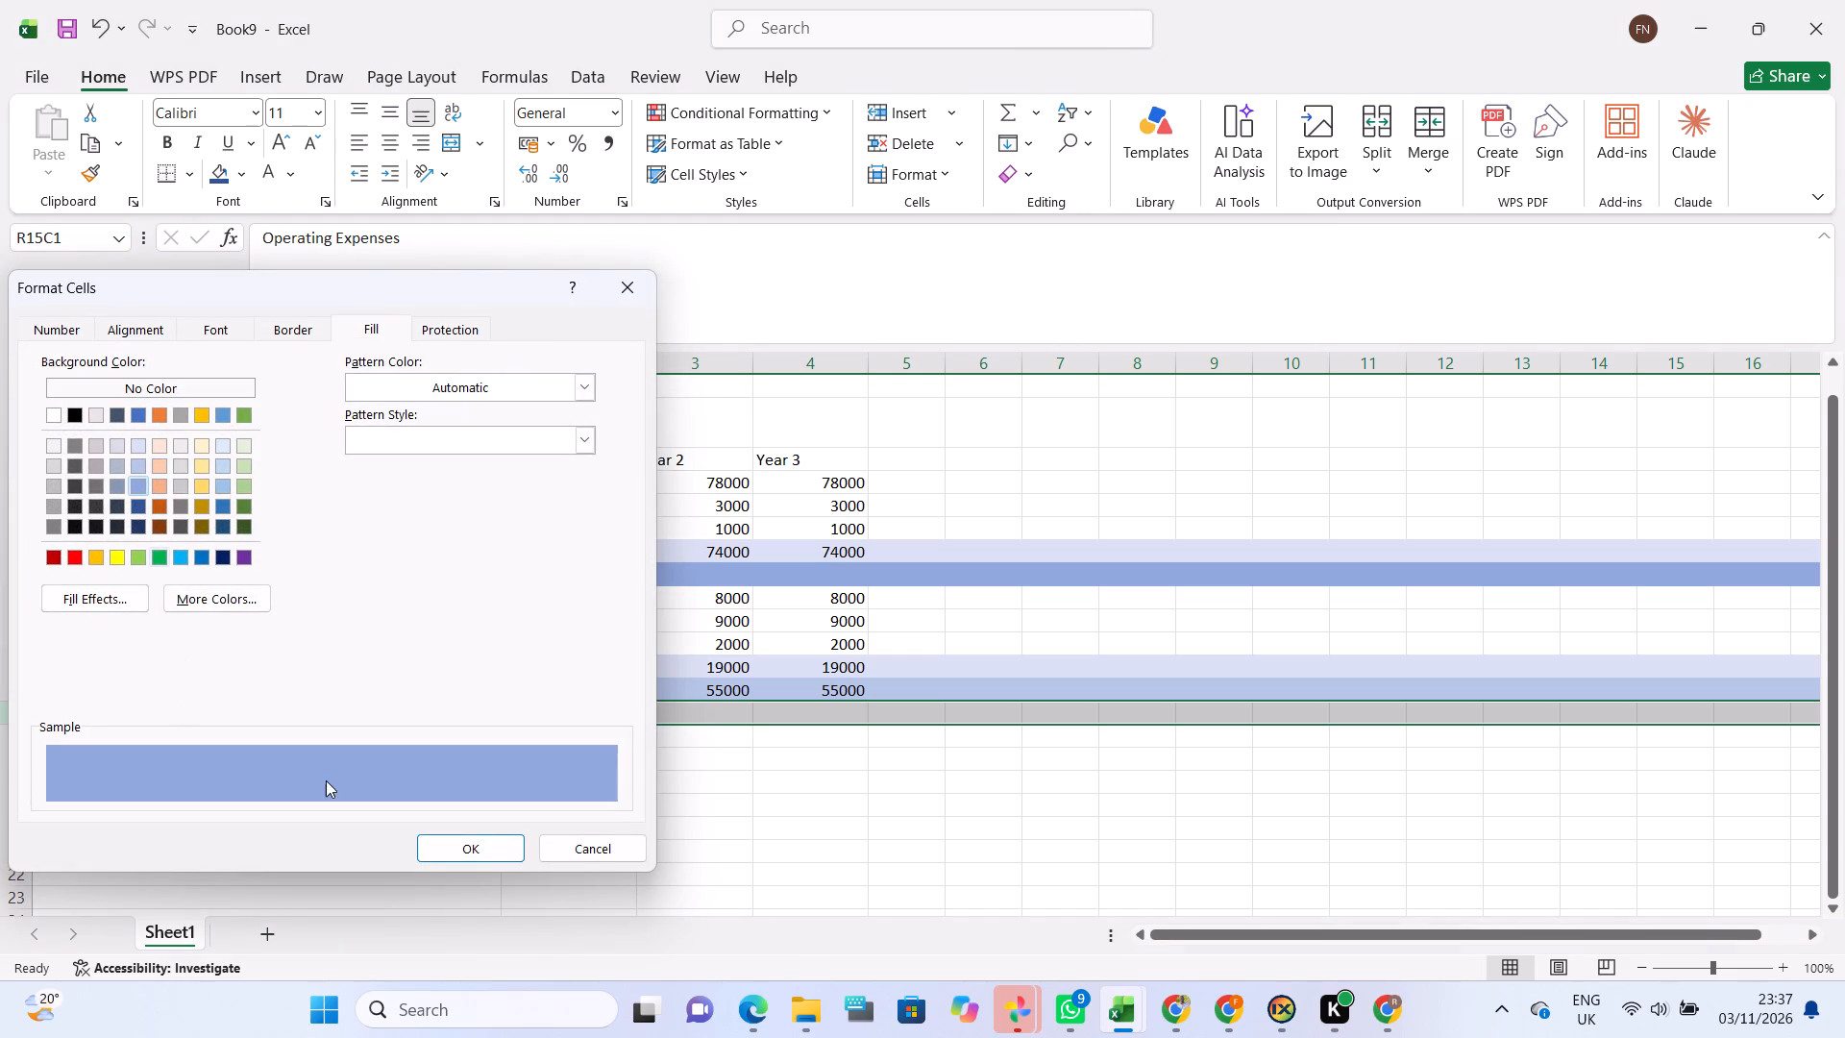
pyautogui.click(480, 845)
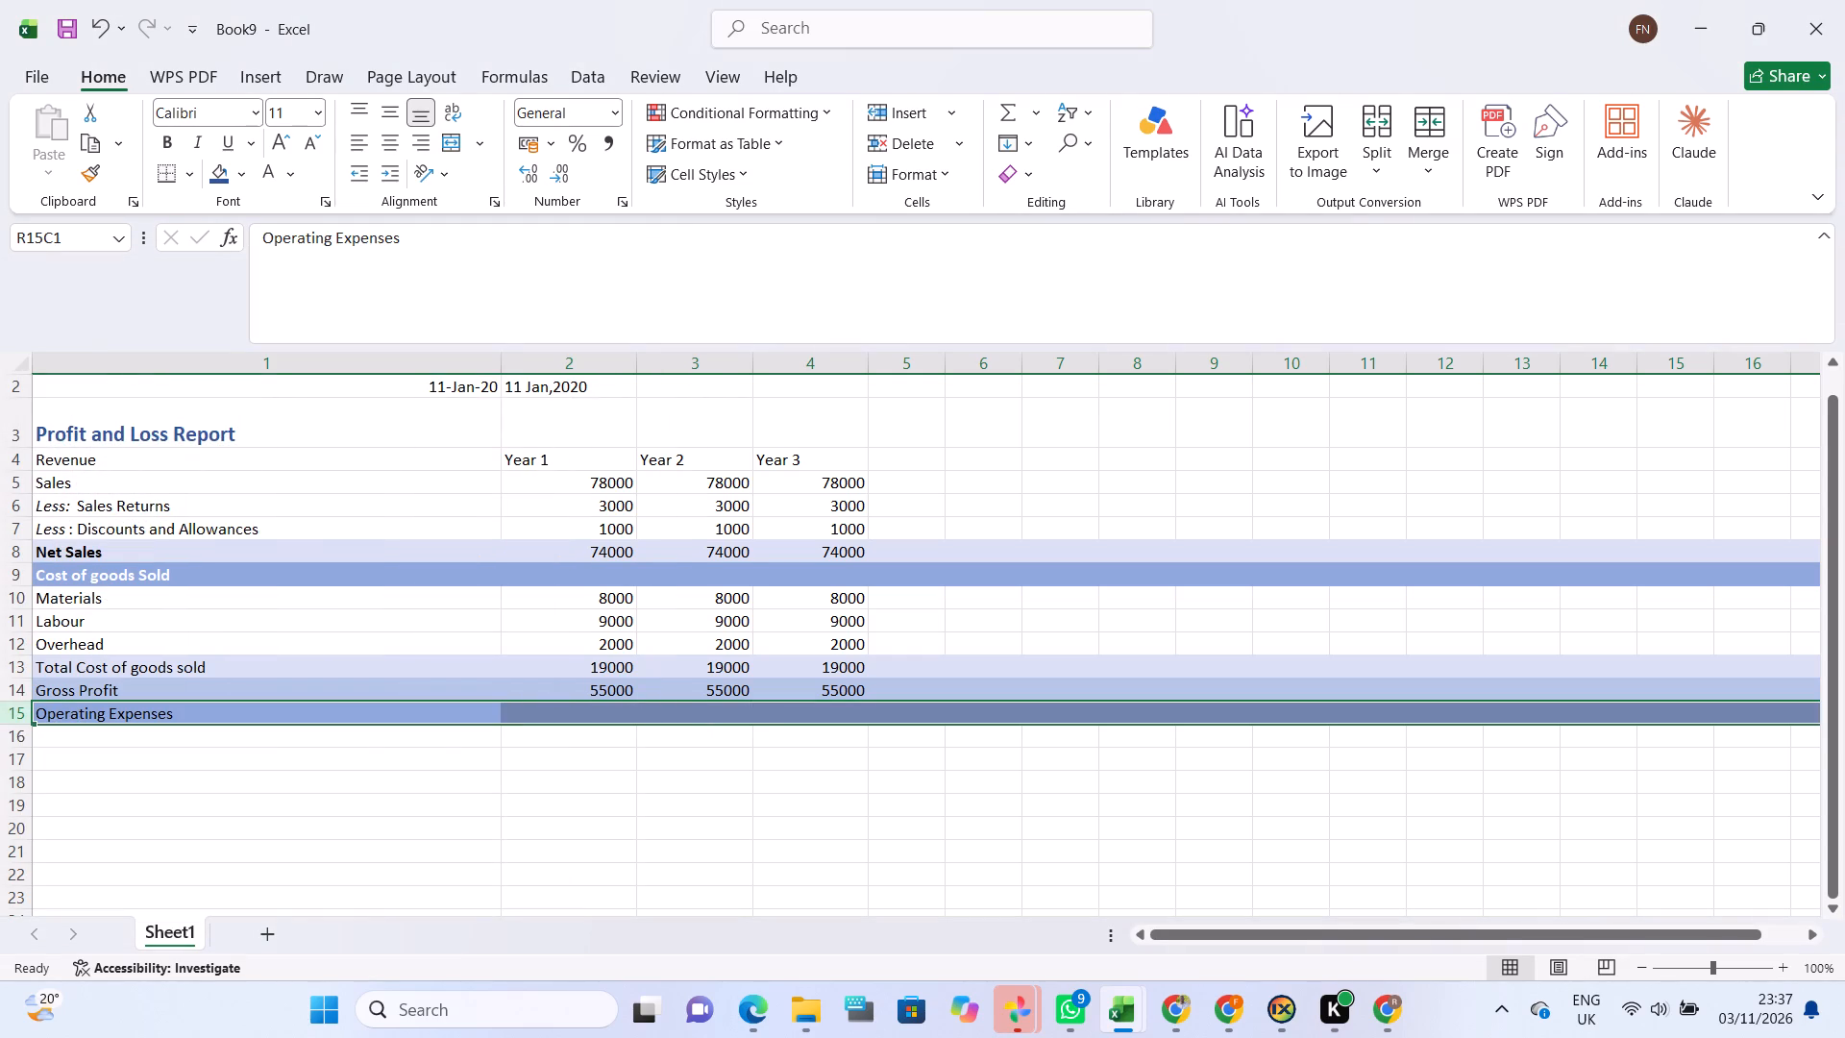
pyautogui.click(212, 770)
# Enter the expense labels Wages, Advertising, and Repairs and Maintenance in rows 16 to 18 under Operating Expenses.
pyautogui.click(111, 731)
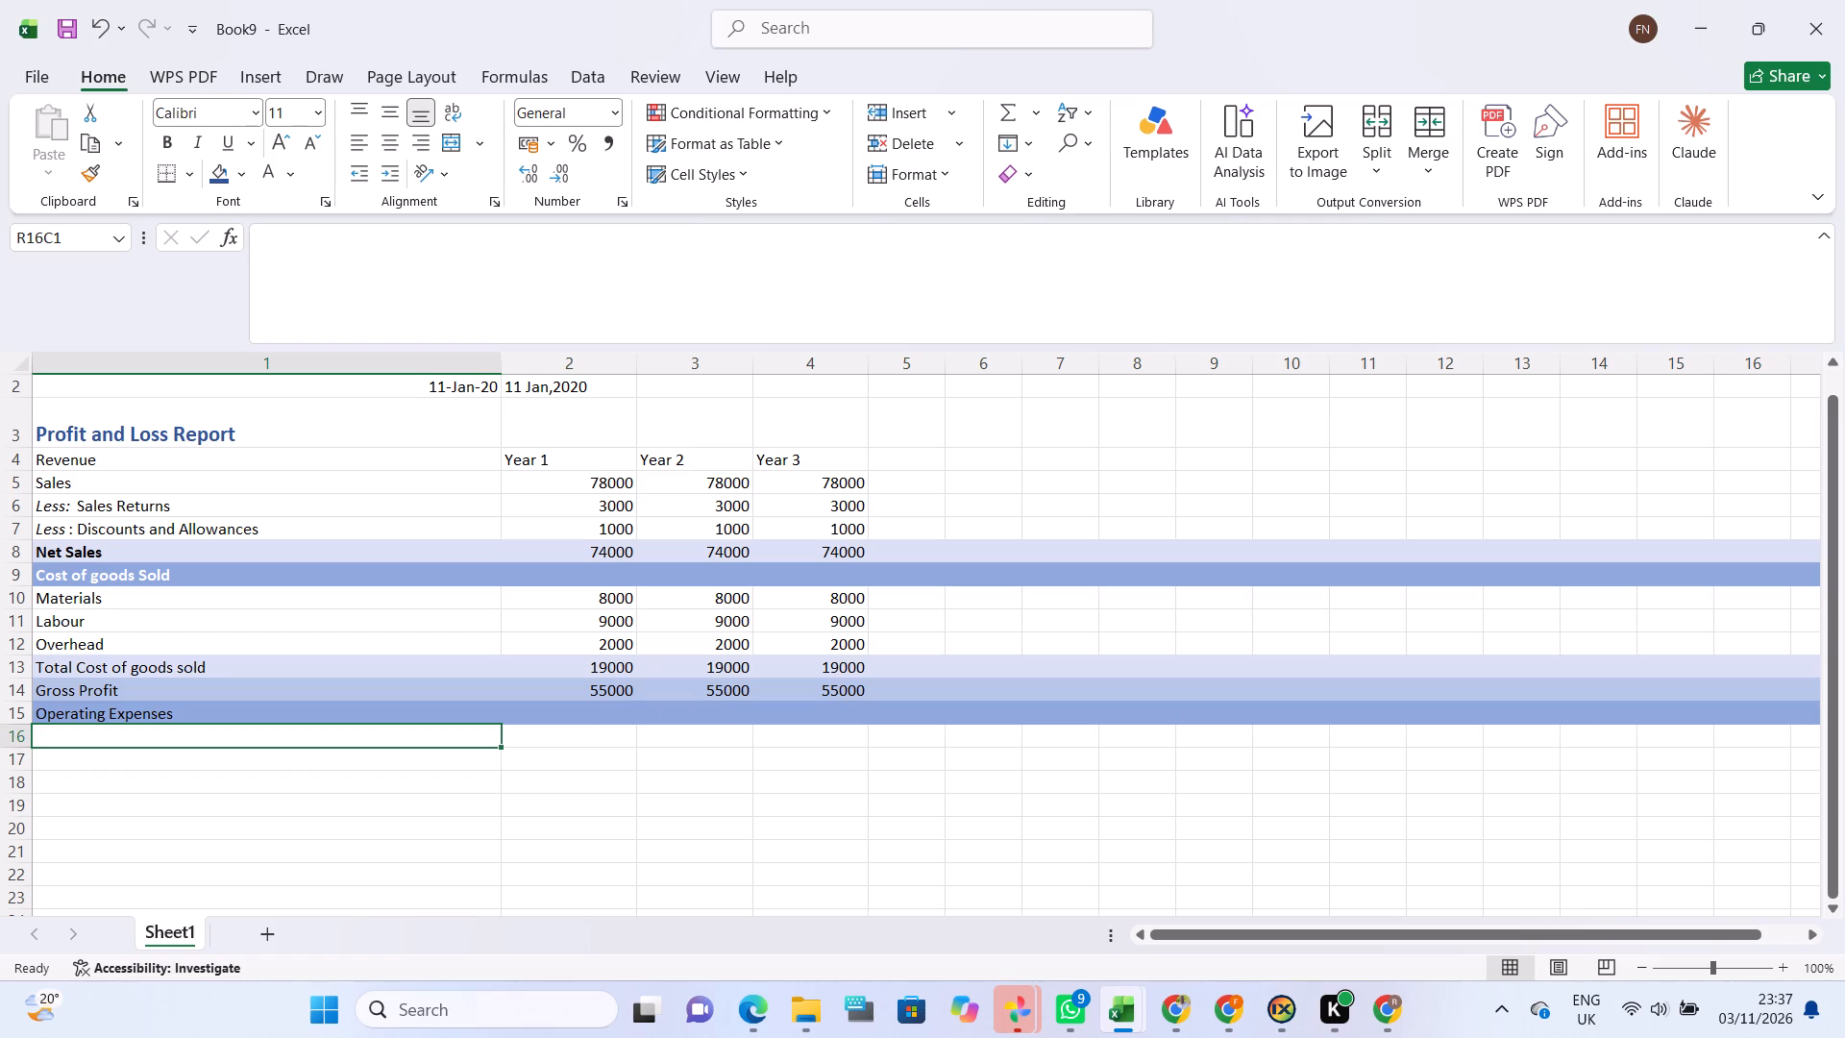
pyautogui.write('ages')
pyautogui.press('Return')
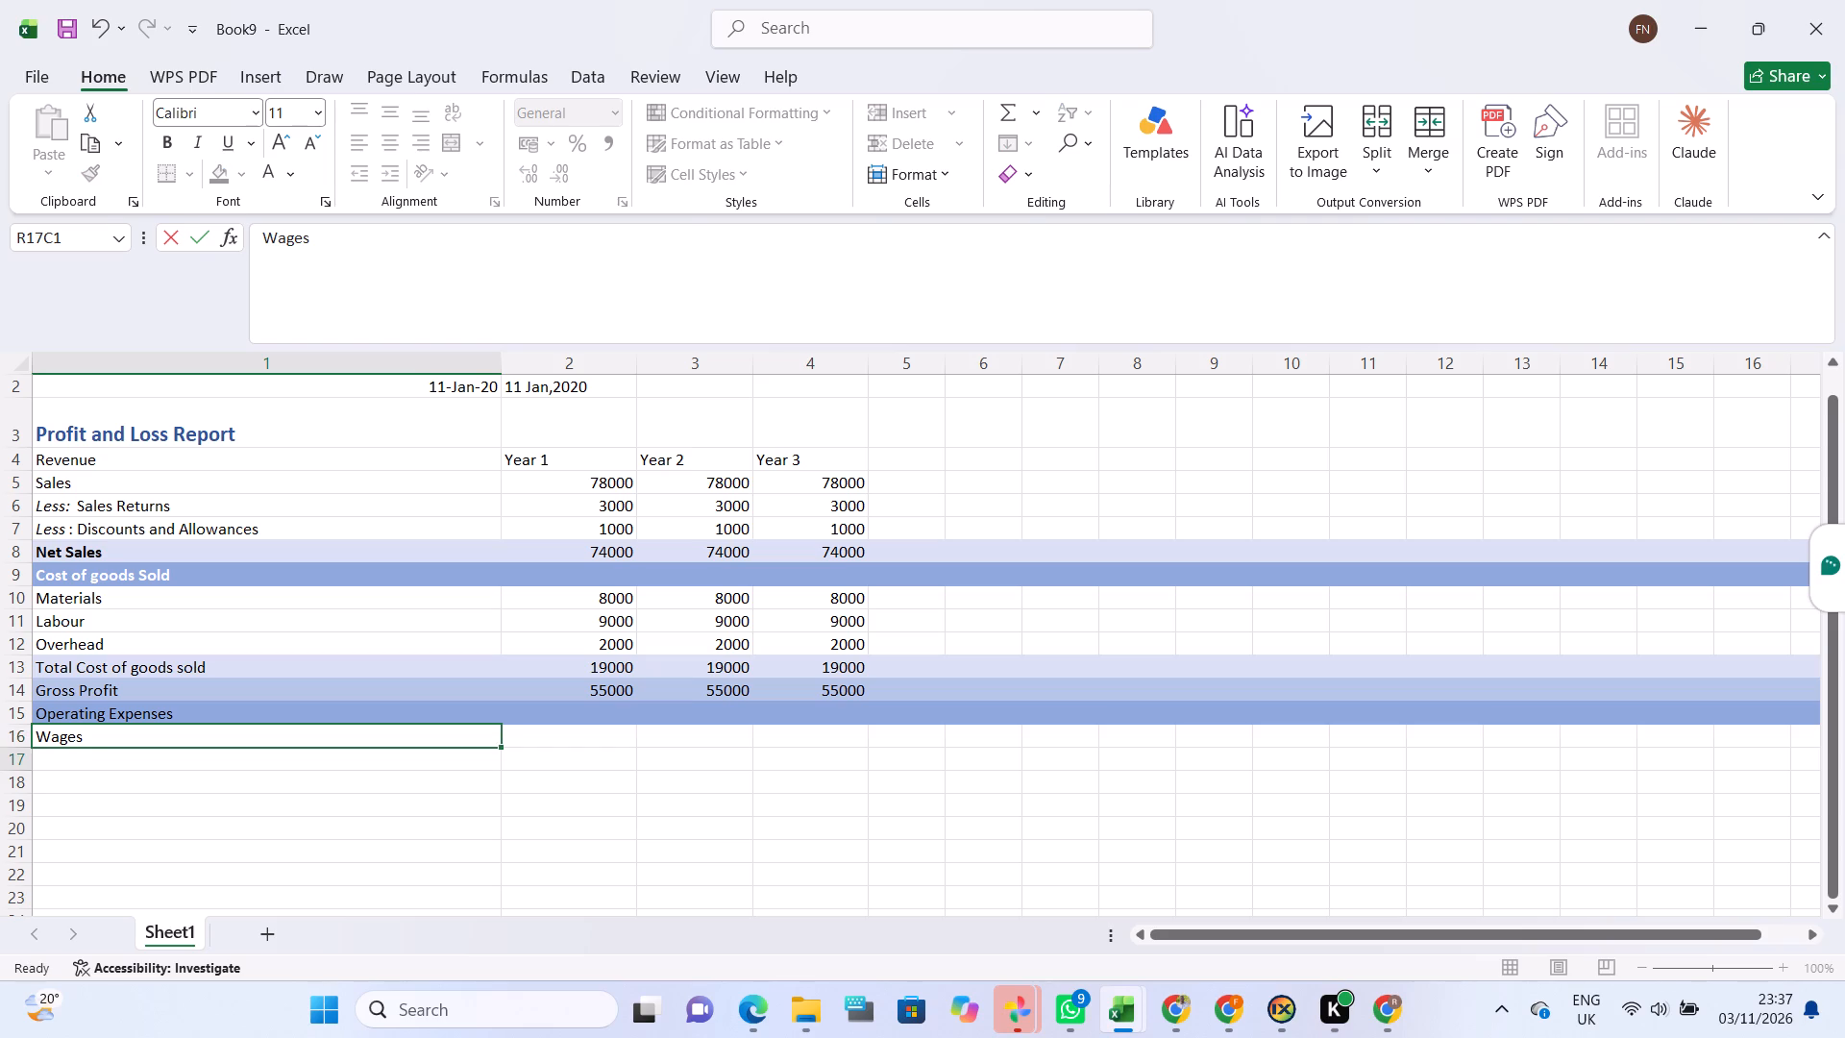
pyautogui.press('a')
pyautogui.write('dvertising')
pyautogui.press('Return')
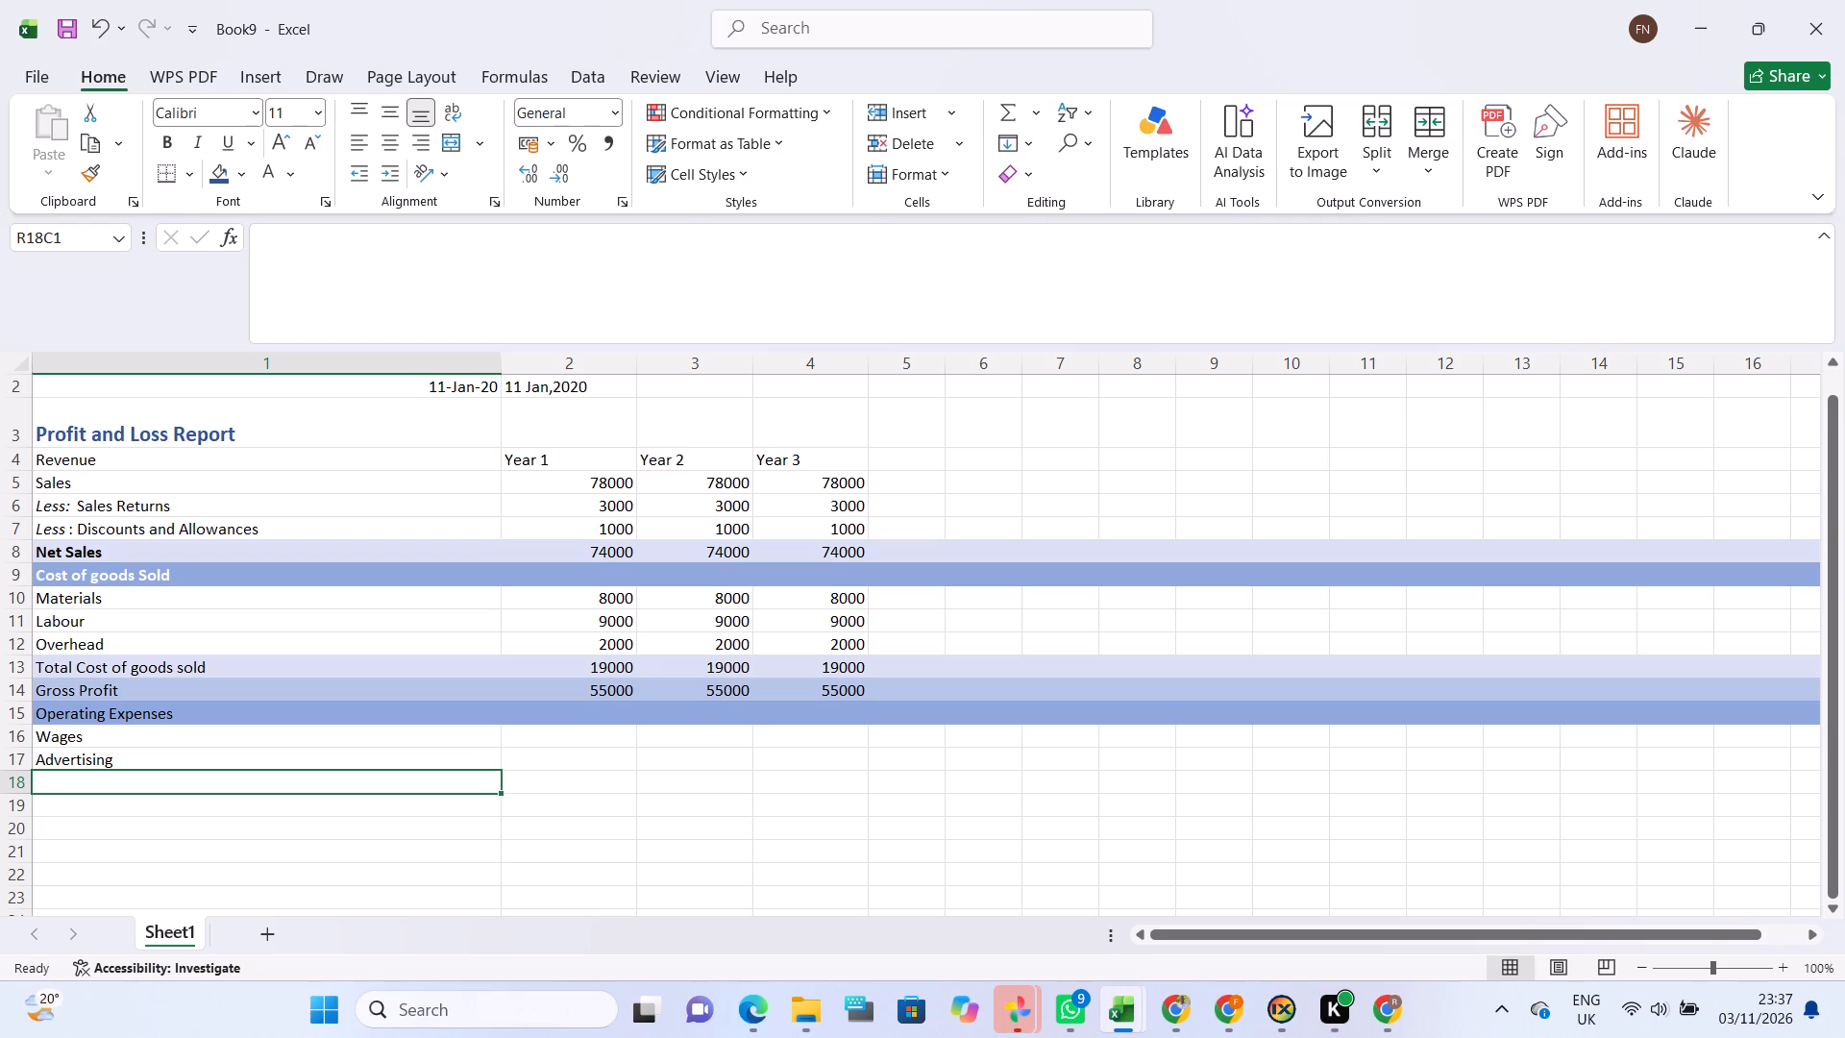
pyautogui.press('p')
pyautogui.press('BackSpace')
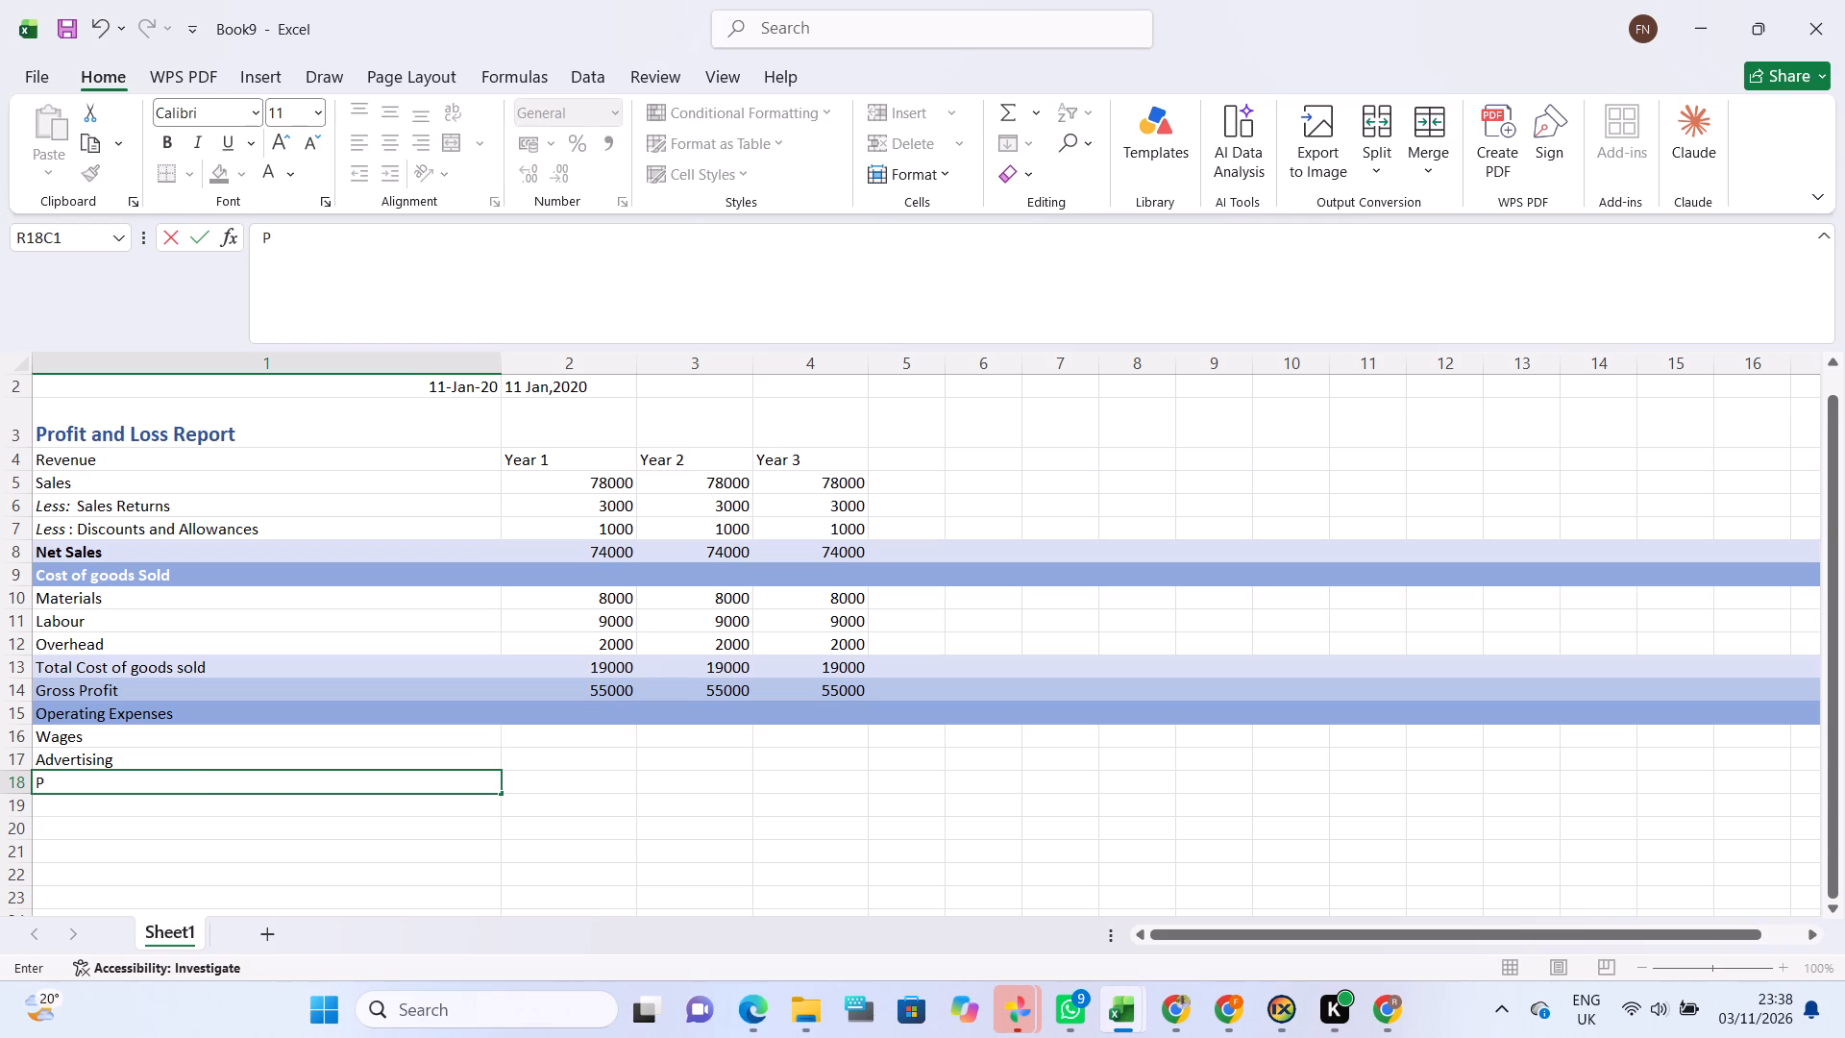
pyautogui.press('BackSpace')
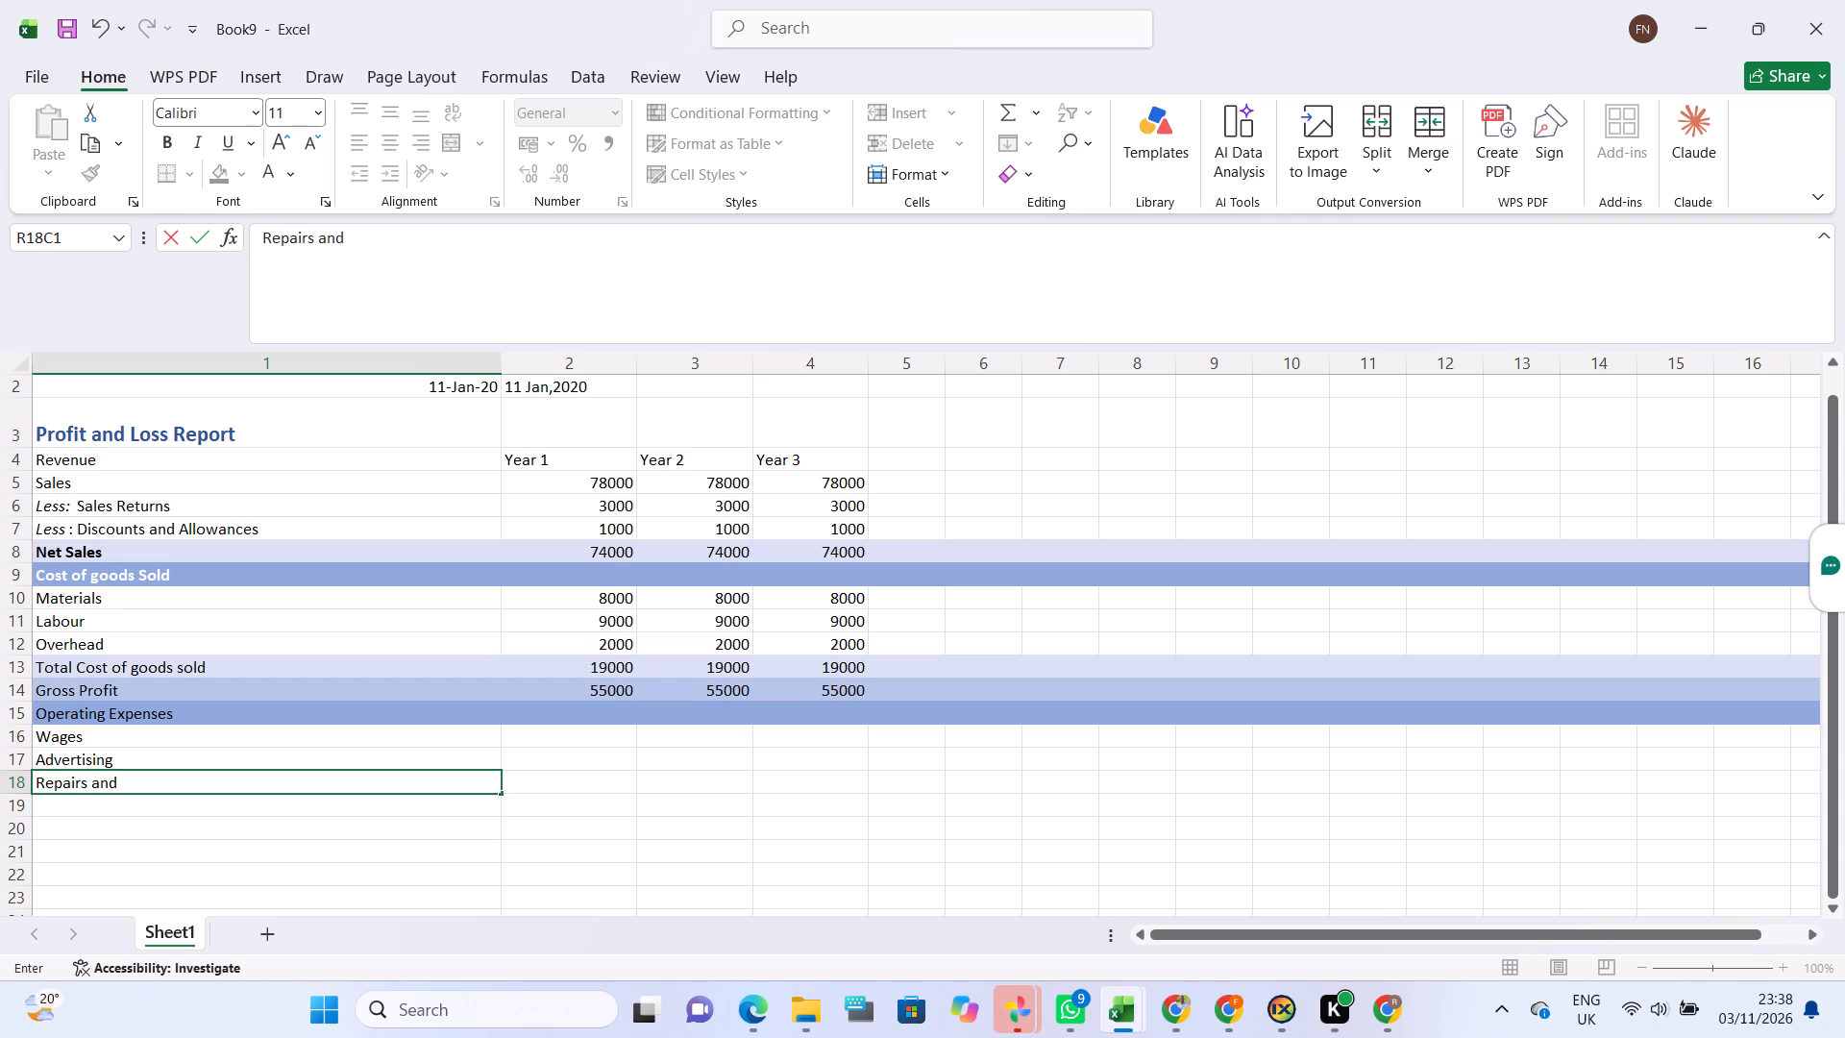
pyautogui.write('aintenance')
pyautogui.press('Return')
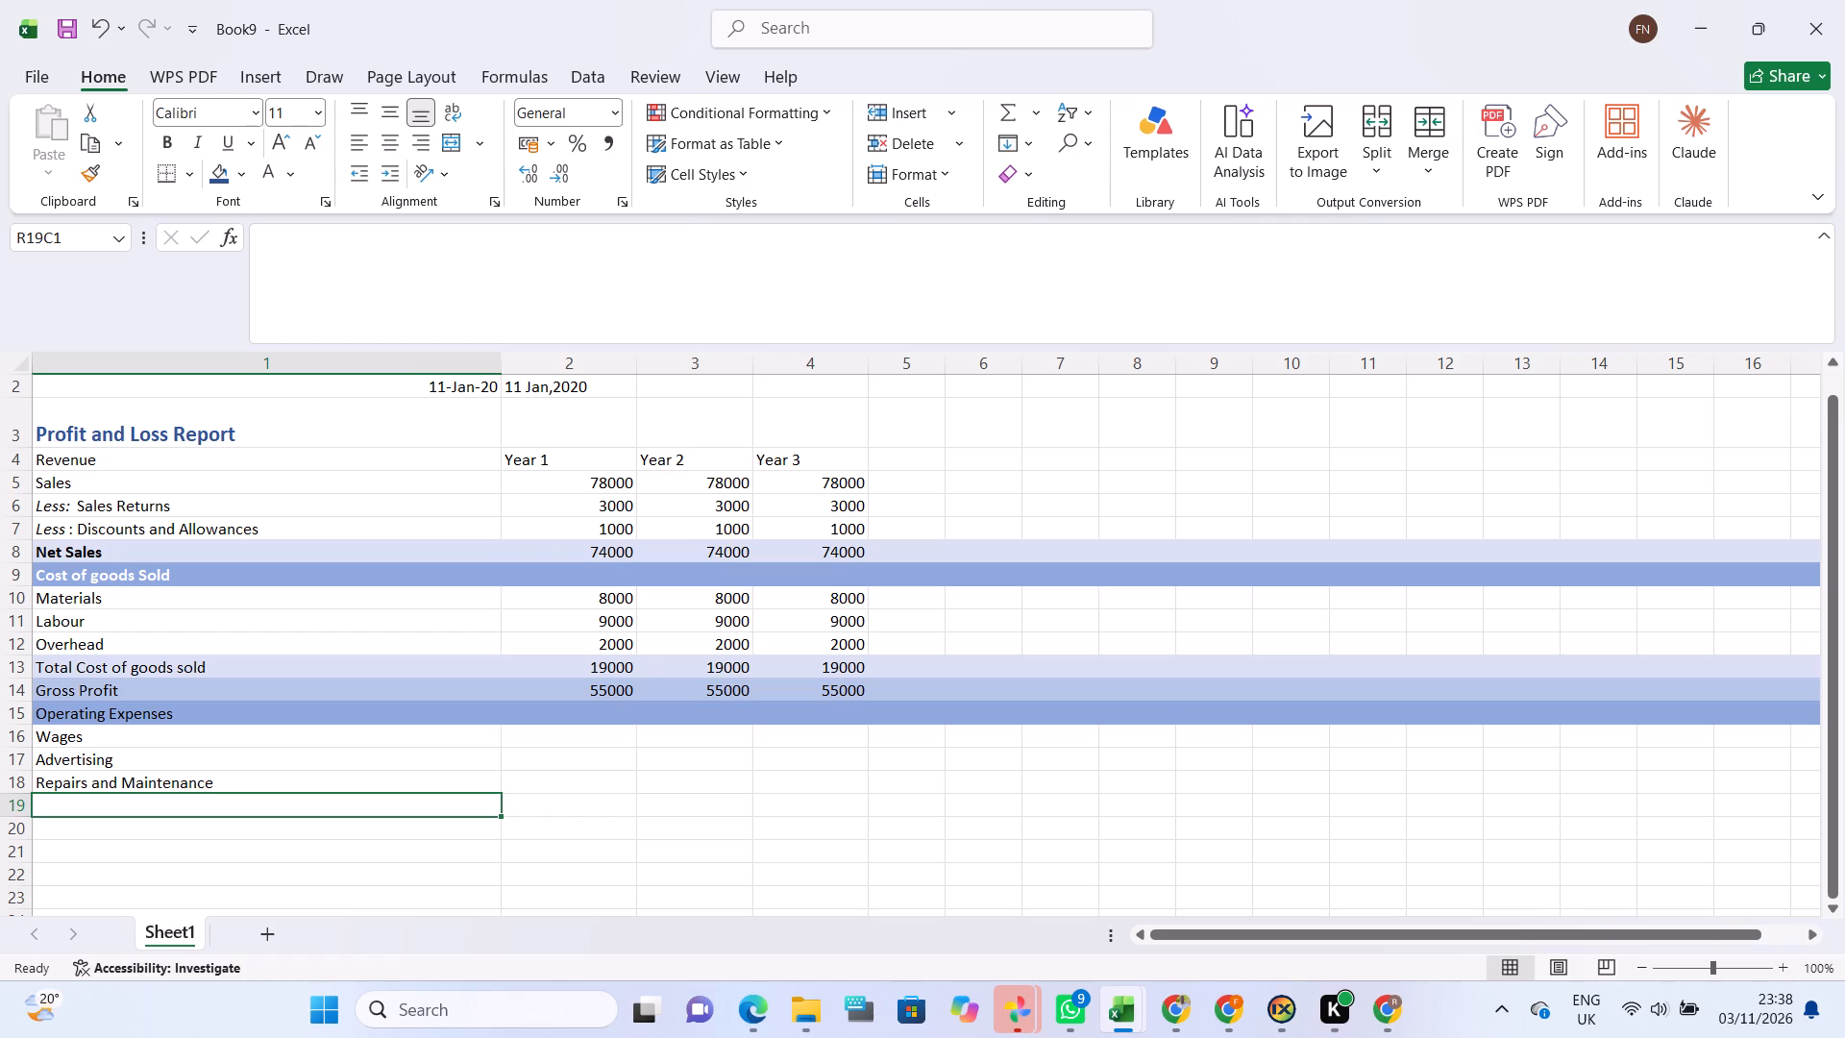
# Enter the expense labels Travel, Lease/Rent and Delivery/Freight Expense in rows 19 to 21 of the first column.
pyautogui.press('Return')
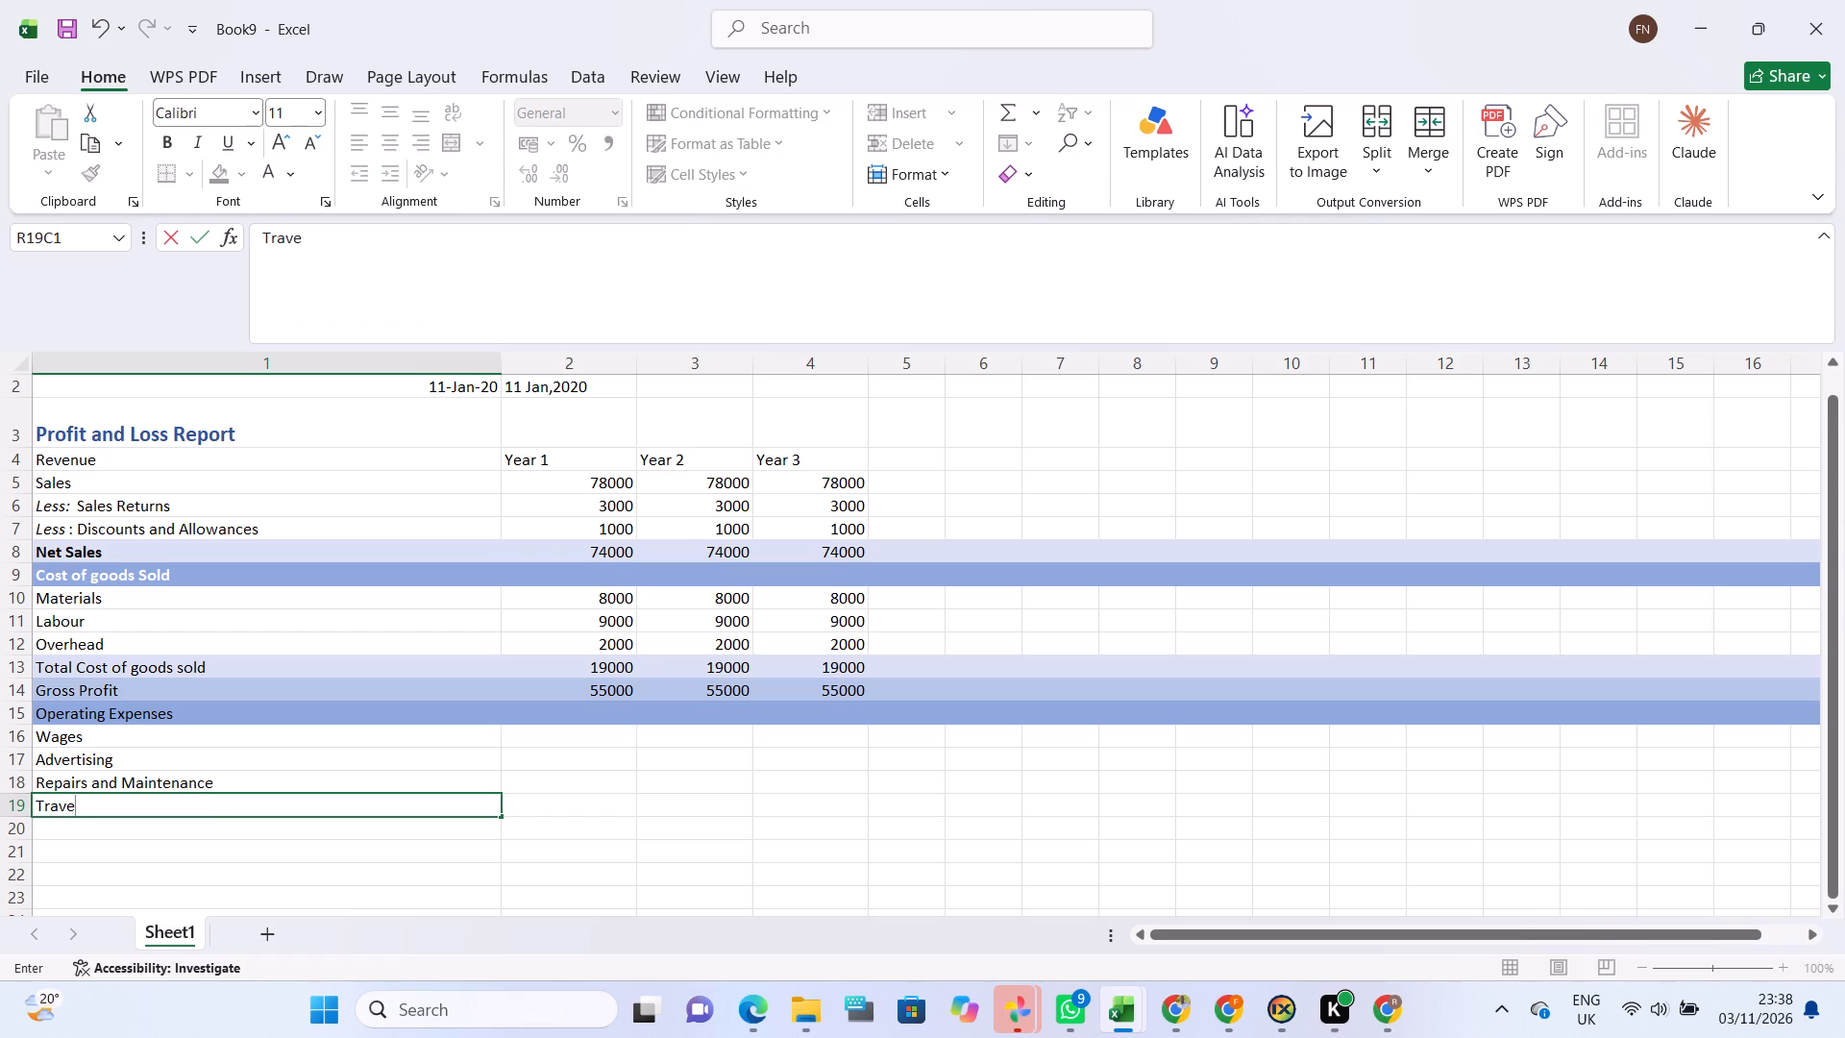
pyautogui.write('ease')
pyautogui.hotkey('shift', '?')
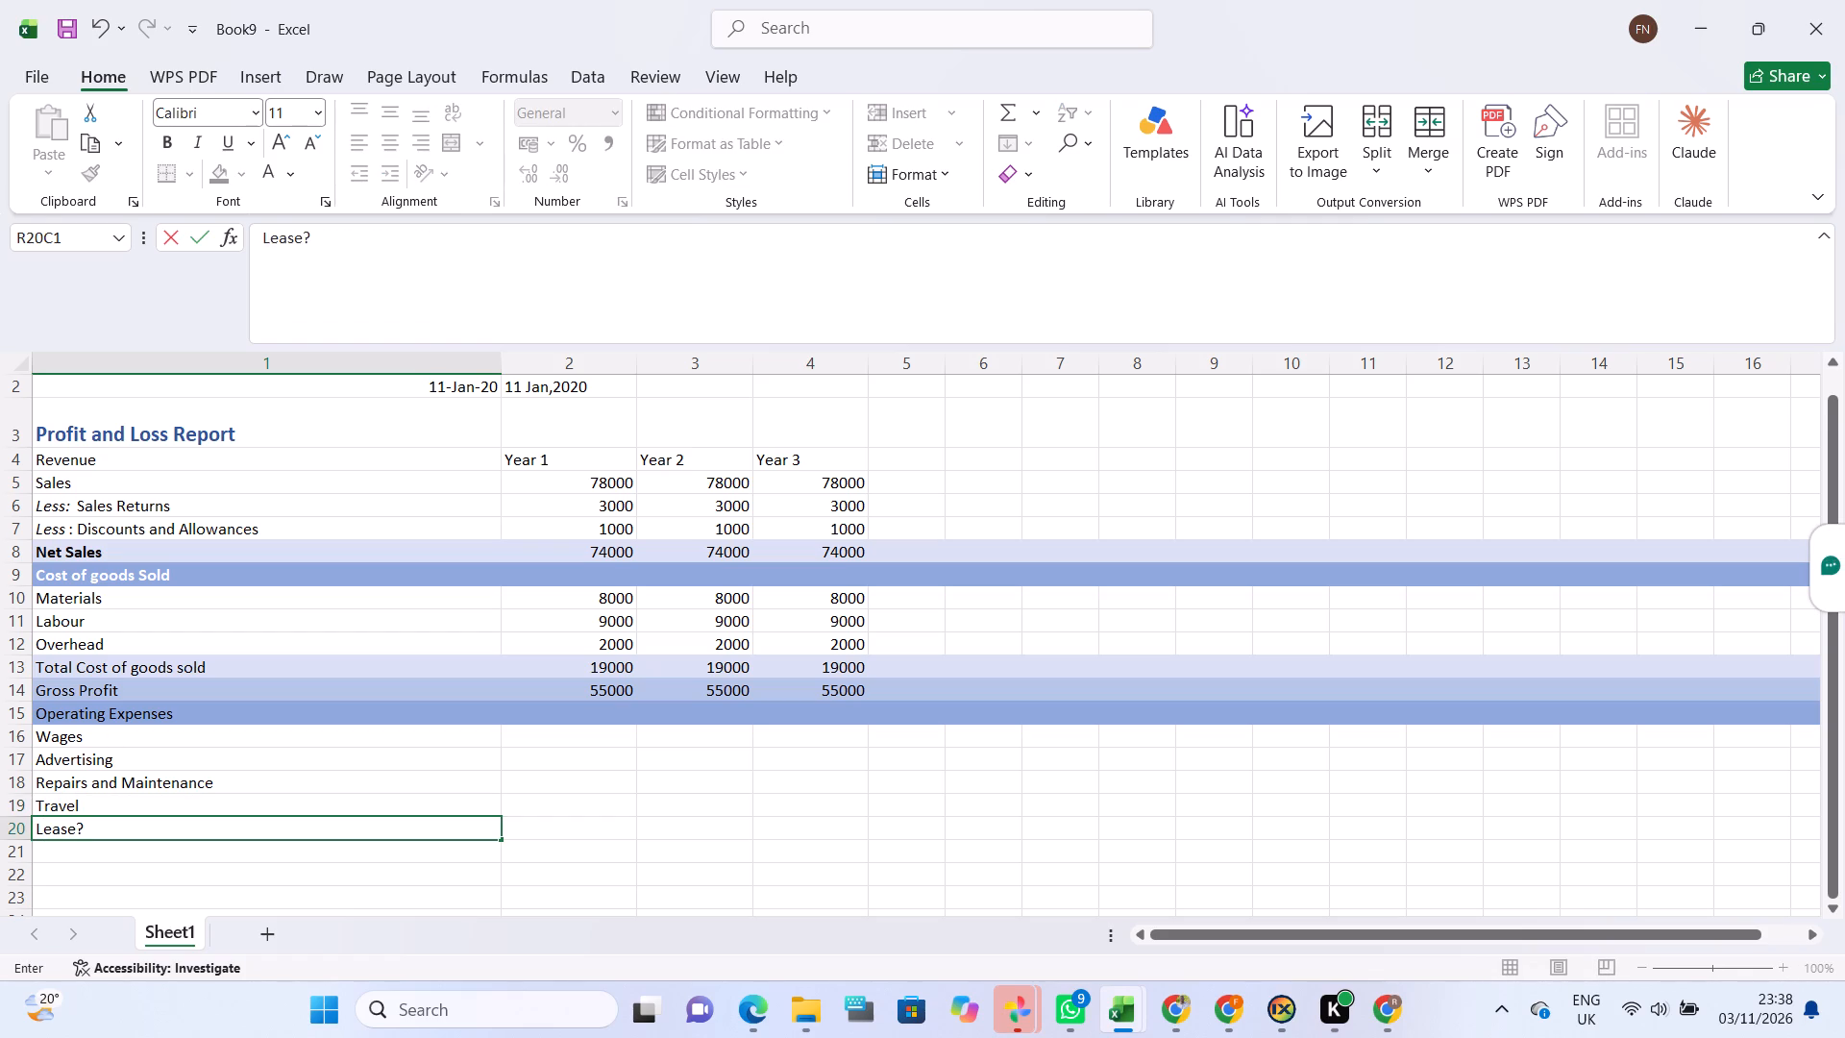
pyautogui.press('BackSpace')
pyautogui.press('/')
pyautogui.press('Return')
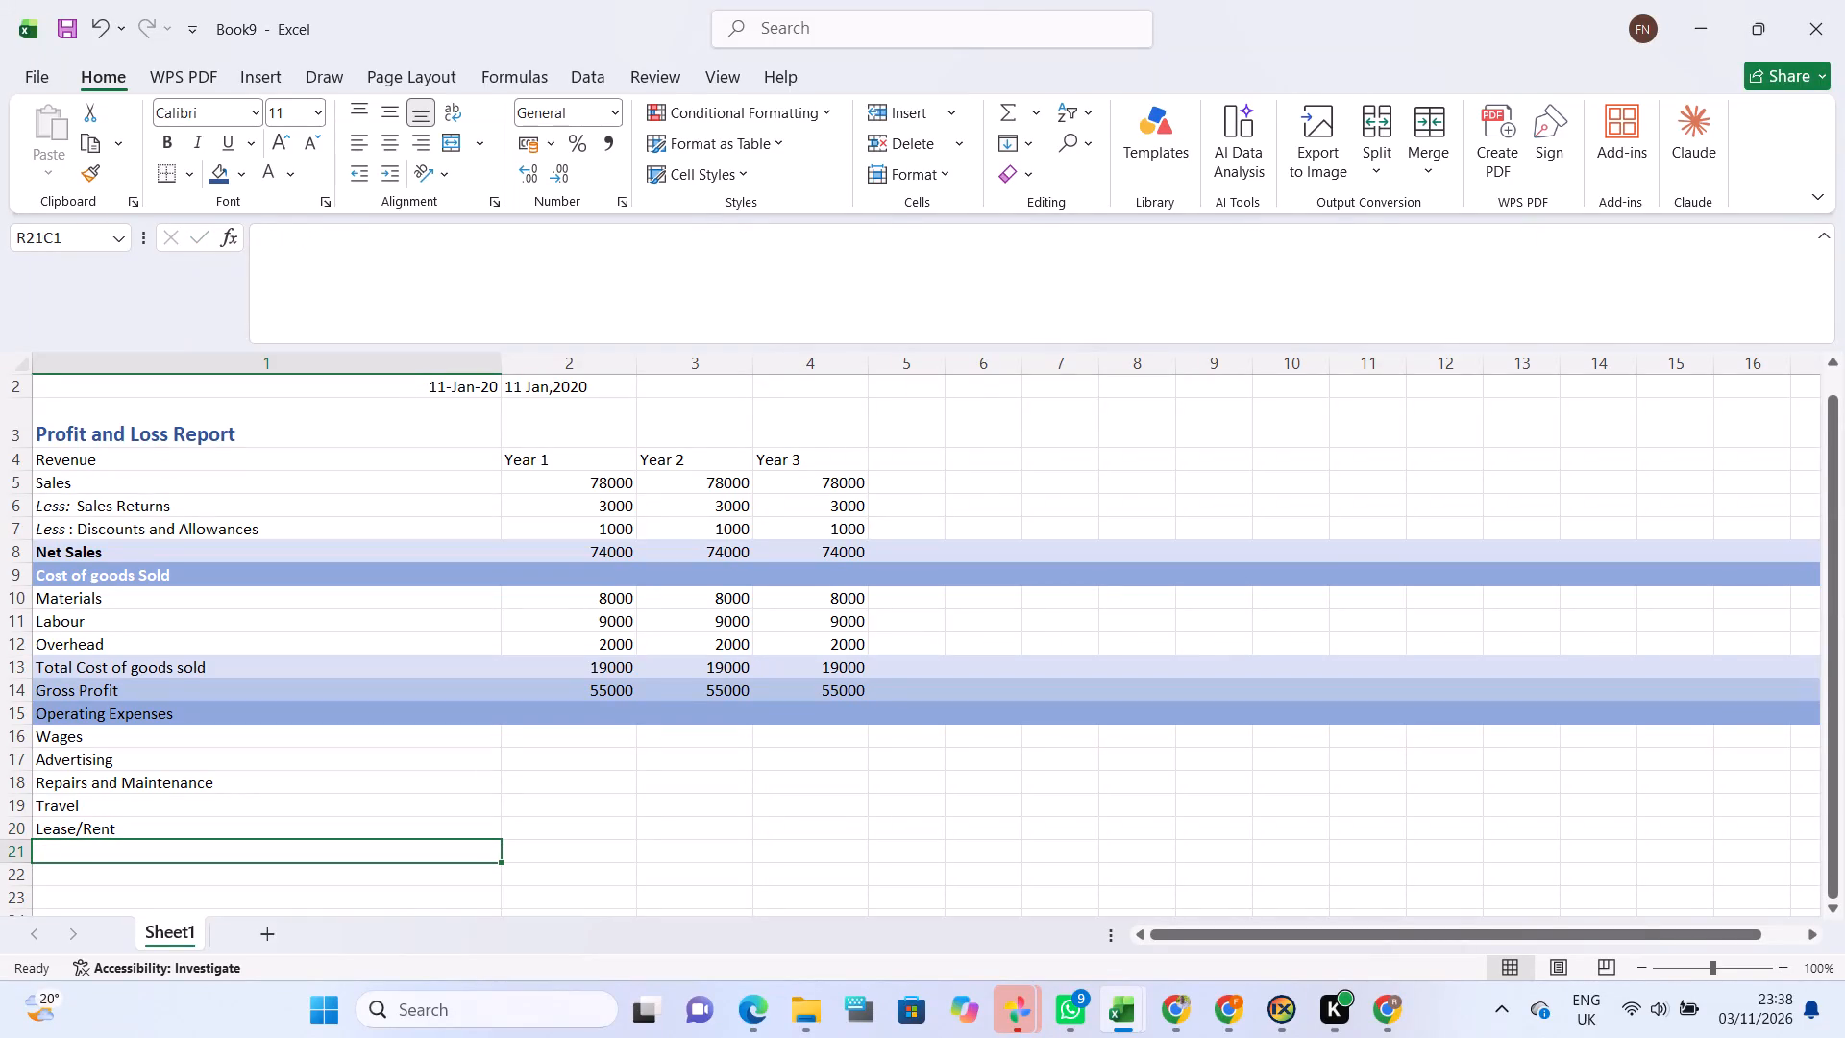
pyautogui.press('e')
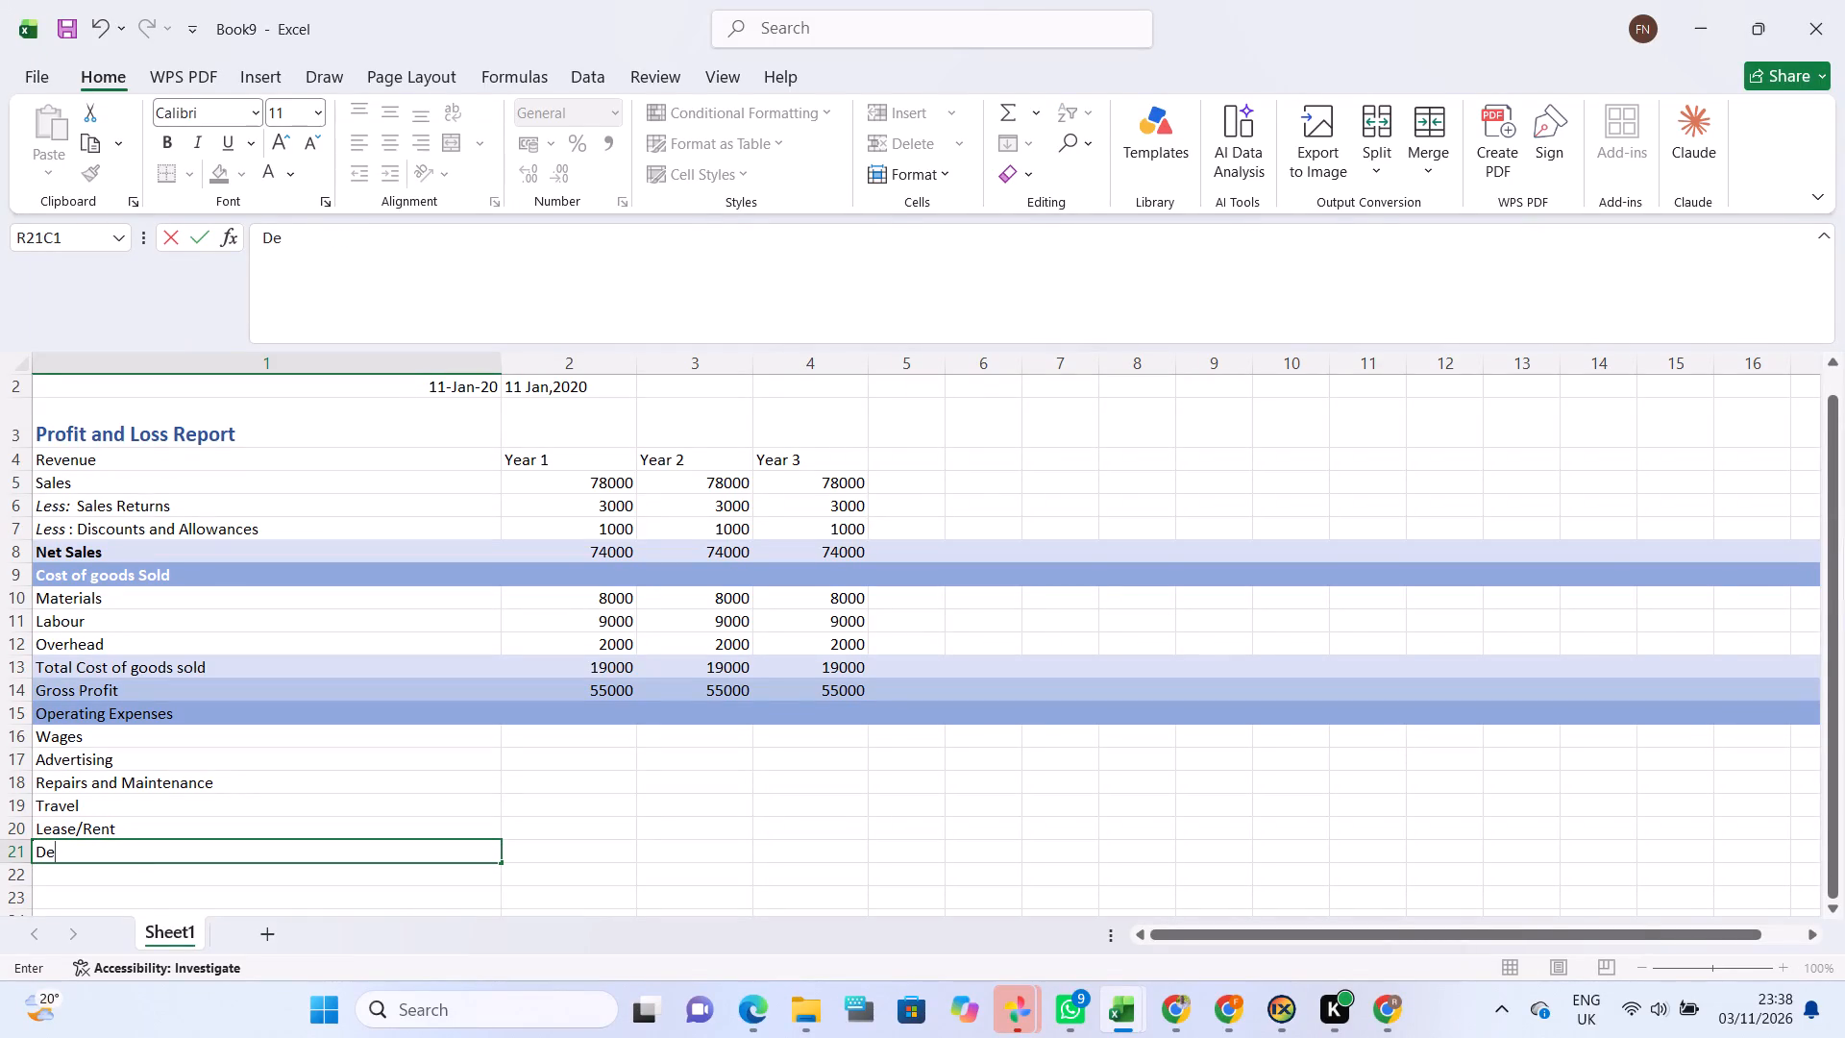
pyautogui.write('livery')
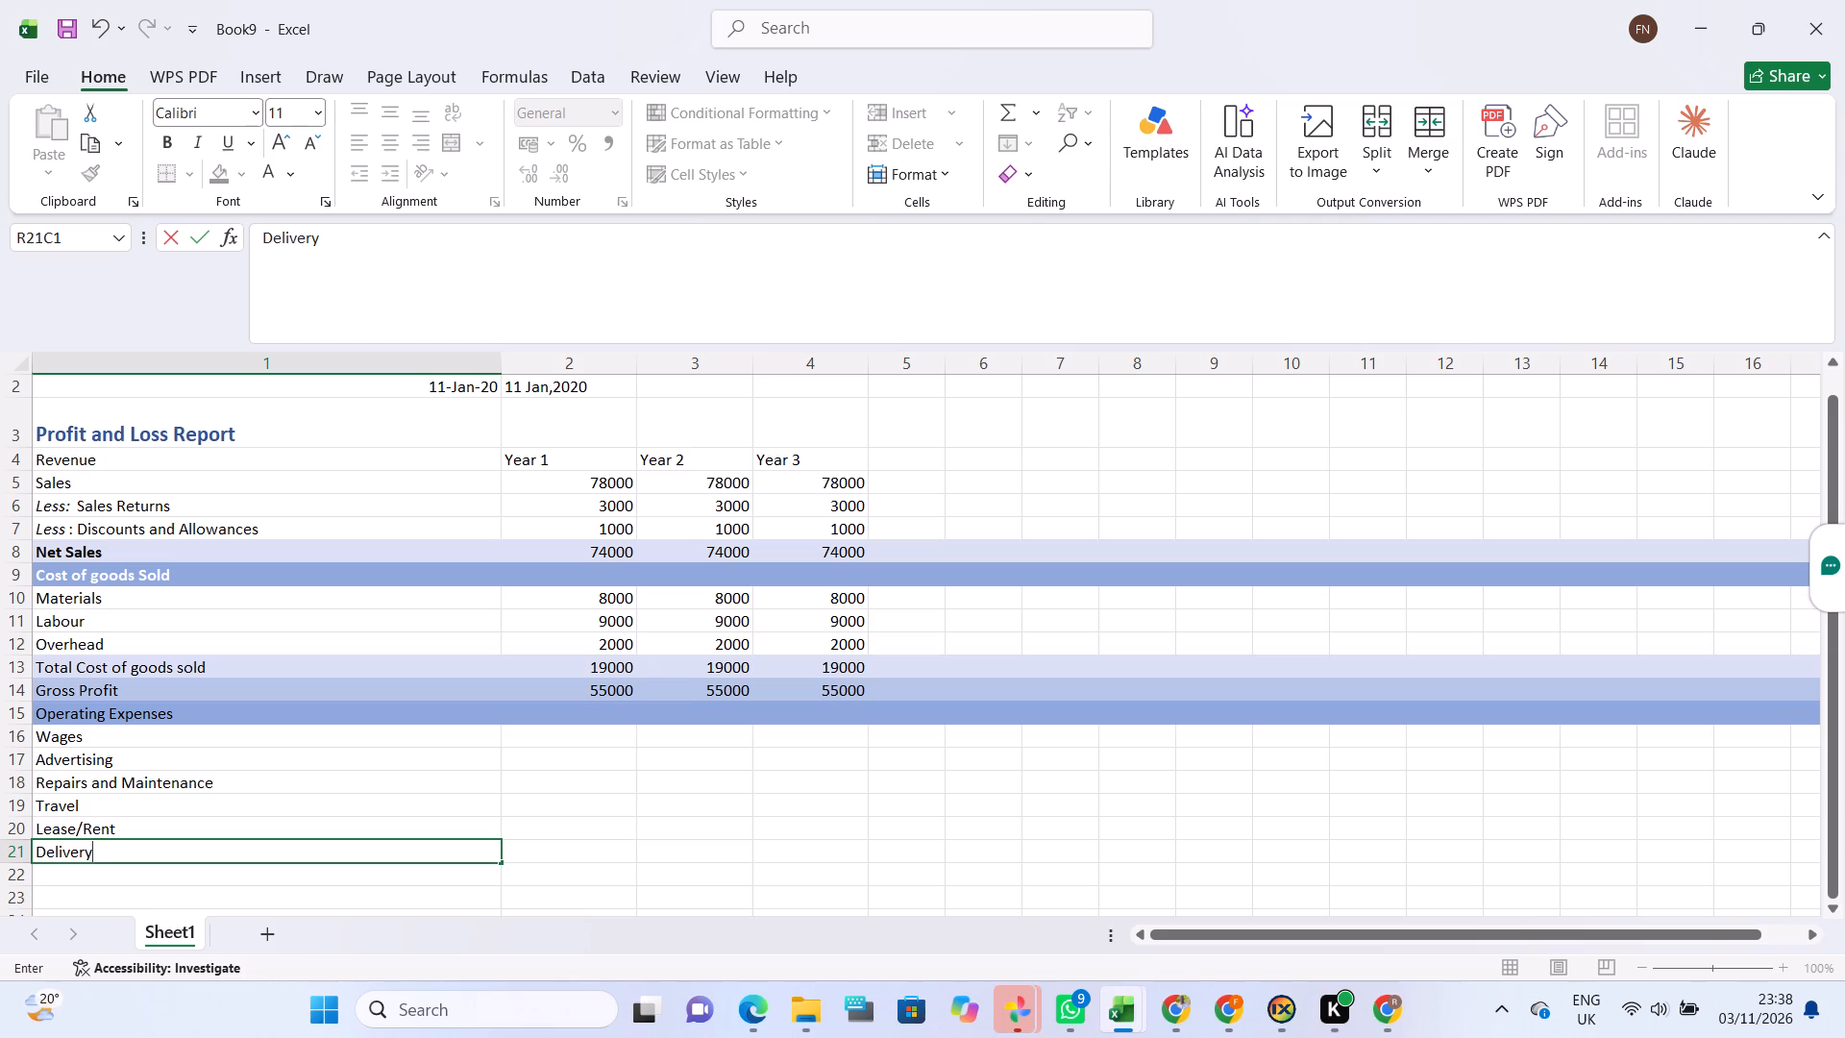
pyautogui.press('/')
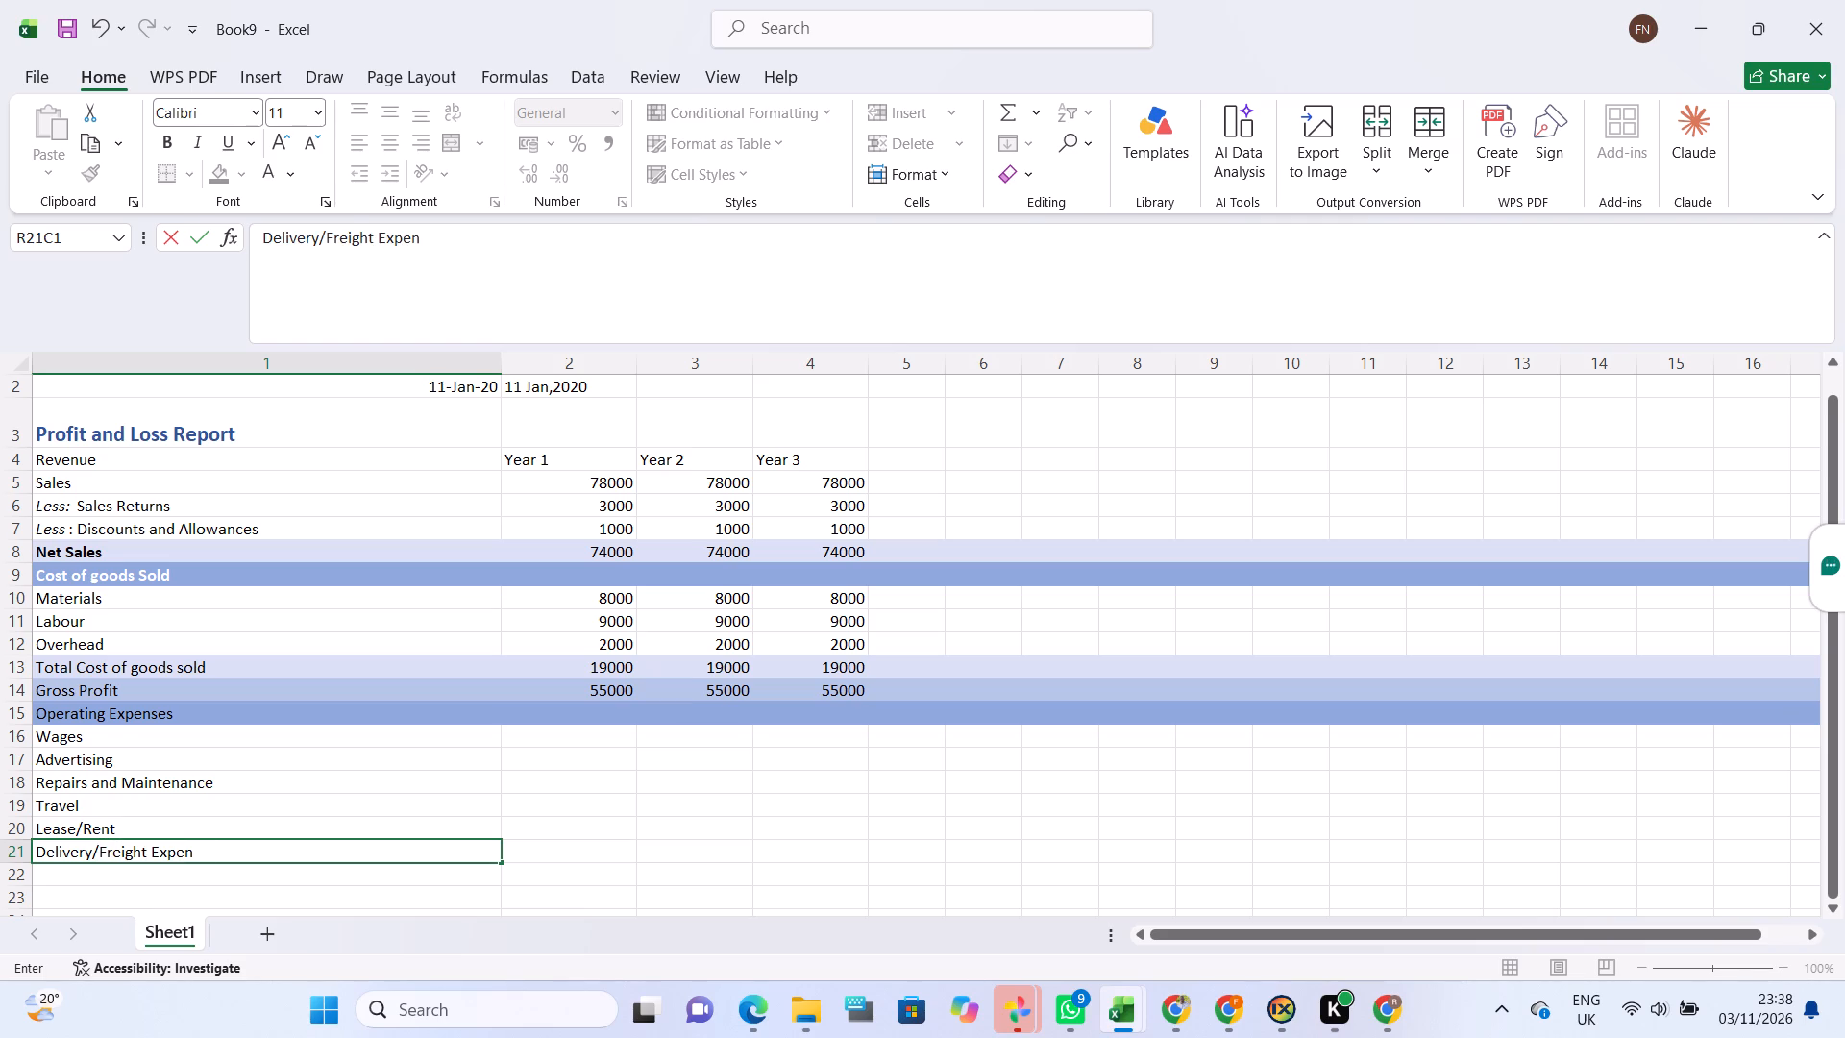
pyautogui.press('Return')
# Enter the expense labels Utilities/Telephone expenses, Insurance and Mileage in rows 22 to 24 of the first column.
pyautogui.scroll(-1, 111, 731)
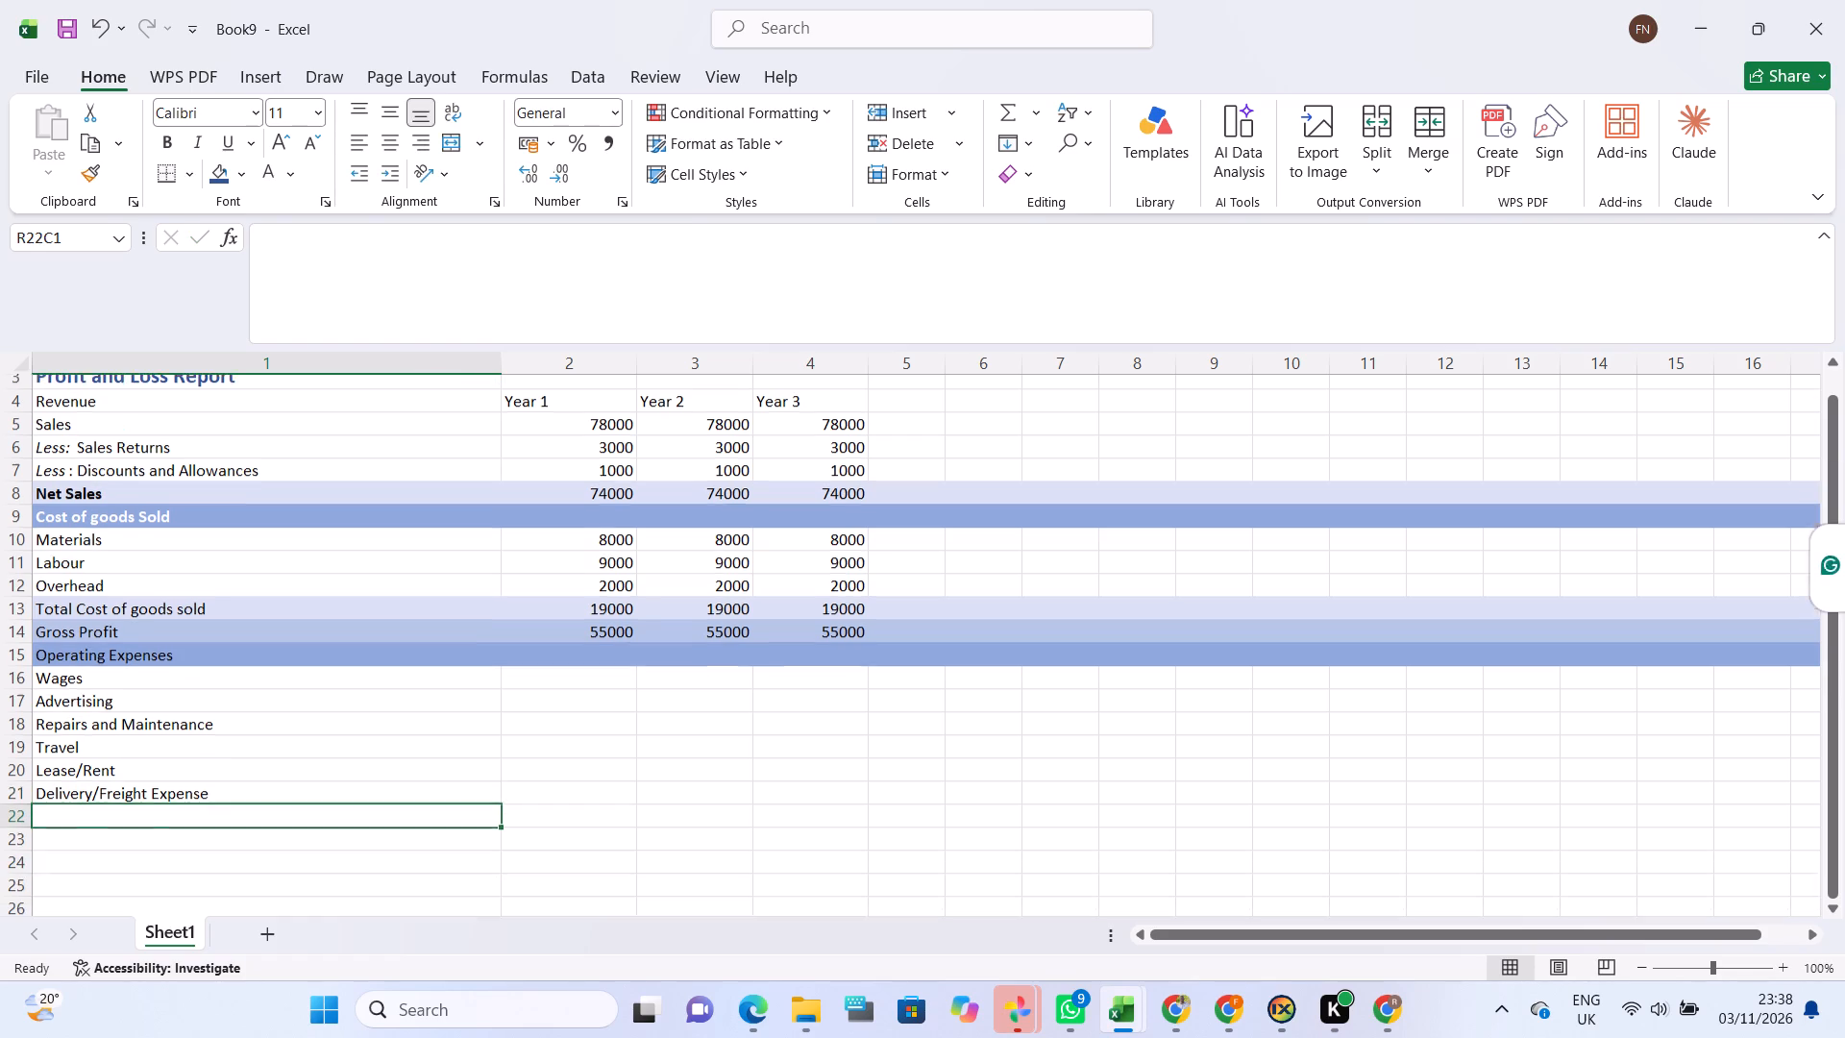
pyautogui.scroll(-1, 111, 731)
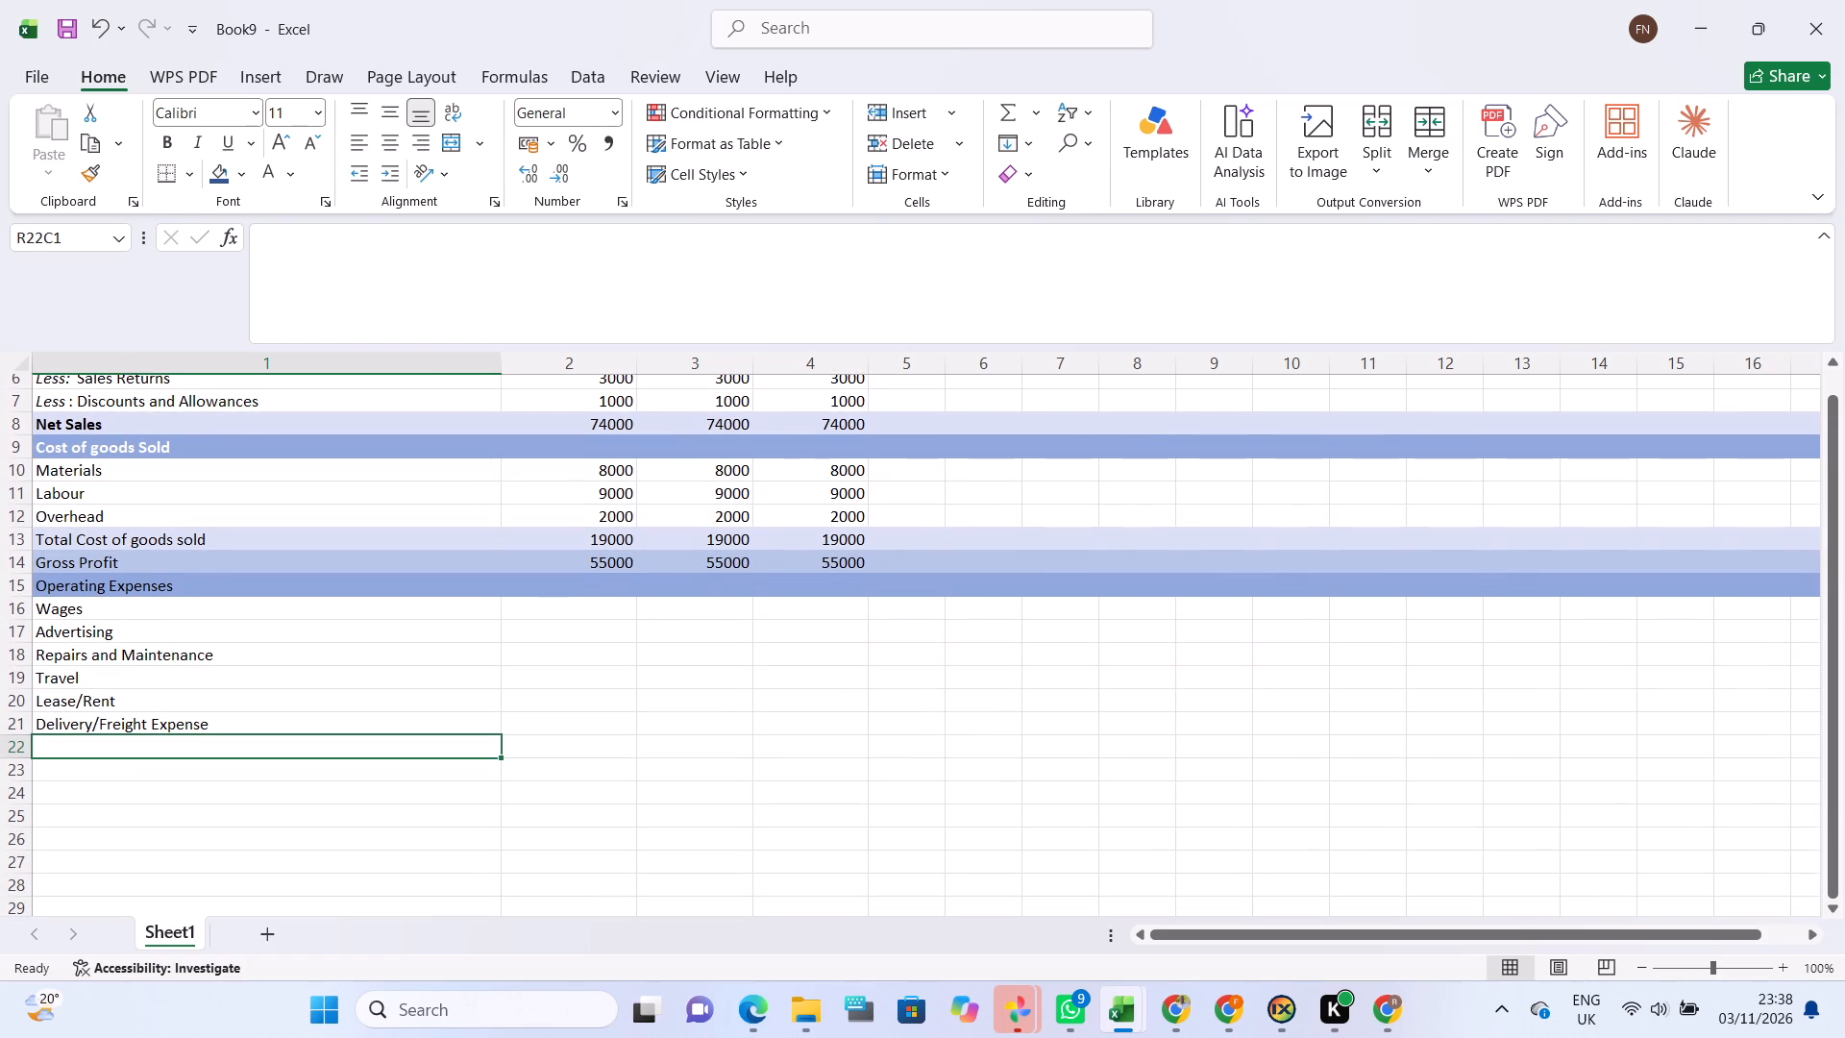
pyautogui.scroll(-3, 111, 731)
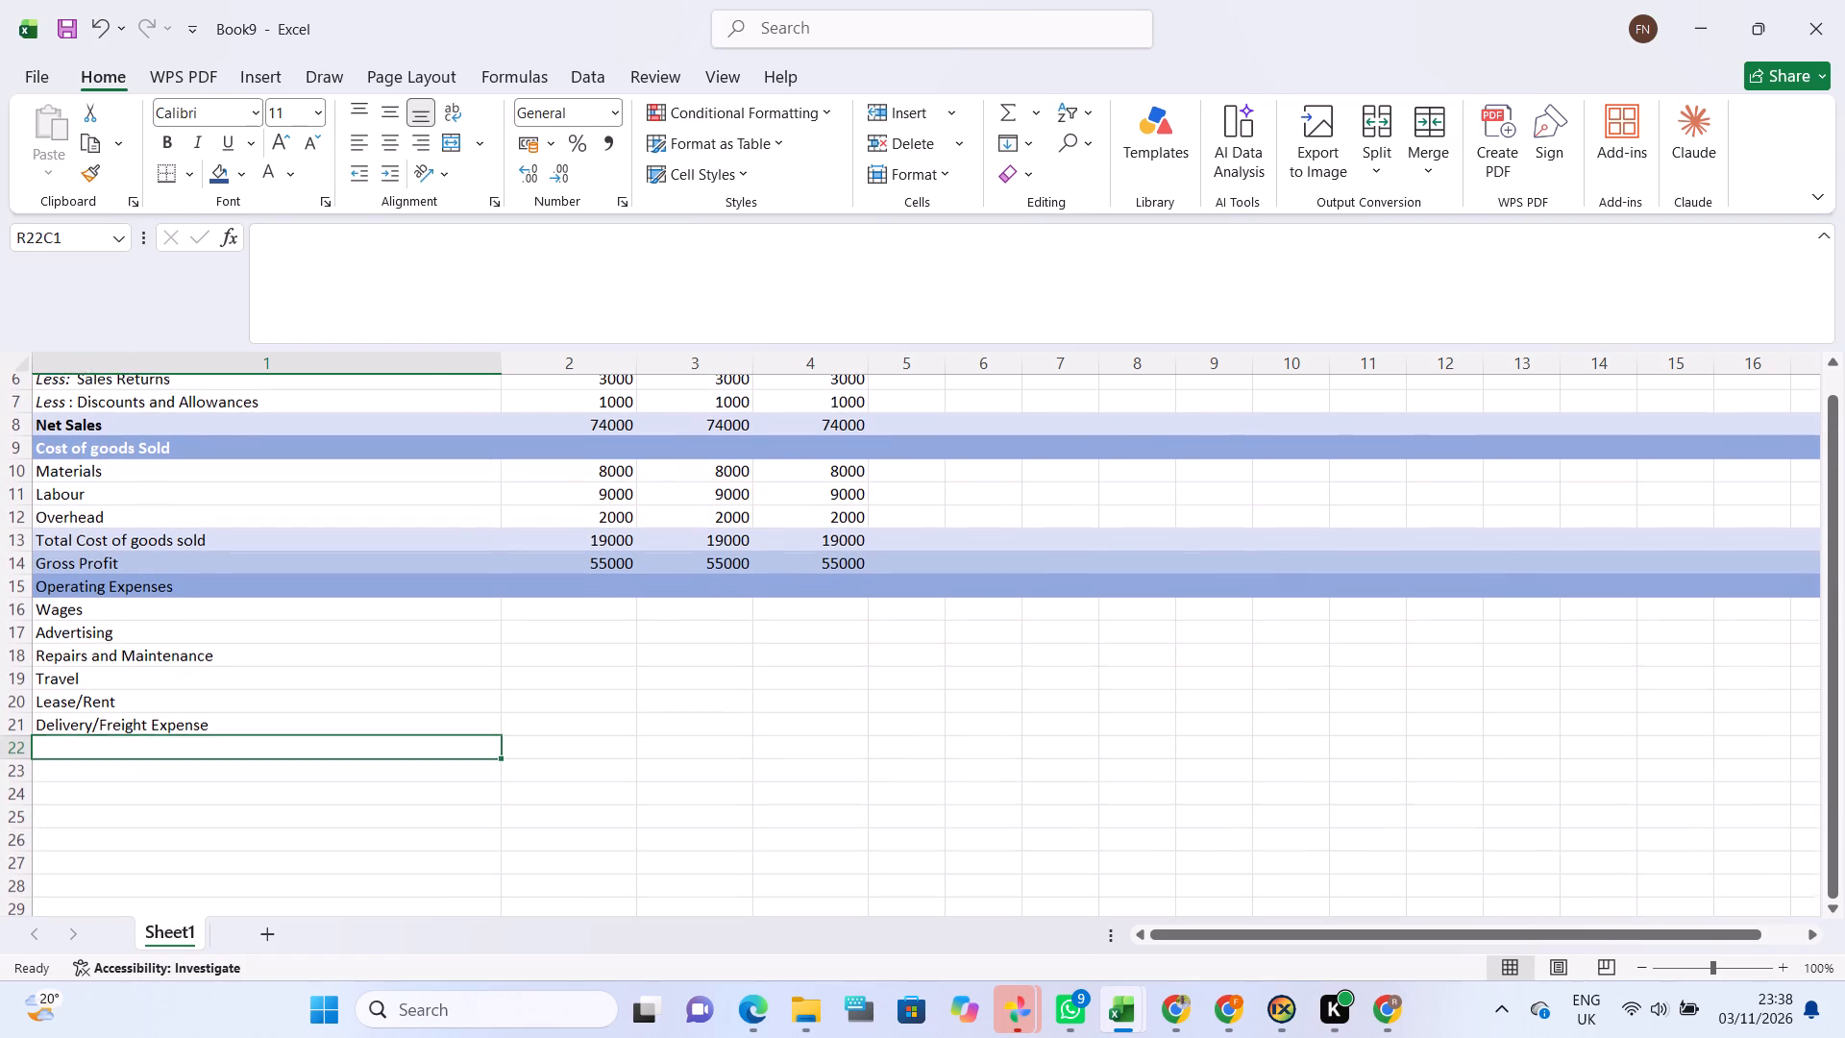
pyautogui.write('tili')
pyautogui.write('ties')
pyautogui.press('/')
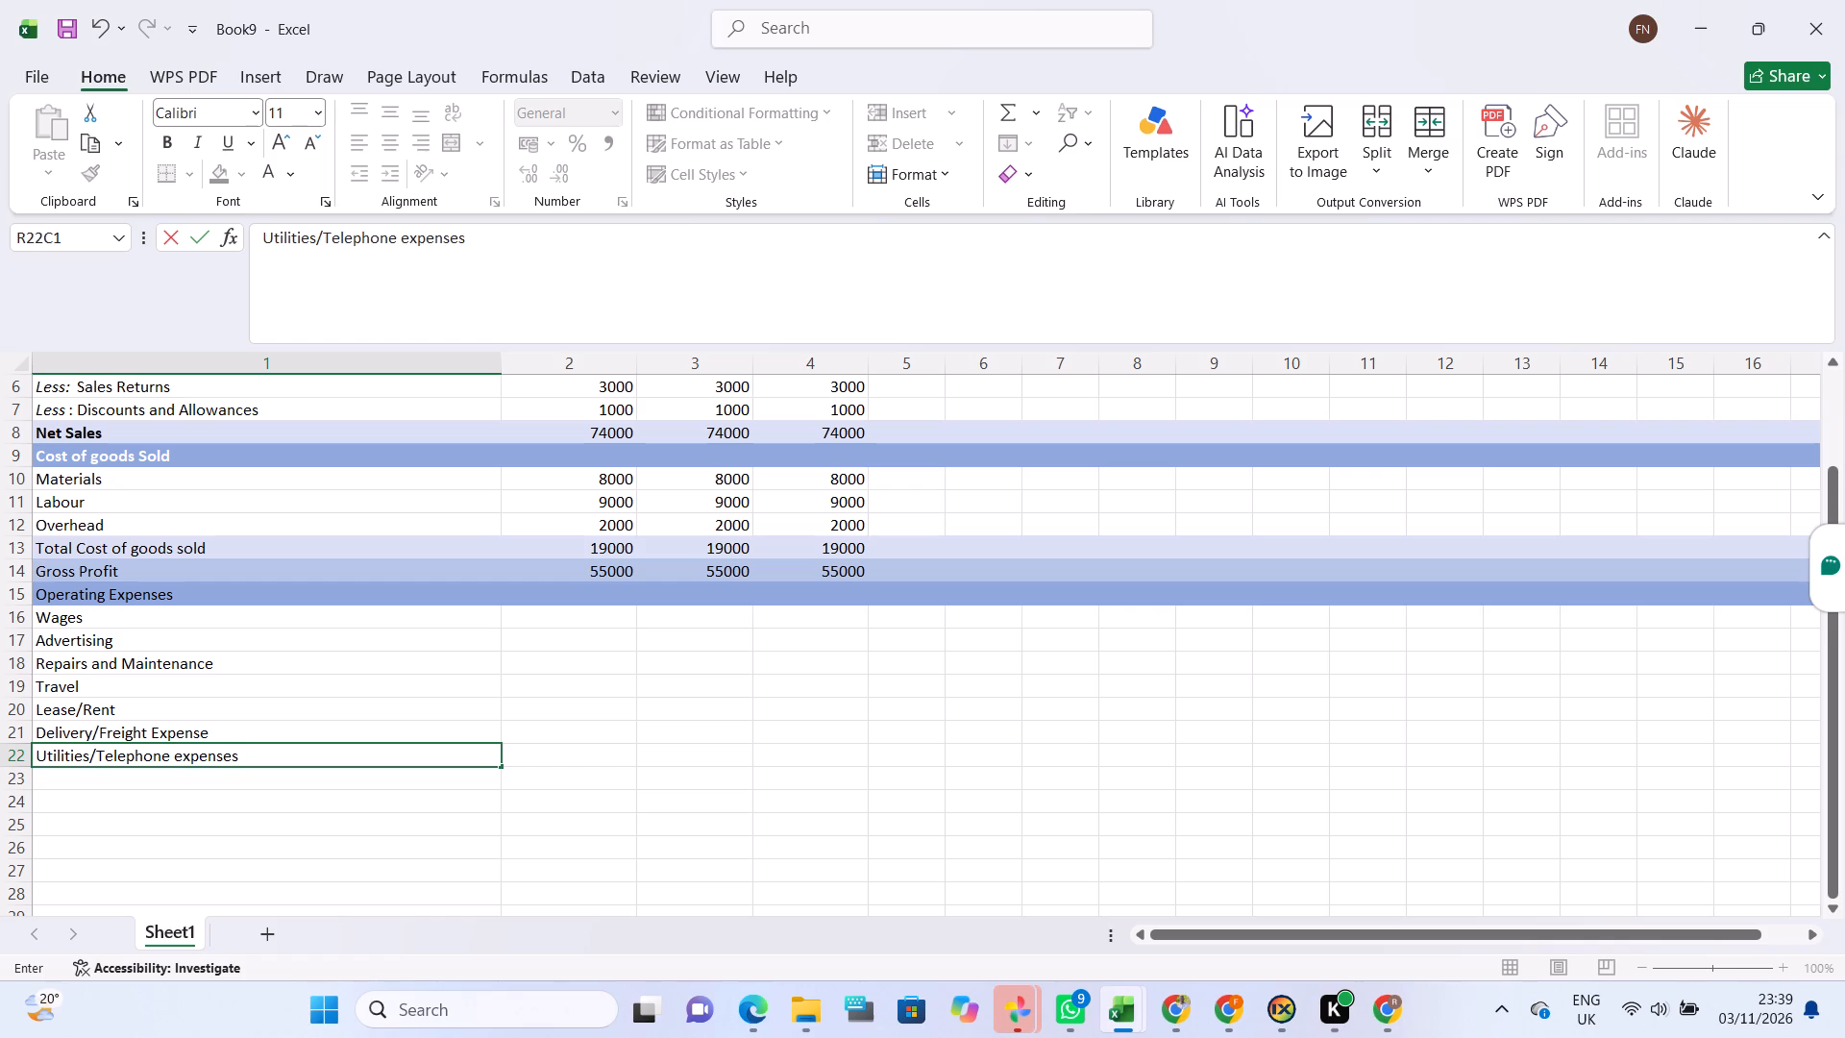
pyautogui.press('Return')
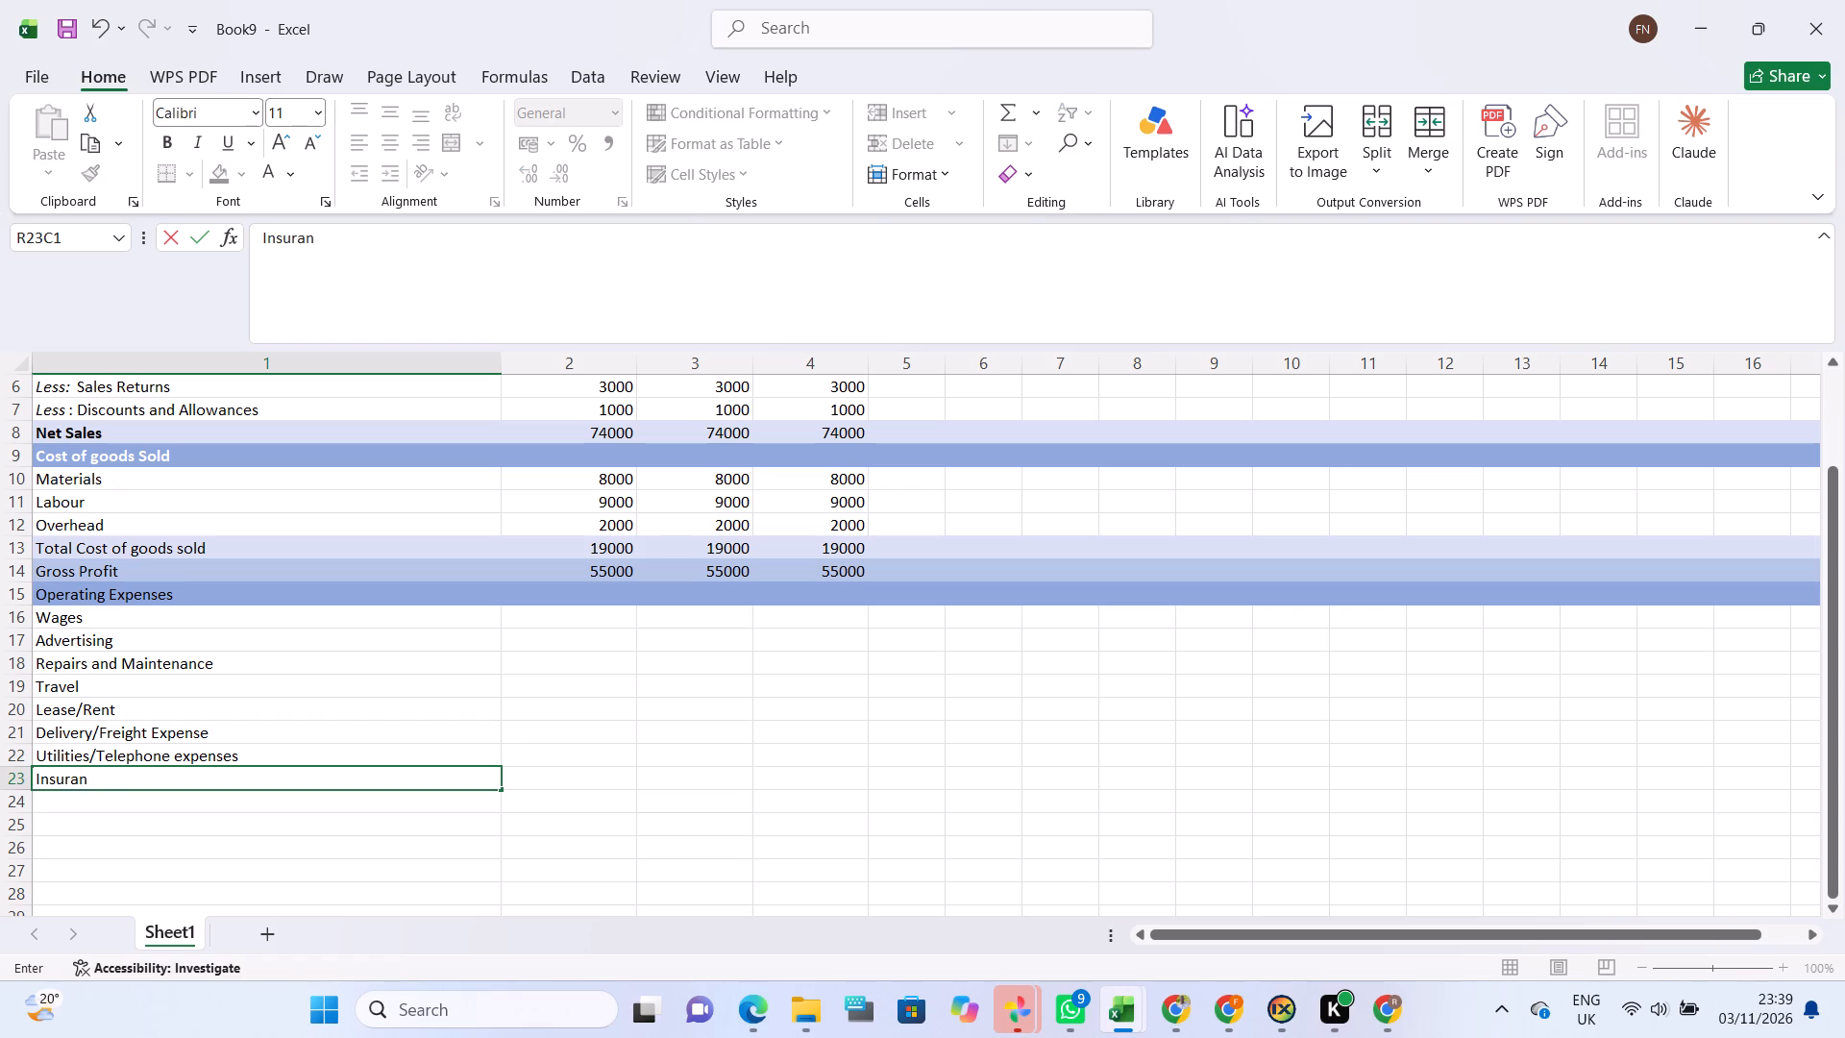
pyautogui.press('Return')
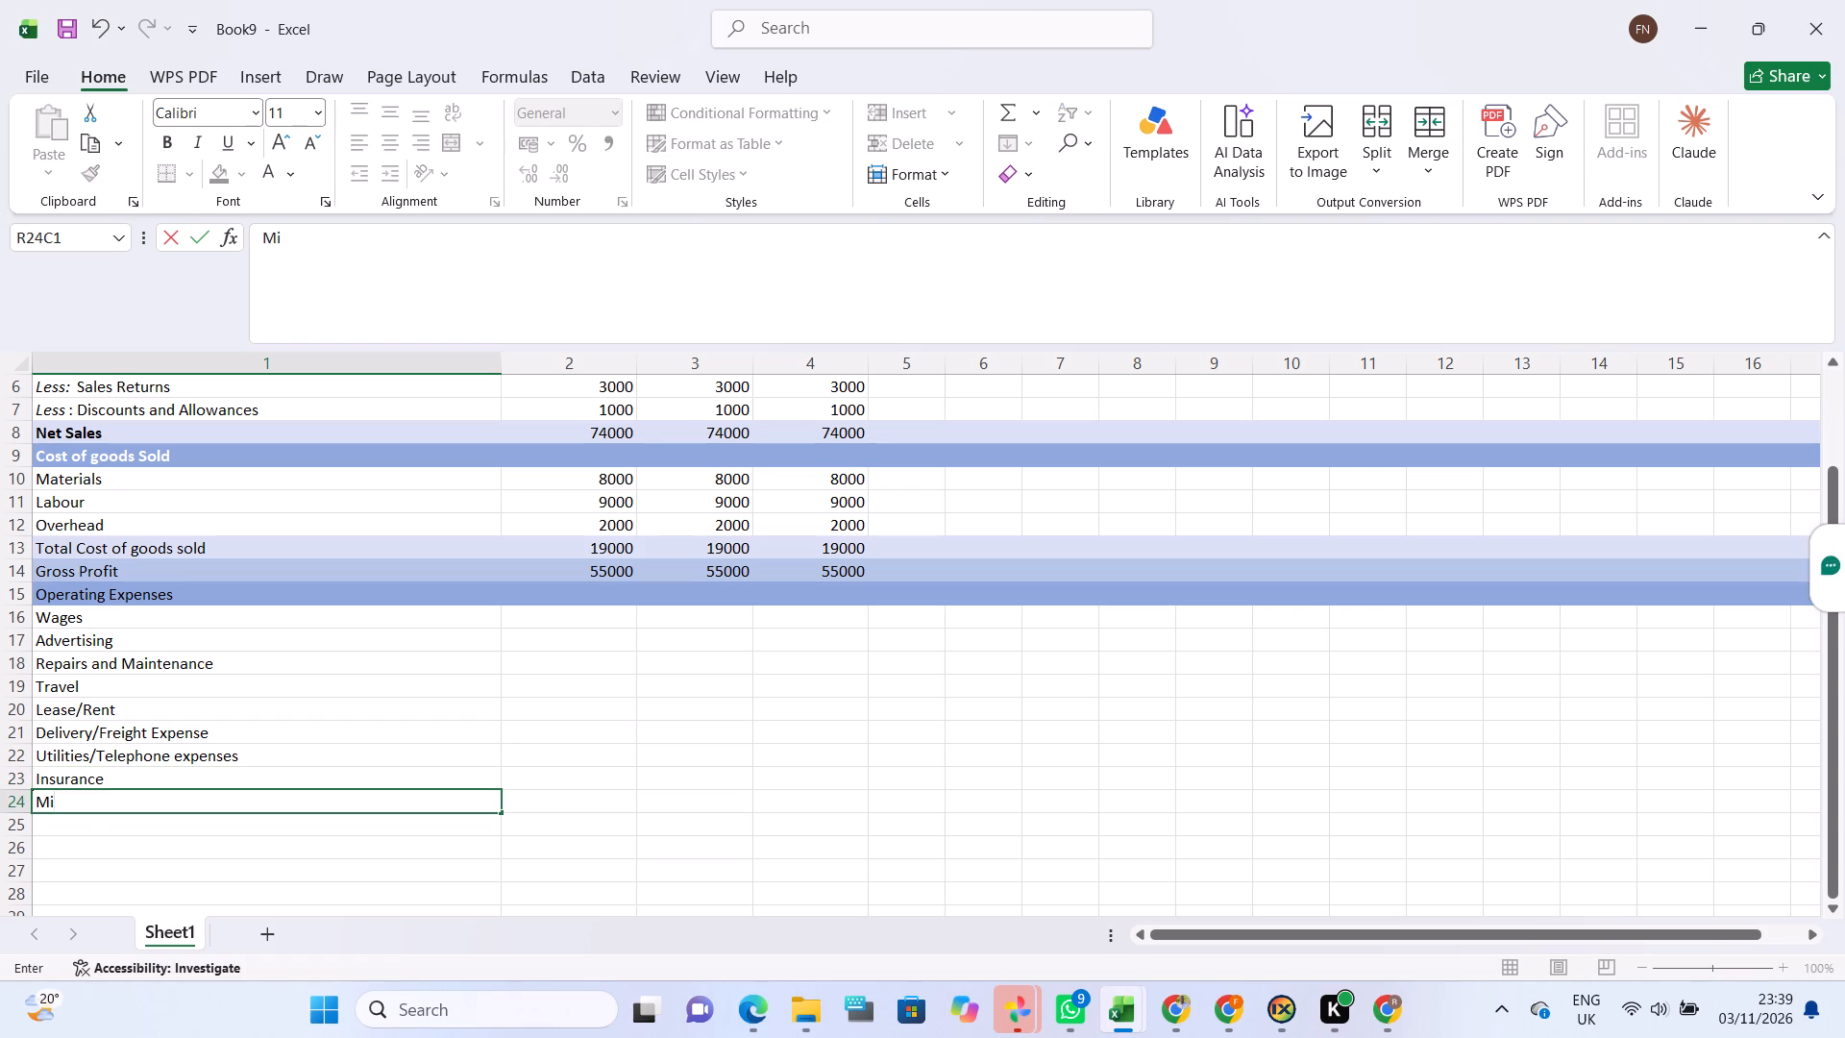
pyautogui.write('leage')
pyautogui.press('Return')
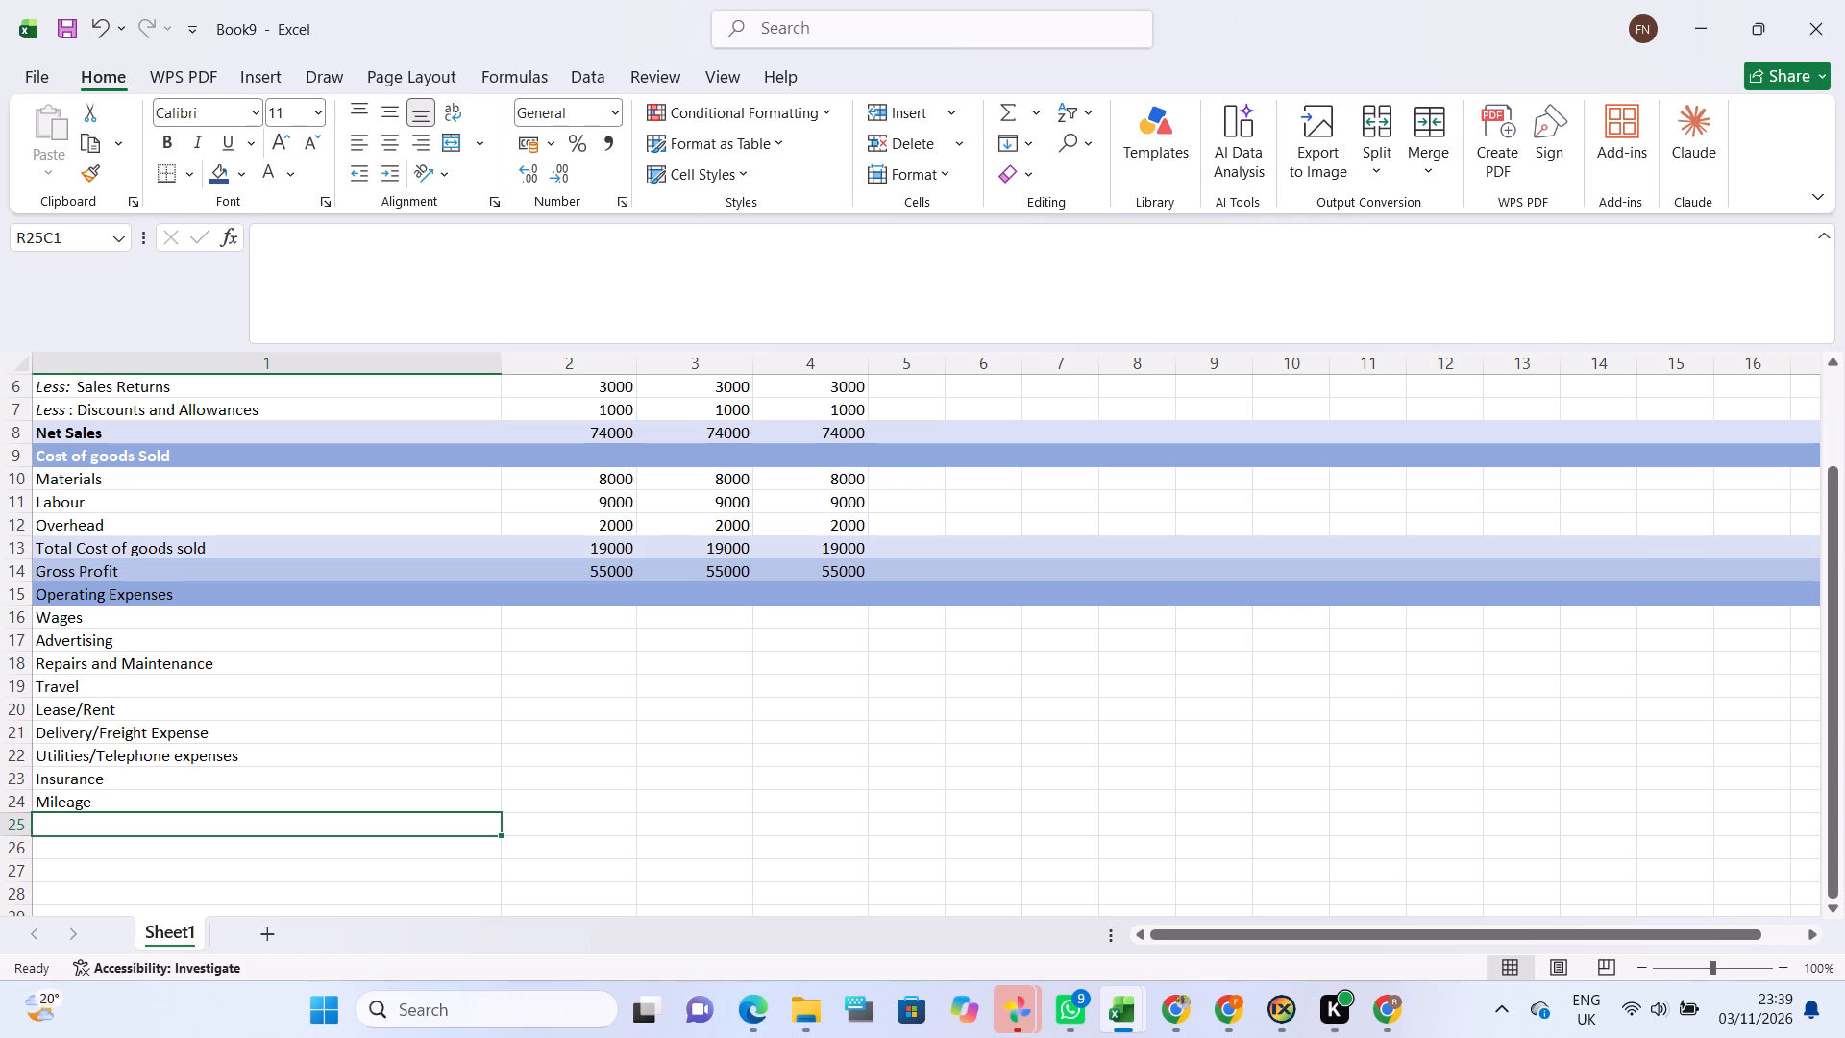
# Enter the expense labels Office Supplies and Depreciation in rows 25 and 26 of the first column.
pyautogui.write('ffice')
pyautogui.press('space')
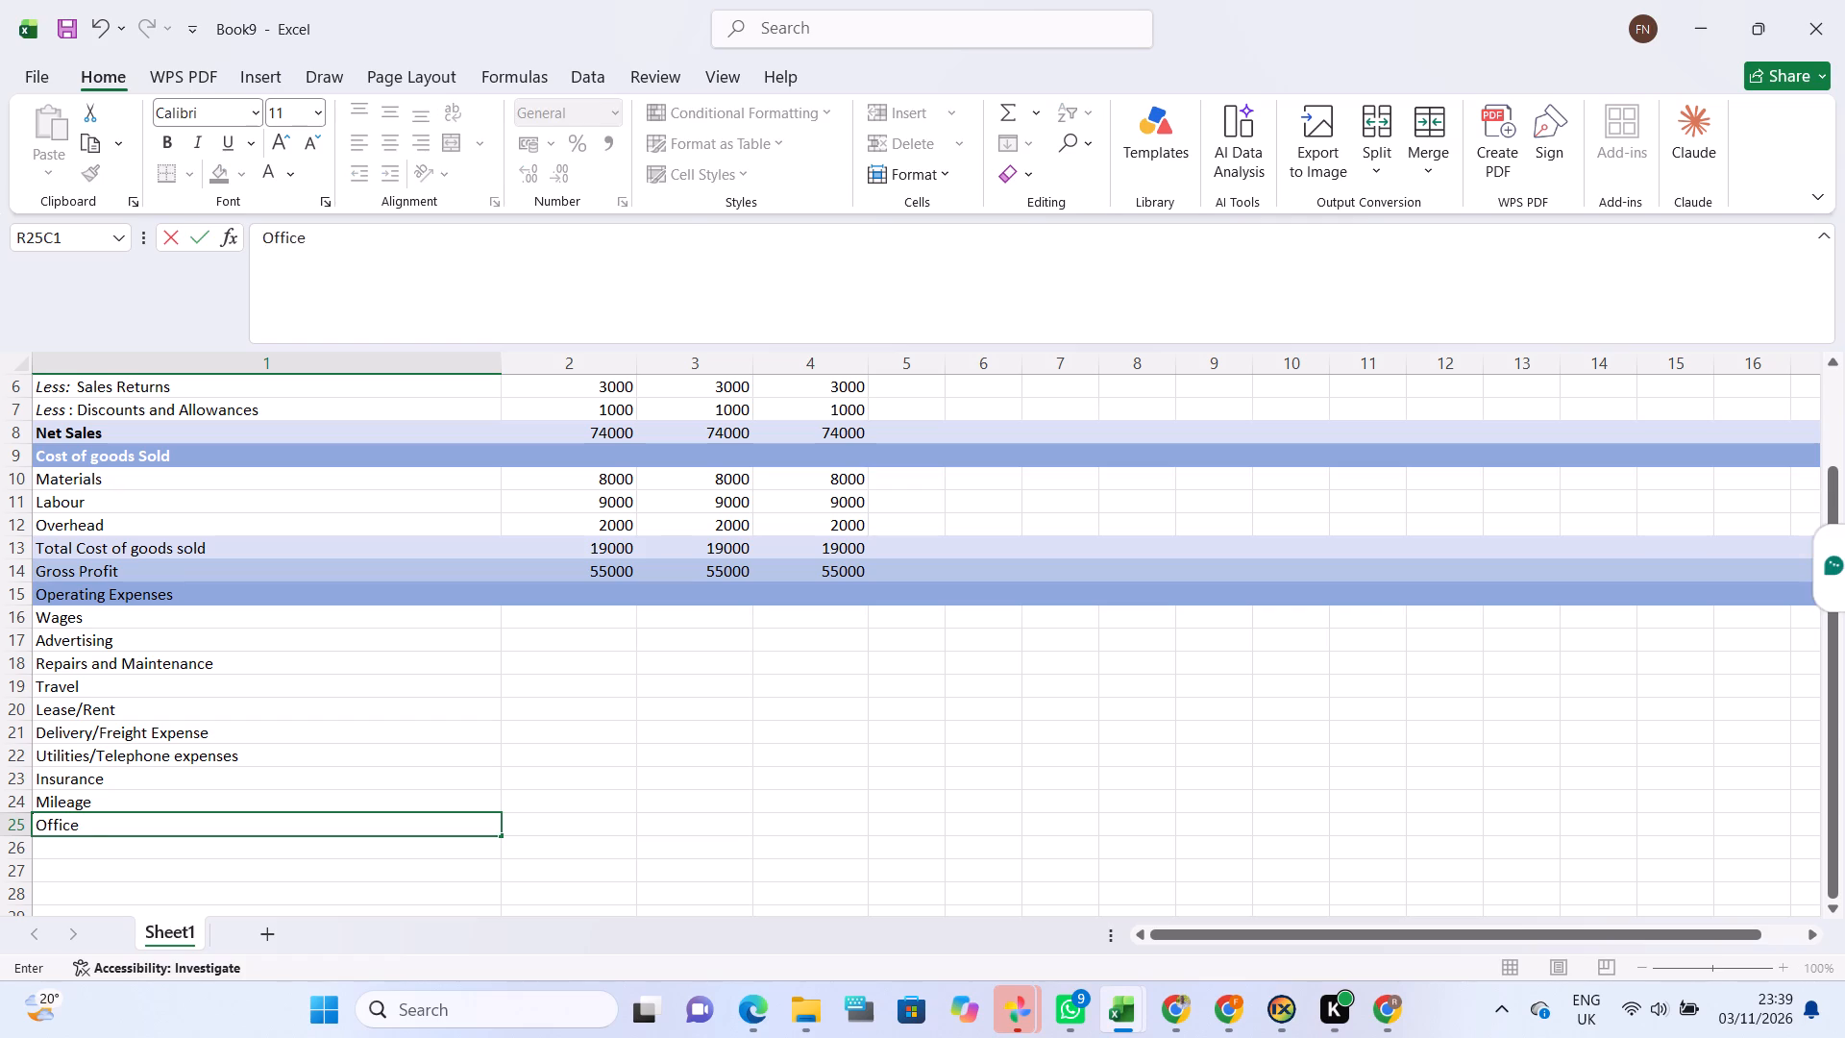
pyautogui.write('upplies')
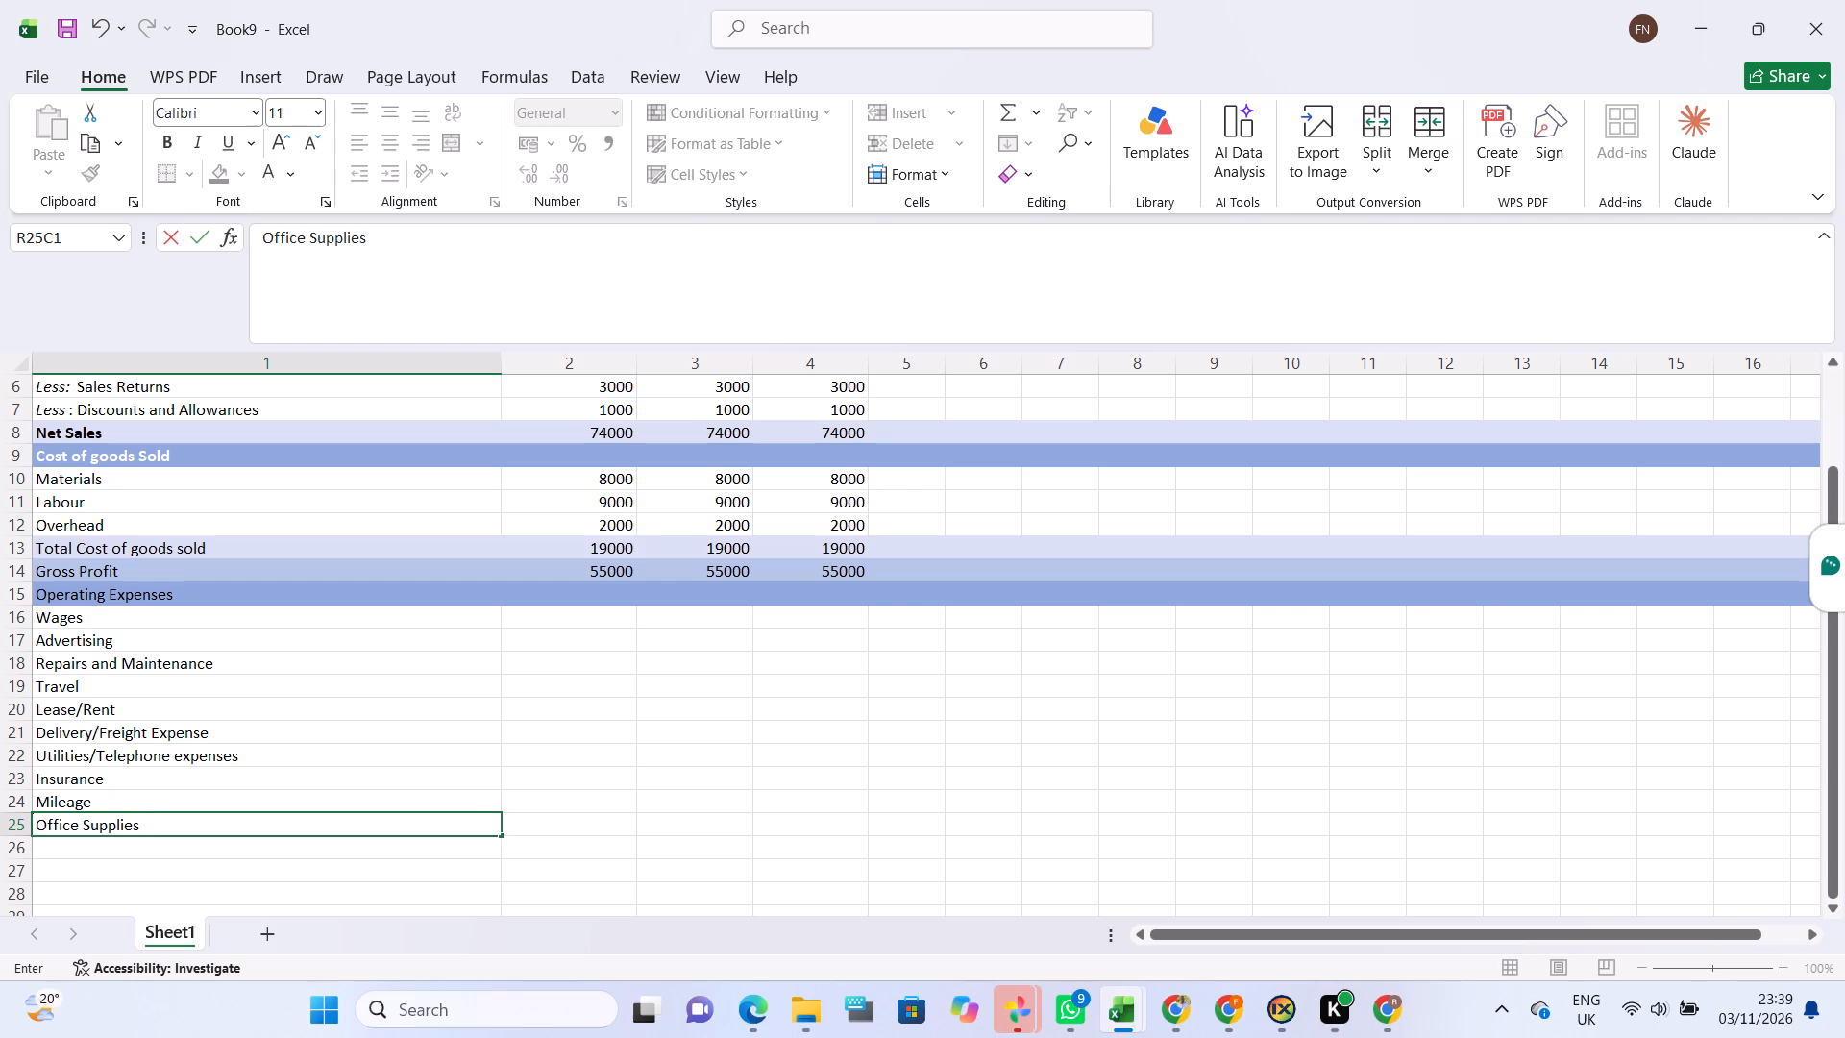
pyautogui.press('Return')
pyautogui.scroll(-1, 111, 731)
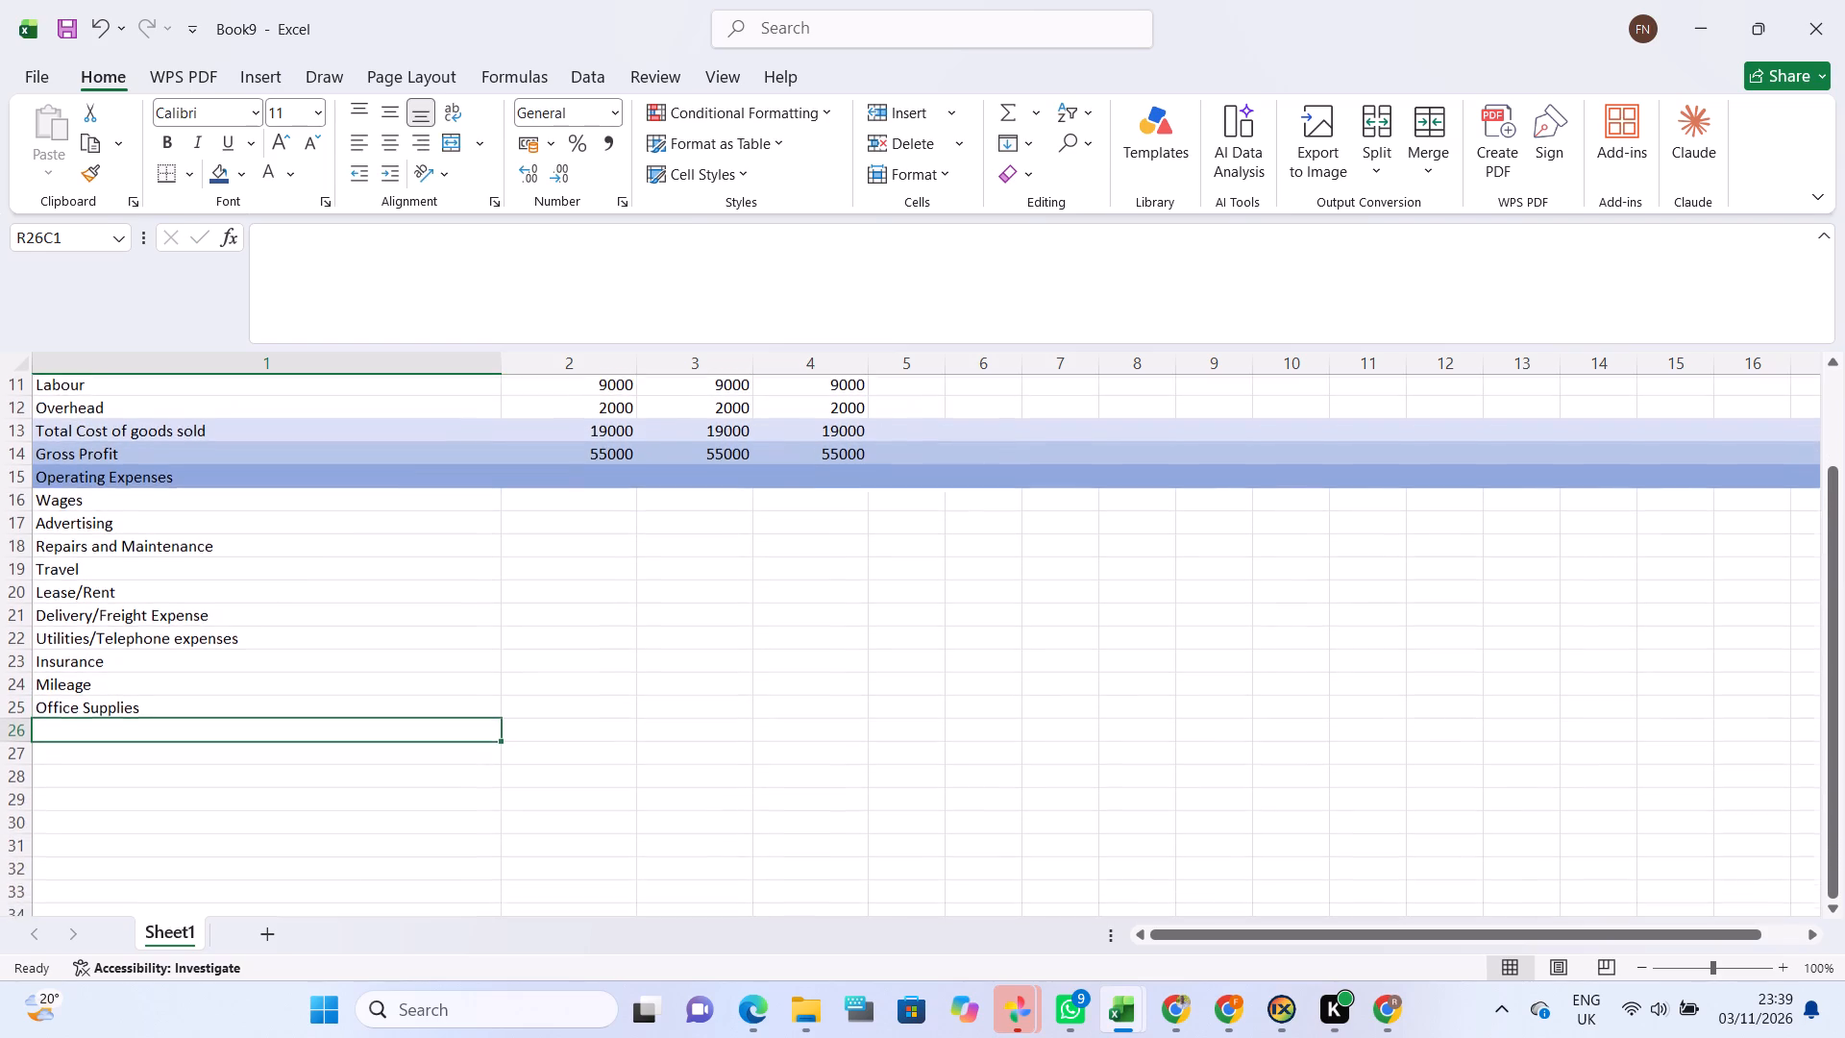
pyautogui.scroll(-1, 111, 731)
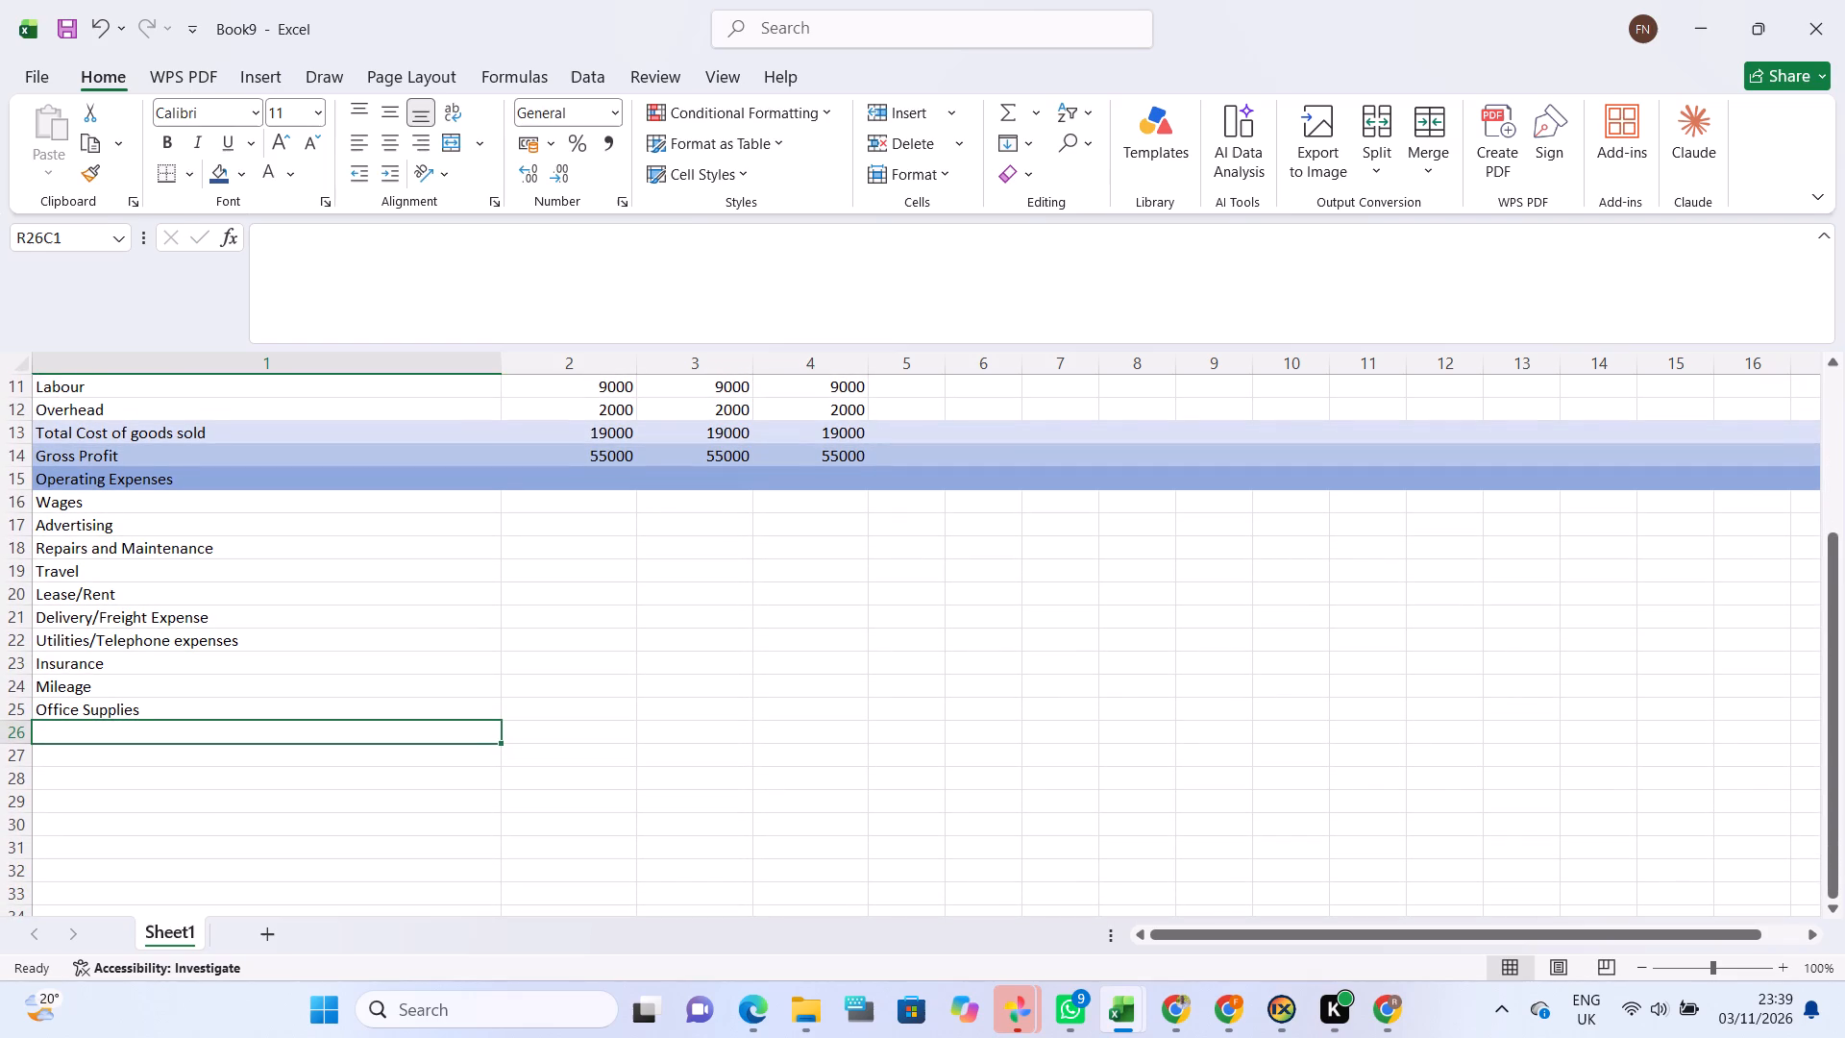
pyautogui.scroll(-1, 111, 731)
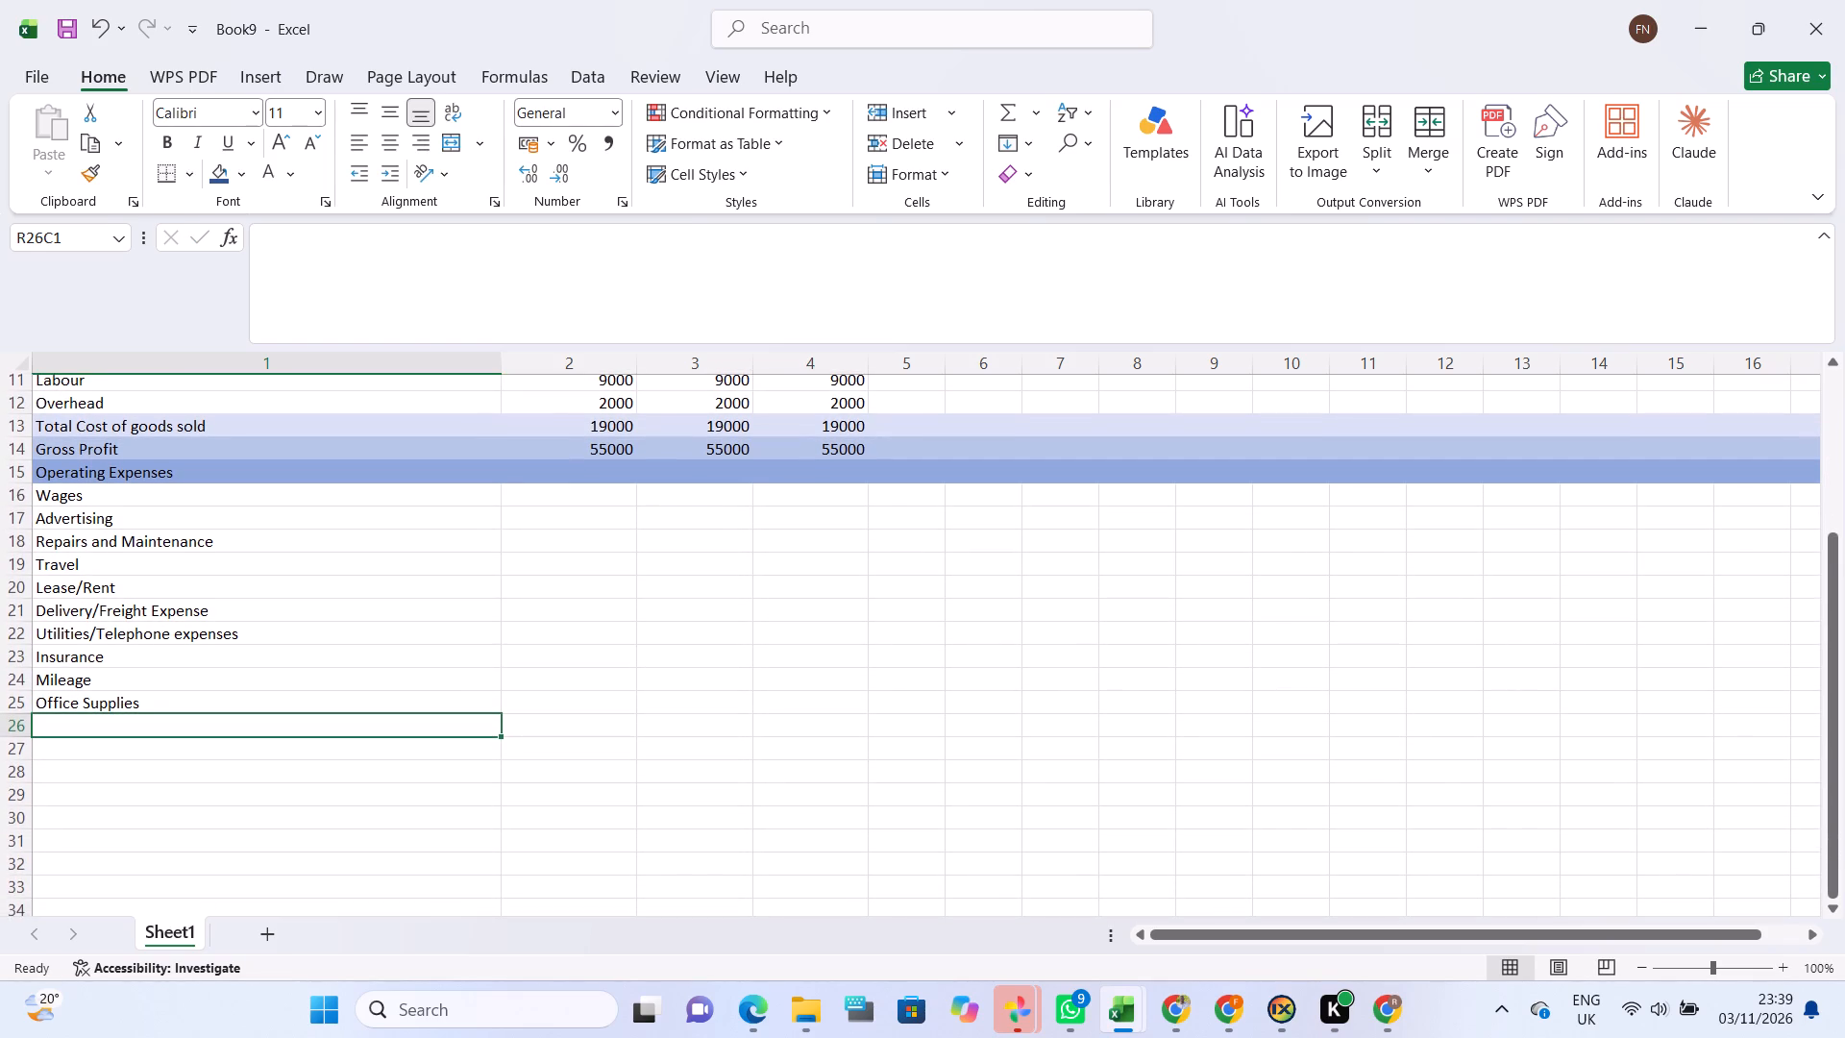
pyautogui.scroll(-1, 111, 731)
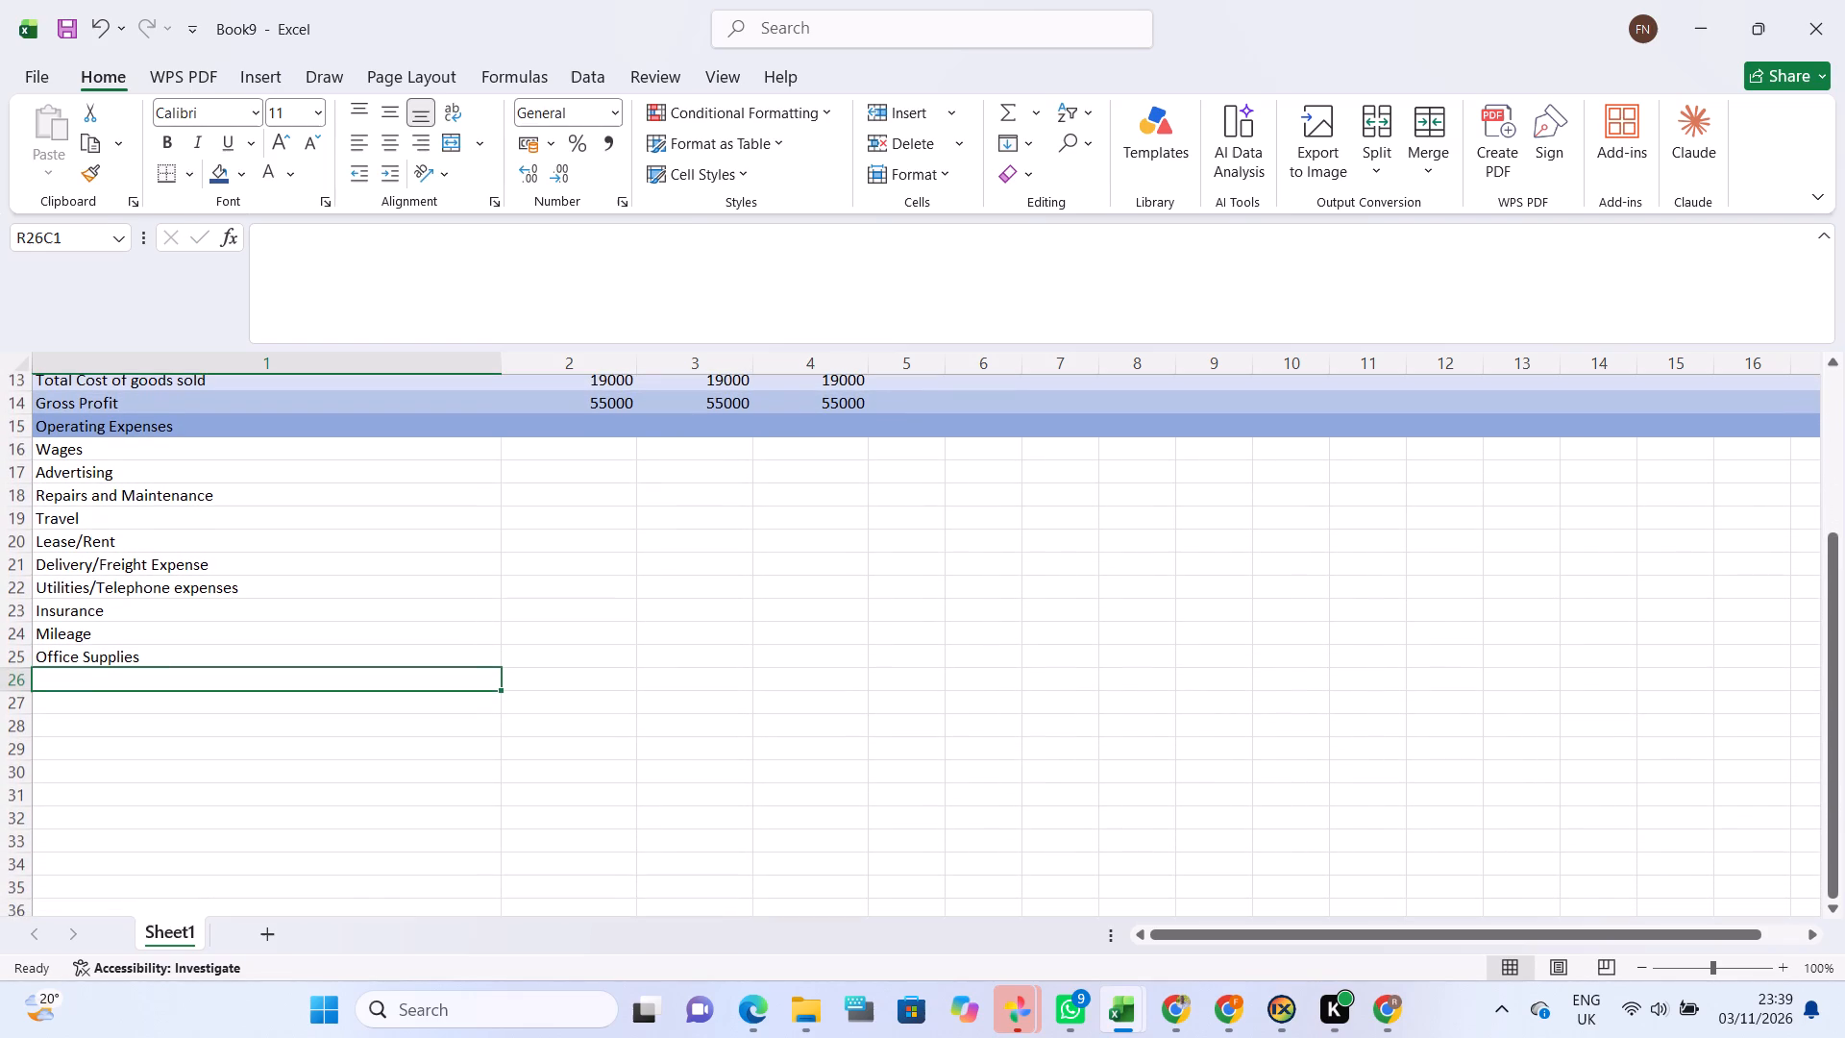
pyautogui.scroll(-1, 111, 731)
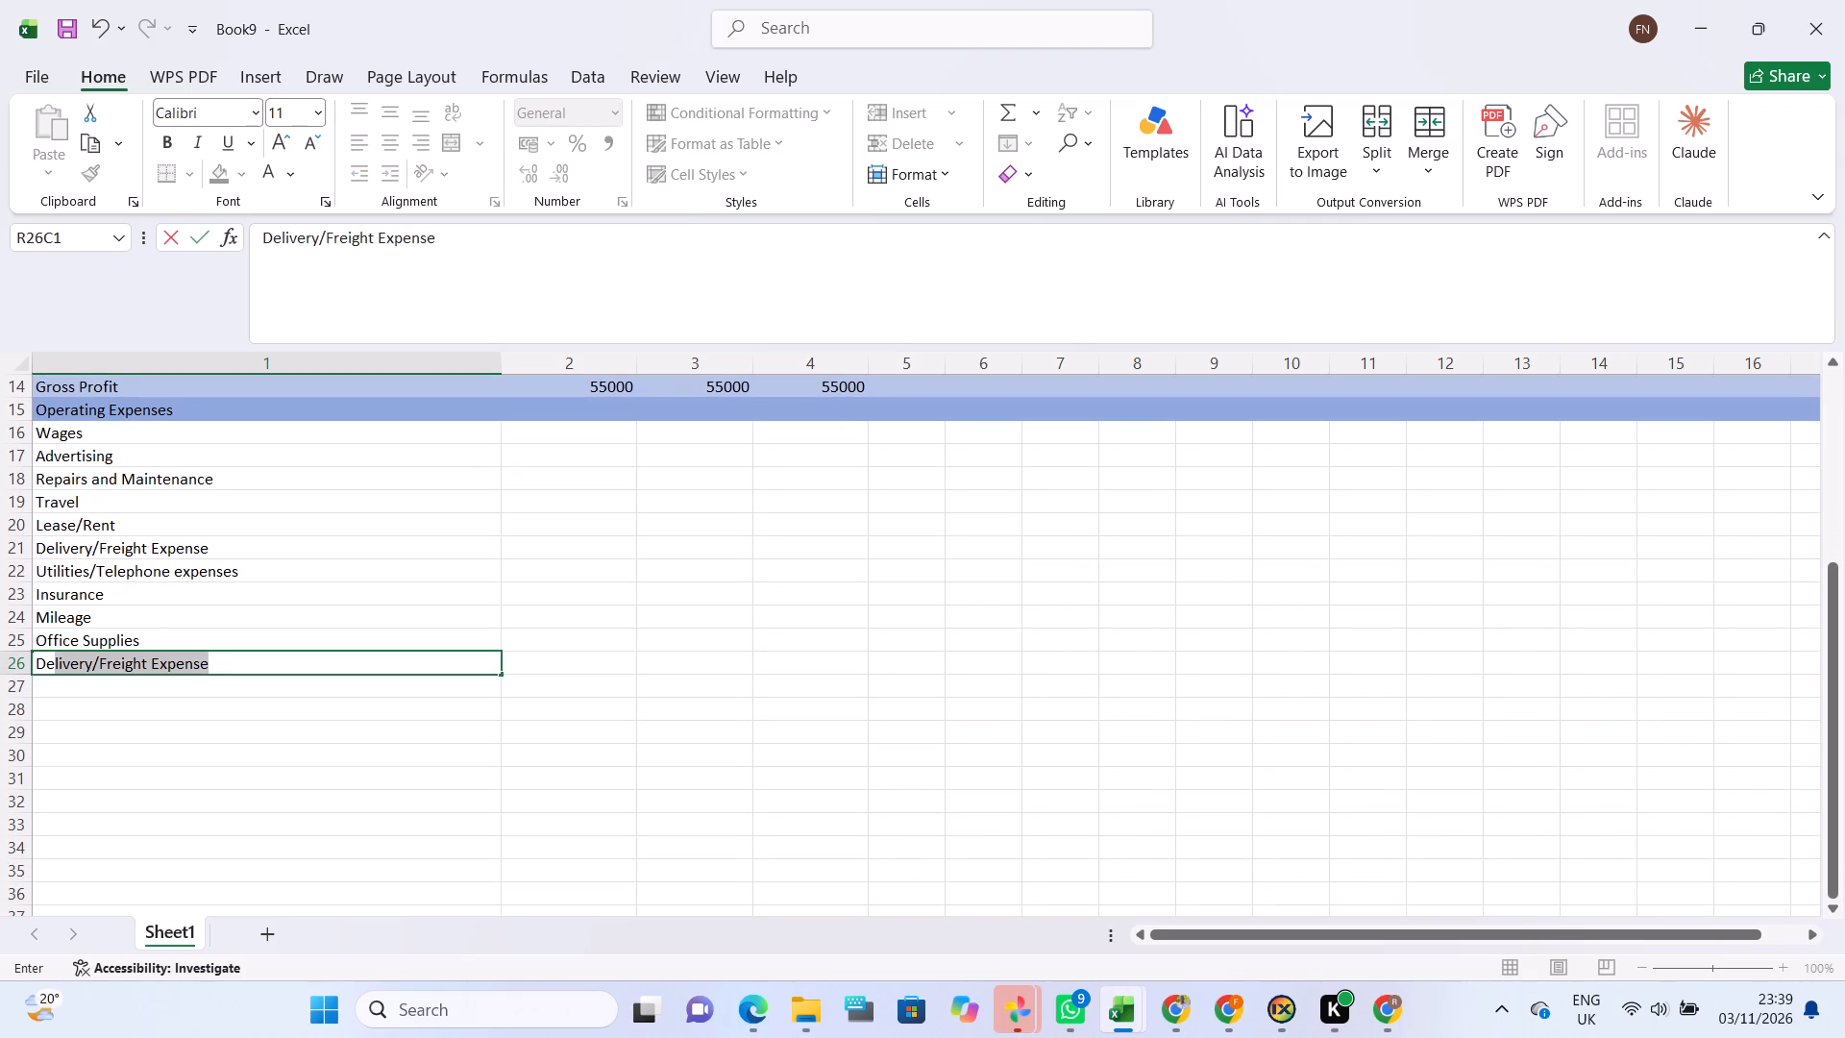
pyautogui.write('preciation')
pyautogui.press('Return')
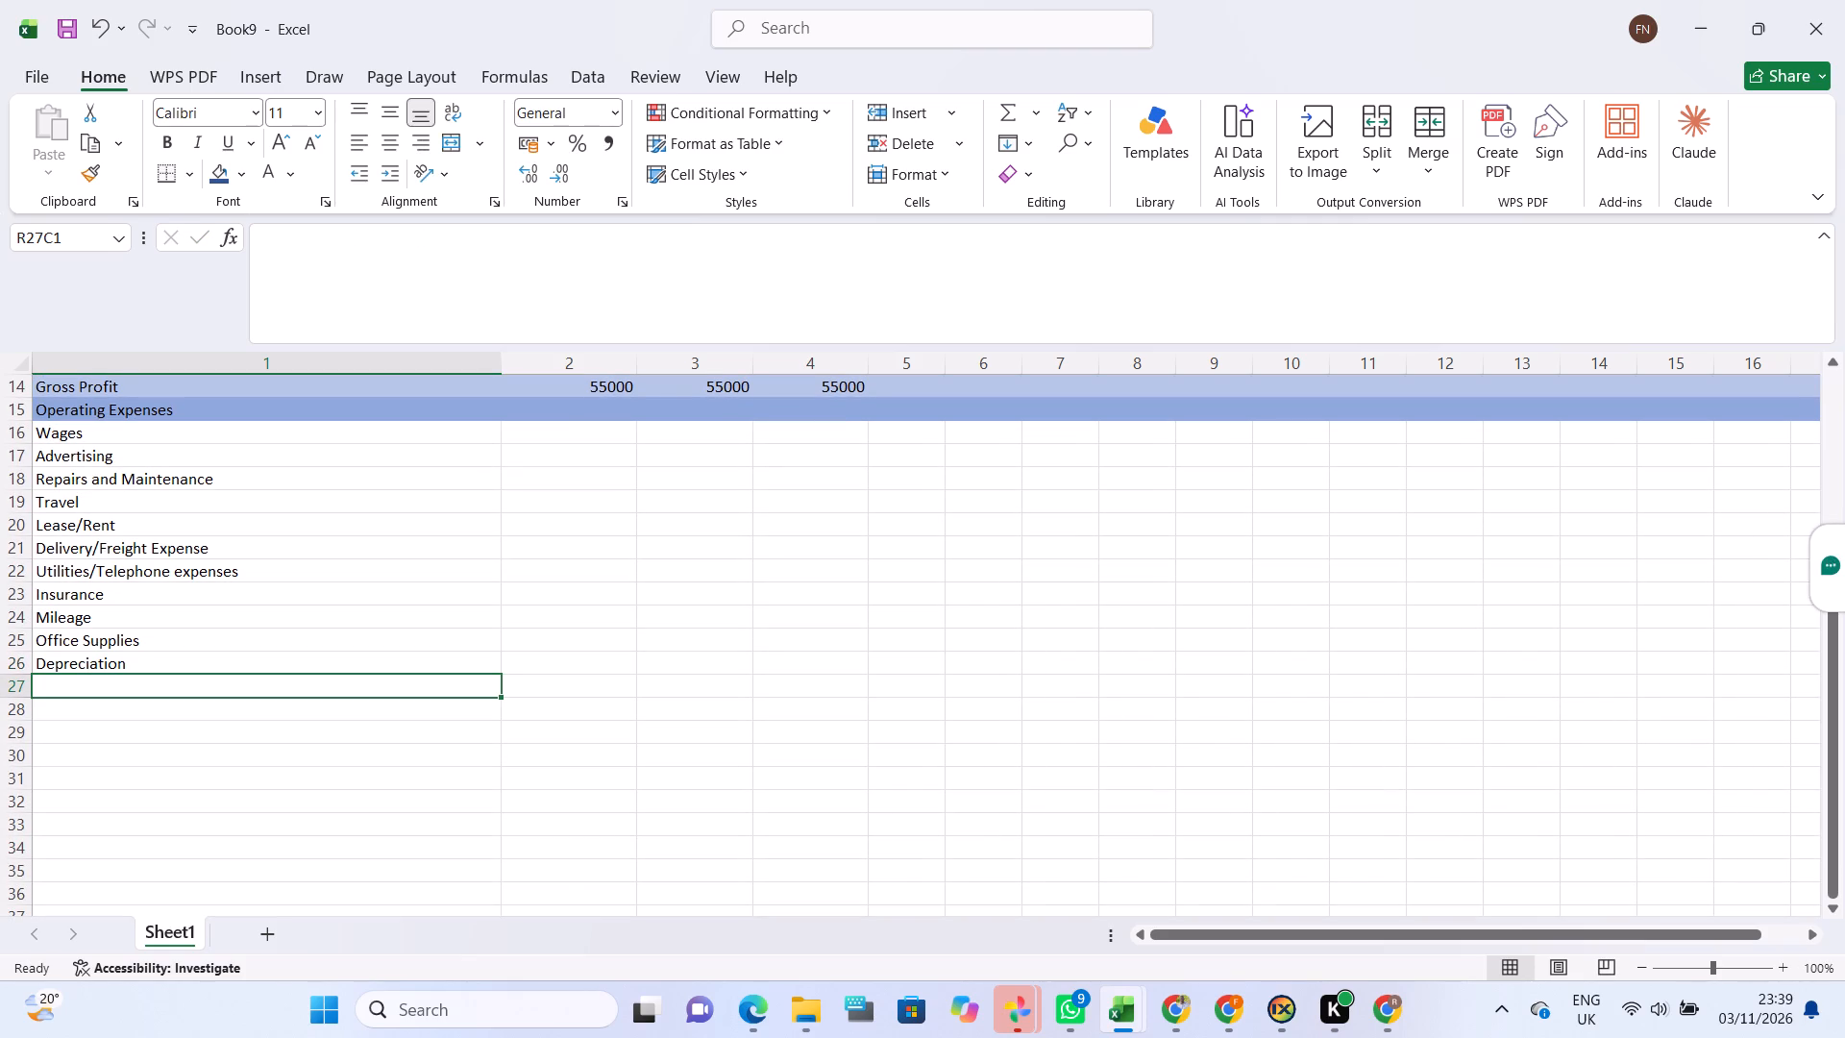
# Enter the expense labels Interest and Other Expenses in rows 27 and 28 of the first column.
pyautogui.press('i')
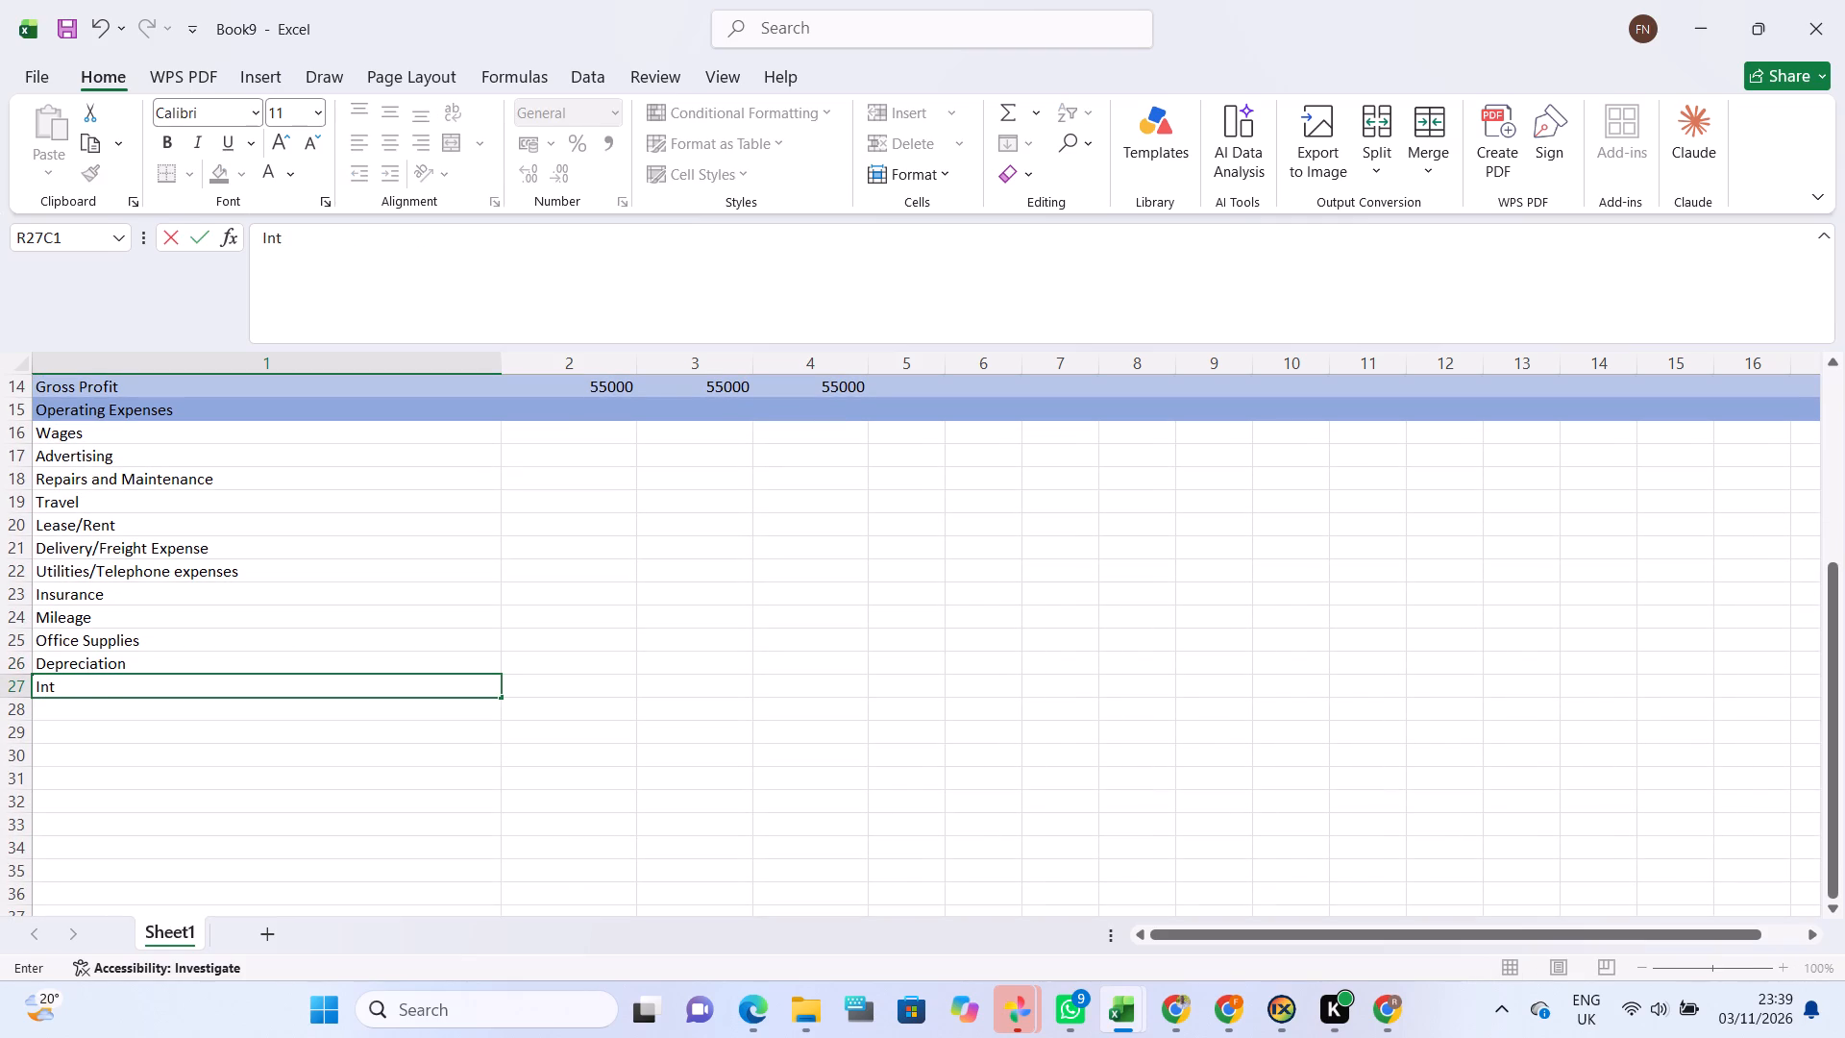
pyautogui.press('Return')
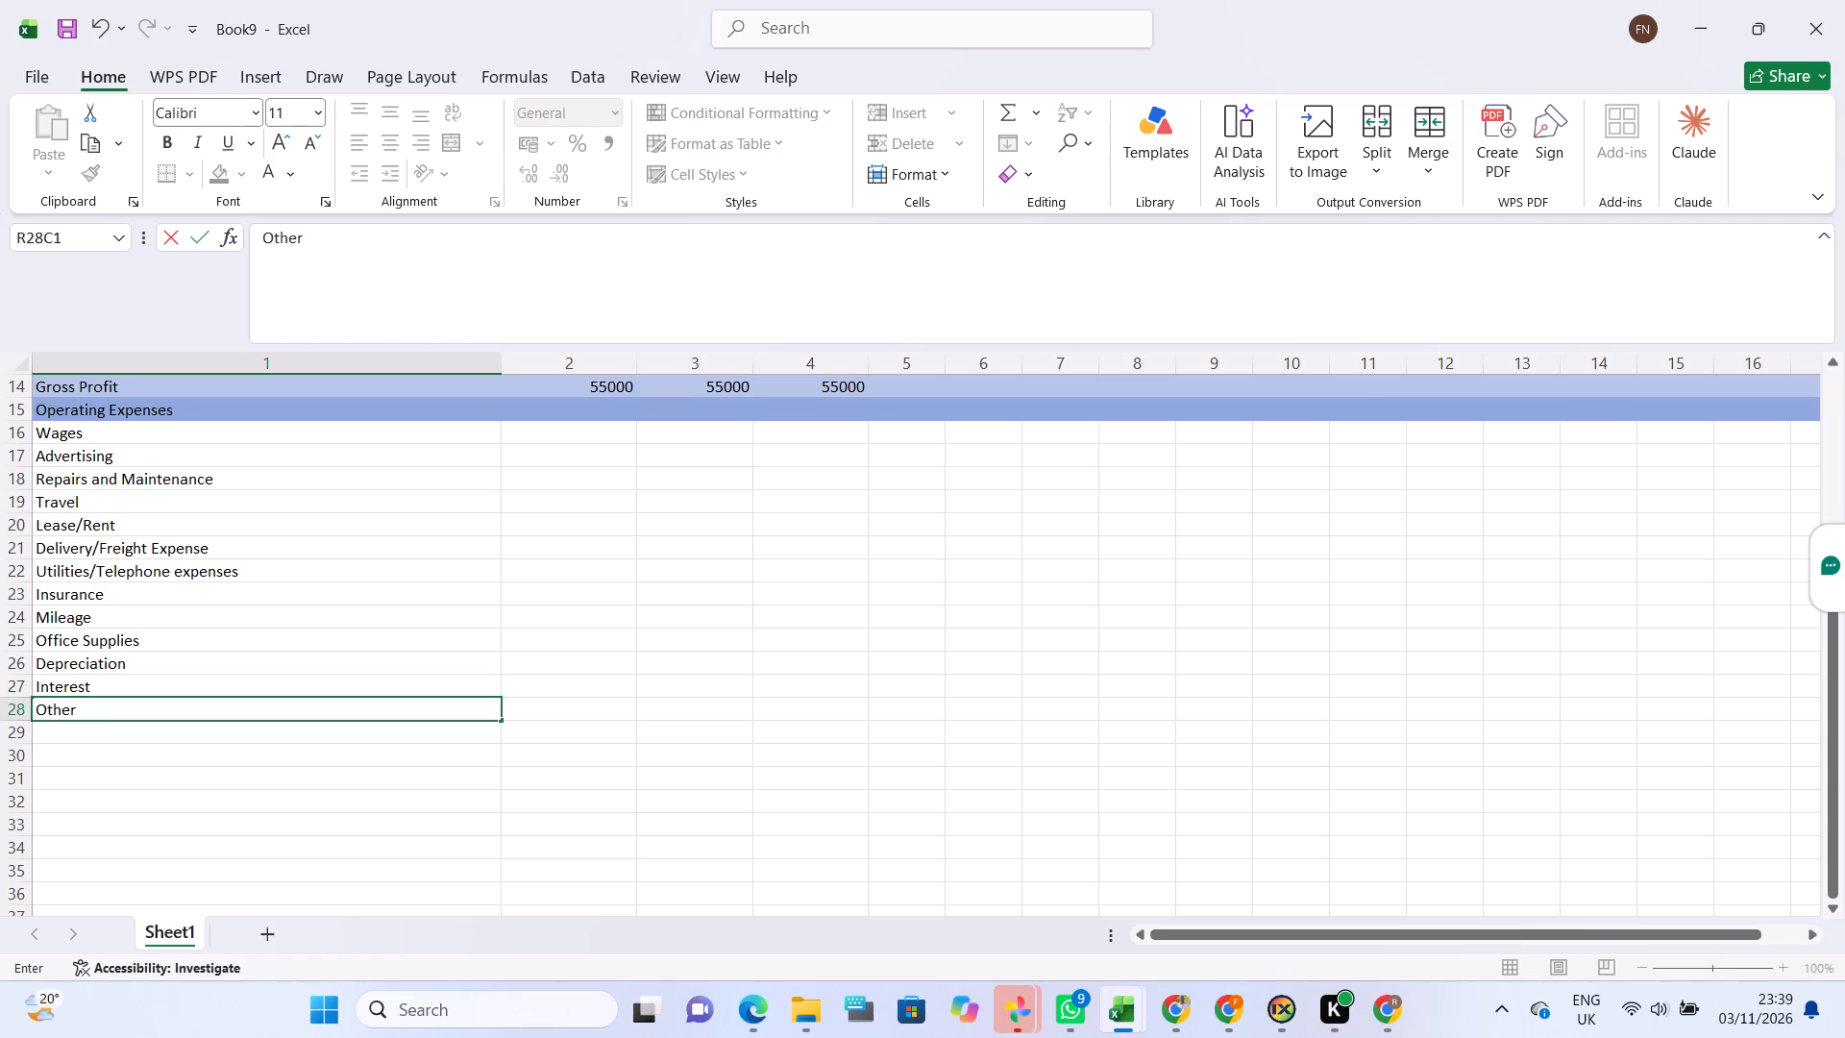
pyautogui.press('BackSpace')
pyautogui.write('penses')
pyautogui.press('Return')
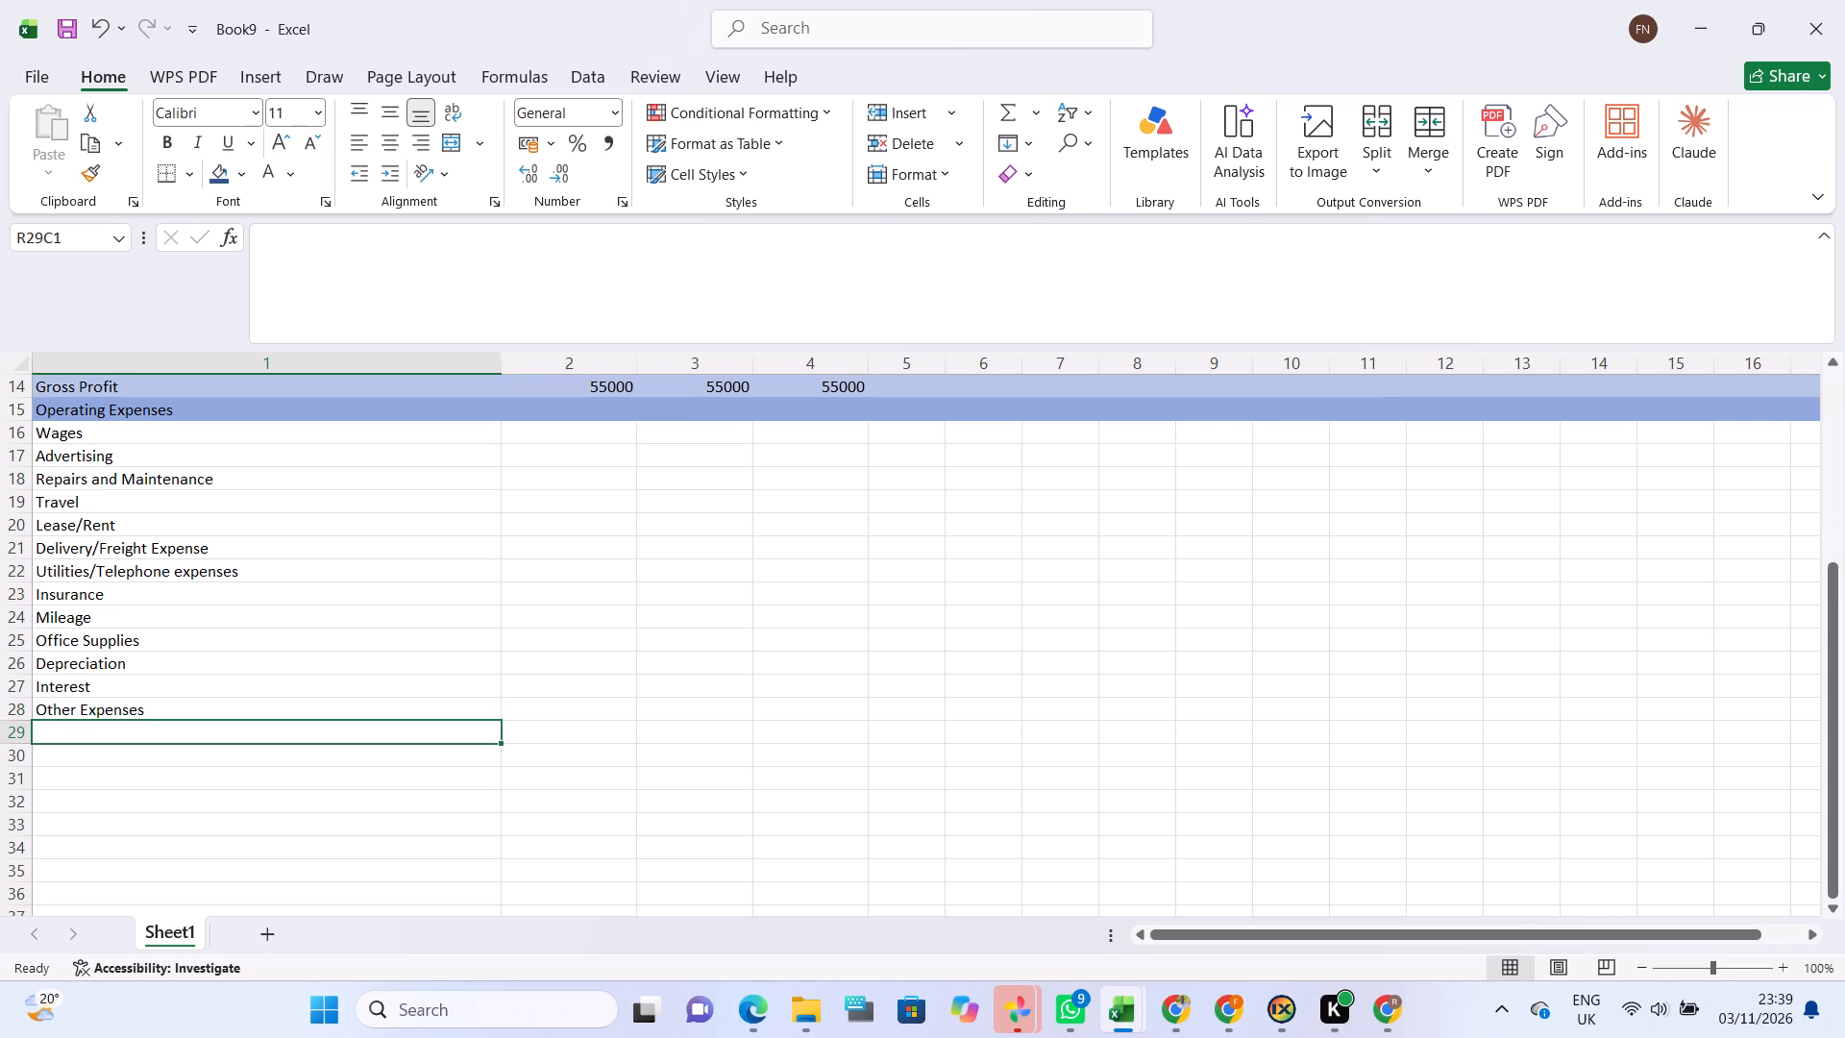
# Enter the column 2 amounts: Wages 10000, Advertising 500, Repairs and Maintenance 100, and Travel 50.
pyautogui.click(536, 440)
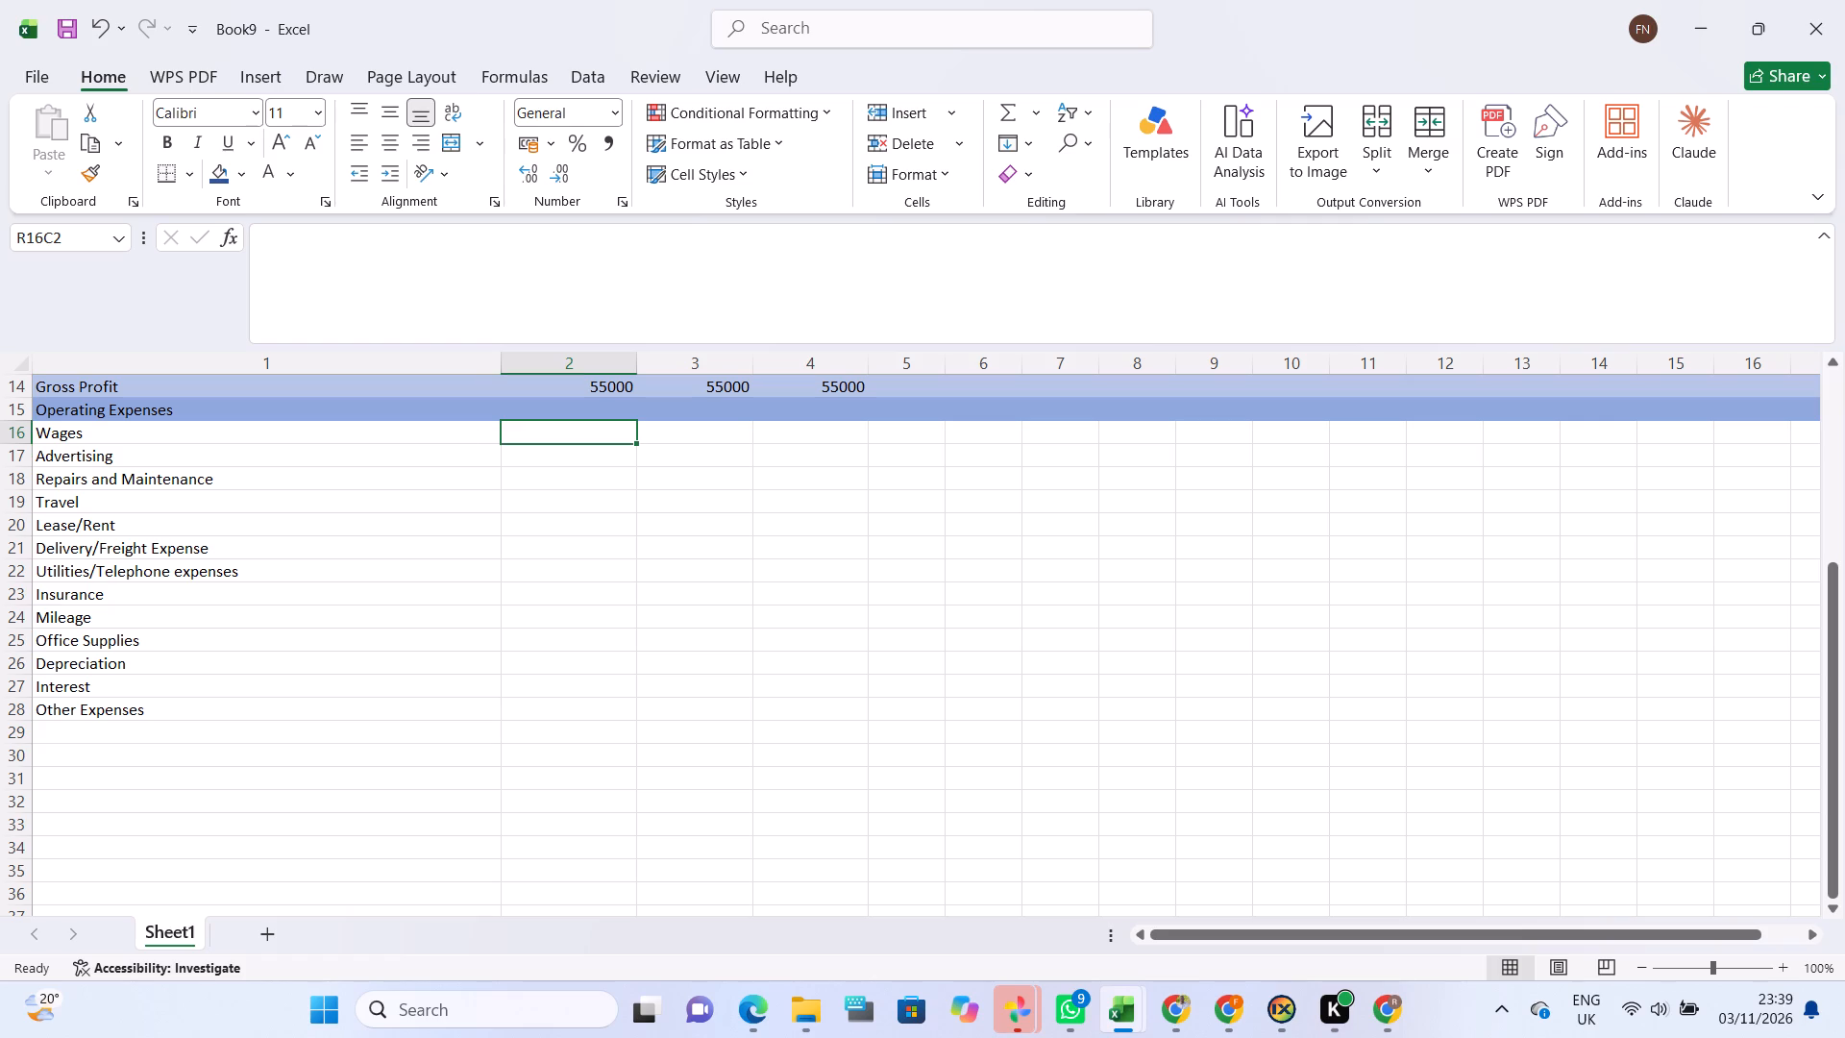
pyautogui.write('10000')
pyautogui.press('Return')
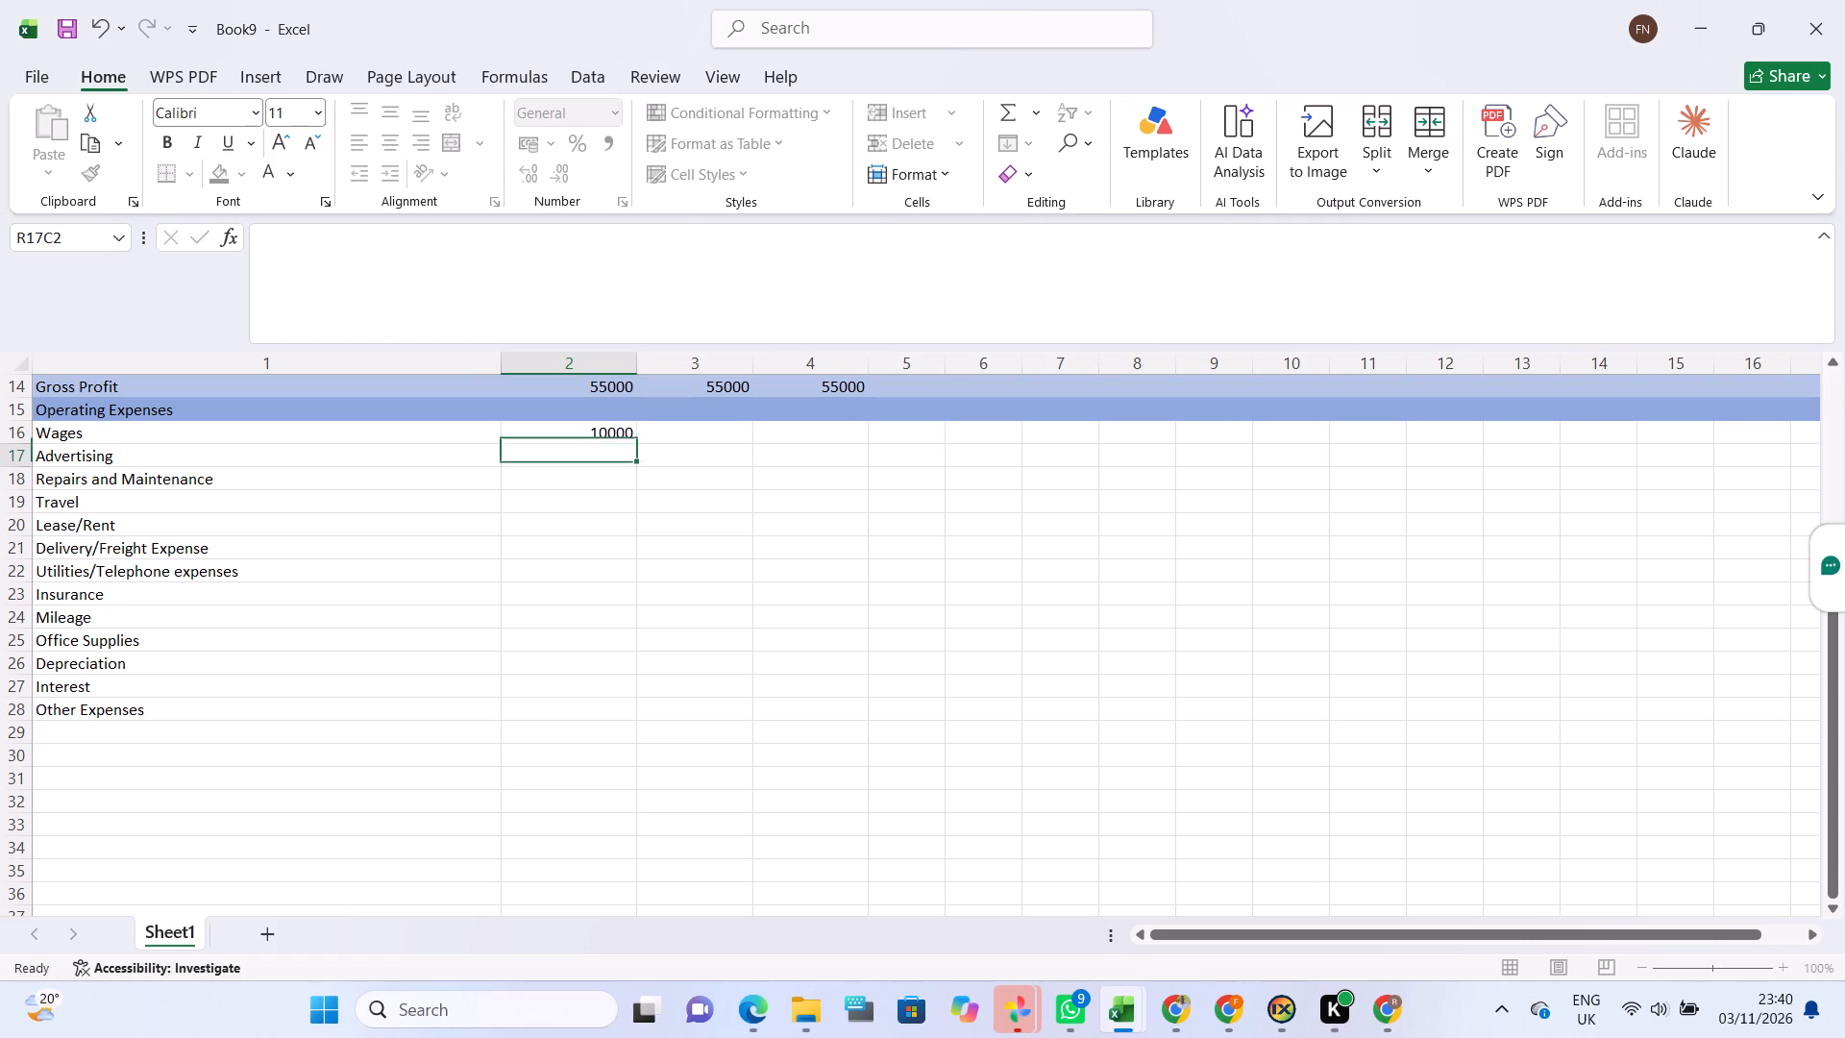
pyautogui.write('500')
pyautogui.press('Return')
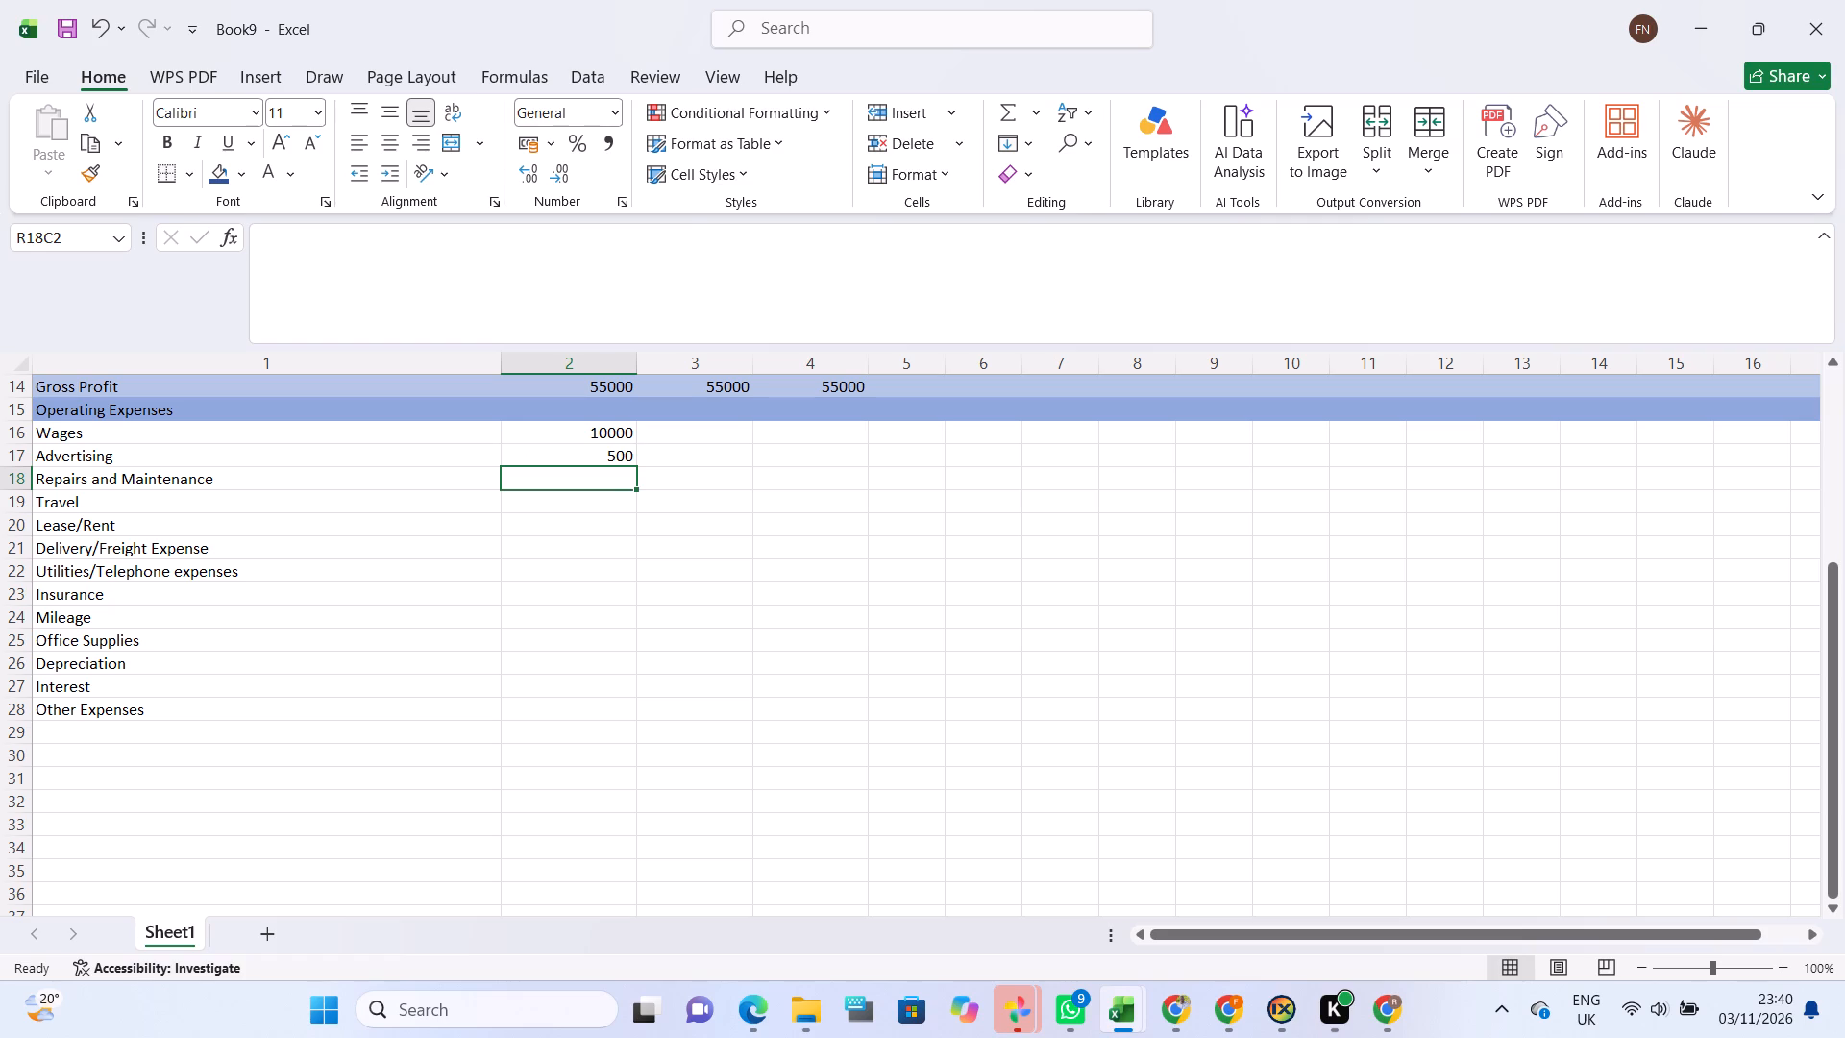
pyautogui.write('100')
pyautogui.press('Return')
pyautogui.press('Return')
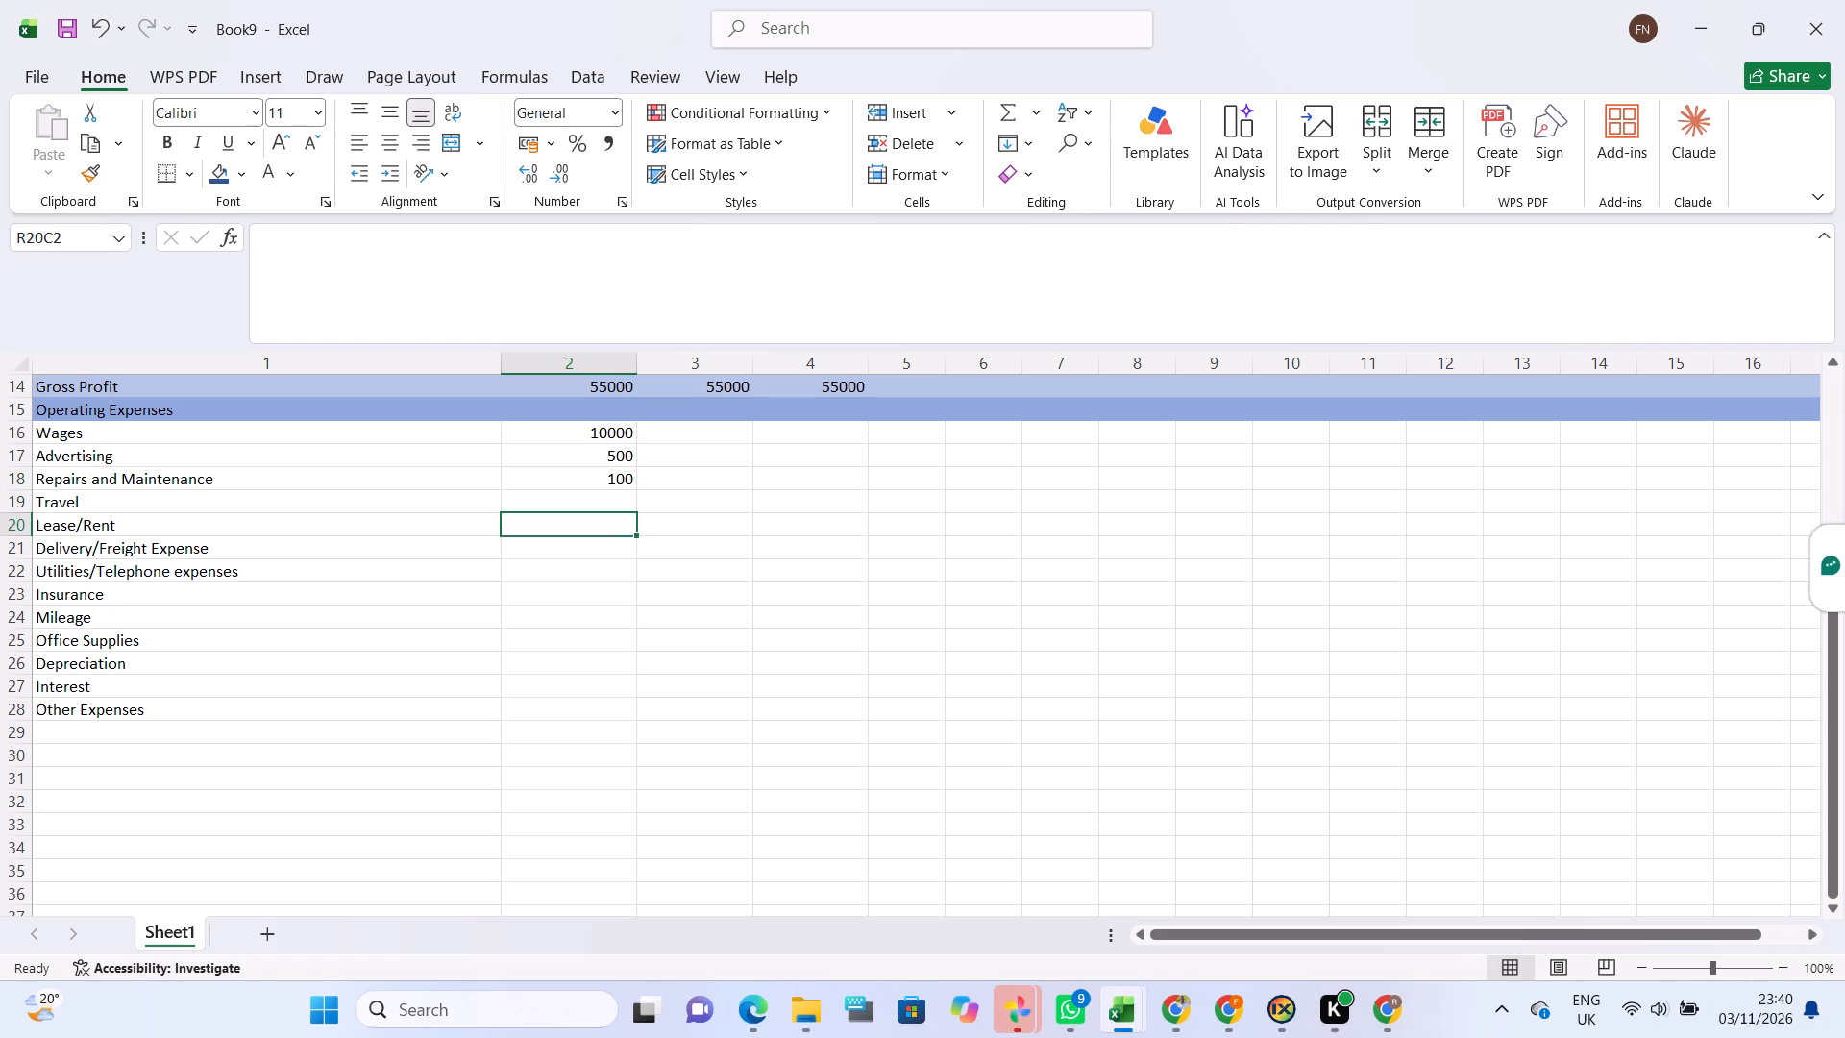
pyautogui.click(539, 507)
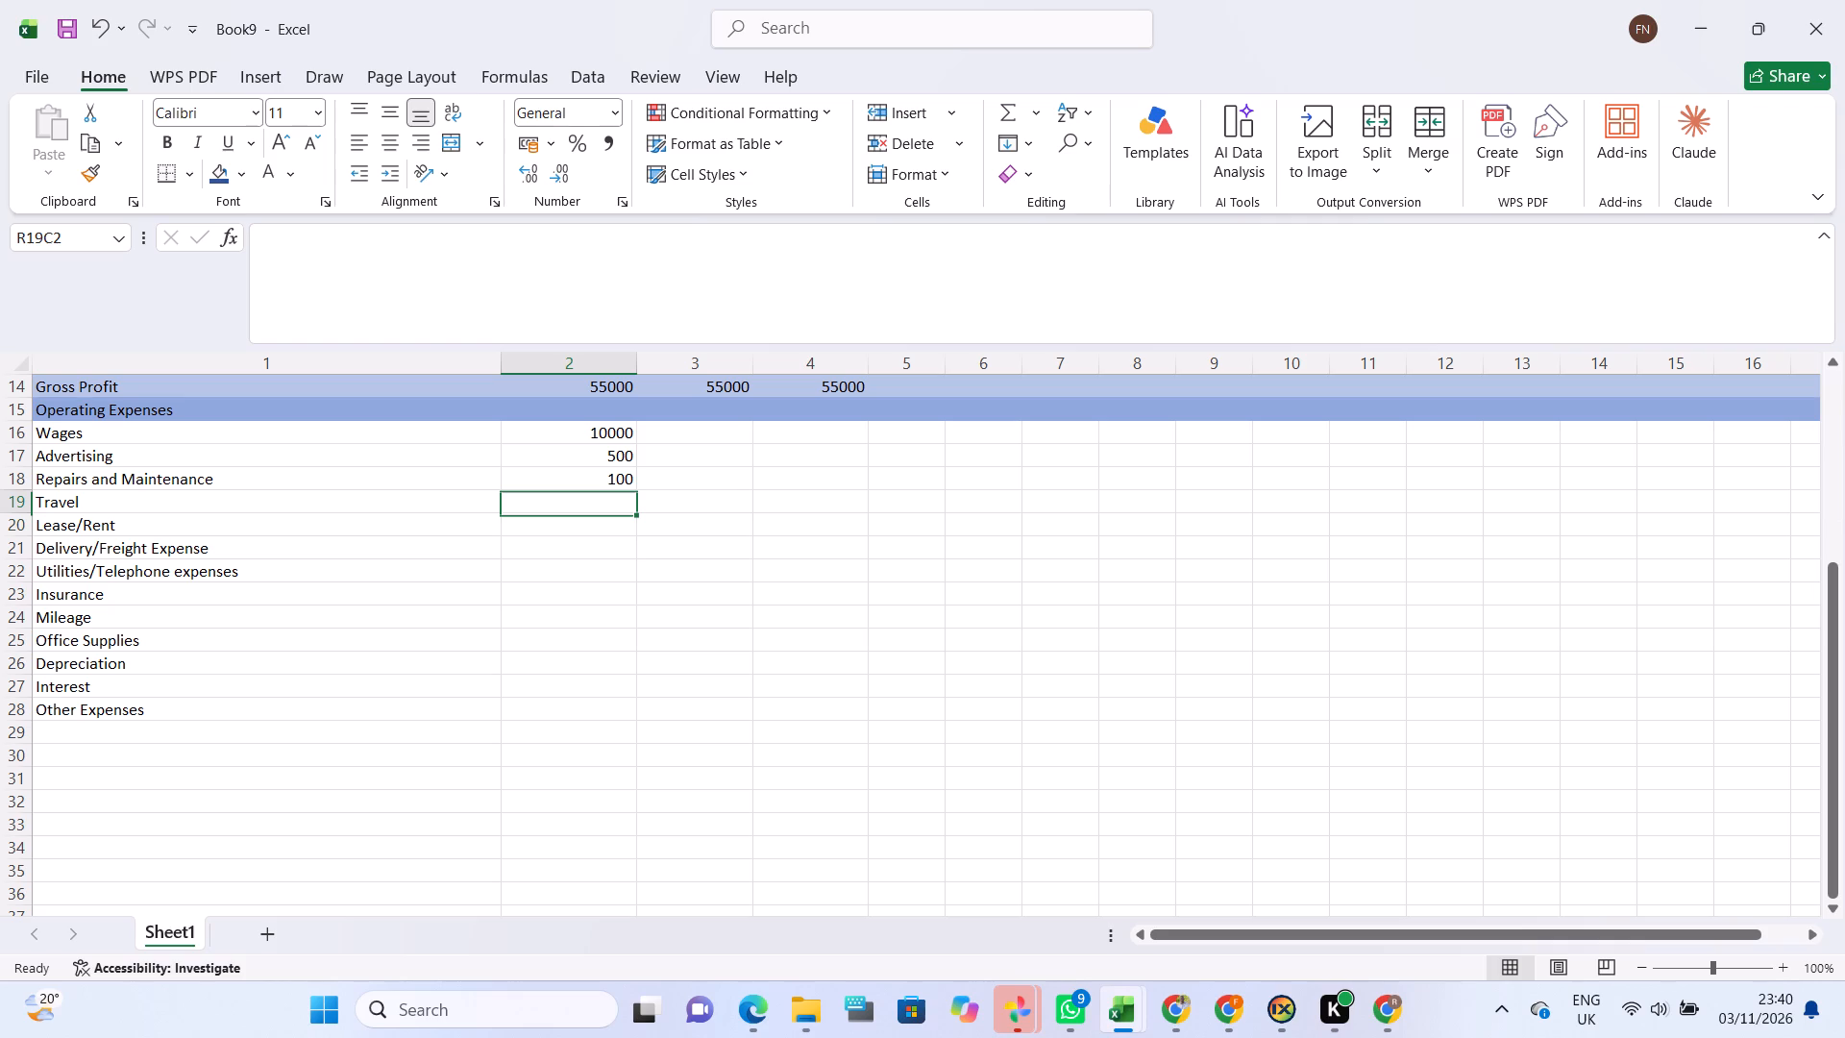
pyautogui.write('50')
pyautogui.press('Return')
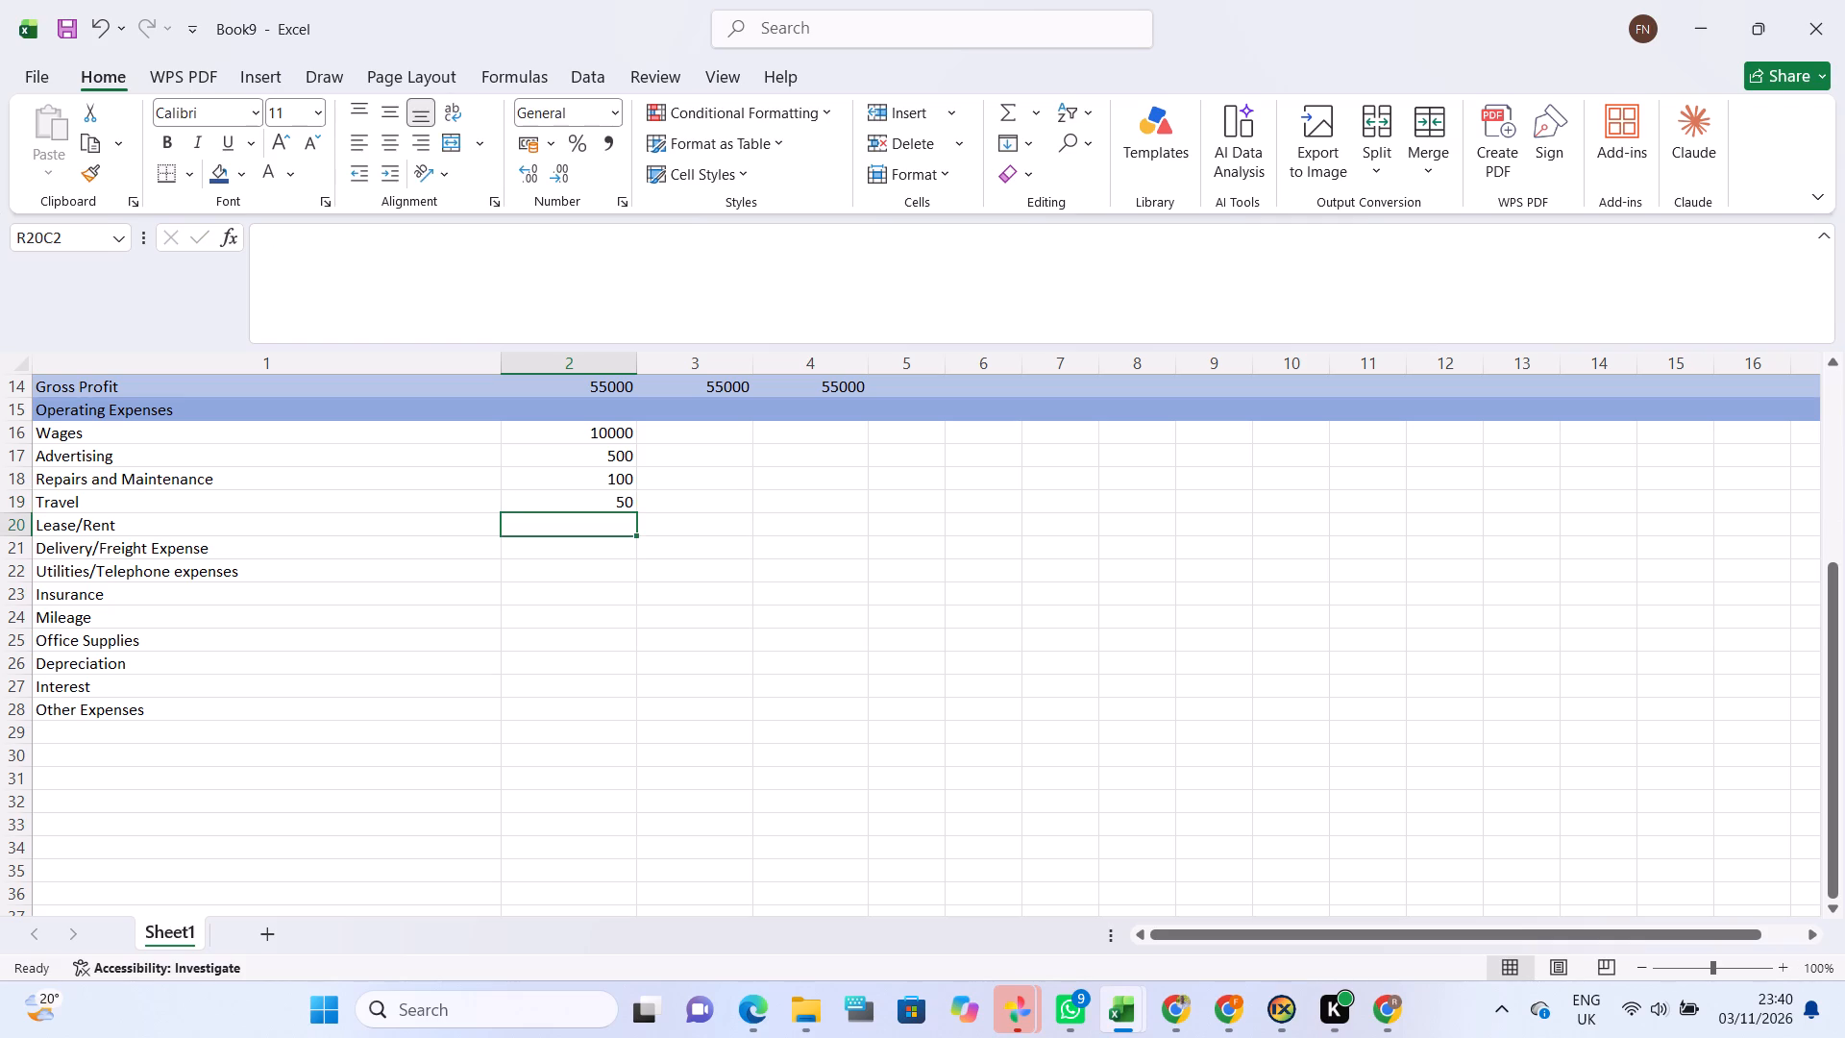
# Enter the column 2 amounts: Lease/Rent 5000, Delivery/Freight Expense 1000, Utilities/Telephone expenses 1000, and Insurance 500.
pyautogui.write('5000')
pyautogui.press('Return')
pyautogui.write('10000')
pyautogui.press('BackSpace')
pyautogui.press('Return')
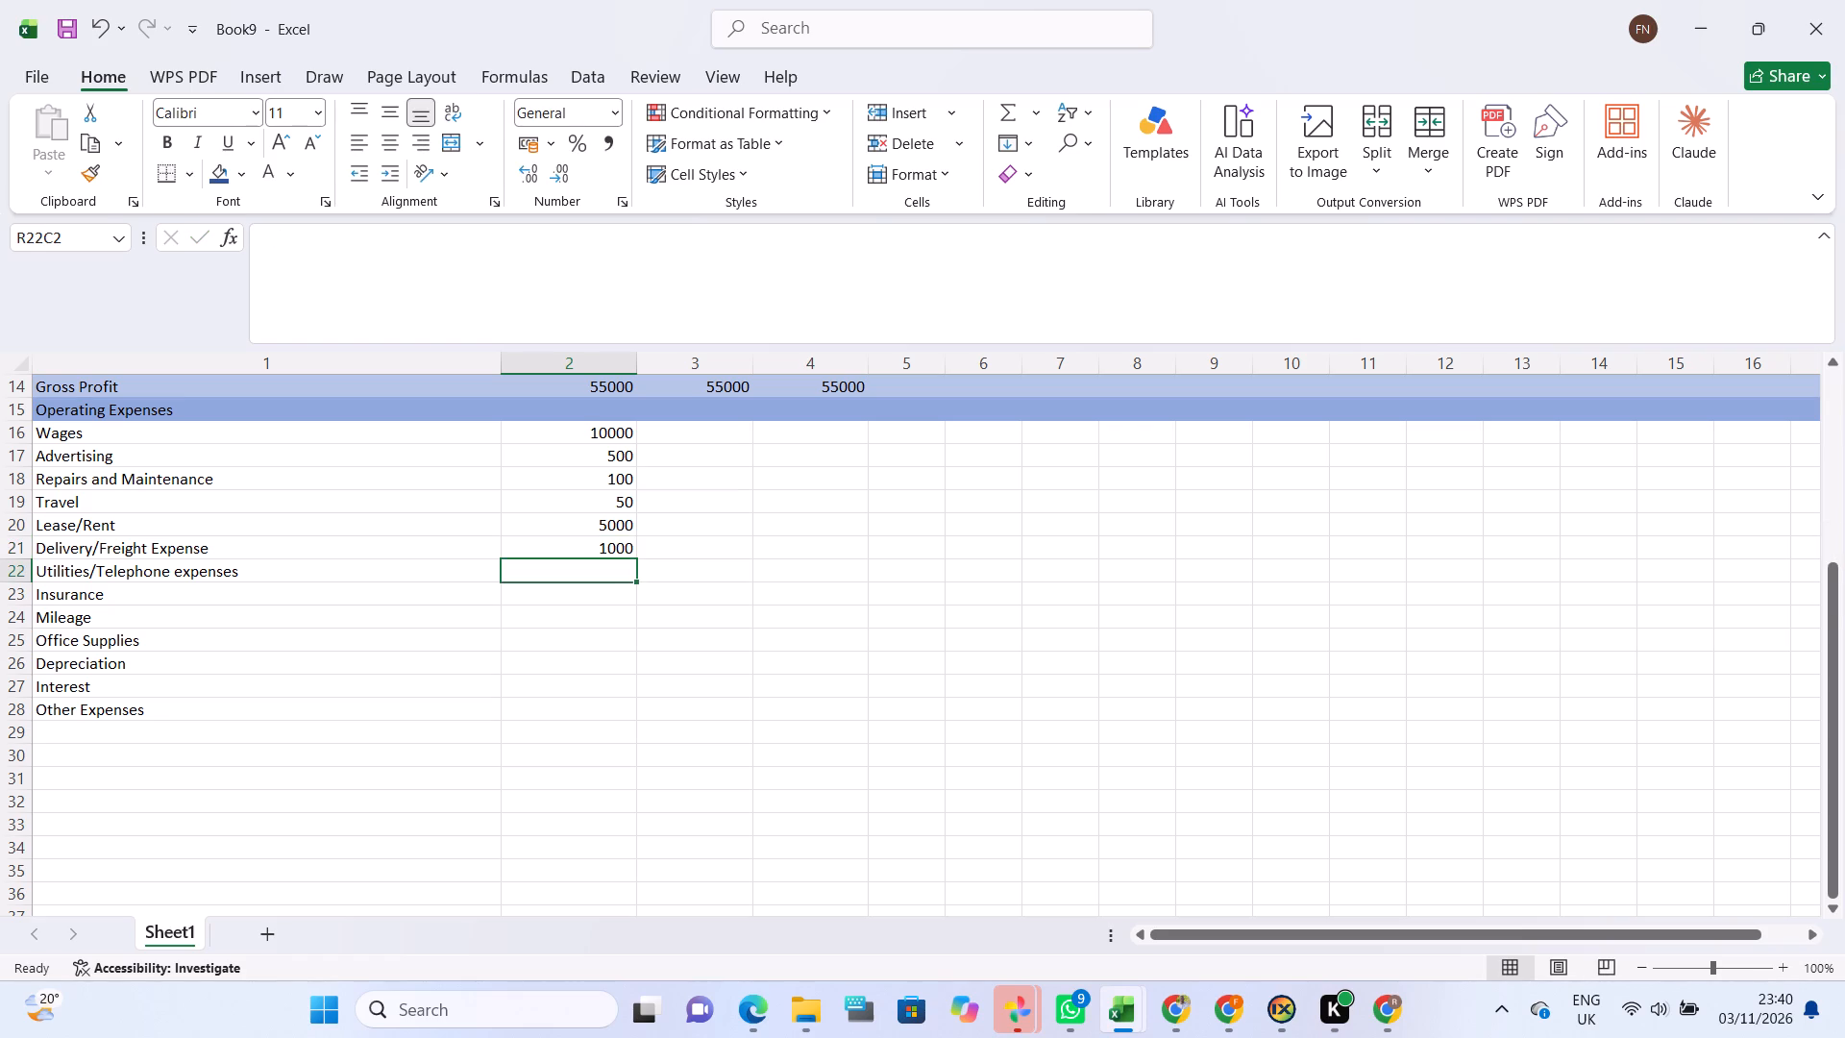
pyautogui.write('1000')
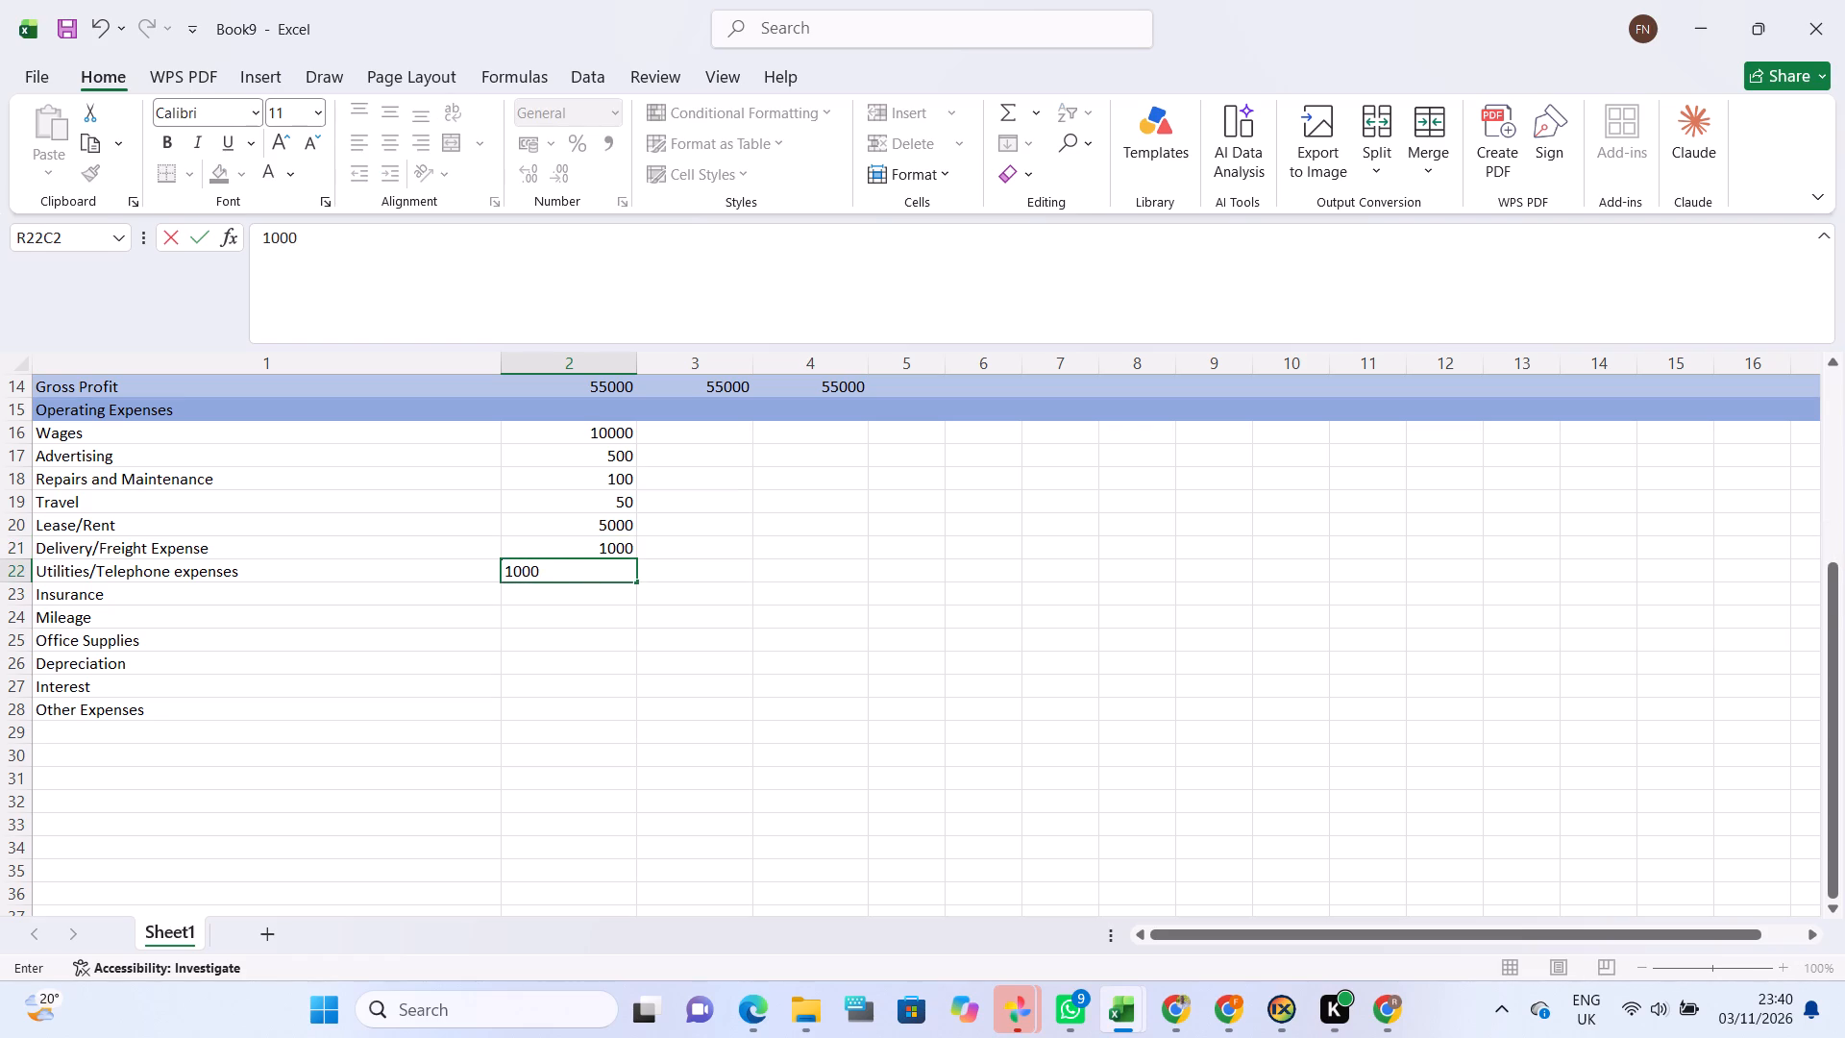
pyautogui.press('Return')
pyautogui.write('500')
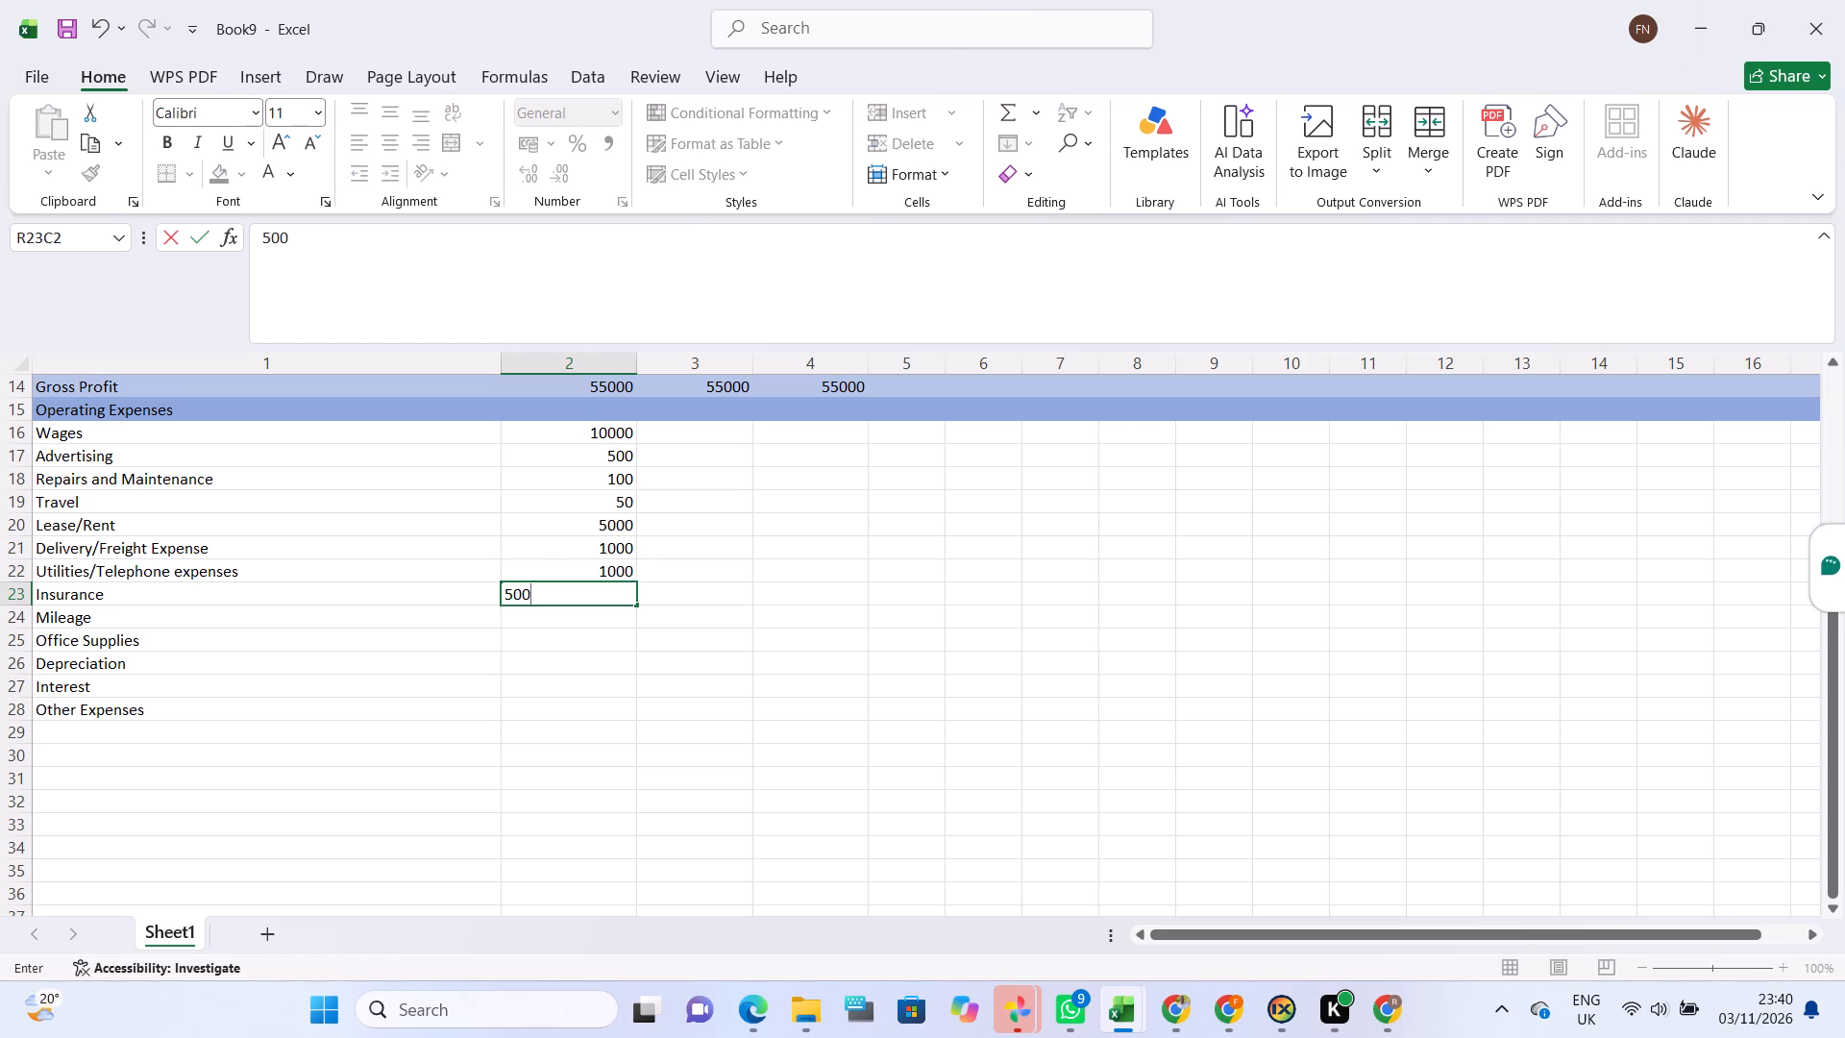
pyautogui.press('Return')
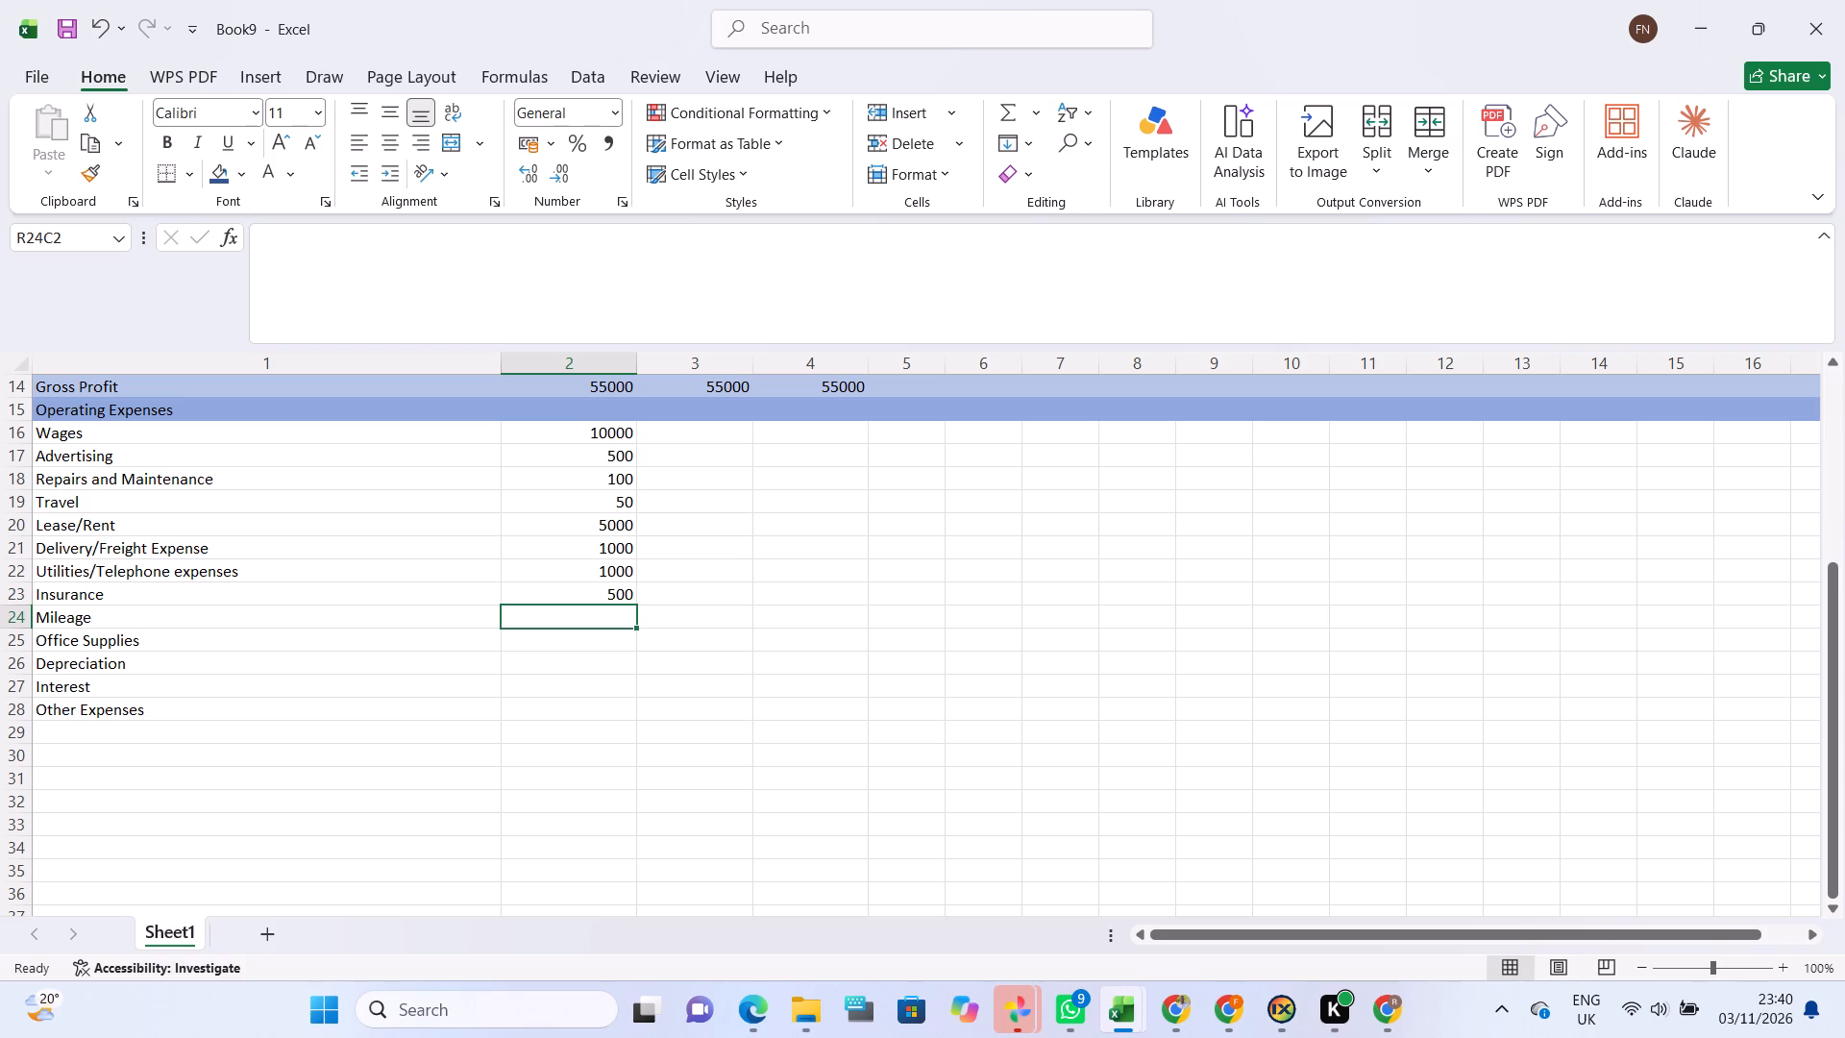
# Enter the column 2 amounts: Mileage 1500, Office Supplies 1000, Depreciation 8000, Interest 2000, and Other Expenses 100.
pyautogui.write('1500')
pyautogui.press('Return')
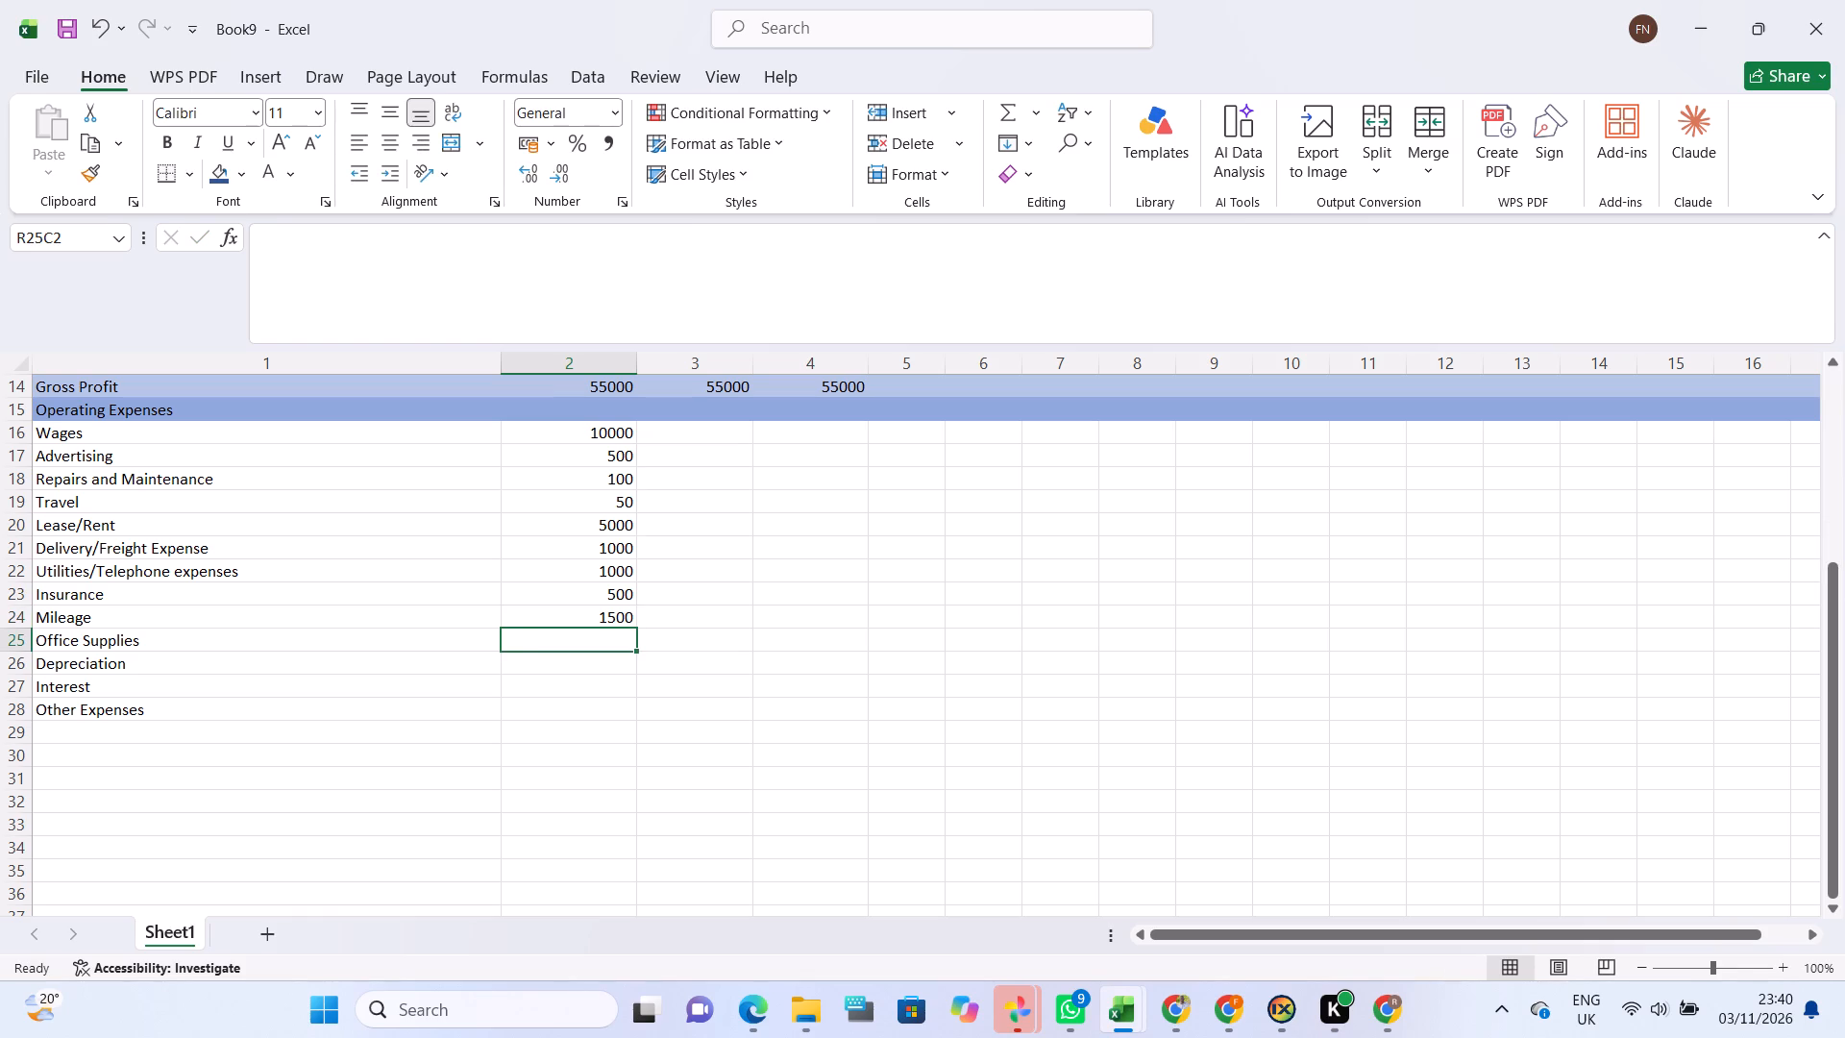
pyautogui.write('1000')
pyautogui.press('Return')
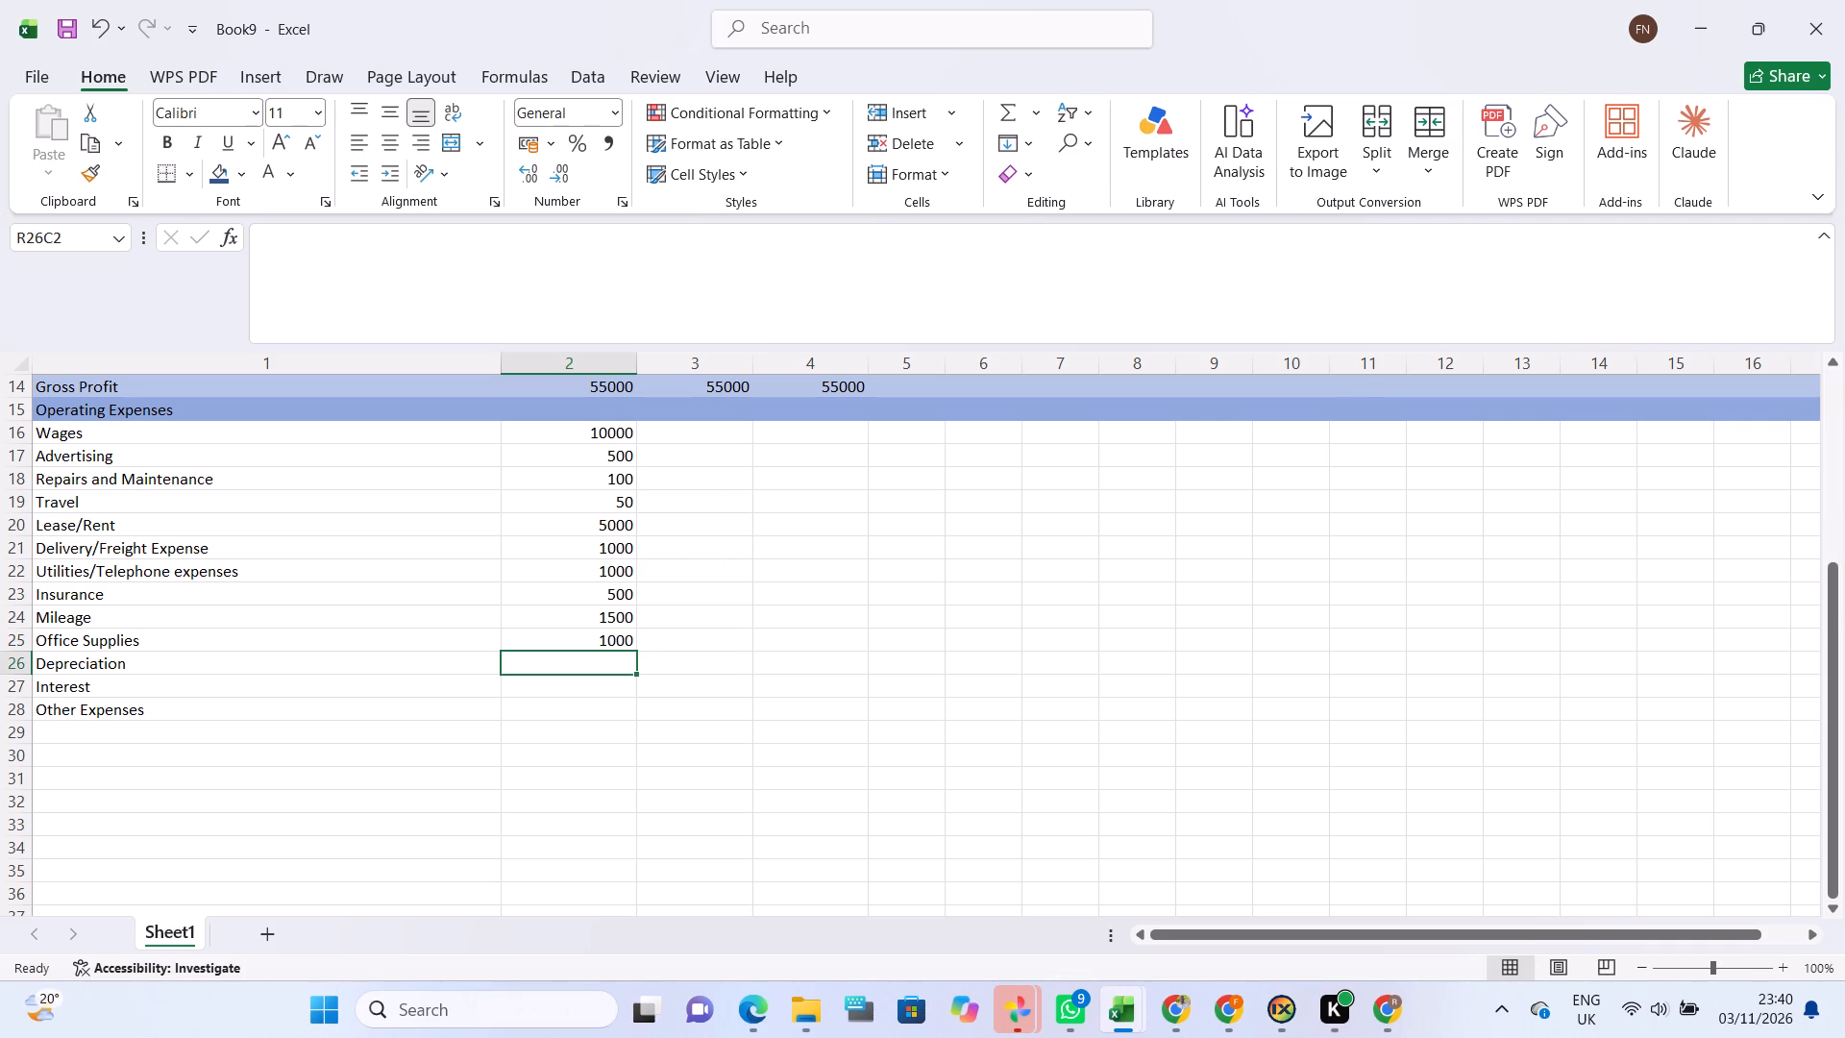
pyautogui.write('8000')
pyautogui.press('Return')
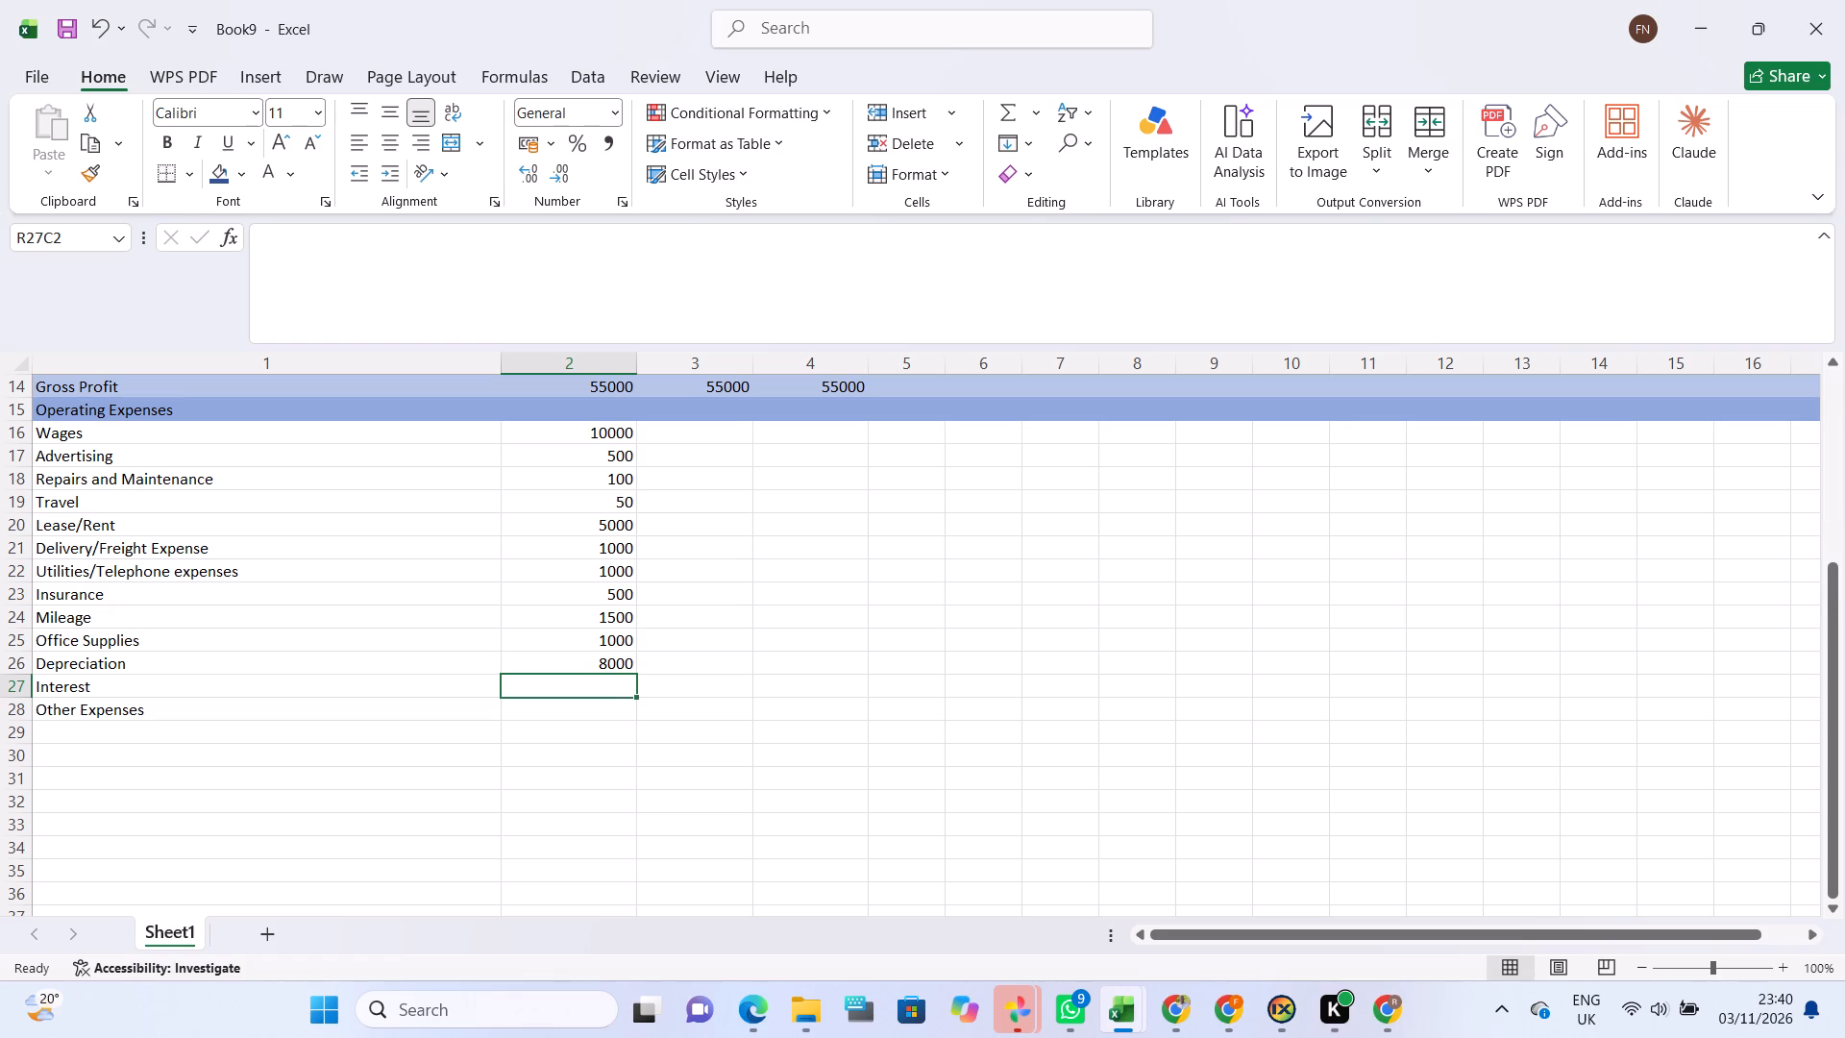
pyautogui.write('2000')
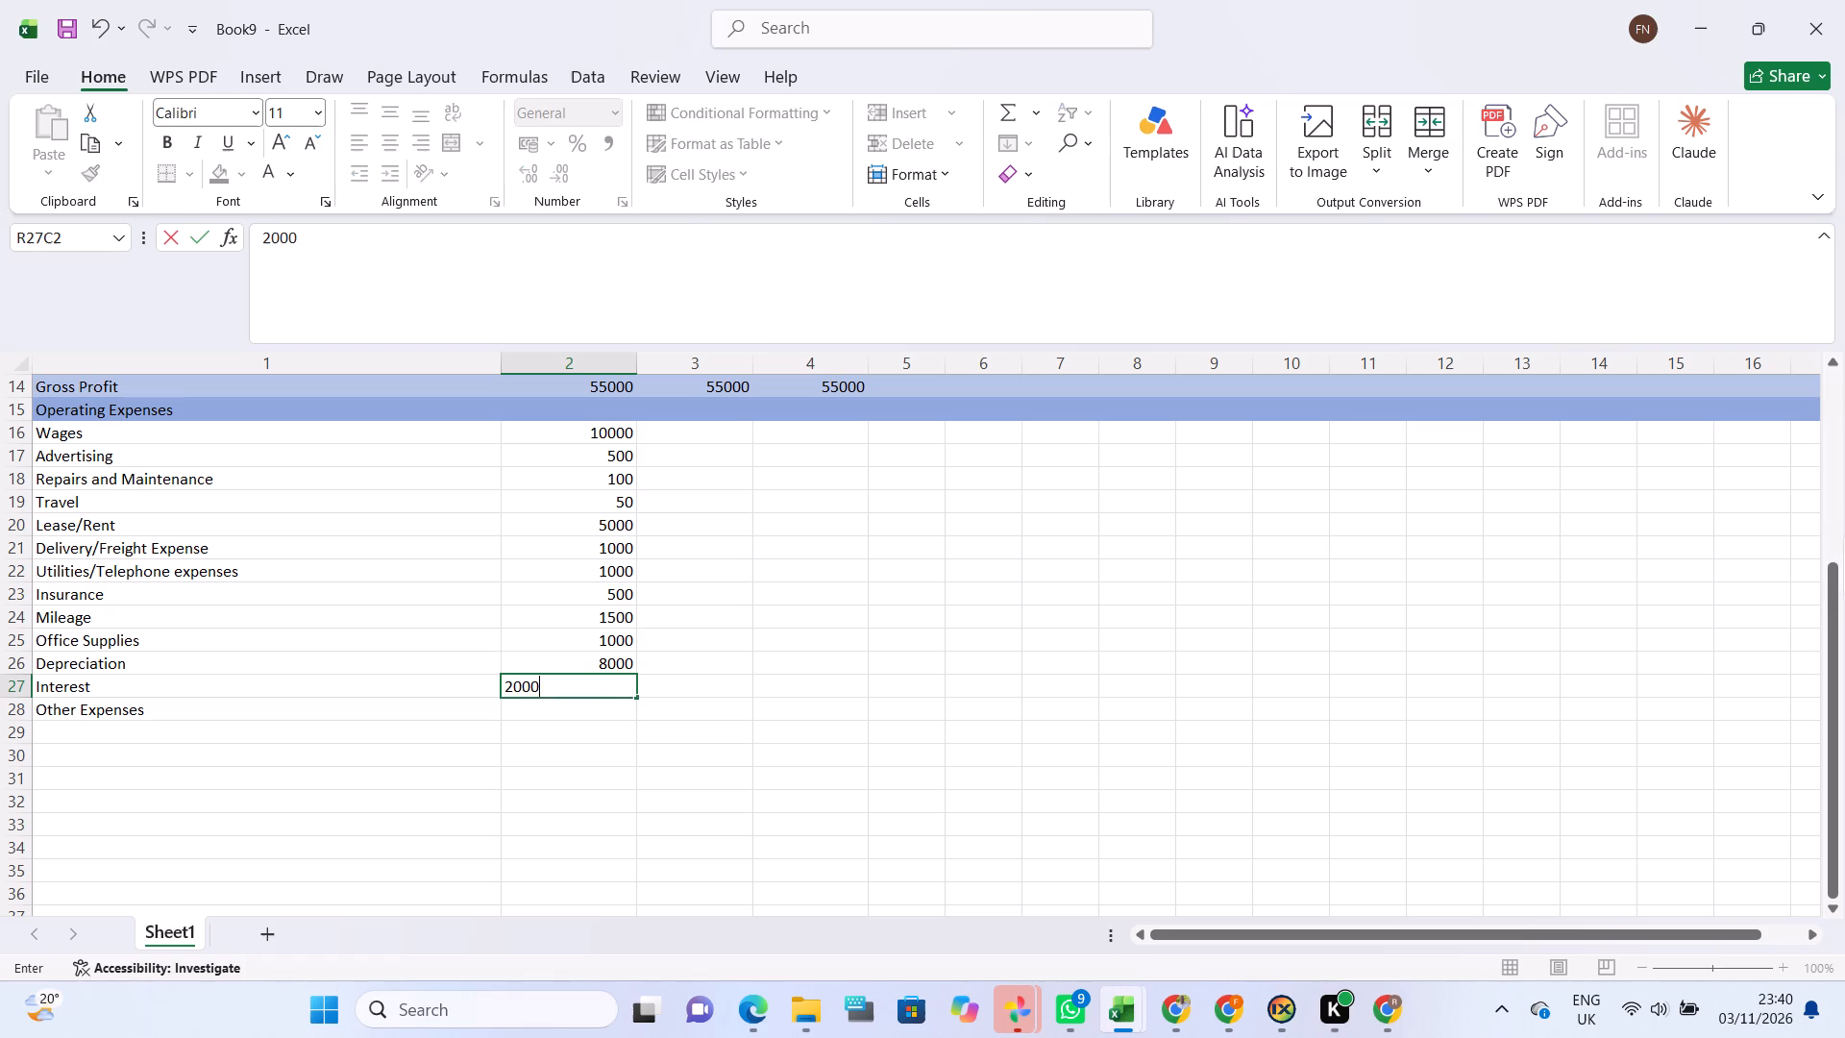
pyautogui.press('Return')
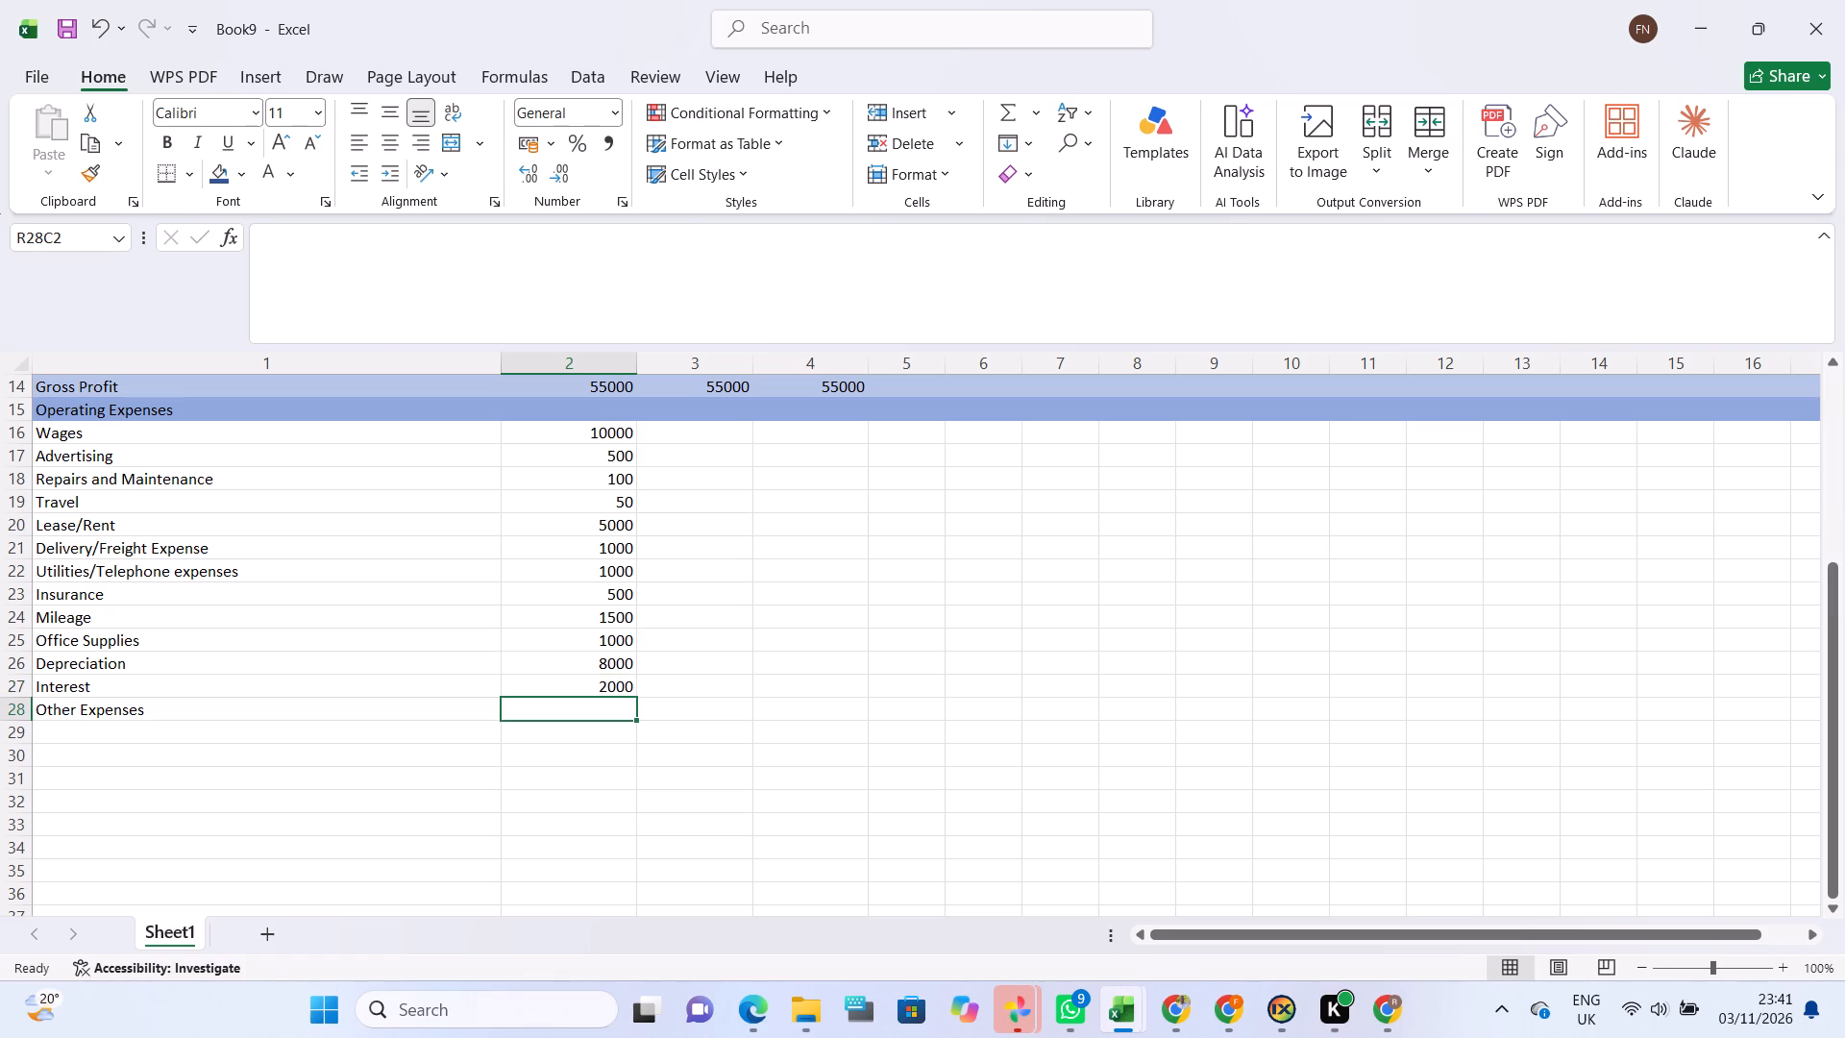
pyautogui.write('100')
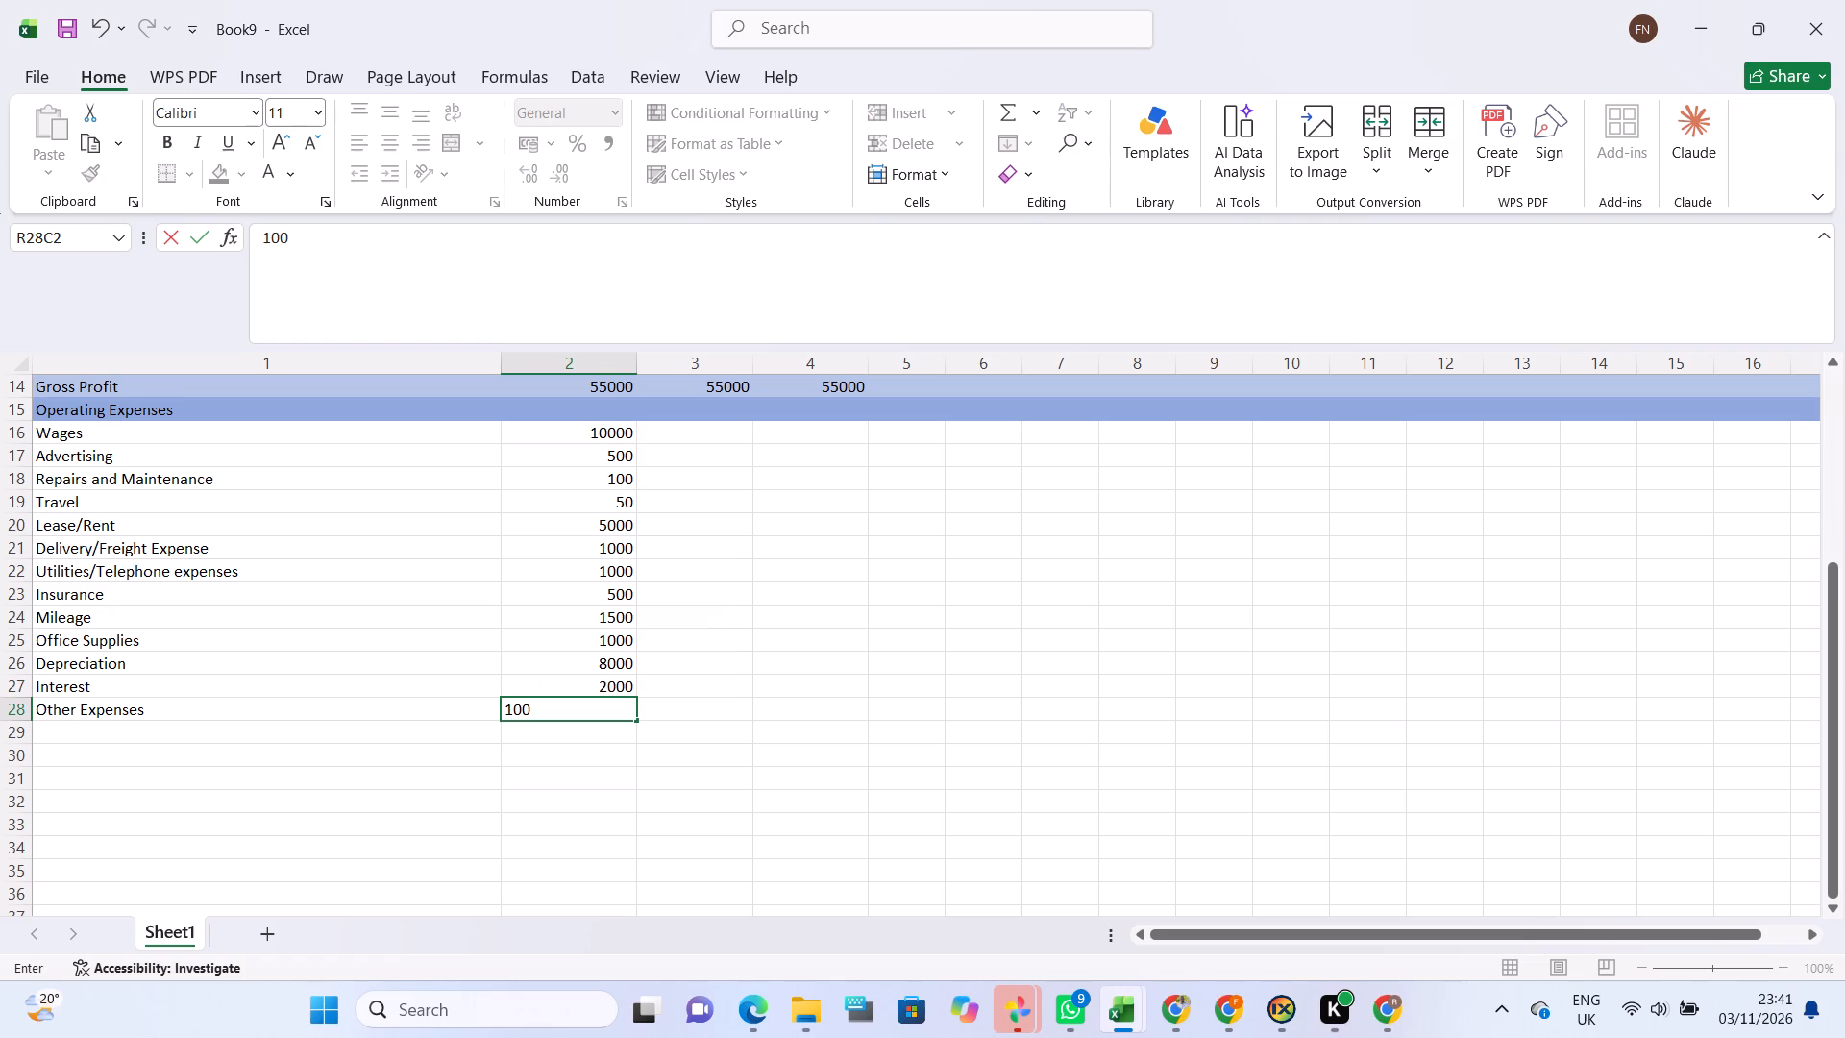
pyautogui.press('Return')
# Enter the column 3 amounts: Wages 10000, Advertising 500, Repairs and Maintenance 100, and Travel 50.
pyautogui.click(694, 429)
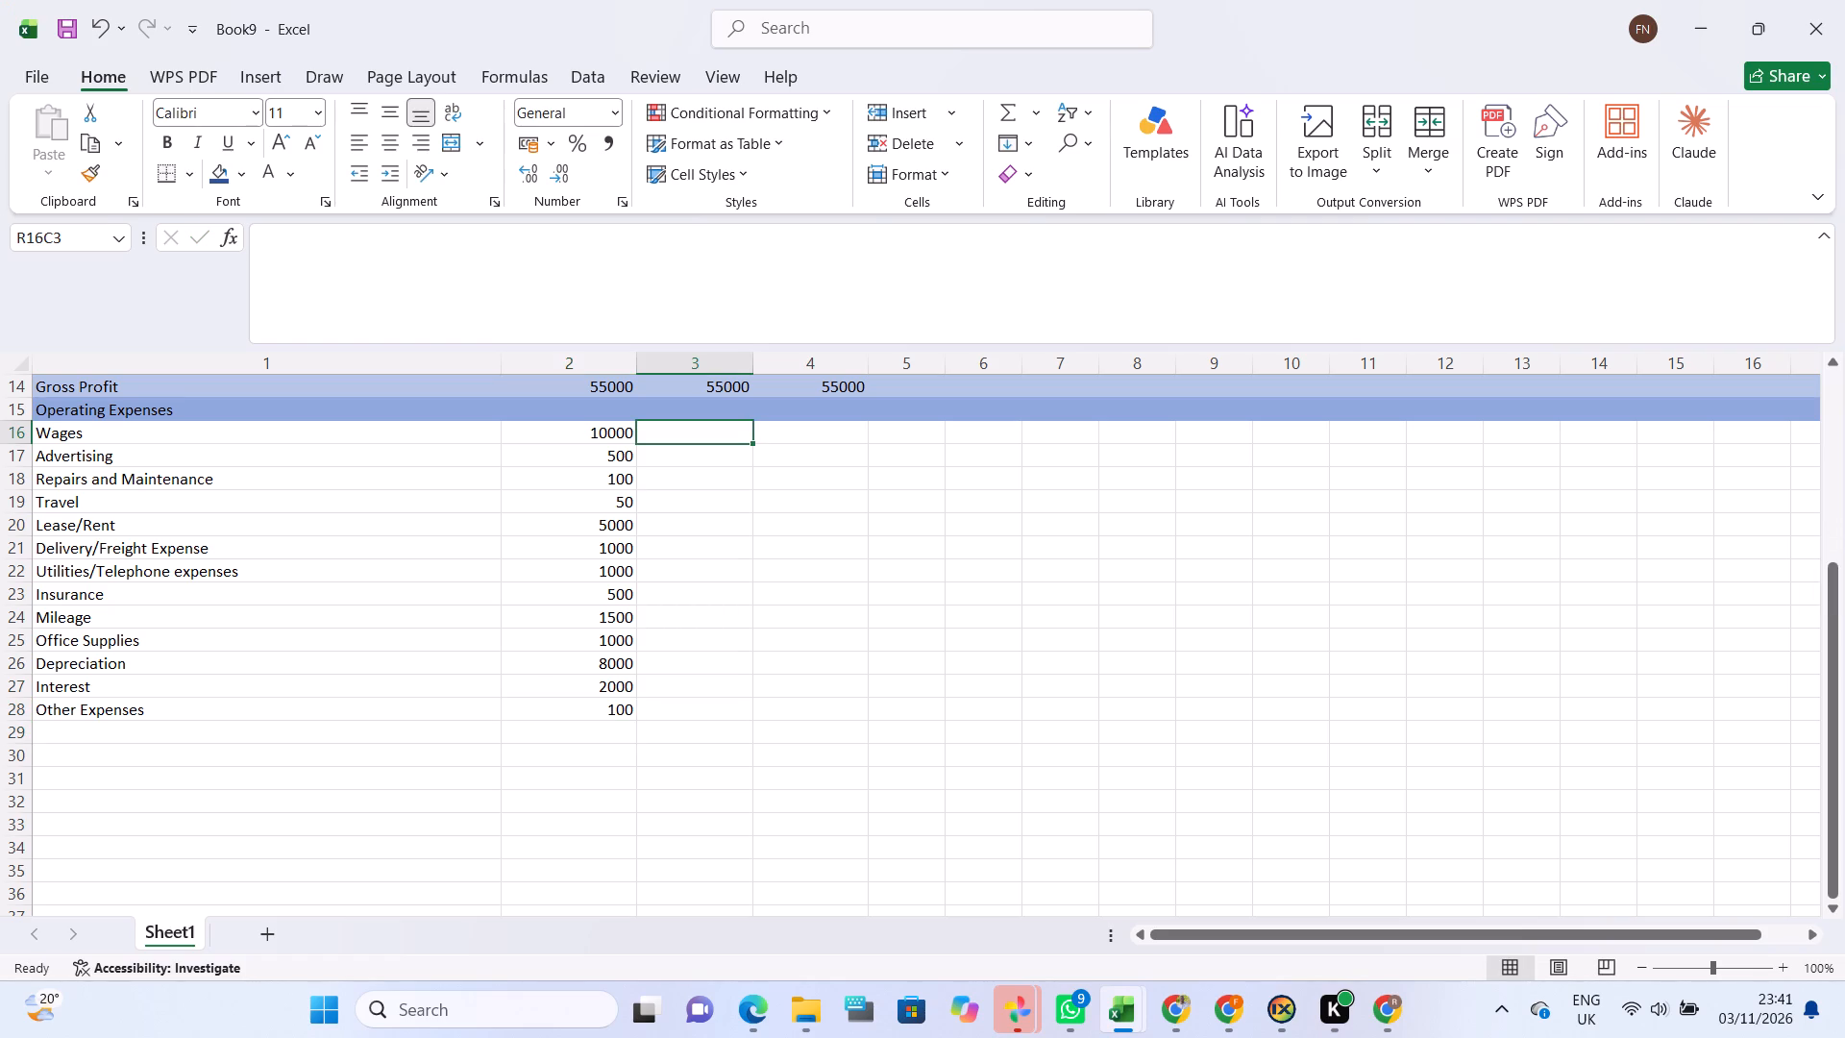
pyautogui.press('1')
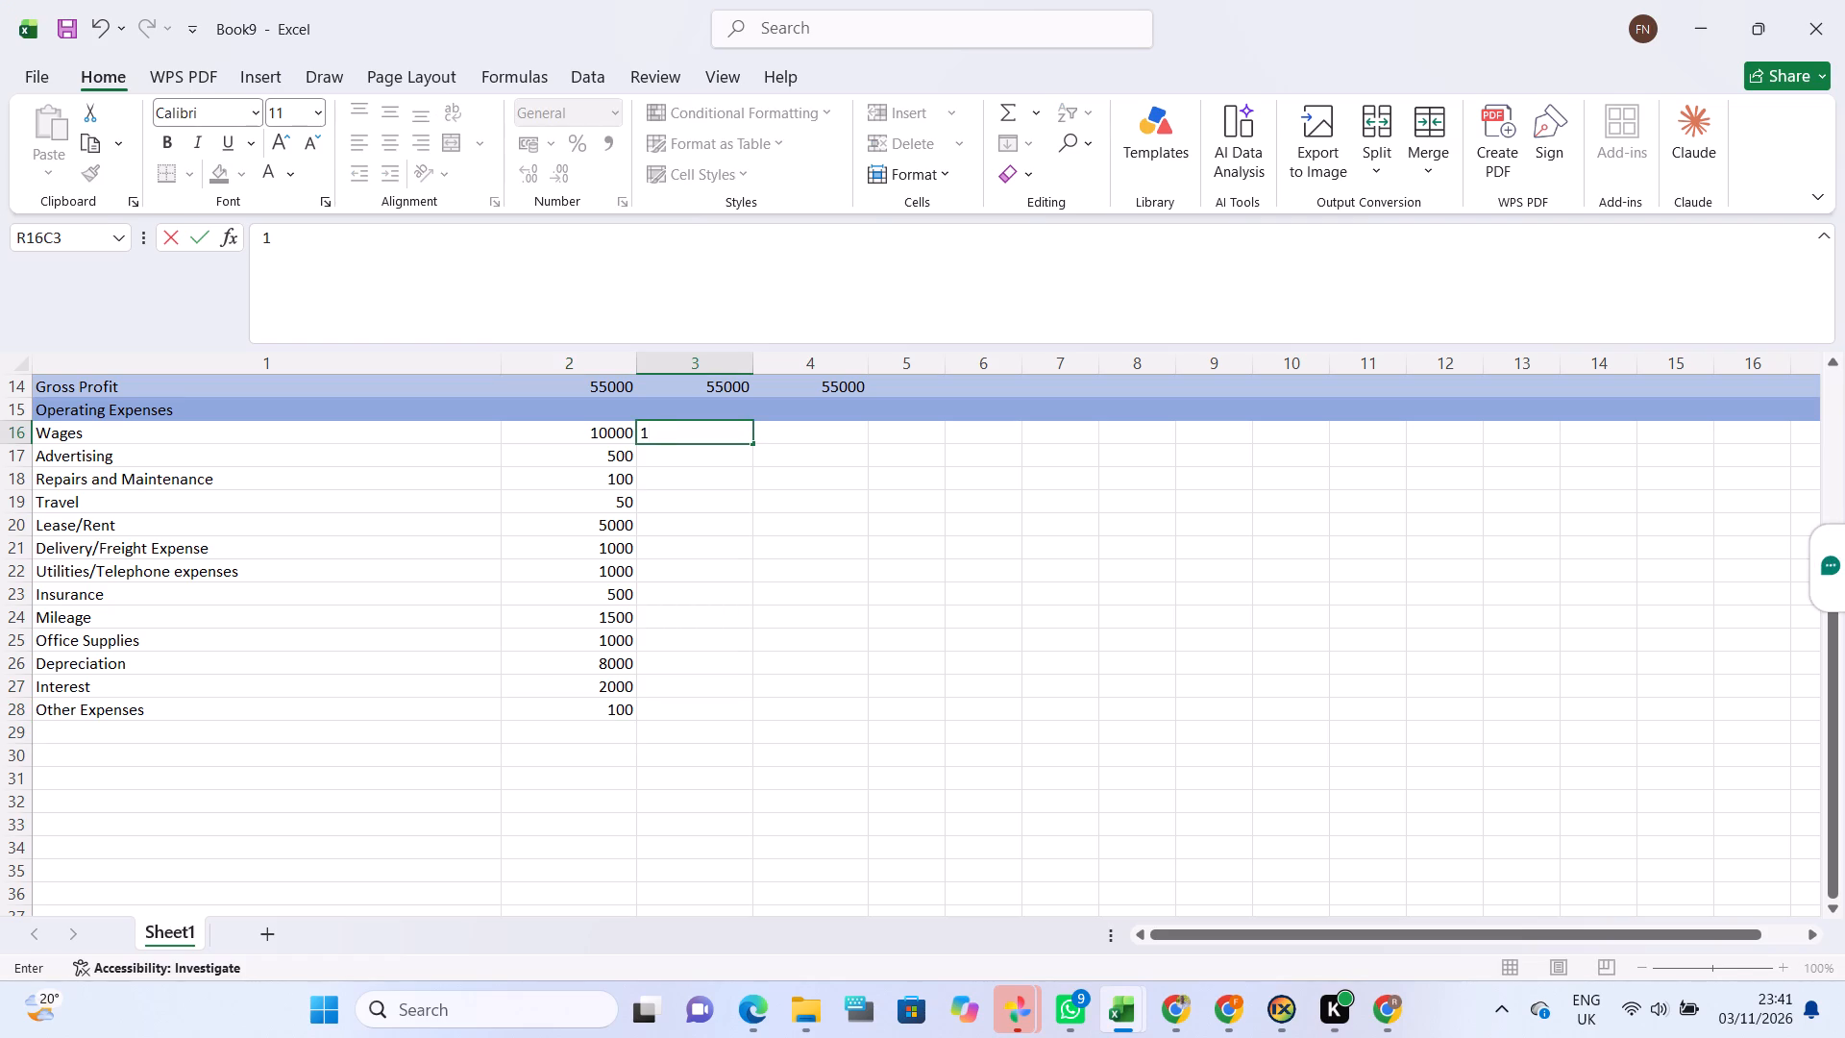
pyautogui.write('0000')
pyautogui.press('Return')
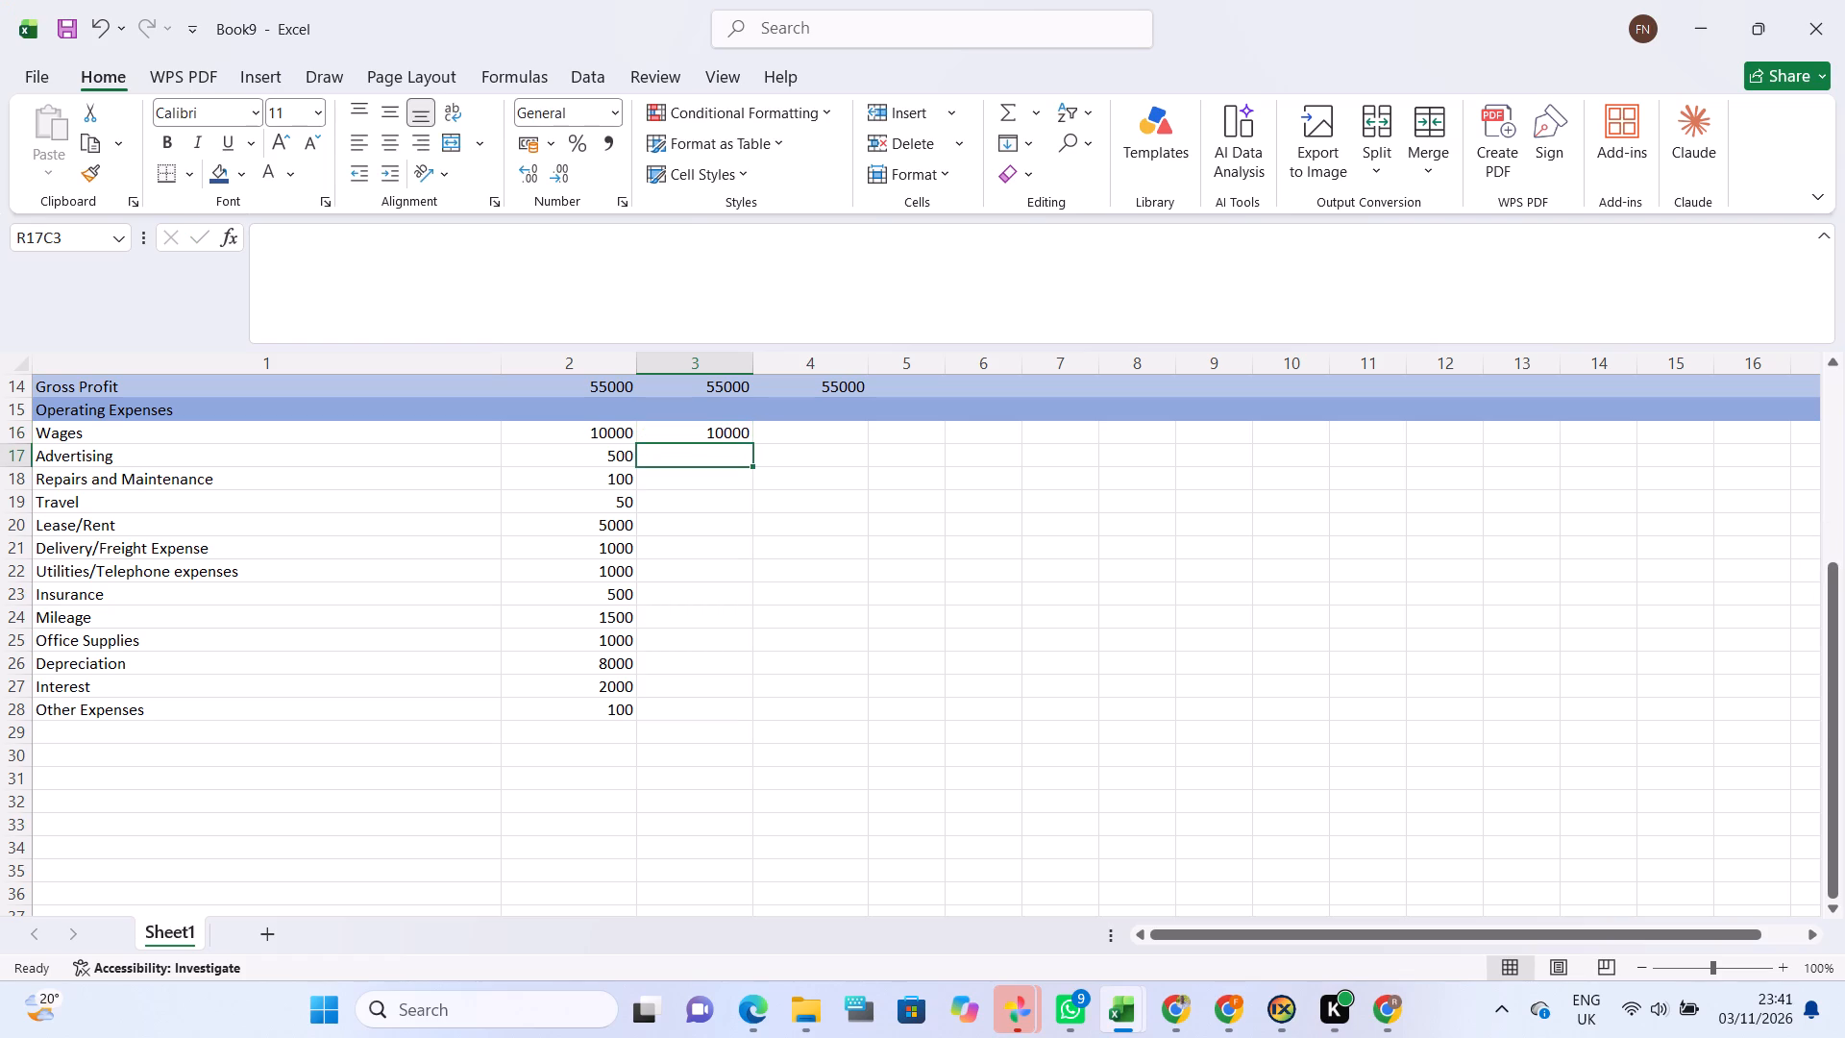
pyautogui.write('500')
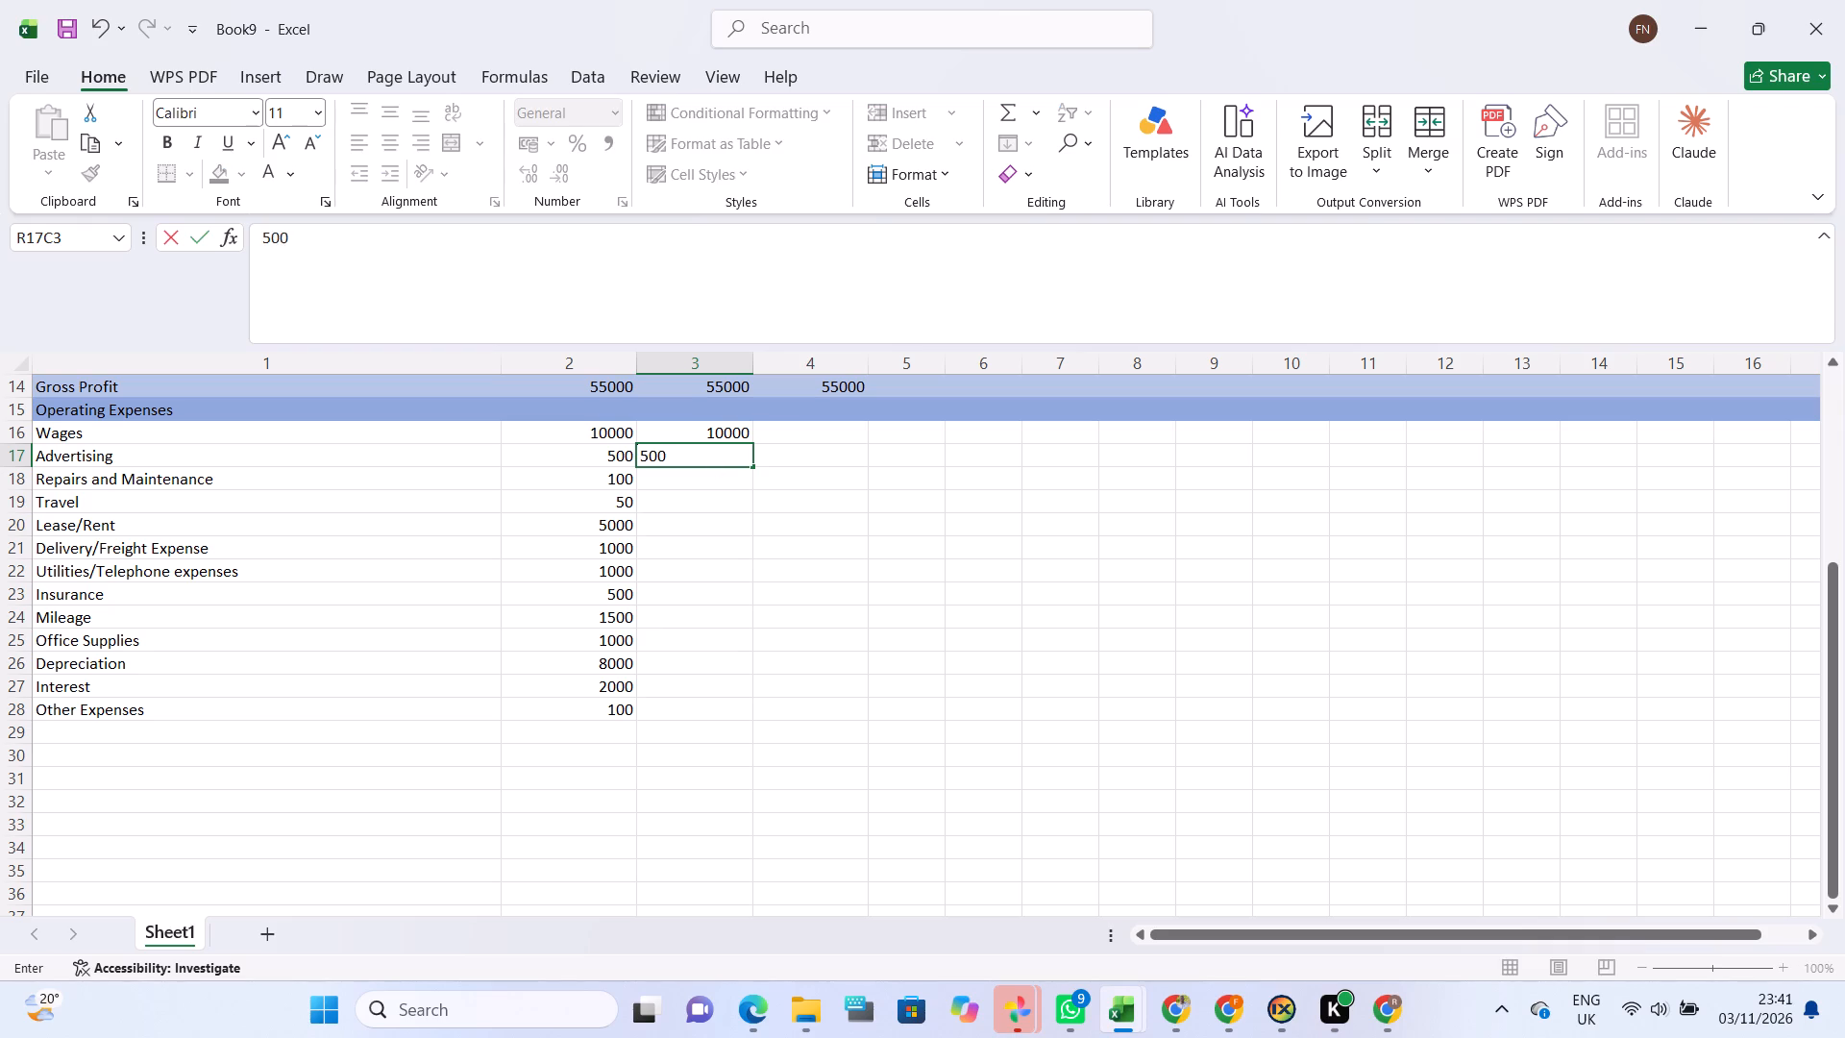
pyautogui.press('Return')
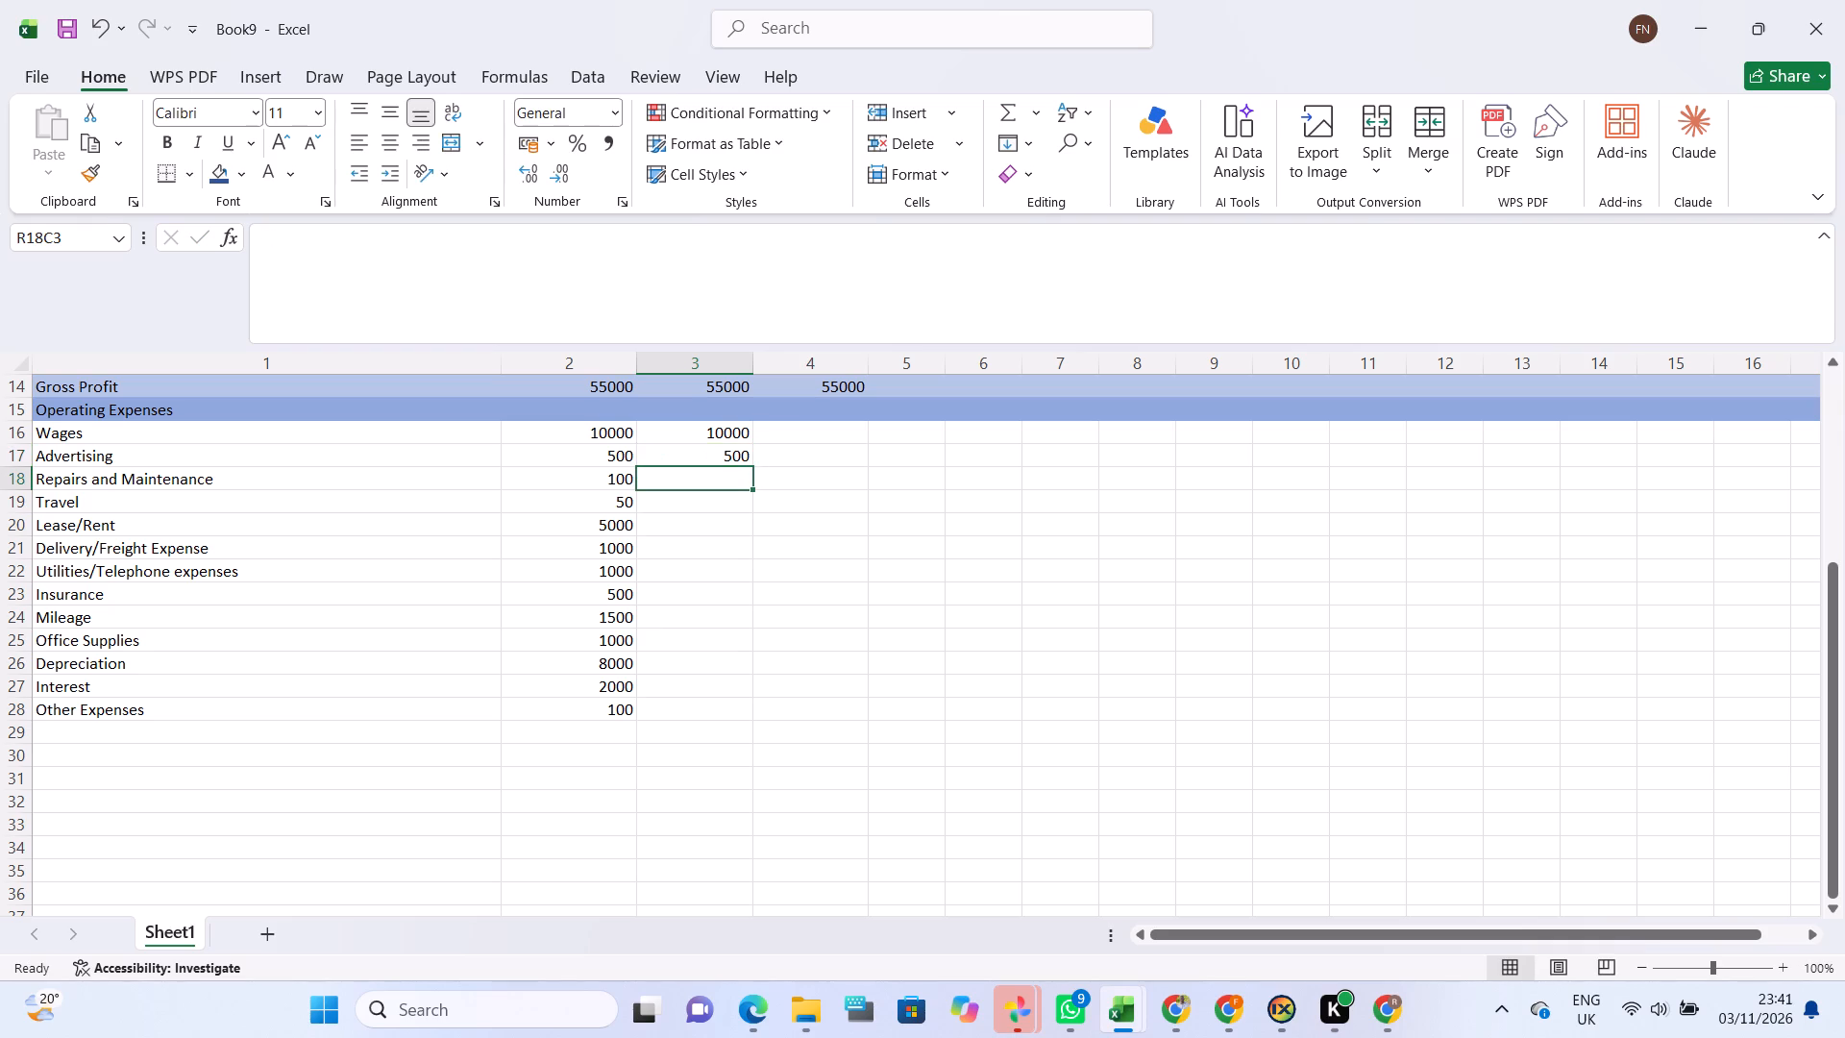
pyautogui.write('100')
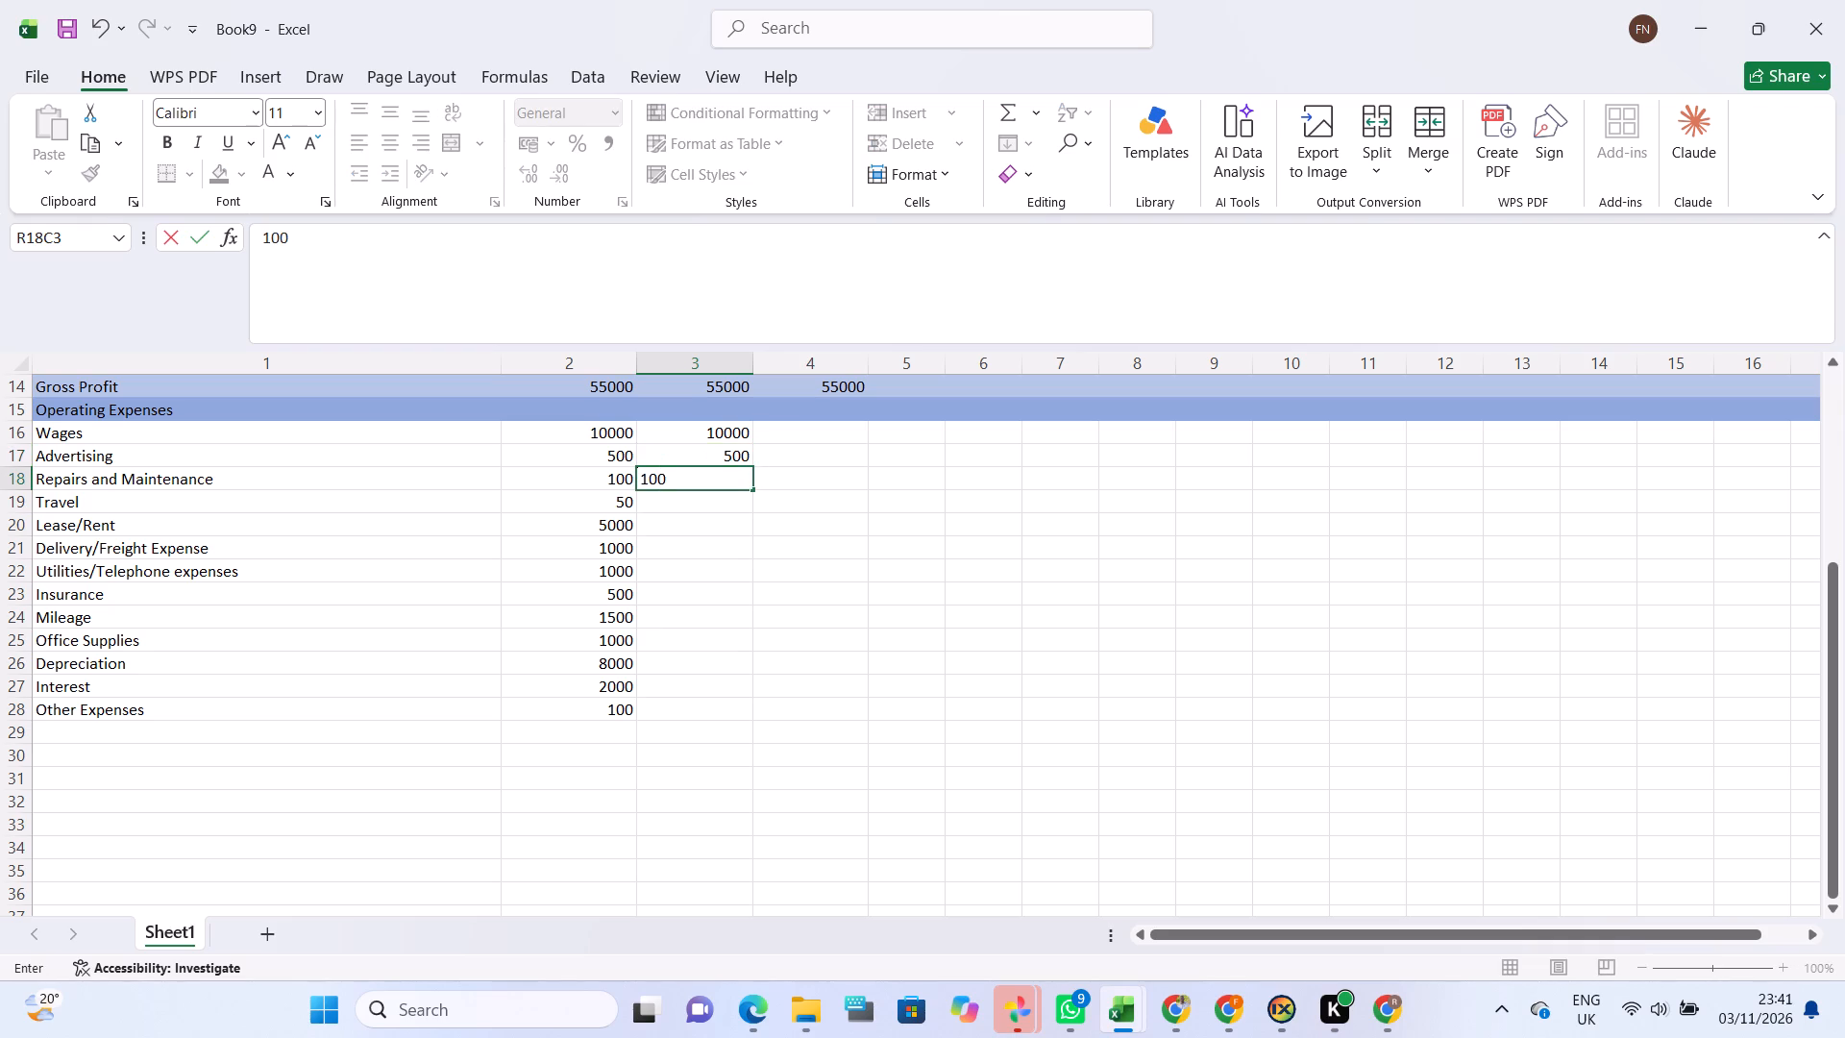
pyautogui.press('Return')
pyautogui.press('5')
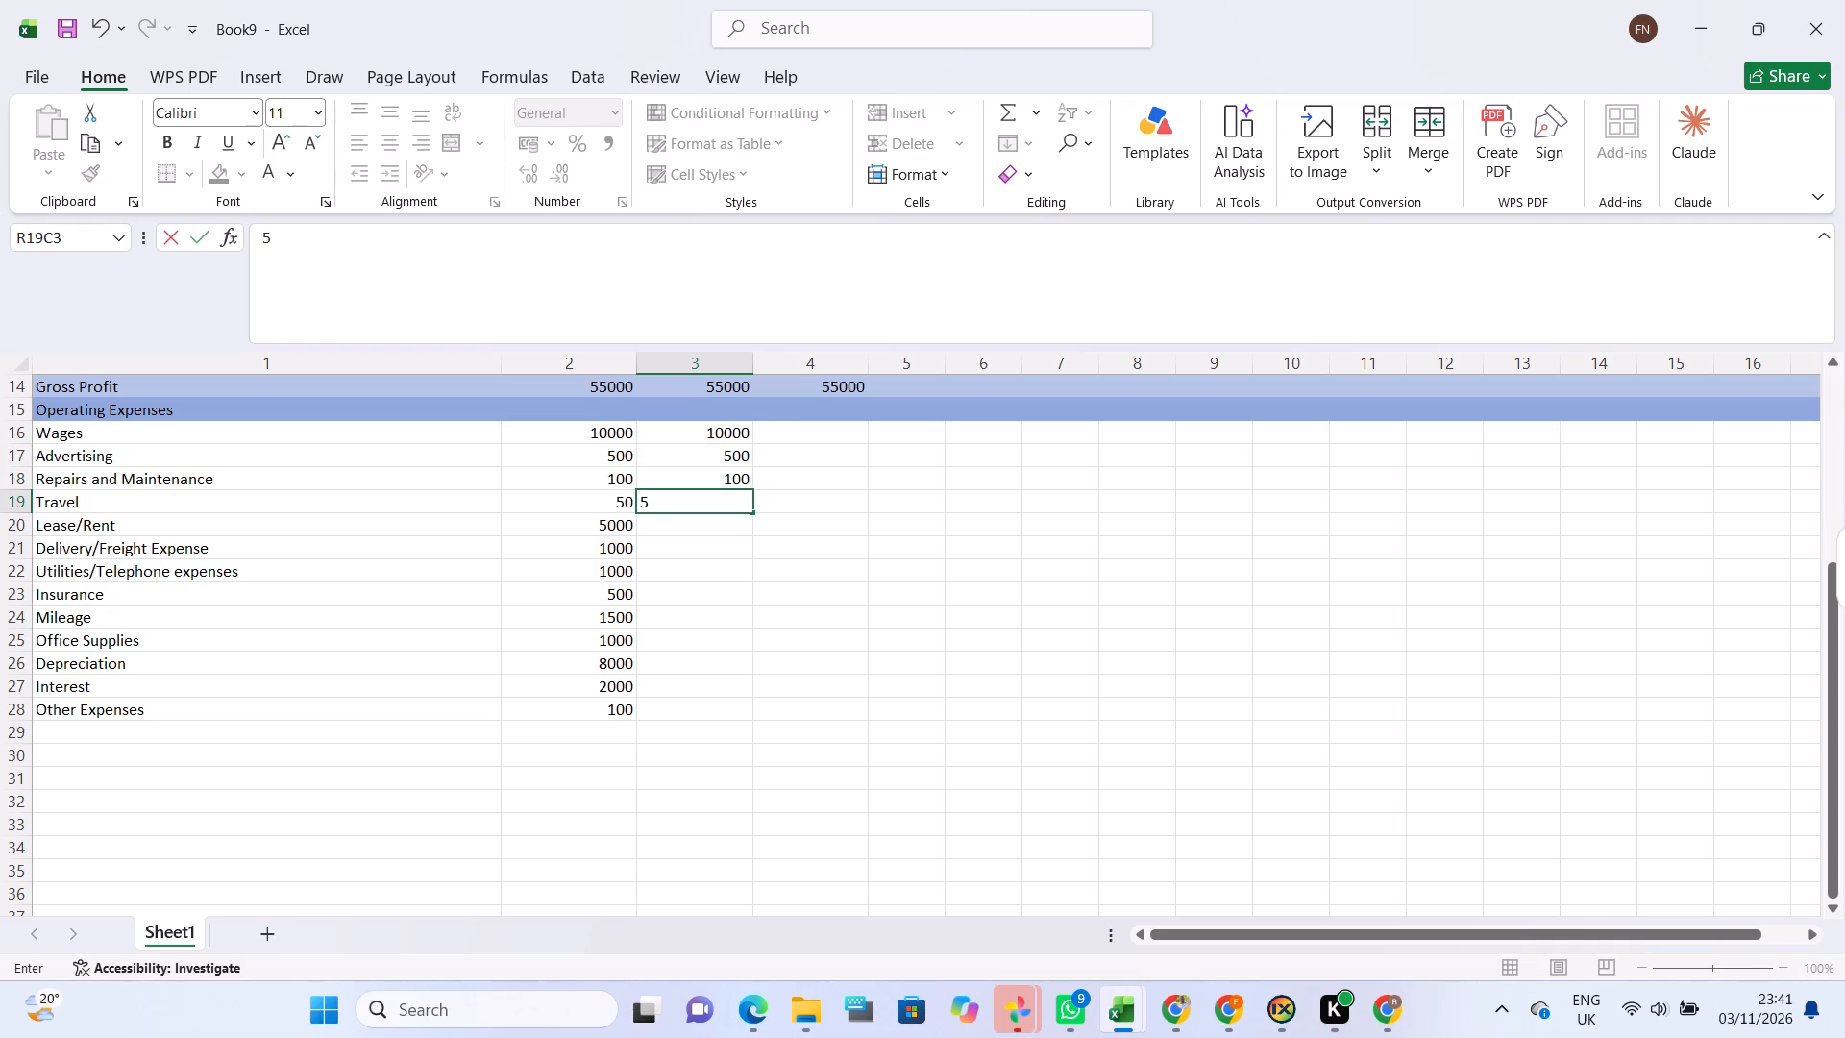
pyautogui.press('9')
pyautogui.press('BackSpace')
pyautogui.press('0')
pyautogui.press('Return')
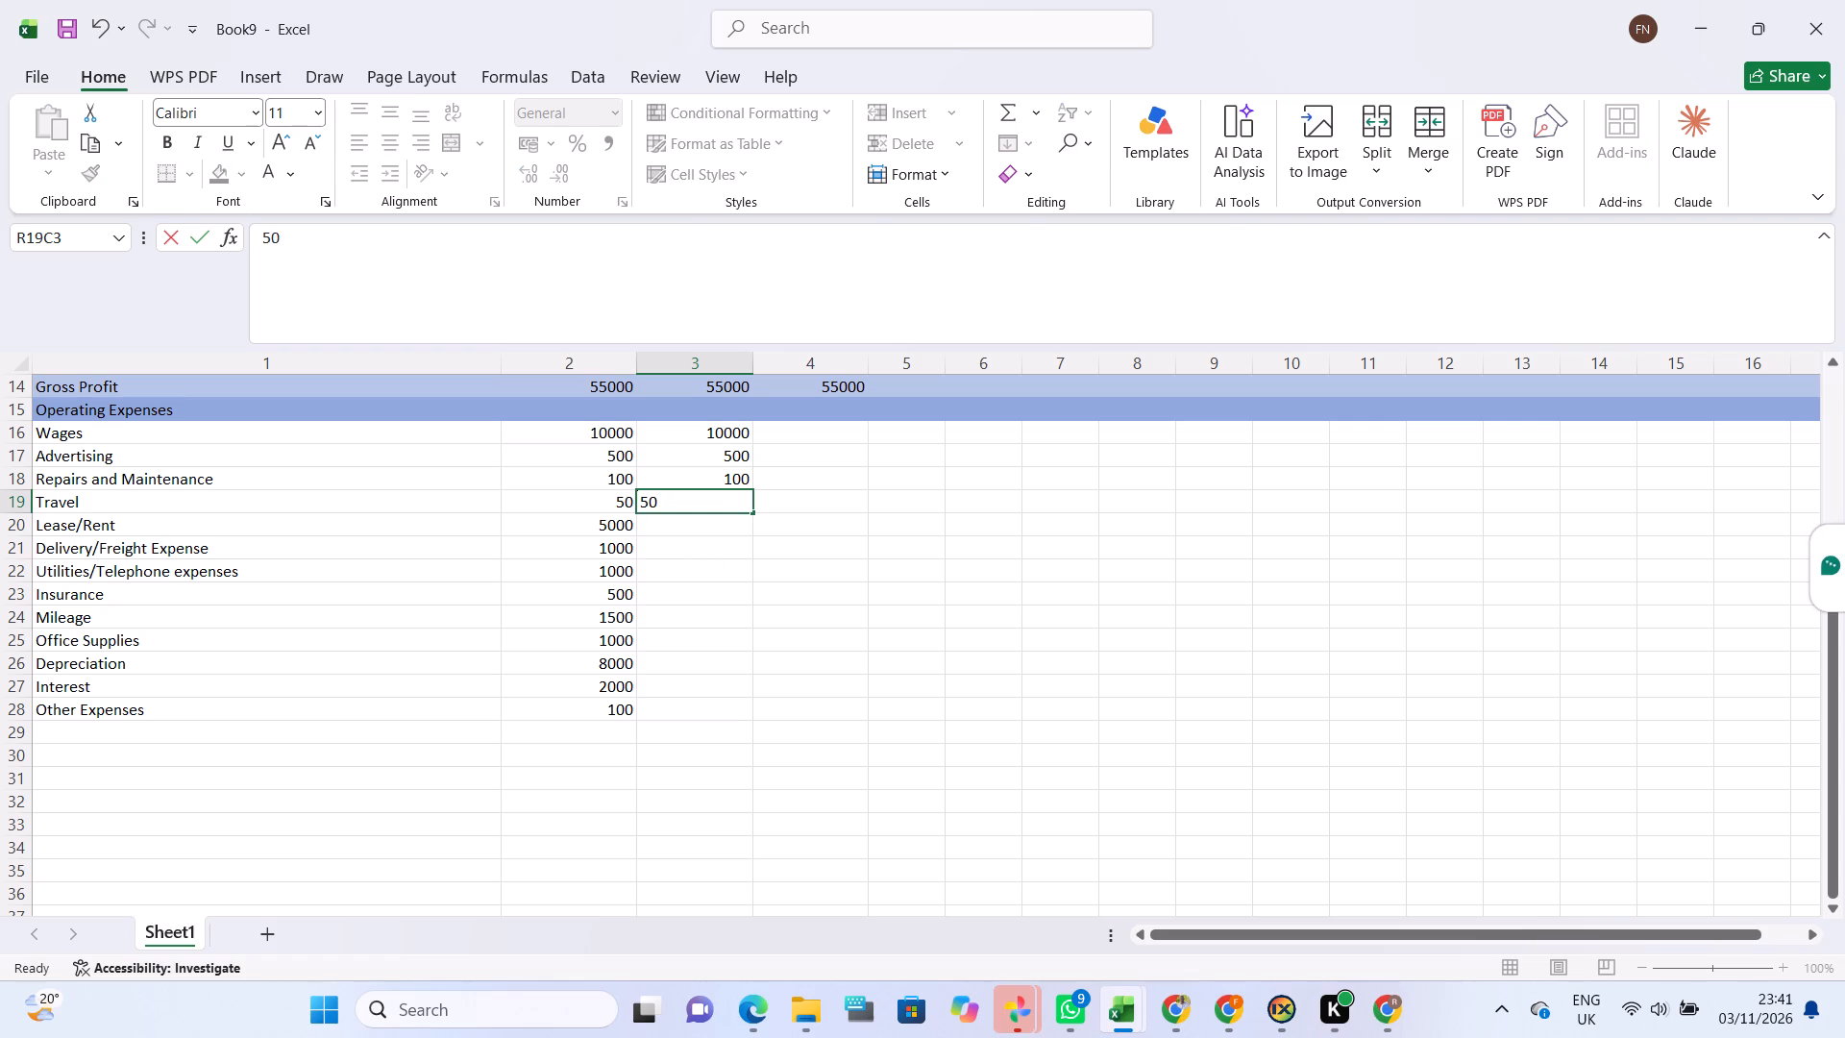
# Enter the column 3 amounts: Lease/Rent 5000, Delivery/Freight Expense 1000, Utilities/Telephone expenses 1000, and Insurance 500.
pyautogui.write('5000')
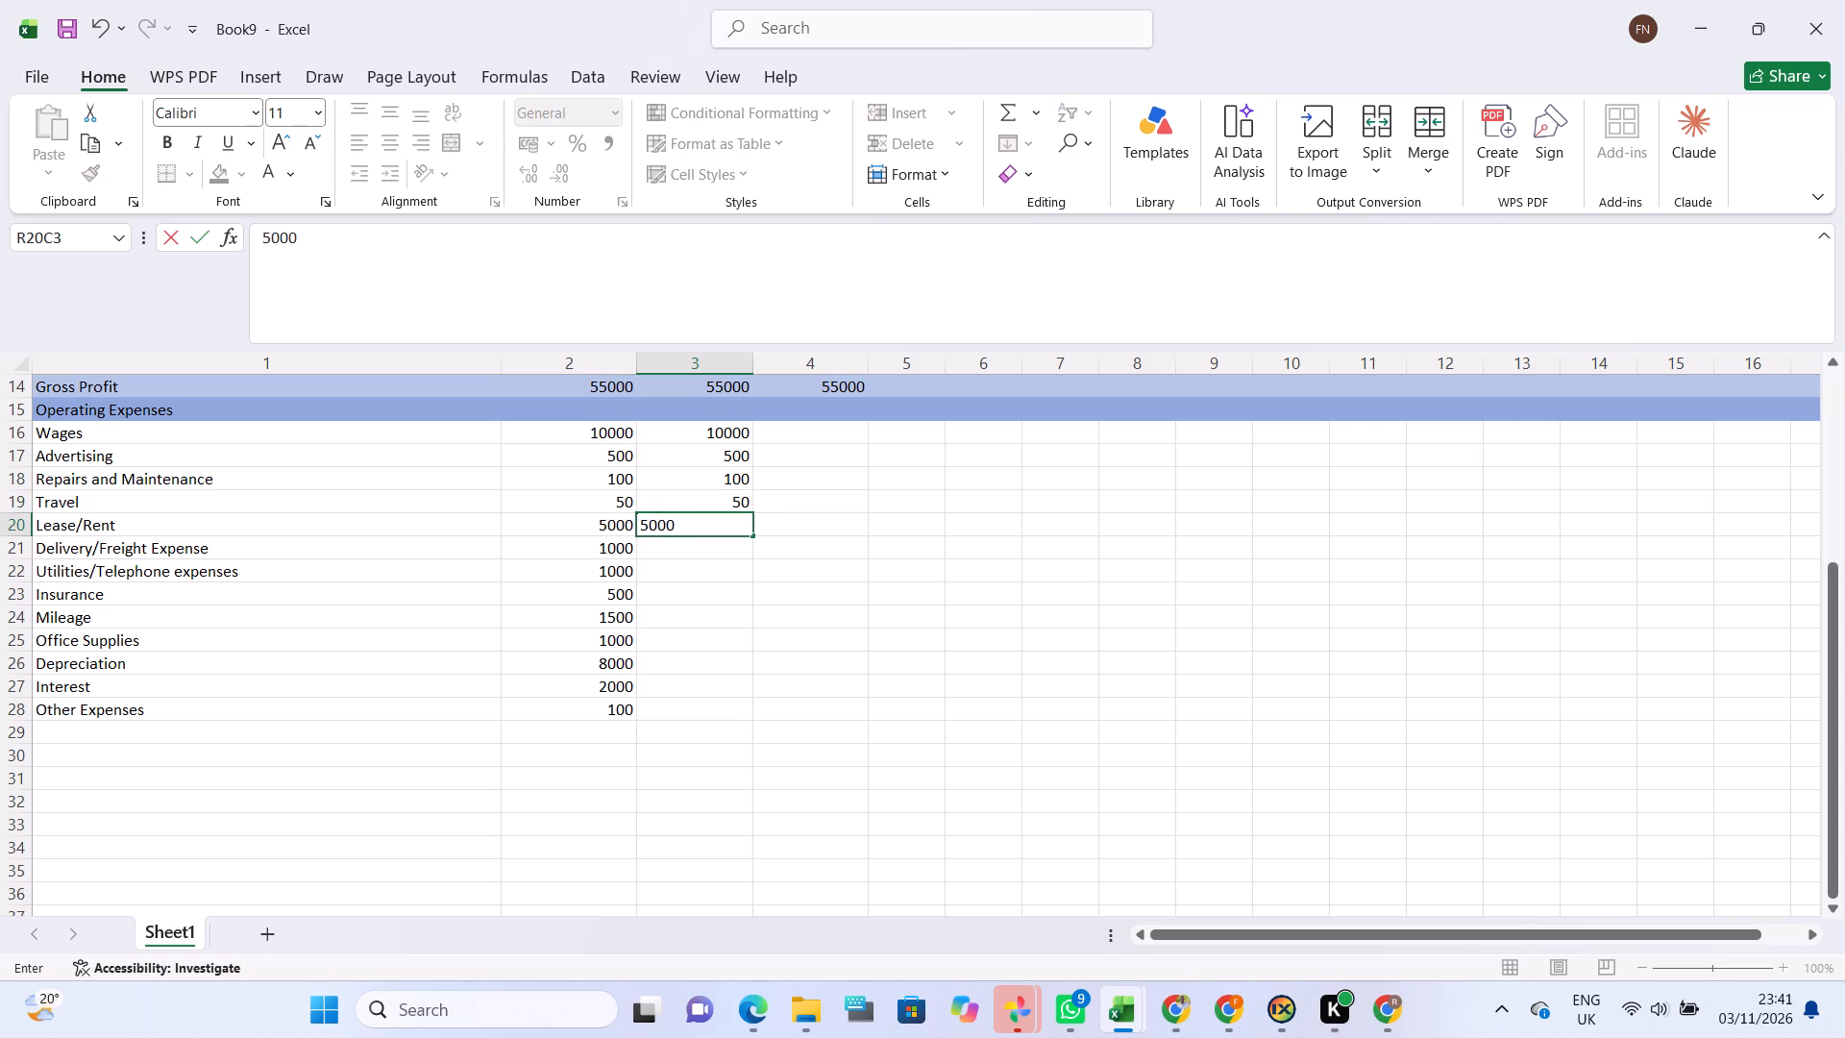
pyautogui.press('Return')
pyautogui.write('1000')
pyautogui.press('Return')
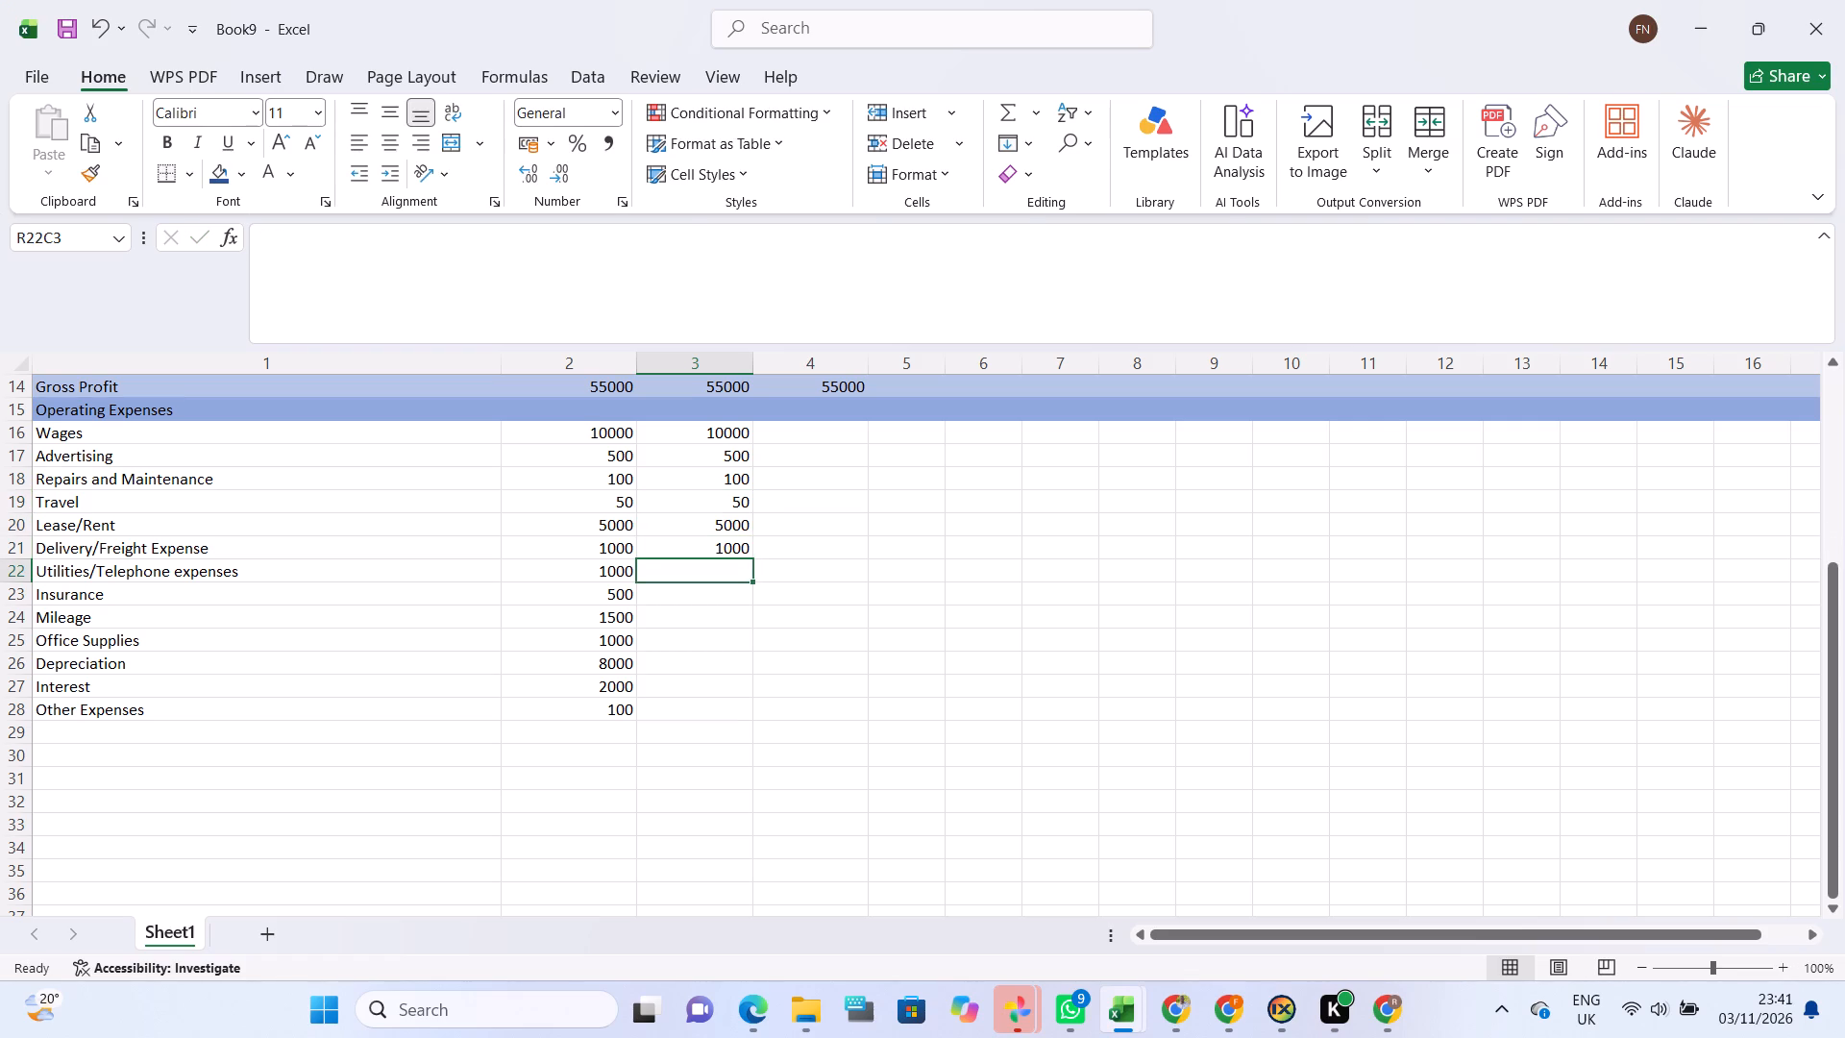
pyautogui.write('1000')
pyautogui.press('Return')
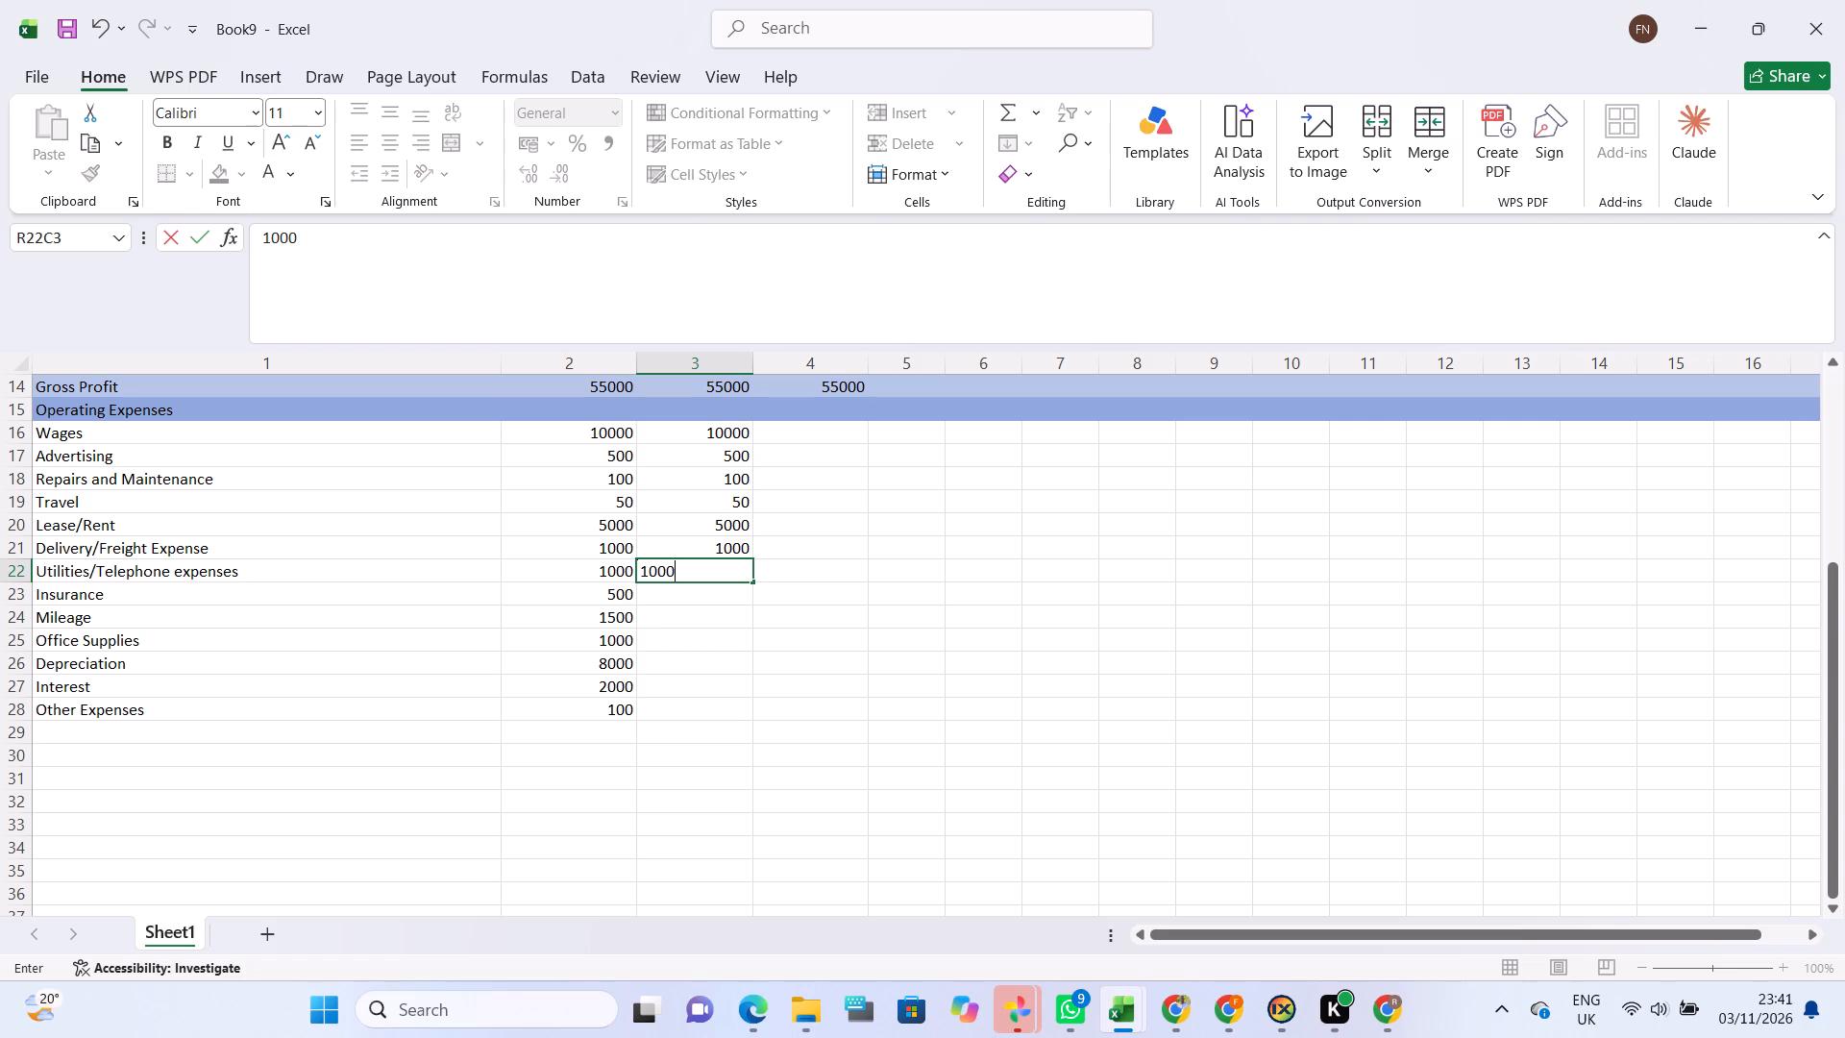
pyautogui.write('500')
pyautogui.press('Return')
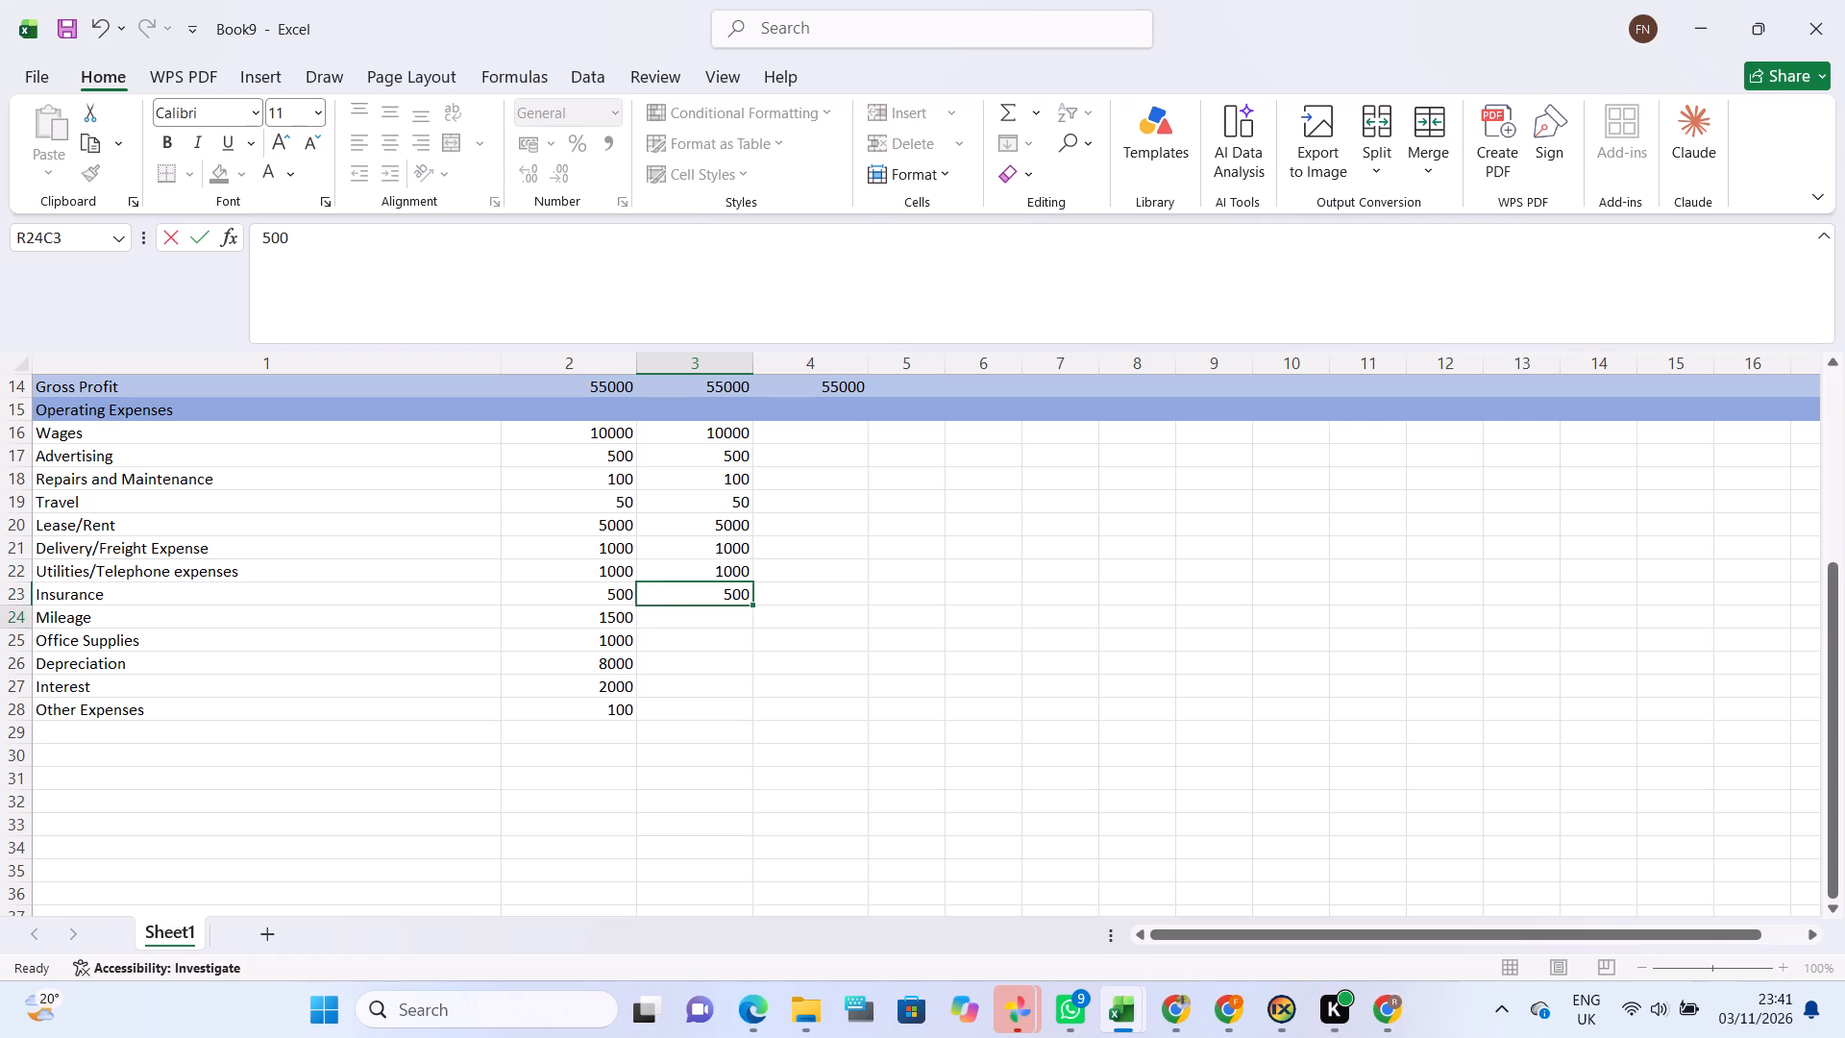
# Enter the column 3 amounts: Mileage 1500, Office Supplies 1000, Depreciation 8000, Interest 2000, and Other Expenses 100.
pyautogui.write('1500')
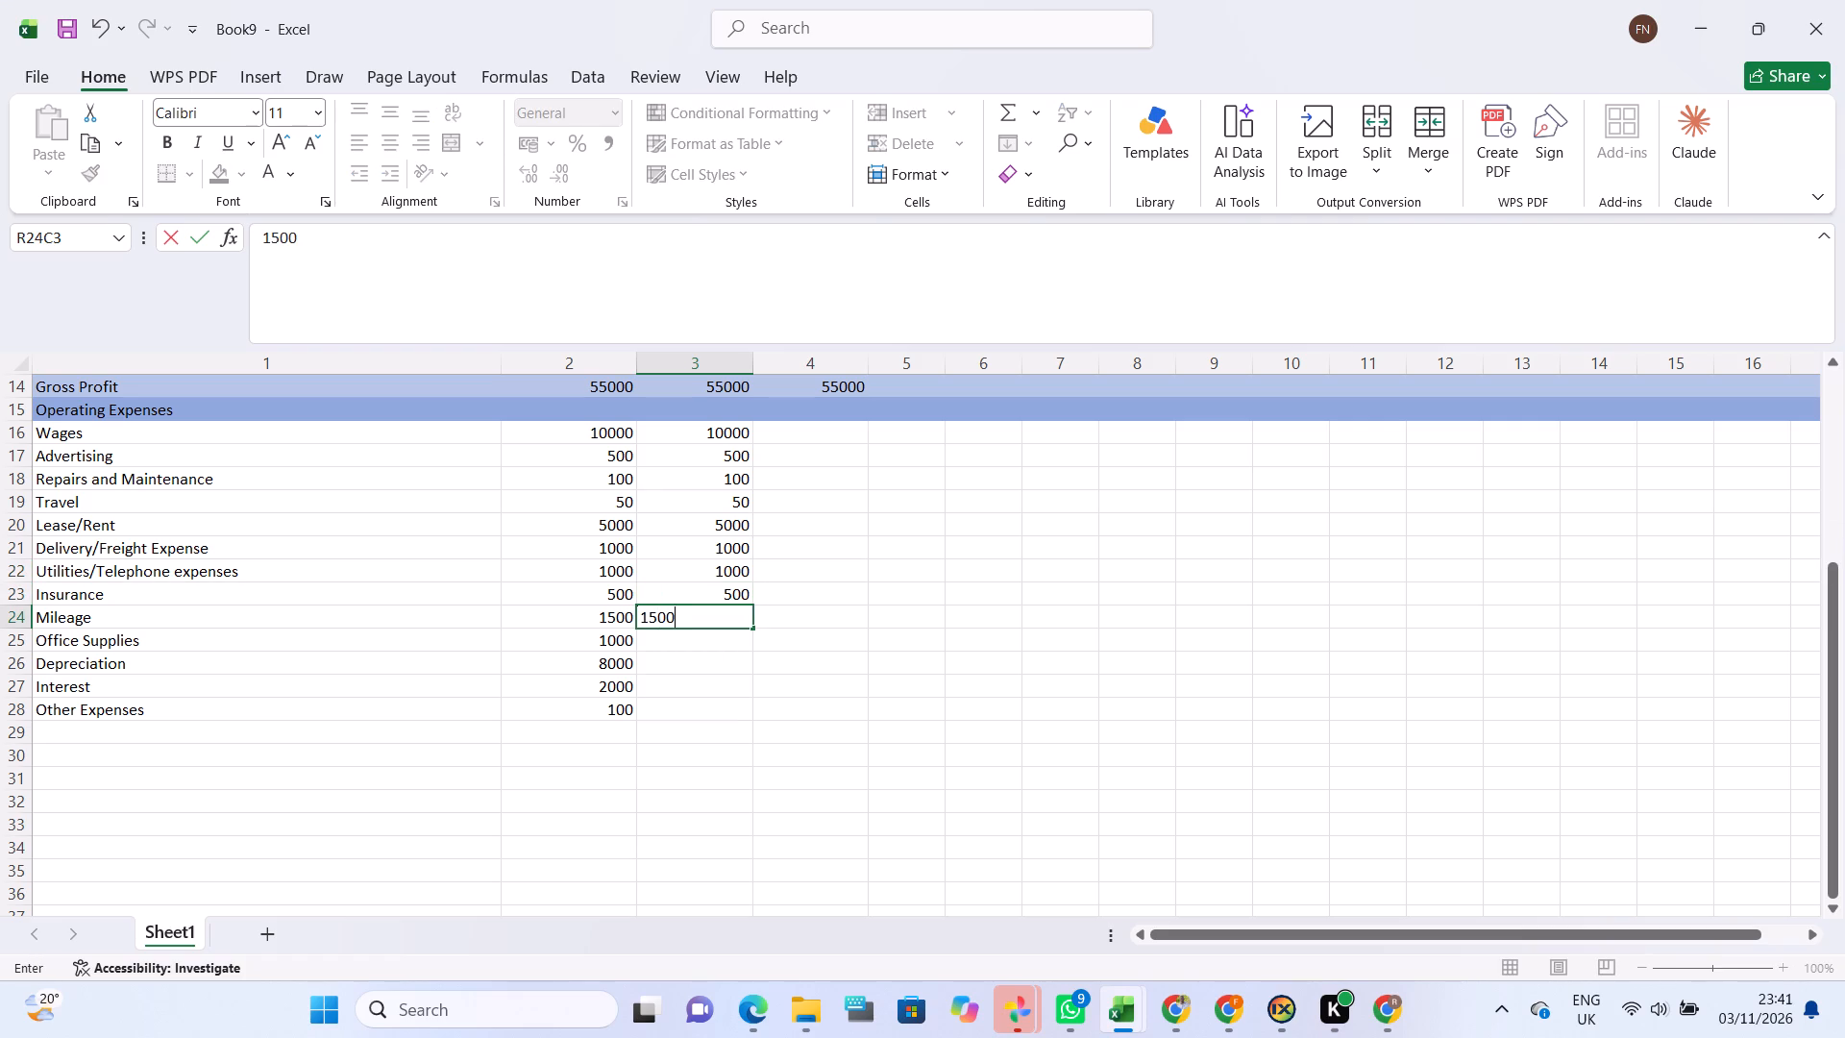
pyautogui.press('Return')
pyautogui.write('1000')
pyautogui.press('Return')
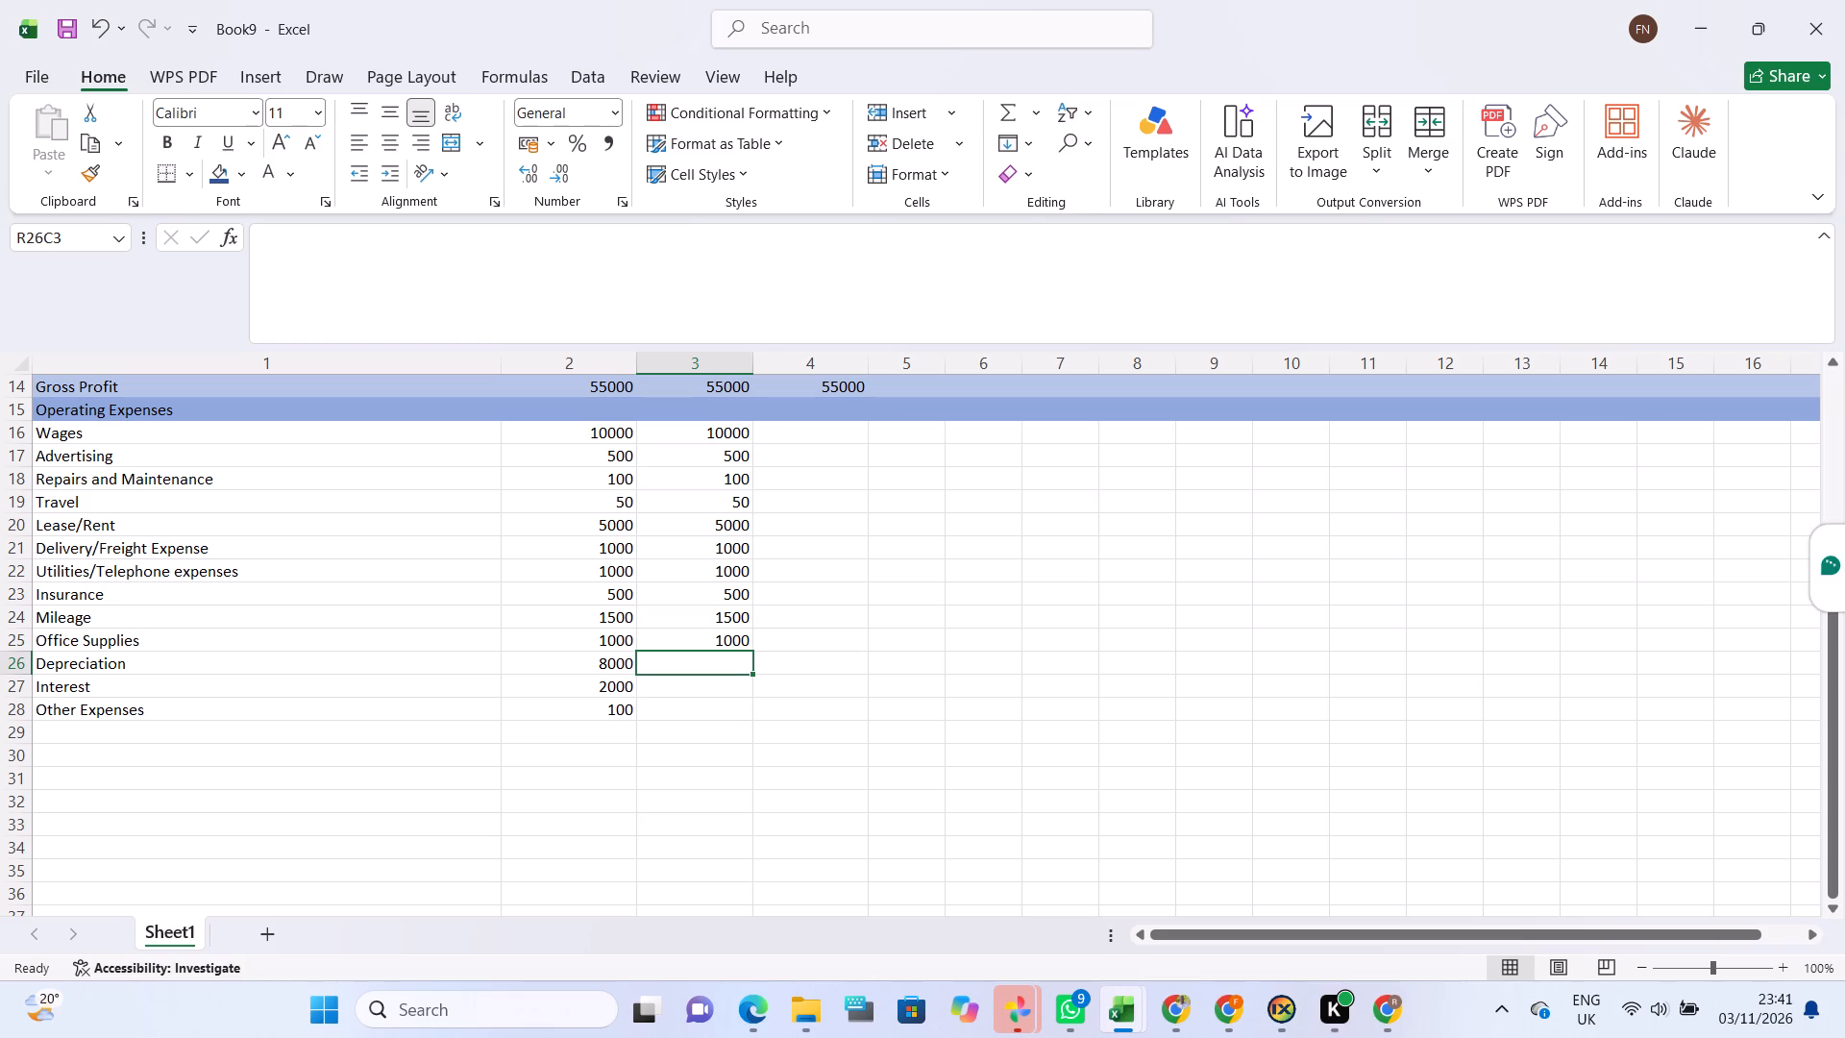
pyautogui.write('8000')
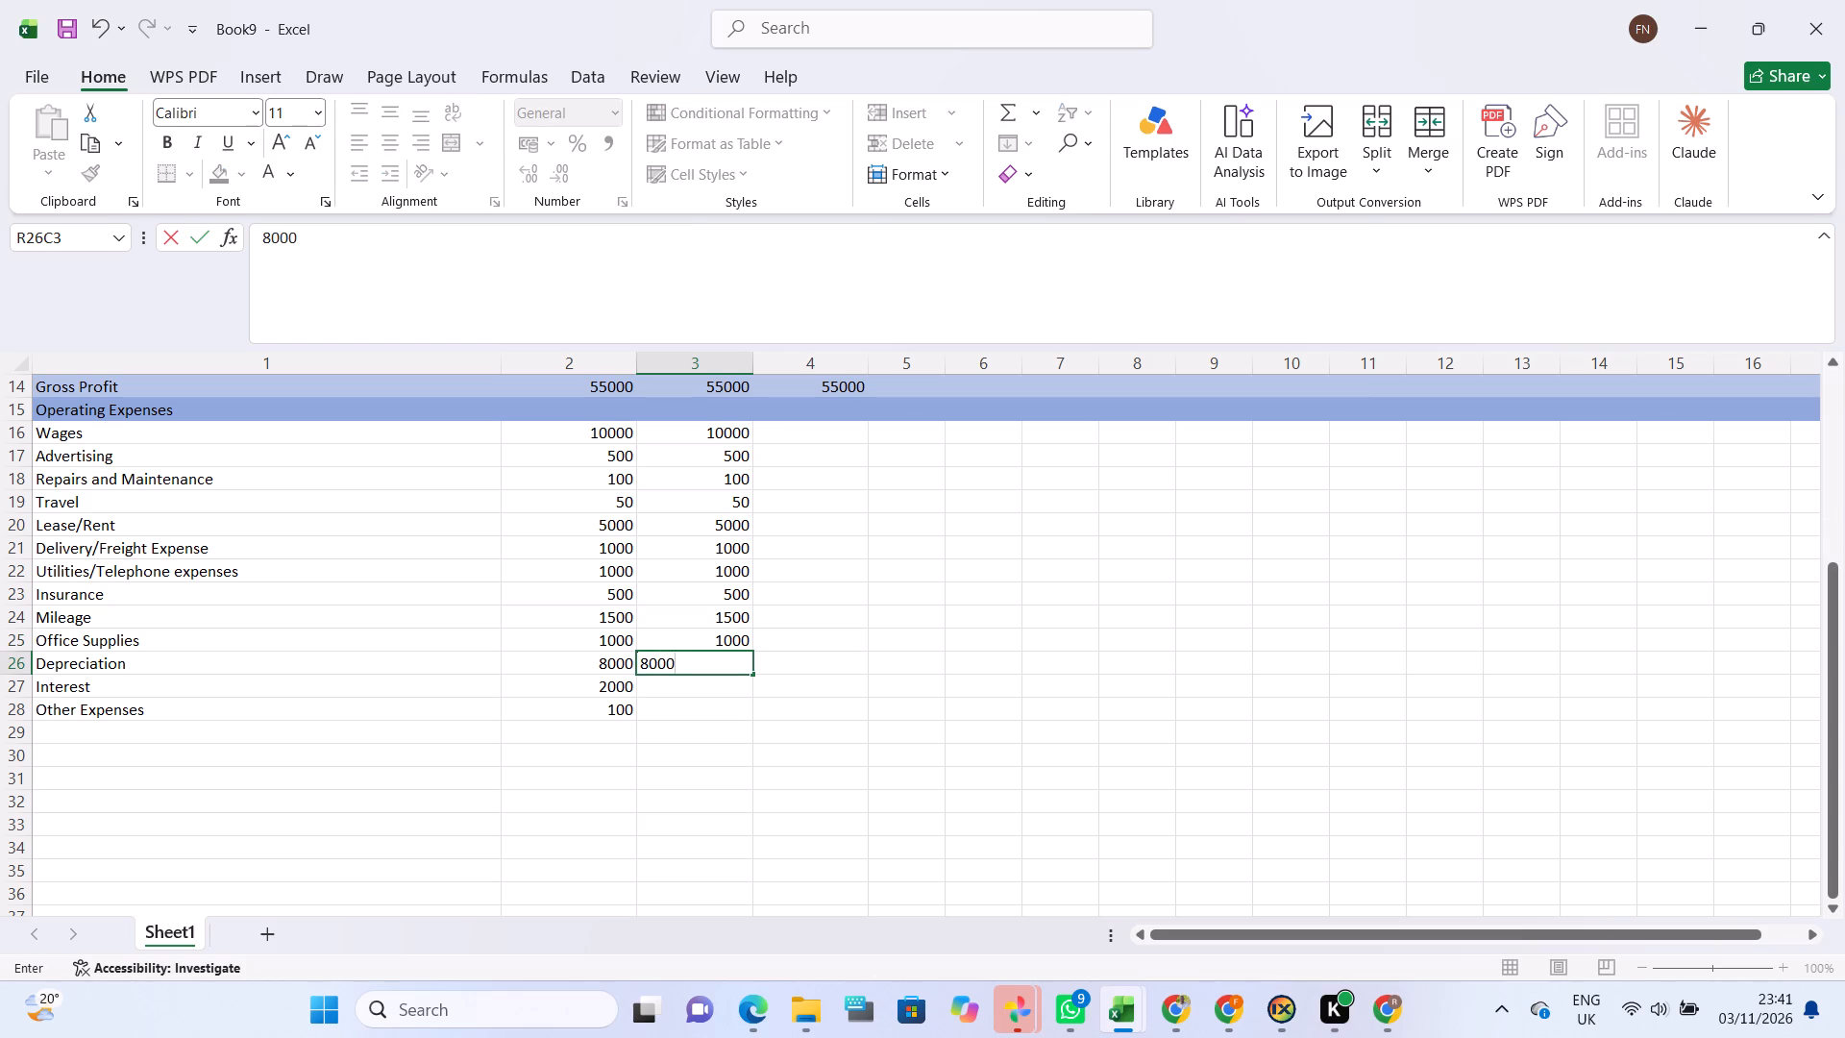
pyautogui.press('Return')
pyautogui.write('2000')
pyautogui.press('Return')
pyautogui.write('100')
pyautogui.press('Return')
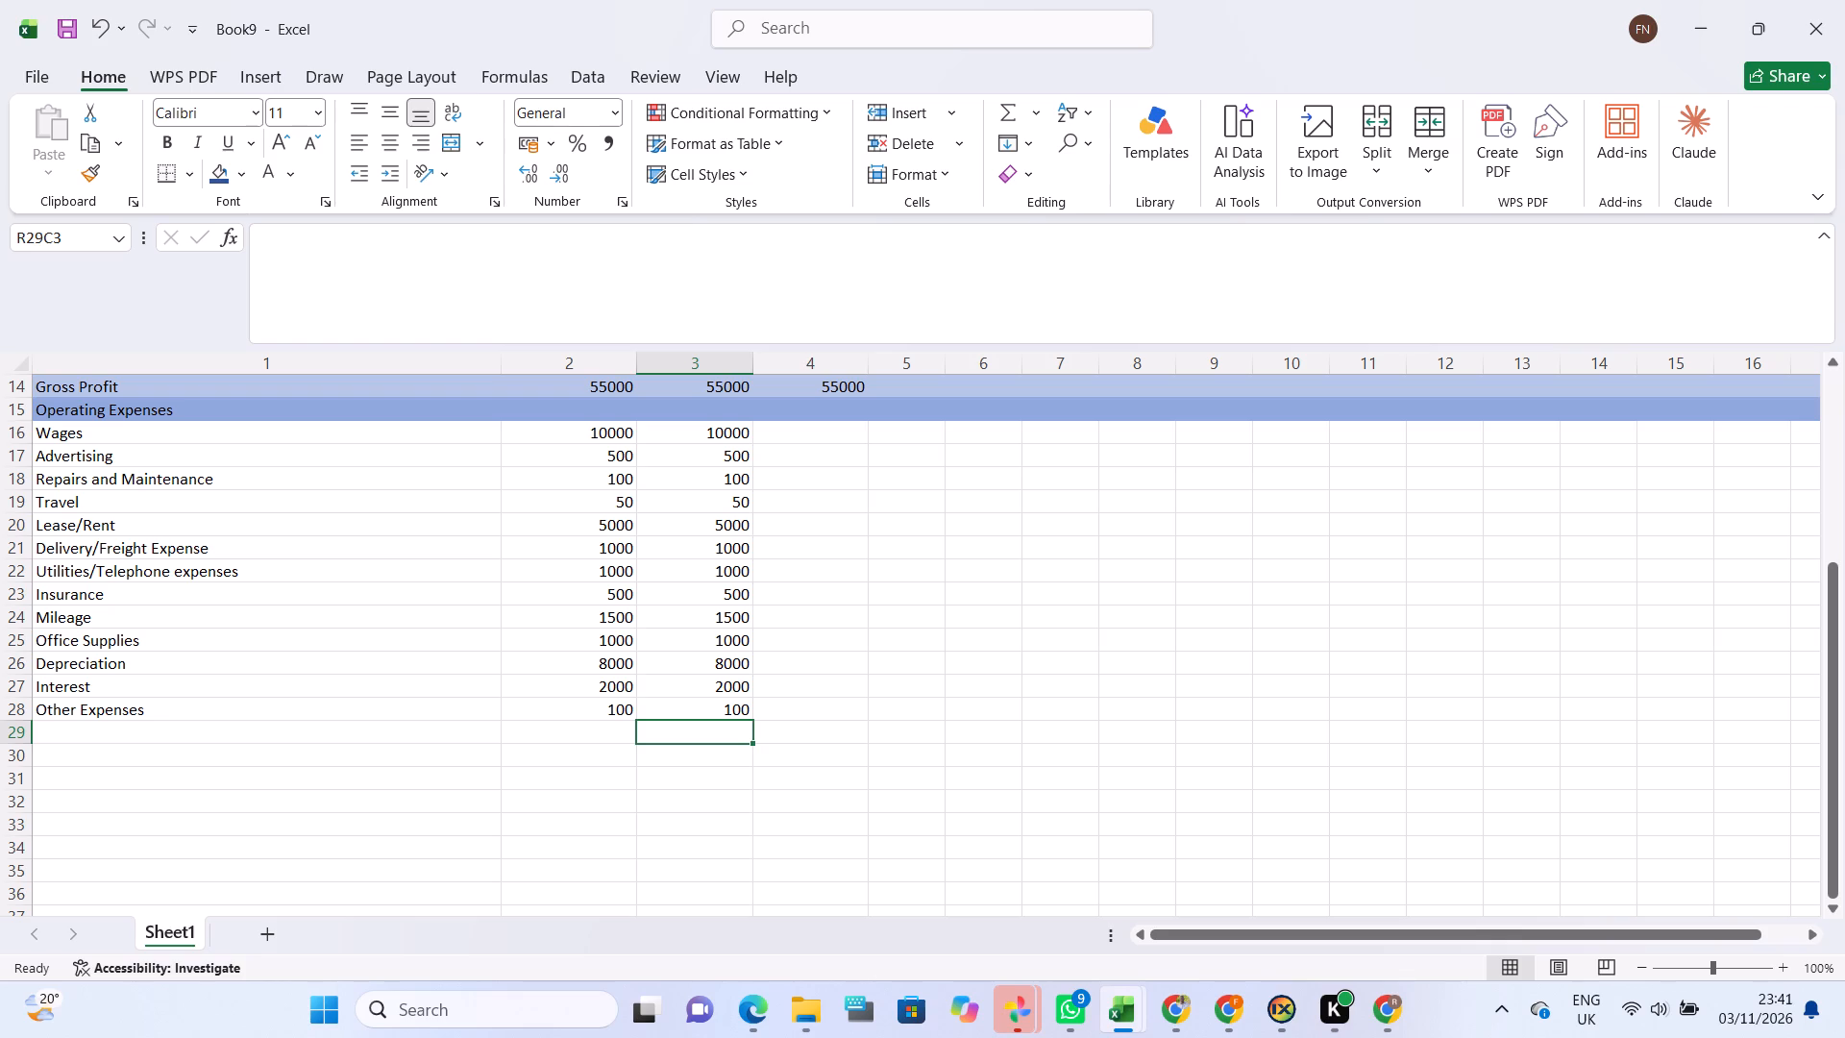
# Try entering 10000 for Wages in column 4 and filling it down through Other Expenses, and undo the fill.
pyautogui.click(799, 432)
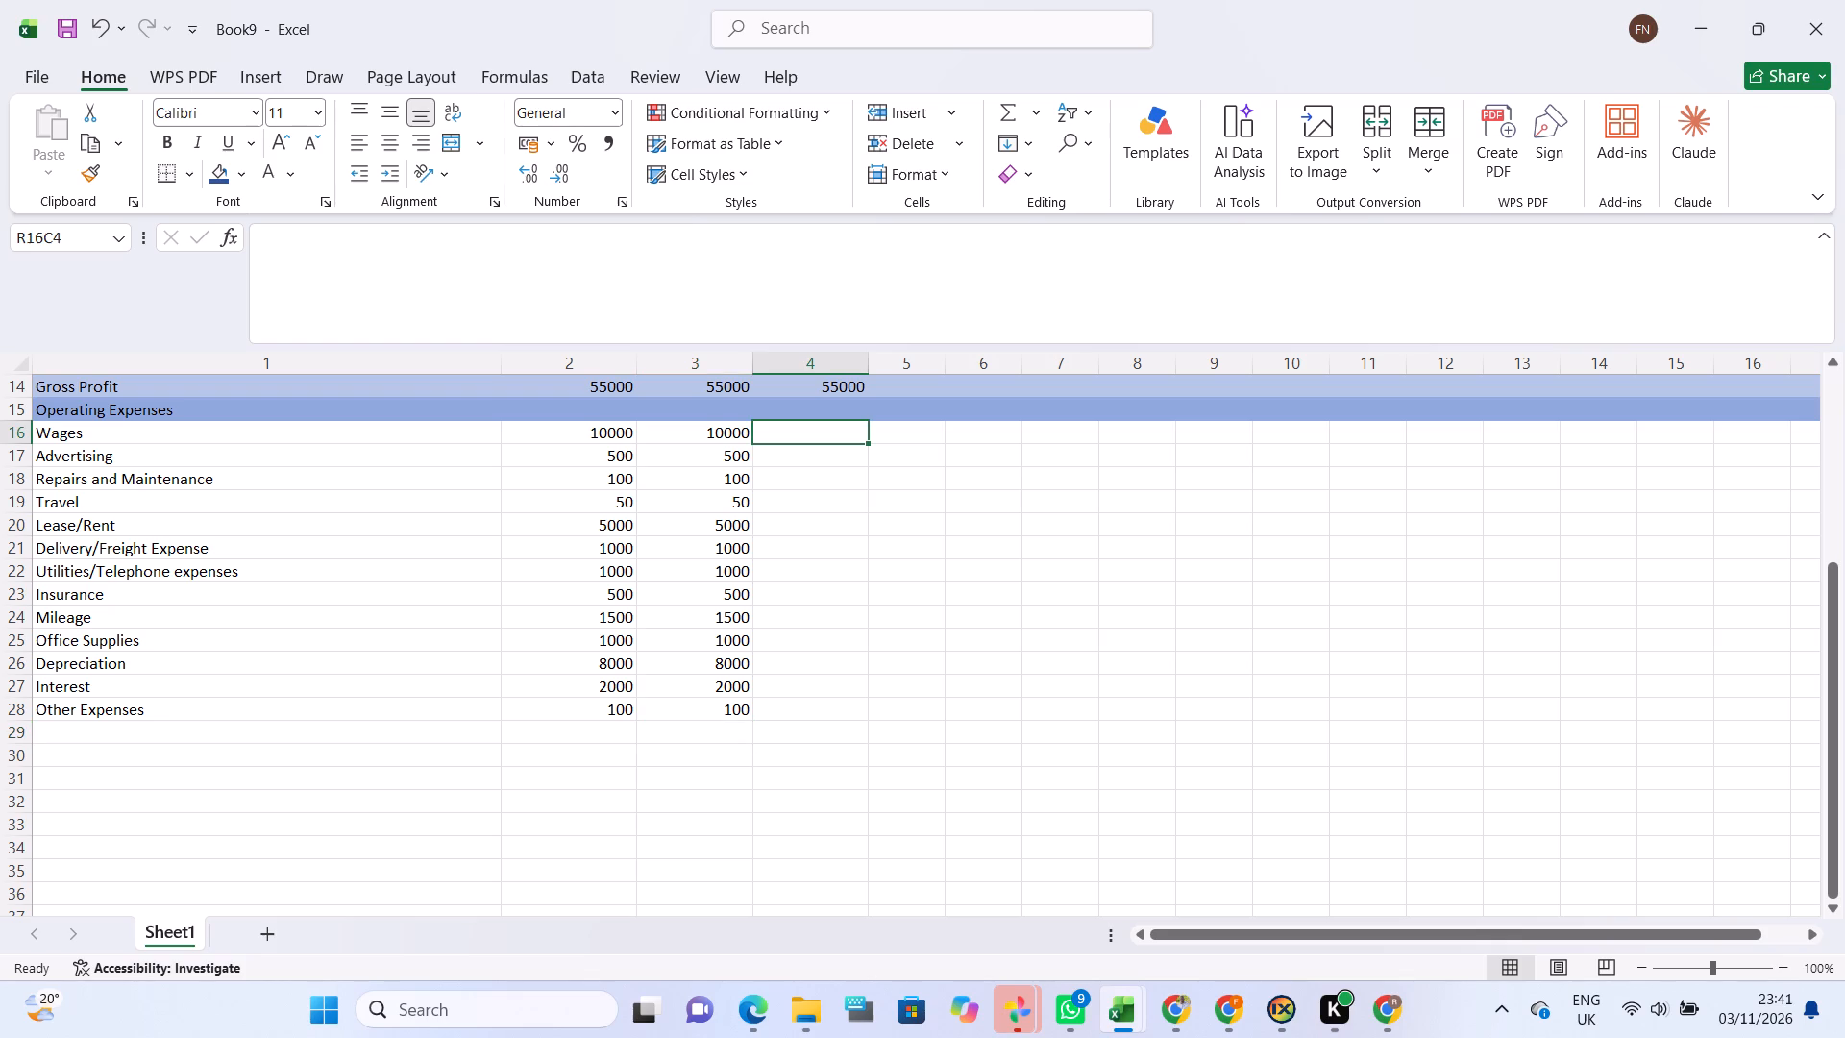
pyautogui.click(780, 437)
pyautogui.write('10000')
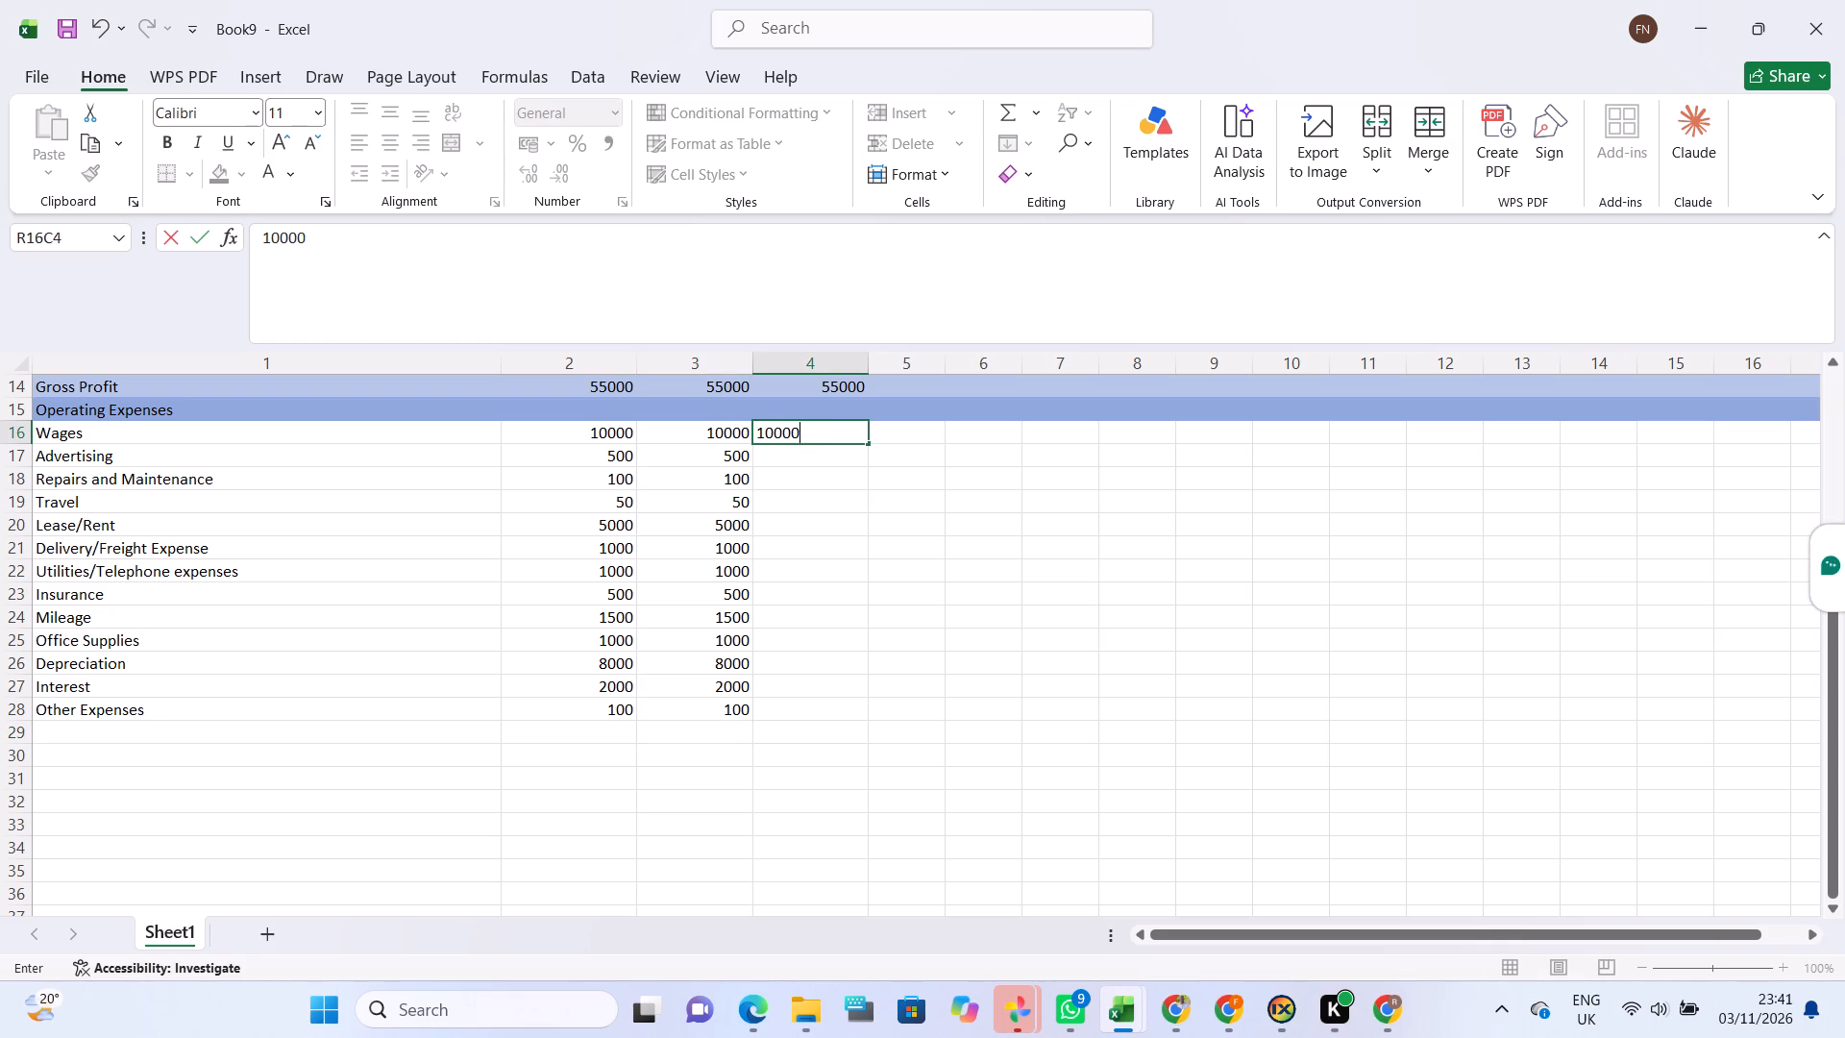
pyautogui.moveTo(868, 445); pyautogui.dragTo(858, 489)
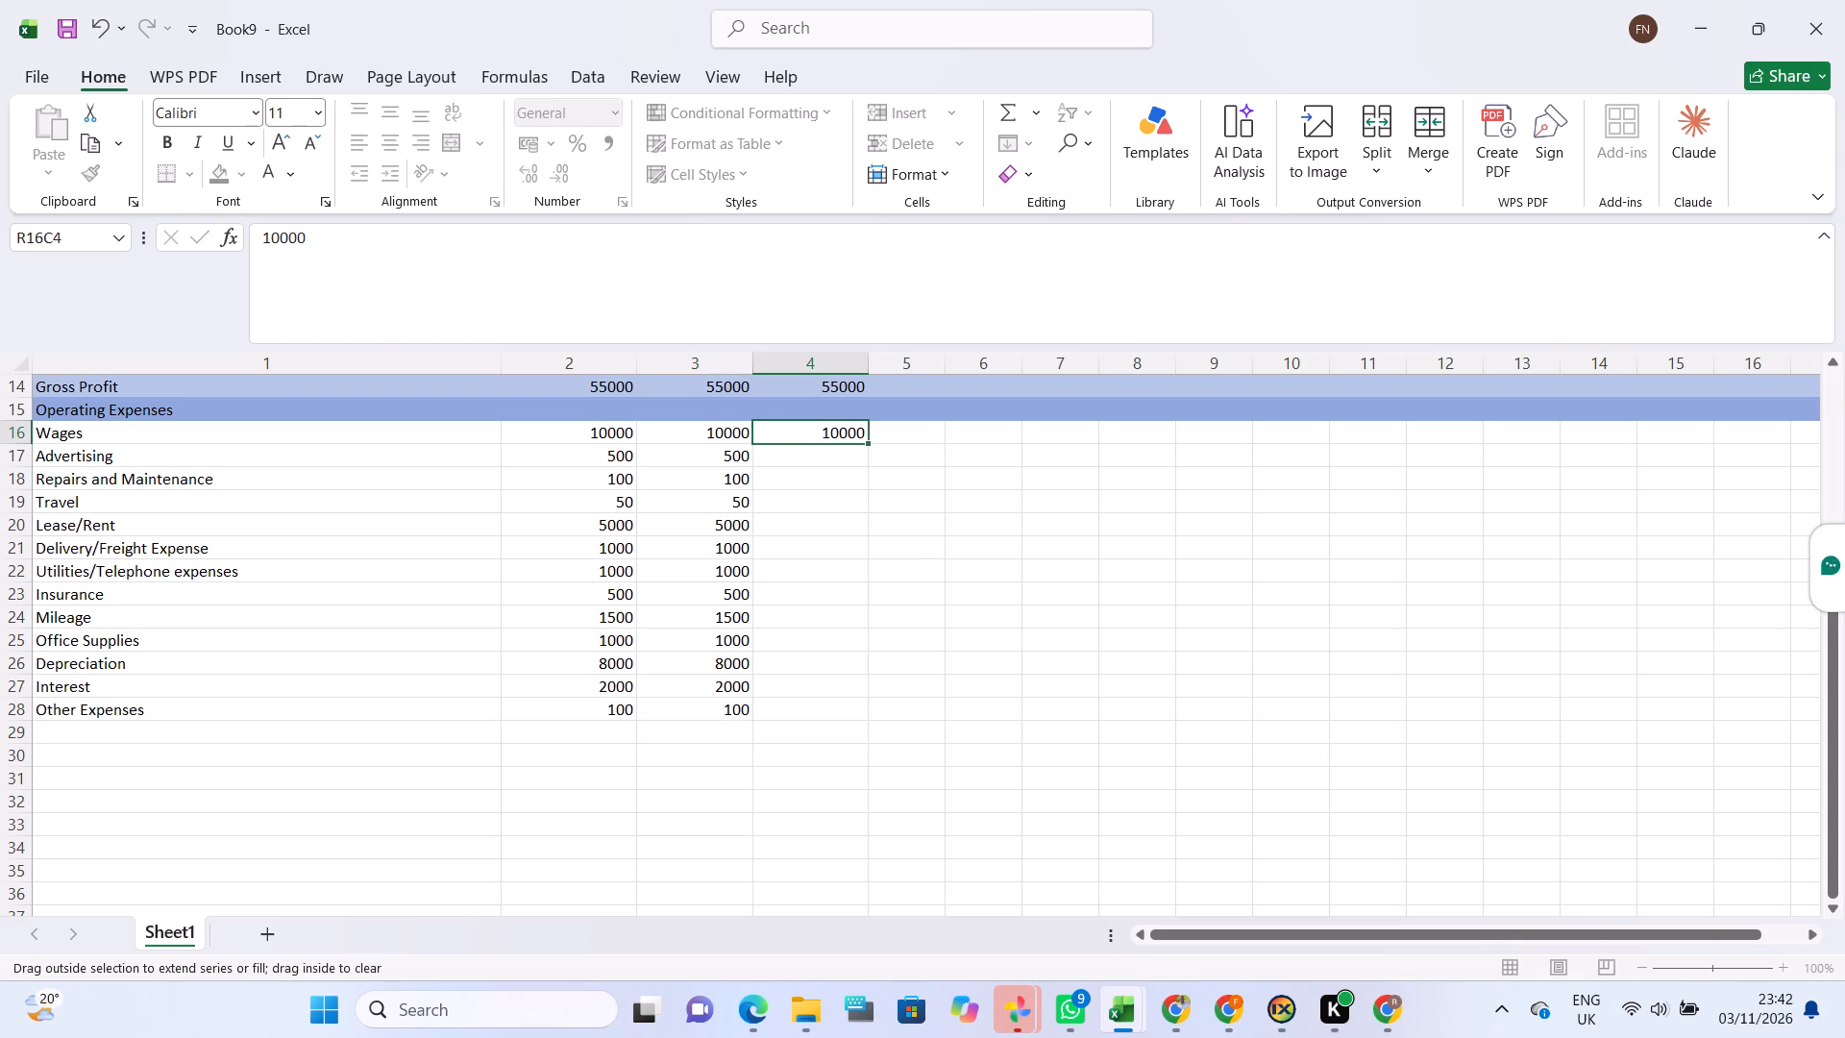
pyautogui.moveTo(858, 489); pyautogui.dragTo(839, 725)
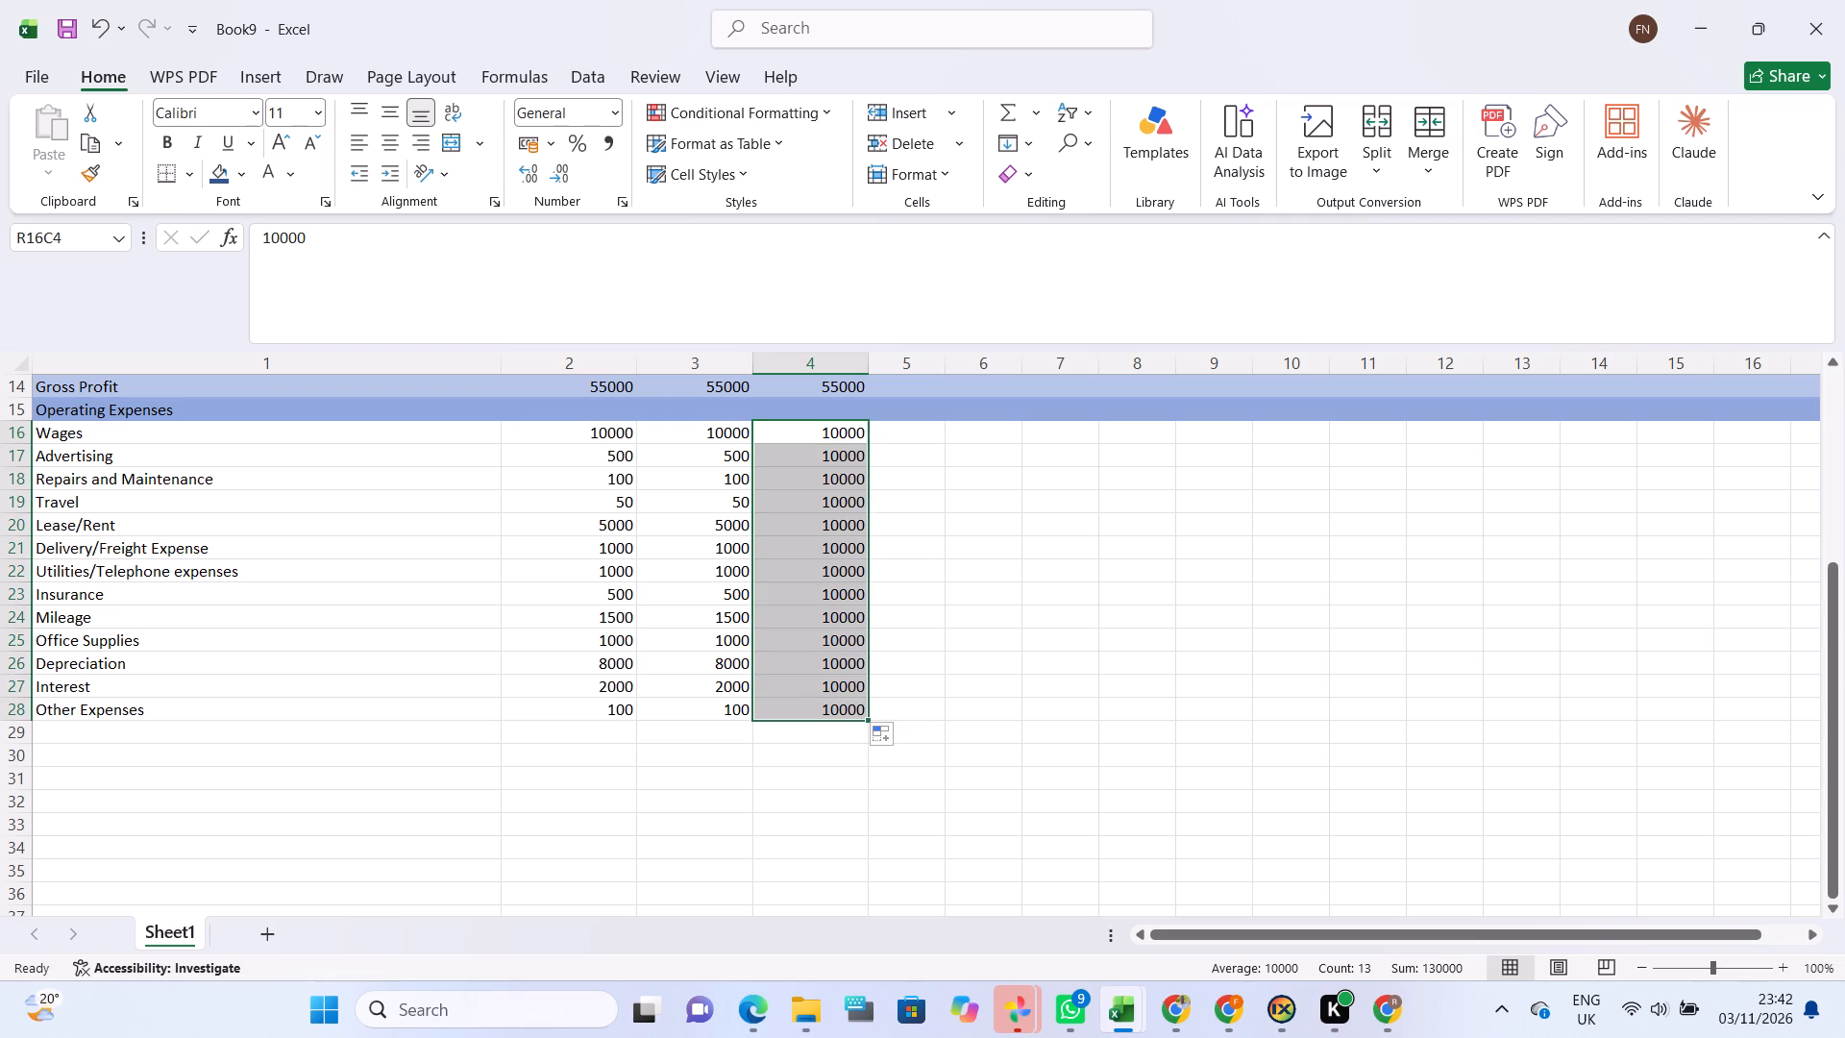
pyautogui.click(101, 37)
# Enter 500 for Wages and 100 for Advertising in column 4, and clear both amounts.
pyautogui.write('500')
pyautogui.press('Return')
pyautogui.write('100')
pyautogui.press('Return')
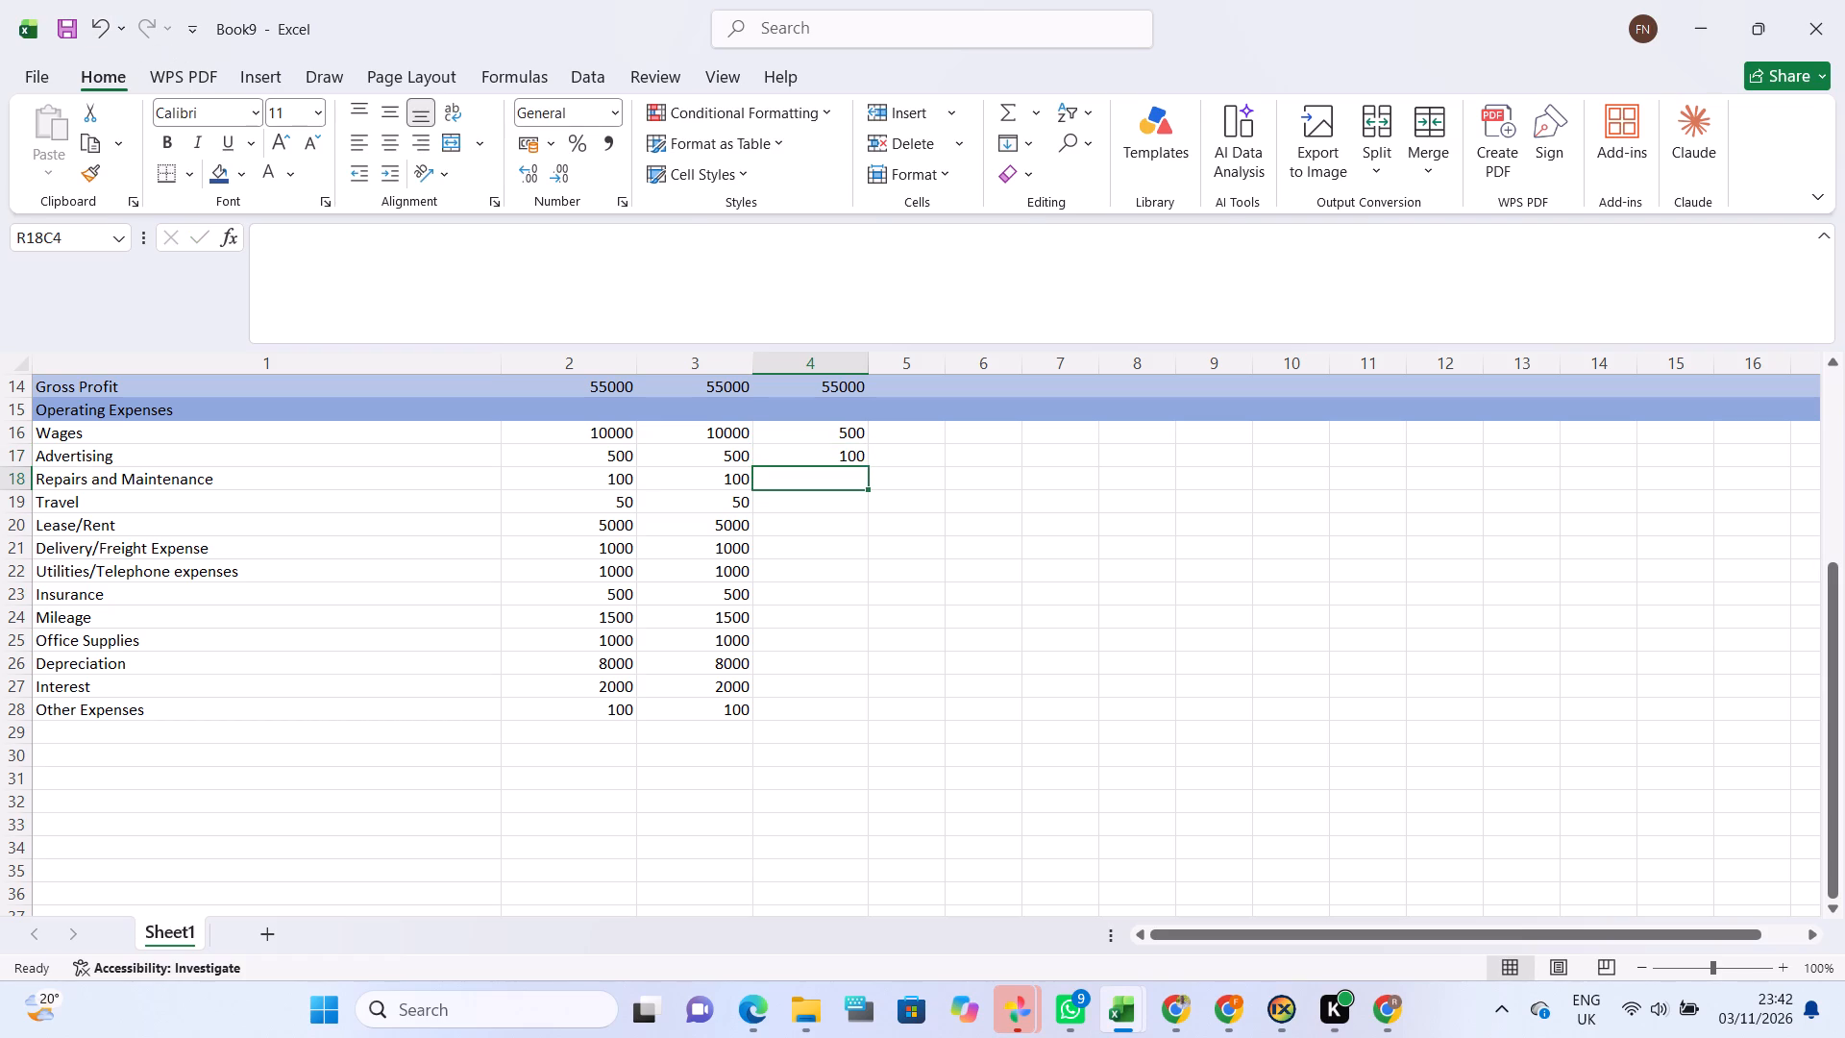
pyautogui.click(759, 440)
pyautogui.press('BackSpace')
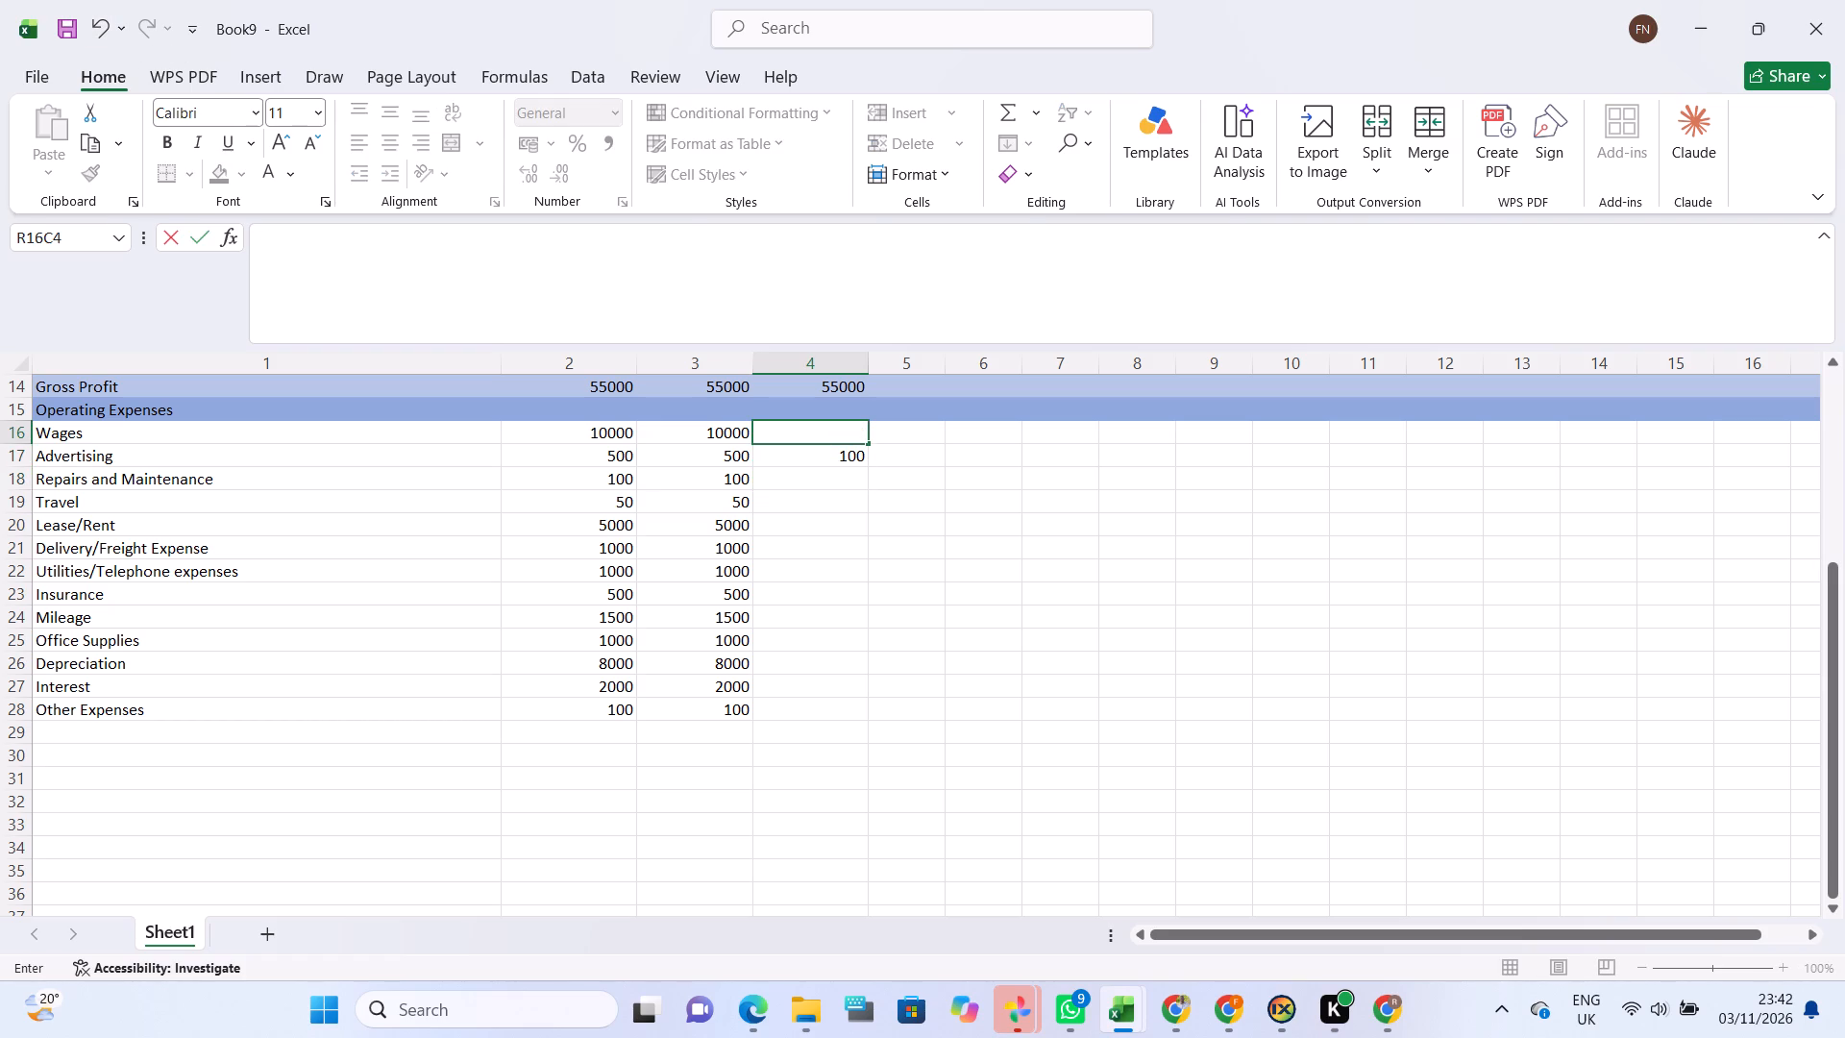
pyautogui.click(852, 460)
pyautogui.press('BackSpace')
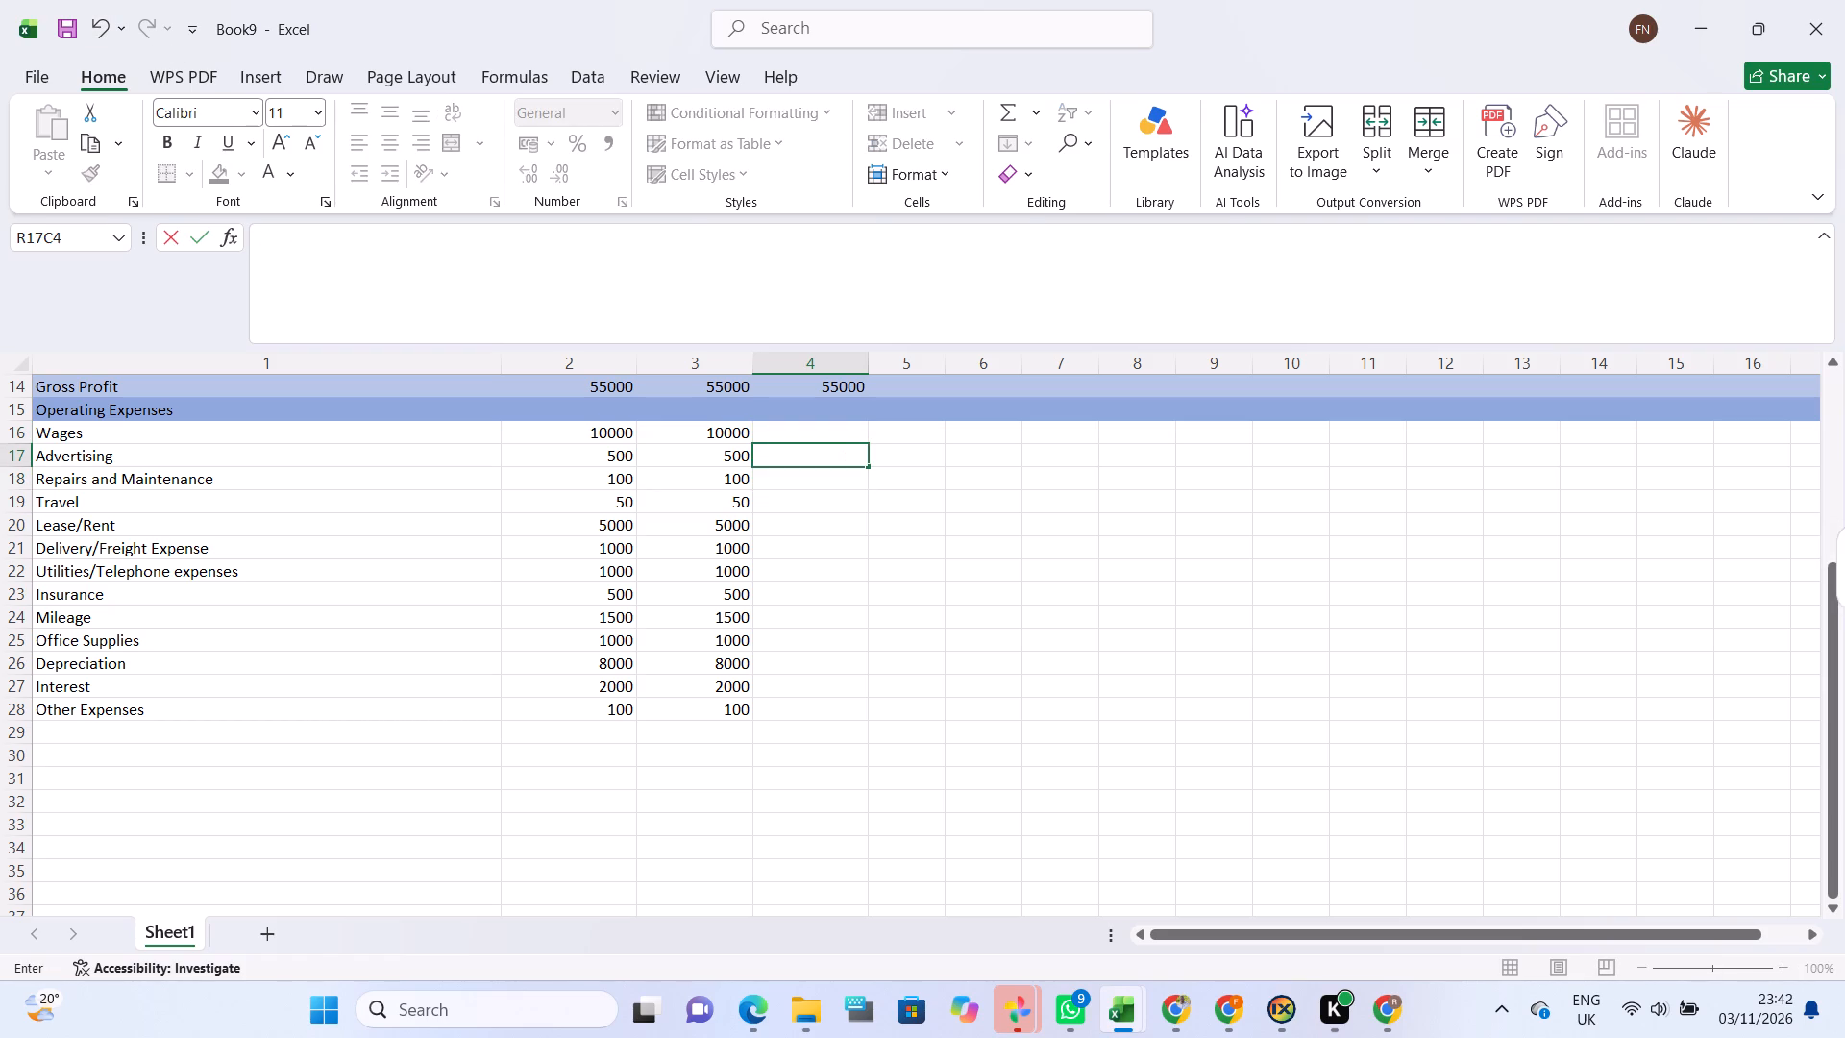
# Enter the column 4 amounts: Wages 10000, Advertising 500, Repairs and Maintenance 100, and Travel 50.
pyautogui.click(829, 441)
pyautogui.click(821, 437)
pyautogui.write('10000')
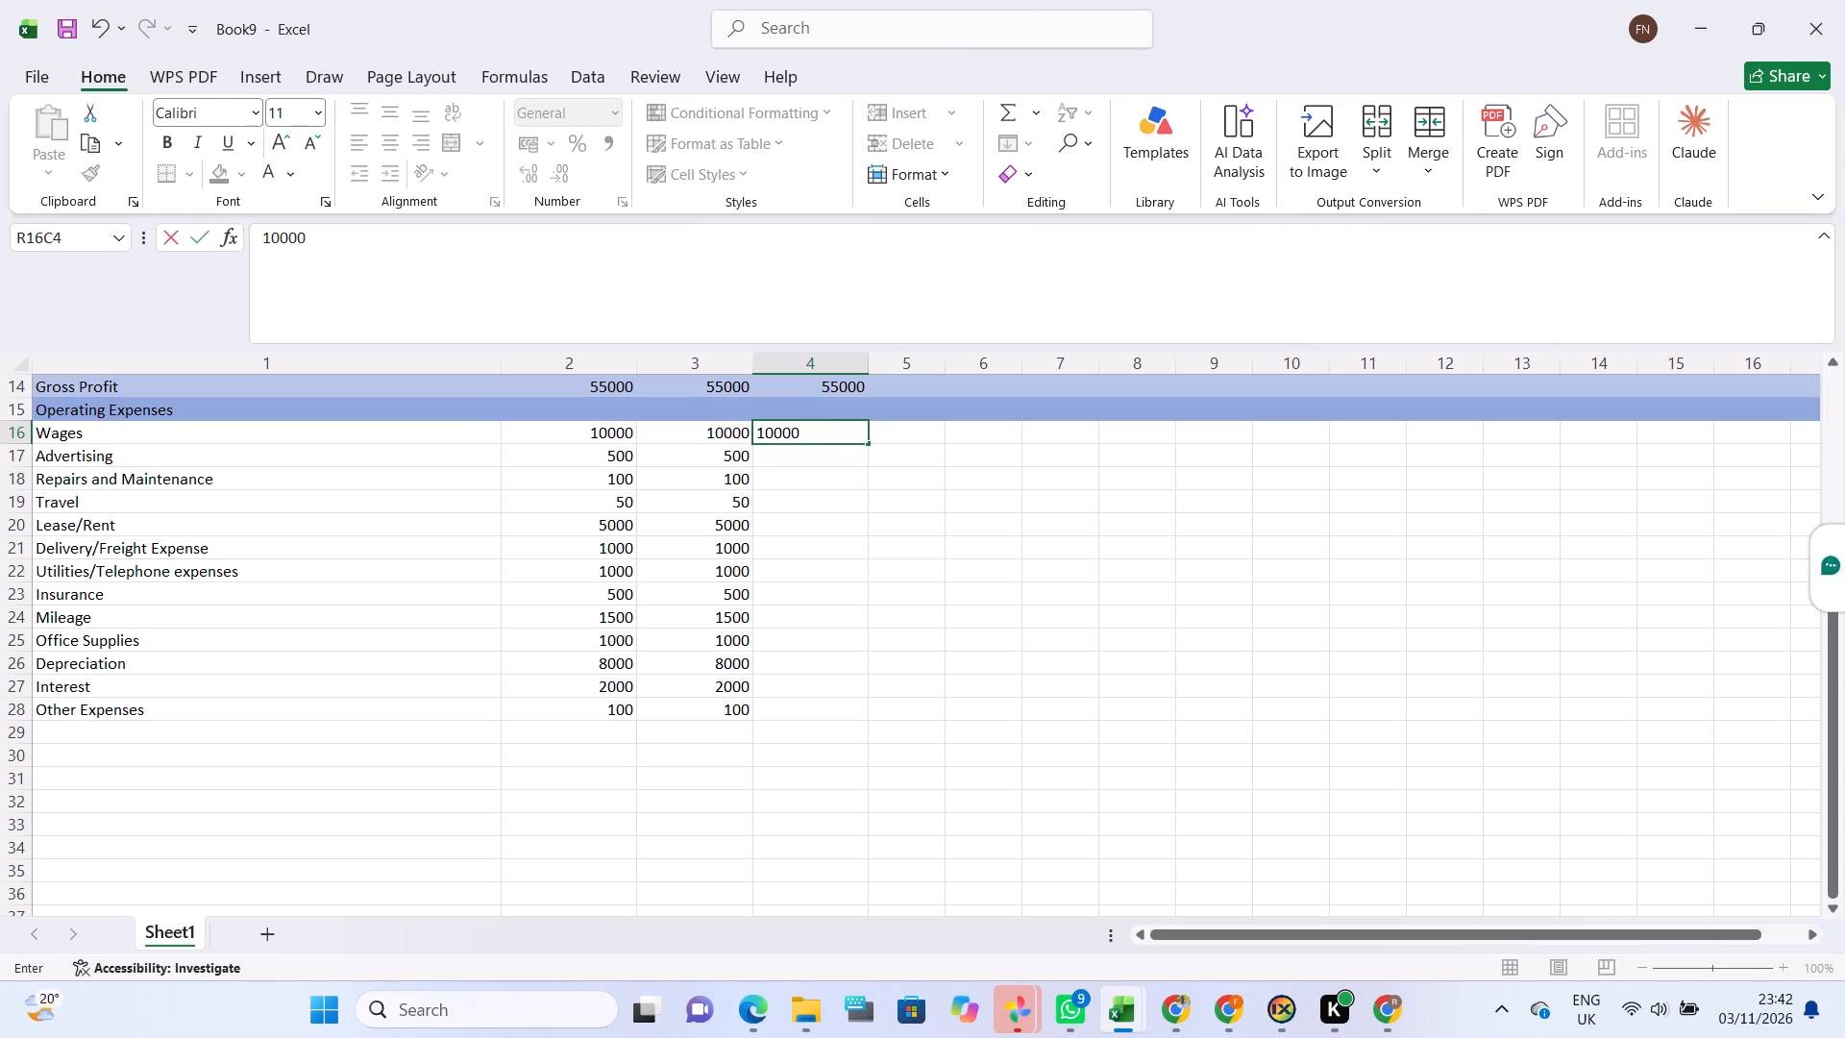
pyautogui.press('Return')
pyautogui.write('500')
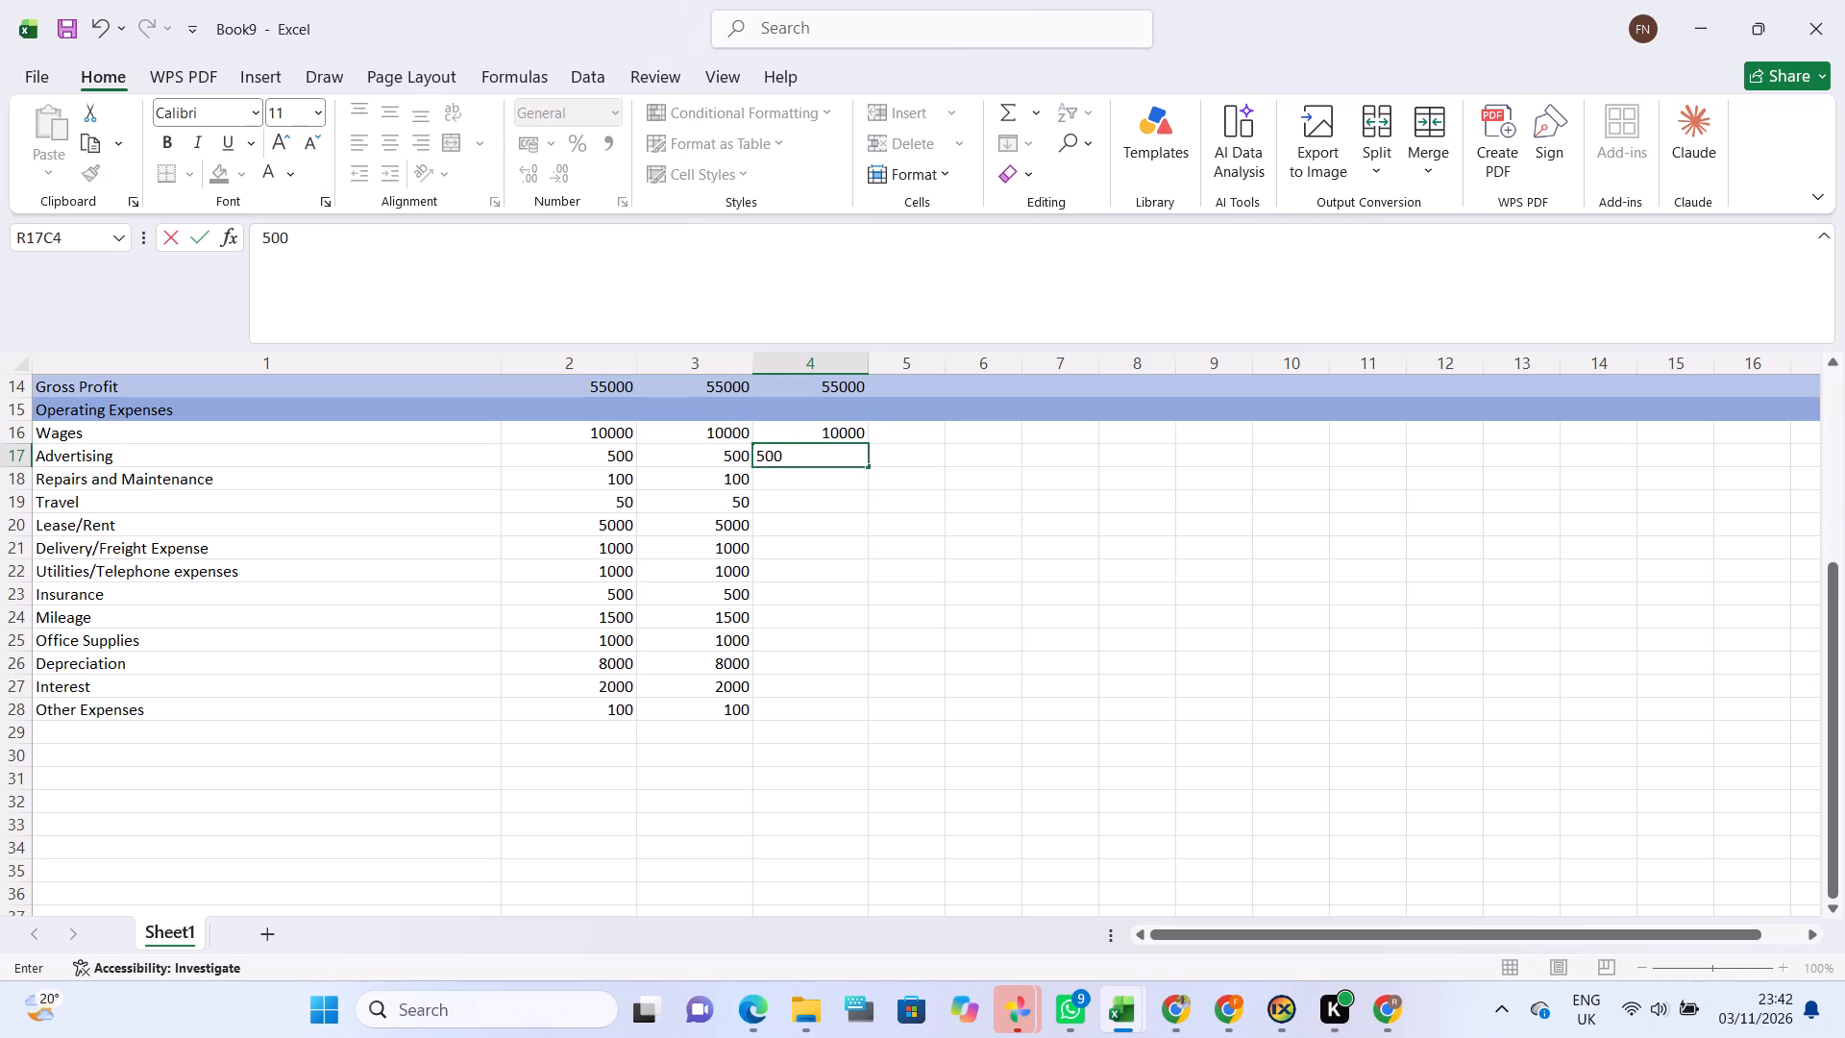
pyautogui.press('Return')
pyautogui.write('100')
pyautogui.press('Return')
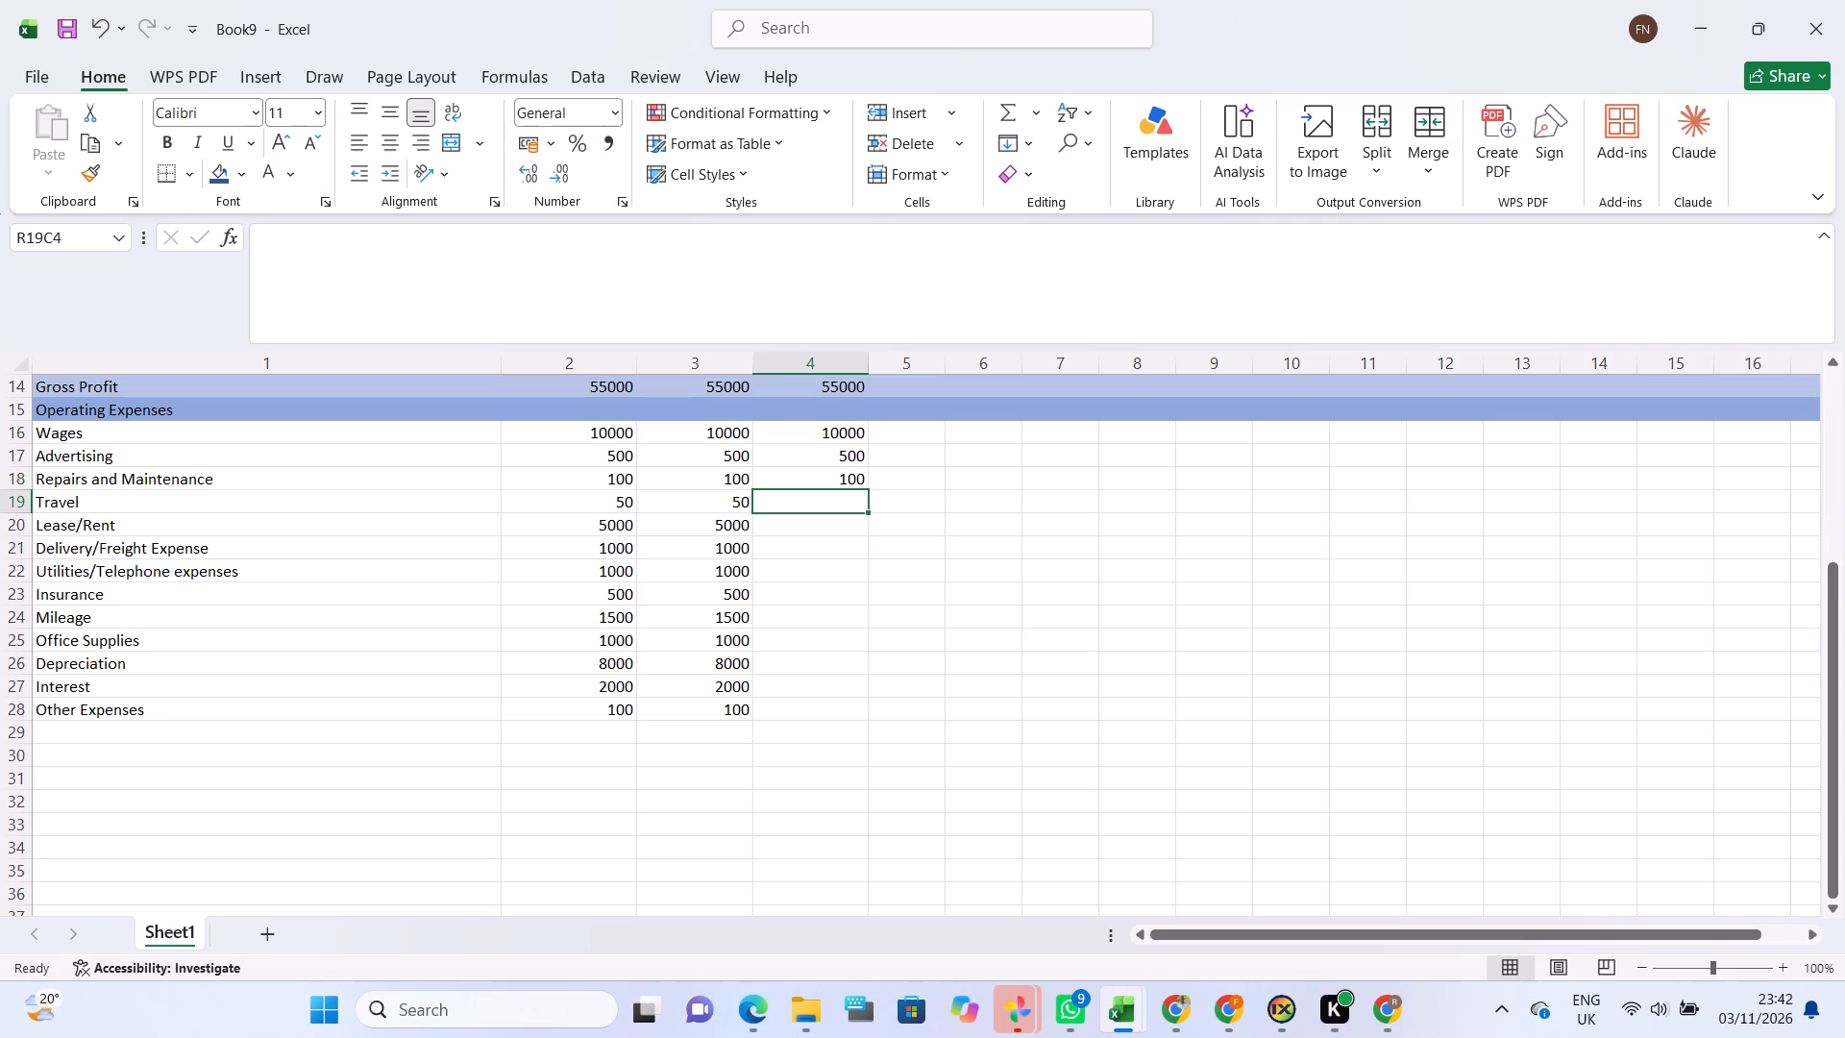
pyautogui.write('50')
pyautogui.press('Return')
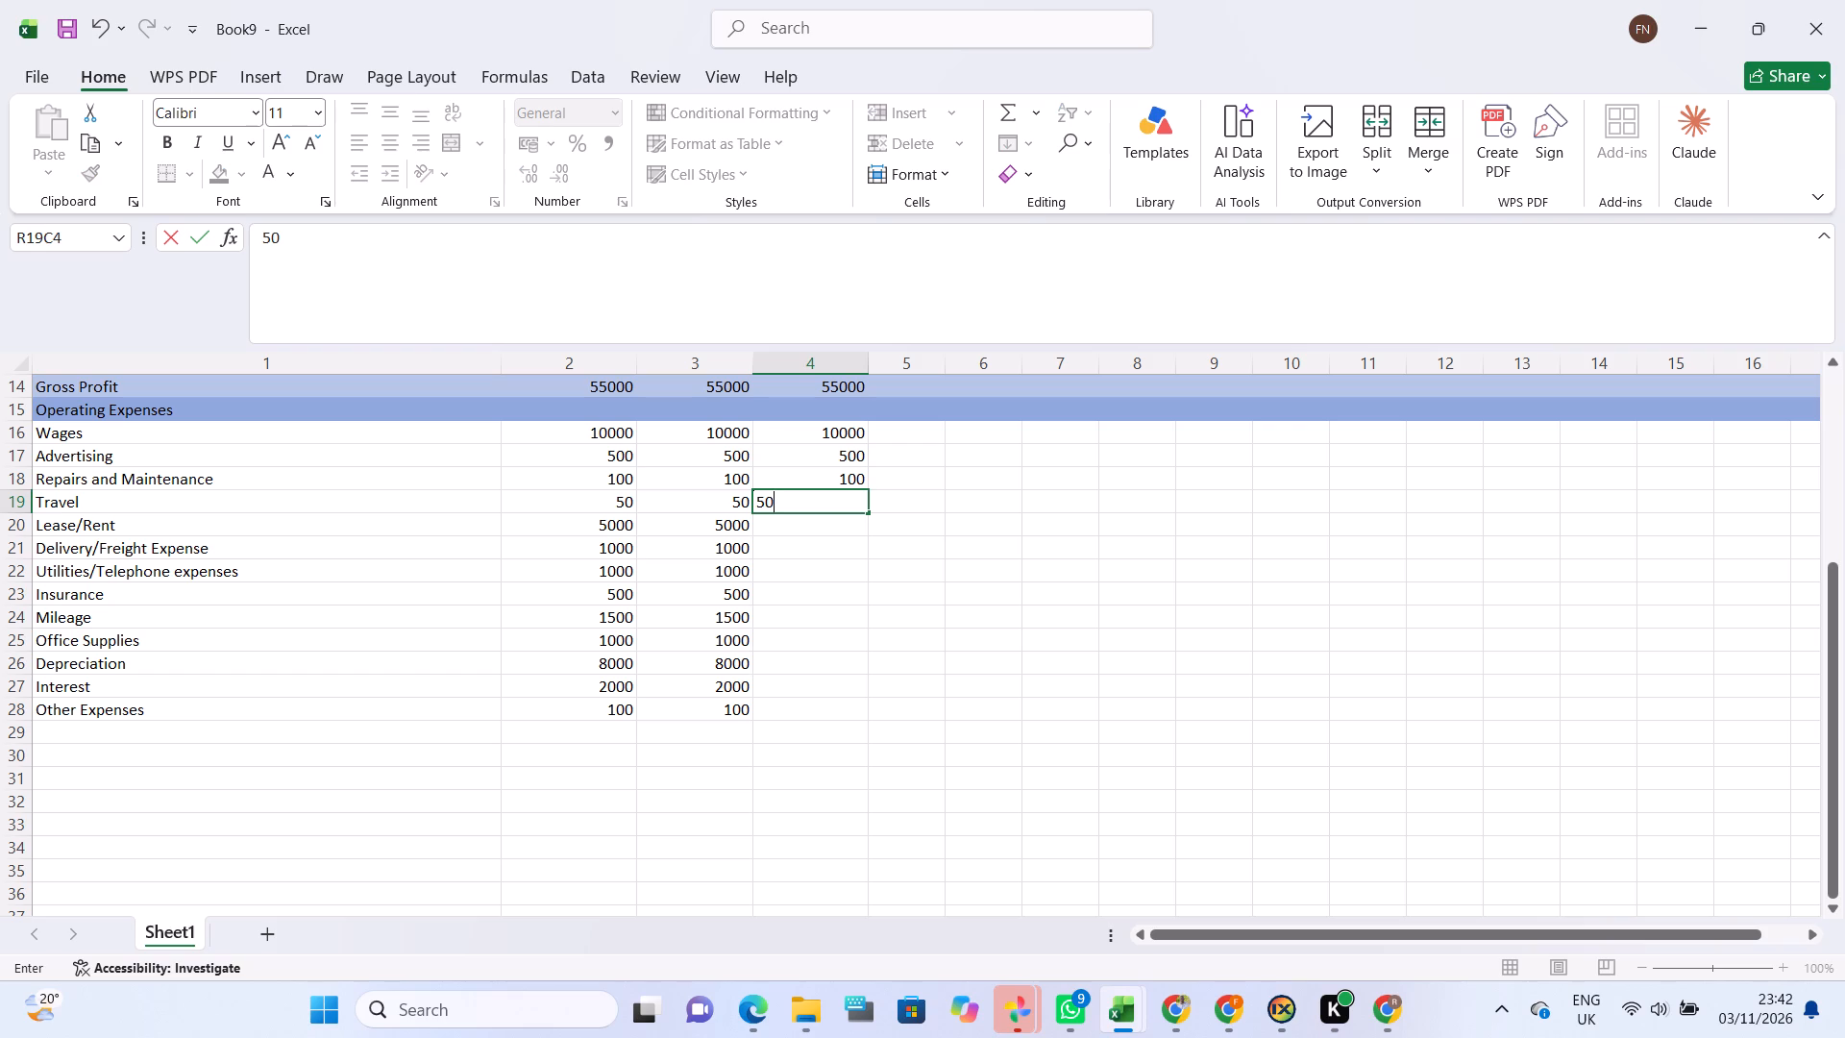
# Enter the column 4 amounts: Lease/Rent 5000, Delivery/Freight Expense 1000, Utilities/Telephone expenses 1000, and Insurance 500.
pyautogui.write('5000')
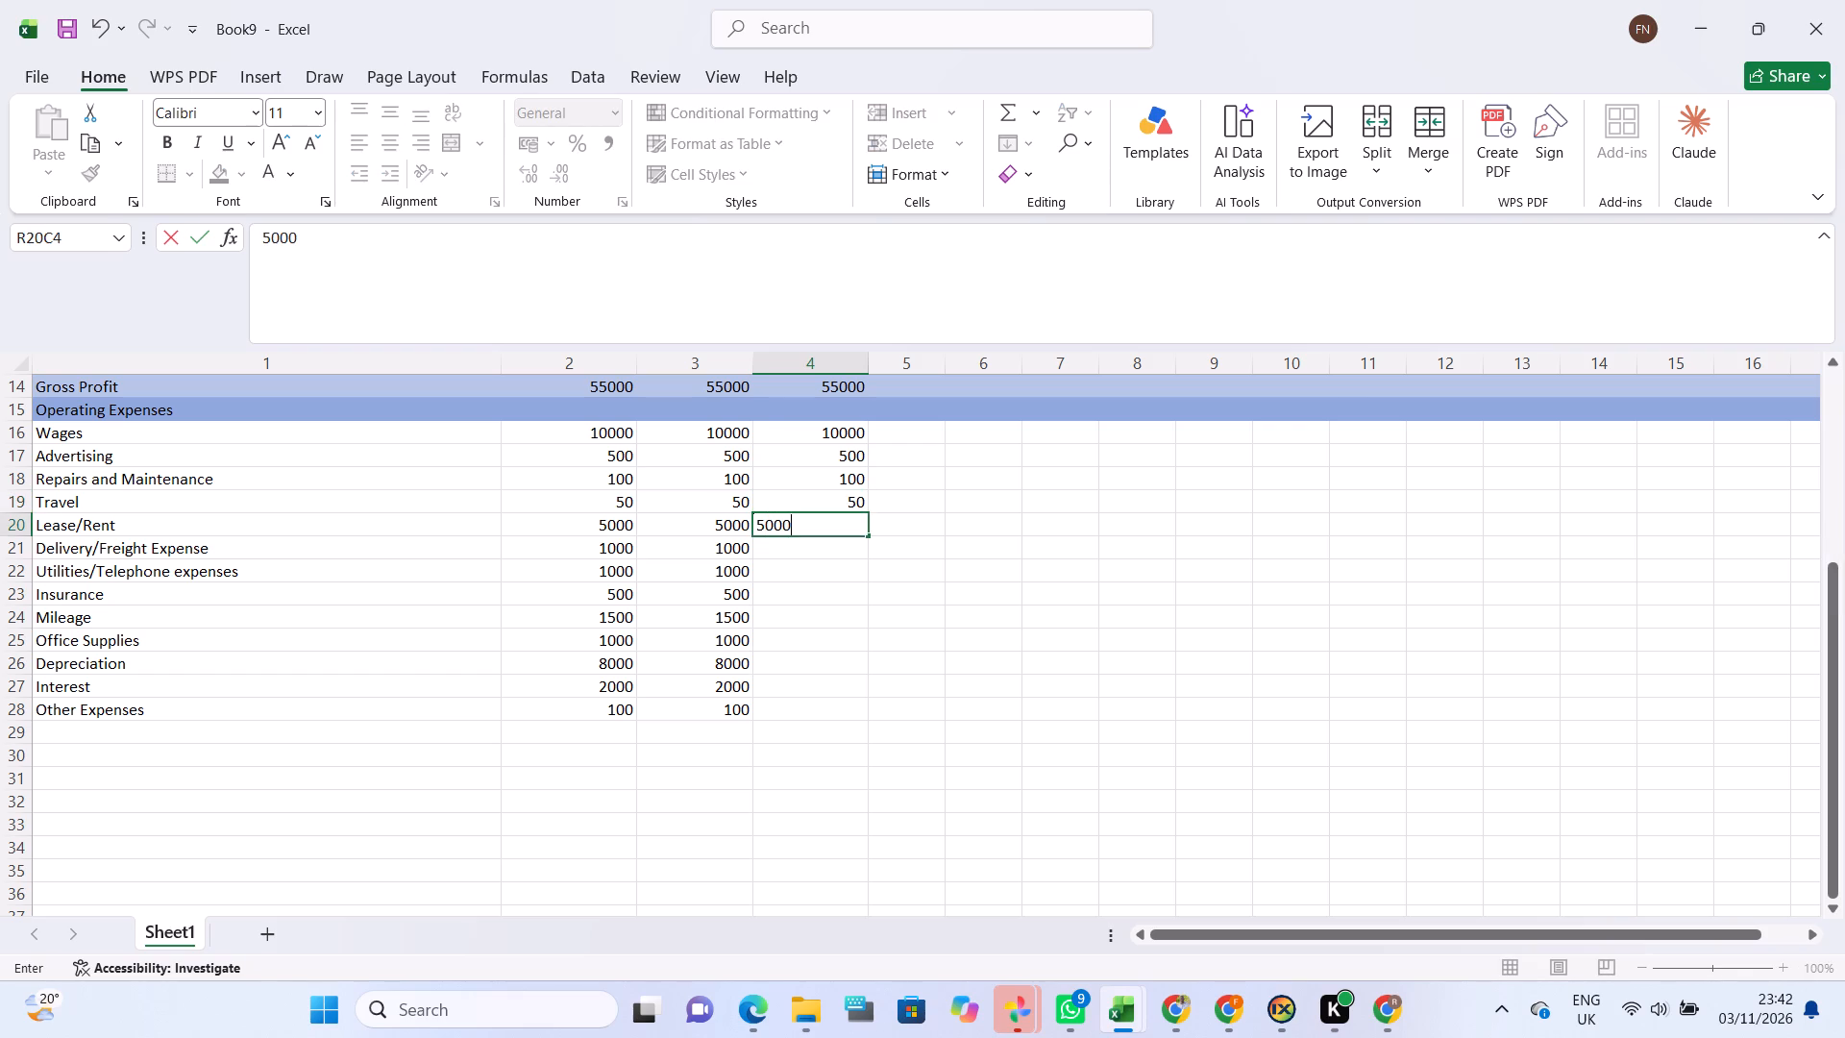
pyautogui.press('Return')
pyautogui.write('1000')
pyautogui.press('Return')
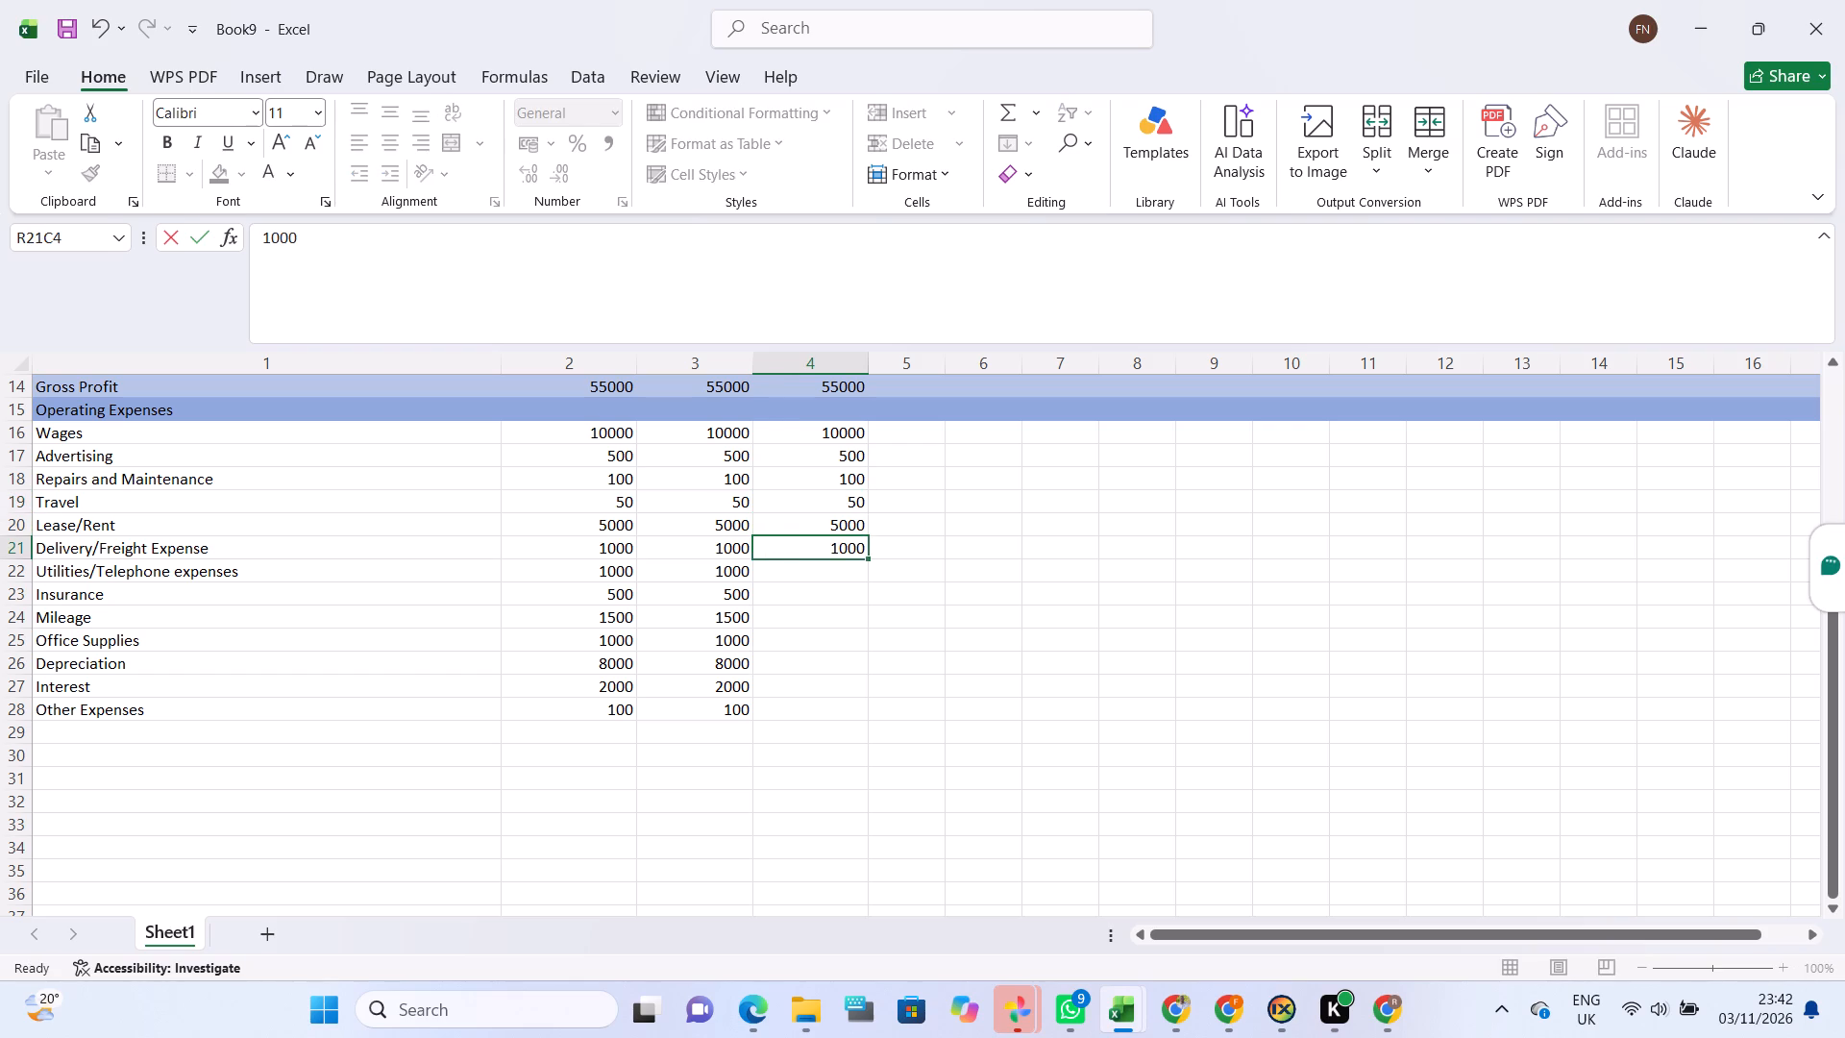
pyautogui.write('1000')
pyautogui.press('Return')
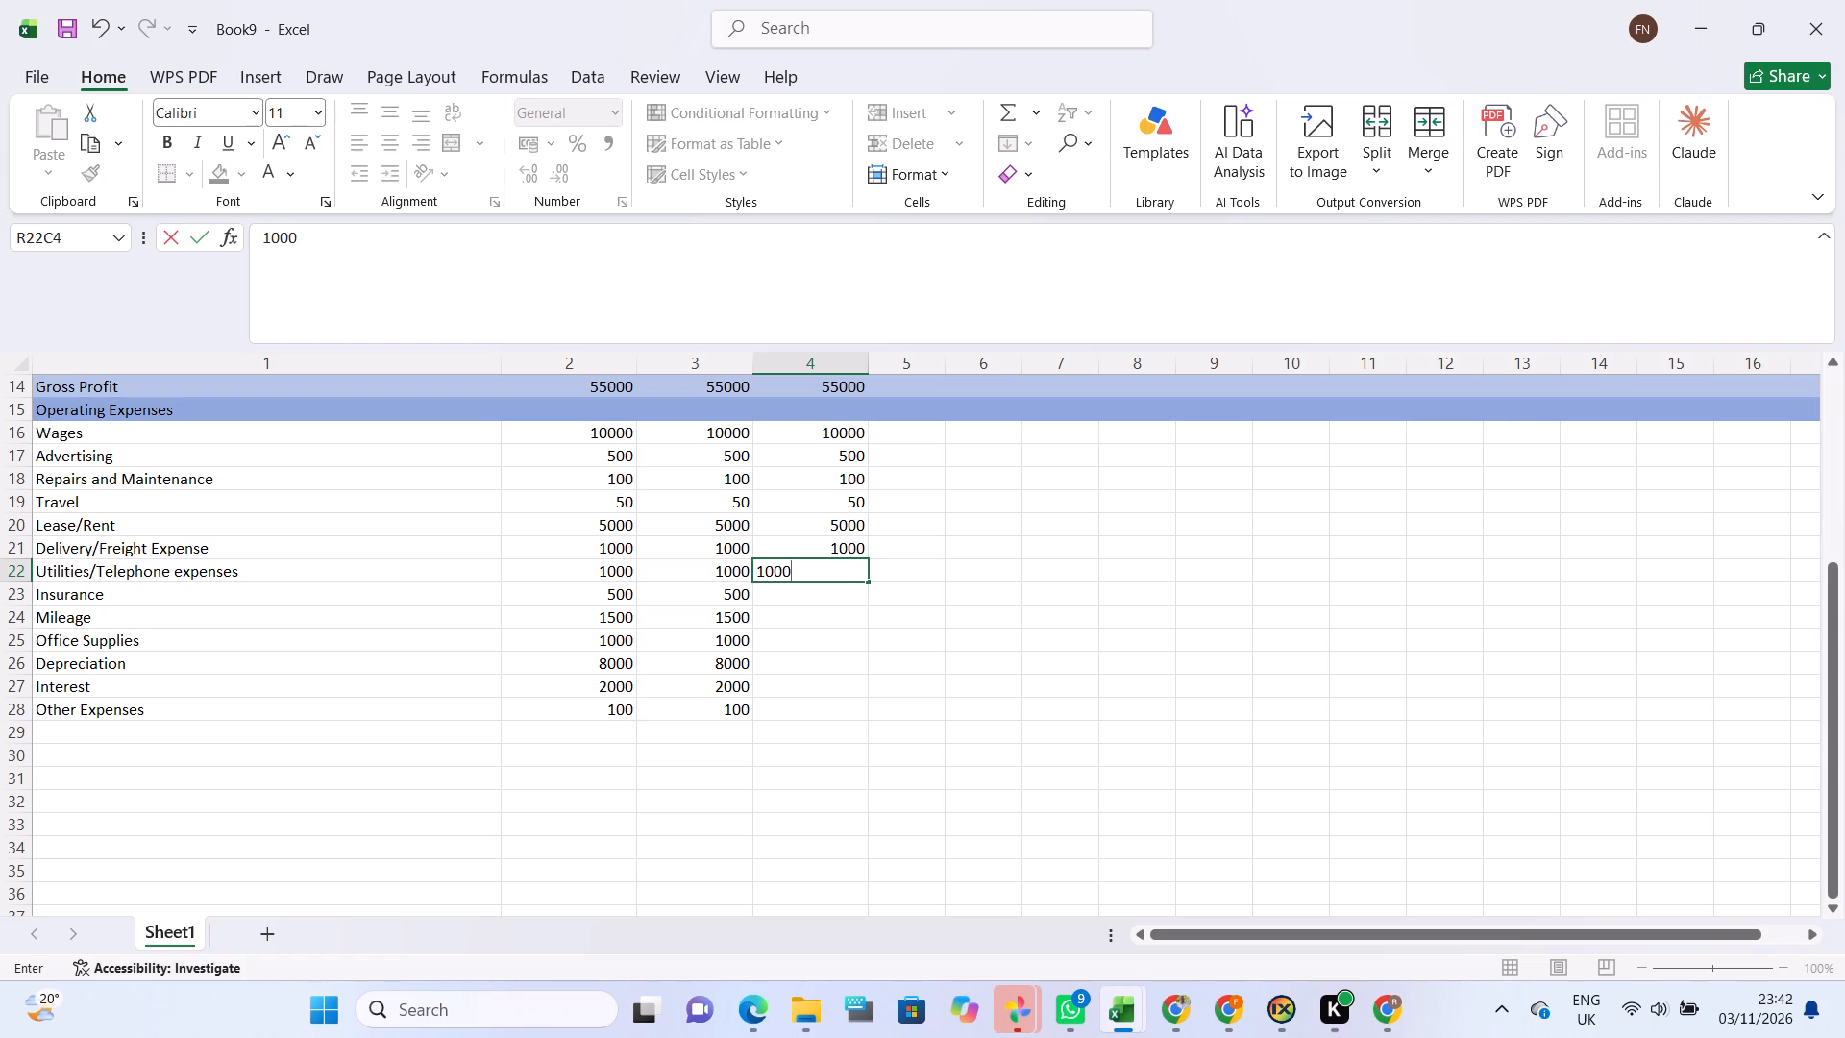
pyautogui.write('500')
pyautogui.press('Return')
# Enter the column 4 amounts: Mileage 1500, Office Supplies 1000, Depreciation 8000, Interest 2000, and Other Expenses 100.
pyautogui.write('1500')
pyautogui.press('Return')
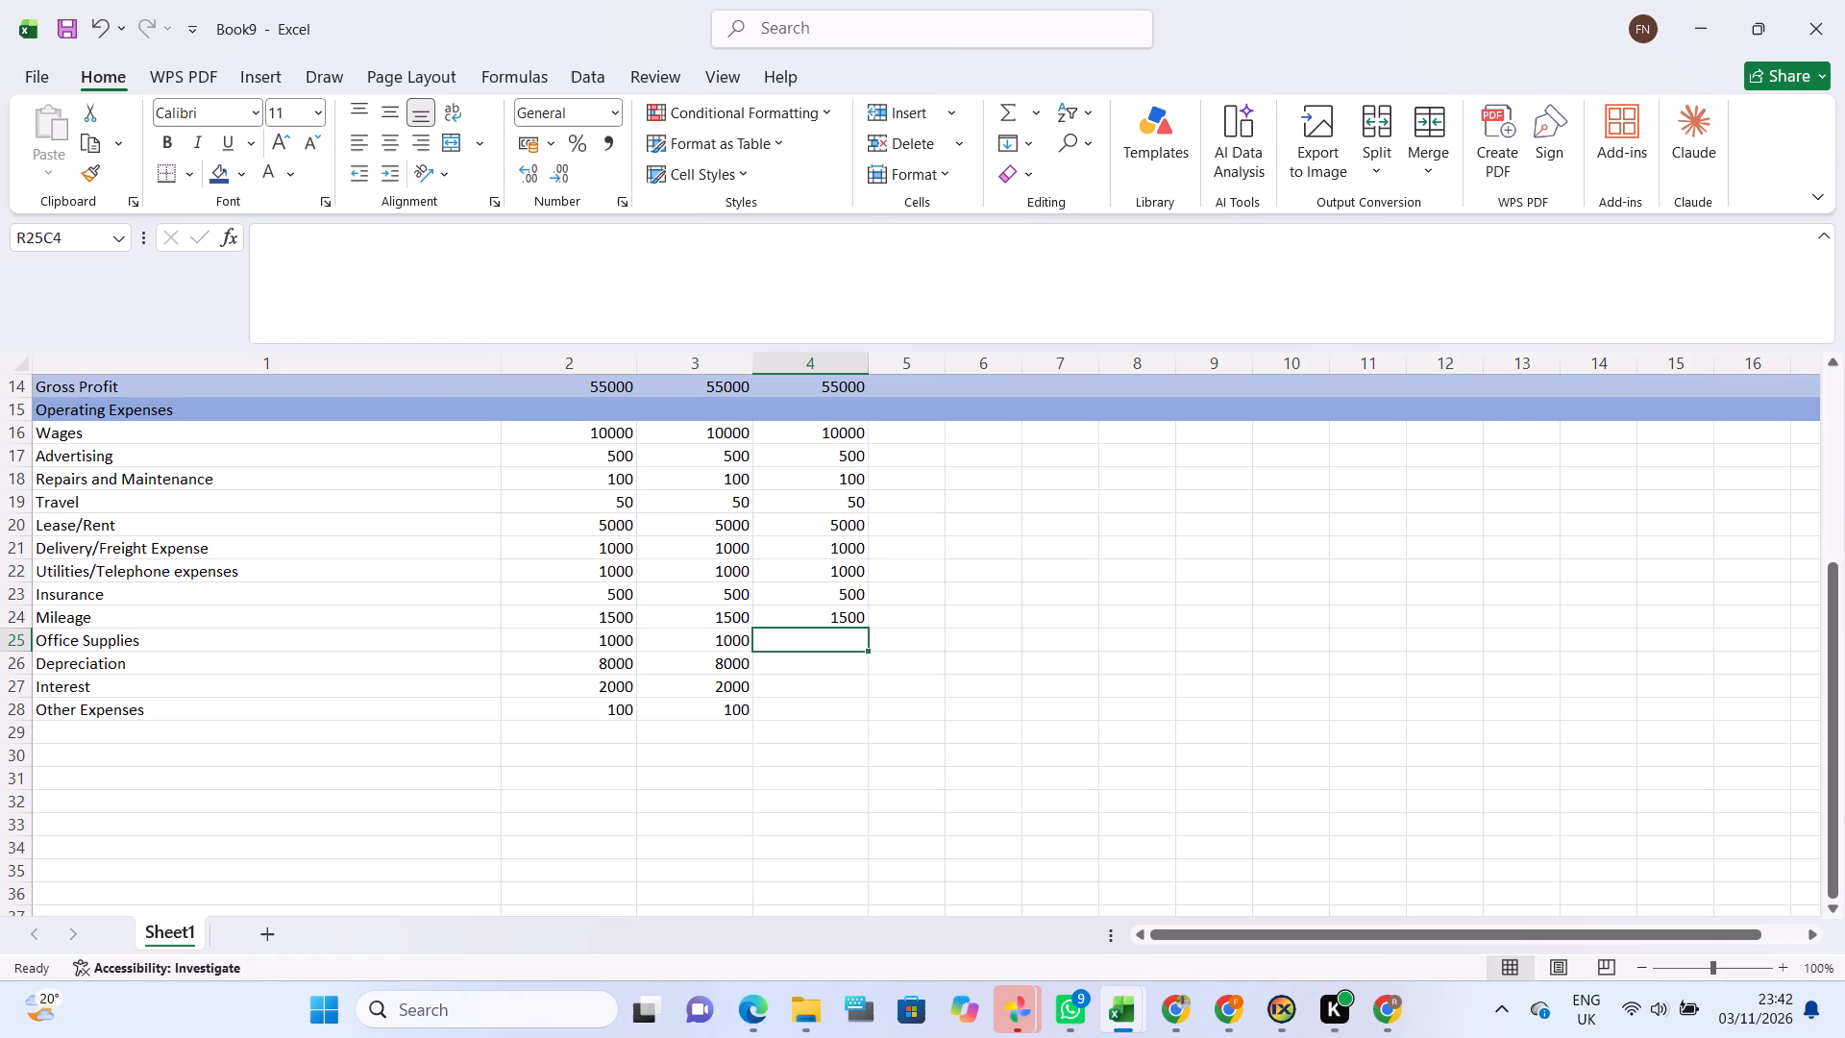
pyautogui.write('10000')
pyautogui.press('BackSpace')
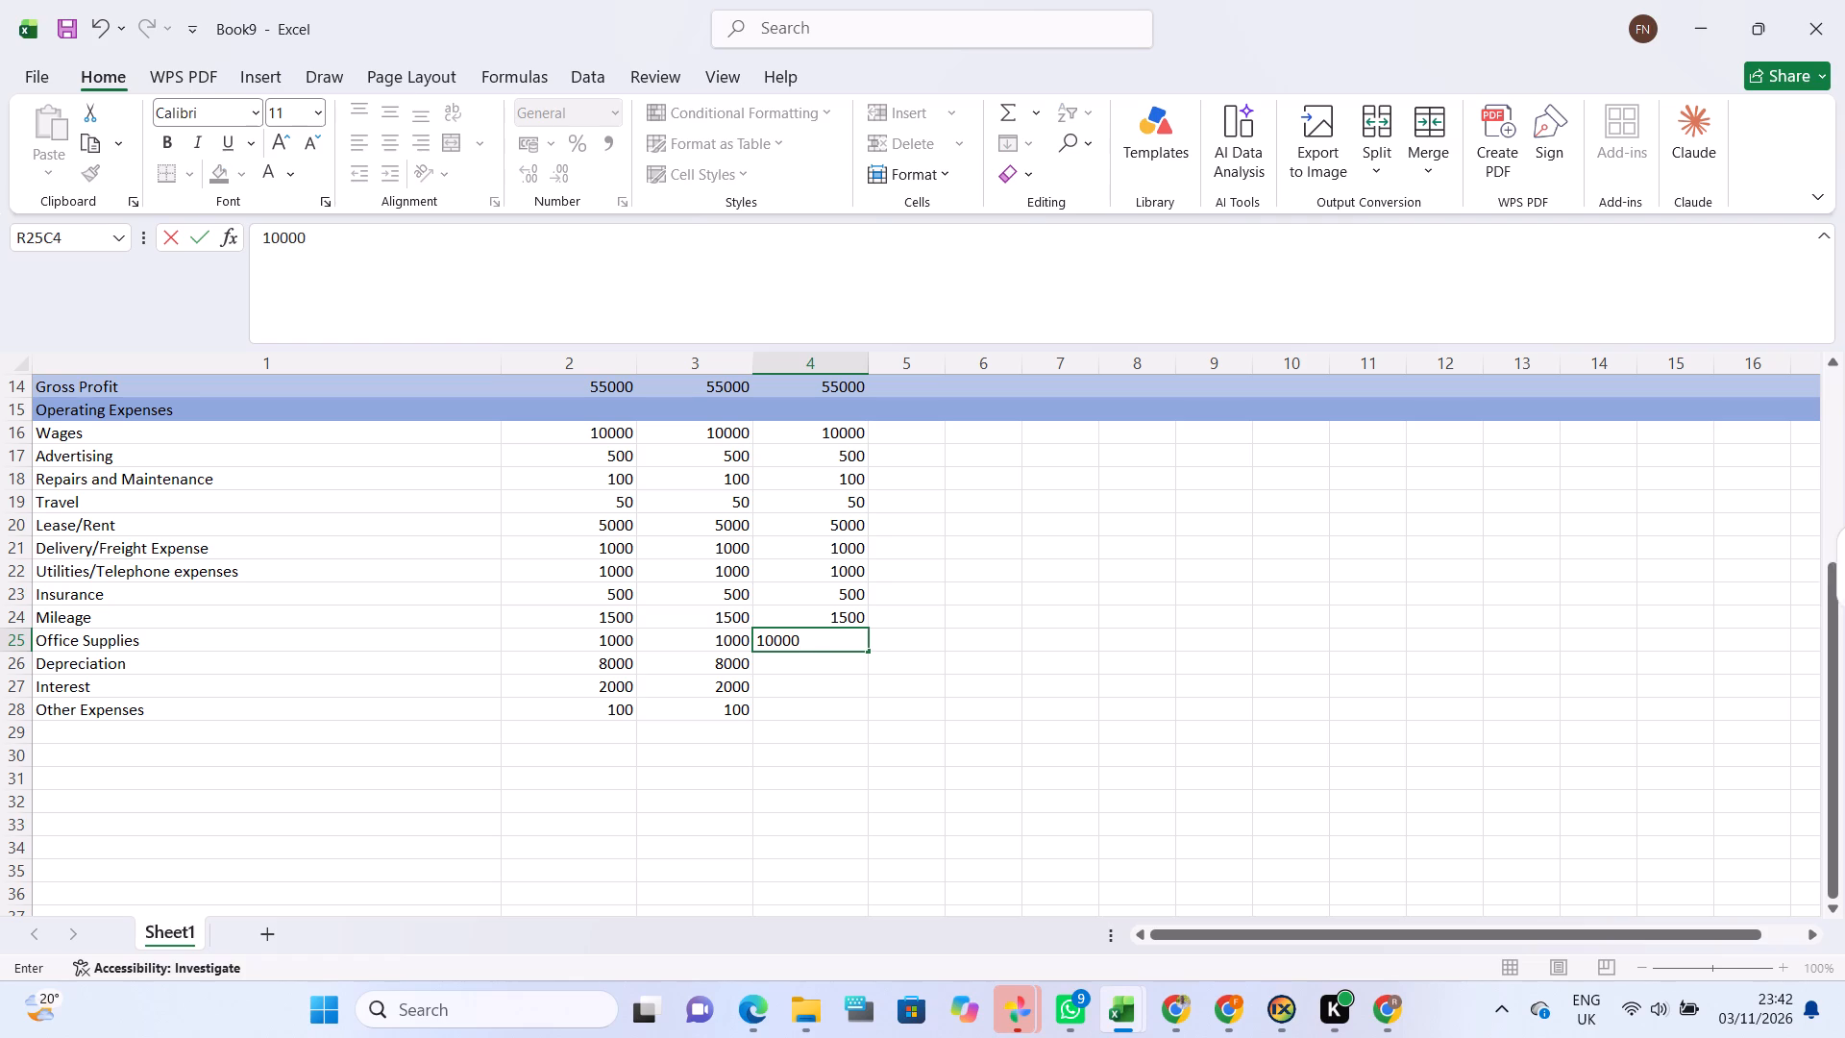
pyautogui.press('Return')
pyautogui.write('8000')
pyautogui.press('Return')
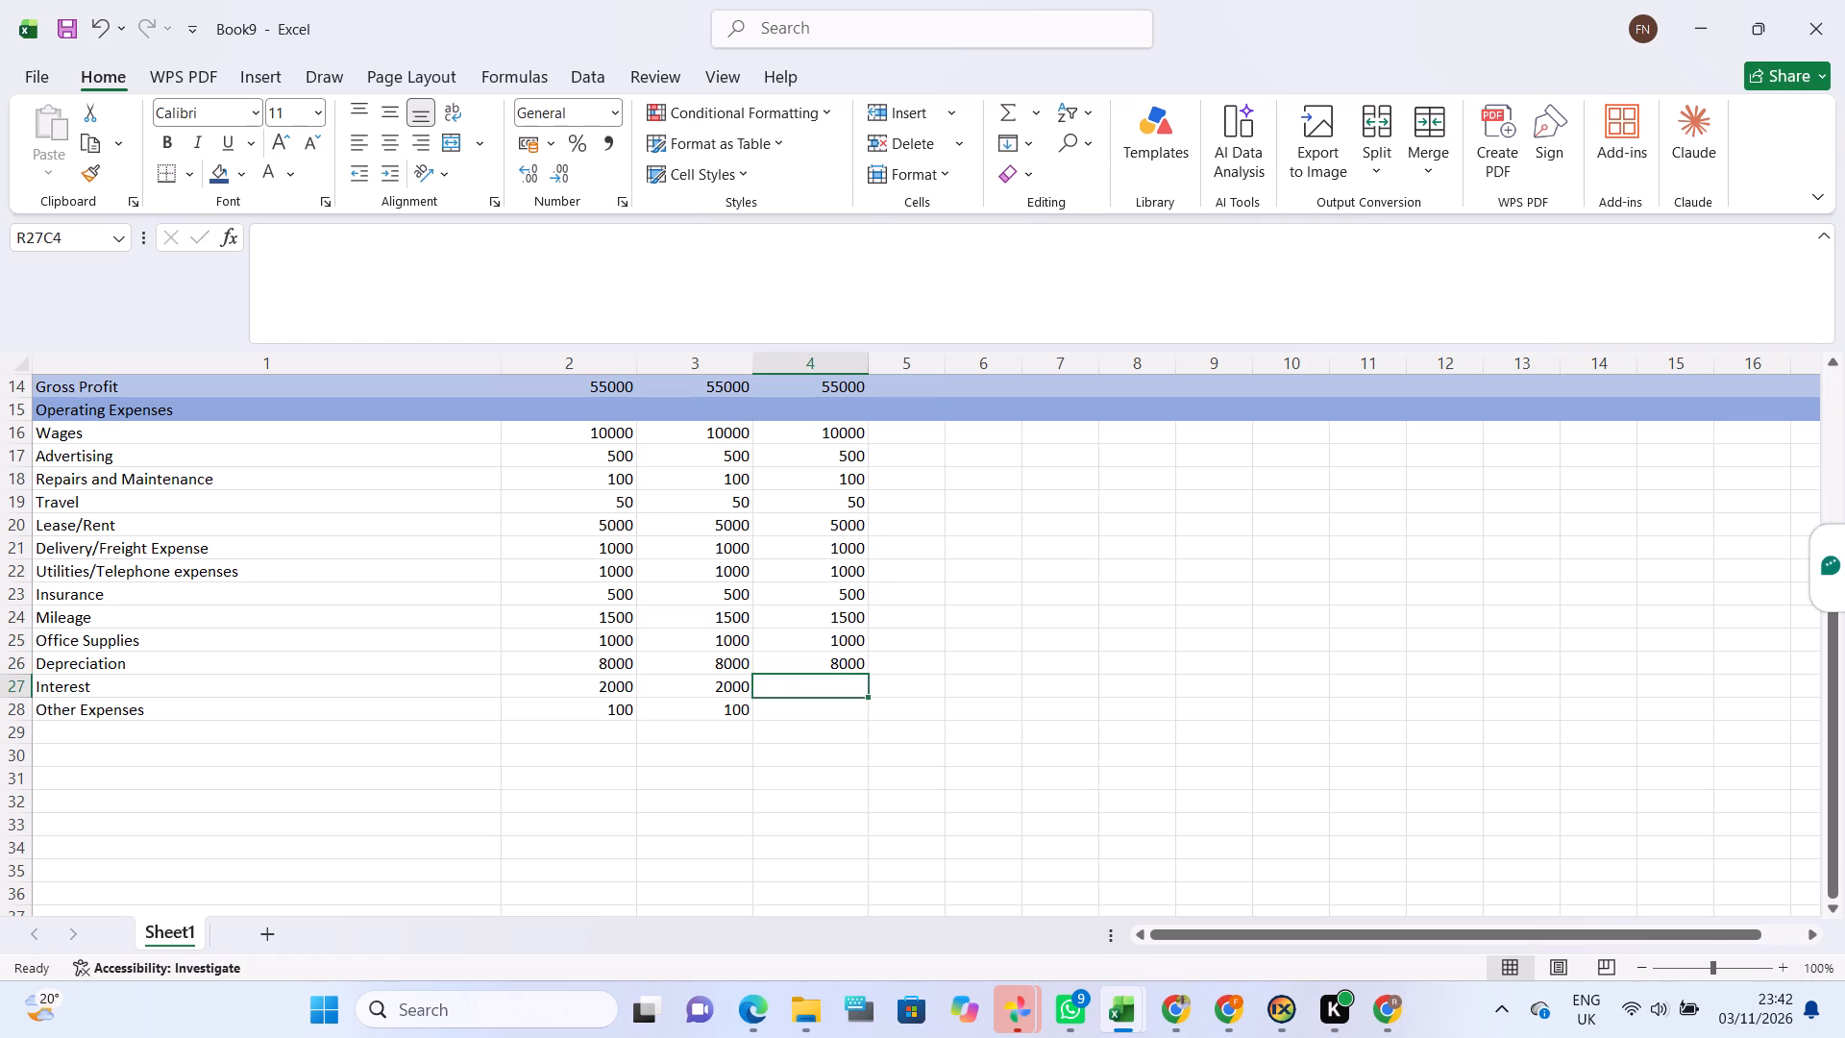
pyautogui.write('2000')
pyautogui.press('Return')
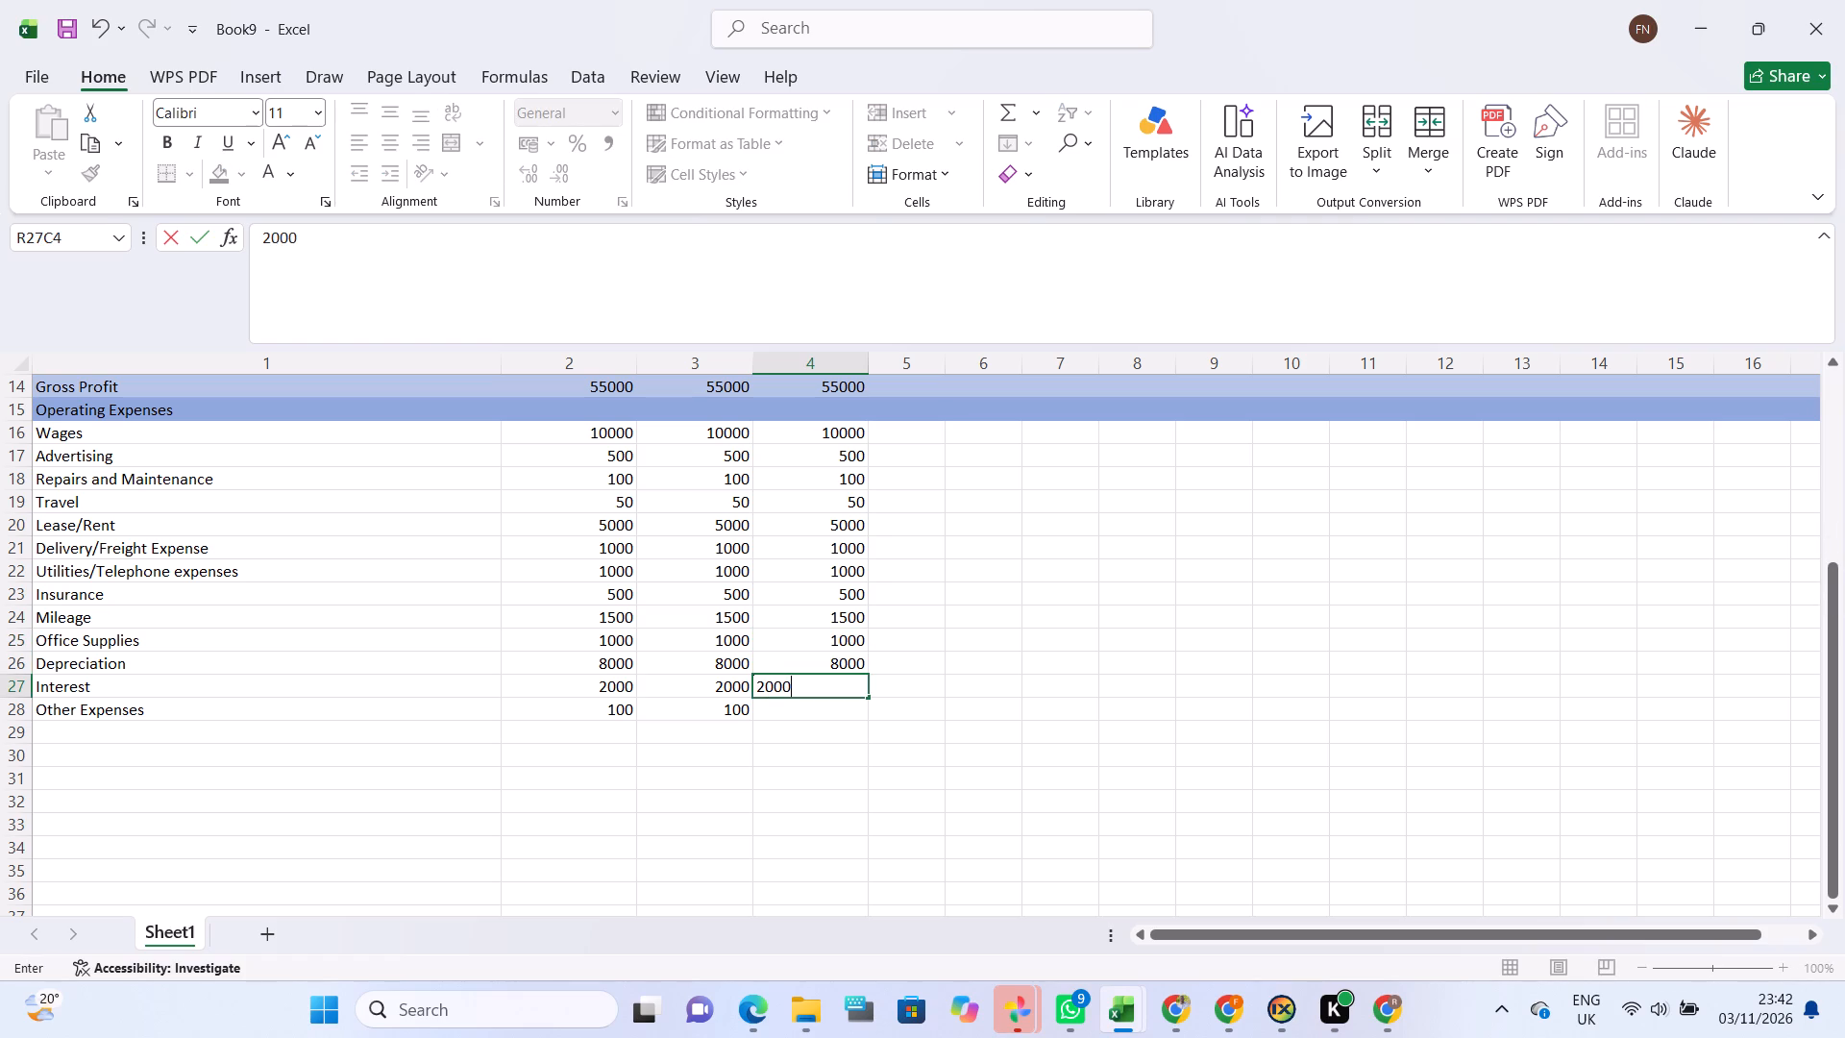
pyautogui.write('100')
pyautogui.press('Return')
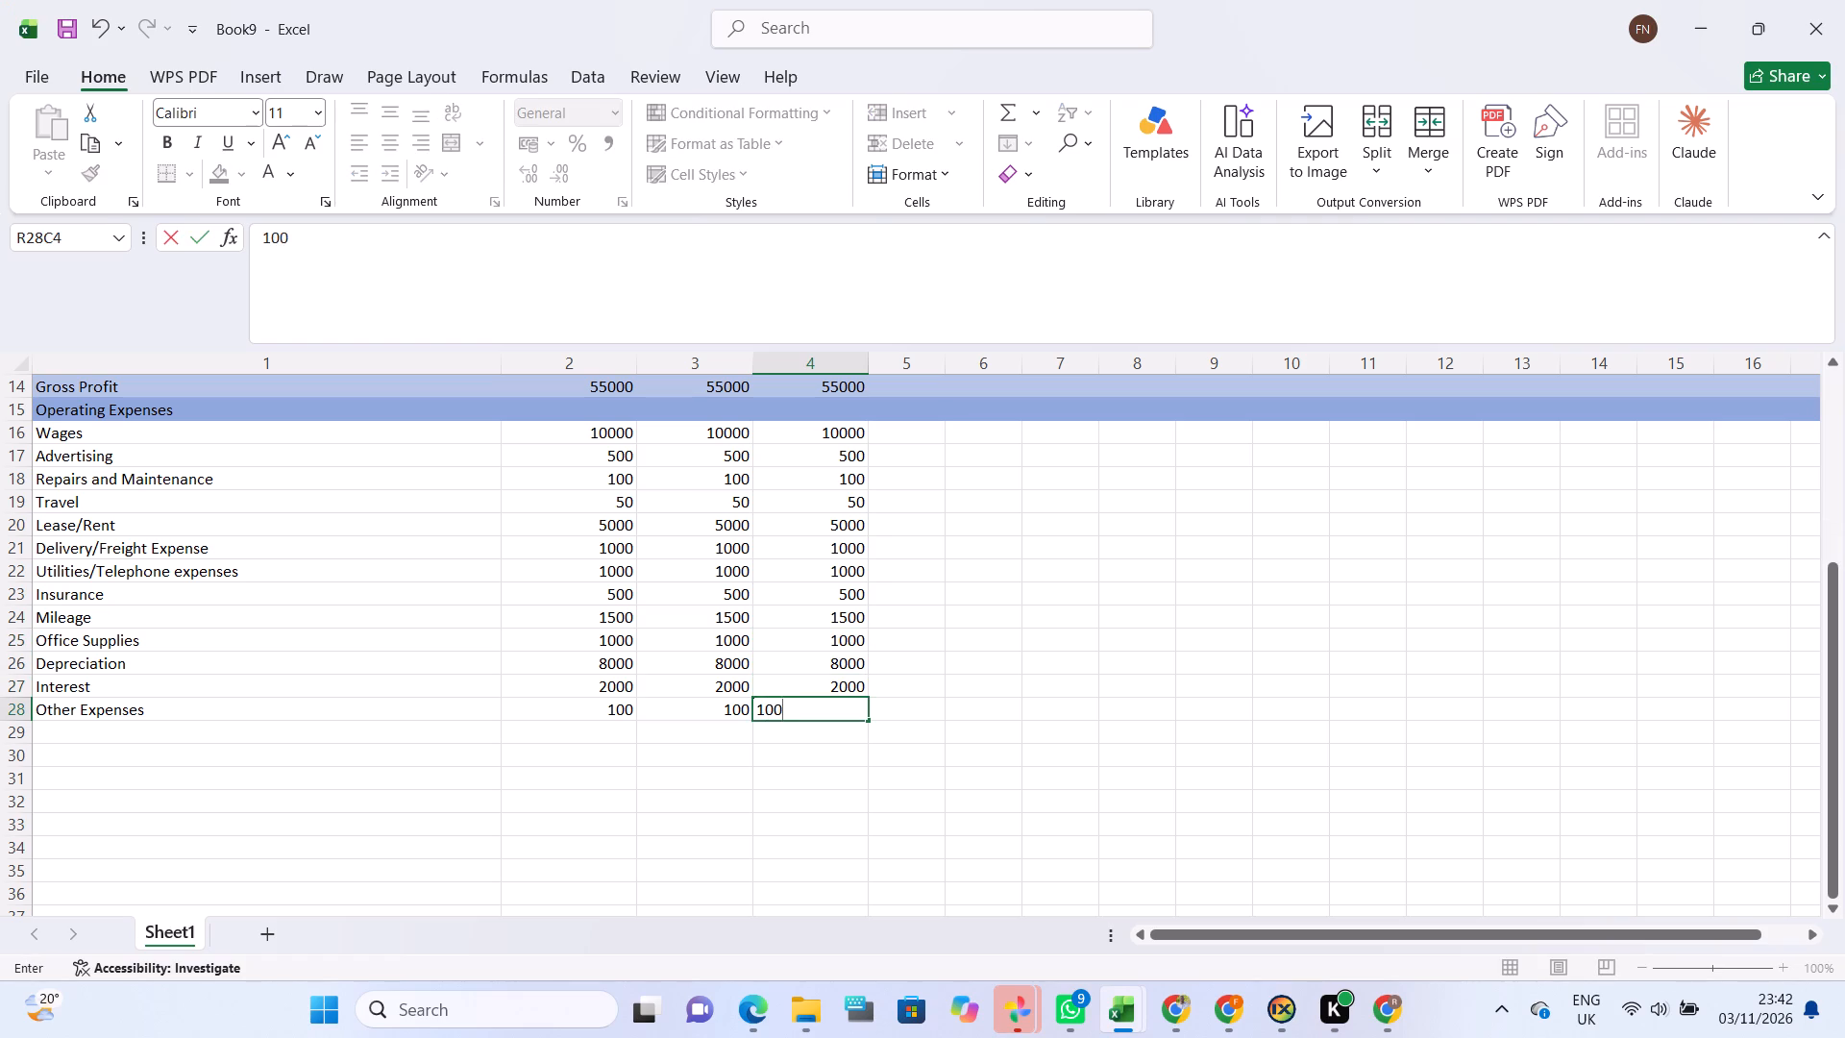
# Add the row label Total Operating Expenses in column 1, directly below Other Expenses.
pyautogui.scroll(2, 739, 544)
pyautogui.scroll(-1, 739, 544)
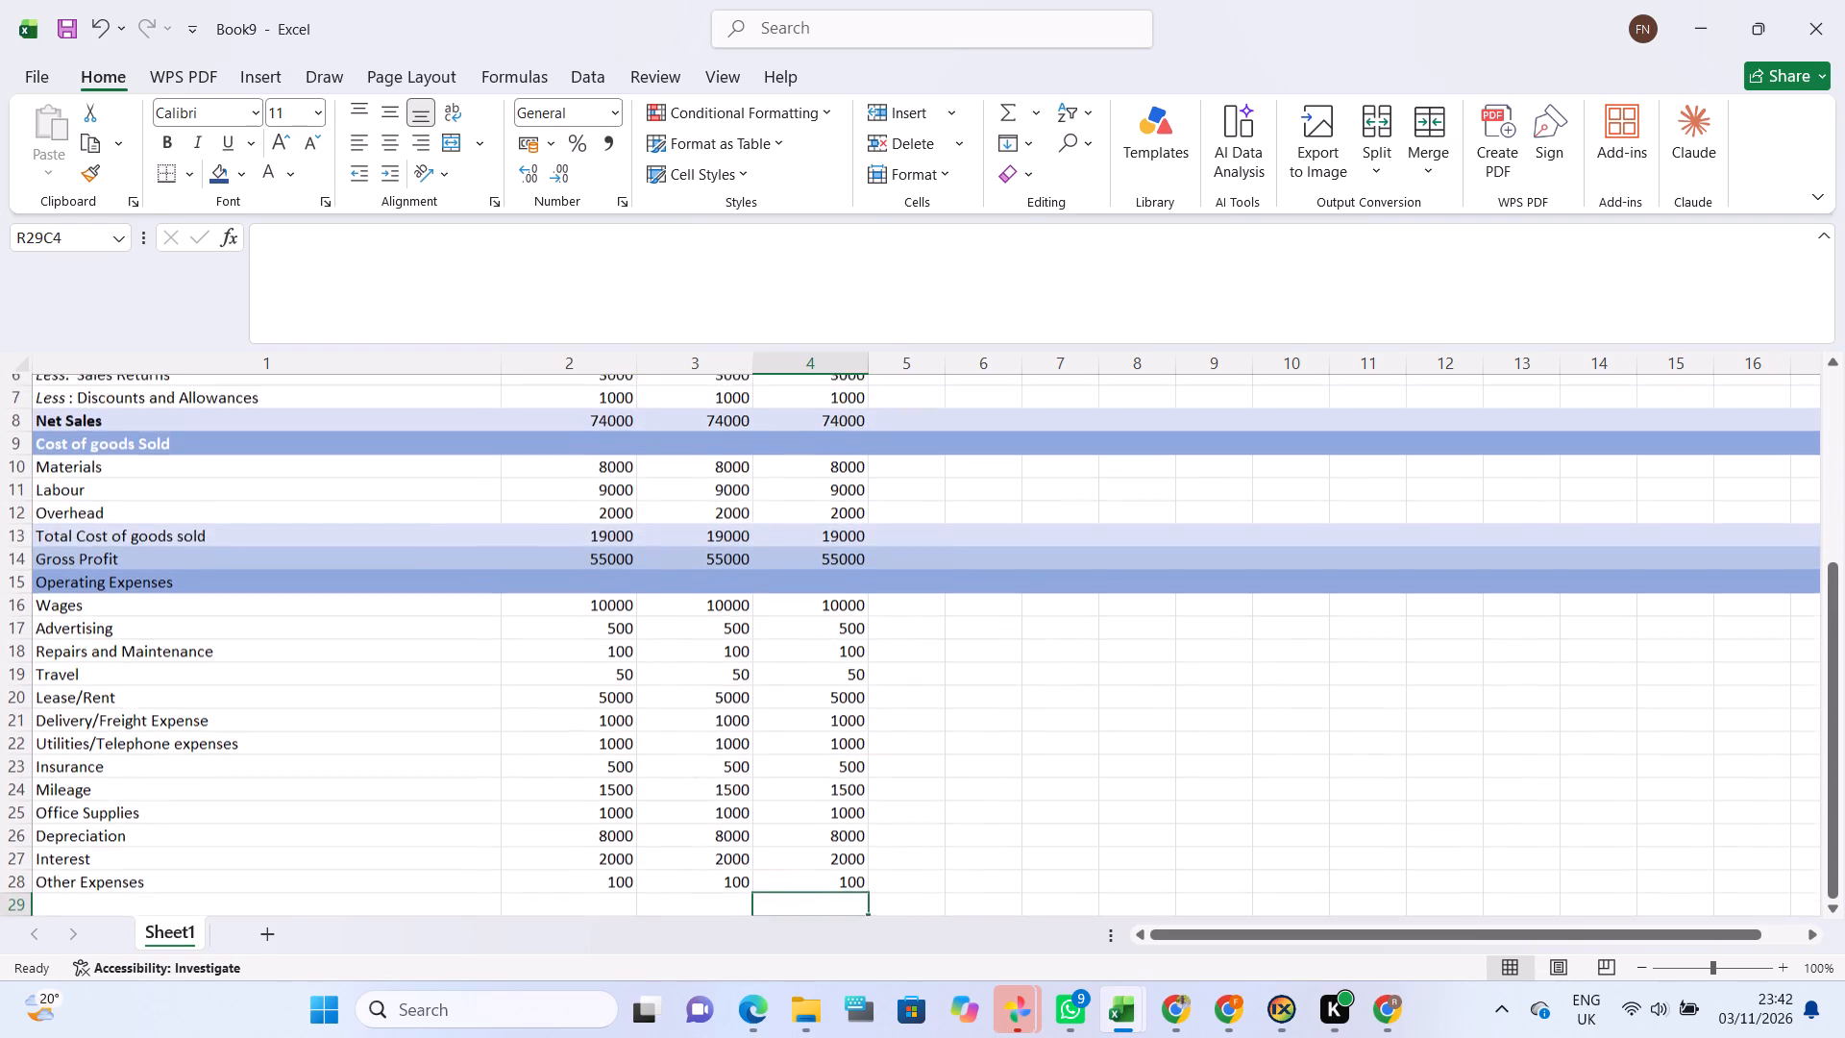
pyautogui.scroll(-1, 739, 544)
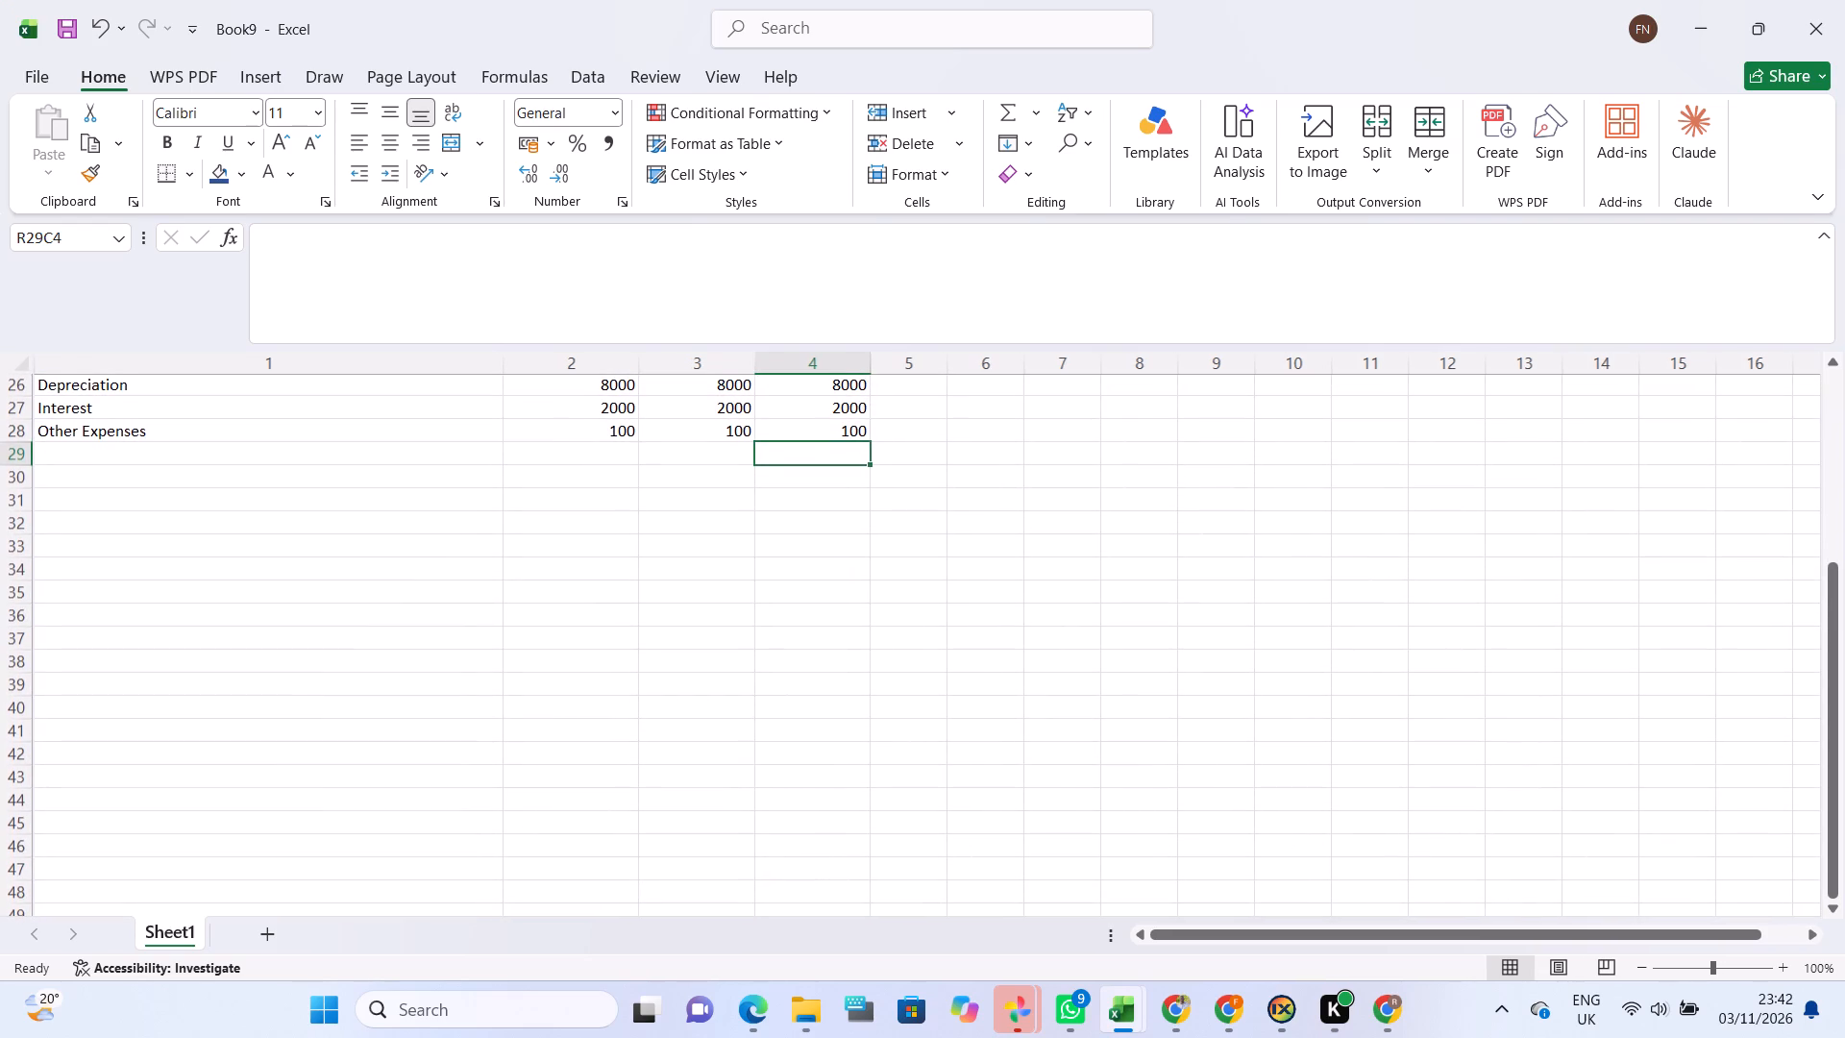
pyautogui.scroll(1, 529, 532)
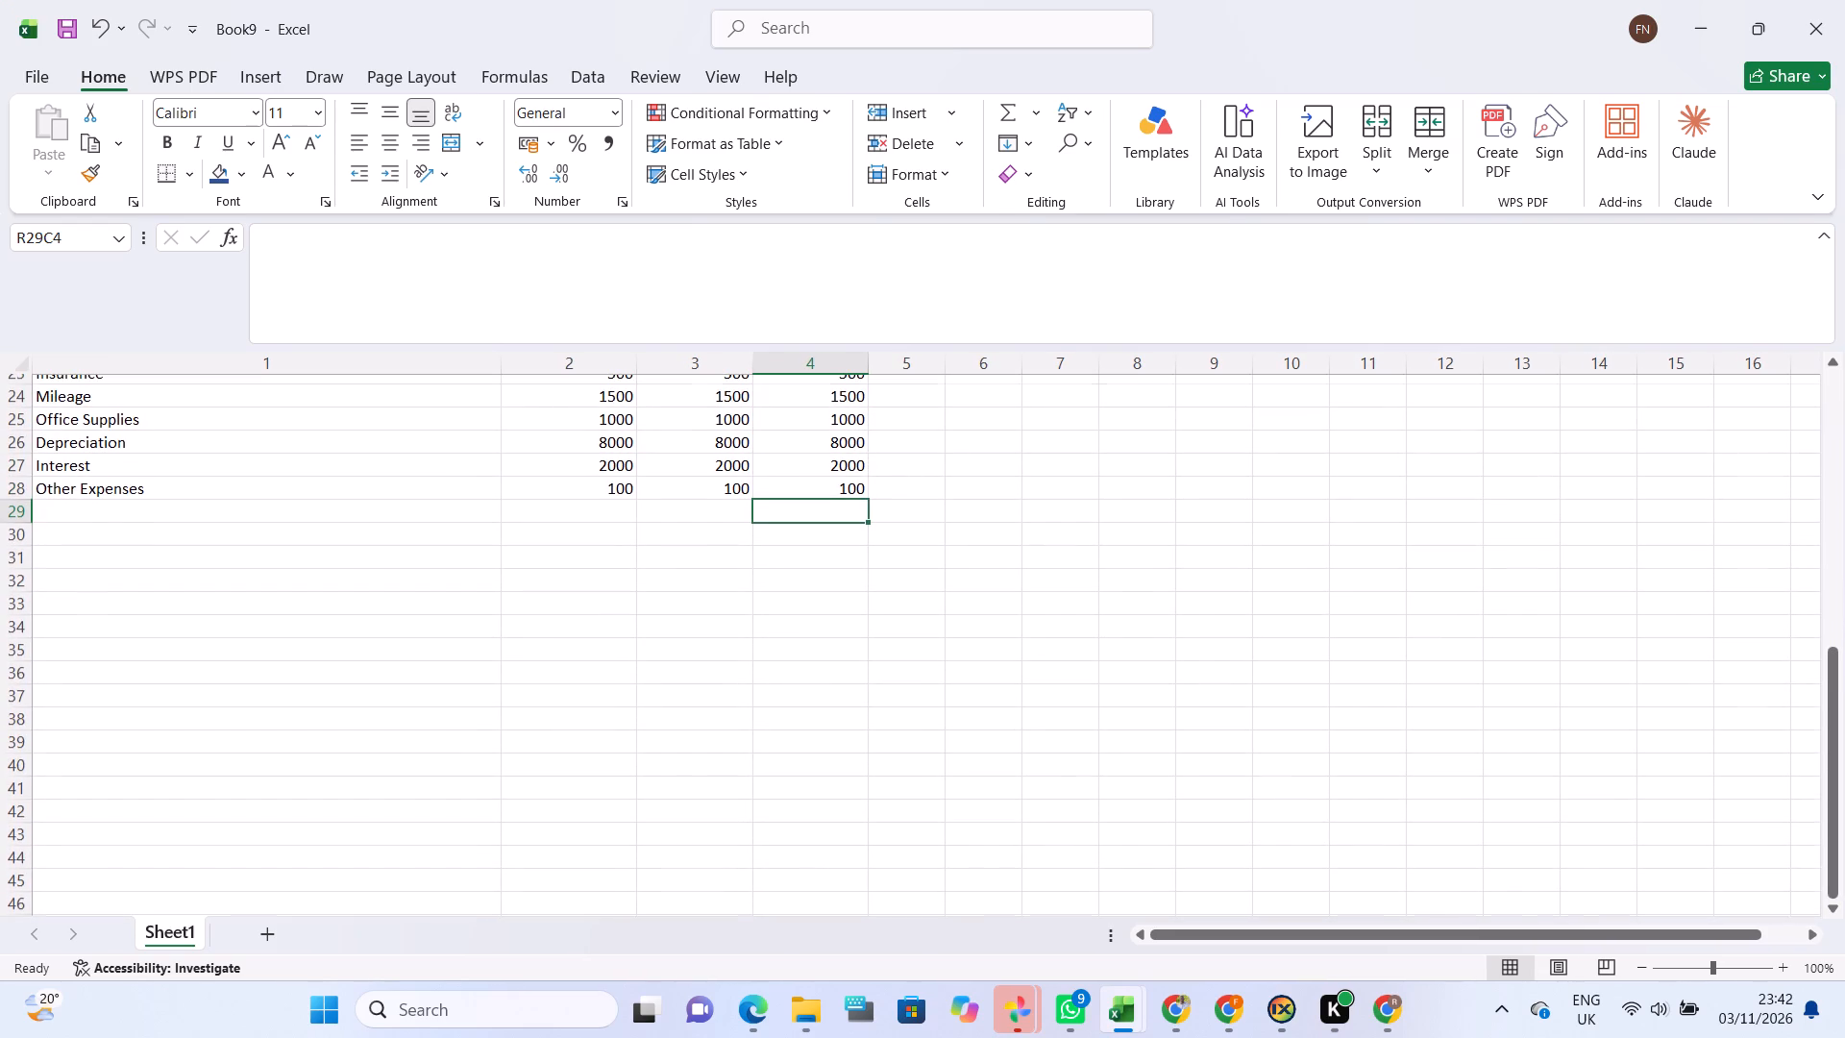
pyautogui.scroll(2, 529, 532)
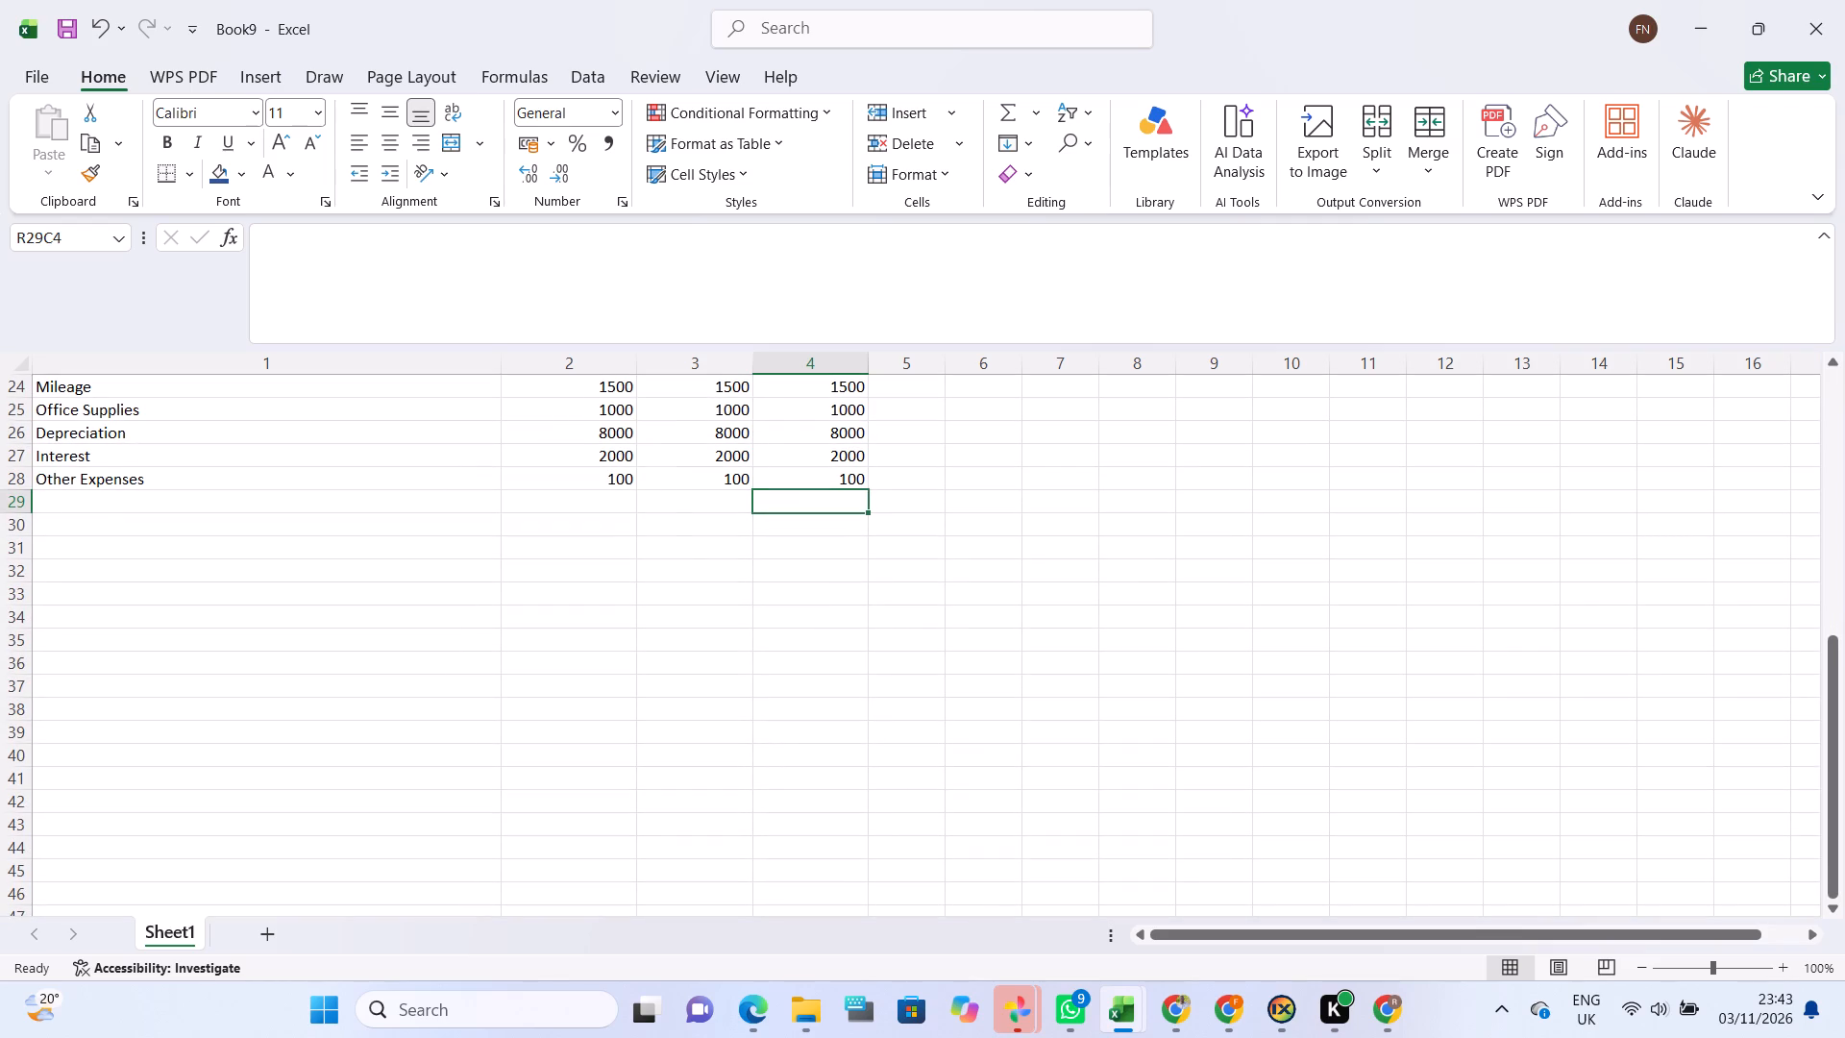
pyautogui.click(218, 496)
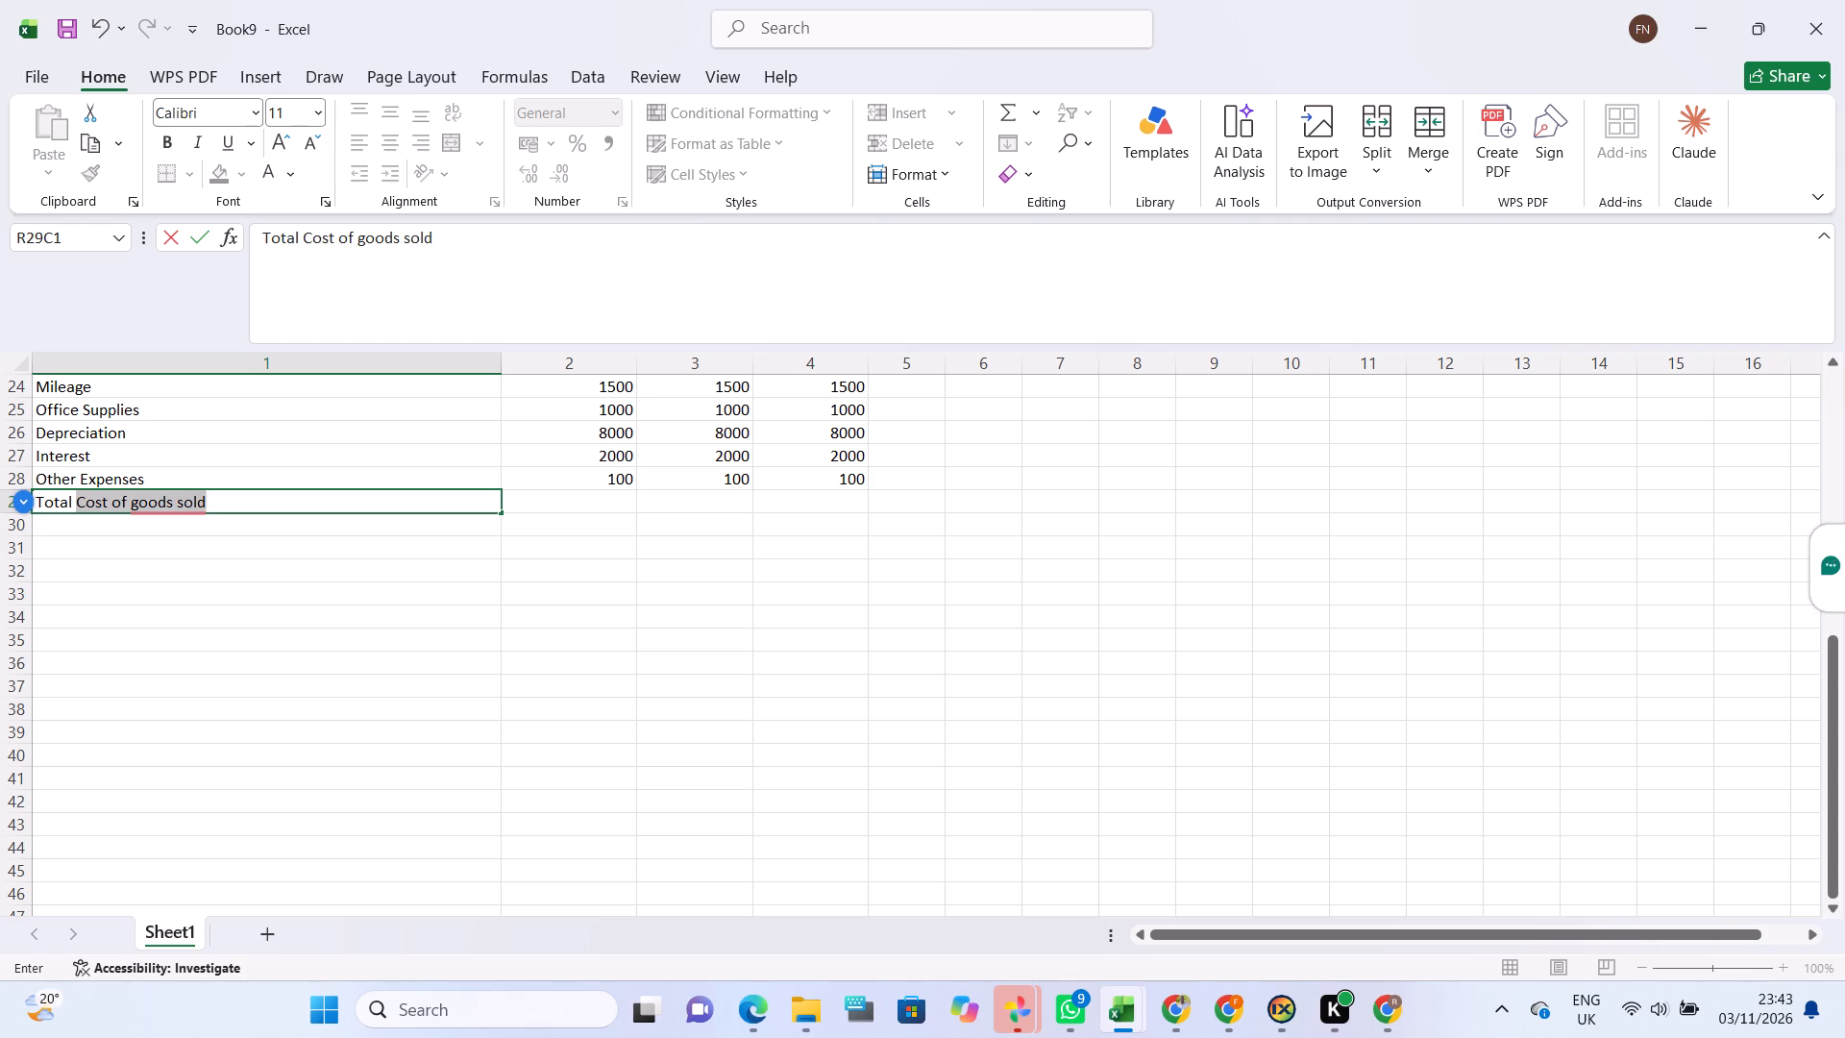
pyautogui.press('o')
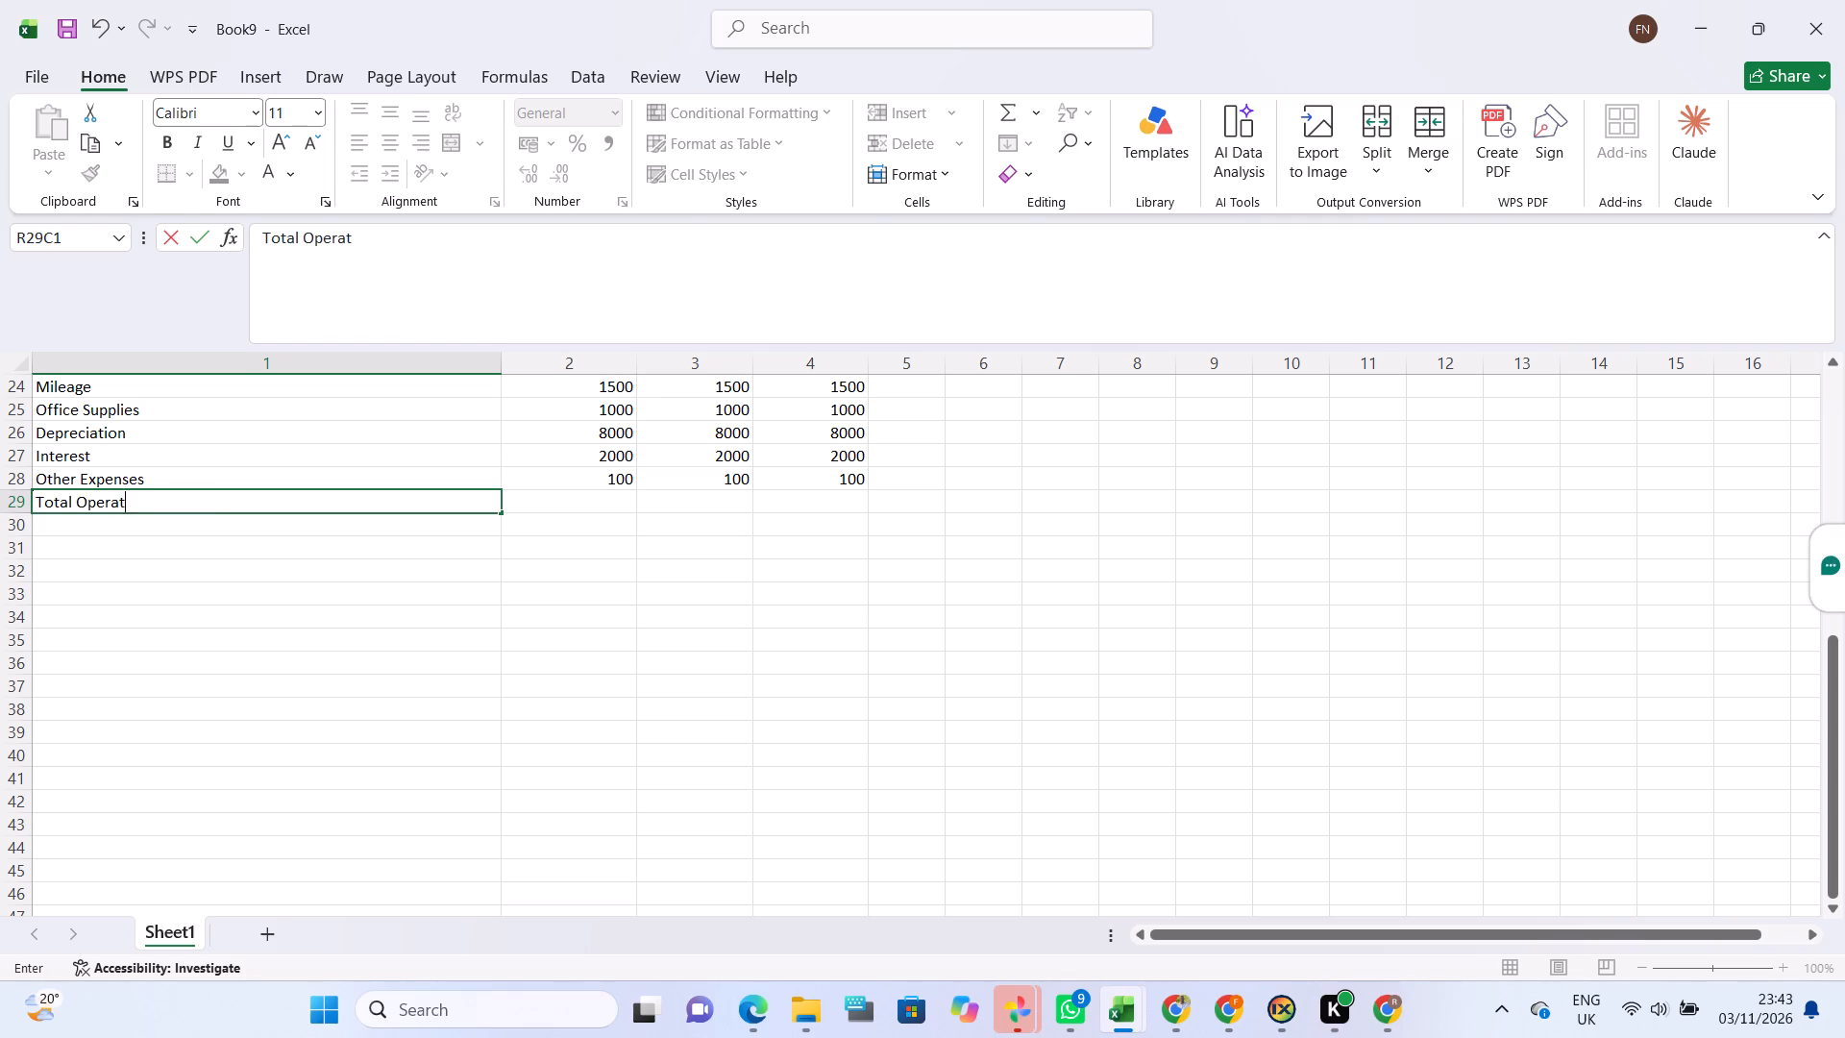
pyautogui.press('e')
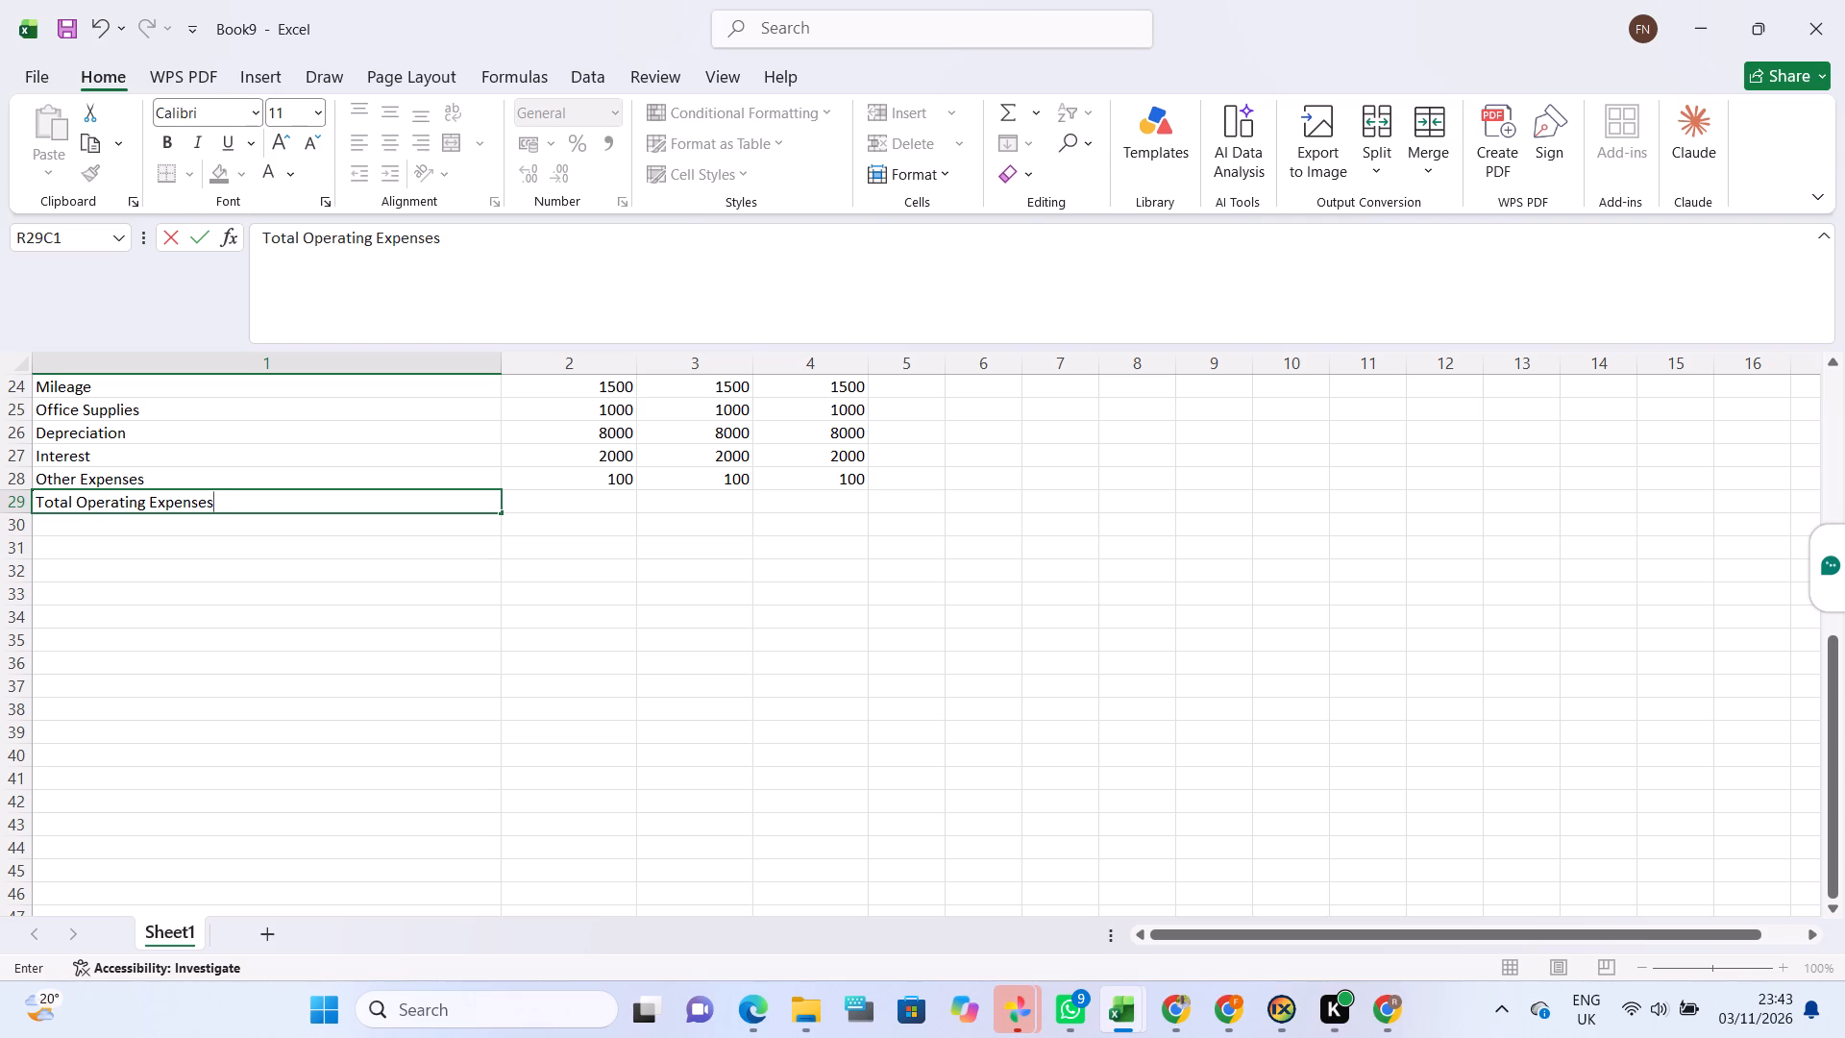
pyautogui.press('Right')
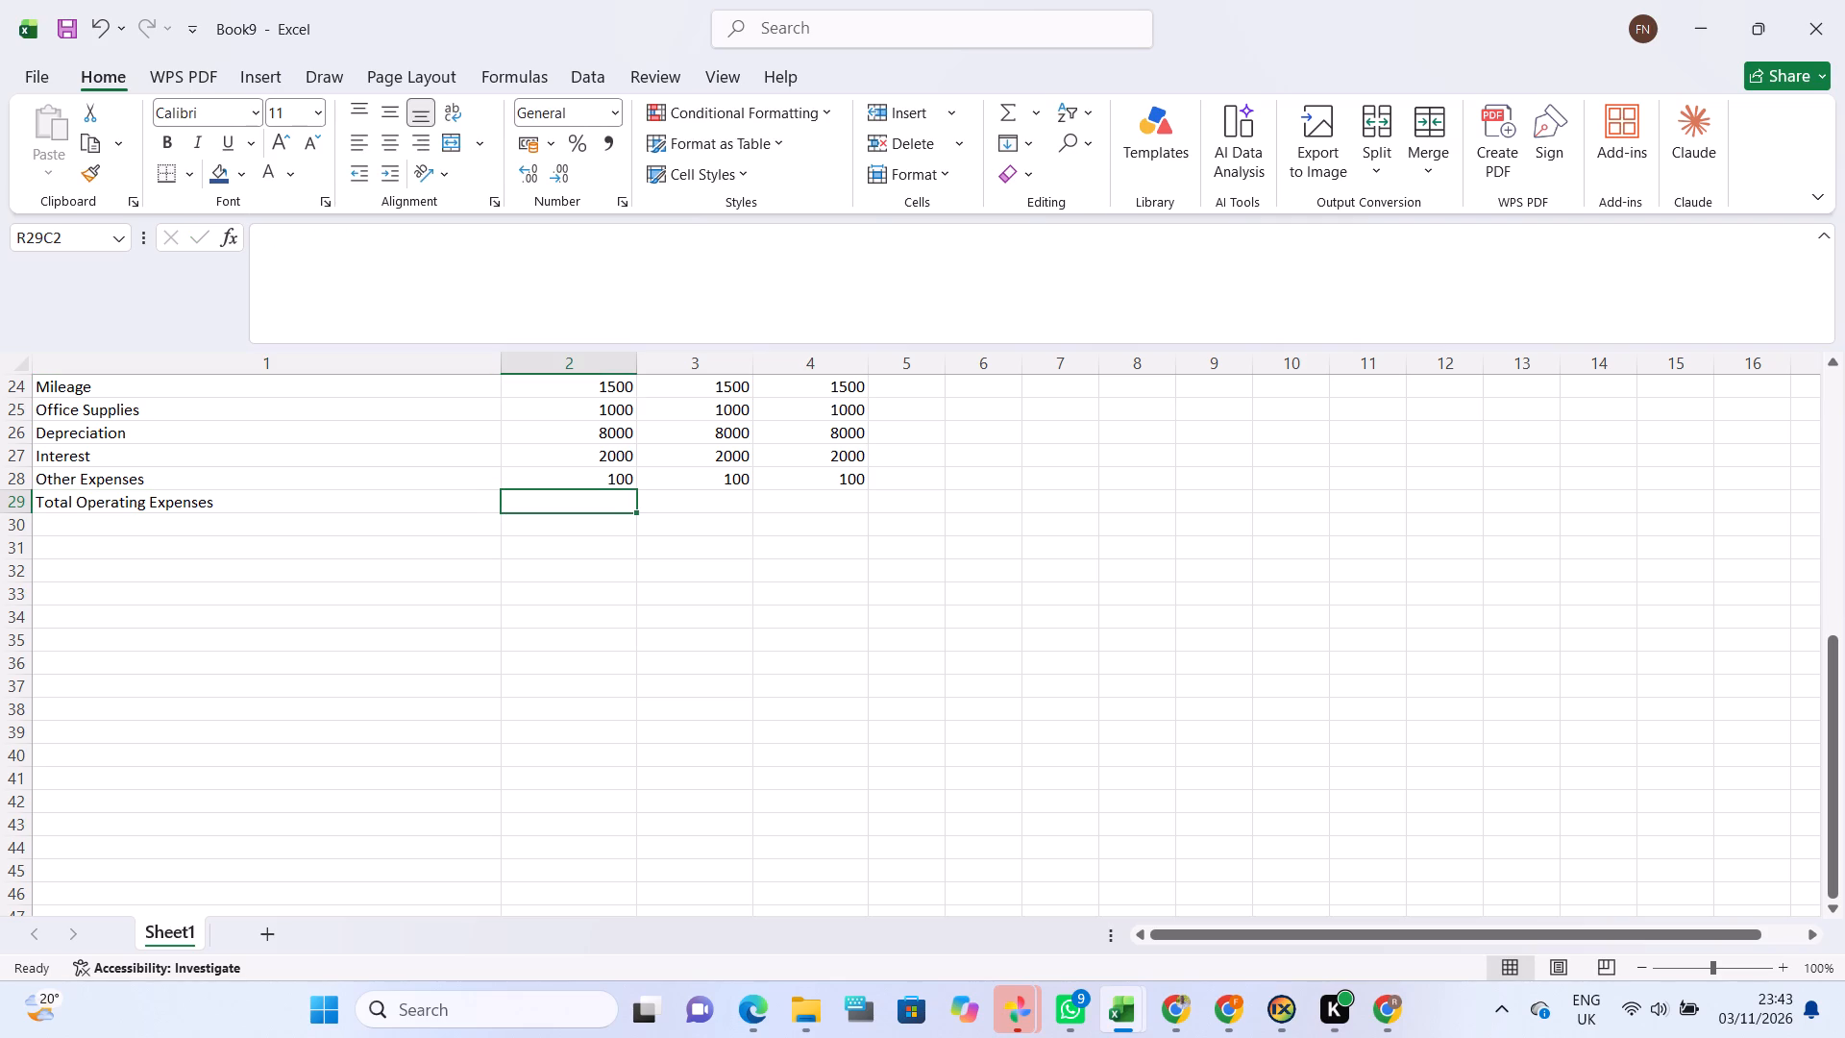
# Calculate Total Operating Expenses in column 2 with a SUM formula covering Wages through Other Expenses.
pyautogui.press('=')
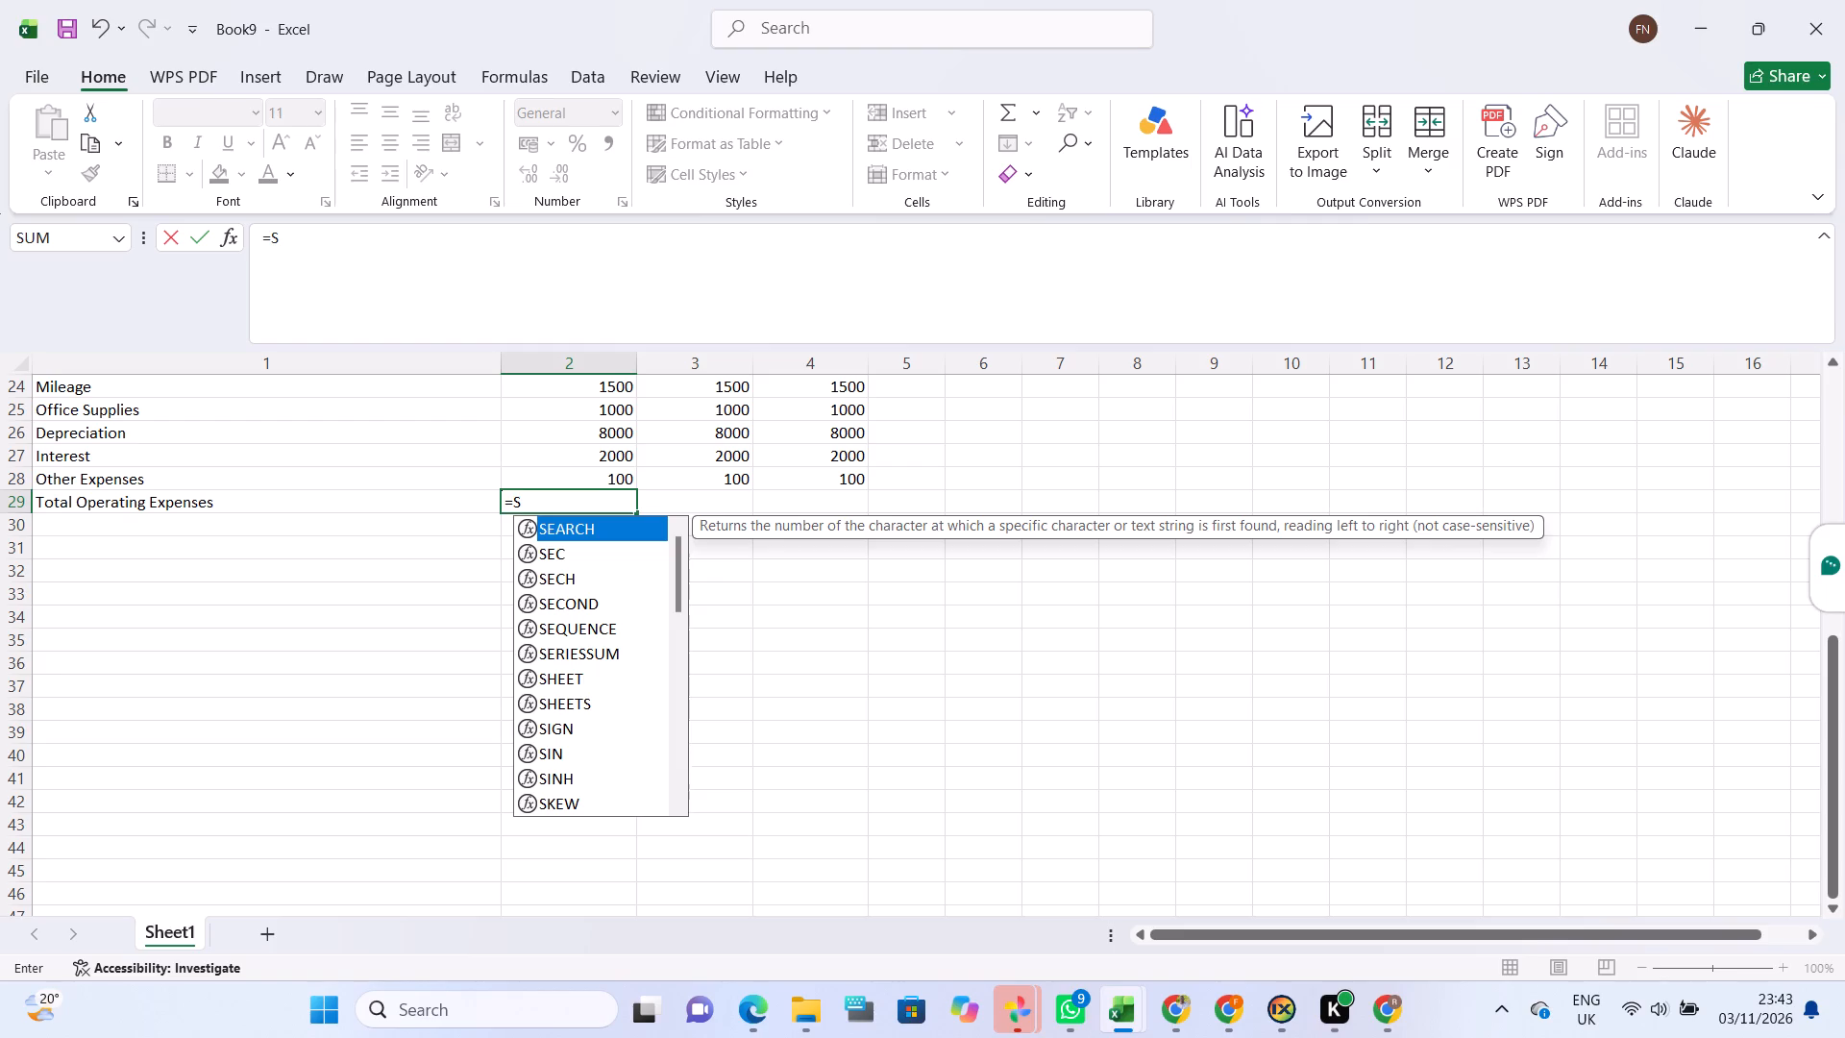
pyautogui.press('u')
pyautogui.click(573, 567)
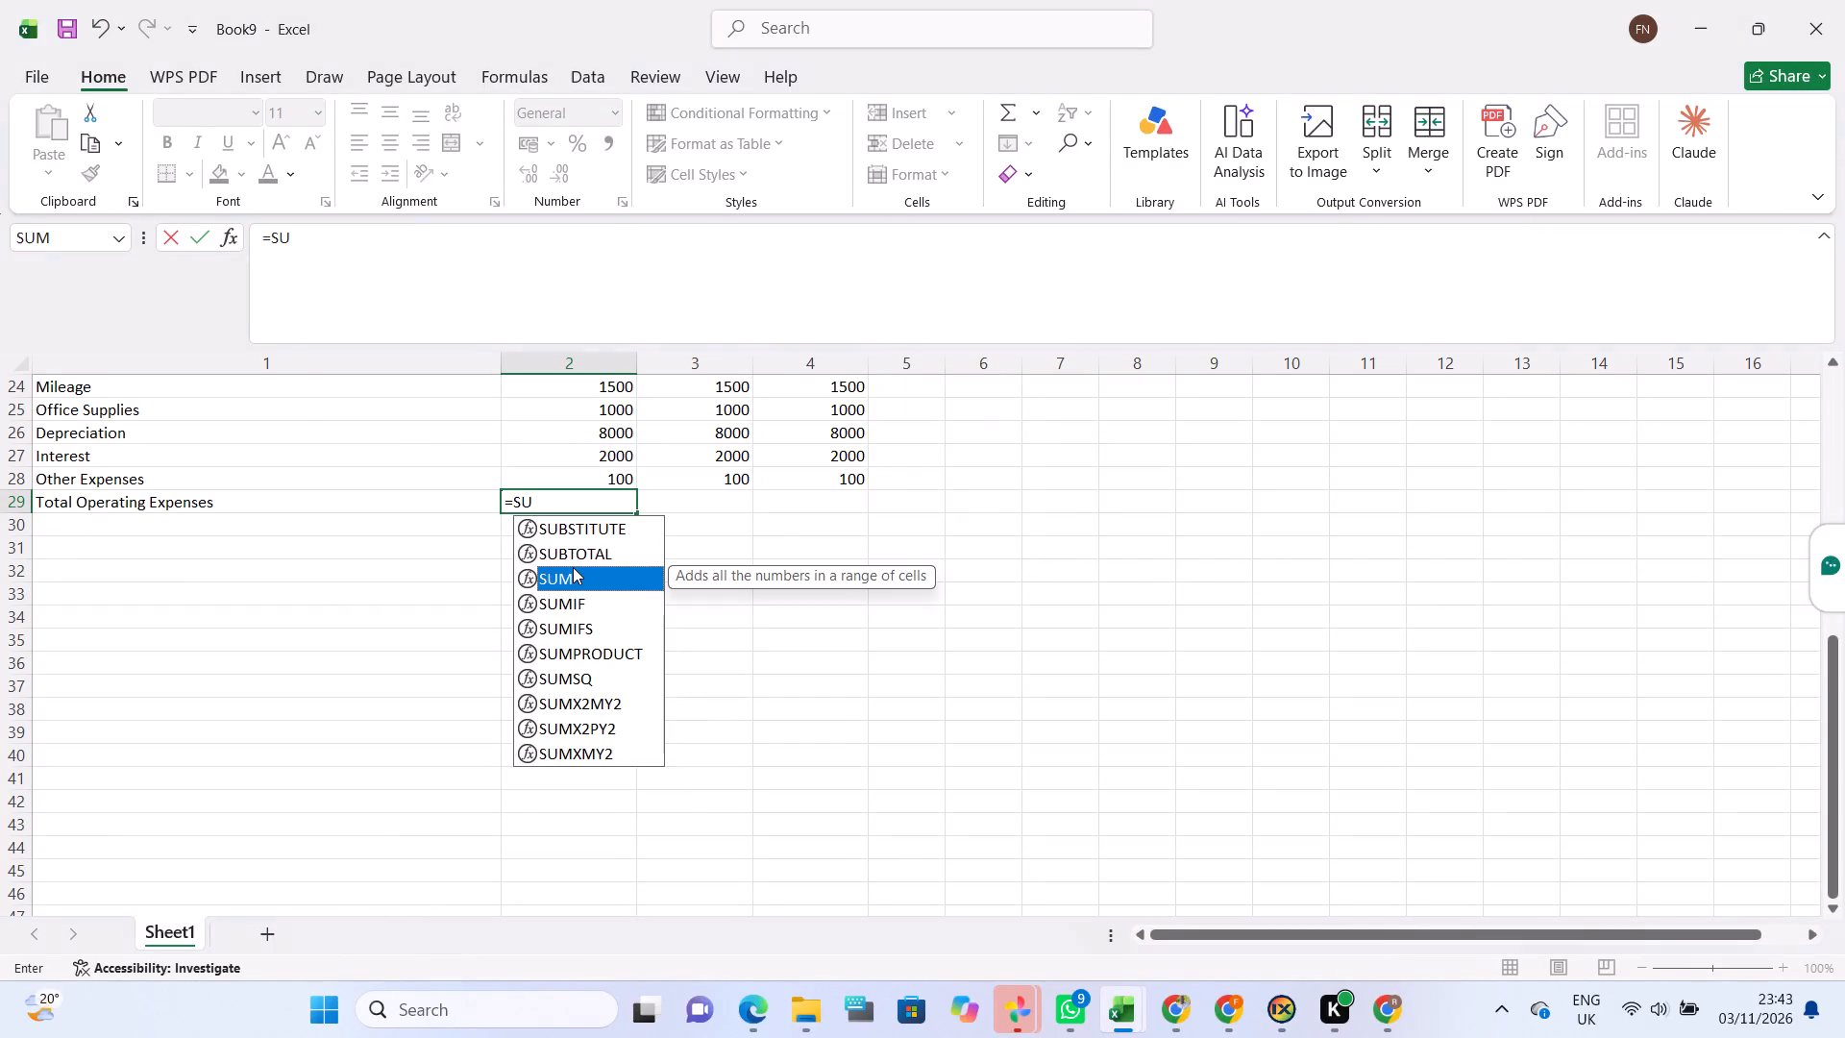
pyautogui.scroll(1, 573, 567)
pyautogui.doubleClick(573, 567)
pyautogui.scroll(1, 573, 567)
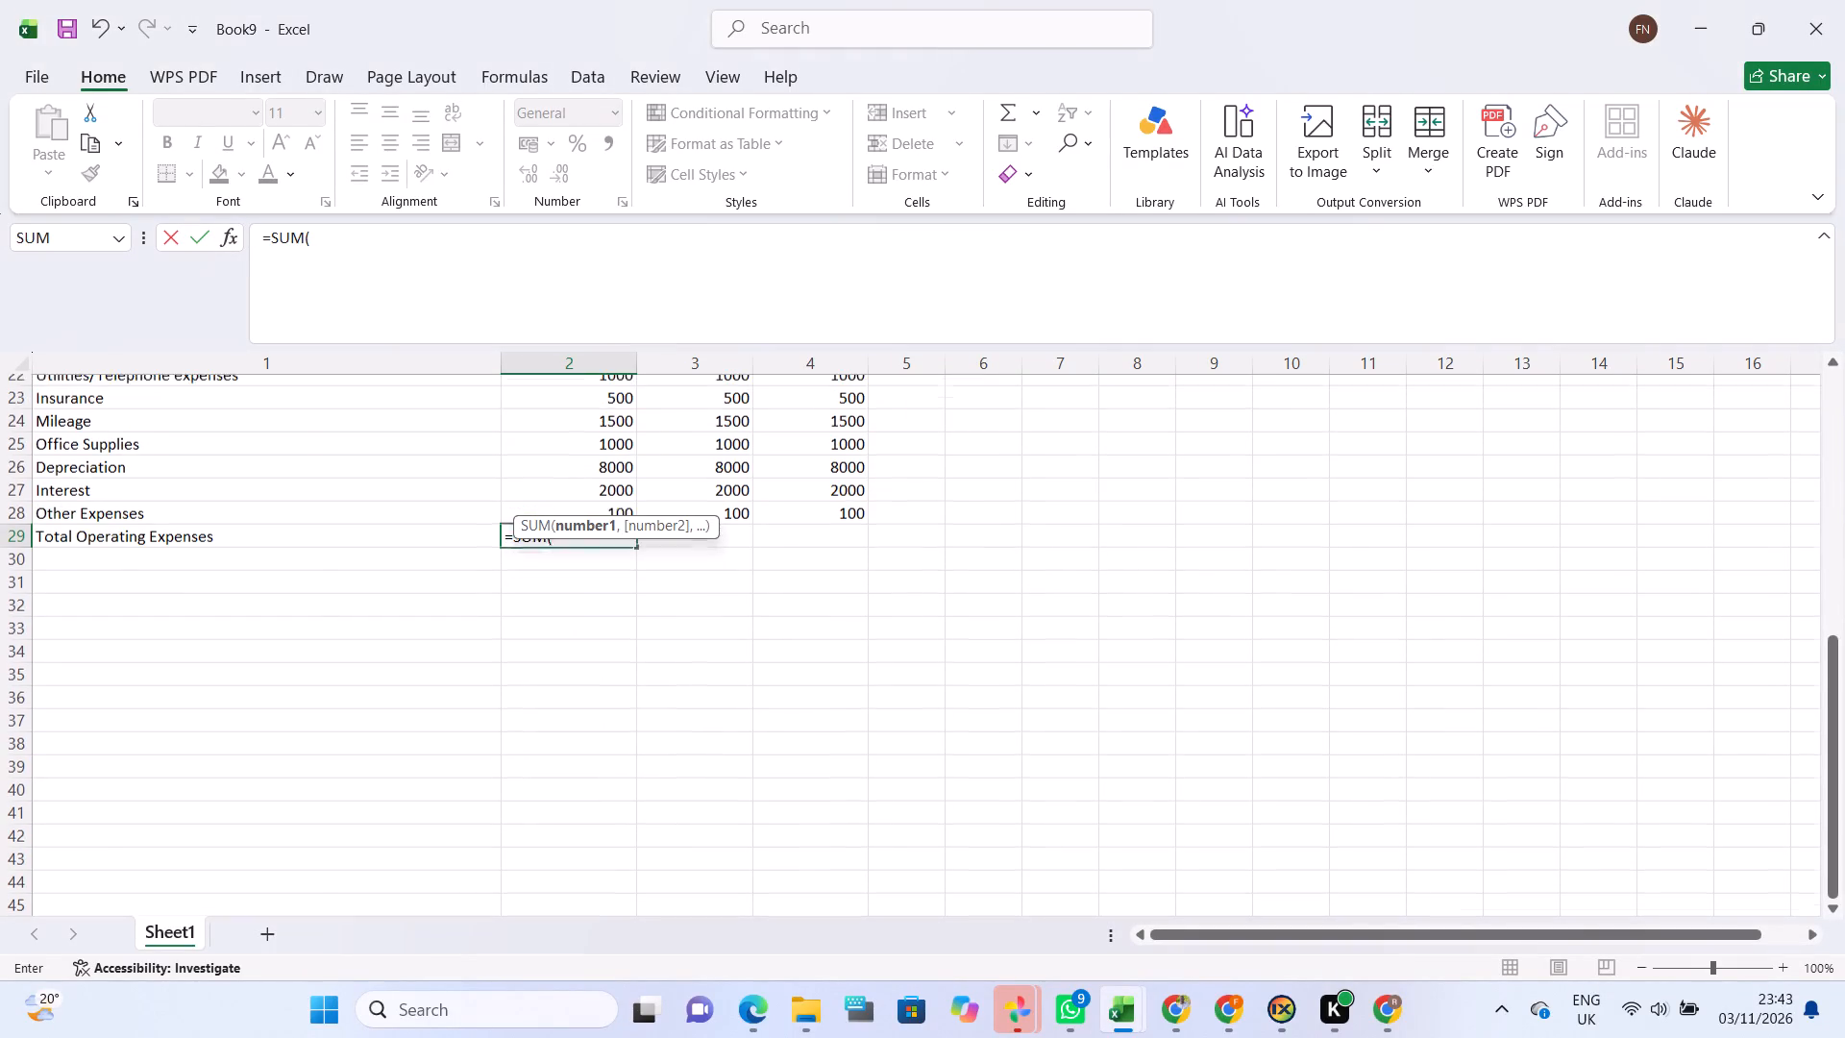
pyautogui.scroll(3, 573, 567)
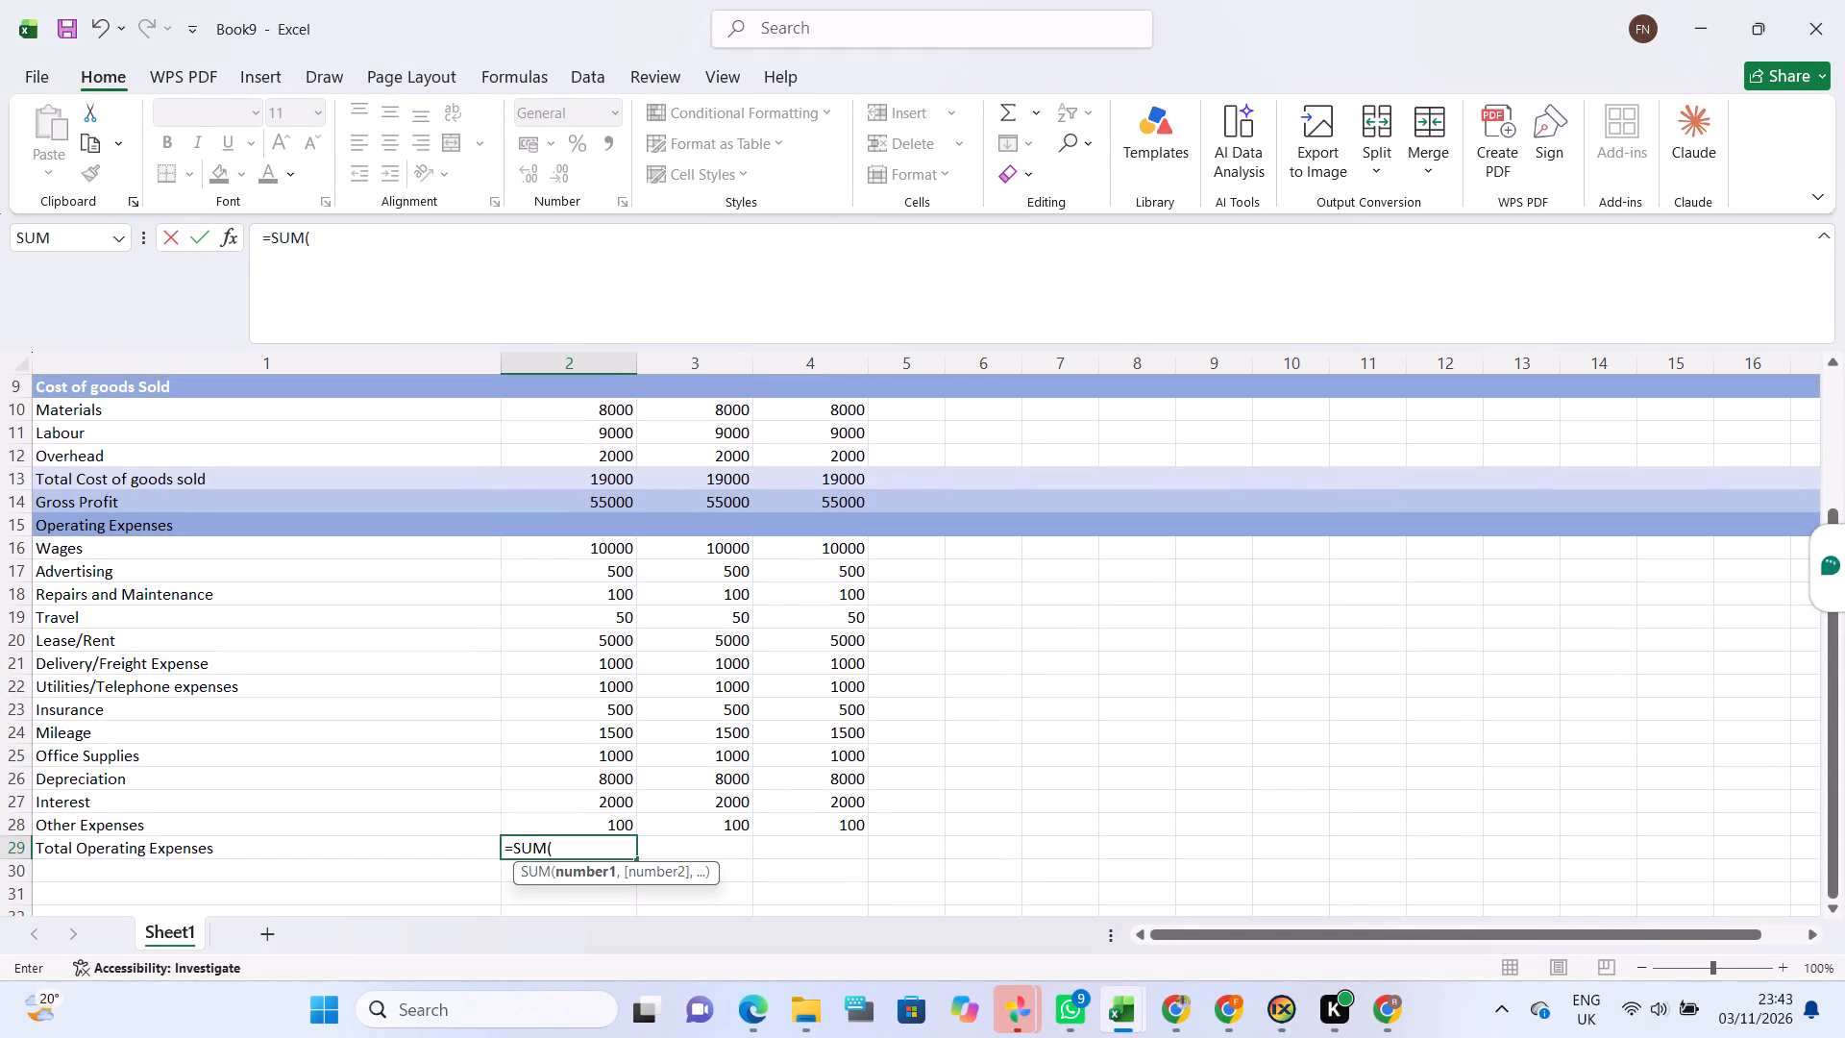
pyautogui.click(586, 548)
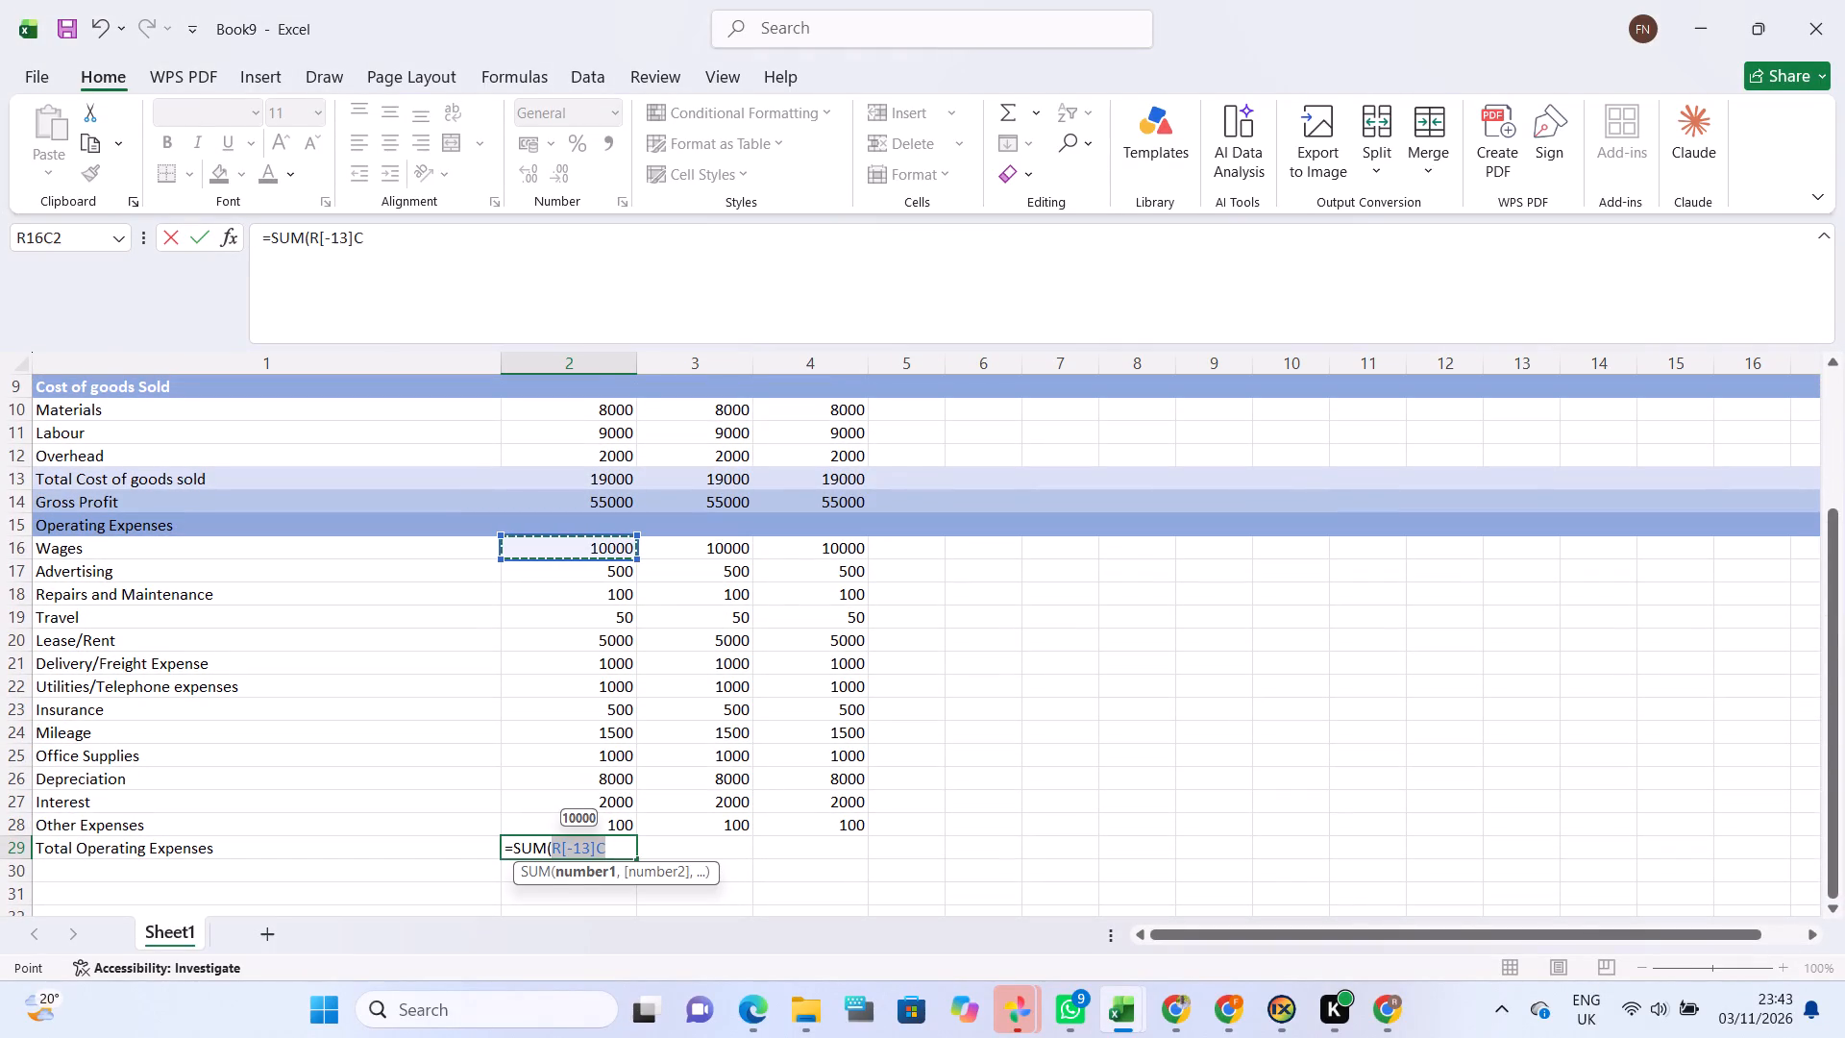
pyautogui.moveTo(638, 556); pyautogui.dragTo(619, 743)
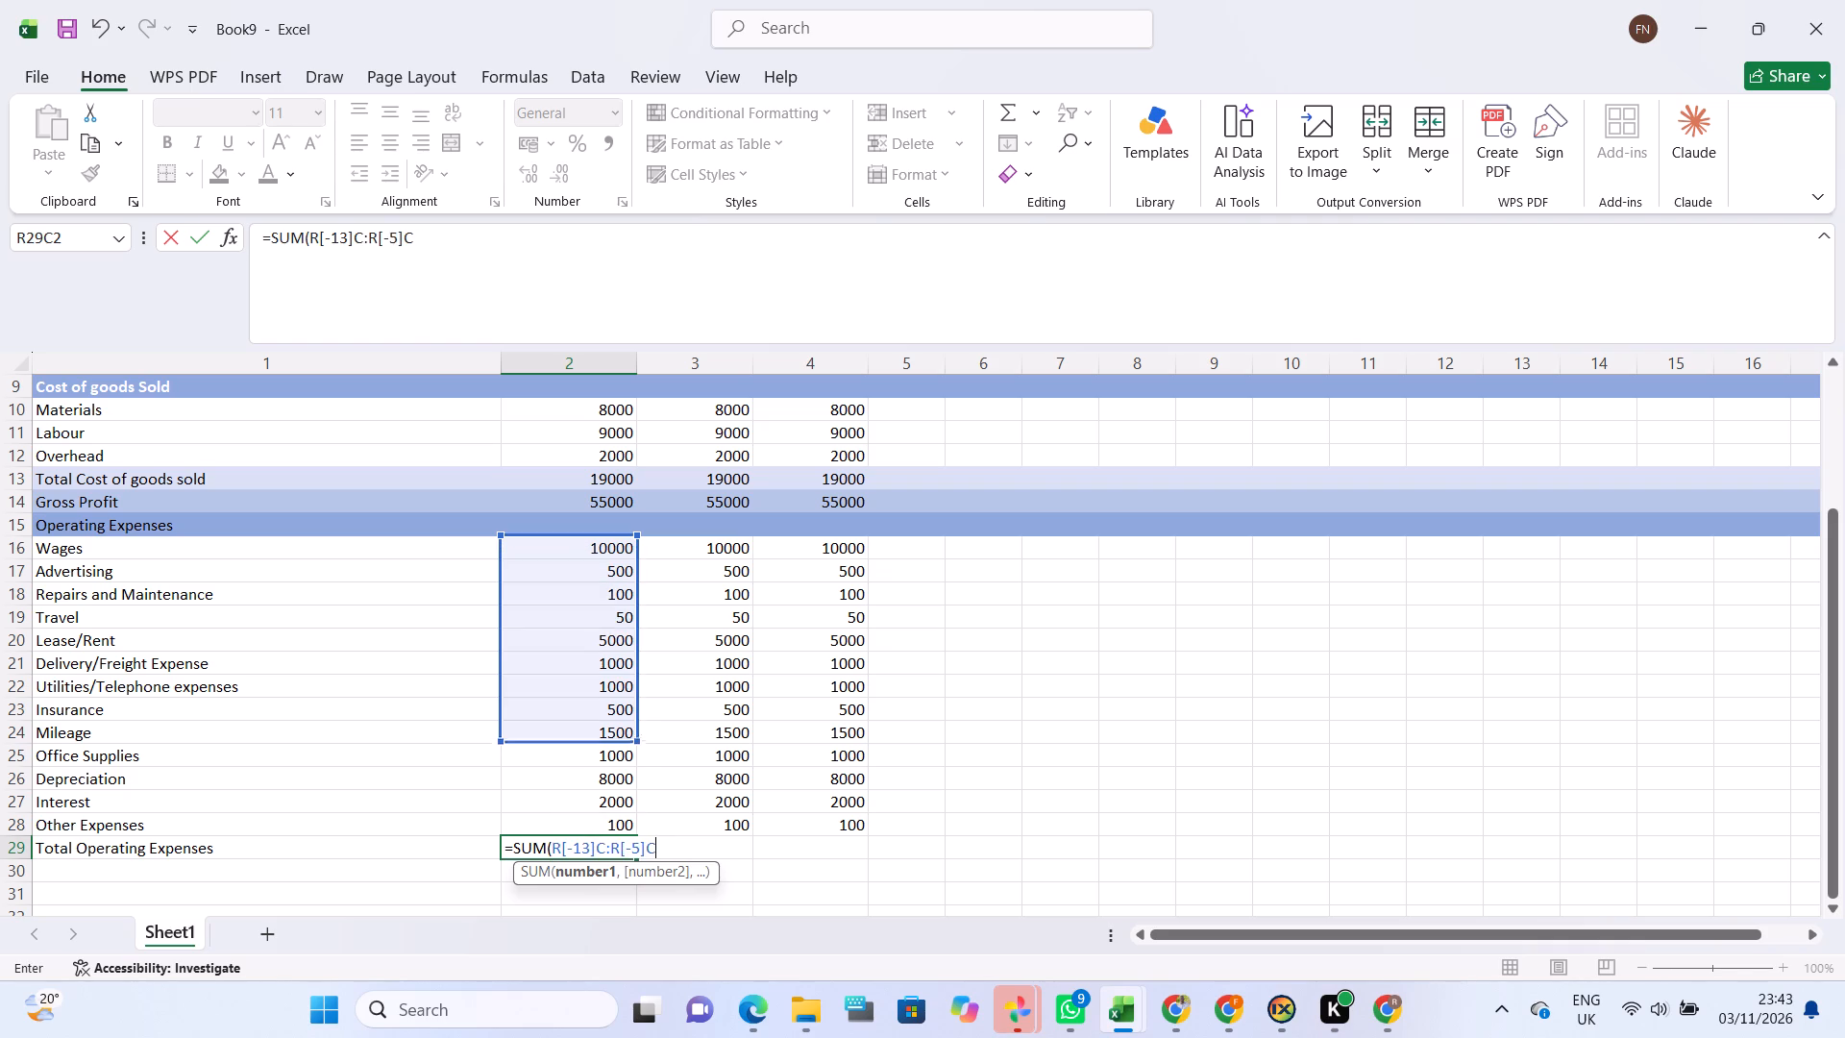
pyautogui.moveTo(619, 743); pyautogui.dragTo(620, 828)
pyautogui.press('Return')
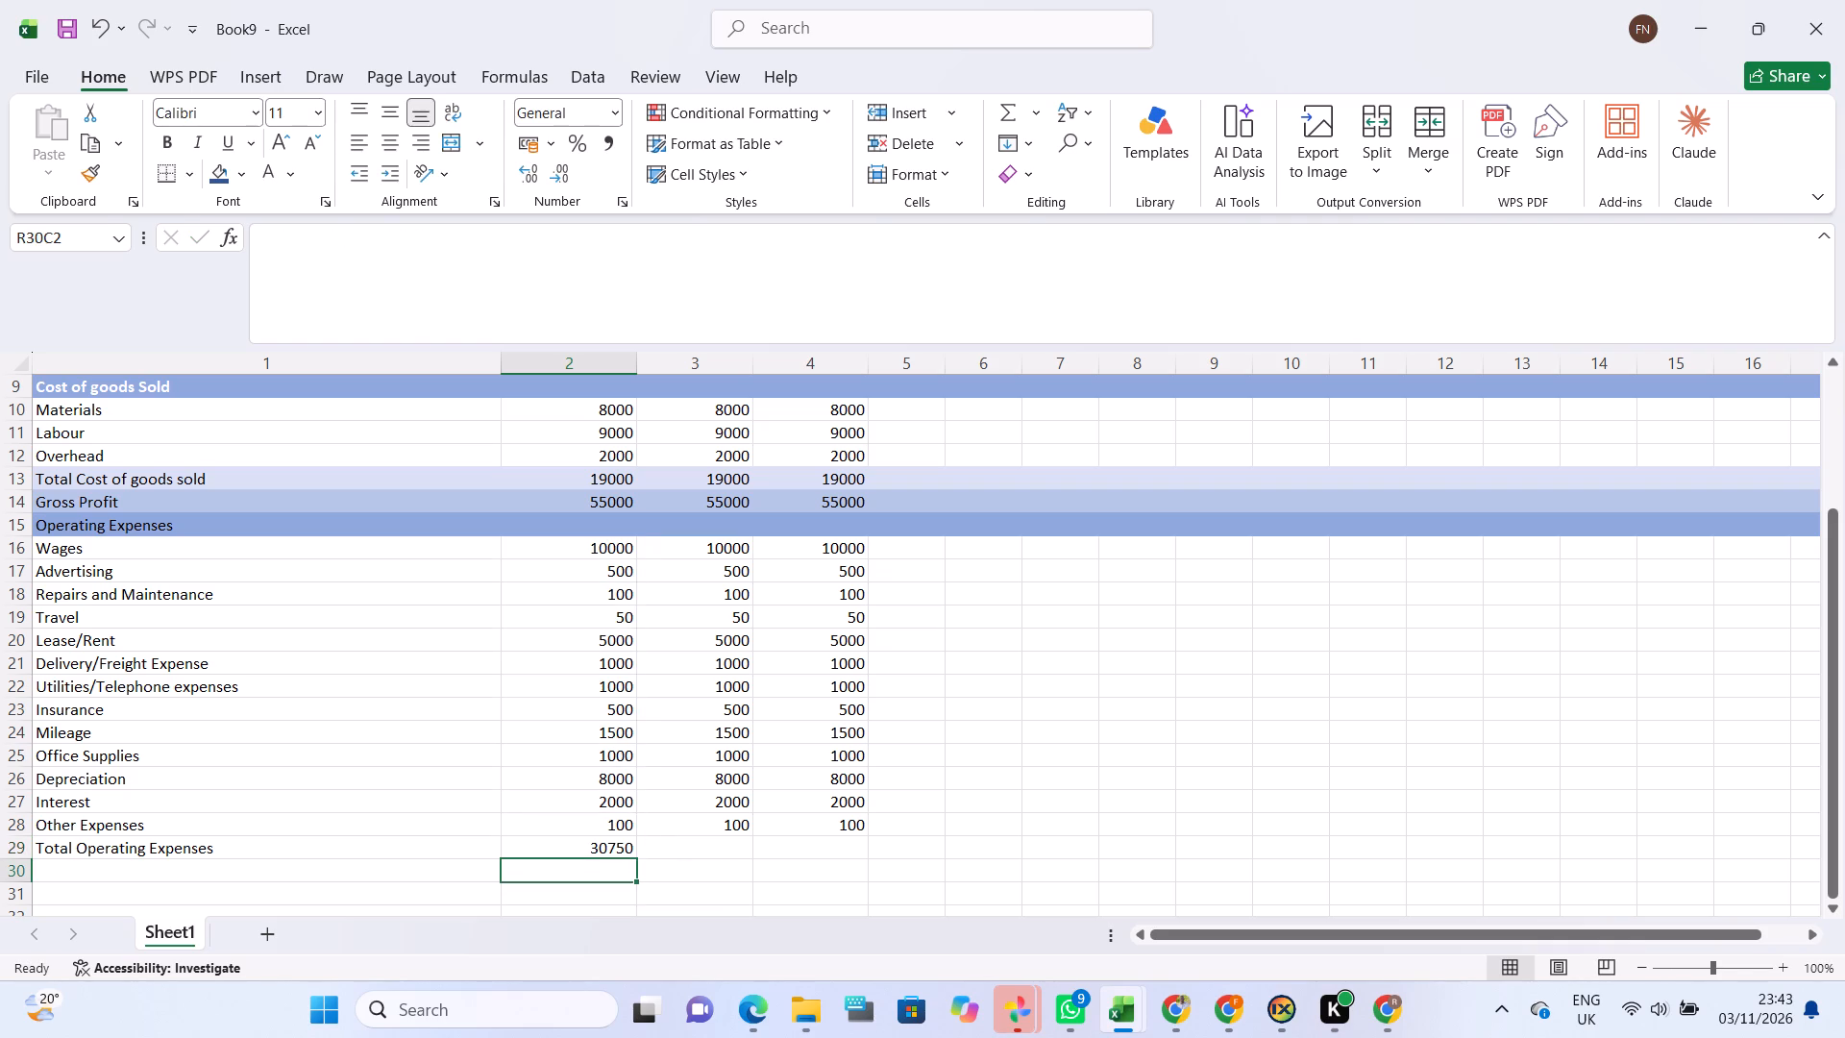
# Calculate Total Operating Expenses in column 3 with a SUM formula covering Wages through Other Expenses.
pyautogui.click(697, 846)
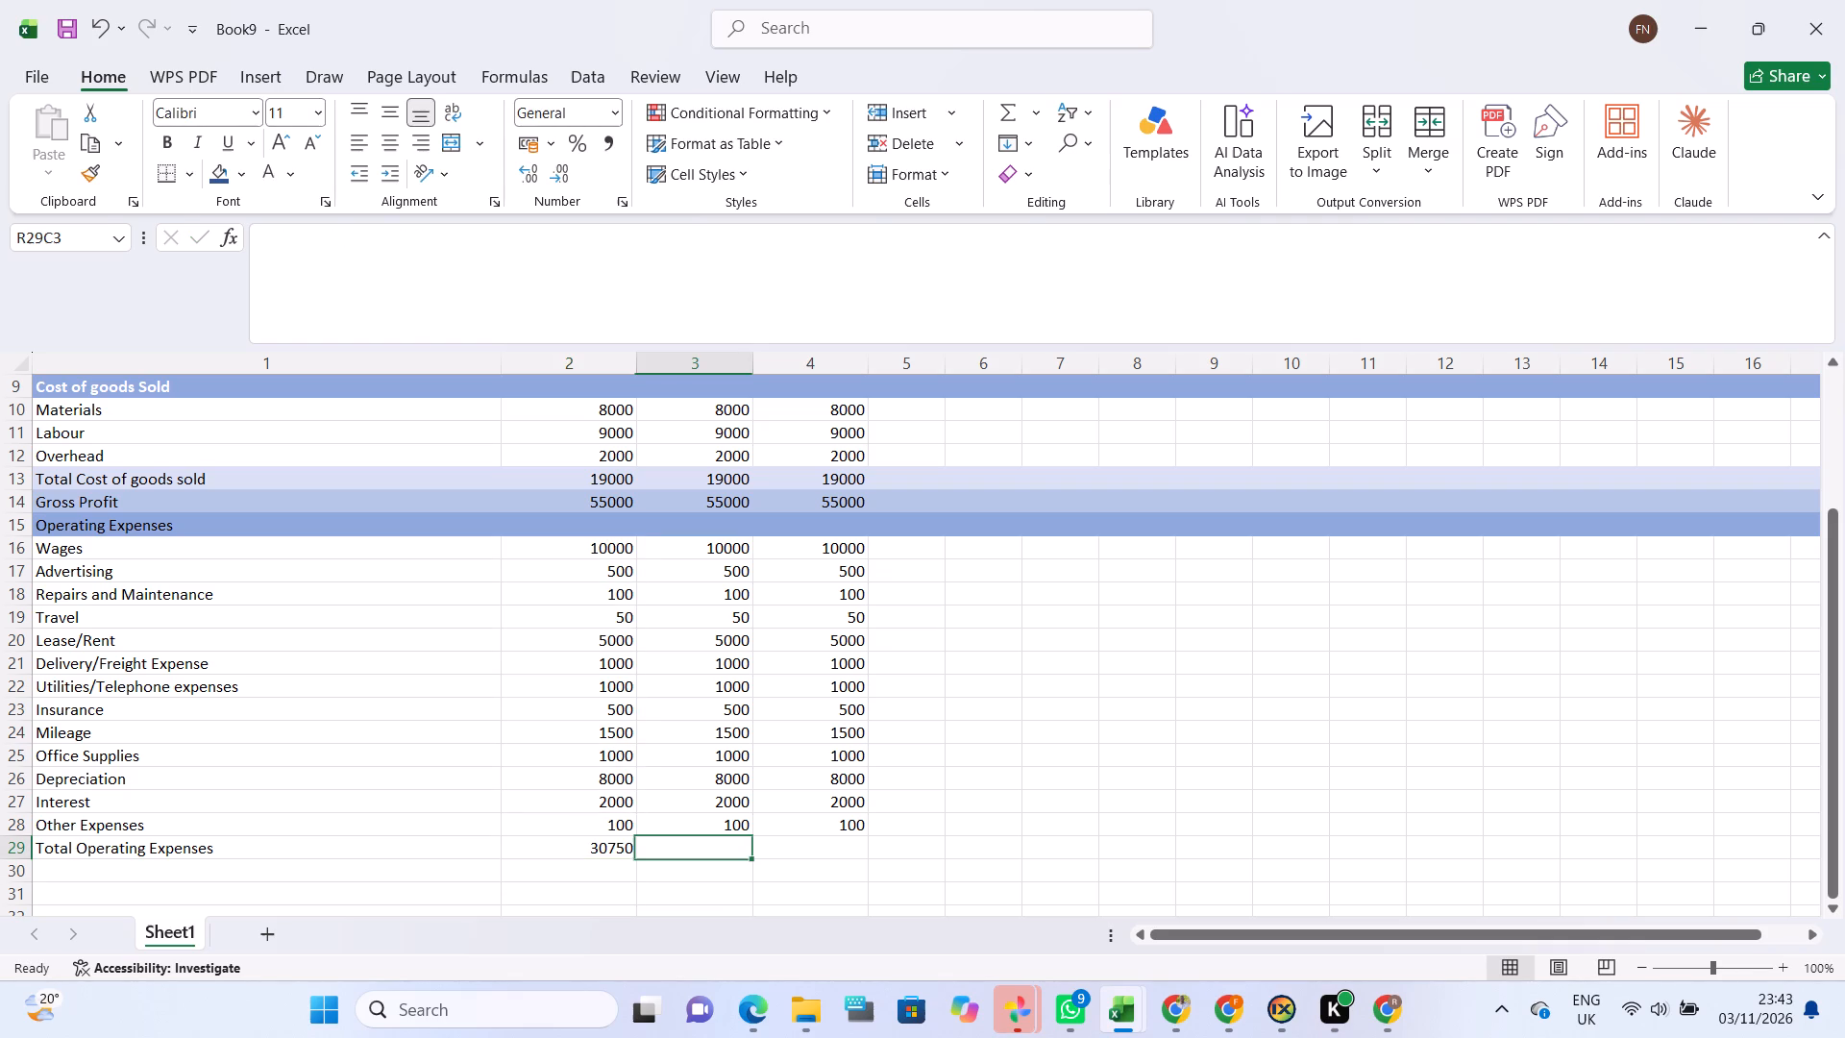
pyautogui.press('=')
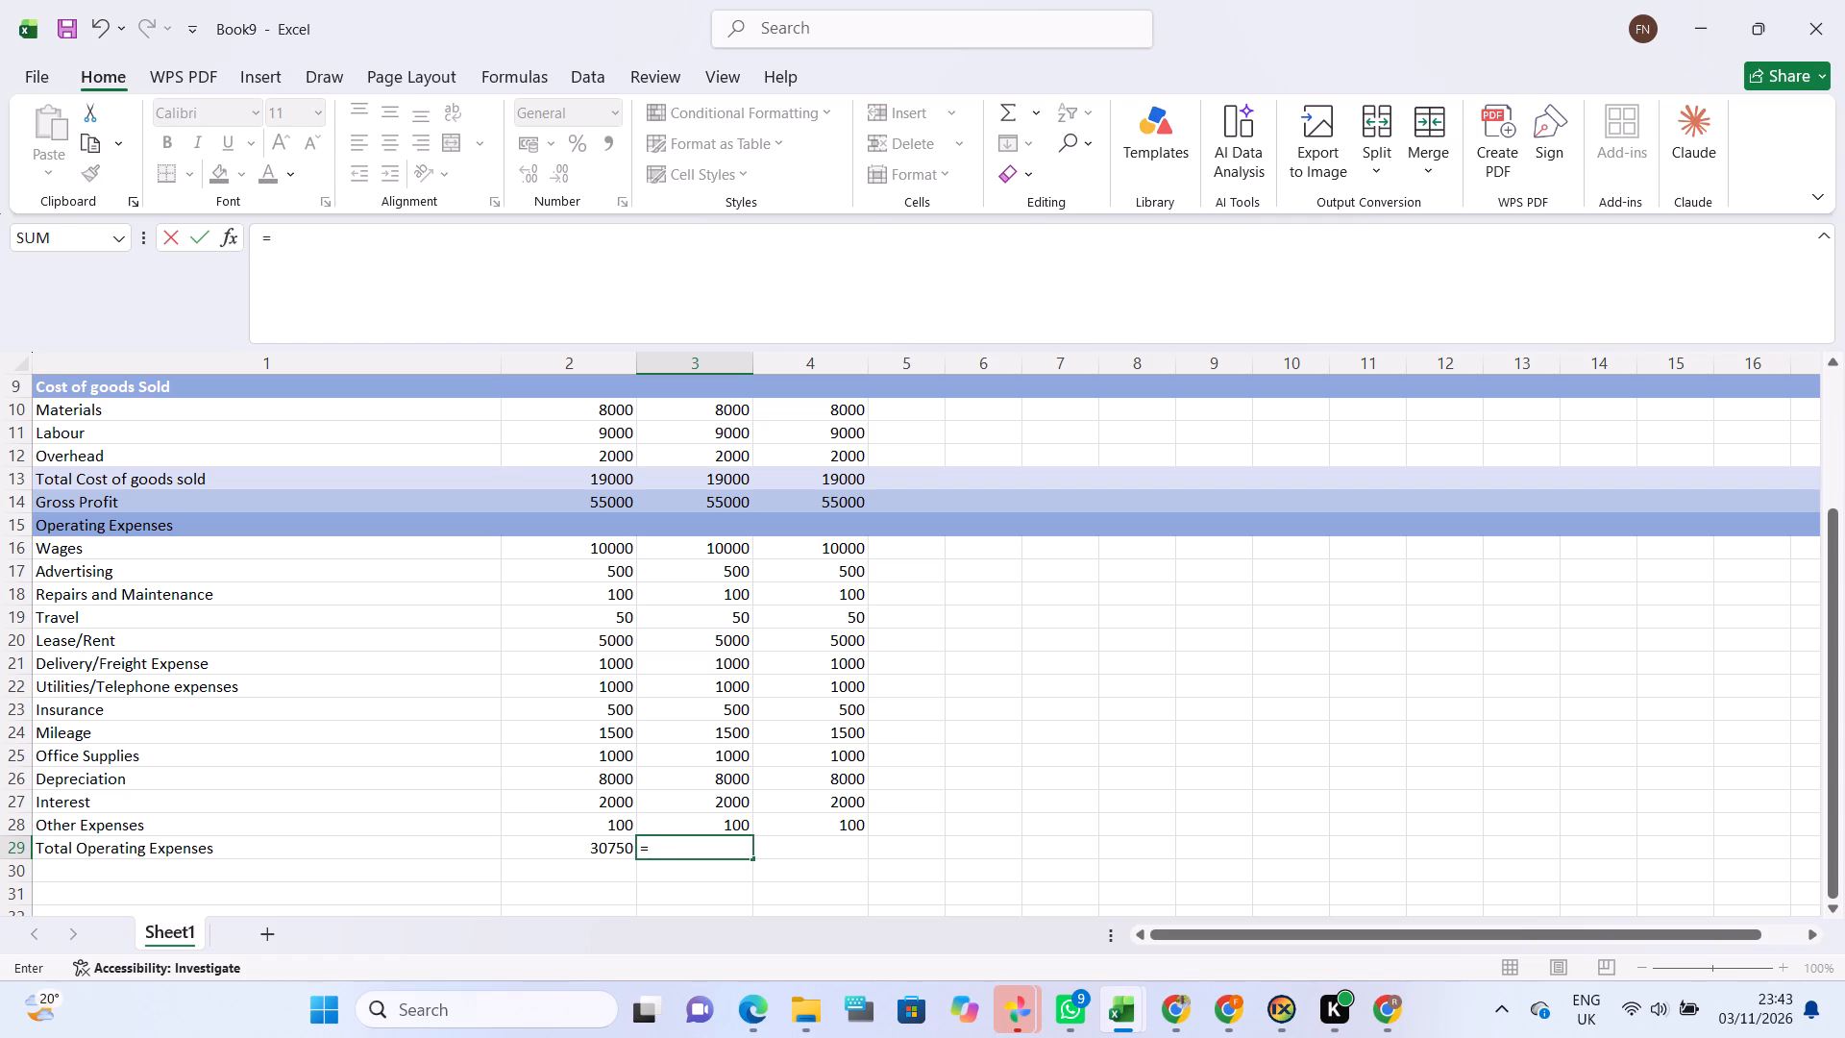
pyautogui.write('SU')
pyautogui.keyDown('ctrl'); pyautogui.scroll(6, 678, 839); pyautogui.keyUp('ctrl')
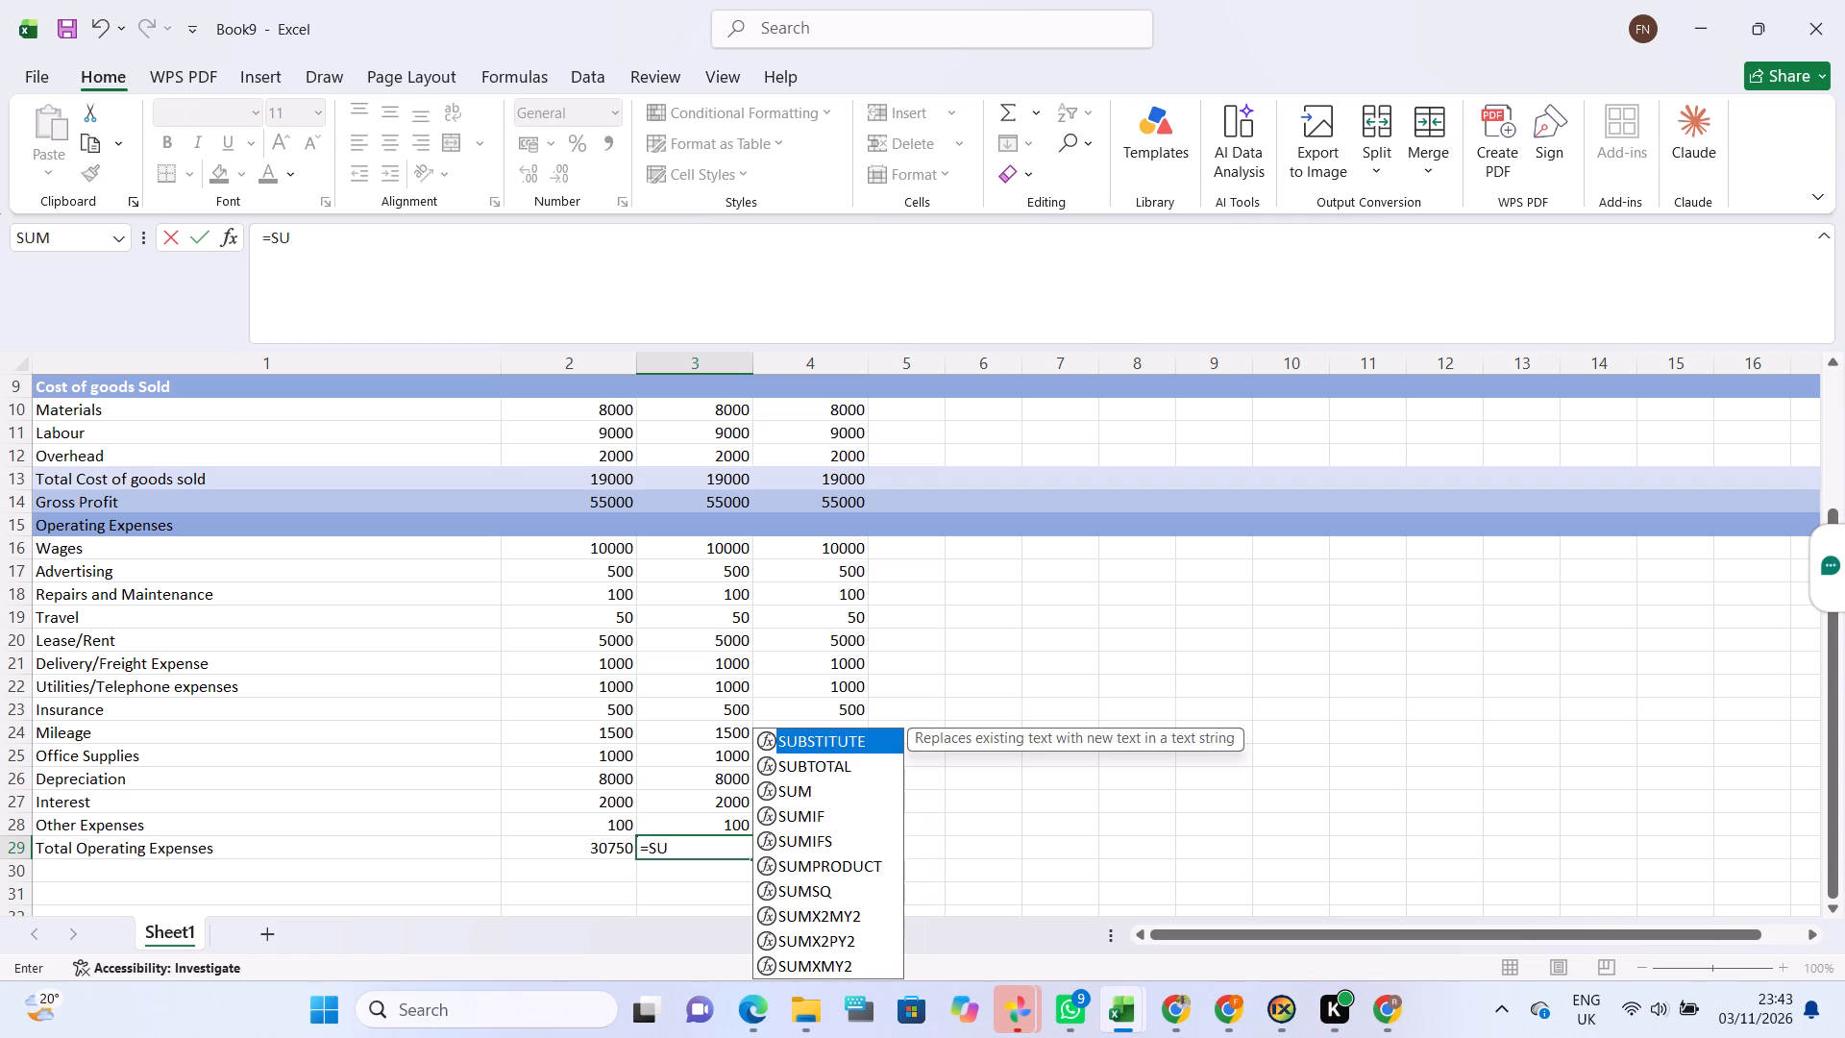
pyautogui.click(803, 791)
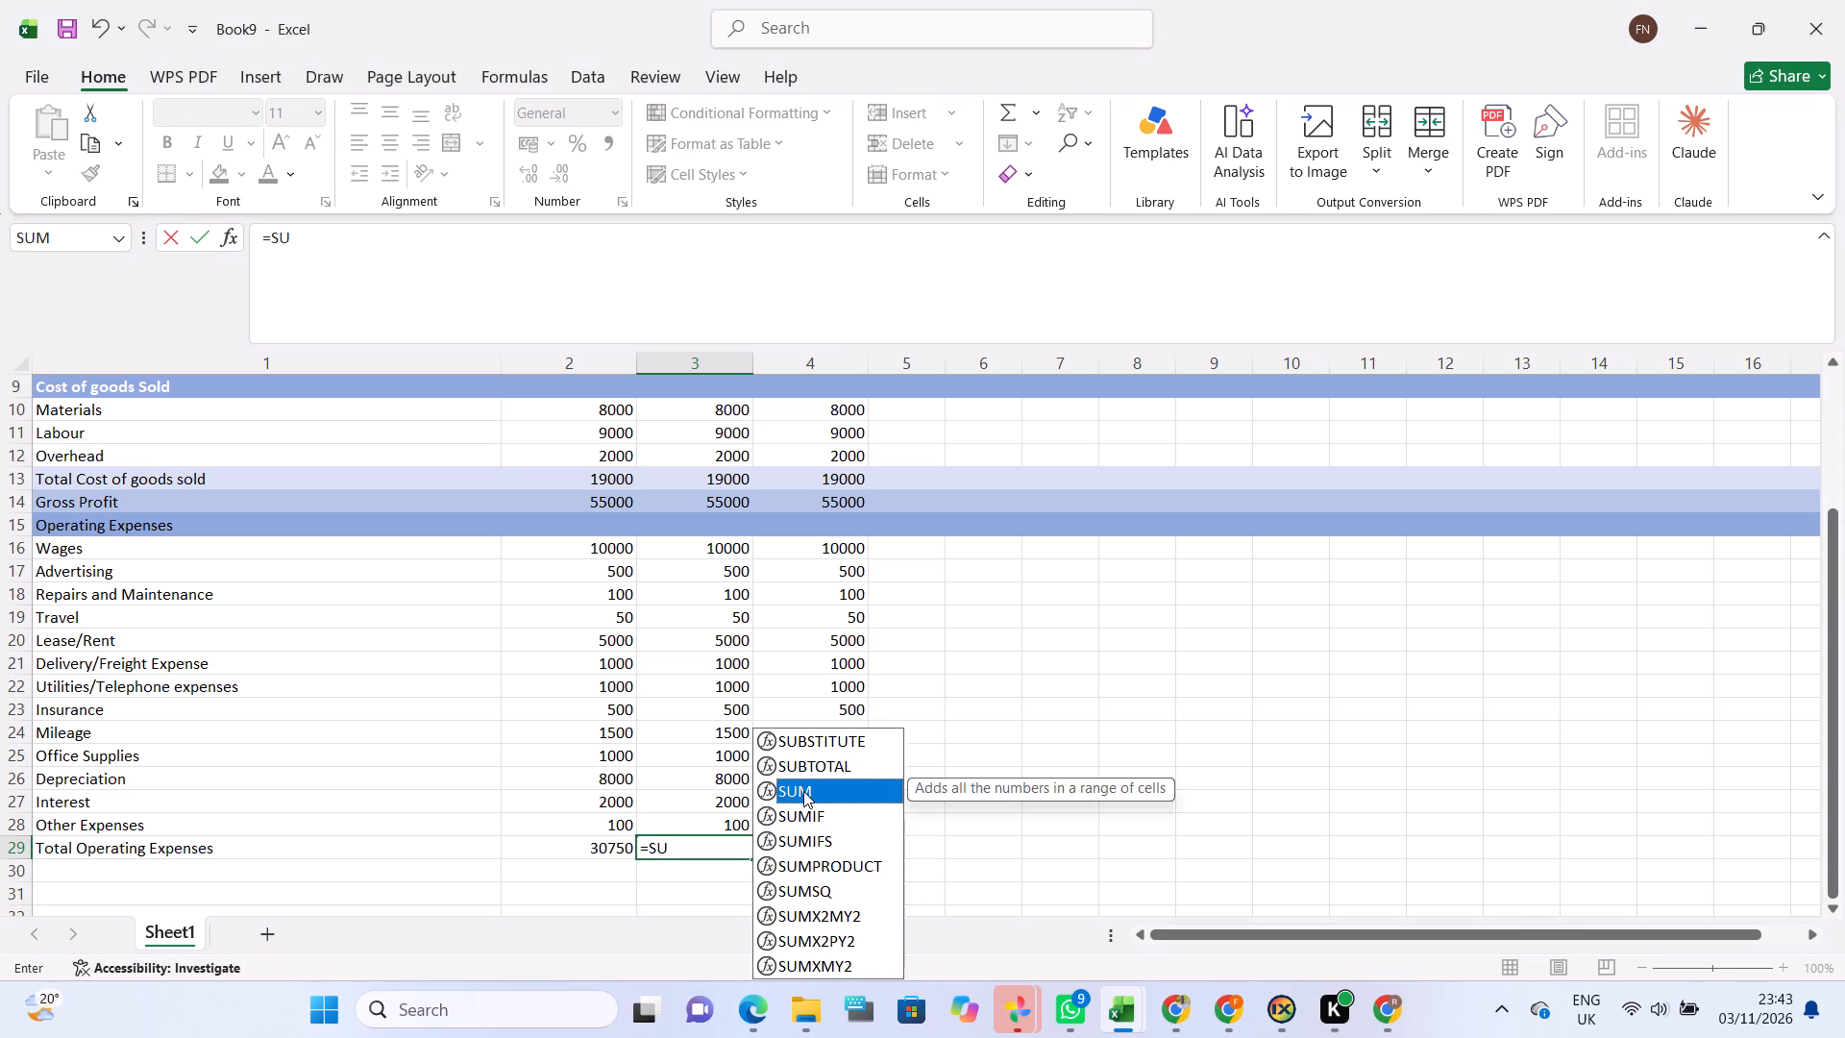
pyautogui.doubleClick(803, 791)
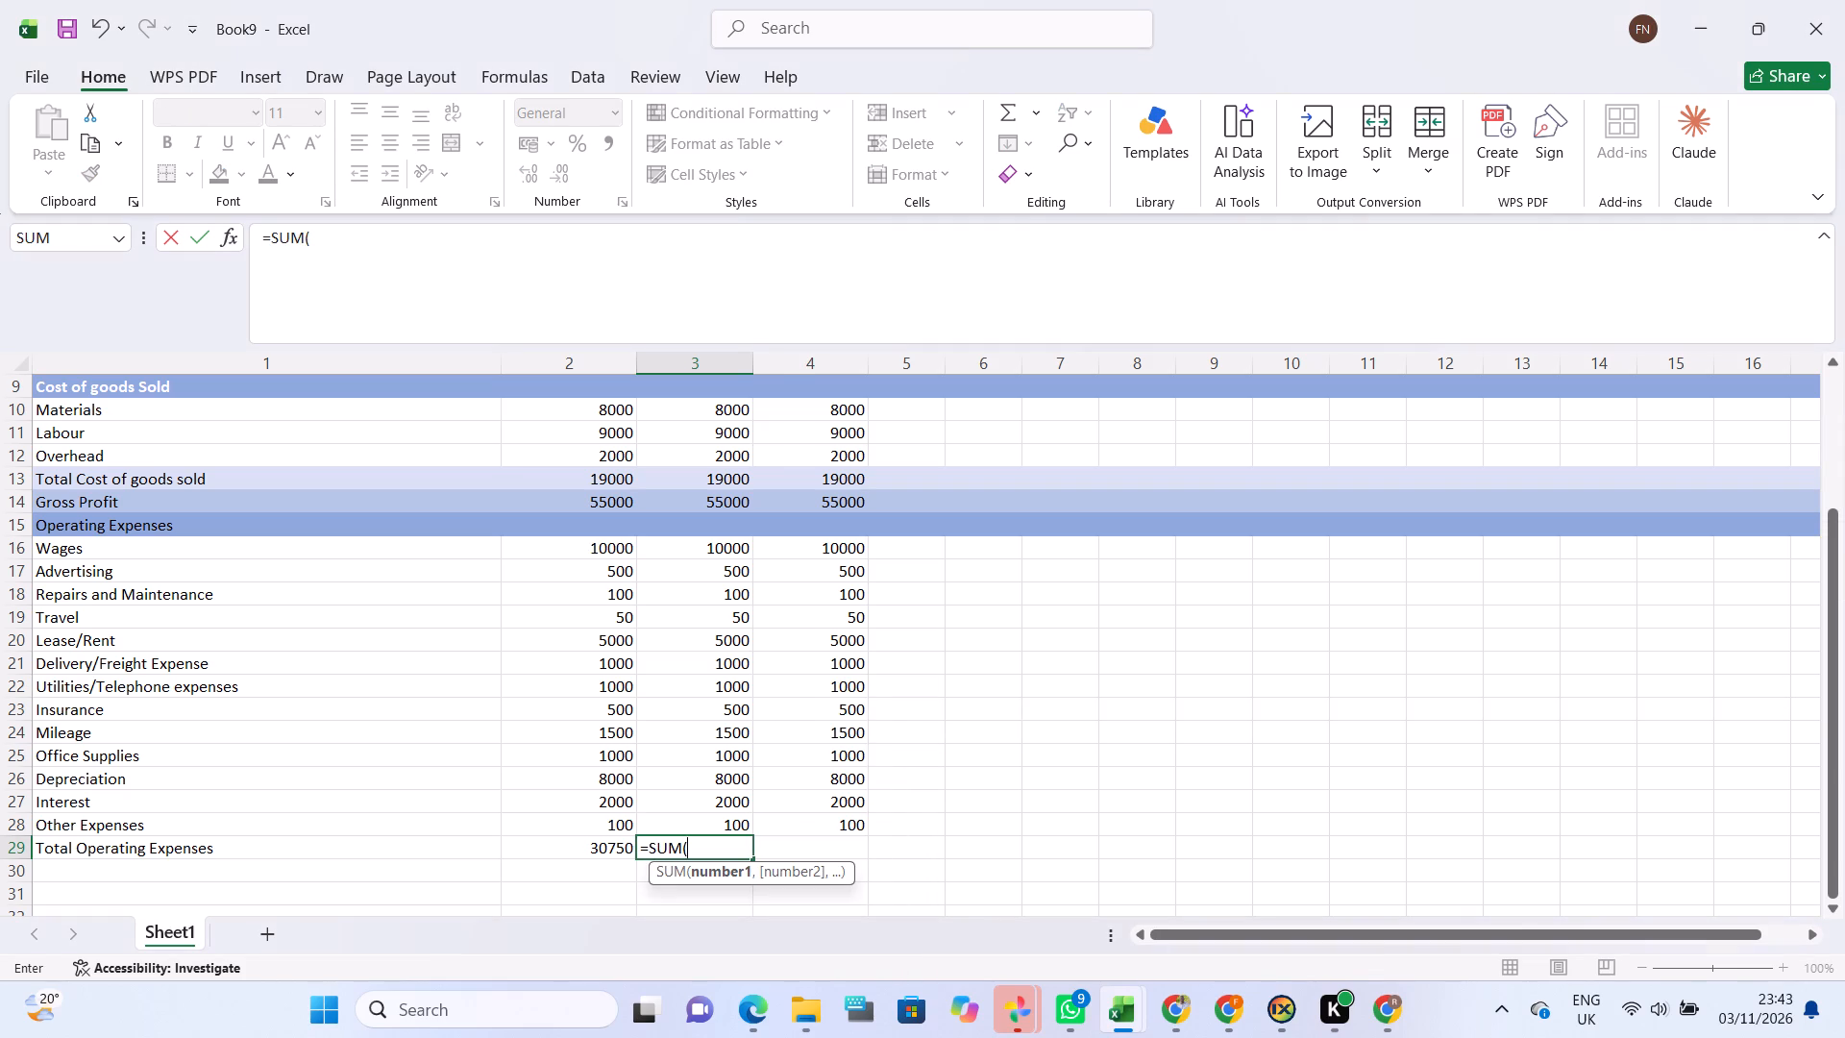
pyautogui.click(743, 551)
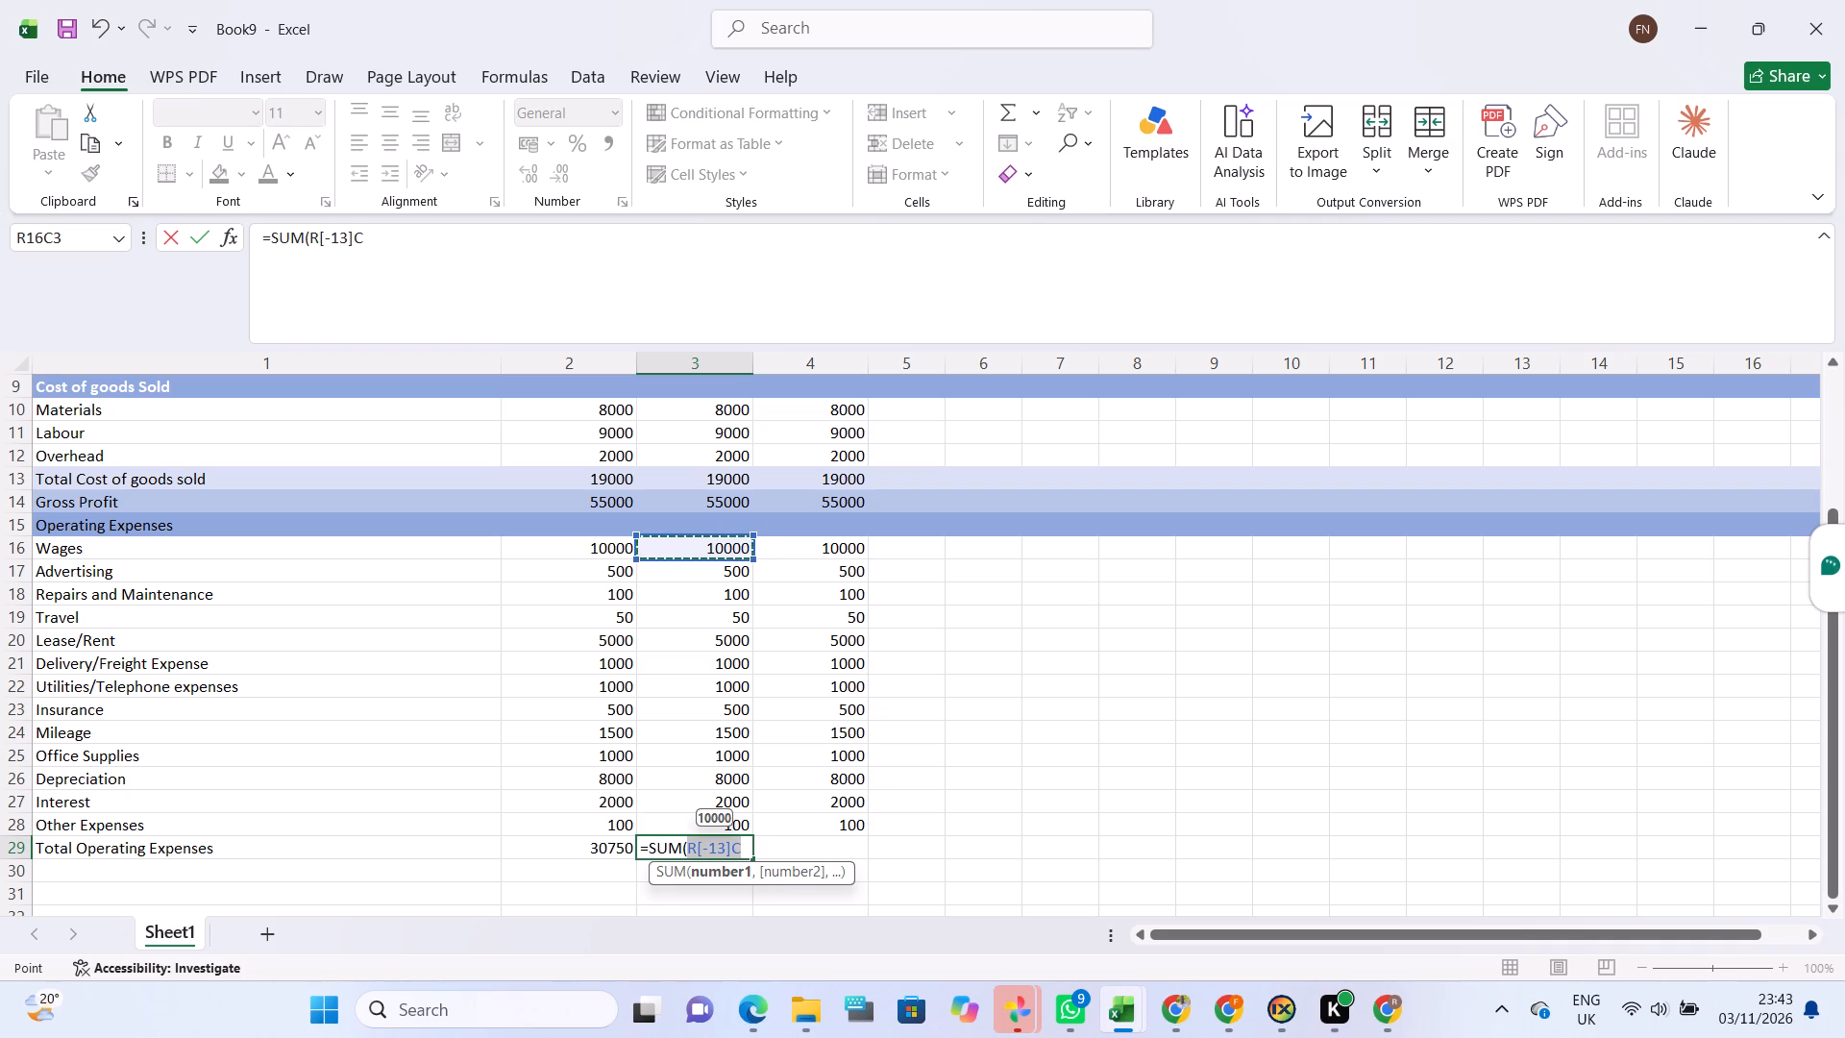
pyautogui.moveTo(751, 556); pyautogui.dragTo(745, 827)
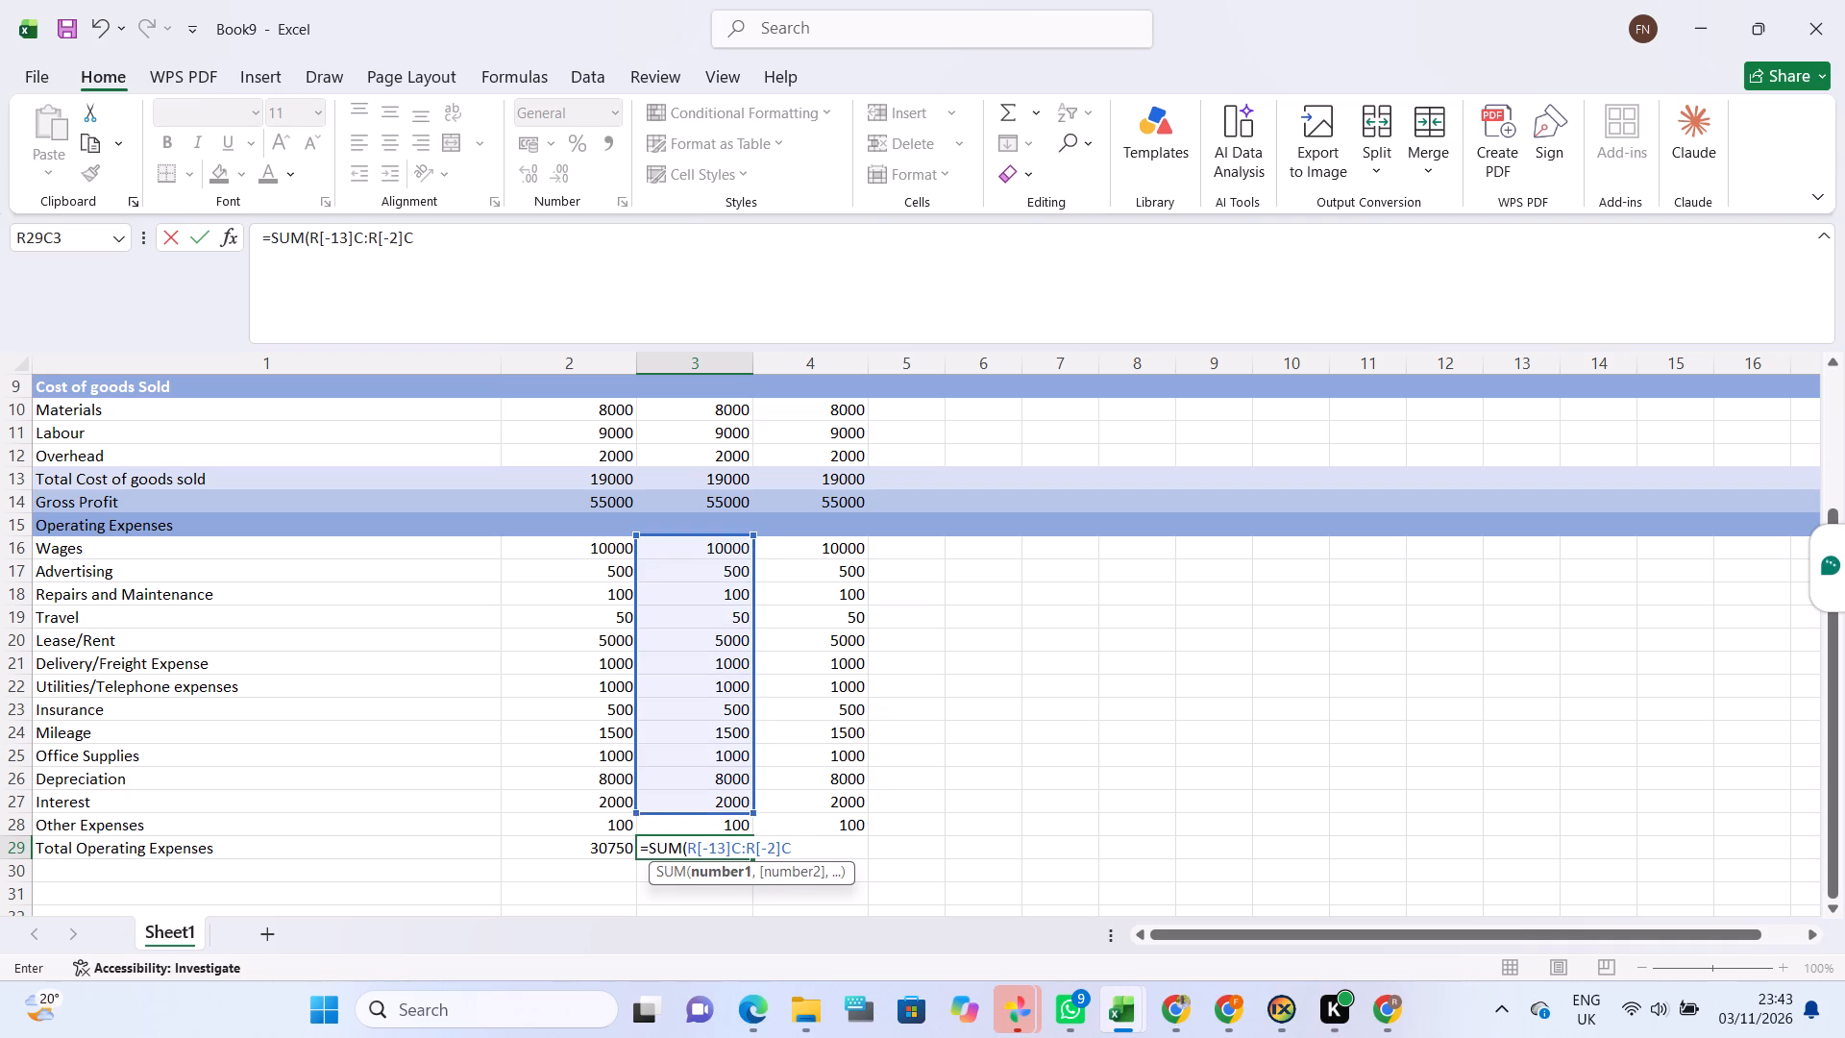
pyautogui.moveTo(745, 827); pyautogui.dragTo(745, 831)
pyautogui.press('Return')
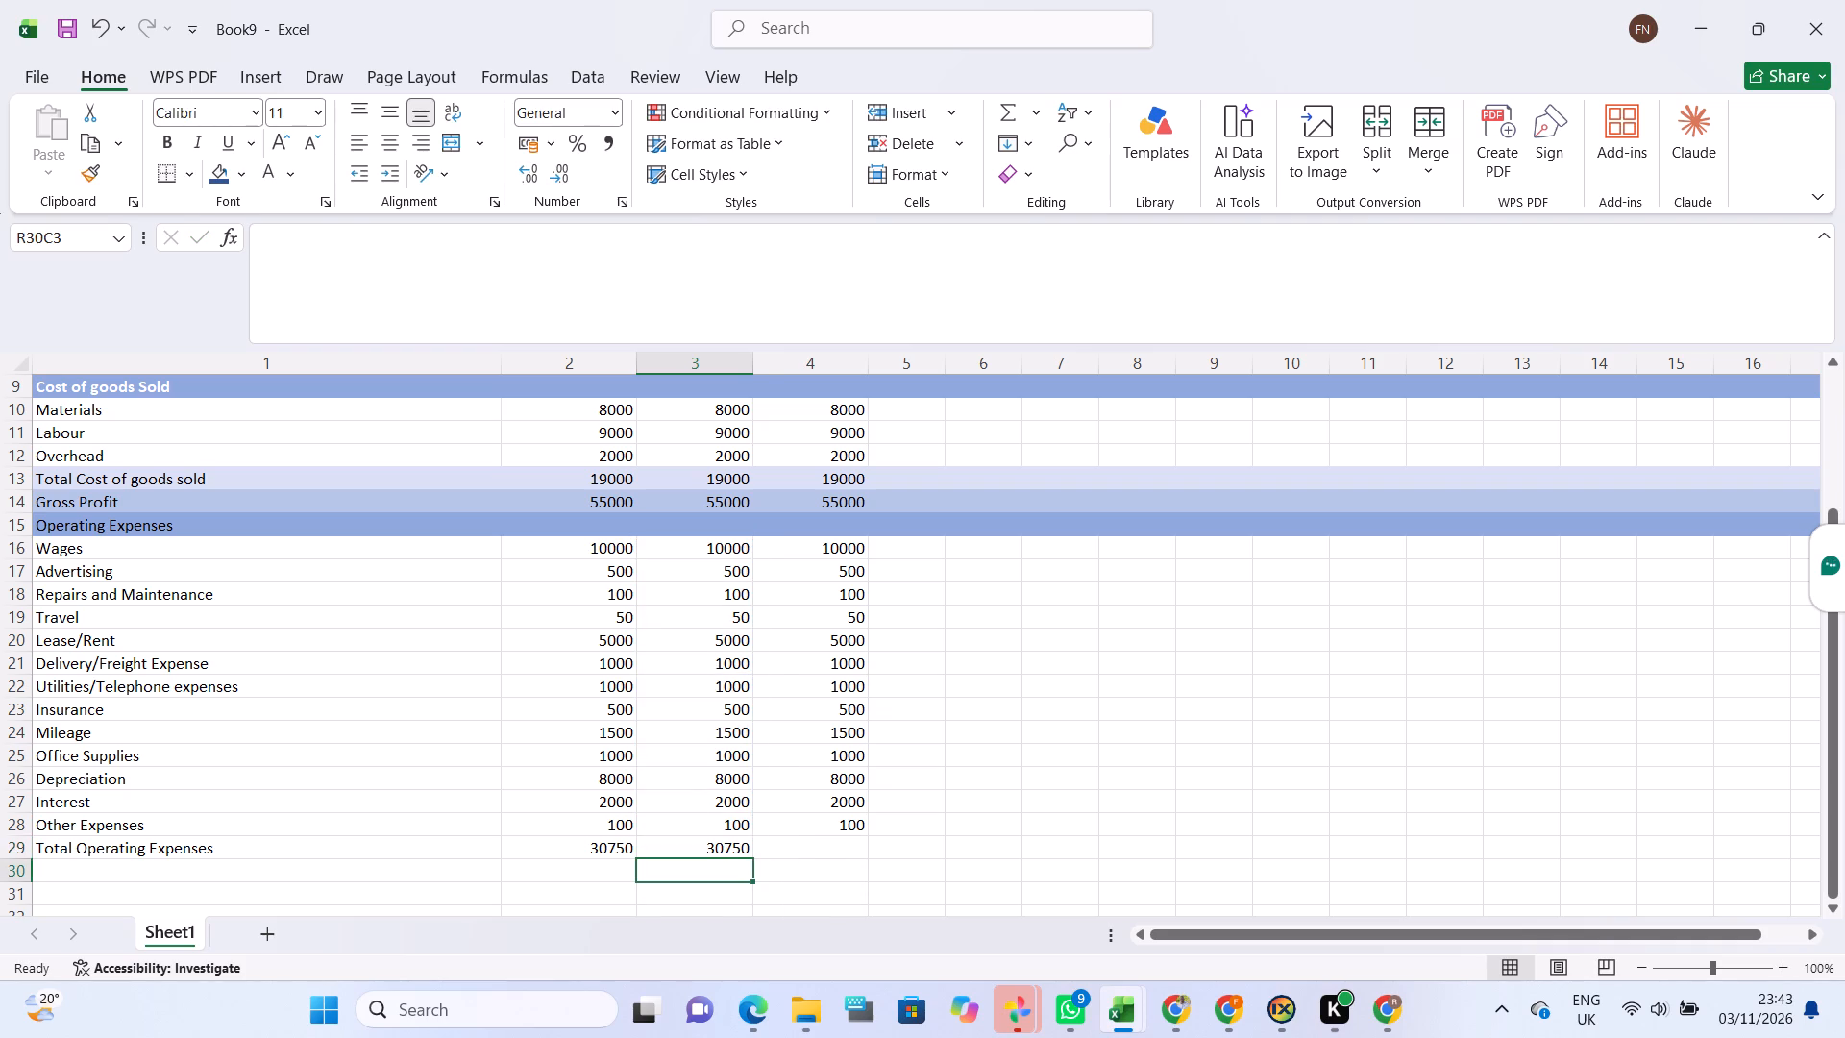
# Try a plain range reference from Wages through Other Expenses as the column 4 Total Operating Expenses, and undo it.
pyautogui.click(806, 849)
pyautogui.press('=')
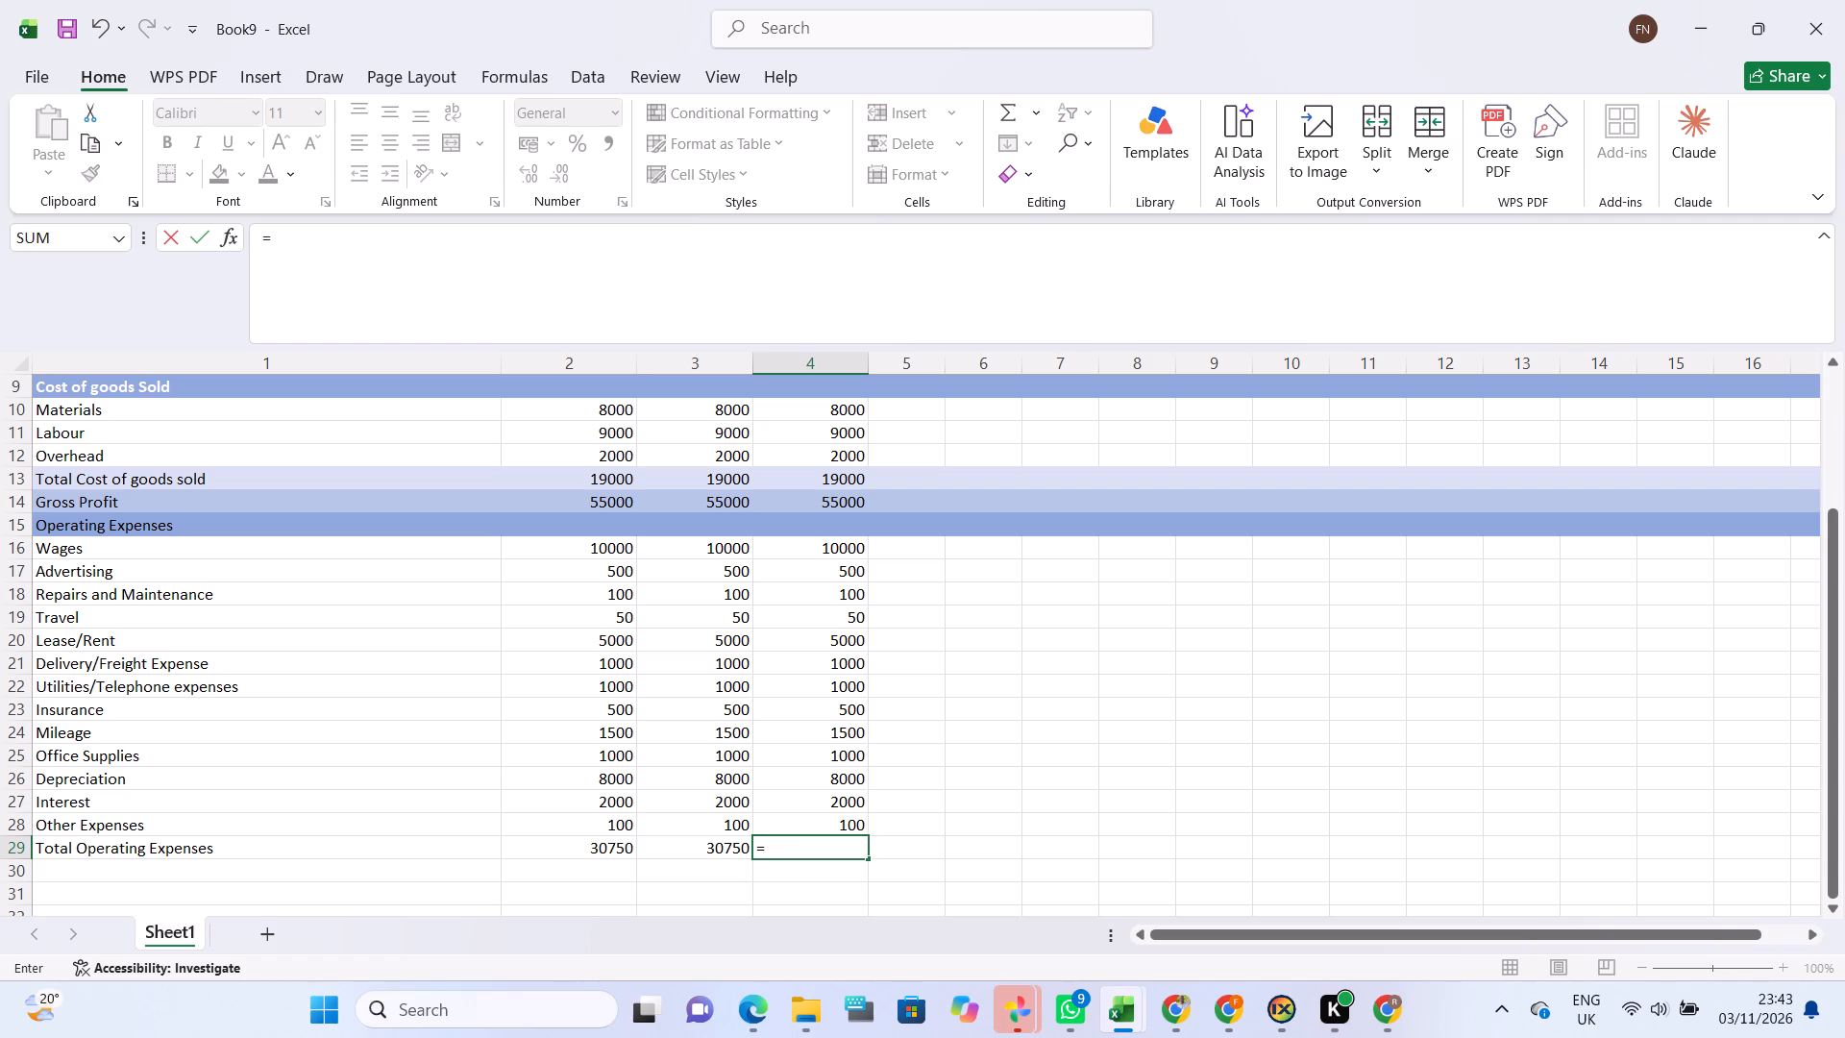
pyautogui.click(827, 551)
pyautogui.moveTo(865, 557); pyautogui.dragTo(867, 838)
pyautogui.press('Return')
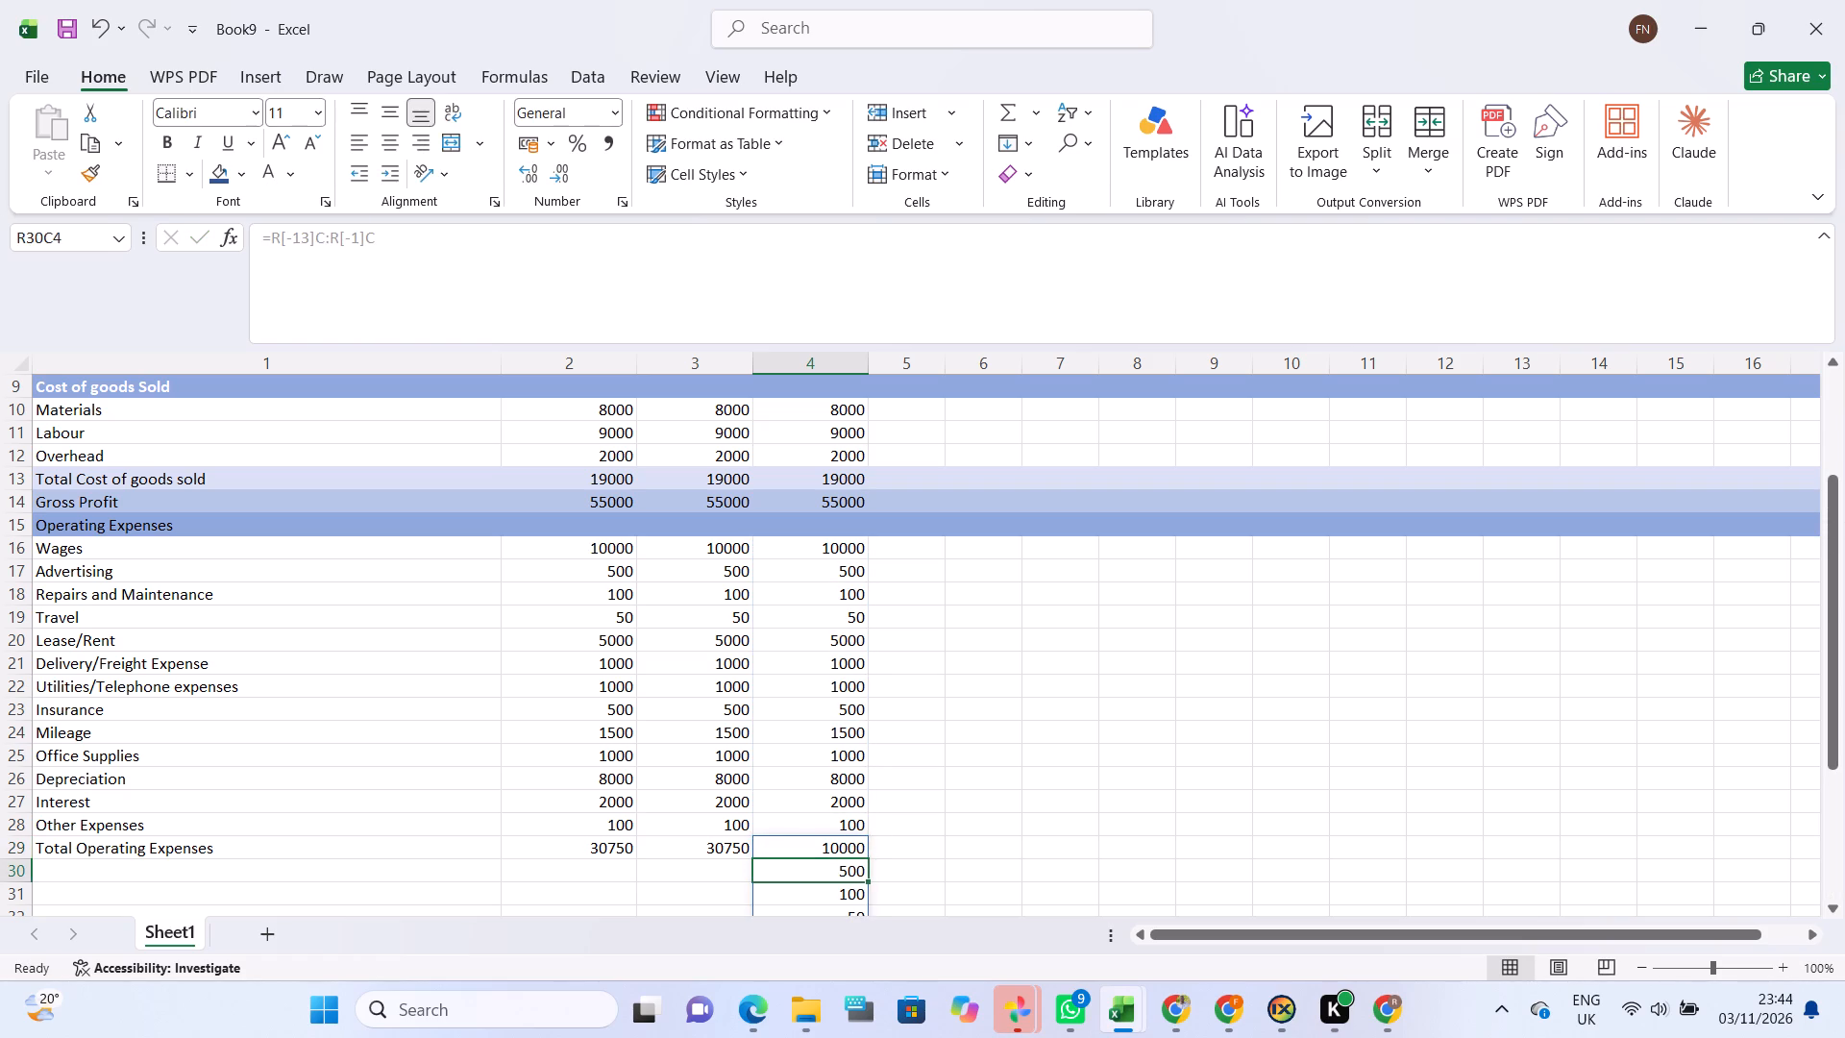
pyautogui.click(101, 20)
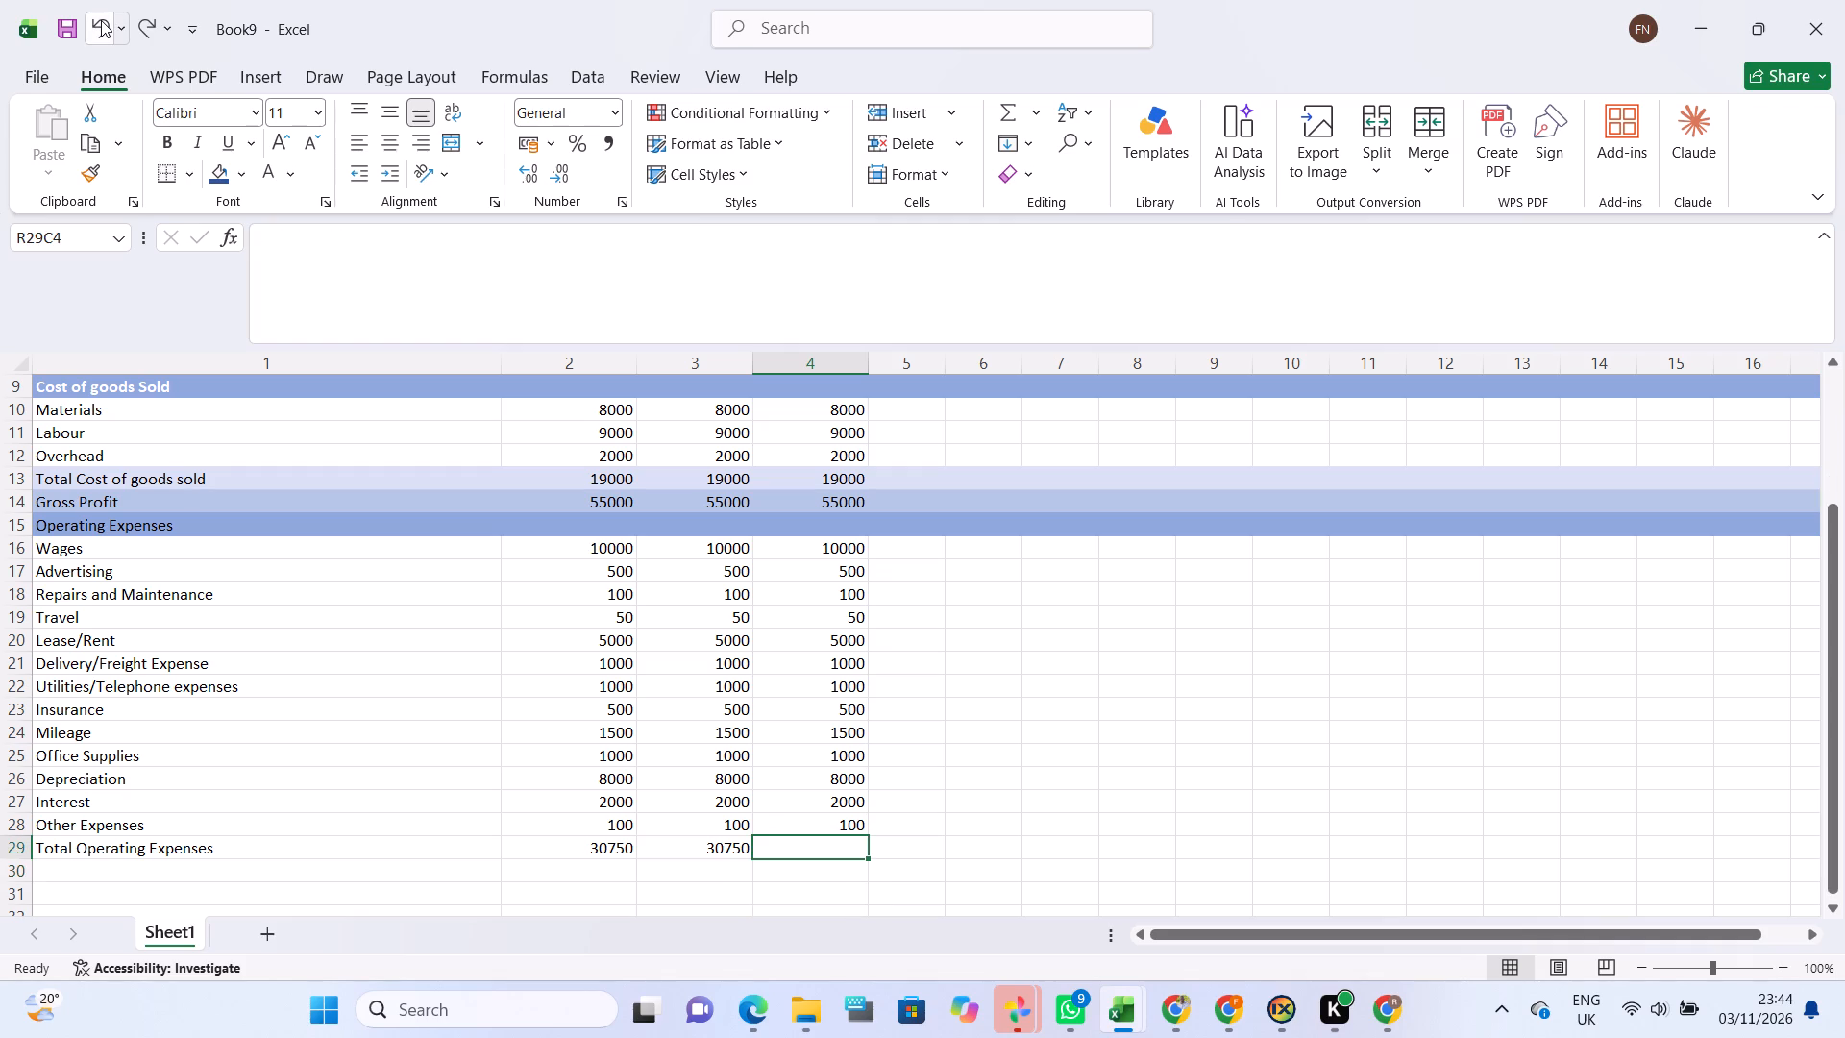
# Calculate Total Operating Expenses in column 4 with a SUM formula covering Wages through Other Expenses.
pyautogui.press('=')
pyautogui.write('SU')
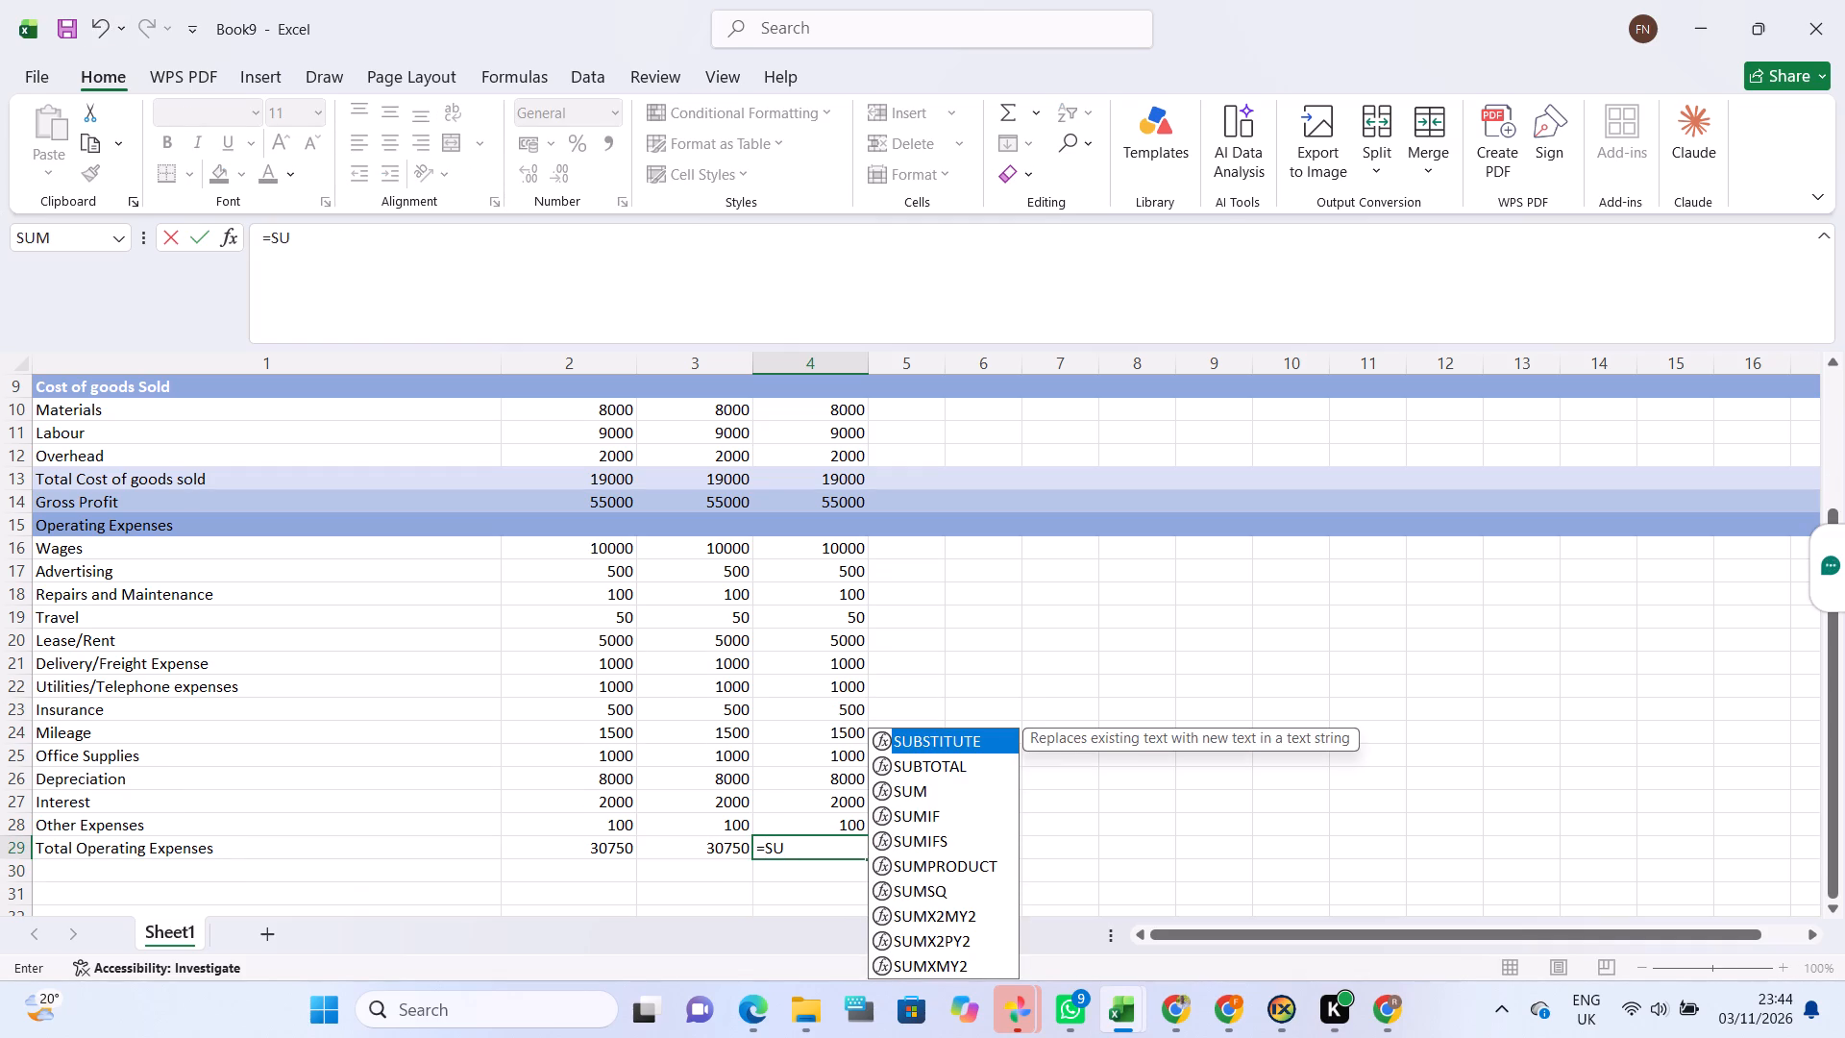
pyautogui.click(895, 786)
pyautogui.doubleClick(895, 786)
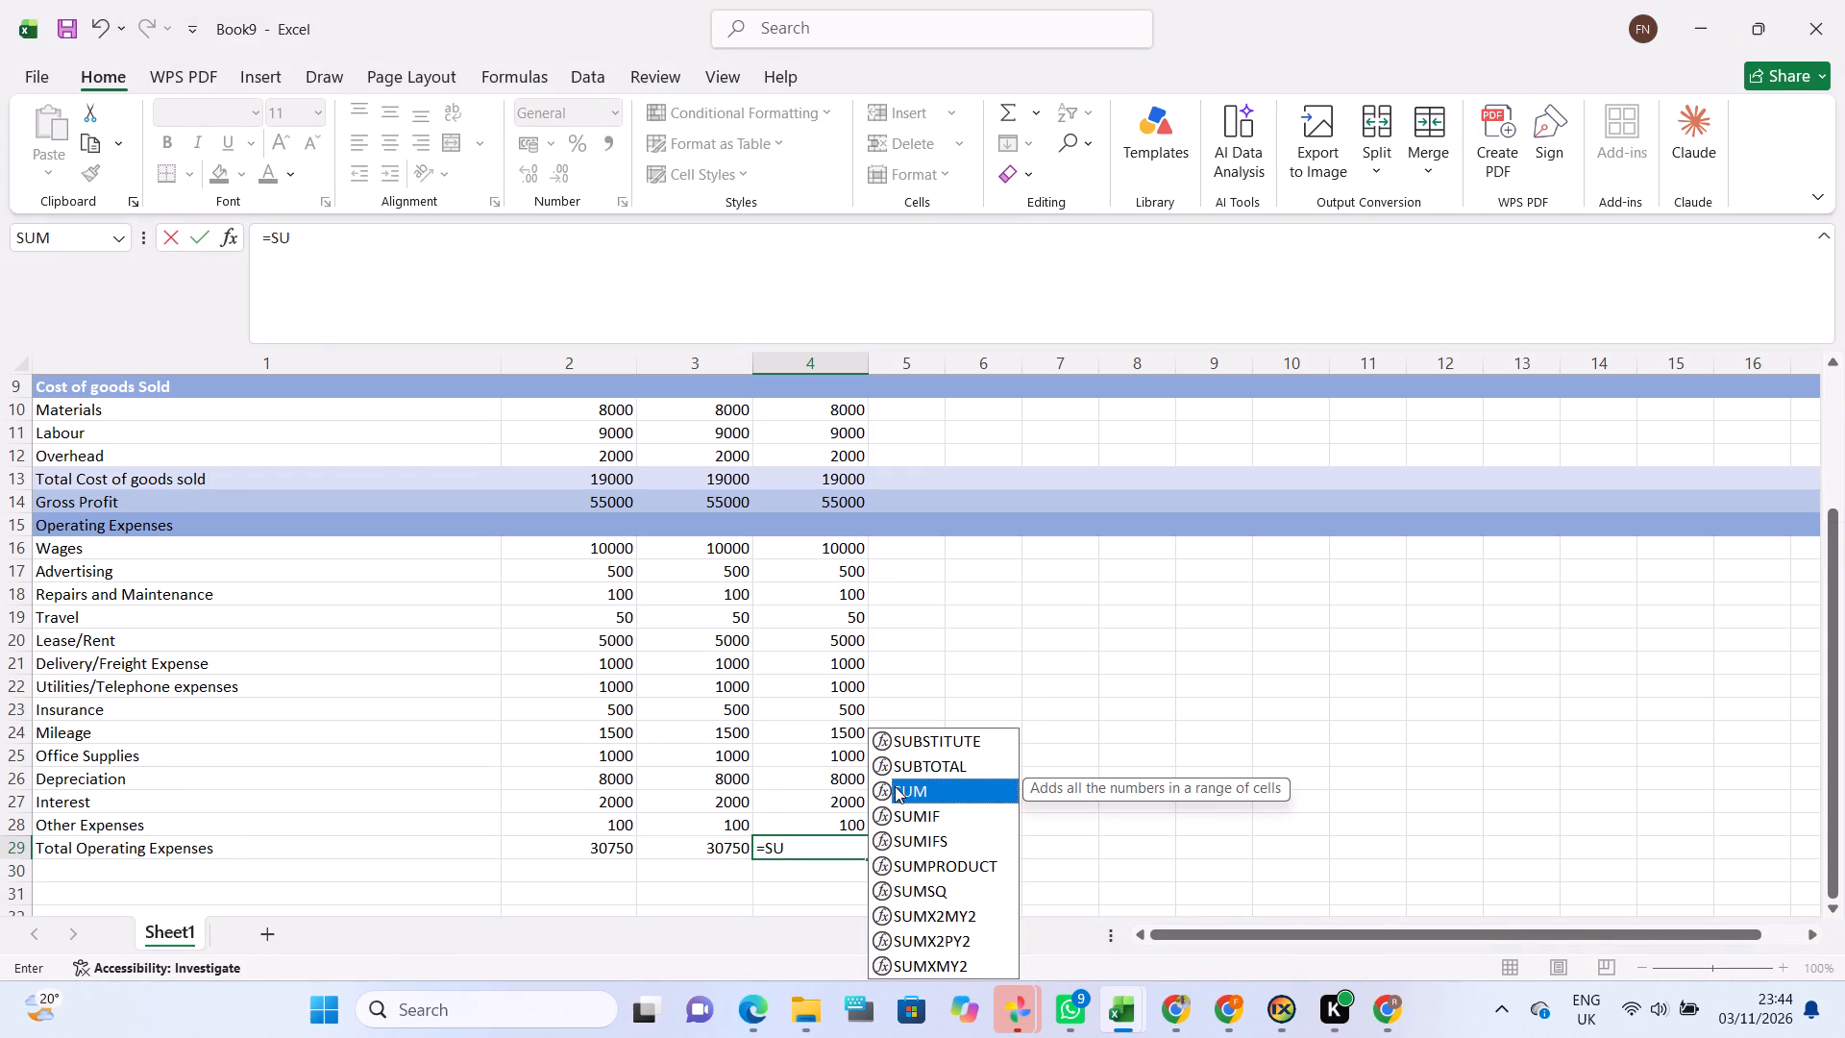
pyautogui.click(845, 555)
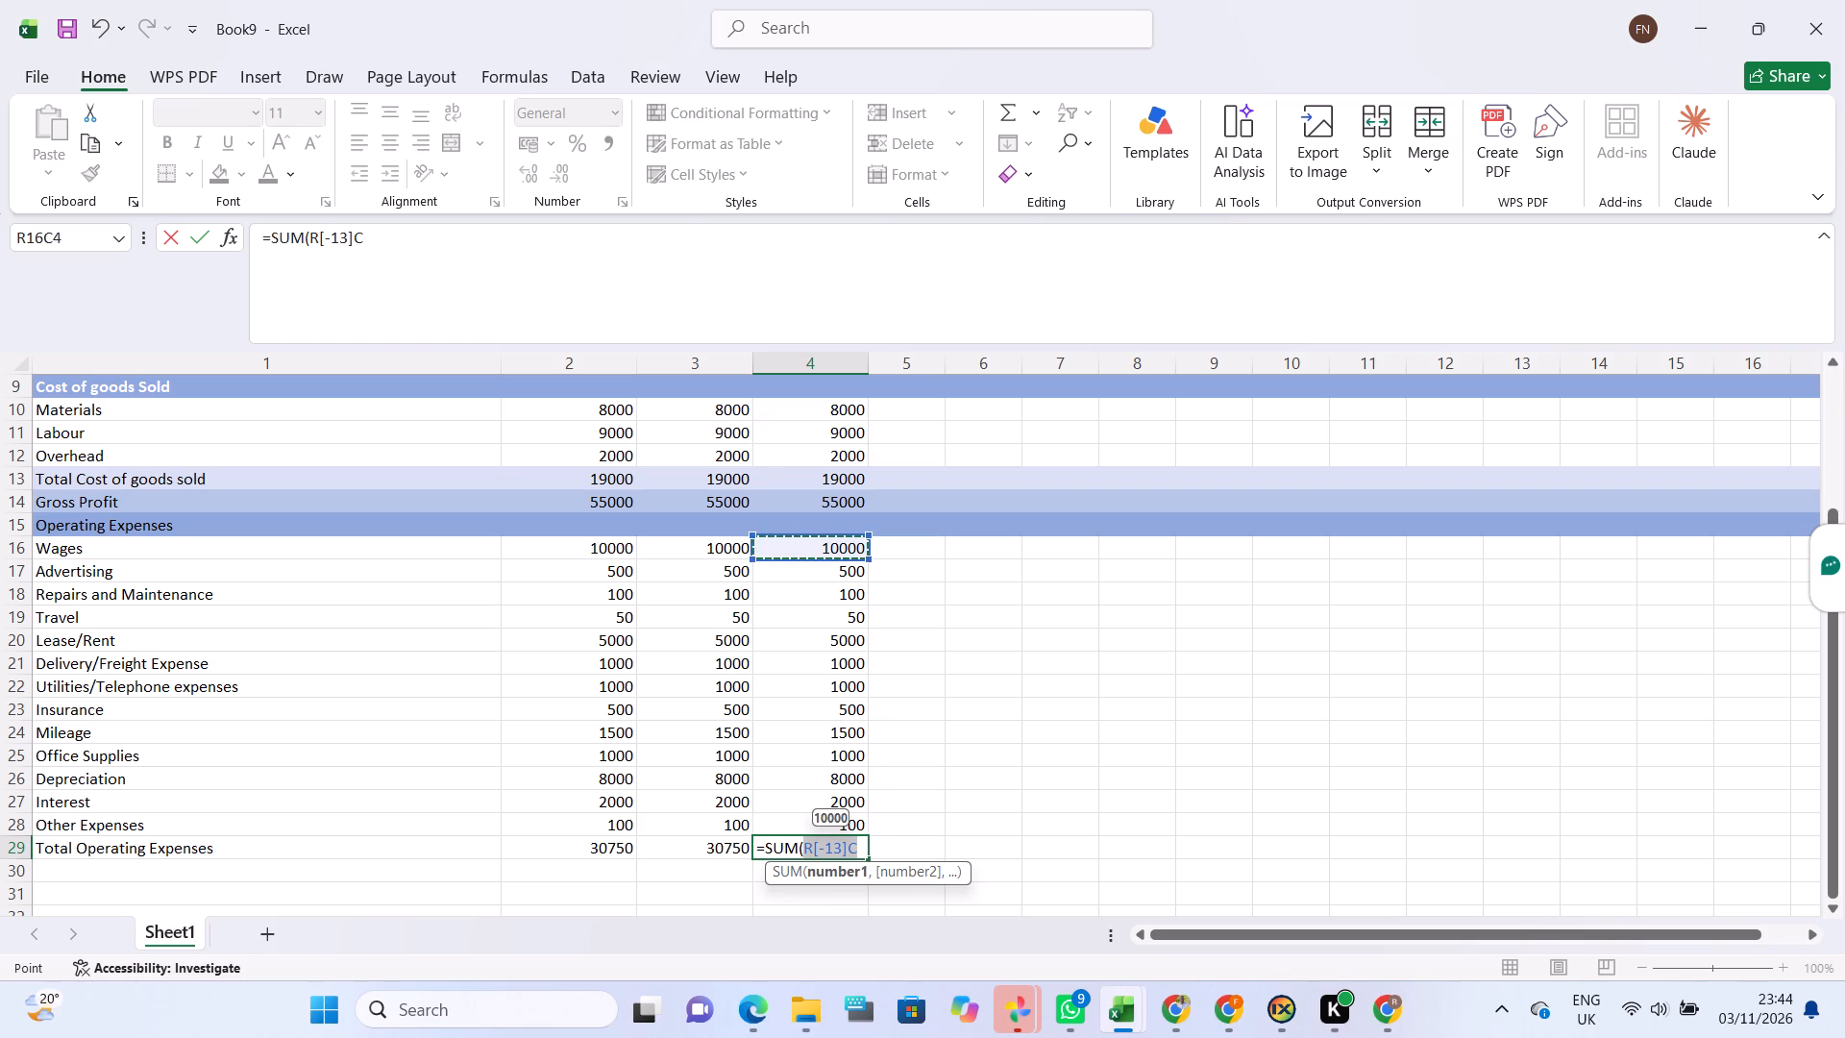
pyautogui.moveTo(869, 559); pyautogui.dragTo(861, 838)
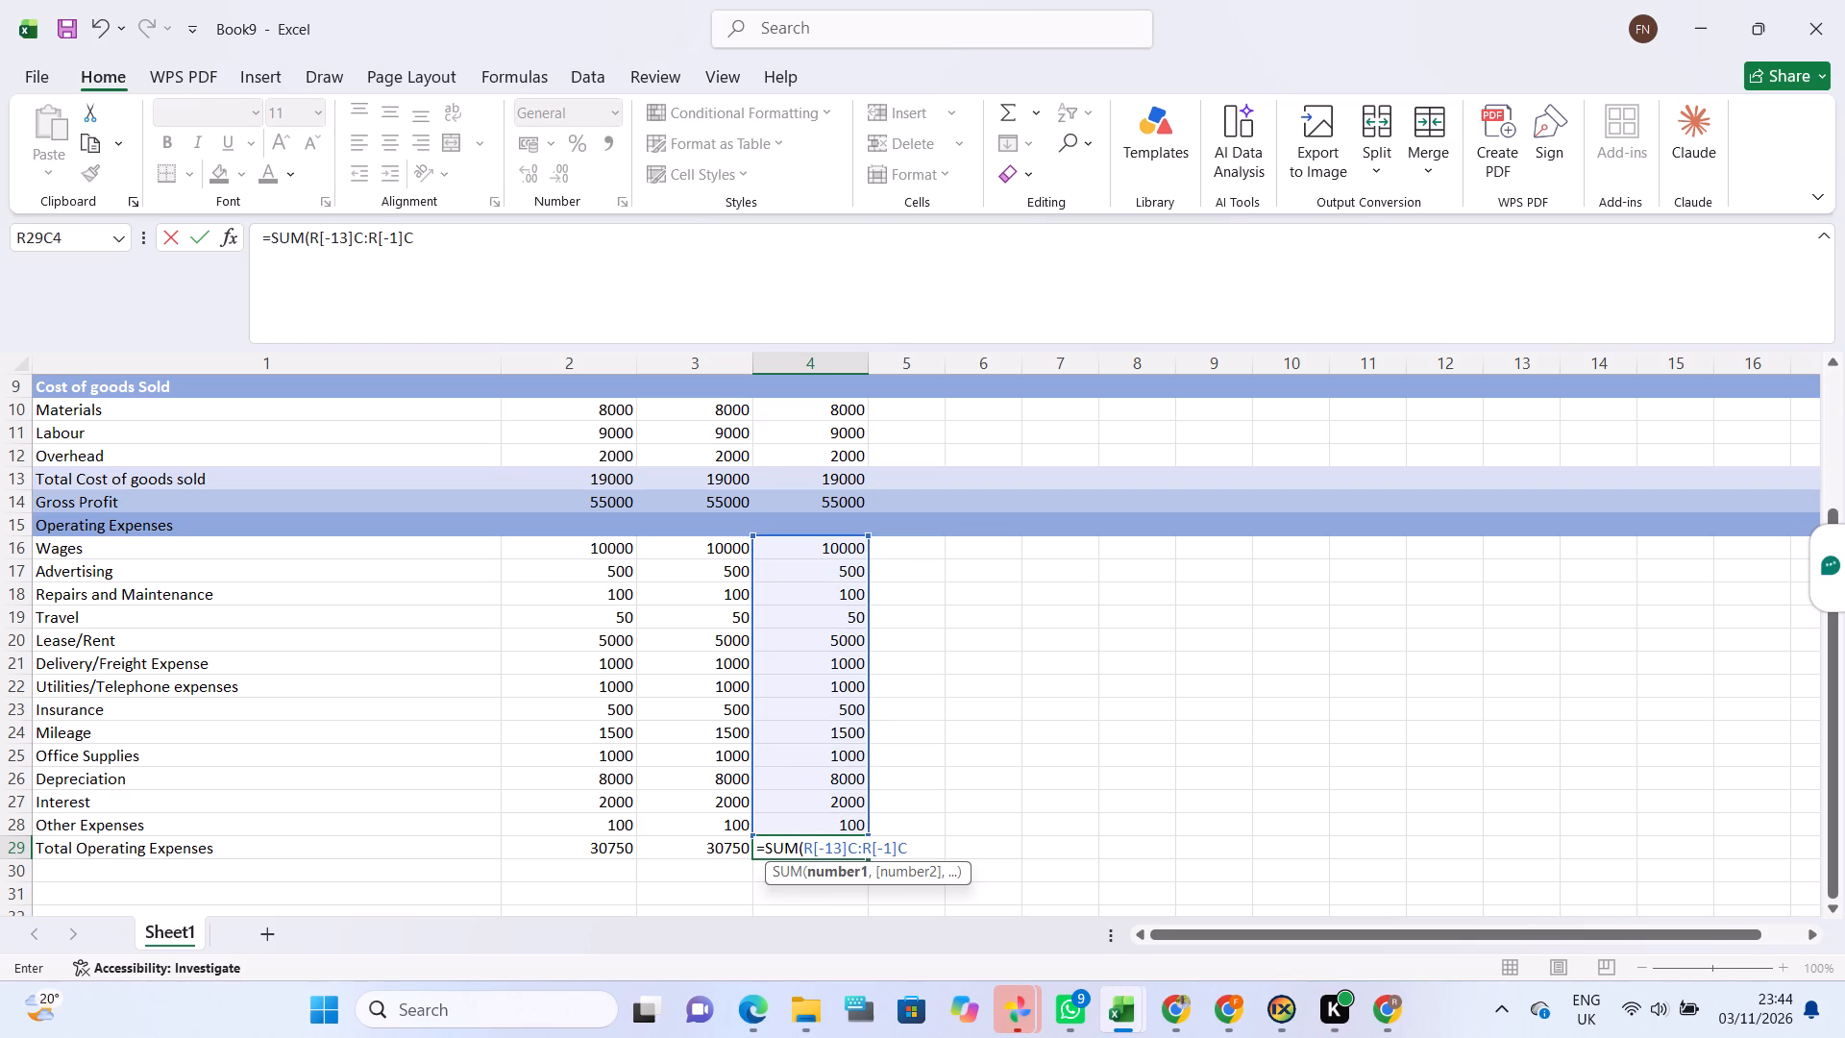
pyautogui.press('Return')
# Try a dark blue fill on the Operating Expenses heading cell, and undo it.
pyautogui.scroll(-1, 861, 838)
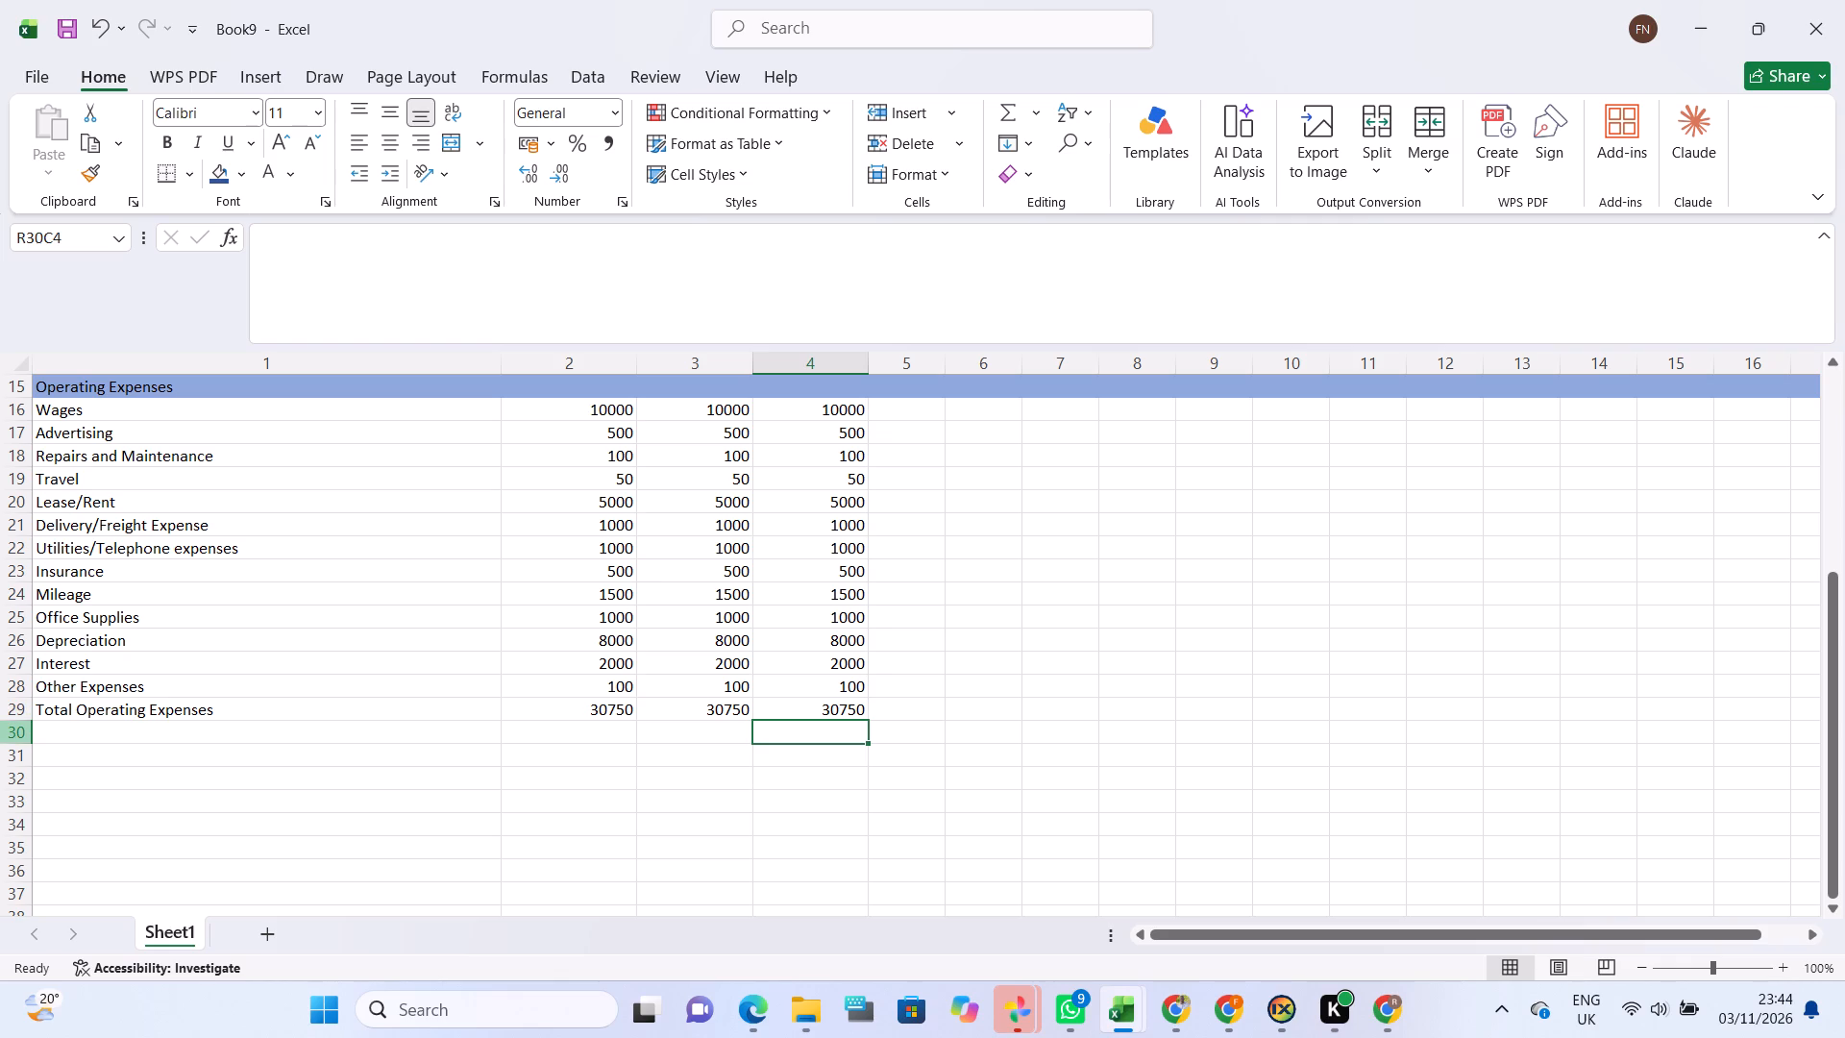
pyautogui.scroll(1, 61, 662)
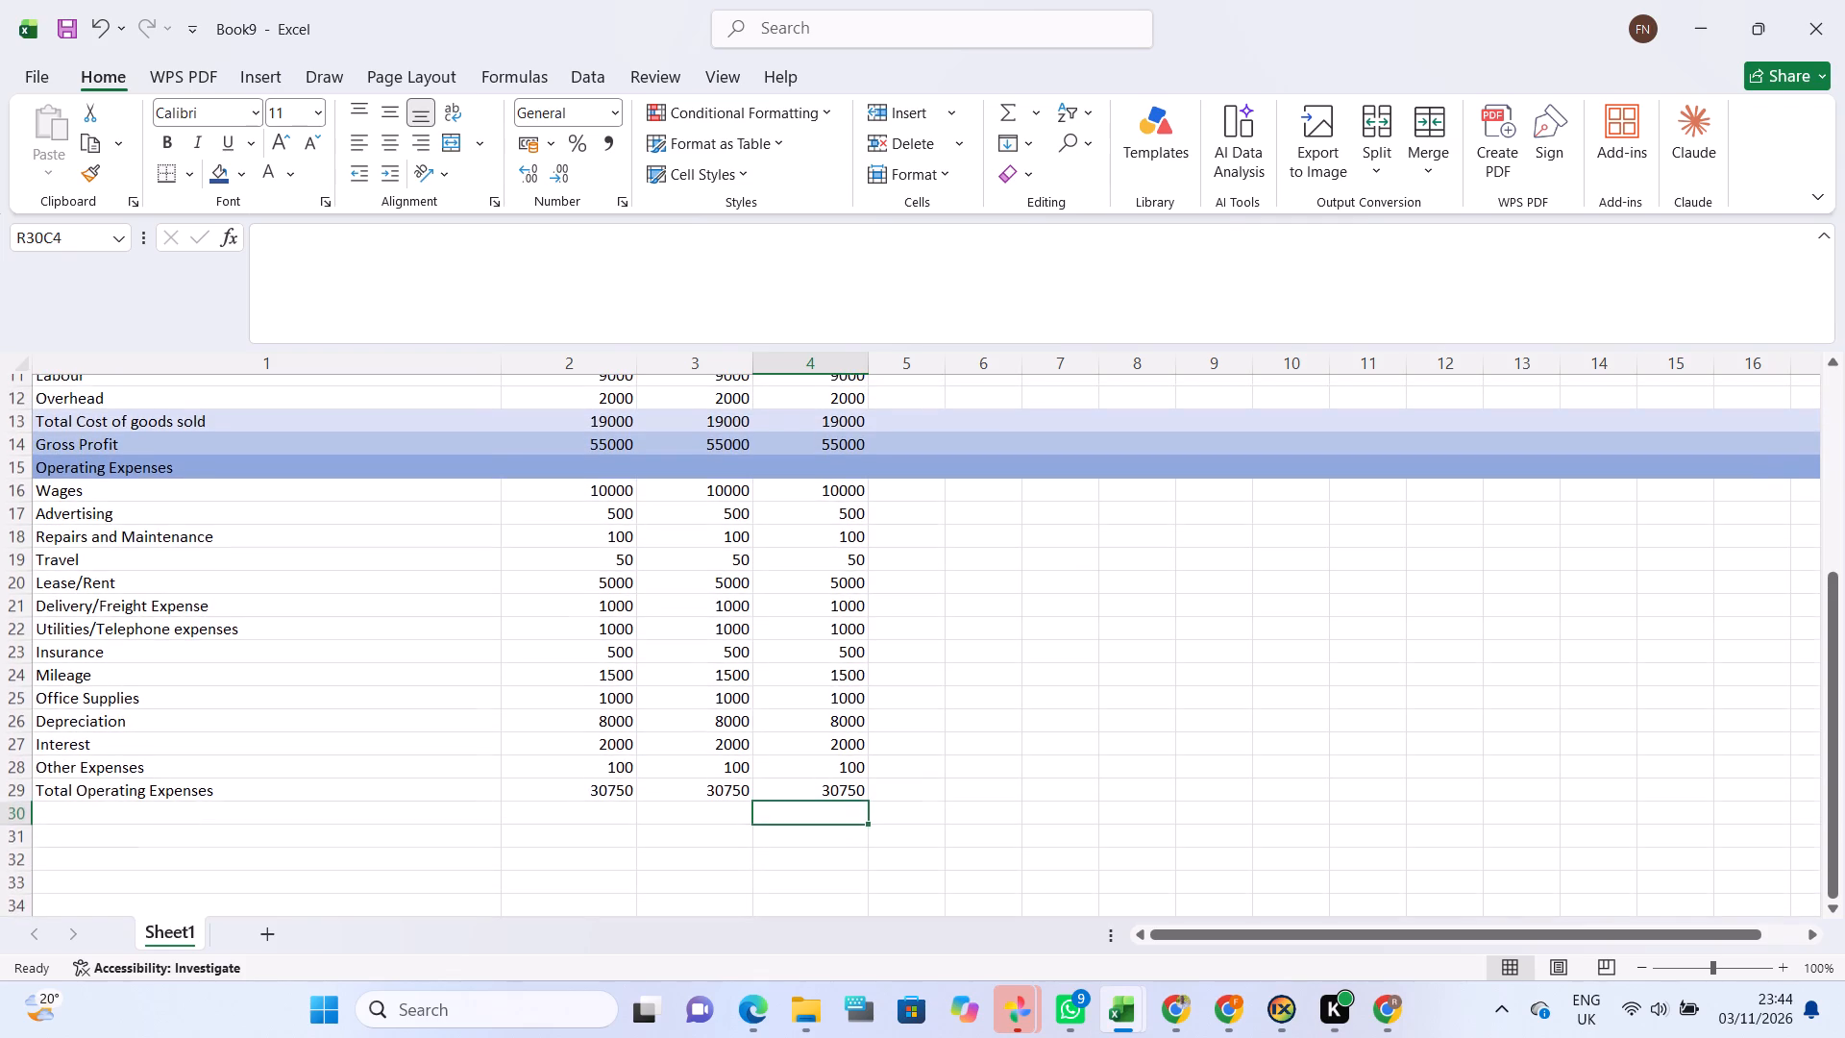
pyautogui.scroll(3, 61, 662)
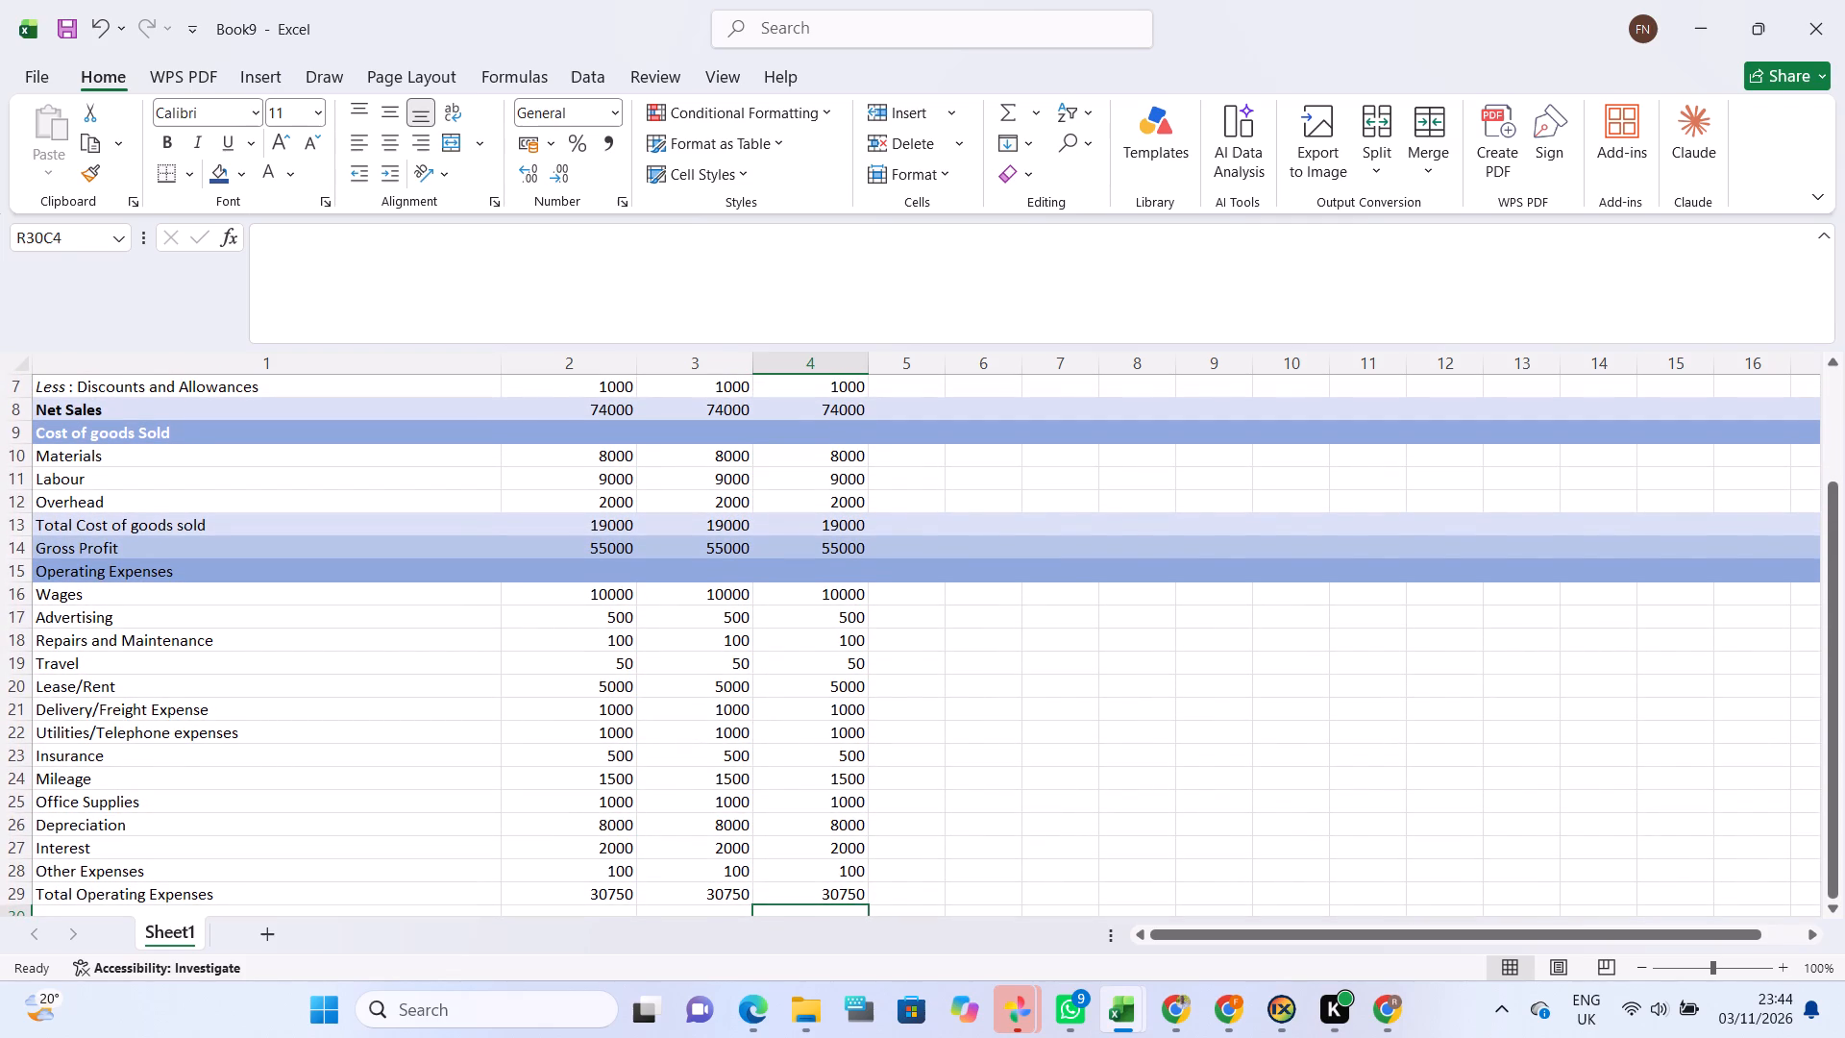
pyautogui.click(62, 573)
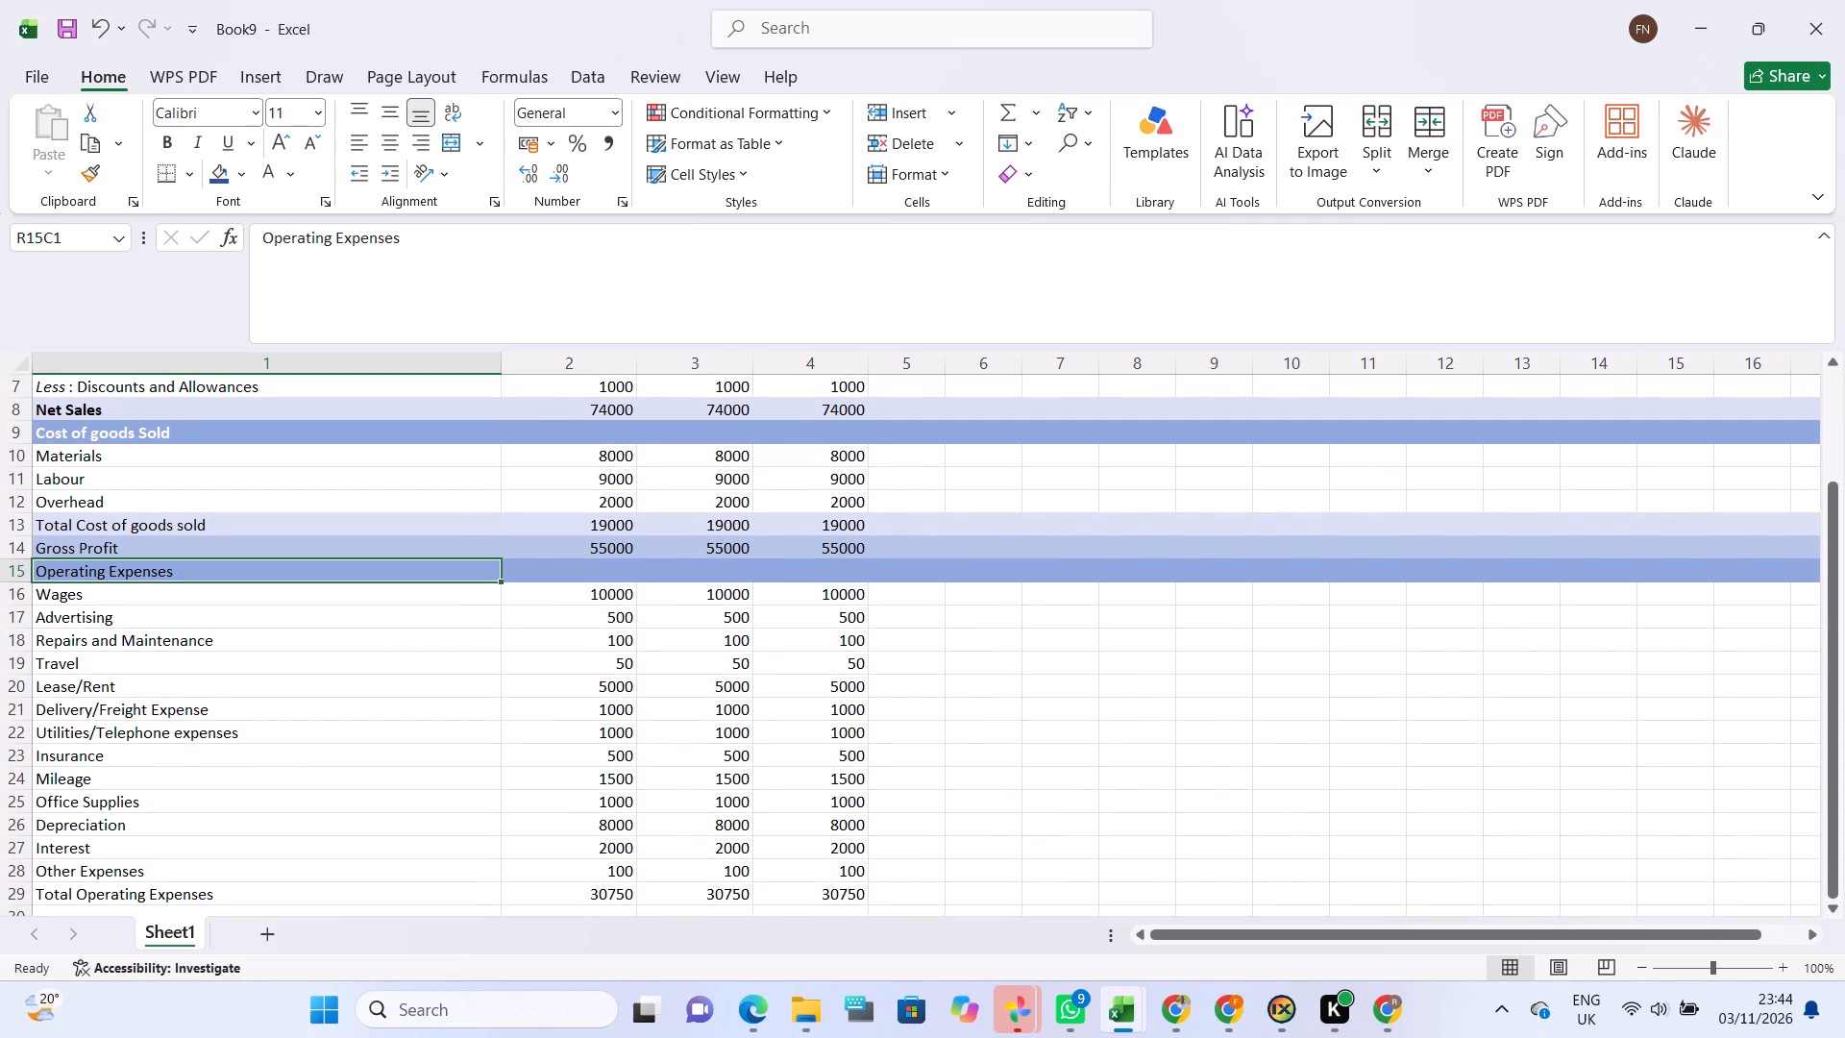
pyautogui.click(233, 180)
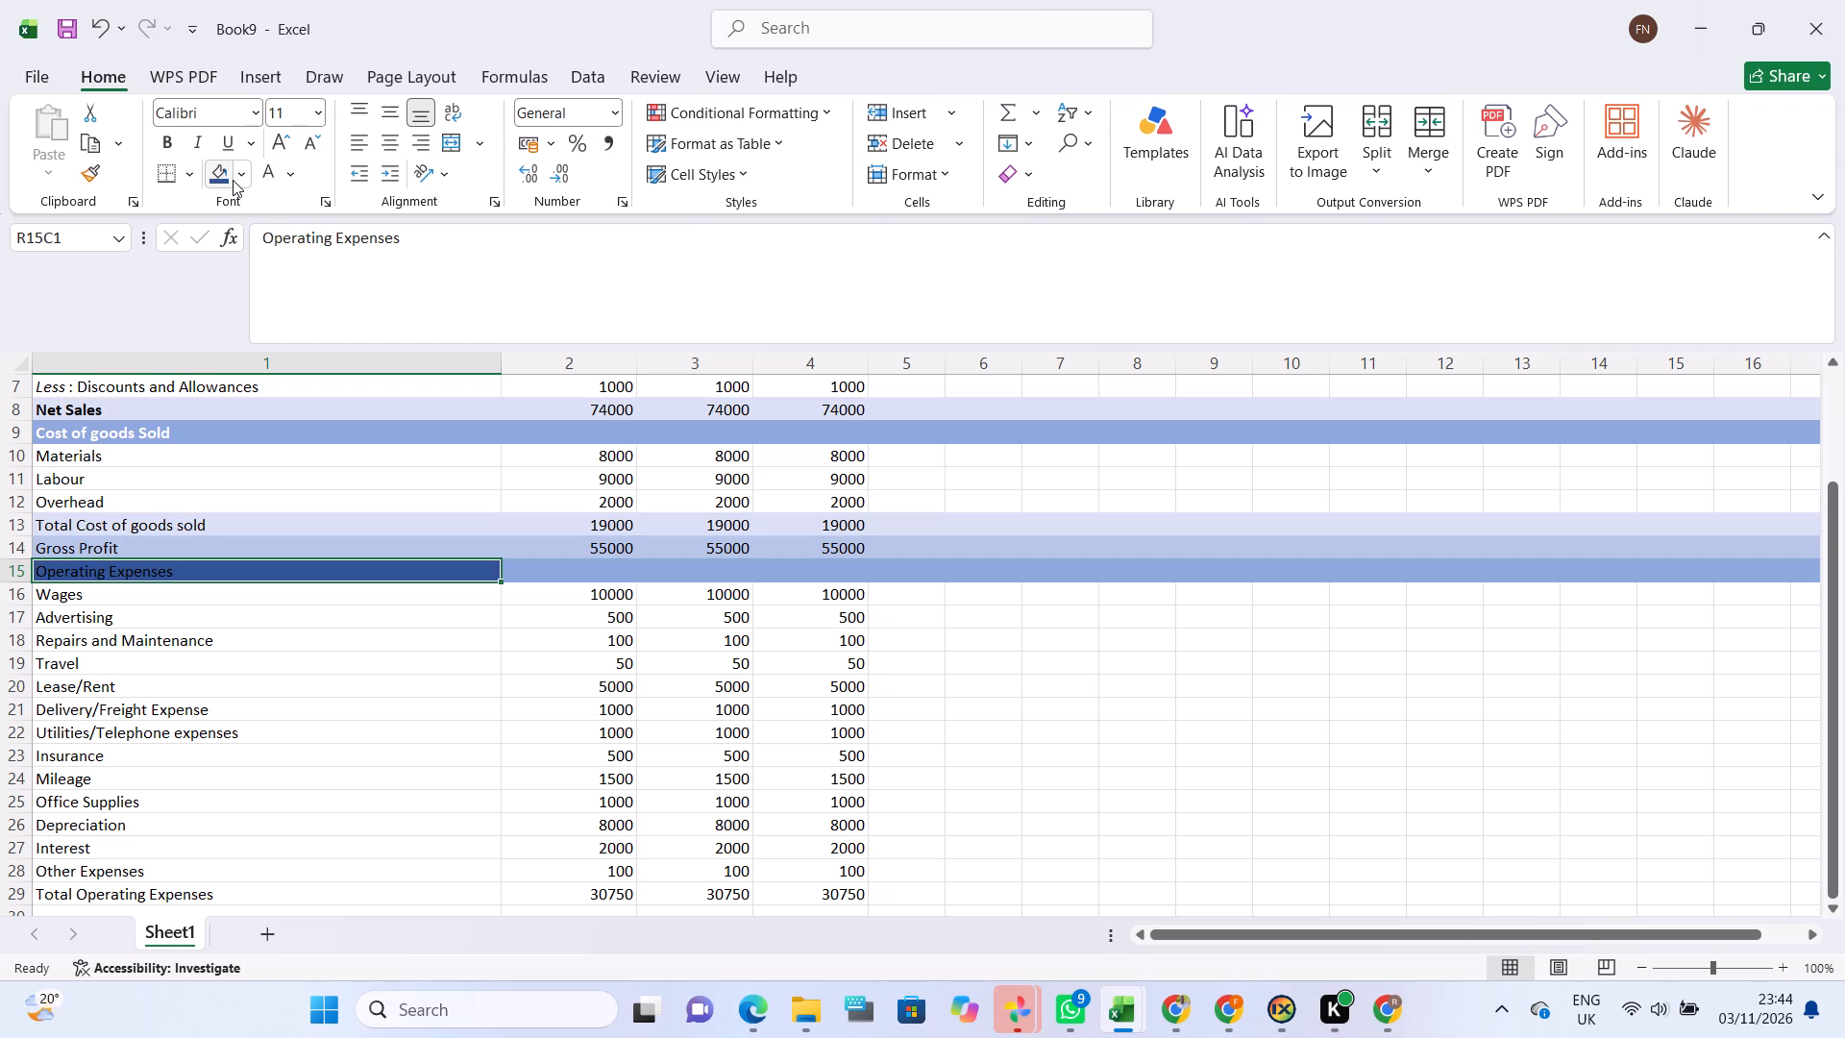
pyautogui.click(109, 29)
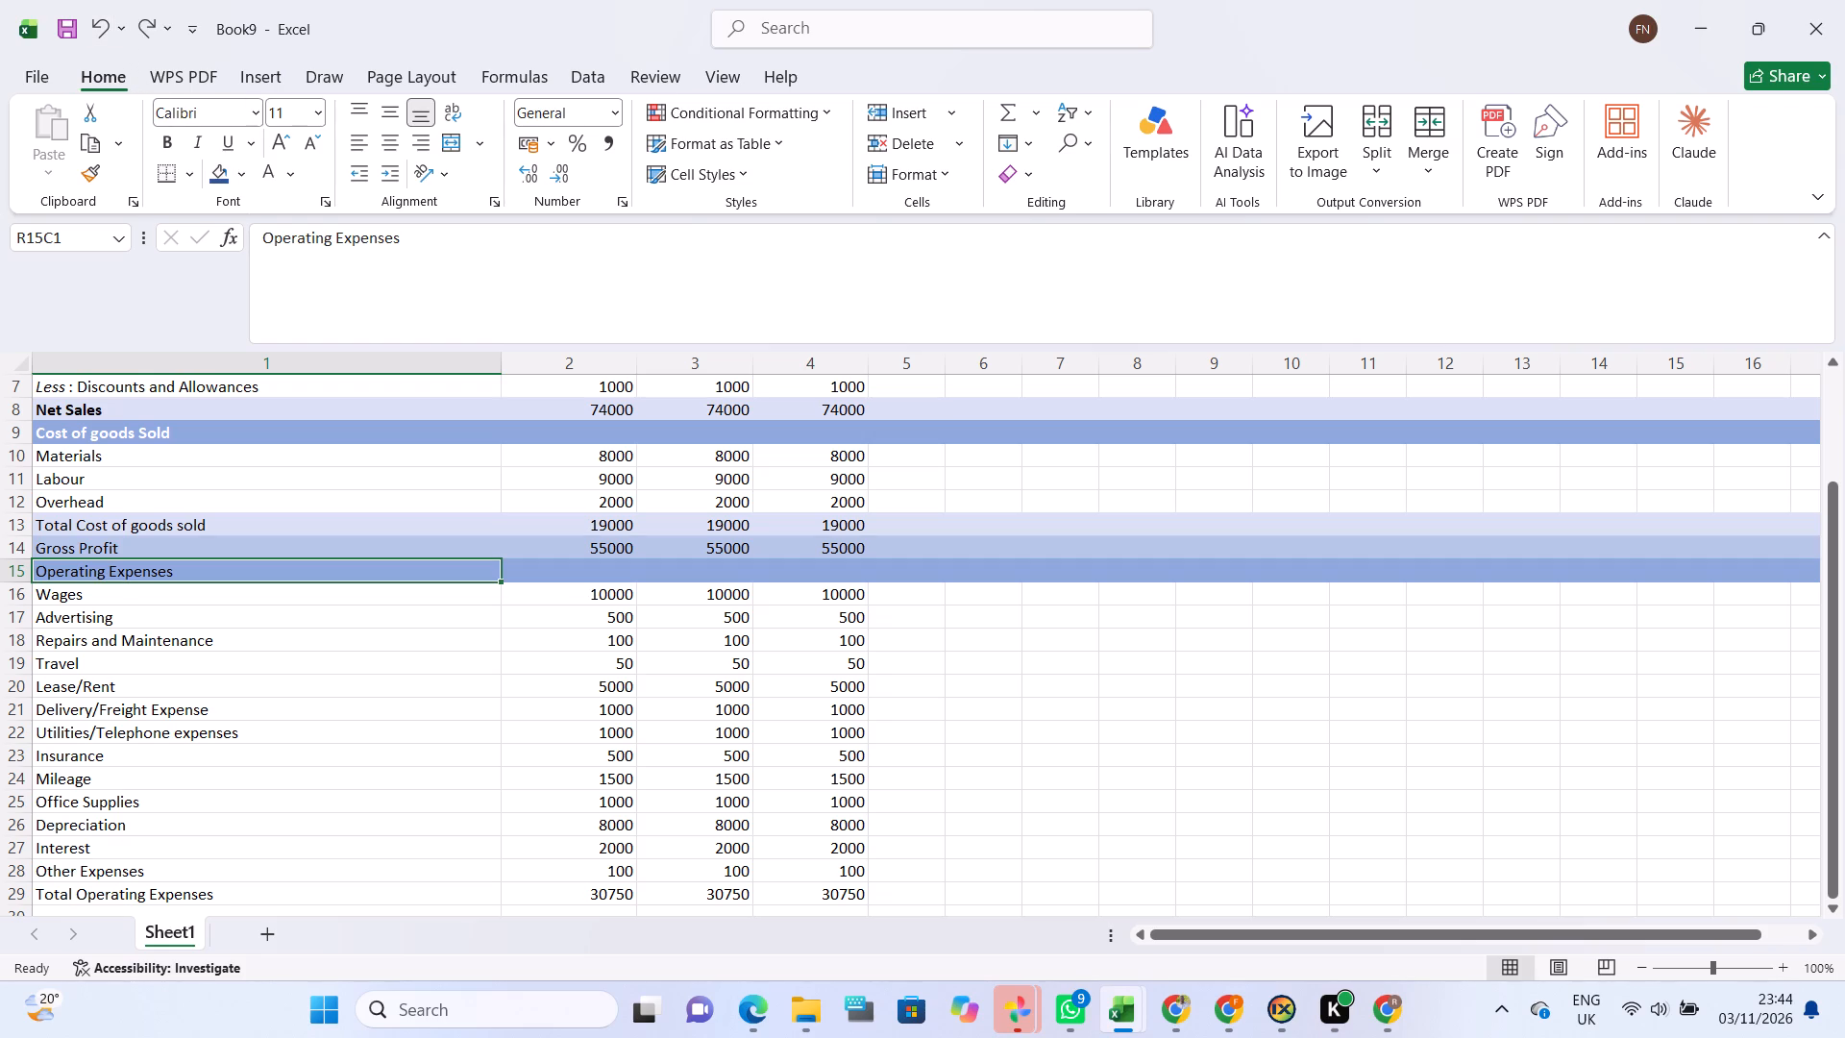
# Set the font colour of the Operating Expenses heading to white.
pyautogui.click(186, 579)
pyautogui.click(186, 579)
pyautogui.click(292, 168)
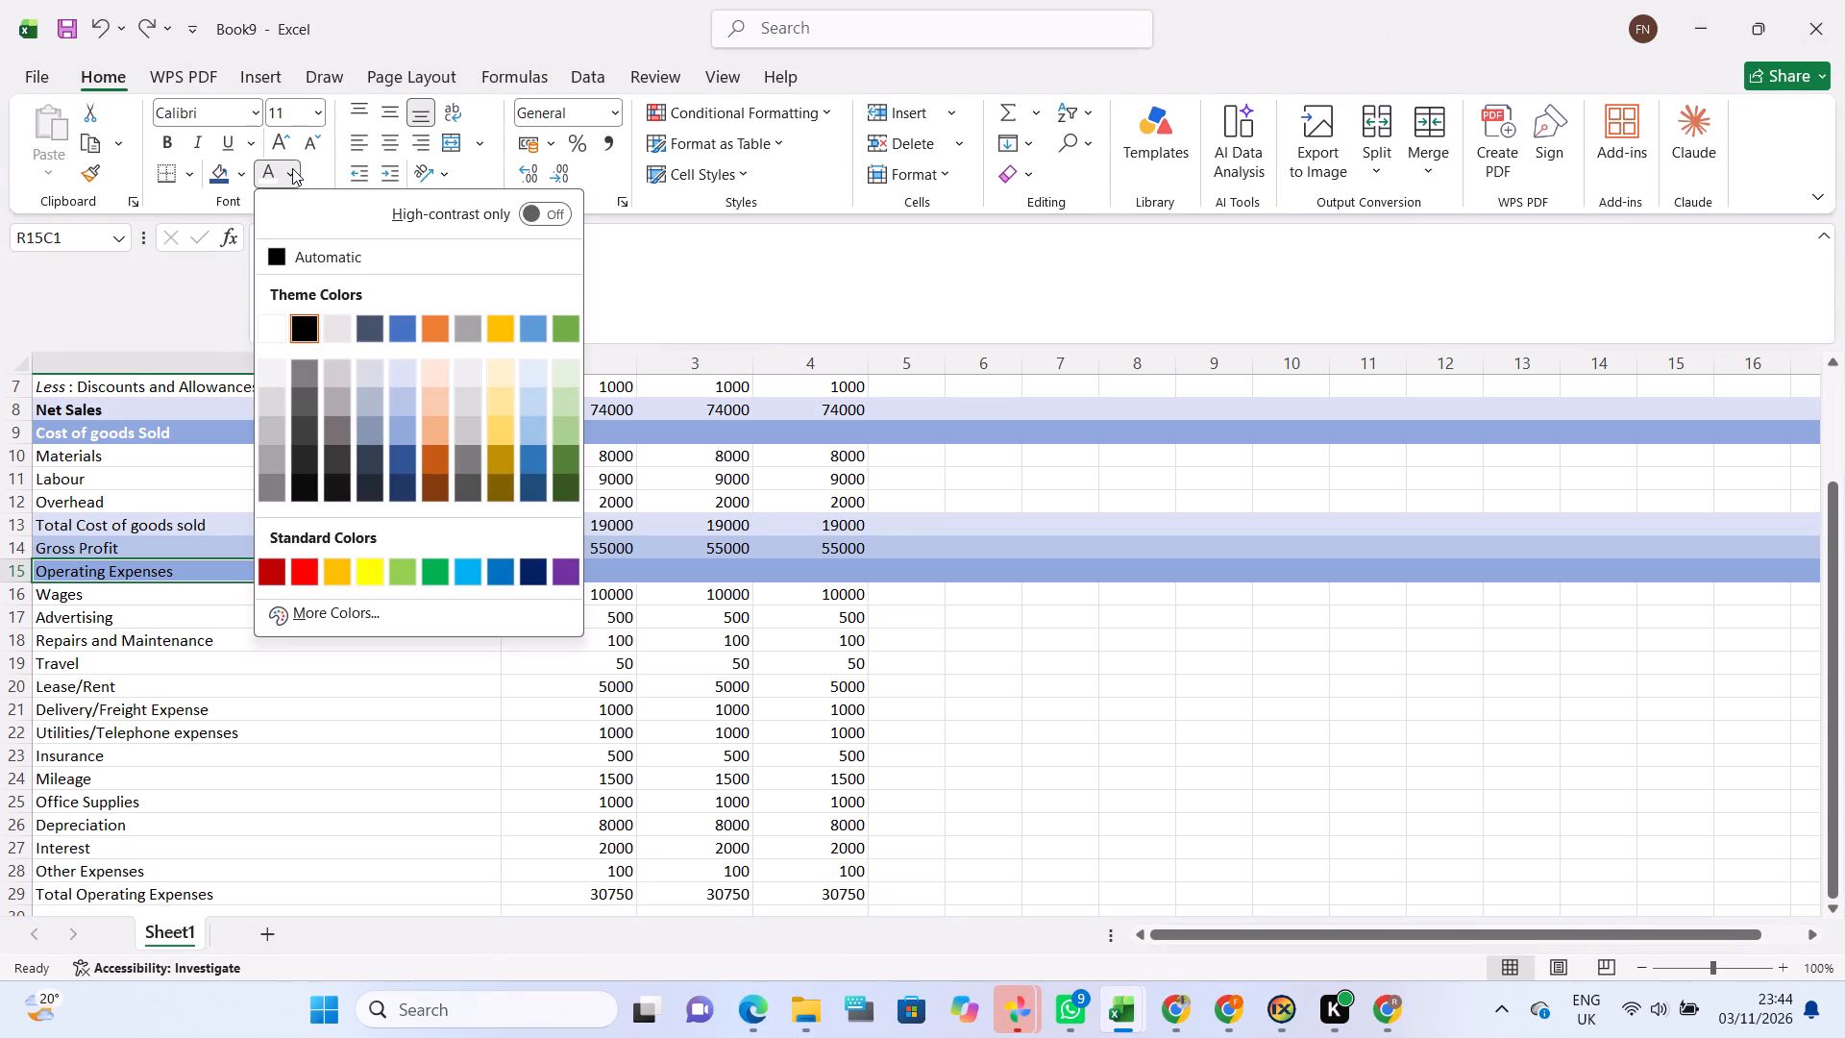
pyautogui.click(278, 319)
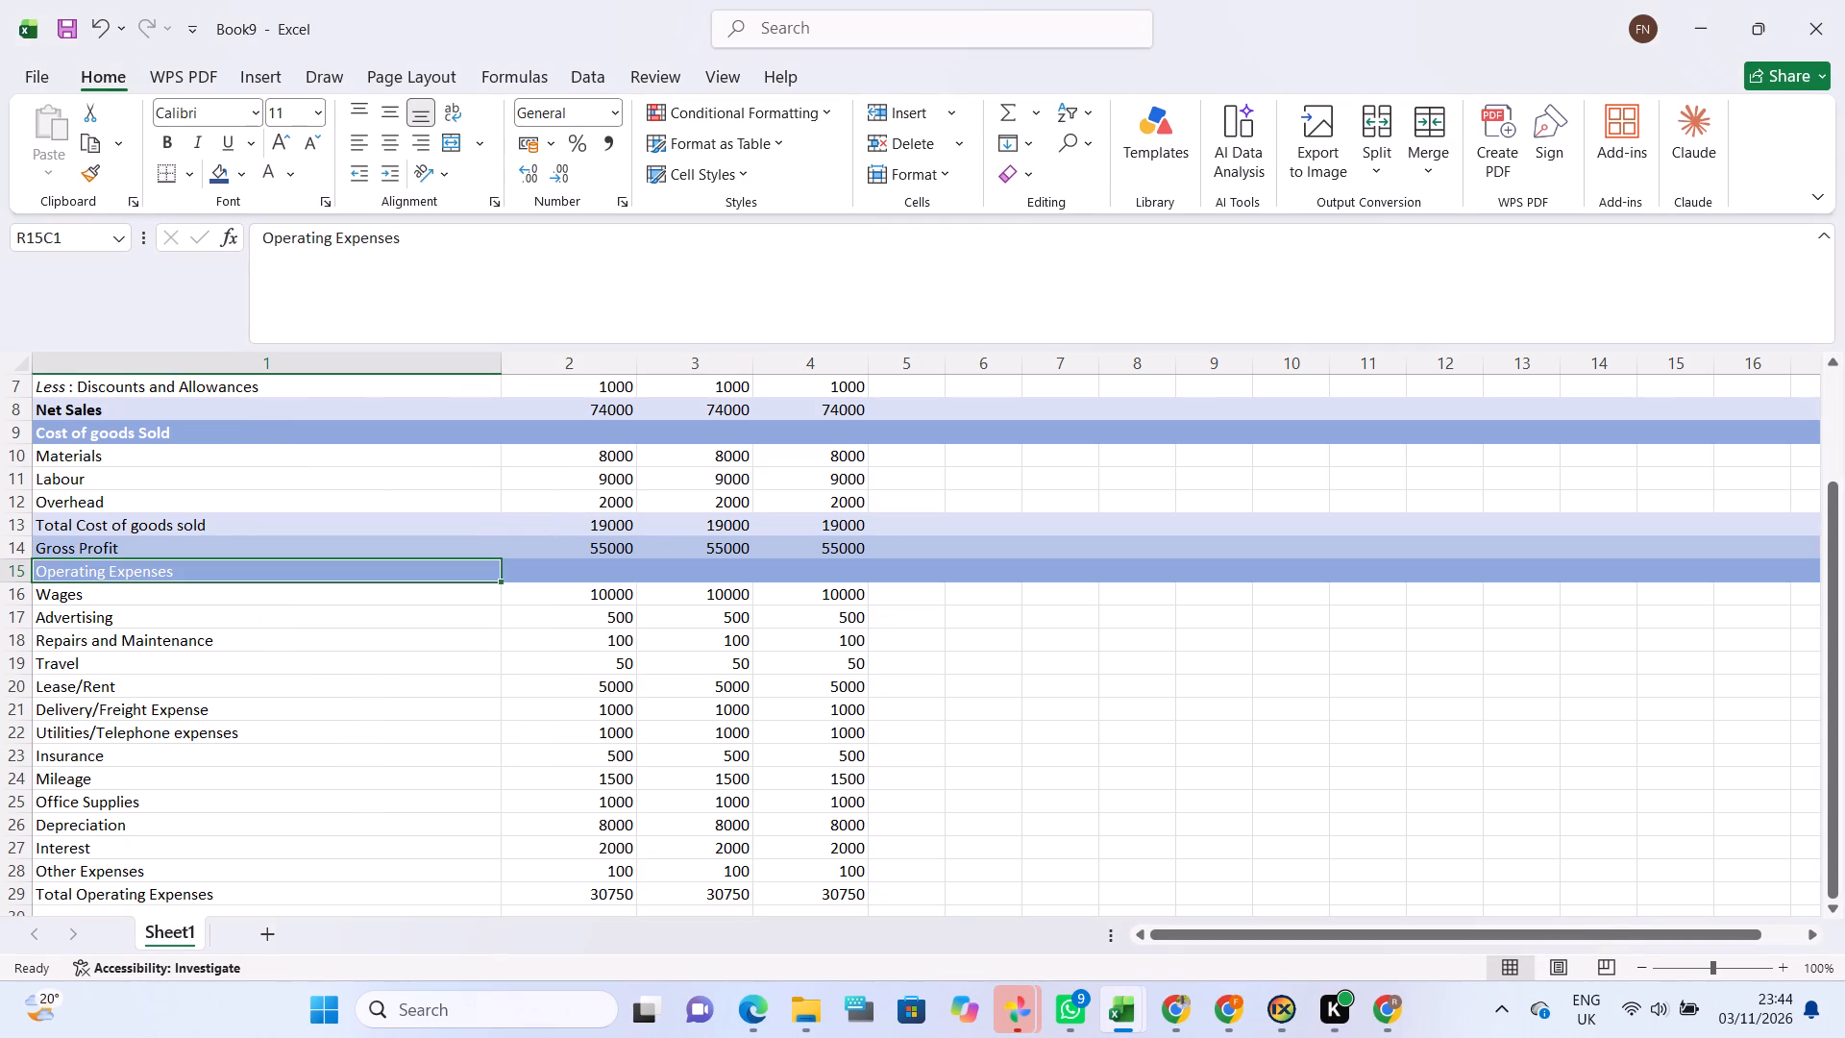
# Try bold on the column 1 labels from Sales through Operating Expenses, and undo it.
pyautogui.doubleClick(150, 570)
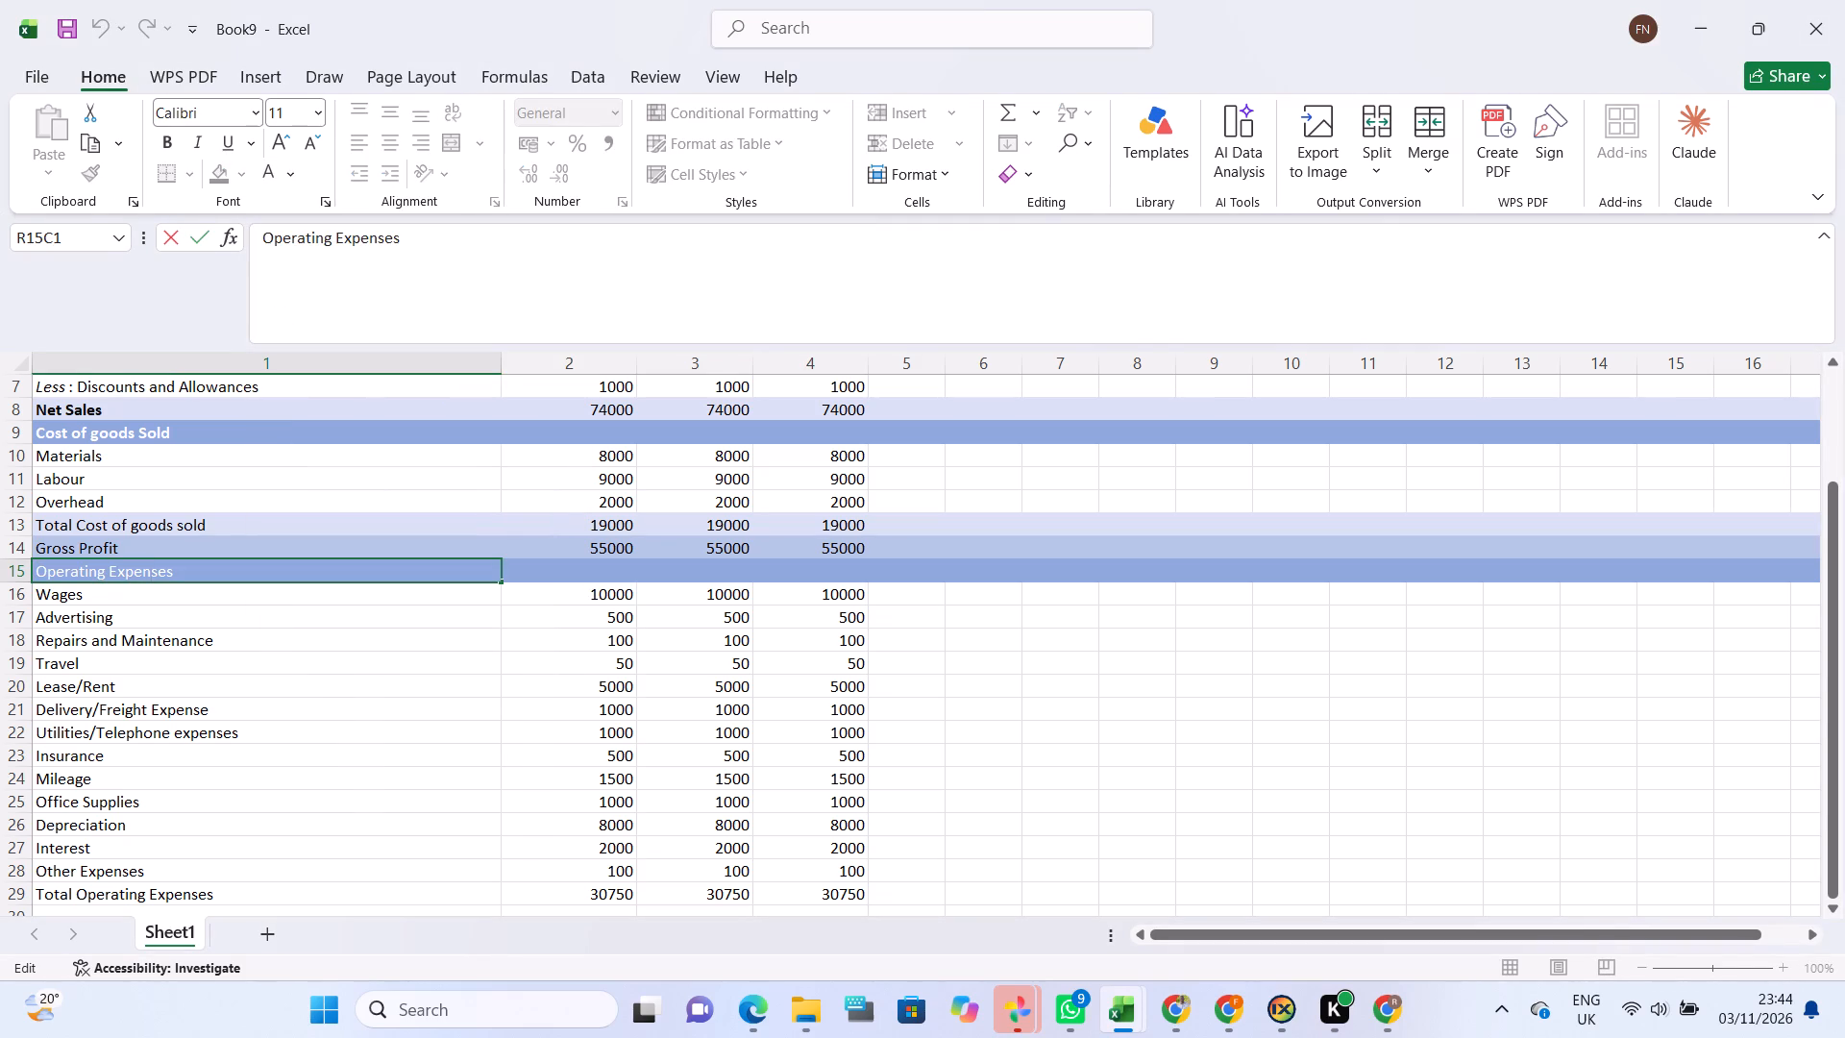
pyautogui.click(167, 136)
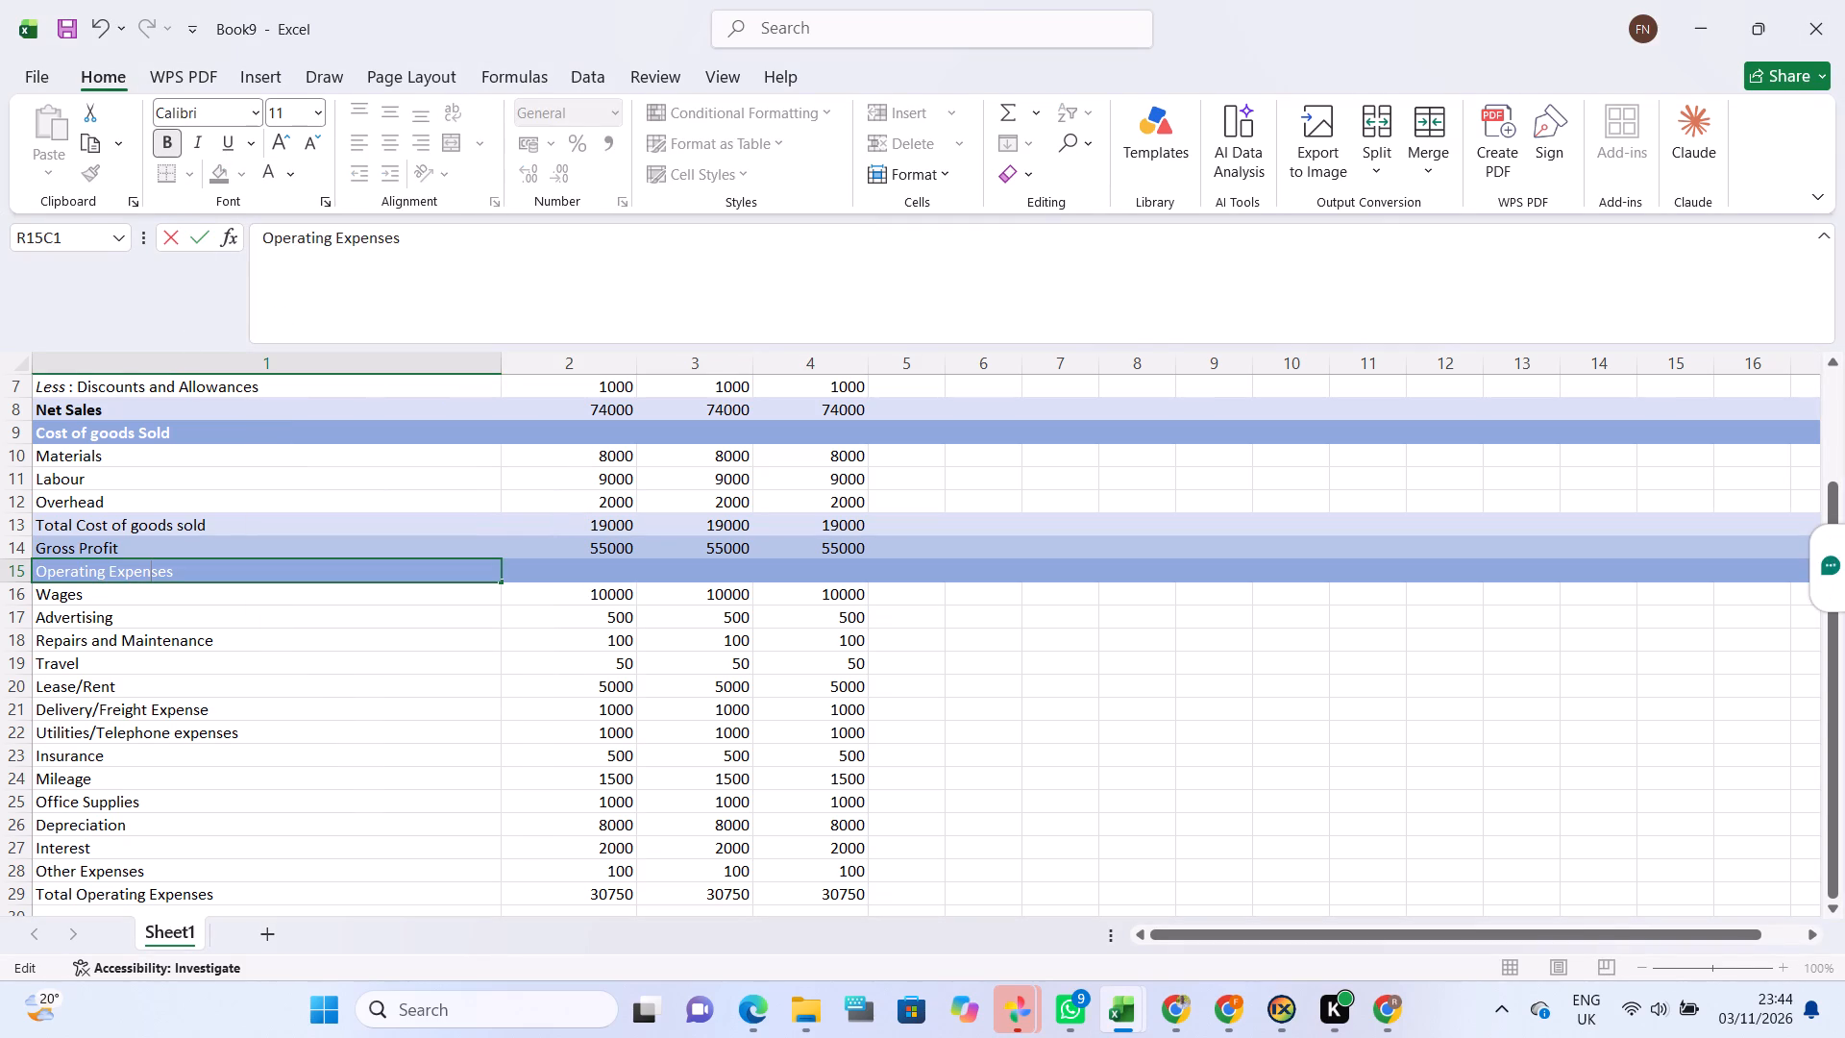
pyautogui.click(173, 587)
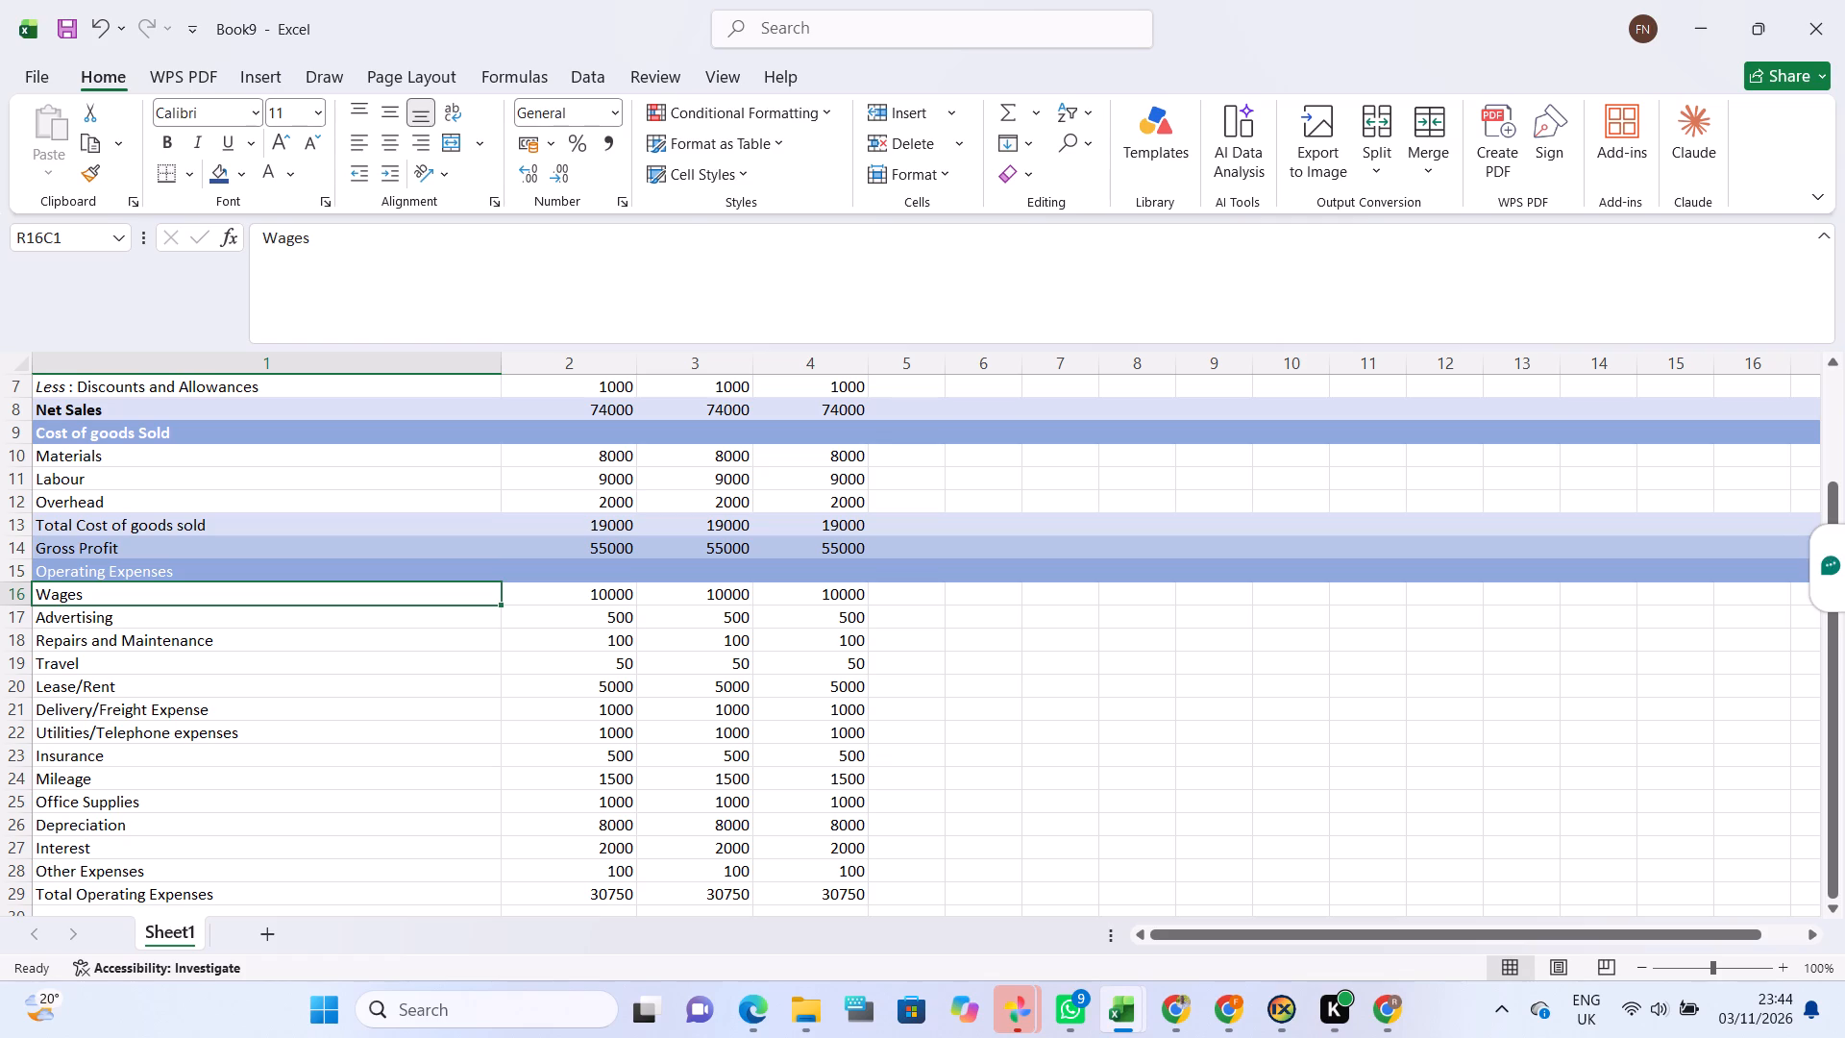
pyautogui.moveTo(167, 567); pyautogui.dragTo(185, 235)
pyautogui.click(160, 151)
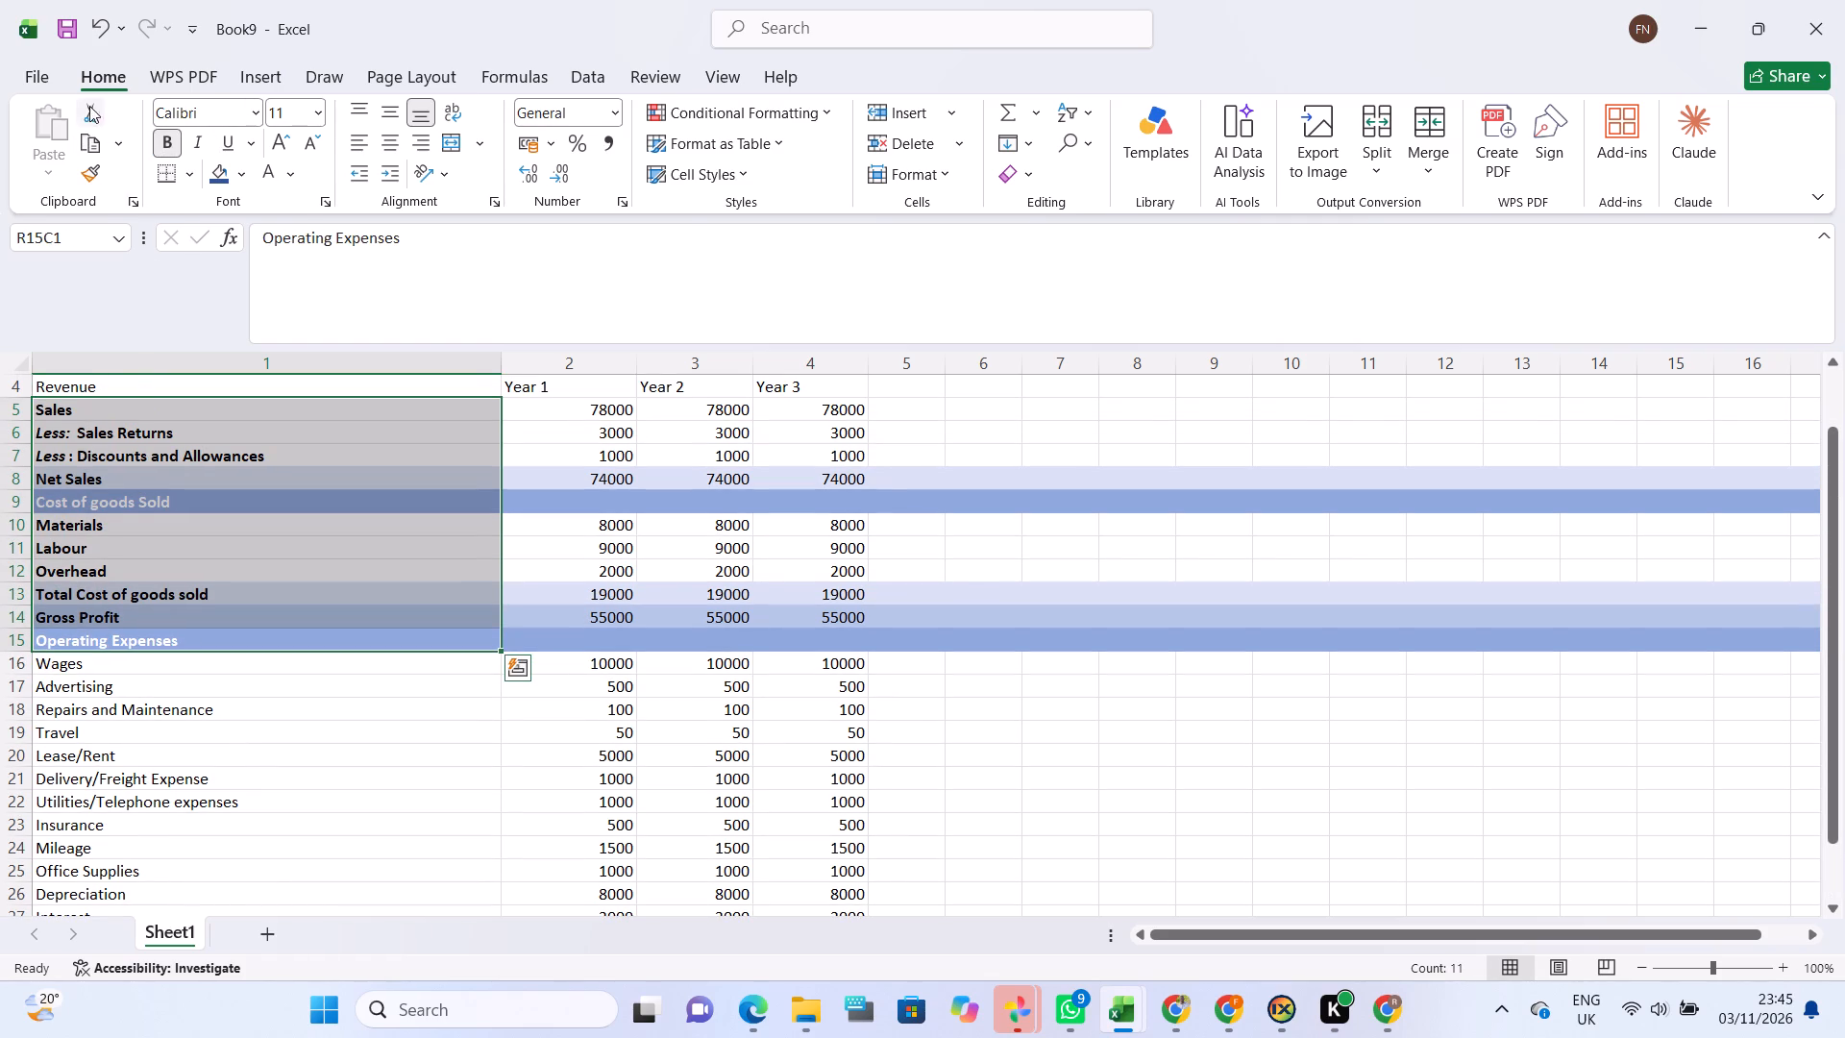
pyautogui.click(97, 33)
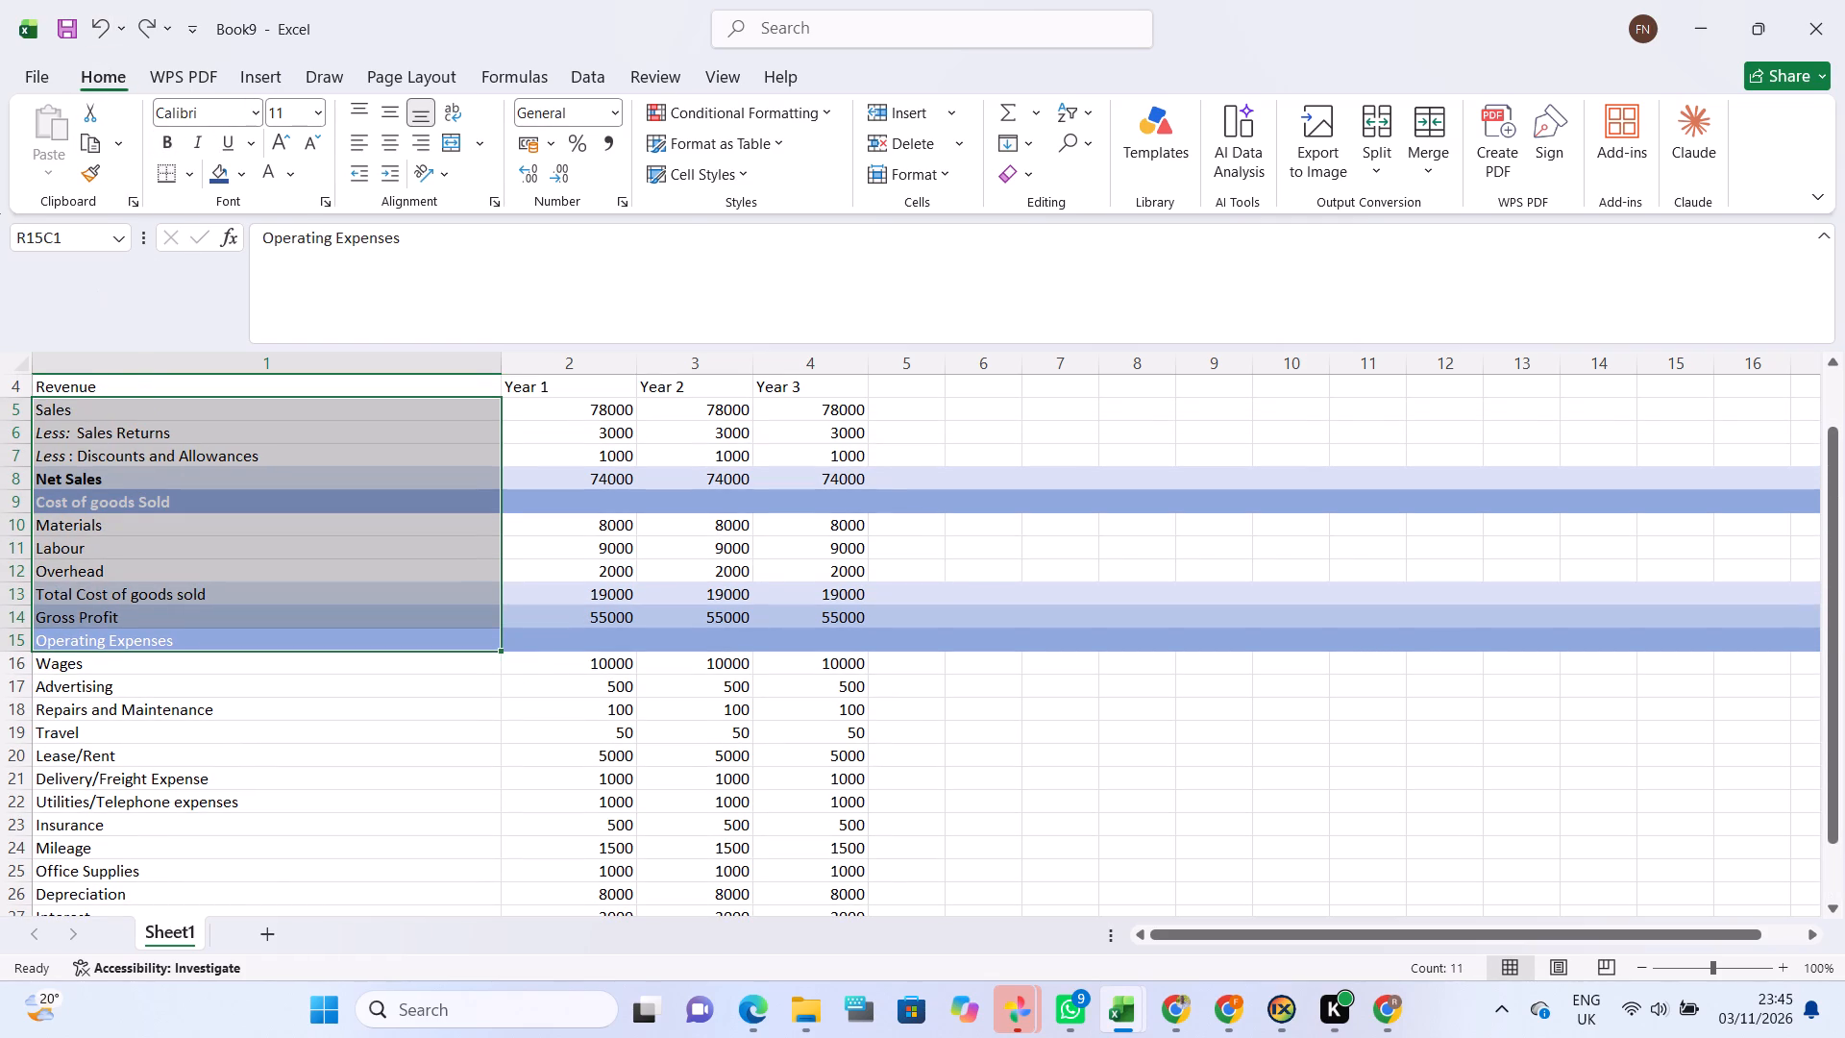
# Make only the Operating Expenses heading in row 15 bold.
pyautogui.click(137, 684)
pyautogui.click(150, 635)
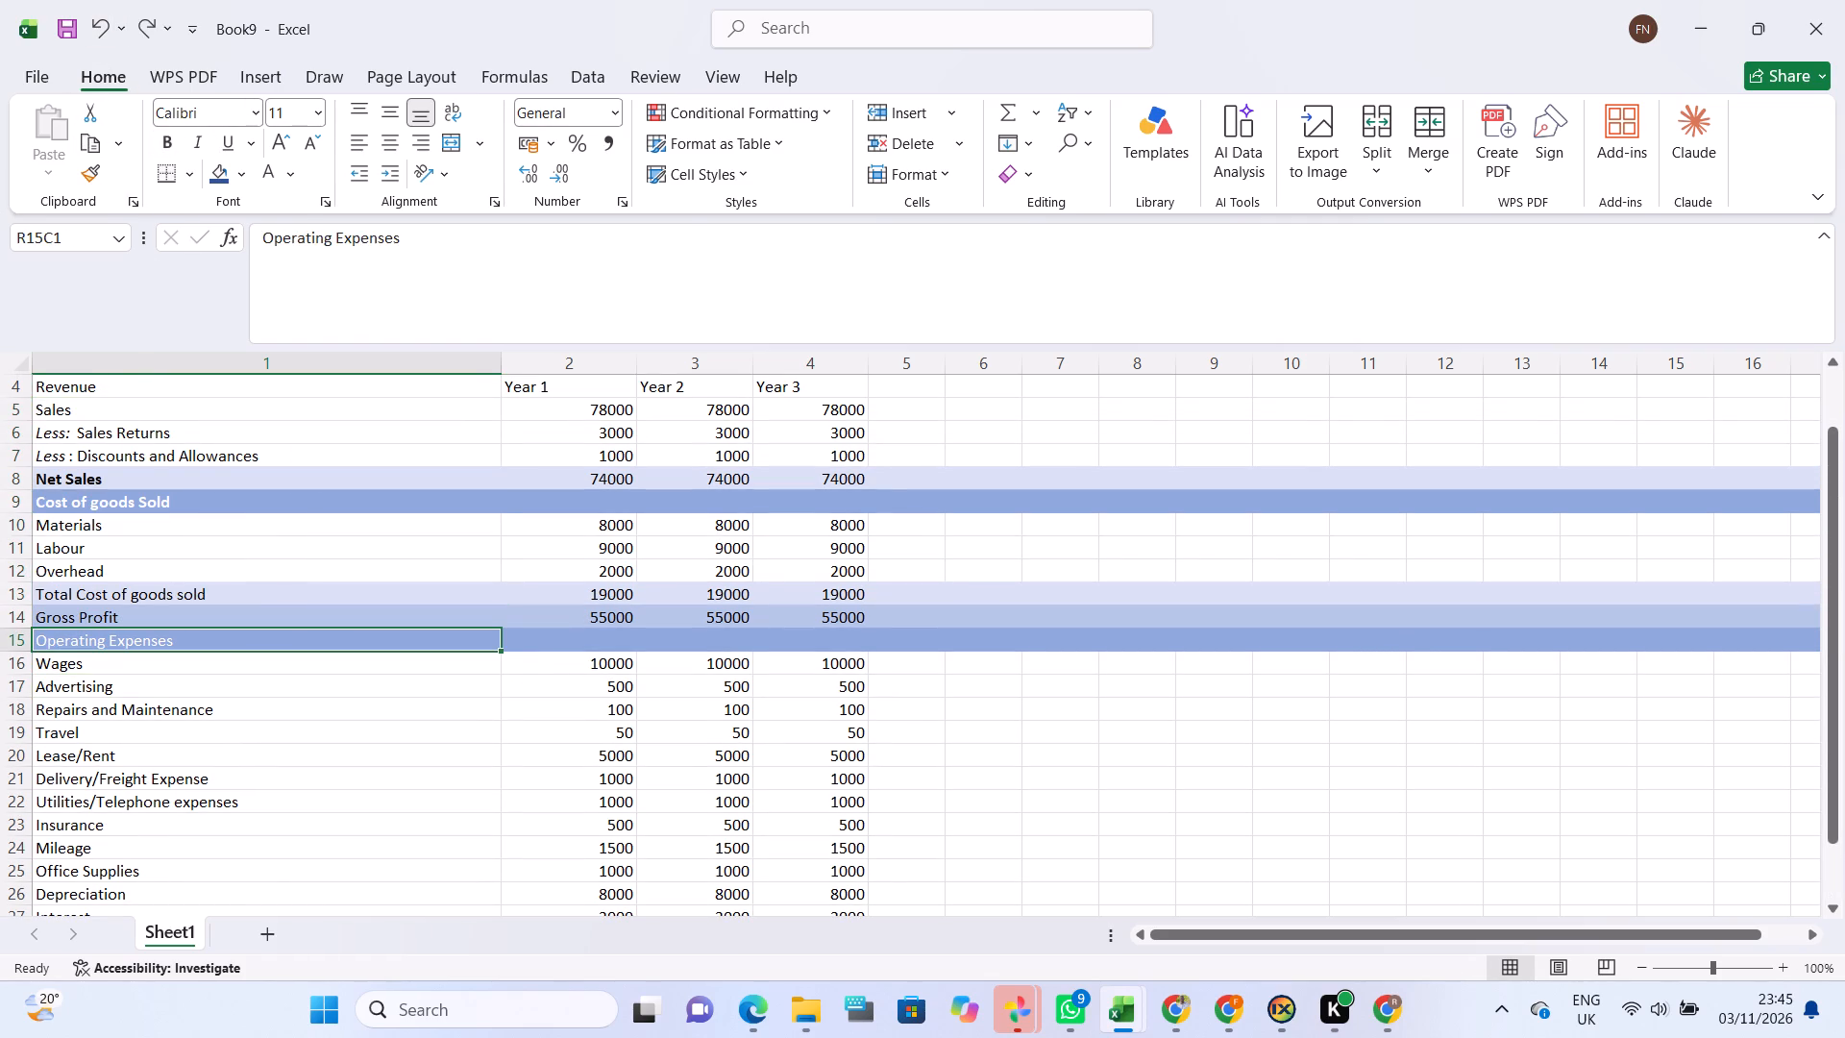
pyautogui.click(171, 145)
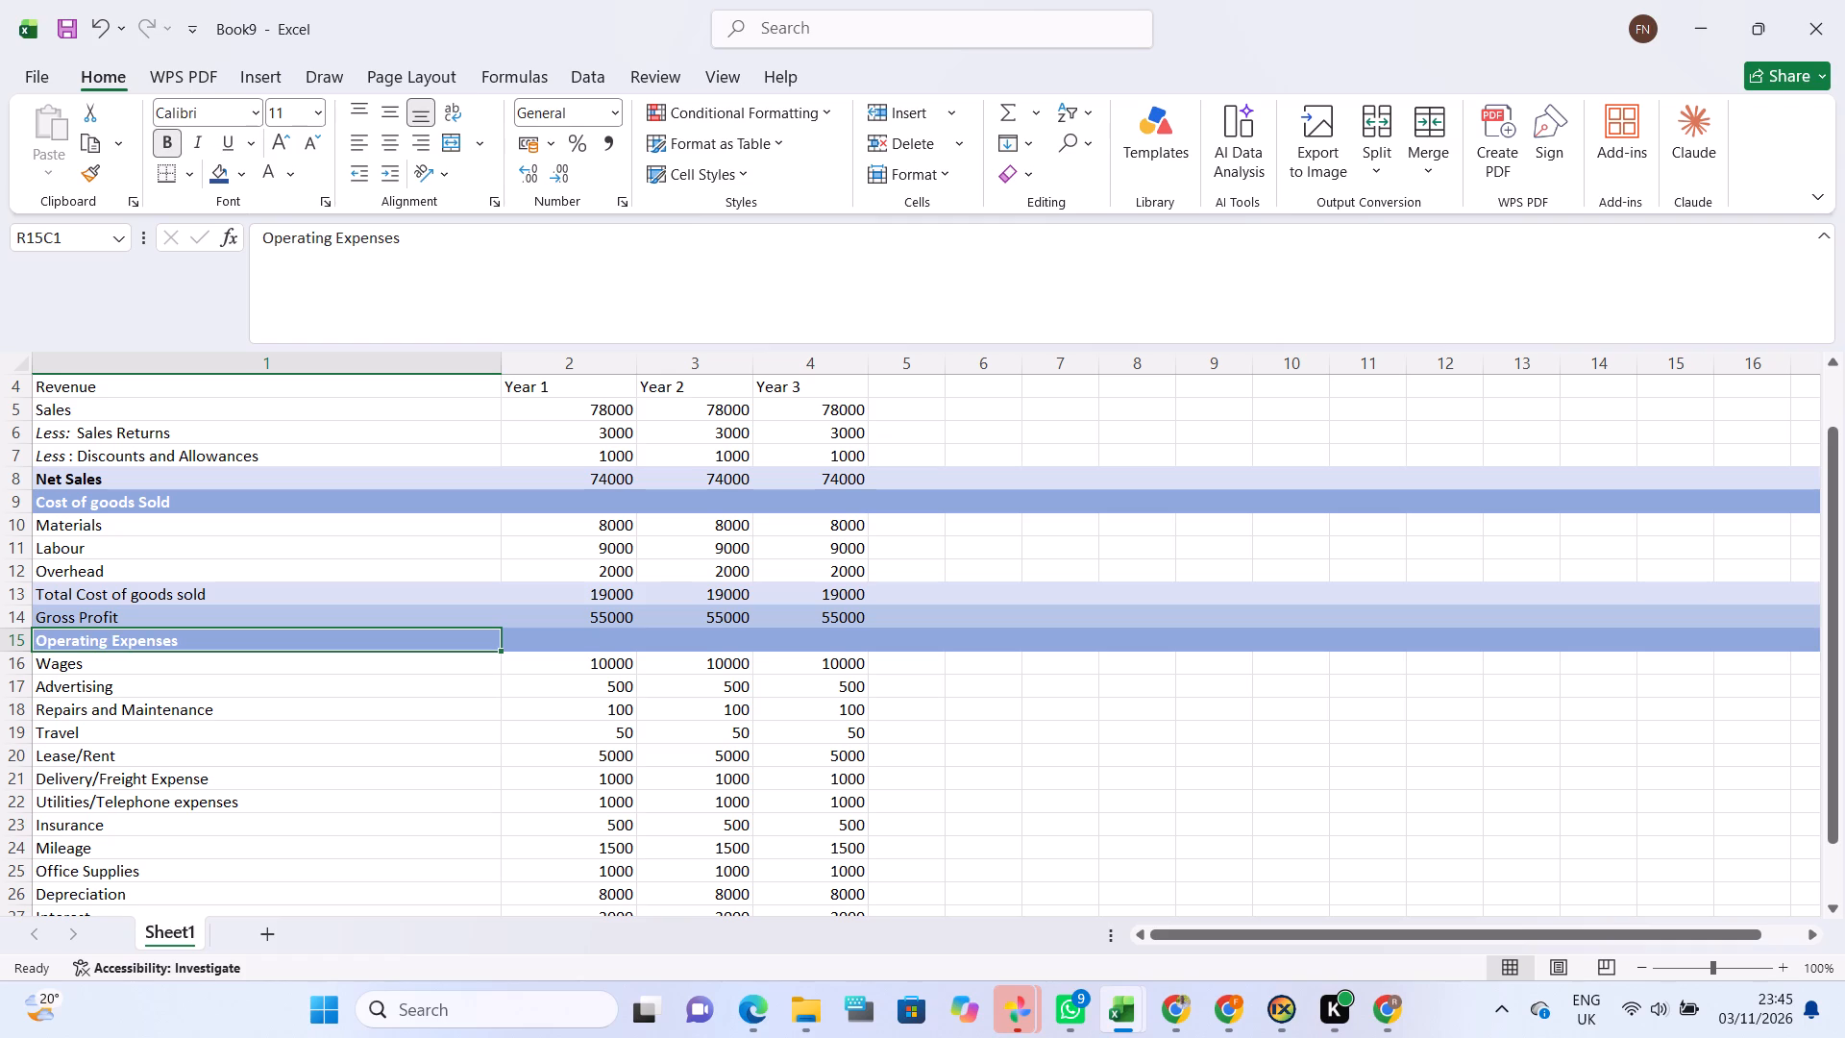
pyautogui.click(215, 665)
# Fill the entire Total Operating Expenses row with the lightest blue theme tint.
pyautogui.scroll(-2, 215, 665)
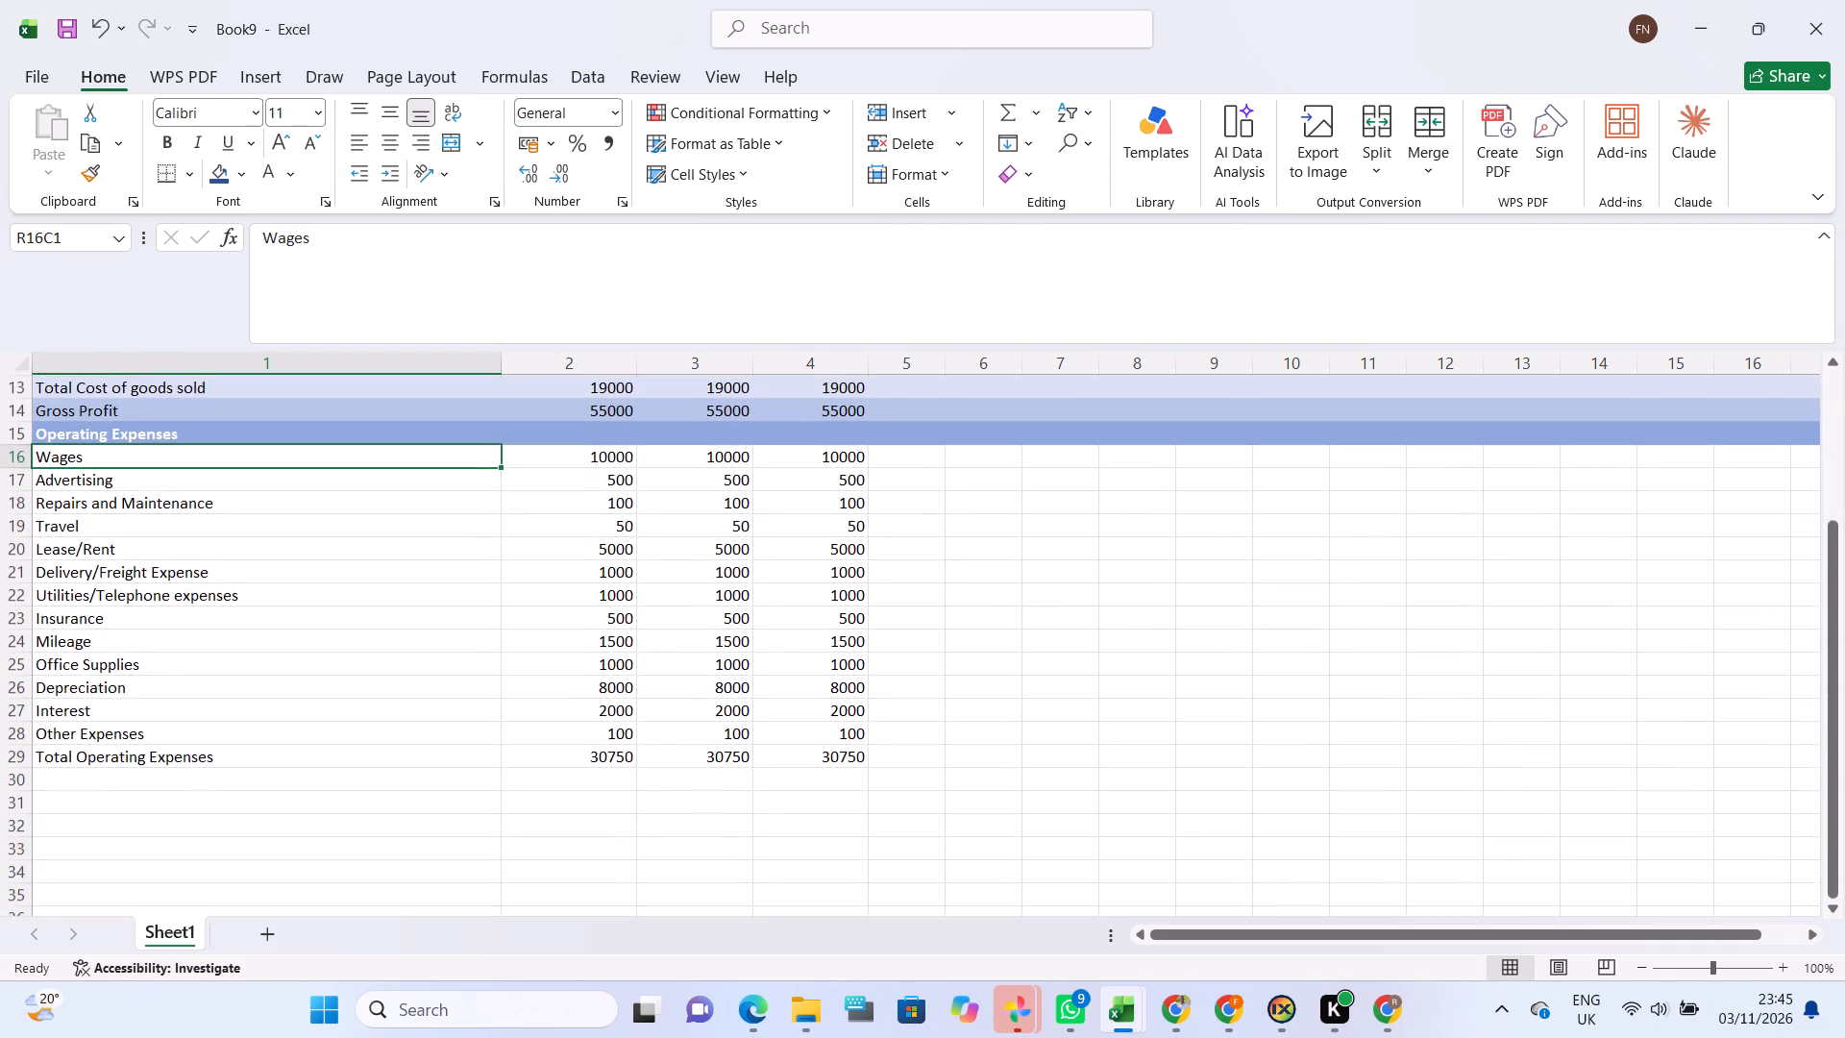
pyautogui.scroll(-1, 215, 665)
pyautogui.click(195, 654)
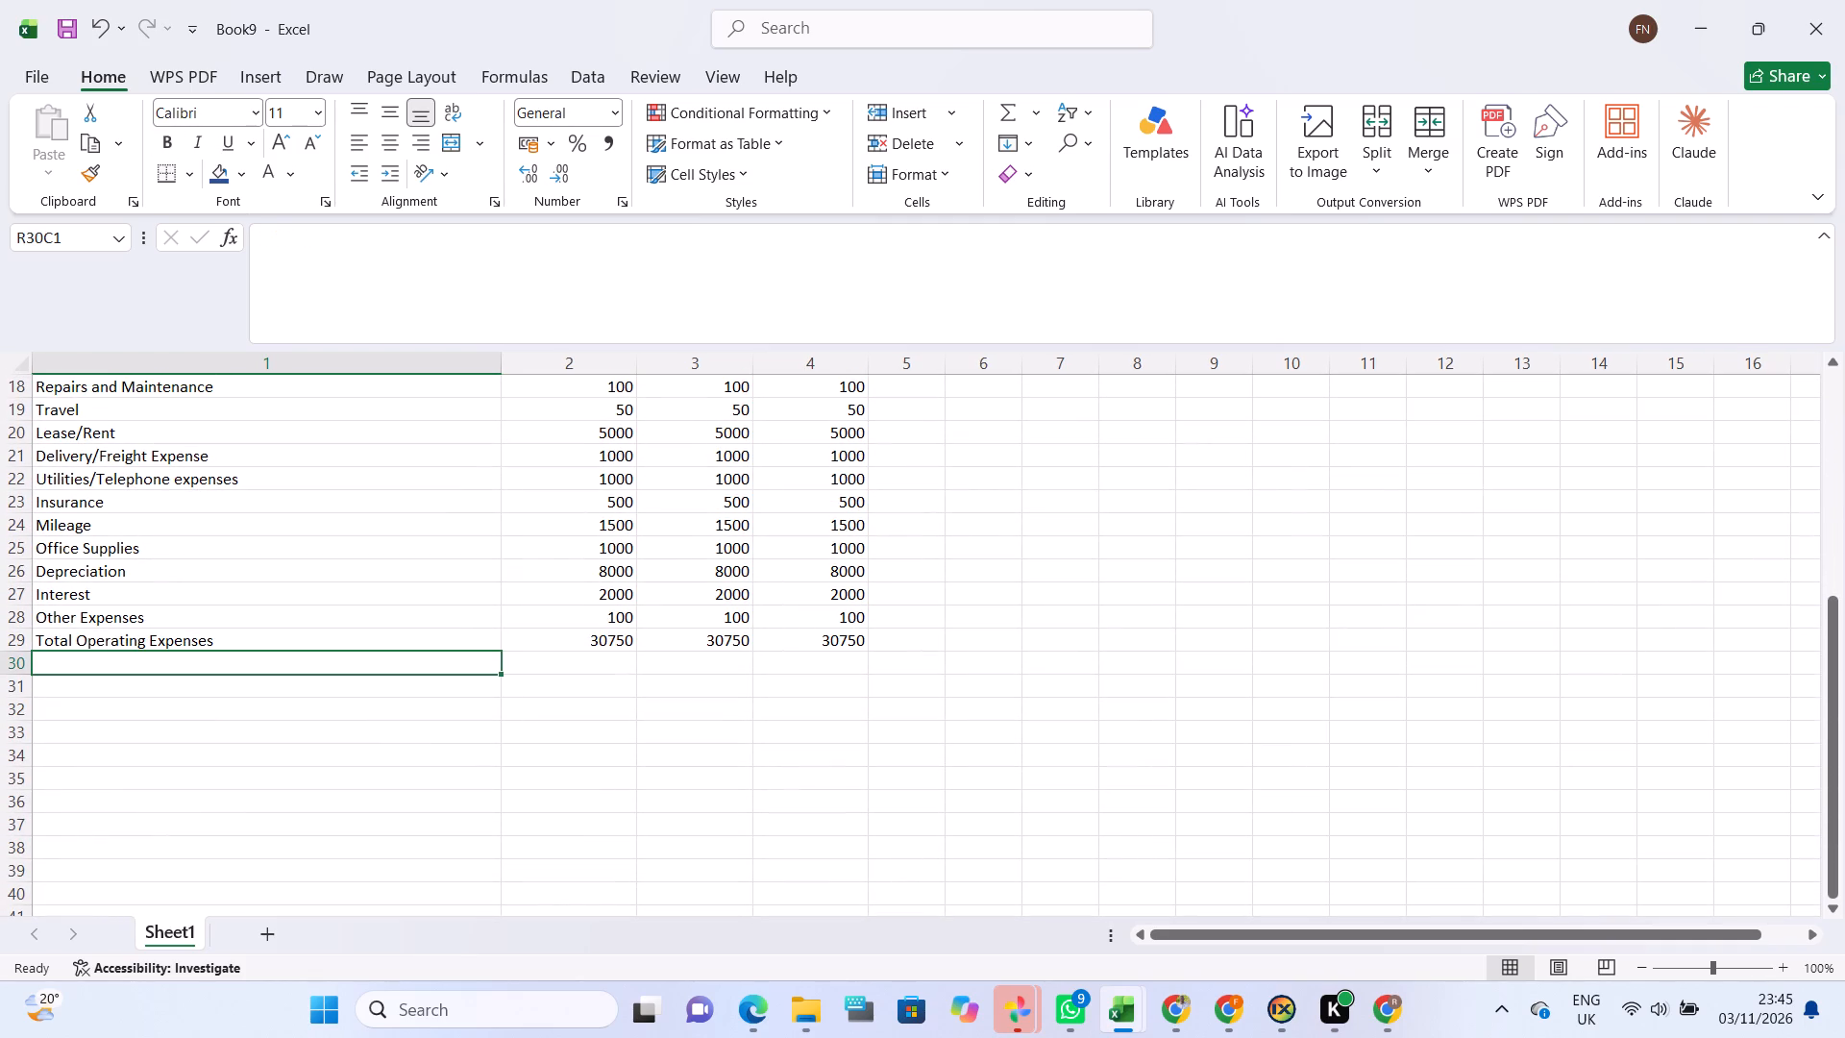
pyautogui.click(195, 654)
pyautogui.click(158, 642)
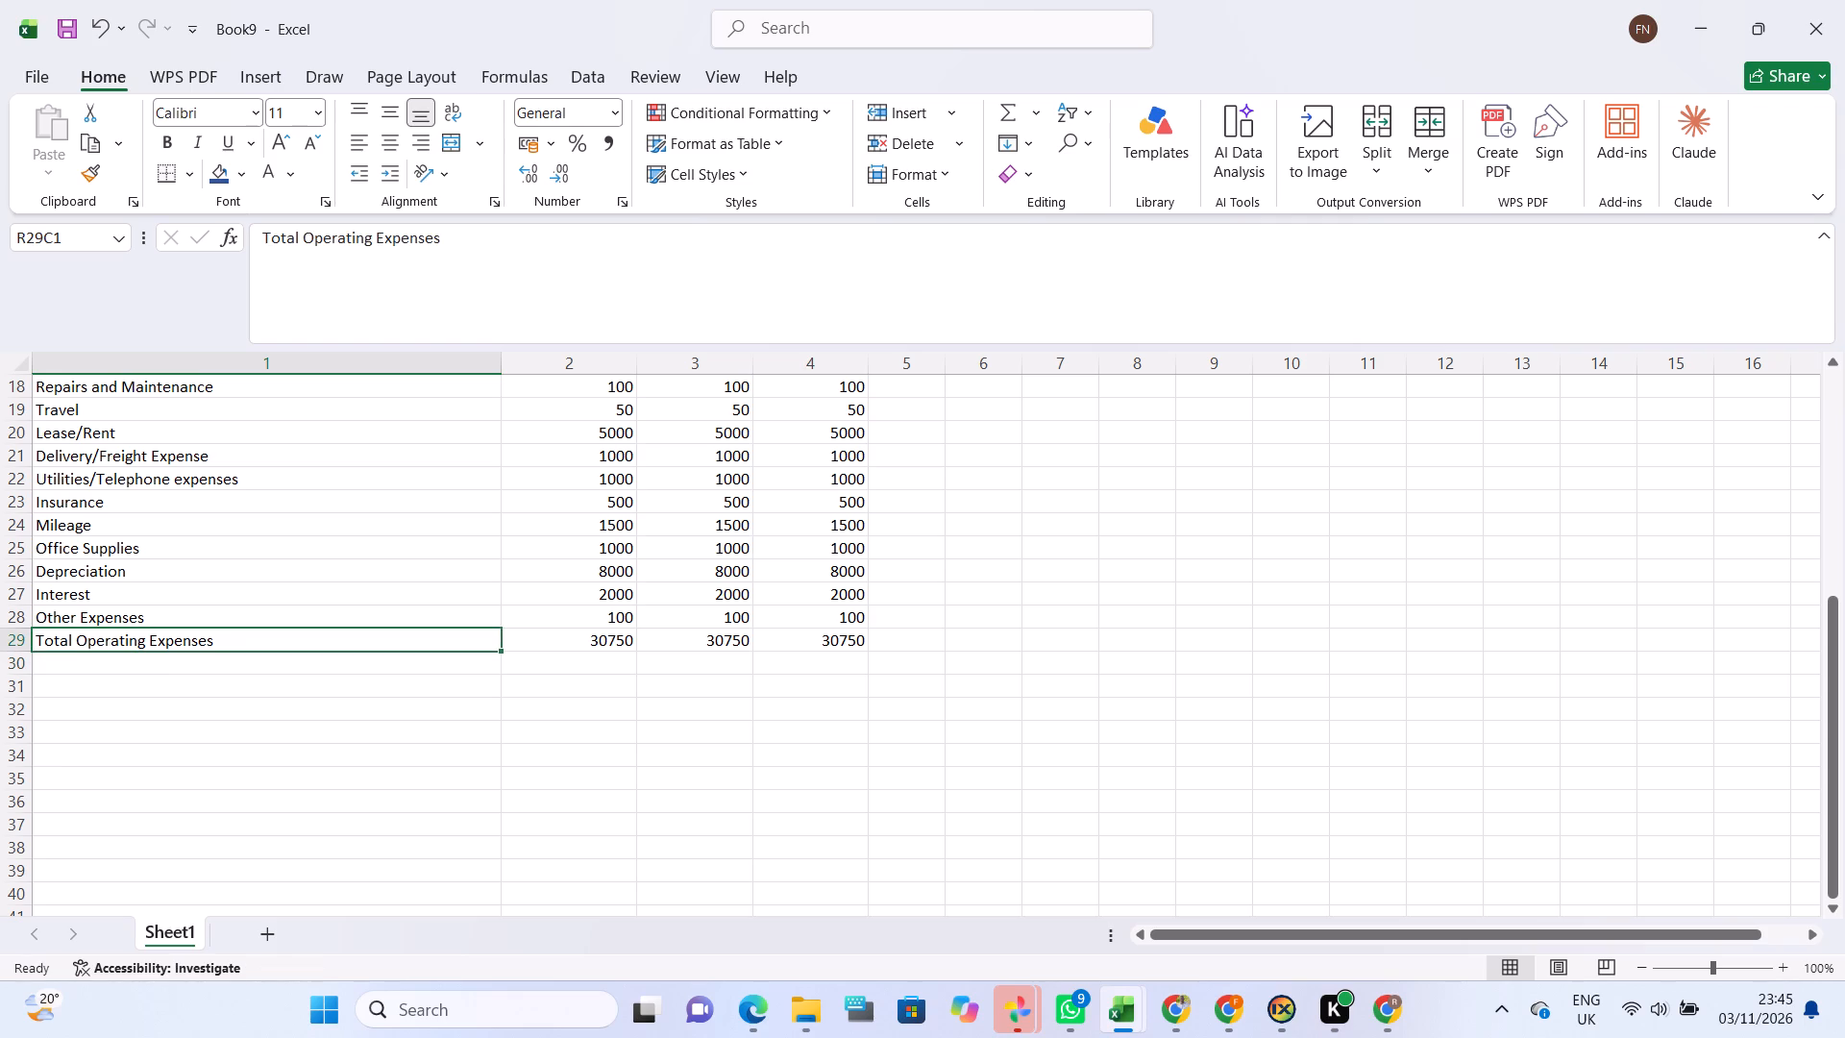
pyautogui.rightClick(14, 639)
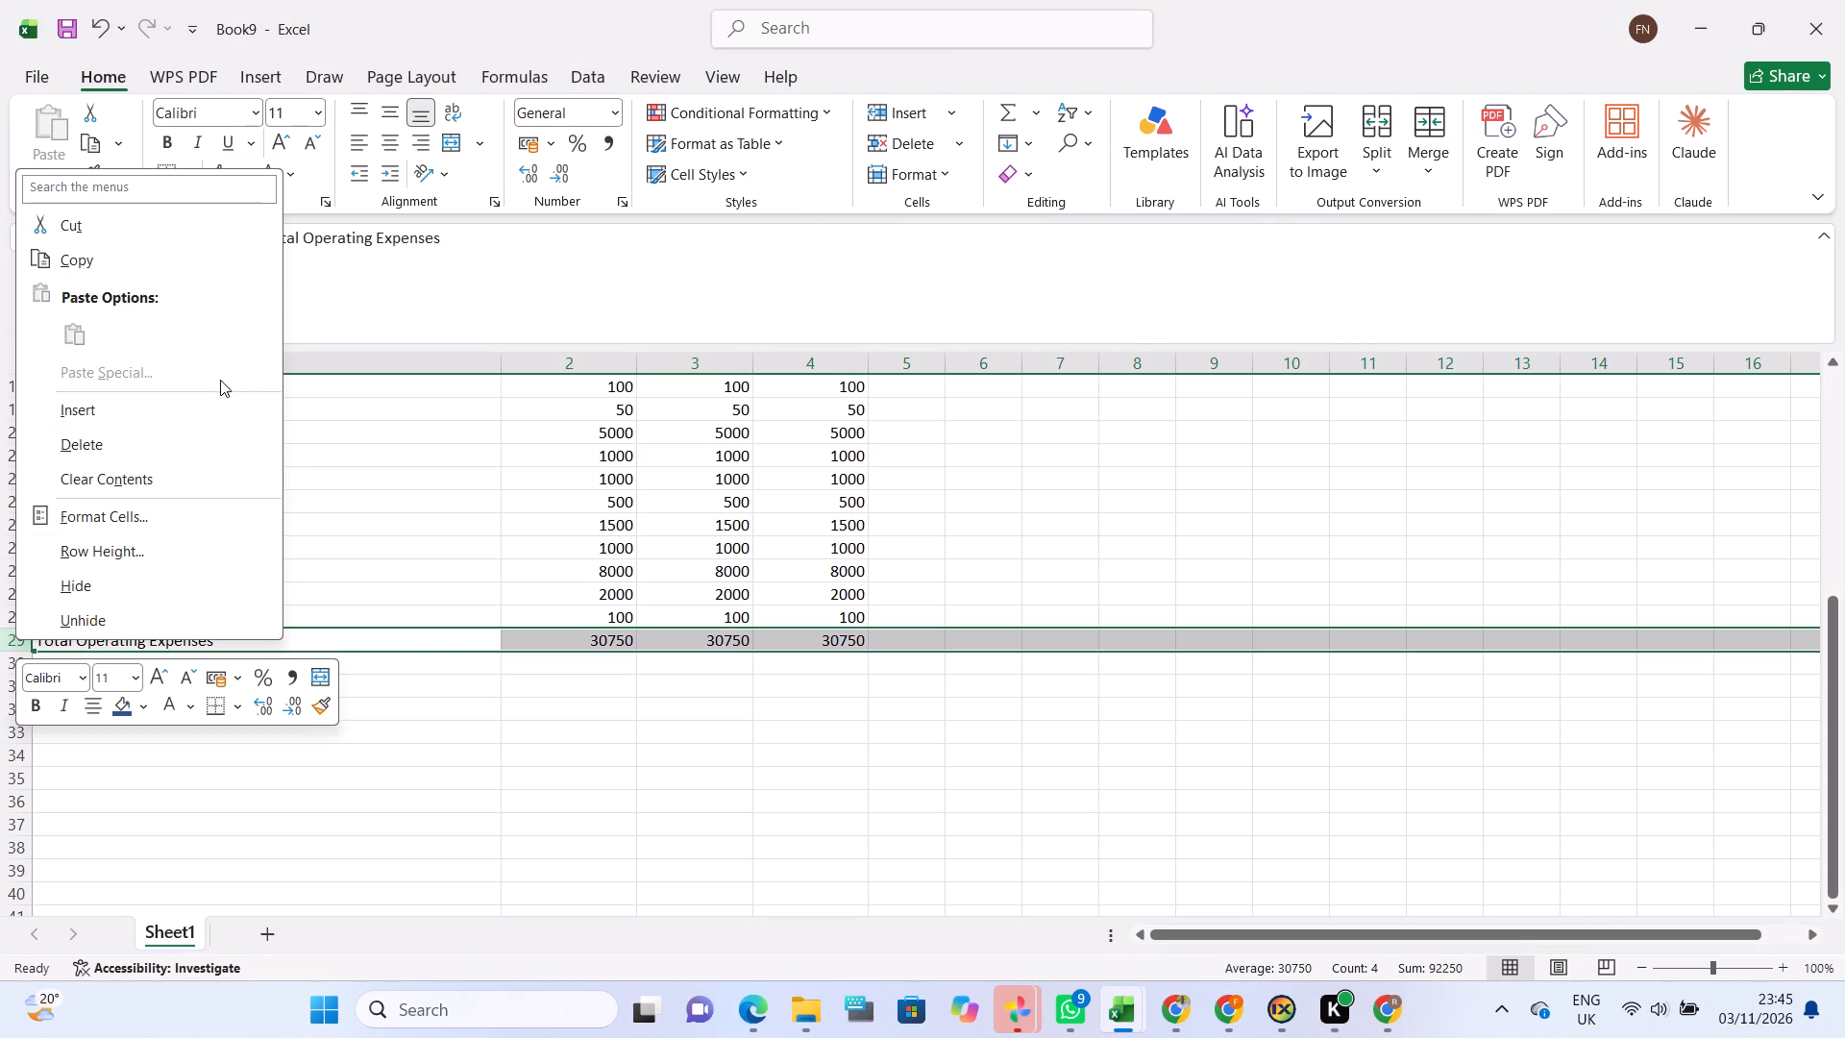
pyautogui.click(153, 514)
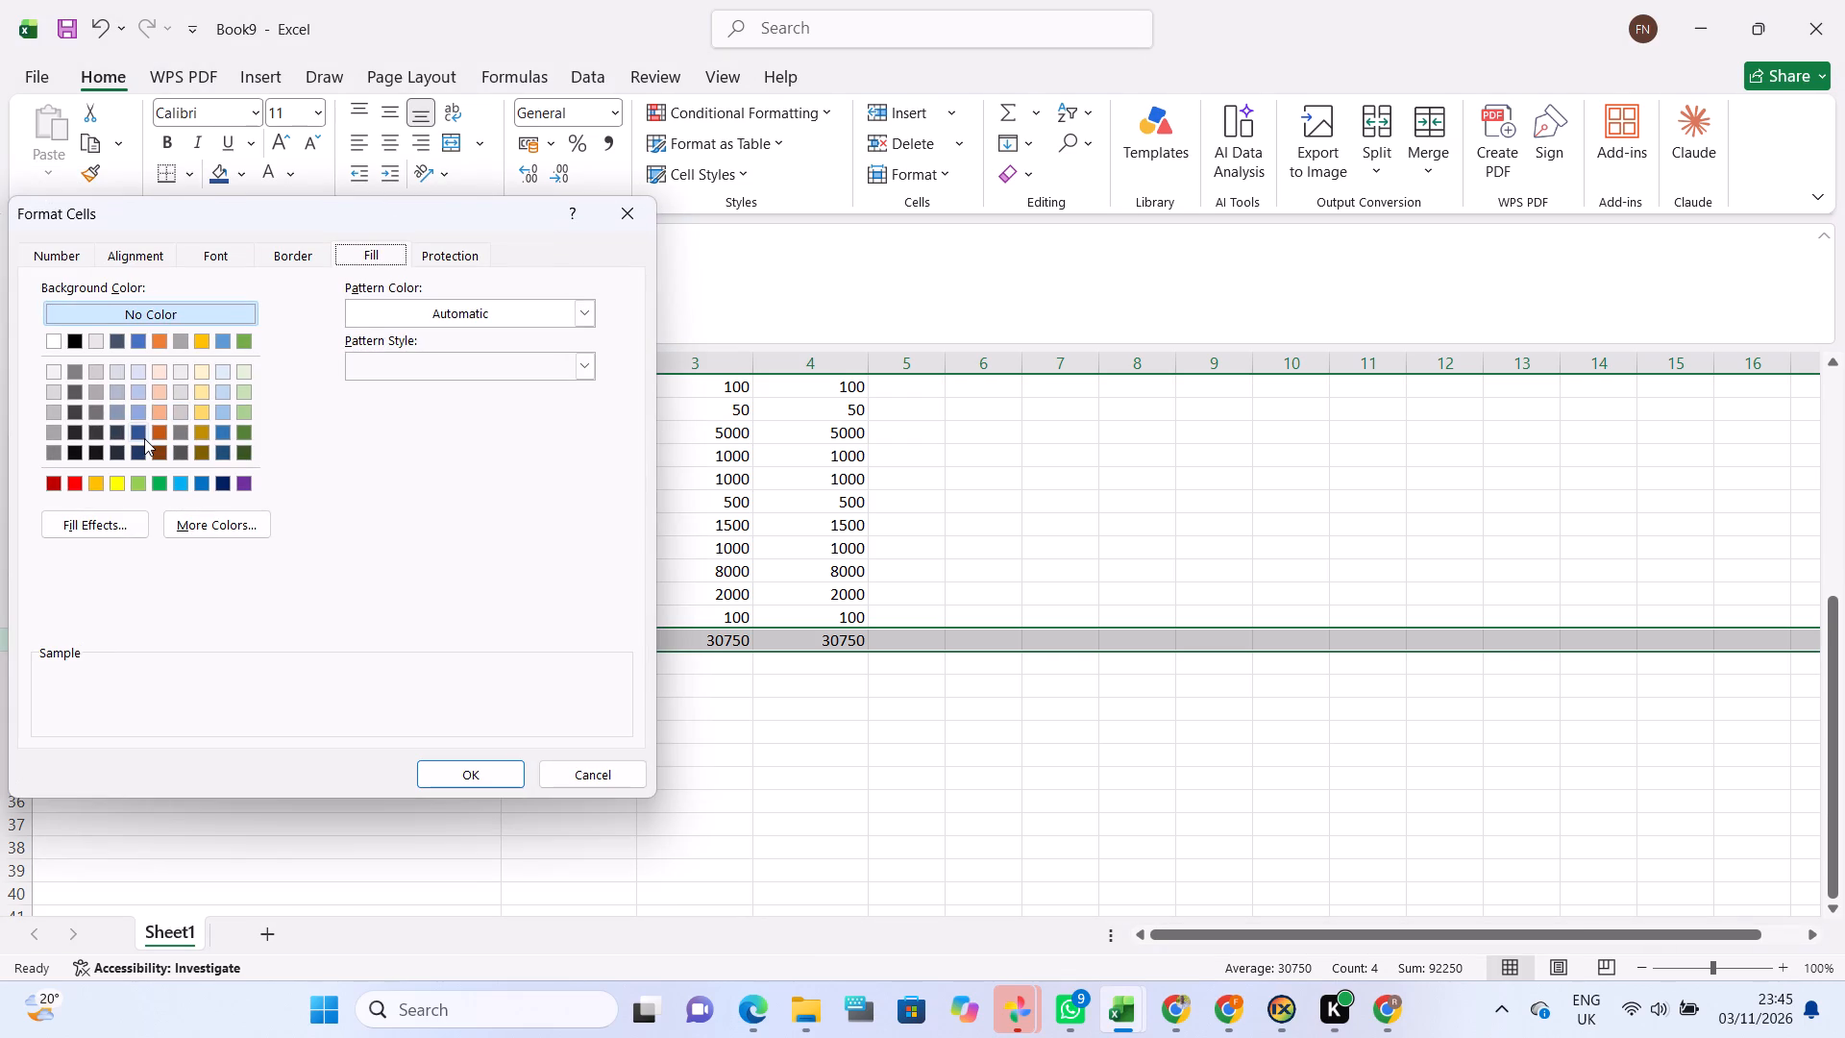
pyautogui.click(138, 367)
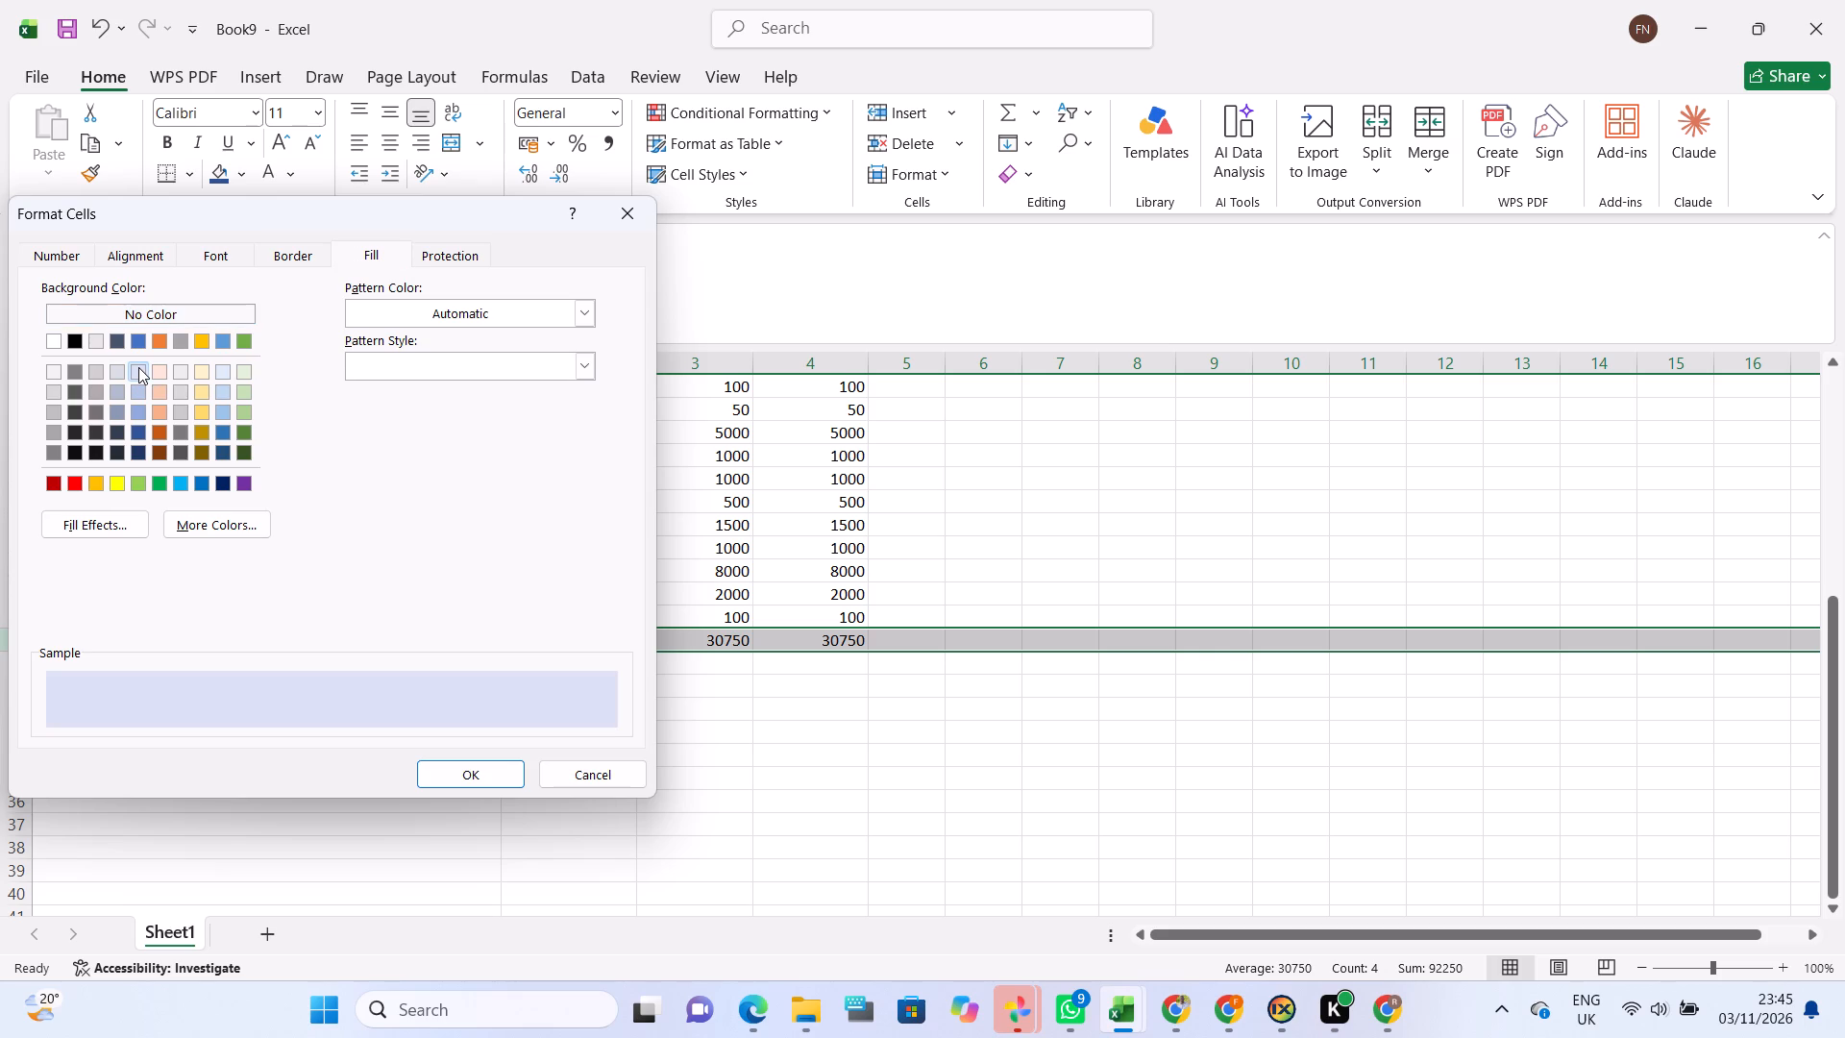
pyautogui.click(453, 769)
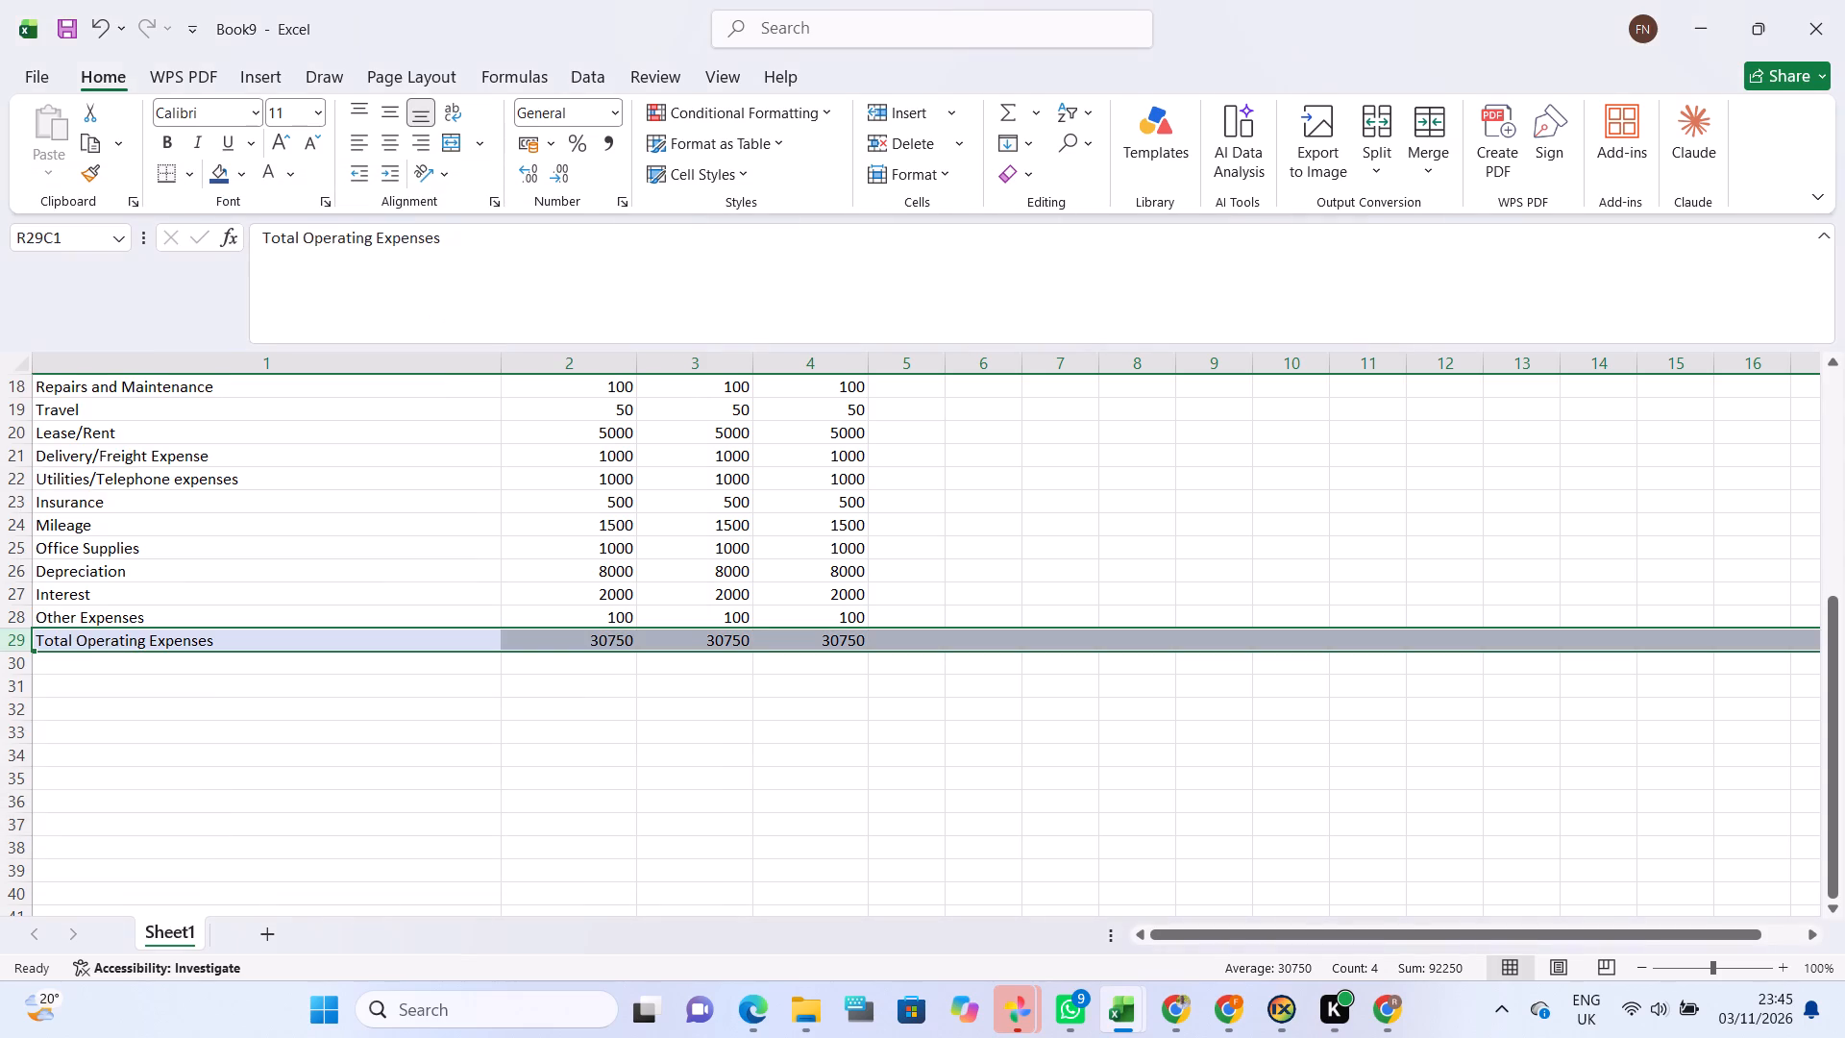
pyautogui.click(497, 701)
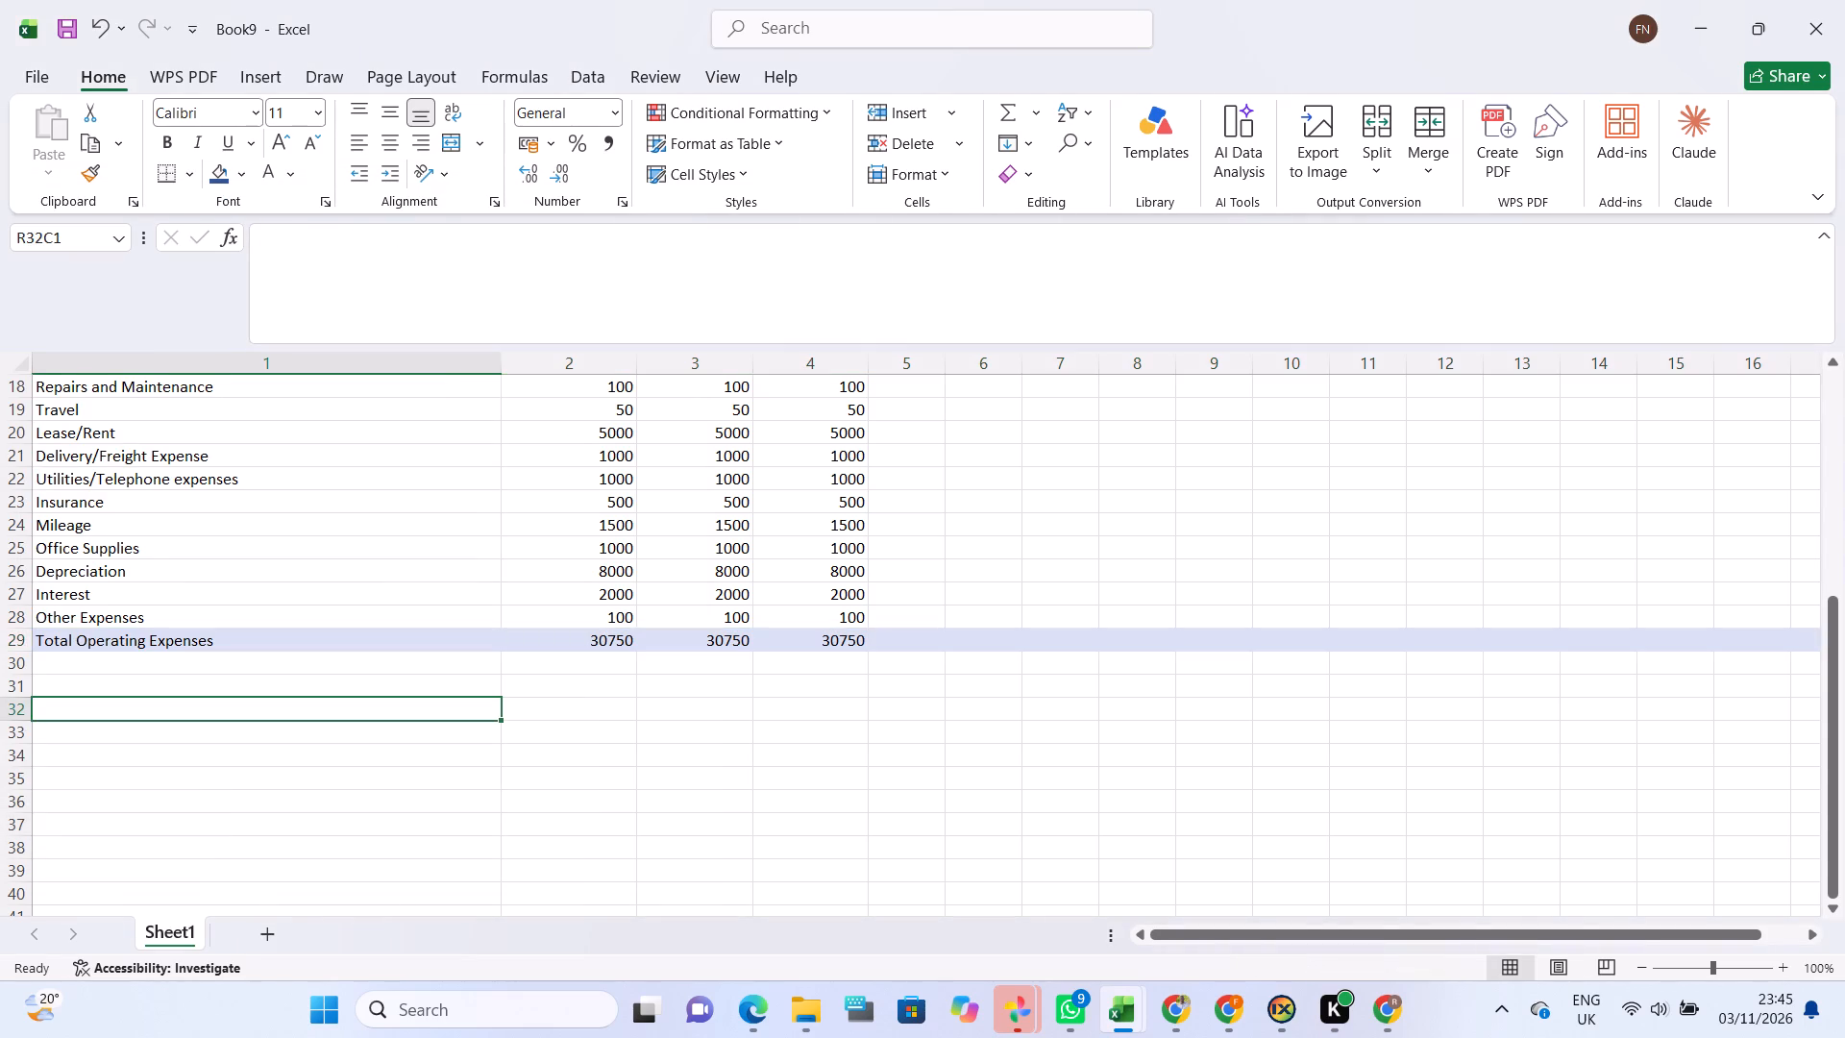
# Add the row label Operating Profit(Loss) in column 1, directly below Total Operating Expenses.
pyautogui.click(268, 663)
pyautogui.scroll(-1, 268, 663)
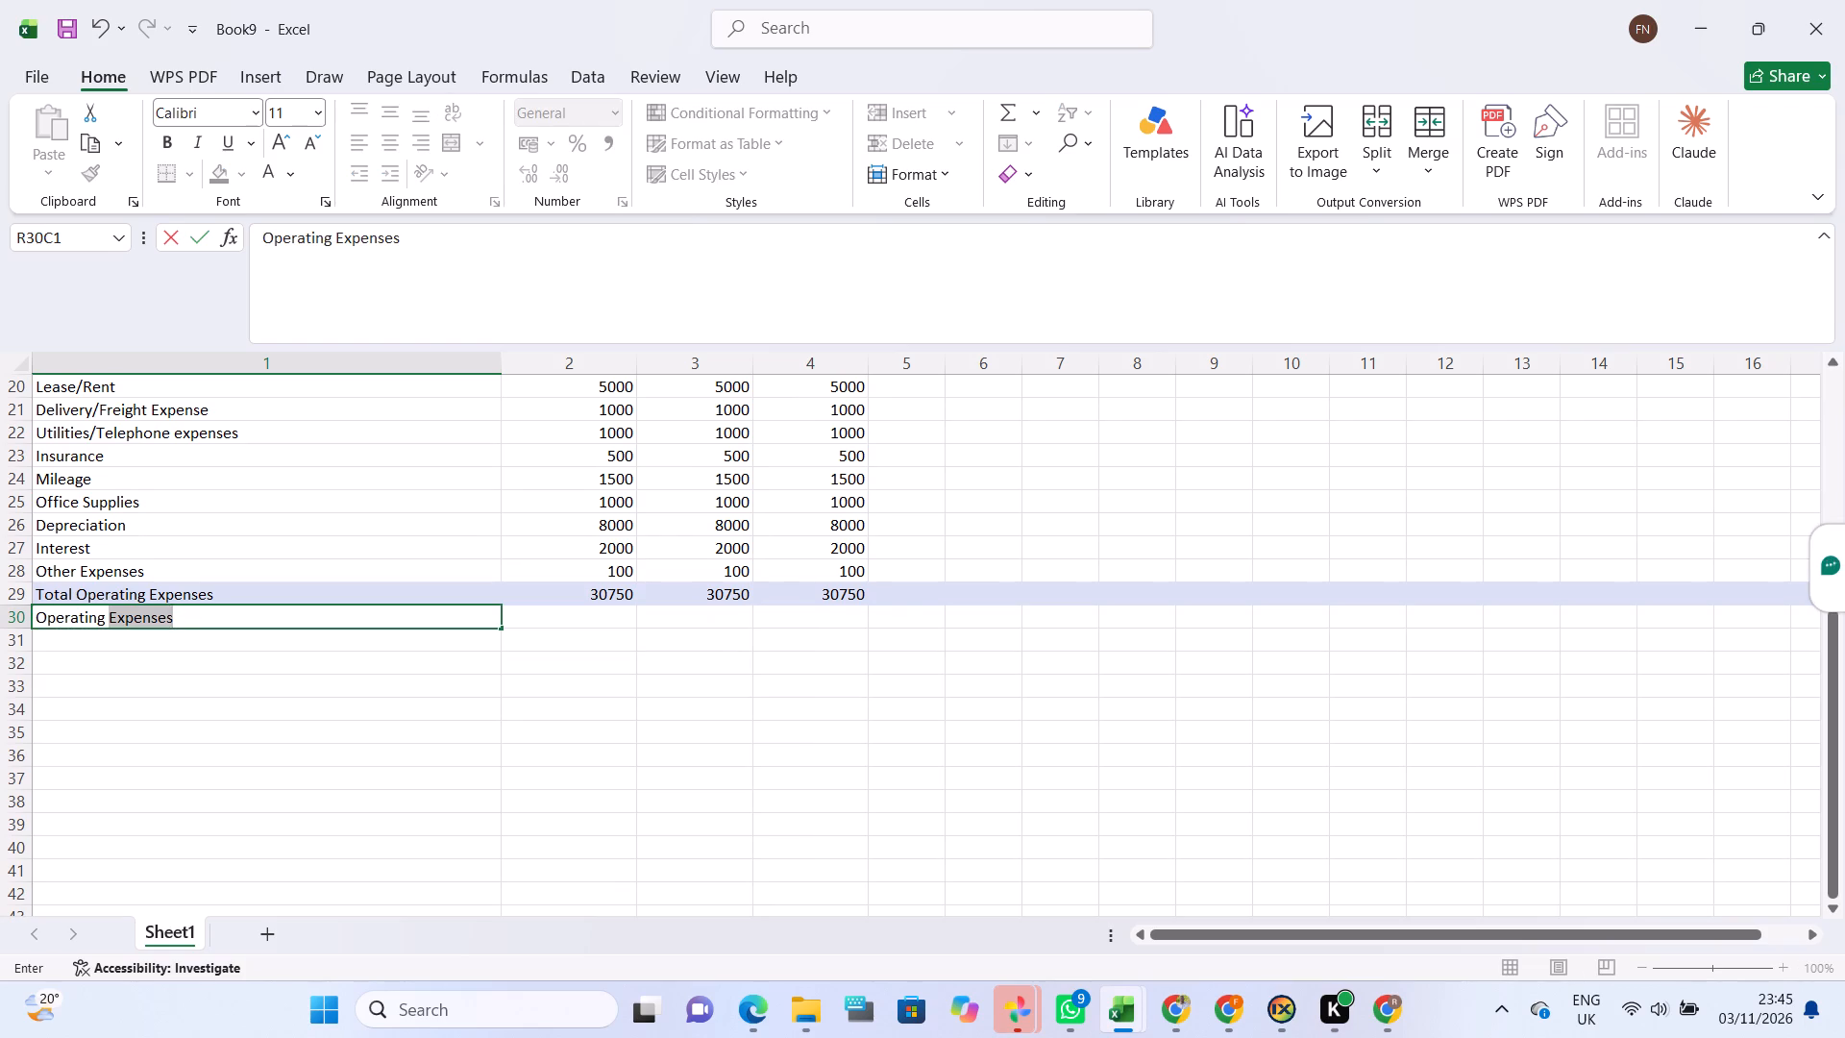
pyautogui.press('p')
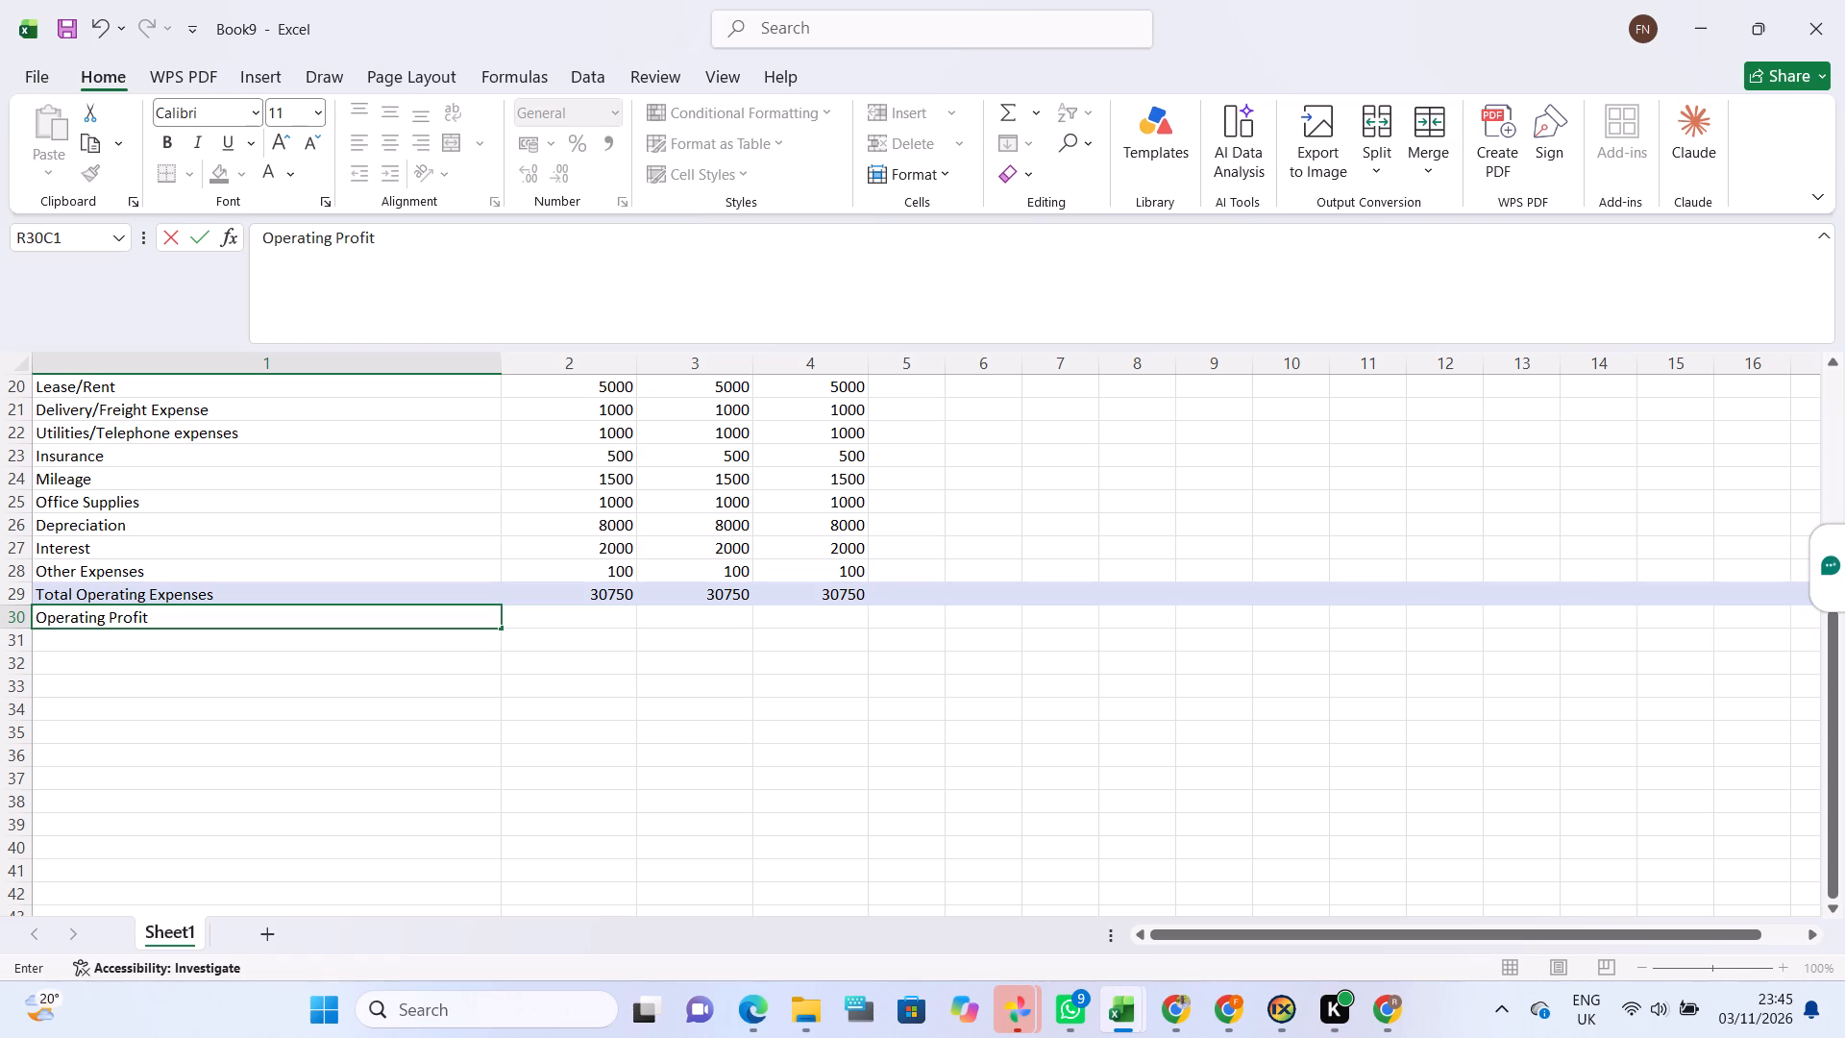
pyautogui.hotkey('shift', '{')
pyautogui.press('BackSpace')
pyautogui.hotkey('shift', '(')
pyautogui.hotkey('shift', ')')
pyautogui.click(590, 612)
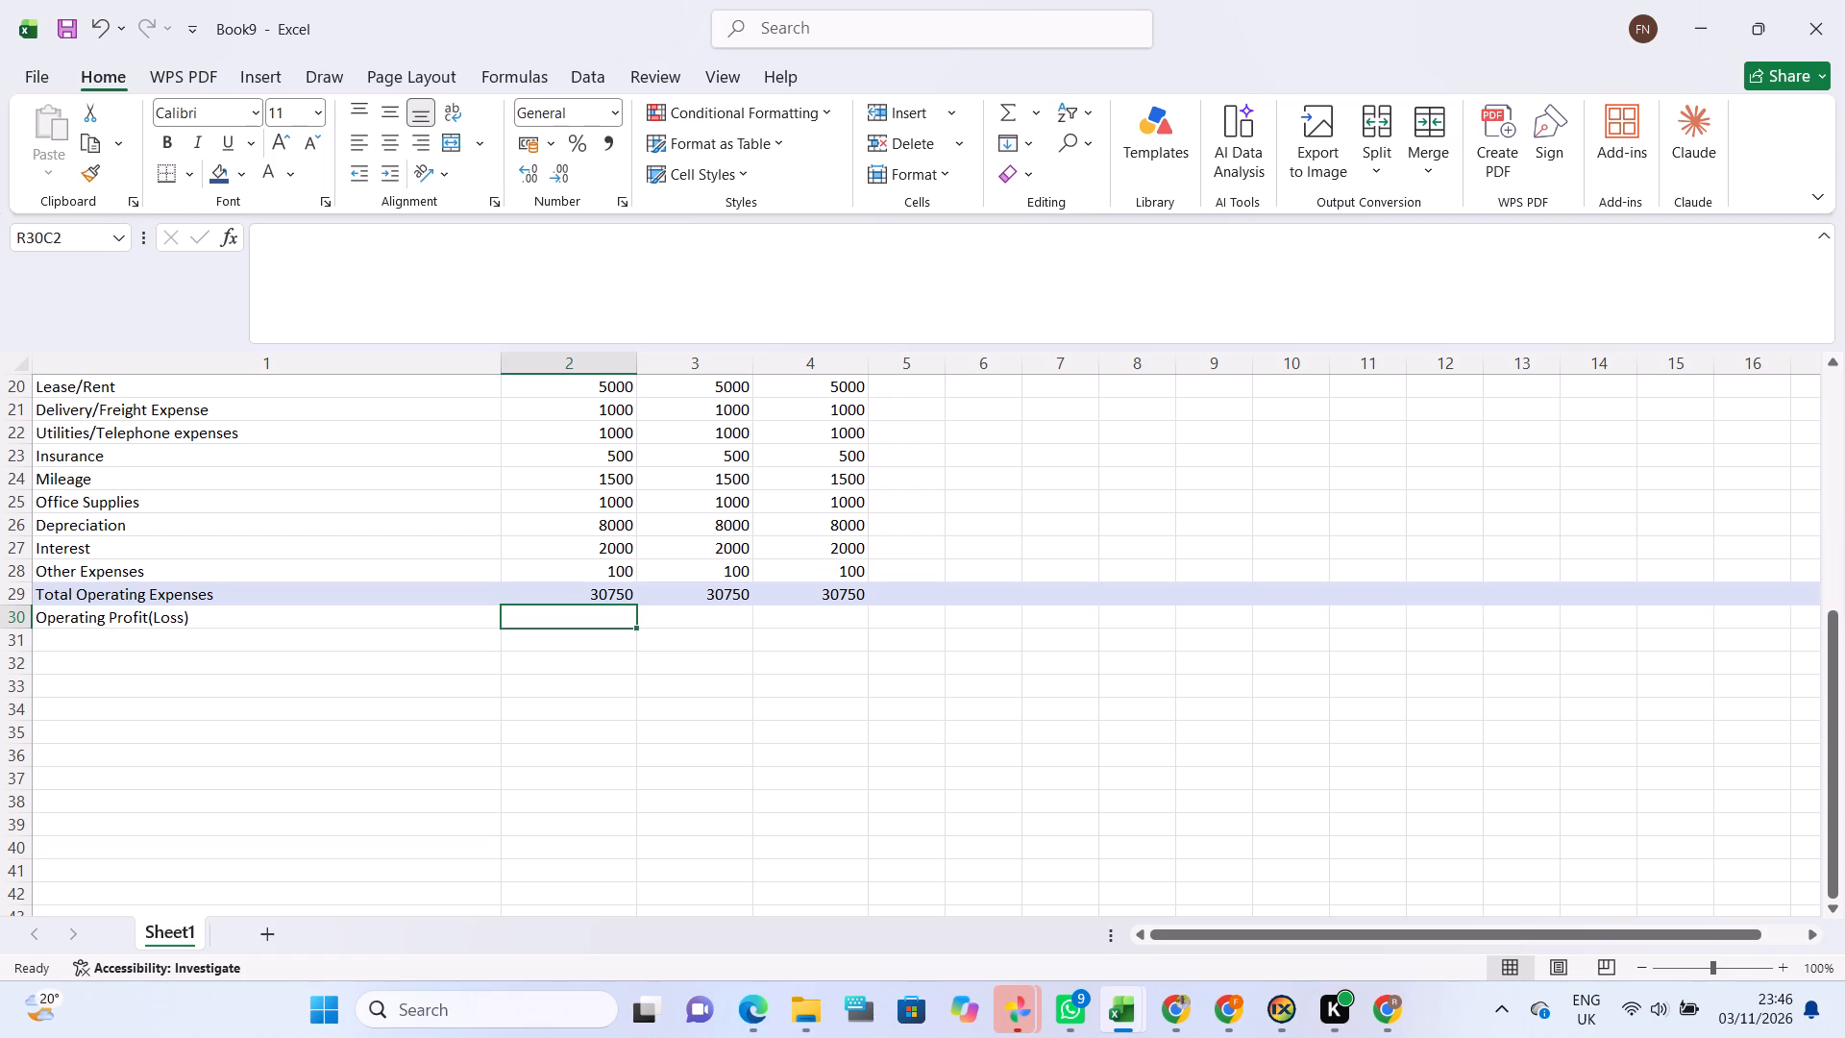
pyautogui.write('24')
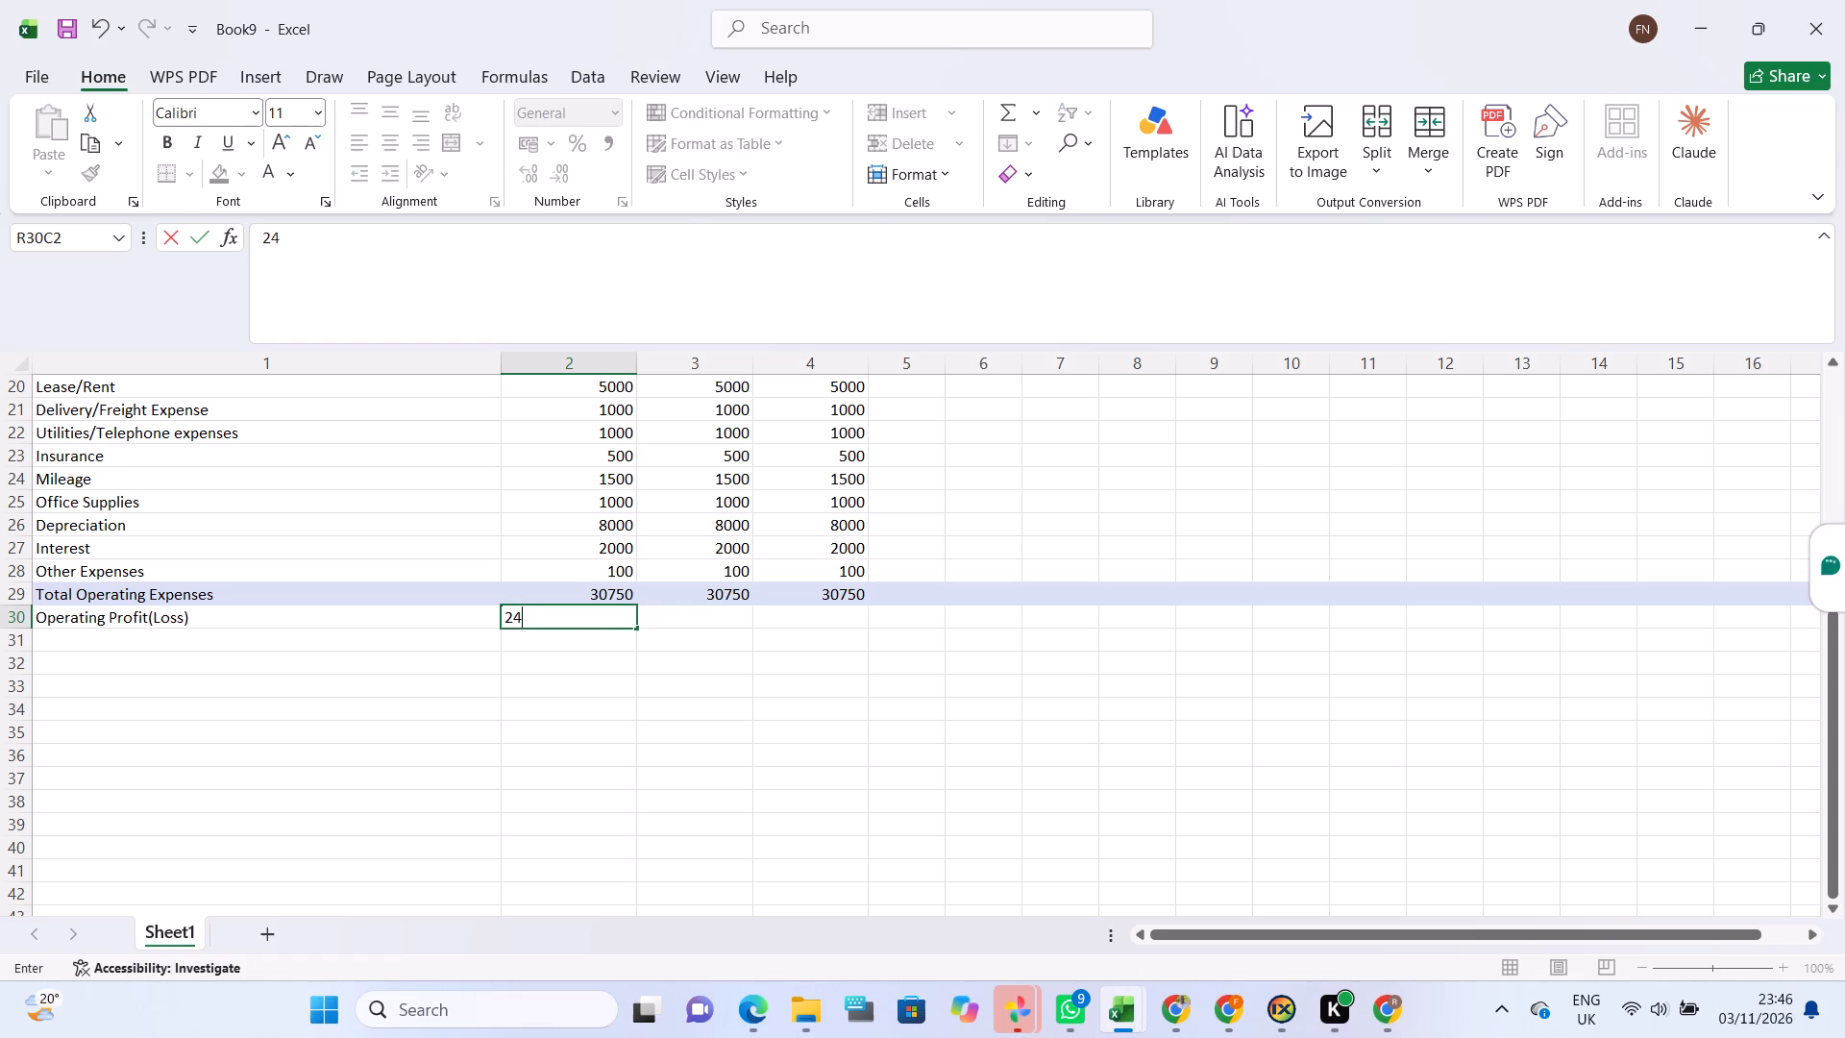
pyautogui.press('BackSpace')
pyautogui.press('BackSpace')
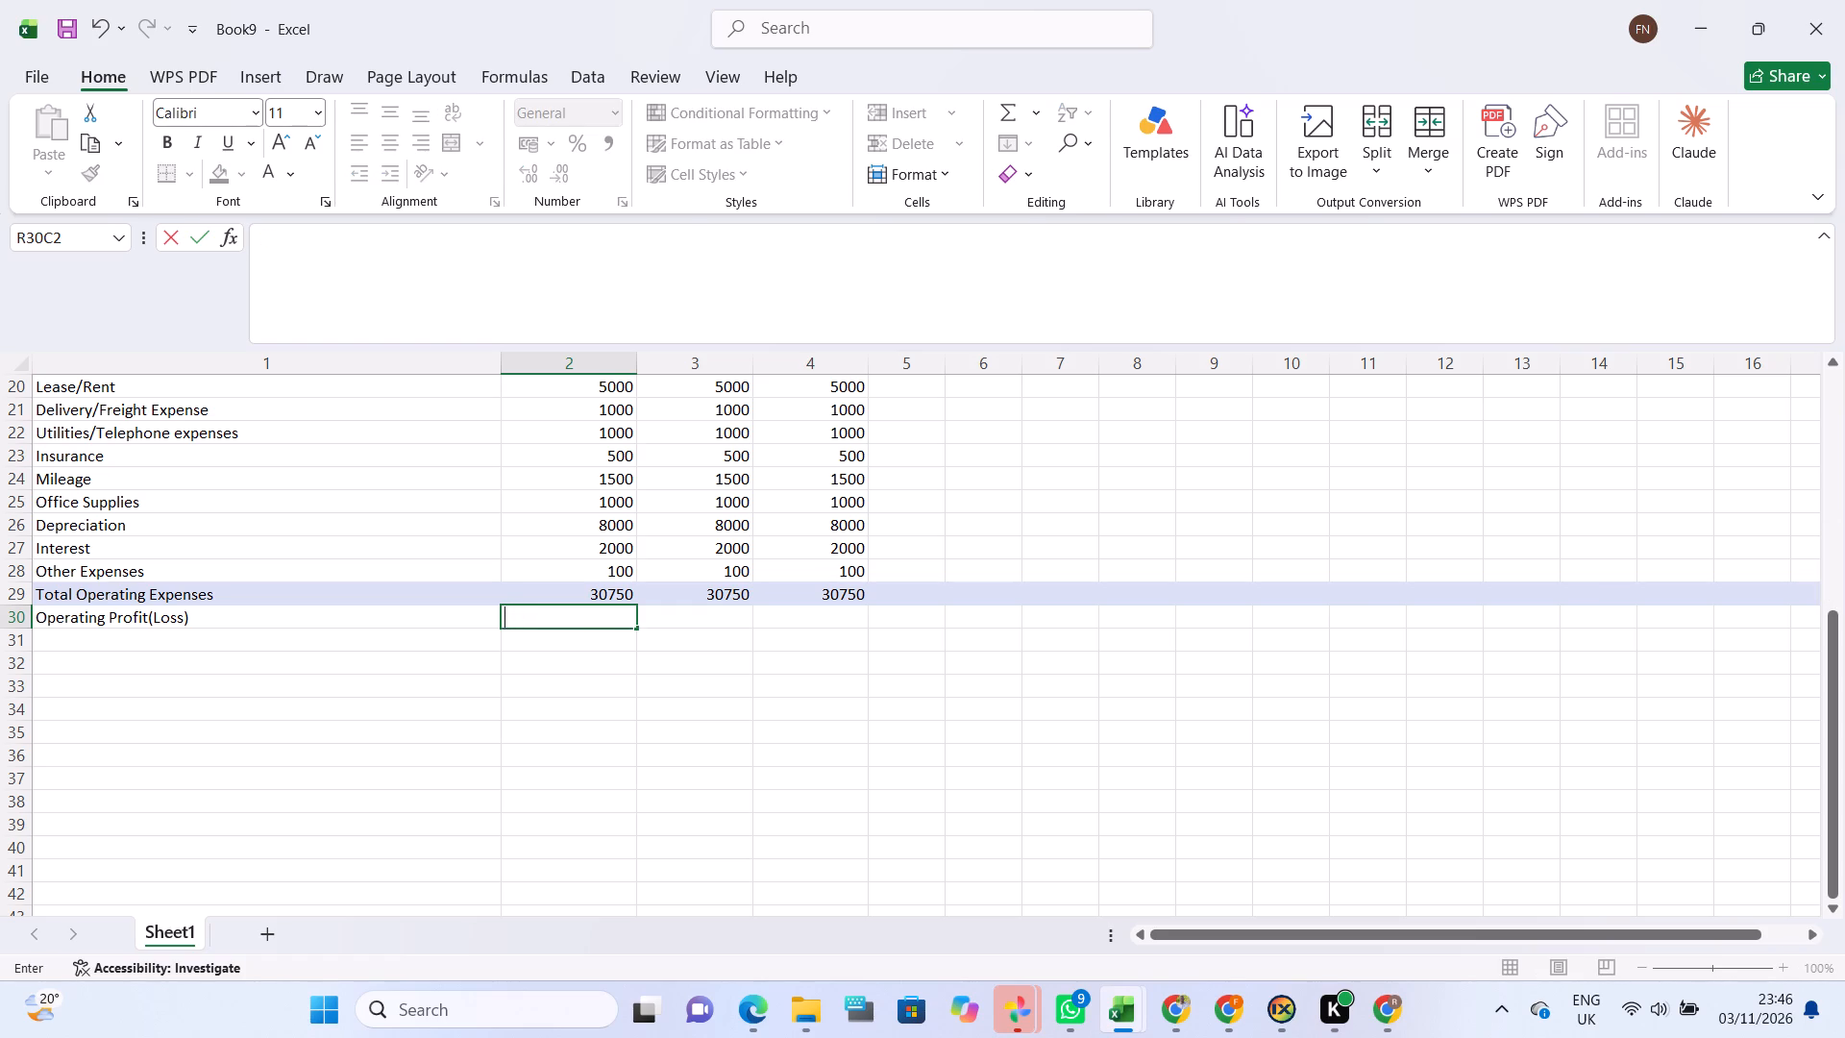
# Calculate Operating Profit(Loss) in column 2 with a formula subtracting Total Operating Expenses from Gross Profit.
pyautogui.press('=')
pyautogui.scroll(2, 590, 612)
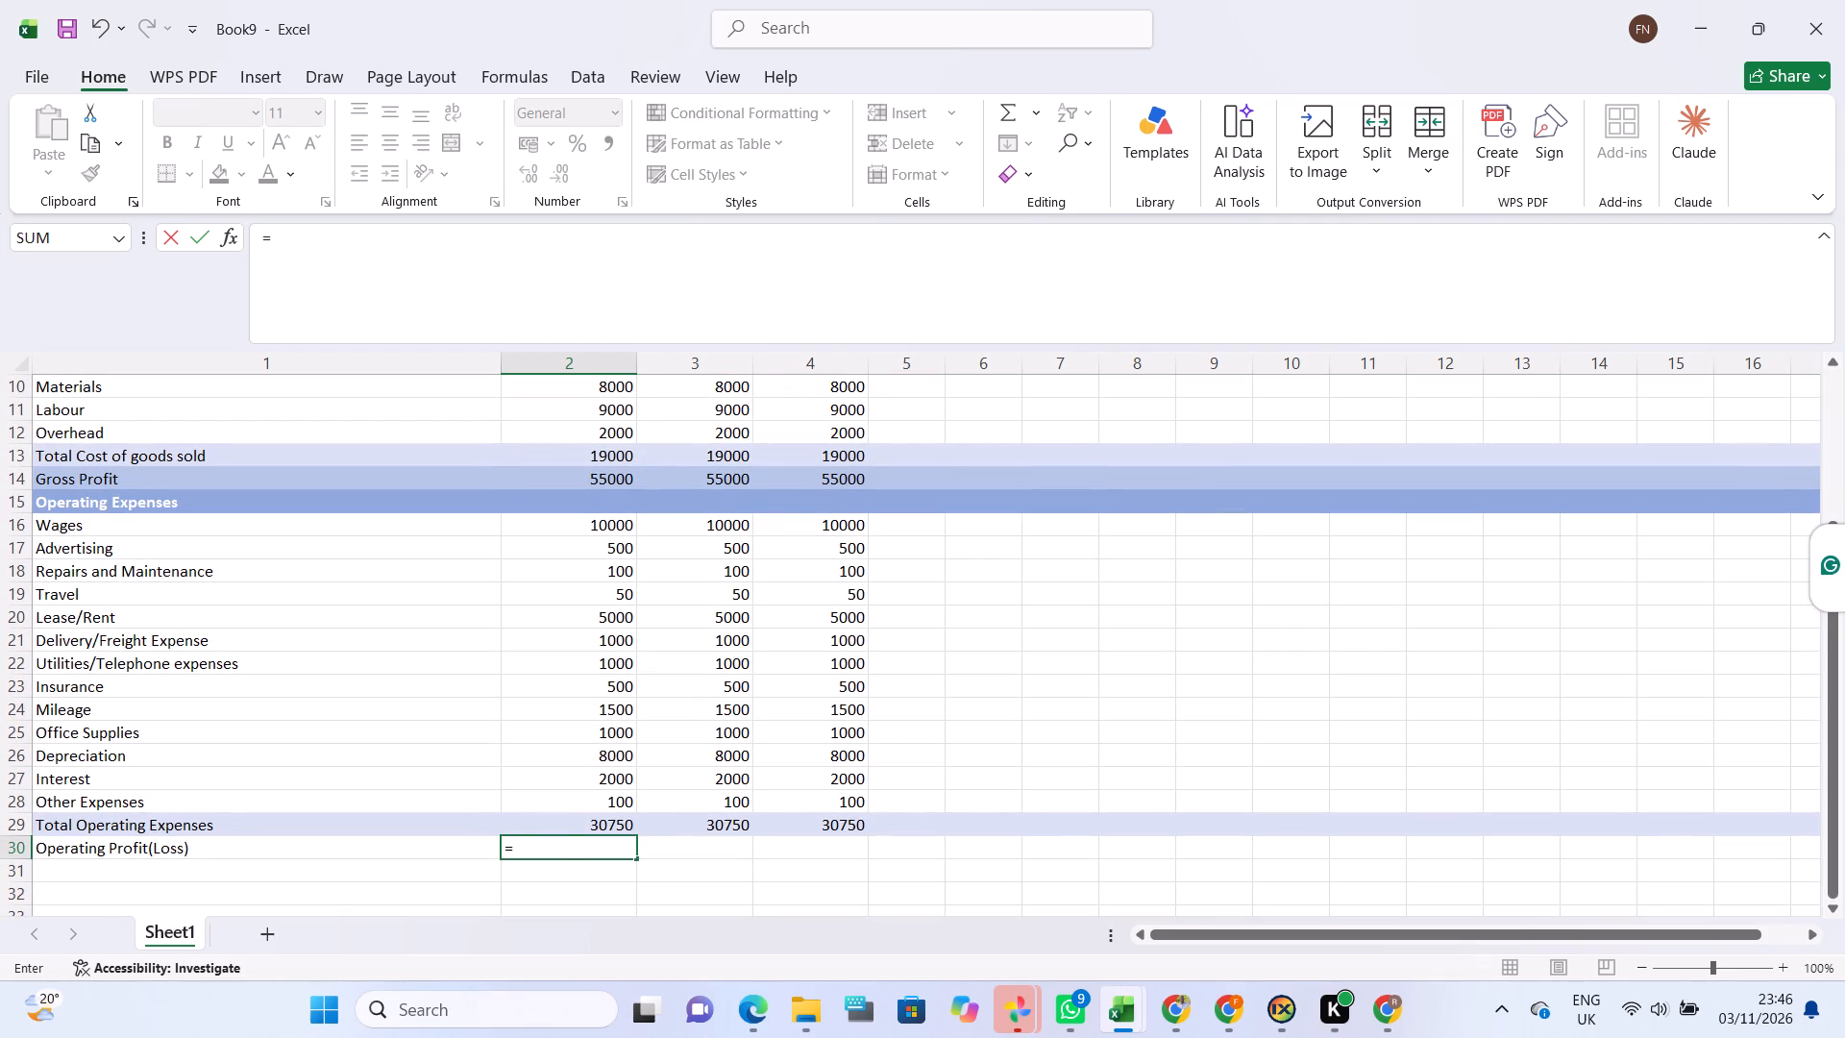
pyautogui.click(616, 482)
pyautogui.press('-')
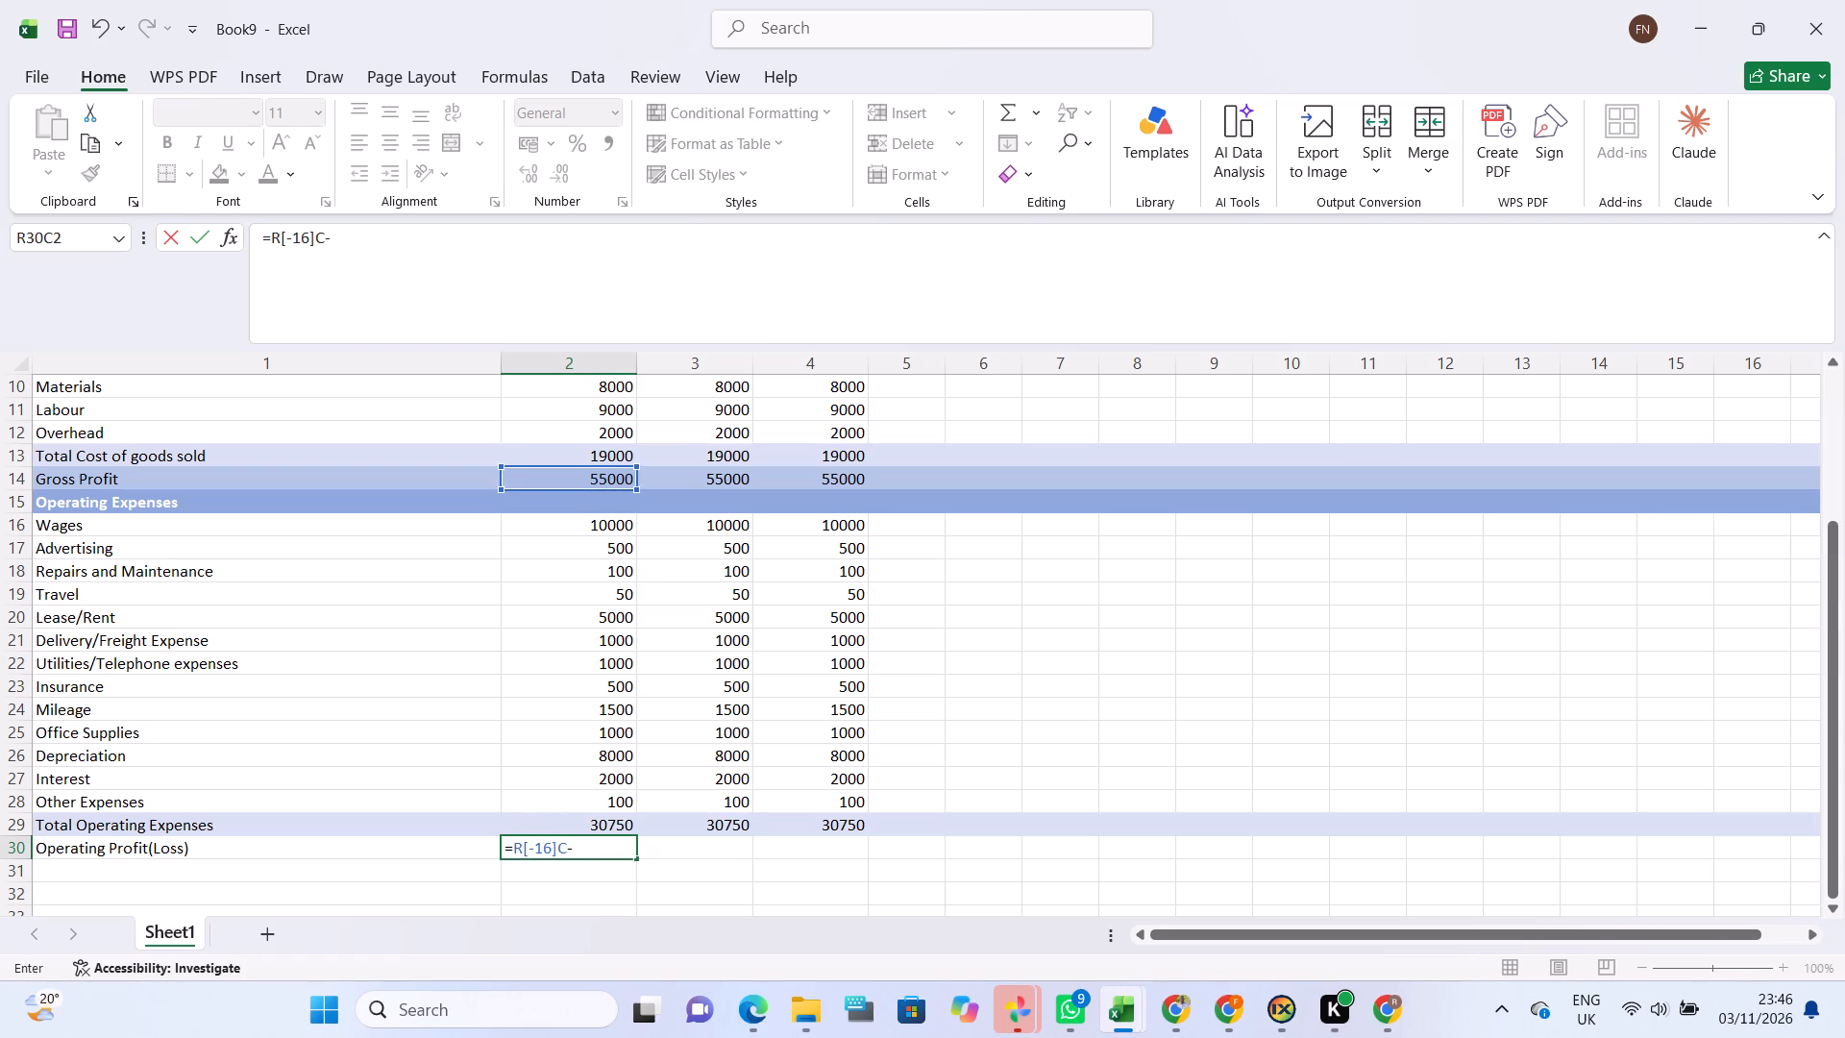
pyautogui.click(576, 818)
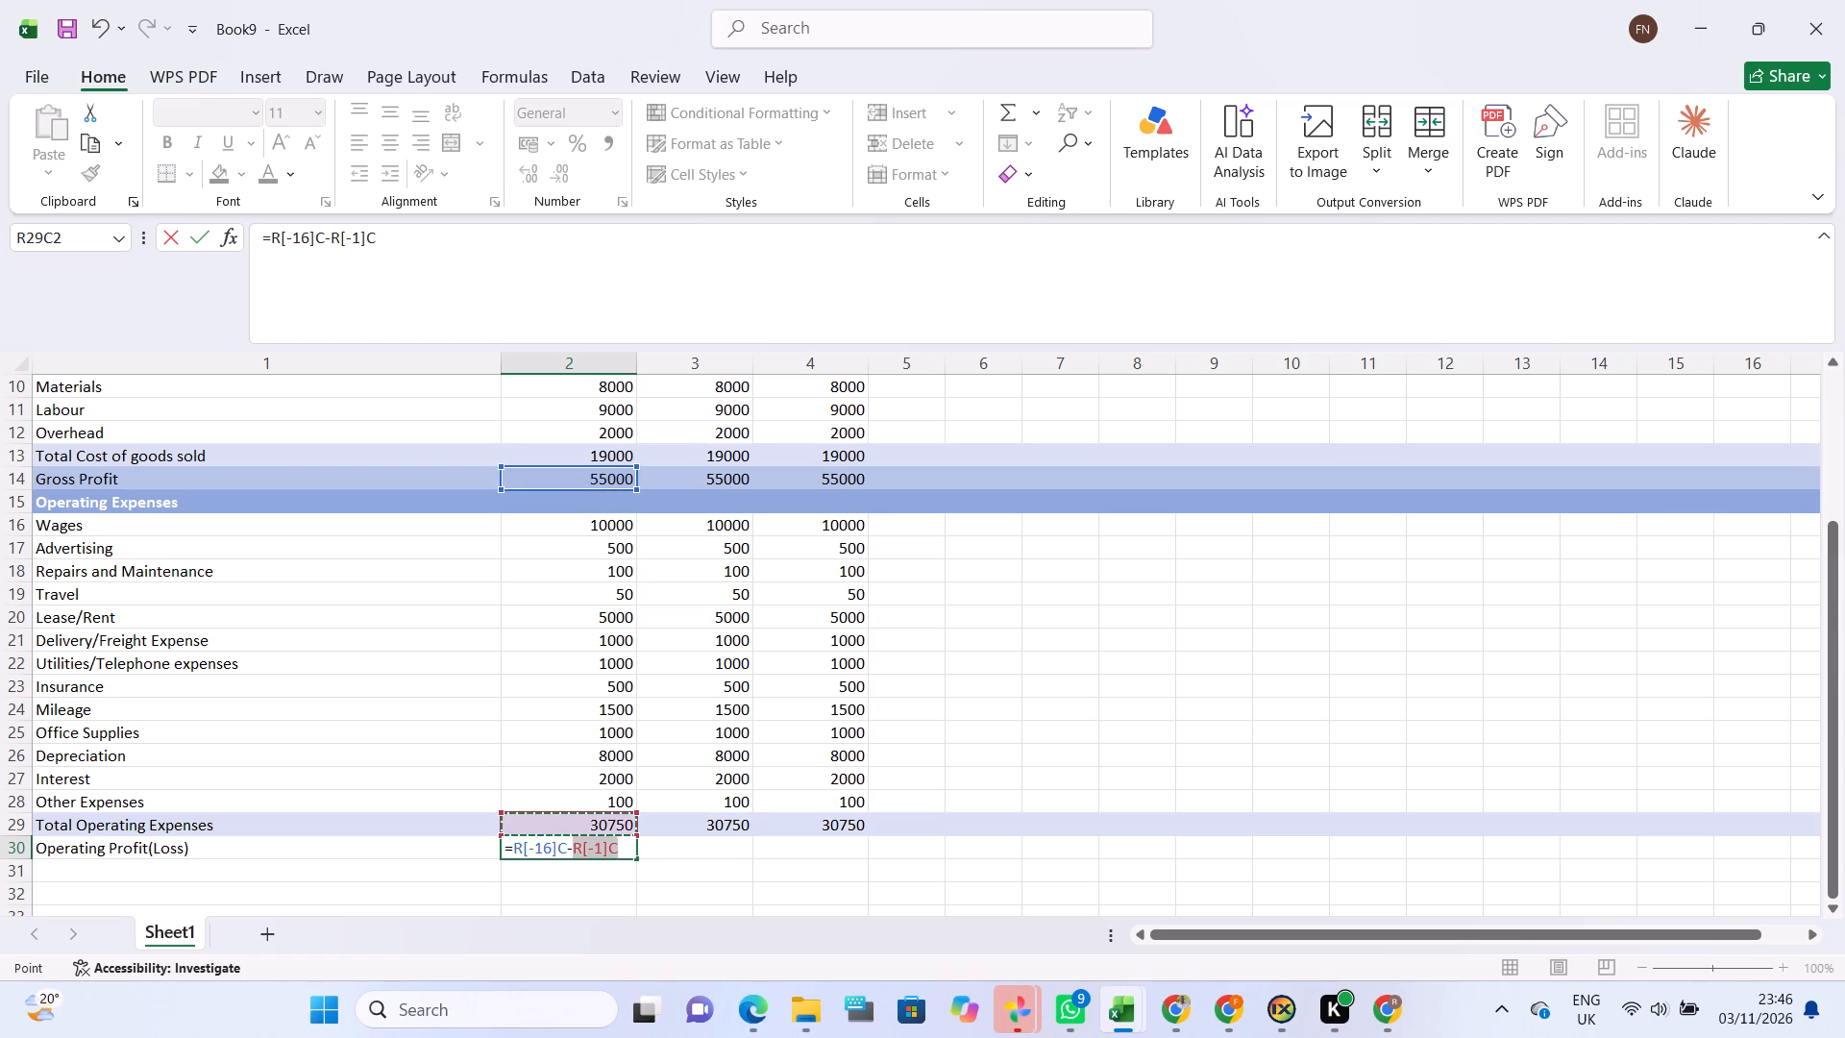
pyautogui.press('Return')
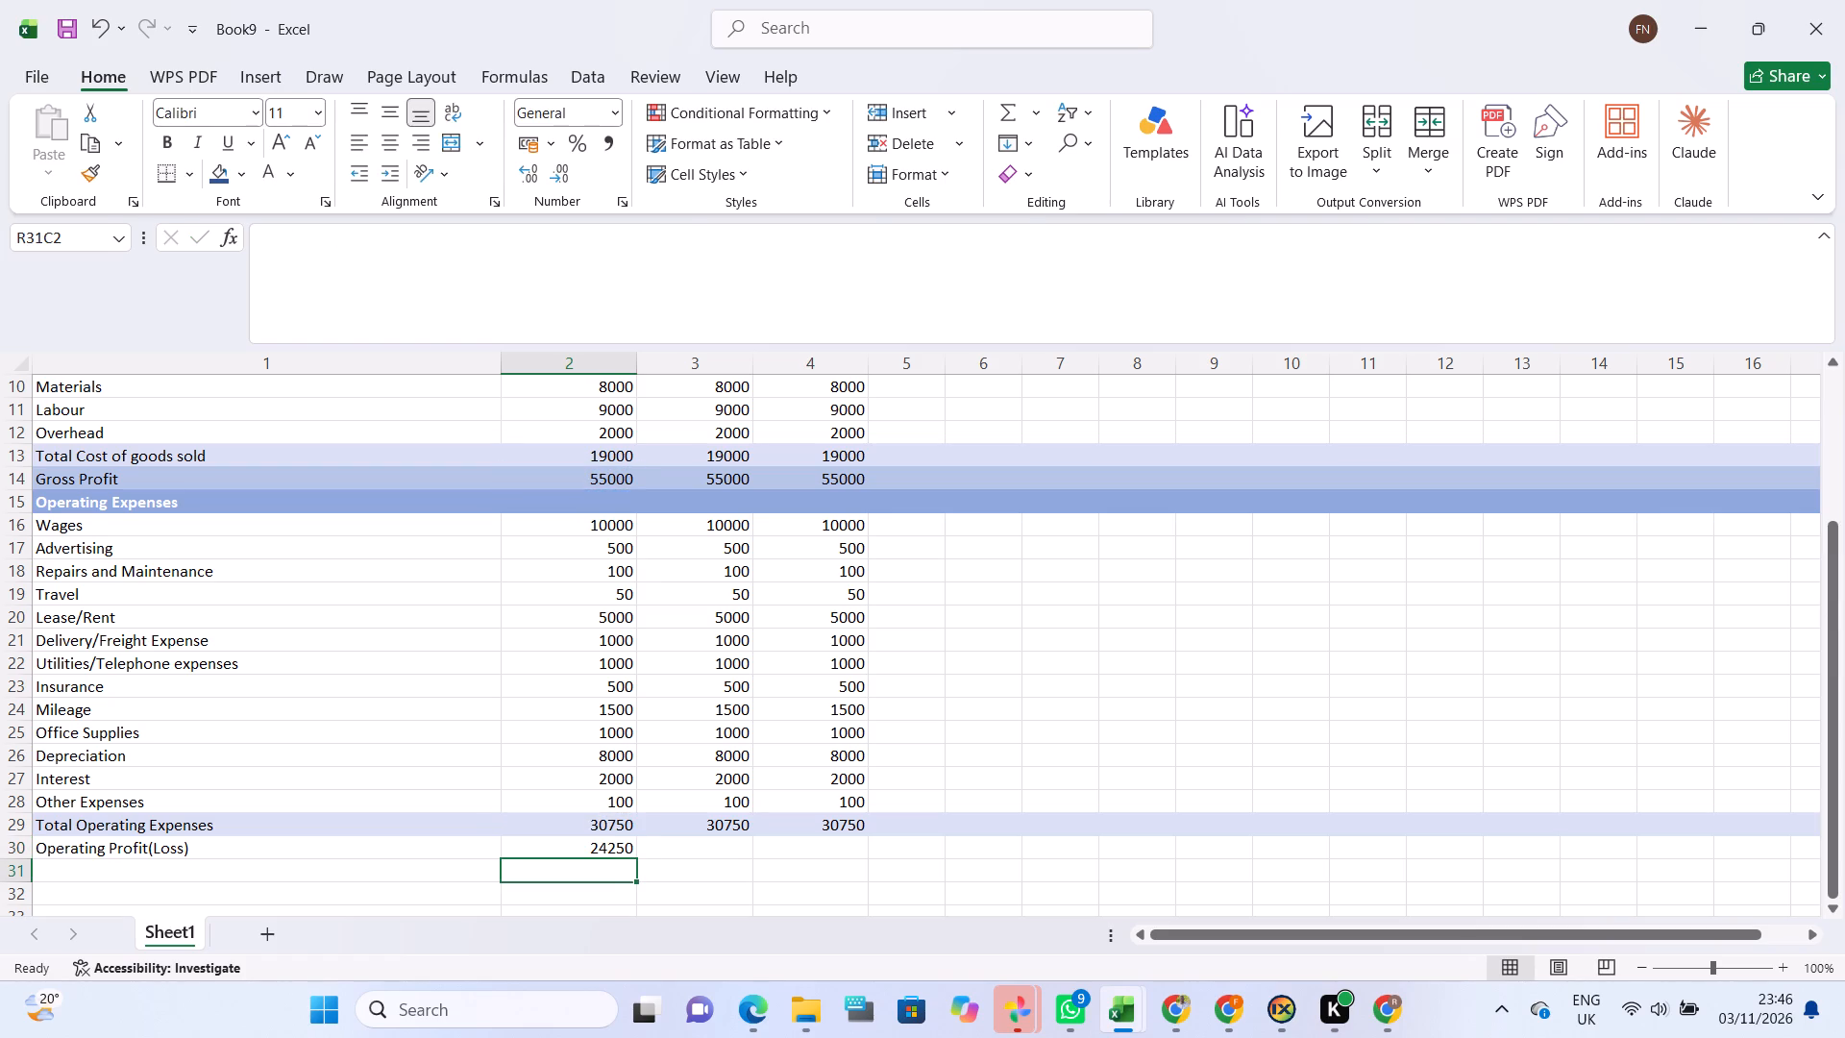
# Calculate Operating Profit(Loss) in columns 3 and 4 as each column's Gross Profit minus its Total Operating Expenses.
pyautogui.click(737, 854)
pyautogui.press('=')
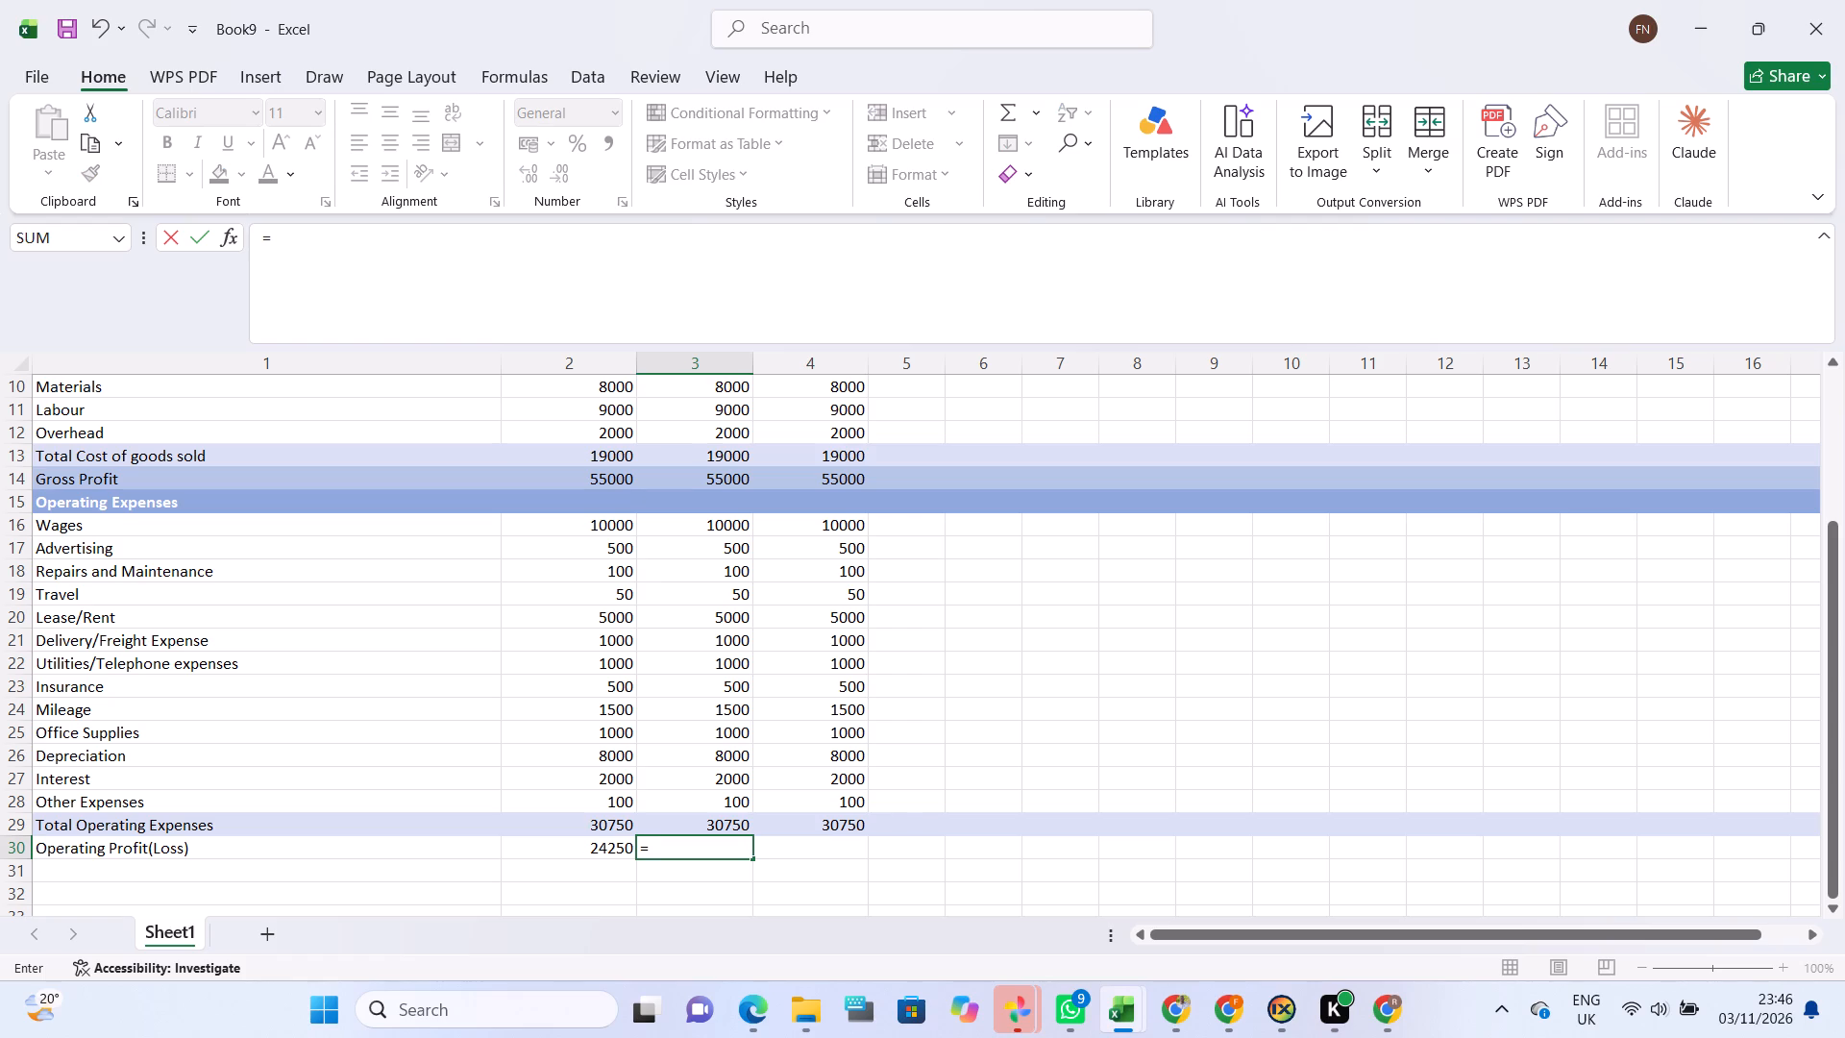
pyautogui.click(710, 476)
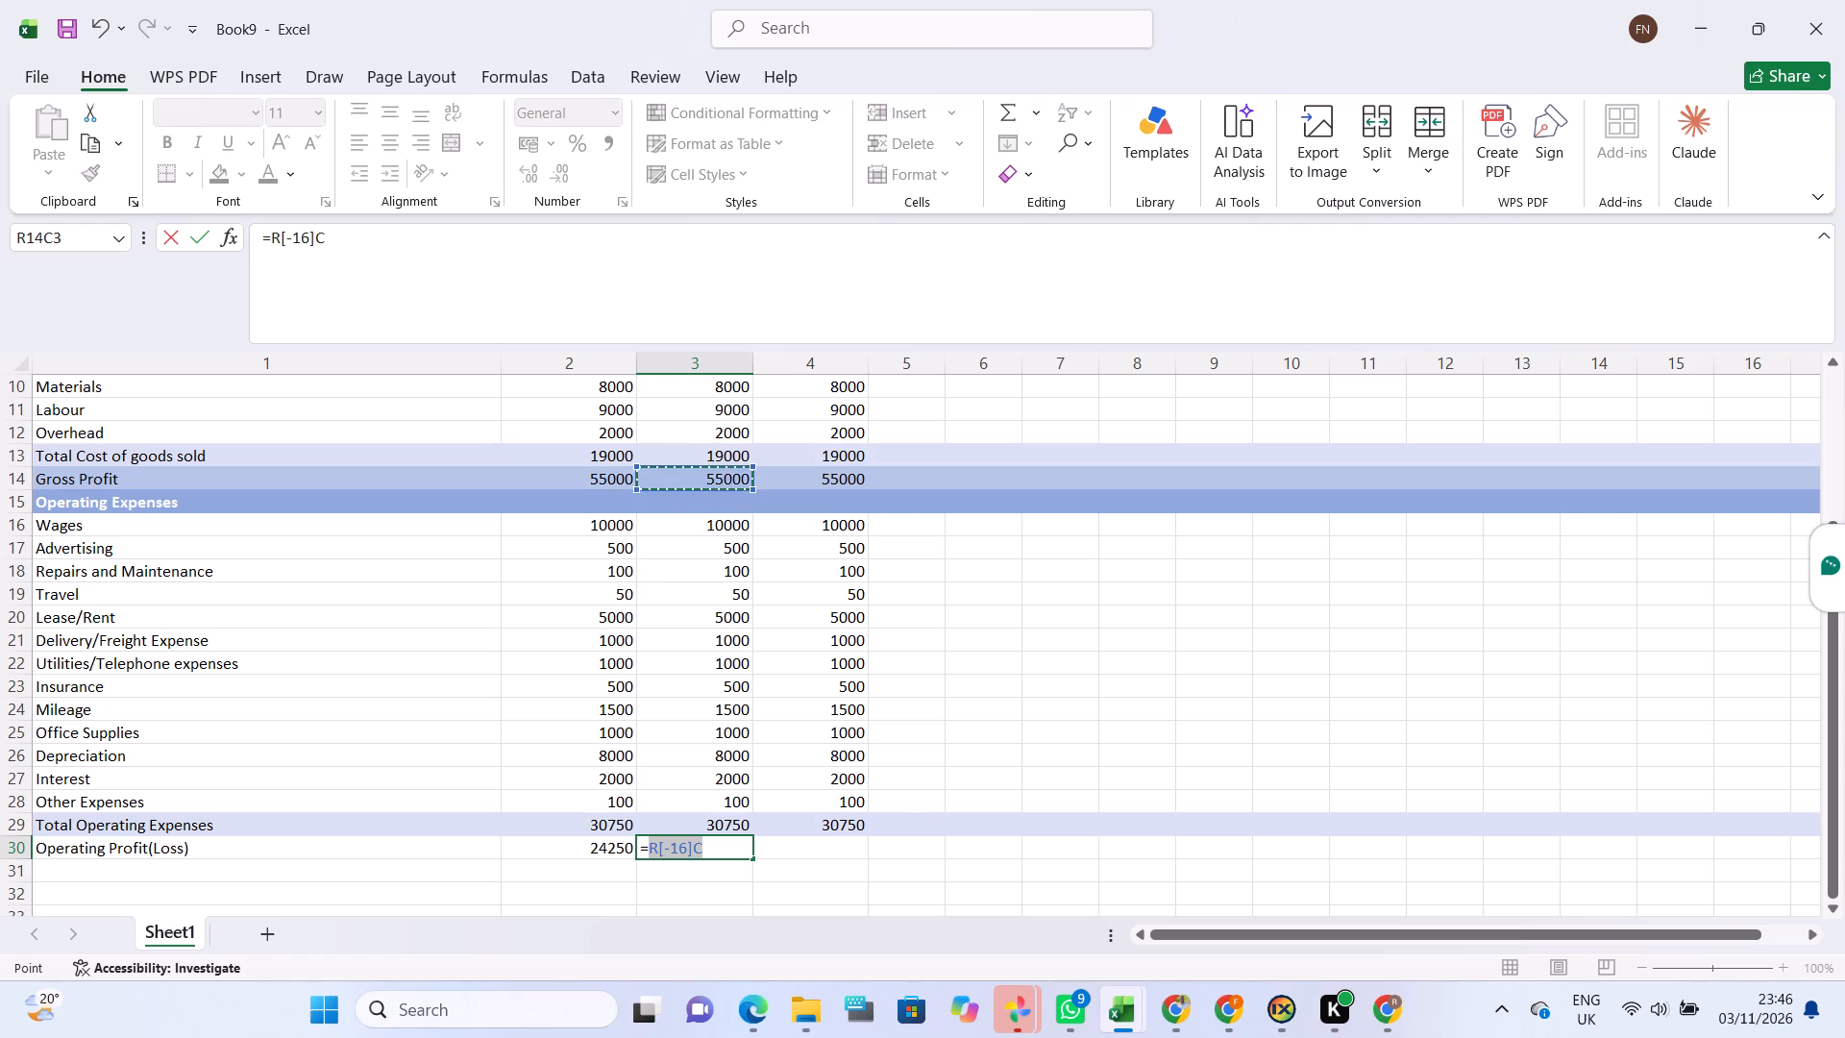
pyautogui.press('-')
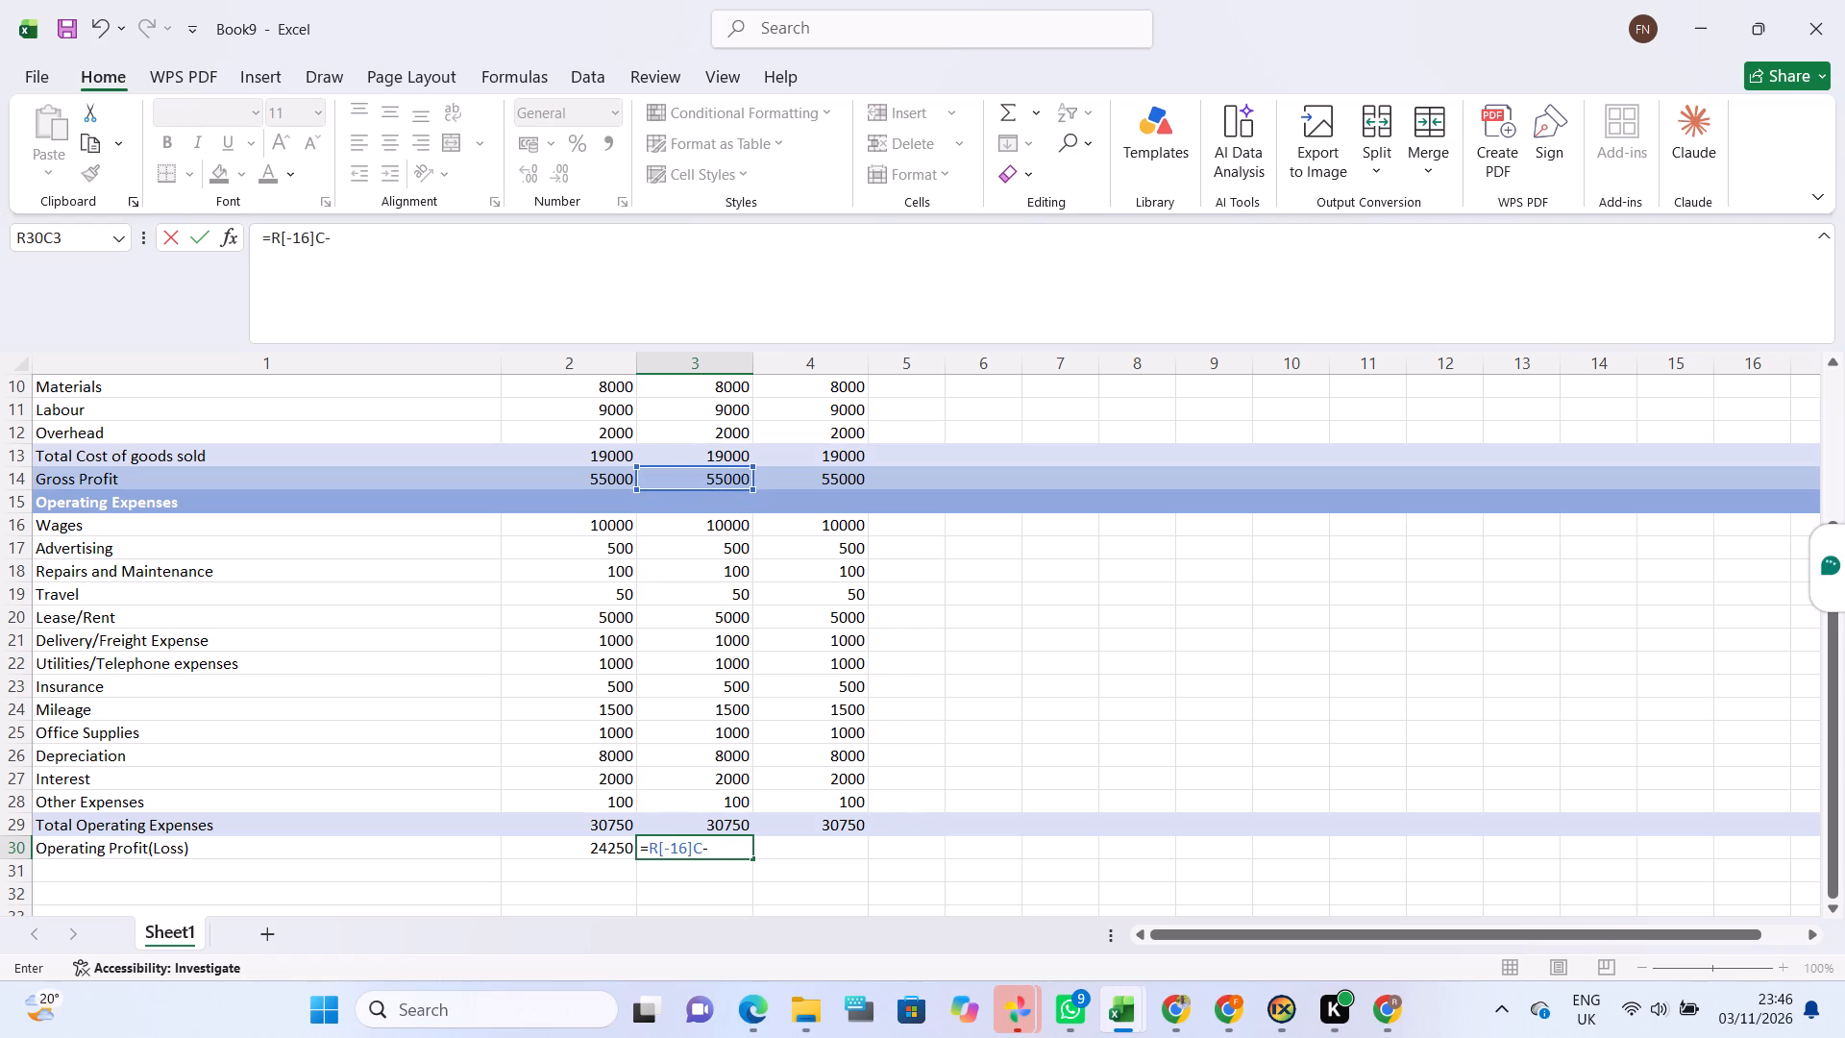
pyautogui.click(683, 831)
pyautogui.press('Return')
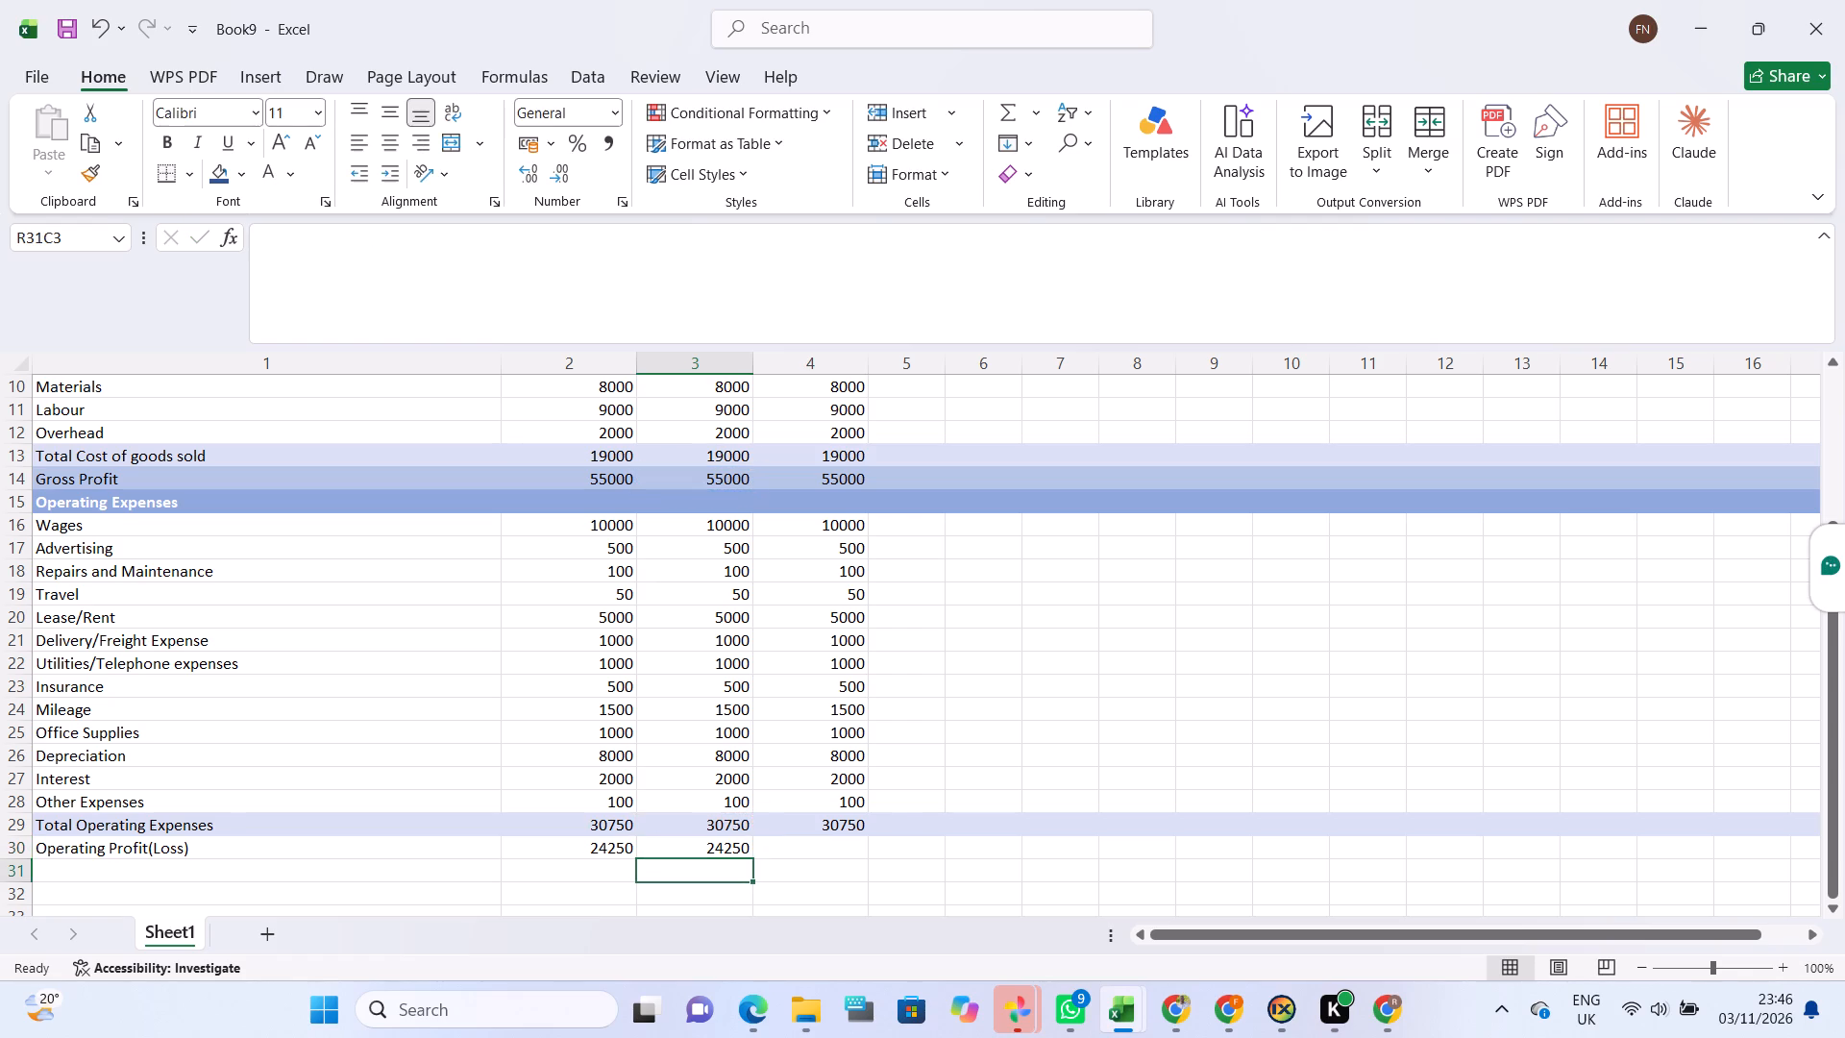
pyautogui.click(833, 853)
pyautogui.press('=')
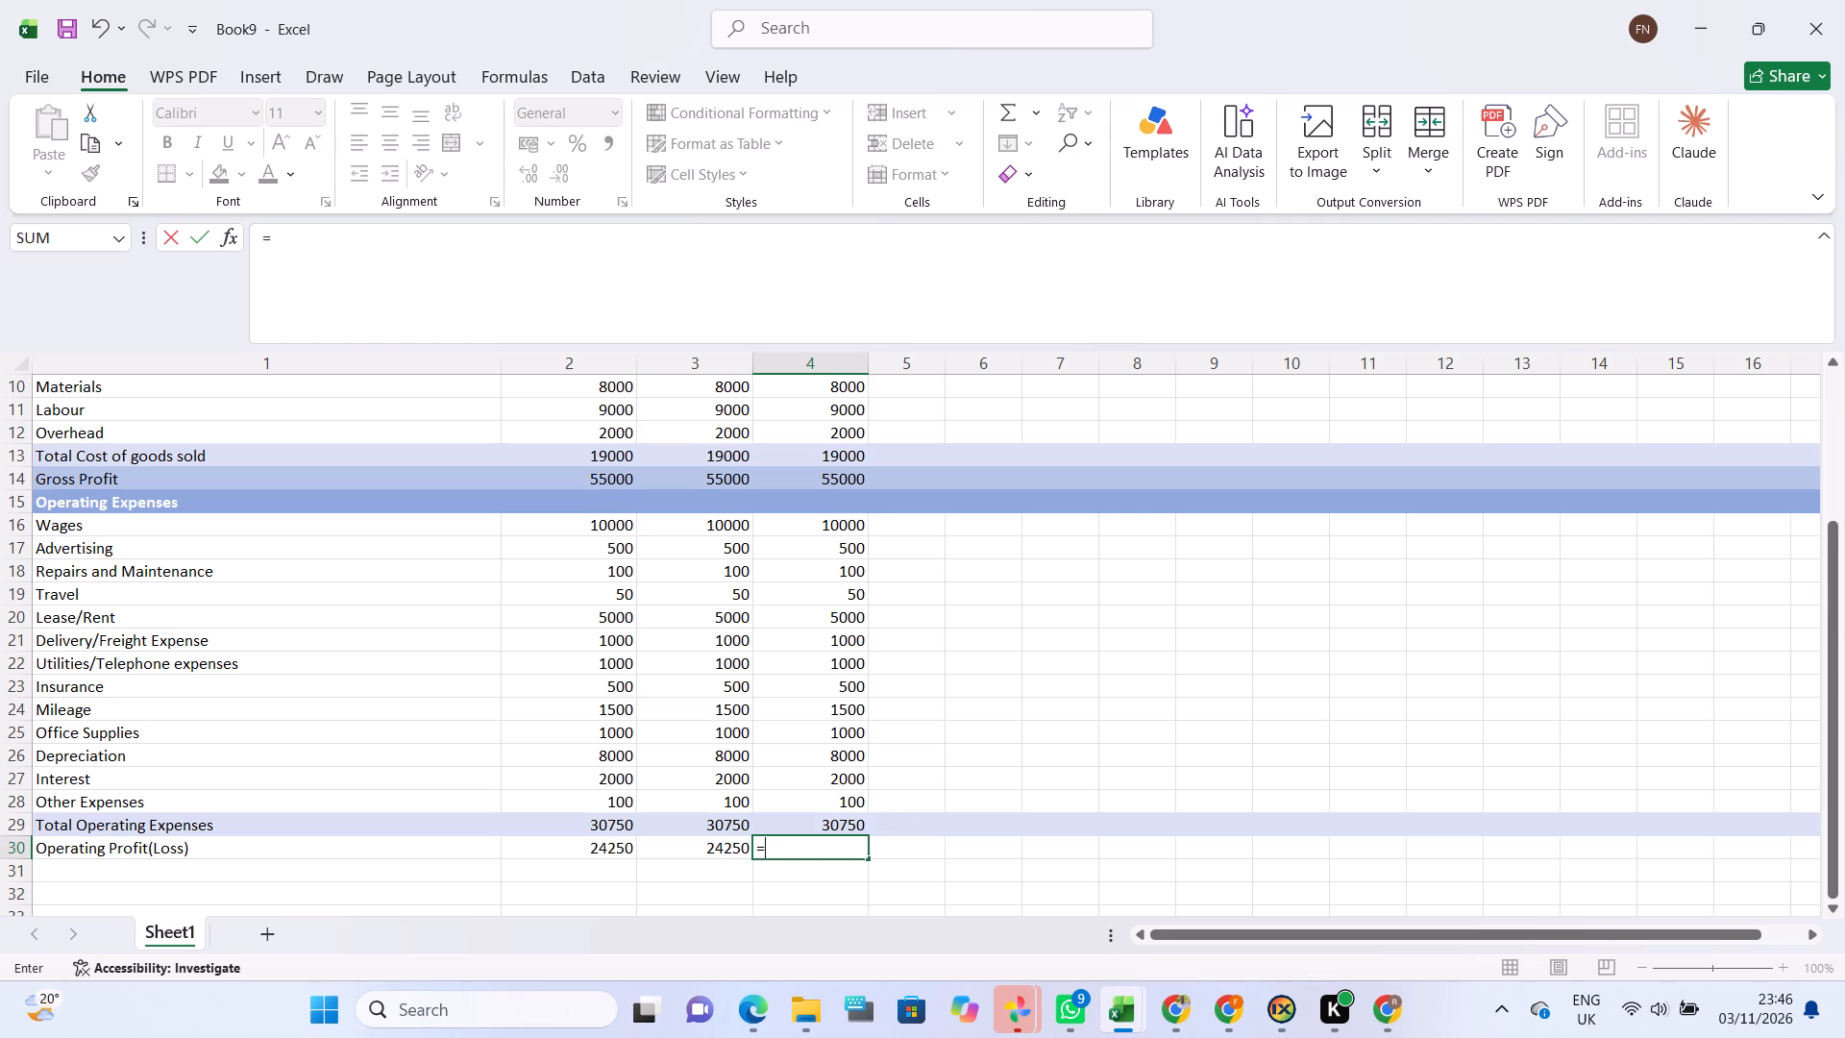
pyautogui.click(833, 482)
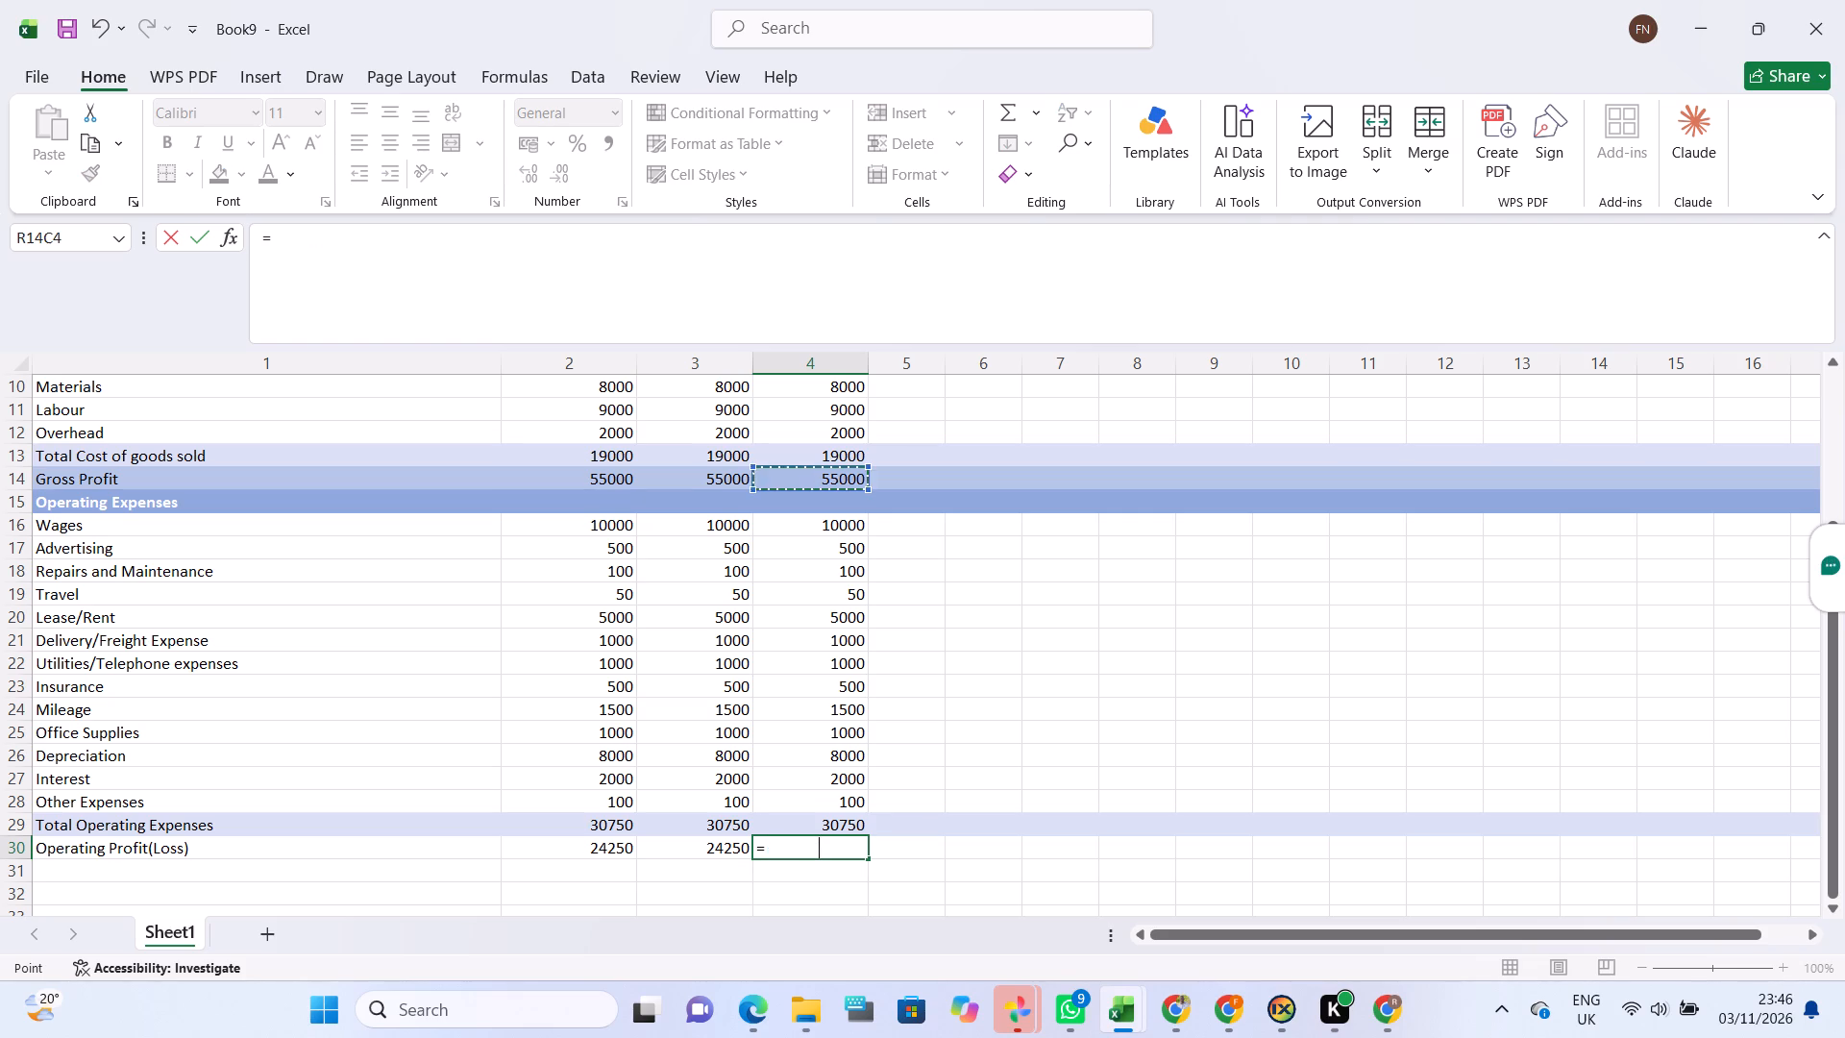
pyautogui.press('-')
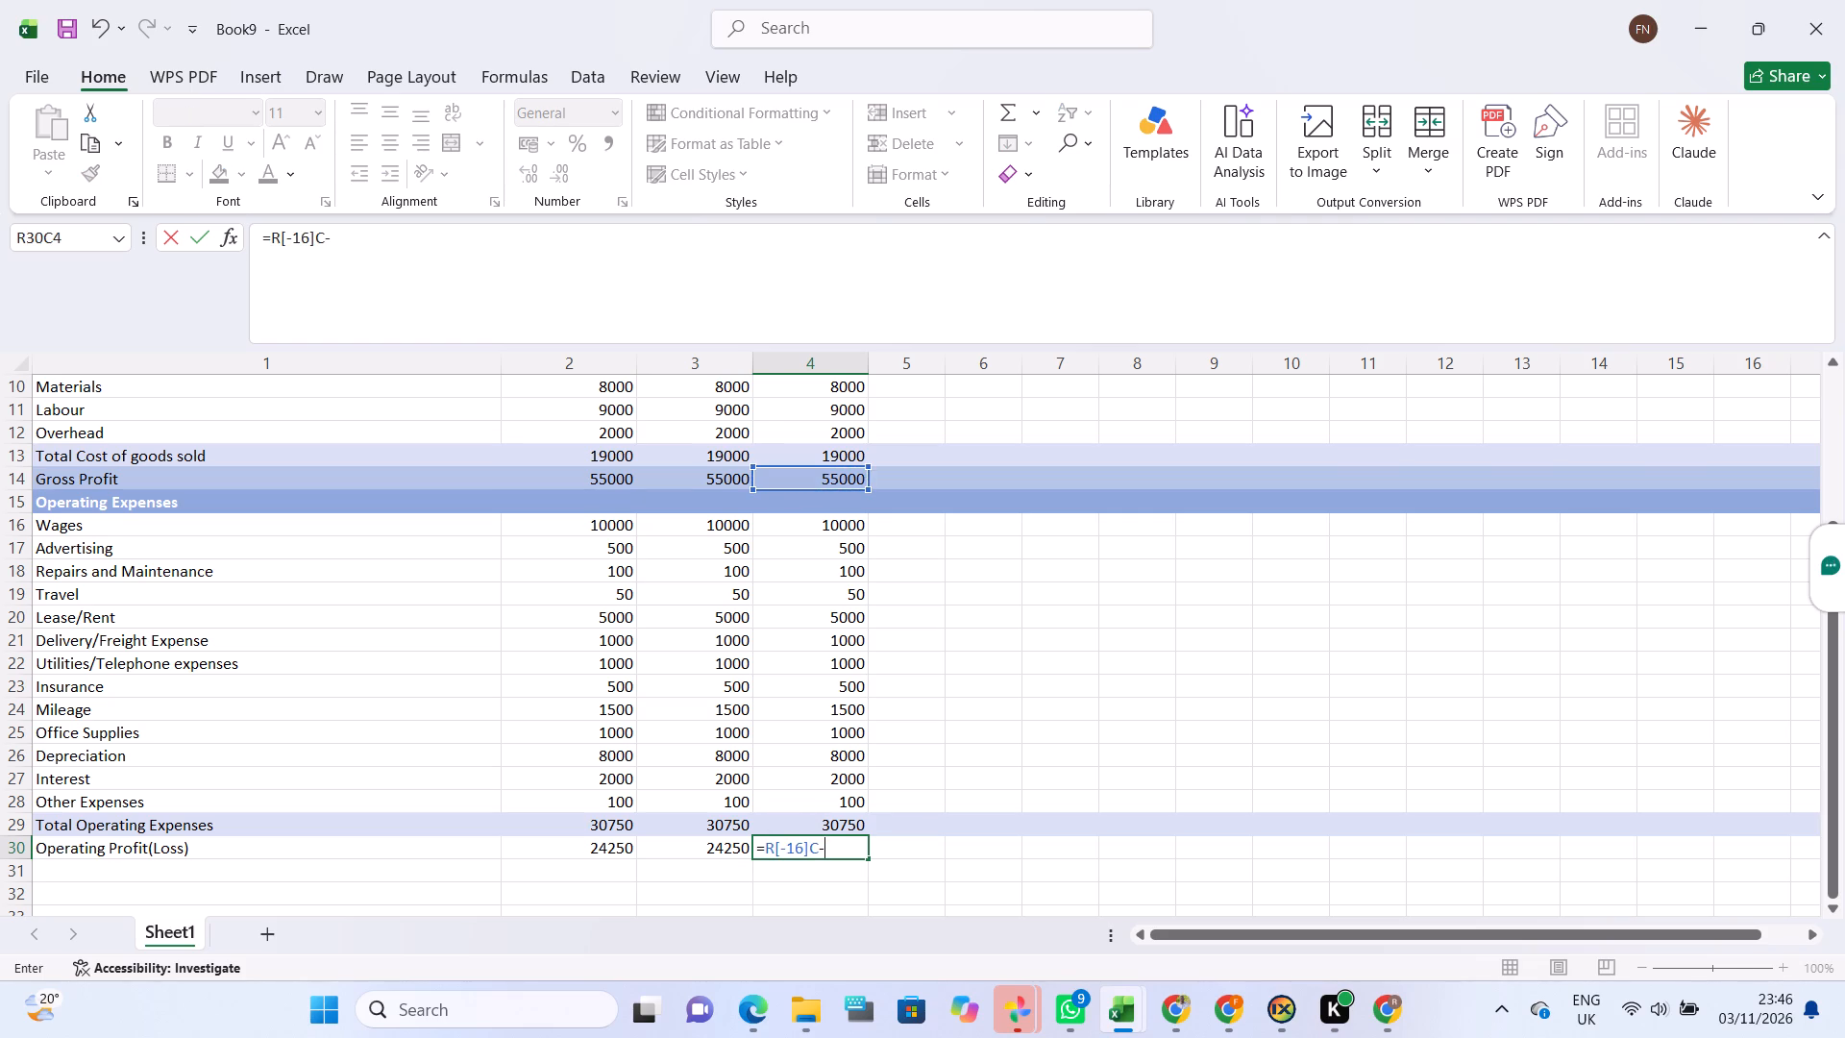
pyautogui.click(790, 821)
pyautogui.press('Return')
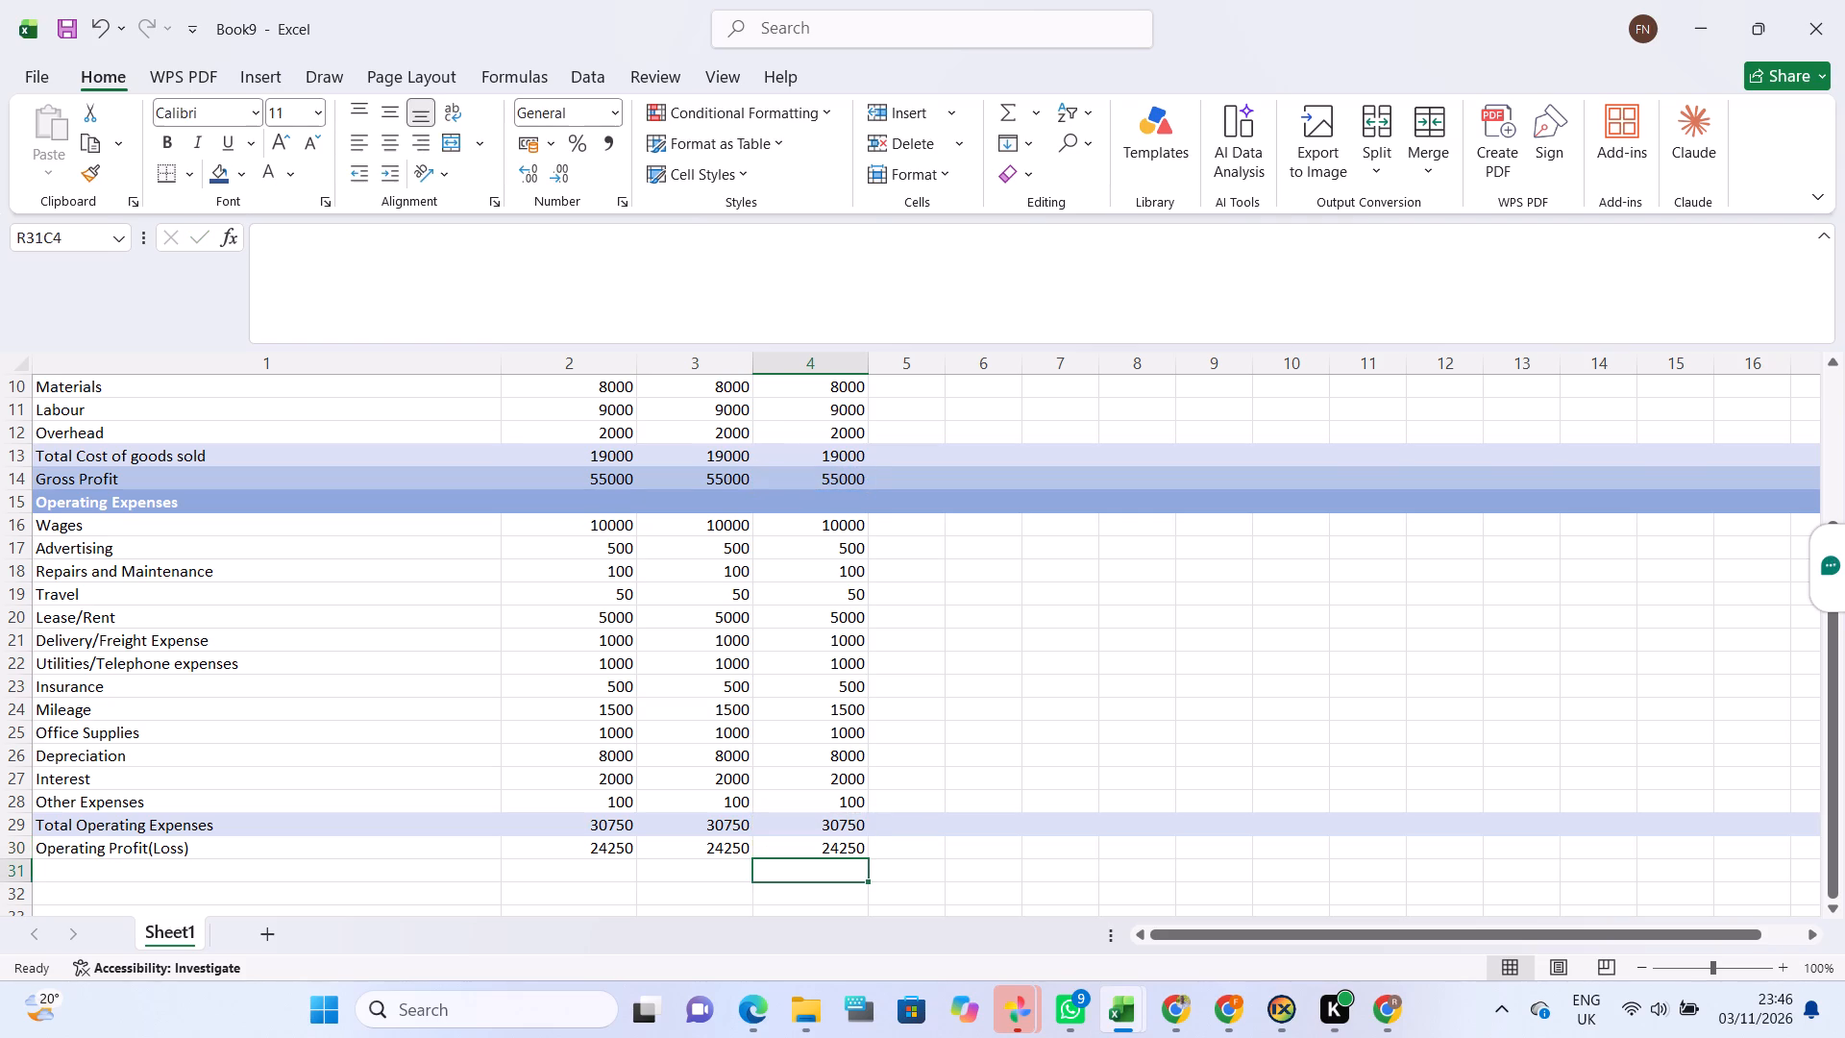
# Fill the entire Operating Profit(Loss) row with the second-lightest blue theme tint.
pyautogui.scroll(-2, 586, 859)
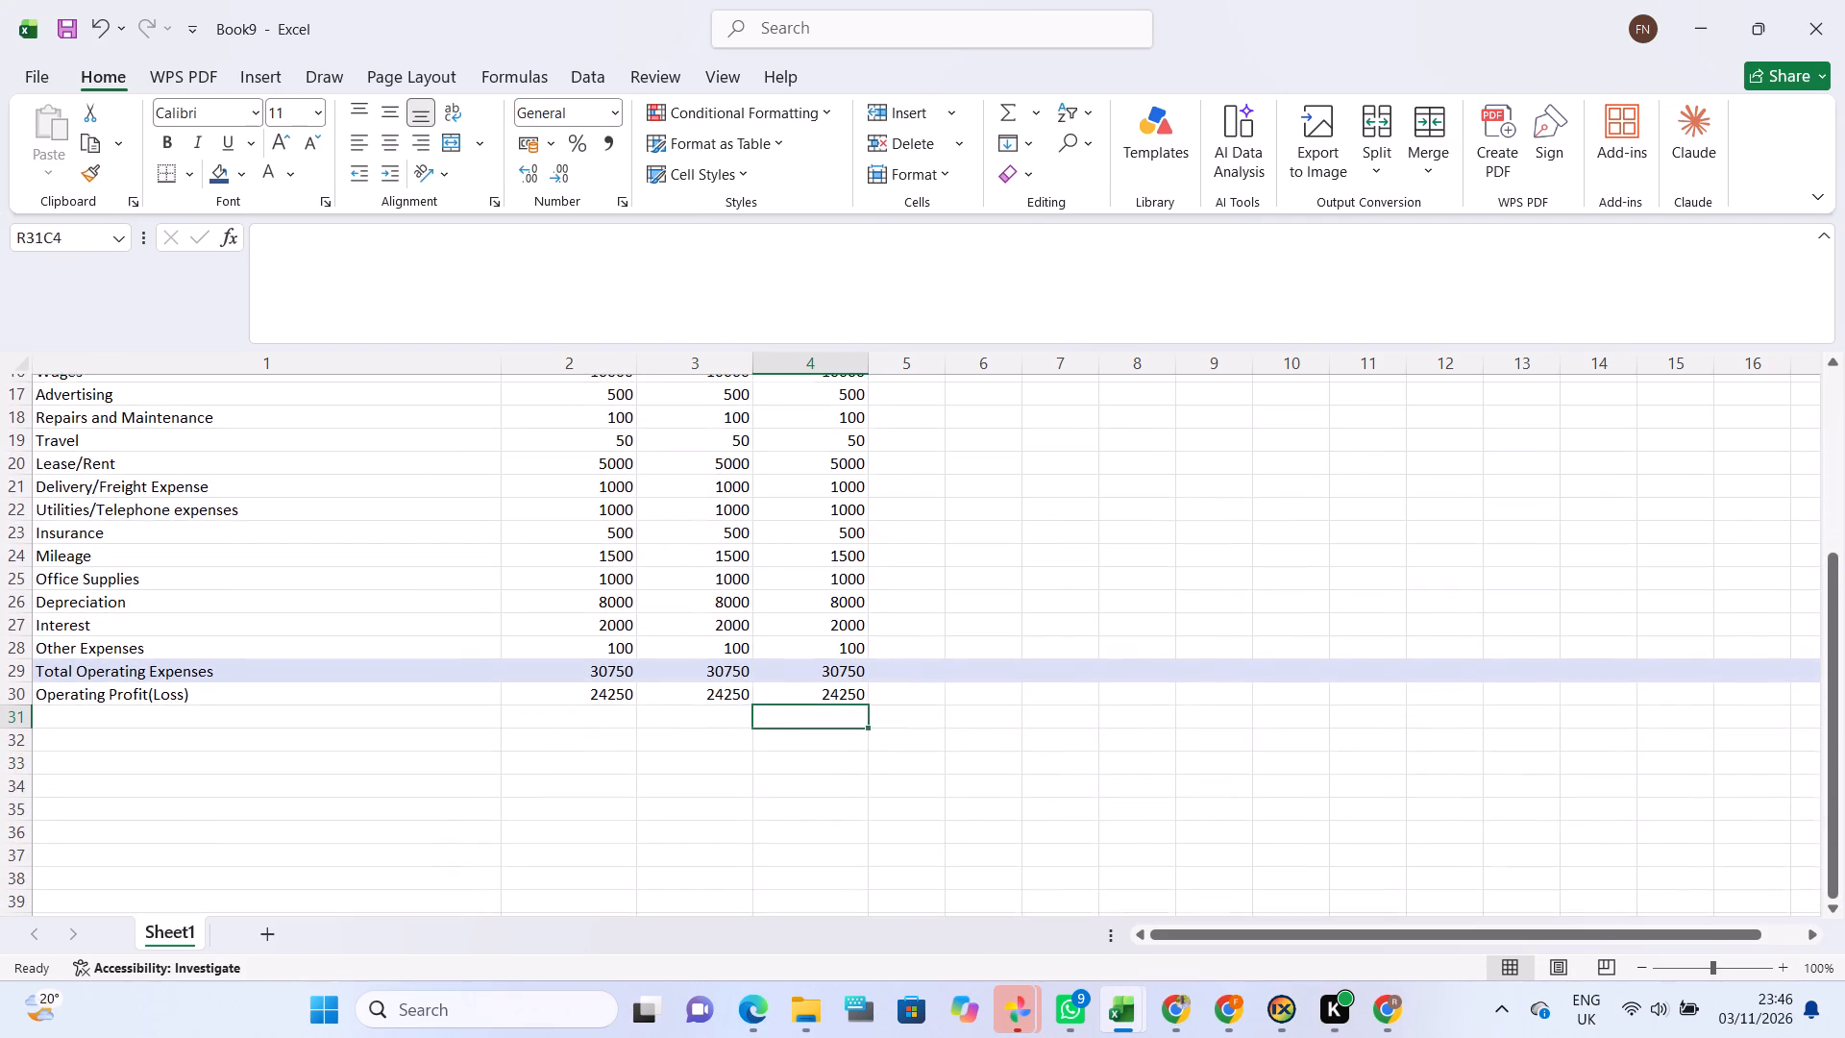
pyautogui.scroll(-1, 586, 859)
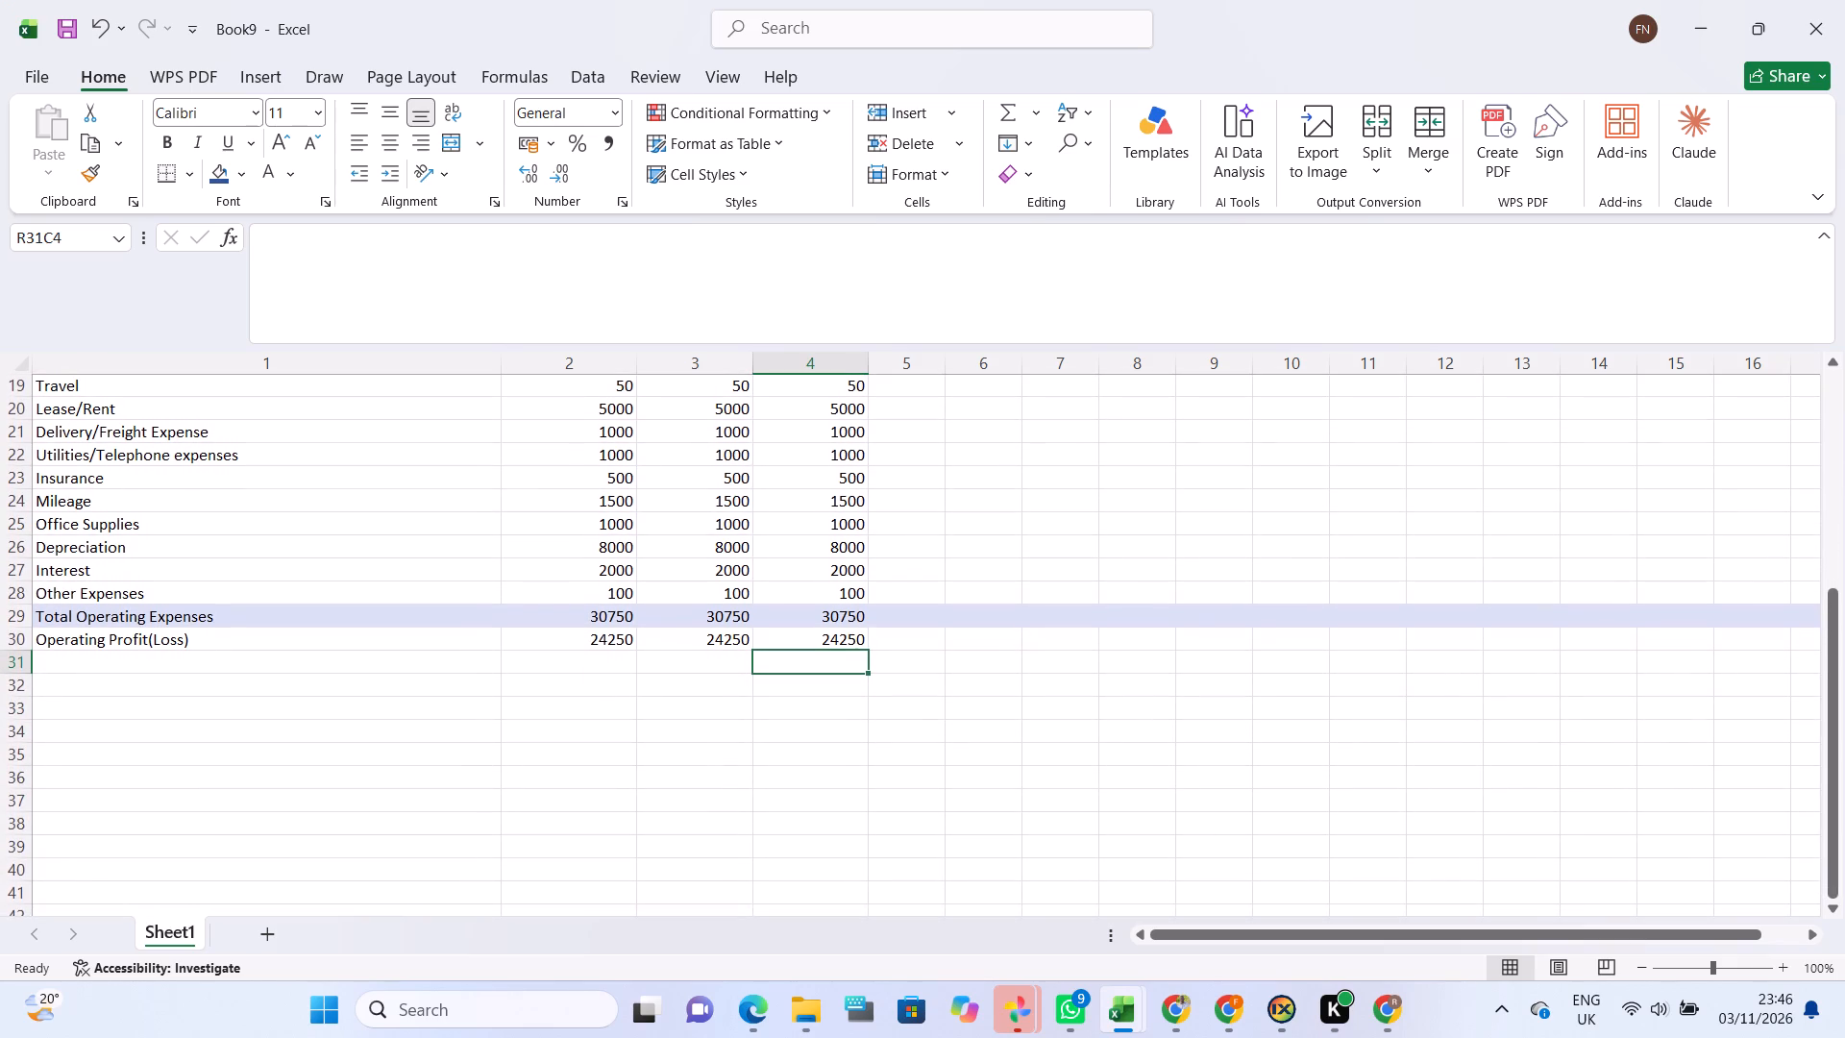
pyautogui.scroll(-1, 586, 859)
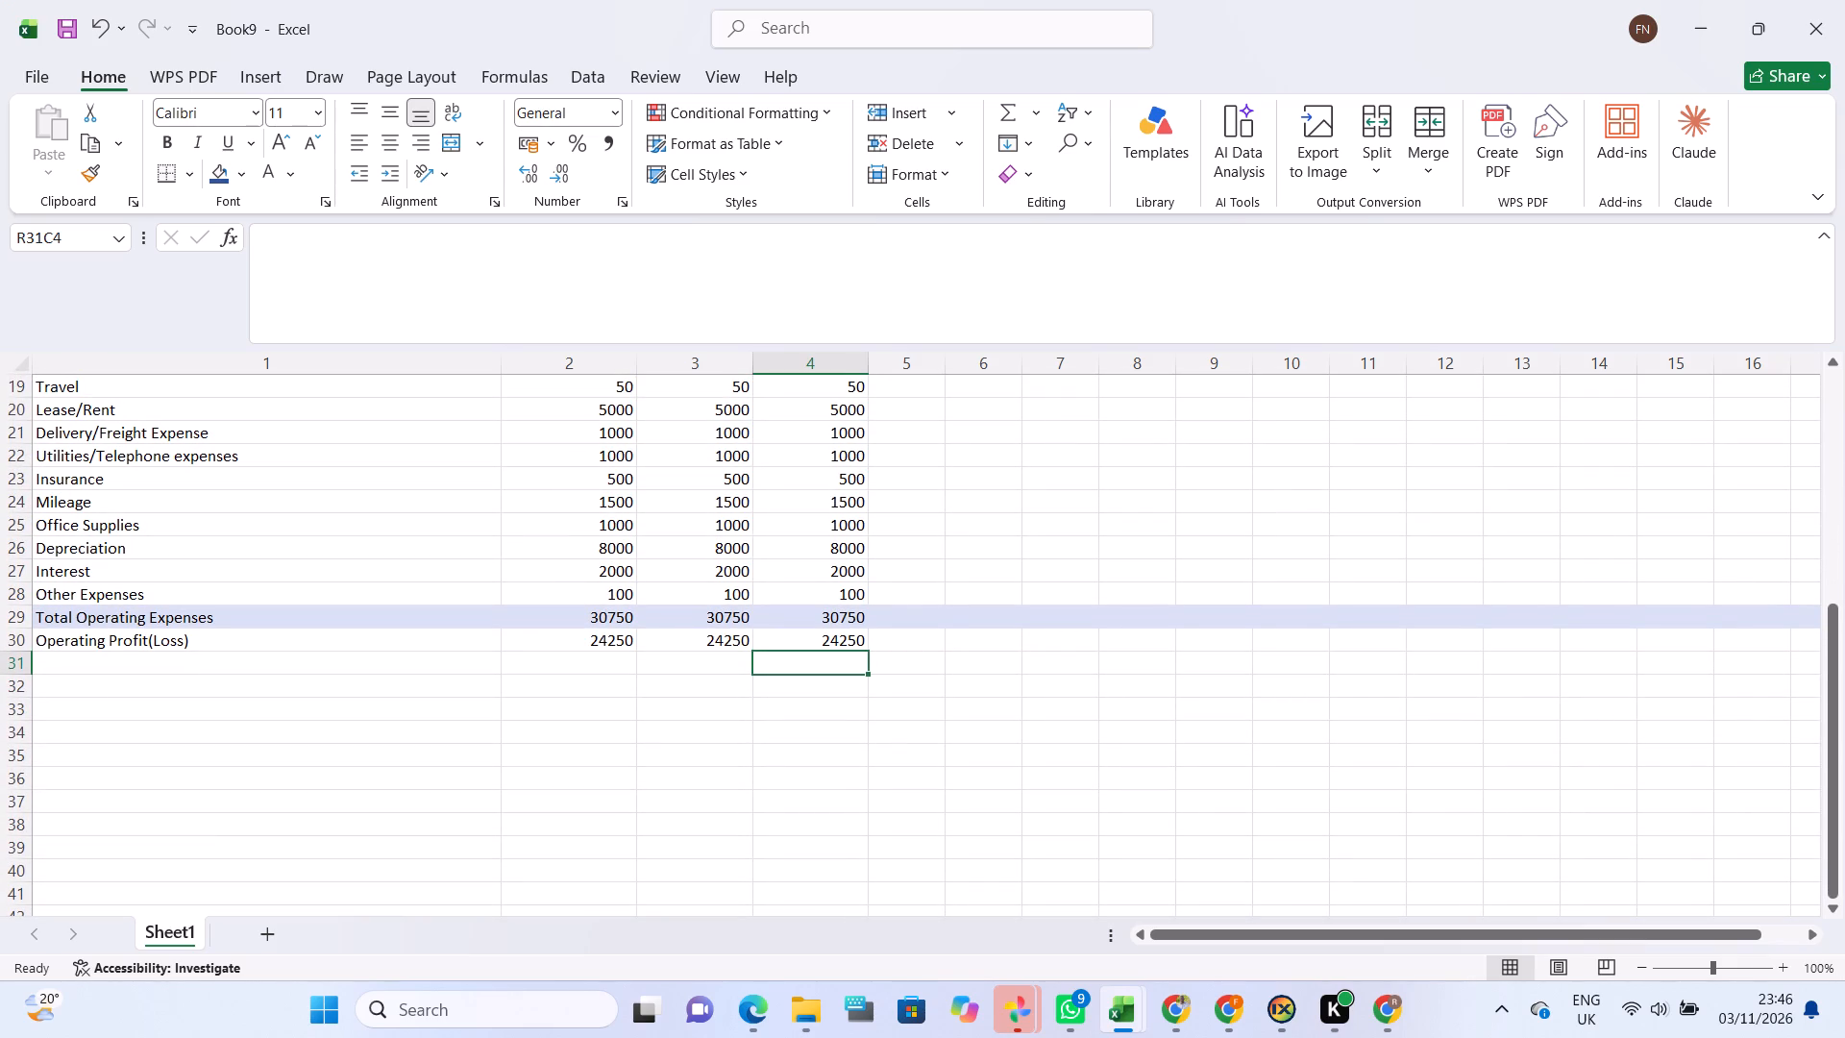
pyautogui.rightClick(12, 643)
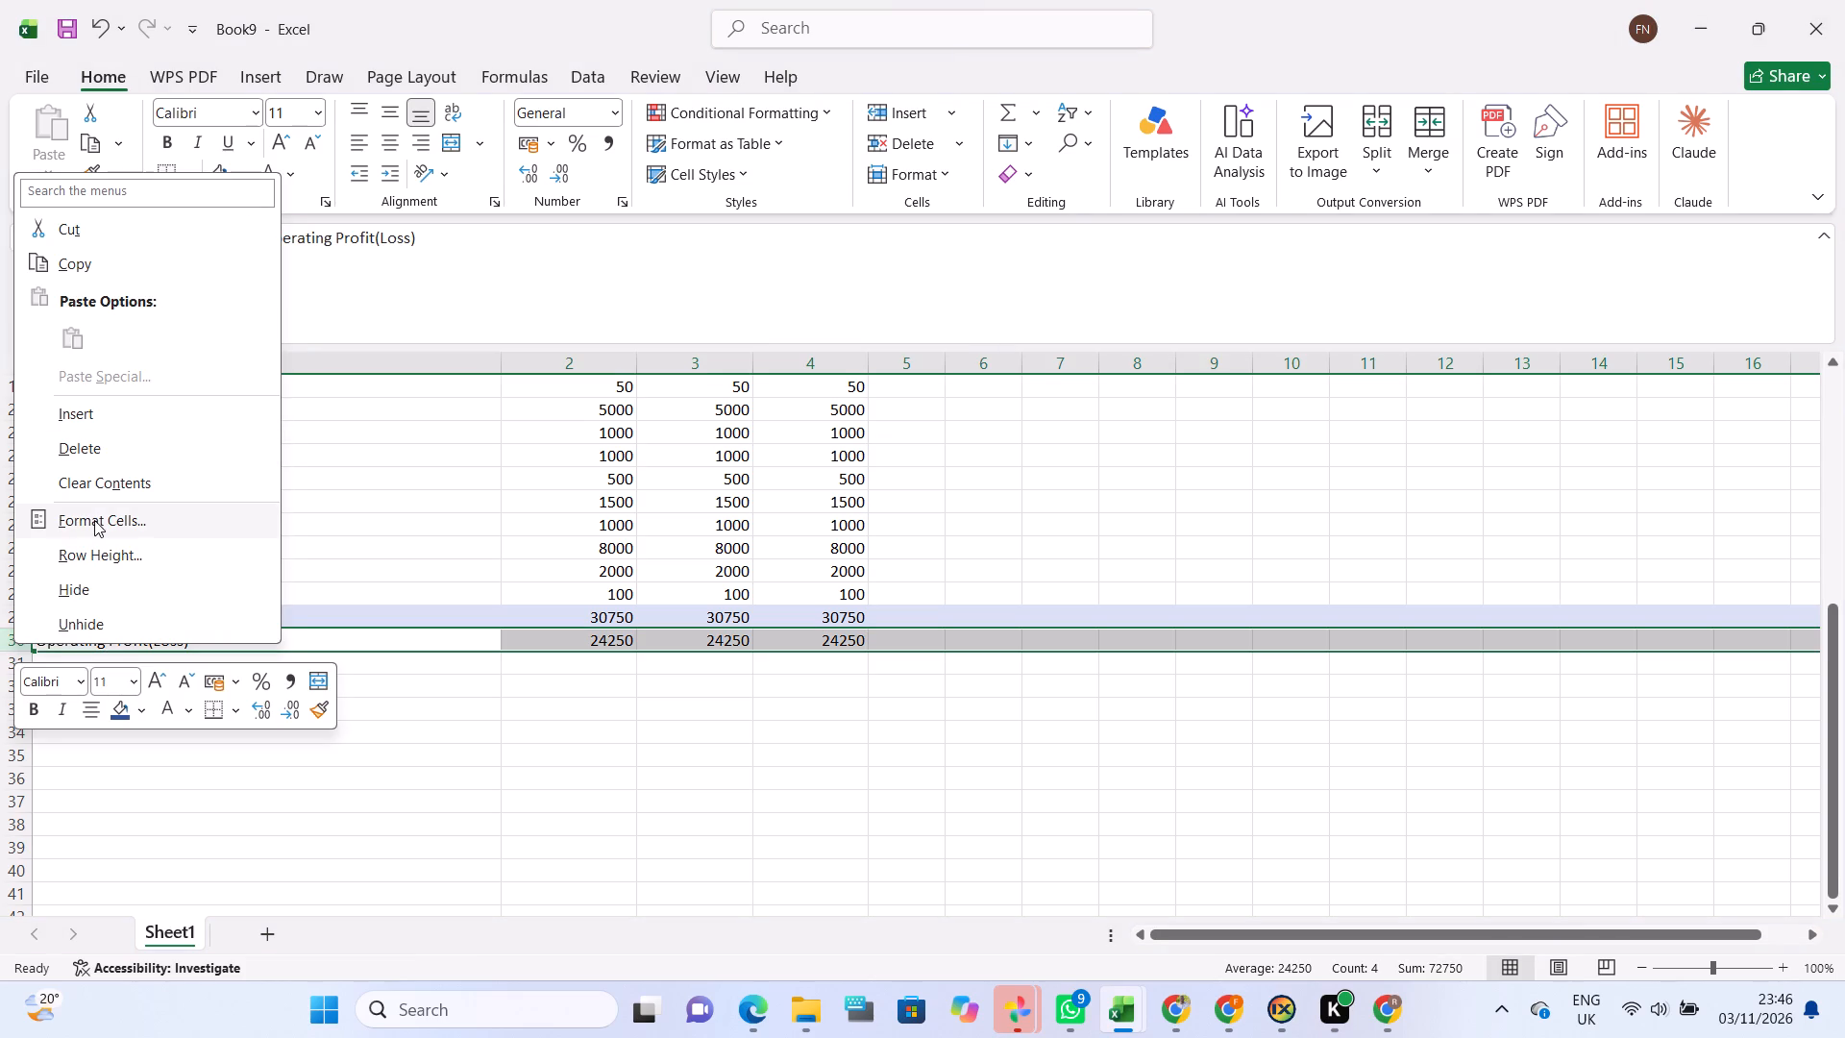
pyautogui.click(111, 514)
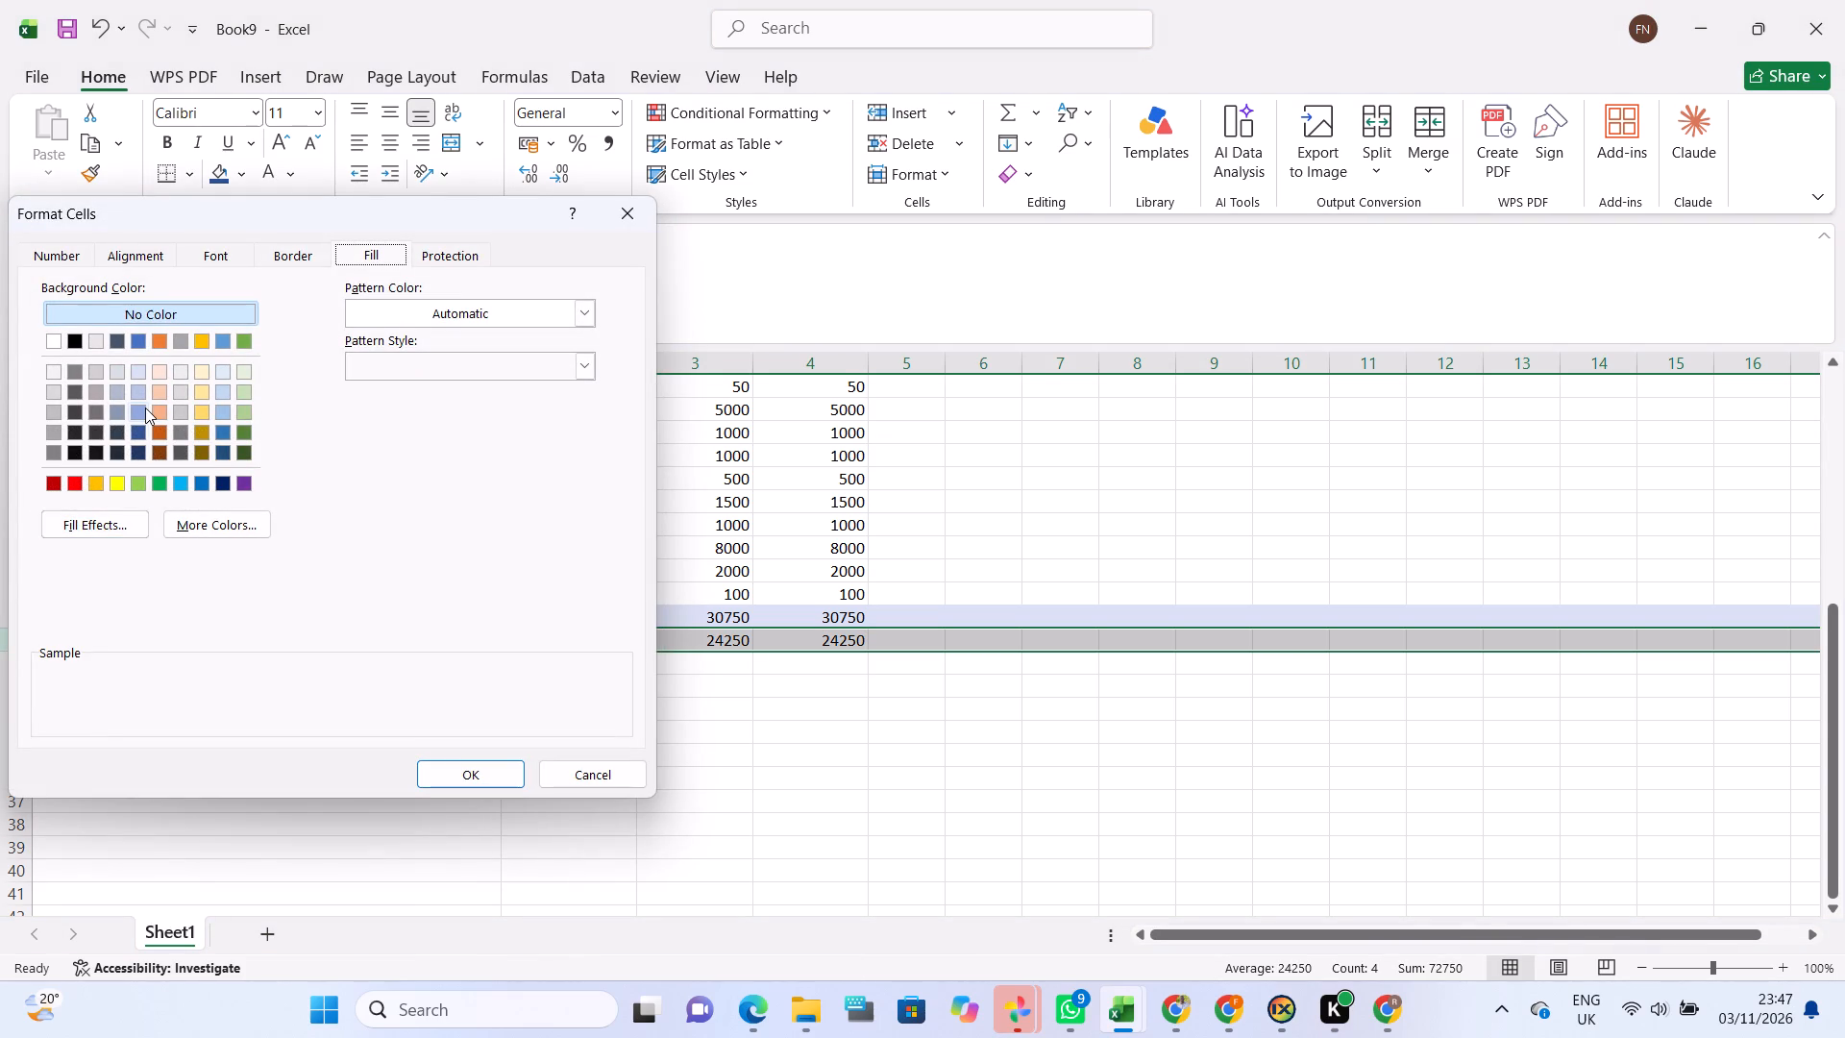
pyautogui.click(141, 392)
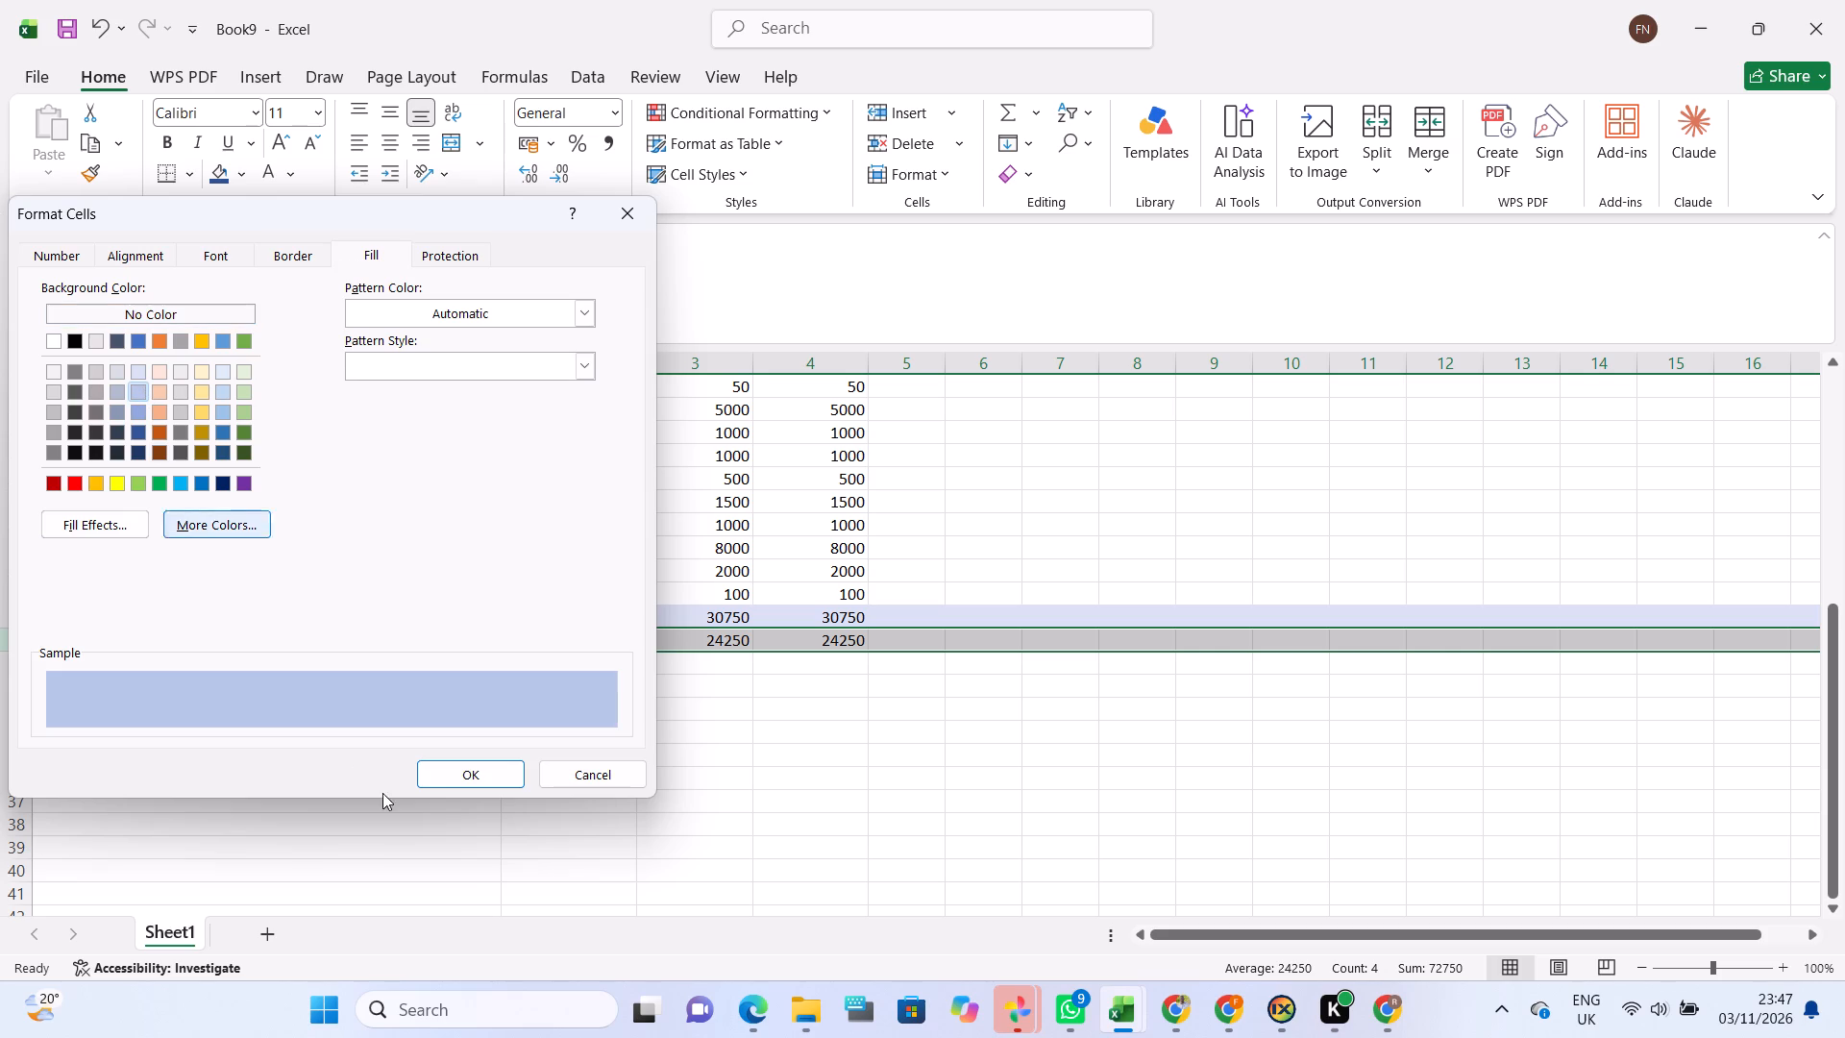
pyautogui.click(445, 775)
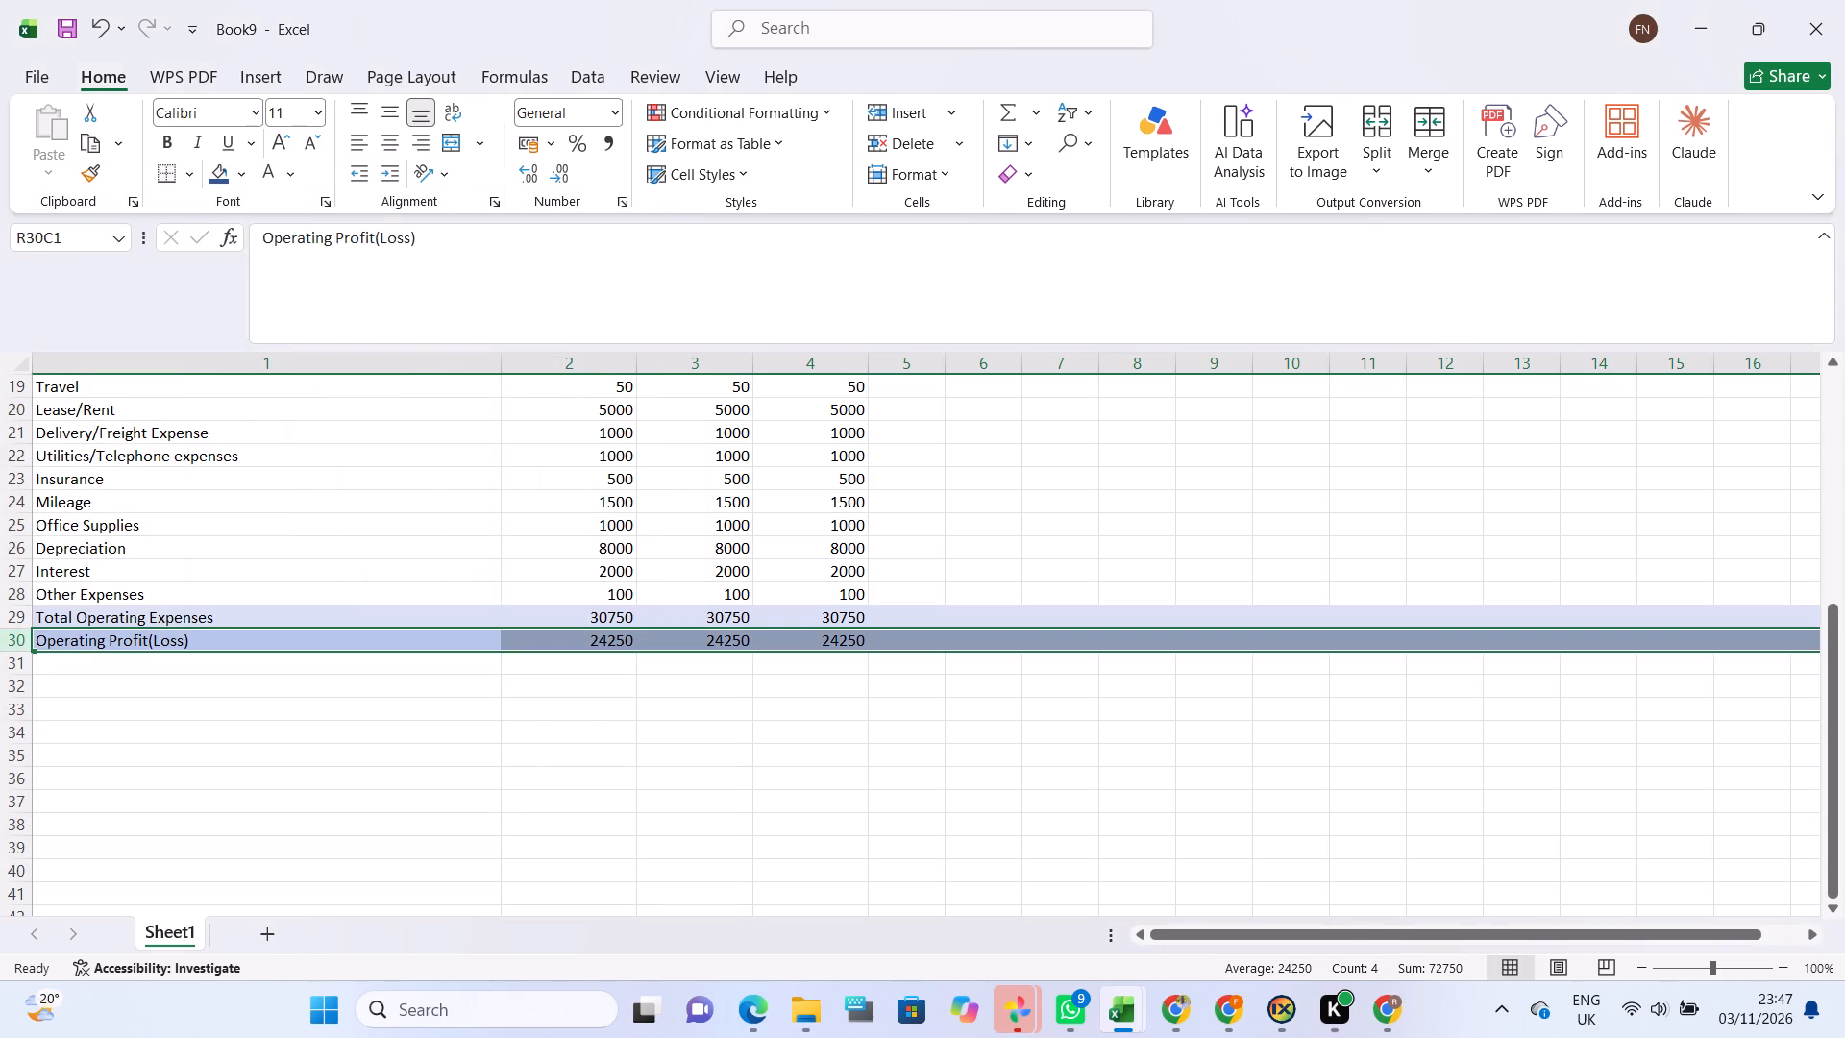
pyautogui.click(357, 754)
# Add the row label Add Other Income in column 1, directly below Operating Profit(Loss).
pyautogui.click(199, 662)
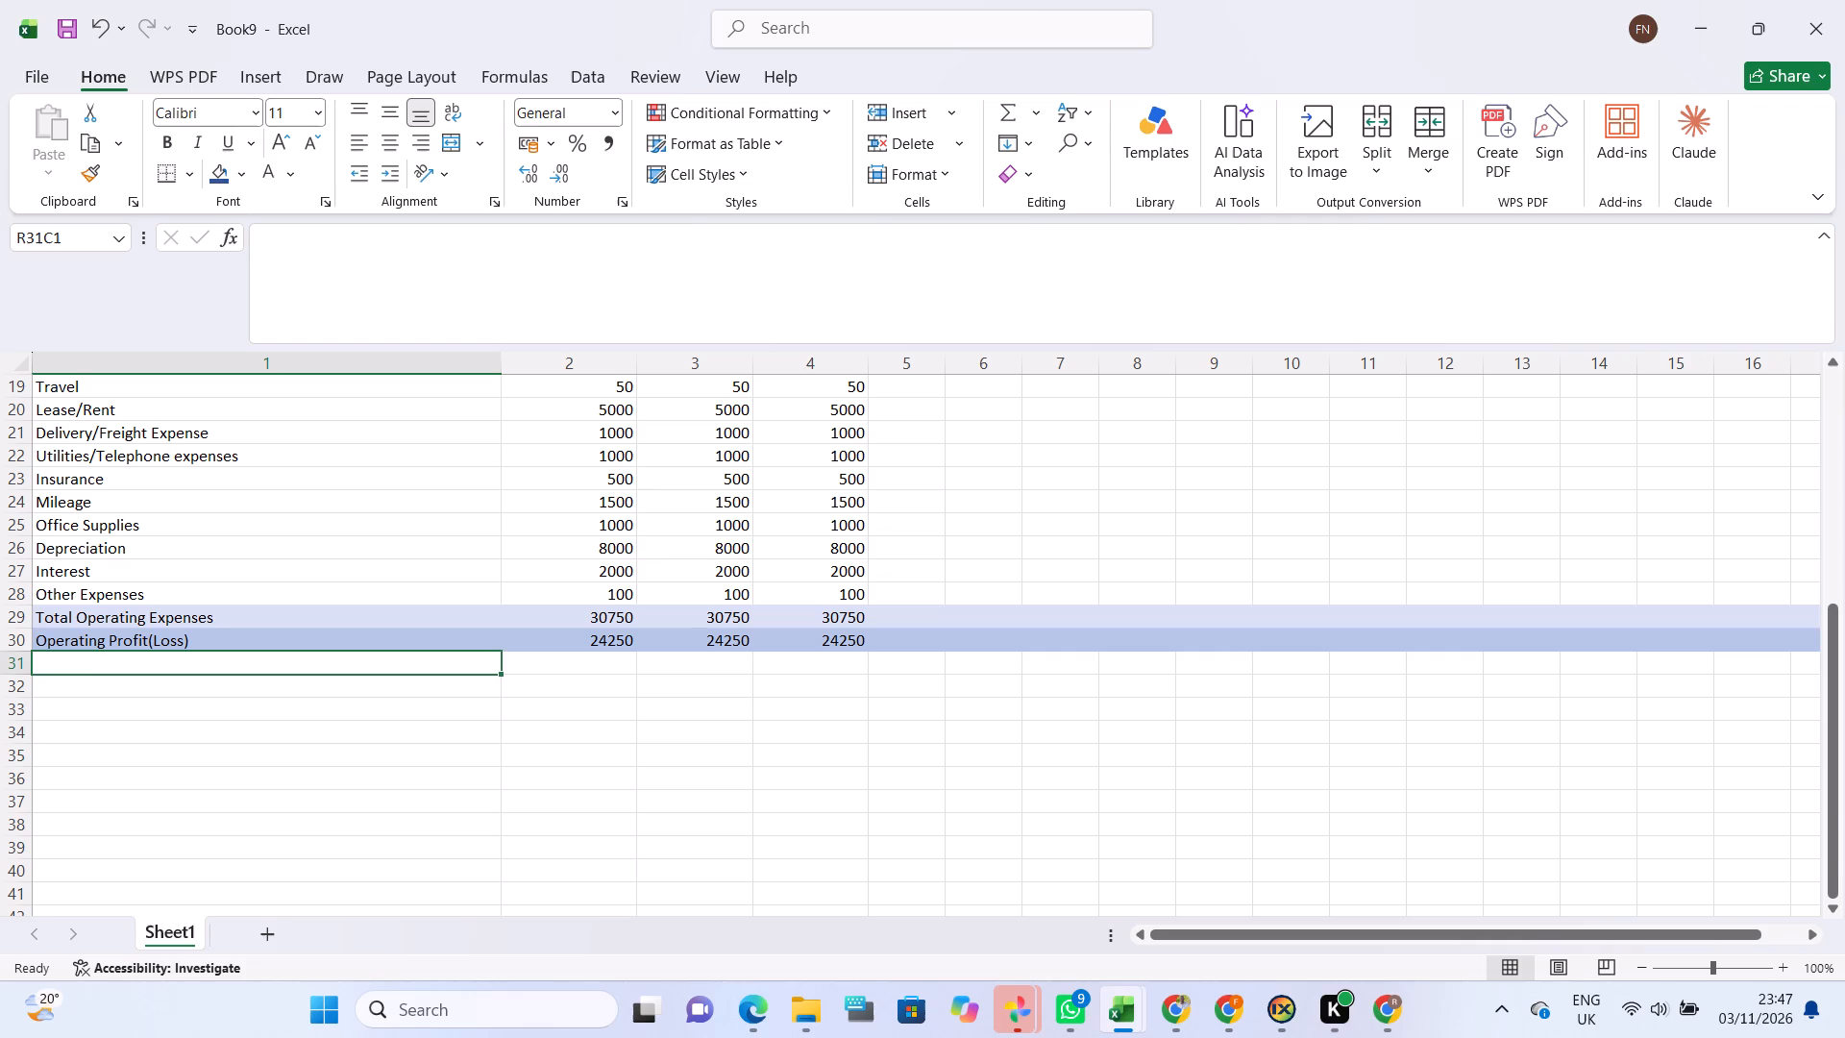
pyautogui.press('a')
pyautogui.write('dd')
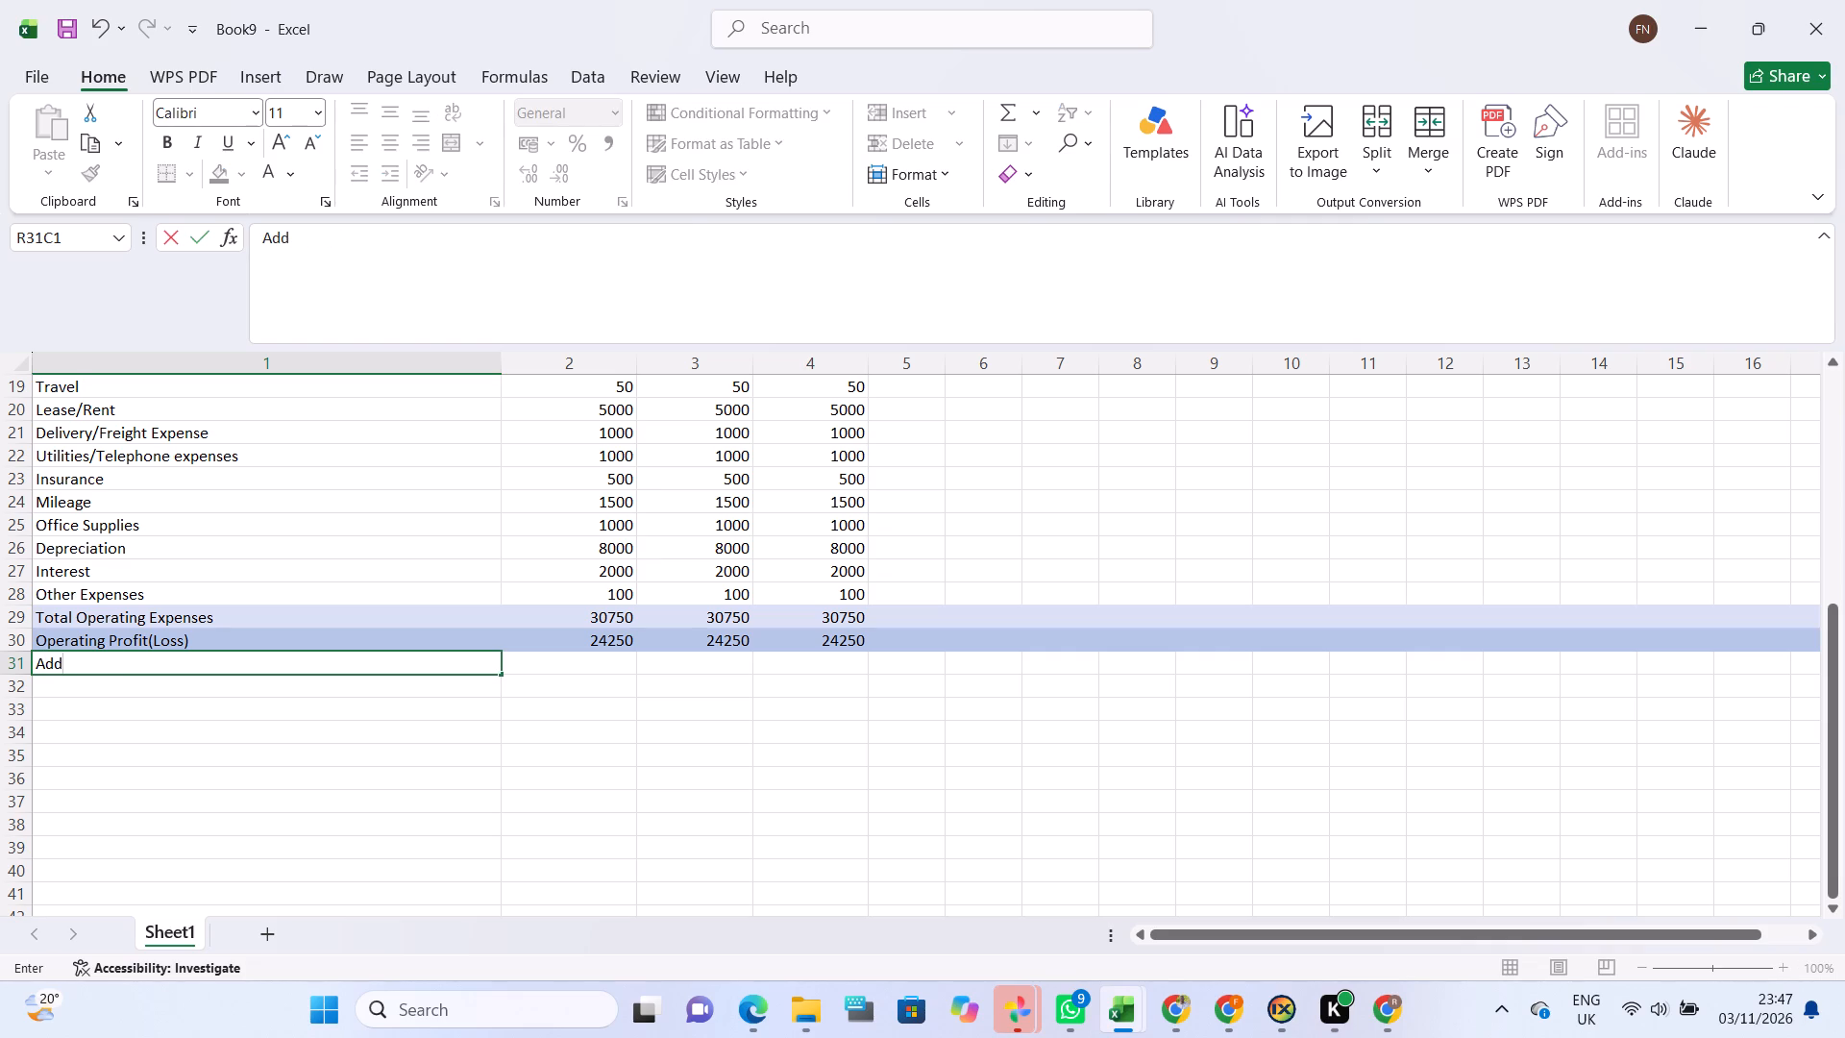
pyautogui.press('space')
pyautogui.write('ther')
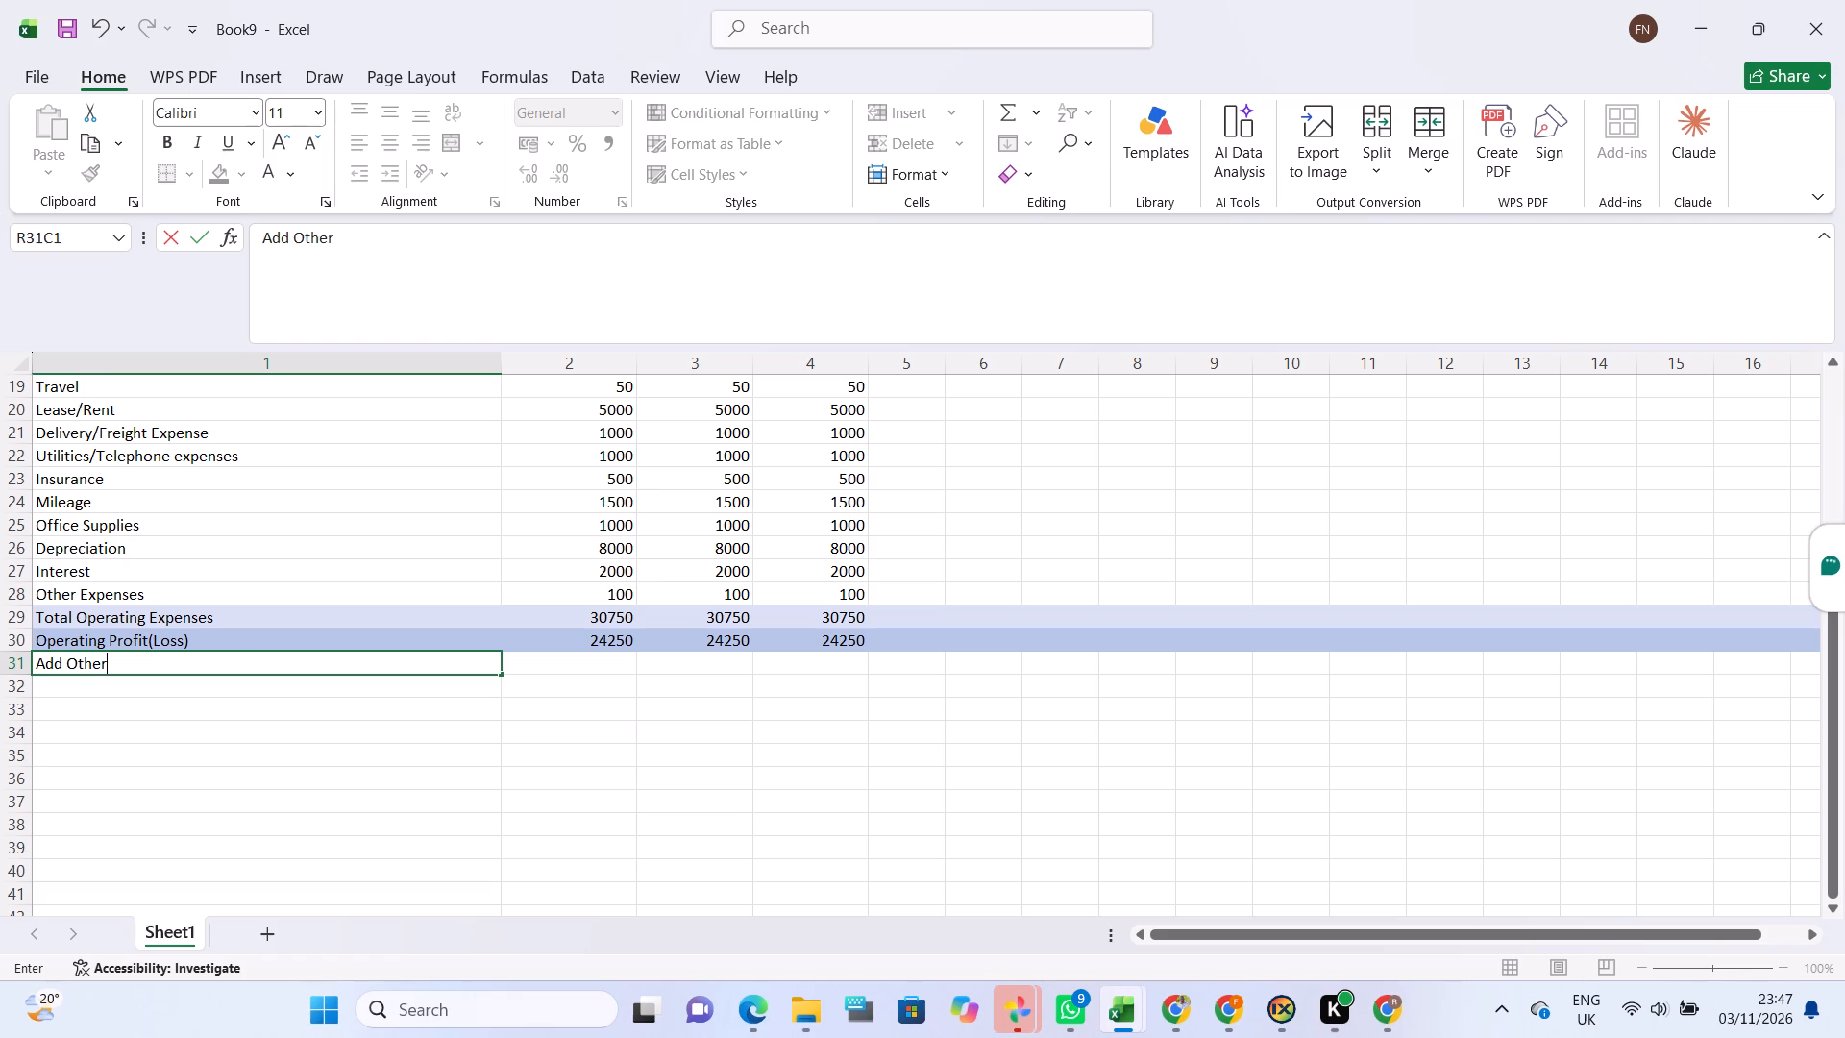
pyautogui.press('space')
pyautogui.press('i')
# Fill the entire Add Other Income row with the lightest blue theme tint.
pyautogui.rightClick(30, 662)
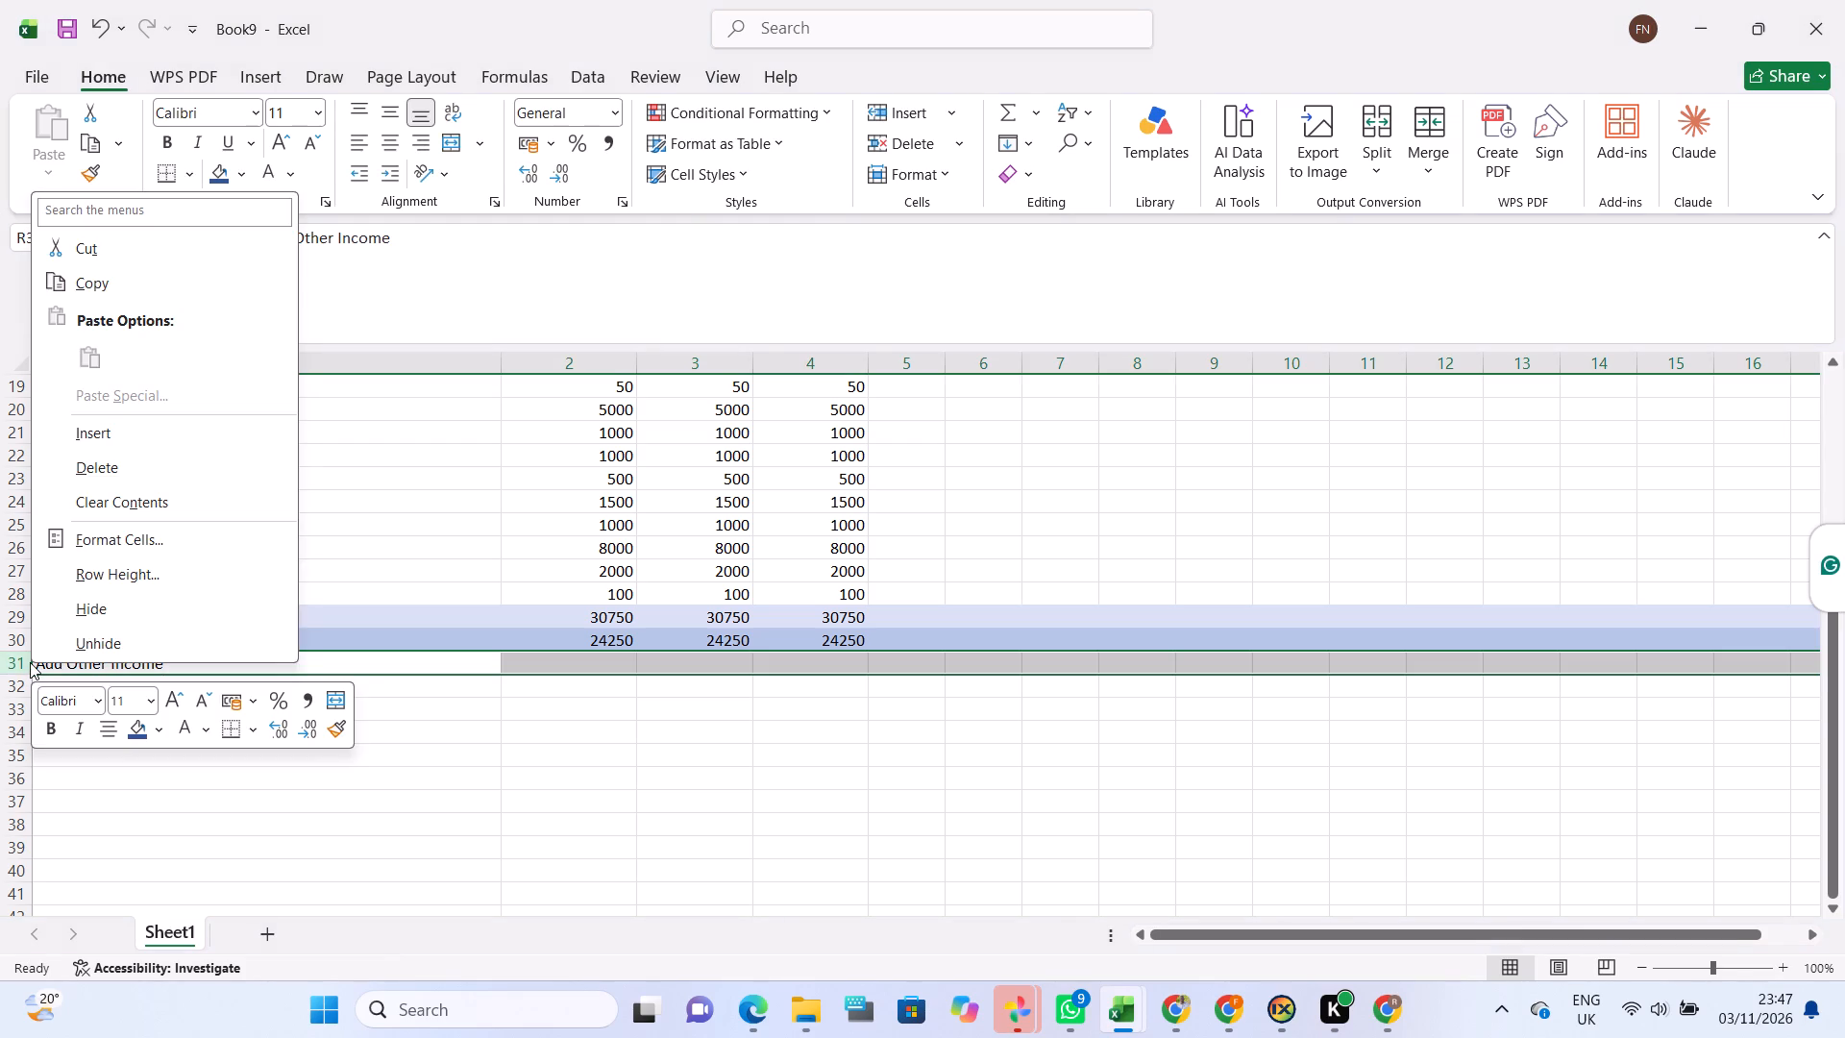
pyautogui.click(112, 537)
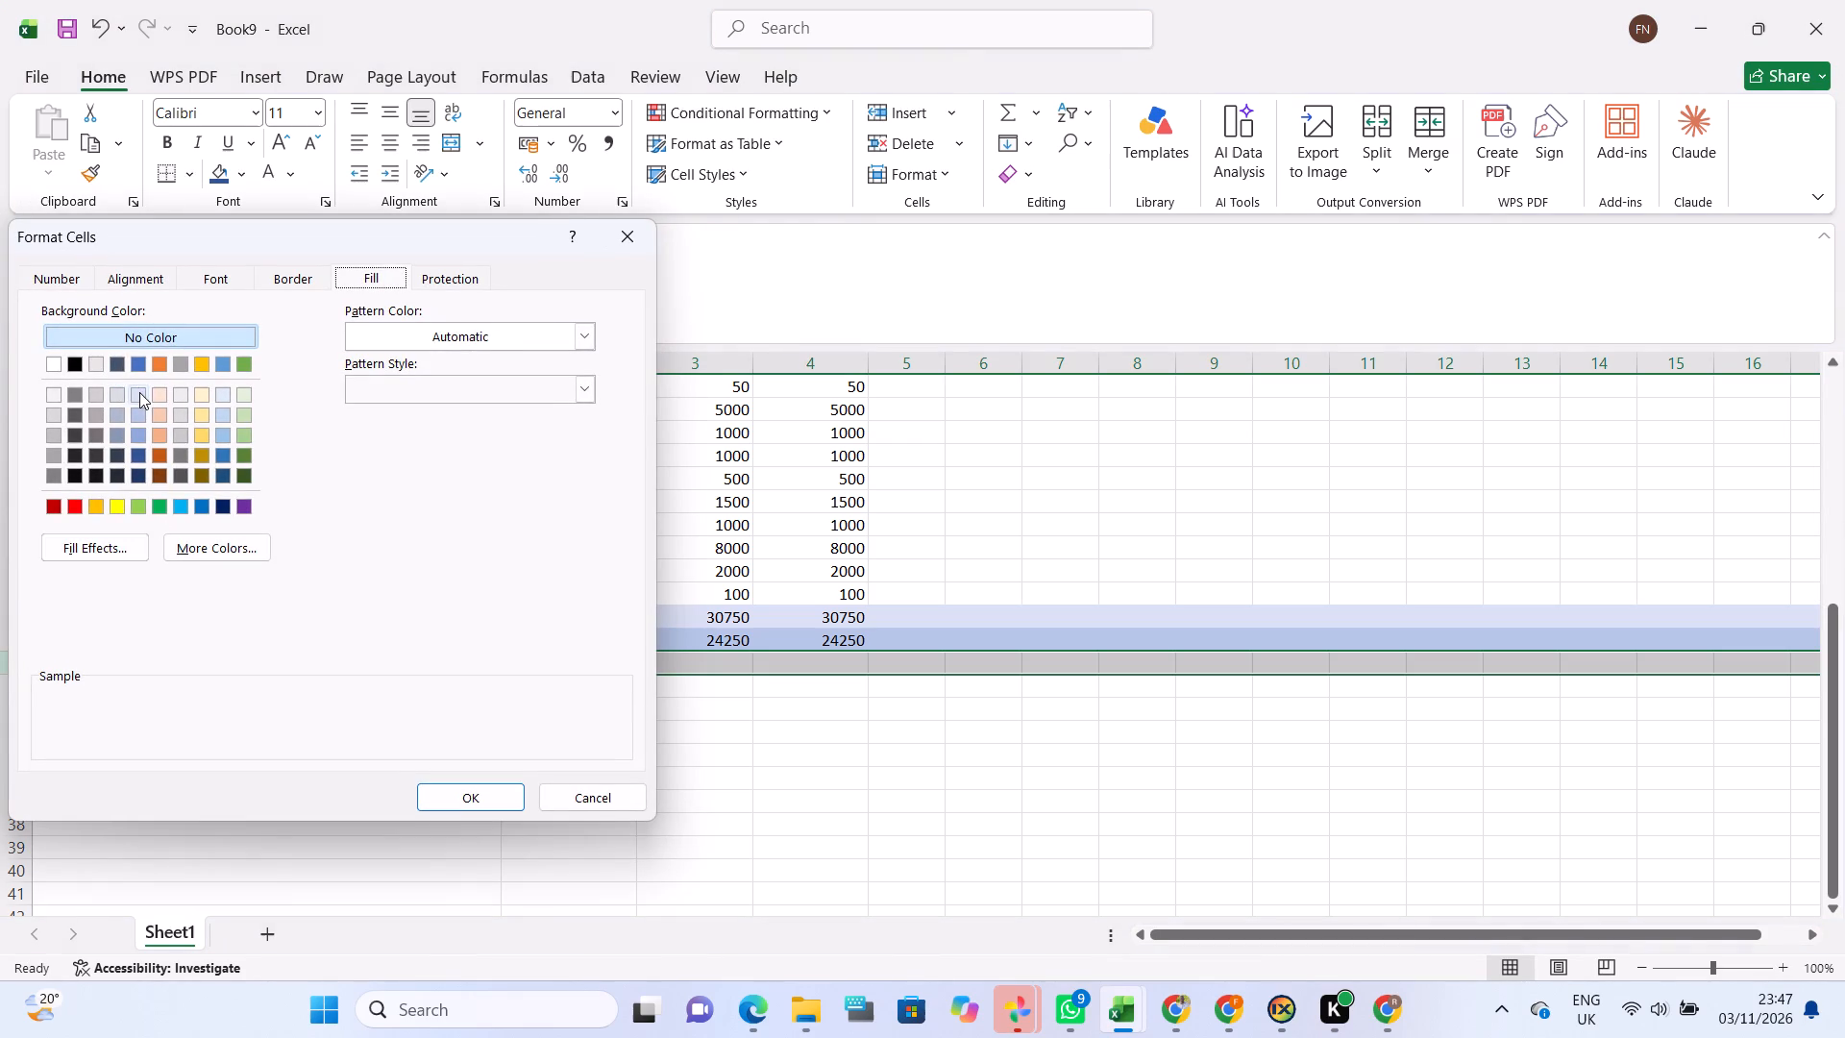
pyautogui.click(139, 393)
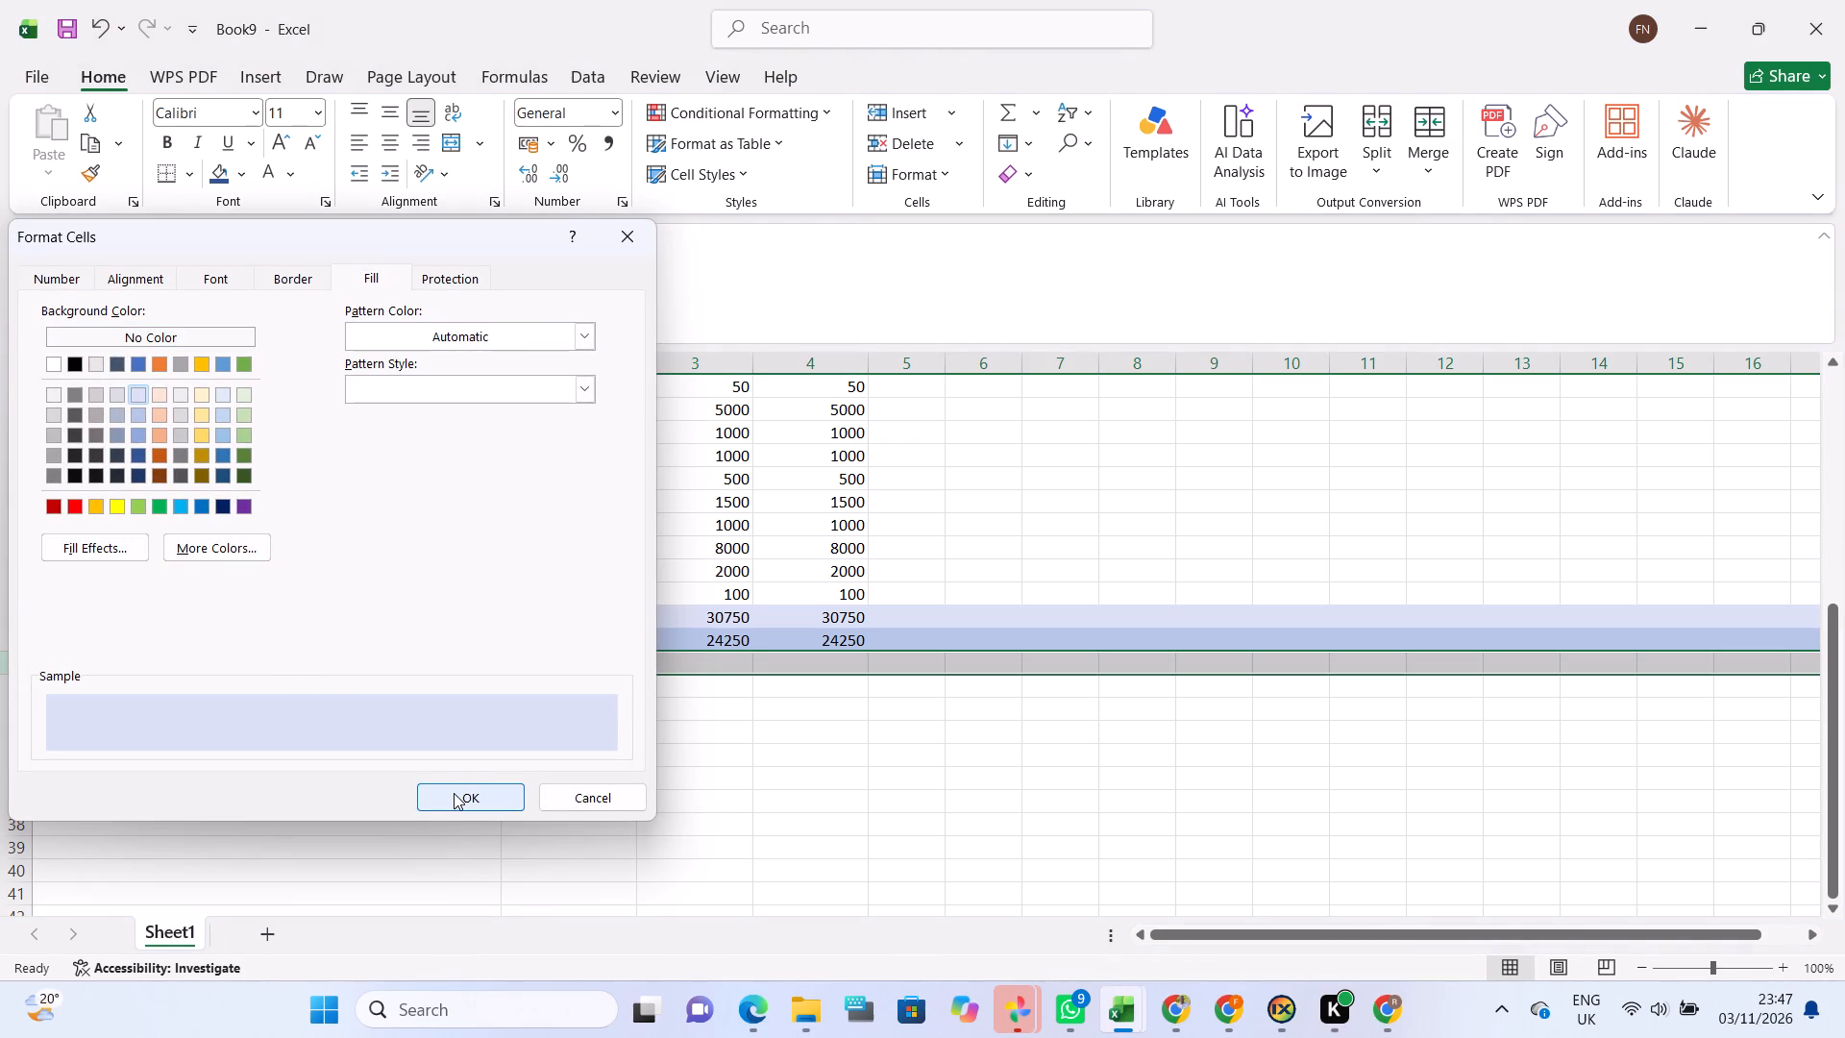
pyautogui.click(454, 793)
pyautogui.click(163, 691)
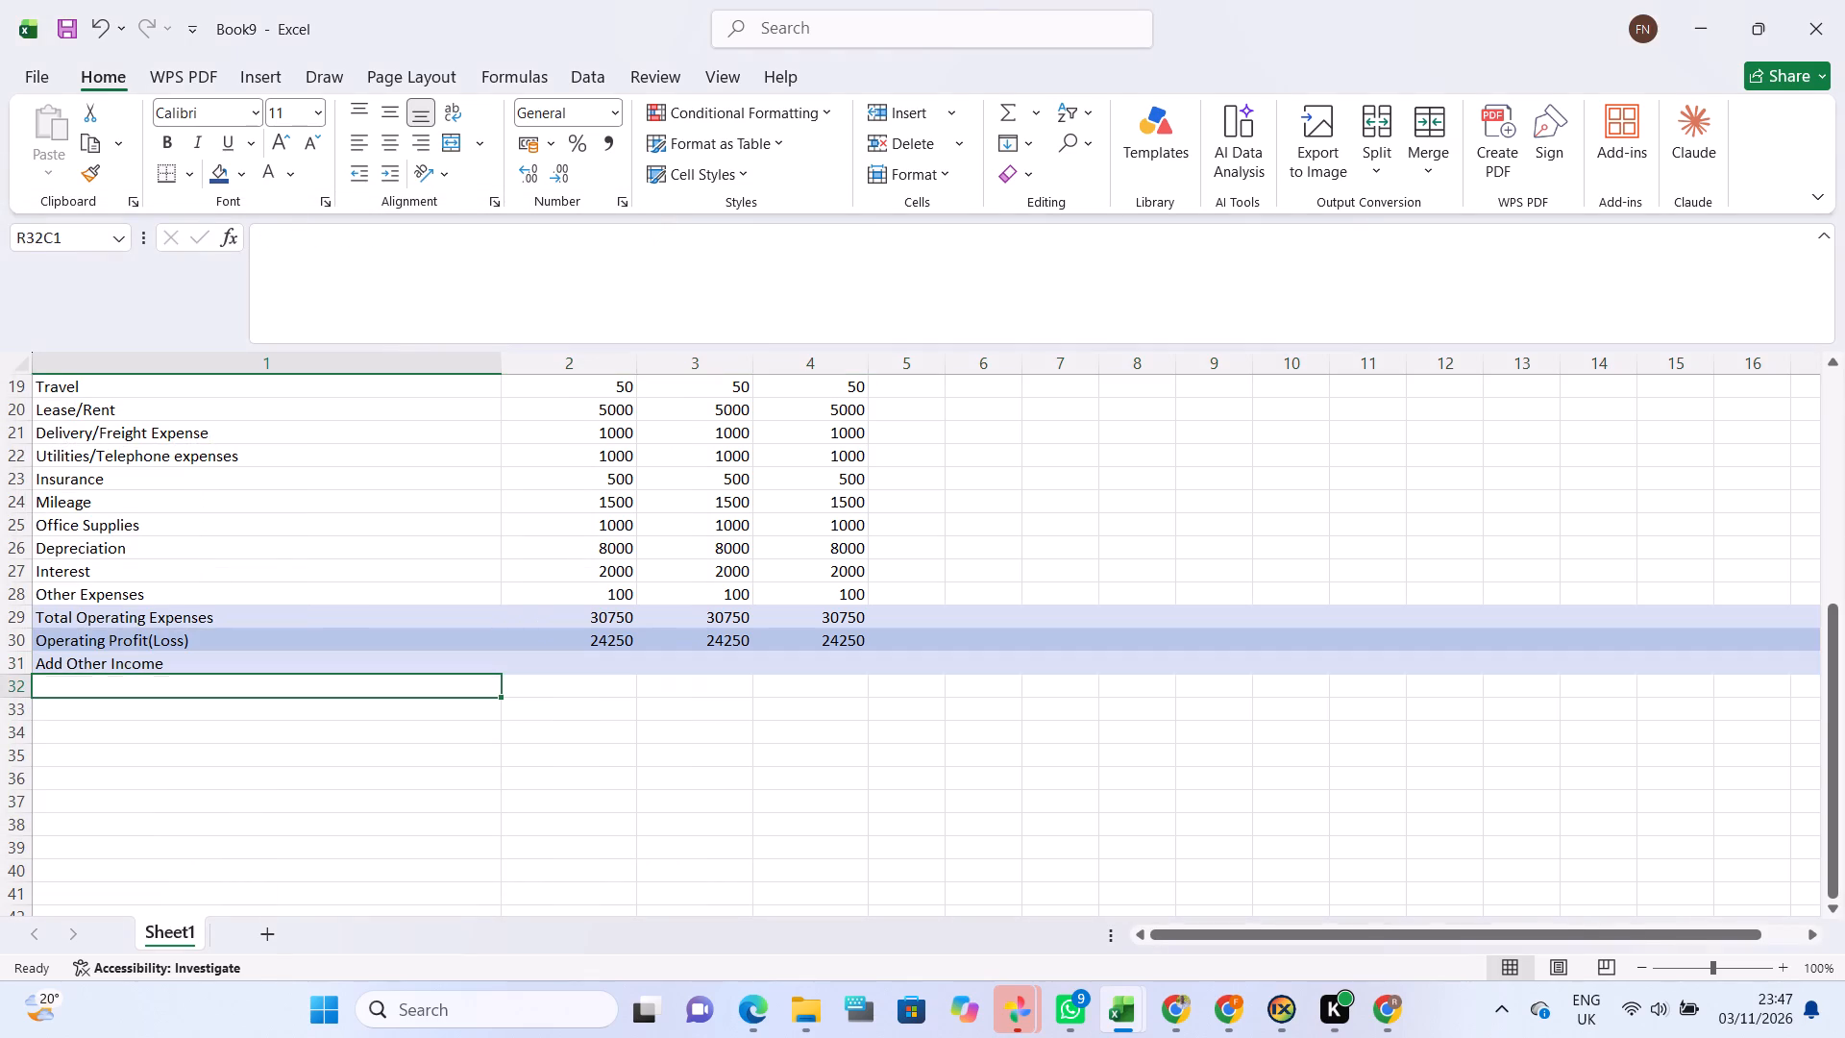
# Make the Add Other Income label in column 1 italic.
pyautogui.click(58, 658)
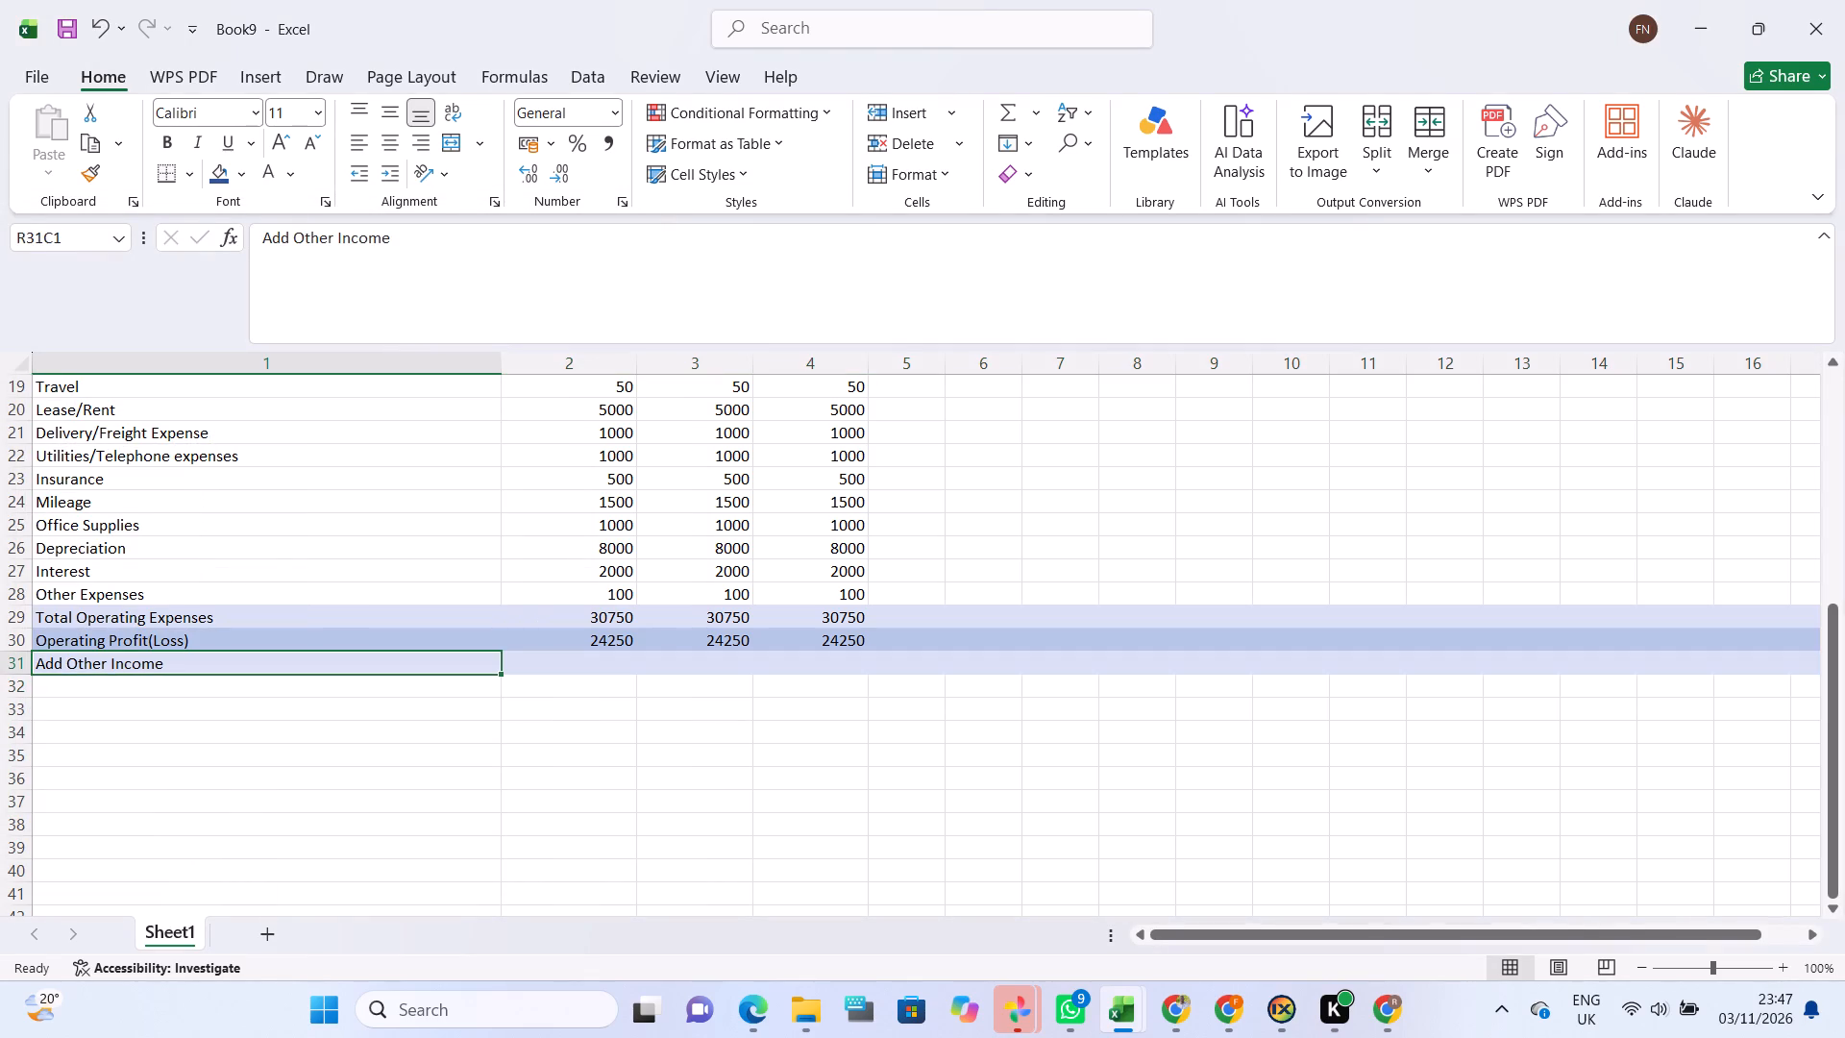
pyautogui.click(195, 140)
pyautogui.click(161, 694)
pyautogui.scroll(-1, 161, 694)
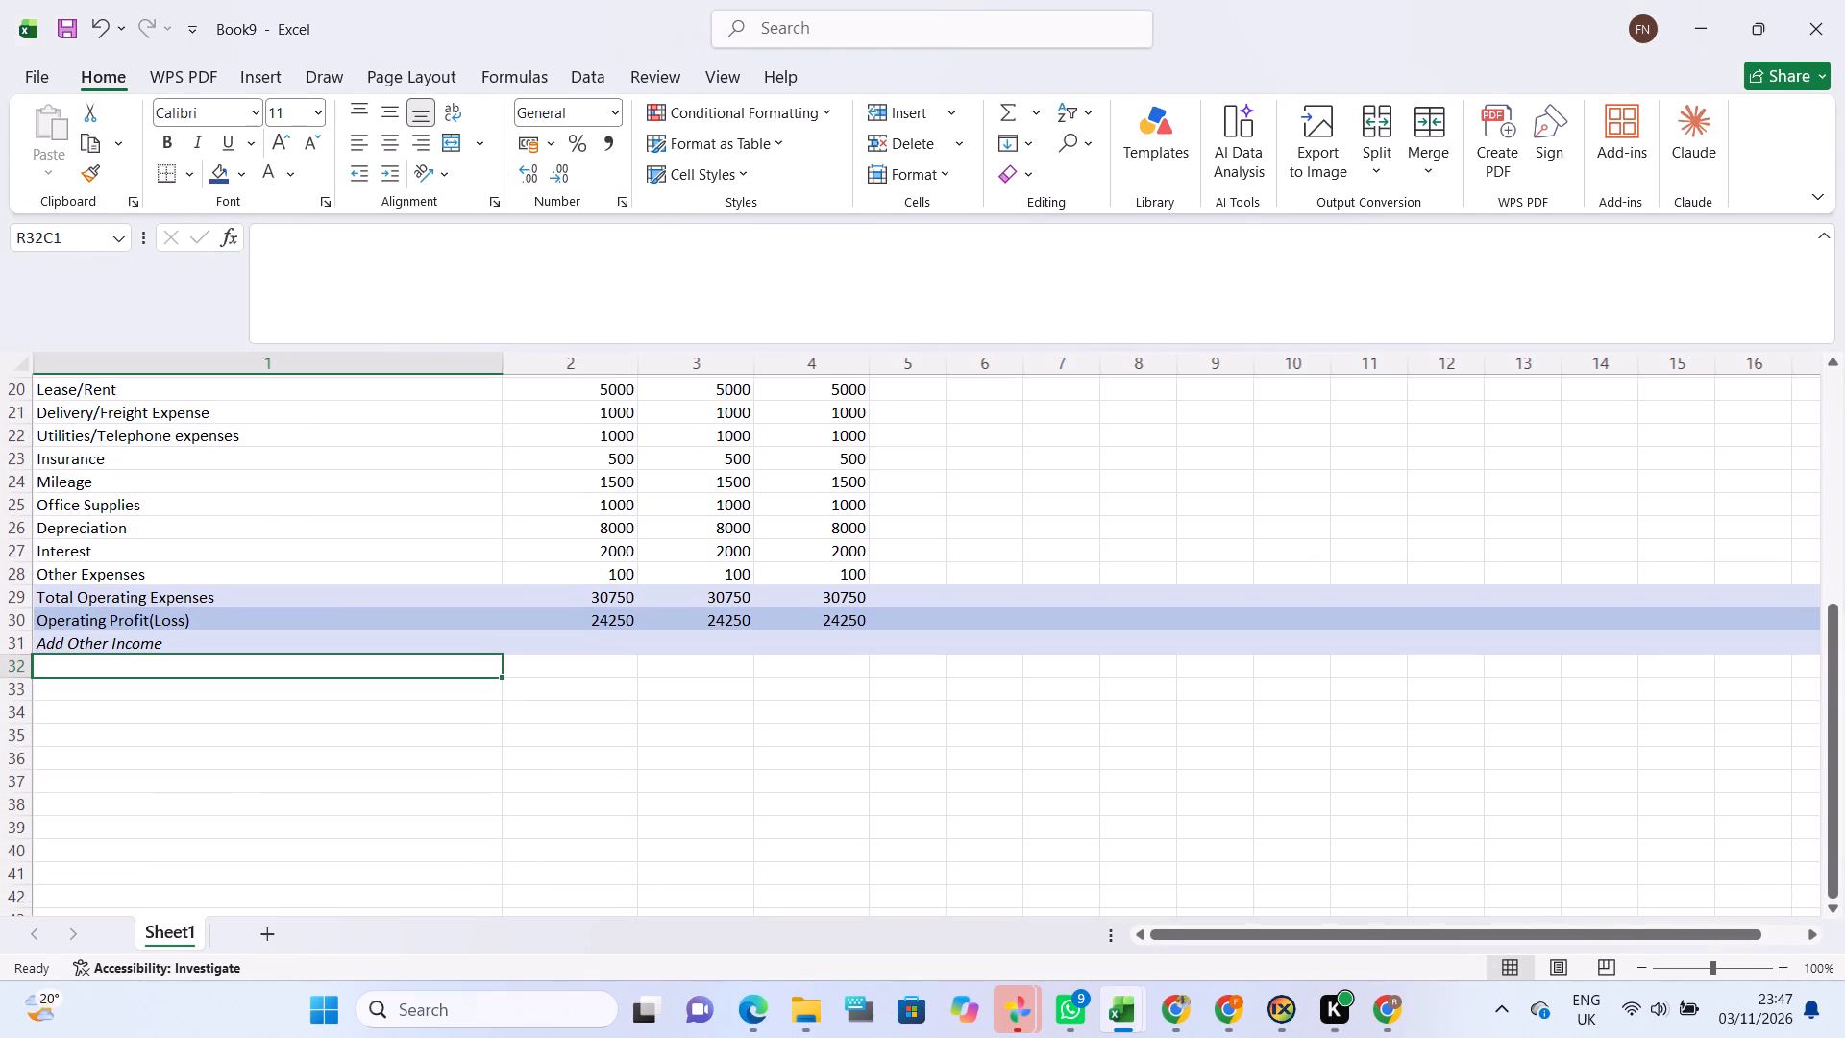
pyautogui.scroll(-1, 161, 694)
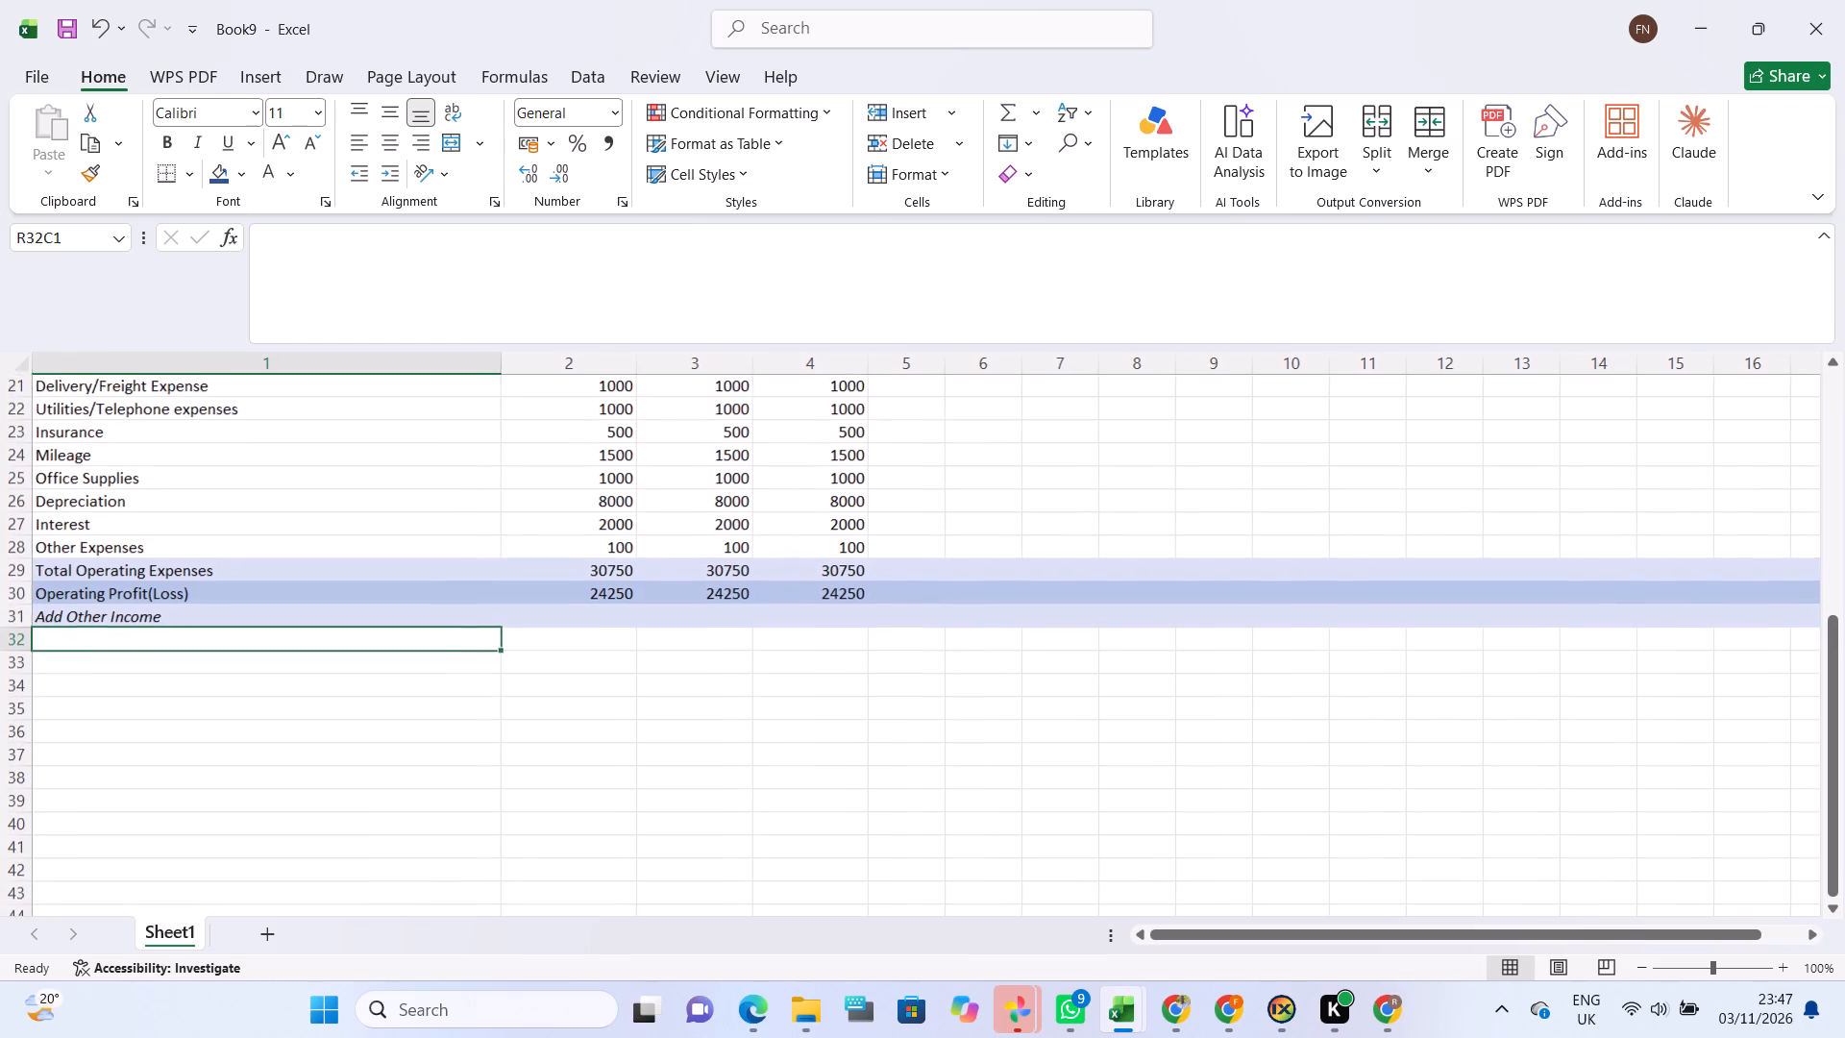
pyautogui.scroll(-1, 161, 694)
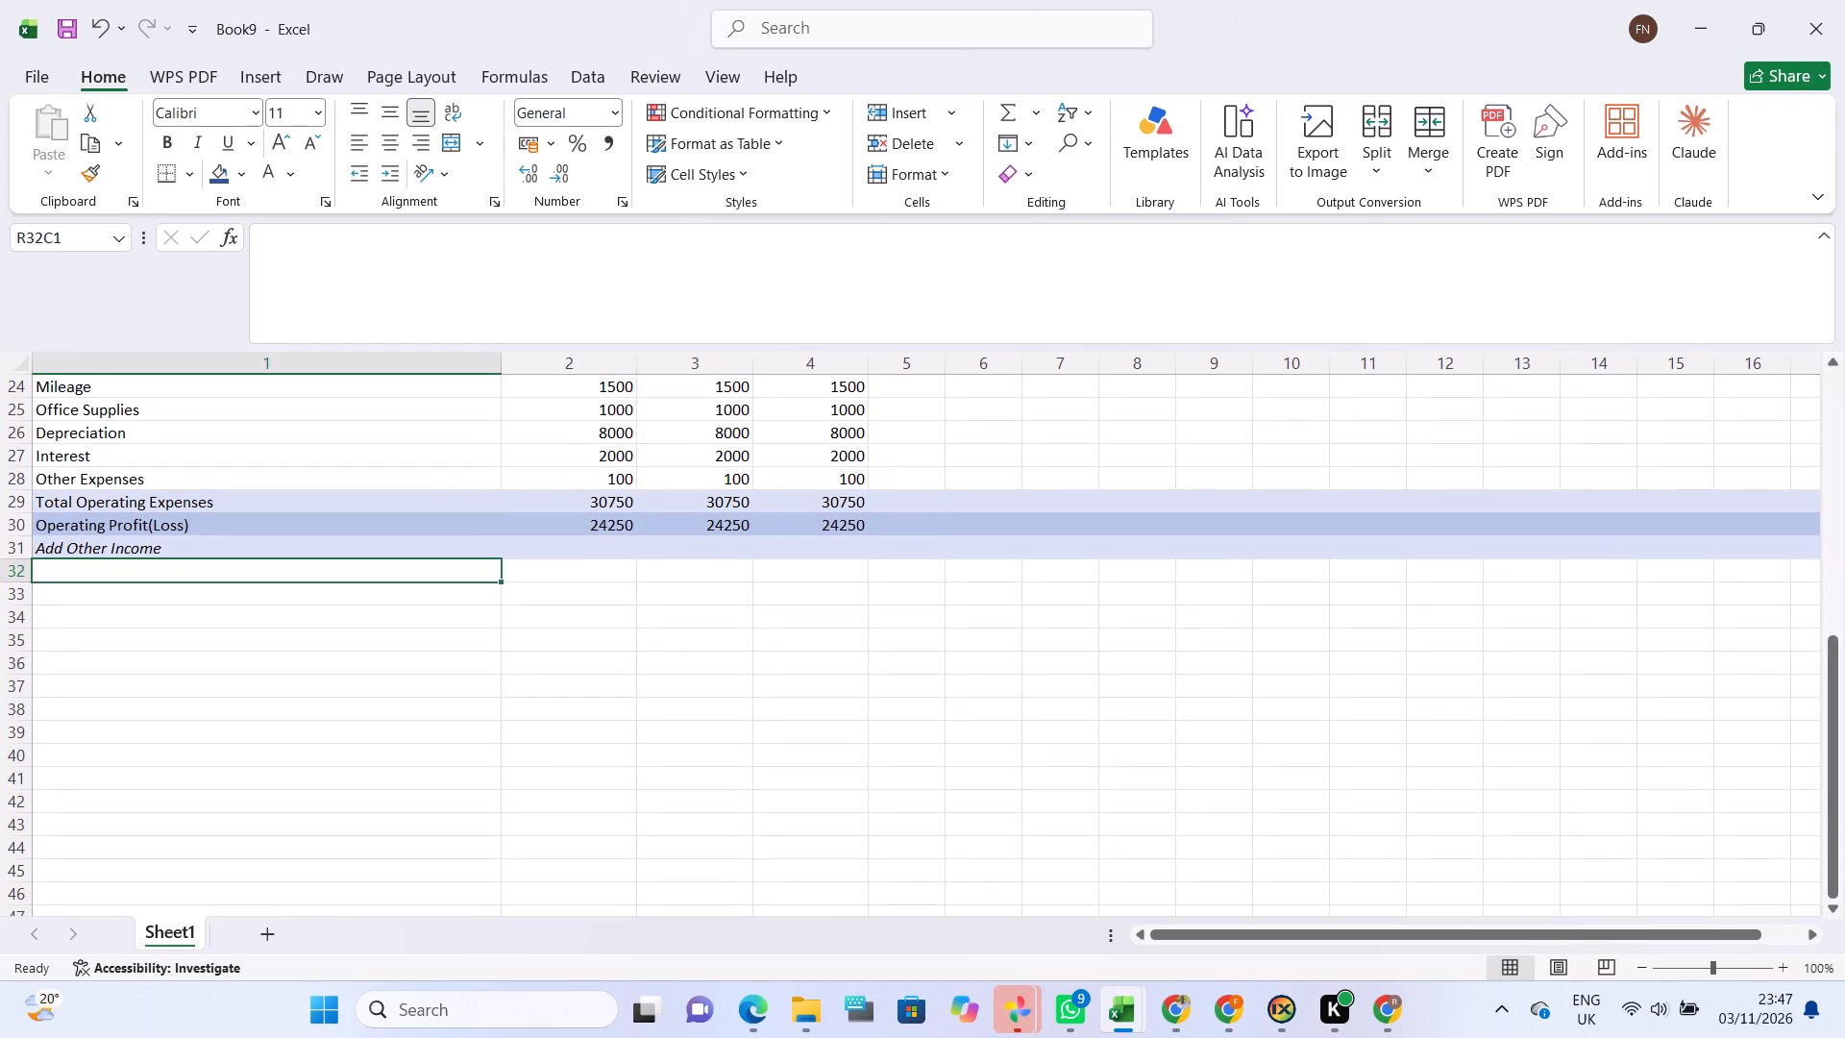
# Add an Interest Income row directly below Add Other Income, with 2000 in each of columns 2, 3 and 4.
pyautogui.press('i')
pyautogui.press('e')
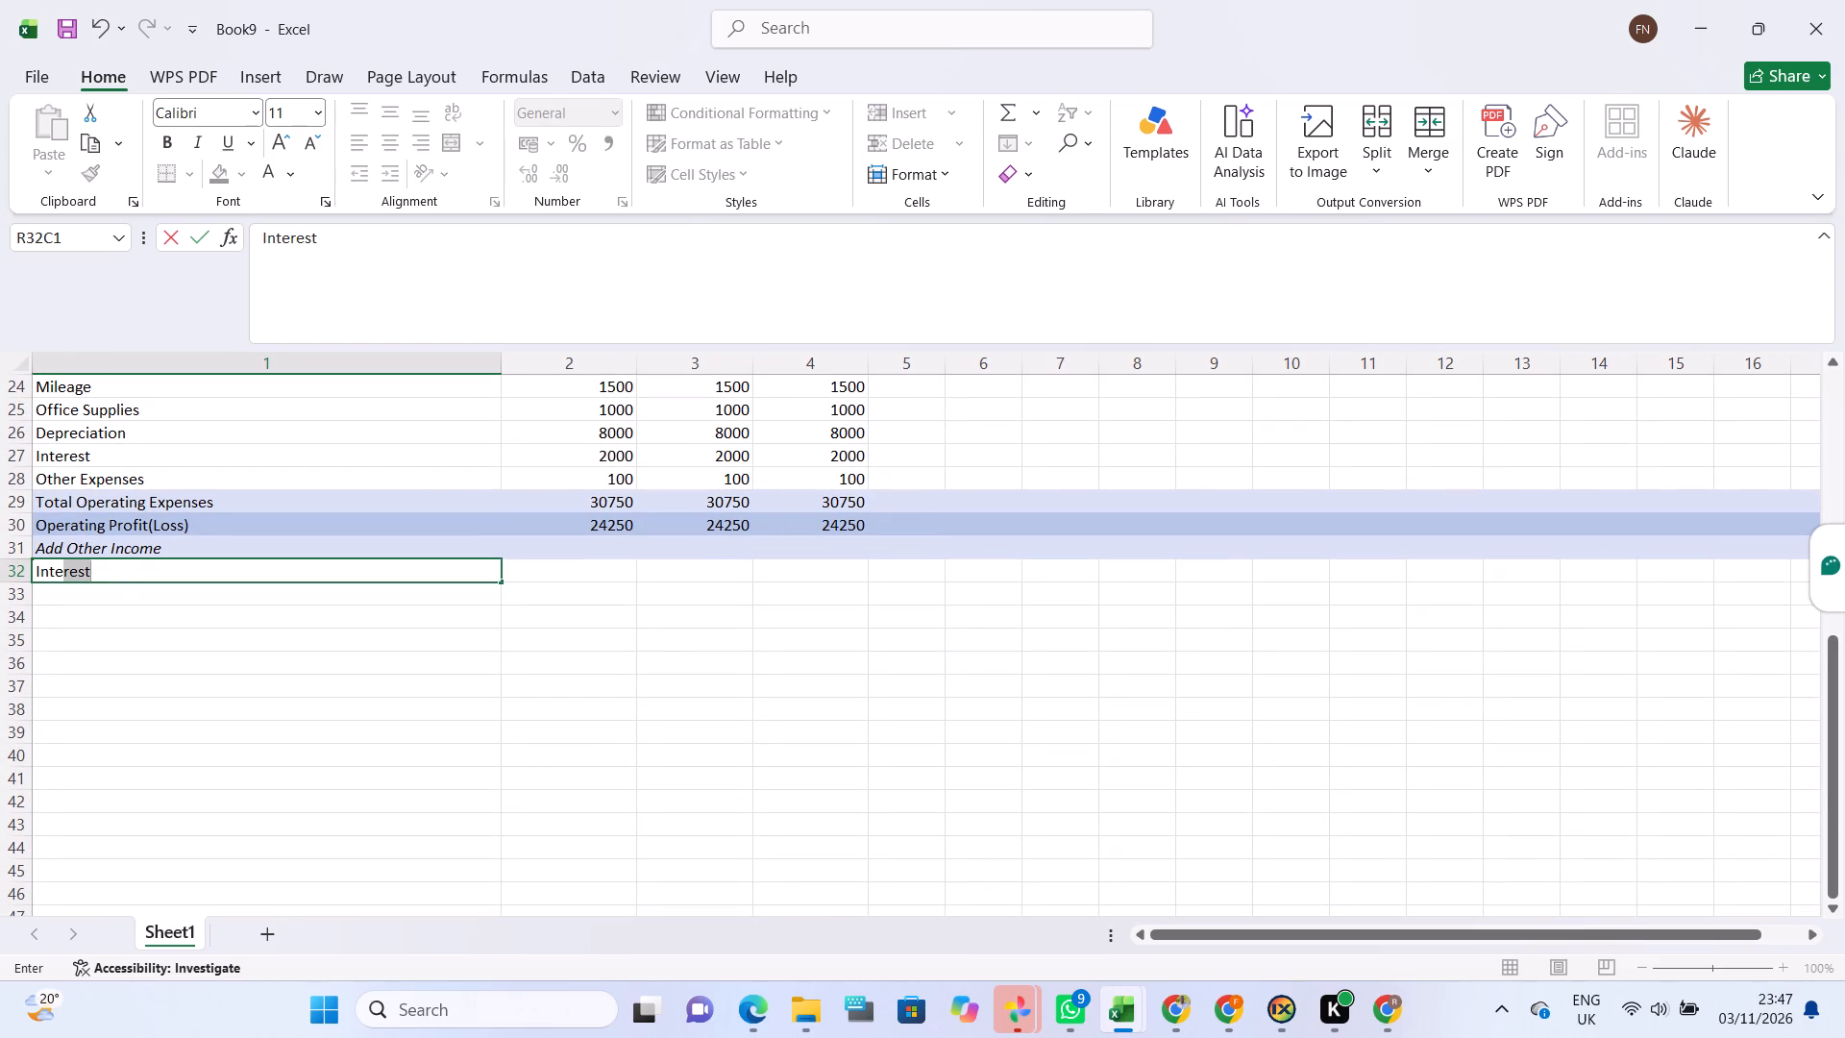
pyautogui.write('rest')
pyautogui.press('space')
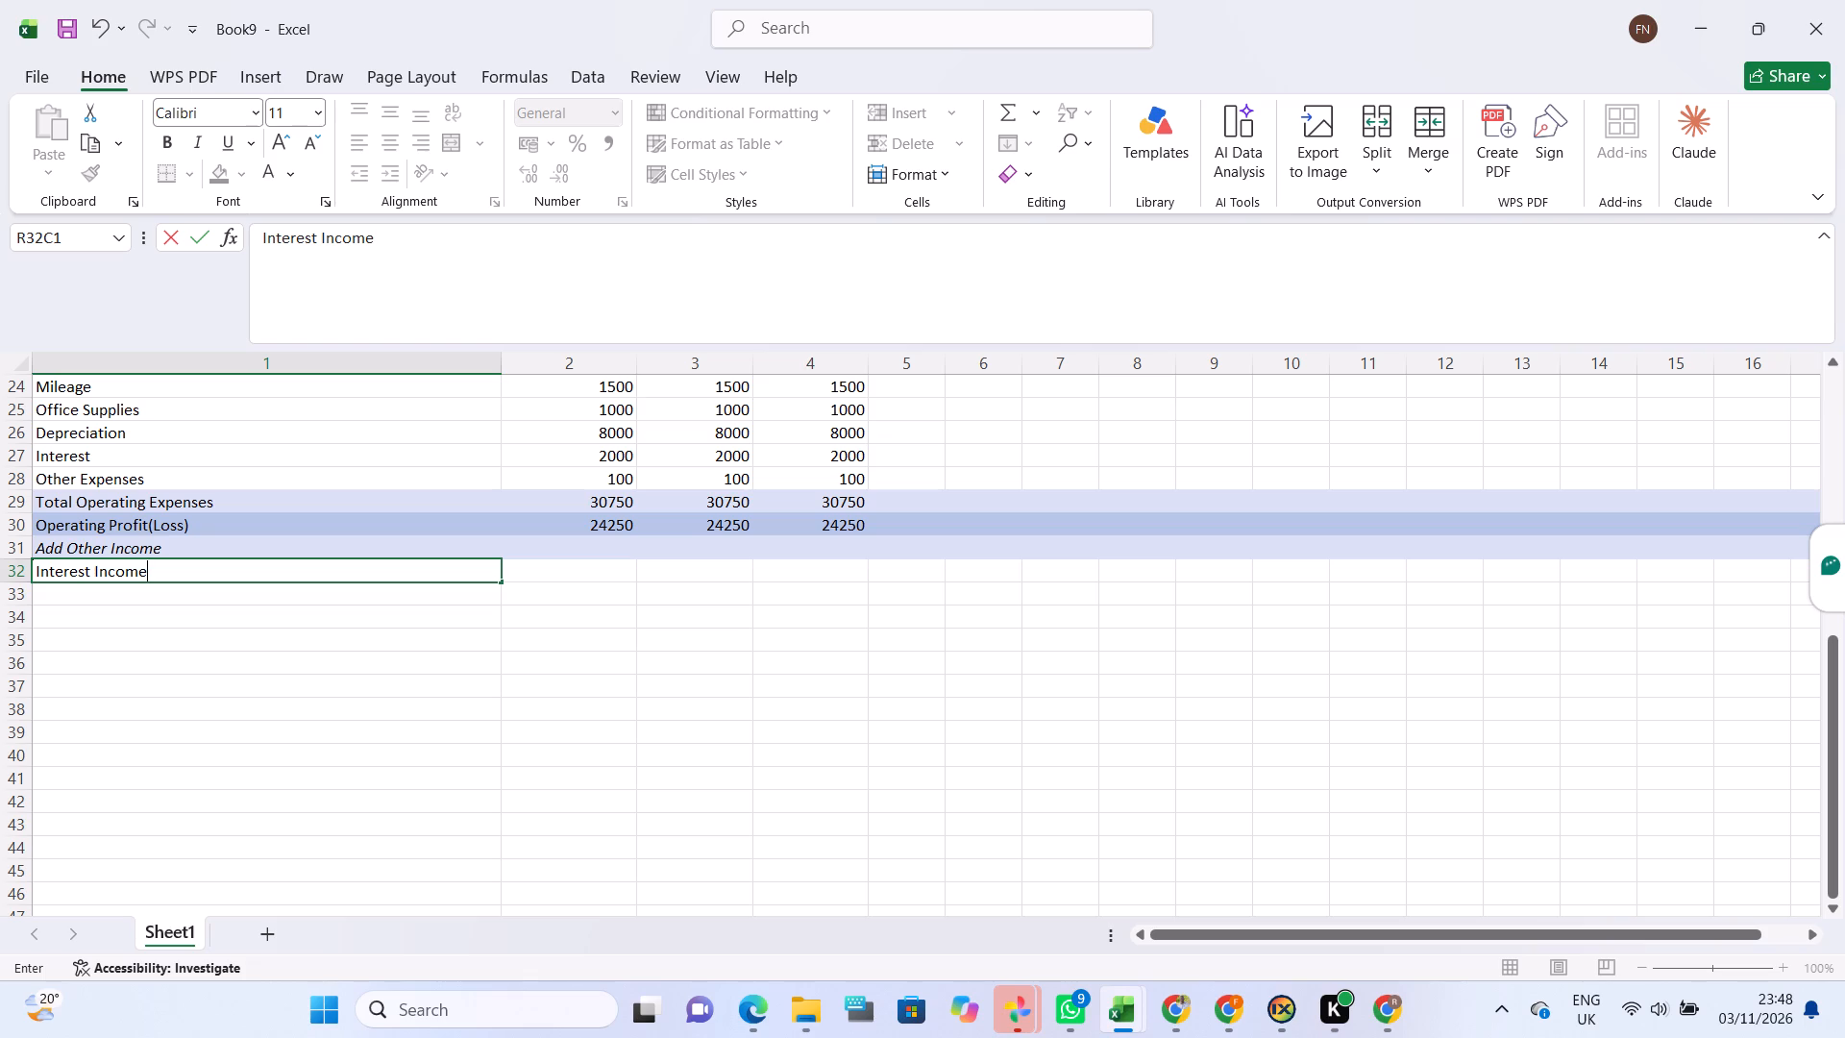
pyautogui.click(565, 562)
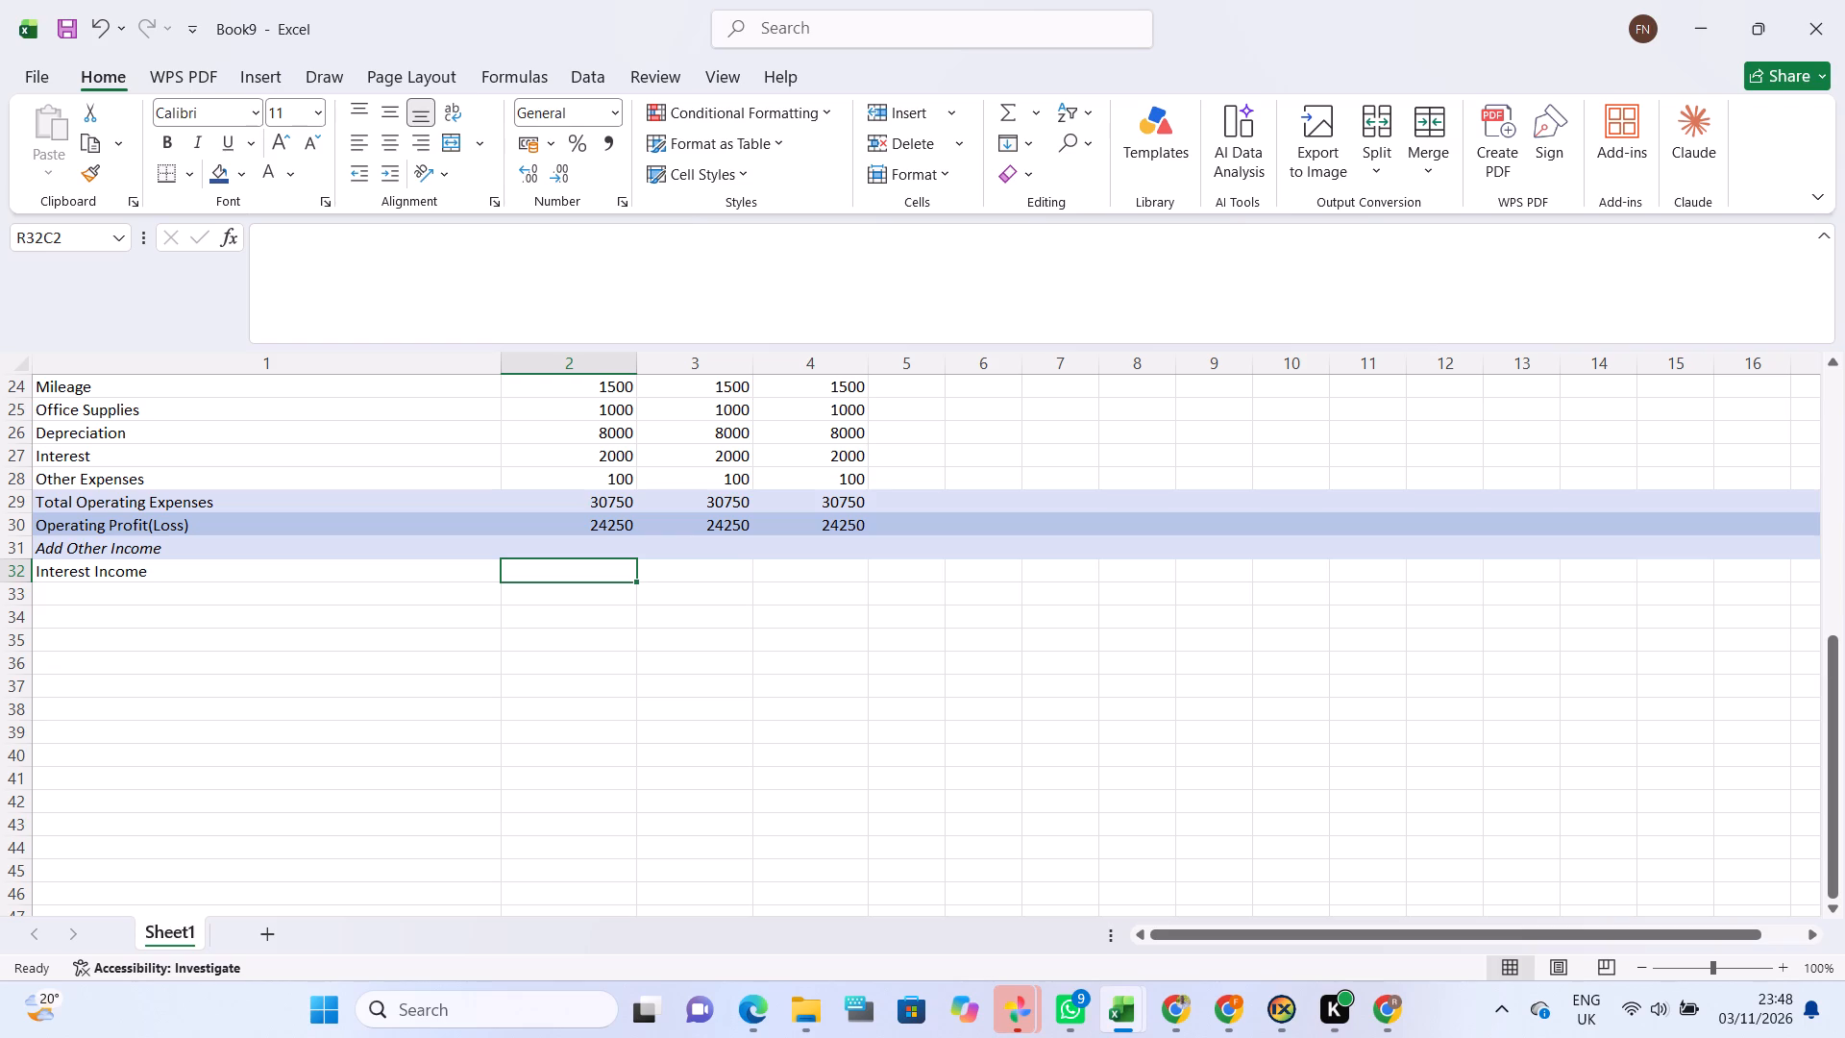
pyautogui.write('2000')
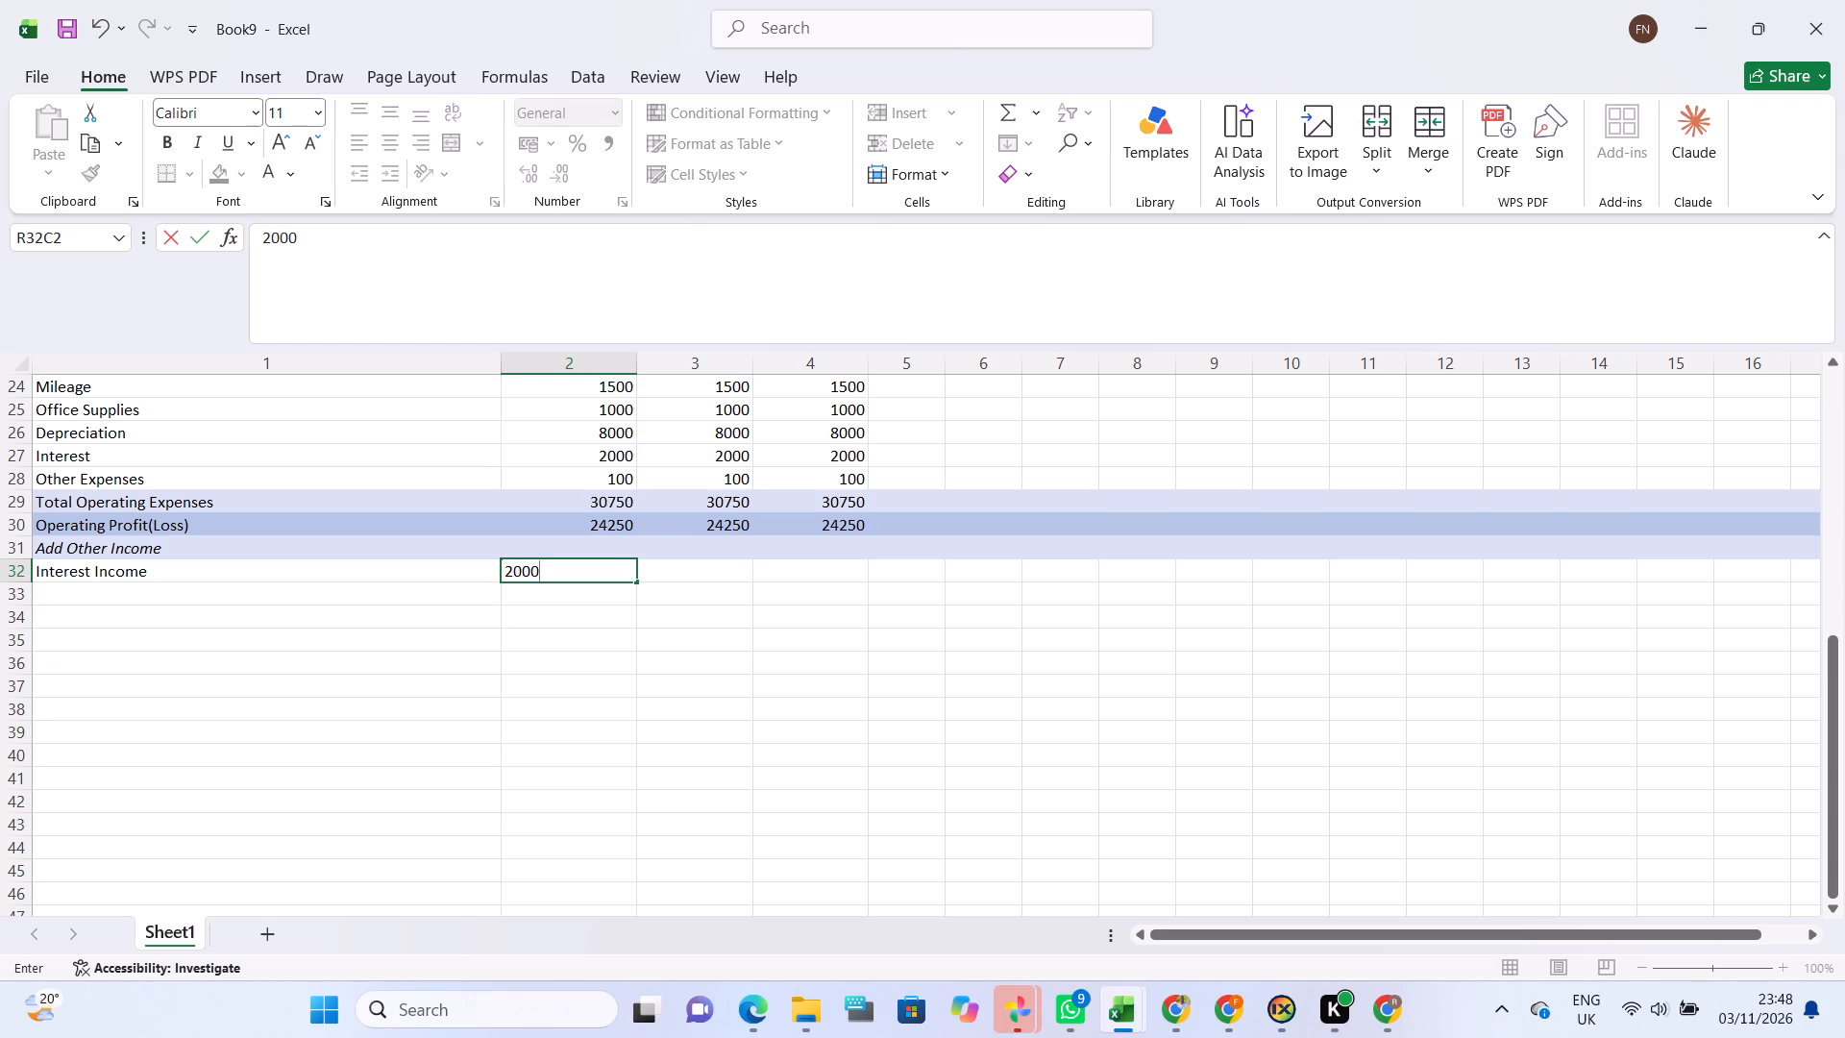
pyautogui.press('Right')
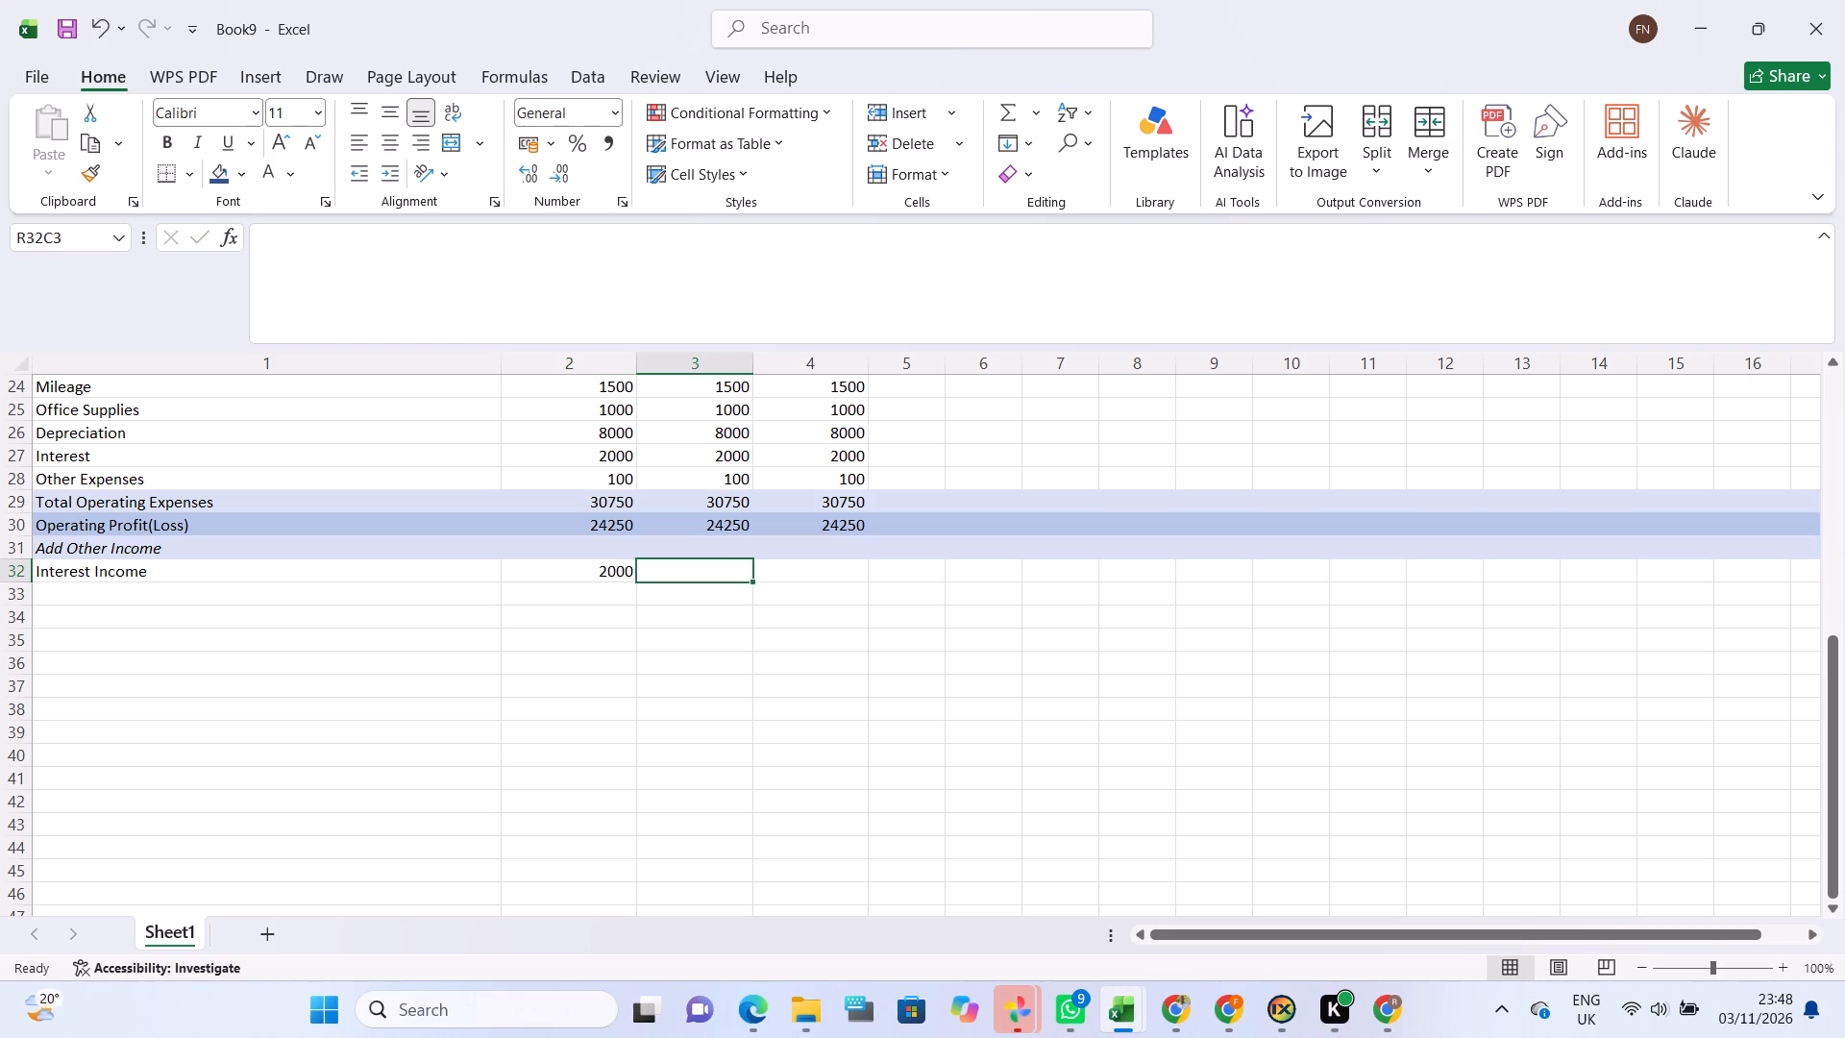
pyautogui.write('2000')
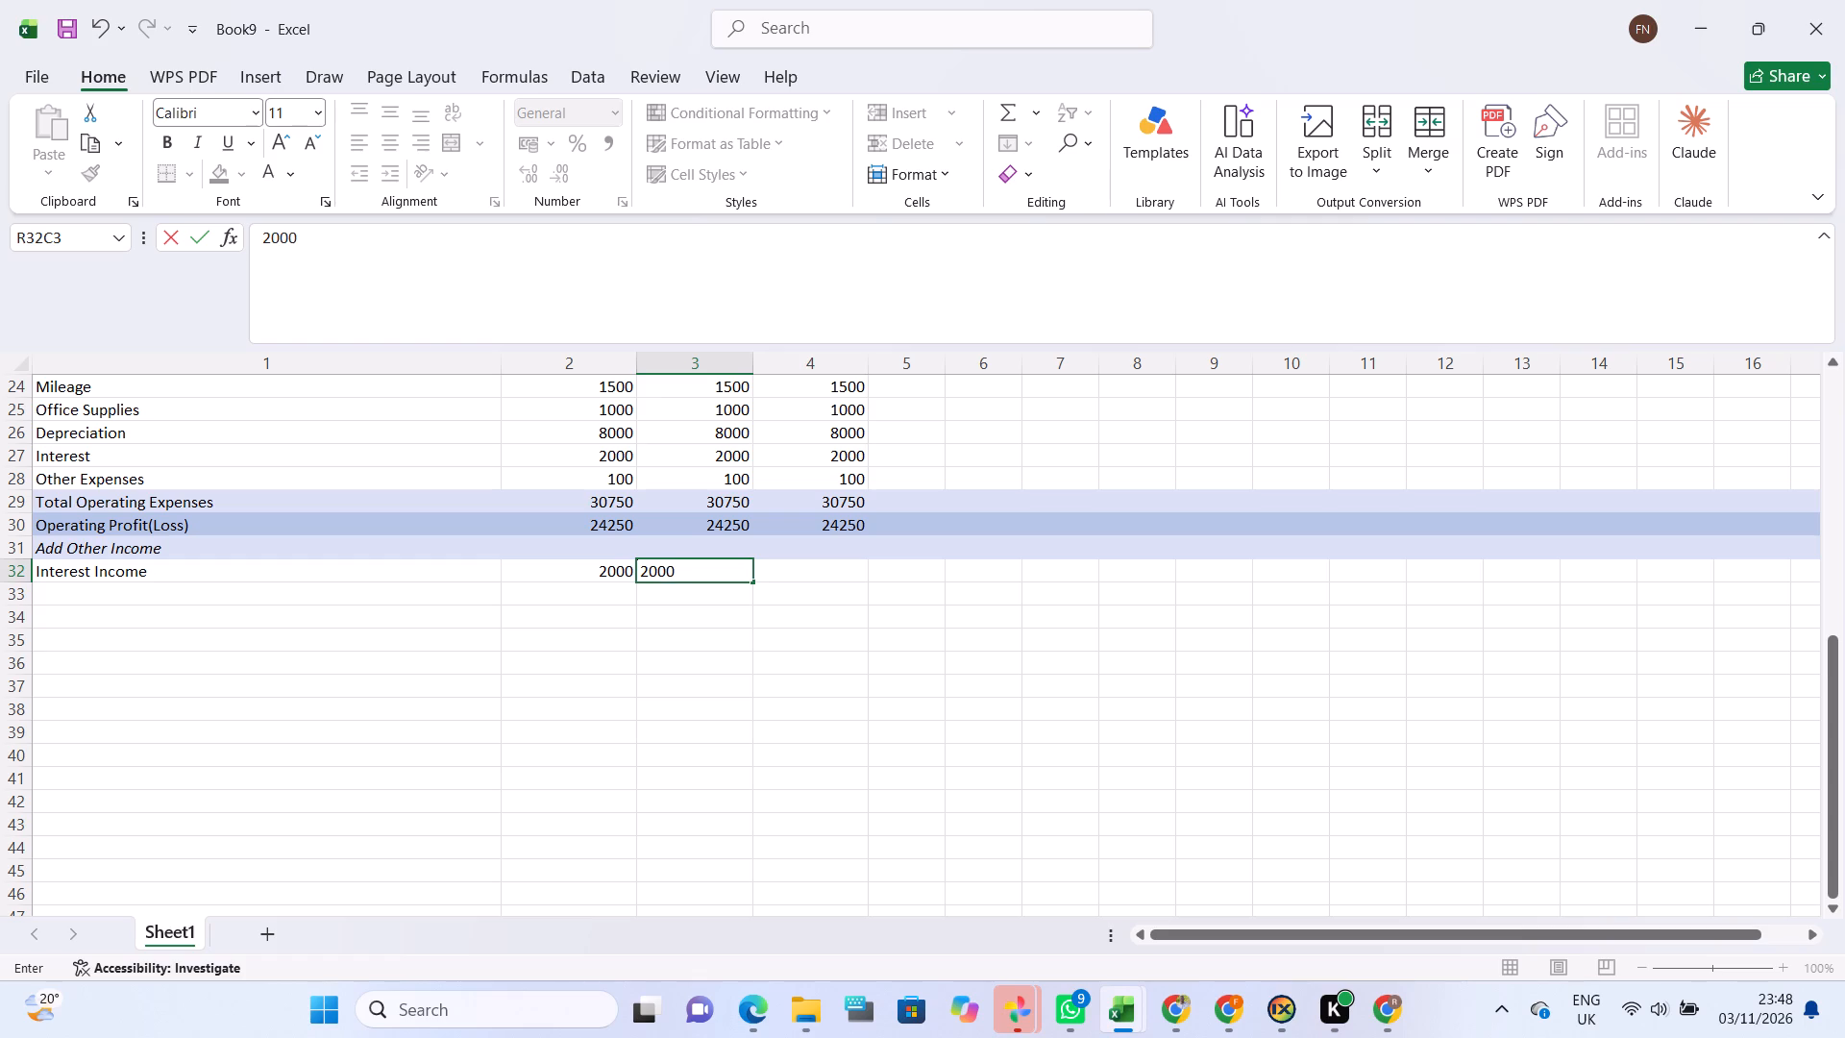
pyautogui.press('Right')
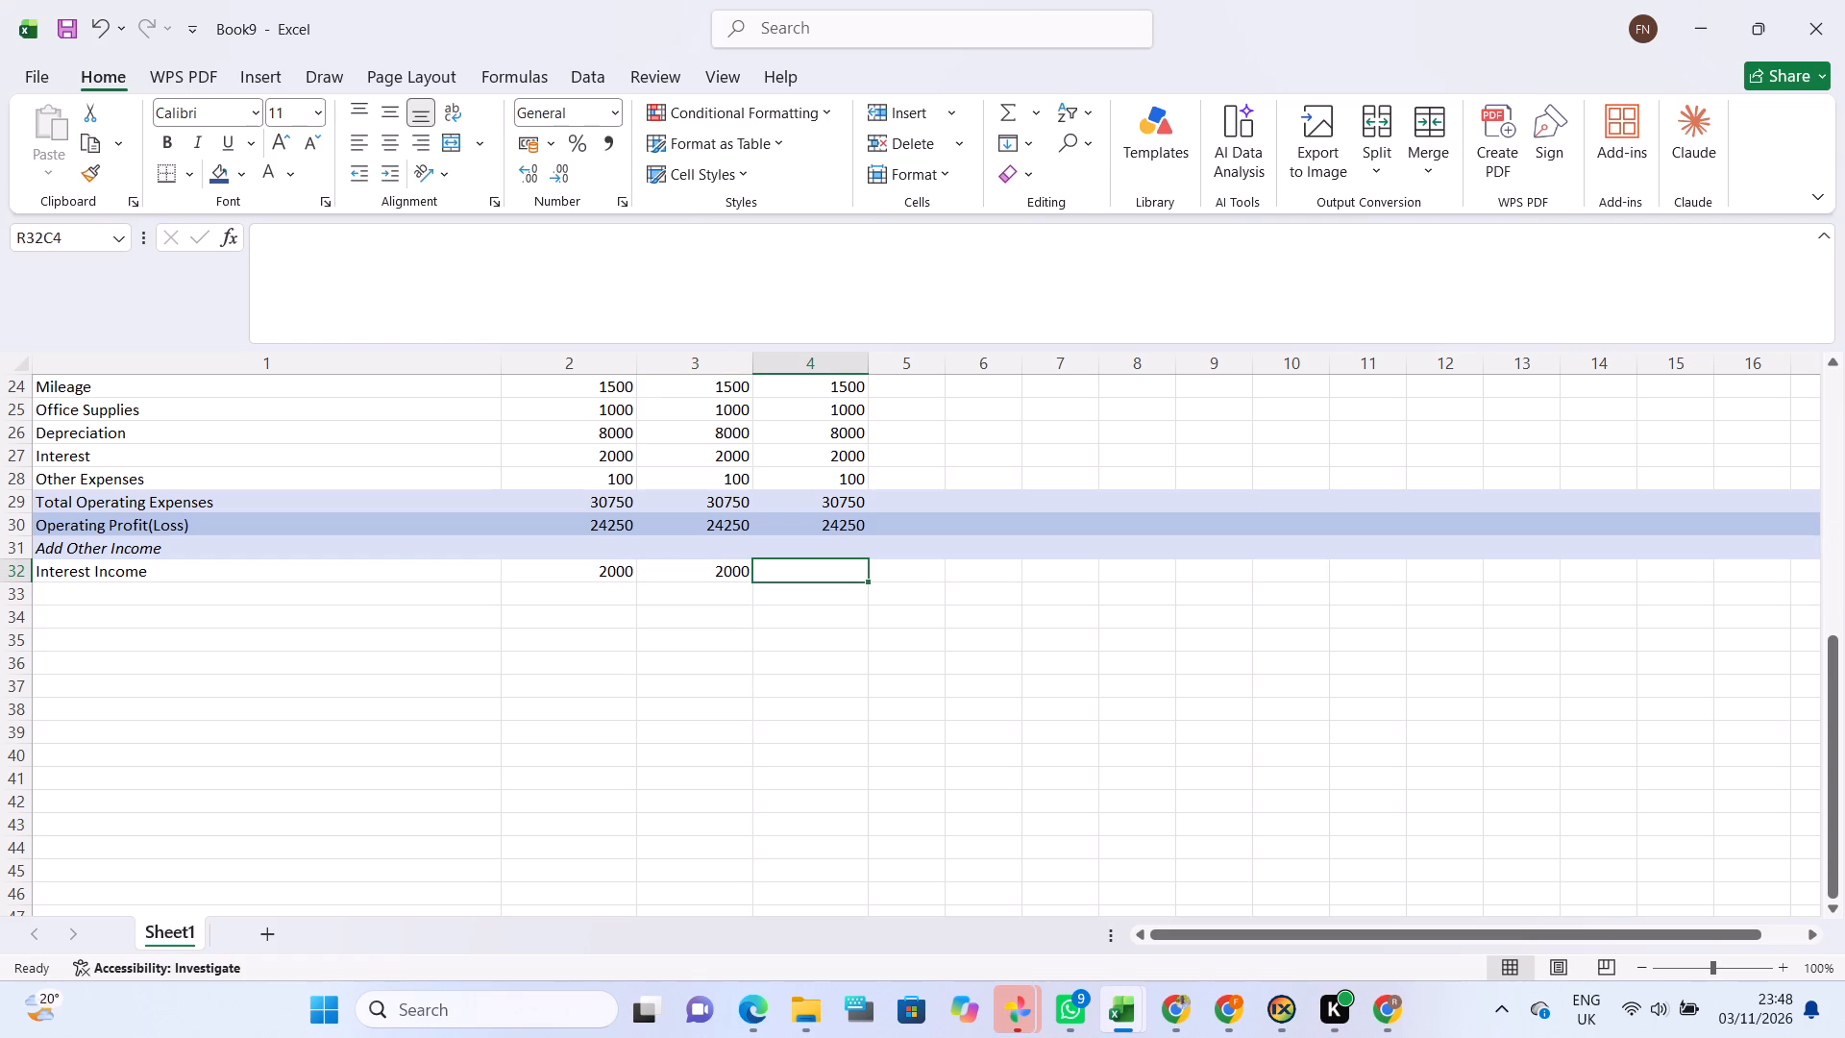
pyautogui.write('2000')
pyautogui.press('Right')
# Add an Other Income row directly below Interest Income, with 1000 in each of columns 2, 3 and 4.
pyautogui.click(141, 604)
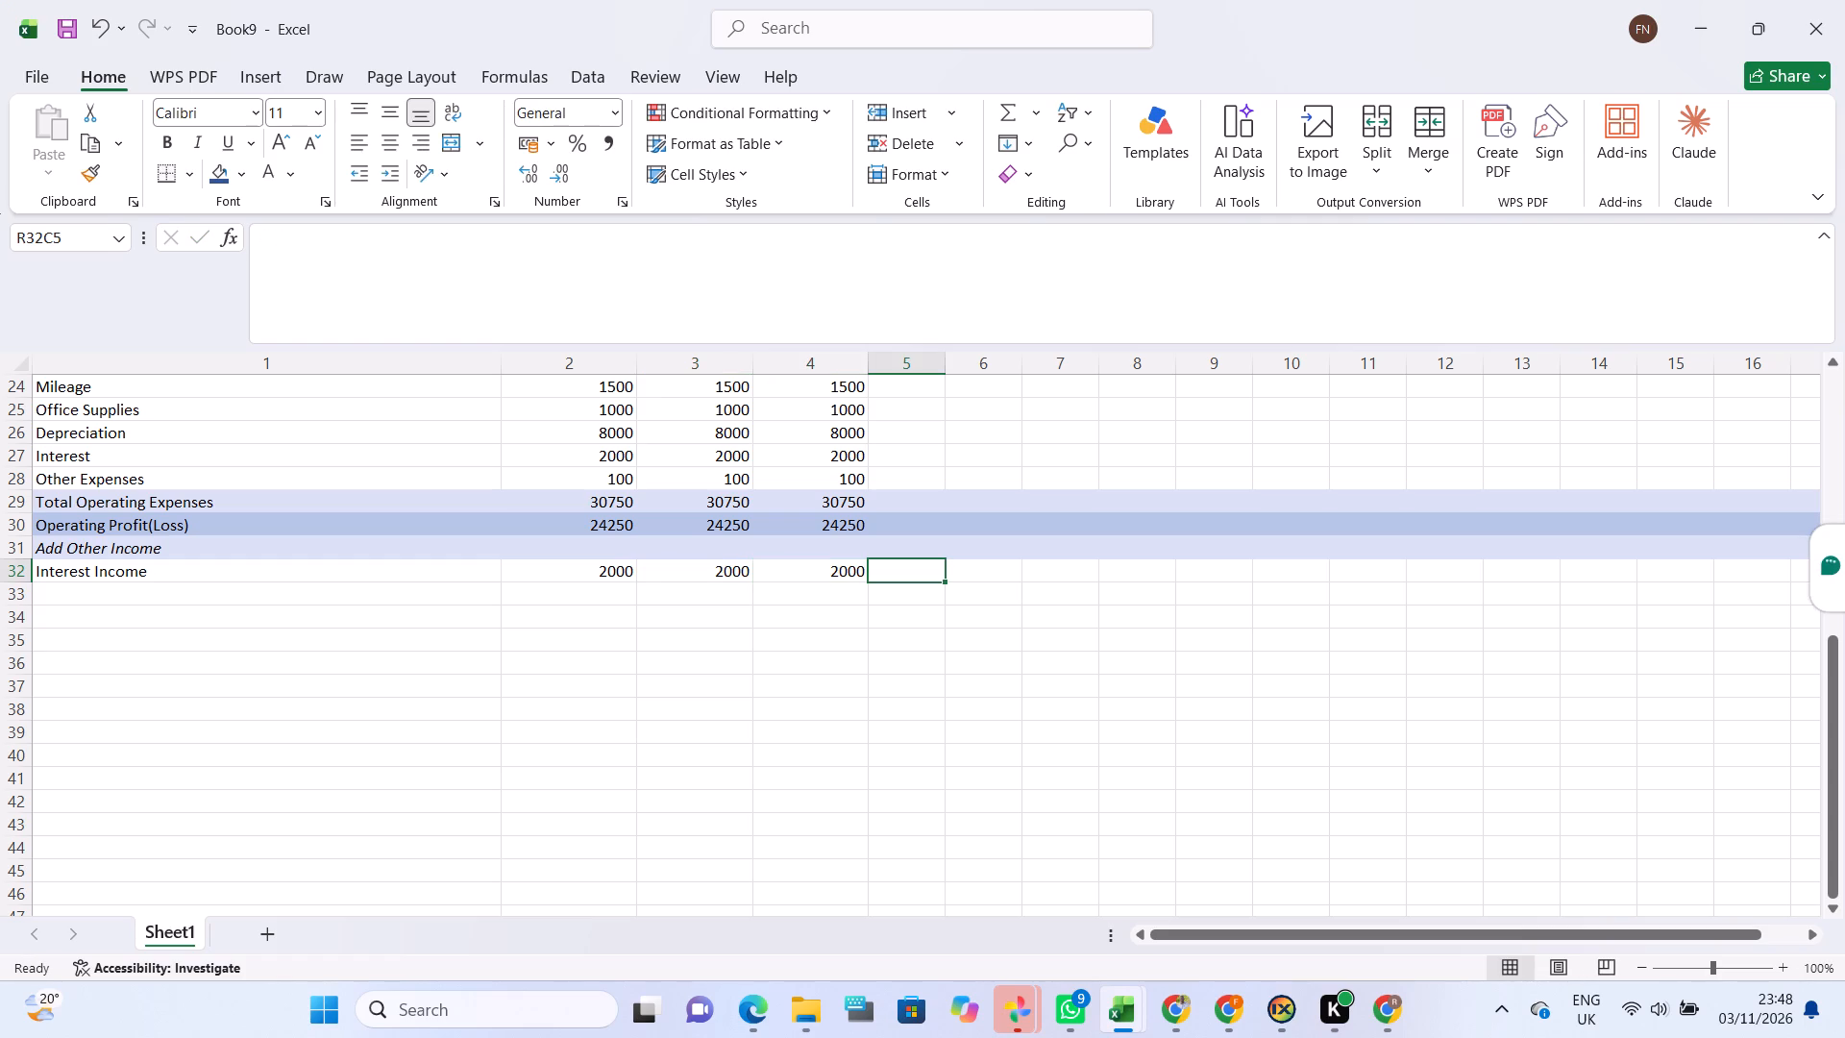
pyautogui.click(141, 604)
pyautogui.click(141, 604)
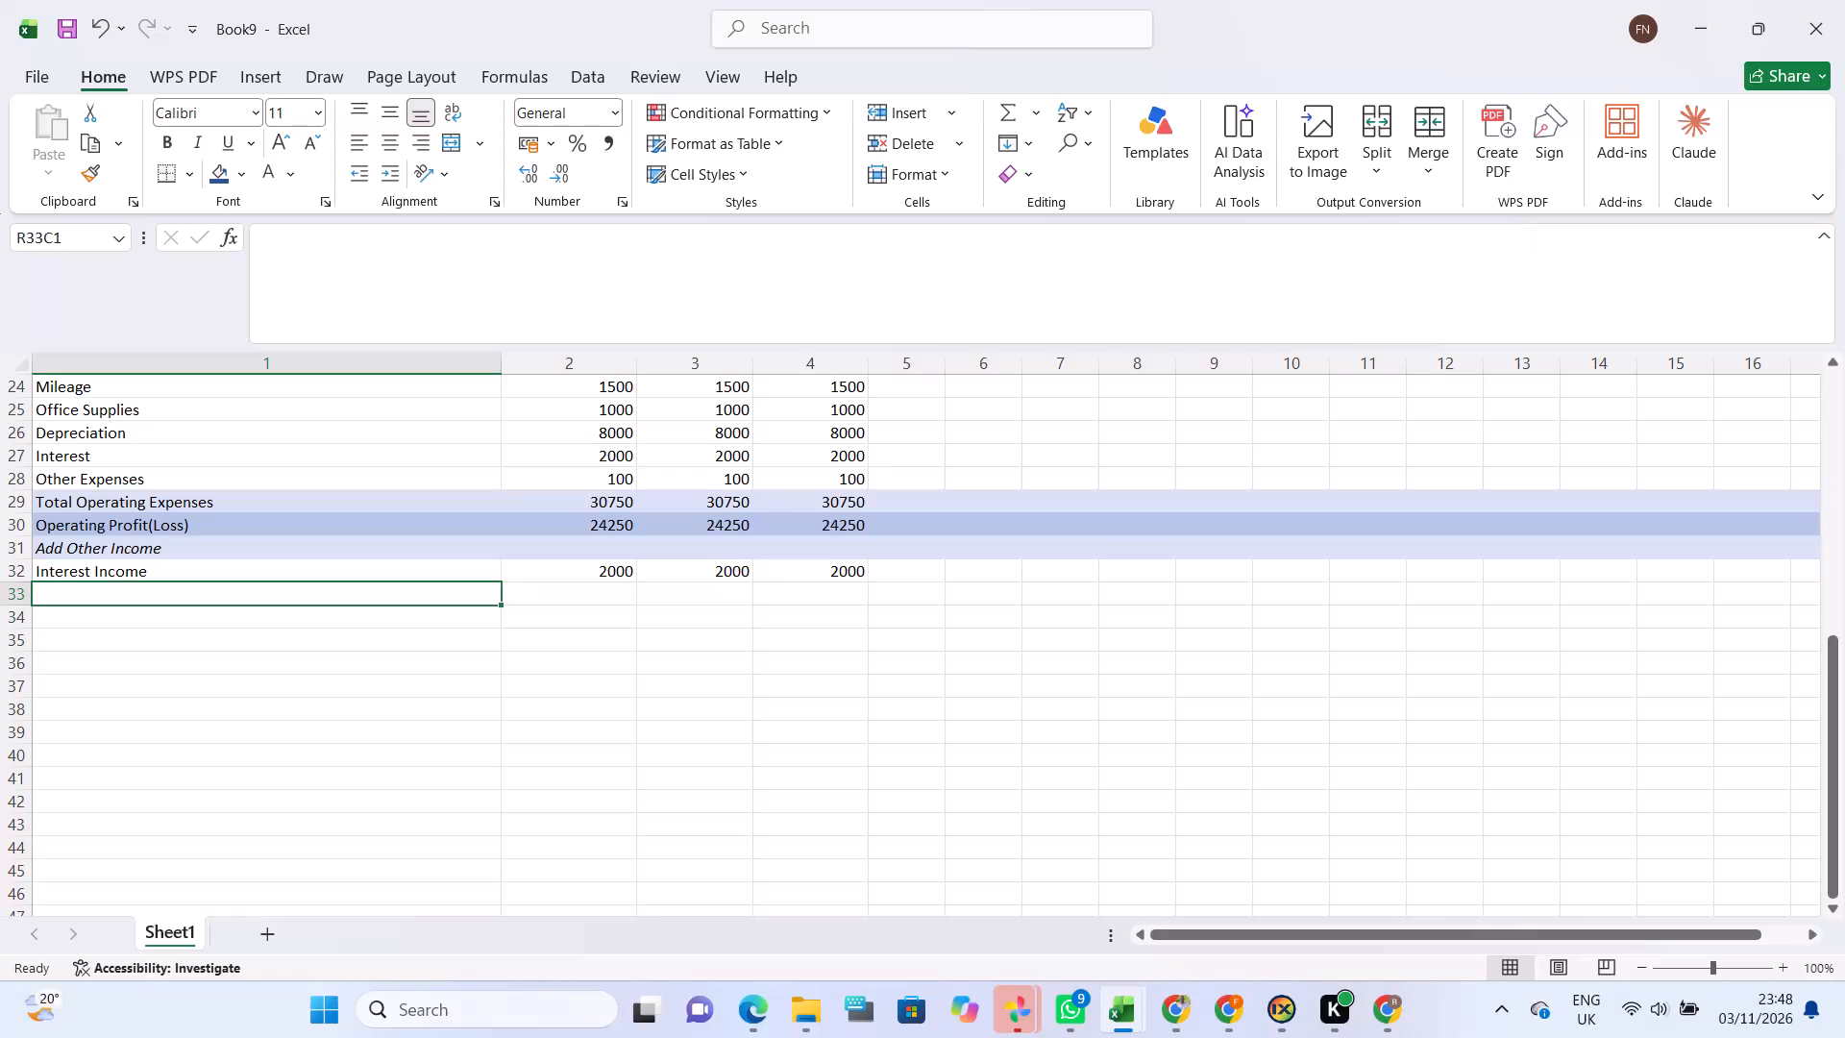
pyautogui.press('o')
pyautogui.write('ther')
pyautogui.press('space')
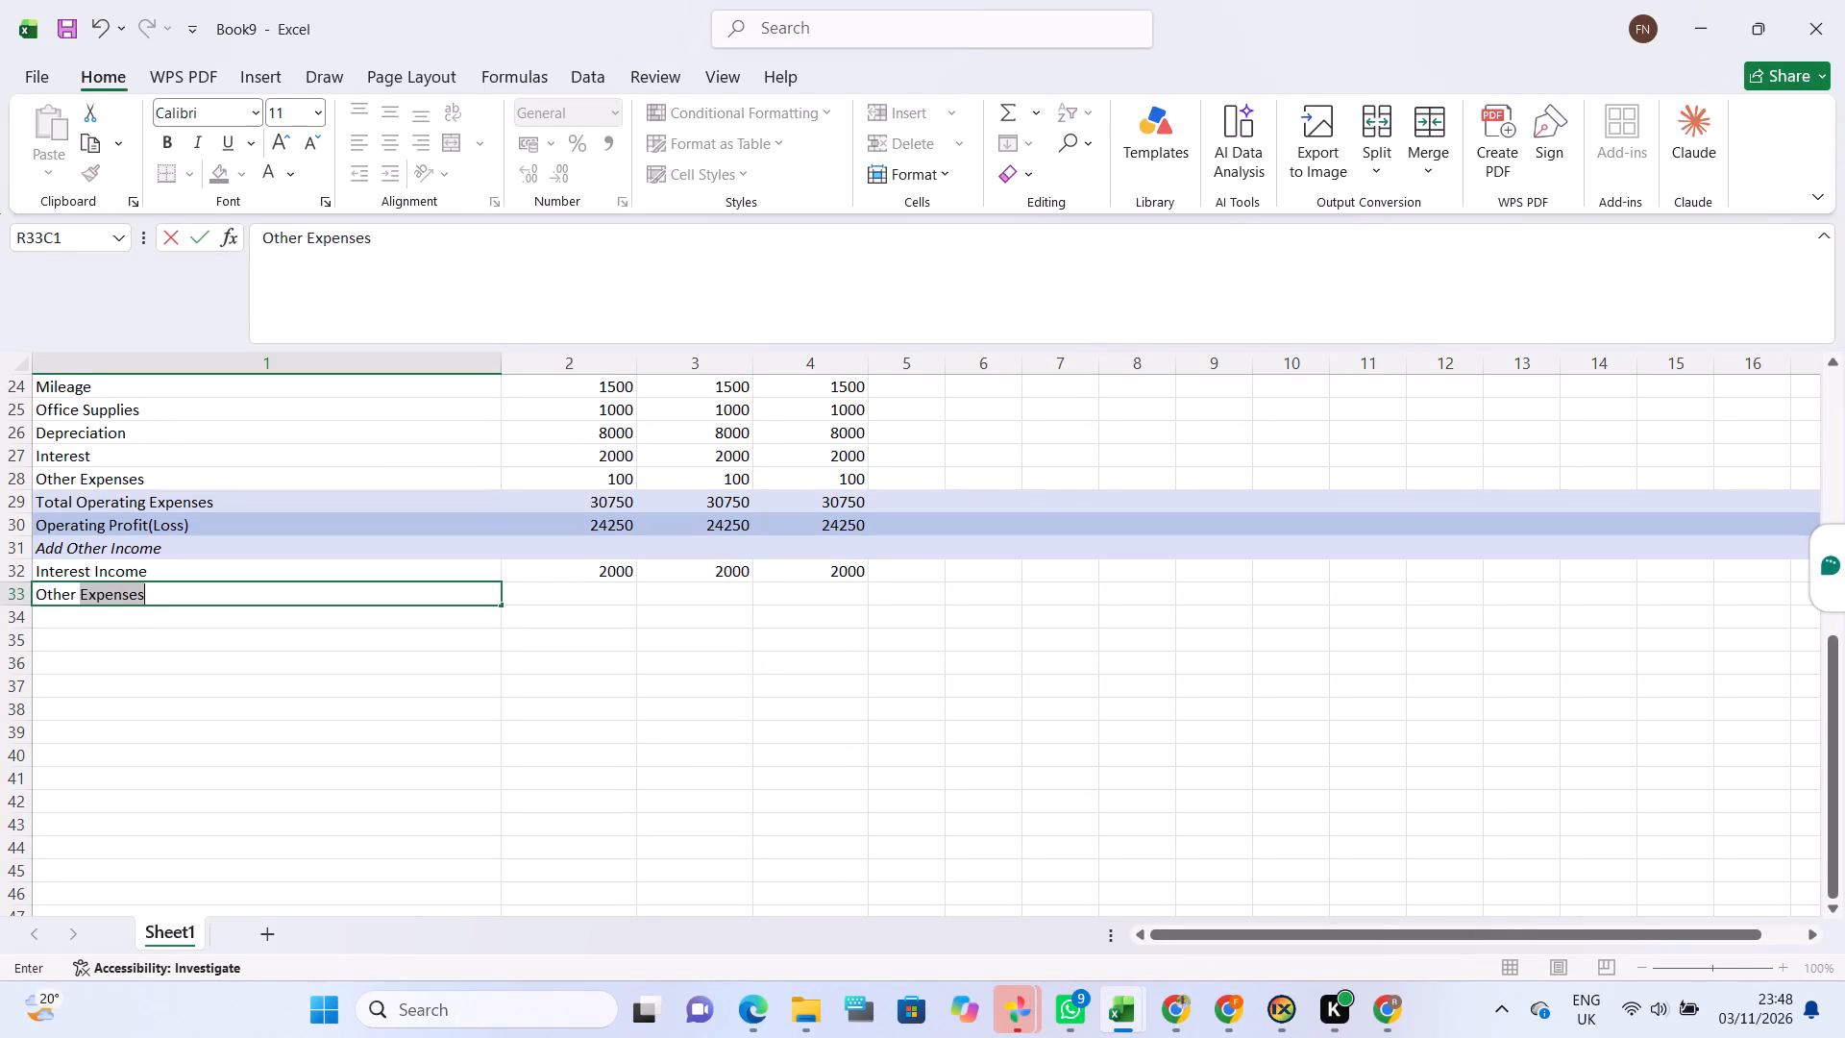
pyautogui.press('i')
pyautogui.write('ncome')
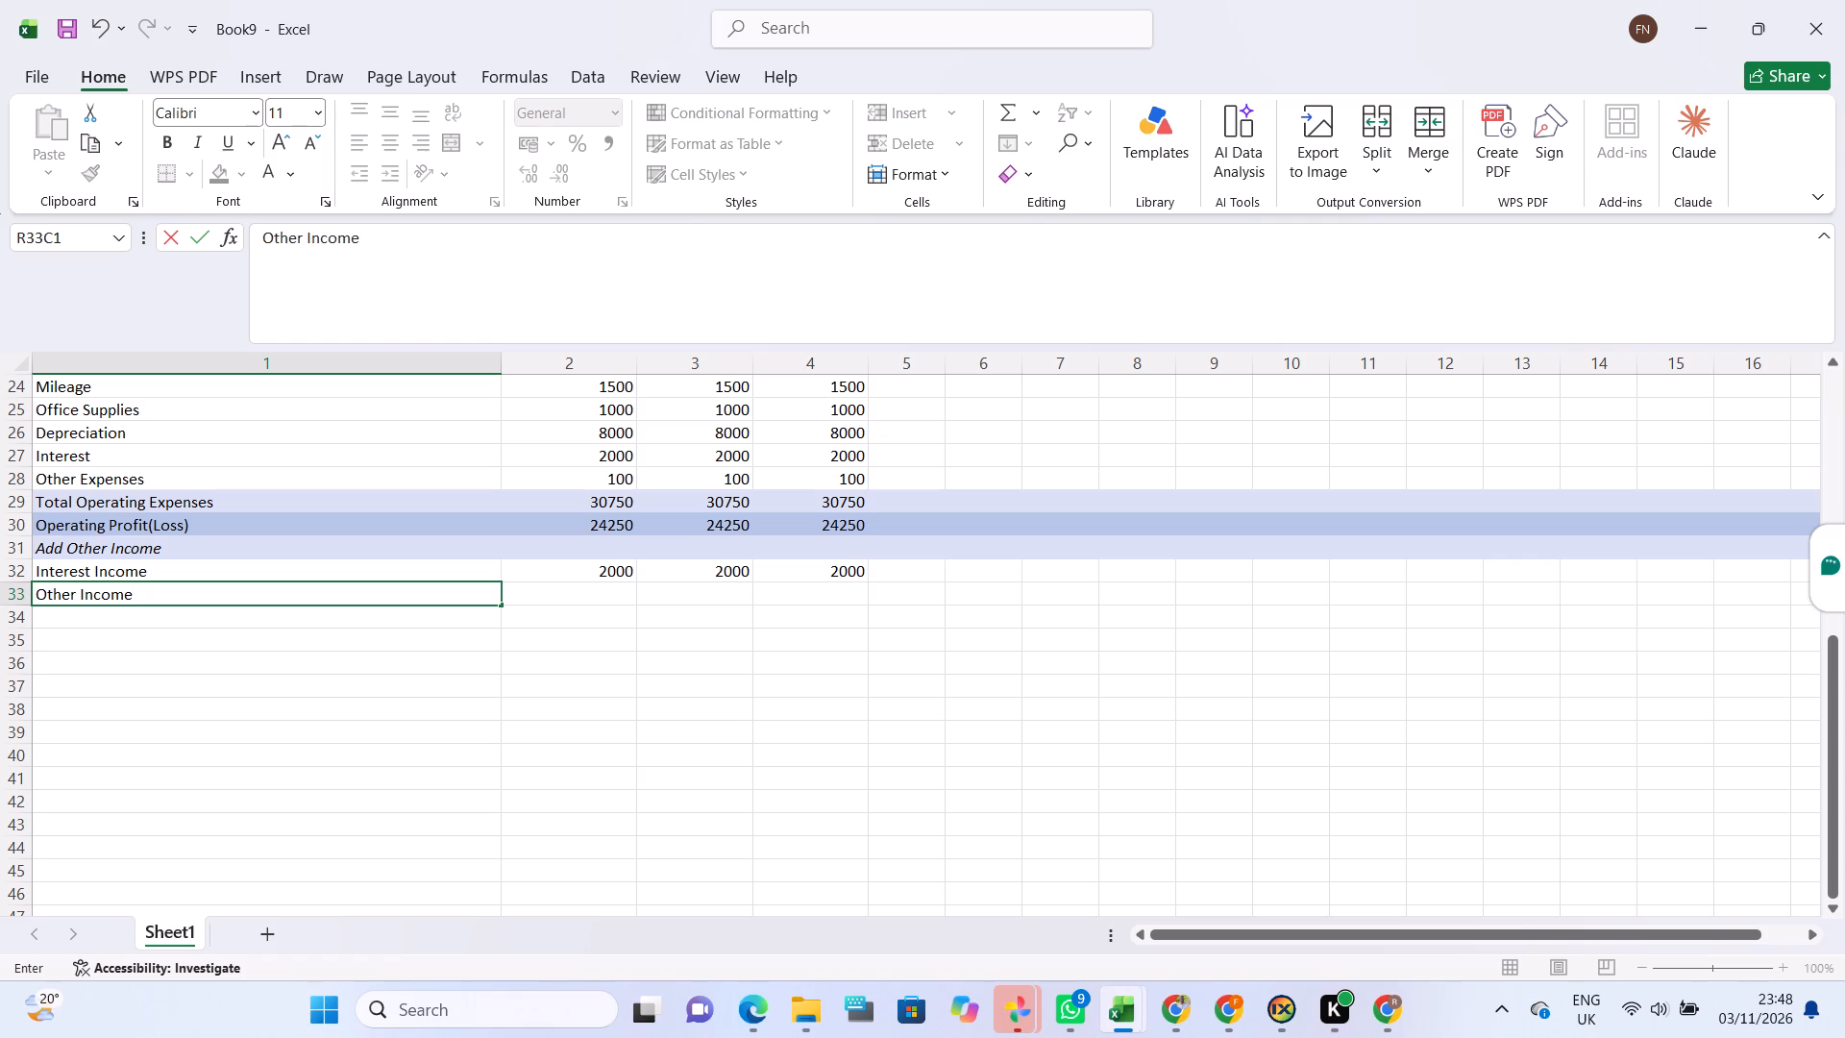
pyautogui.click(546, 604)
pyautogui.write('1000')
pyautogui.press('Right')
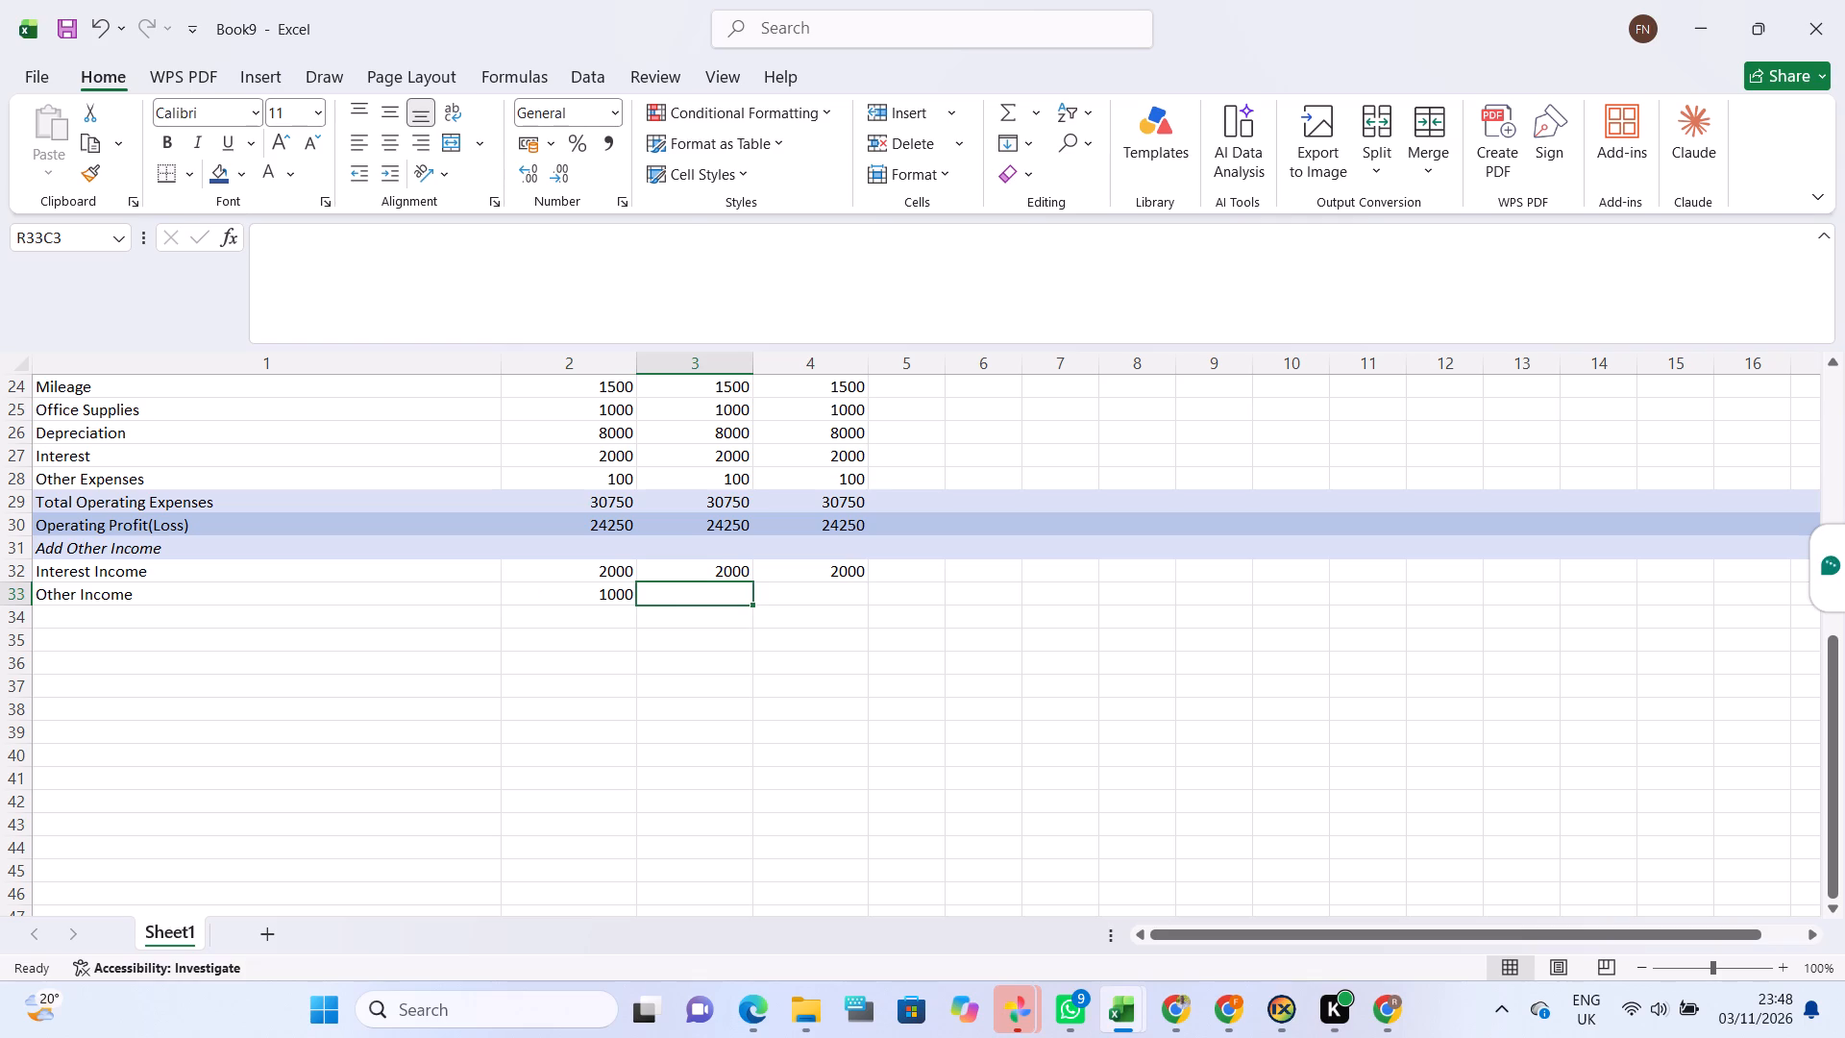
pyautogui.write('1000')
pyautogui.press('Right')
pyautogui.write('1000')
pyautogui.press('Right')
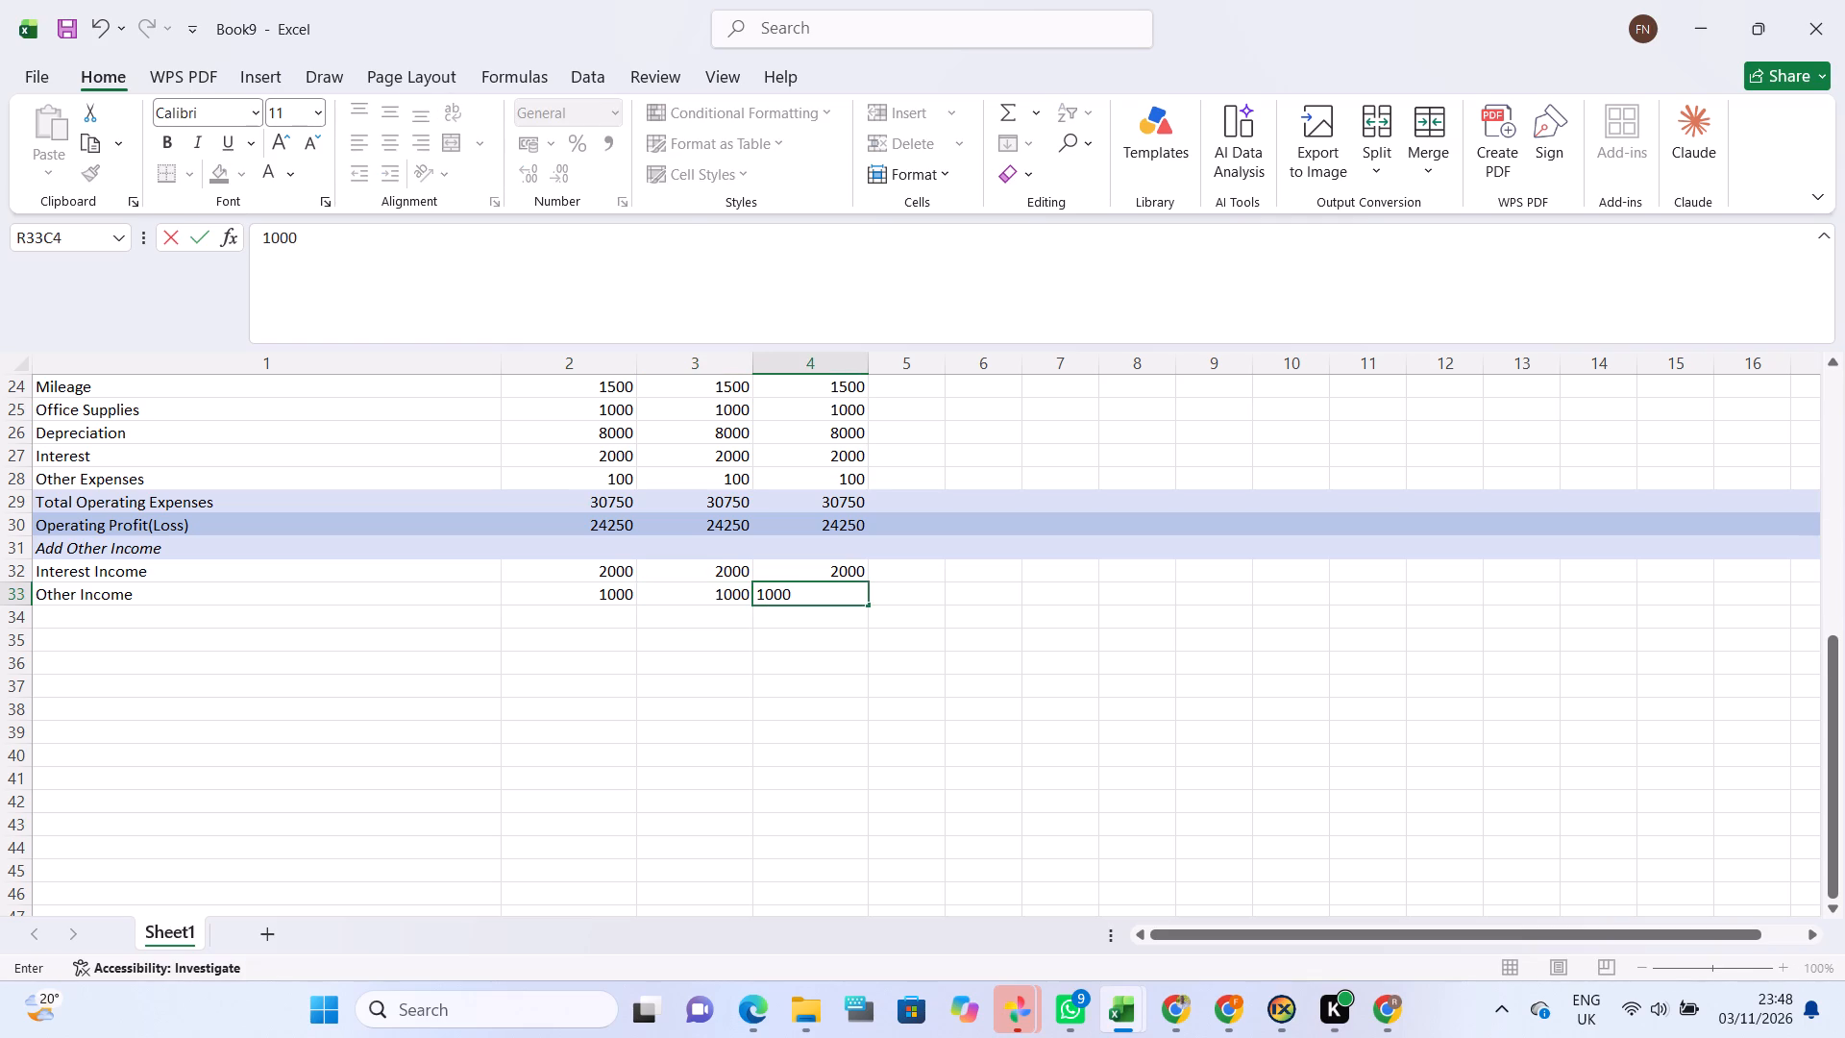
# Add the row label Profit(Loss)Before Taxes in column 1, directly below Other Income.
pyautogui.click(111, 621)
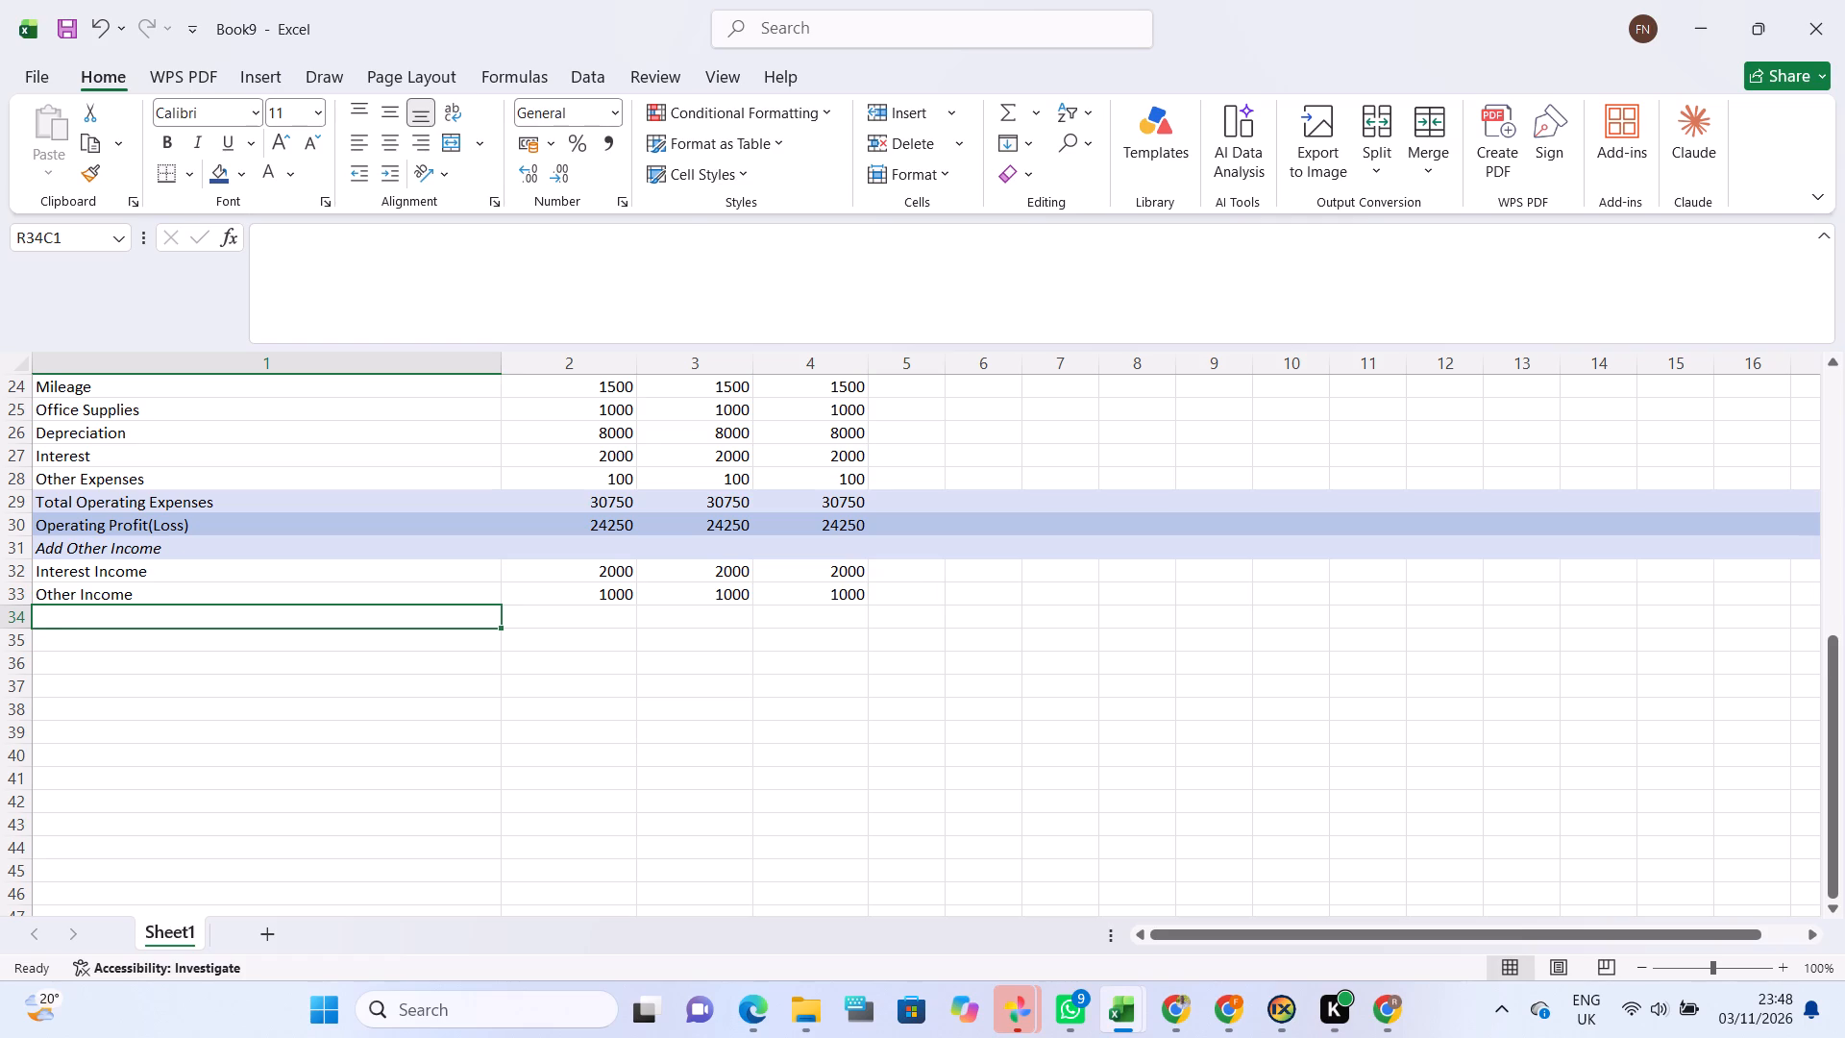
pyautogui.click(111, 621)
pyautogui.write('rofit')
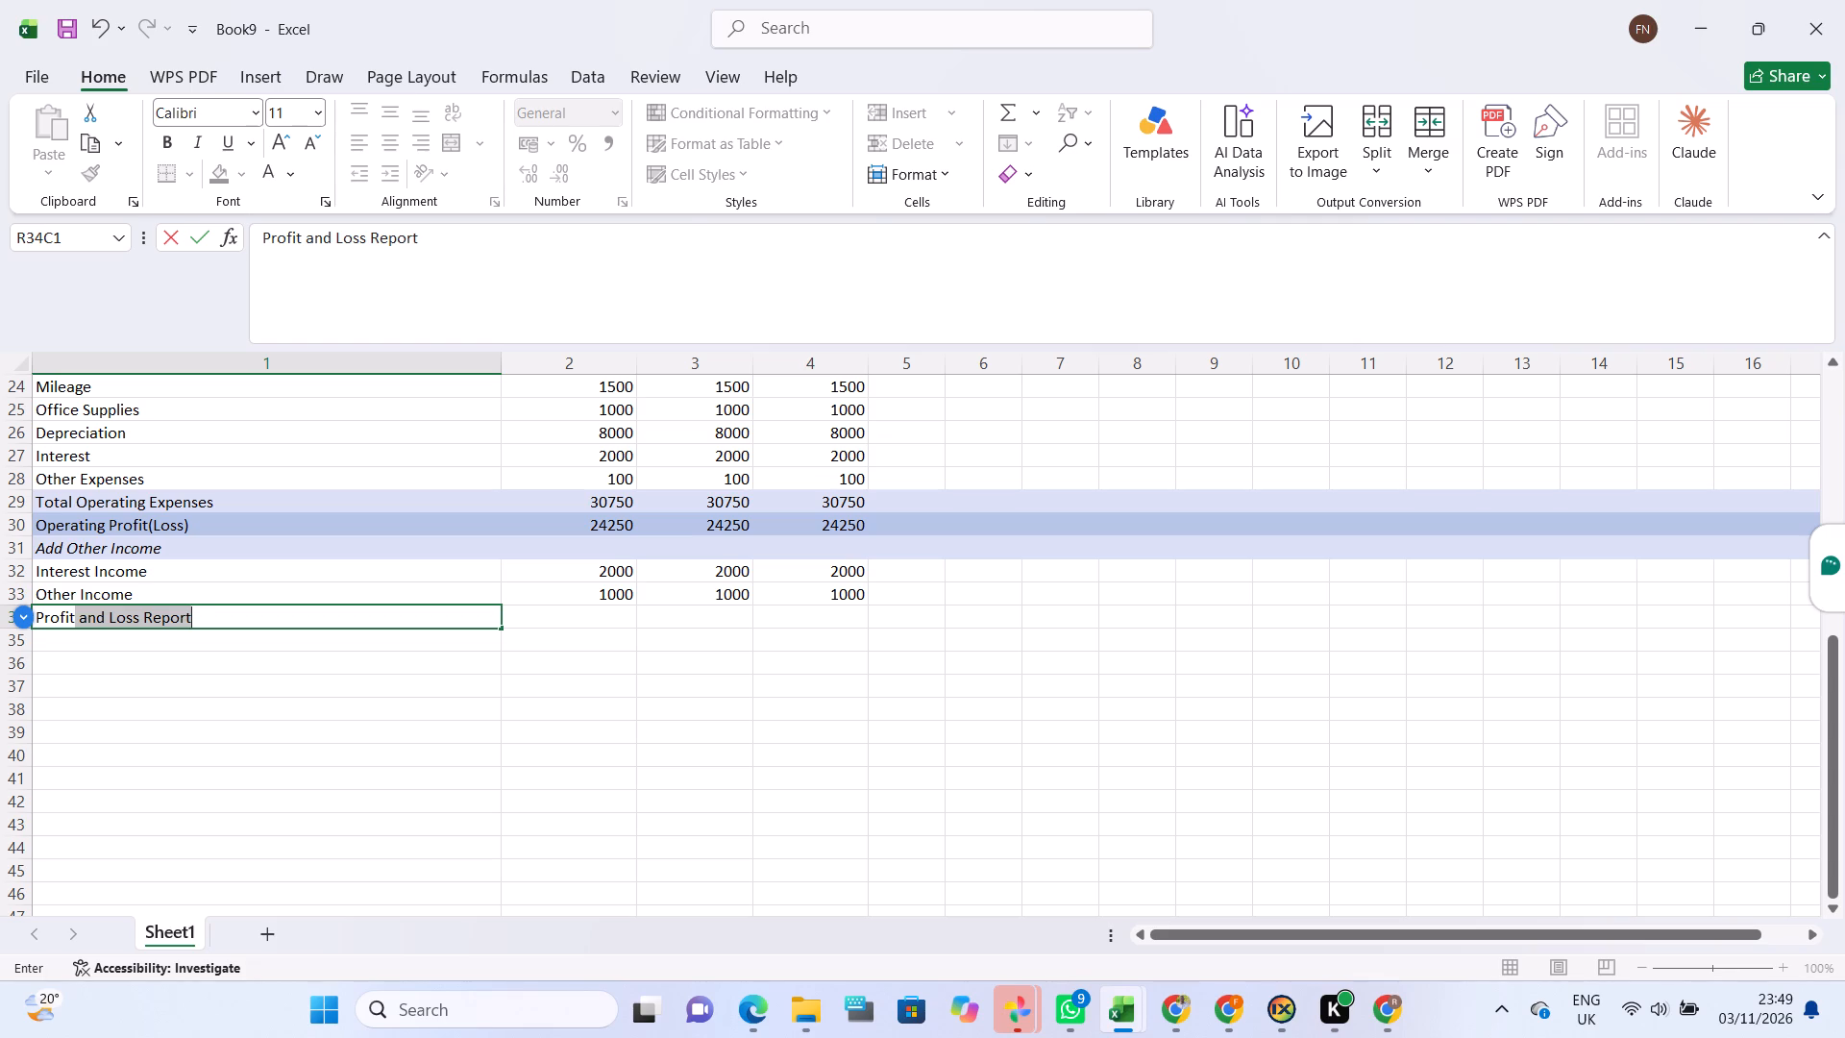
pyautogui.hotkey('shift', '(')
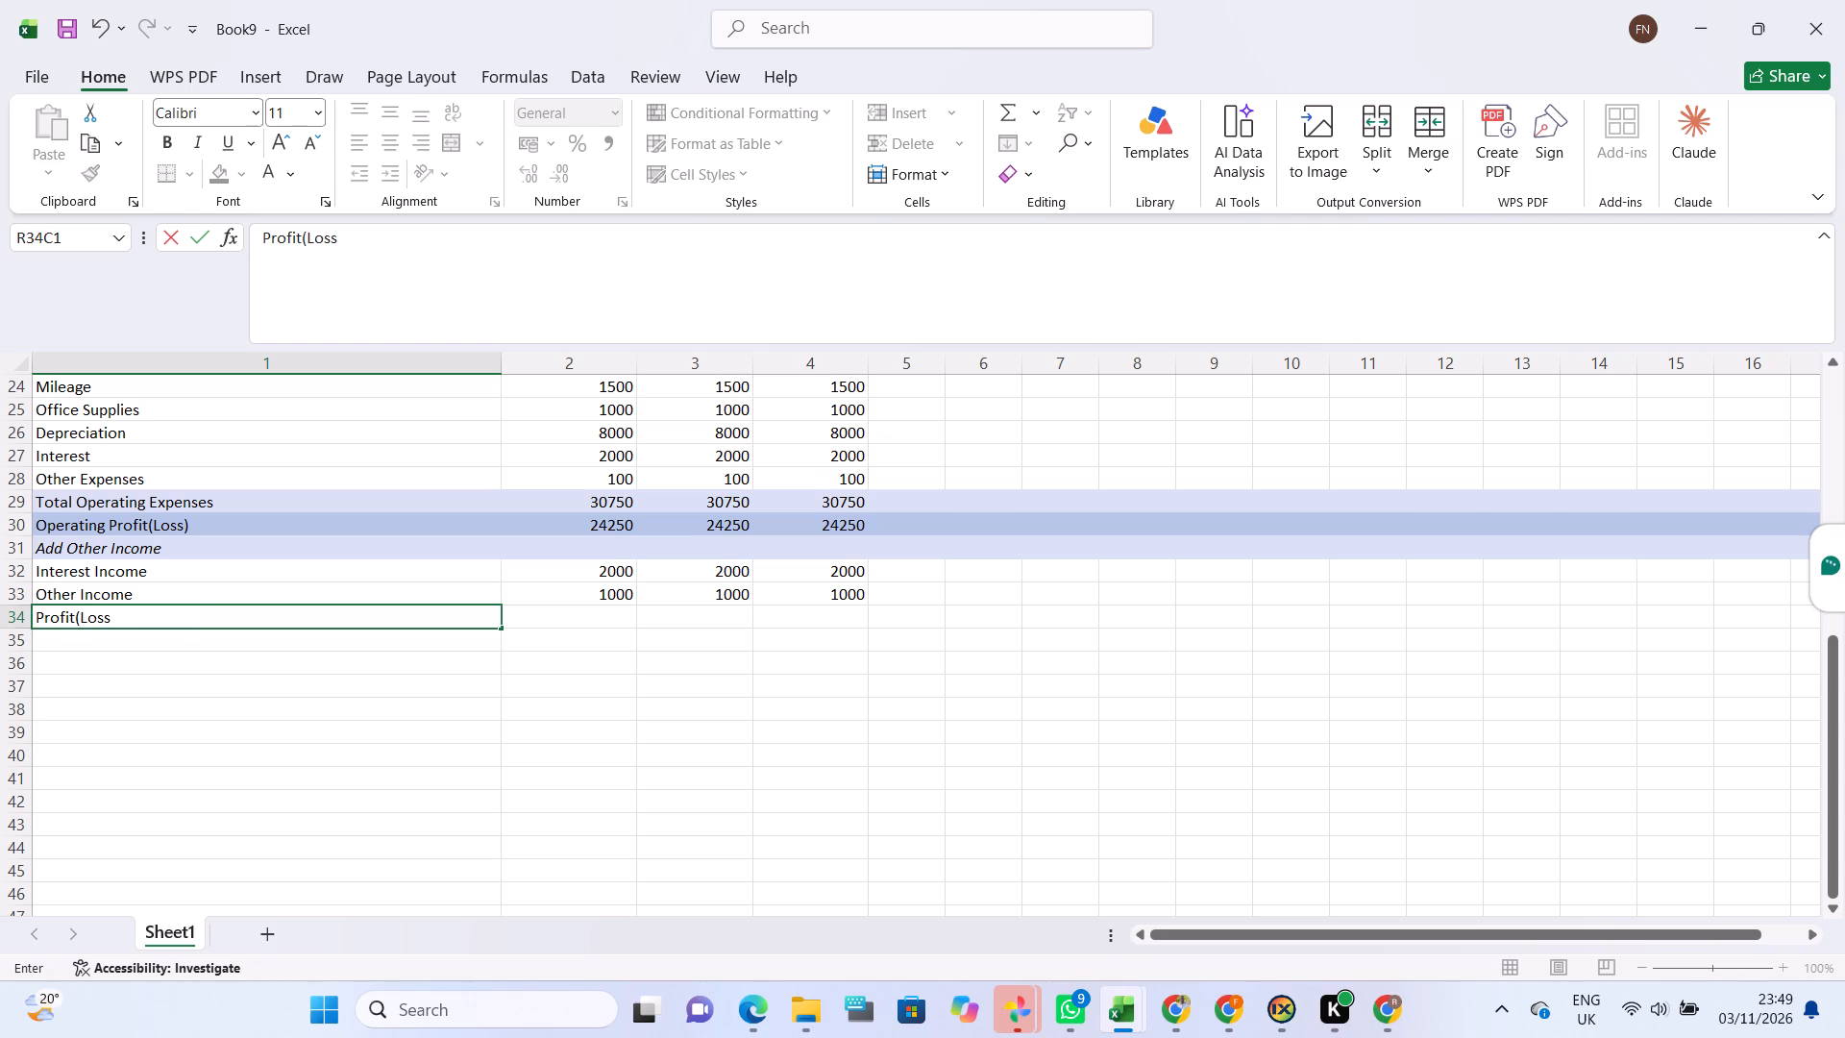
pyautogui.hotkey('shift', ')')
pyautogui.write('axes')
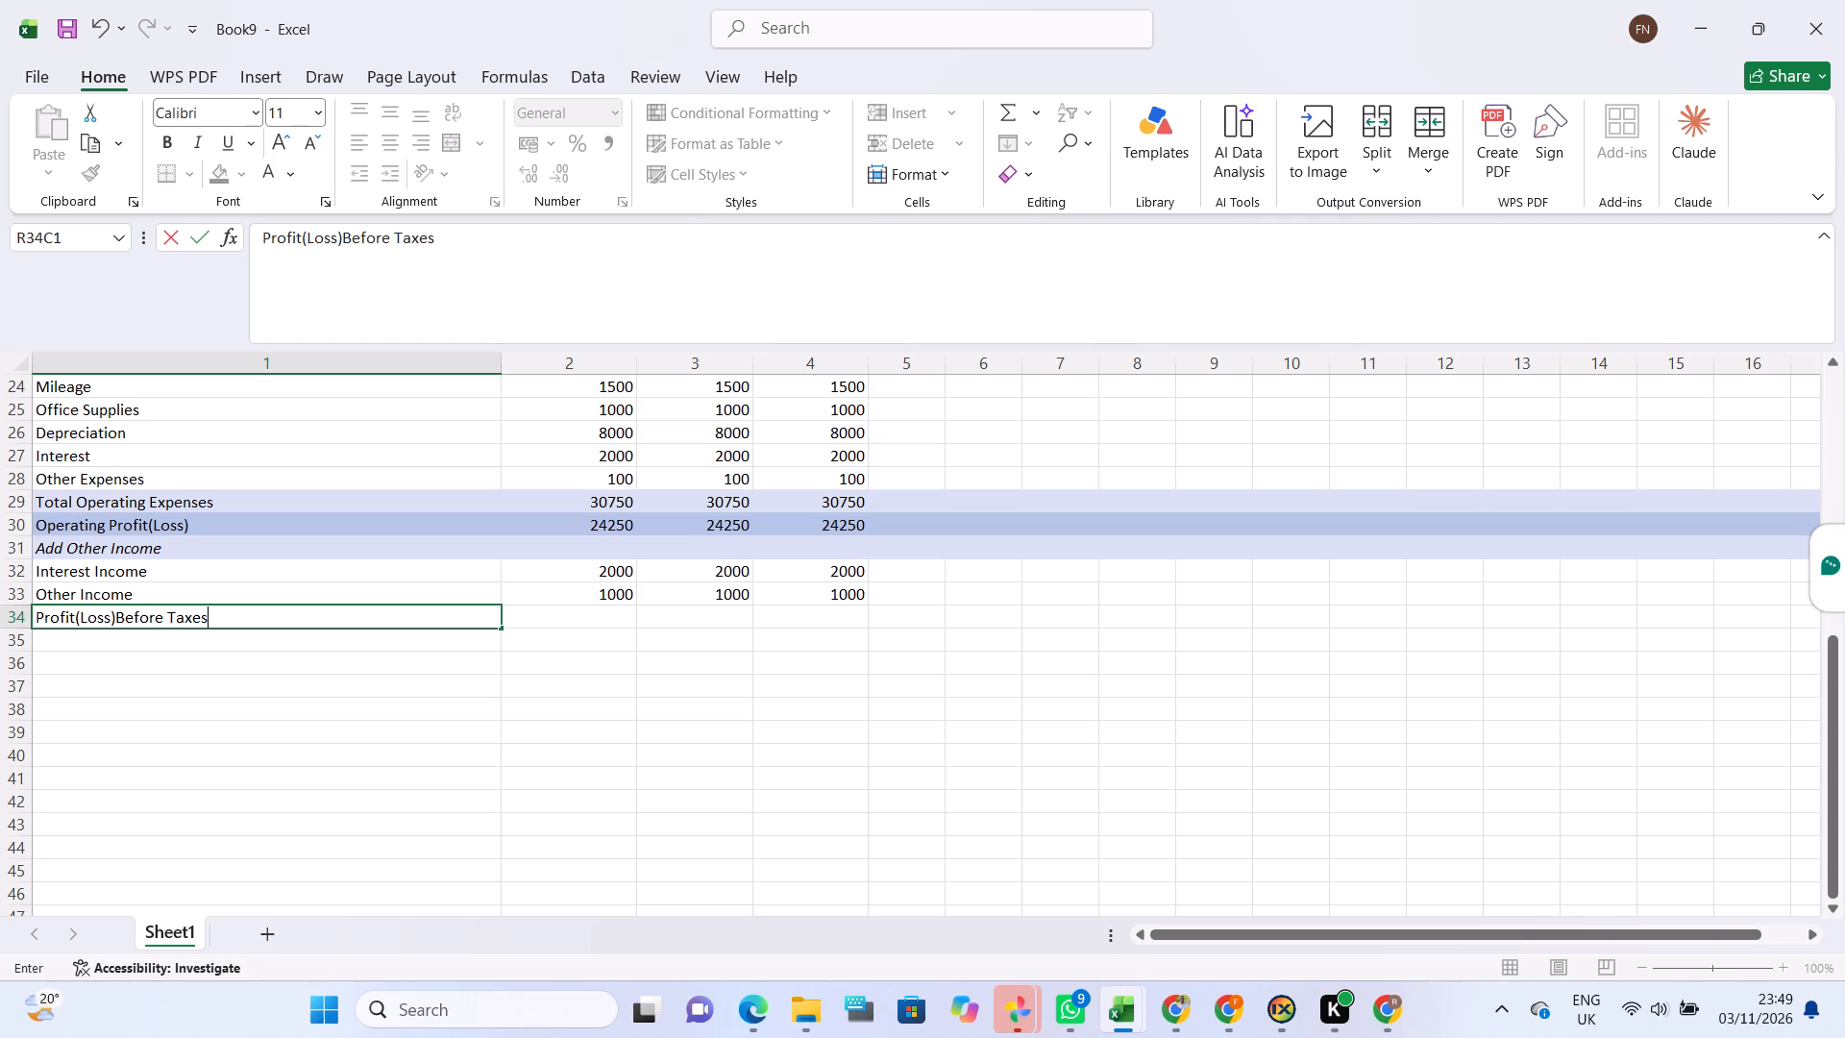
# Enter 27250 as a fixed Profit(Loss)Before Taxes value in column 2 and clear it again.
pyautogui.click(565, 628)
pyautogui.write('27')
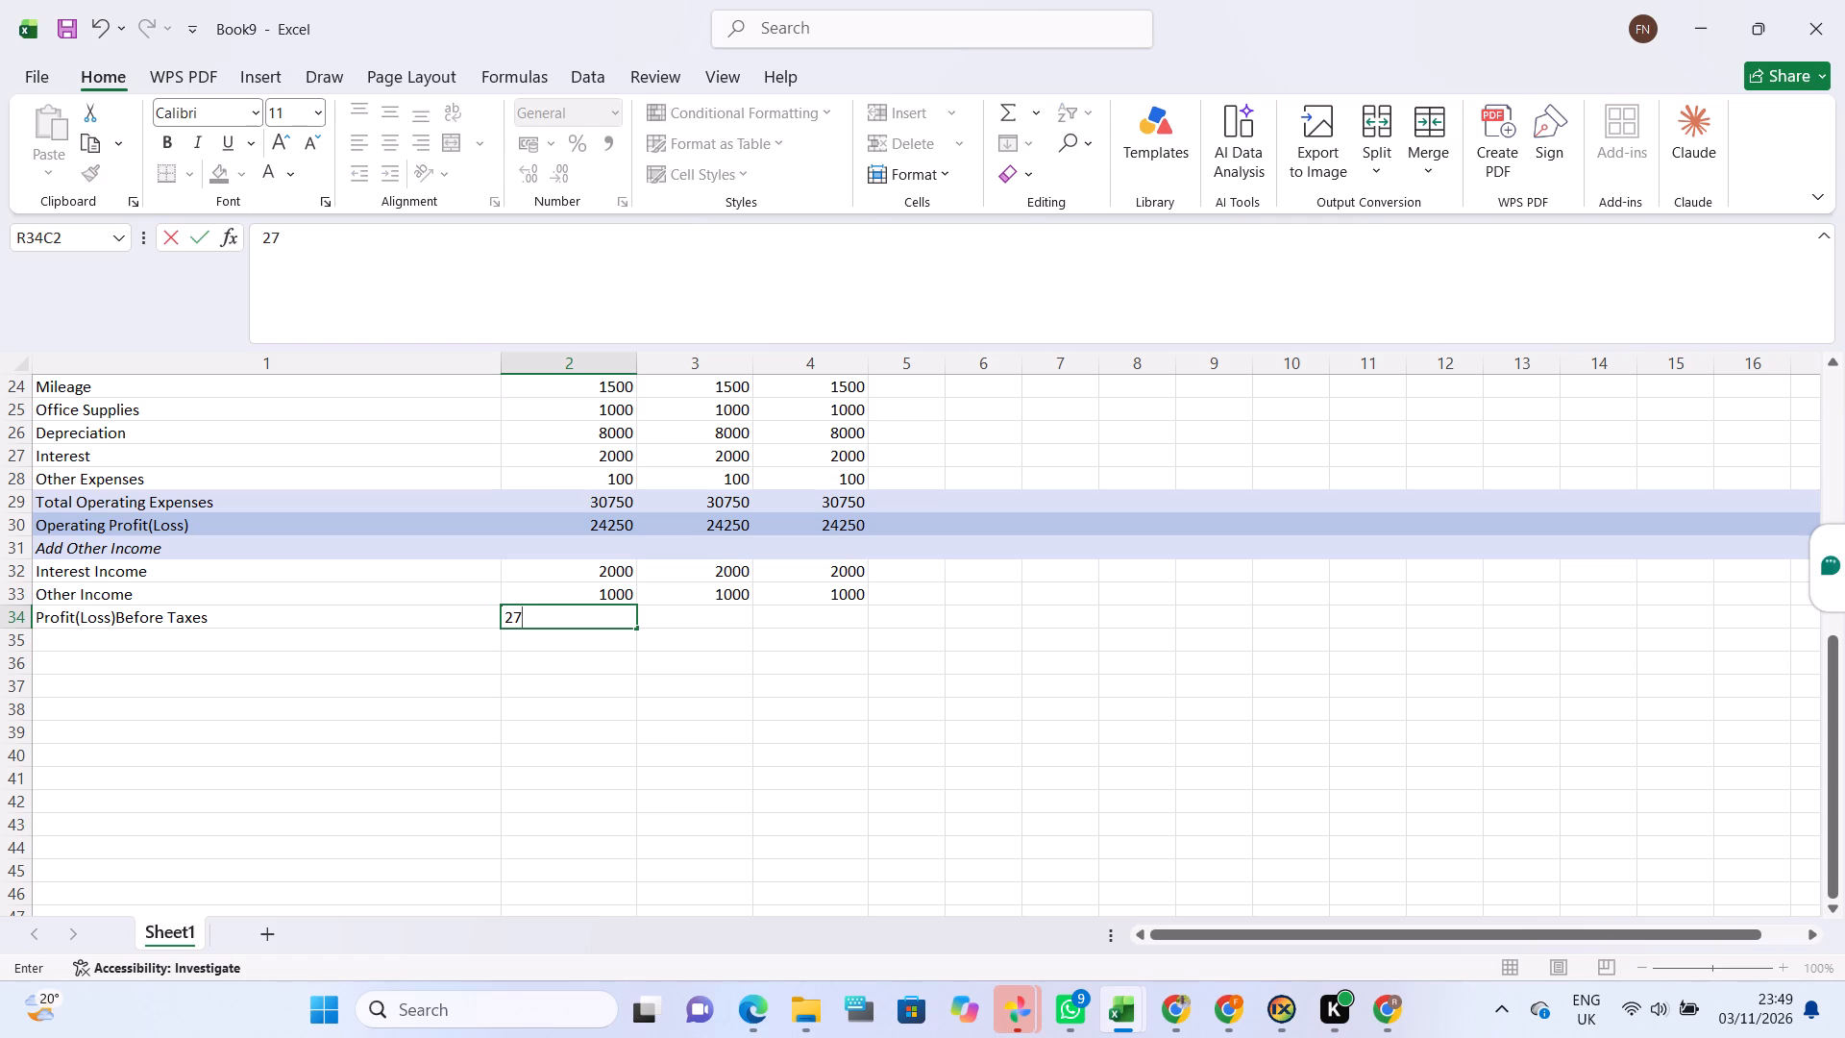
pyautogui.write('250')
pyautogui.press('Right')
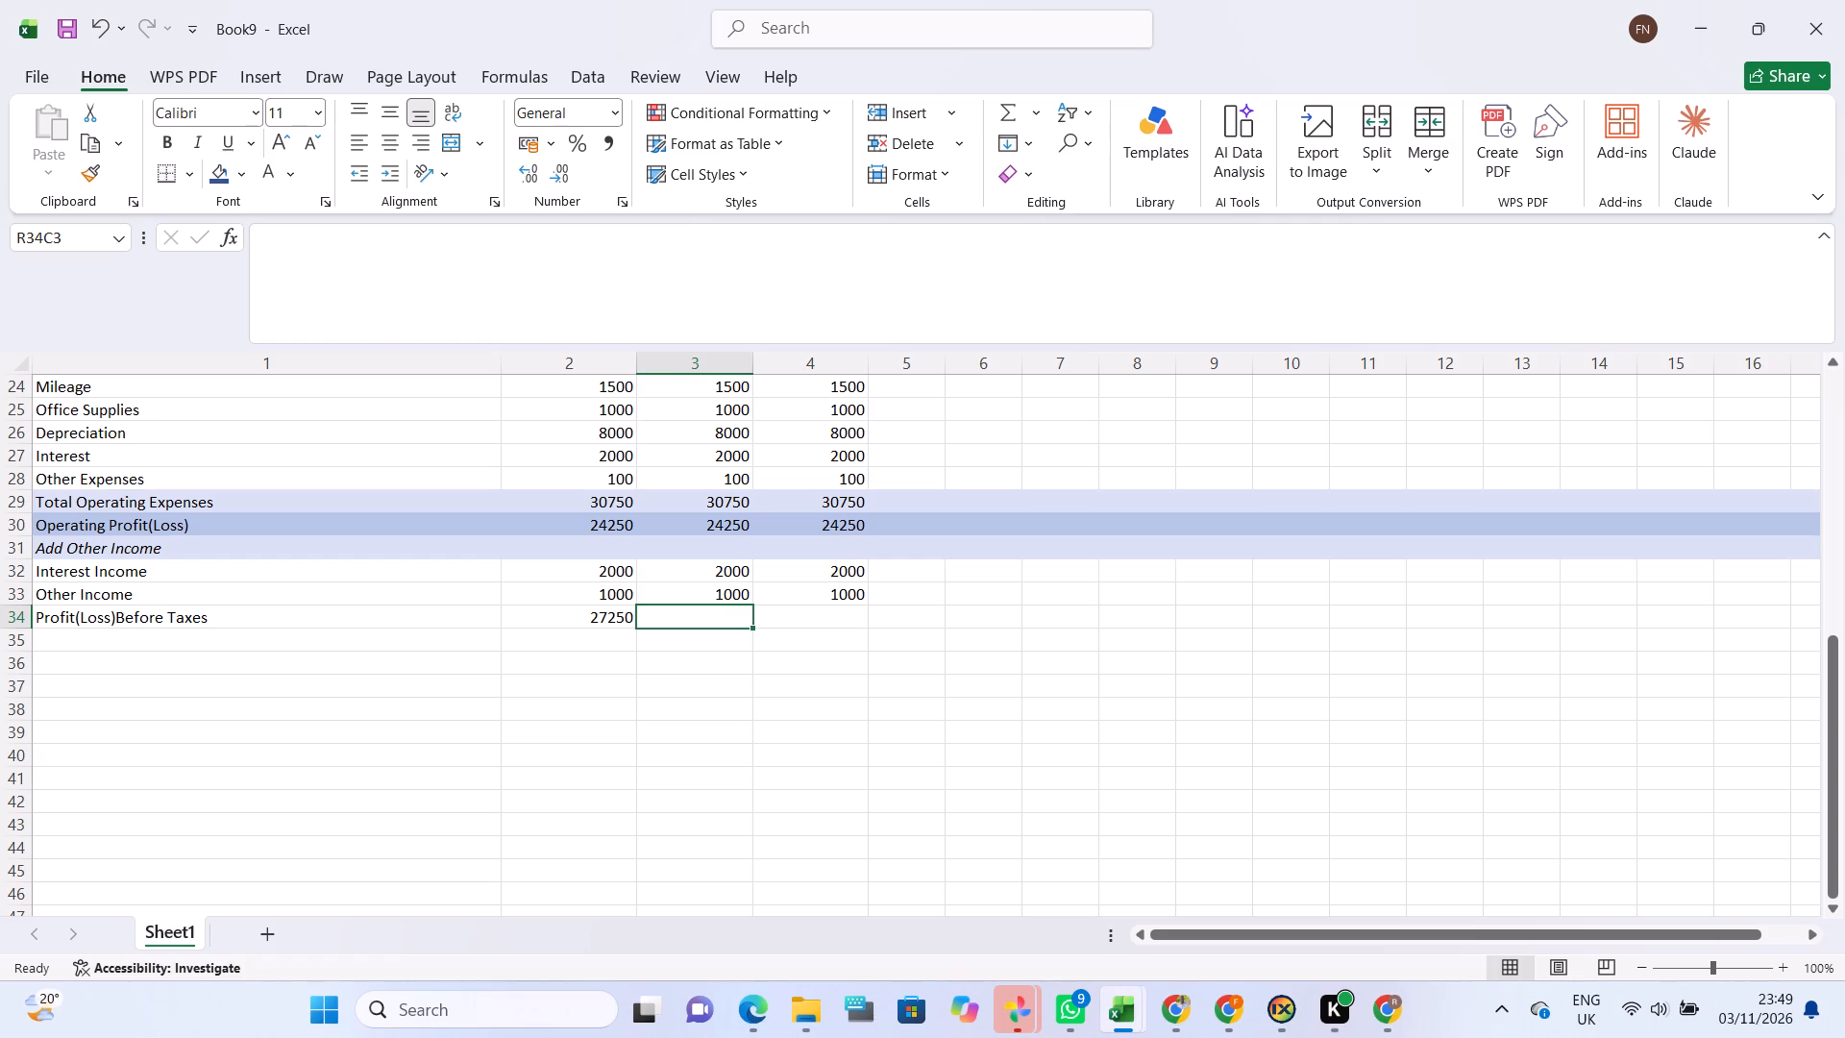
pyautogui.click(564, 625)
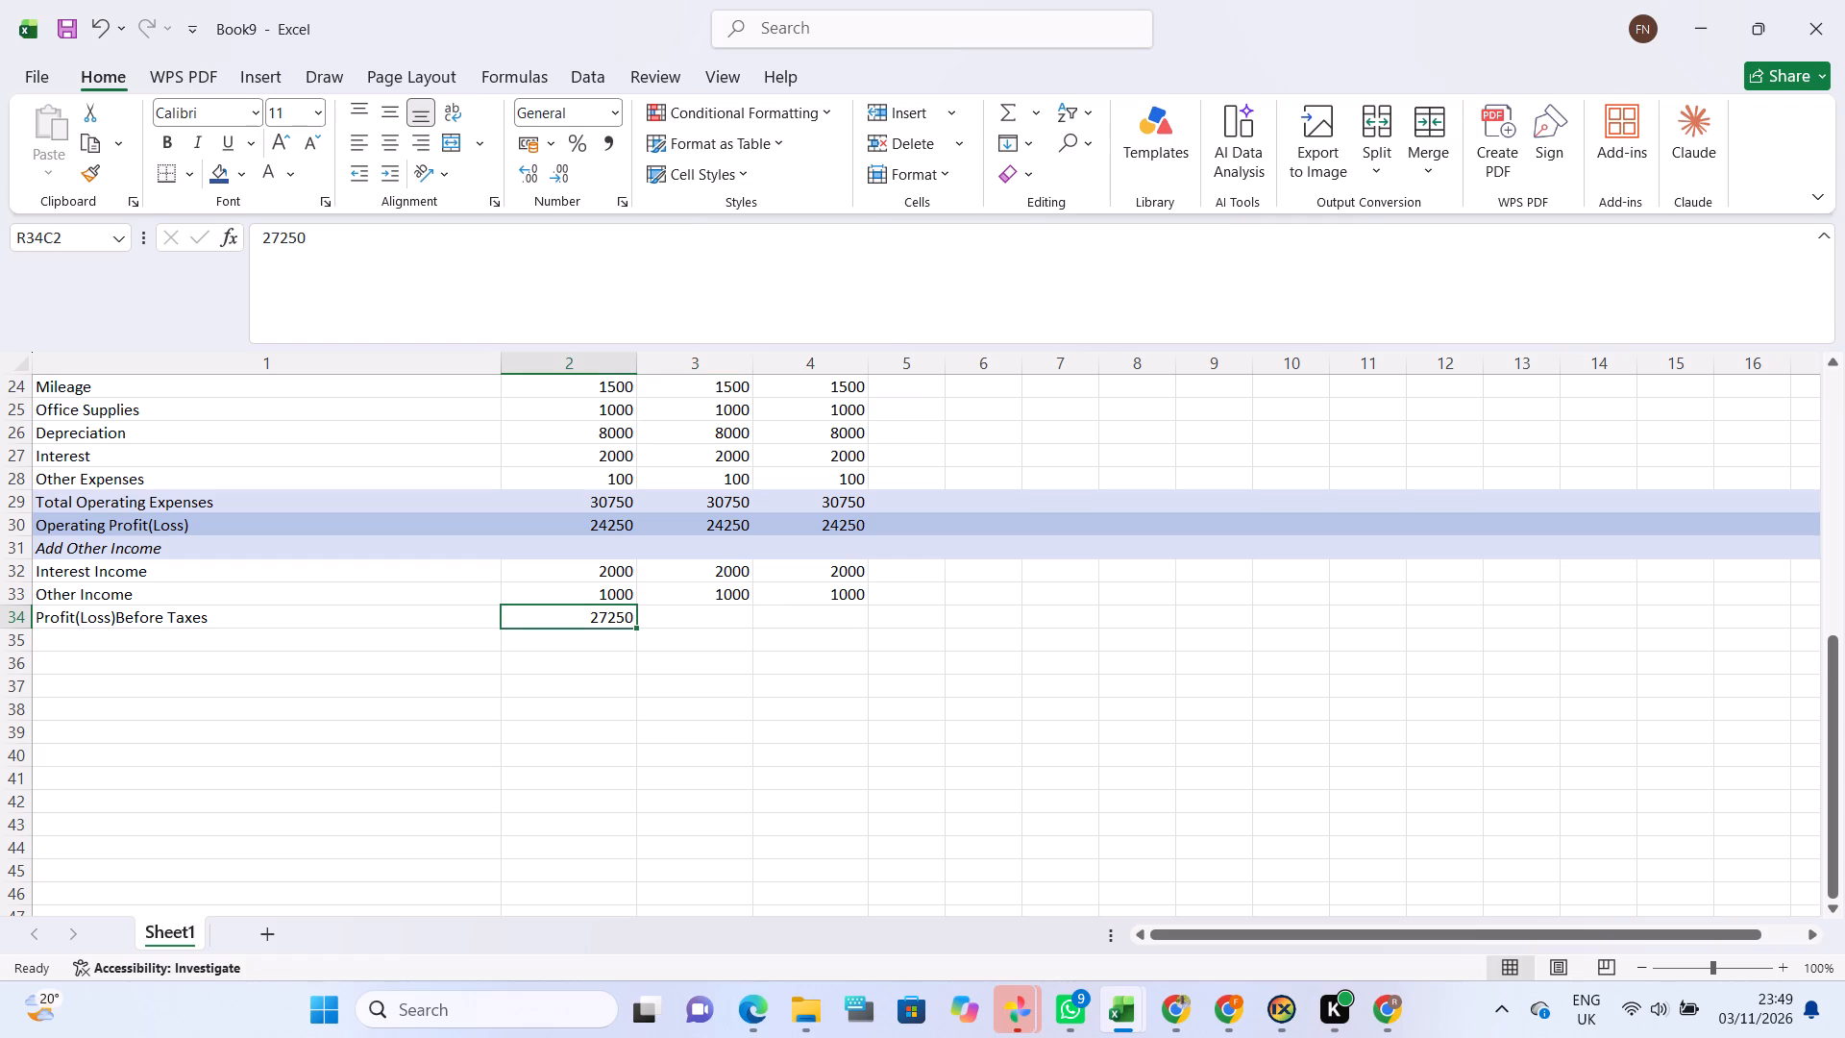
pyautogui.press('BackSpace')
# Start the Profit(Loss)Before Taxes formula in column 2 with a reference to that column's Operating Profit(Loss).
pyautogui.press('=')
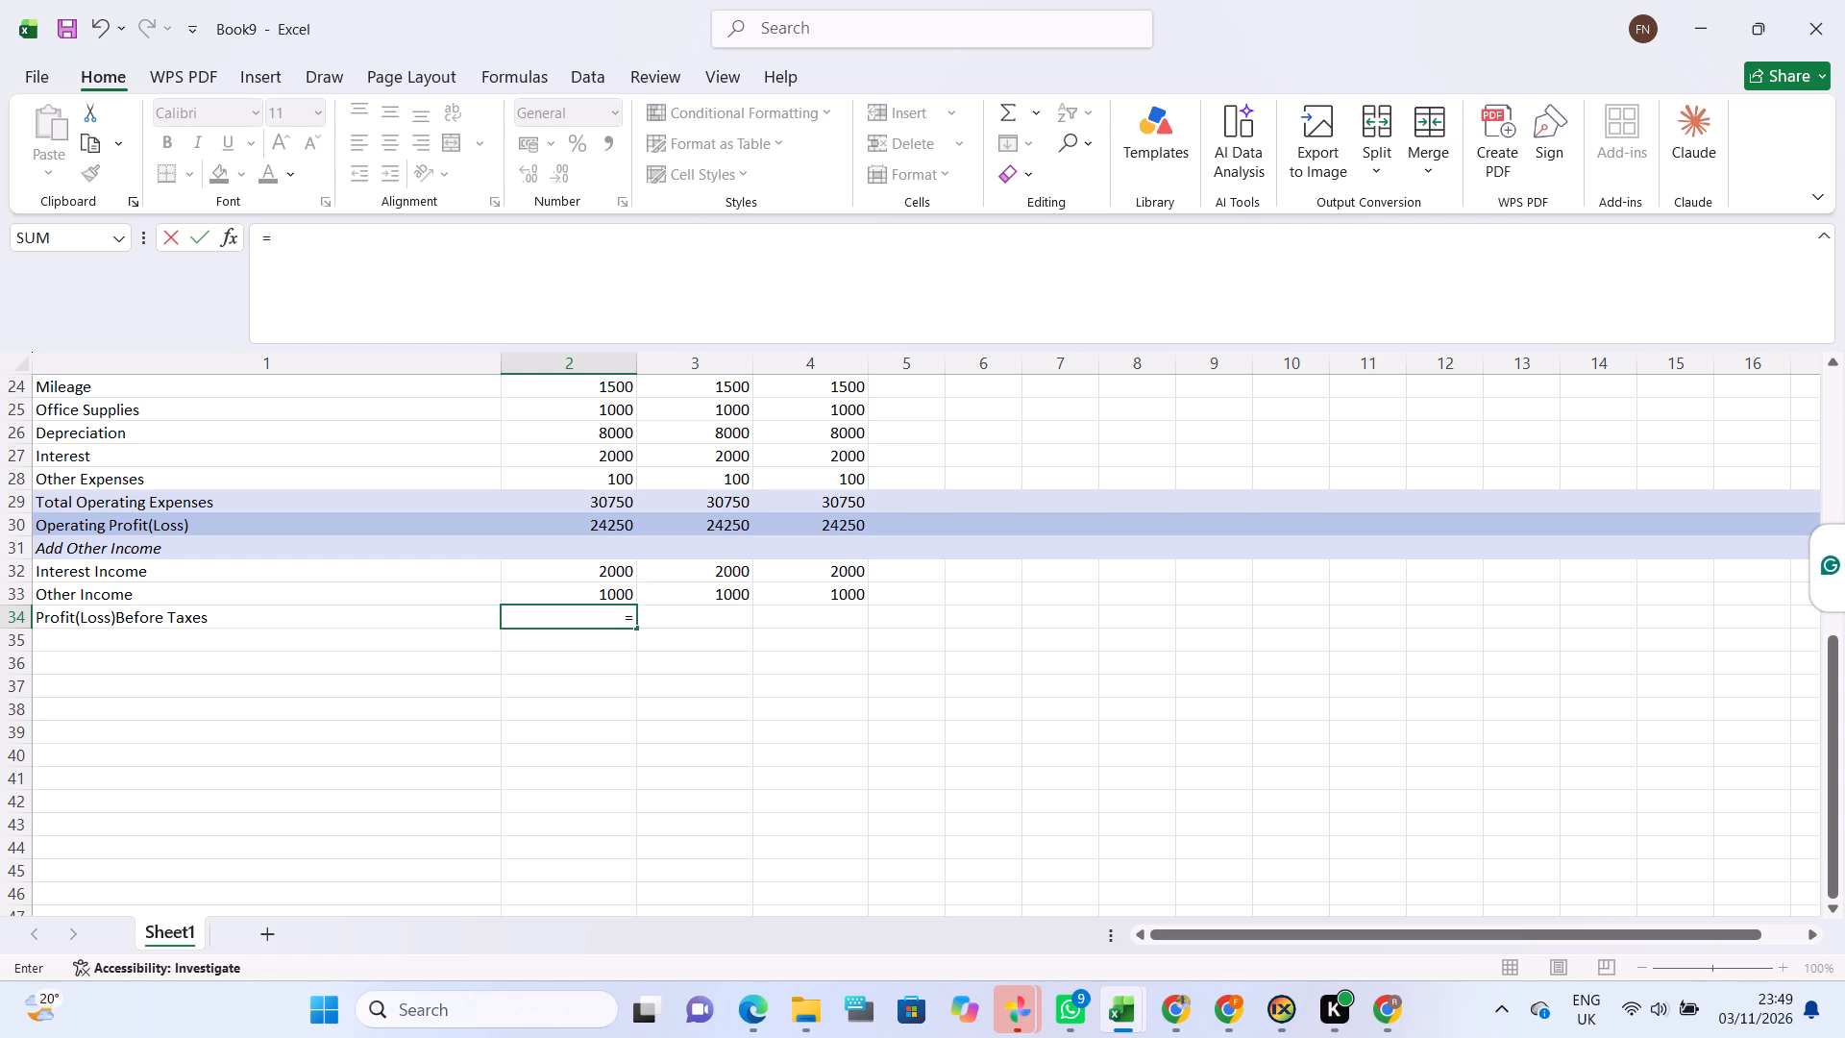
pyautogui.click(590, 531)
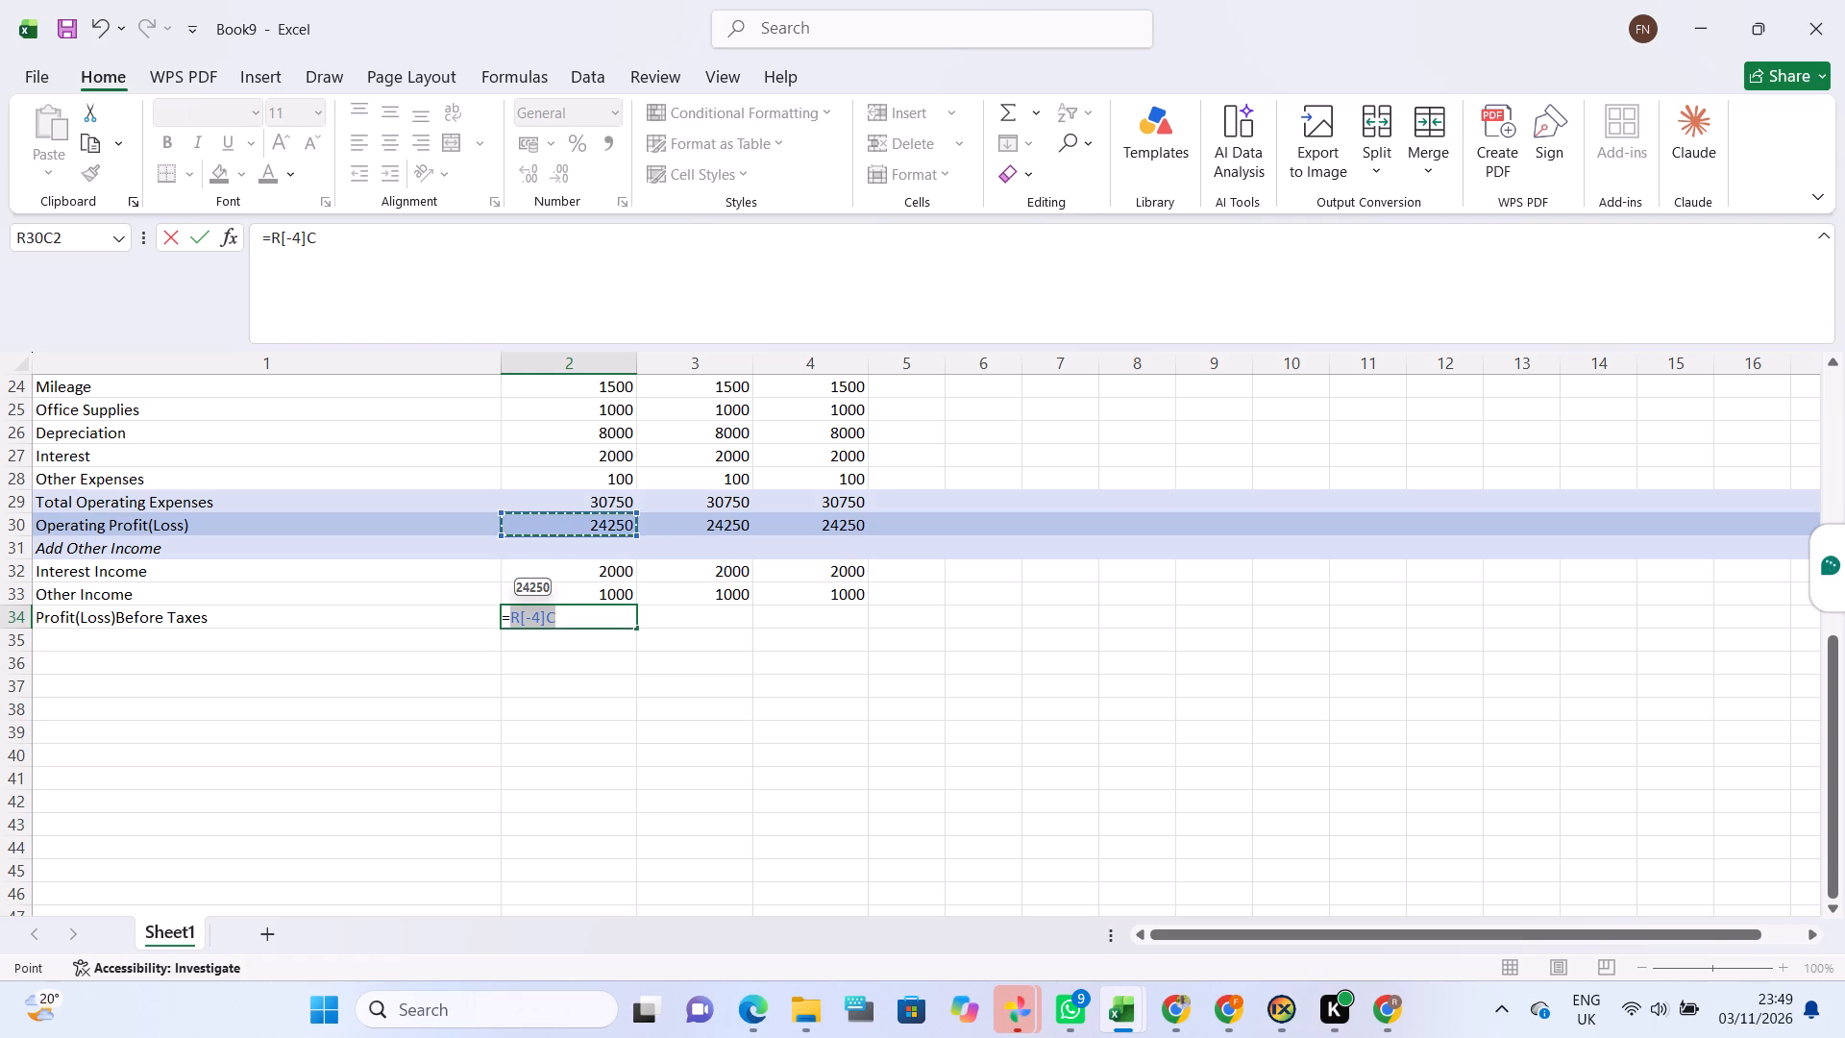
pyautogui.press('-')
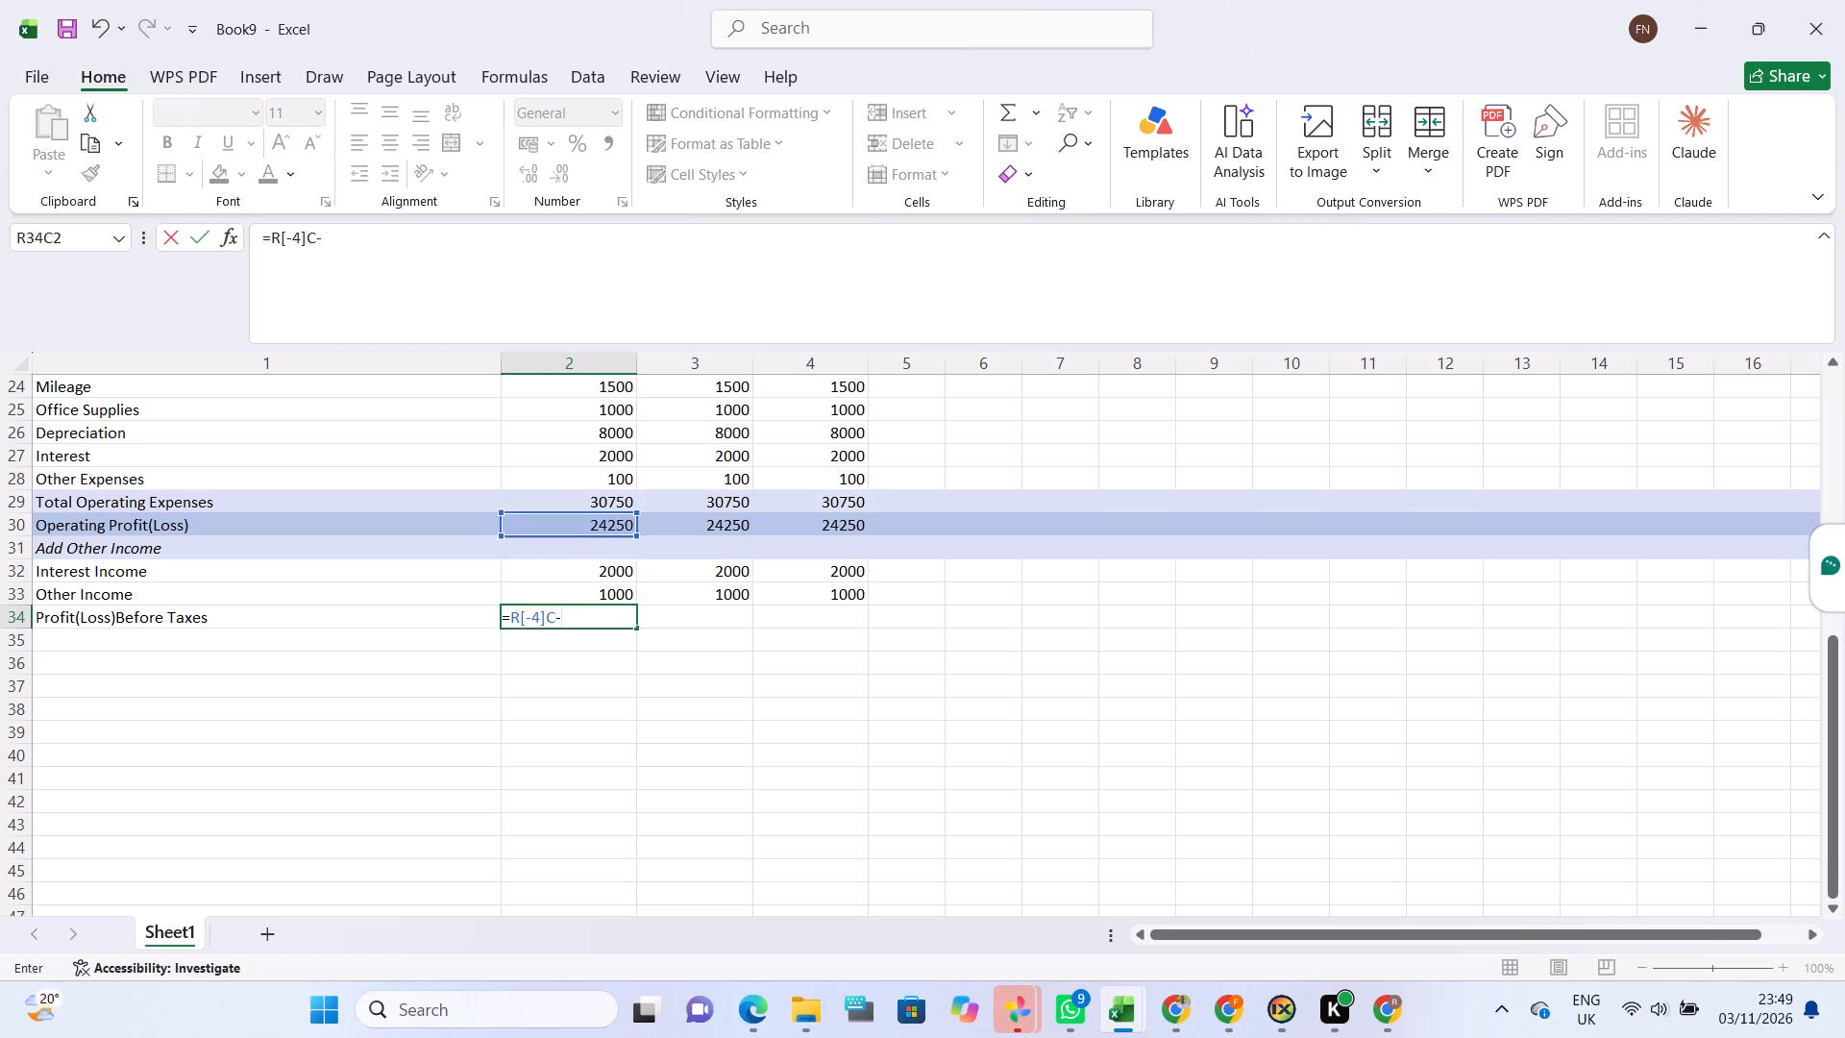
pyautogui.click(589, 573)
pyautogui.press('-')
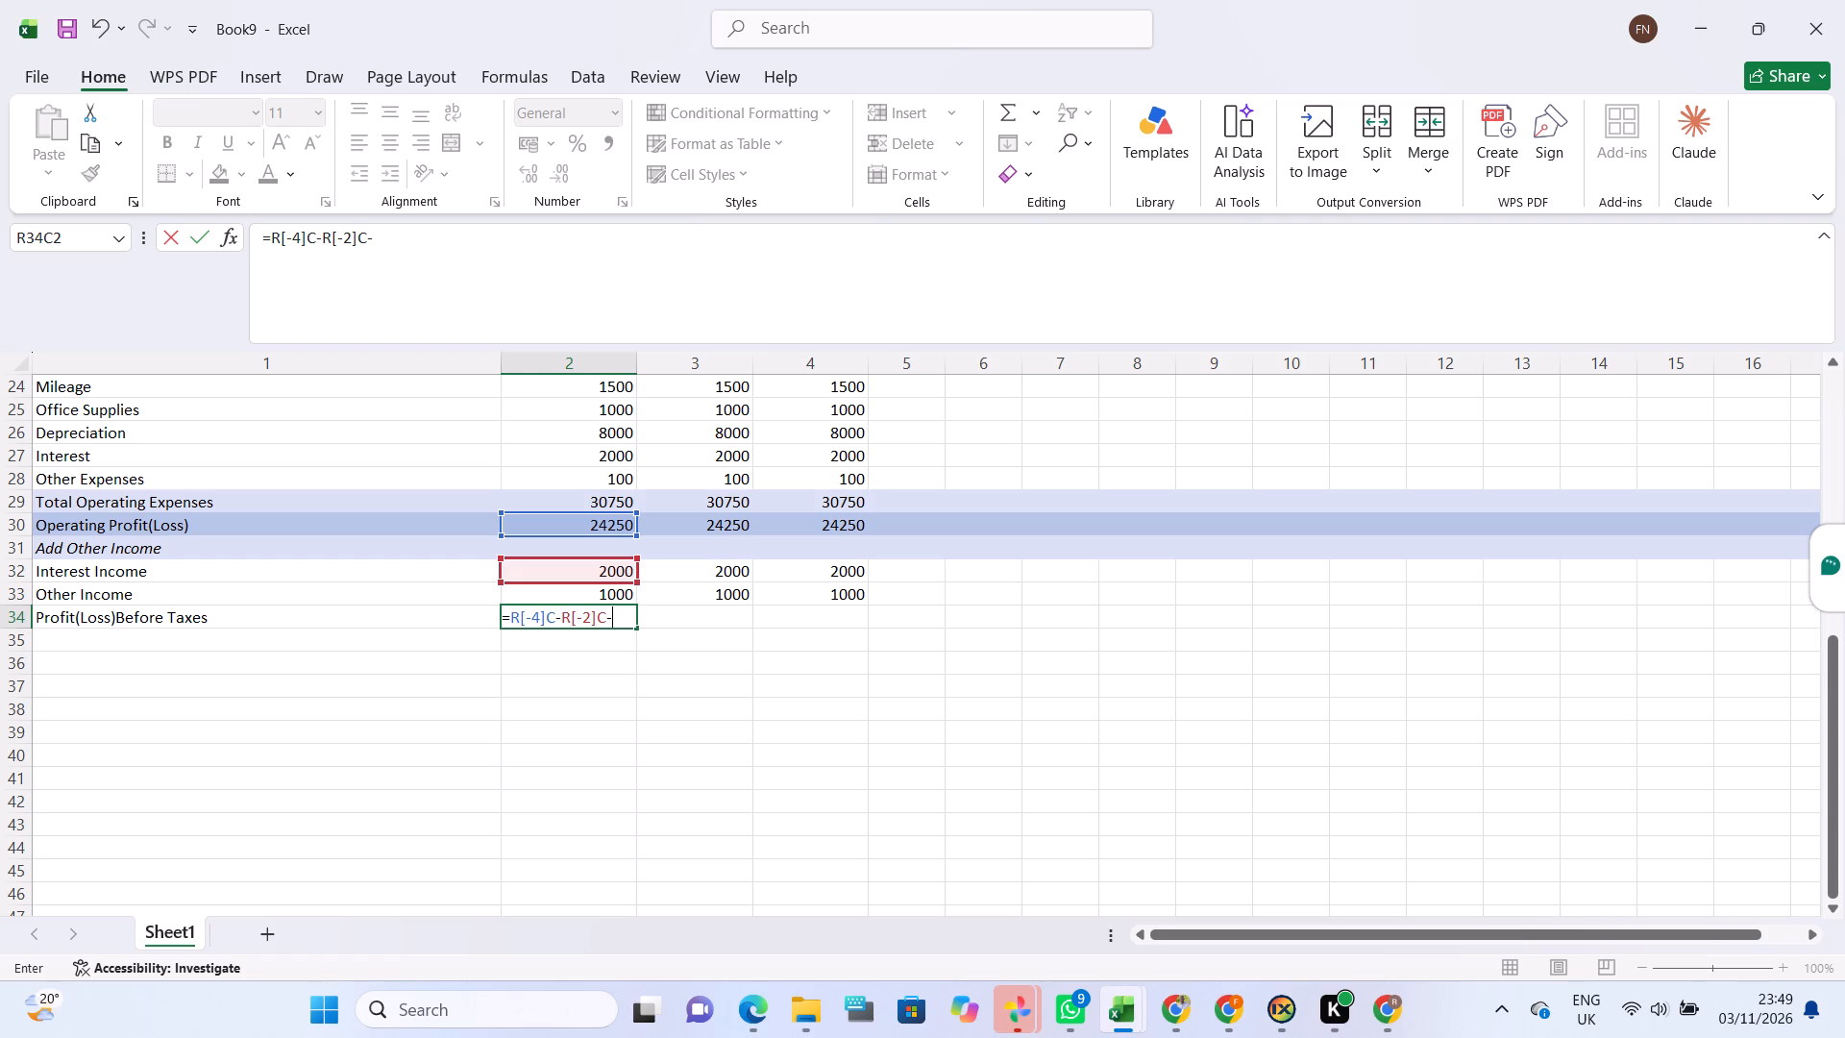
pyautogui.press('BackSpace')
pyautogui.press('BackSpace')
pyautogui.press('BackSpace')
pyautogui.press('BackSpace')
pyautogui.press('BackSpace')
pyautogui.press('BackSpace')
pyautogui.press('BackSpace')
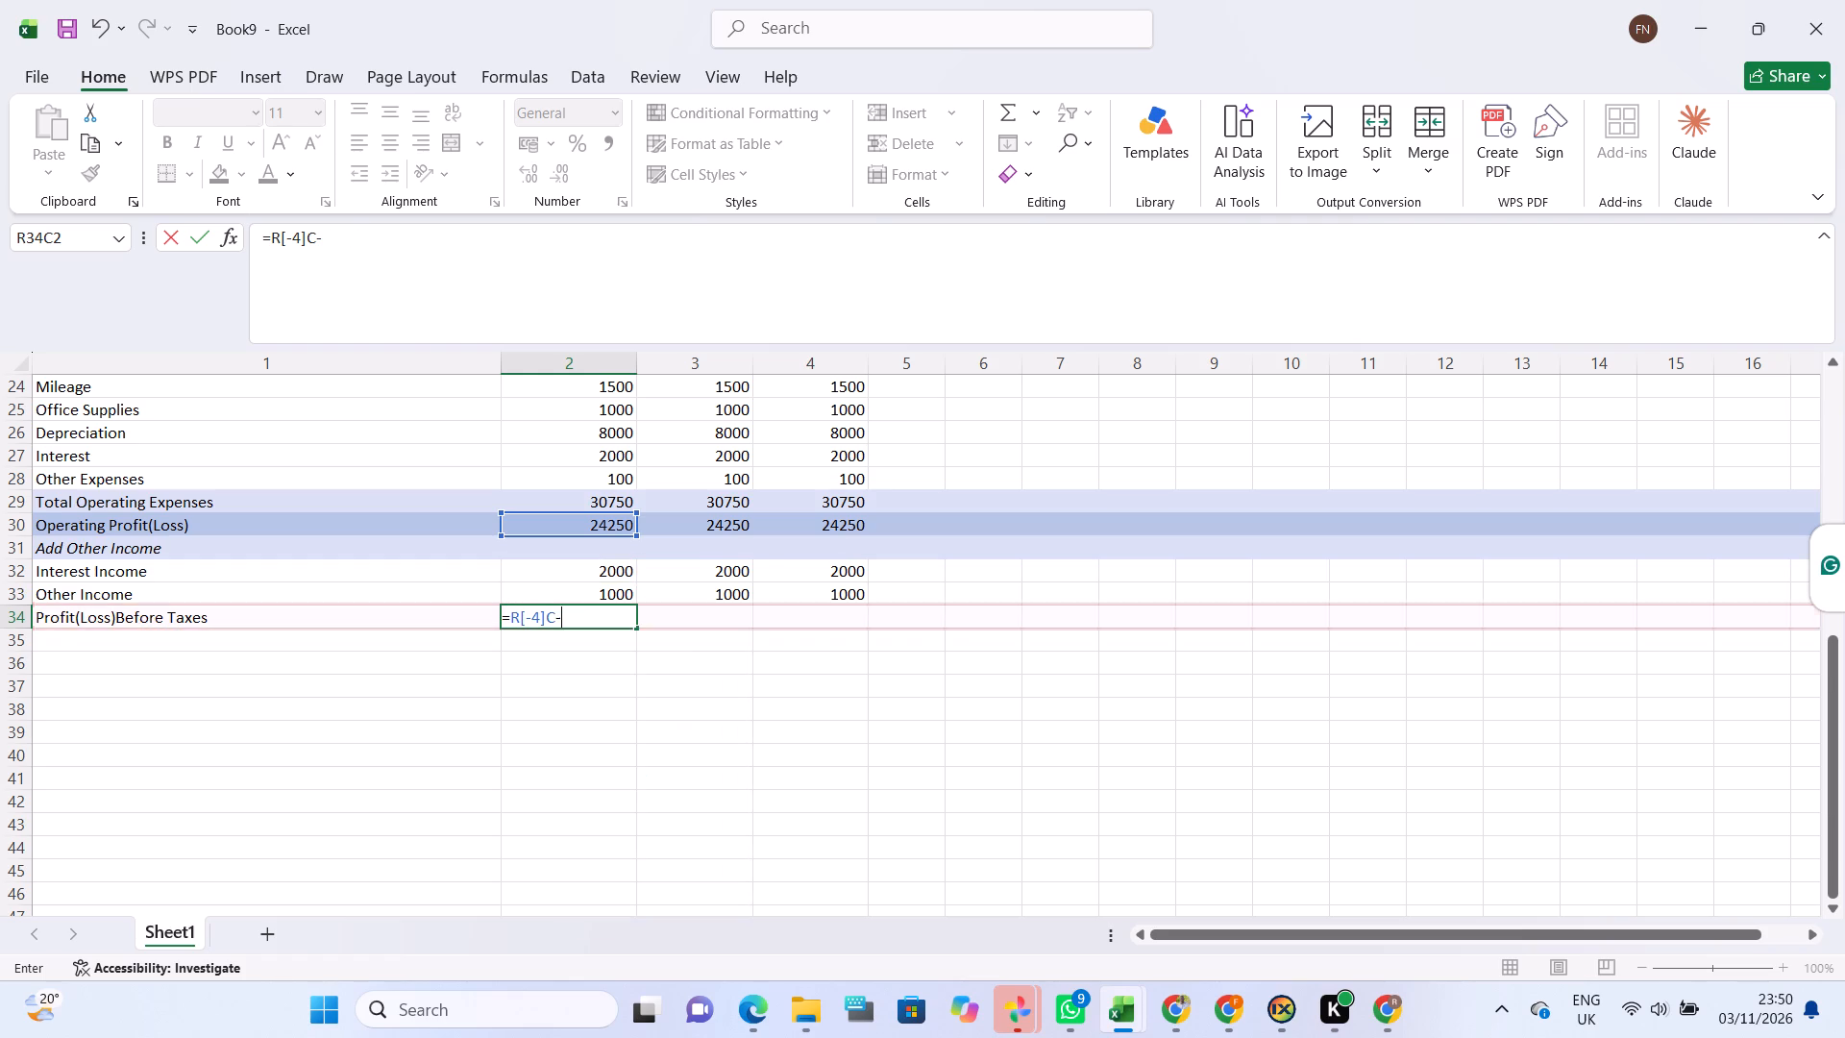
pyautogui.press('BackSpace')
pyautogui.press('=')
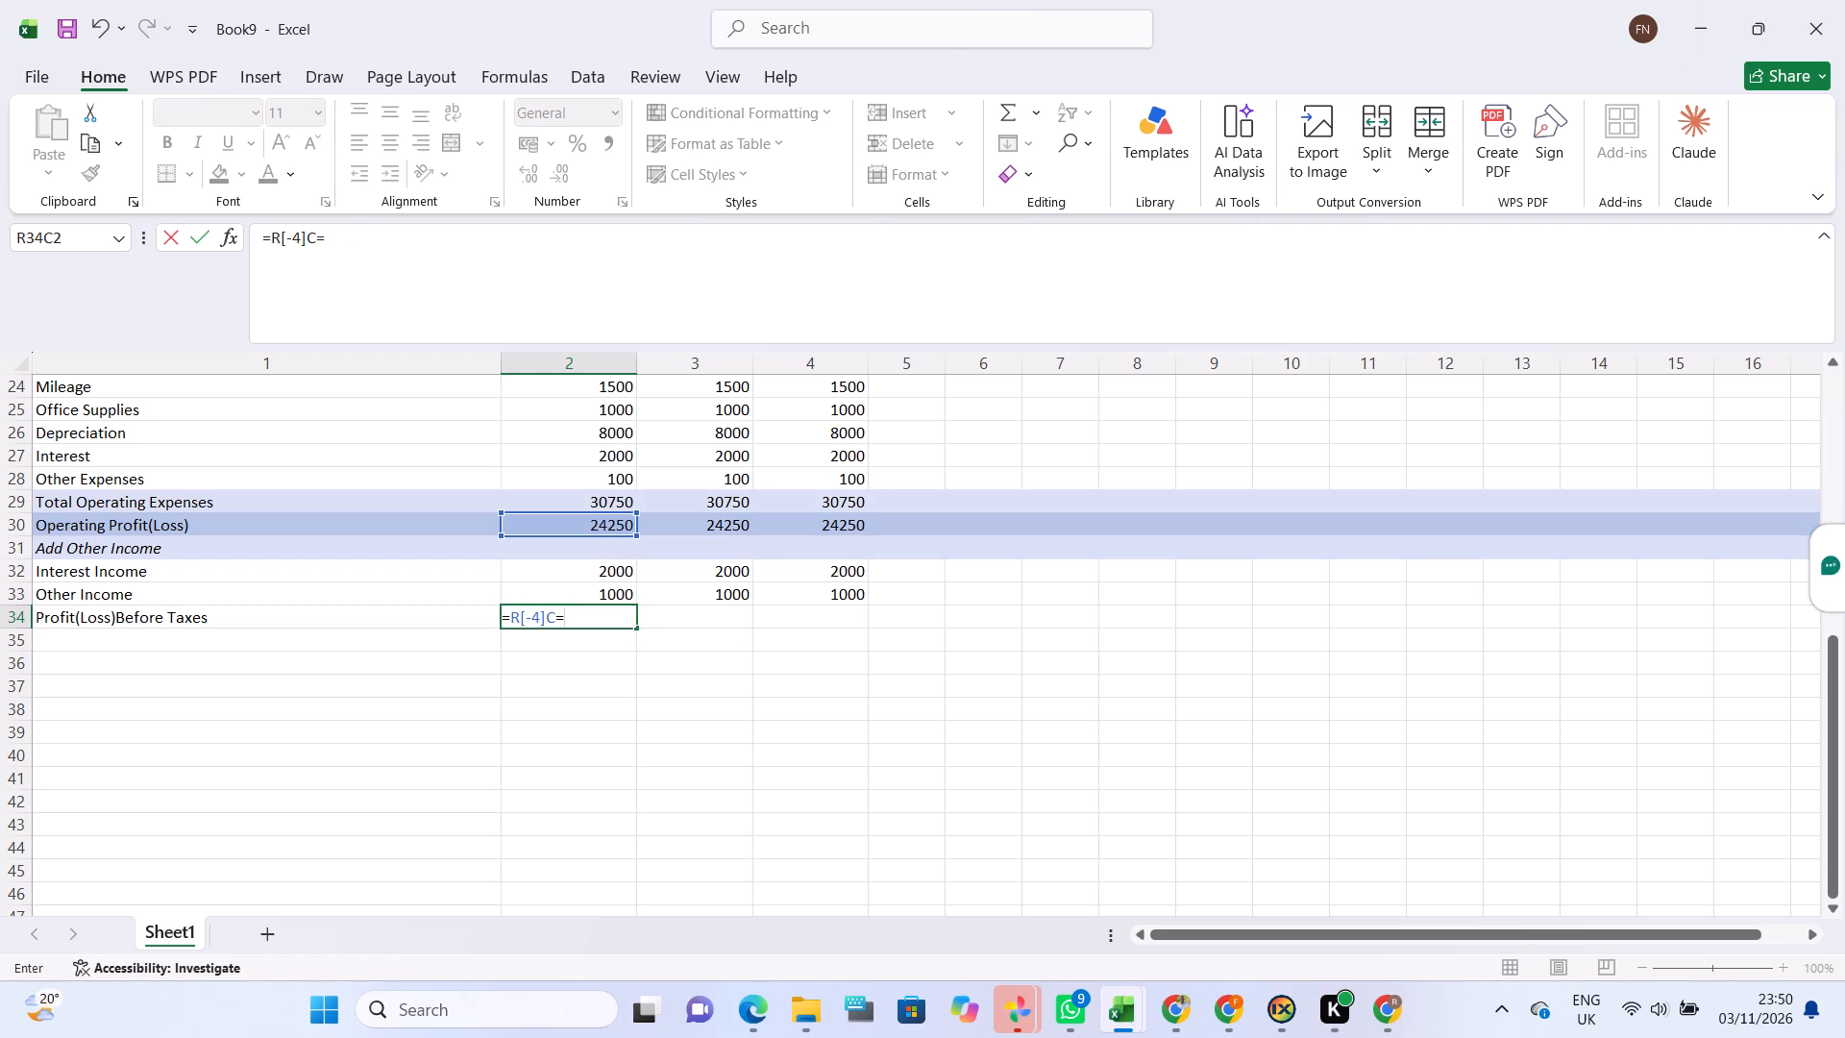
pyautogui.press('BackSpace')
# Complete the column 2 Profit(Loss)Before Taxes formula by adding that column's Interest Income and Other Income.
pyautogui.hotkey('shift', '+')
pyautogui.click(587, 573)
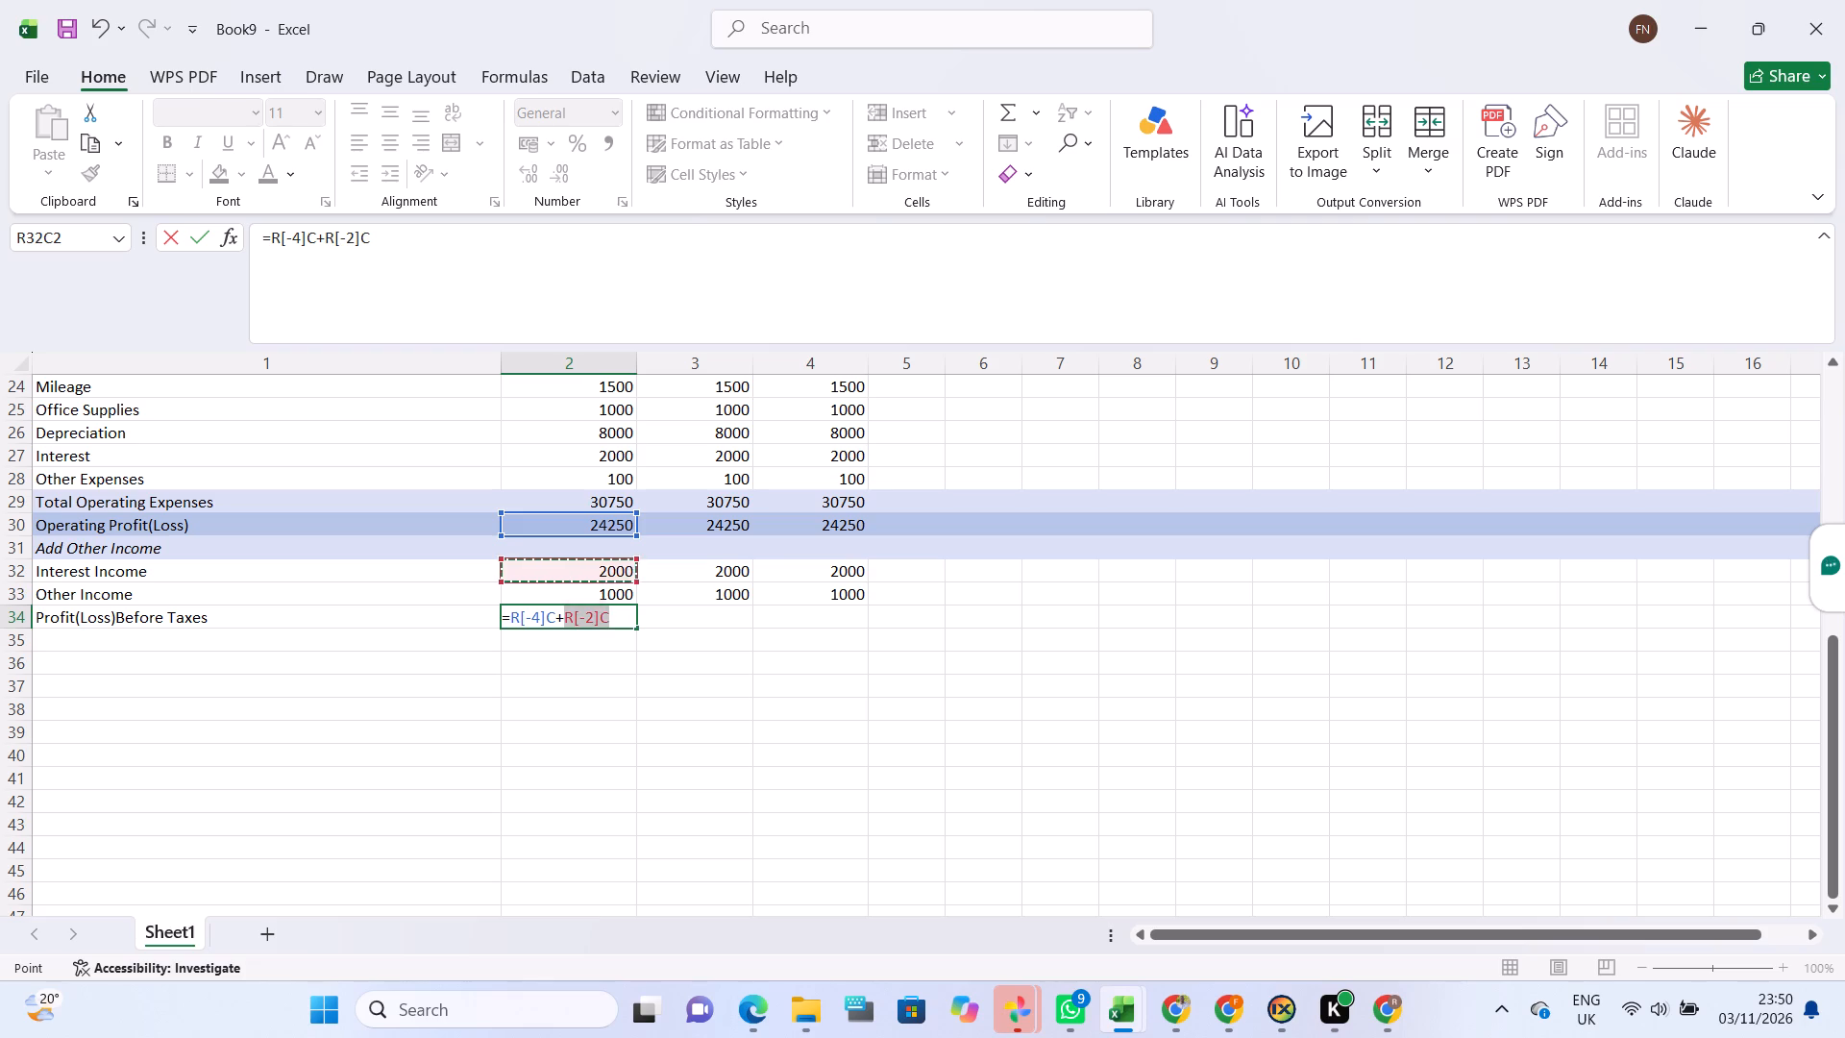
pyautogui.hotkey('shift', '+')
pyautogui.click(587, 596)
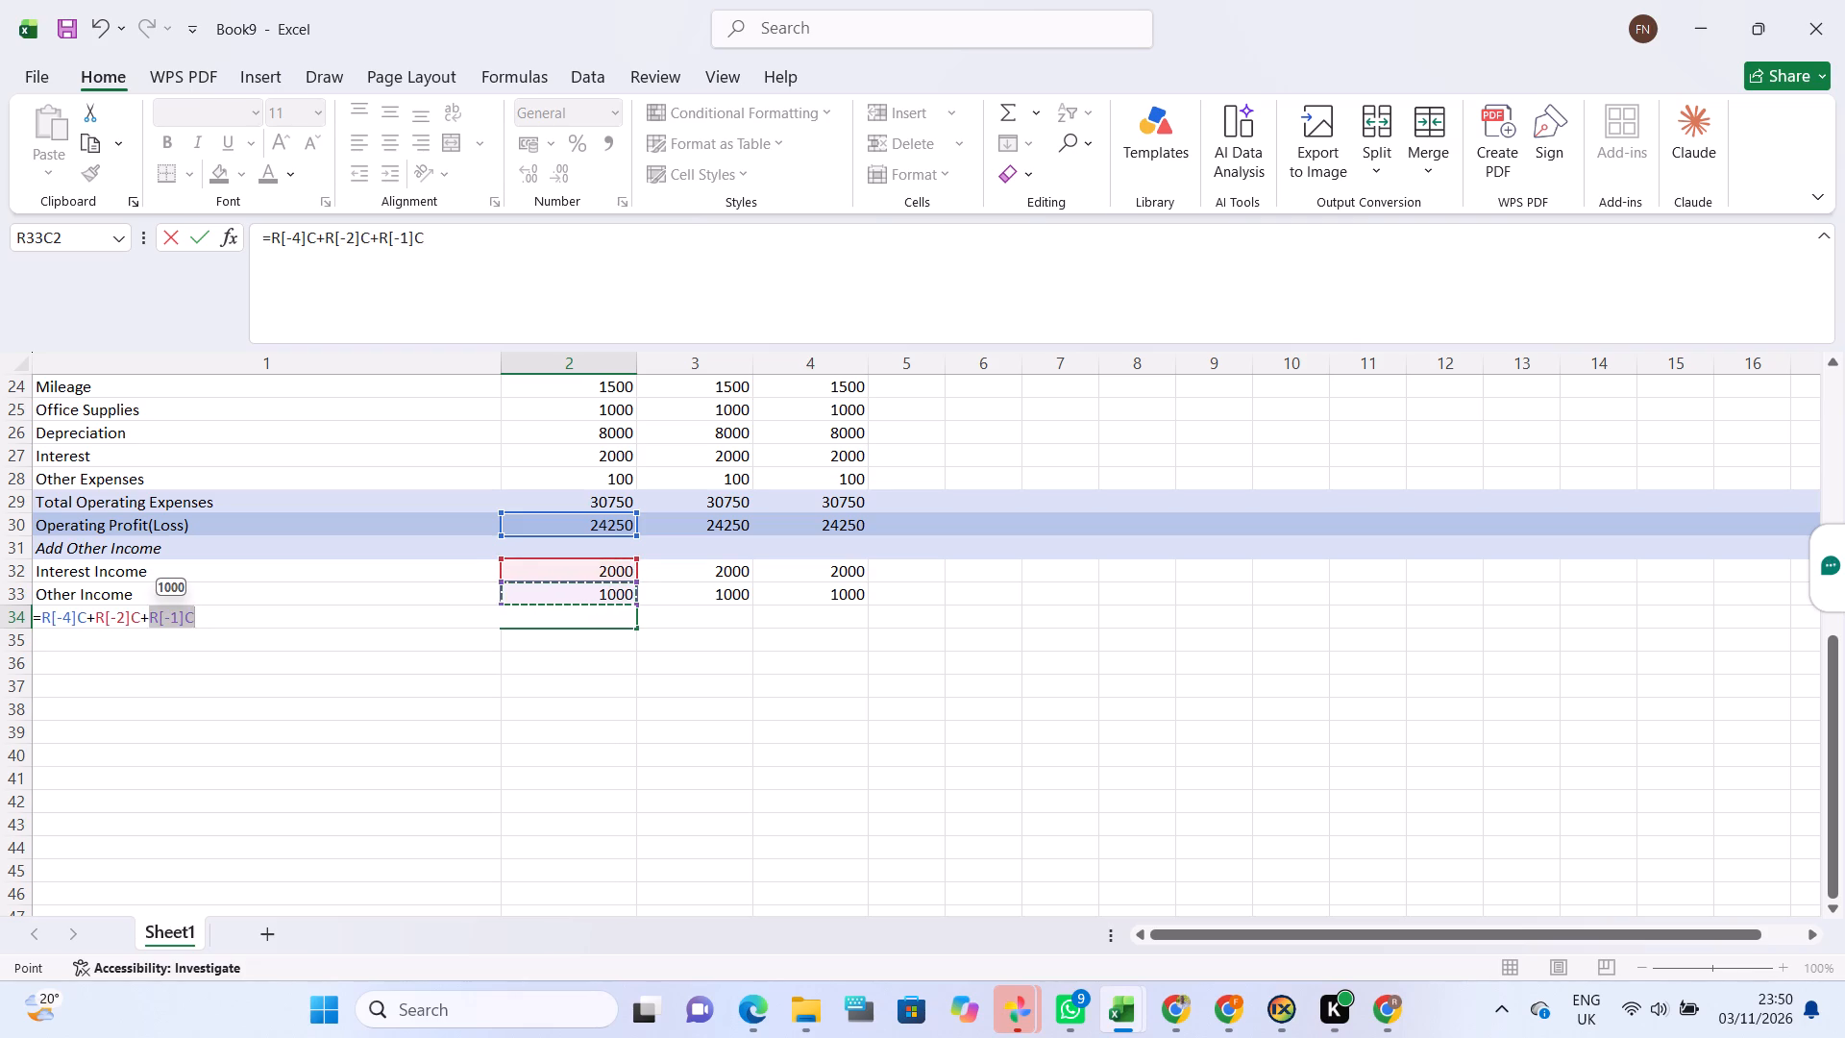
pyautogui.press('Return')
# Enter the Profit(Loss)Before Taxes formula in column 3, summing that column's Operating Profit(Loss), Interest Income and Other Income.
pyautogui.click(713, 625)
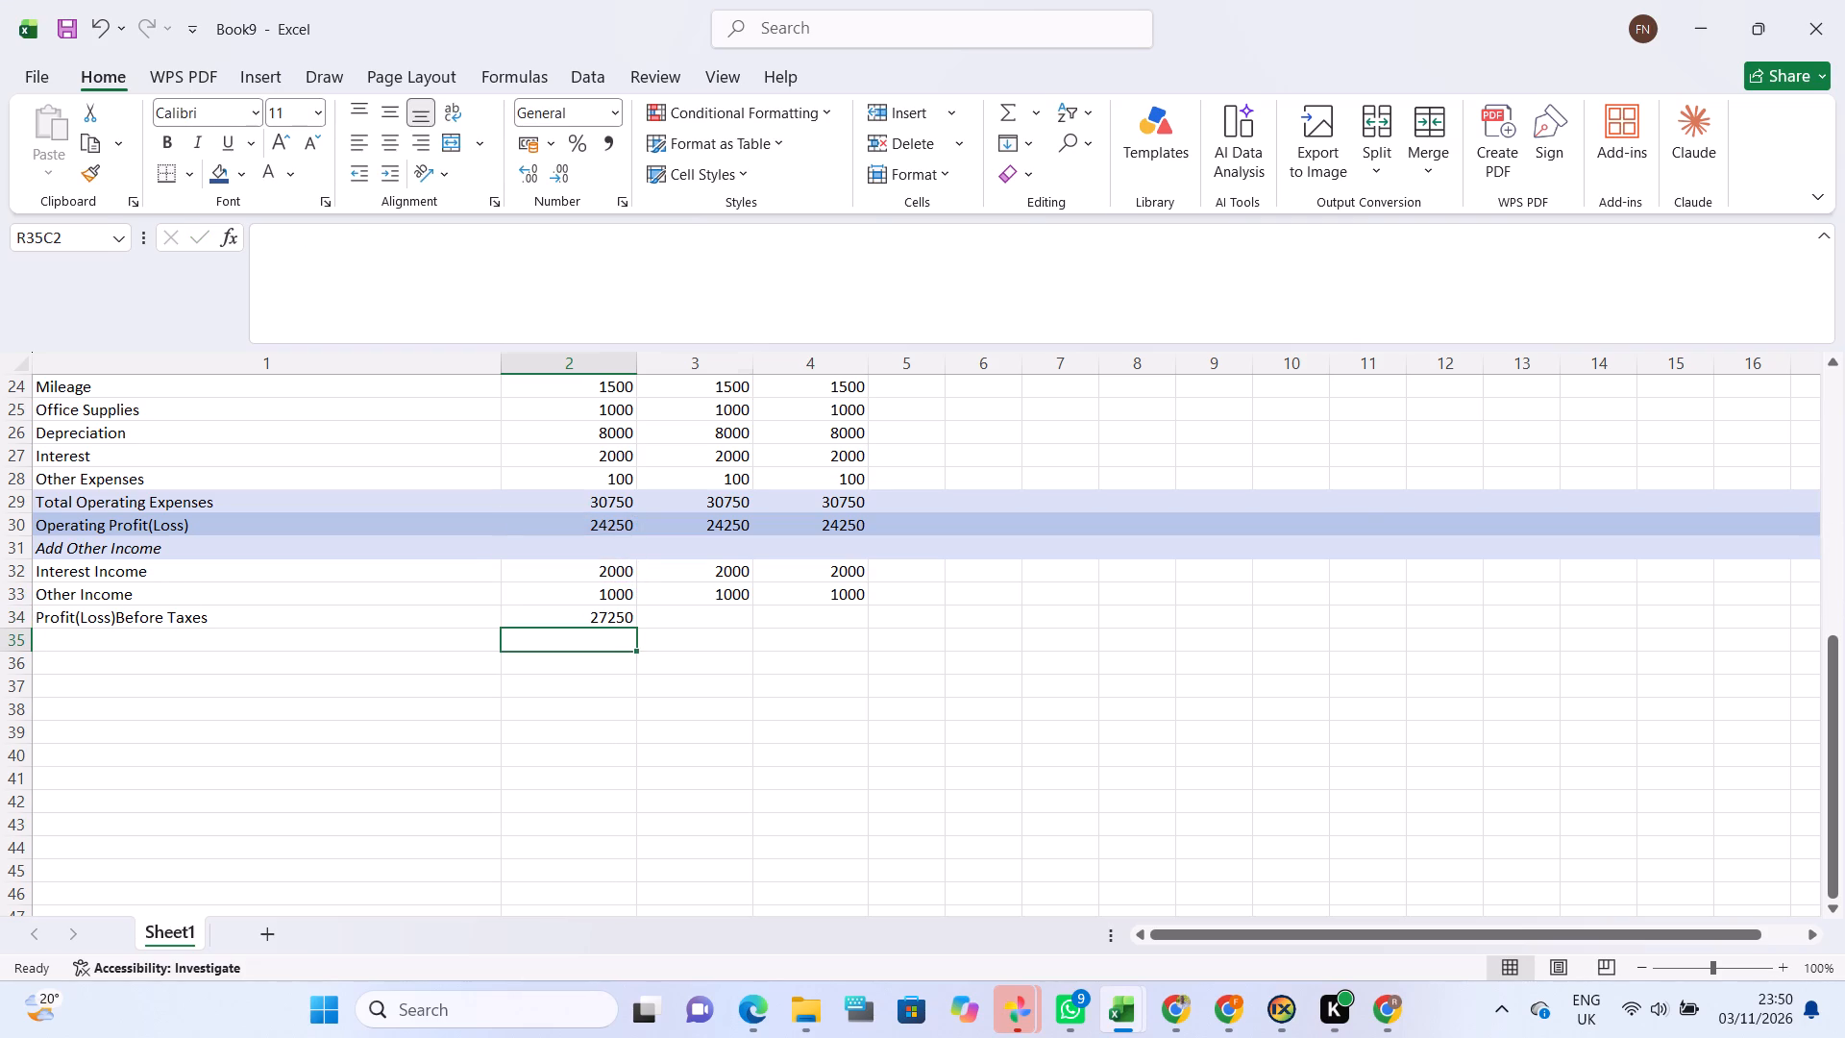
pyautogui.press('=')
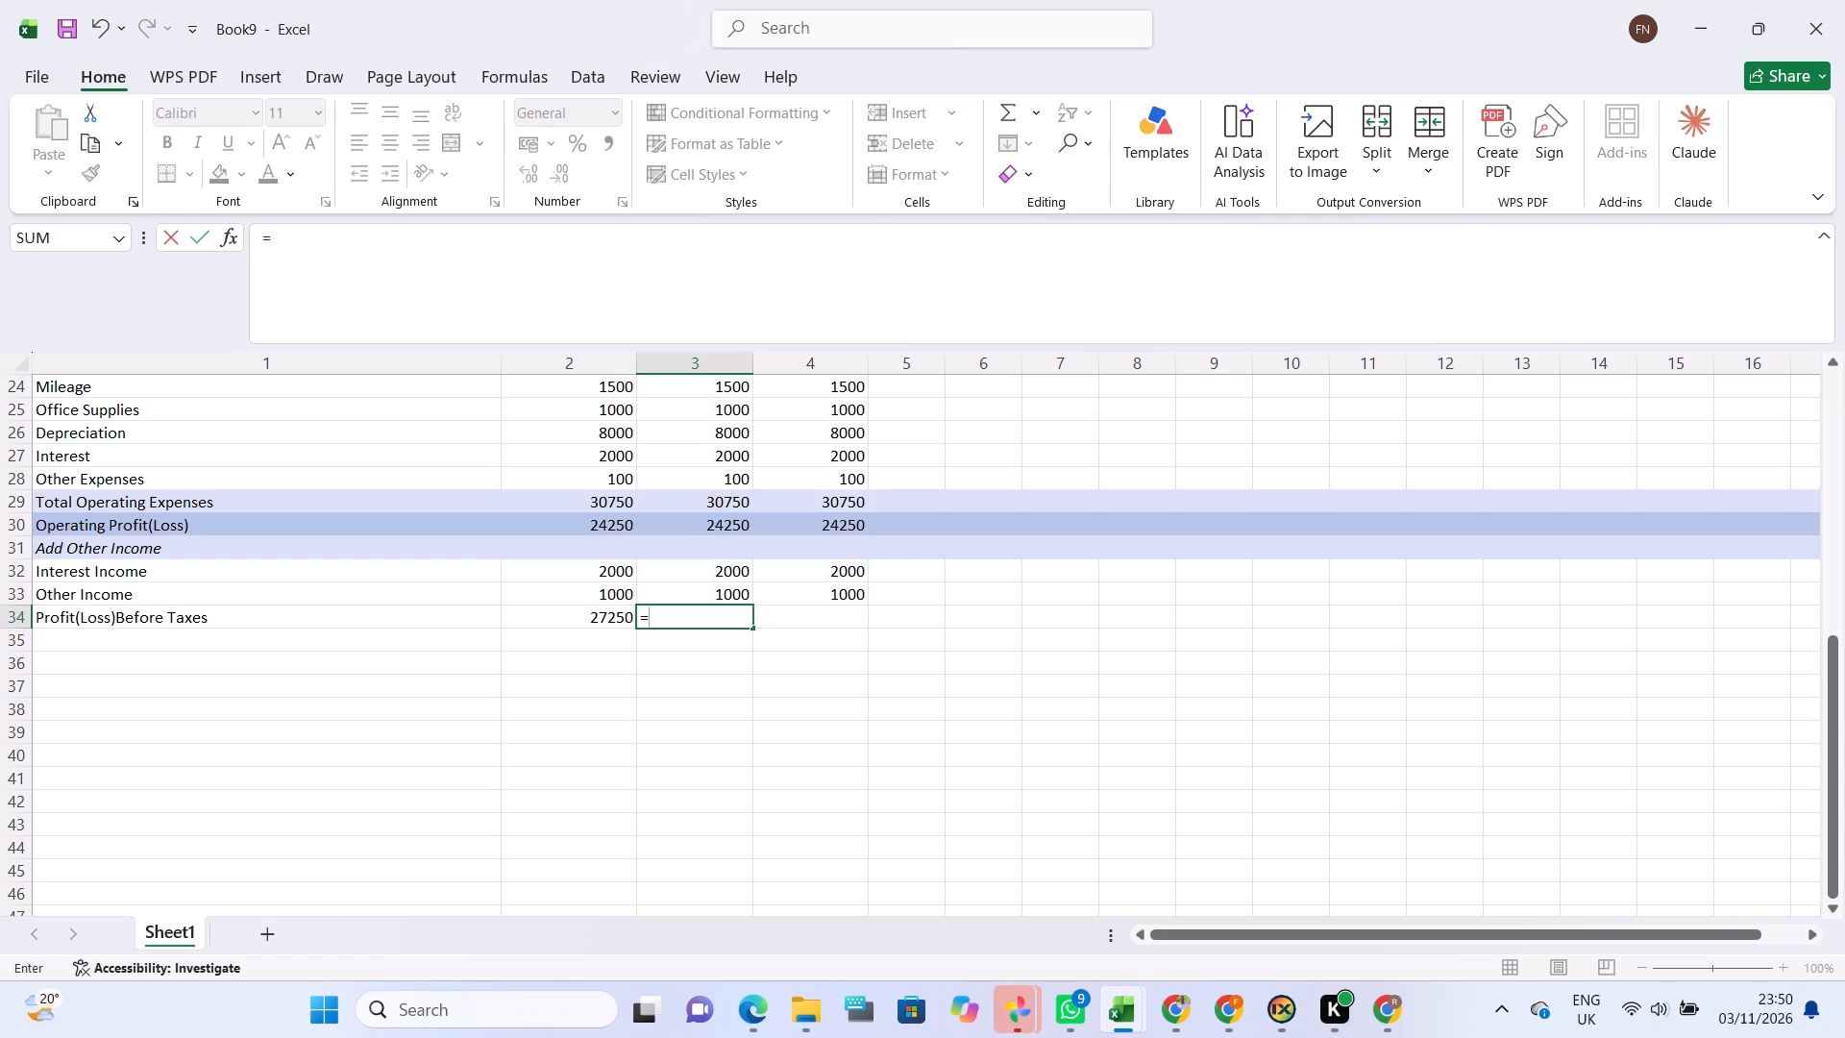
pyautogui.click(725, 523)
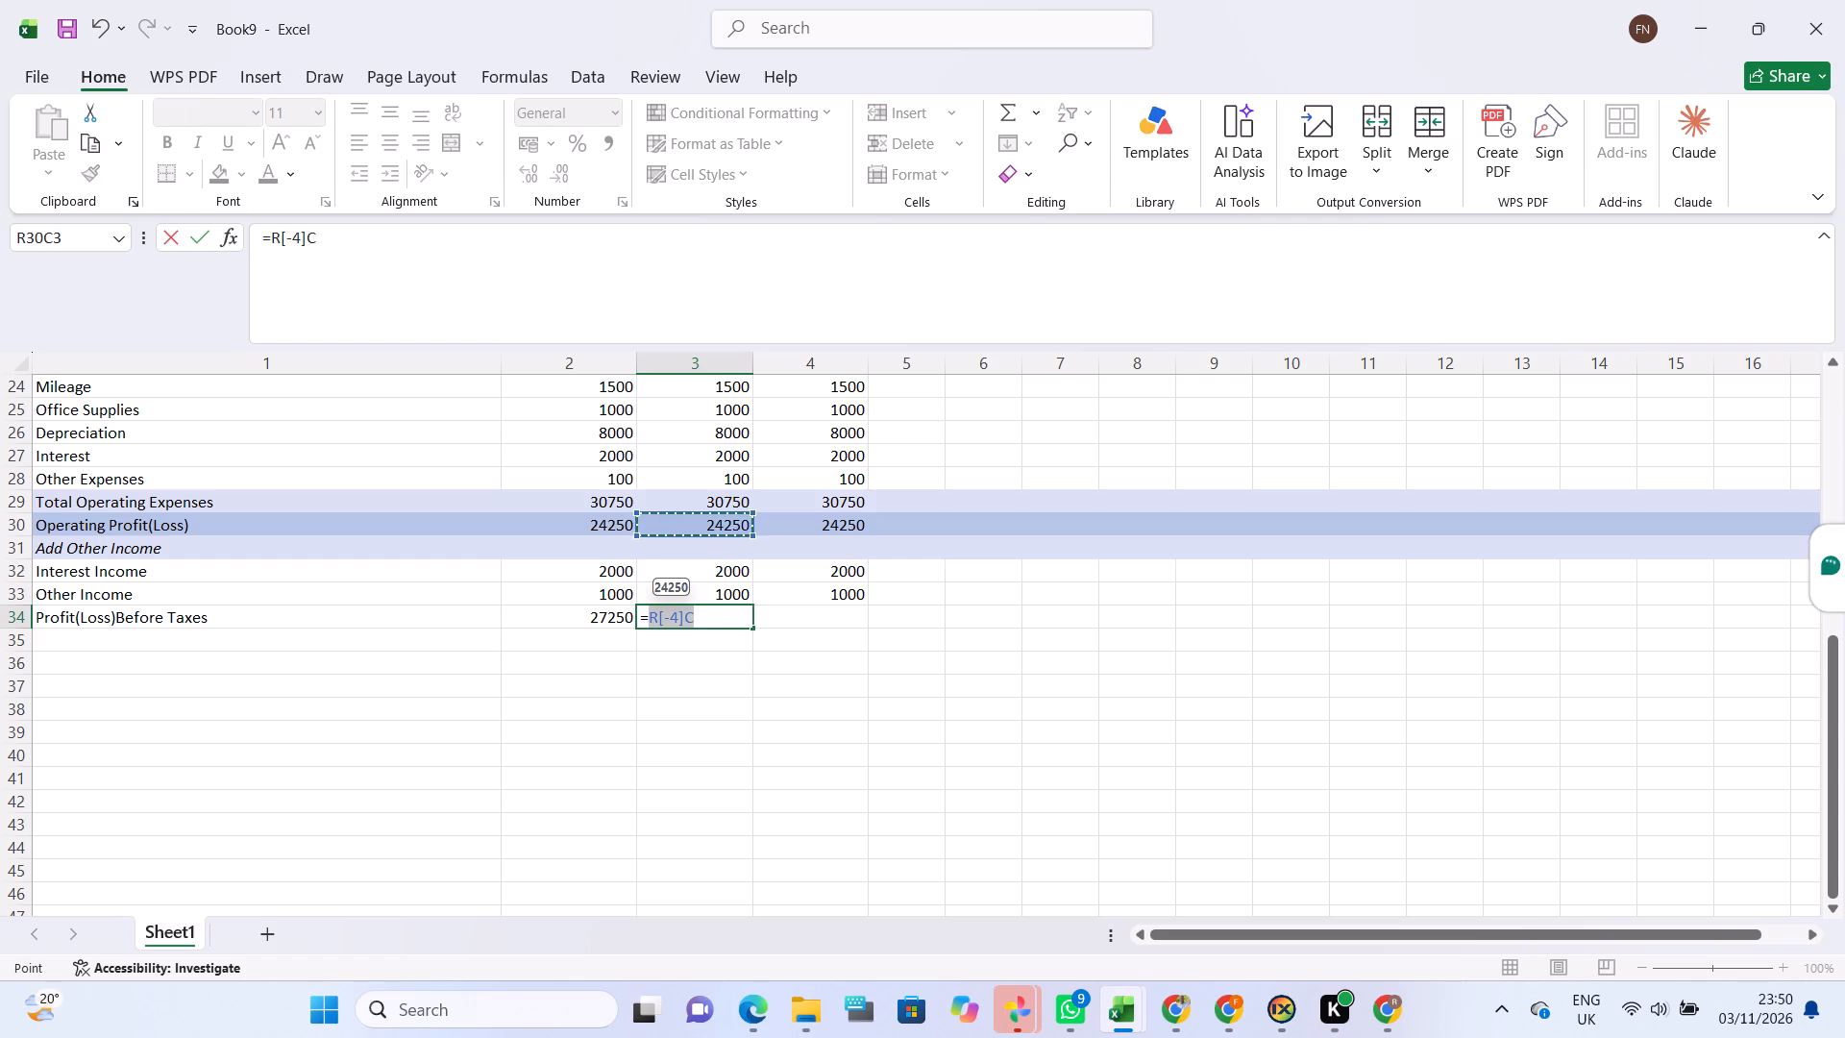
pyautogui.hotkey('shift', '+')
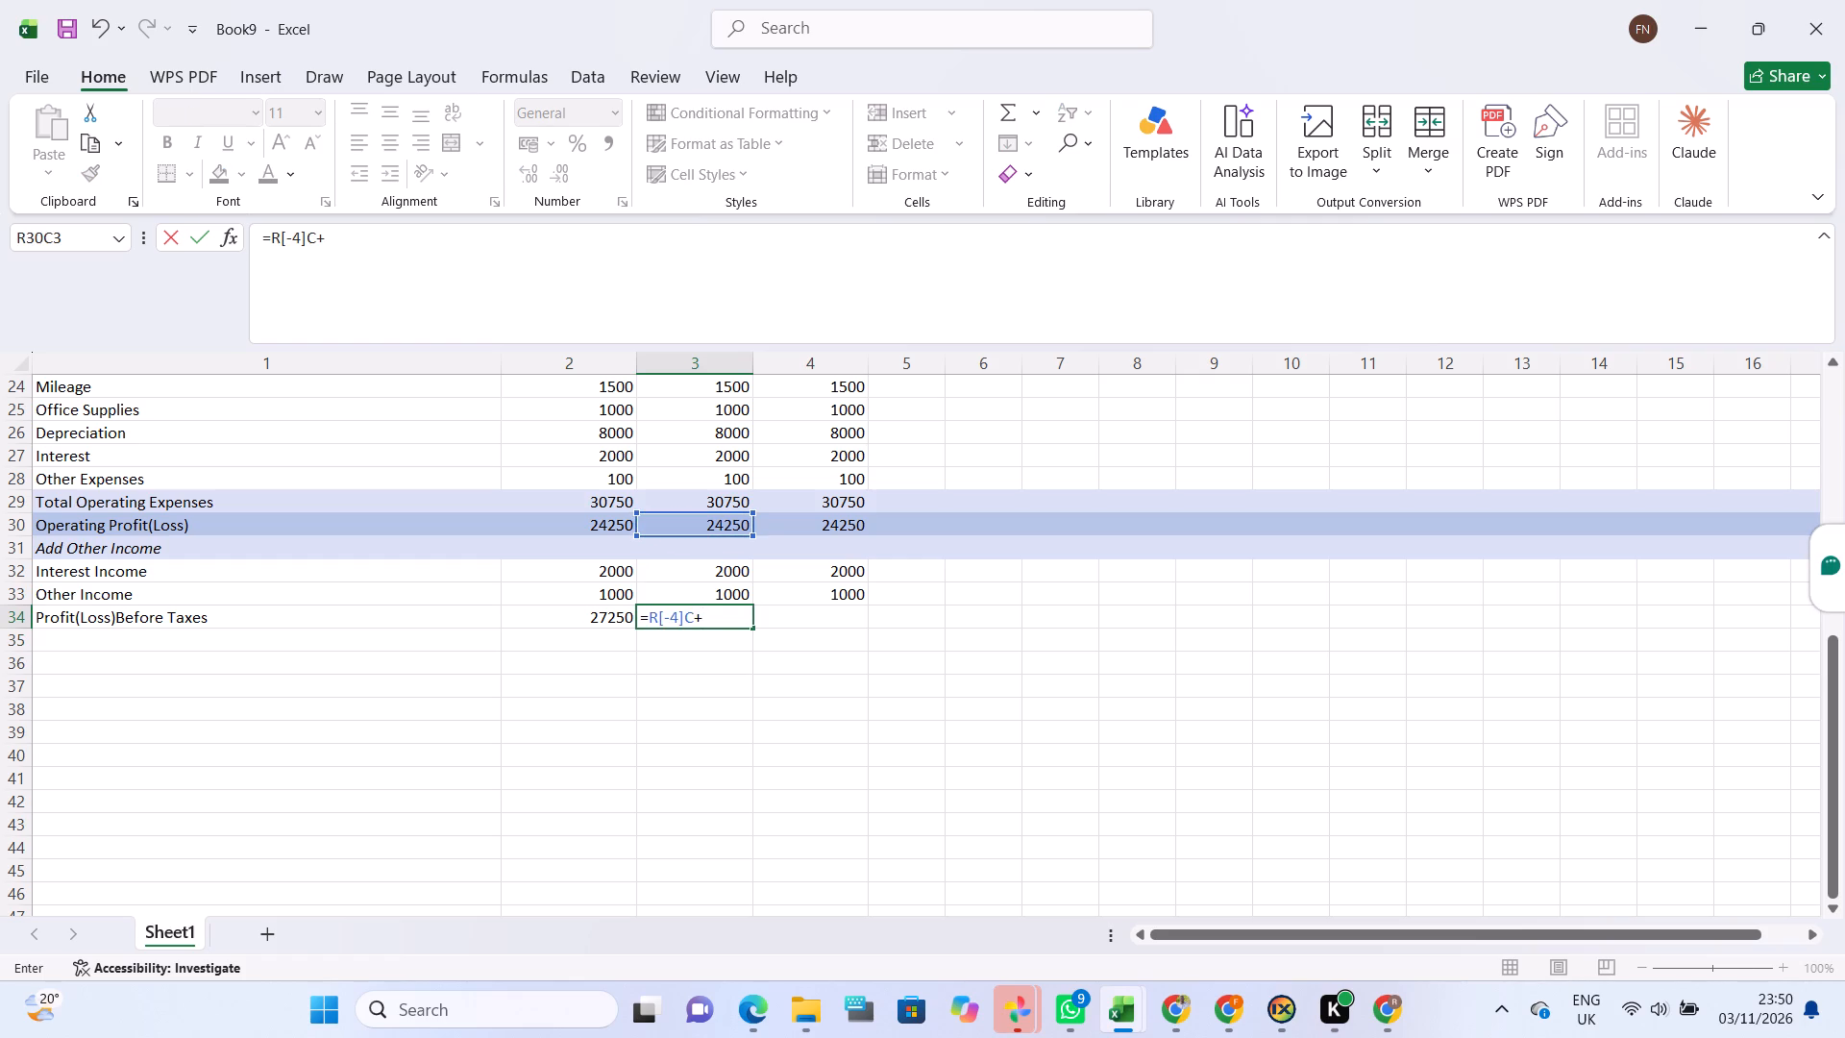
pyautogui.click(729, 569)
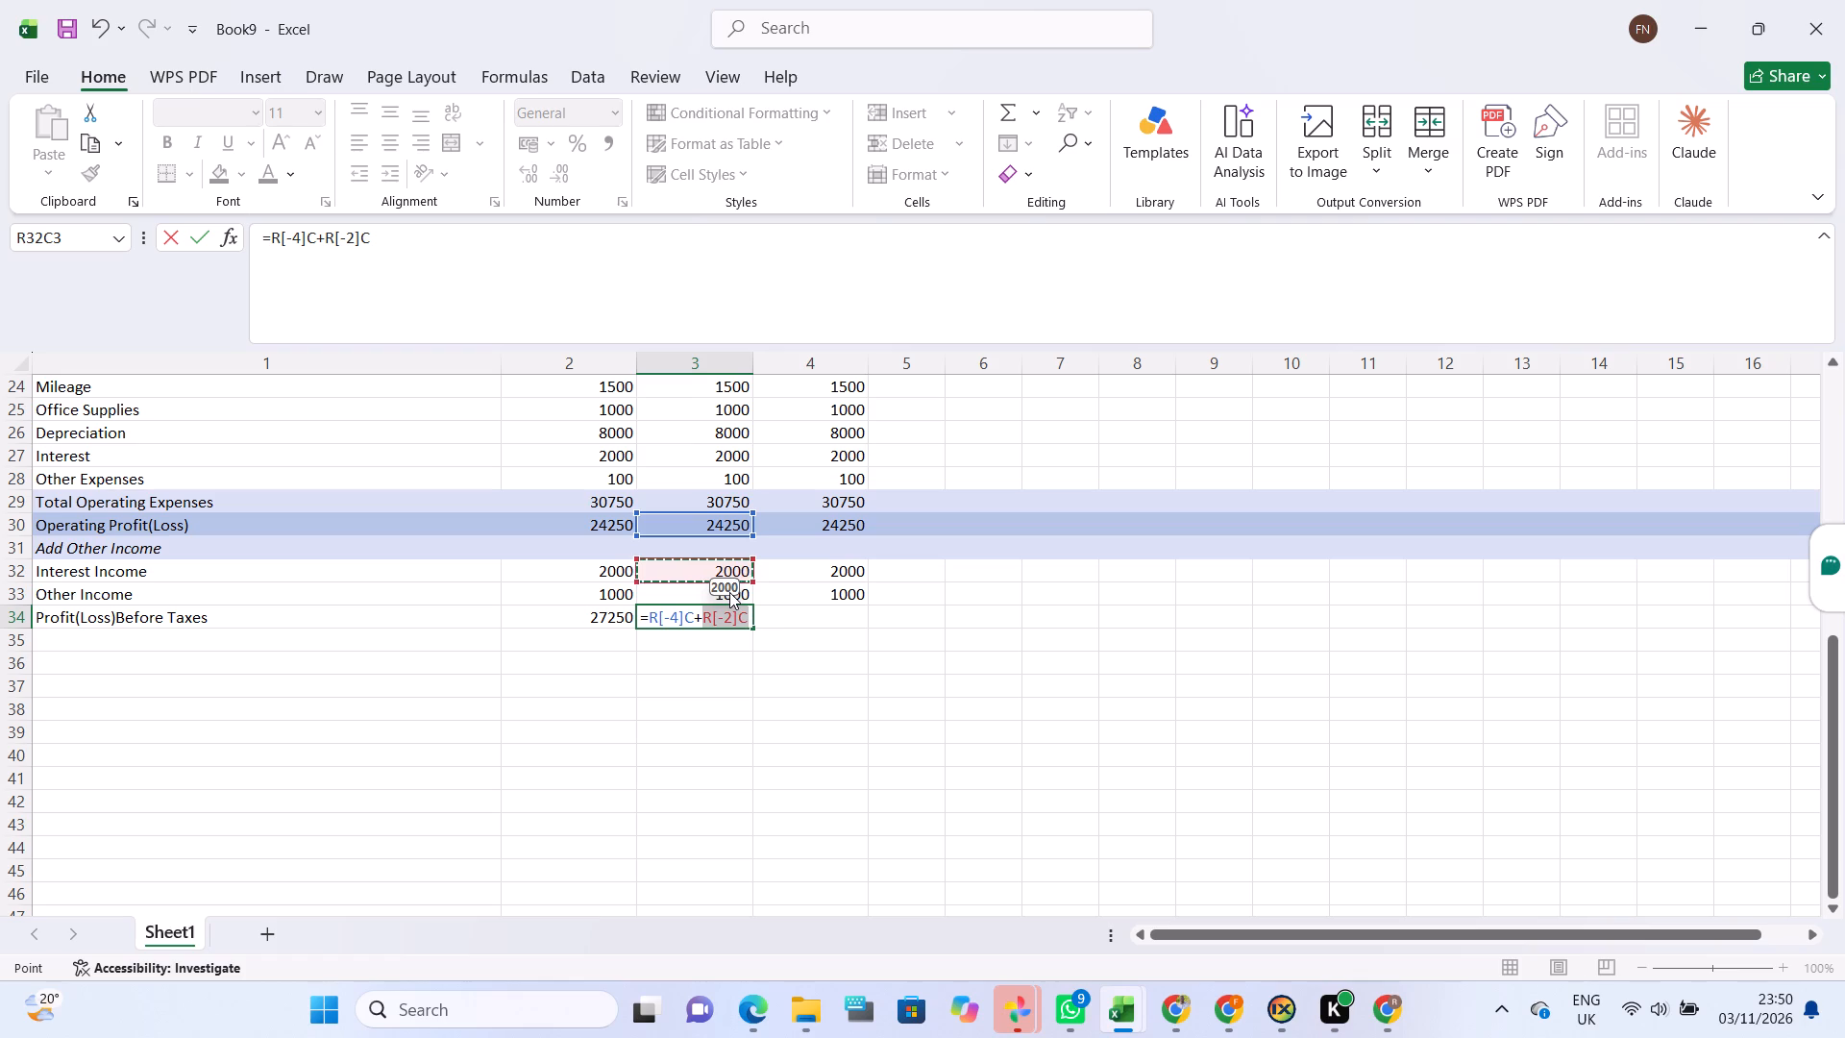
pyautogui.hotkey('shift', '+')
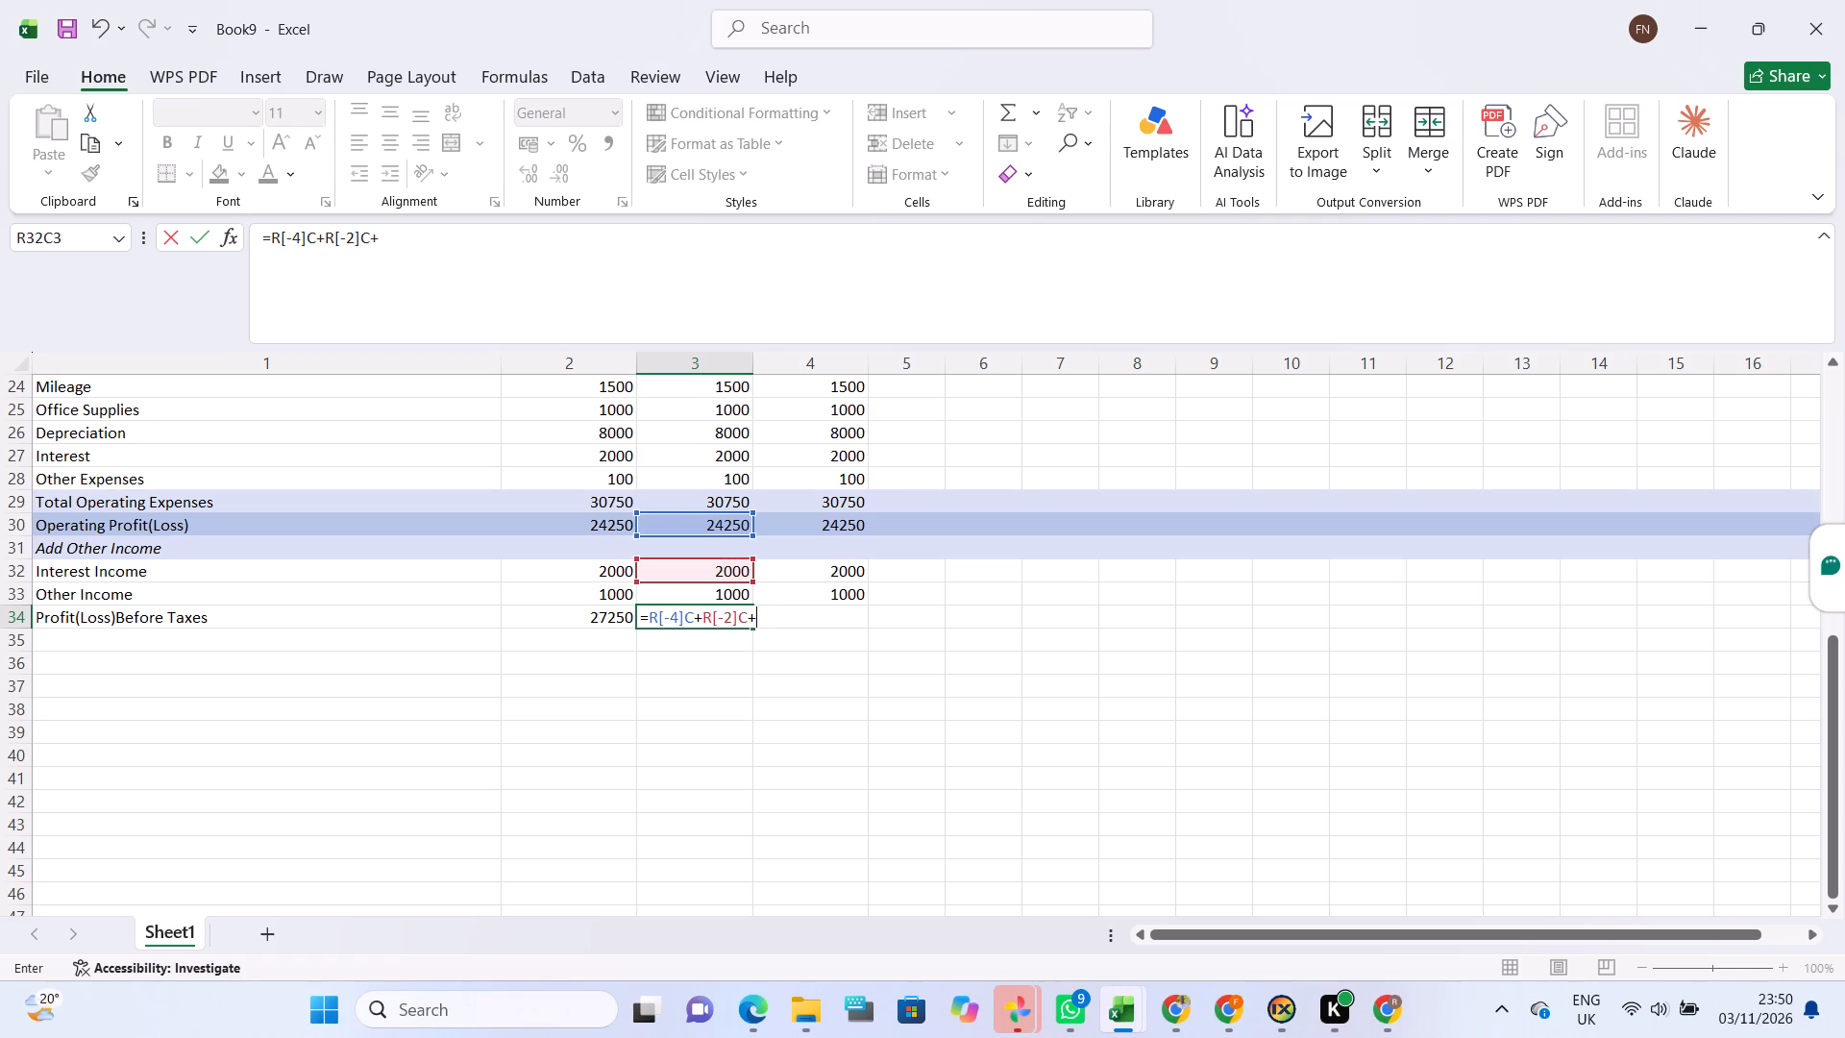
pyautogui.click(705, 599)
pyautogui.press('Return')
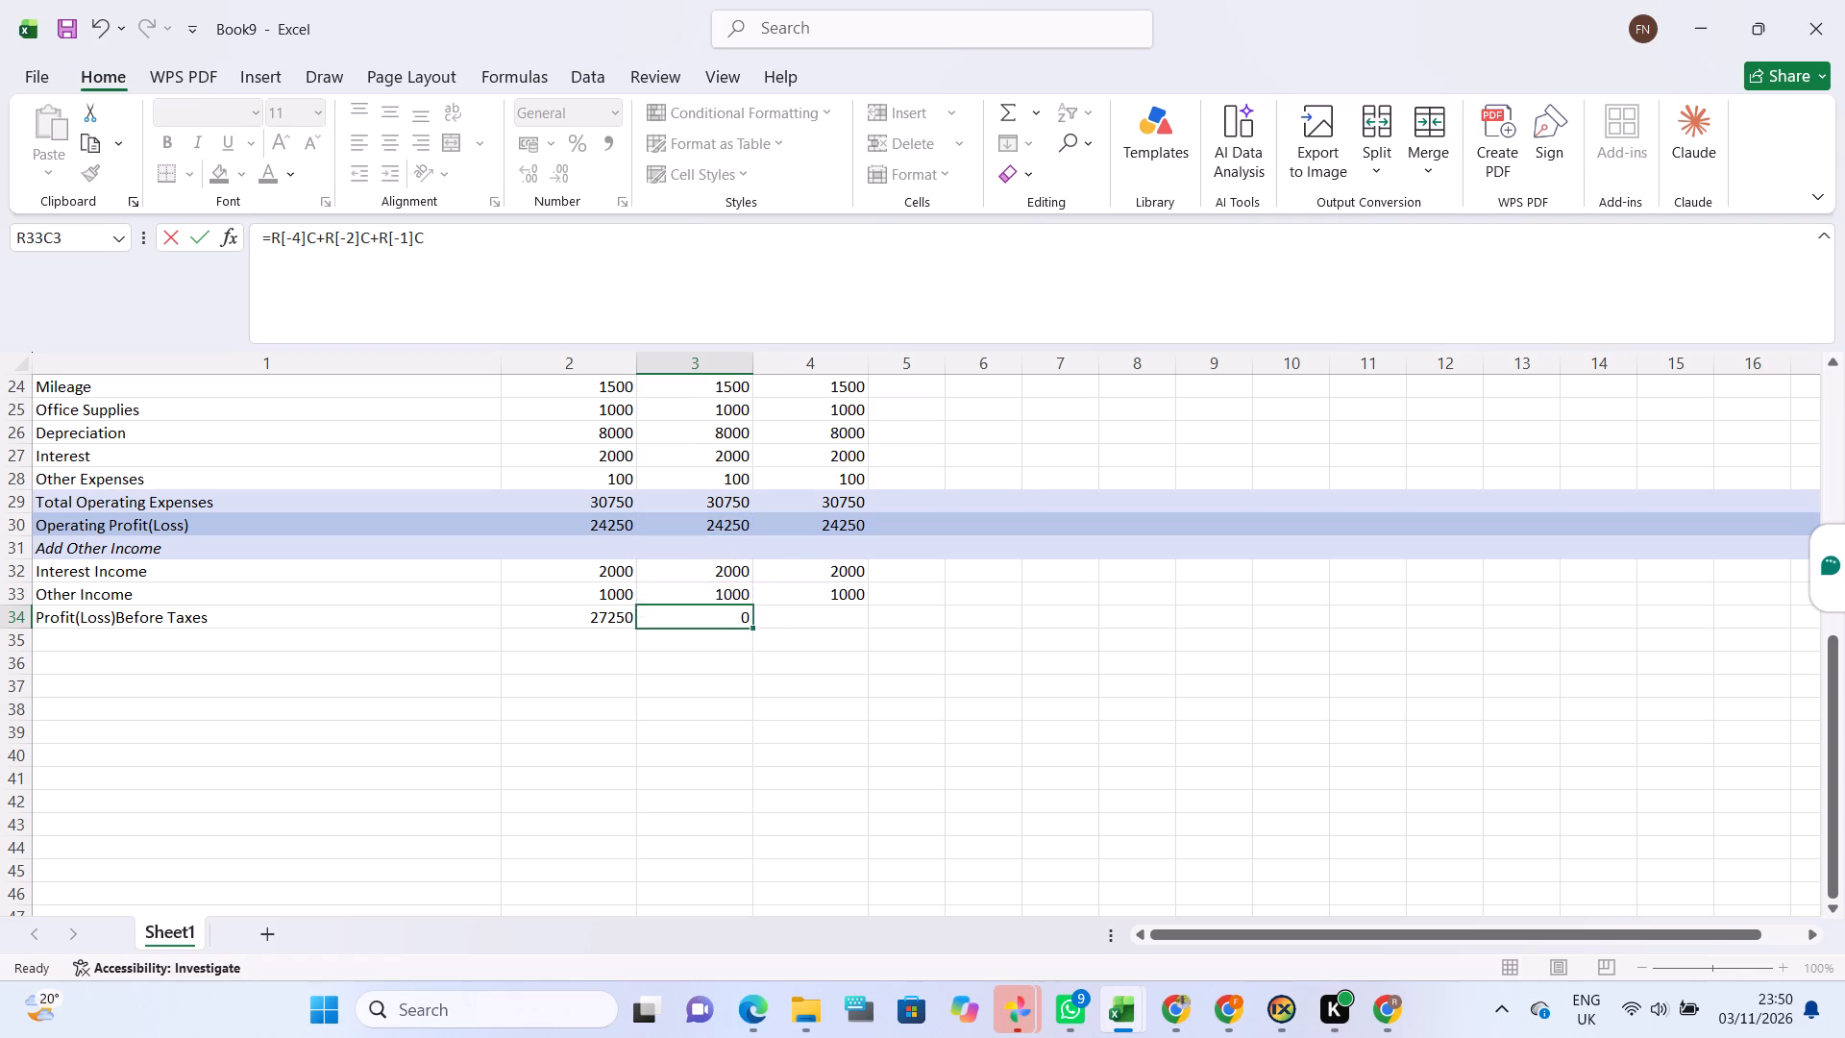
# Enter the Profit(Loss)Before Taxes formula in column 4, summing that column's Operating Profit(Loss), Interest Income and Other Income.
pyautogui.click(807, 618)
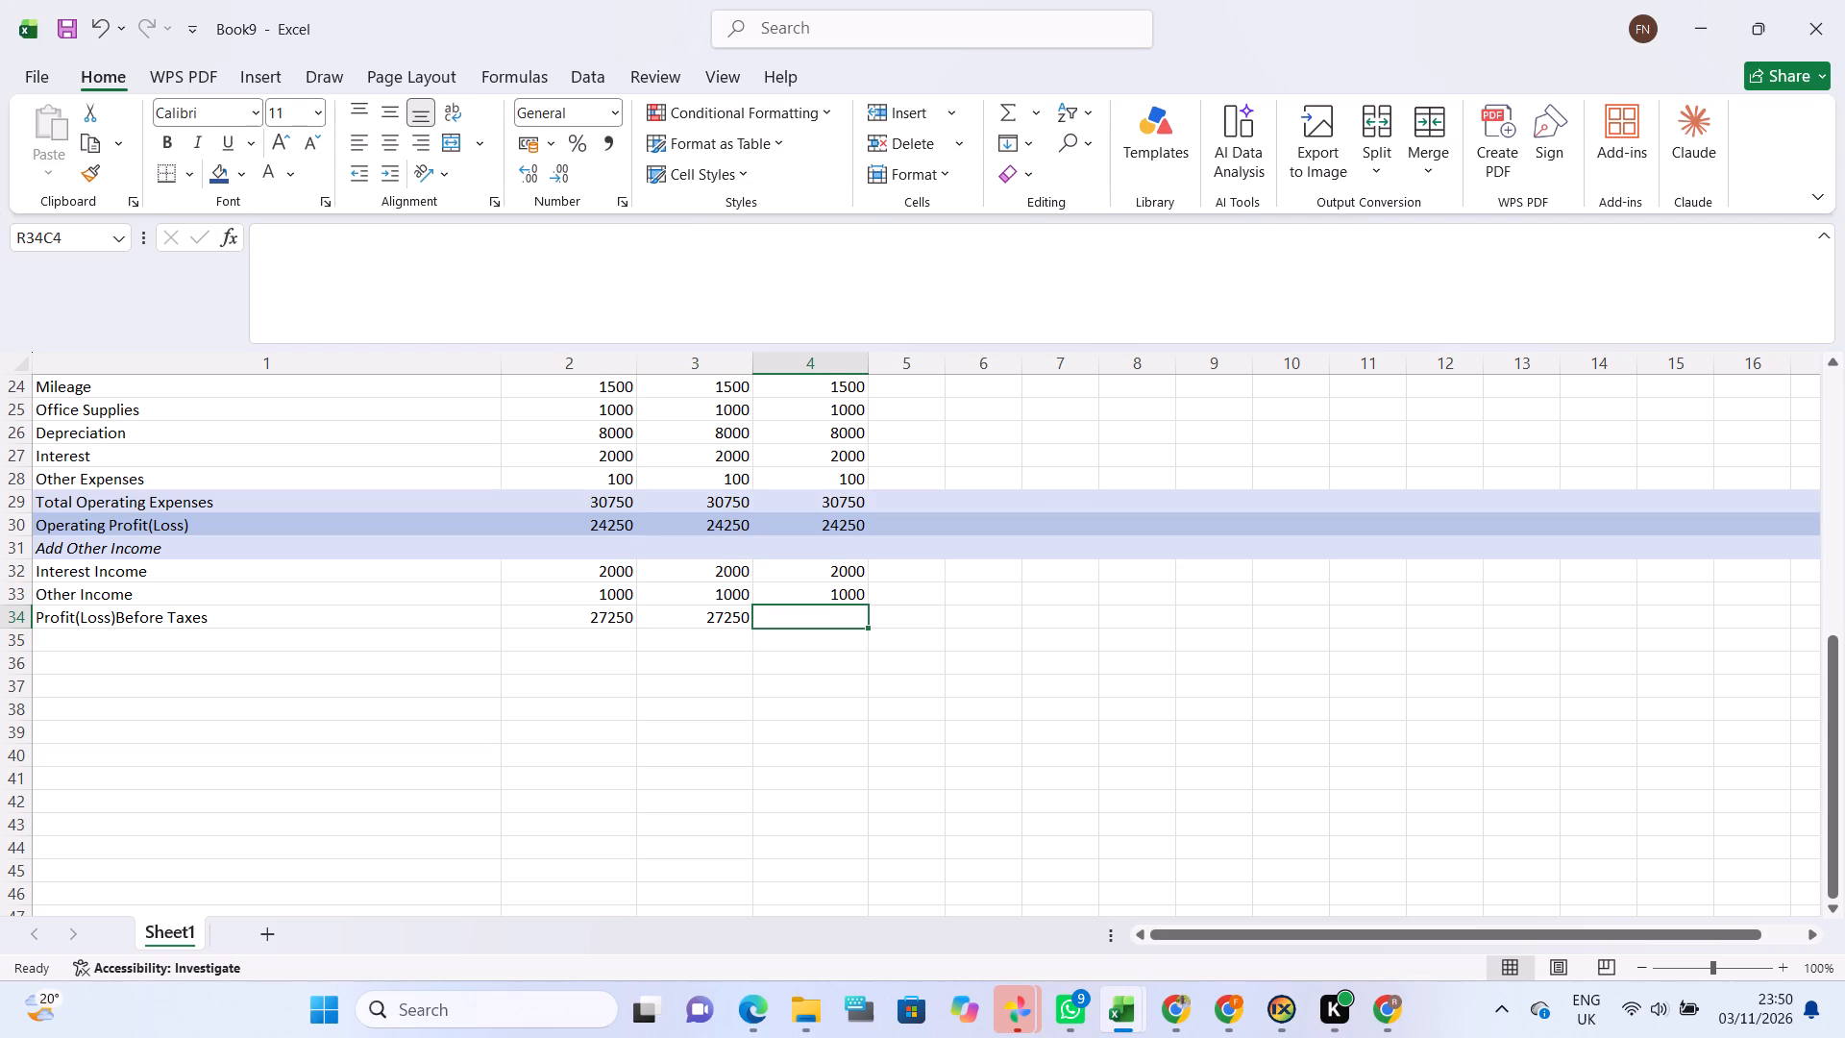
pyautogui.press('=')
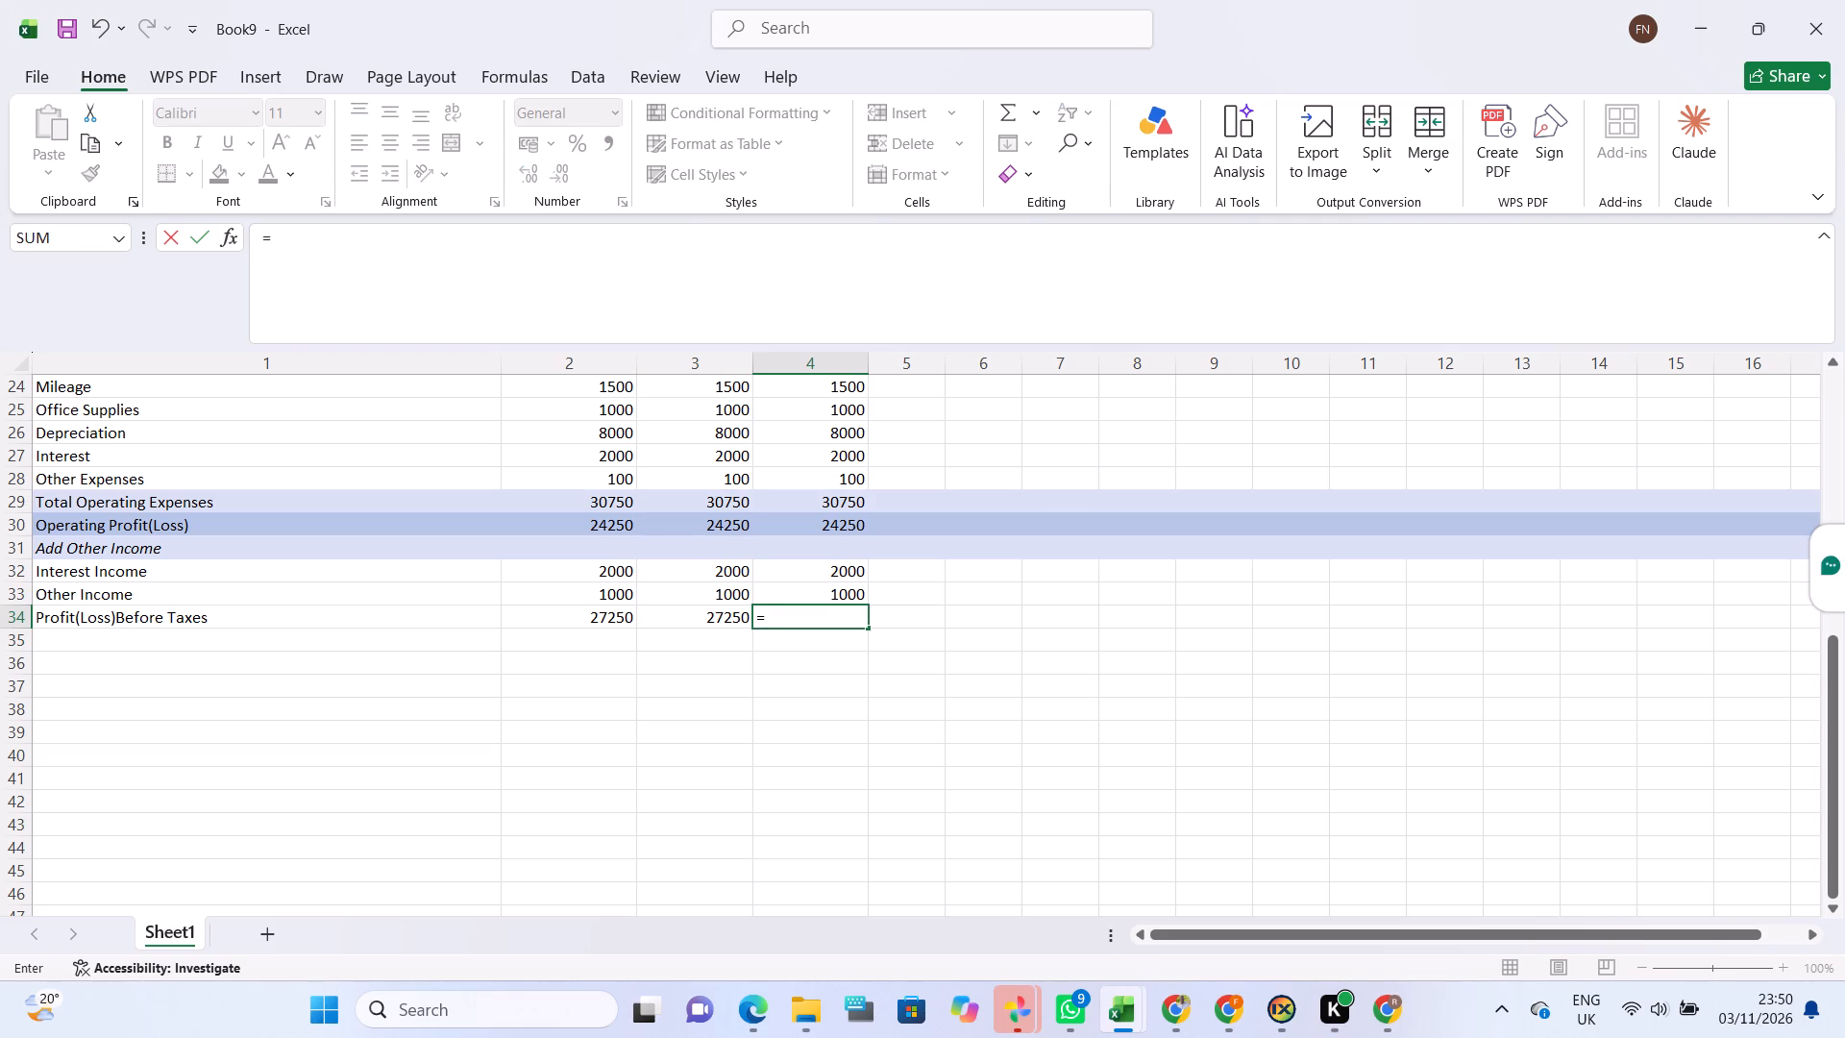
pyautogui.click(780, 517)
pyautogui.hotkey('shift', '+')
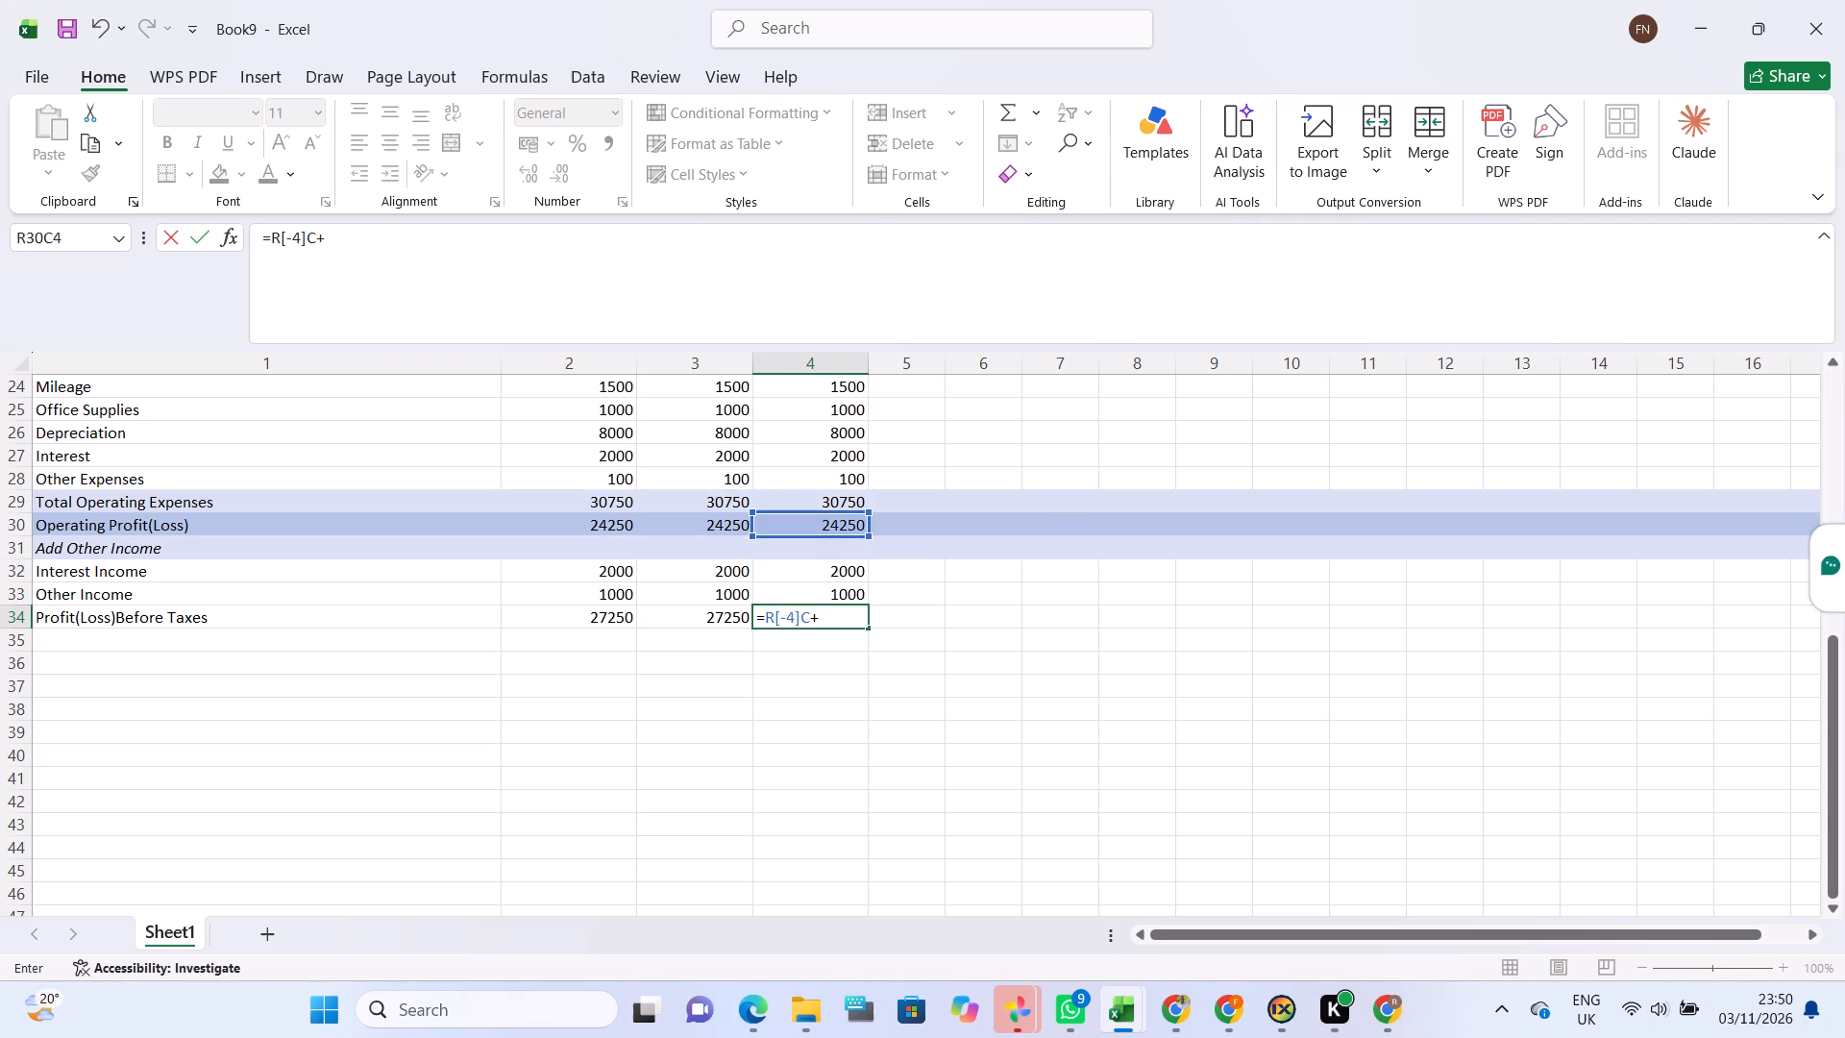
pyautogui.click(788, 572)
pyautogui.hotkey('shift', '+')
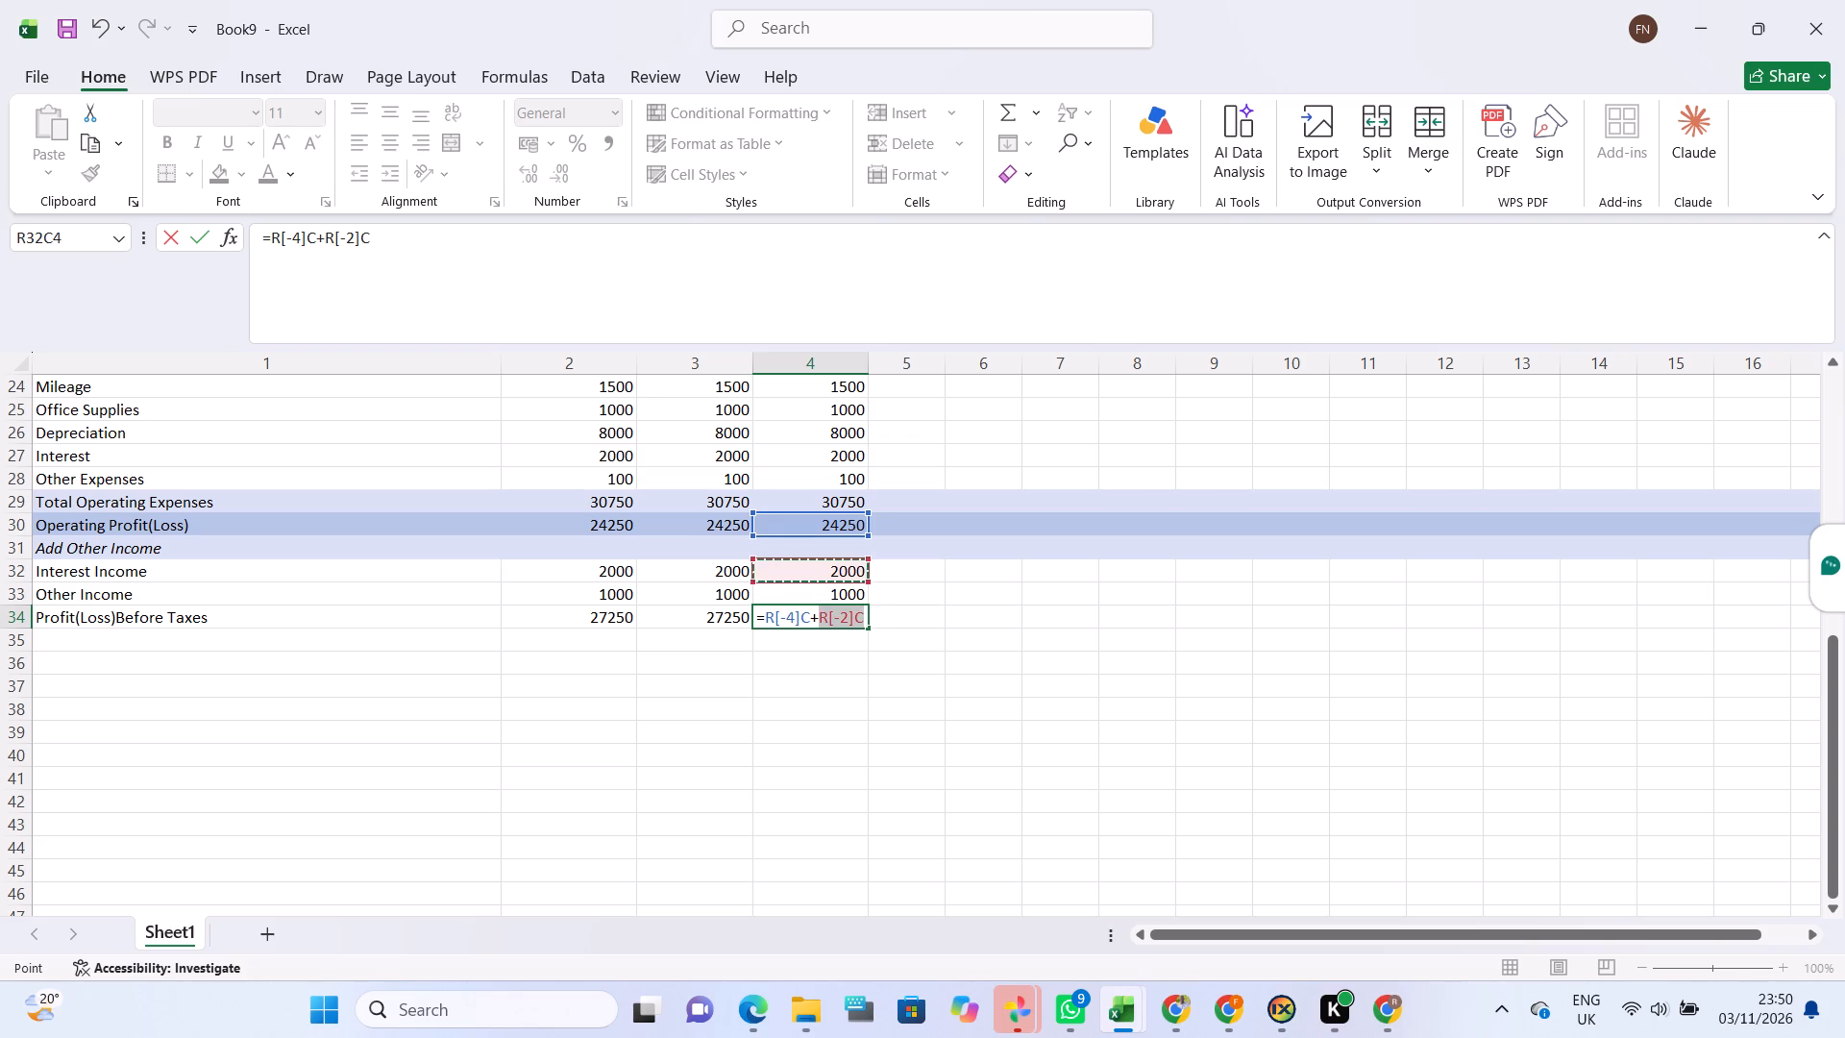
pyautogui.click(787, 592)
pyautogui.press('Return')
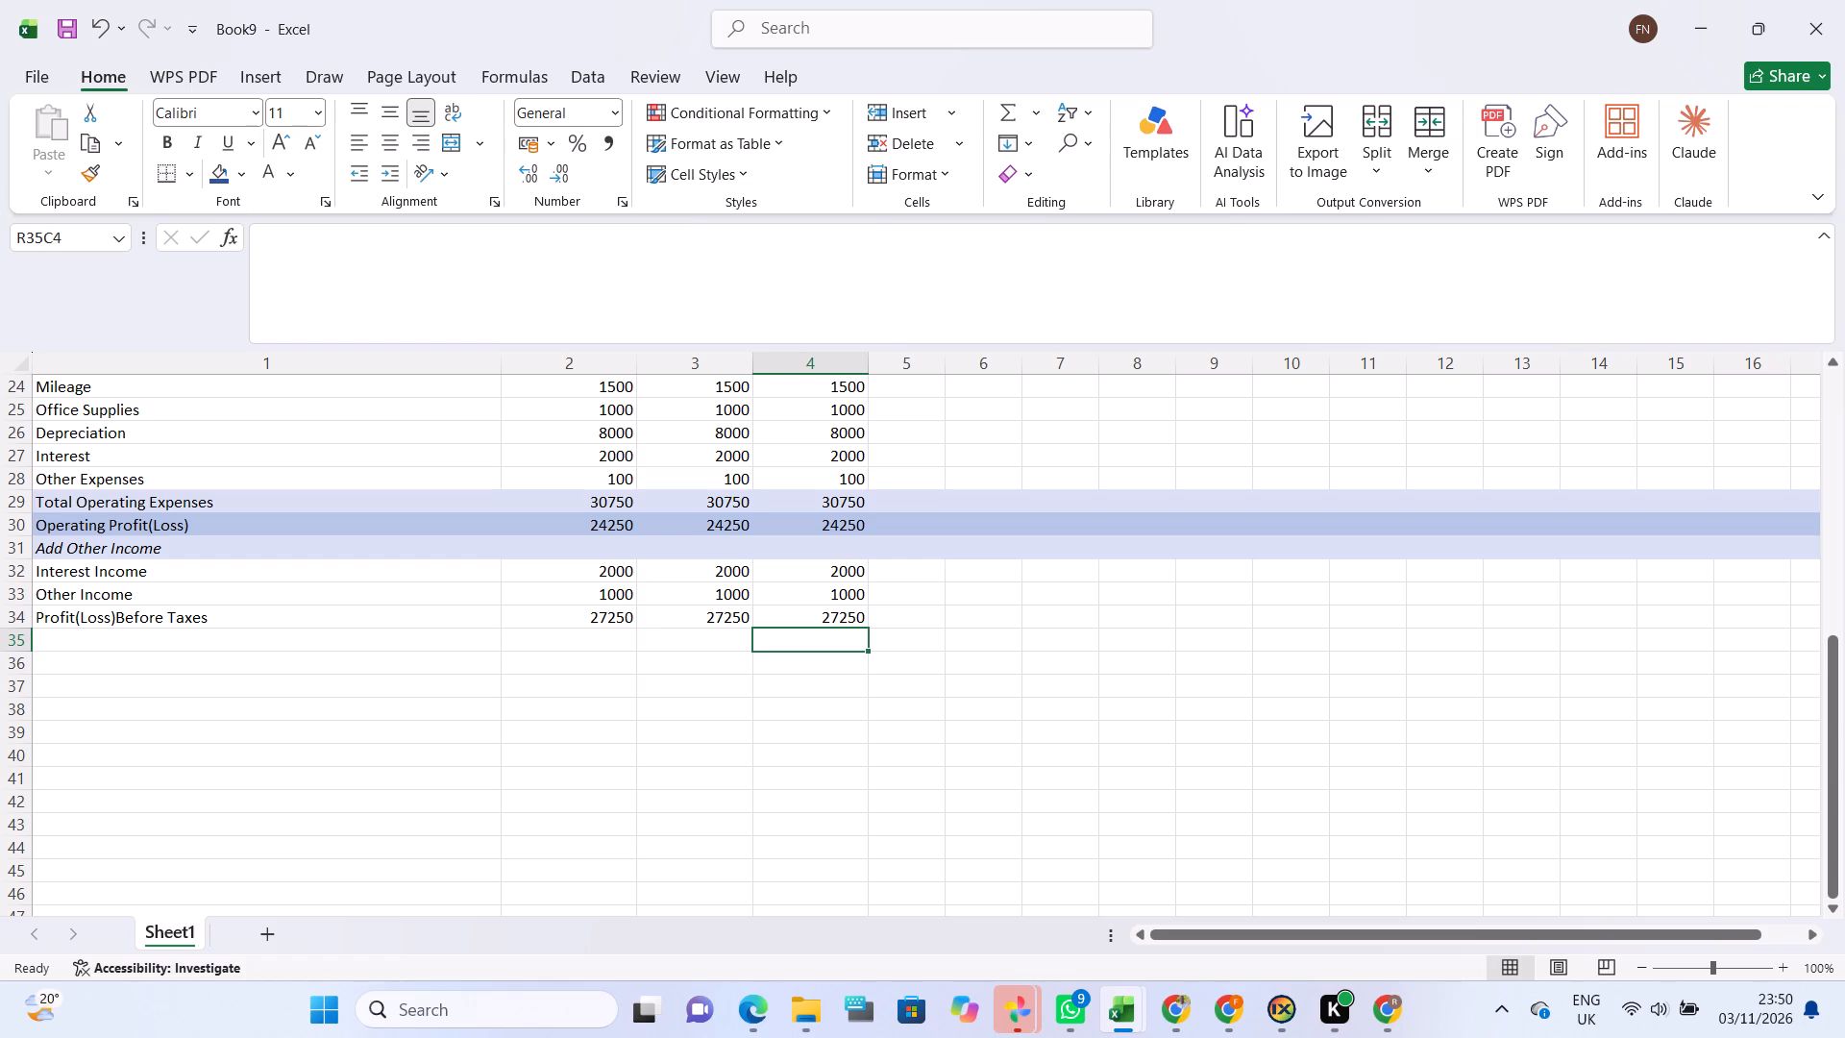
# Fill the entire Profit(Loss)Before Taxes row with the same medium-light blue as the Operating Profit(Loss) row.
pyautogui.rightClick(22, 617)
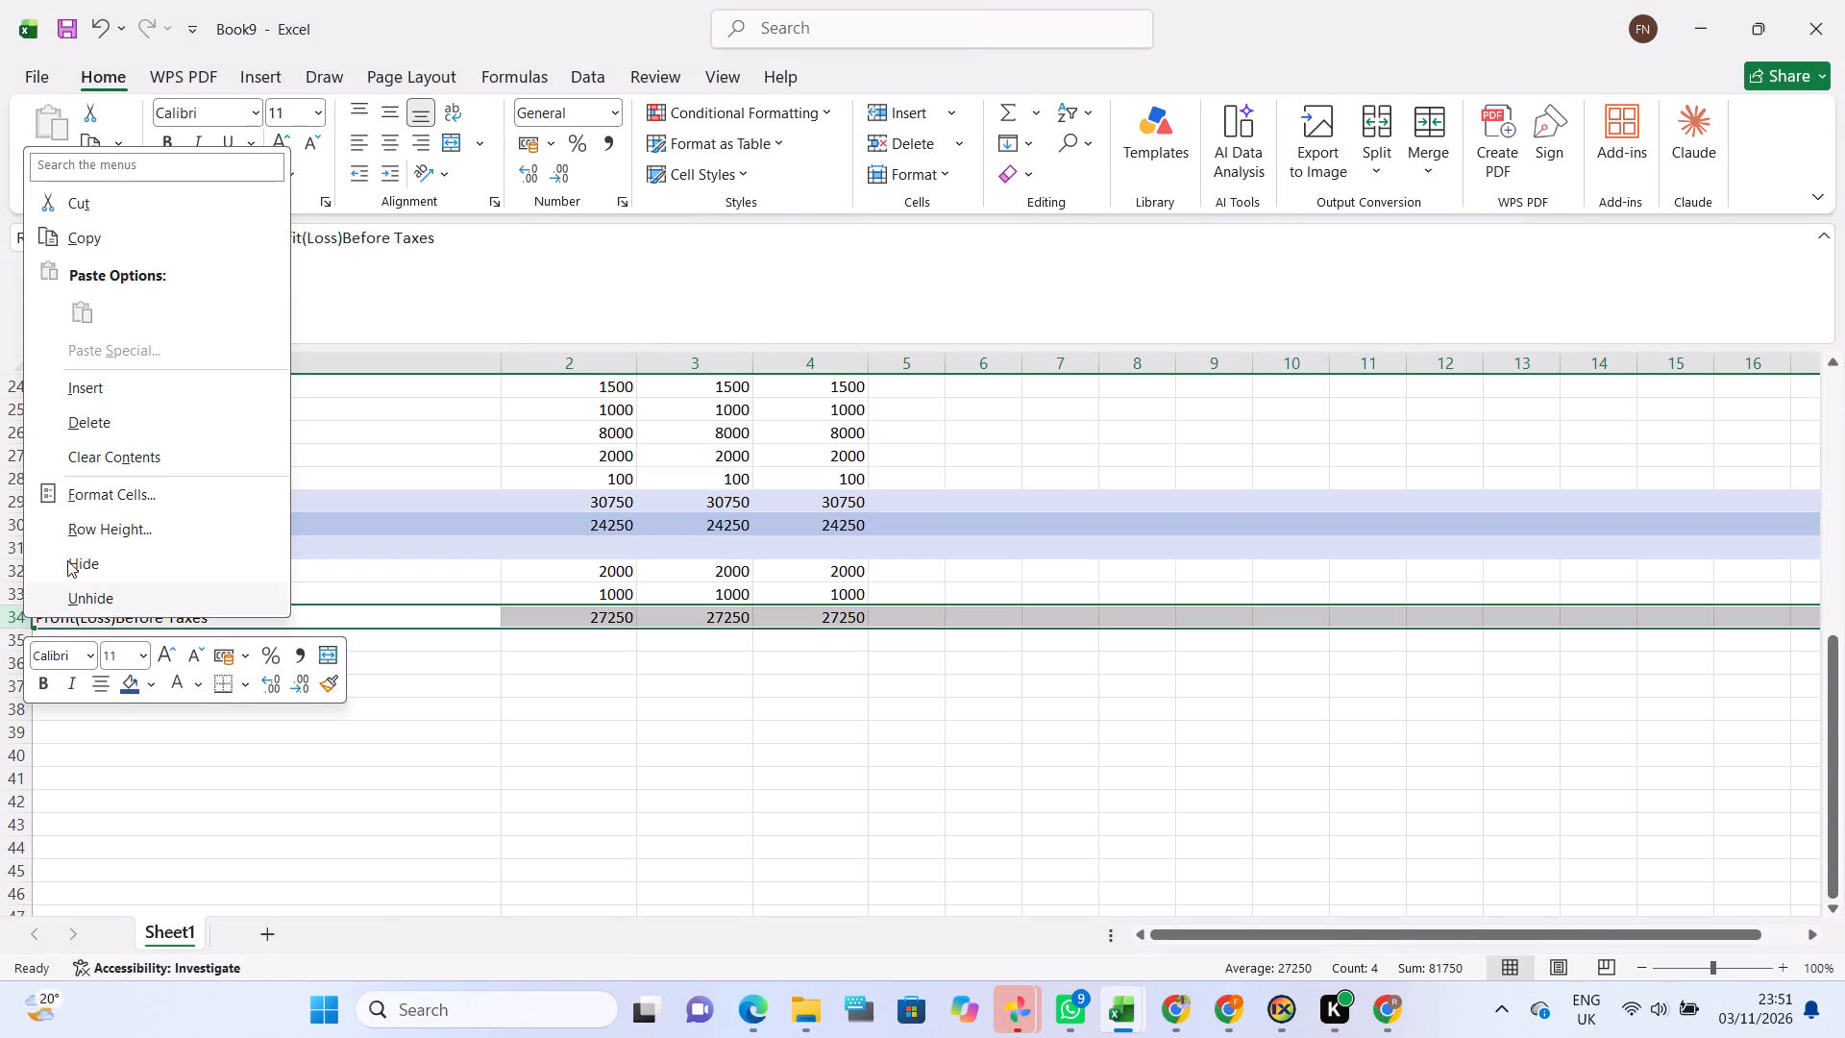
pyautogui.click(76, 500)
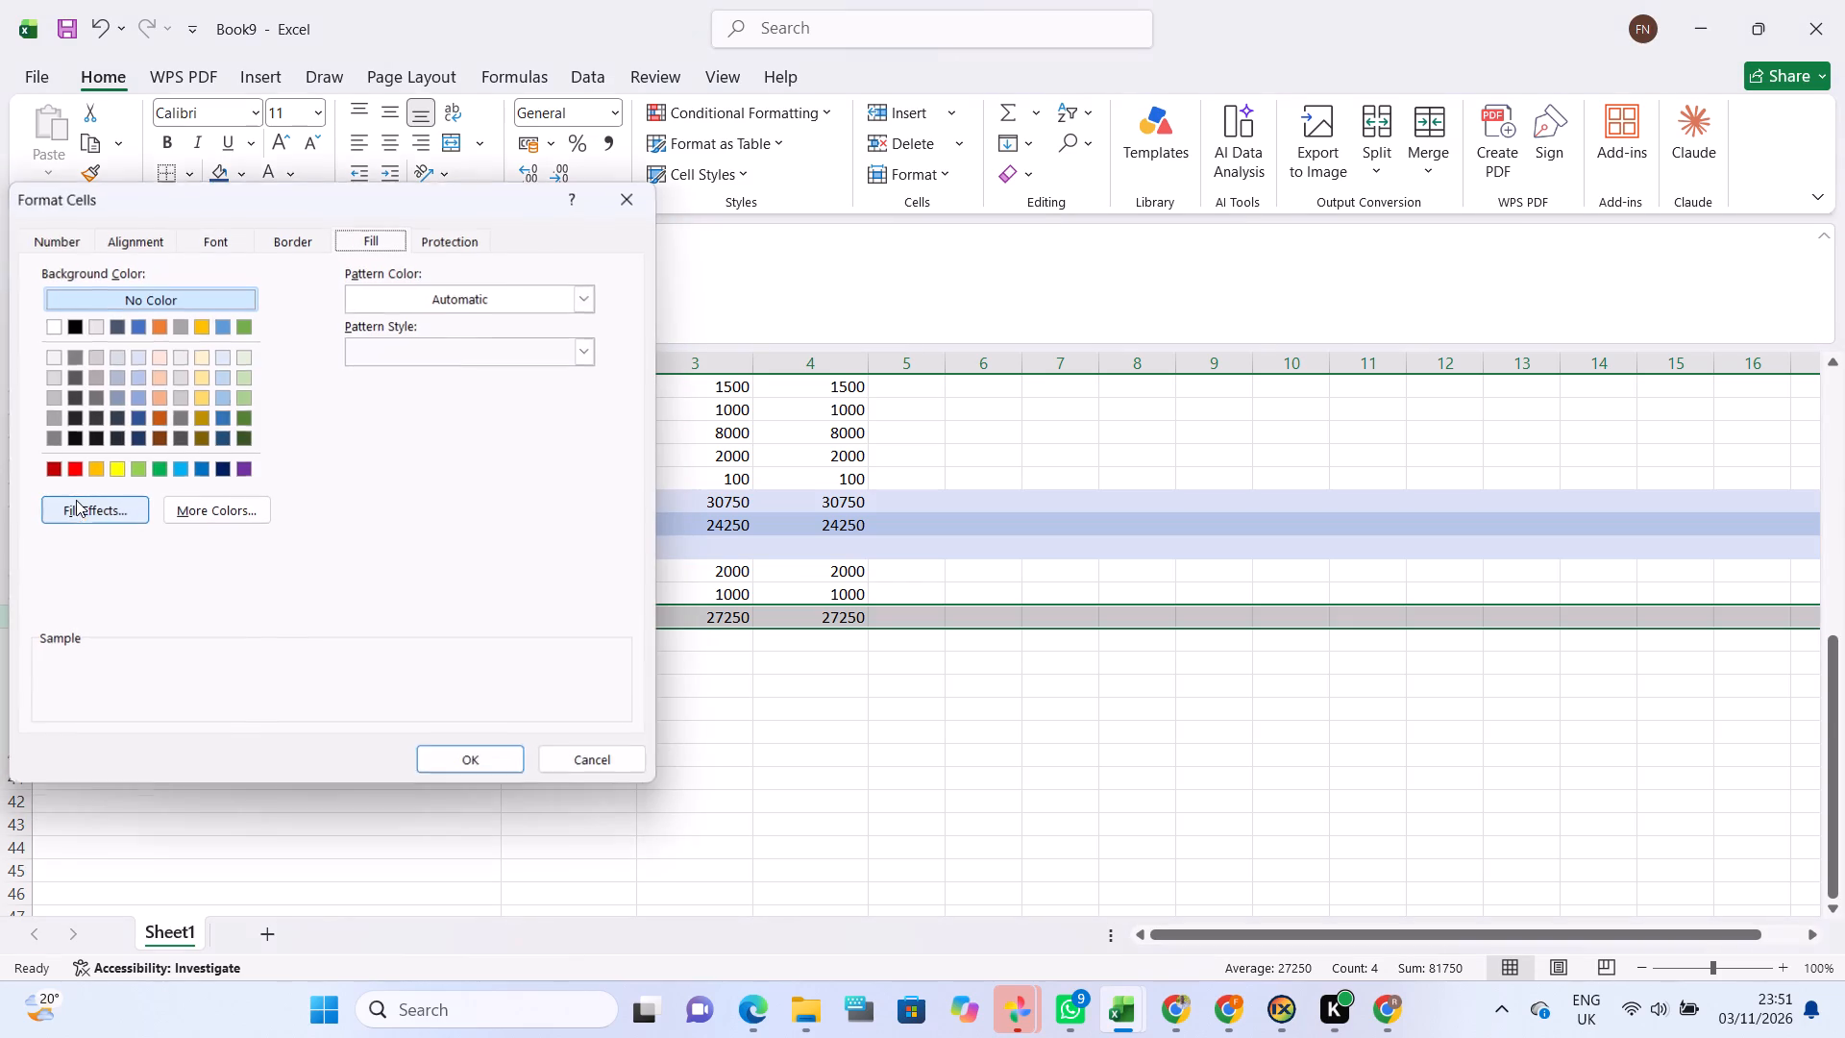
pyautogui.click(138, 376)
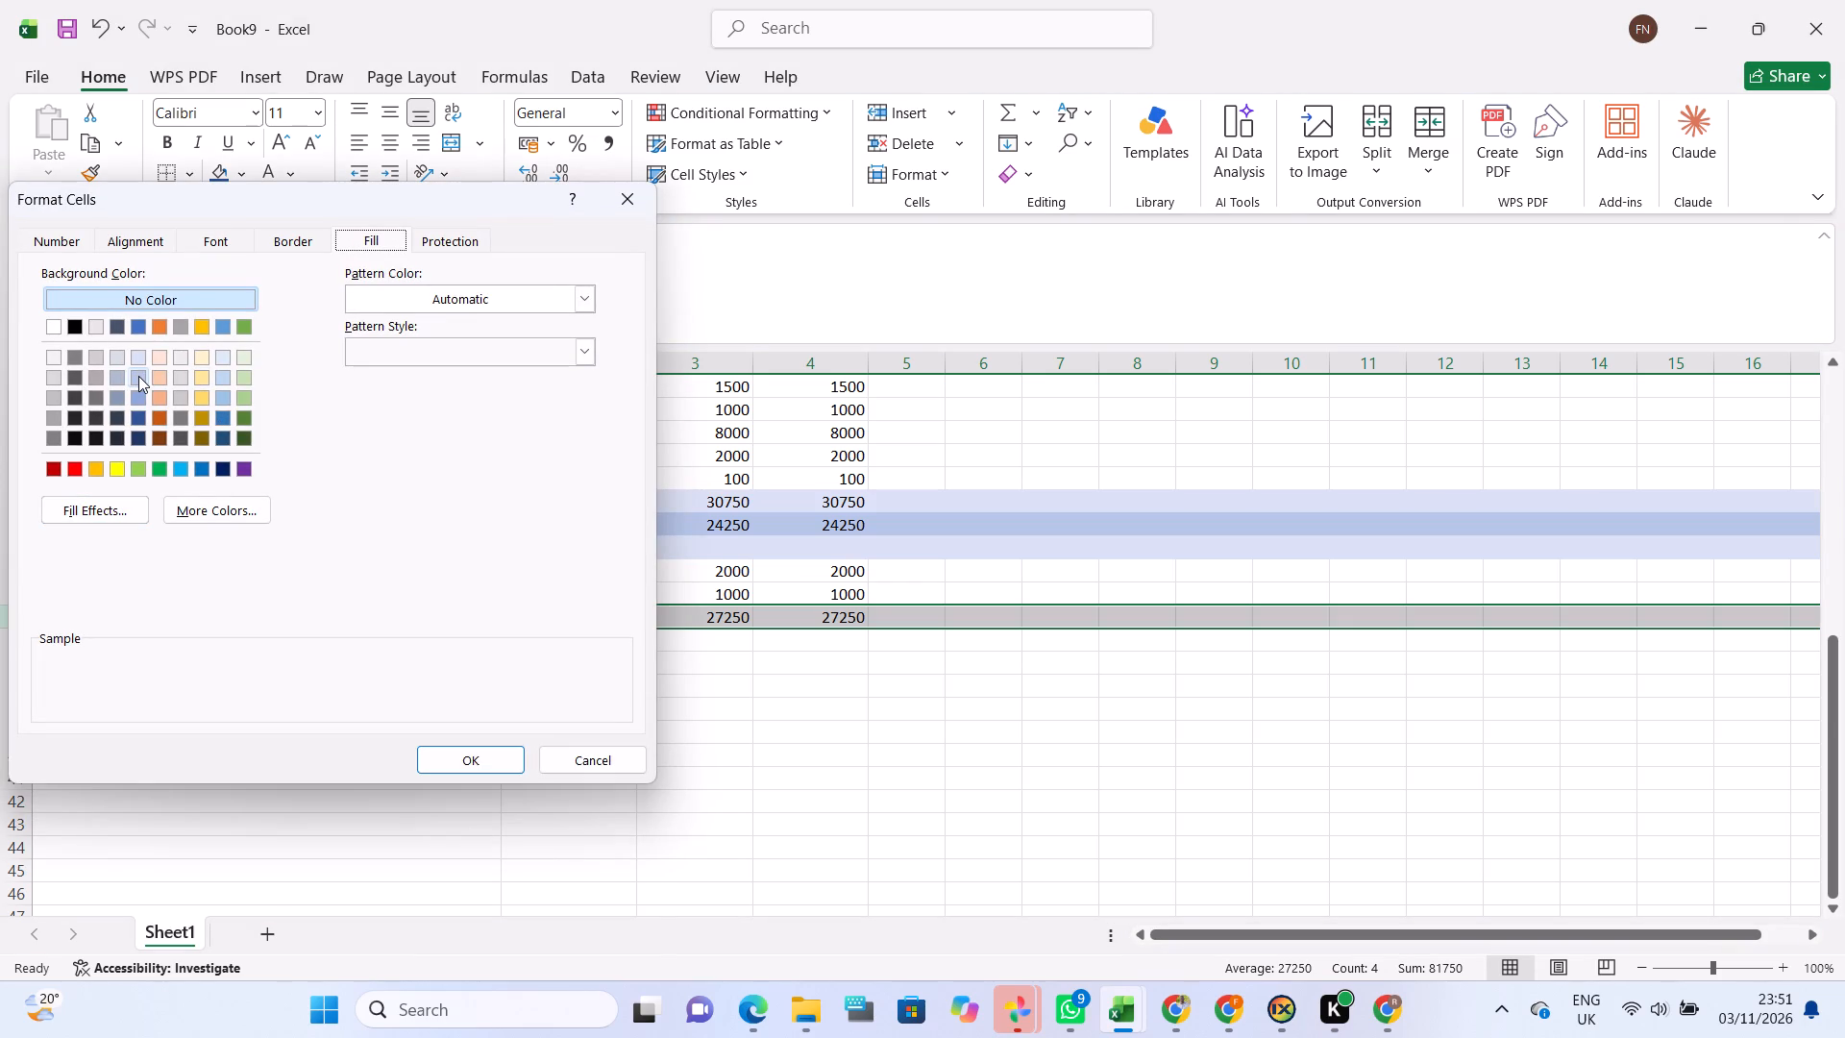
pyautogui.click(480, 760)
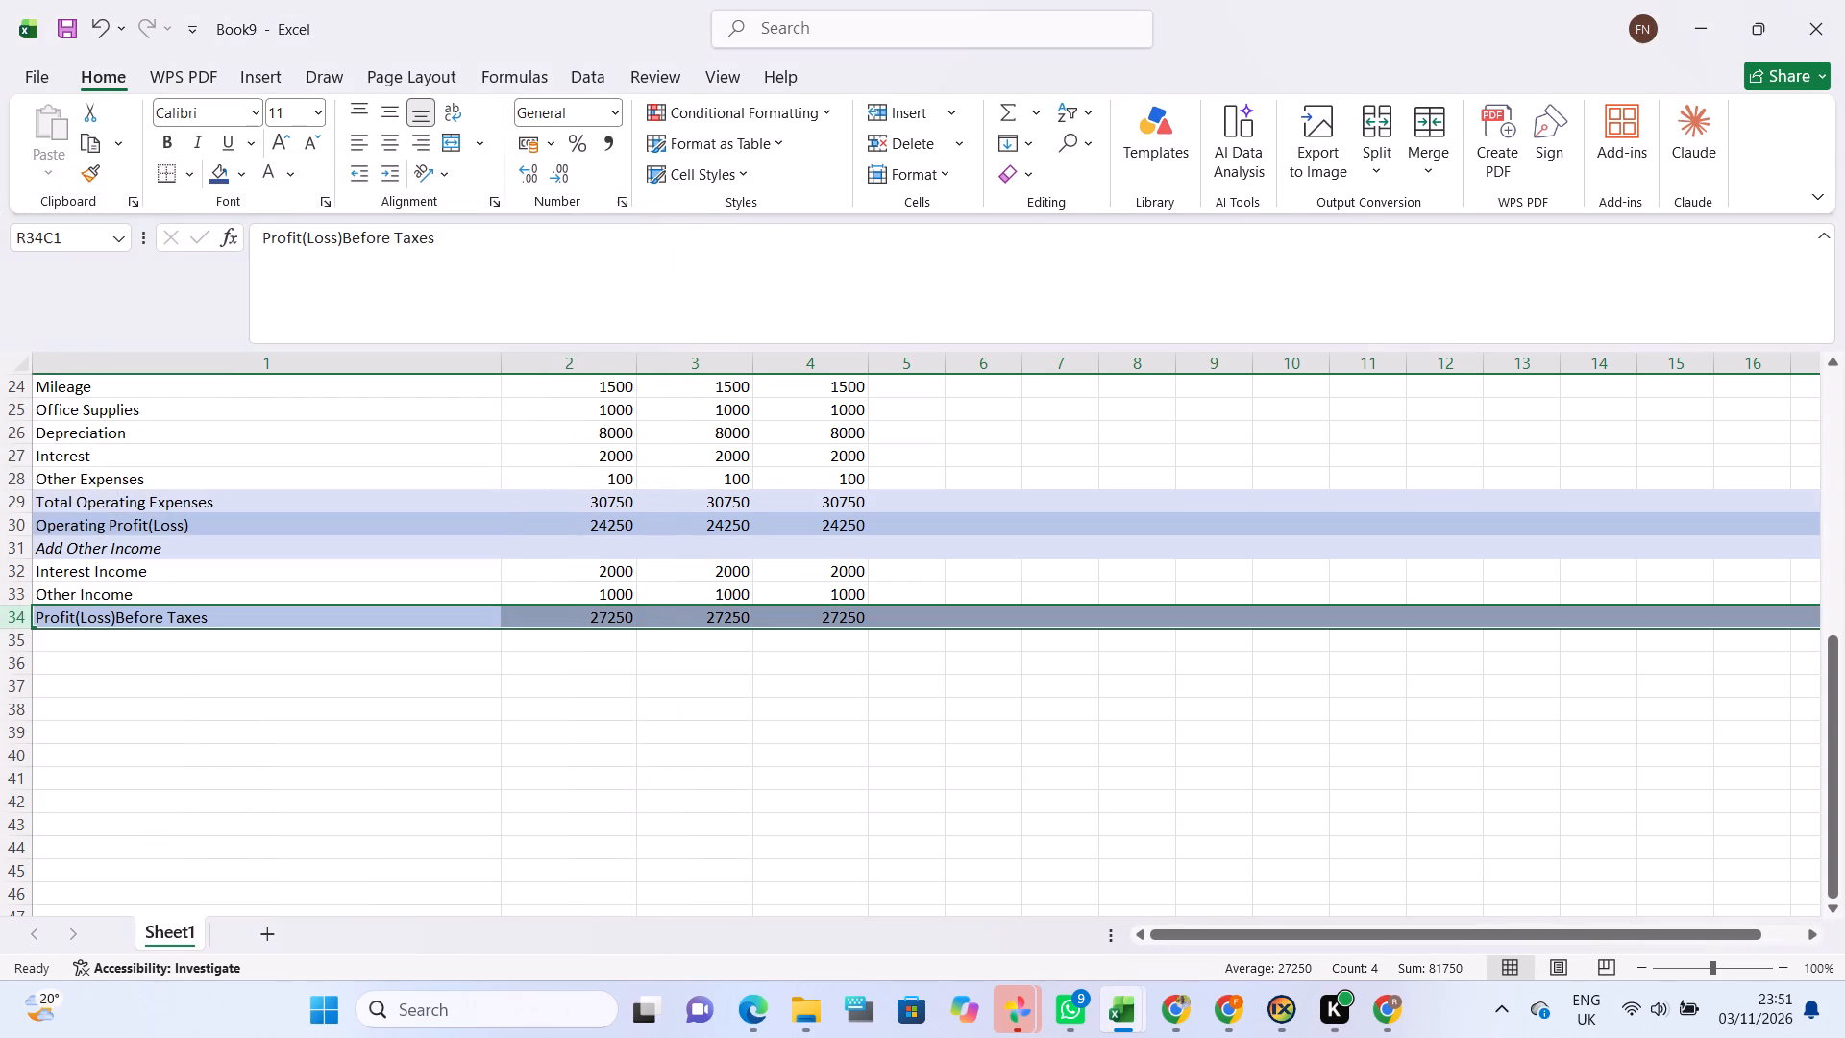
pyautogui.click(548, 704)
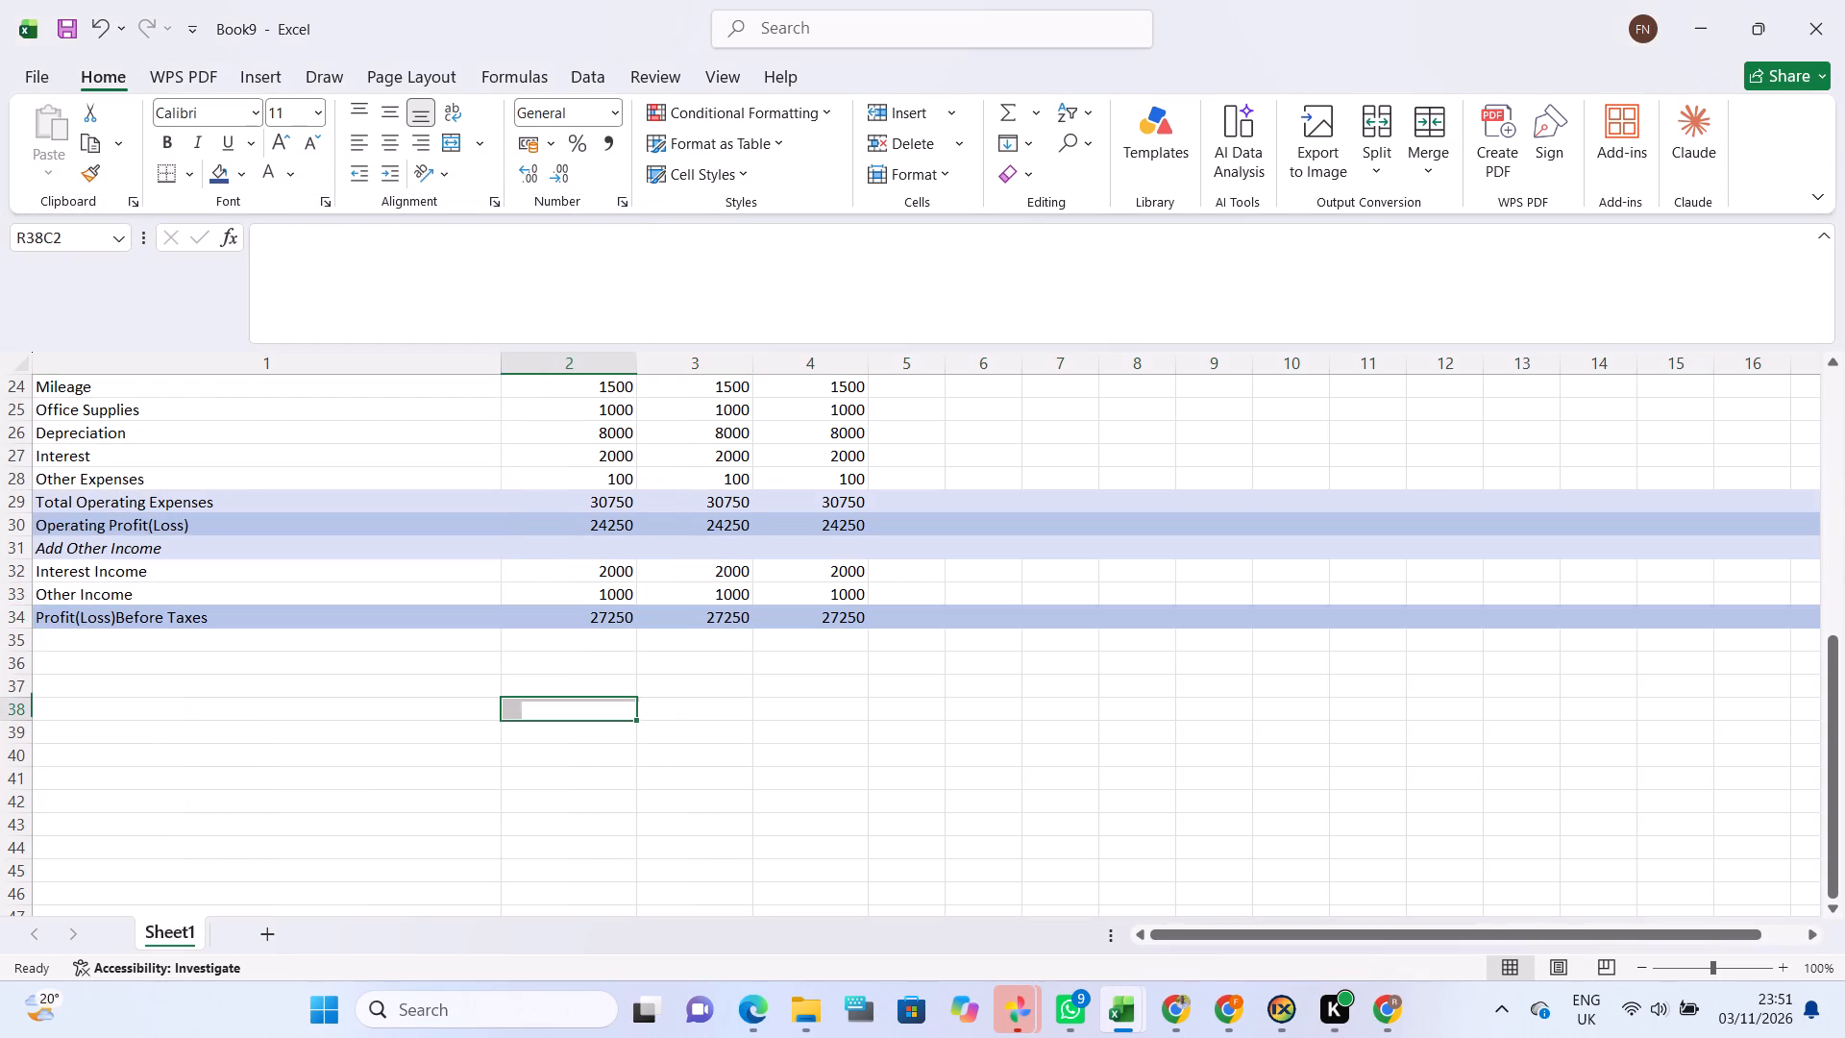
# Add the row label Less: Tax Expense in column 1, directly below Profit(Loss)Before Taxes.
pyautogui.click(209, 652)
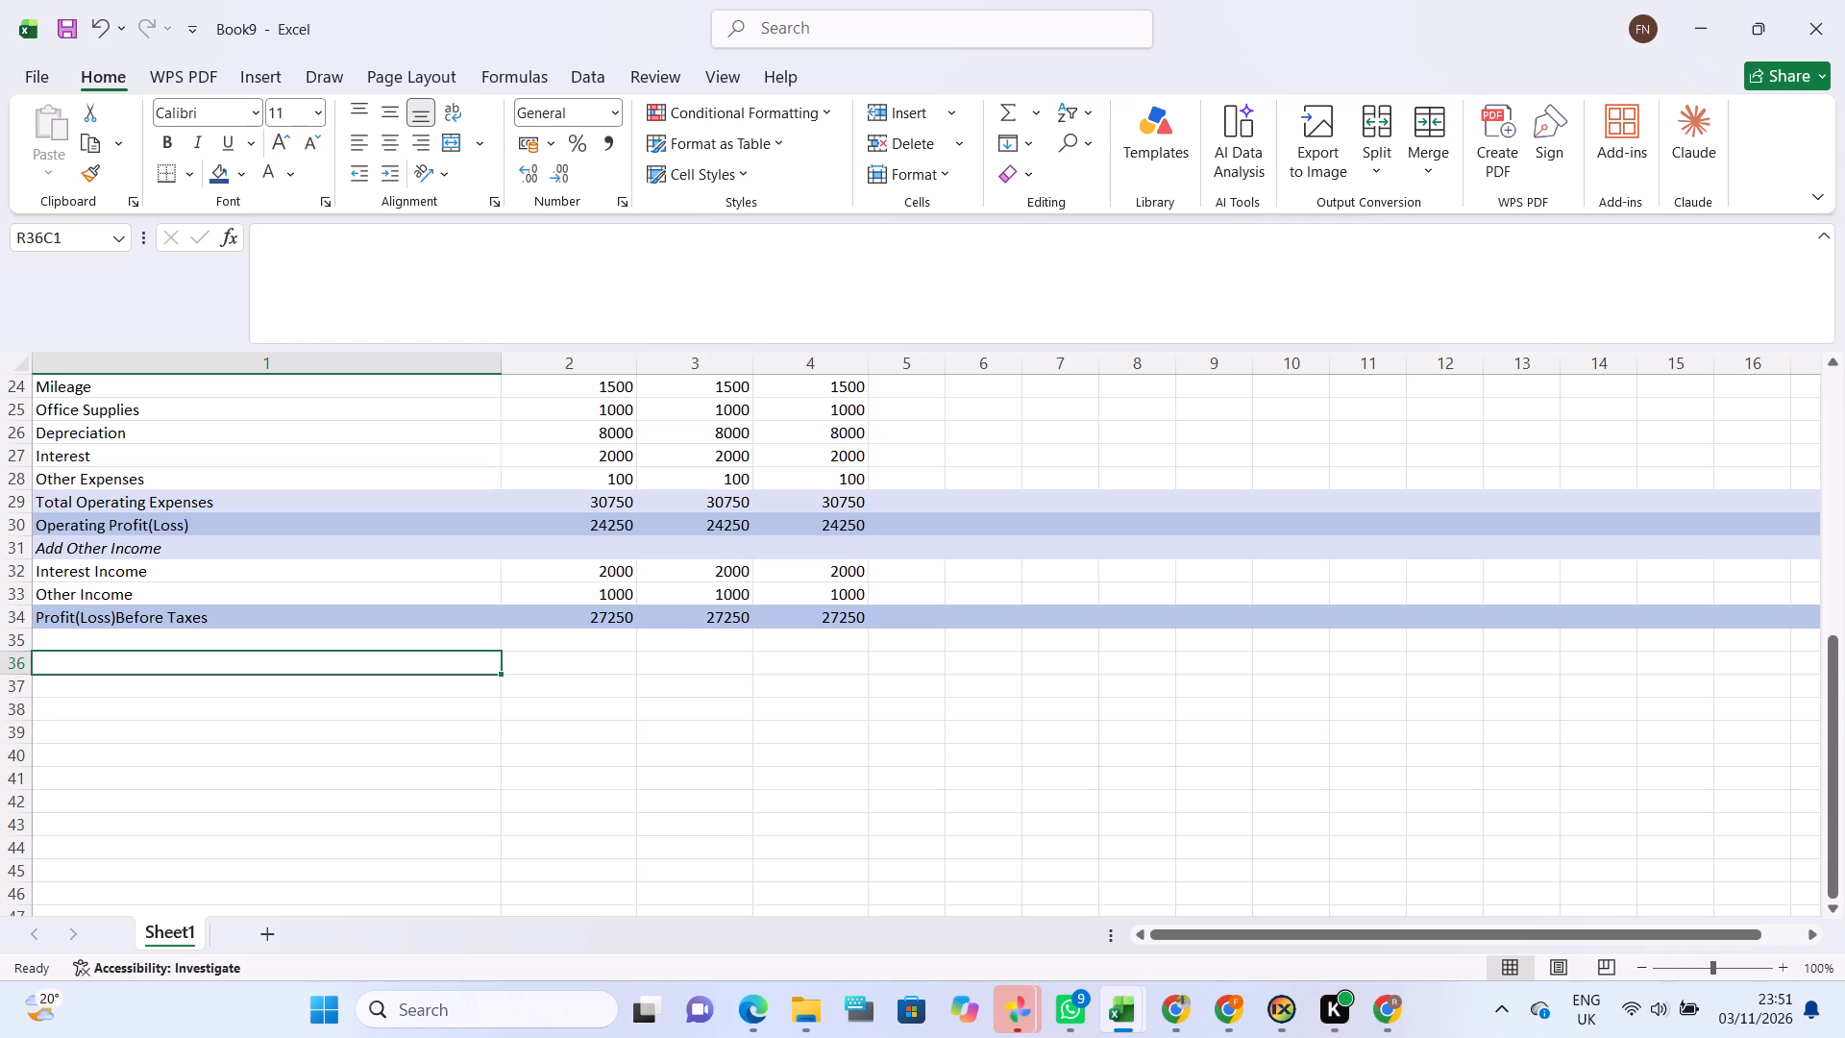
pyautogui.click(198, 636)
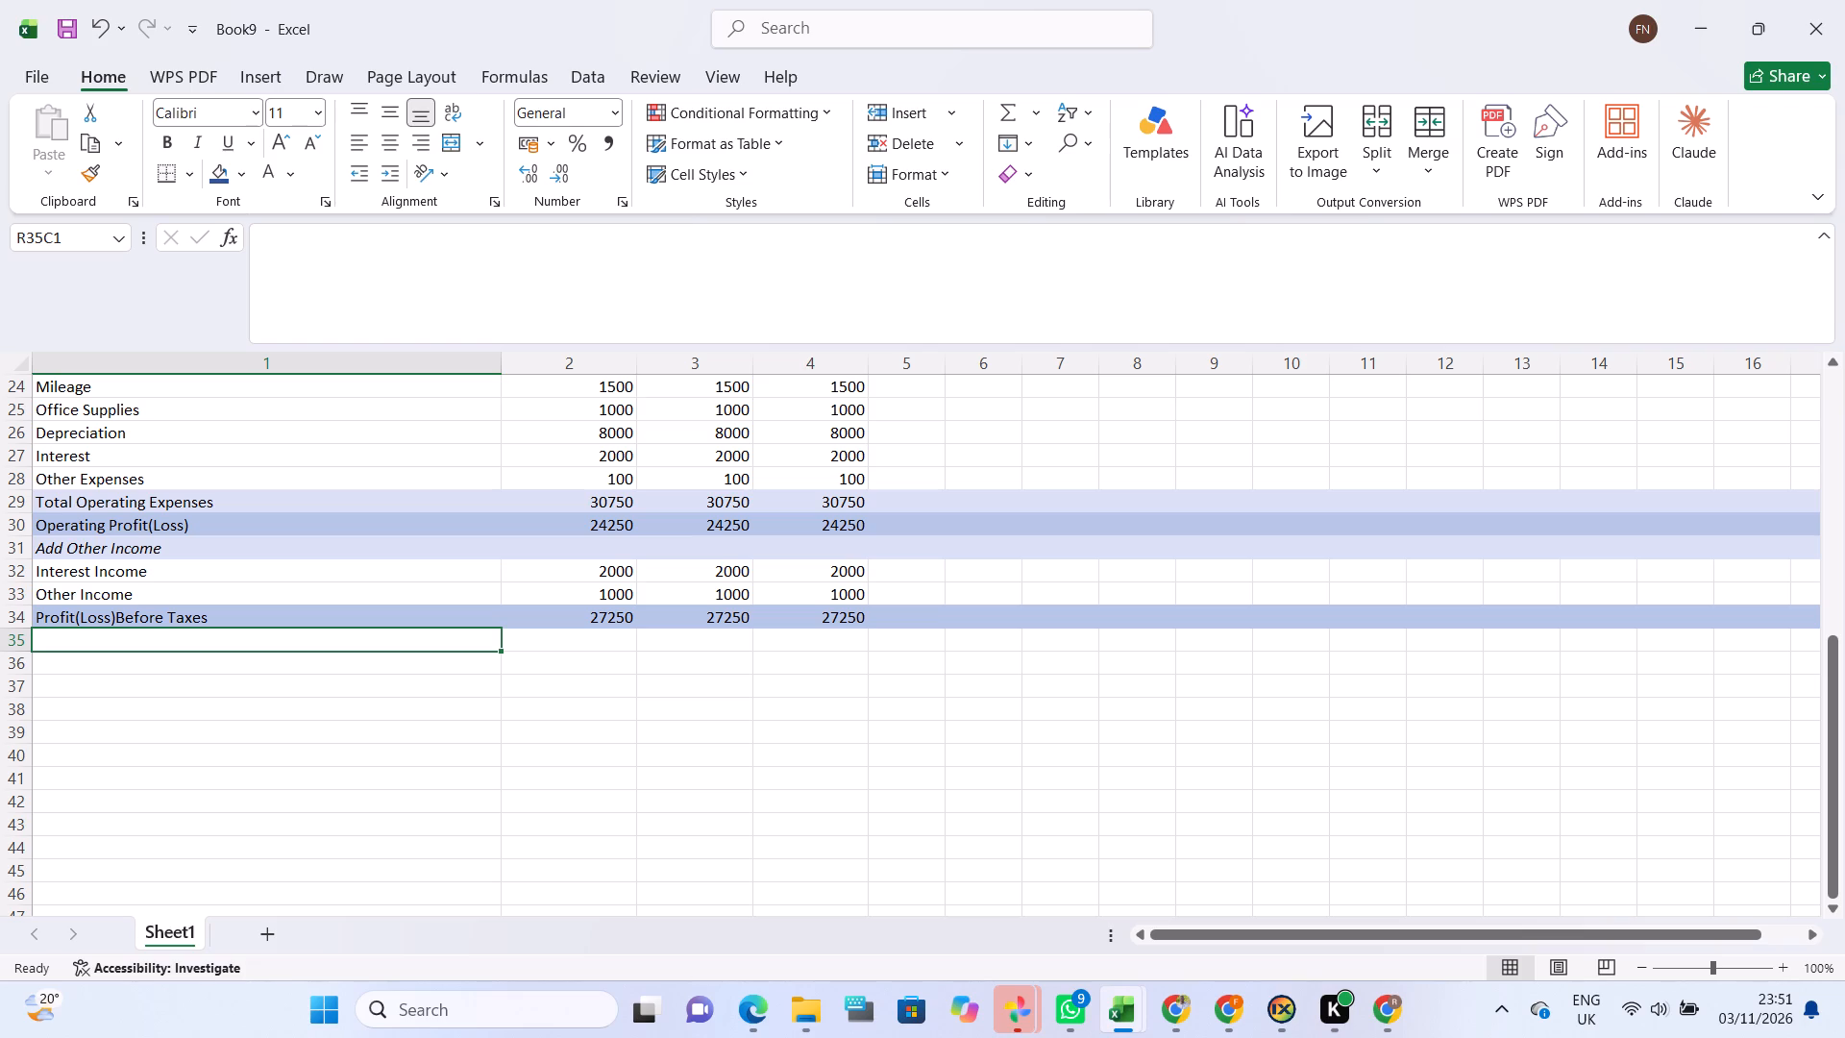
pyautogui.press('l')
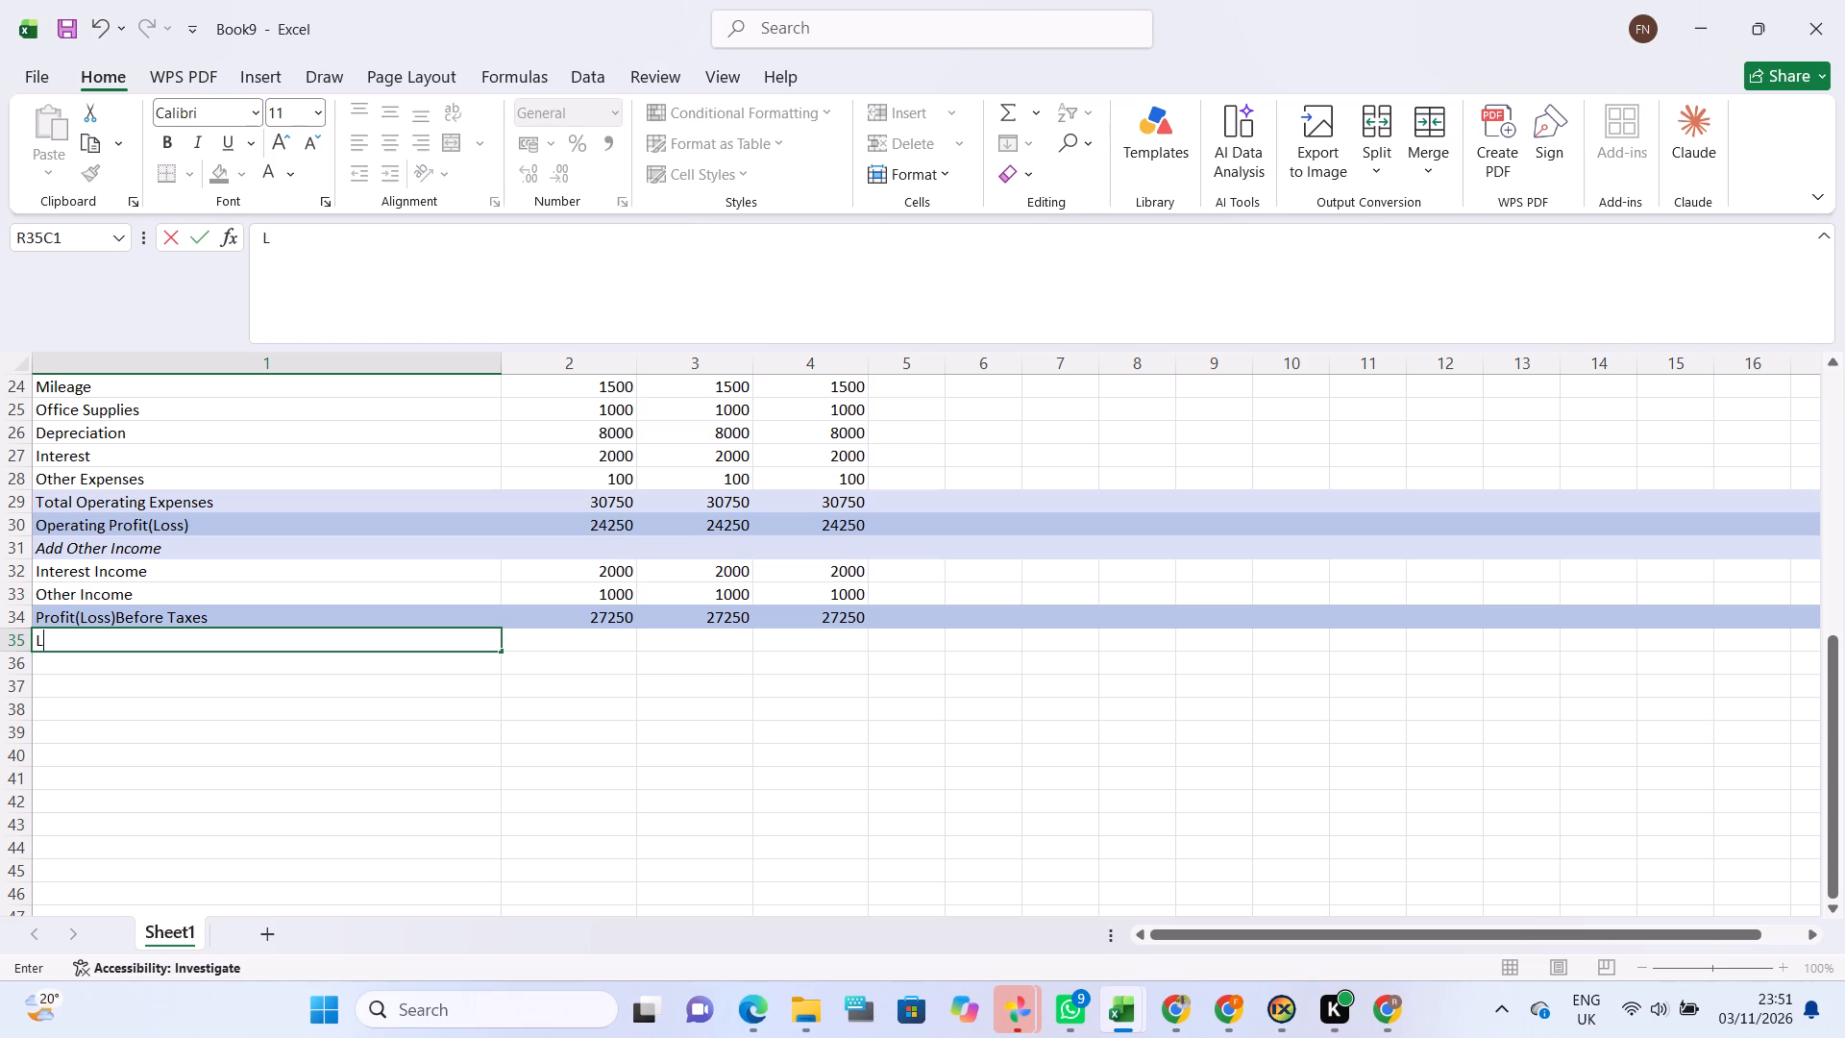
pyautogui.press('e')
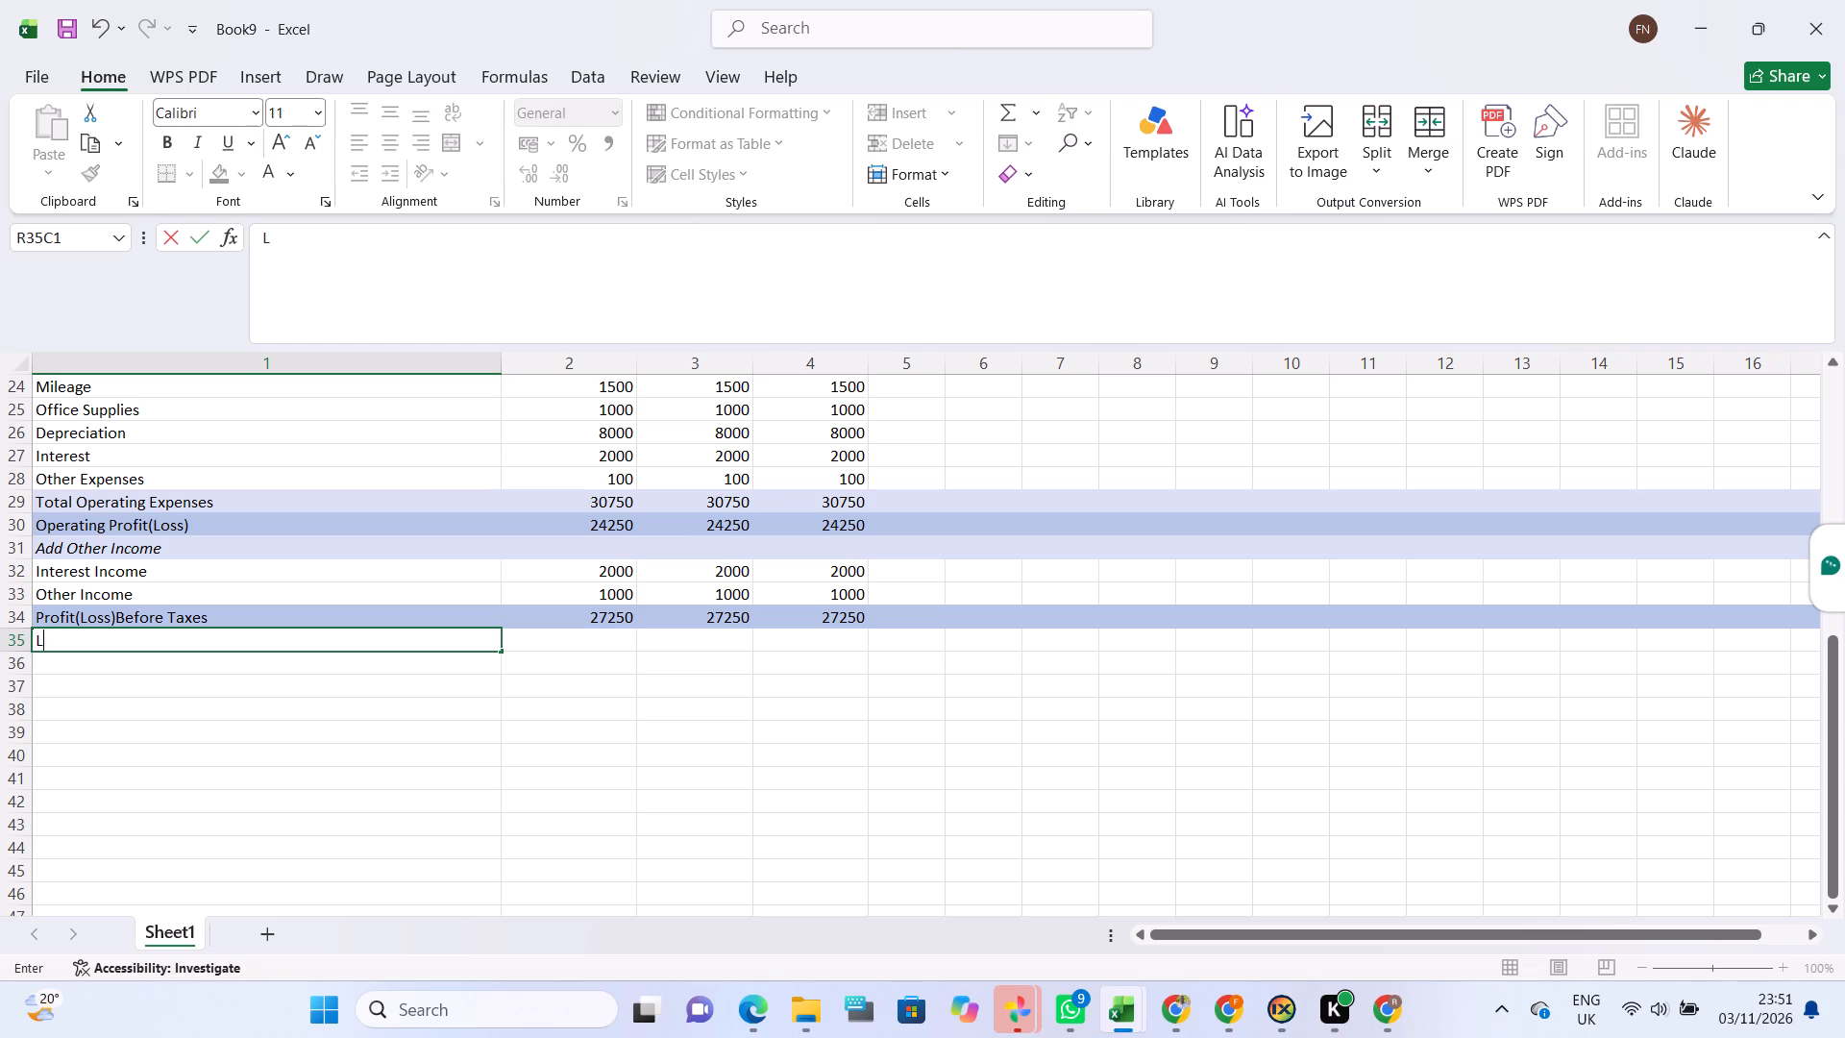
pyautogui.write('ess')
pyautogui.hotkey('shift', ':')
pyautogui.press('space')
pyautogui.write('ax')
pyautogui.press('space')
pyautogui.write('xpense')
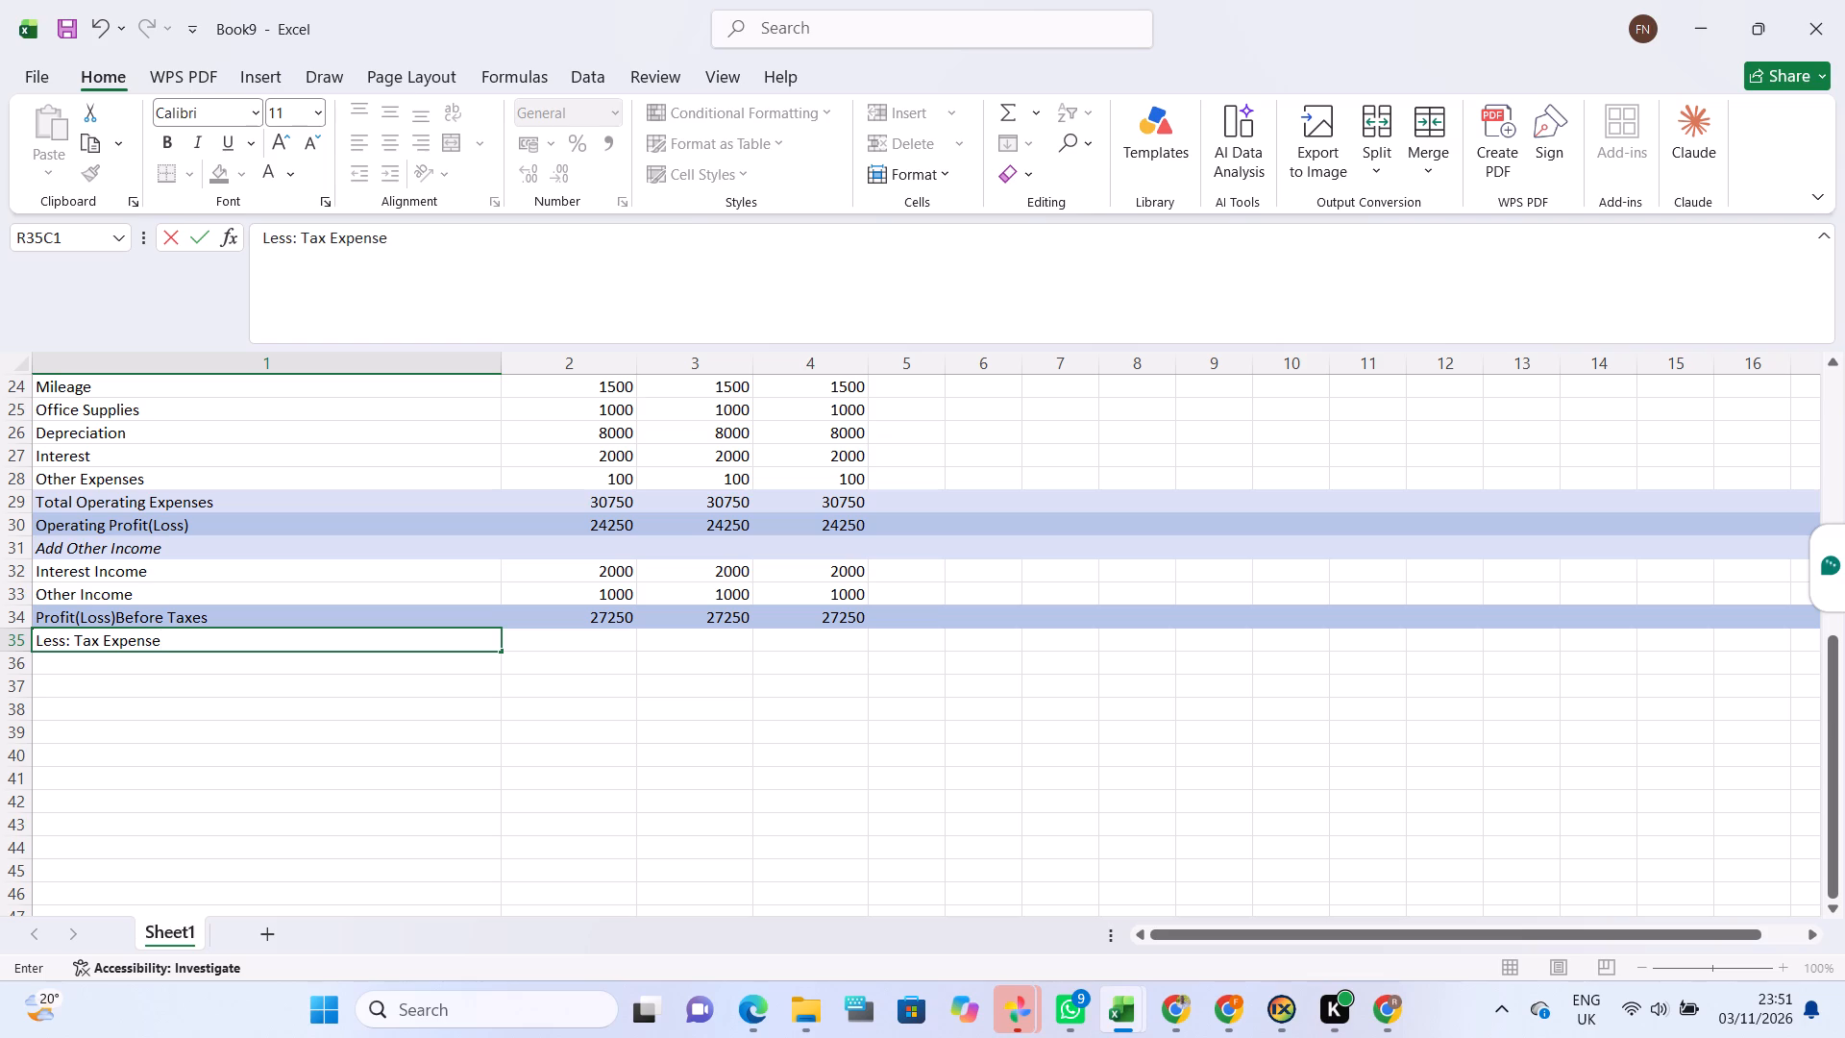
# Enter 4000 as the tax expense in each of columns 2, 3 and 4.
pyautogui.click(574, 646)
pyautogui.write('4000')
pyautogui.press('Right')
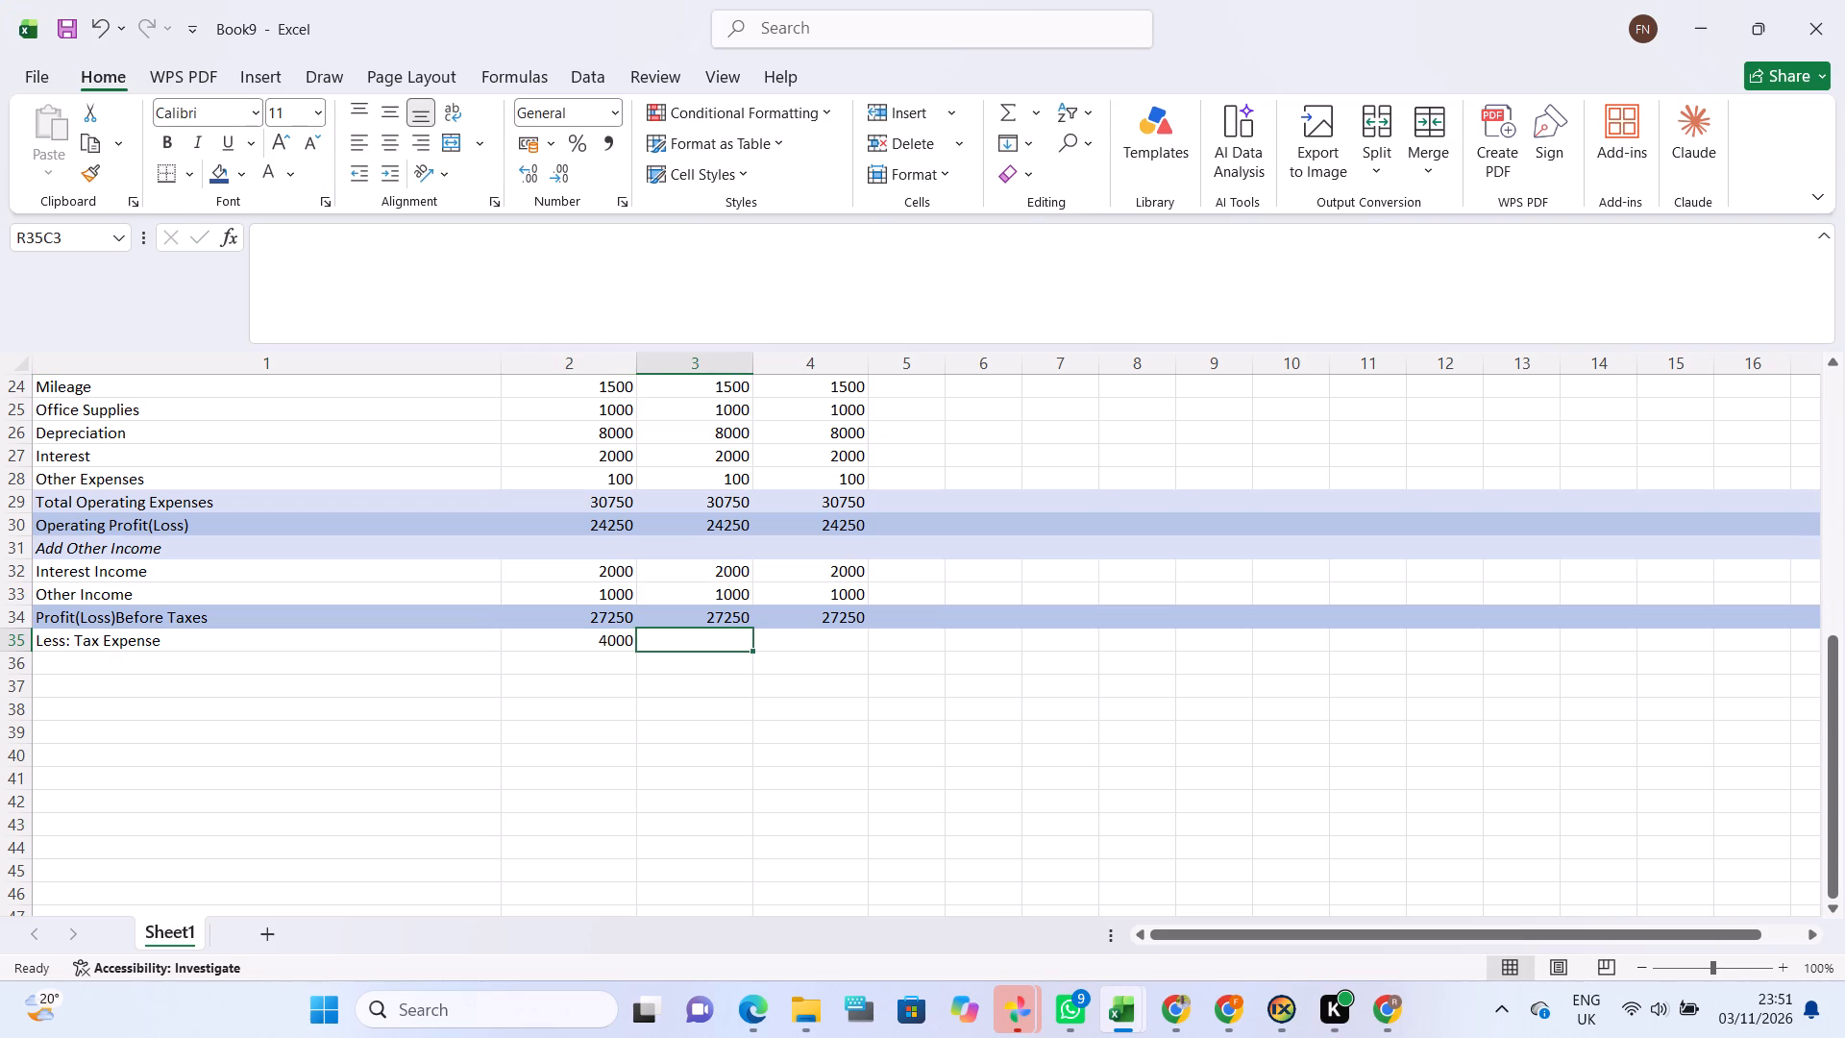
pyautogui.write('4000')
pyautogui.press('Right')
pyautogui.write('4000')
pyautogui.press('Return')
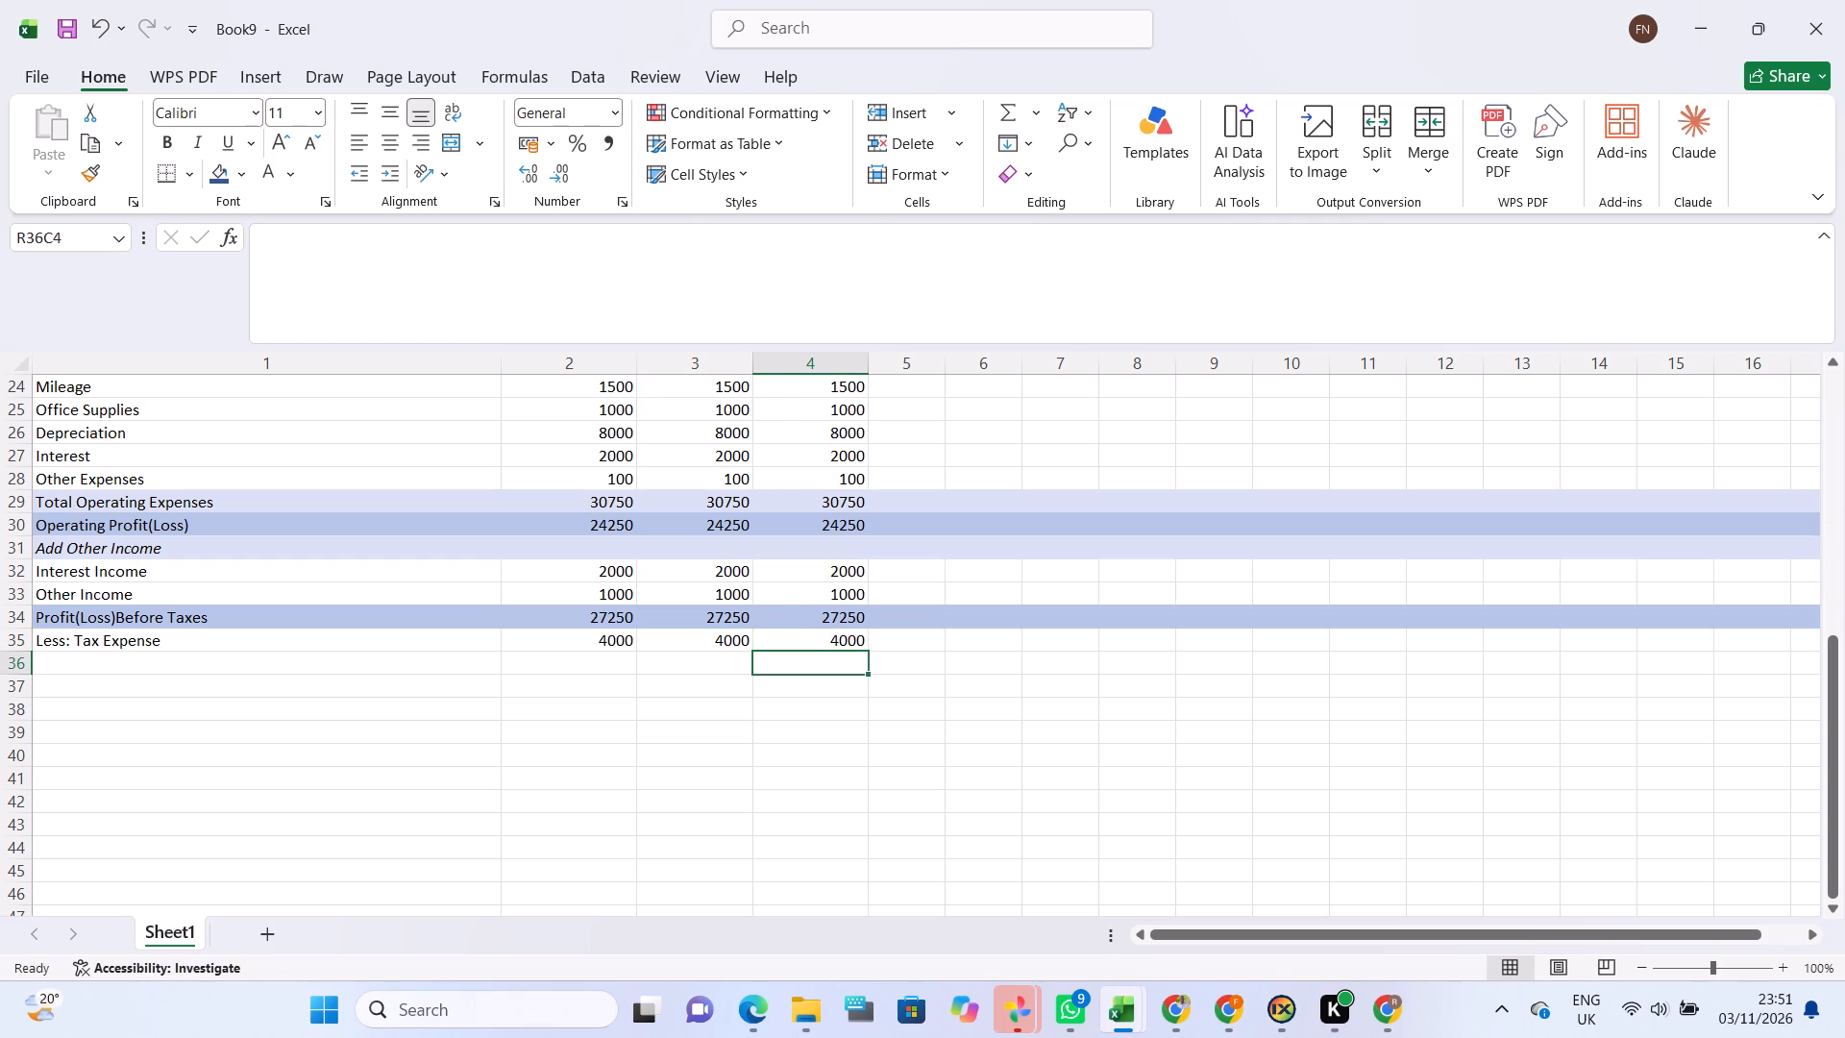
# Add the row label Net Profit(Loss) in column 1, directly below Less: Tax Expense.
pyautogui.click(247, 677)
pyautogui.click(213, 660)
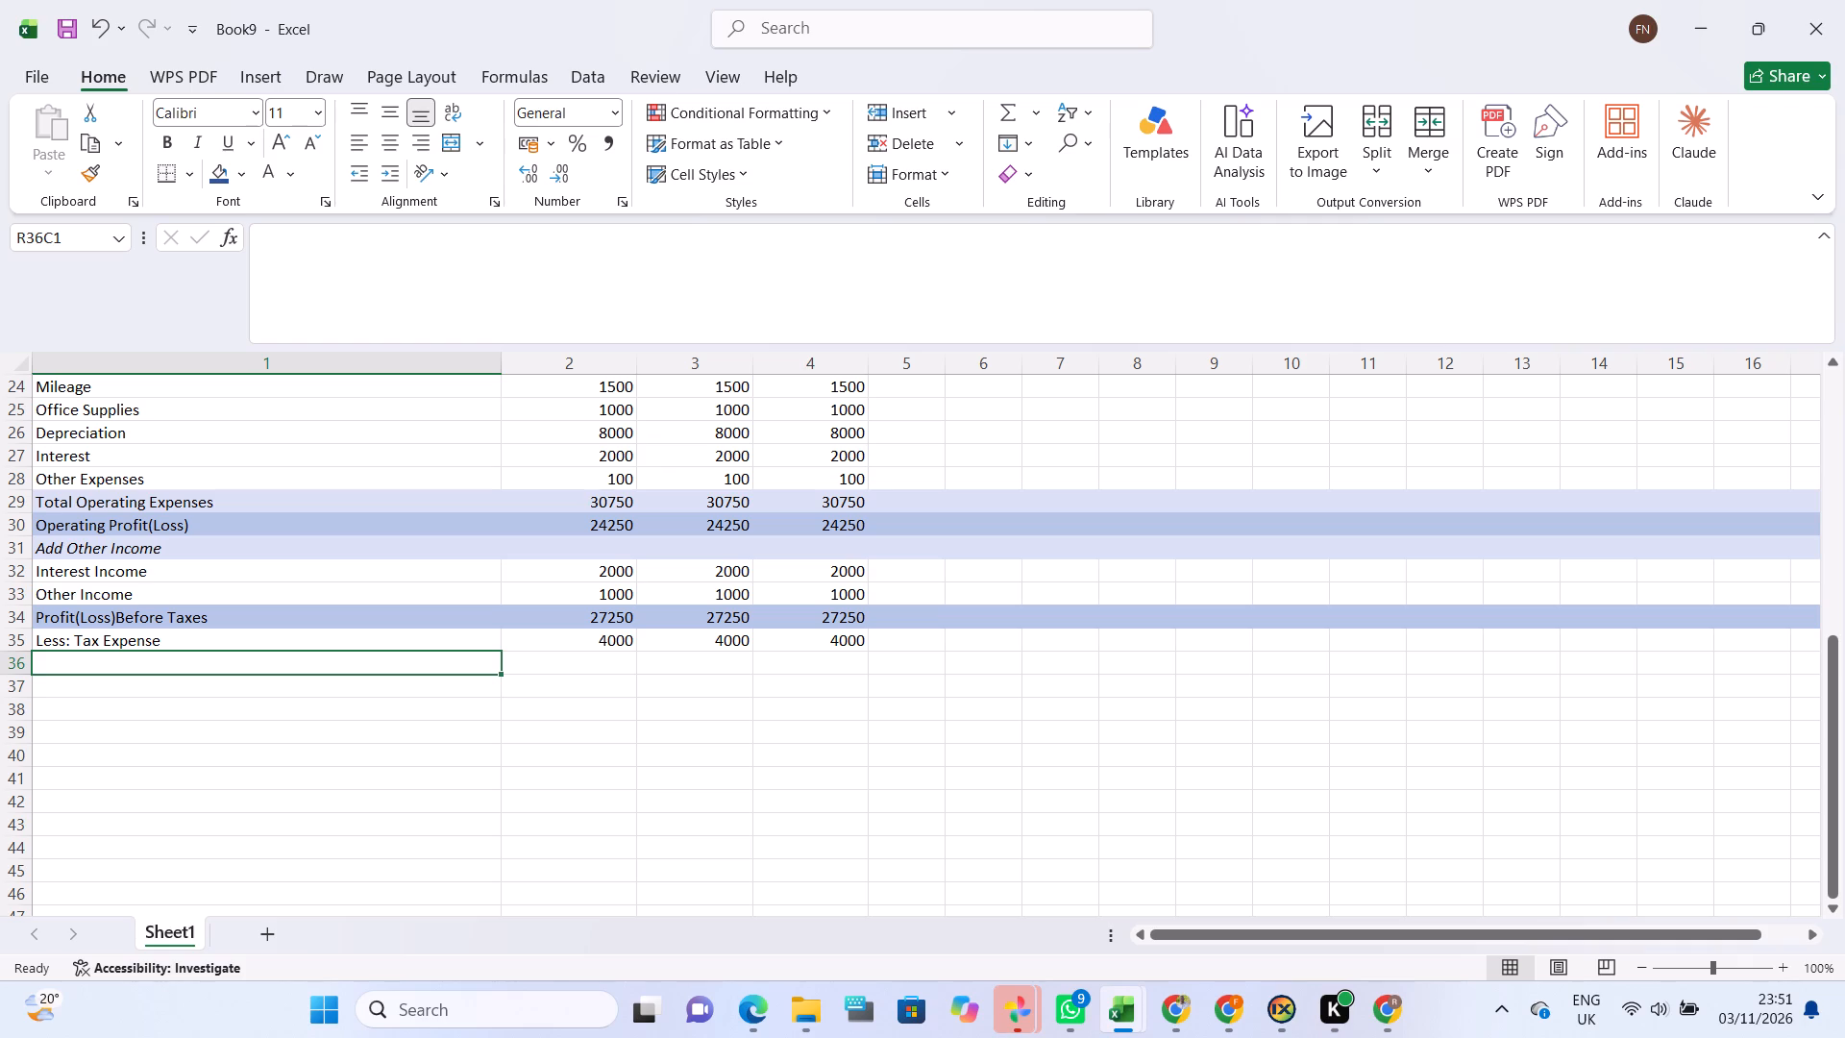
pyautogui.write('et')
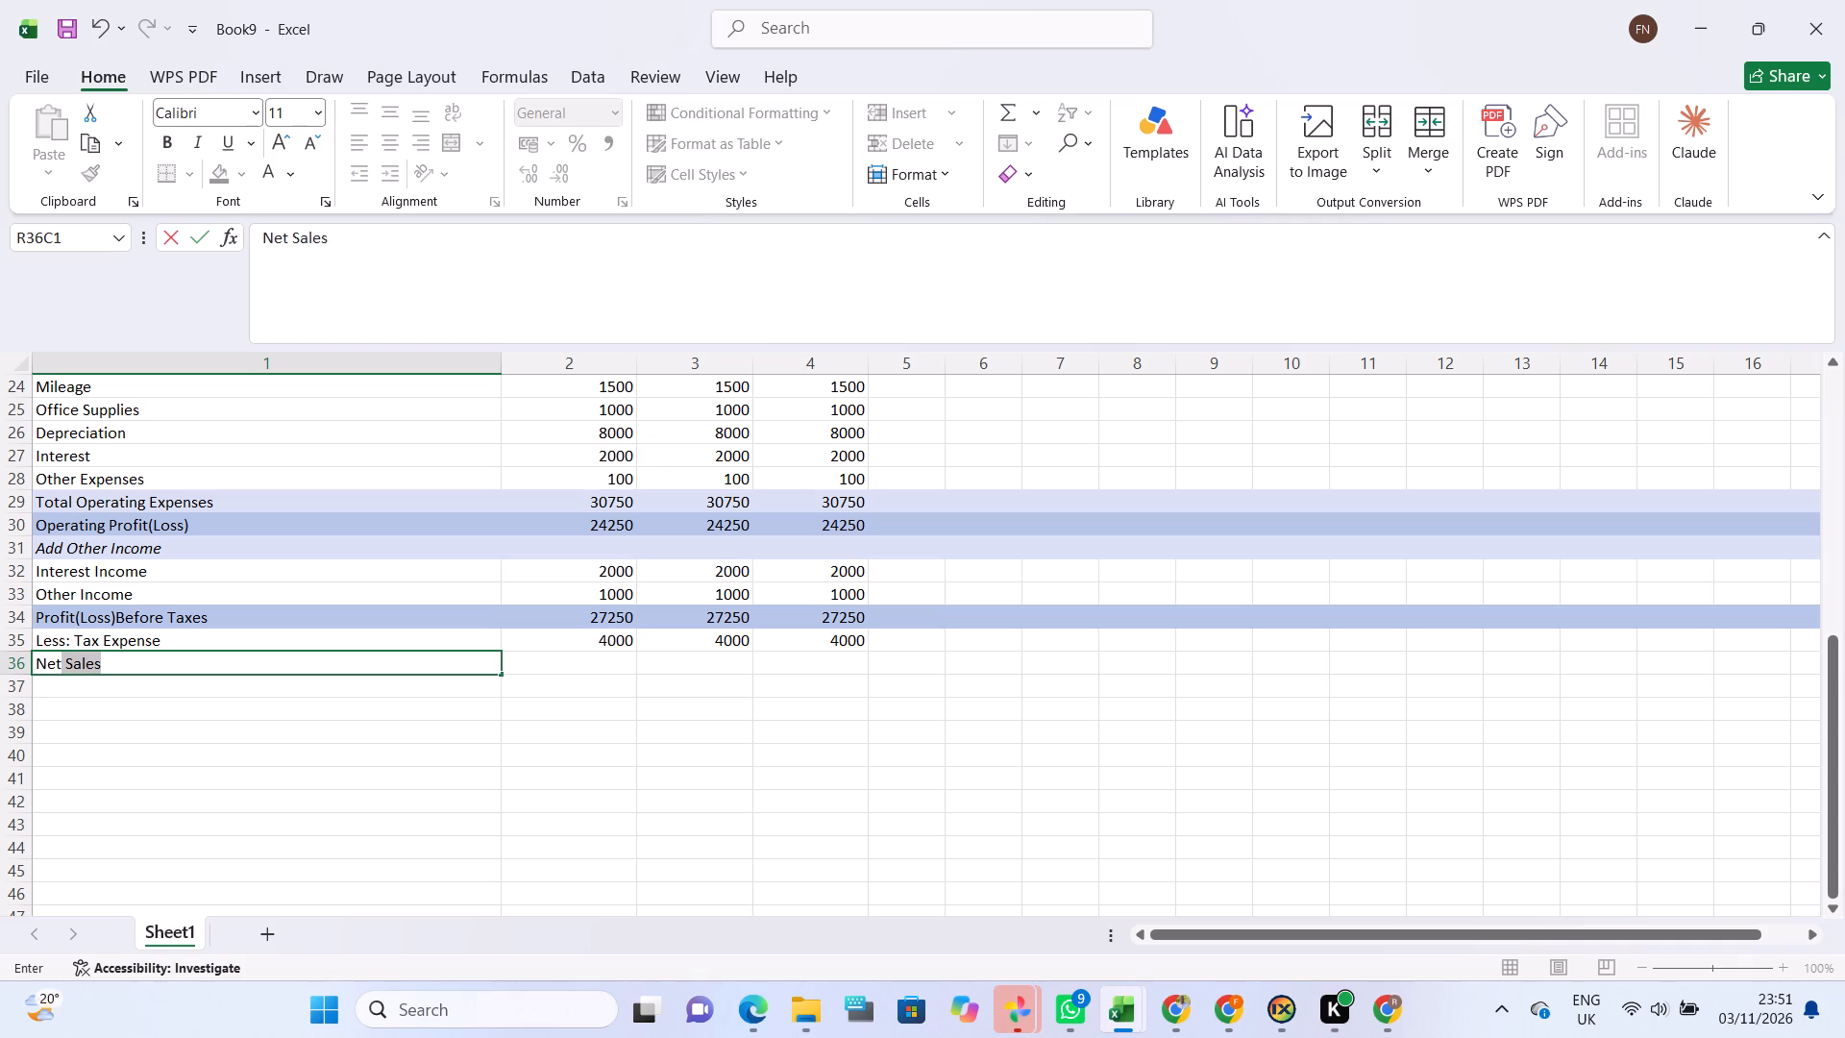
pyautogui.press('space')
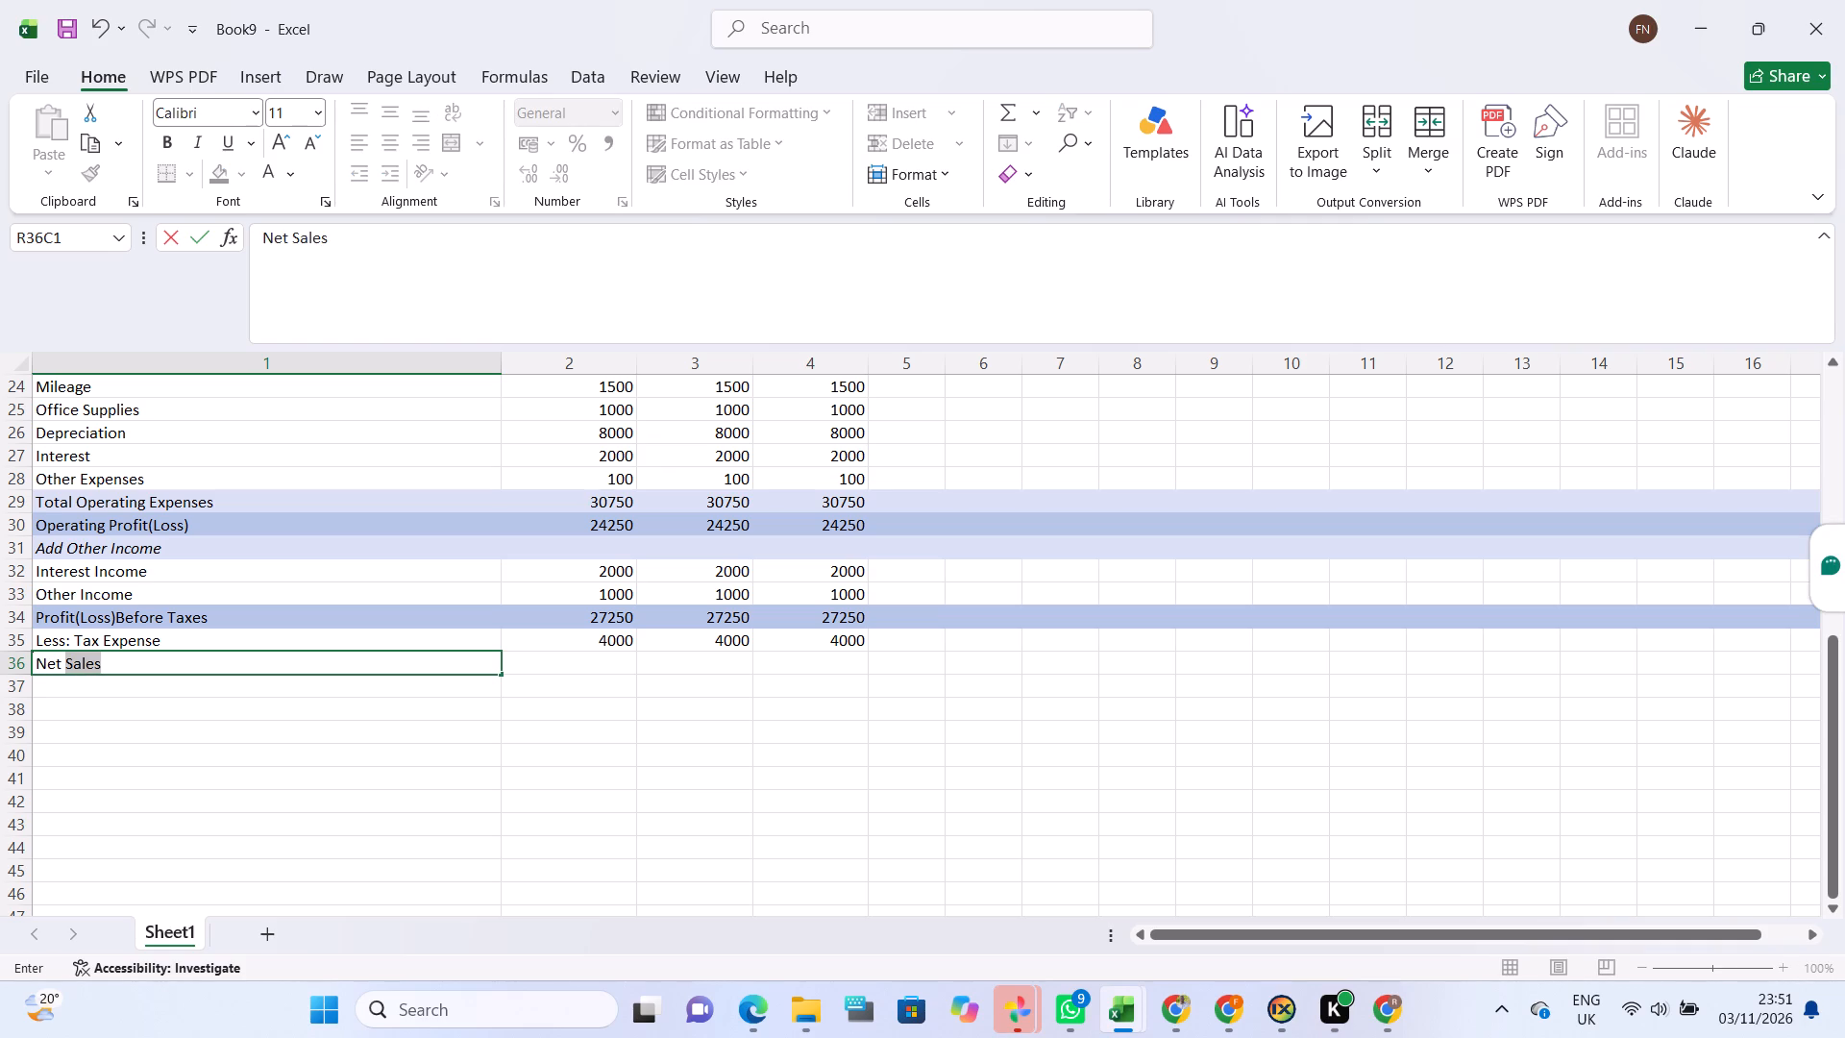
pyautogui.write('rofit')
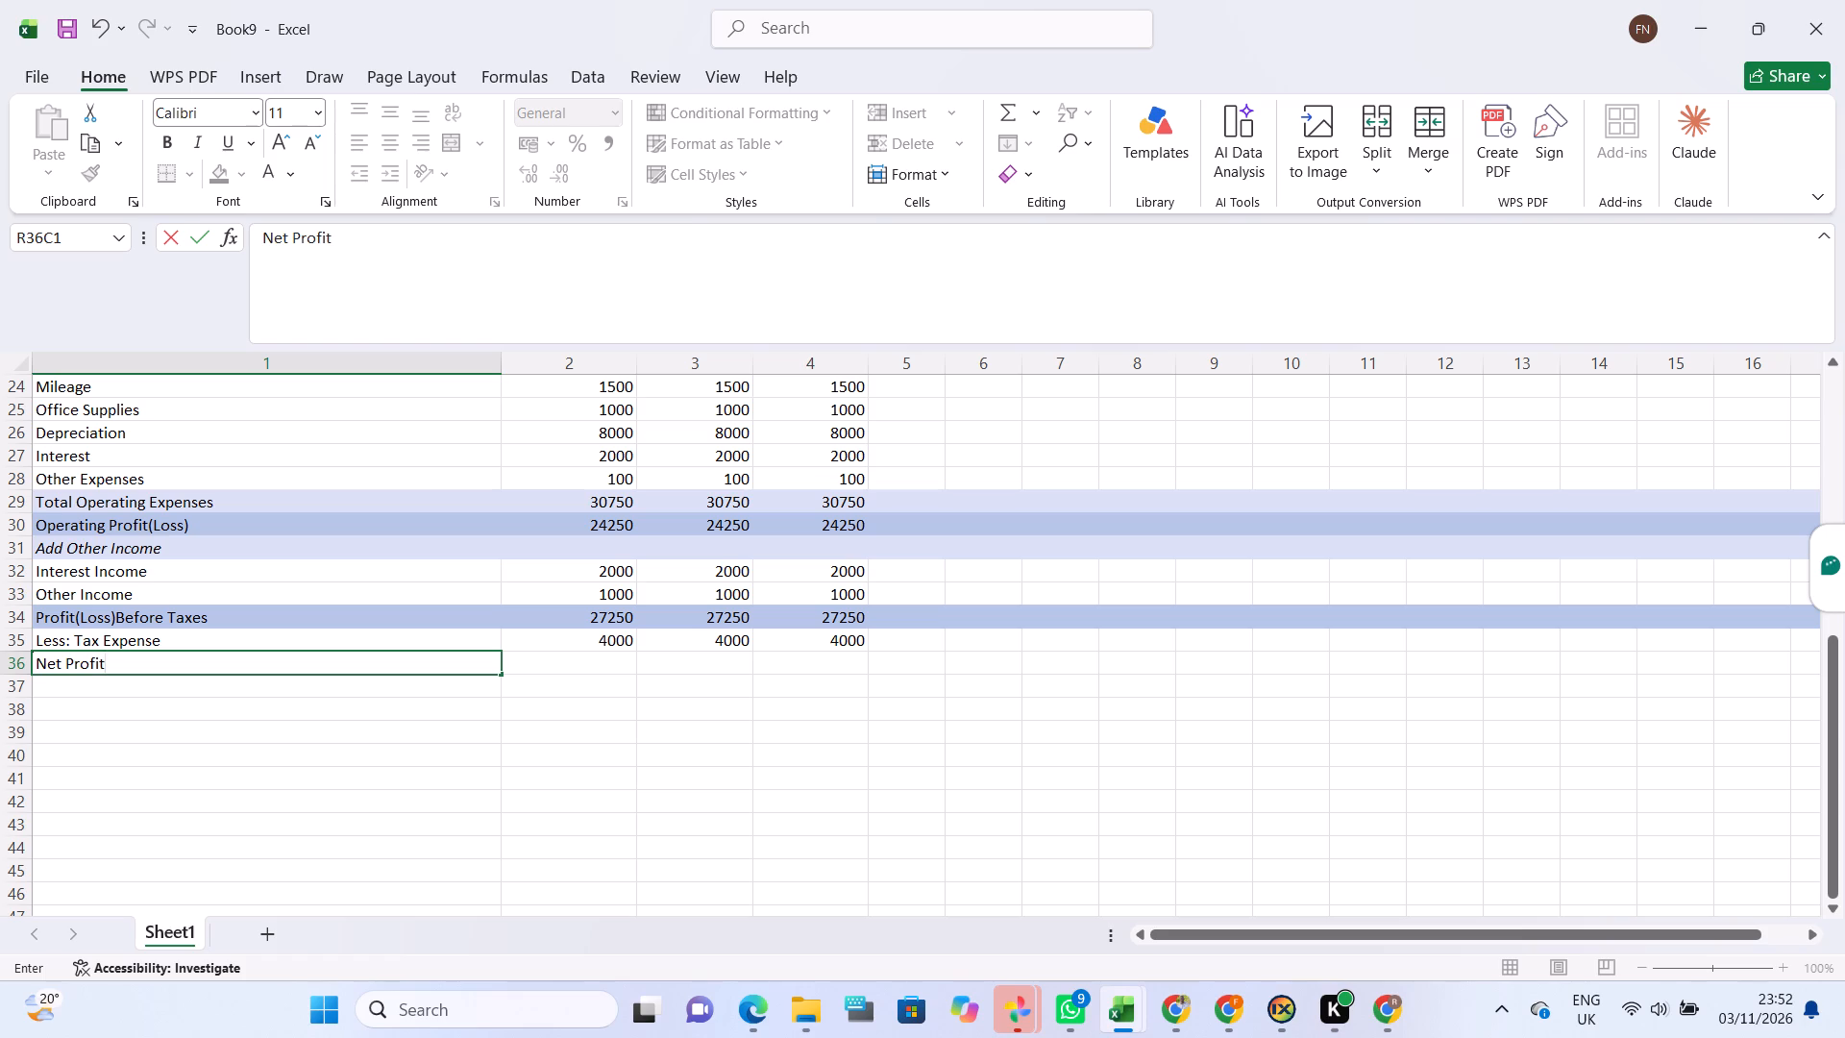
pyautogui.hotkey('shift', '(')
pyautogui.press('l')
pyautogui.write('oss')
pyautogui.hotkey('shift', ')')
pyautogui.click(573, 671)
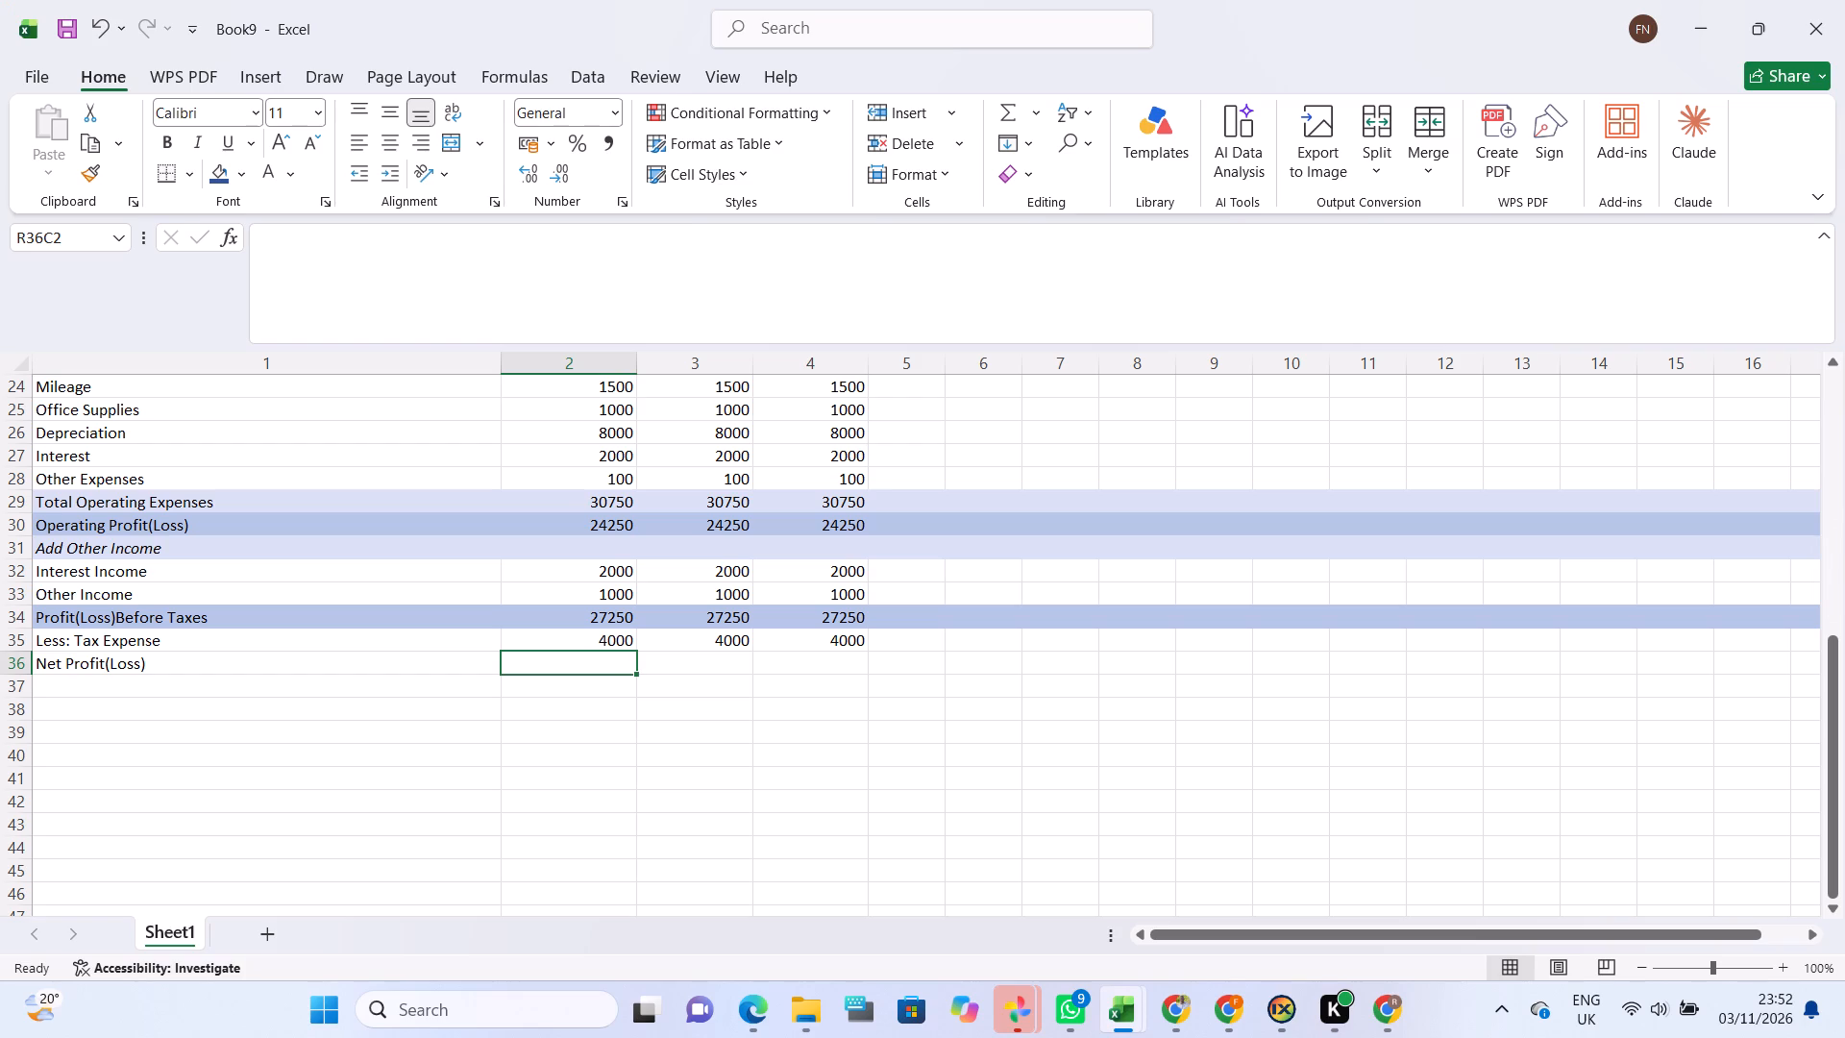
# Enter 23250 as the net profit in each of columns 2, 3 and 4 of the Net Profit(Loss) row.
pyautogui.write('23250')
pyautogui.press('Right')
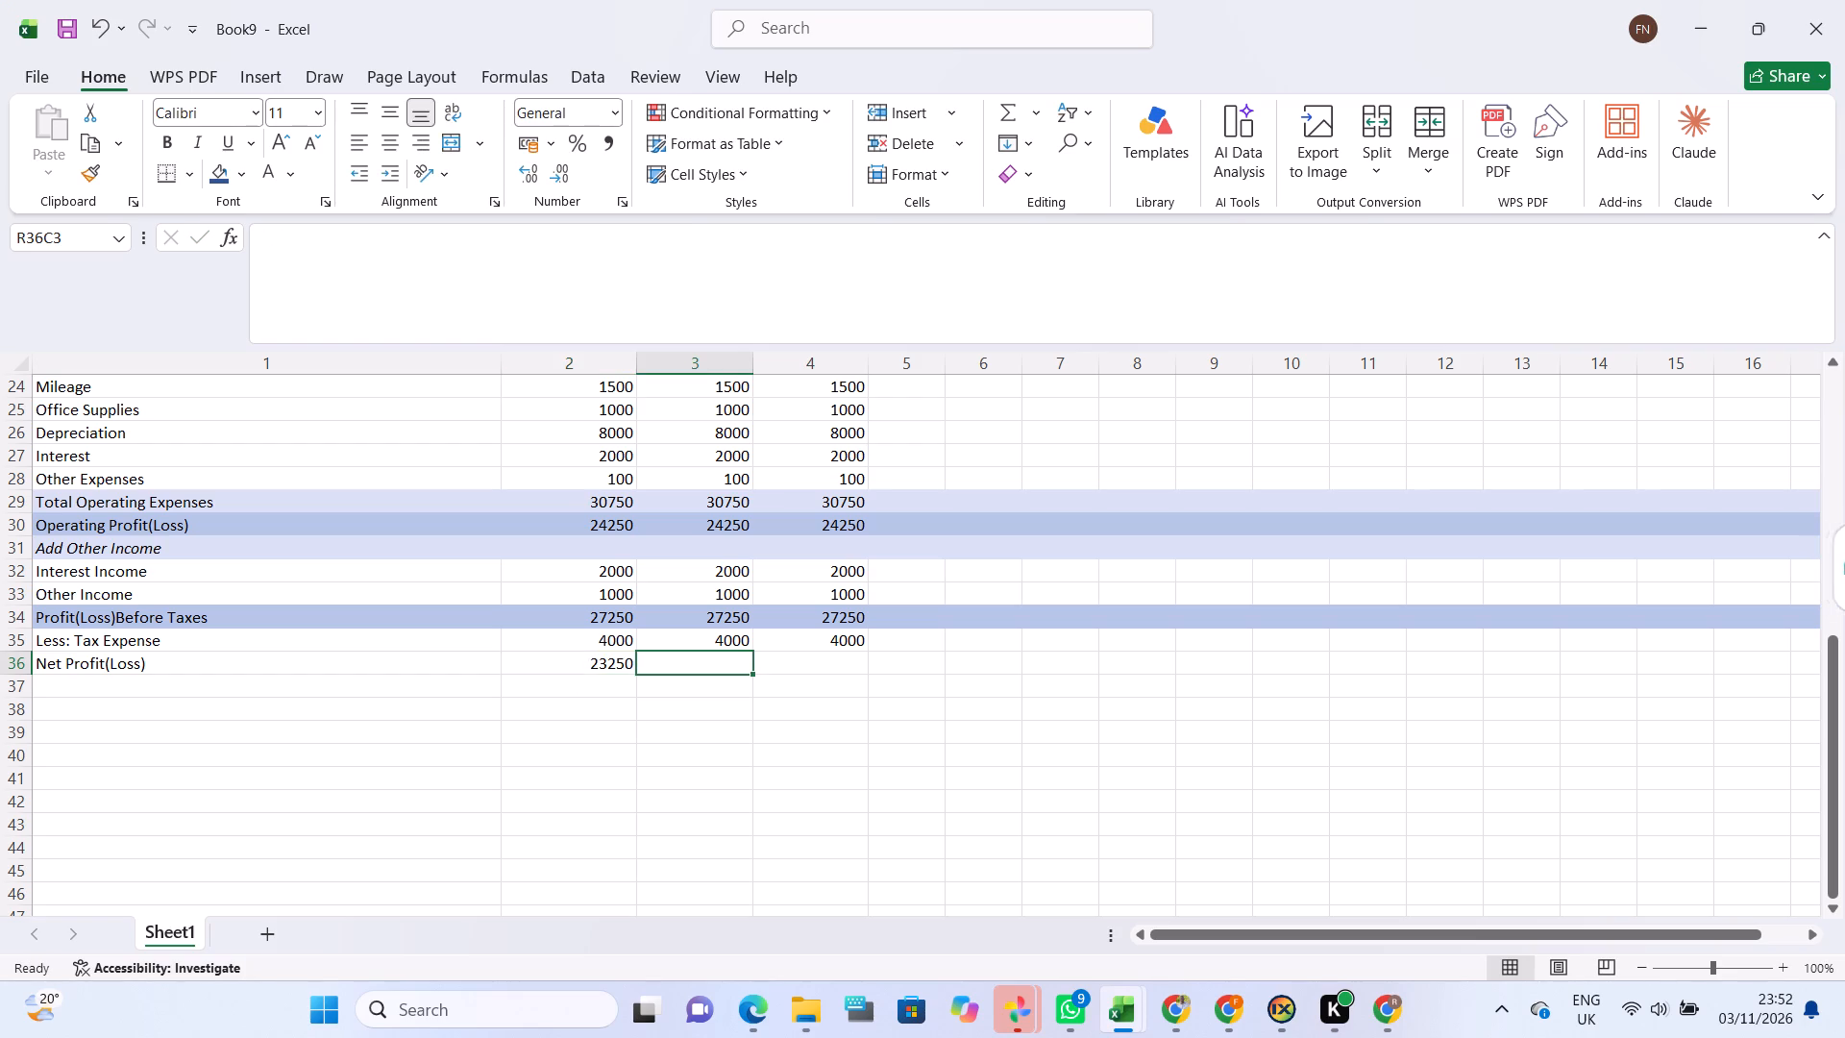
pyautogui.write('23250')
pyautogui.press('Return')
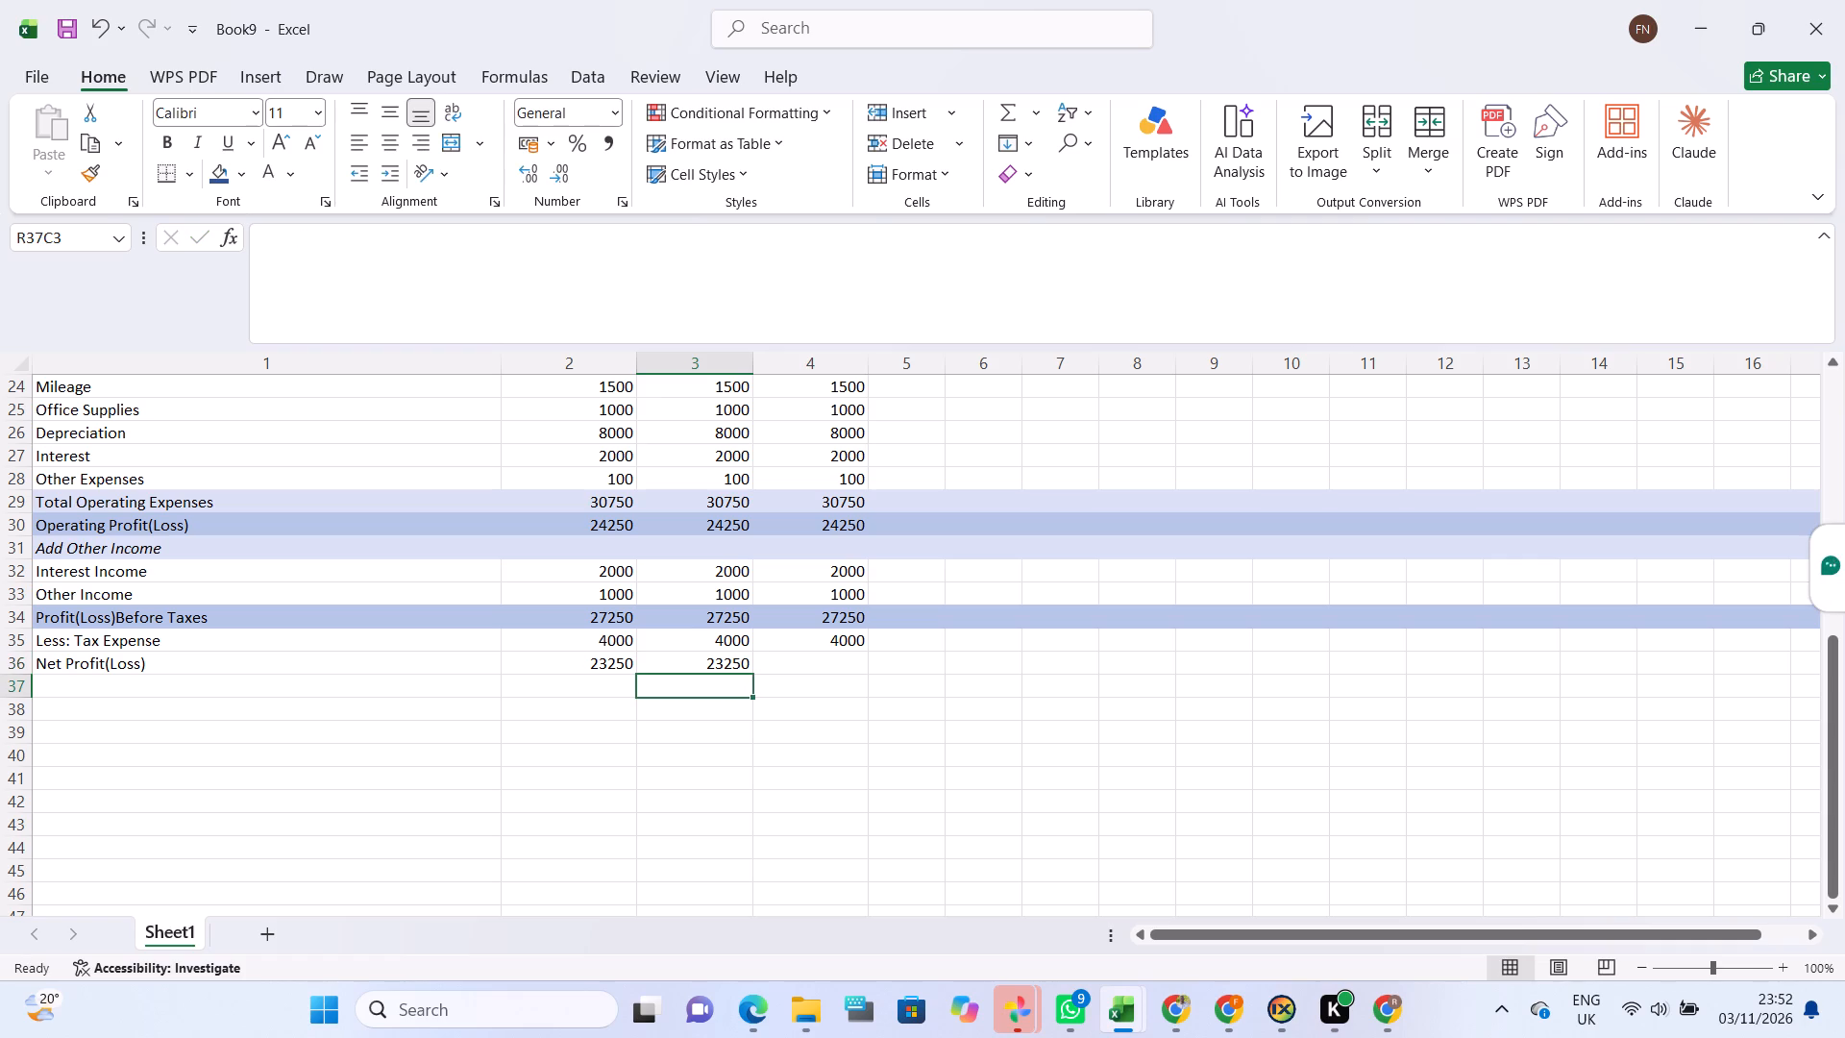
pyautogui.click(788, 655)
pyautogui.write('2325')
pyautogui.press('BackSpace')
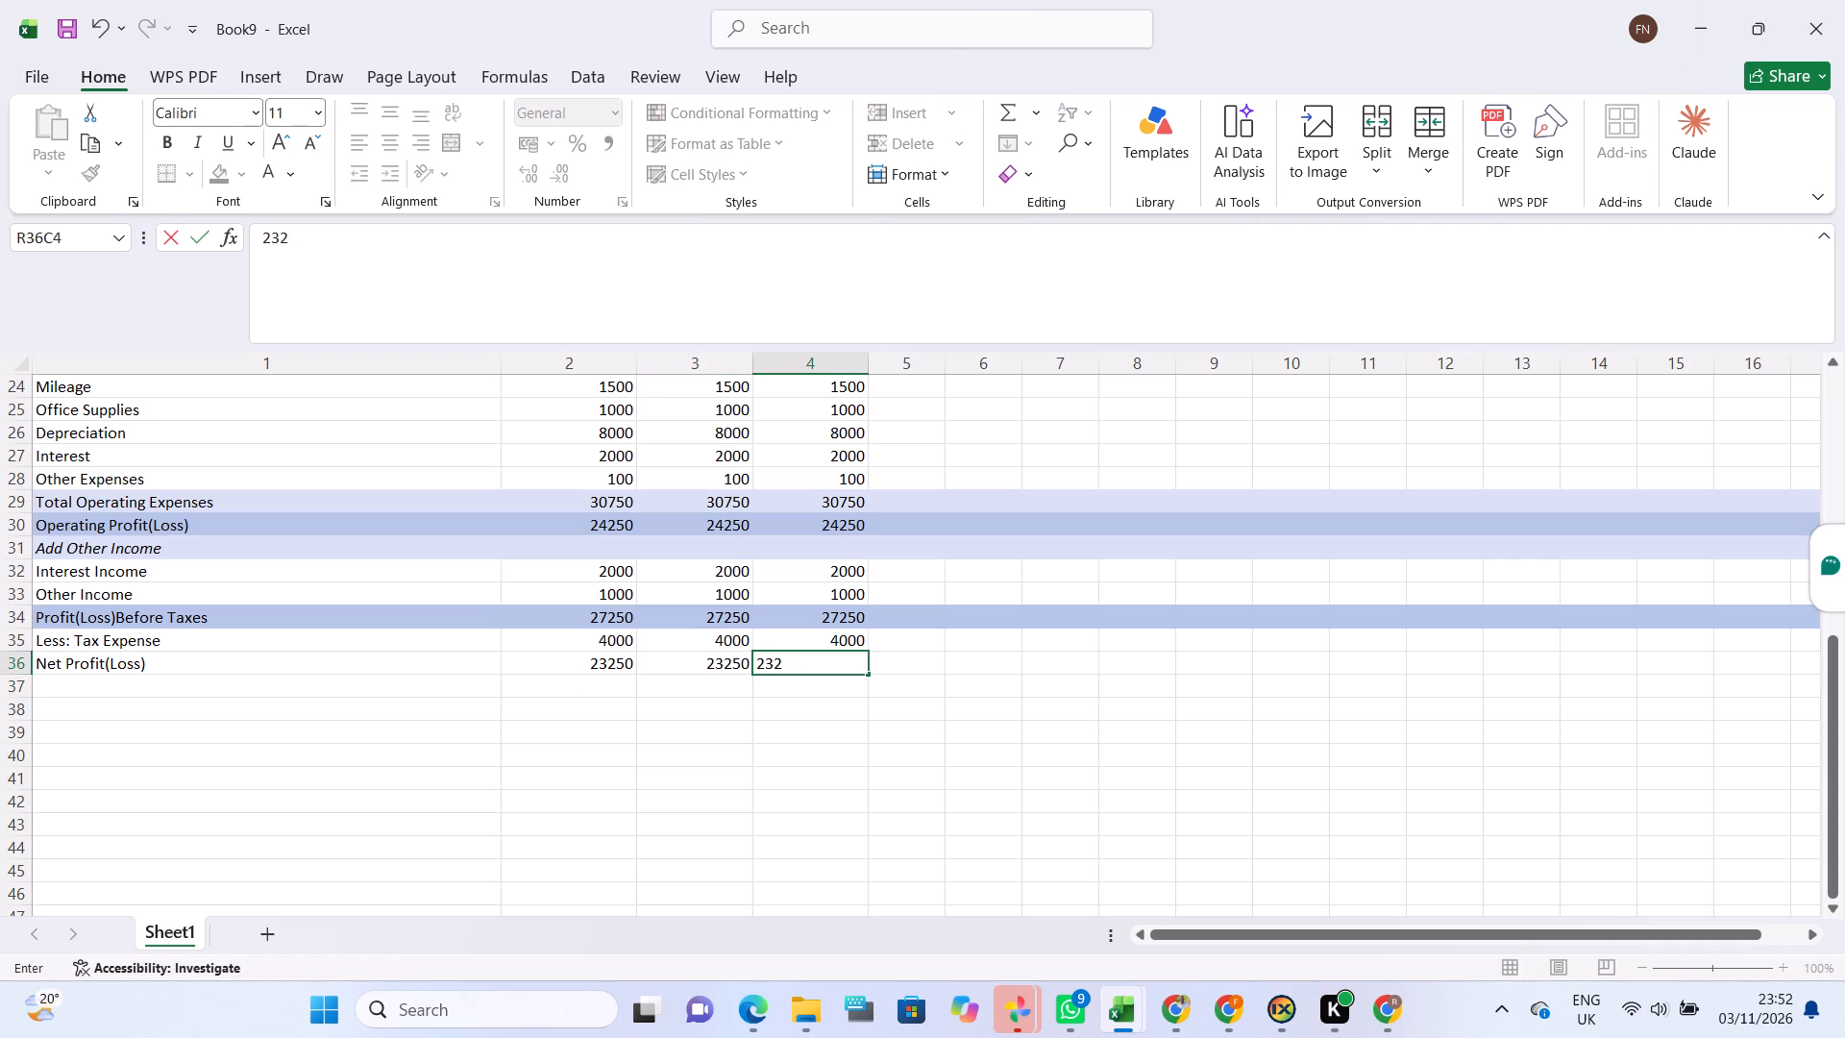
pyautogui.press('0')
pyautogui.press('Return')
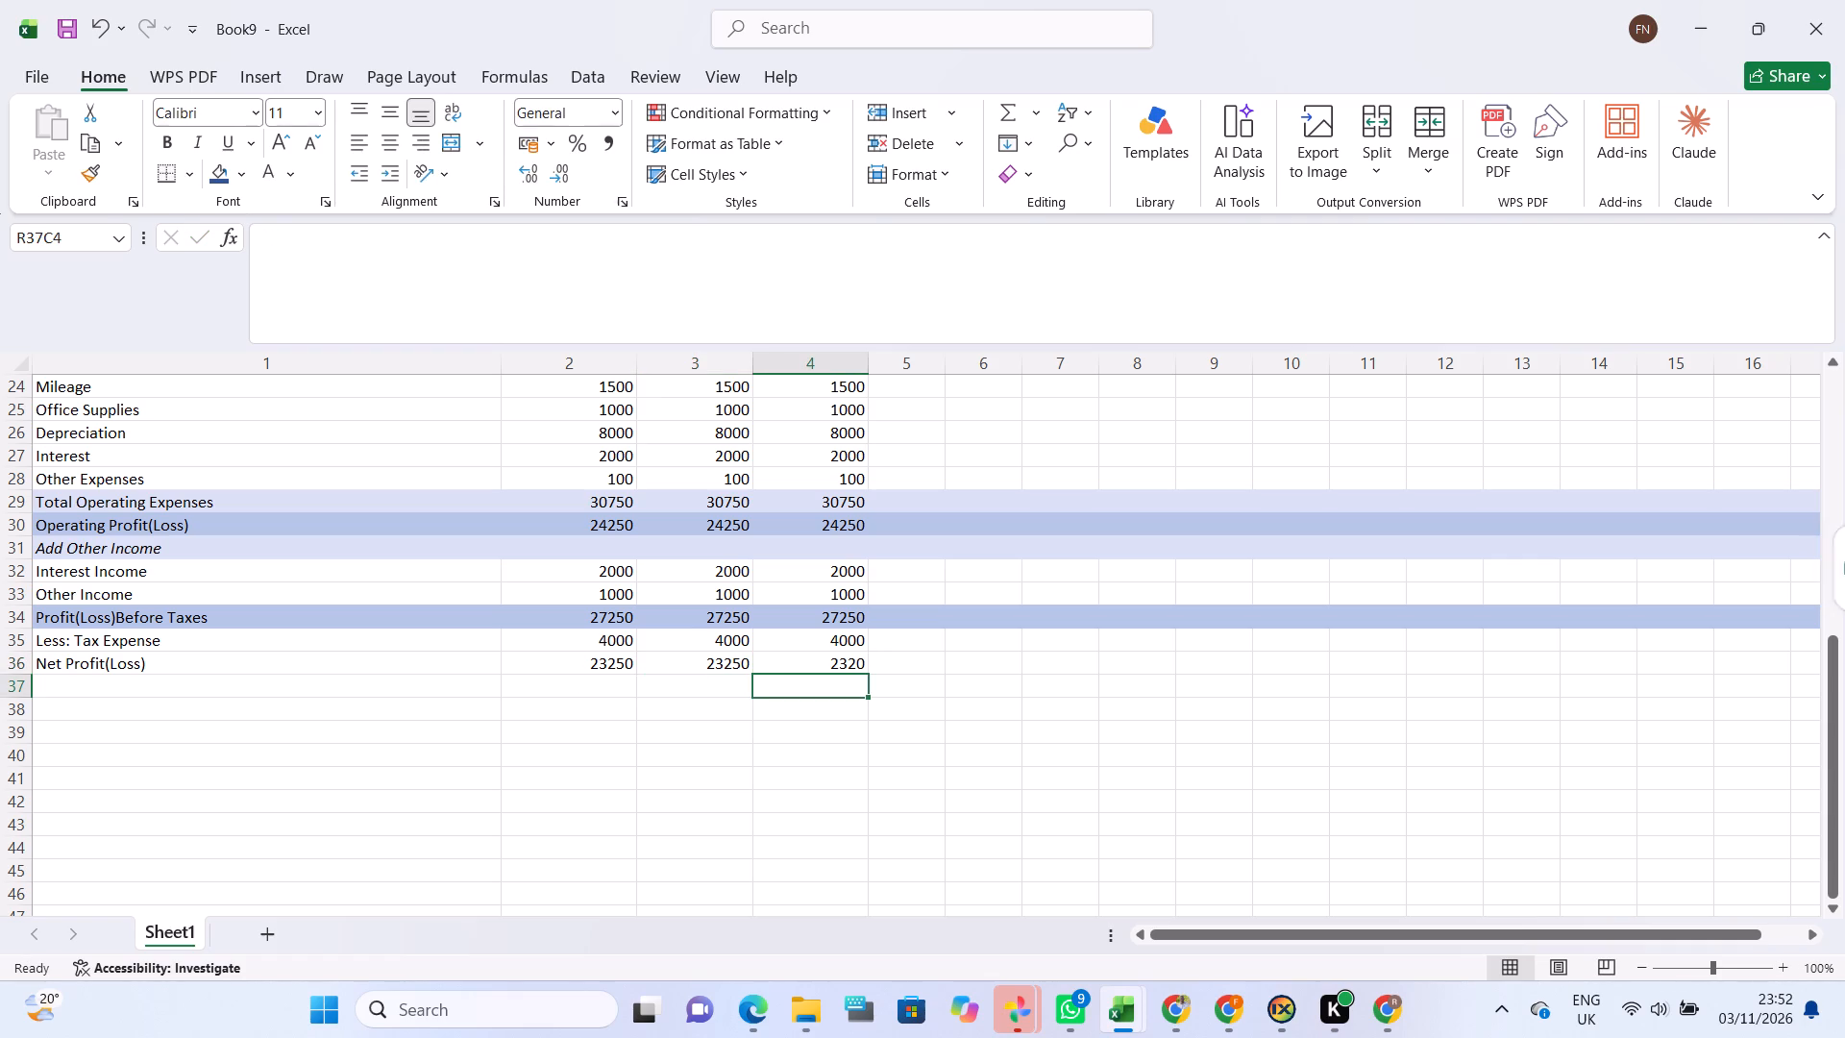
pyautogui.click(819, 666)
pyautogui.doubleClick(819, 666)
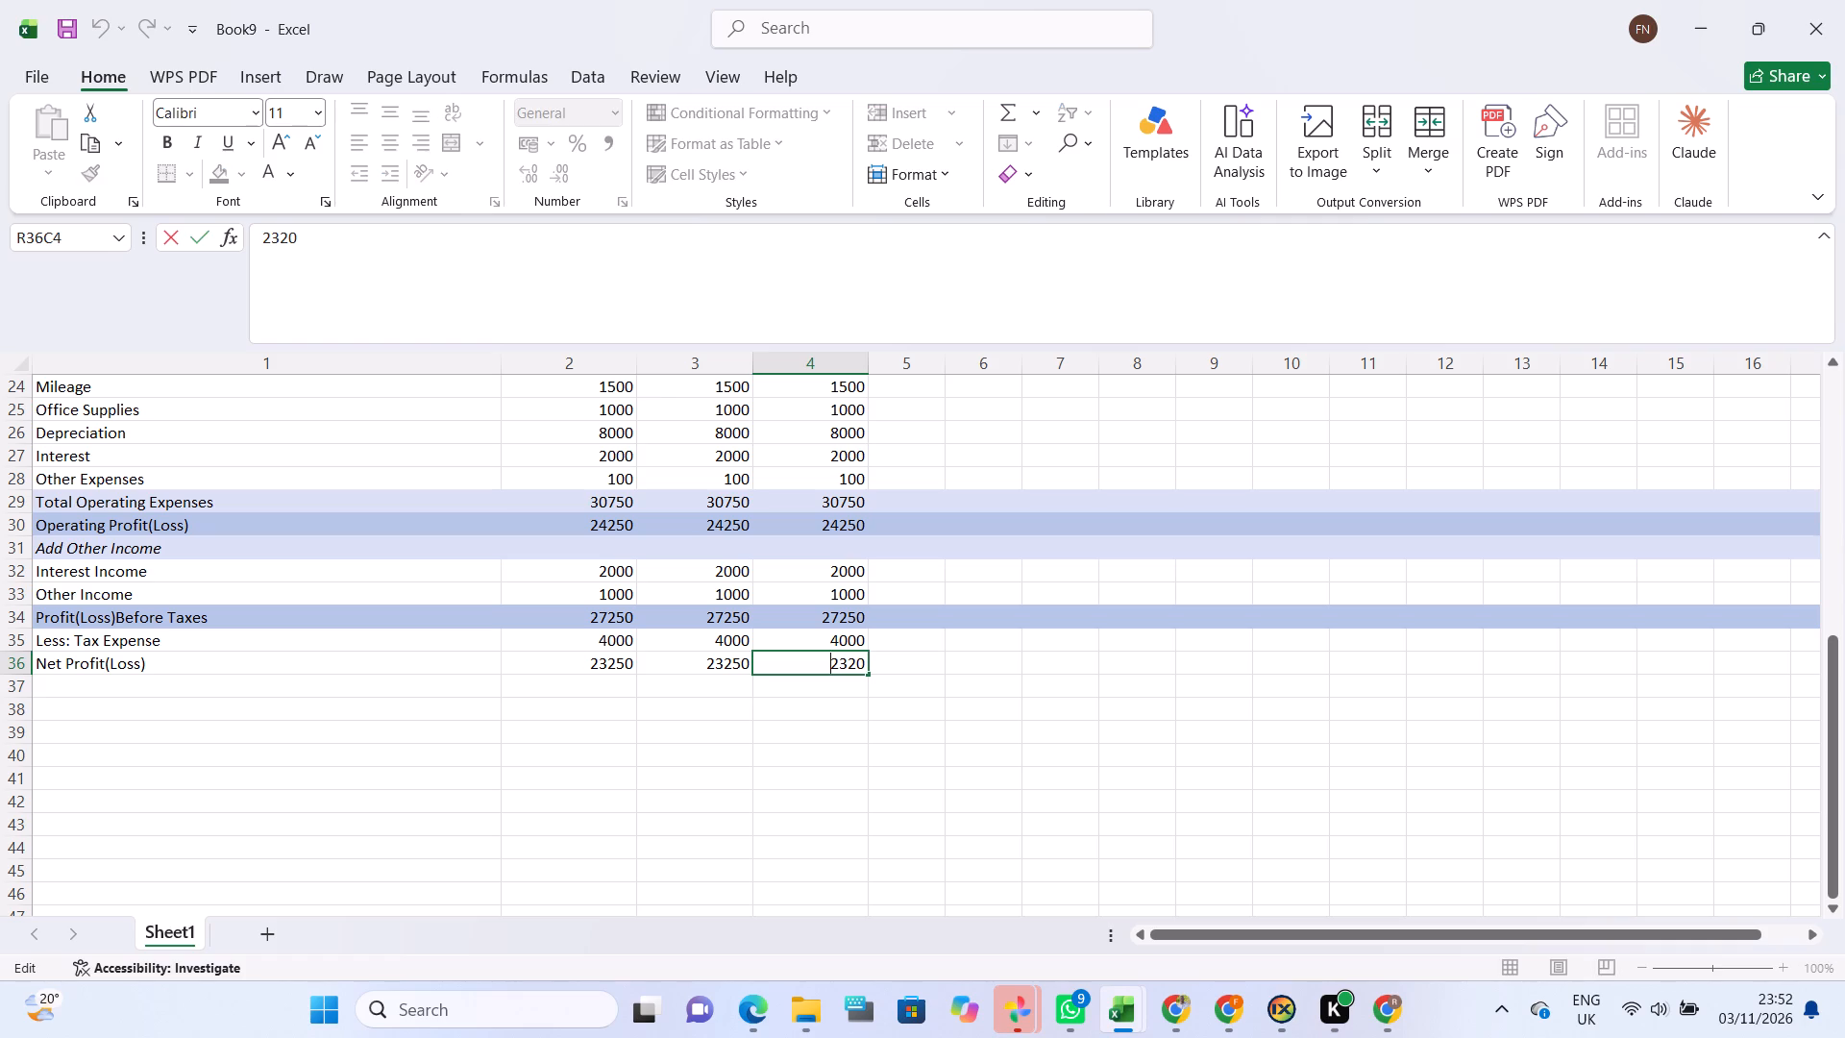
pyautogui.click(854, 664)
pyautogui.press('5')
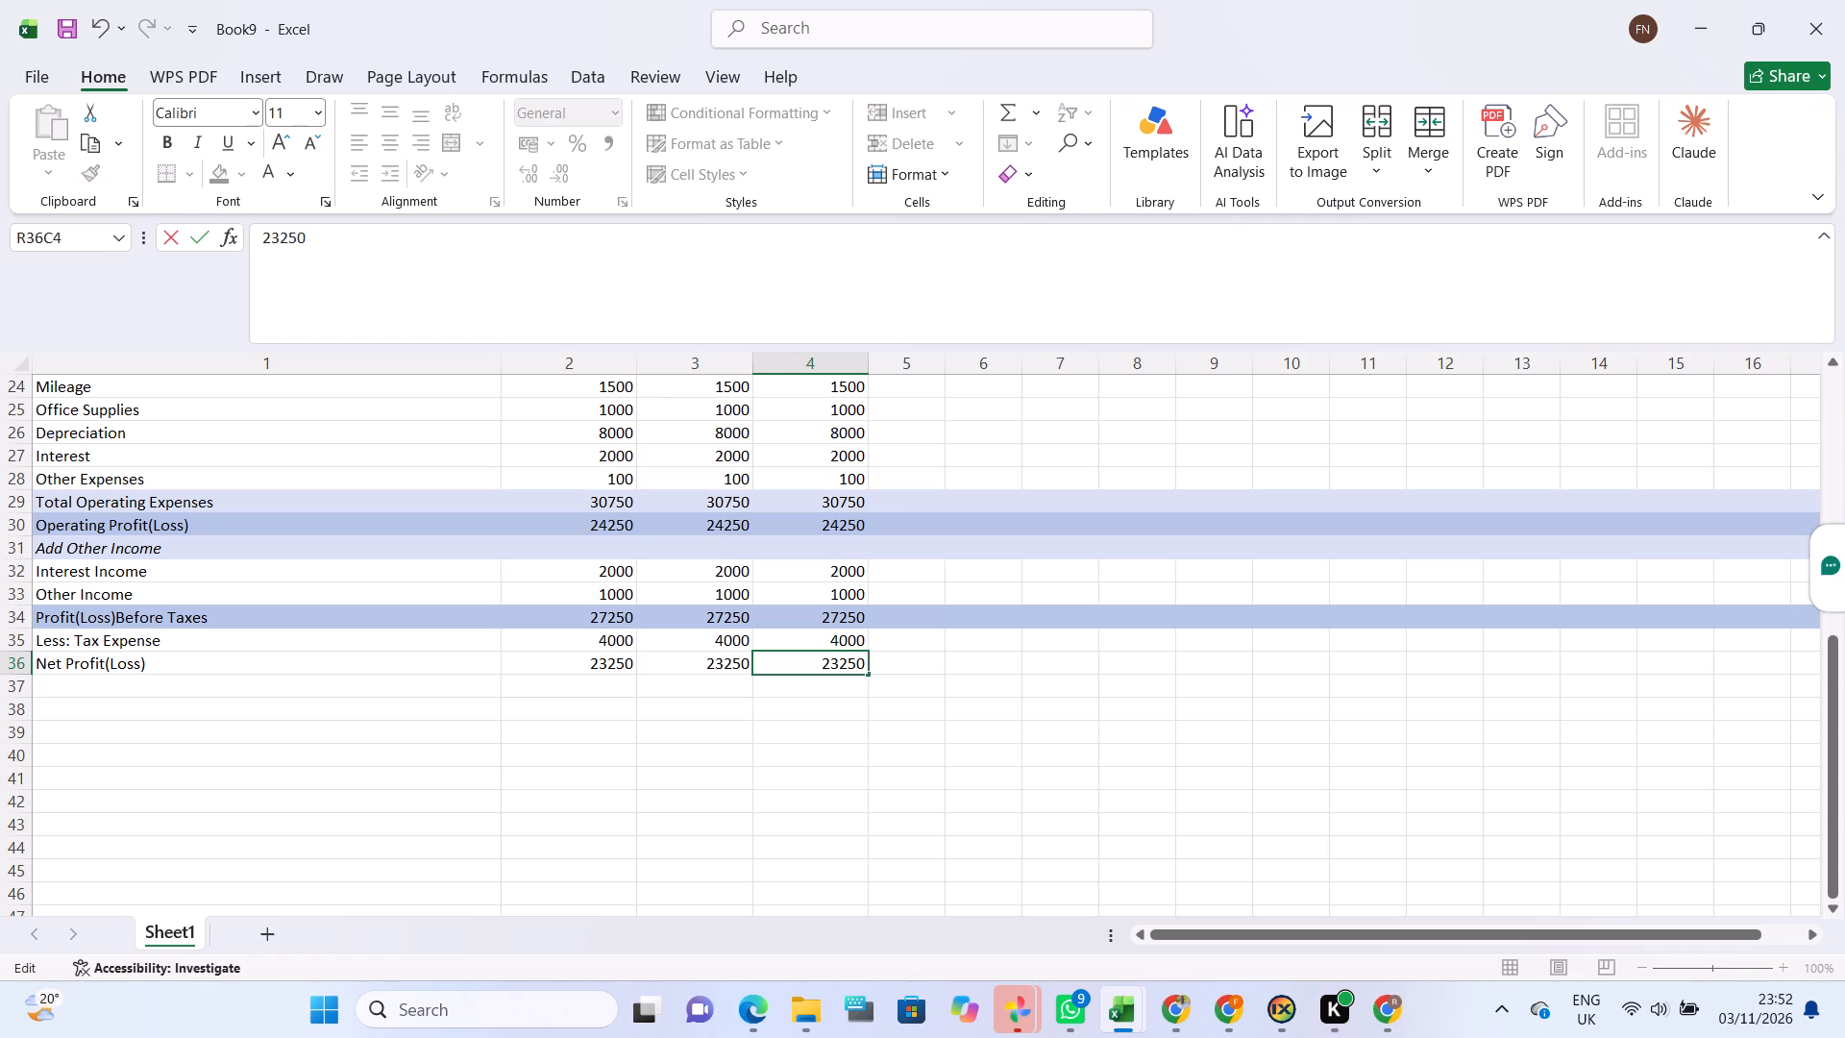
# Fill the entire Net Profit(Loss) row with the same lightest blue as the Total Operating Expenses row.
pyautogui.rightClick(31, 668)
pyautogui.click(116, 549)
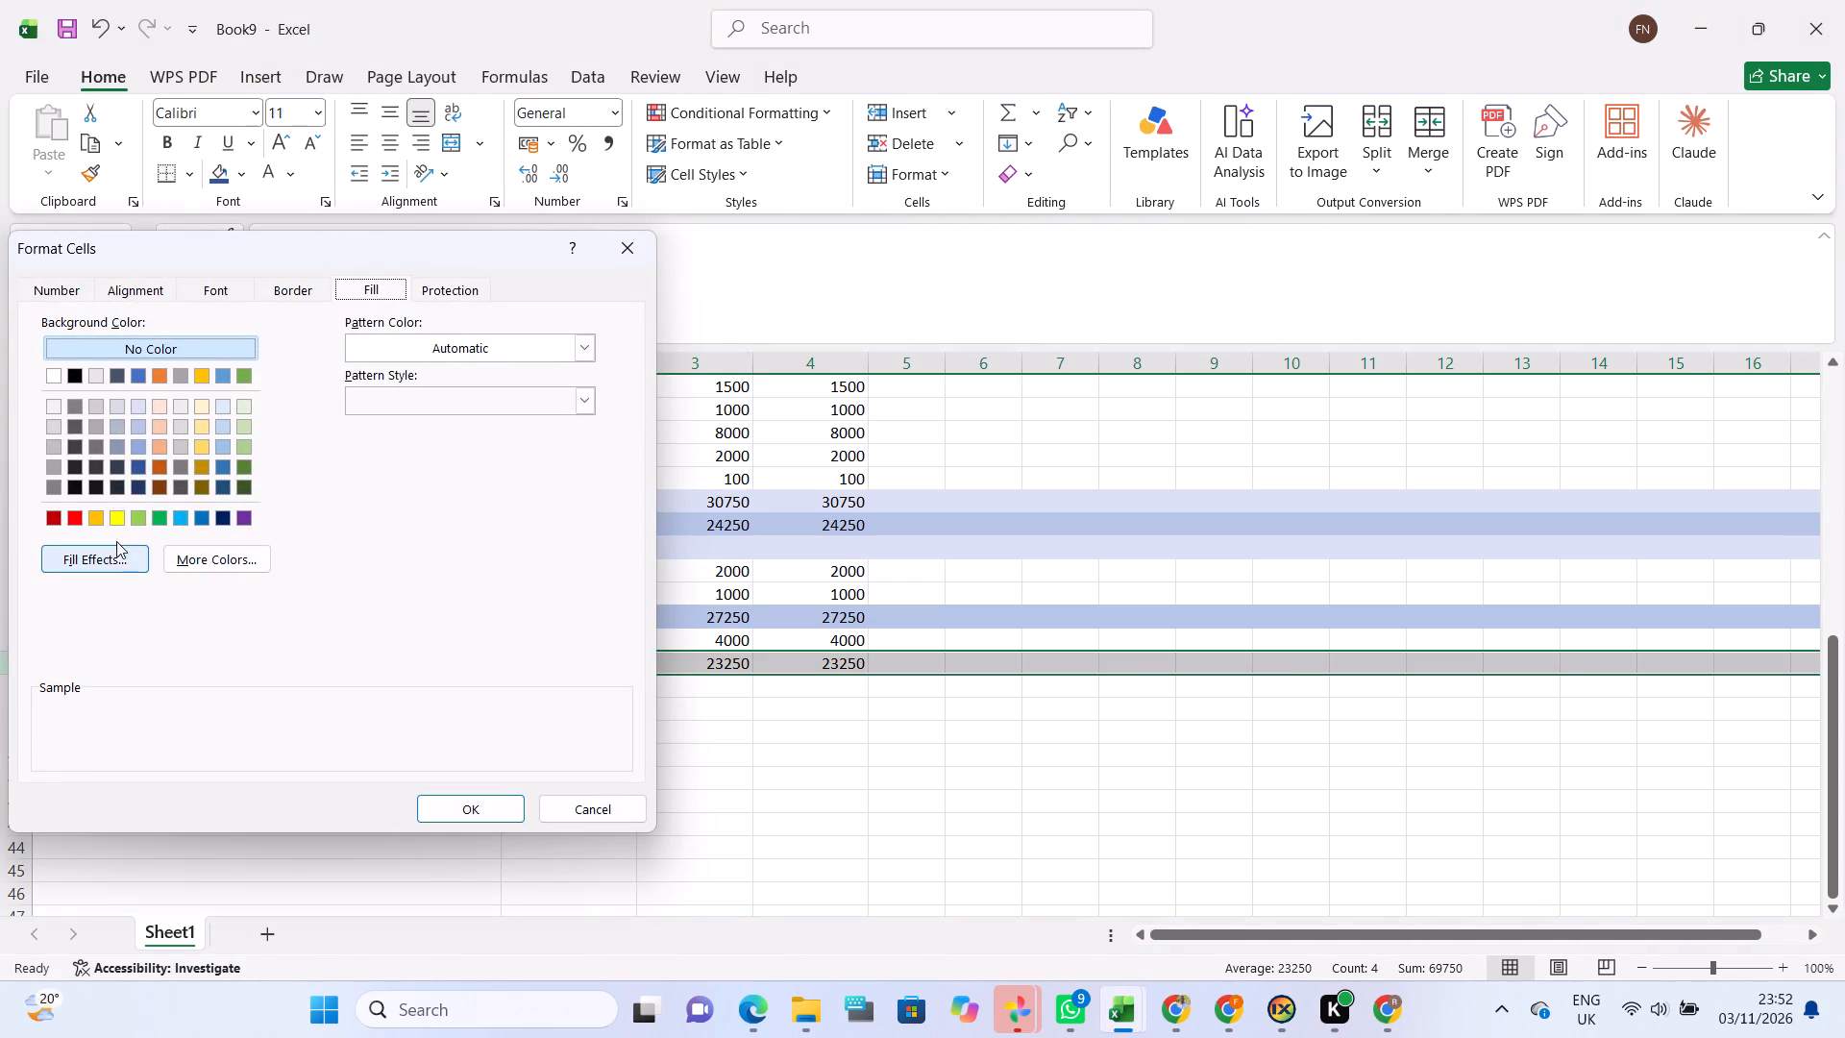
pyautogui.click(136, 408)
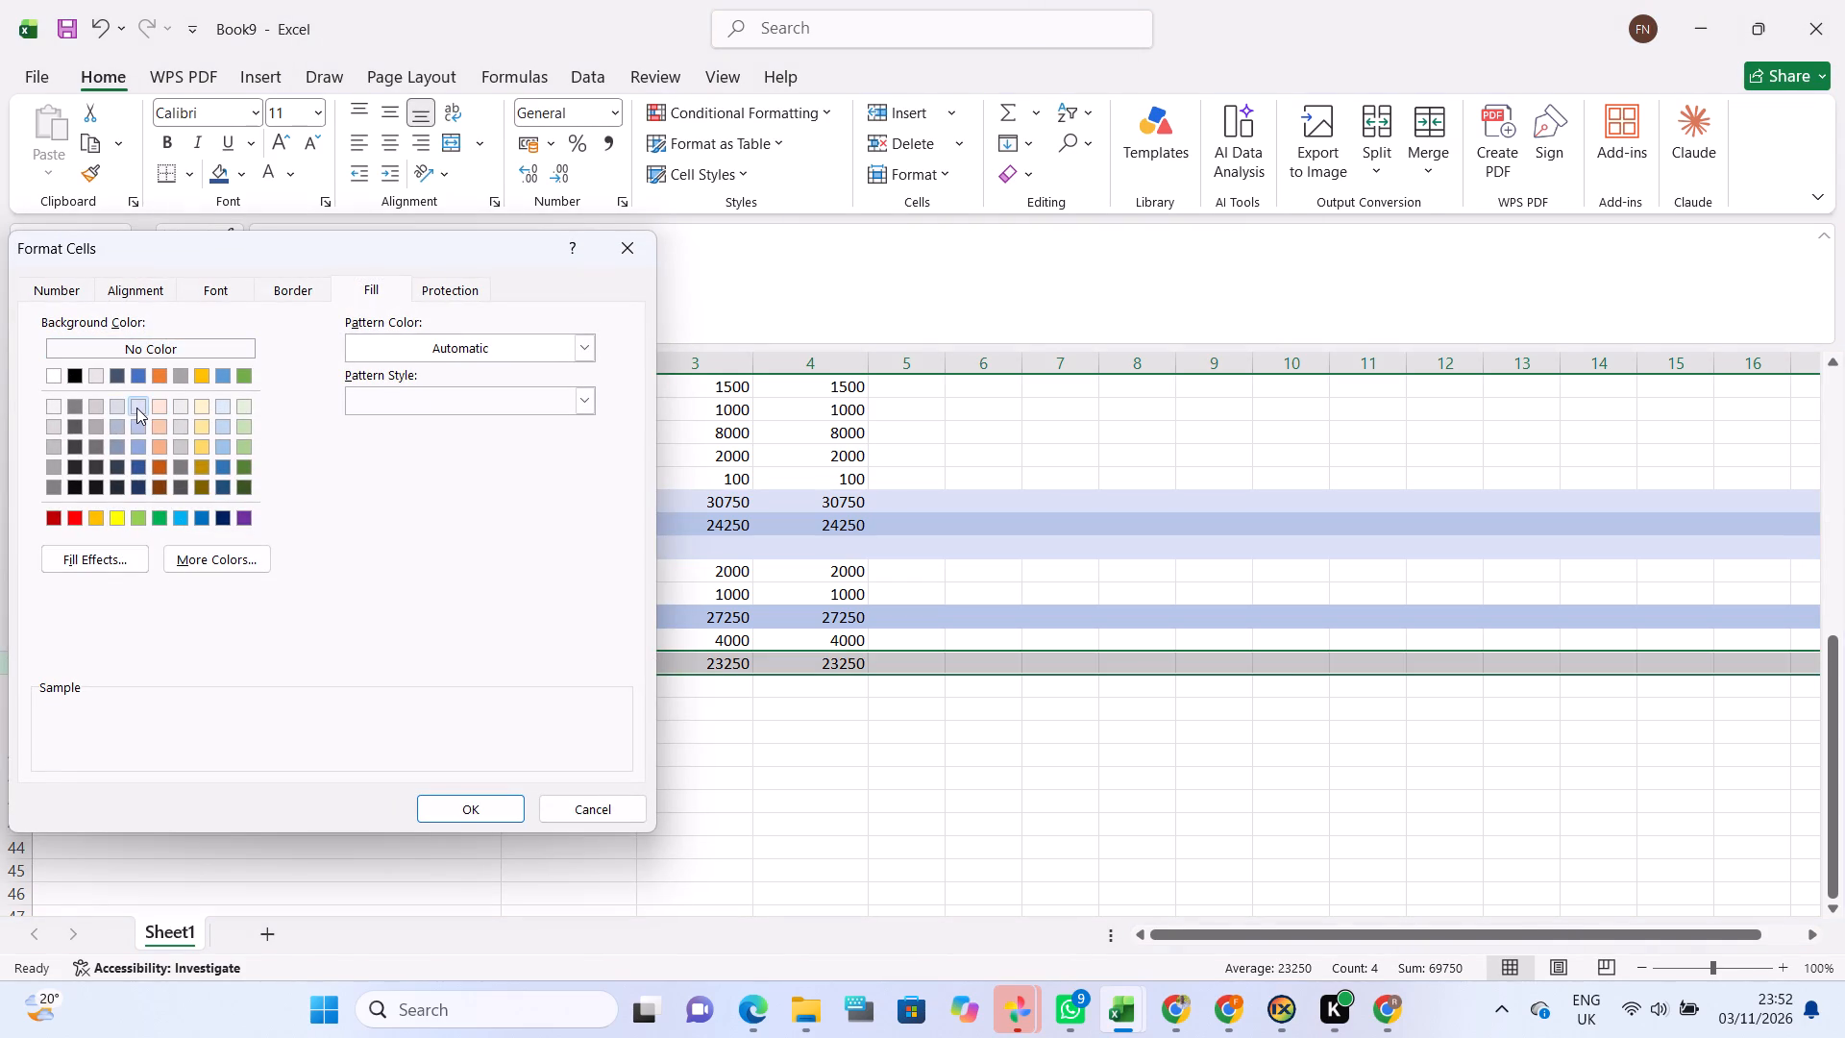
pyautogui.click(455, 806)
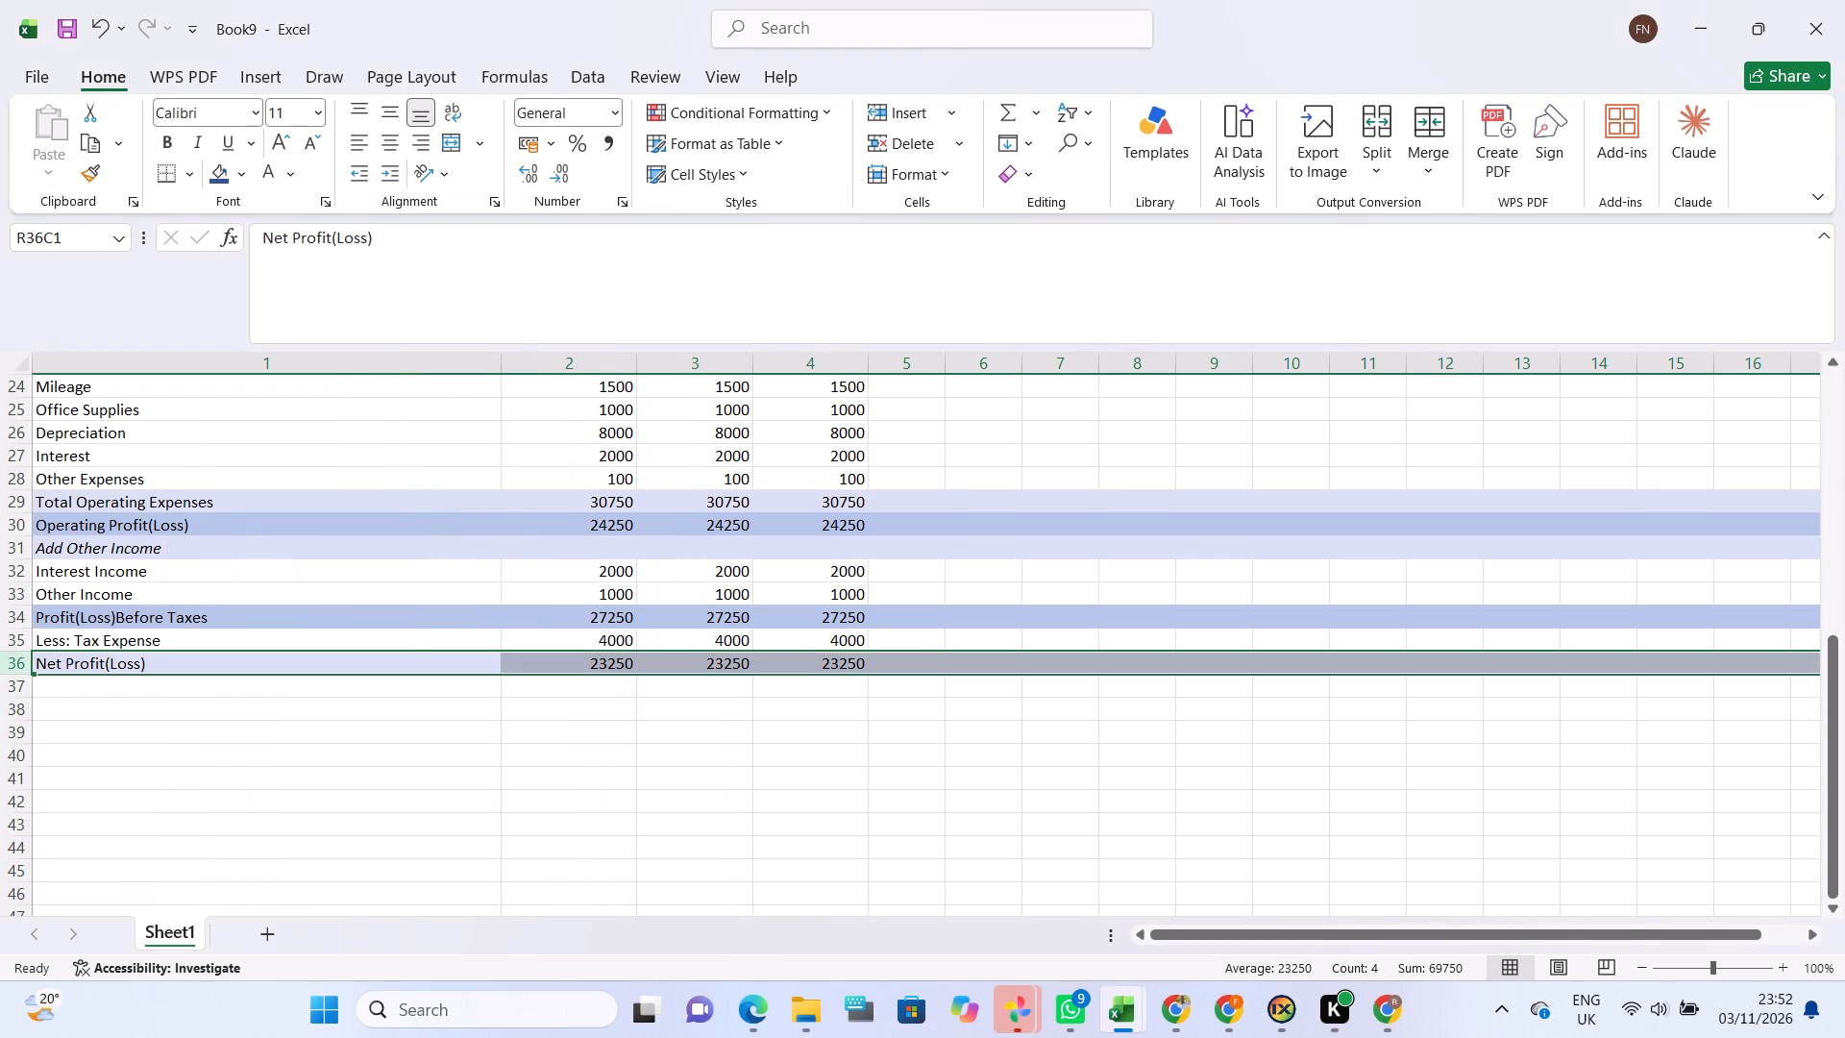
pyautogui.click(405, 744)
pyautogui.click(350, 694)
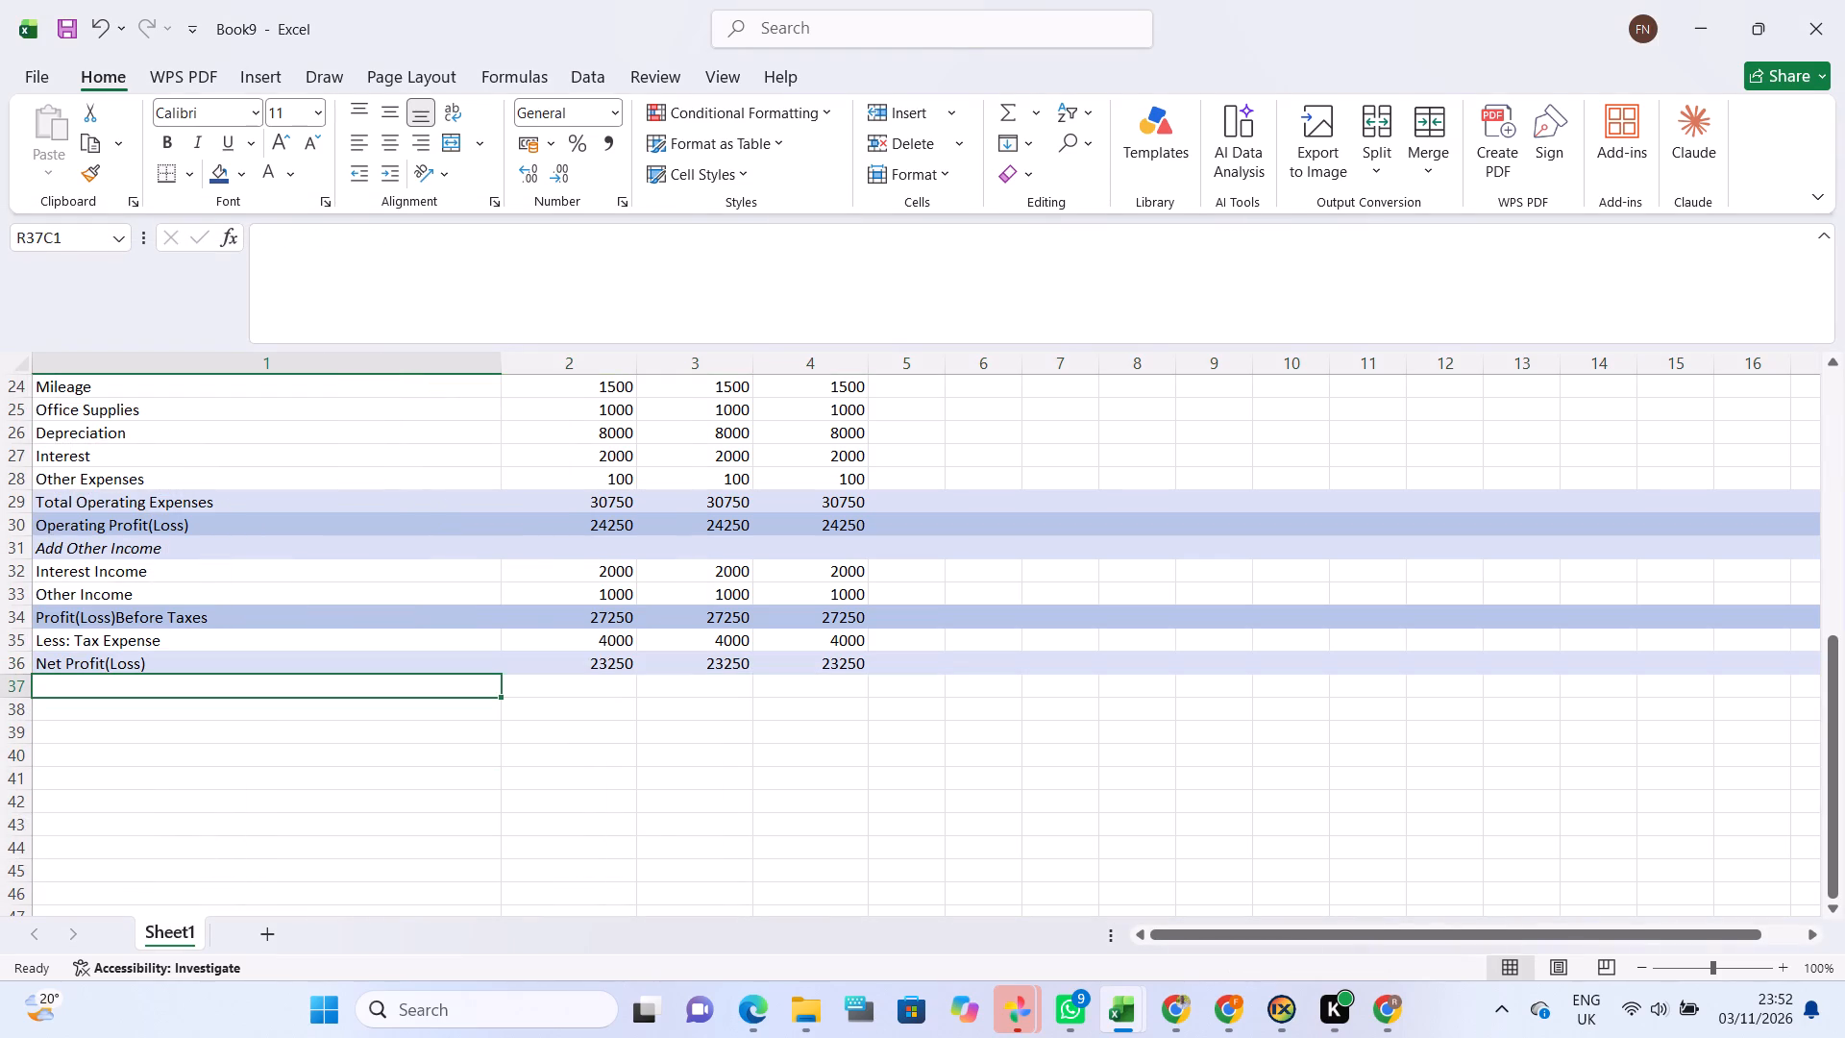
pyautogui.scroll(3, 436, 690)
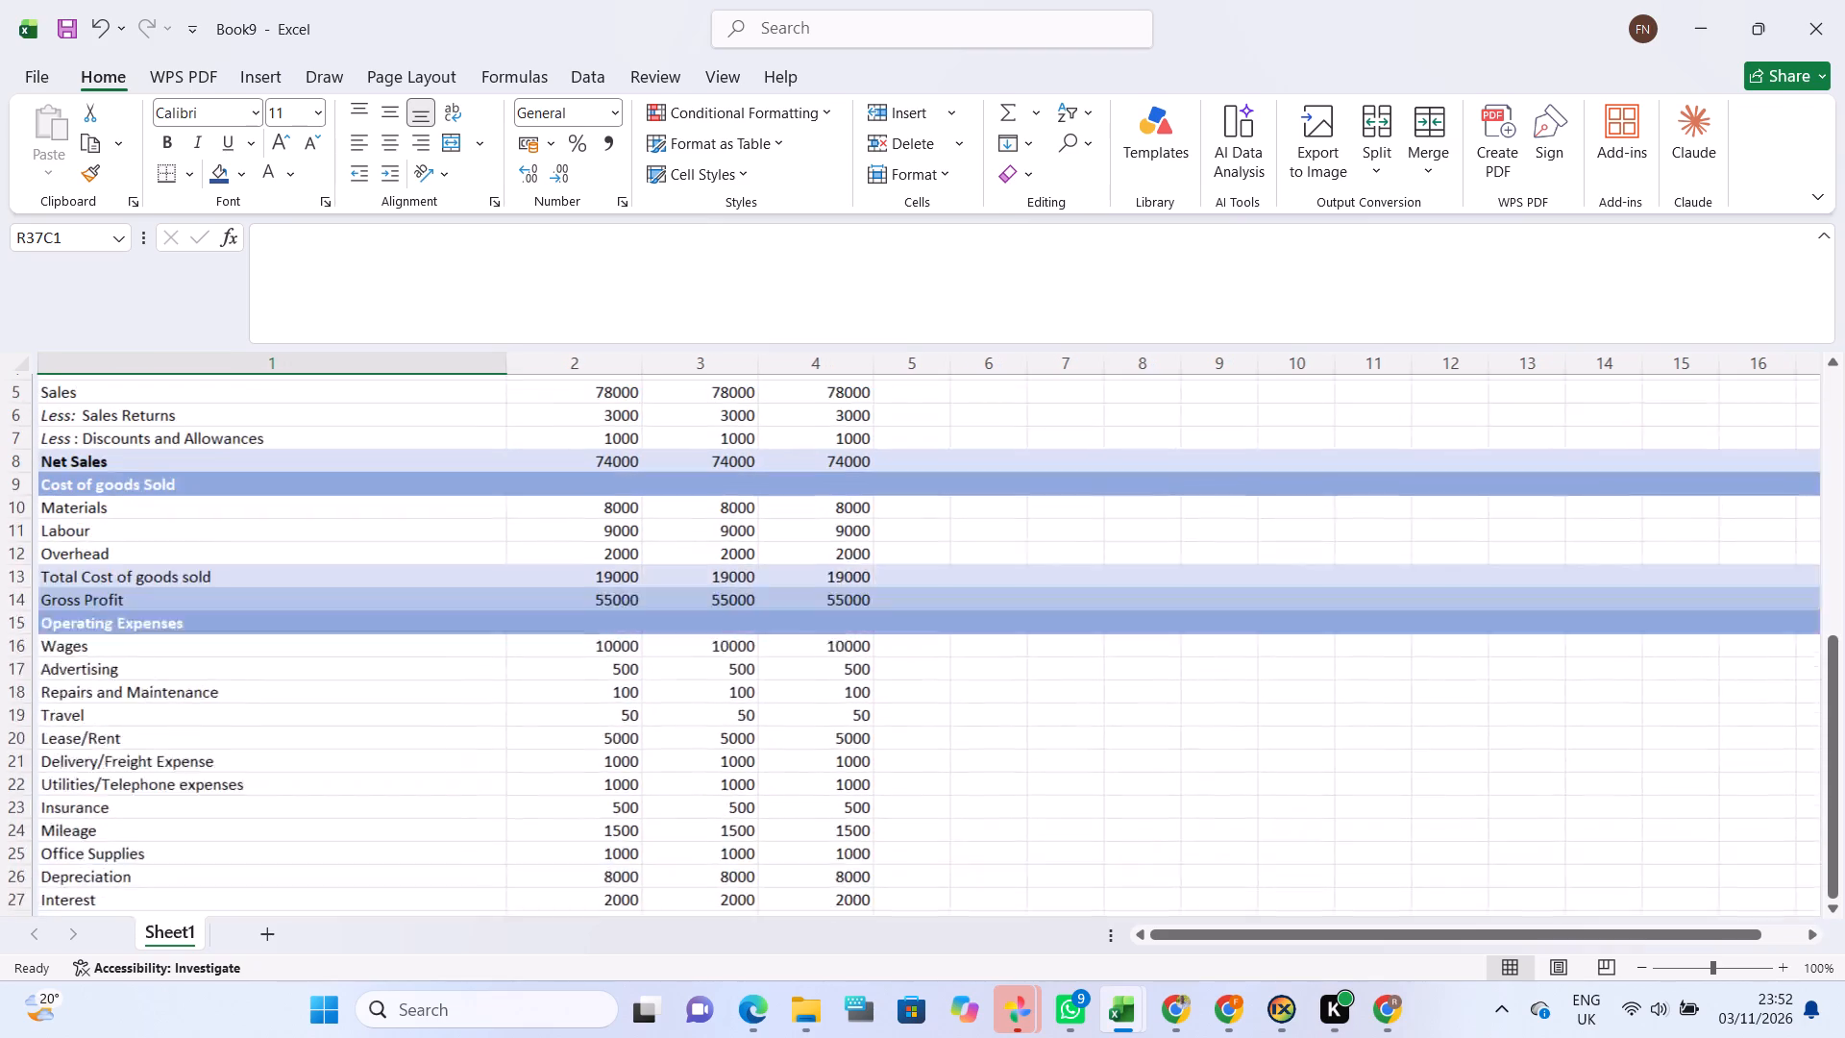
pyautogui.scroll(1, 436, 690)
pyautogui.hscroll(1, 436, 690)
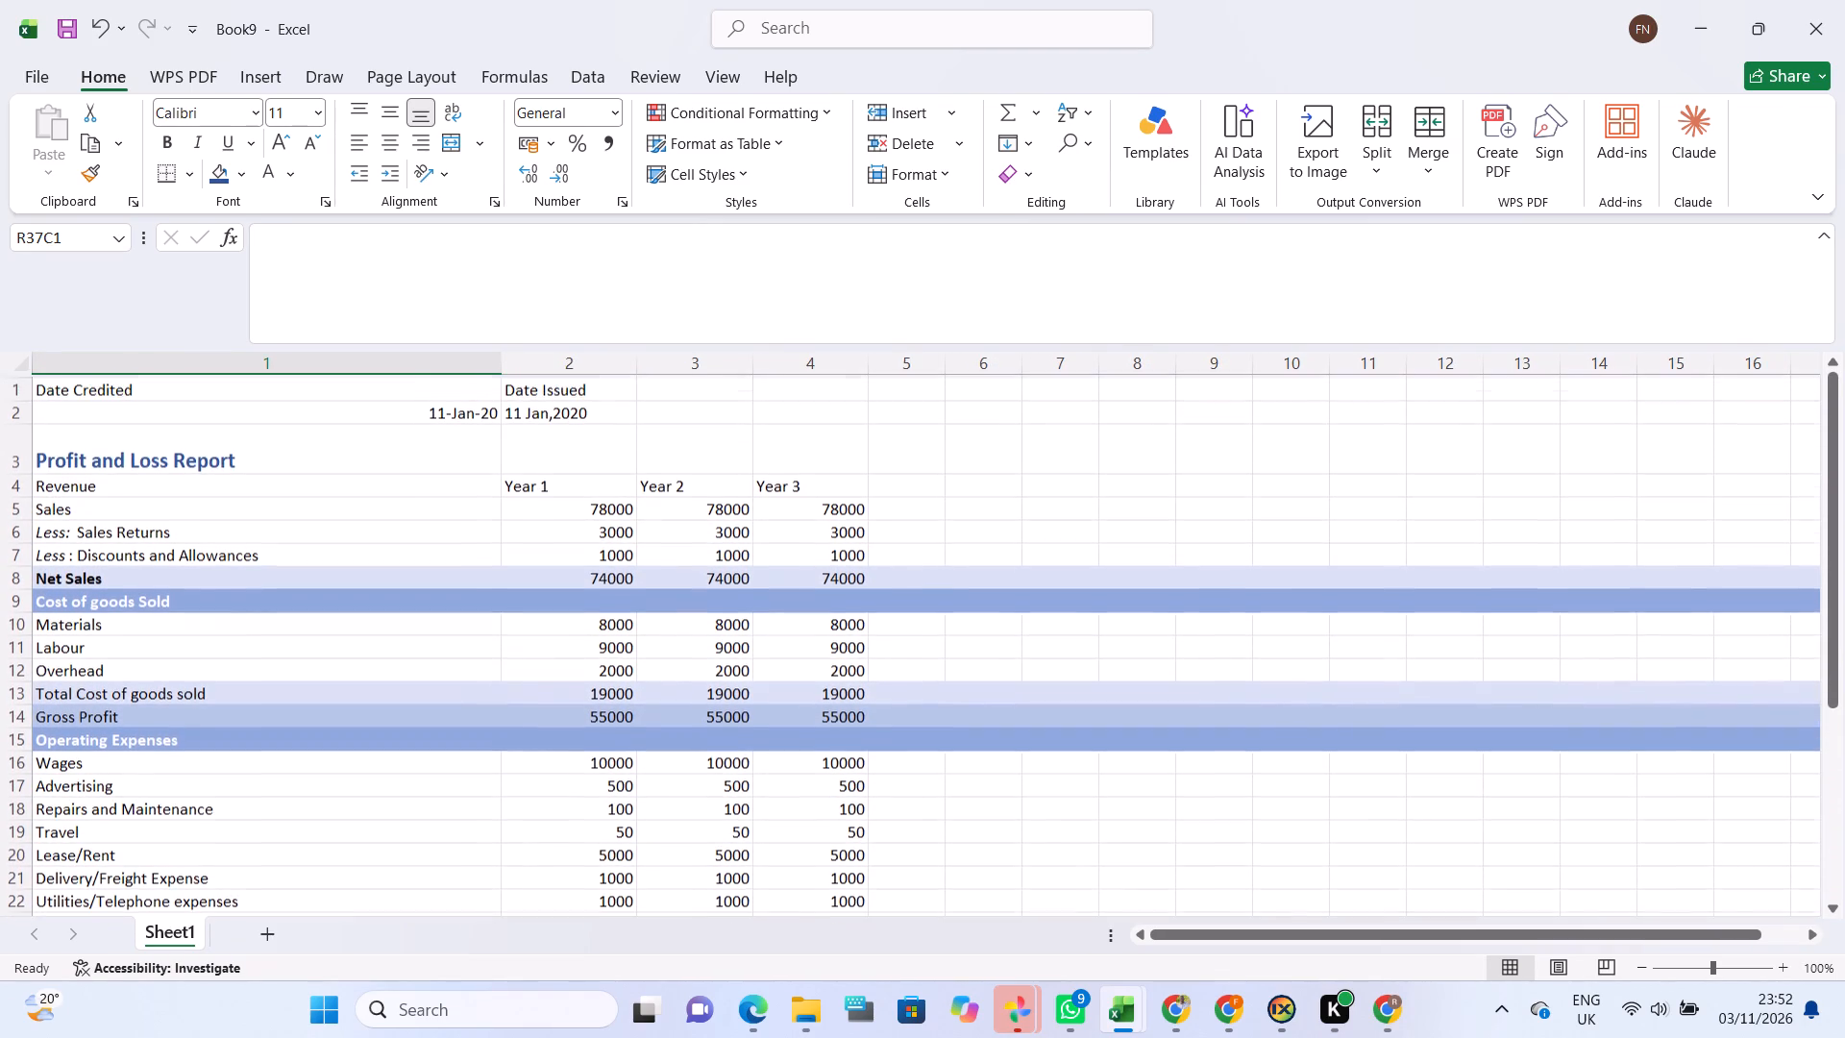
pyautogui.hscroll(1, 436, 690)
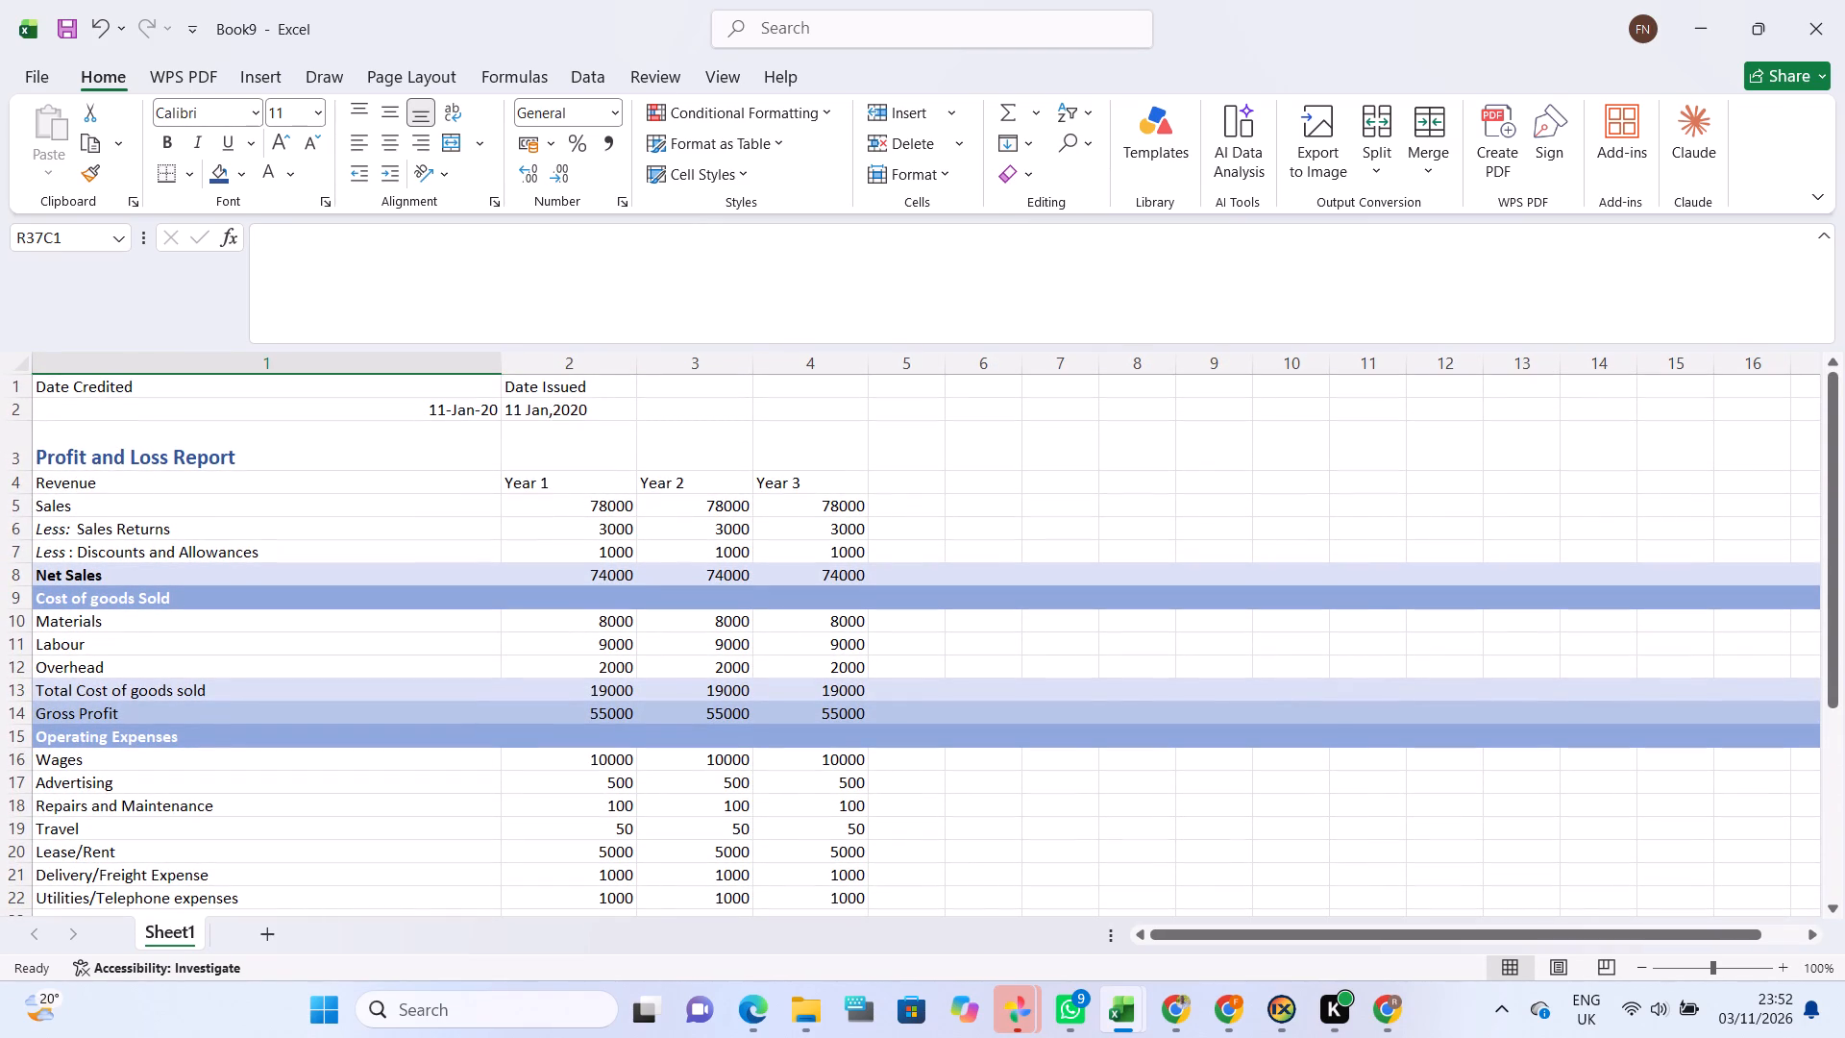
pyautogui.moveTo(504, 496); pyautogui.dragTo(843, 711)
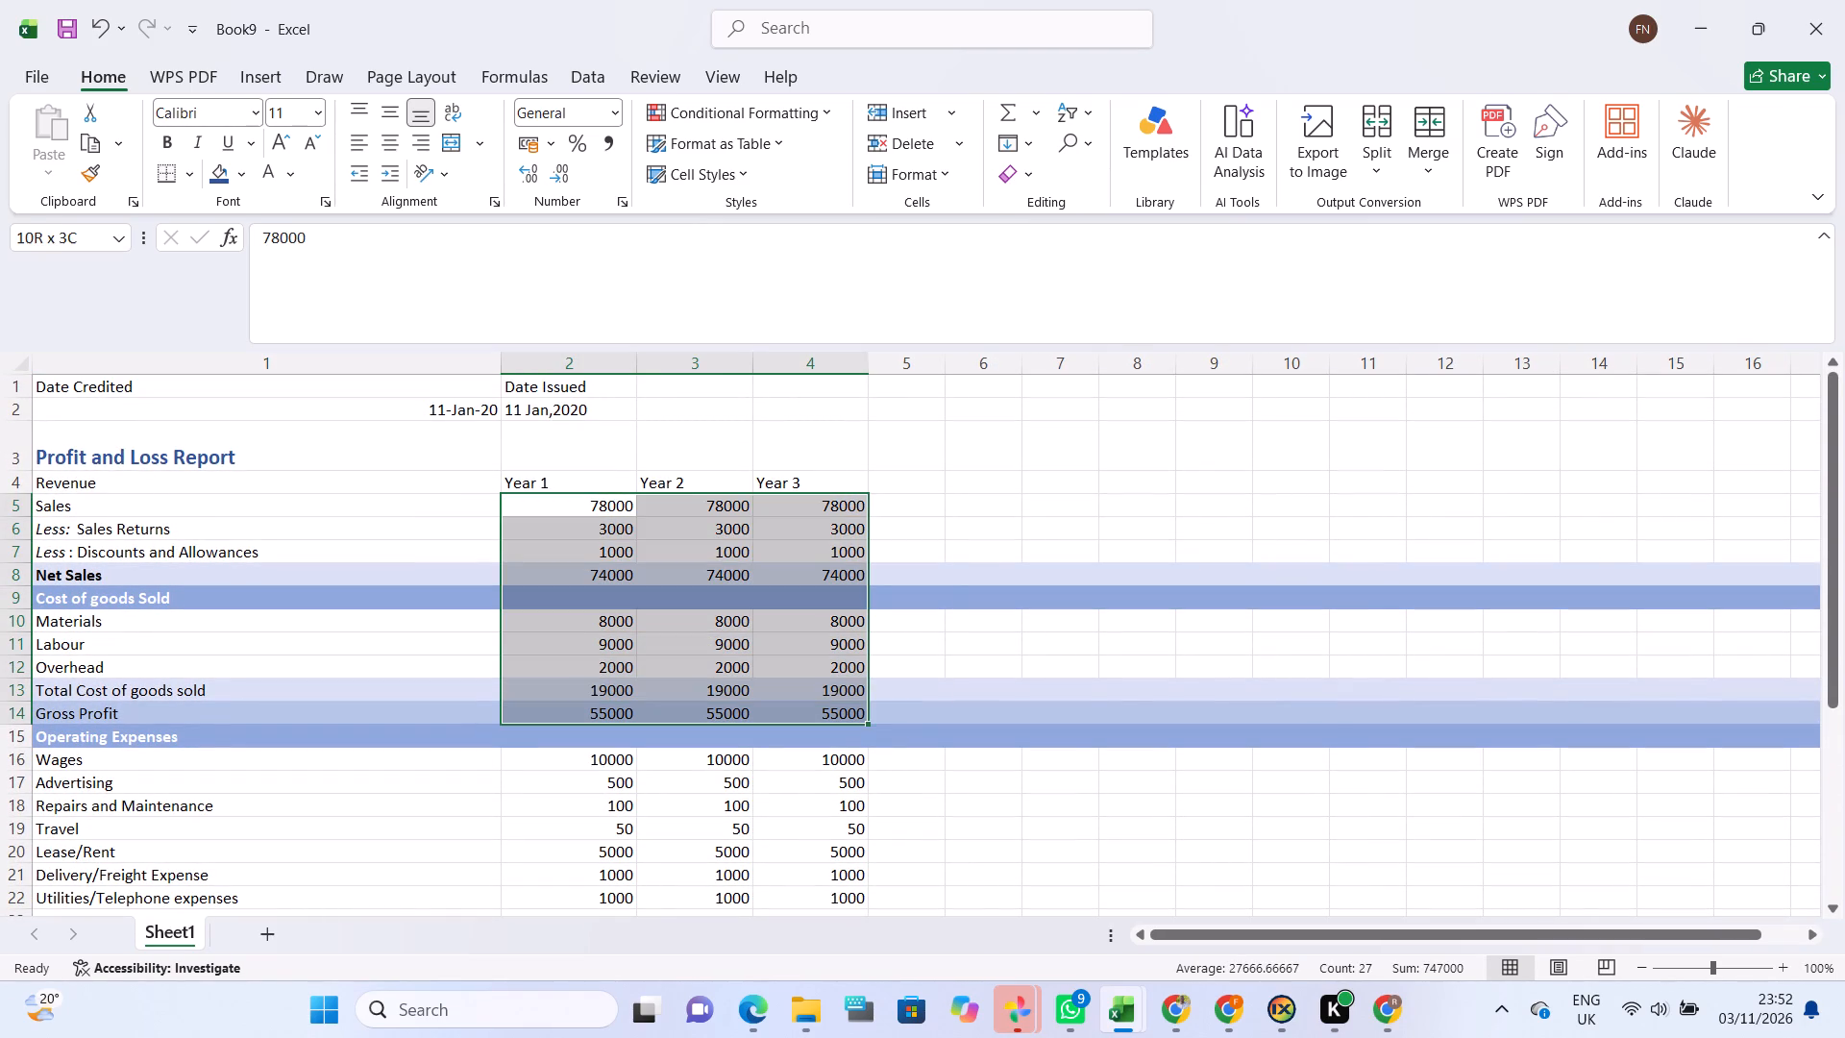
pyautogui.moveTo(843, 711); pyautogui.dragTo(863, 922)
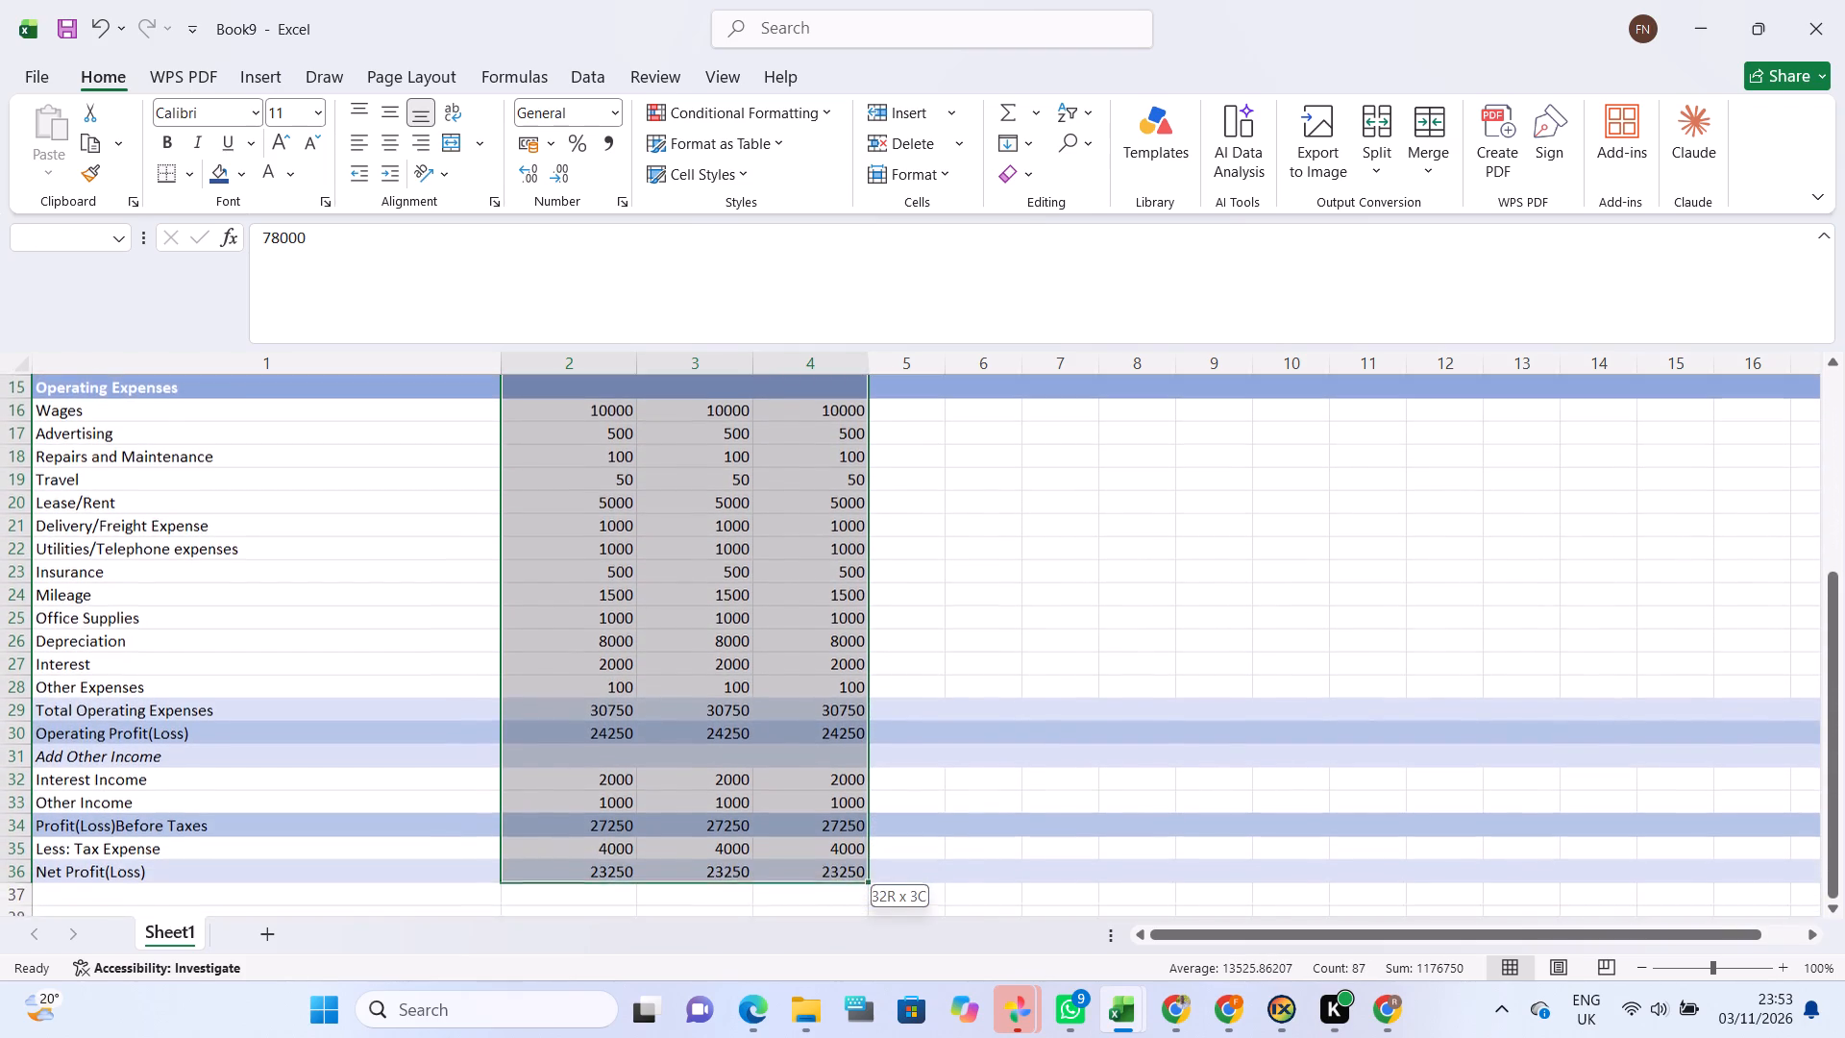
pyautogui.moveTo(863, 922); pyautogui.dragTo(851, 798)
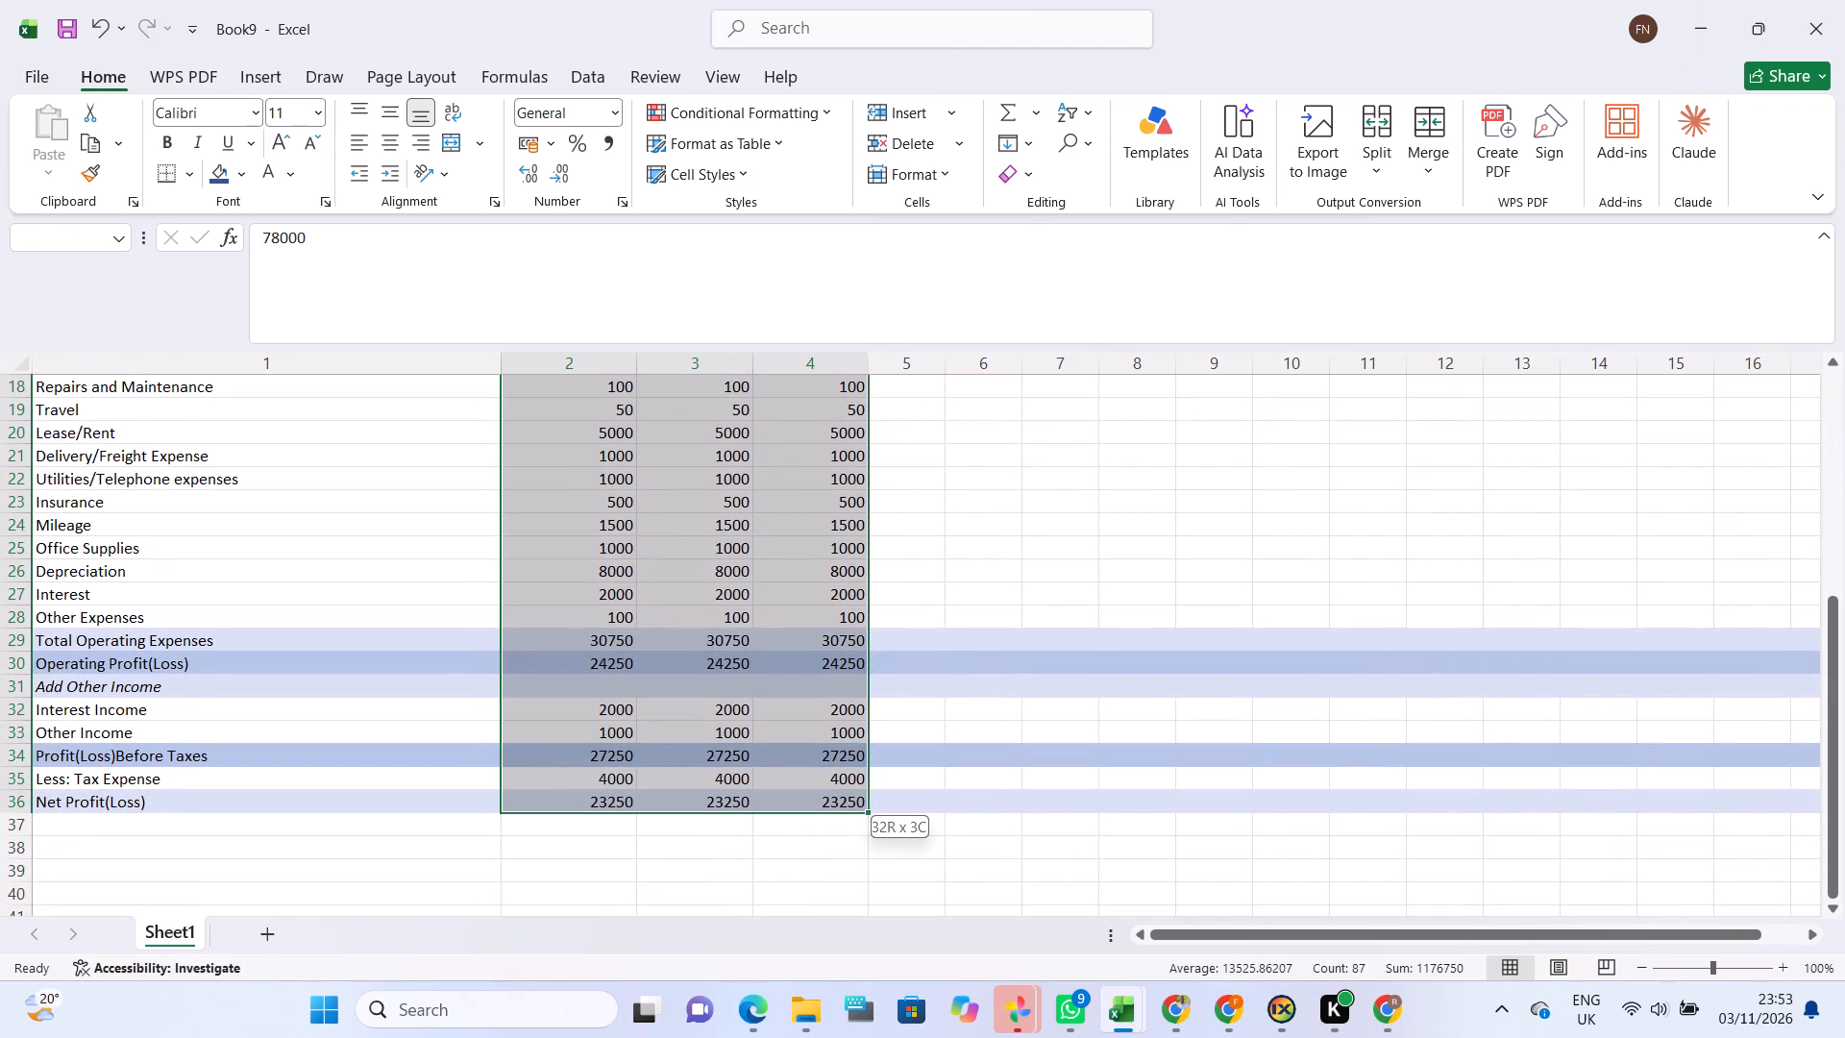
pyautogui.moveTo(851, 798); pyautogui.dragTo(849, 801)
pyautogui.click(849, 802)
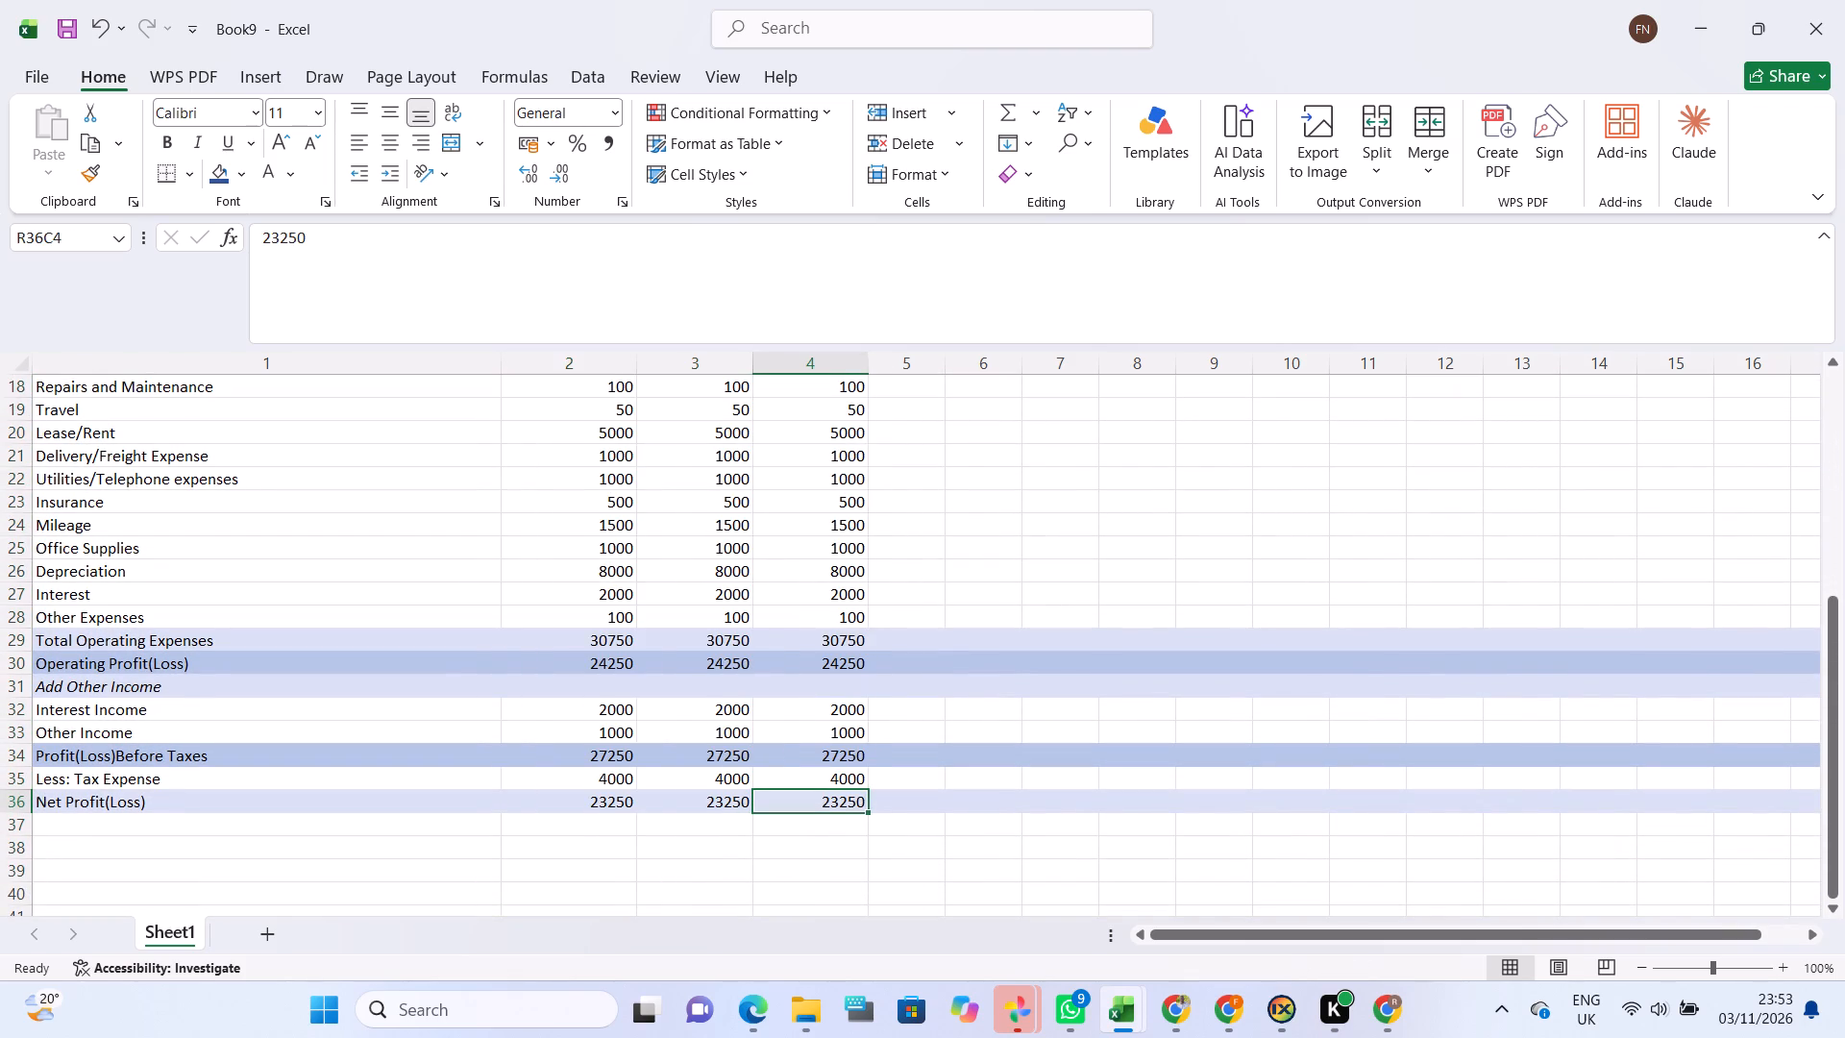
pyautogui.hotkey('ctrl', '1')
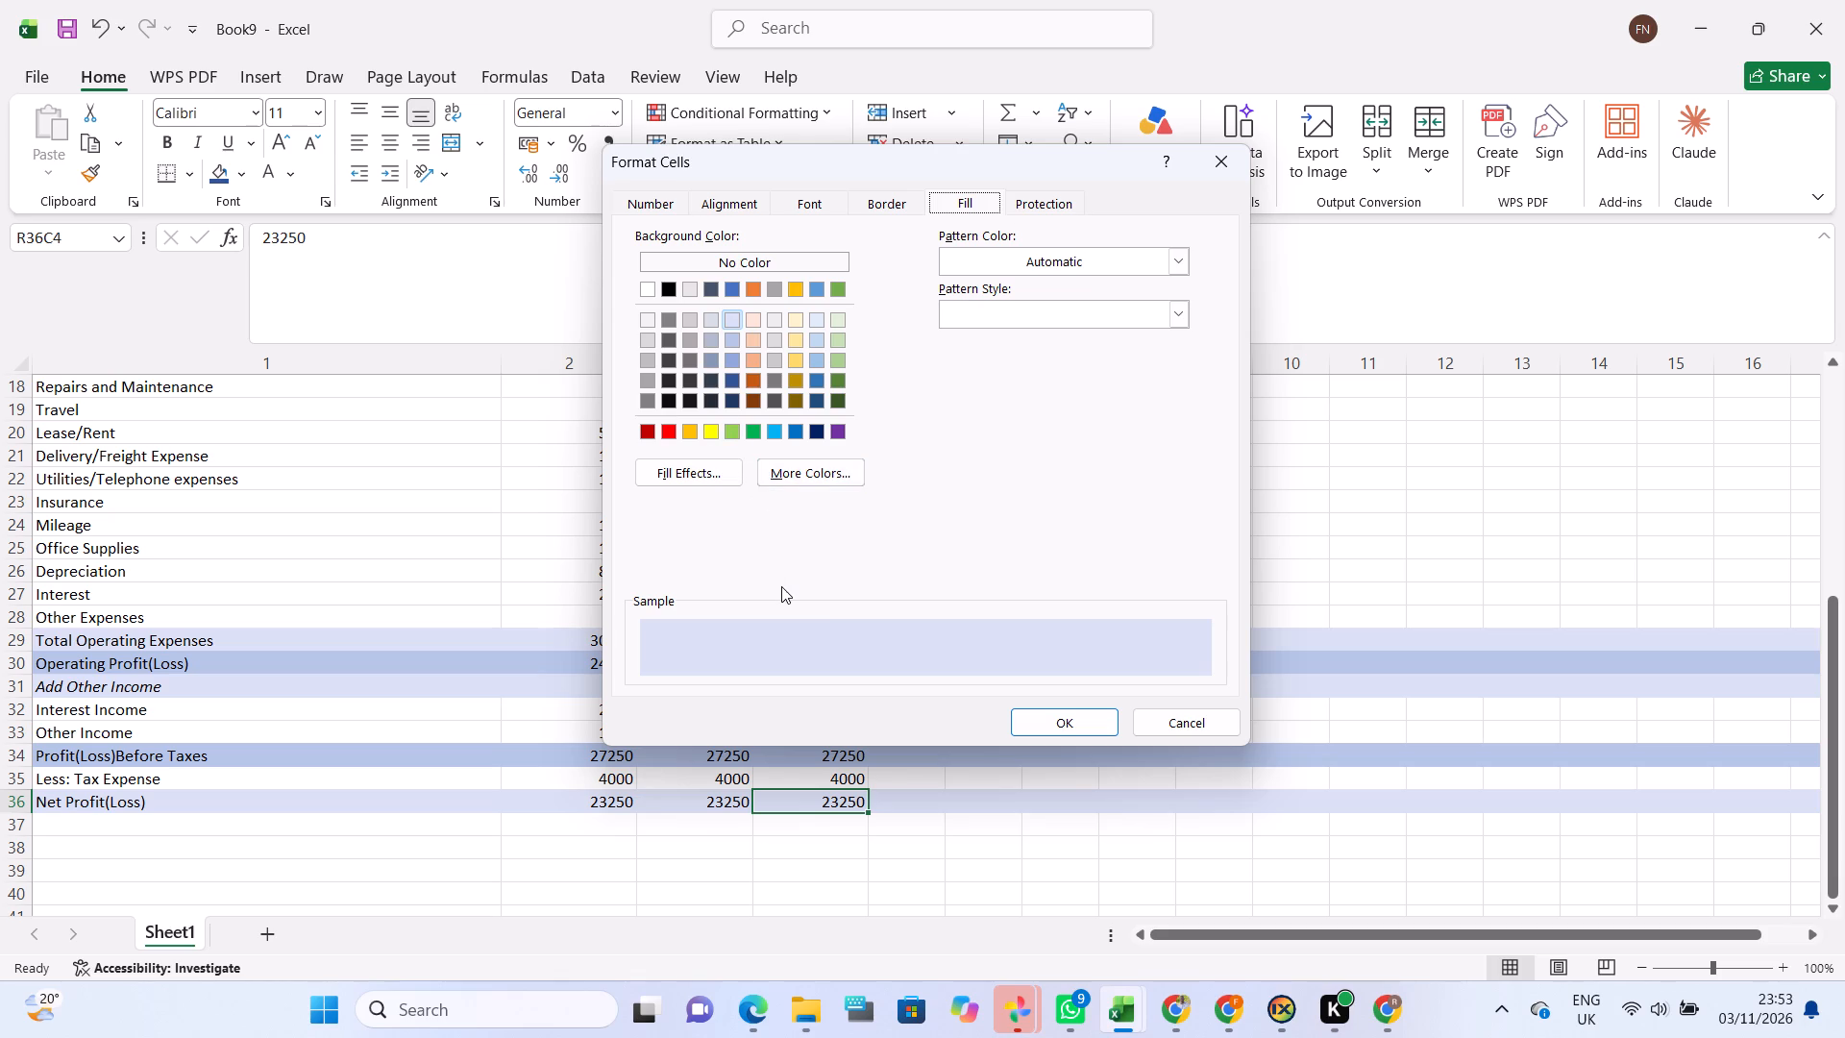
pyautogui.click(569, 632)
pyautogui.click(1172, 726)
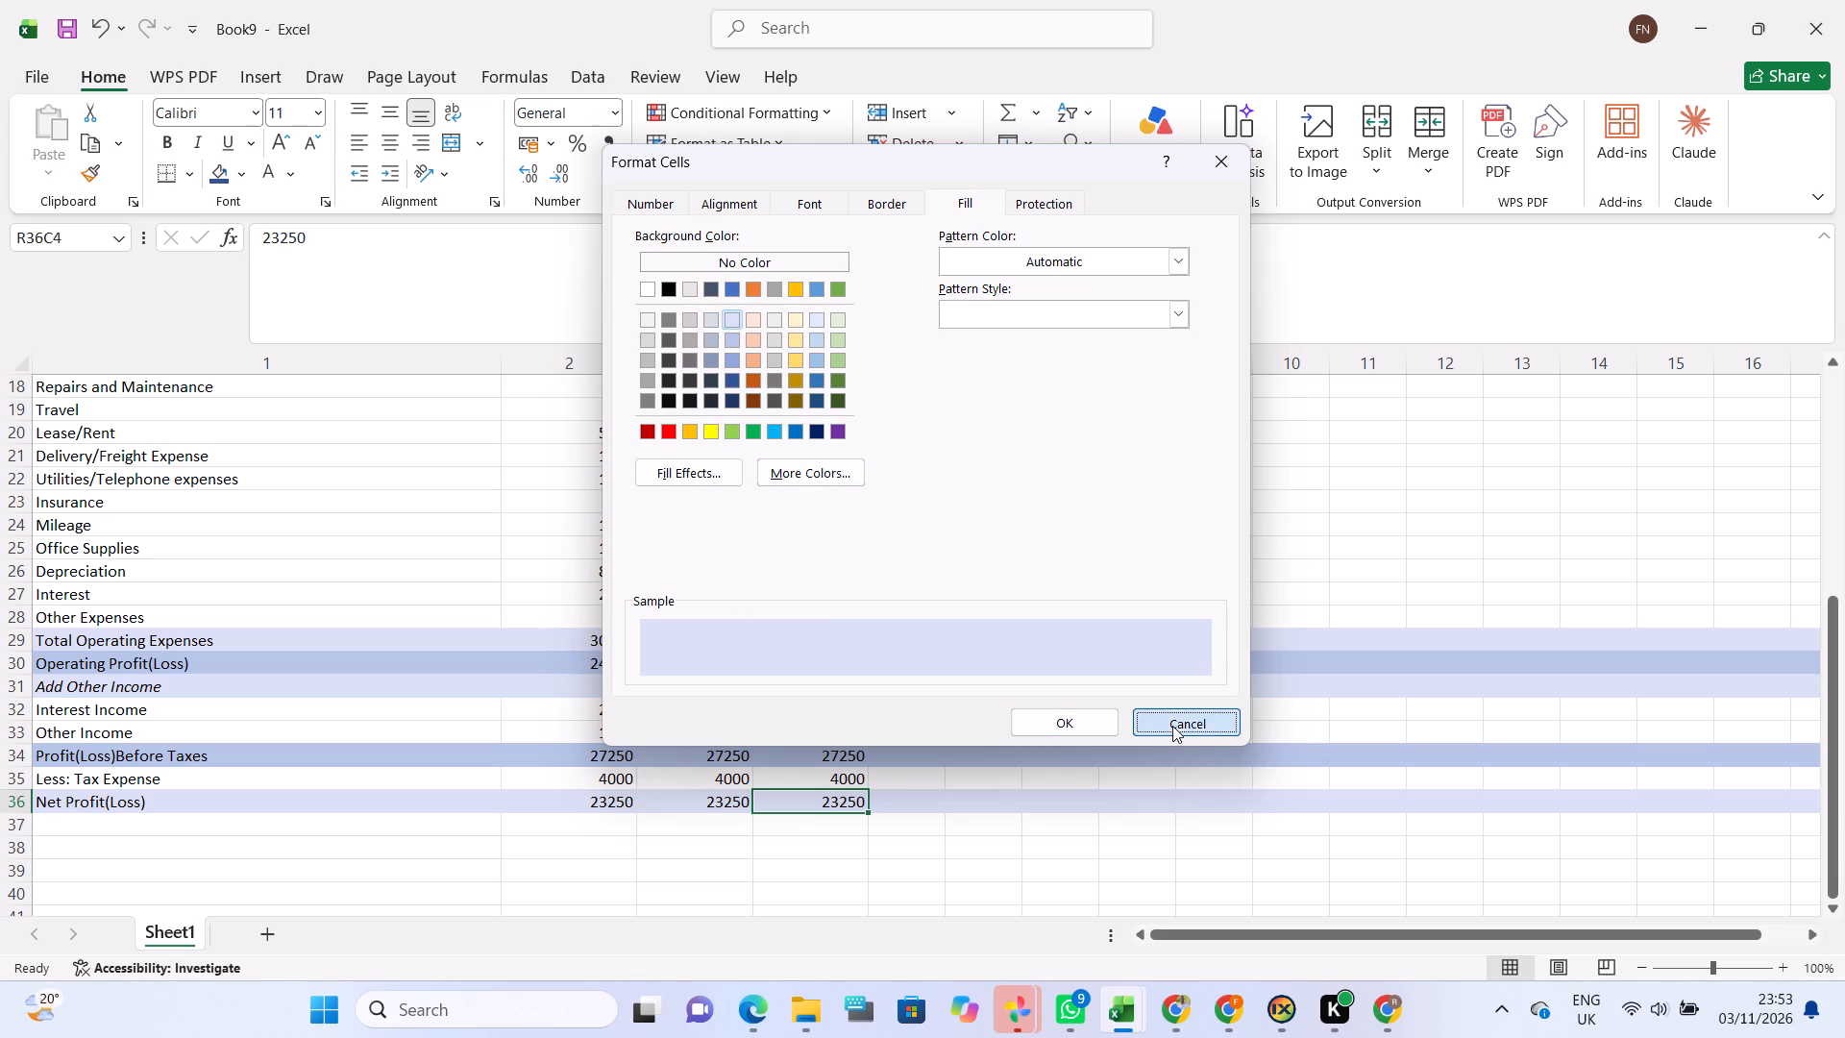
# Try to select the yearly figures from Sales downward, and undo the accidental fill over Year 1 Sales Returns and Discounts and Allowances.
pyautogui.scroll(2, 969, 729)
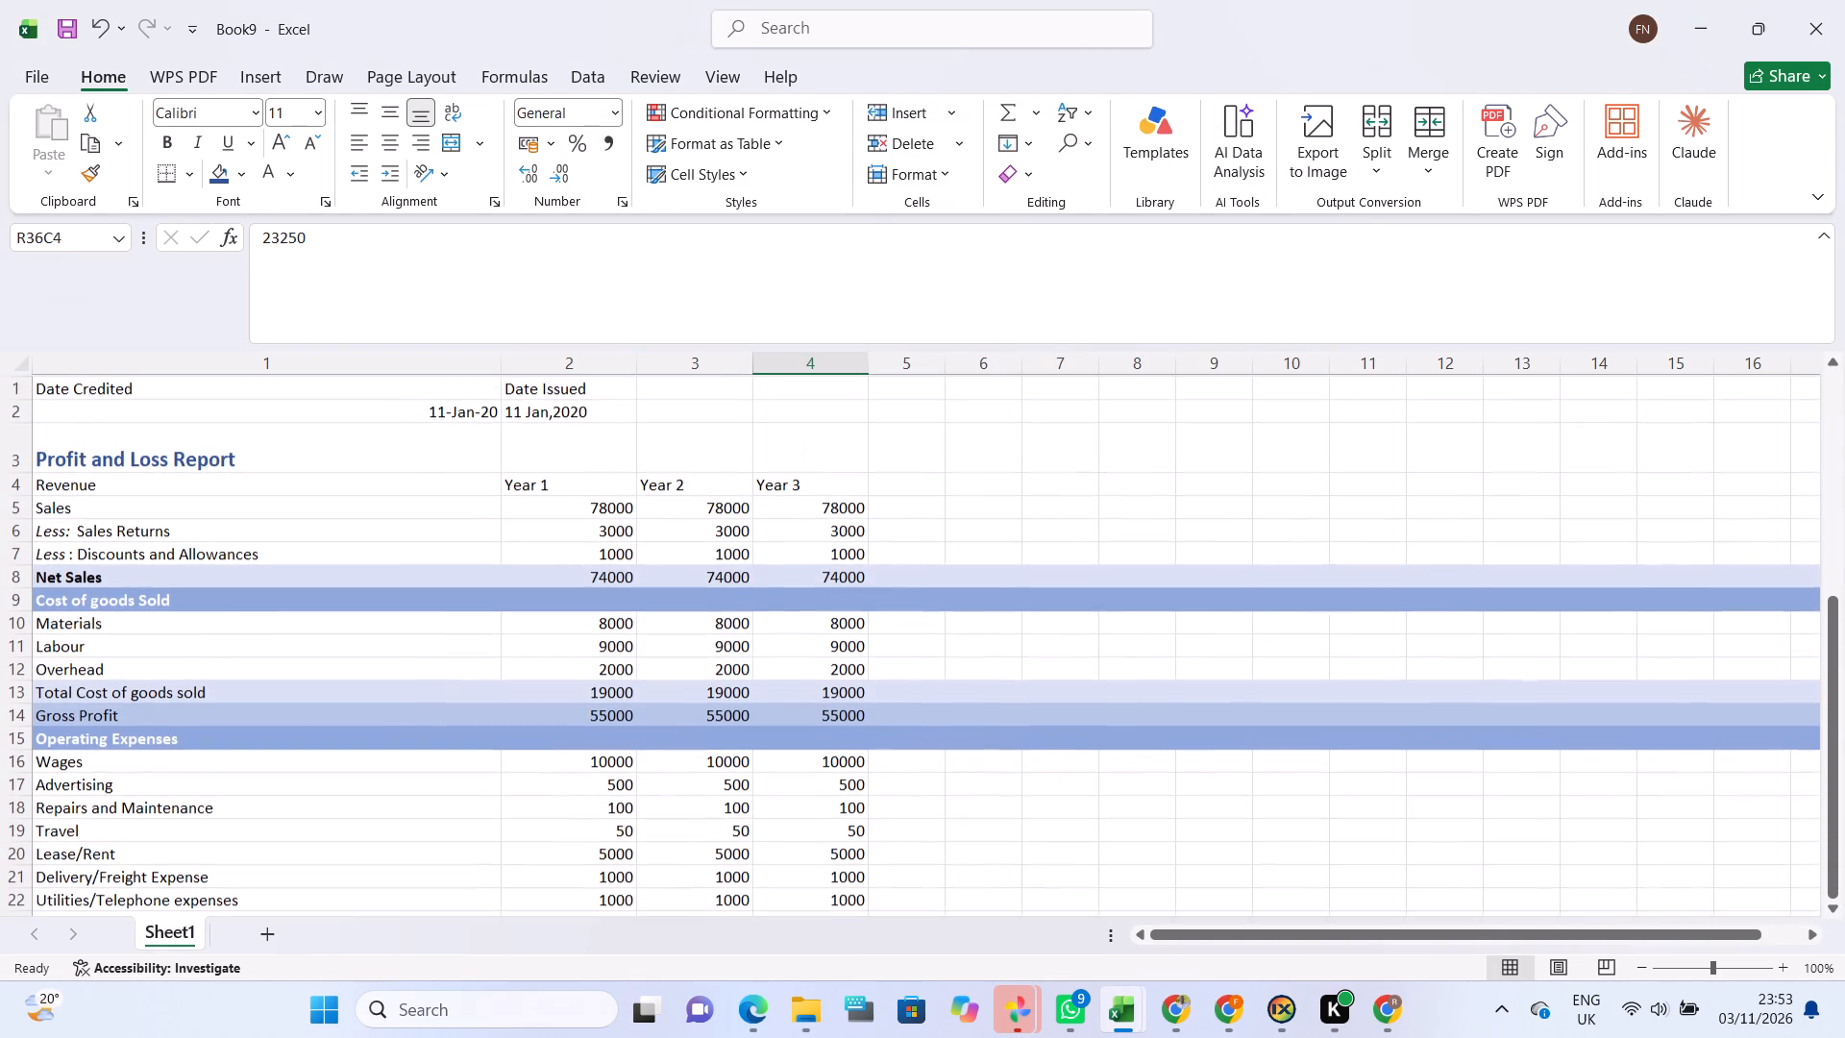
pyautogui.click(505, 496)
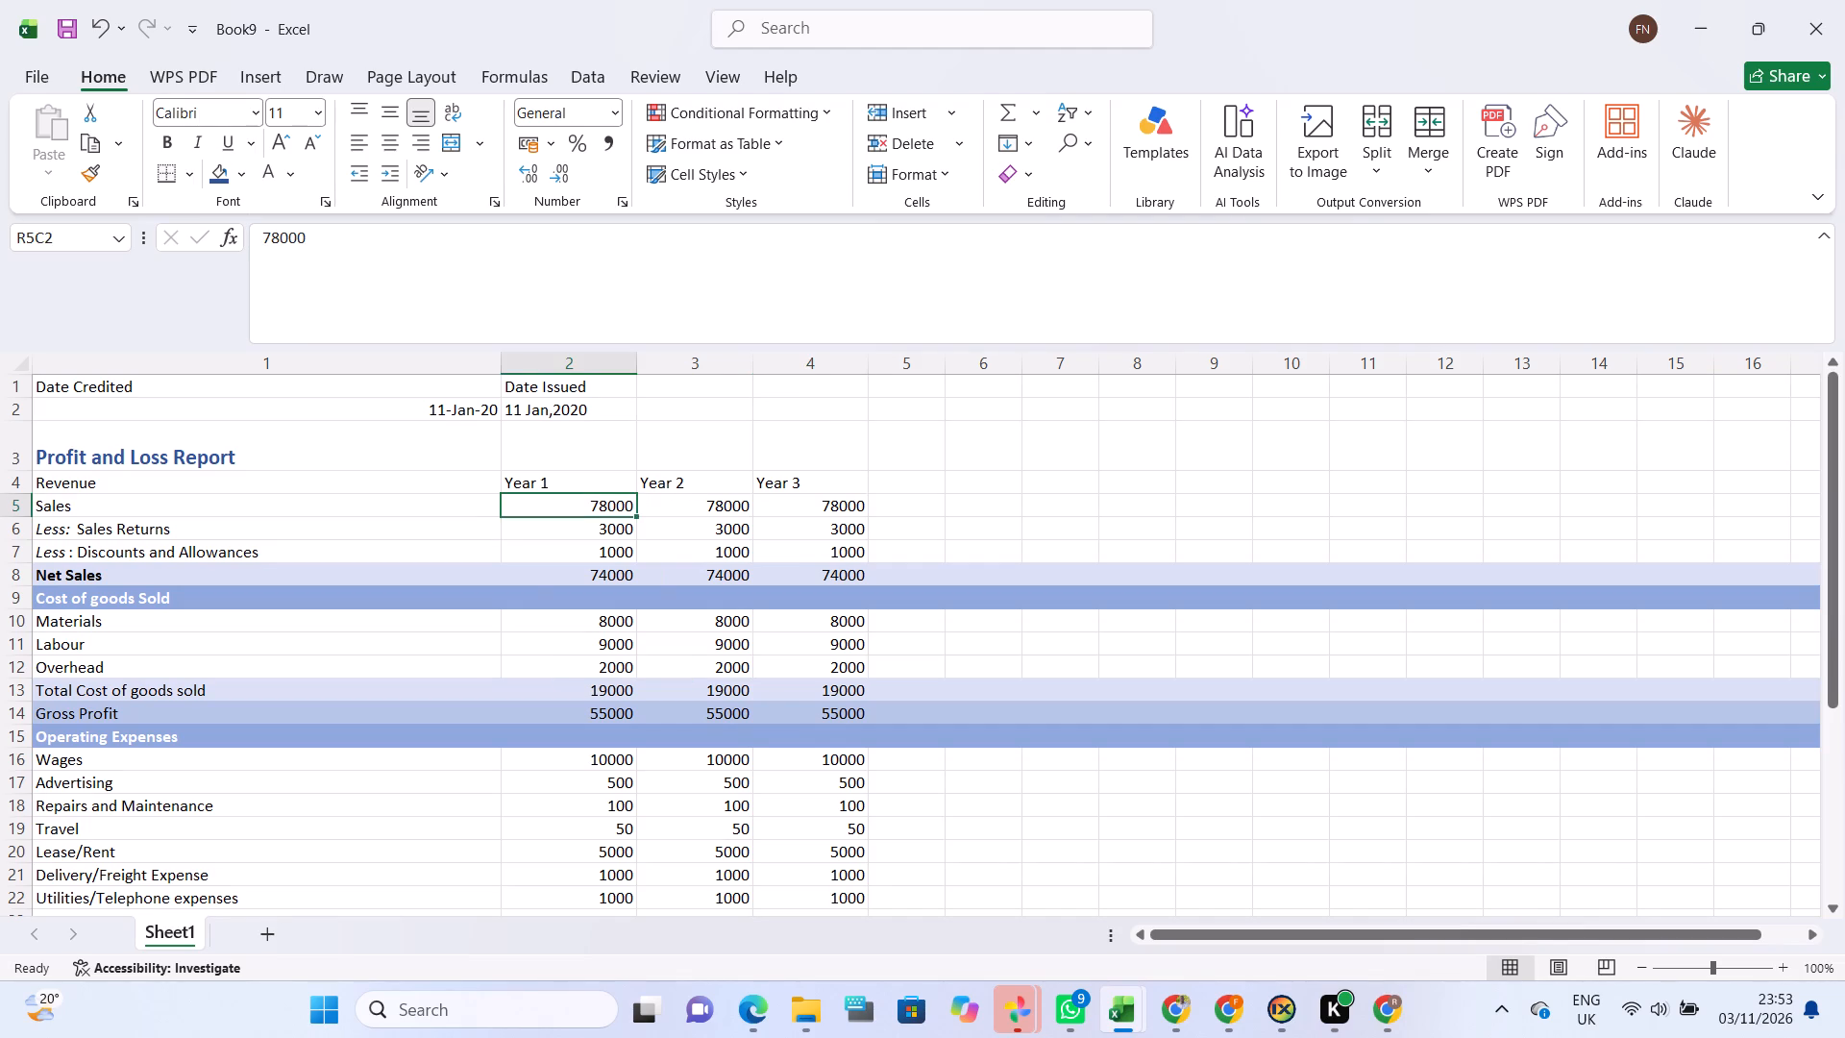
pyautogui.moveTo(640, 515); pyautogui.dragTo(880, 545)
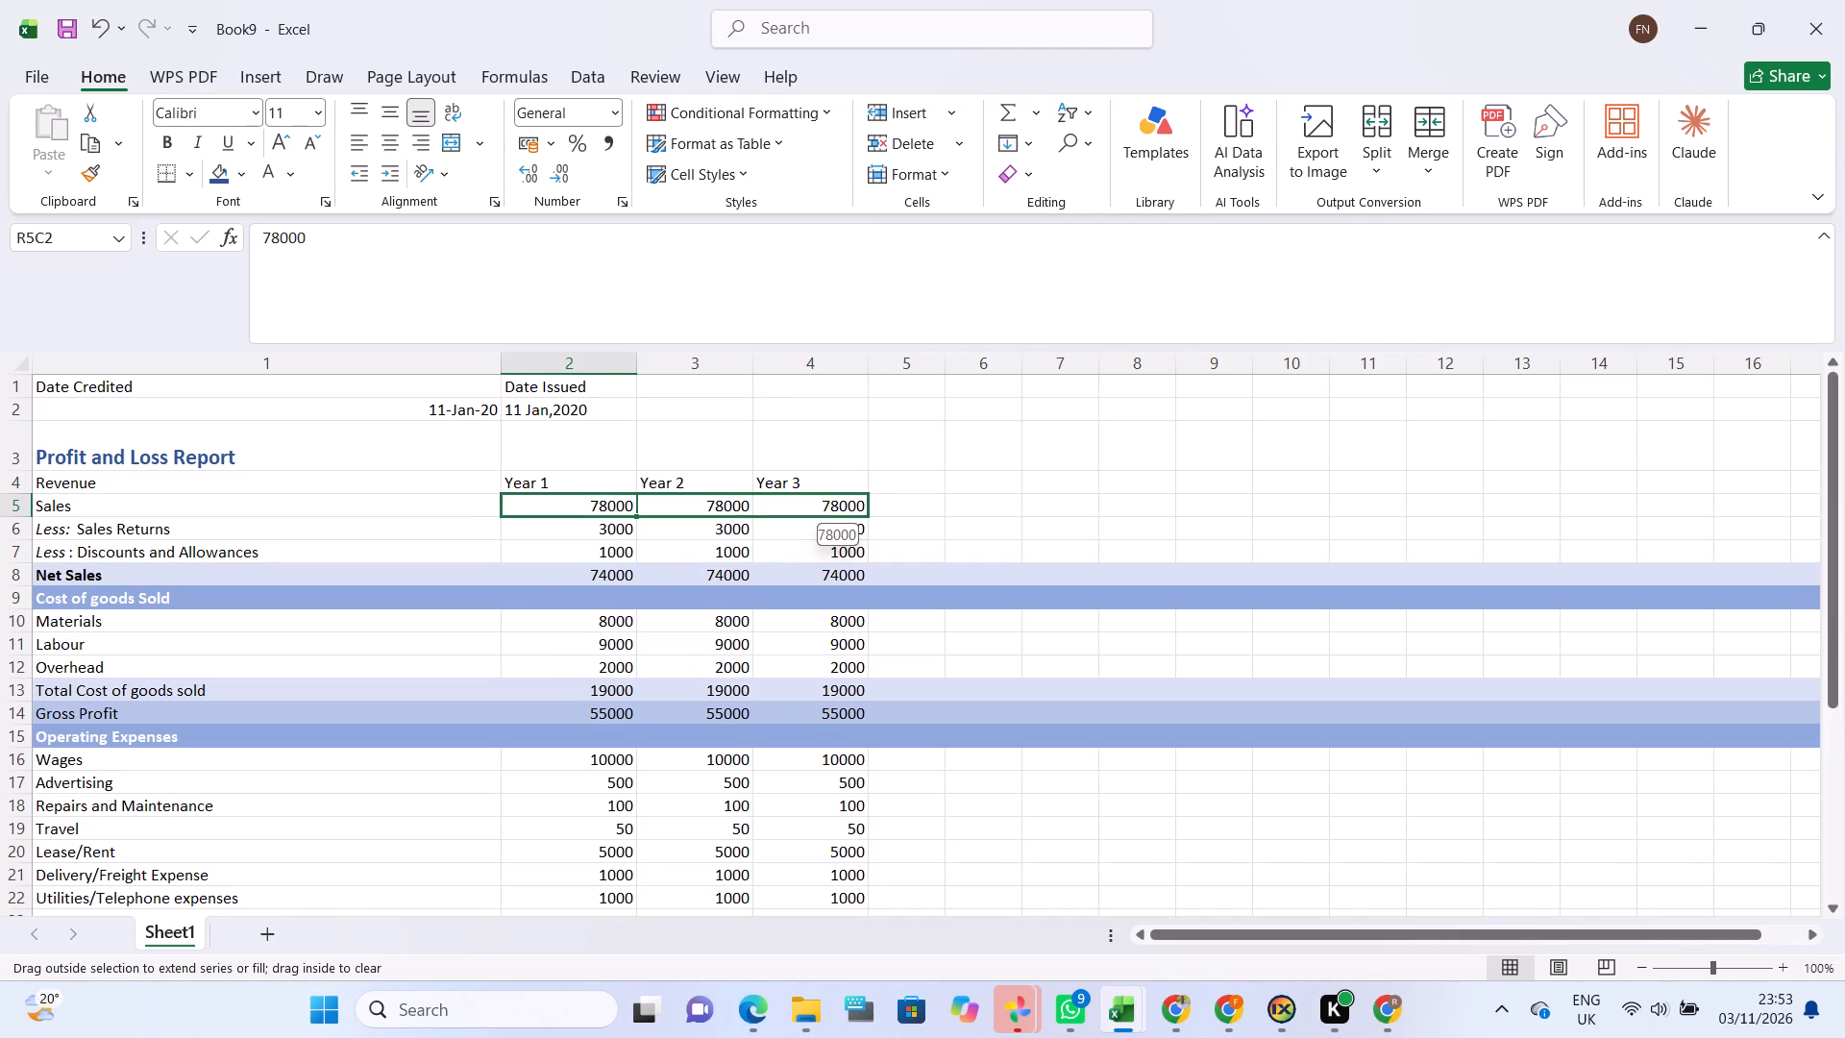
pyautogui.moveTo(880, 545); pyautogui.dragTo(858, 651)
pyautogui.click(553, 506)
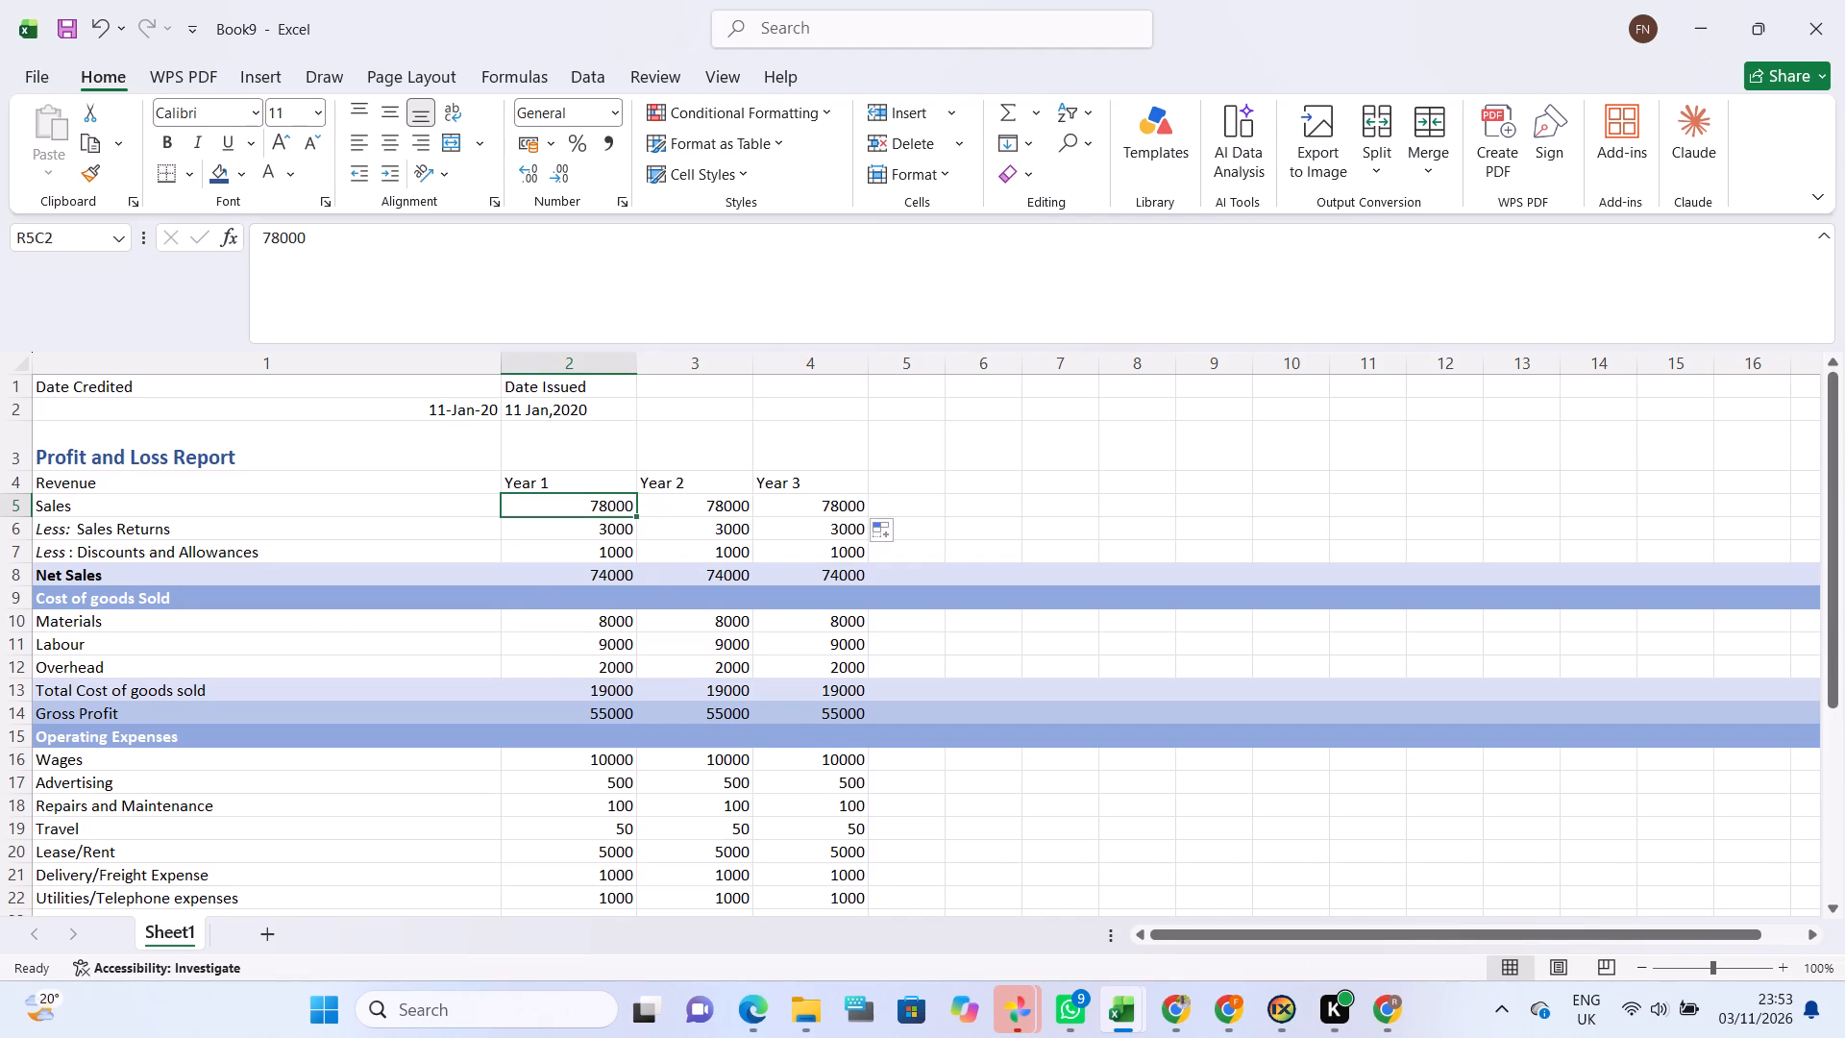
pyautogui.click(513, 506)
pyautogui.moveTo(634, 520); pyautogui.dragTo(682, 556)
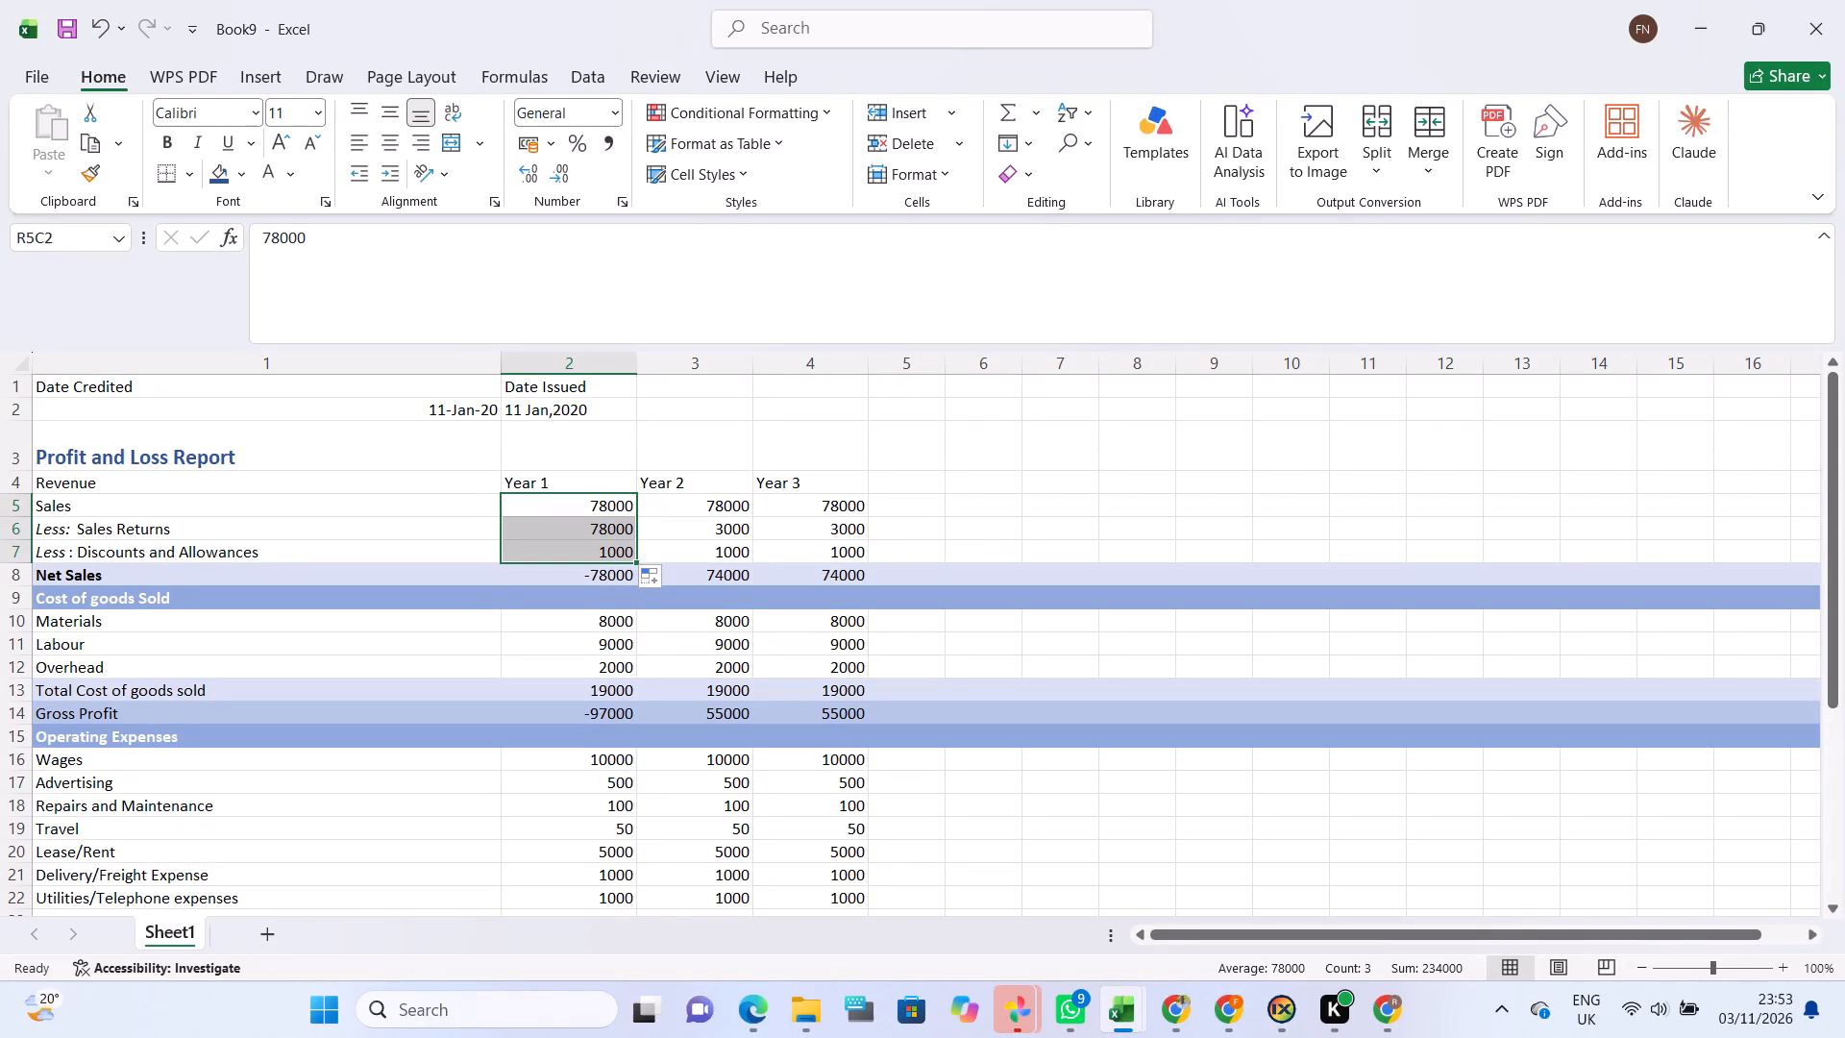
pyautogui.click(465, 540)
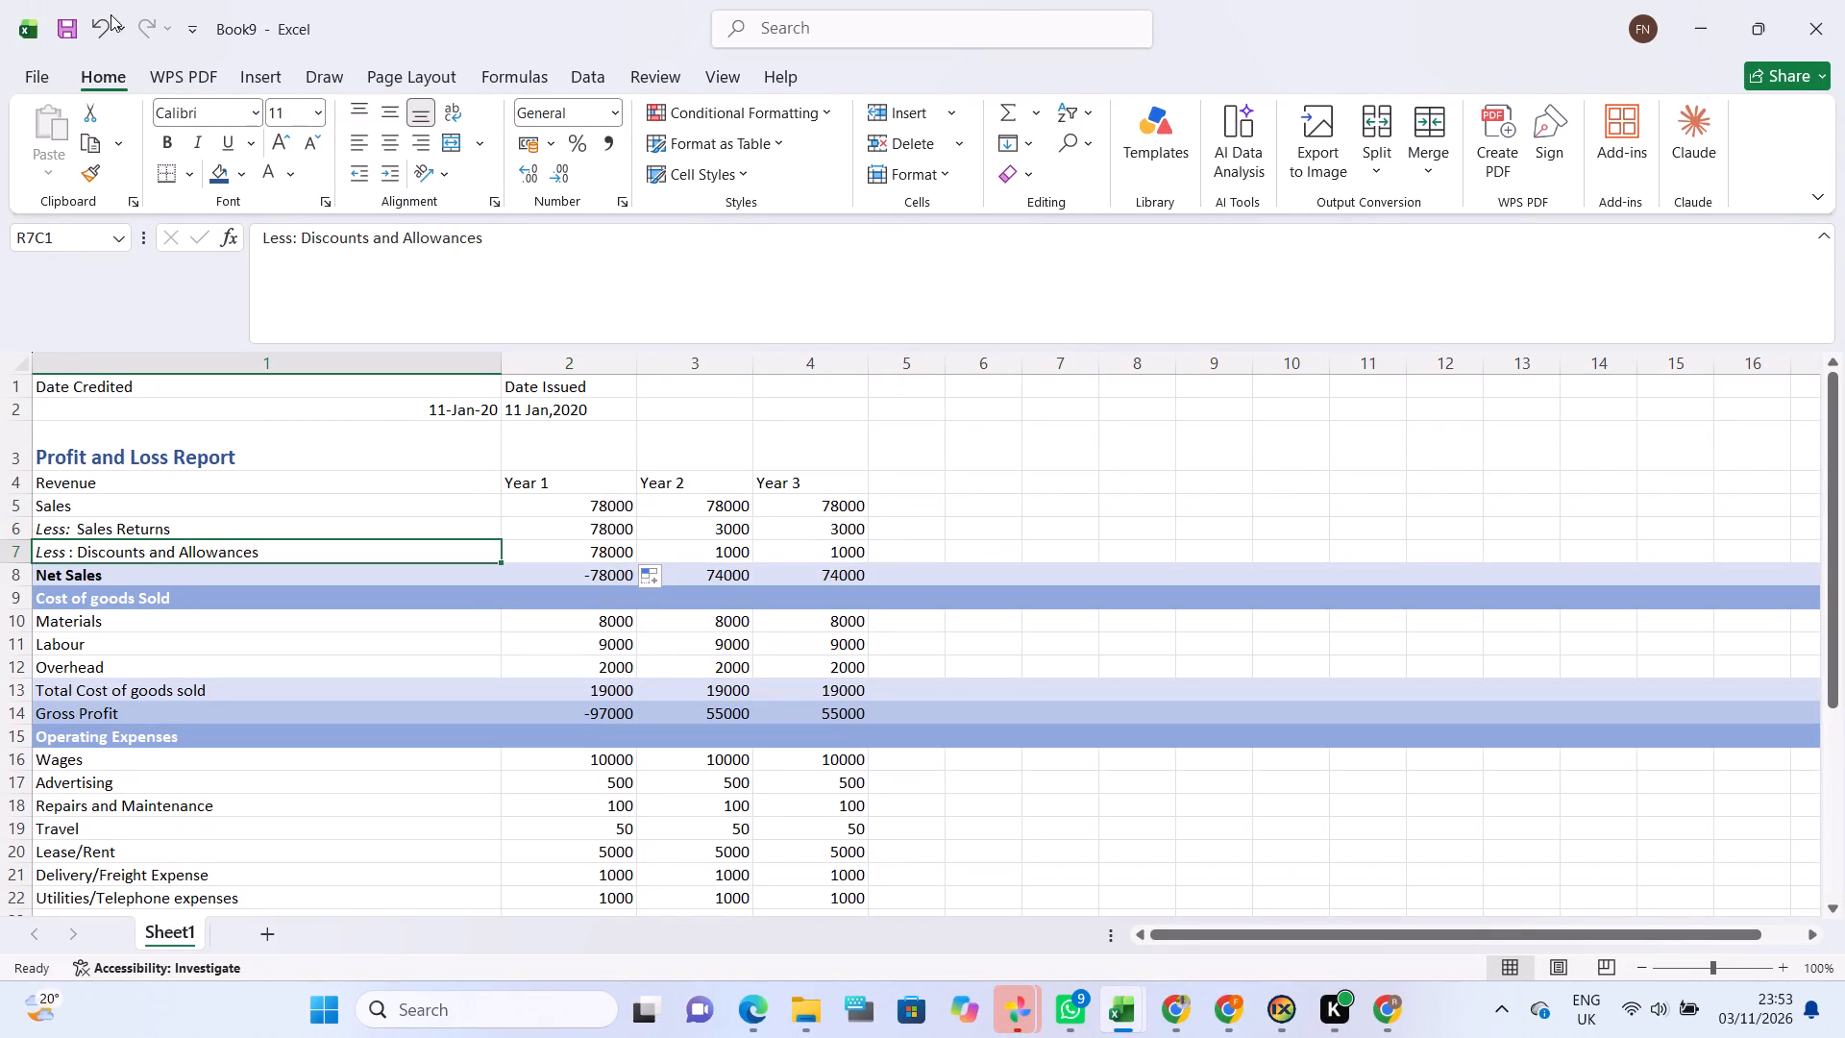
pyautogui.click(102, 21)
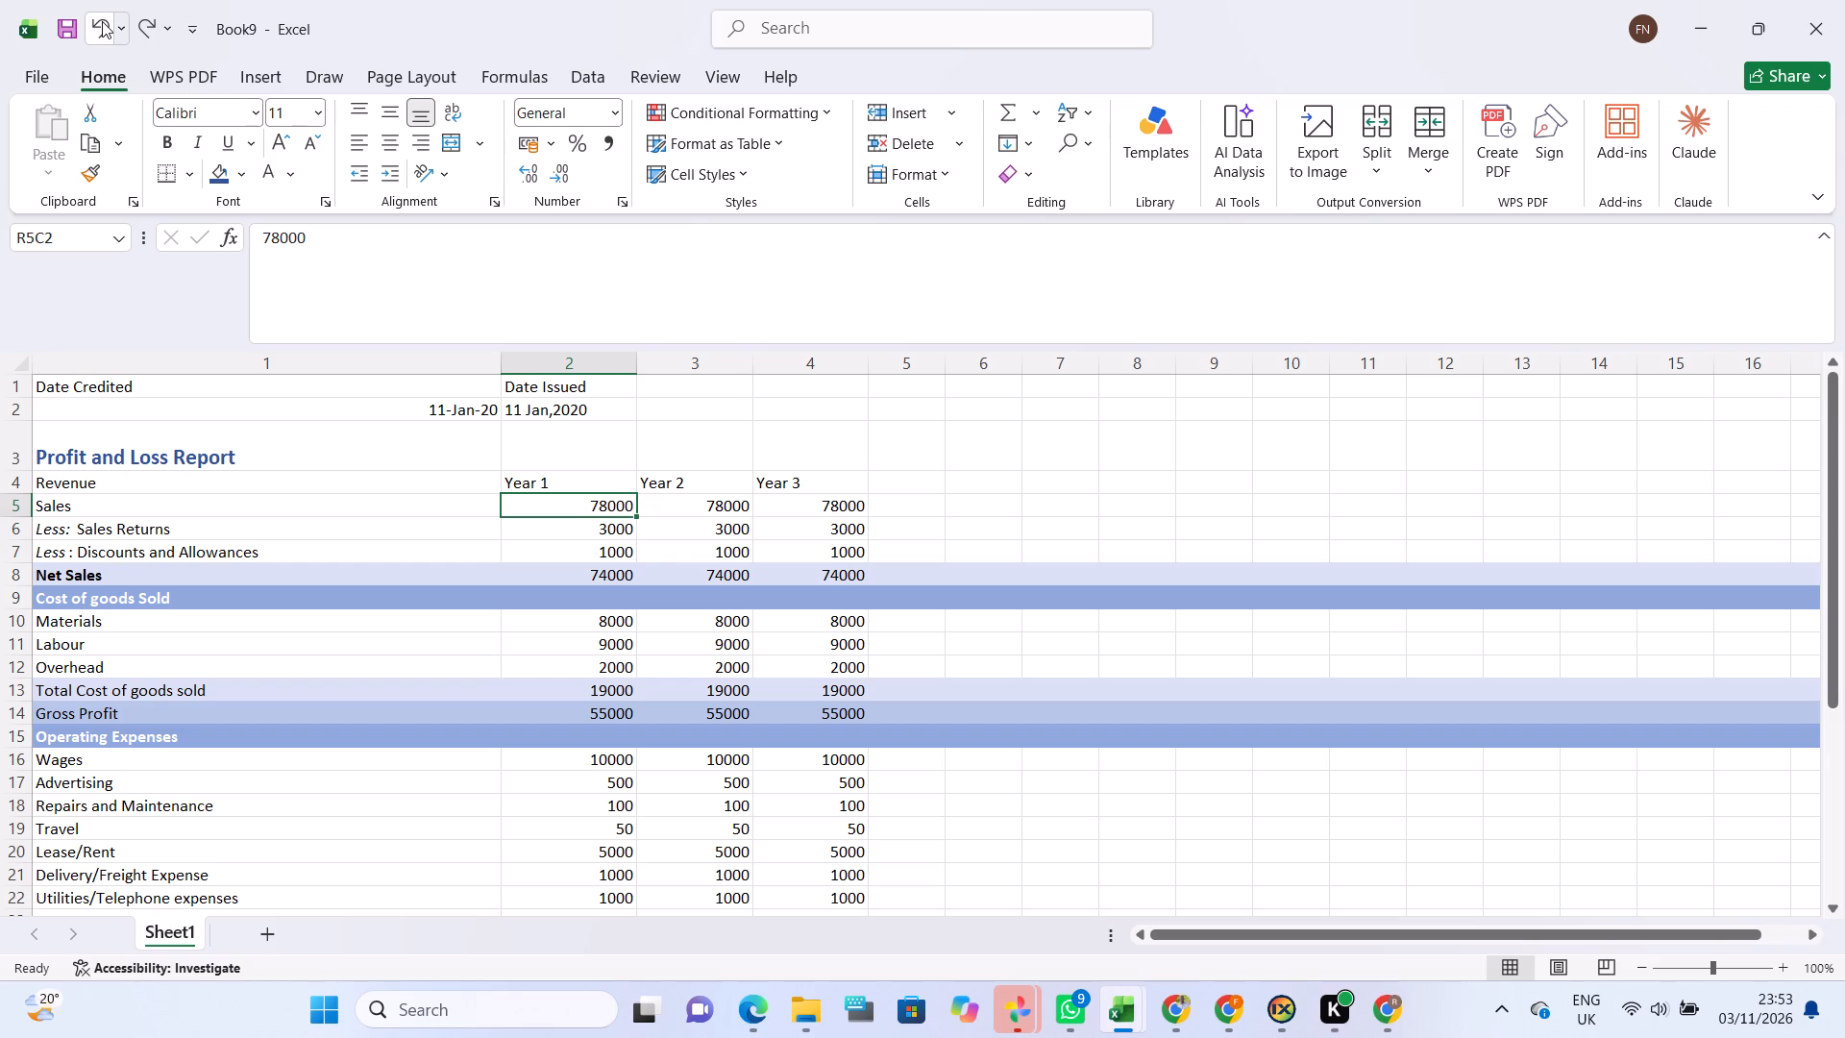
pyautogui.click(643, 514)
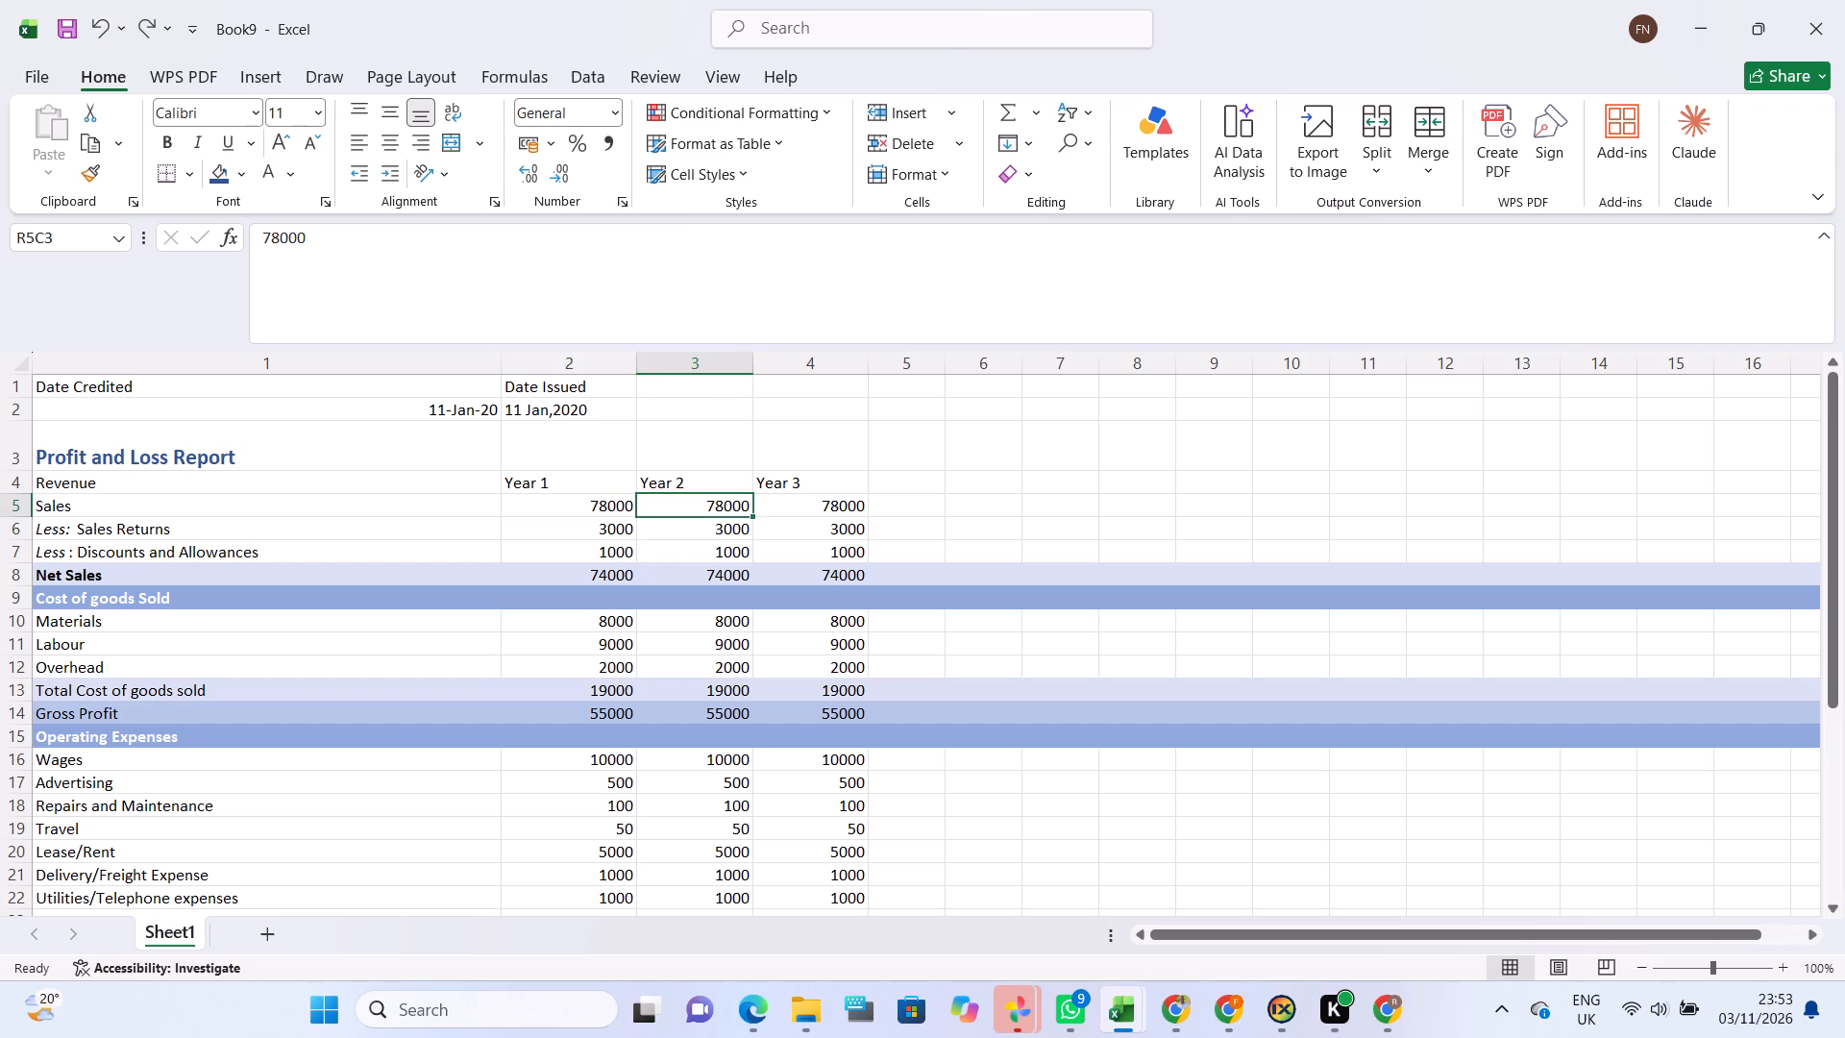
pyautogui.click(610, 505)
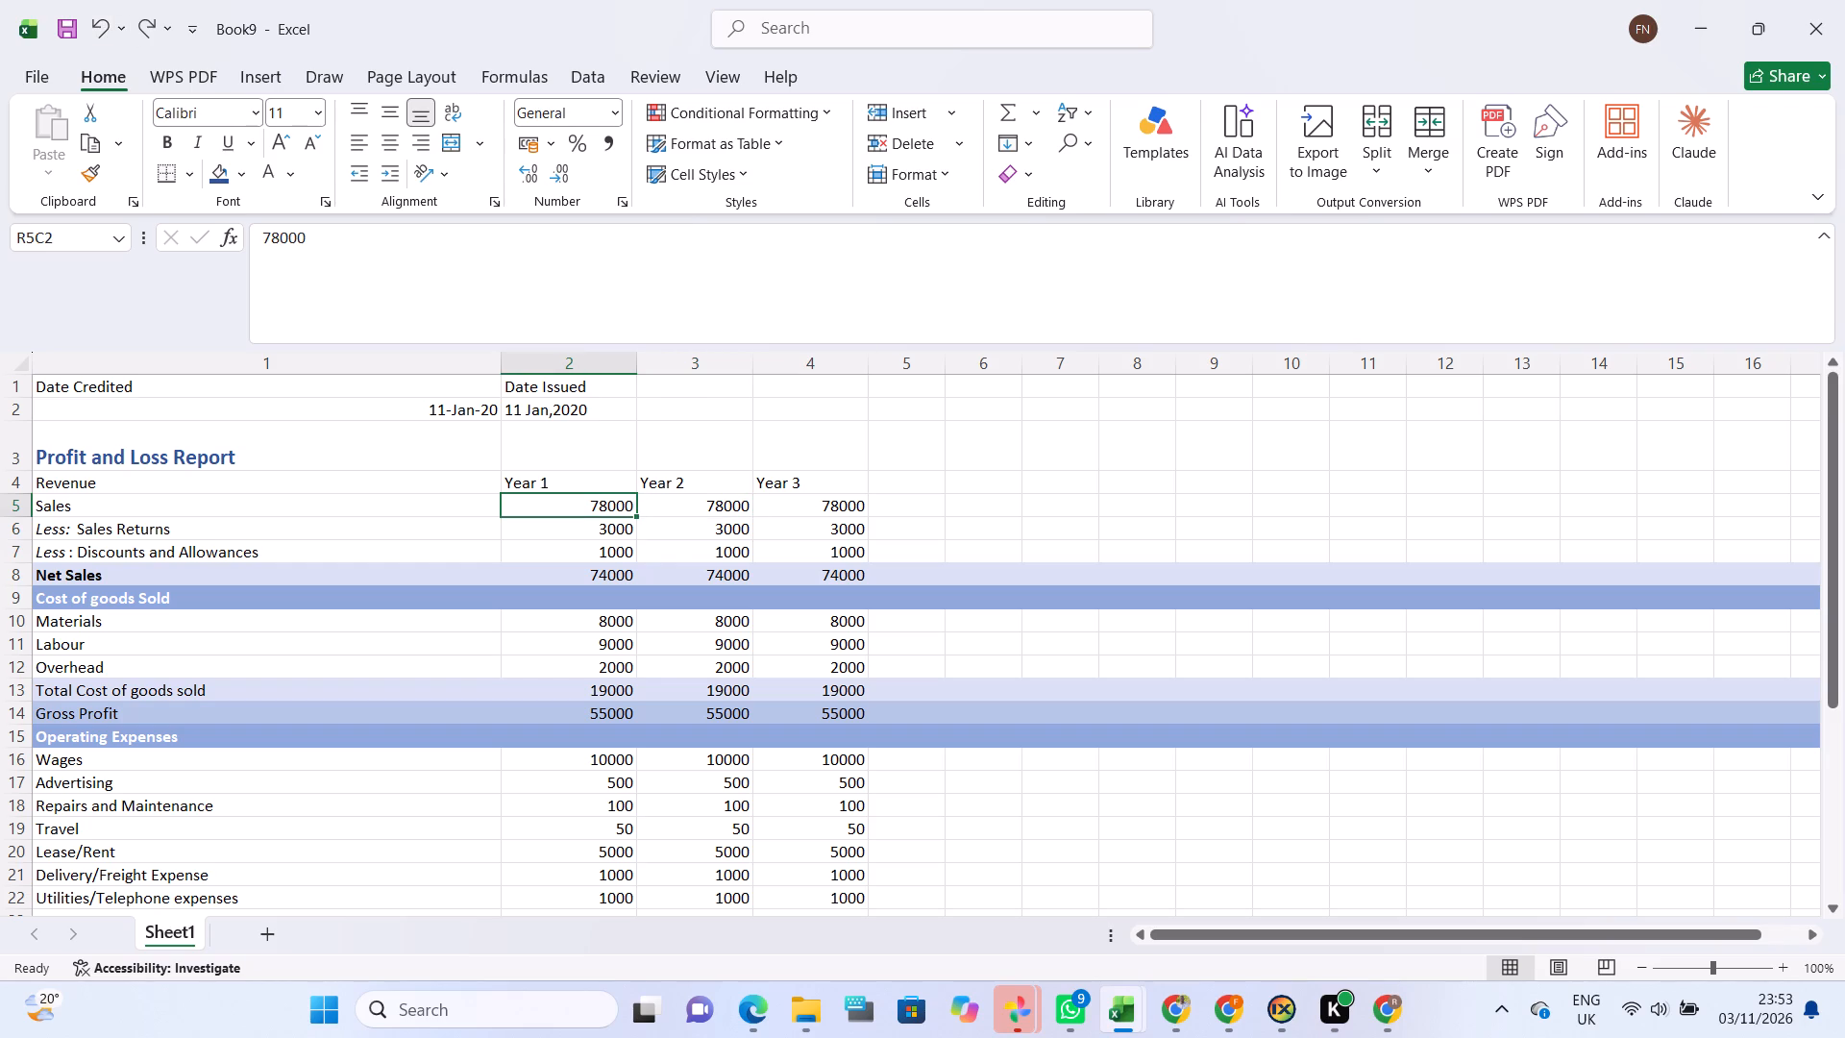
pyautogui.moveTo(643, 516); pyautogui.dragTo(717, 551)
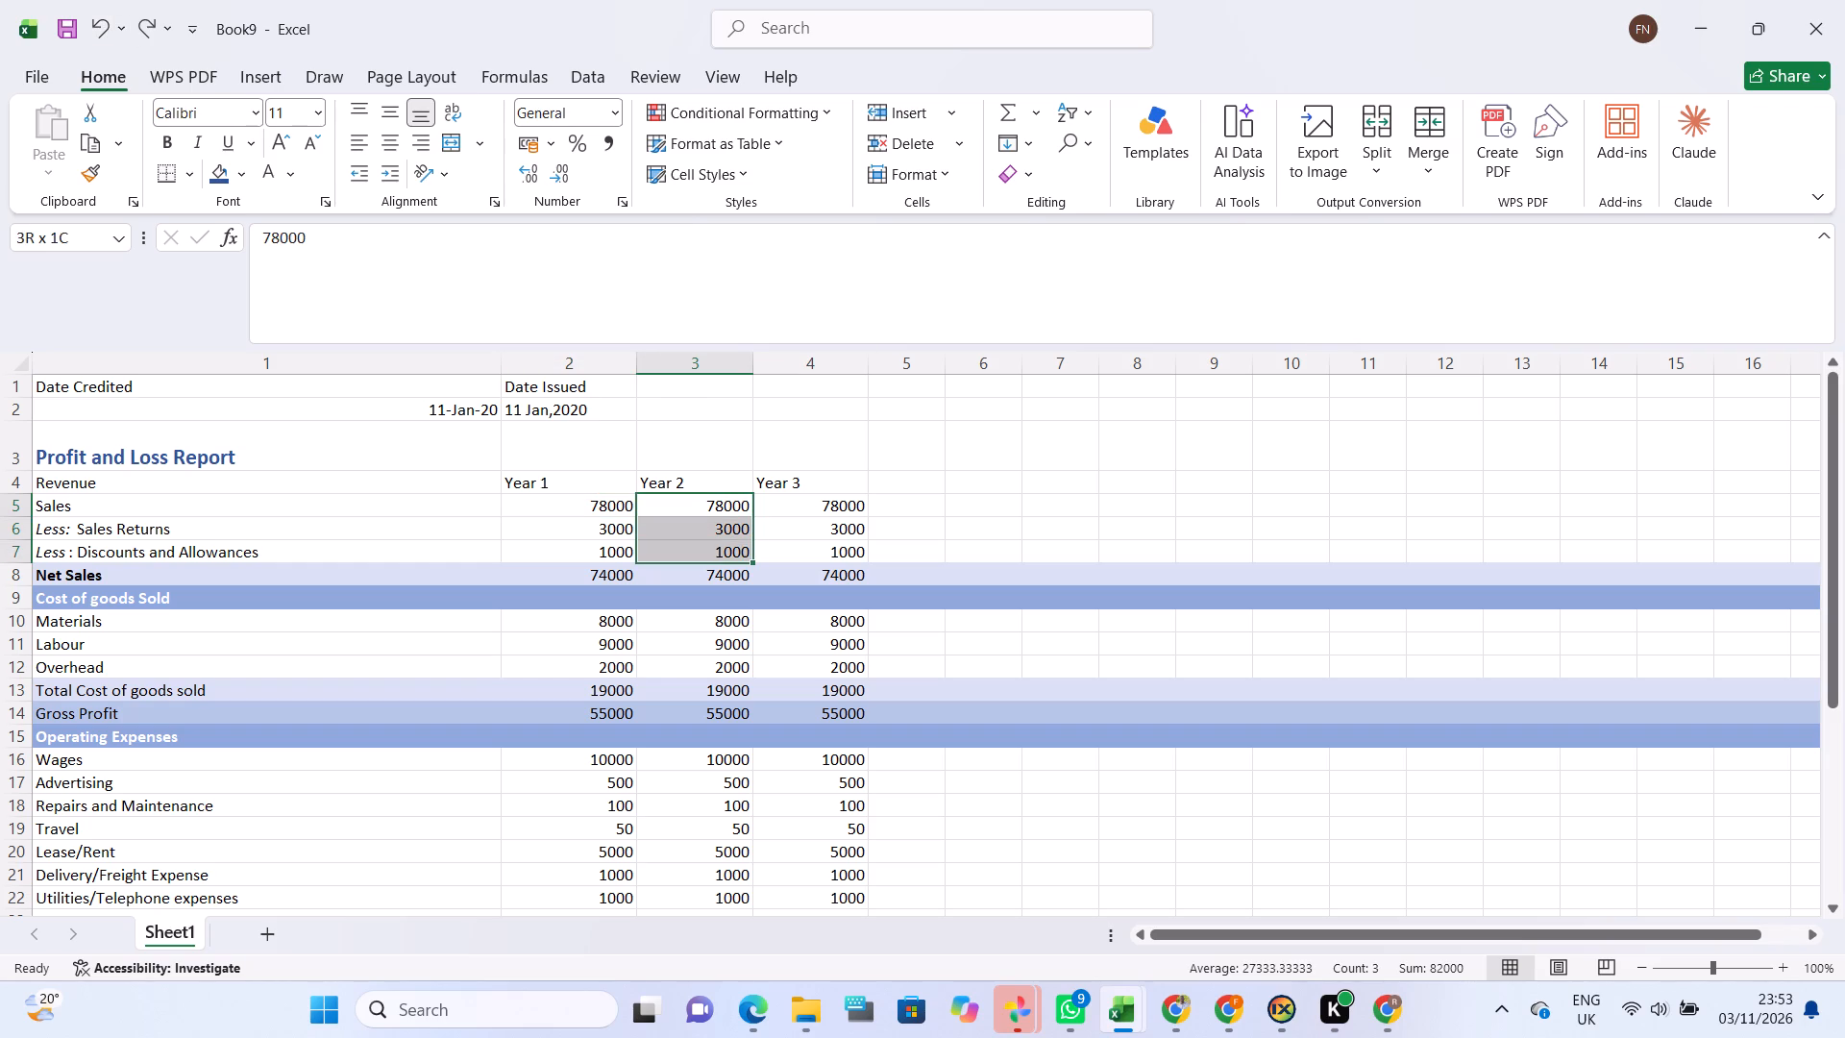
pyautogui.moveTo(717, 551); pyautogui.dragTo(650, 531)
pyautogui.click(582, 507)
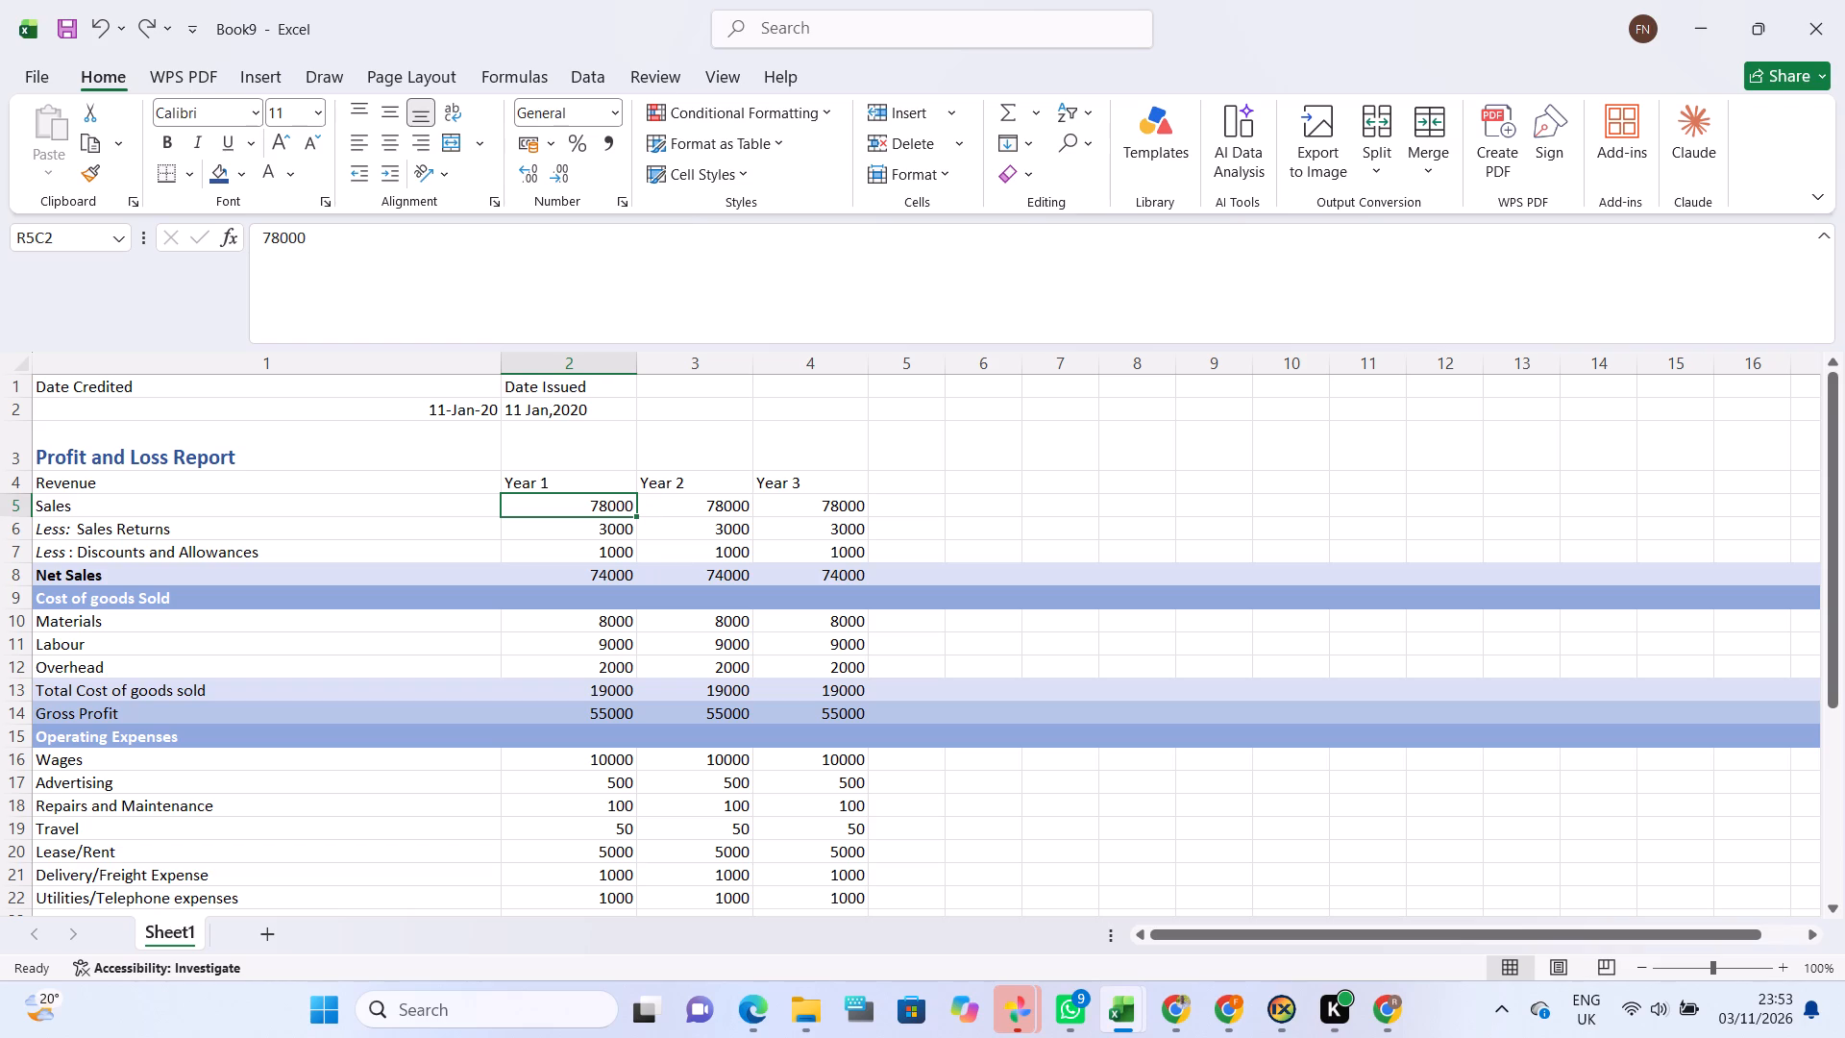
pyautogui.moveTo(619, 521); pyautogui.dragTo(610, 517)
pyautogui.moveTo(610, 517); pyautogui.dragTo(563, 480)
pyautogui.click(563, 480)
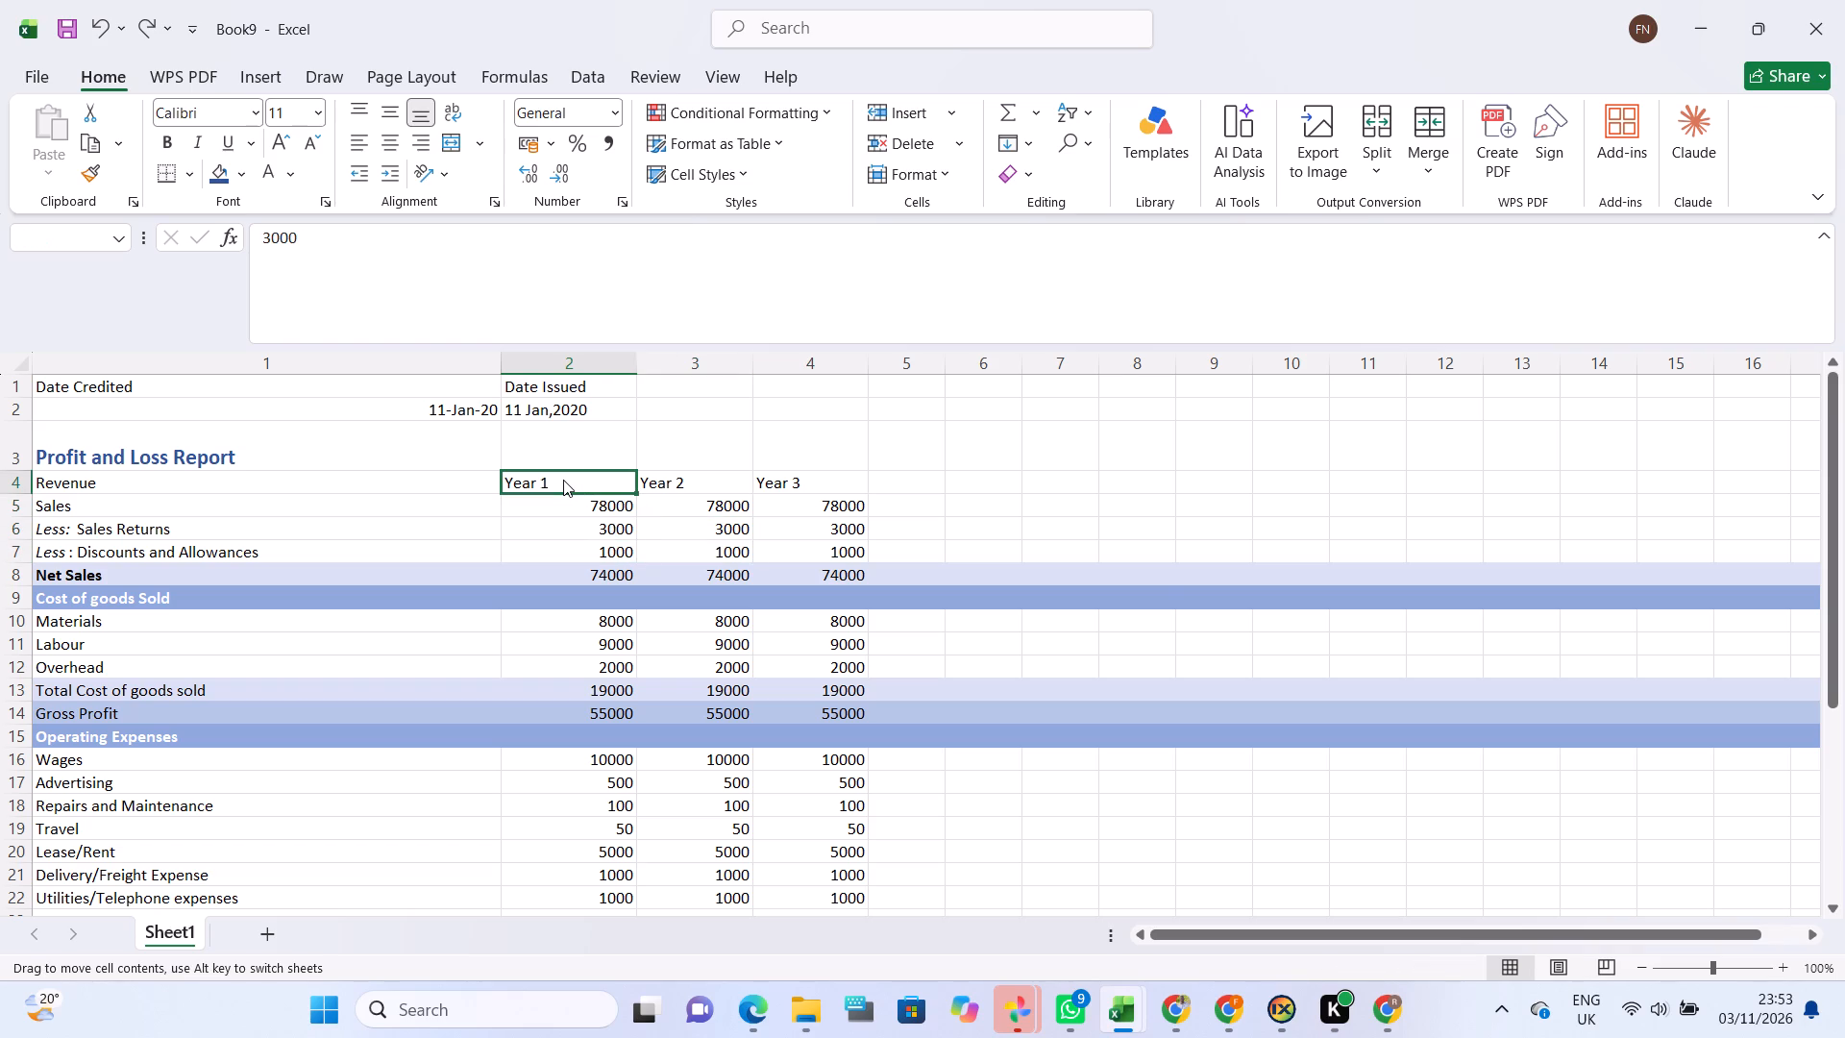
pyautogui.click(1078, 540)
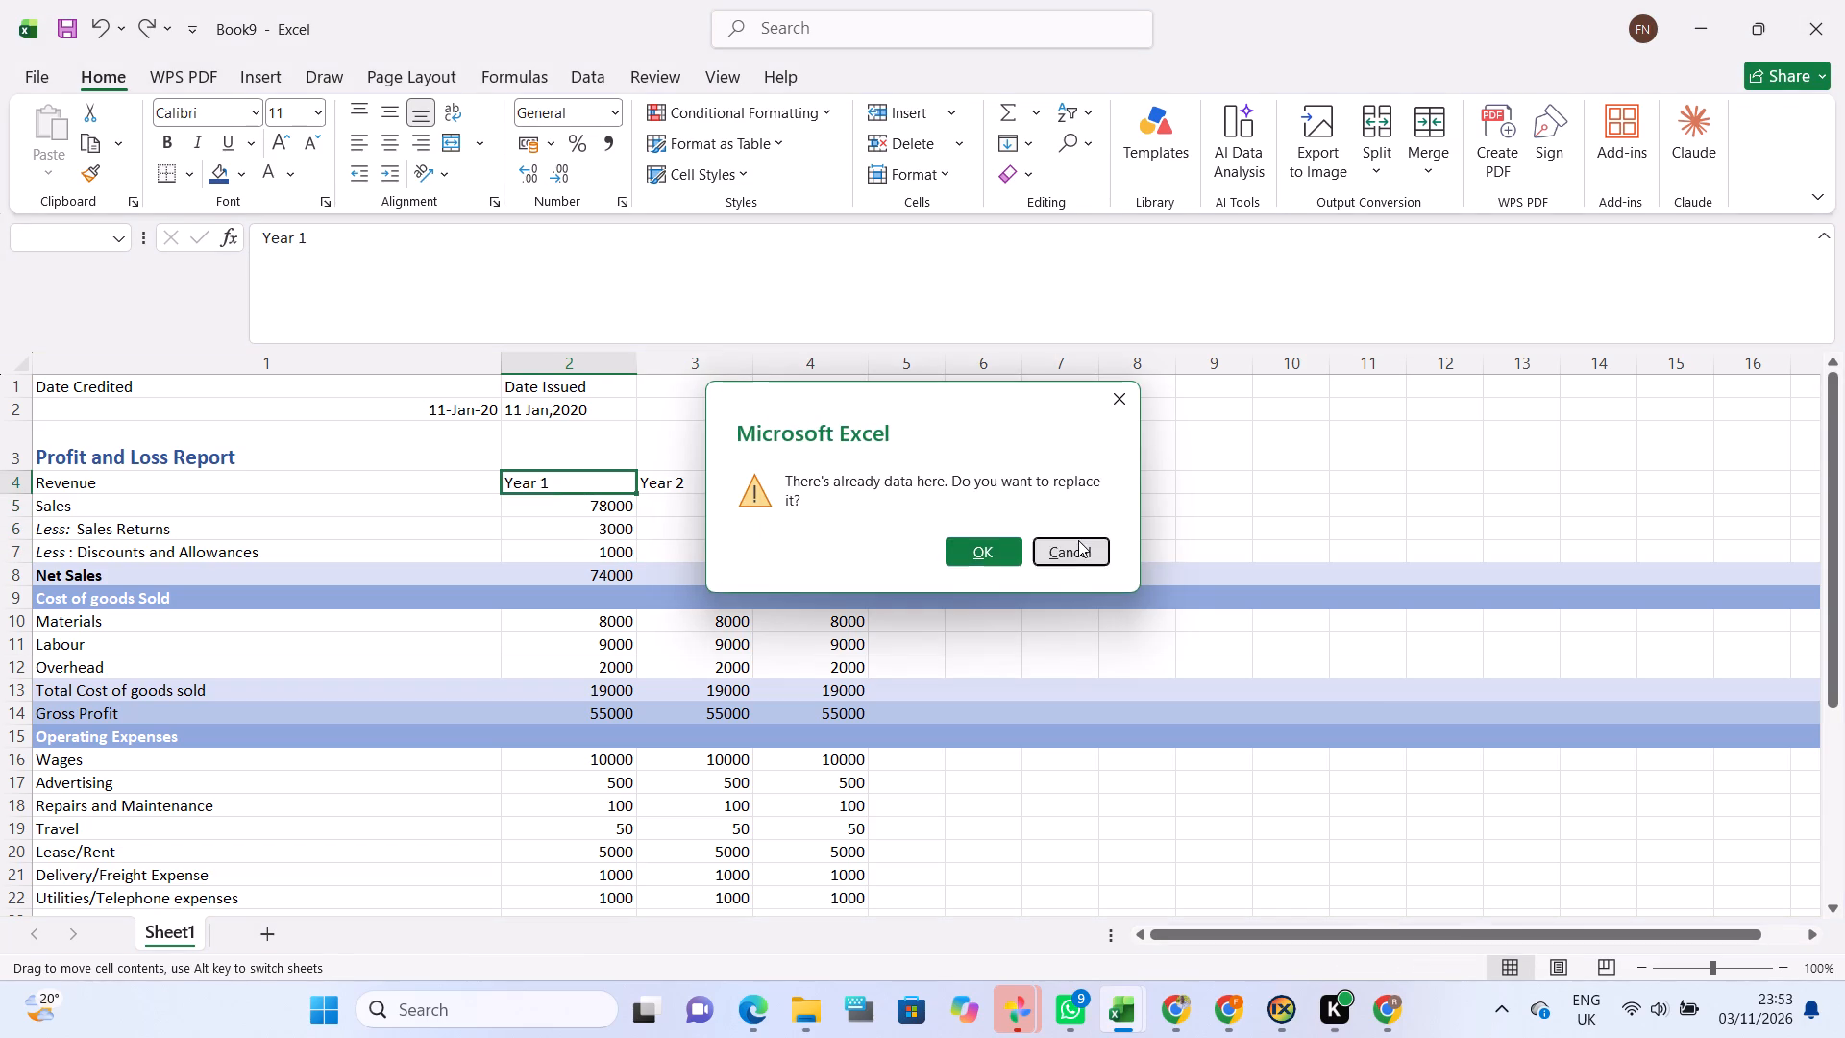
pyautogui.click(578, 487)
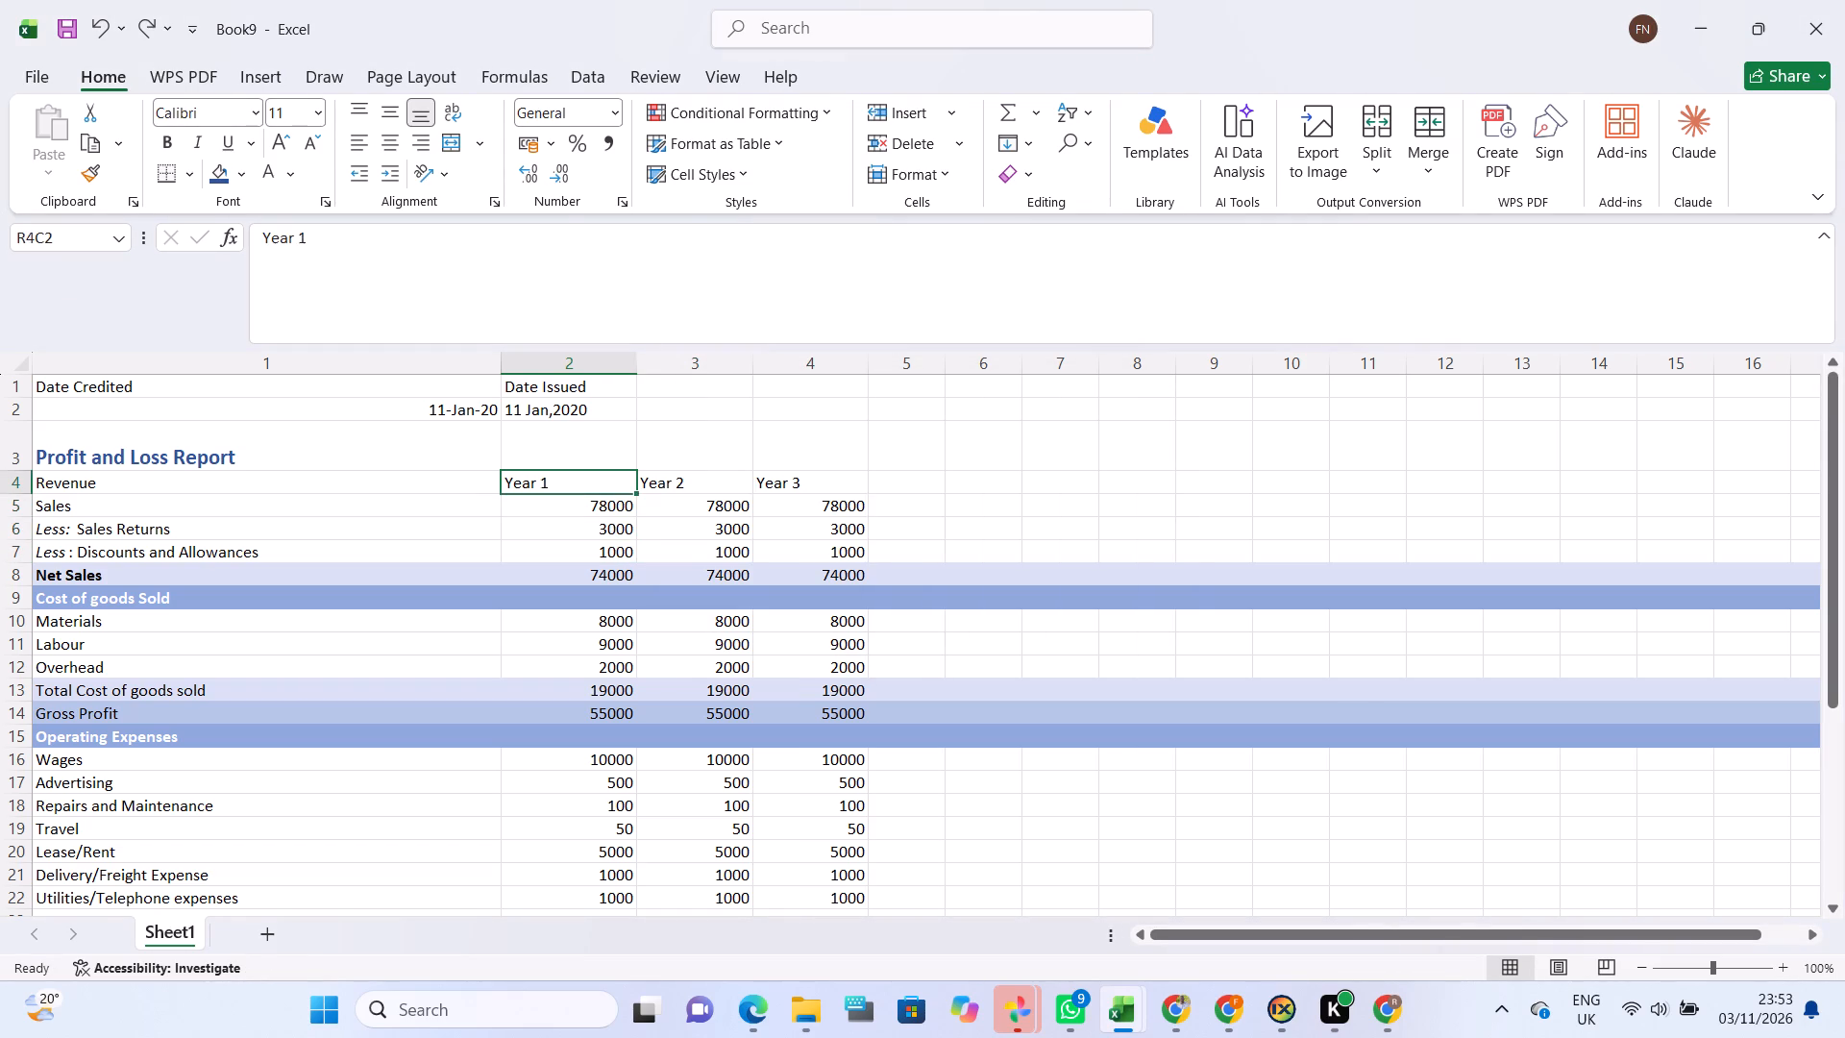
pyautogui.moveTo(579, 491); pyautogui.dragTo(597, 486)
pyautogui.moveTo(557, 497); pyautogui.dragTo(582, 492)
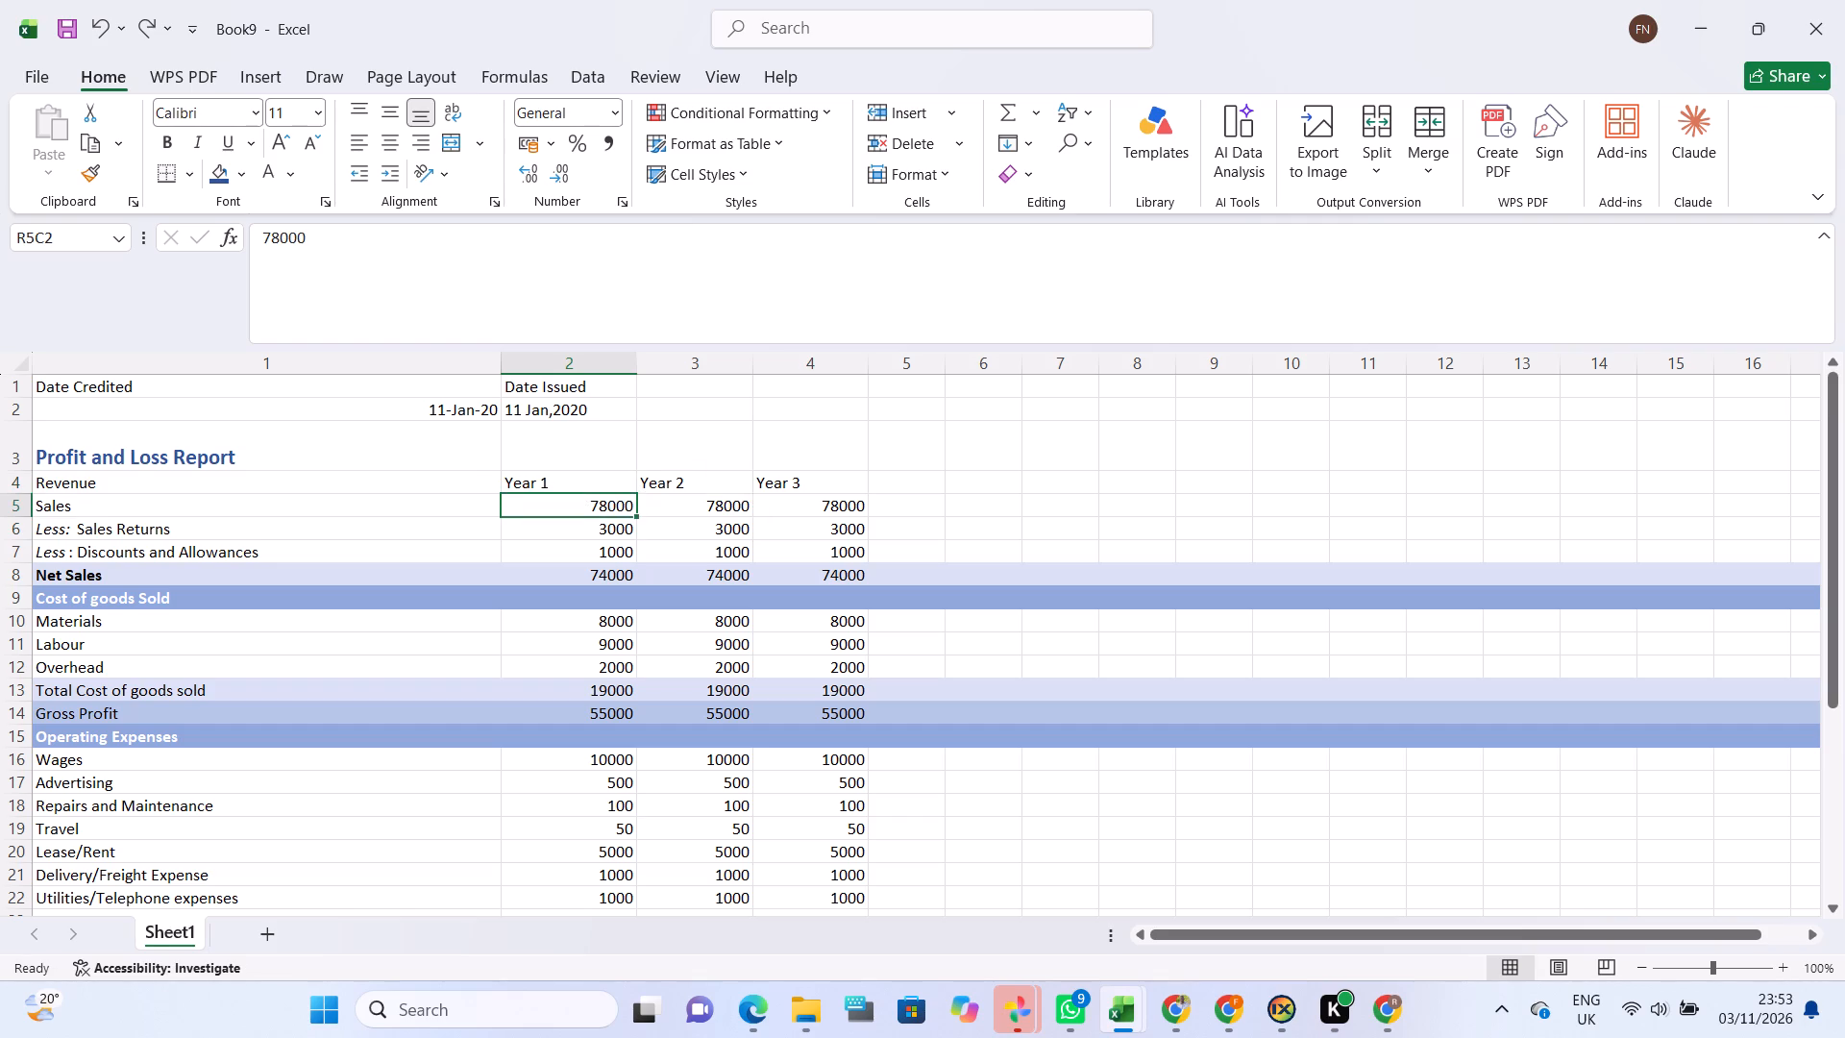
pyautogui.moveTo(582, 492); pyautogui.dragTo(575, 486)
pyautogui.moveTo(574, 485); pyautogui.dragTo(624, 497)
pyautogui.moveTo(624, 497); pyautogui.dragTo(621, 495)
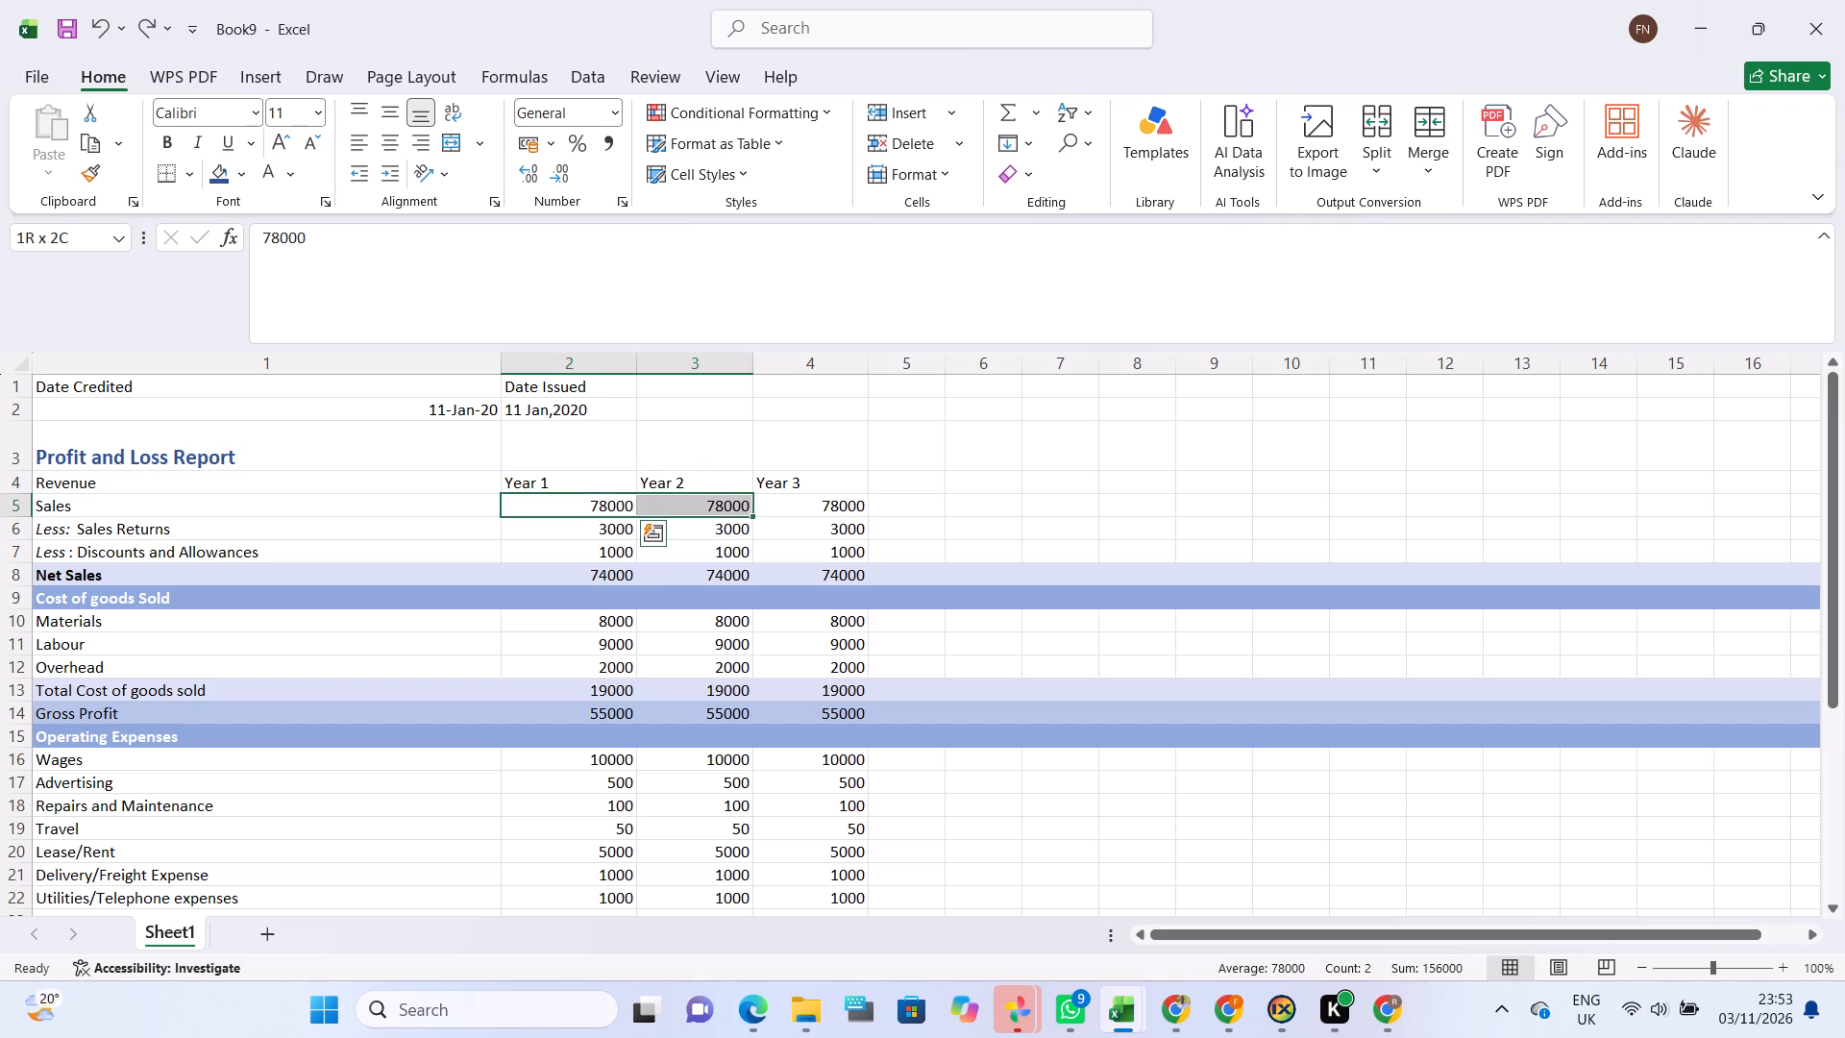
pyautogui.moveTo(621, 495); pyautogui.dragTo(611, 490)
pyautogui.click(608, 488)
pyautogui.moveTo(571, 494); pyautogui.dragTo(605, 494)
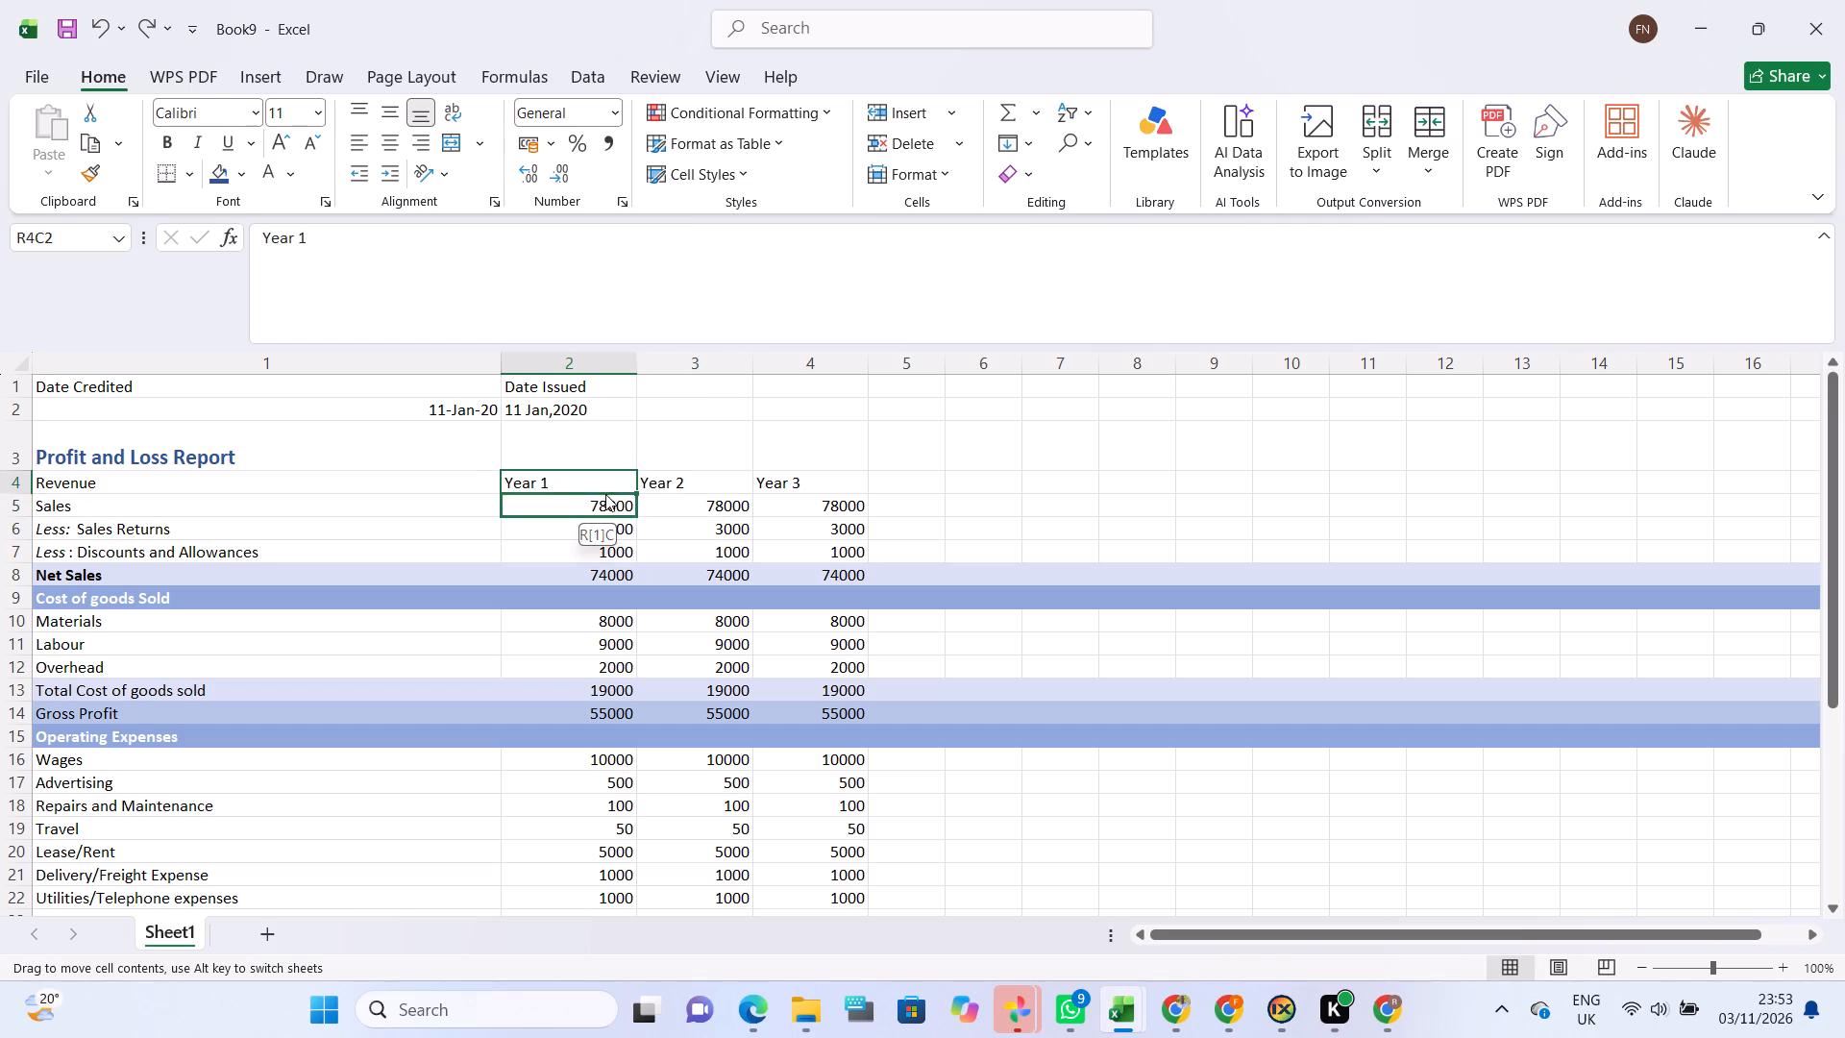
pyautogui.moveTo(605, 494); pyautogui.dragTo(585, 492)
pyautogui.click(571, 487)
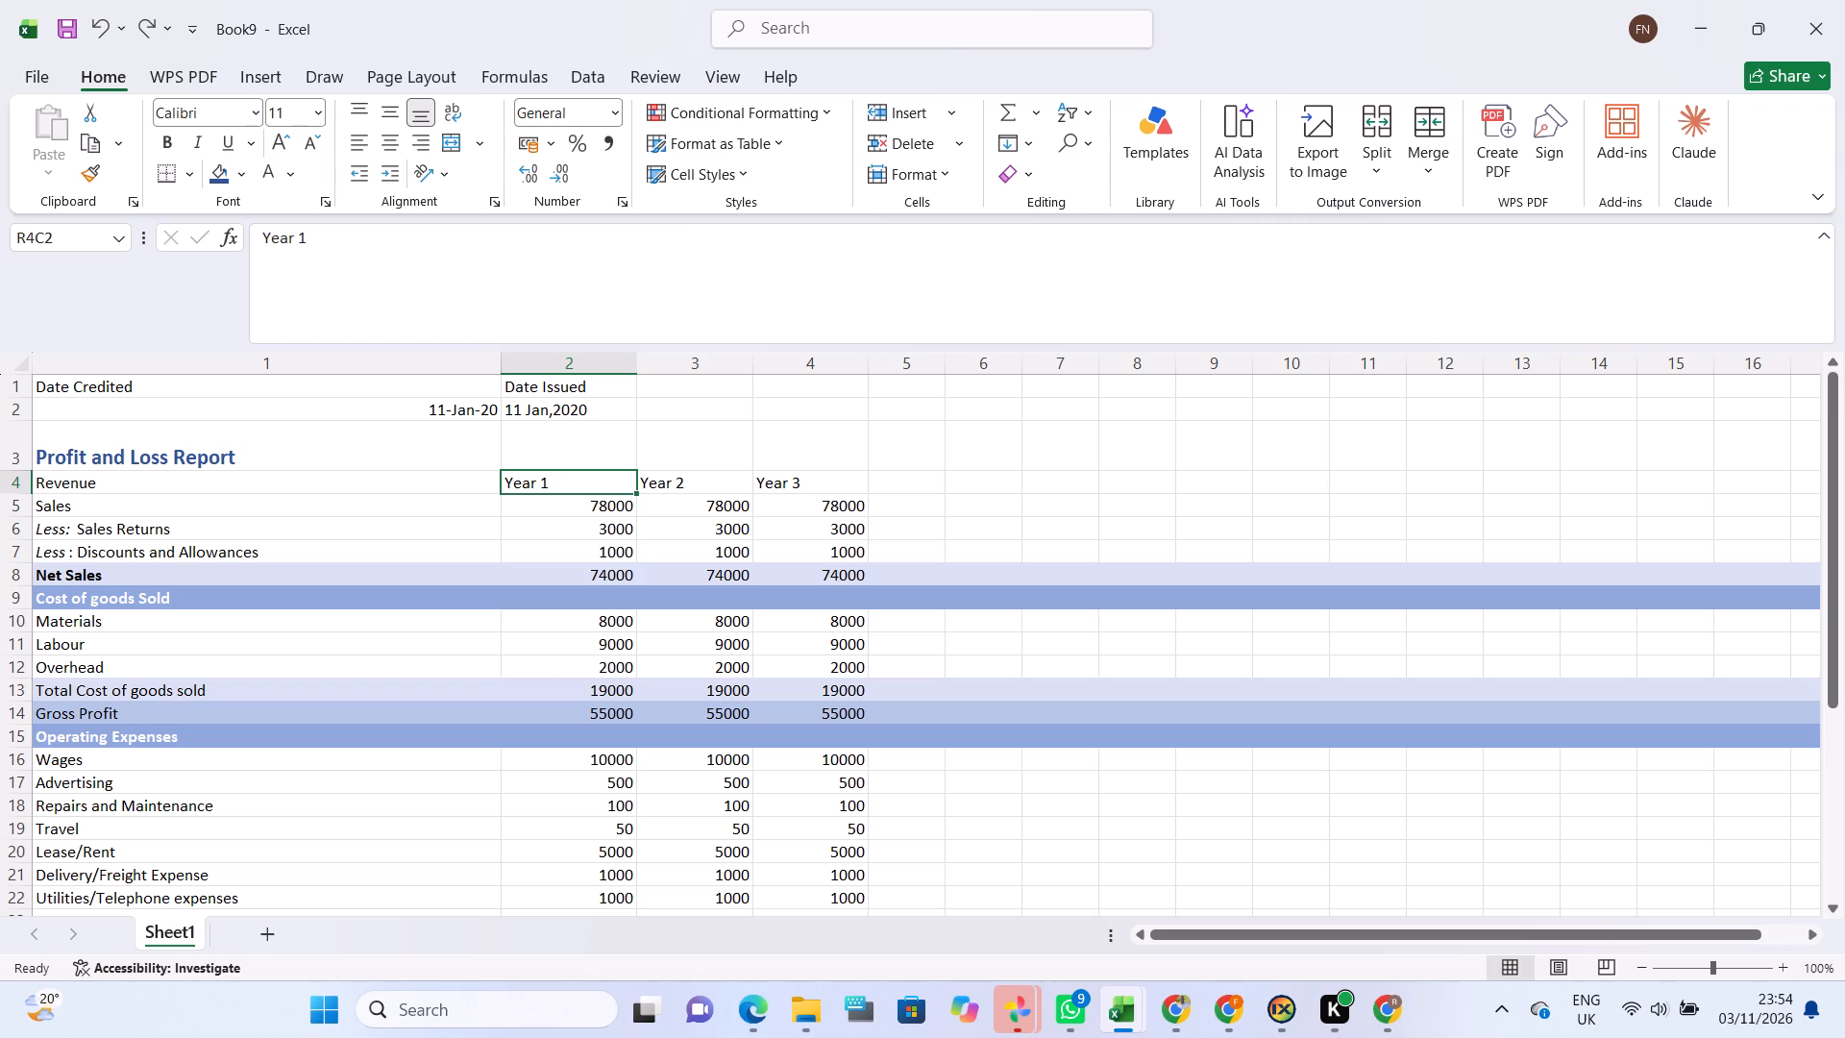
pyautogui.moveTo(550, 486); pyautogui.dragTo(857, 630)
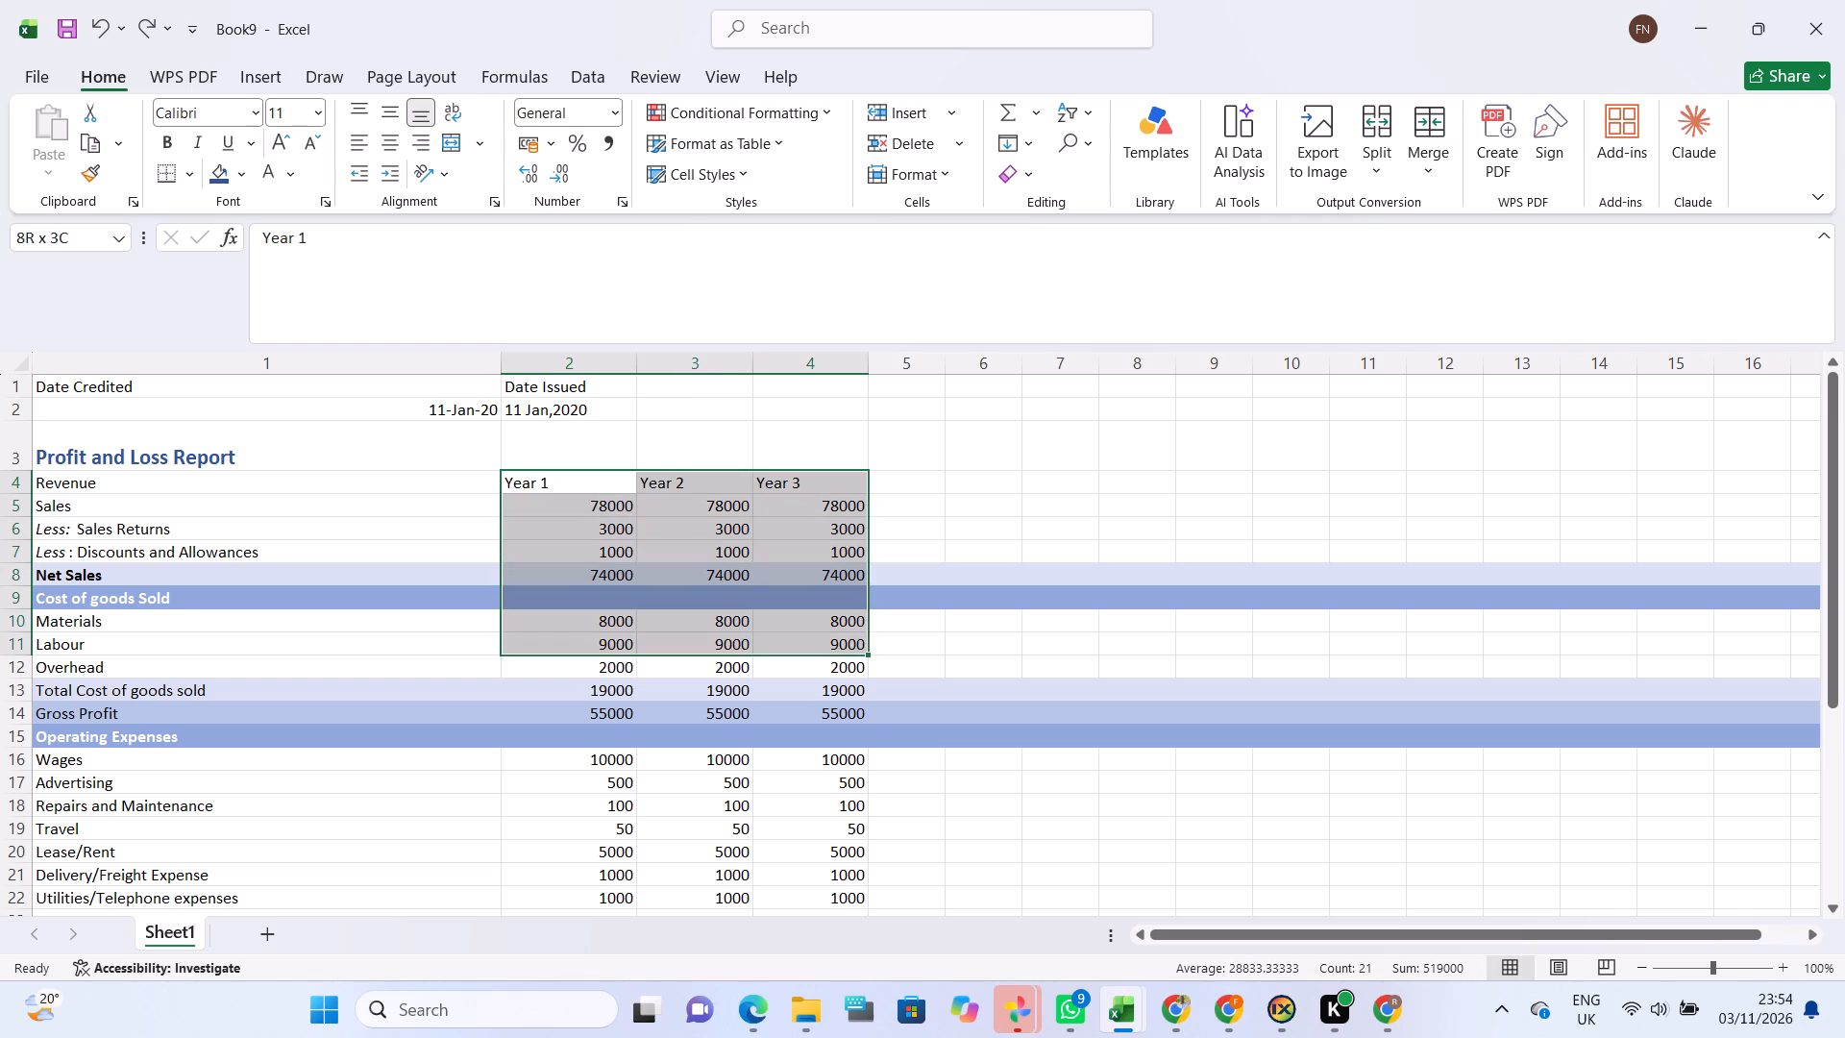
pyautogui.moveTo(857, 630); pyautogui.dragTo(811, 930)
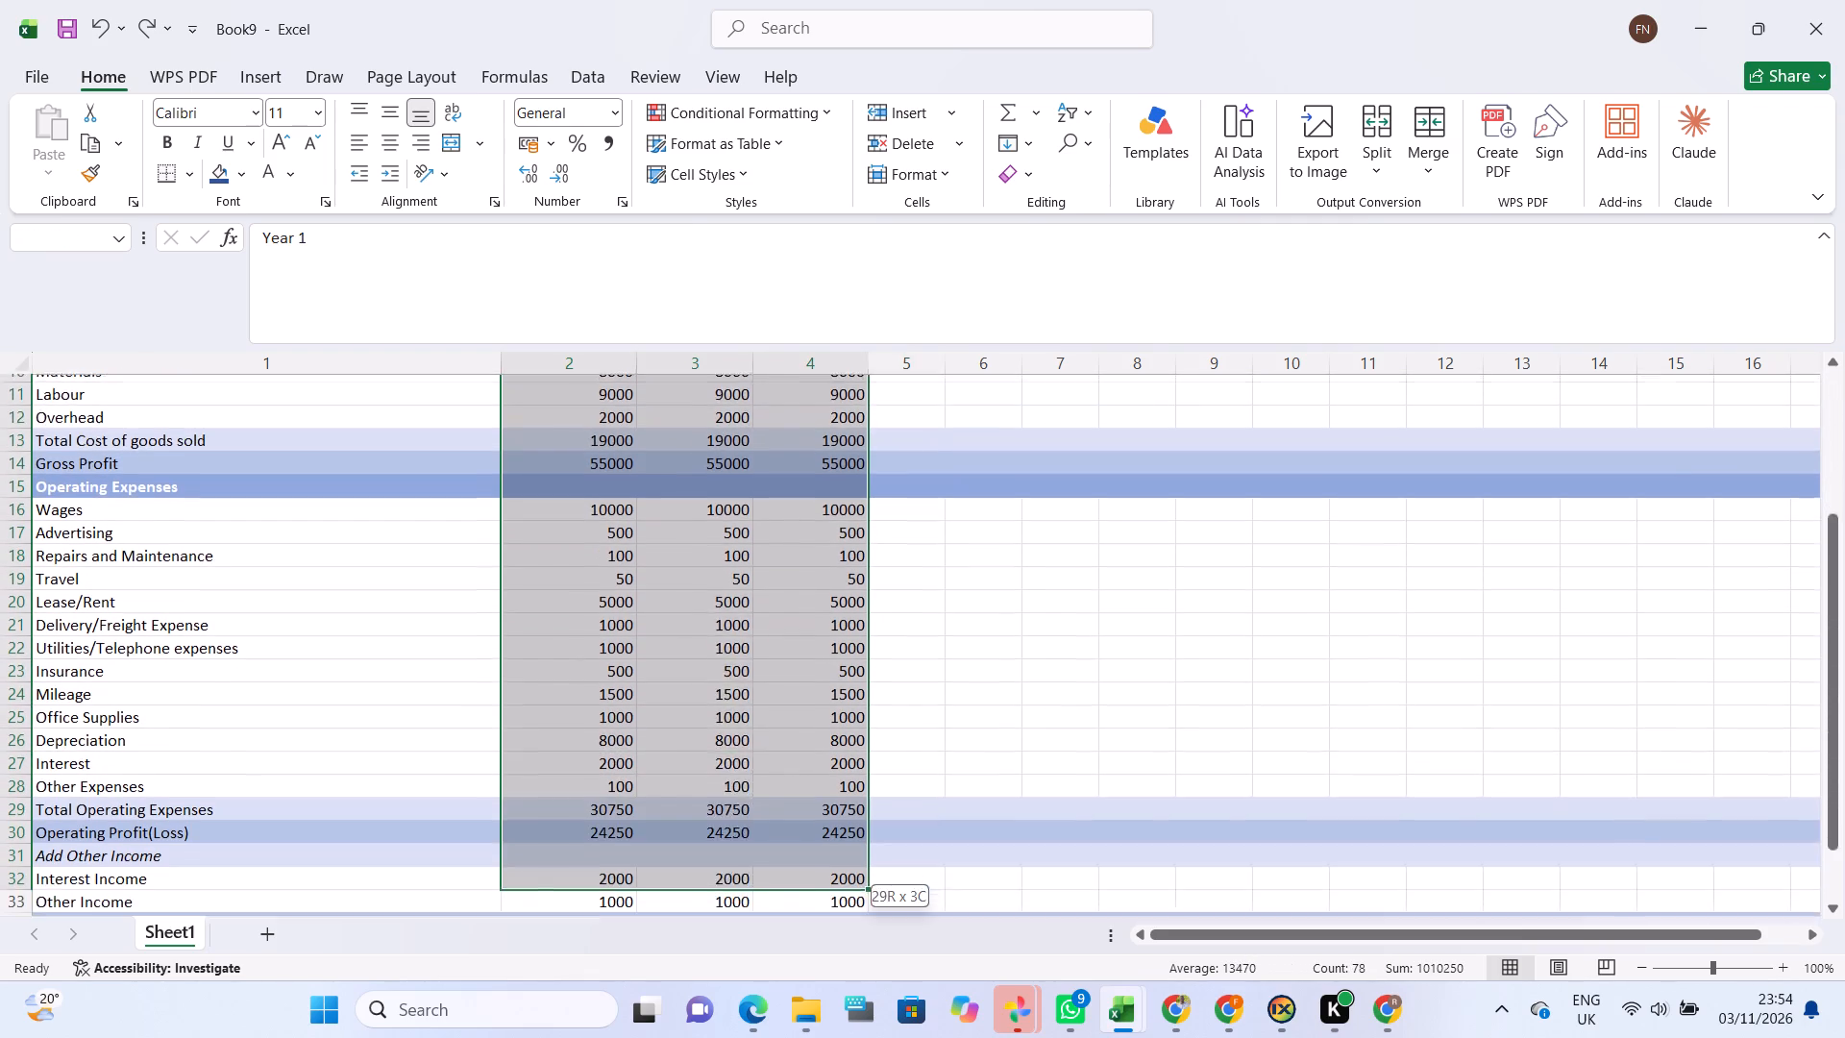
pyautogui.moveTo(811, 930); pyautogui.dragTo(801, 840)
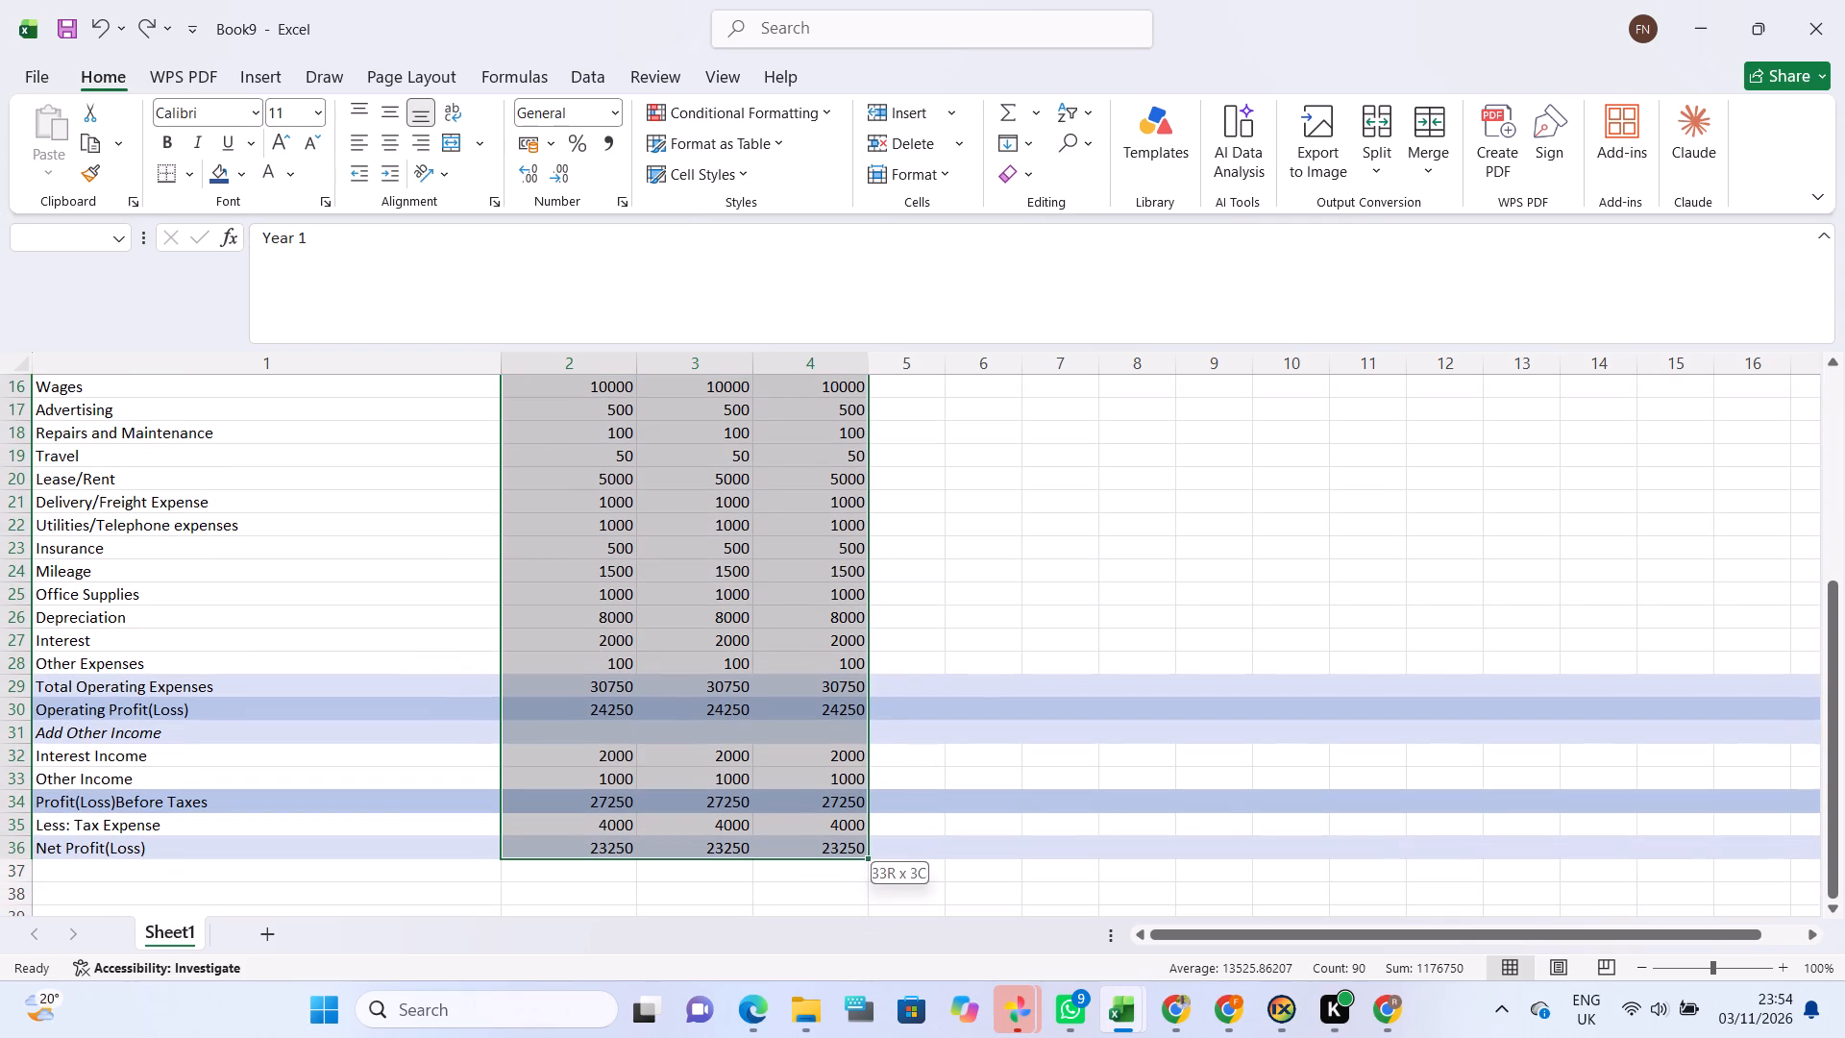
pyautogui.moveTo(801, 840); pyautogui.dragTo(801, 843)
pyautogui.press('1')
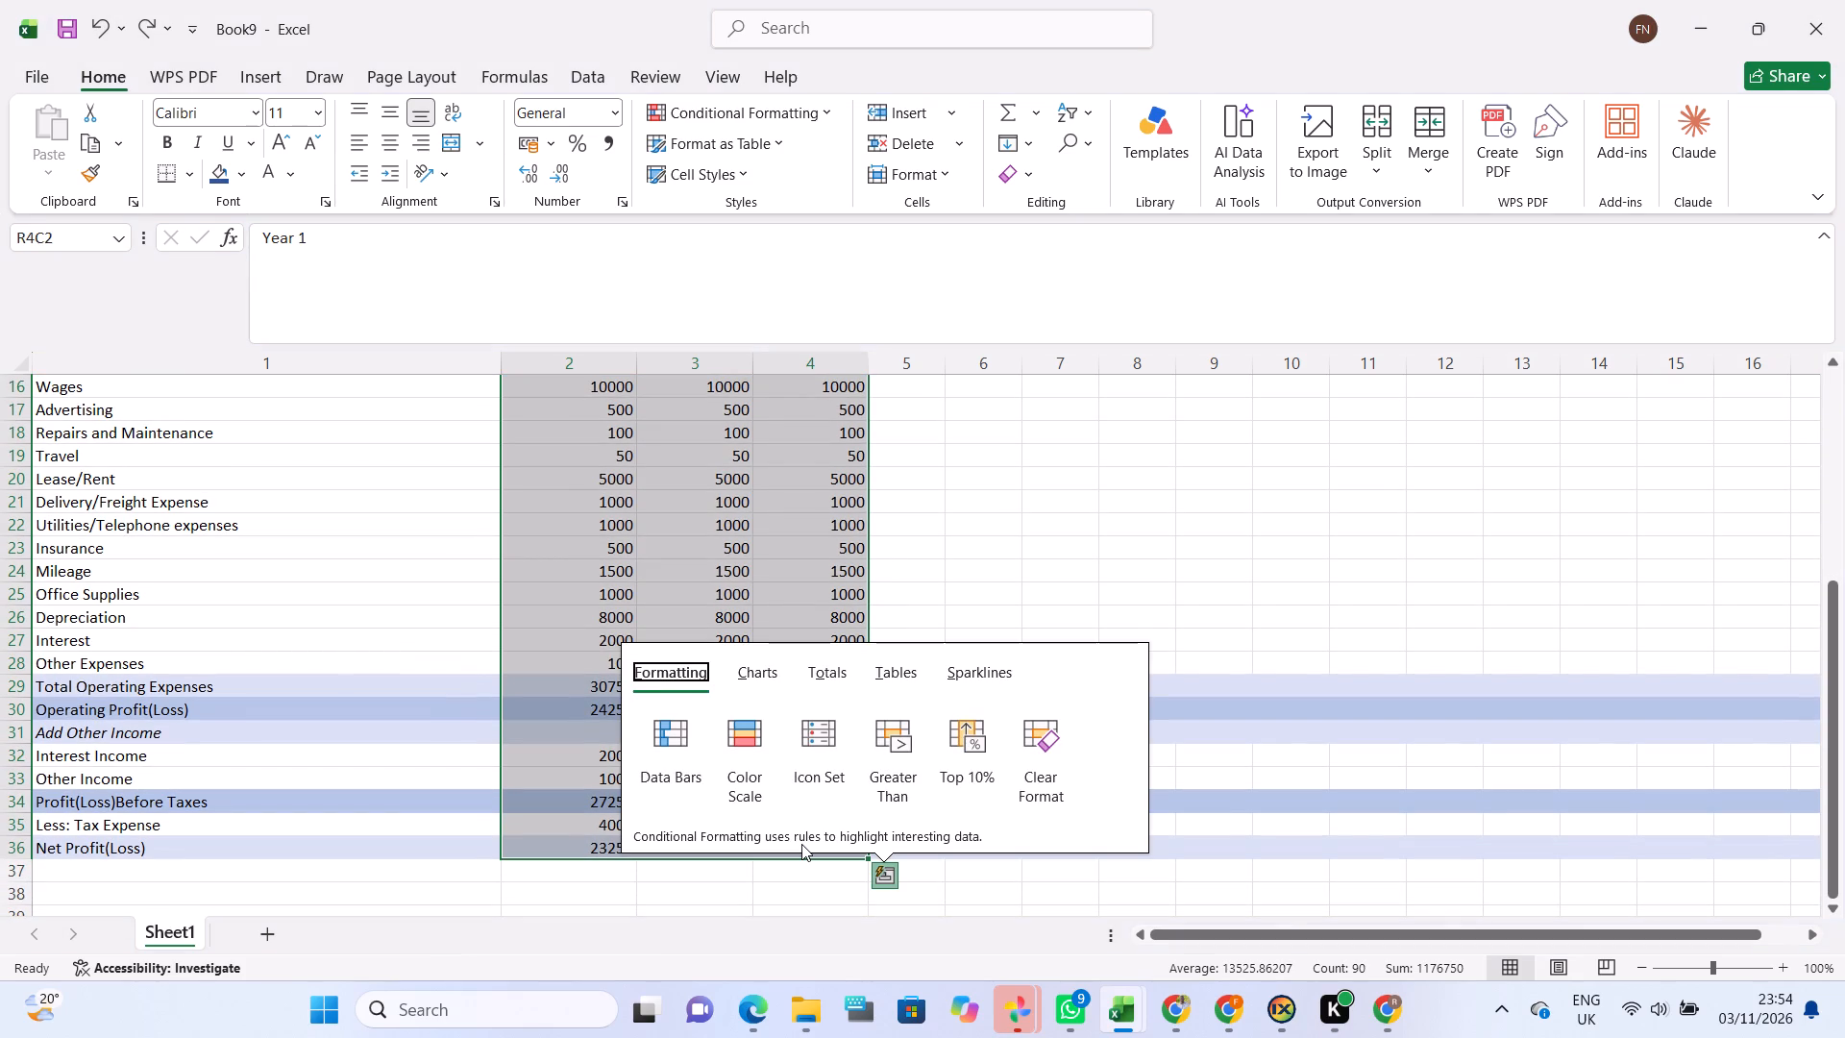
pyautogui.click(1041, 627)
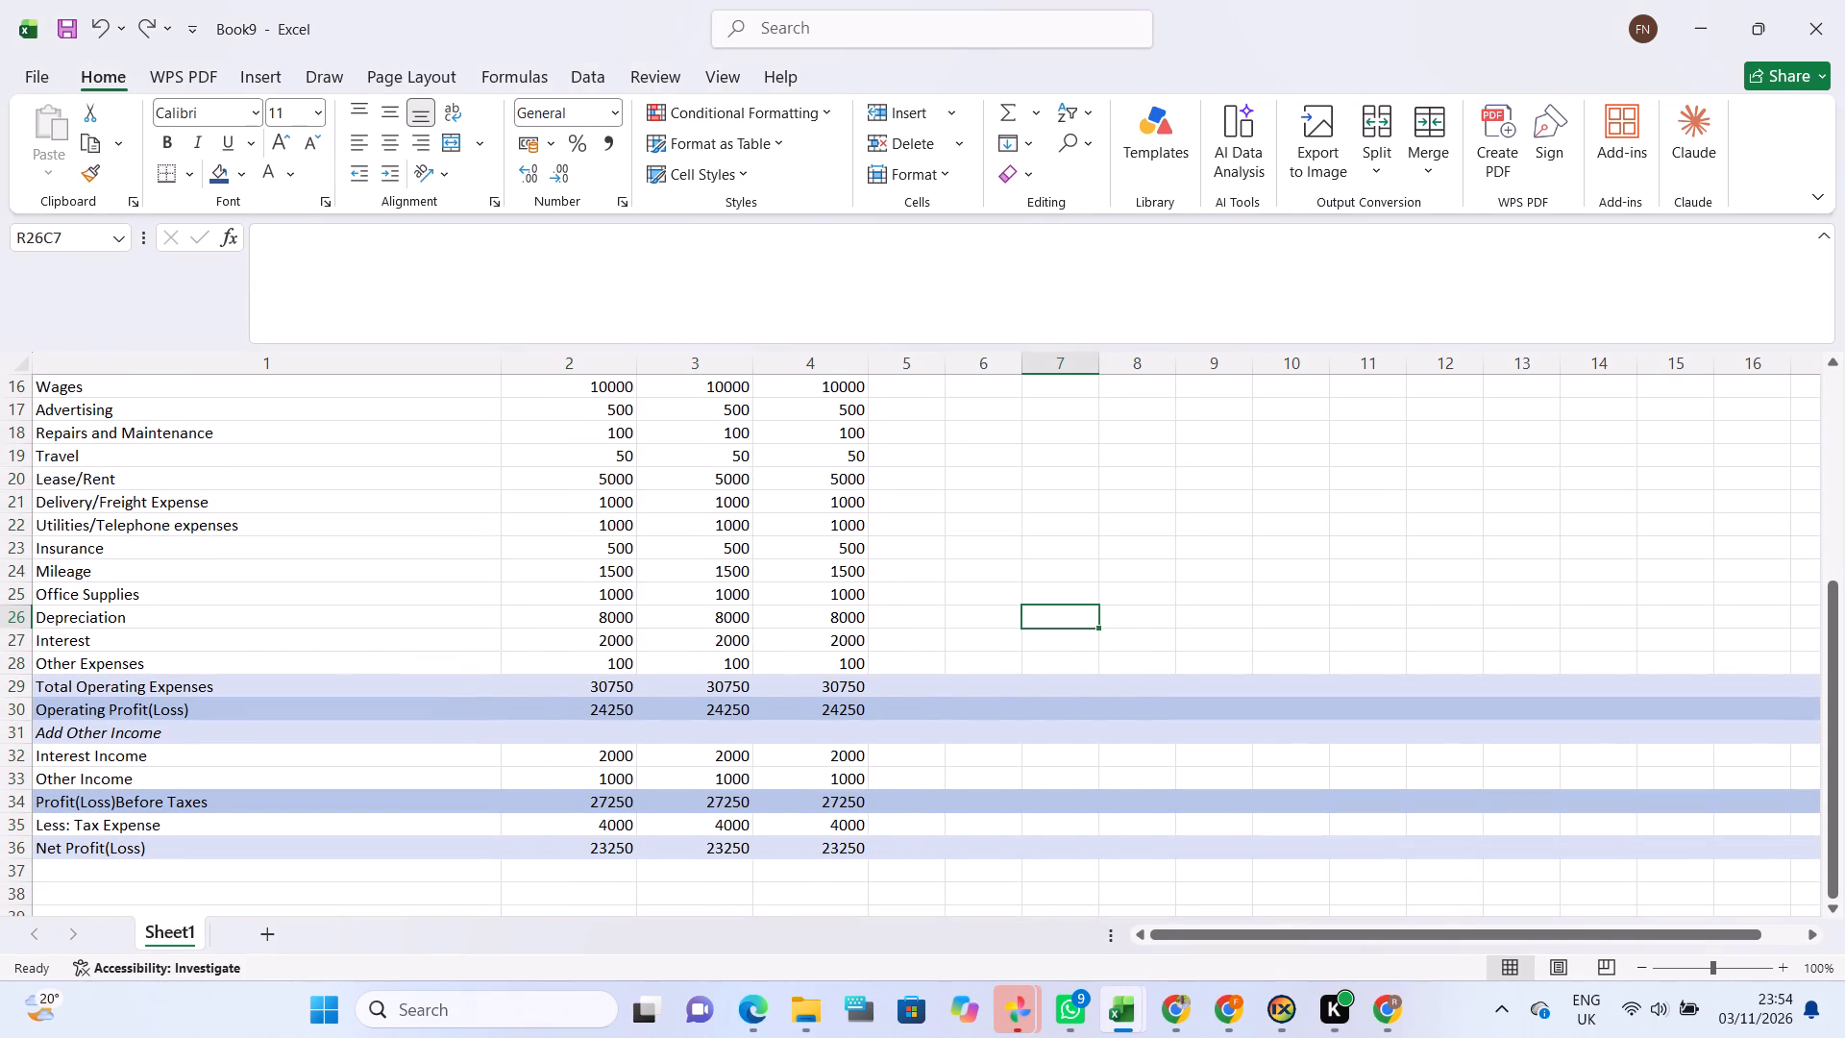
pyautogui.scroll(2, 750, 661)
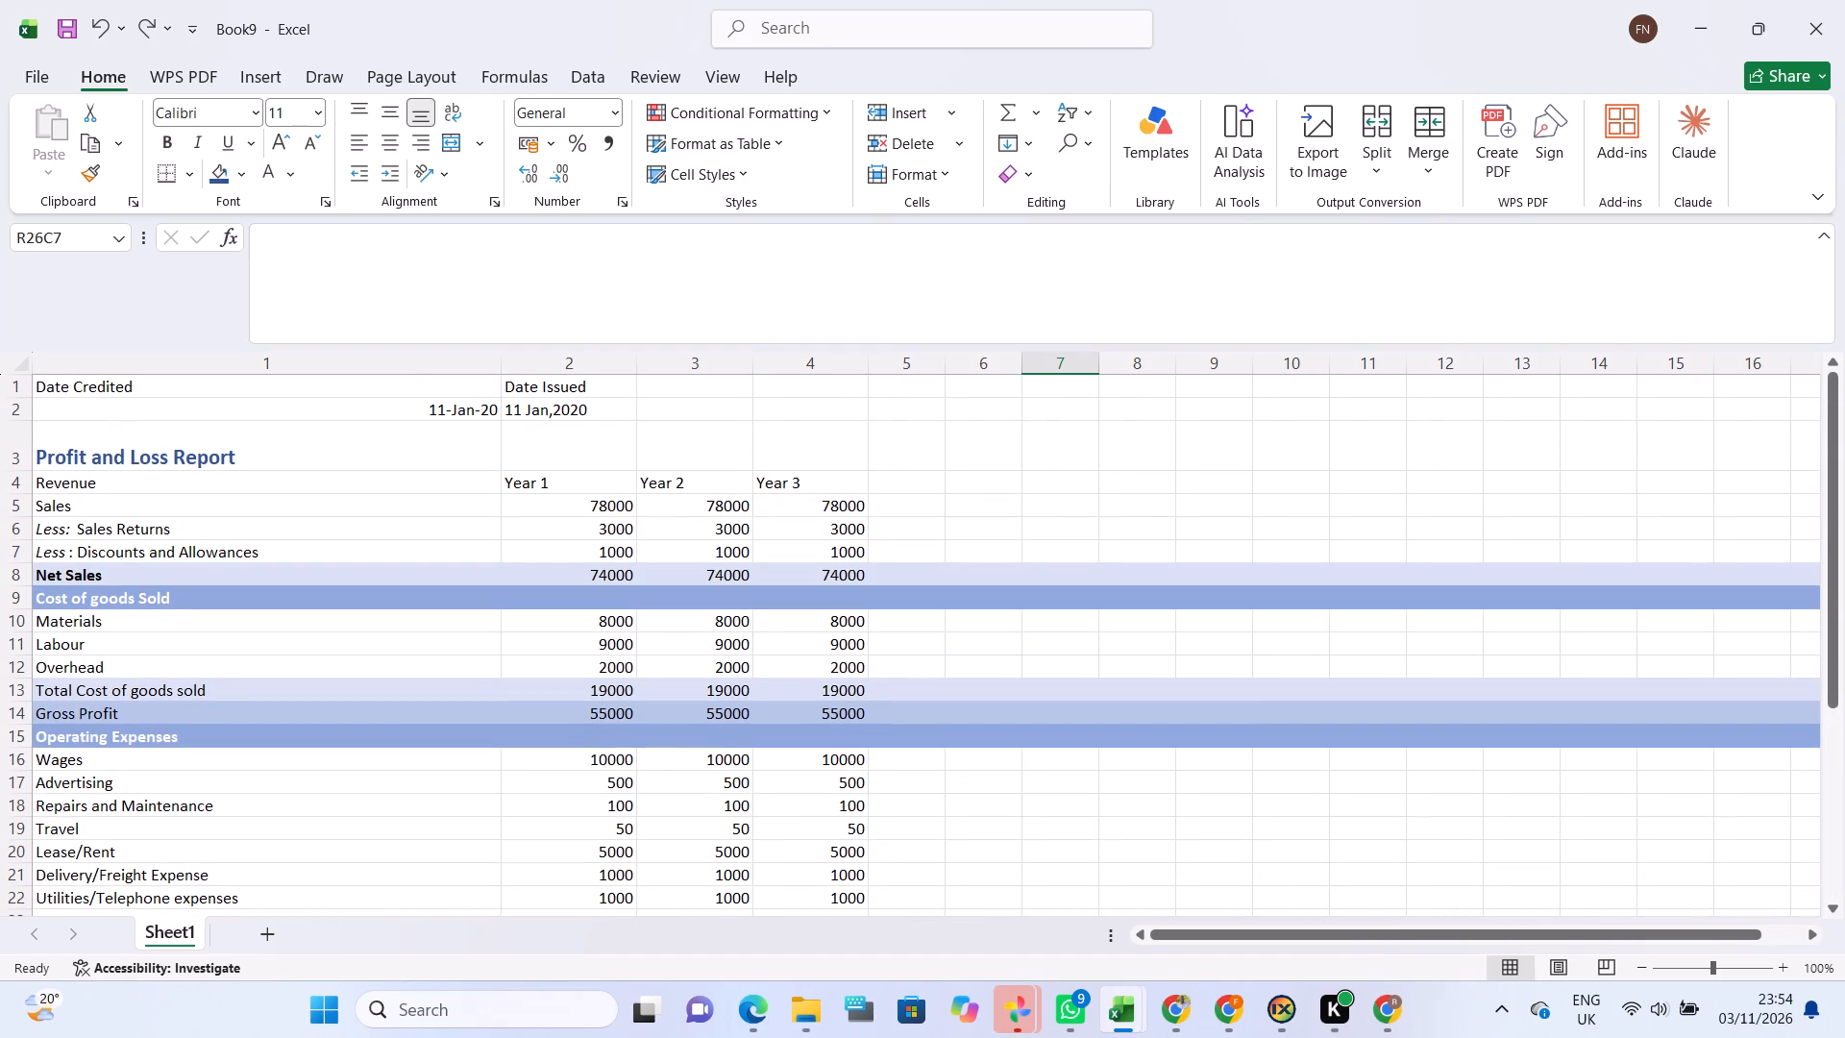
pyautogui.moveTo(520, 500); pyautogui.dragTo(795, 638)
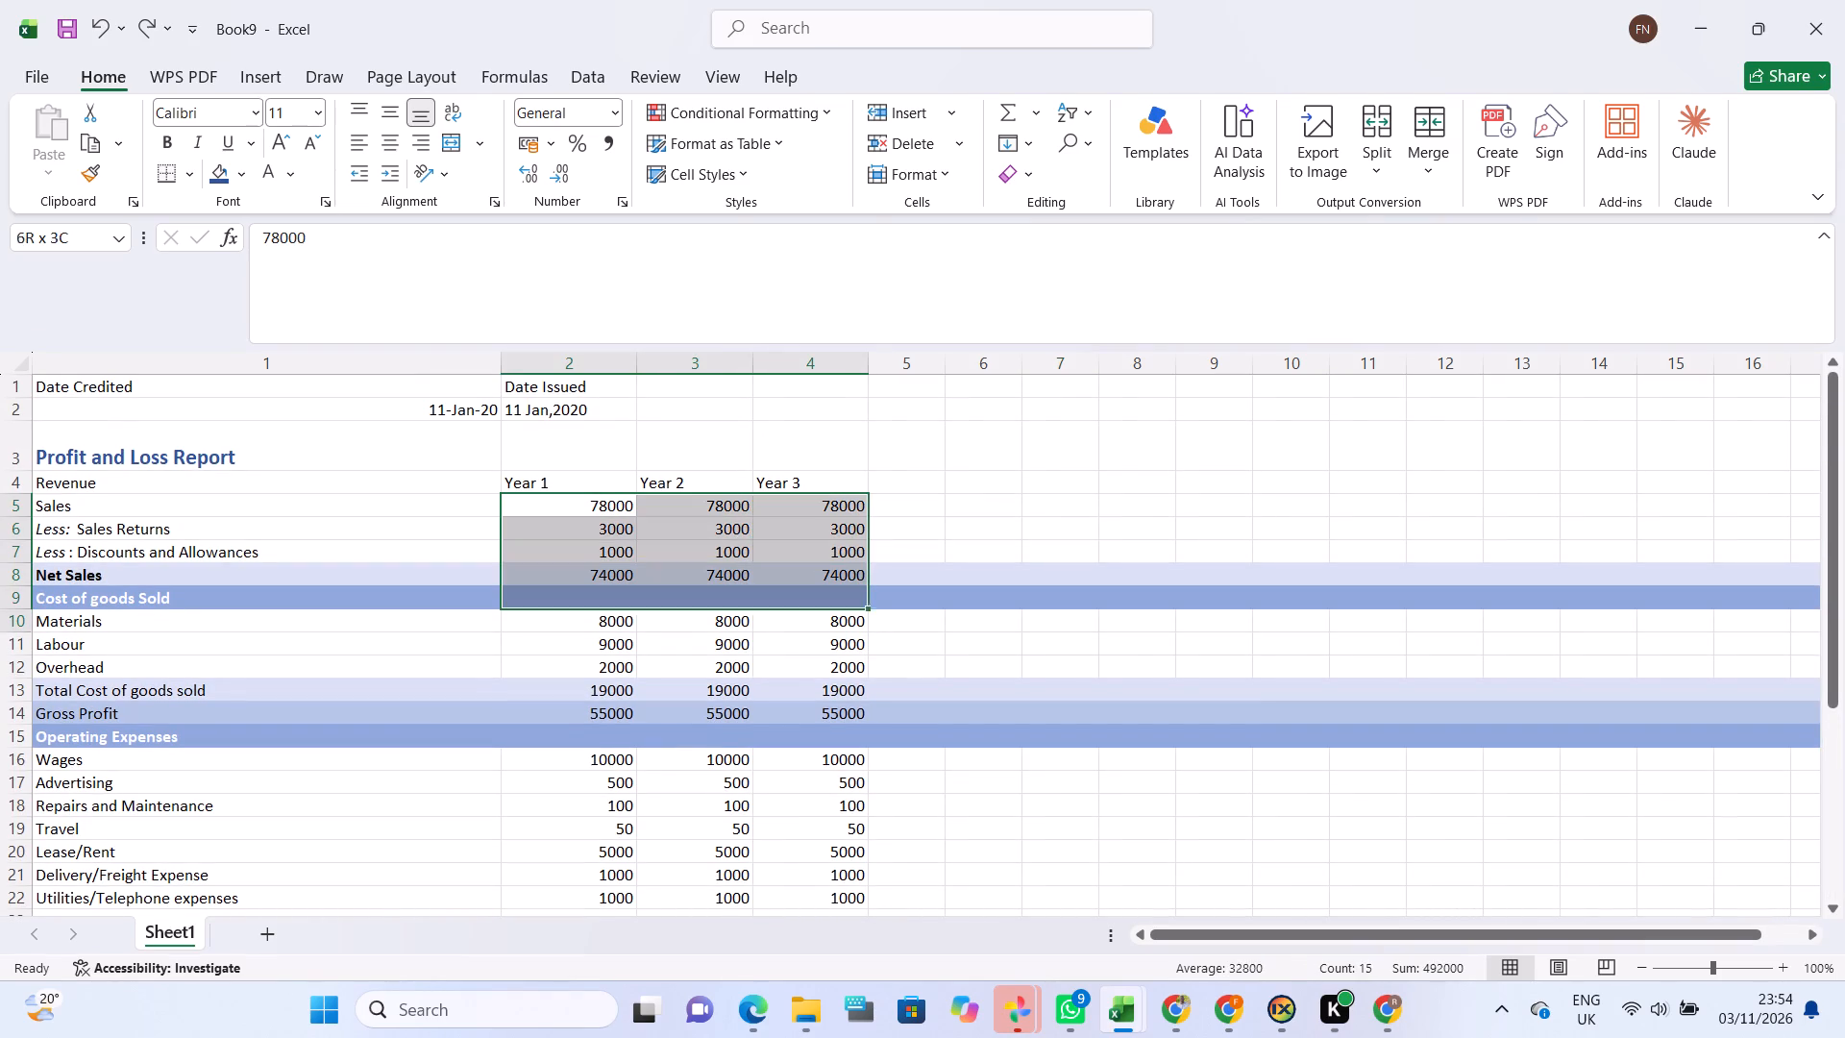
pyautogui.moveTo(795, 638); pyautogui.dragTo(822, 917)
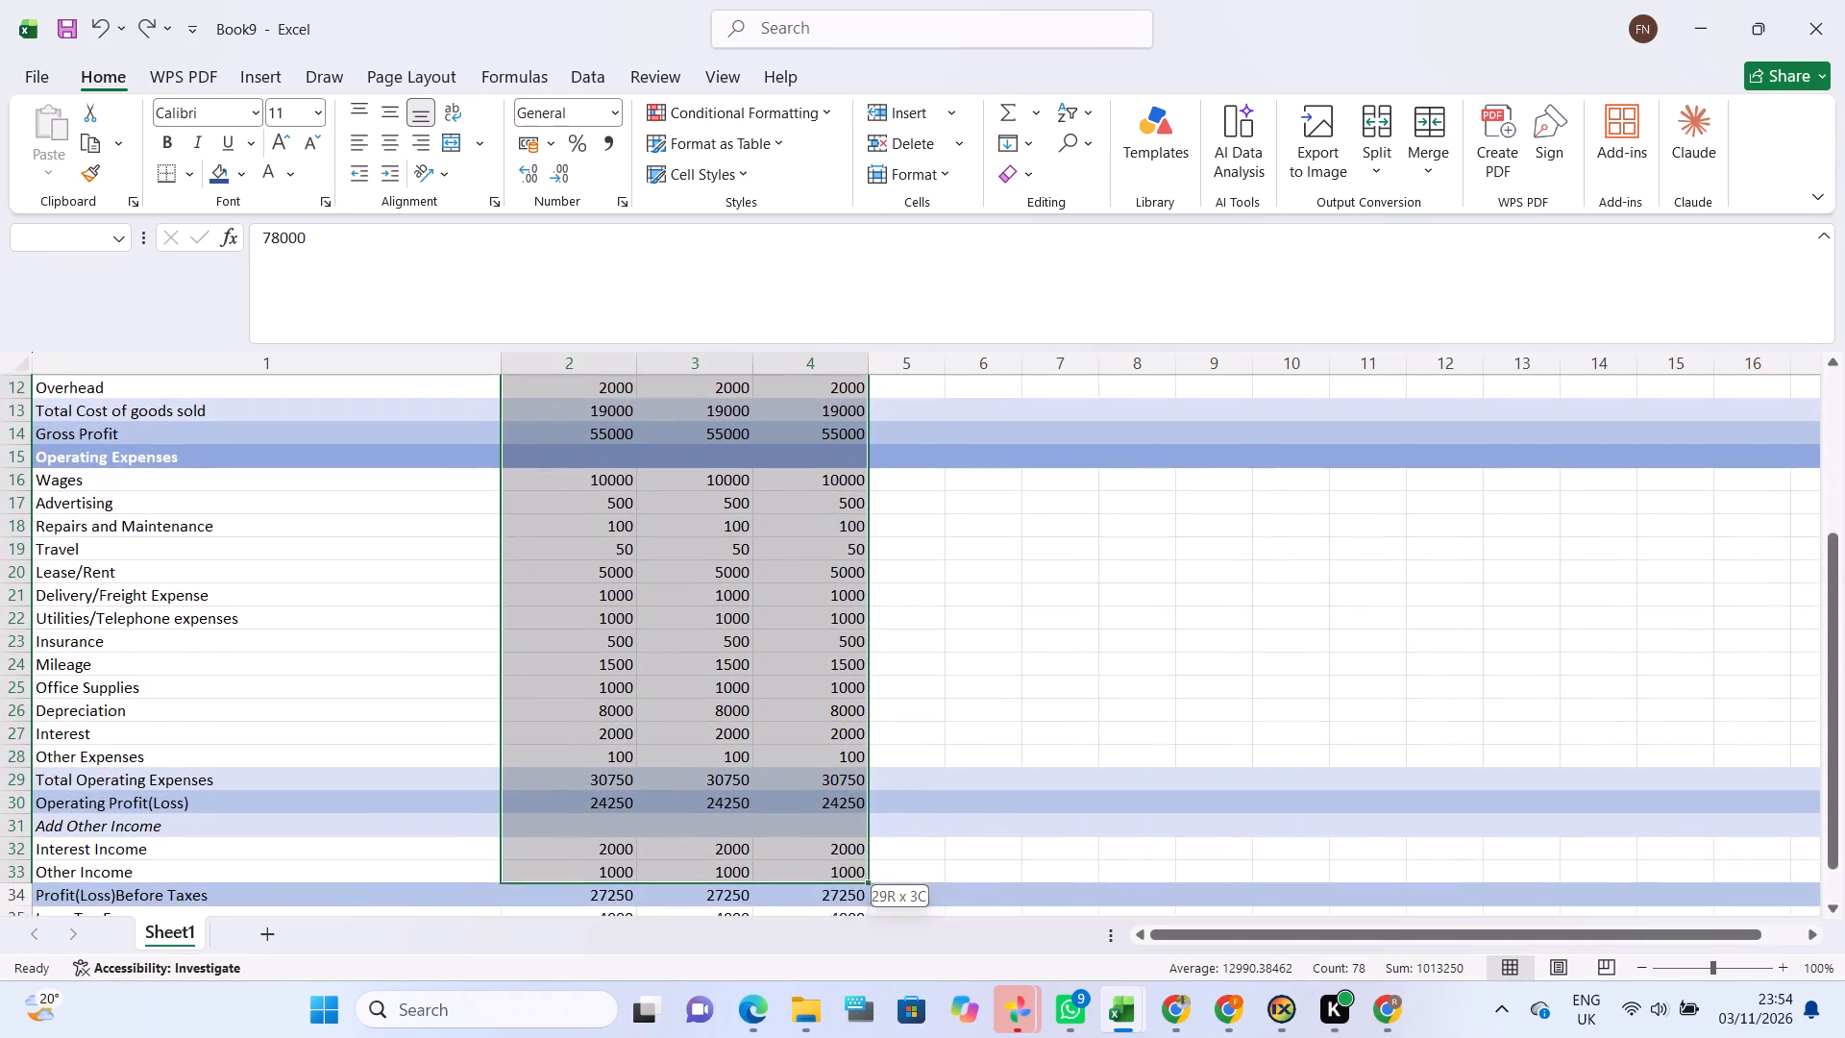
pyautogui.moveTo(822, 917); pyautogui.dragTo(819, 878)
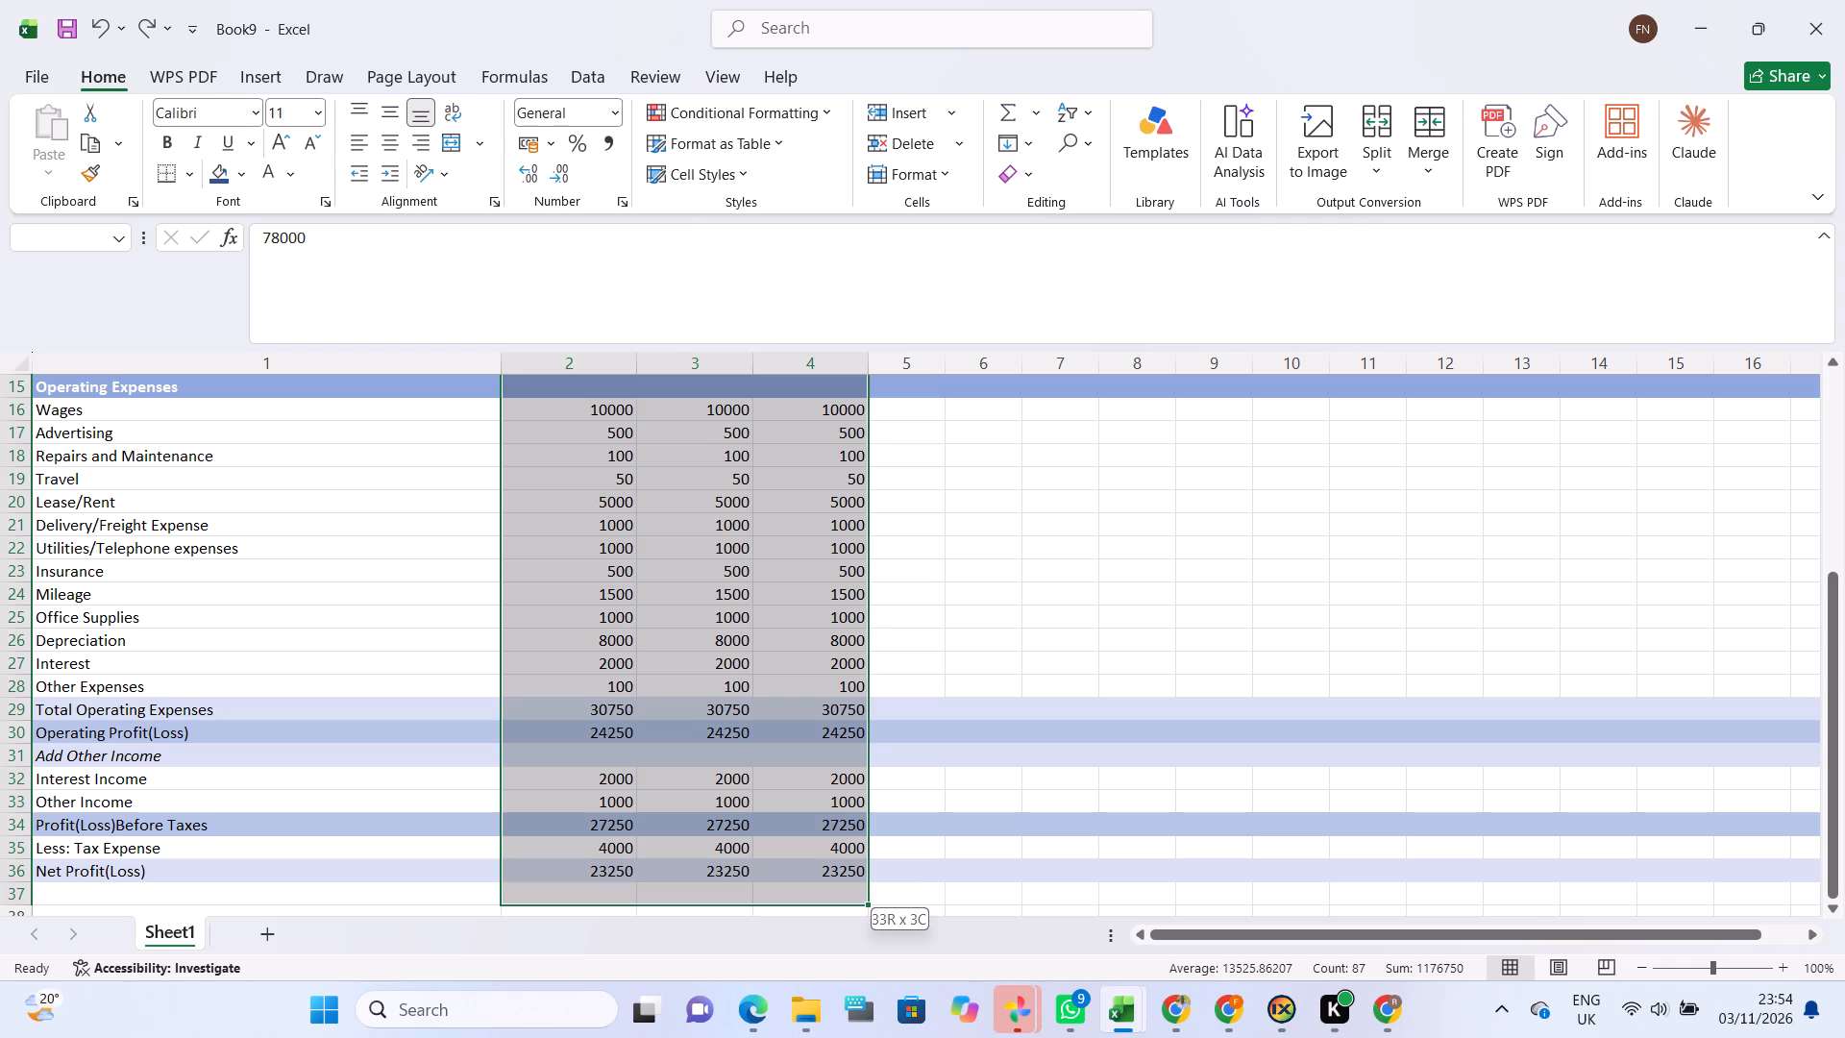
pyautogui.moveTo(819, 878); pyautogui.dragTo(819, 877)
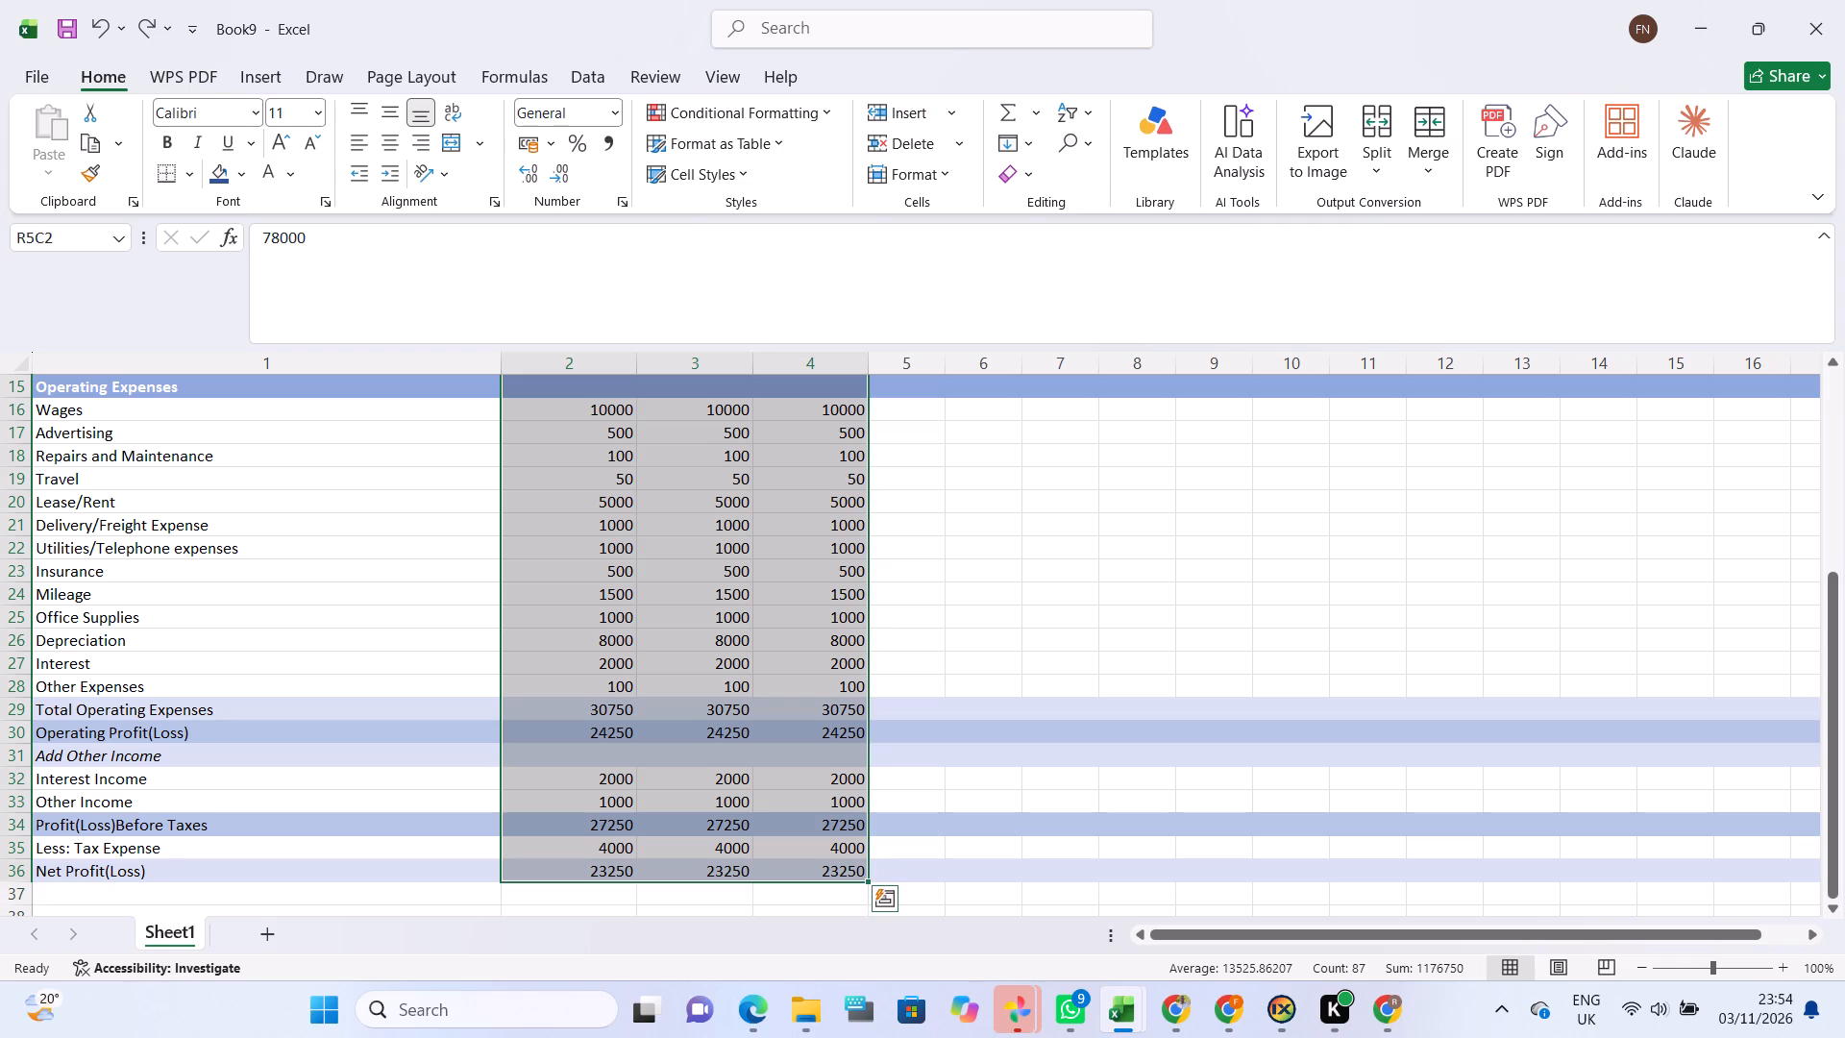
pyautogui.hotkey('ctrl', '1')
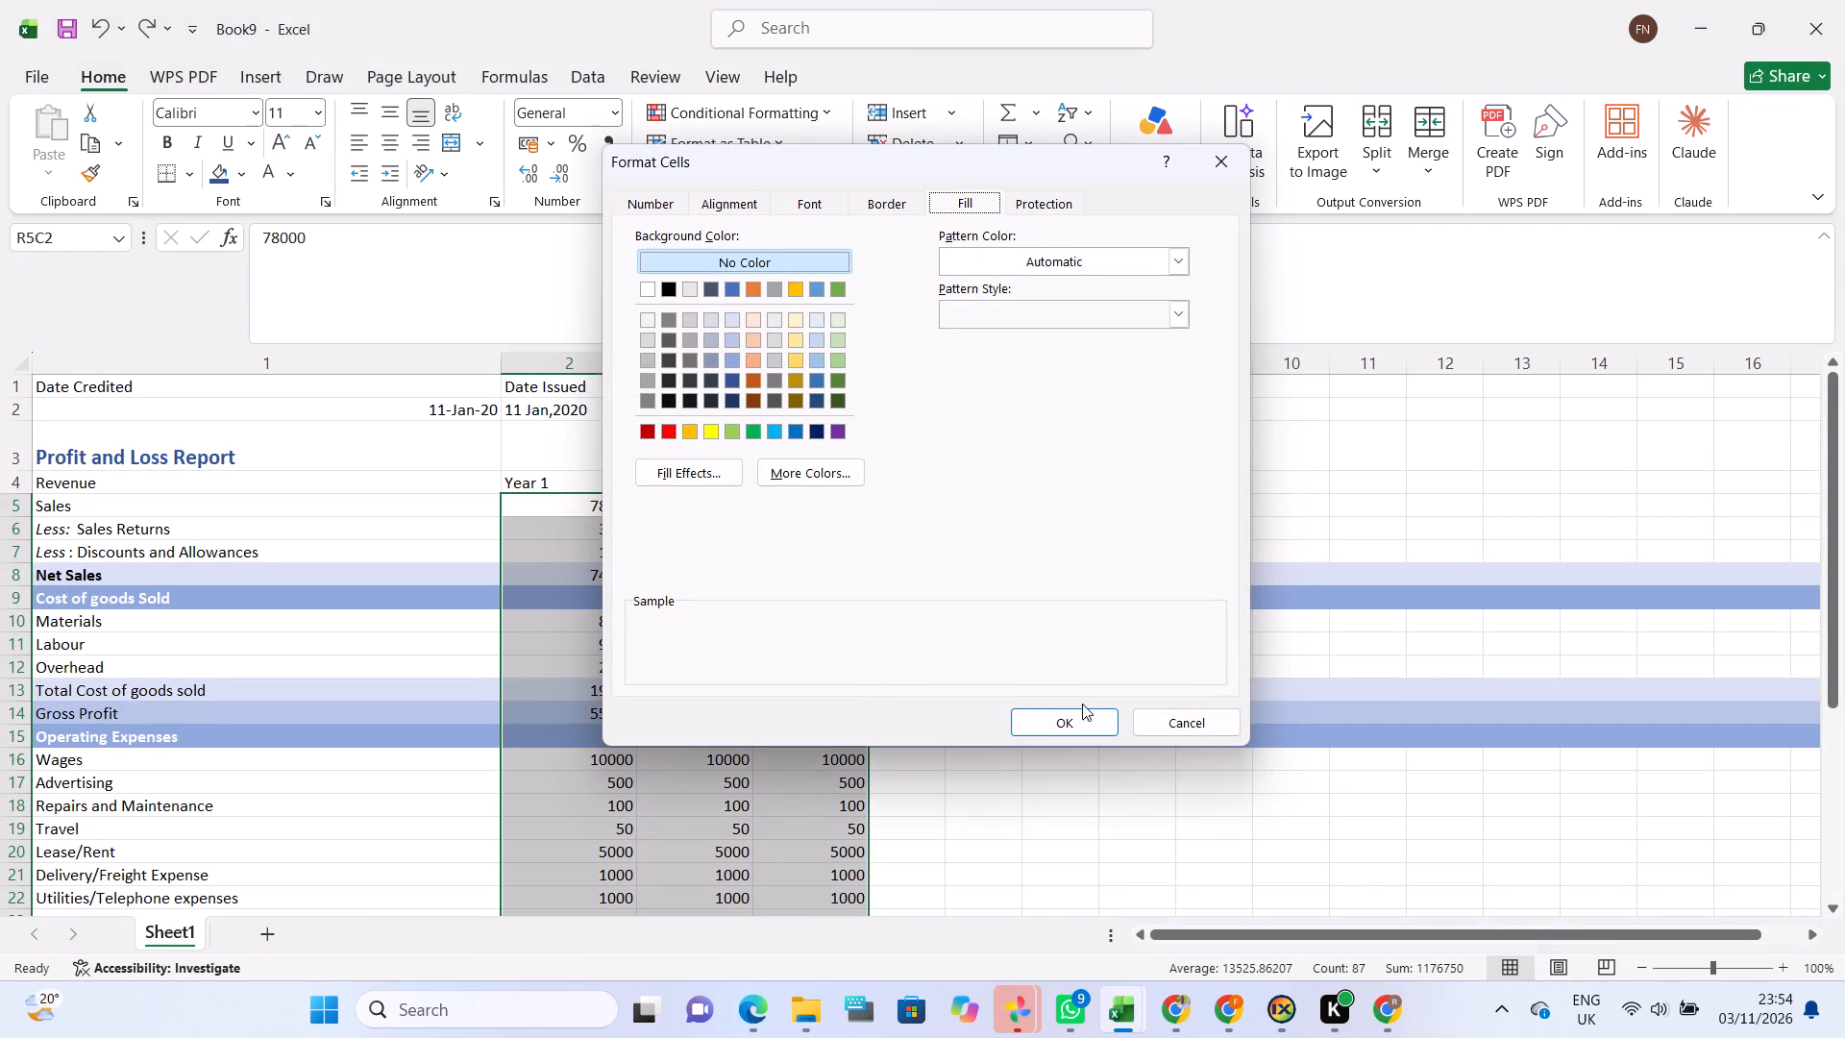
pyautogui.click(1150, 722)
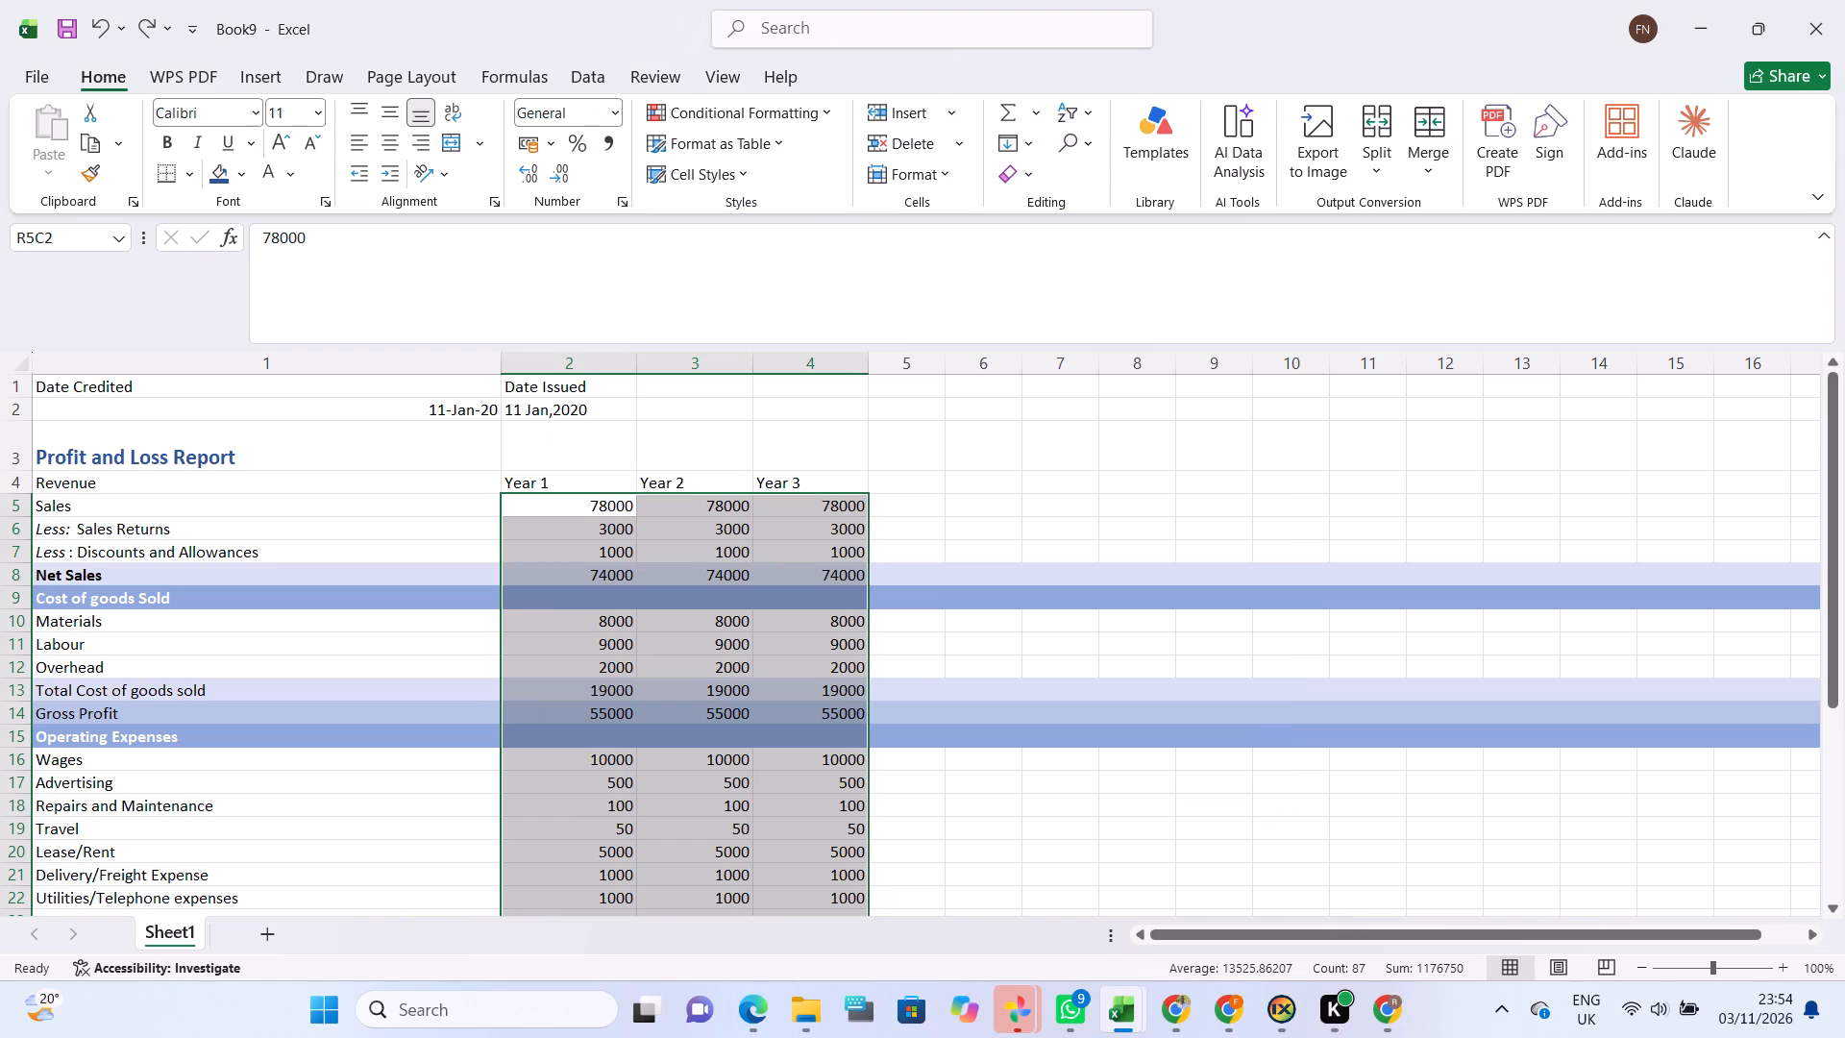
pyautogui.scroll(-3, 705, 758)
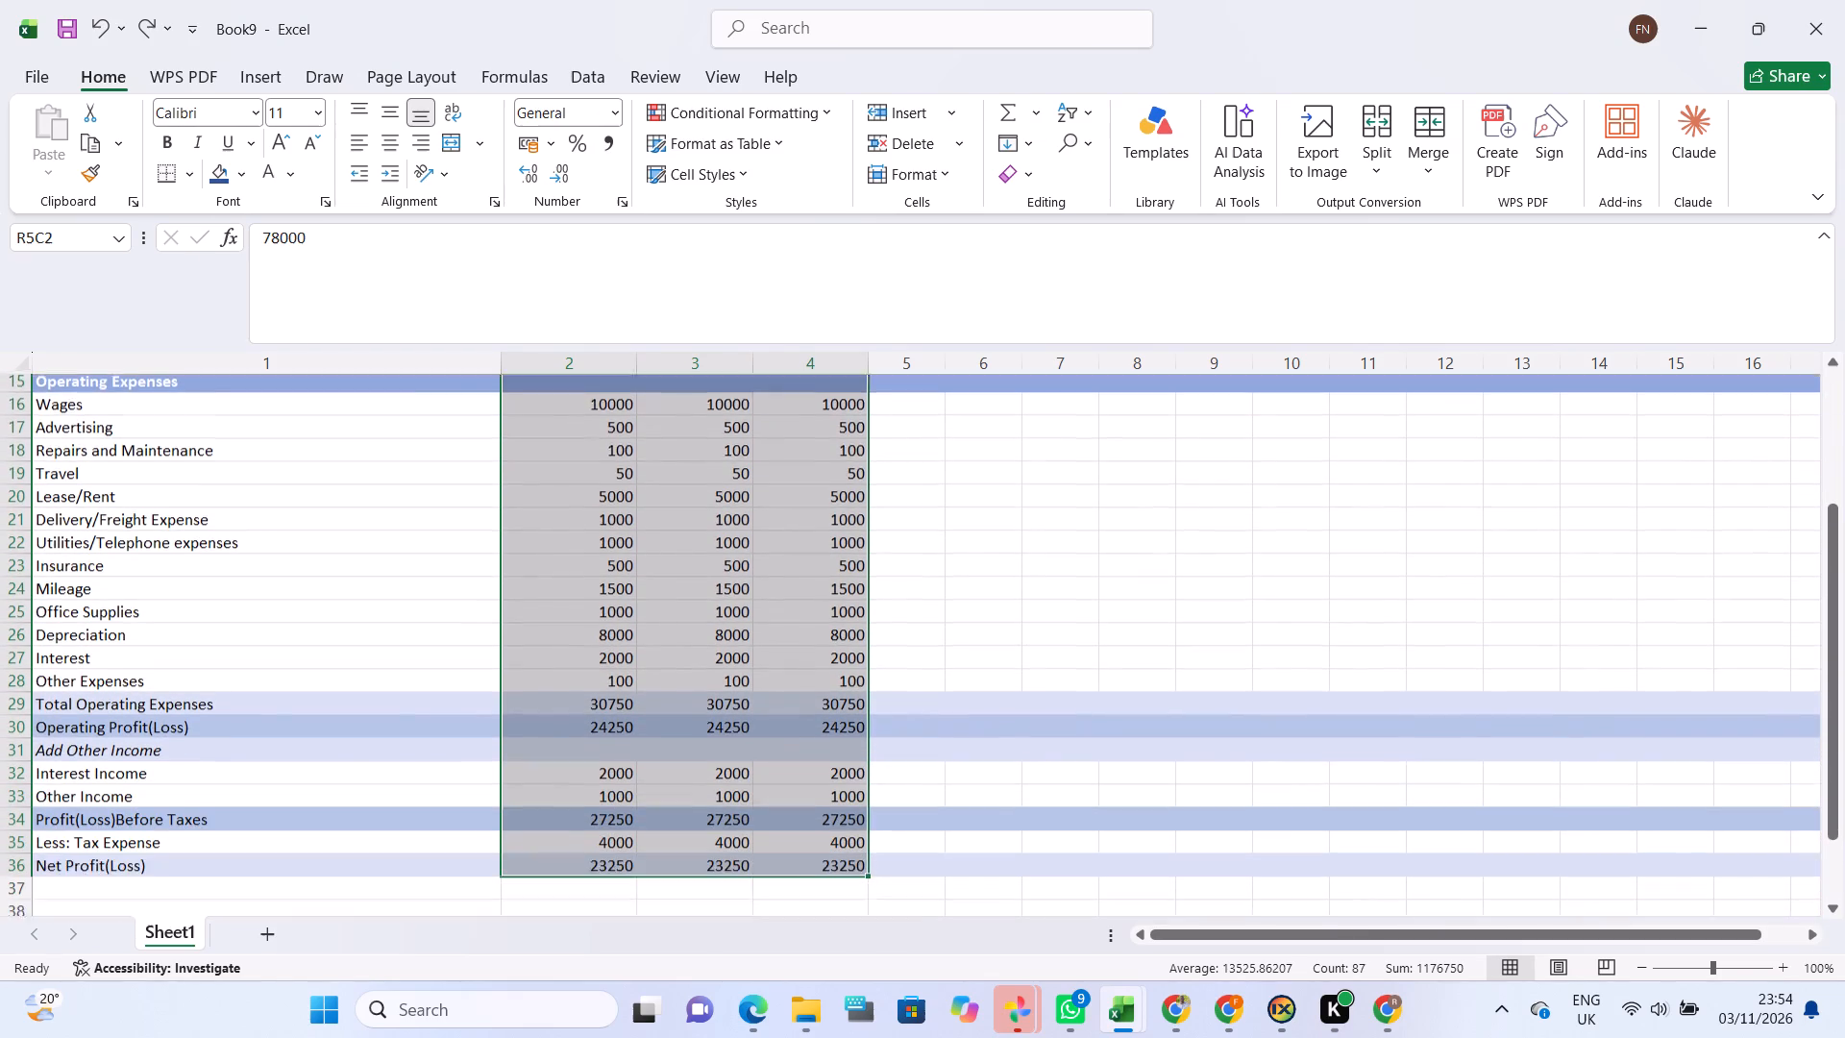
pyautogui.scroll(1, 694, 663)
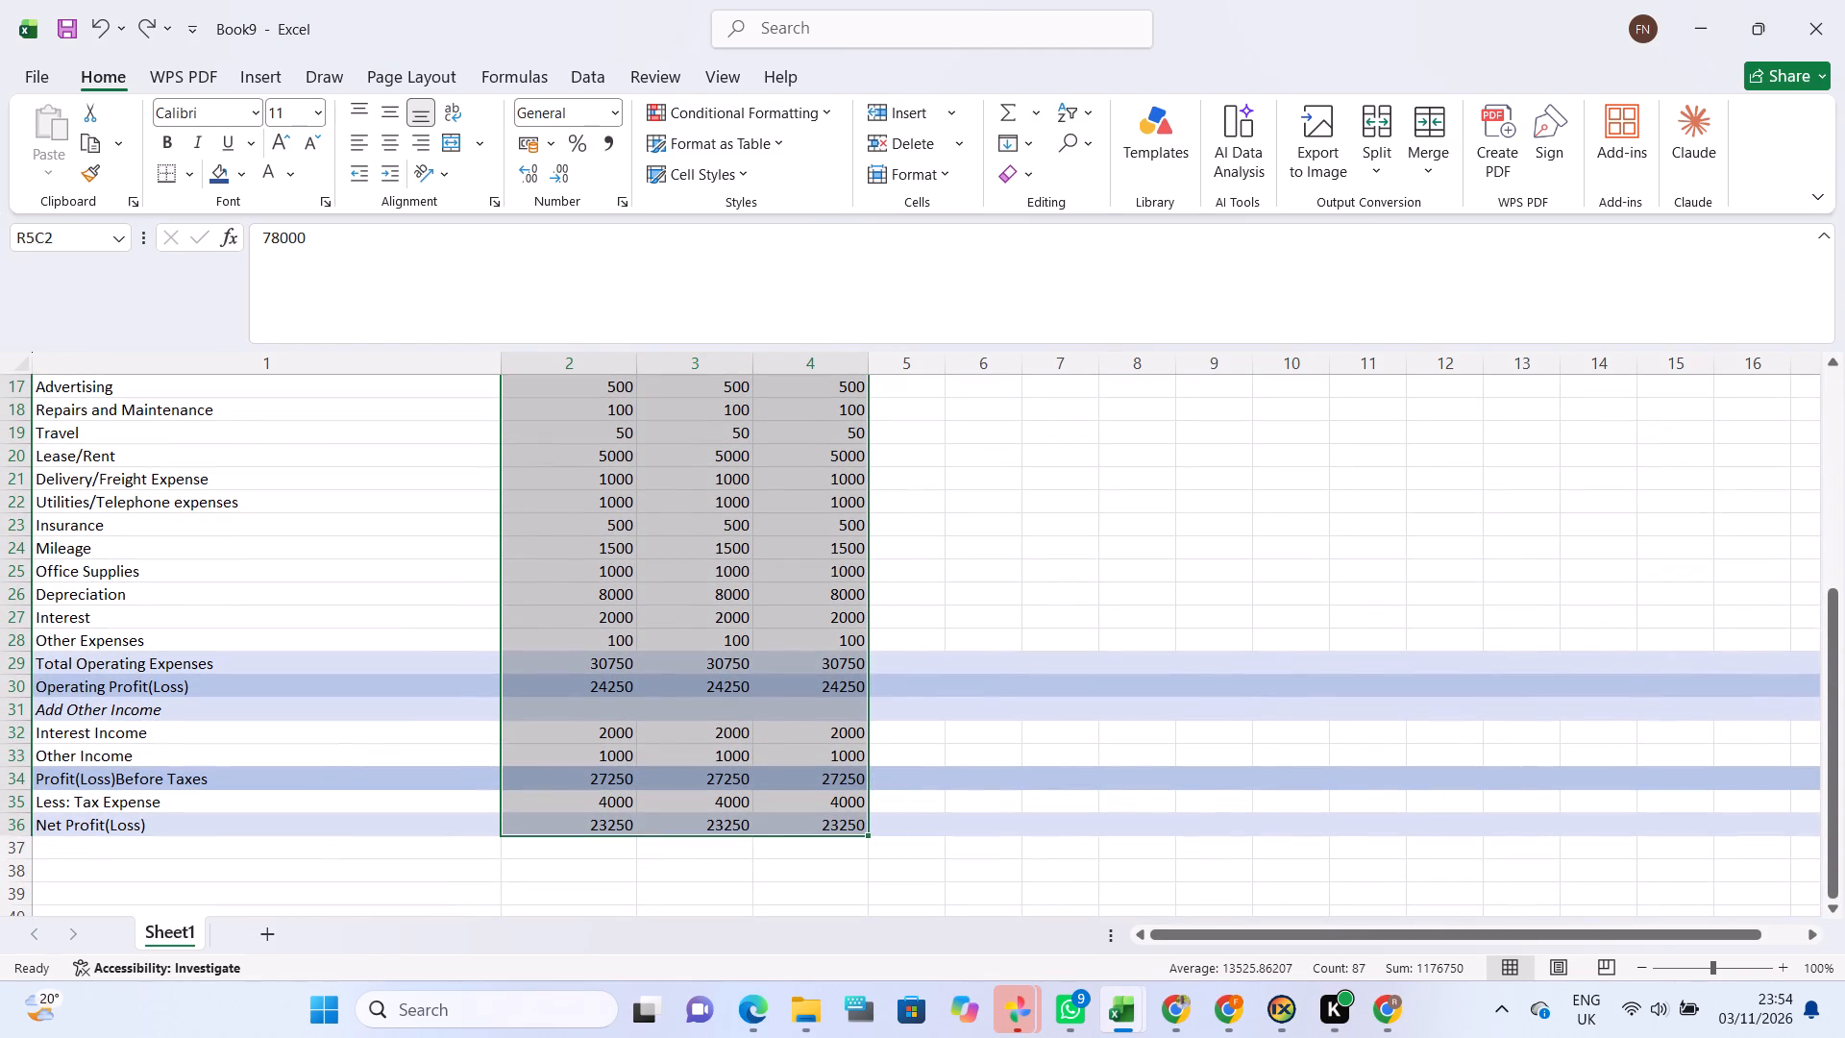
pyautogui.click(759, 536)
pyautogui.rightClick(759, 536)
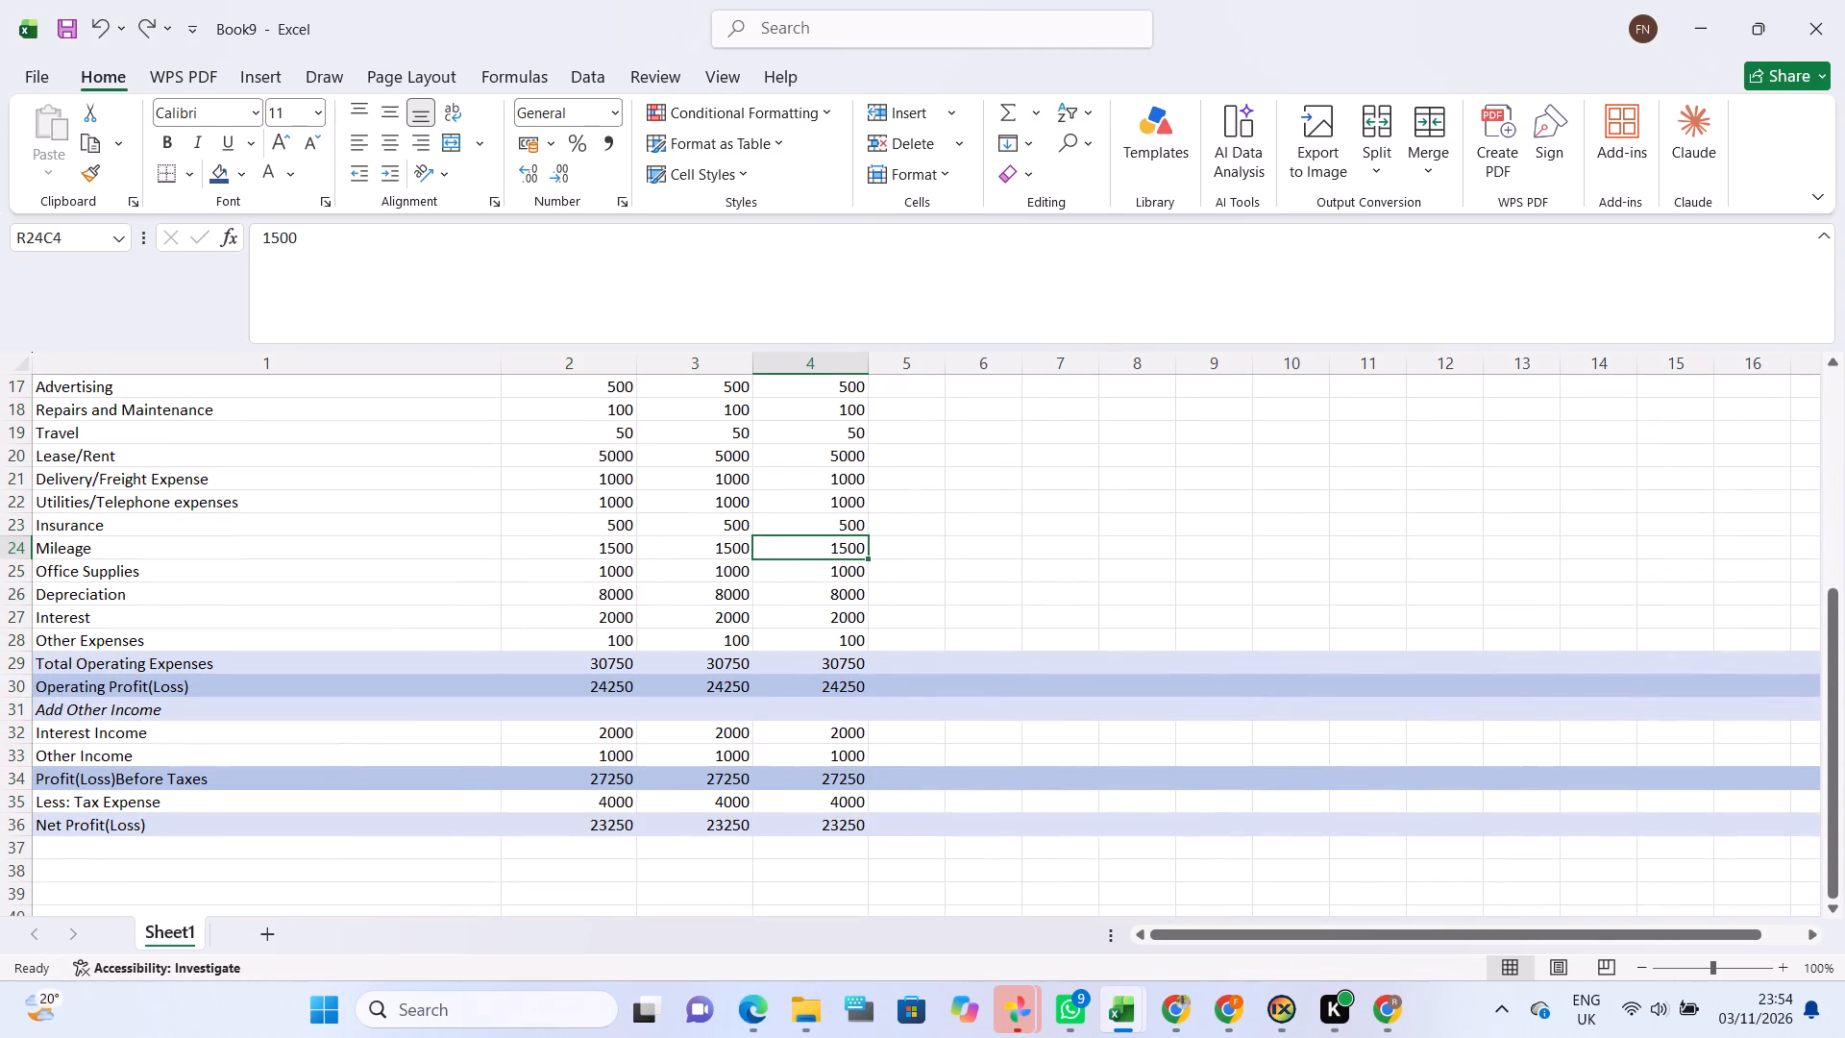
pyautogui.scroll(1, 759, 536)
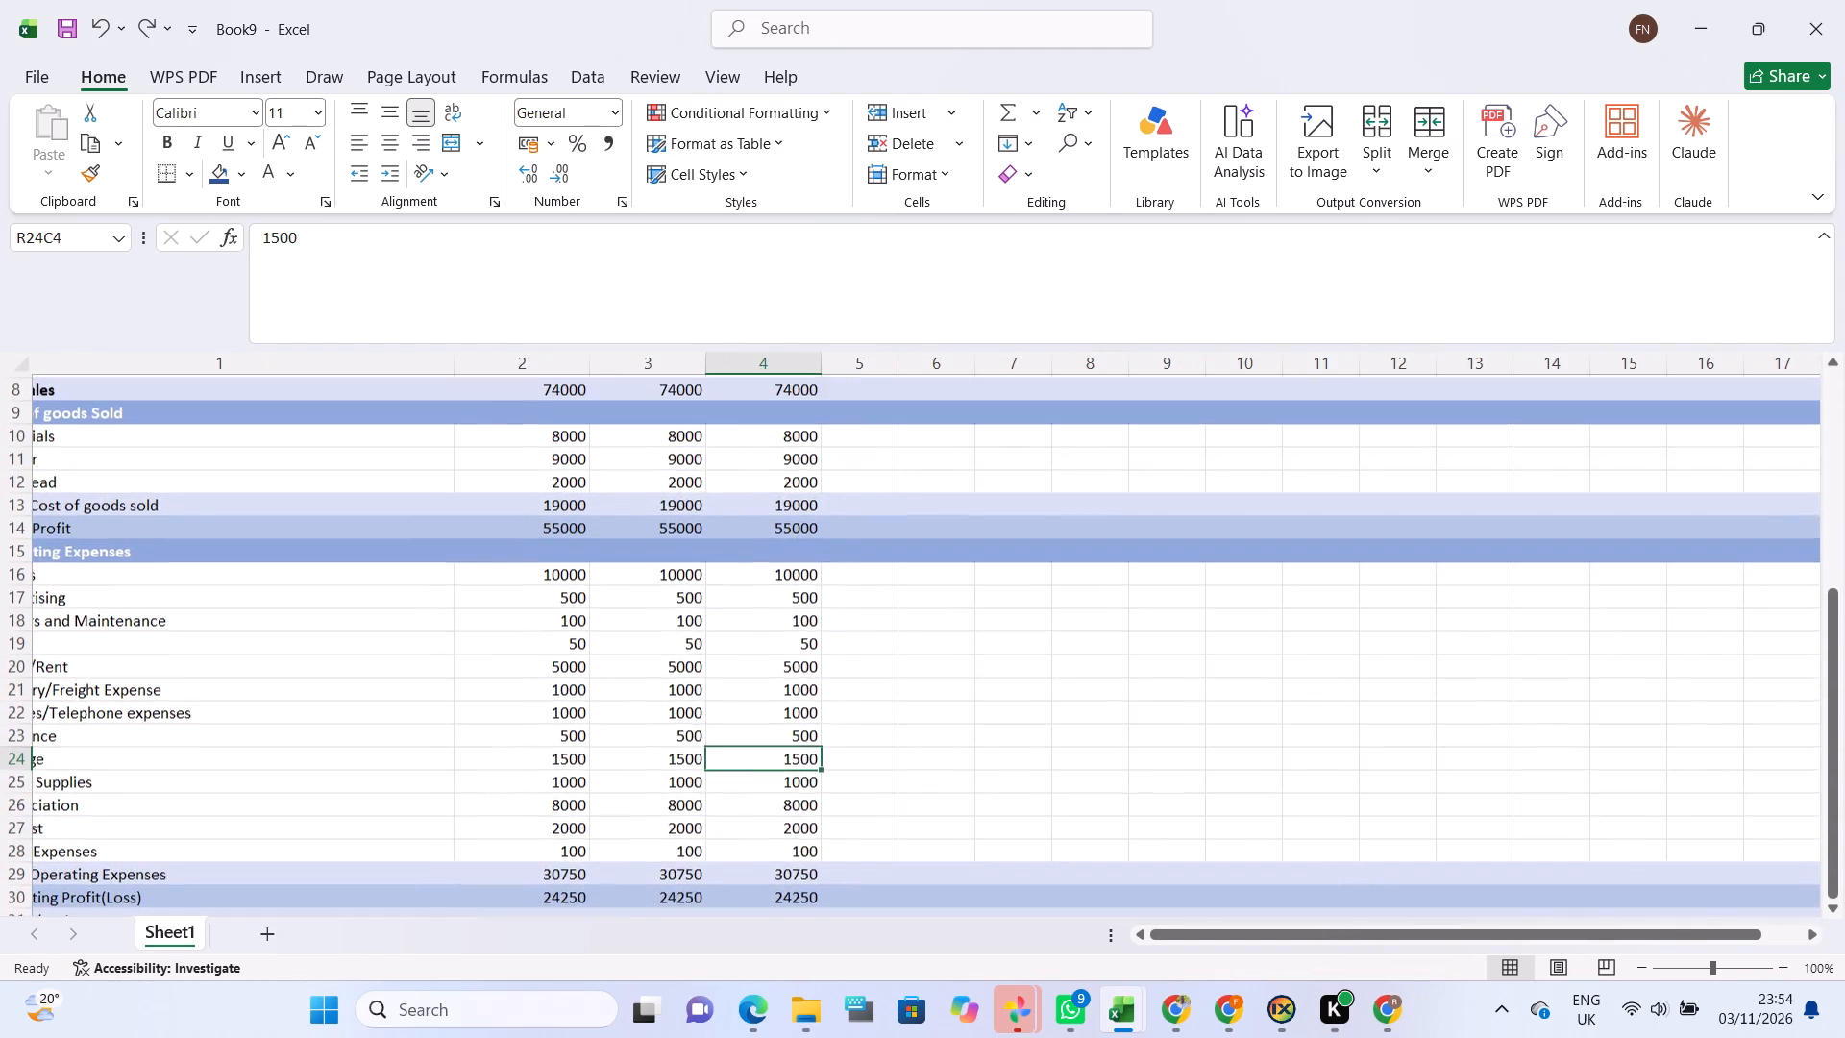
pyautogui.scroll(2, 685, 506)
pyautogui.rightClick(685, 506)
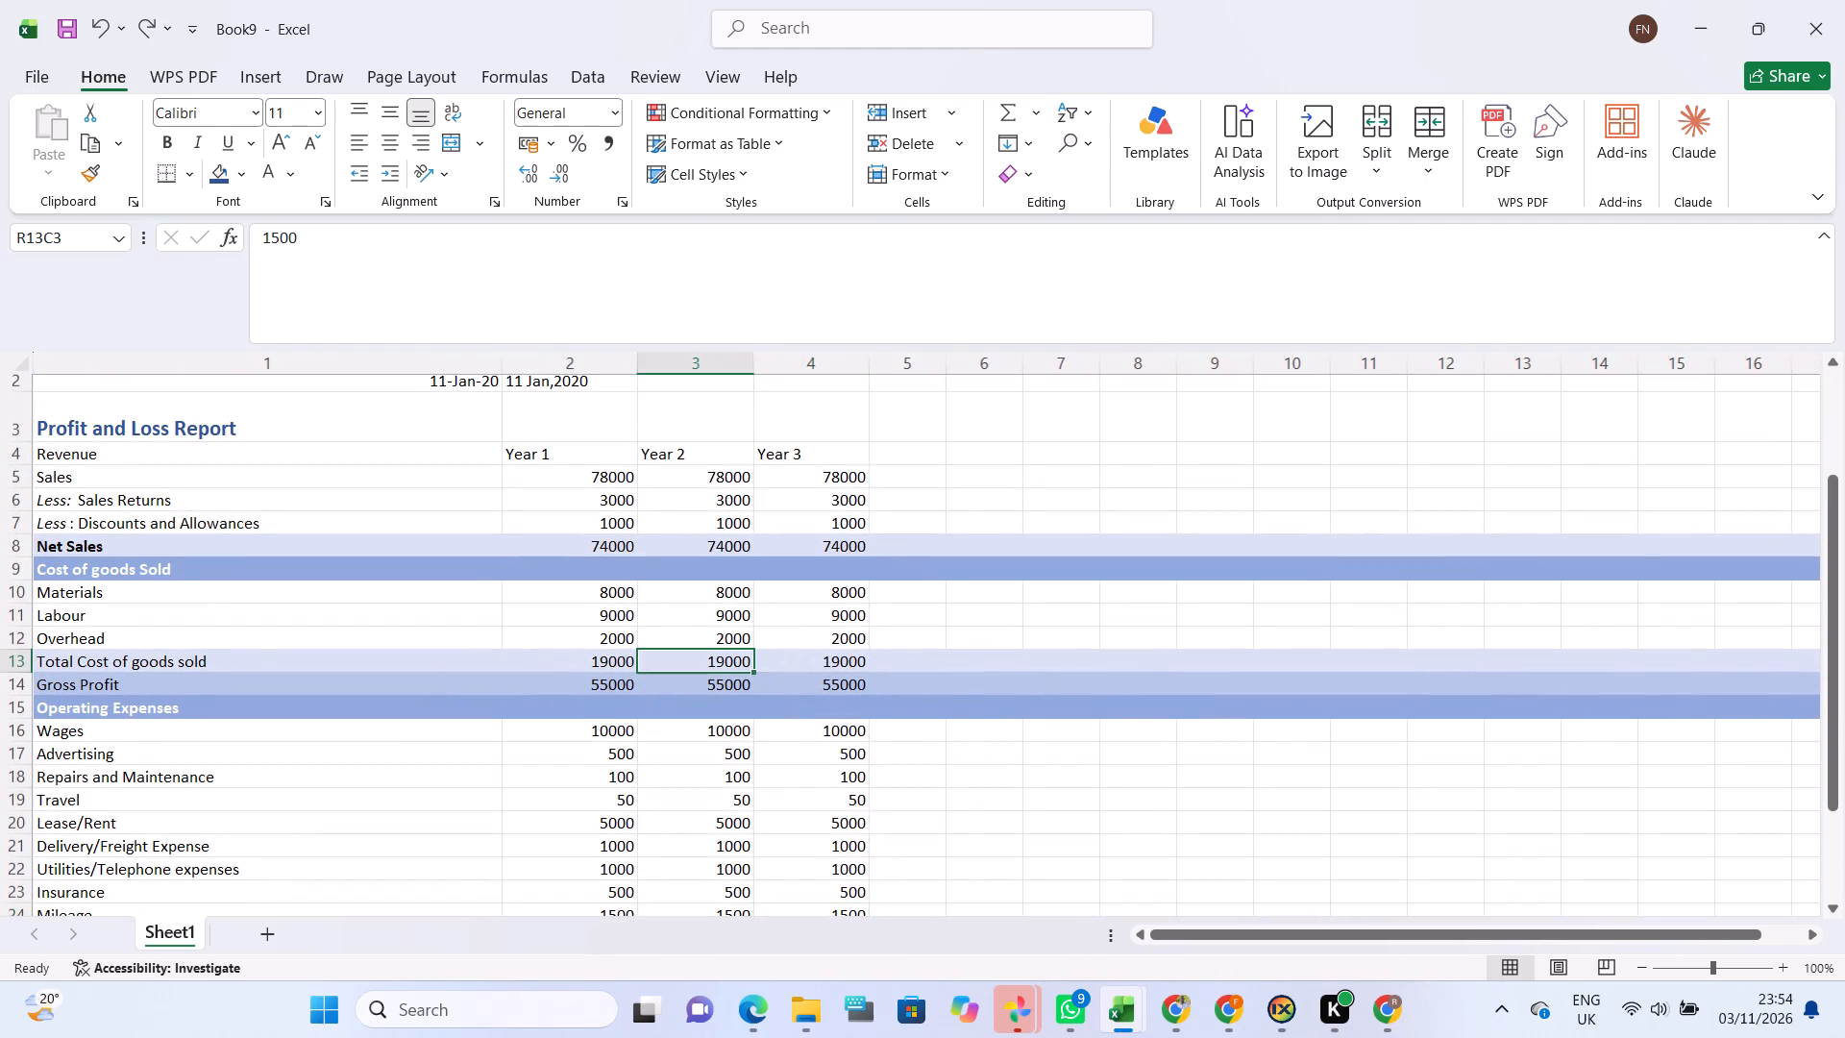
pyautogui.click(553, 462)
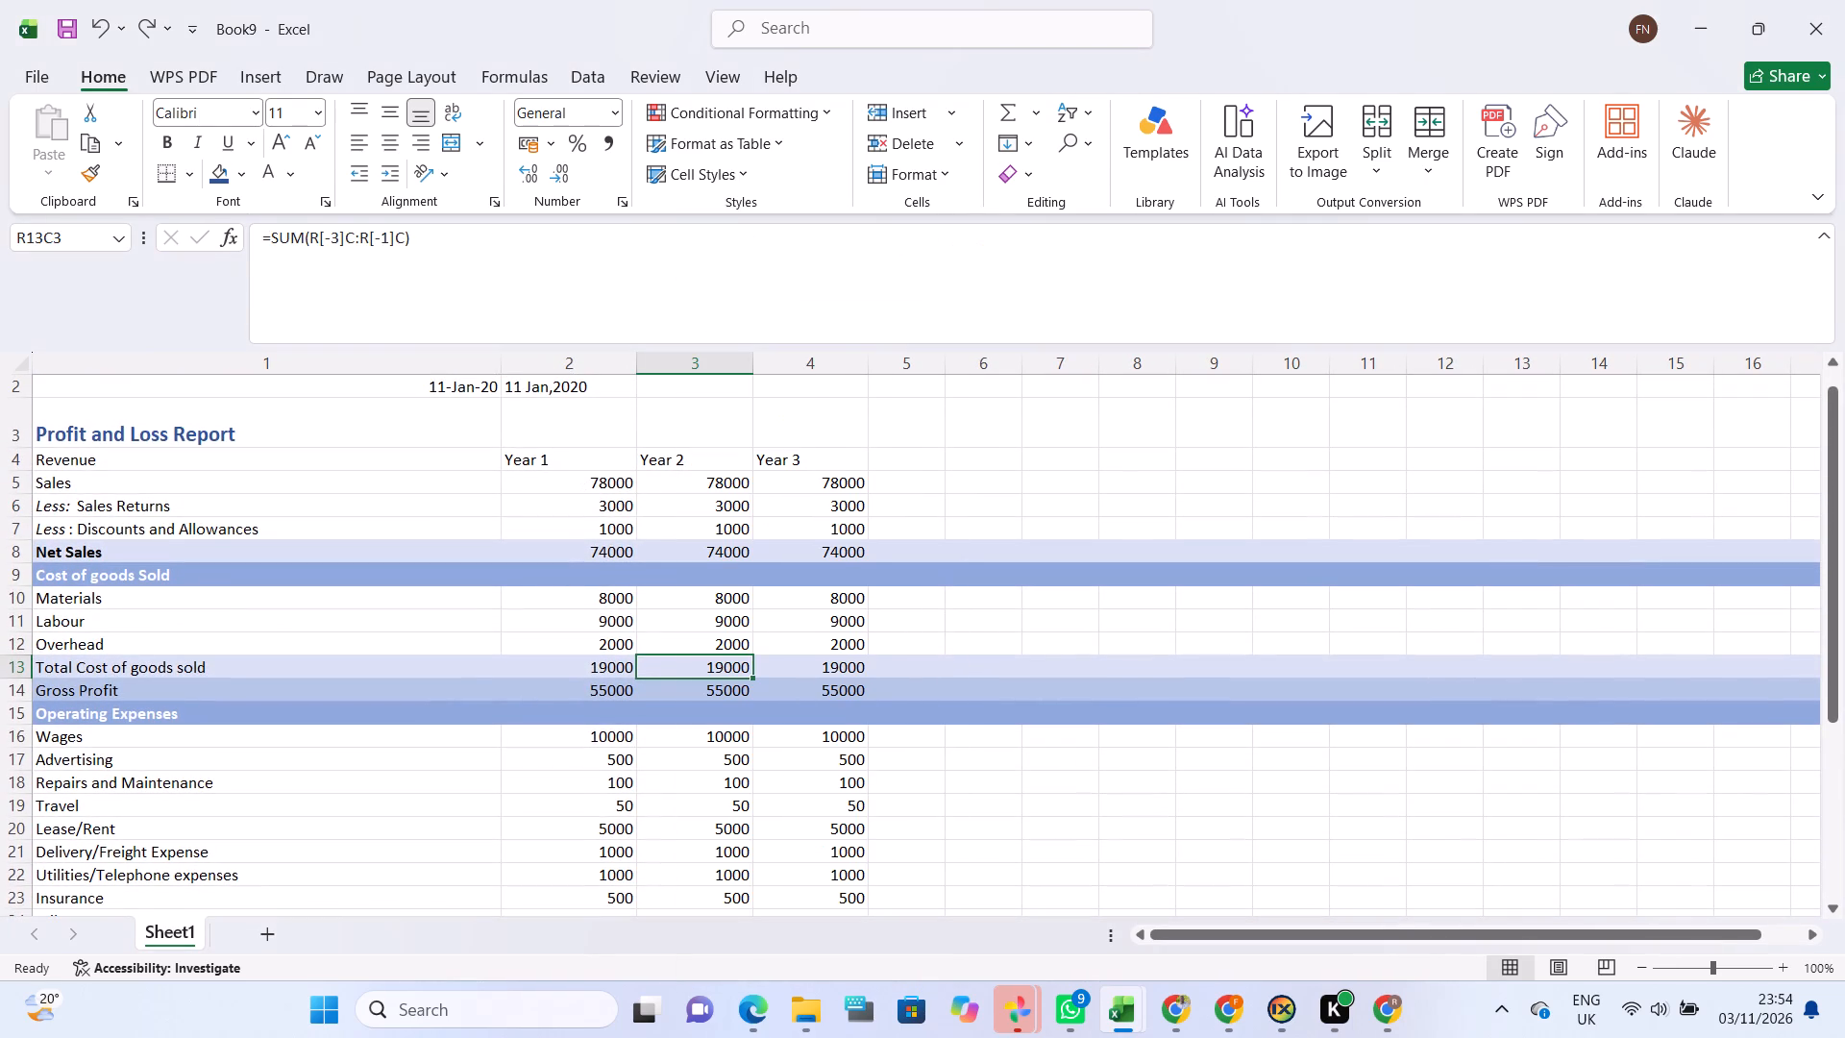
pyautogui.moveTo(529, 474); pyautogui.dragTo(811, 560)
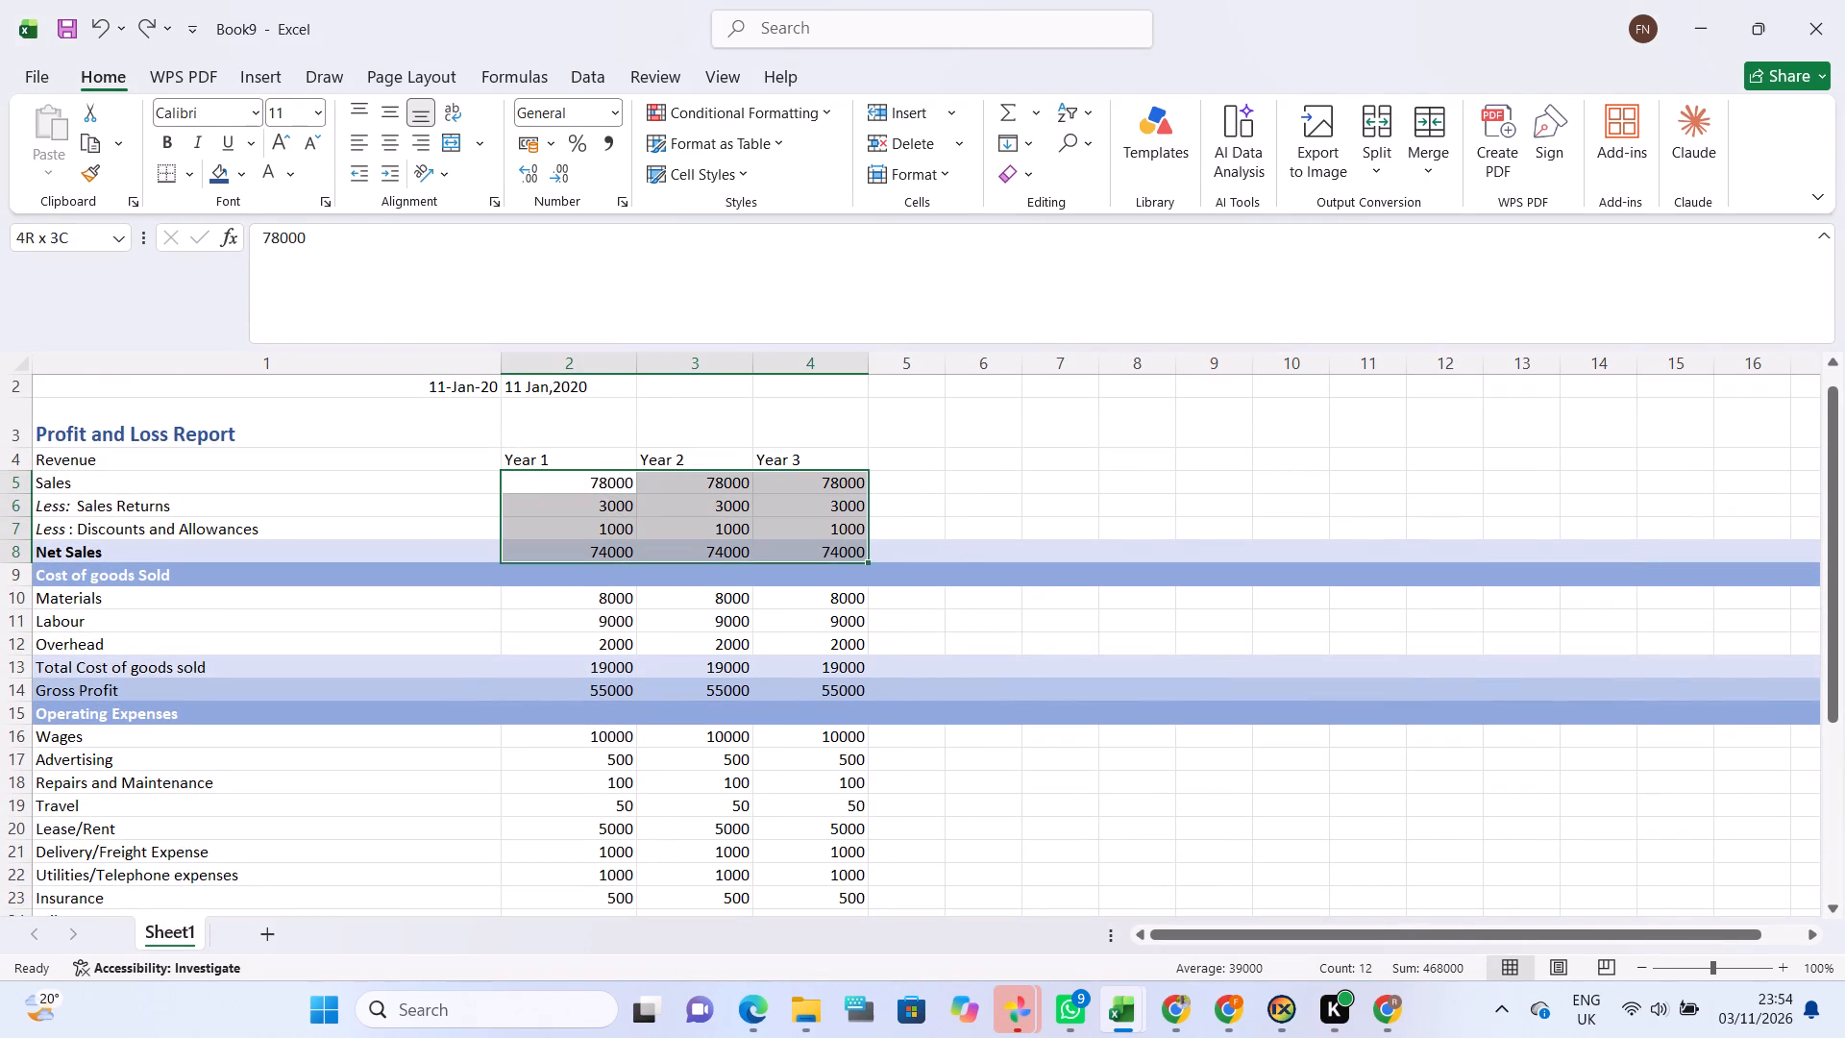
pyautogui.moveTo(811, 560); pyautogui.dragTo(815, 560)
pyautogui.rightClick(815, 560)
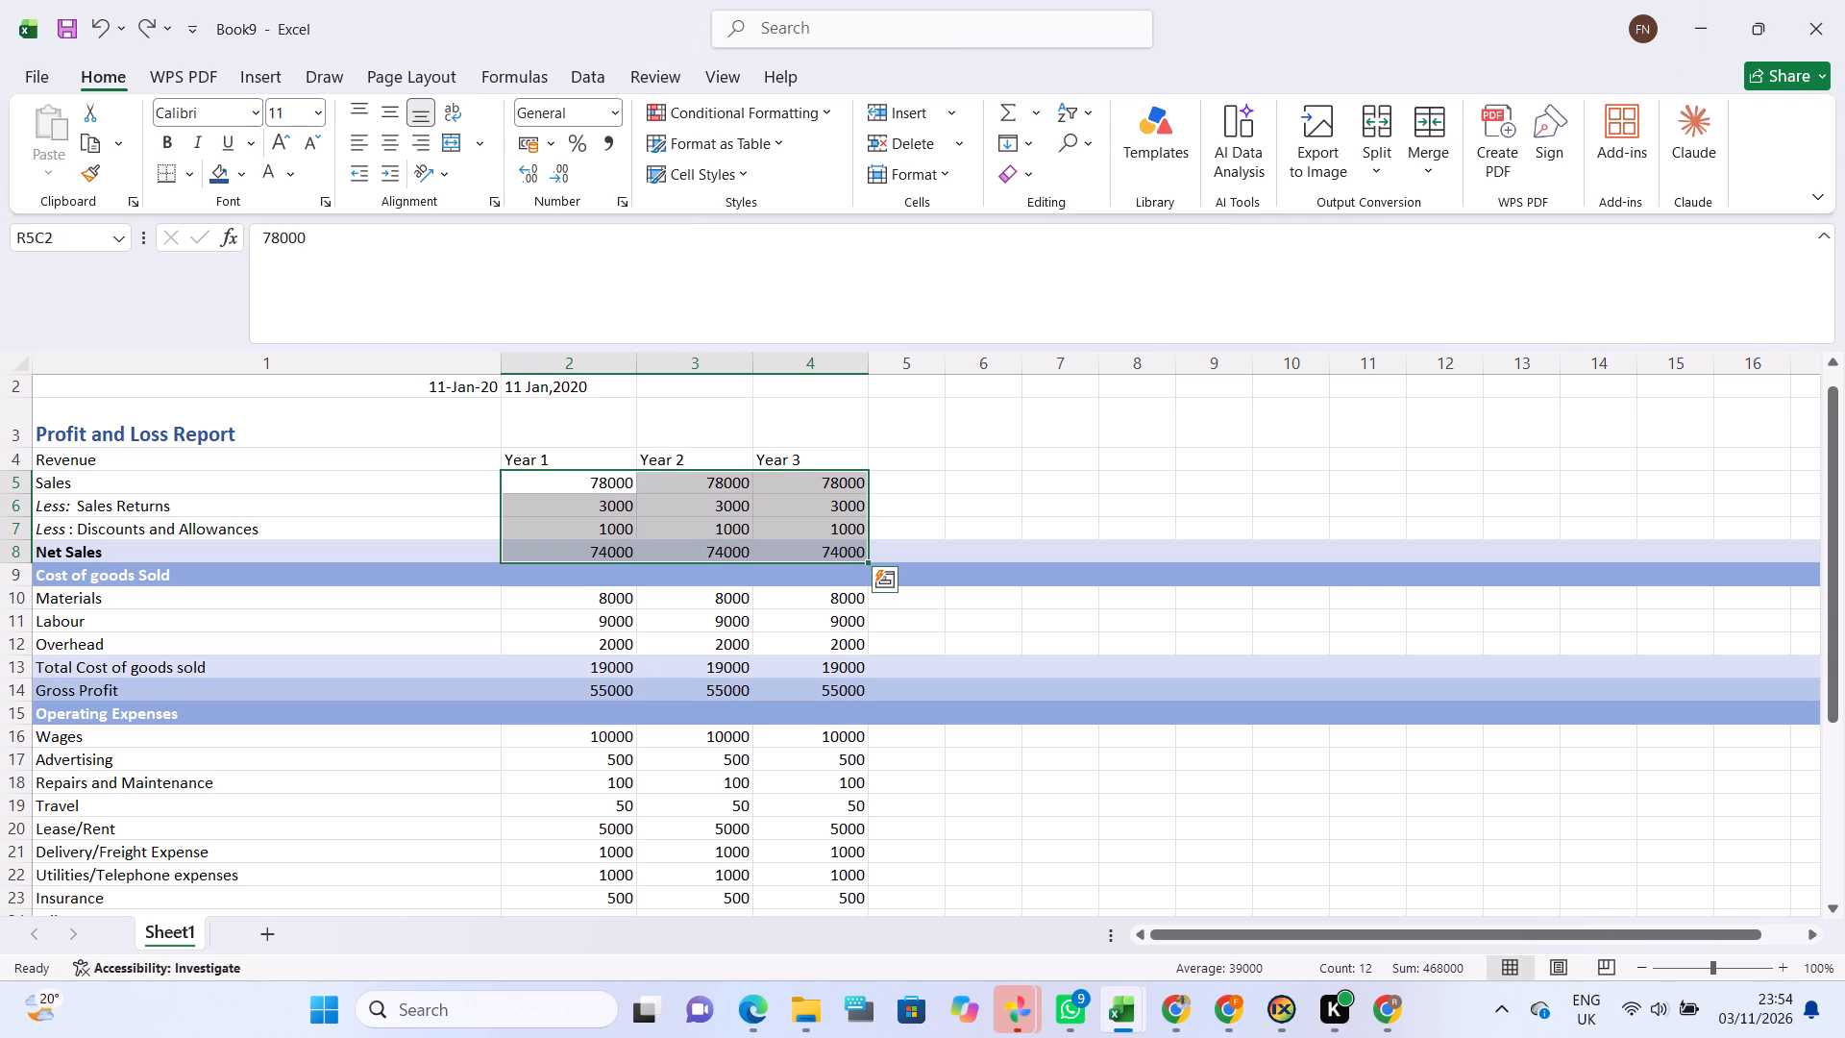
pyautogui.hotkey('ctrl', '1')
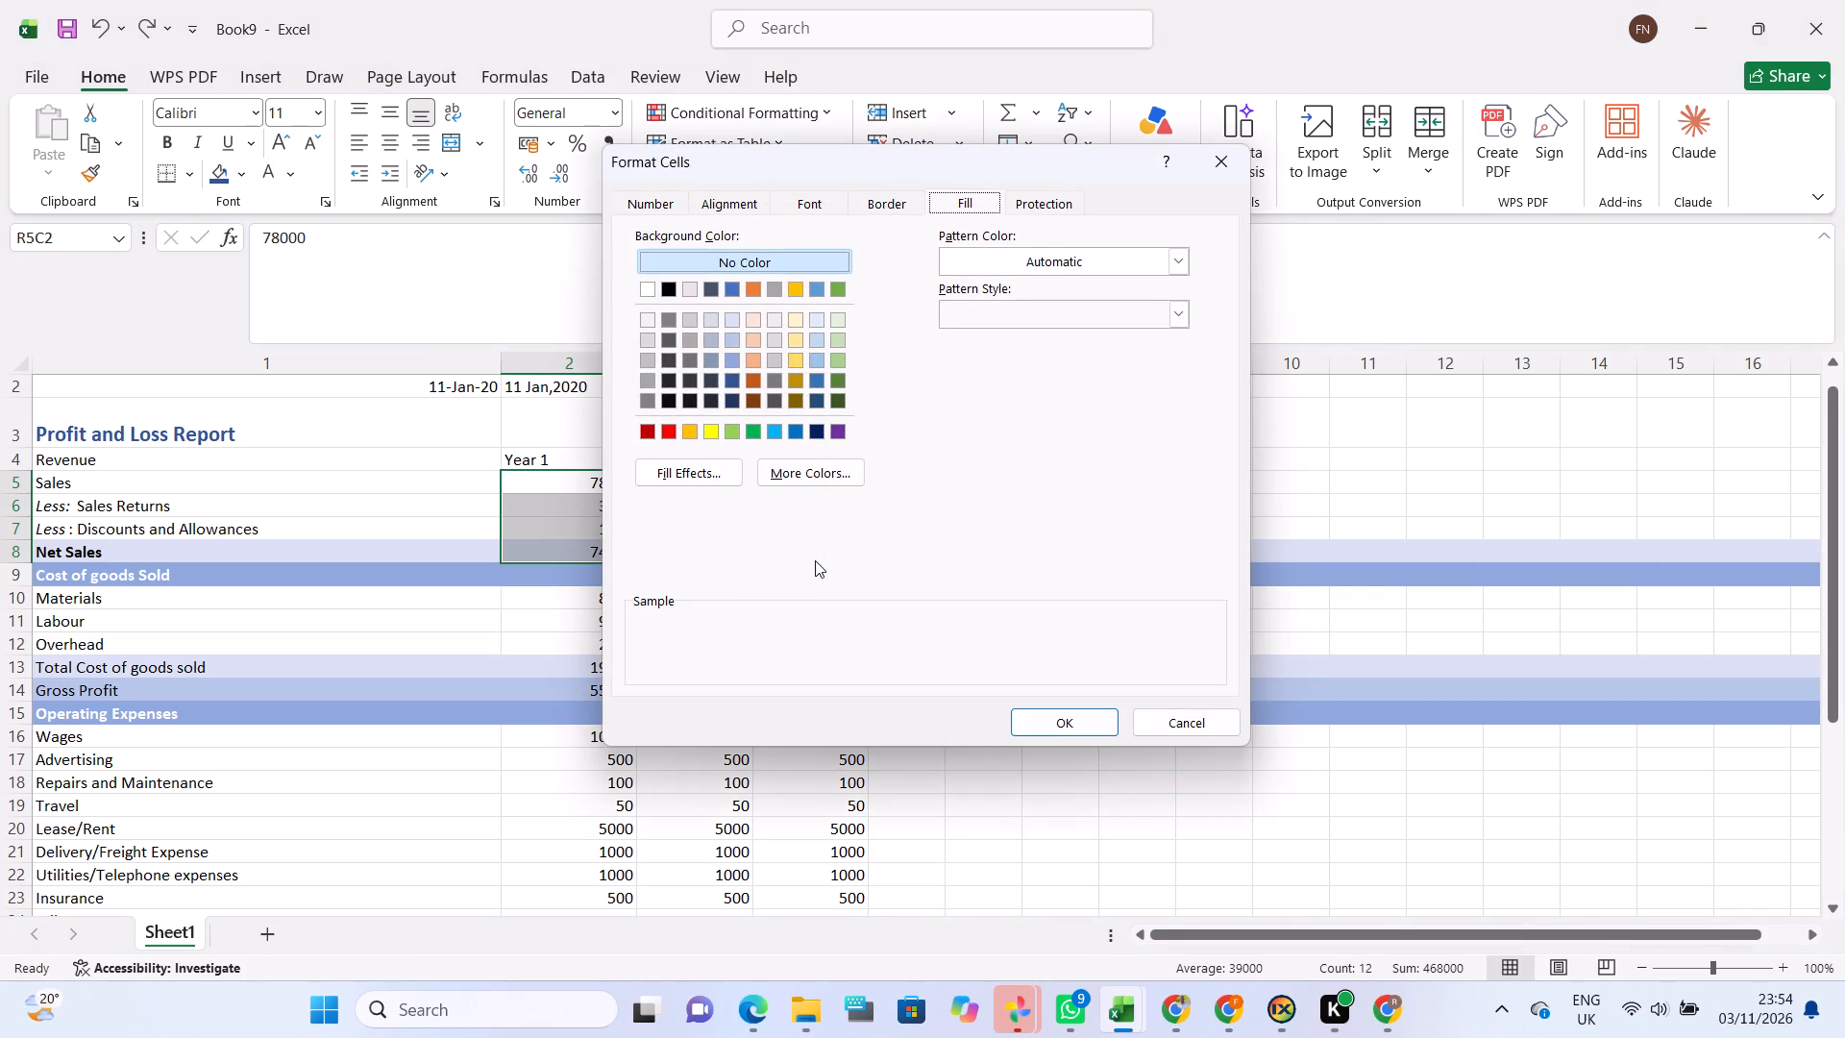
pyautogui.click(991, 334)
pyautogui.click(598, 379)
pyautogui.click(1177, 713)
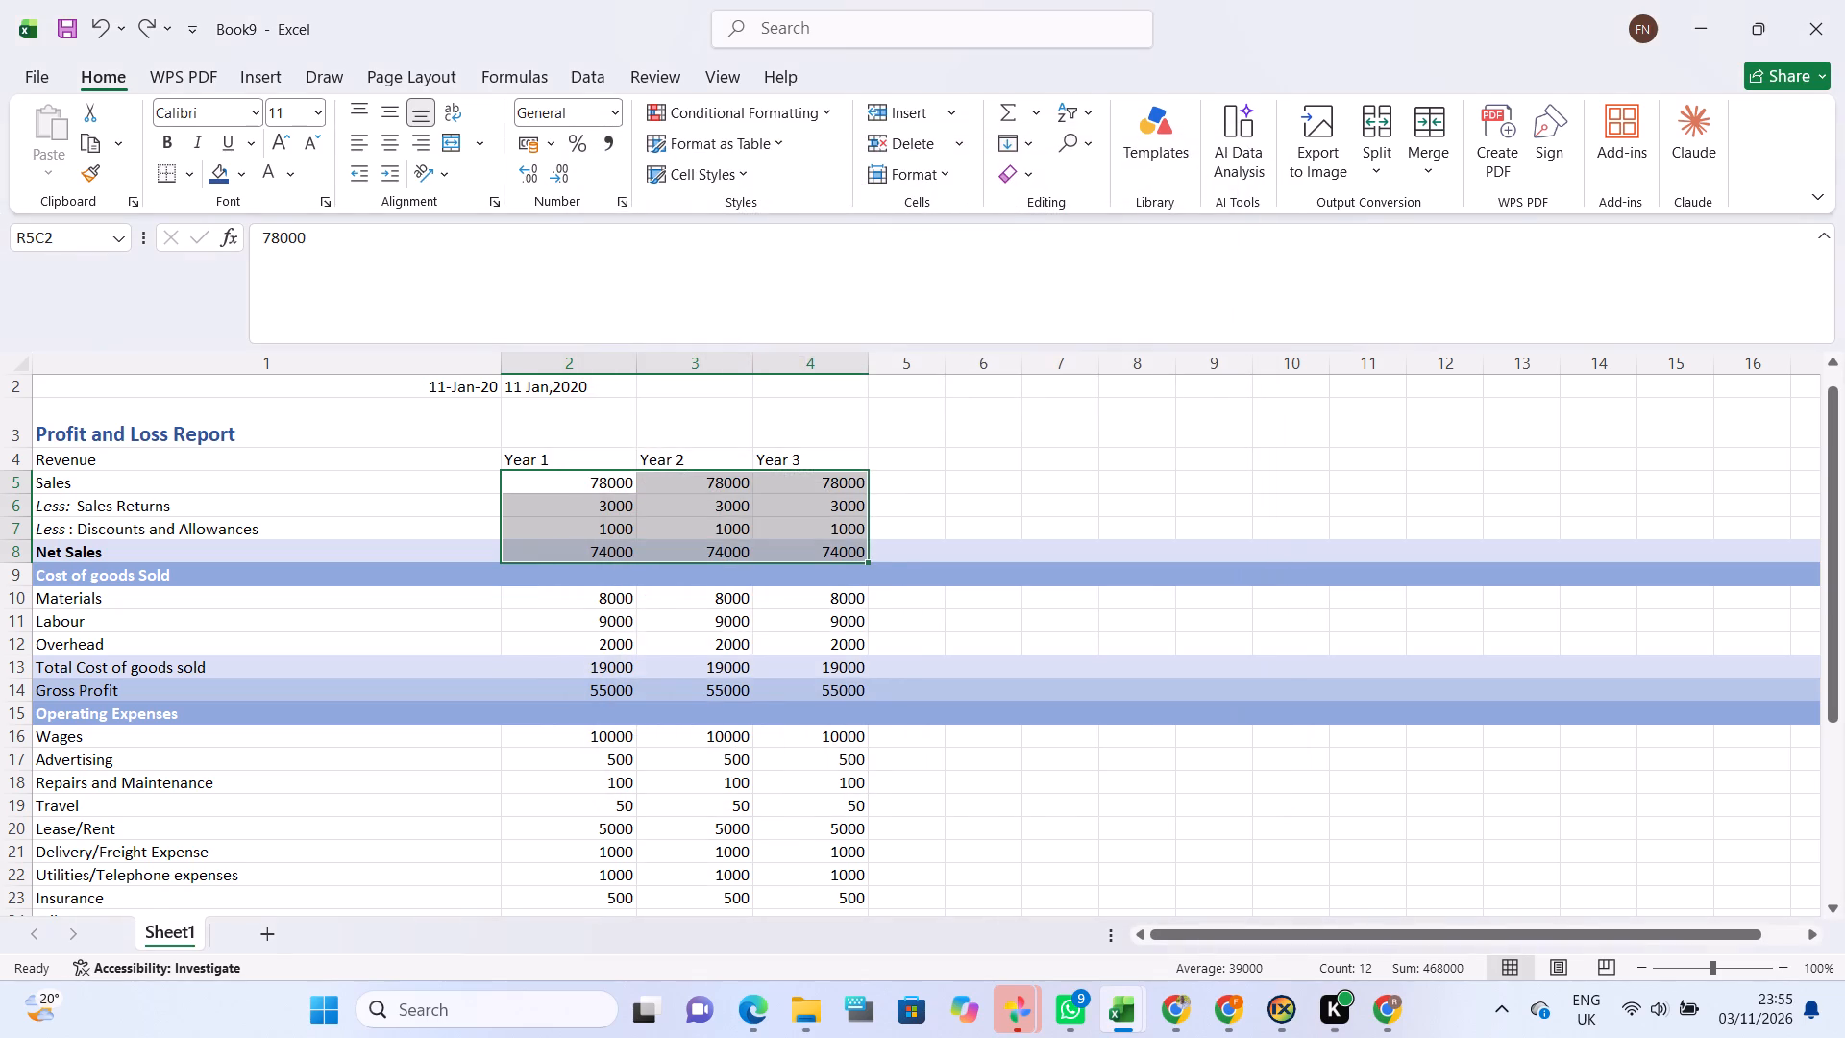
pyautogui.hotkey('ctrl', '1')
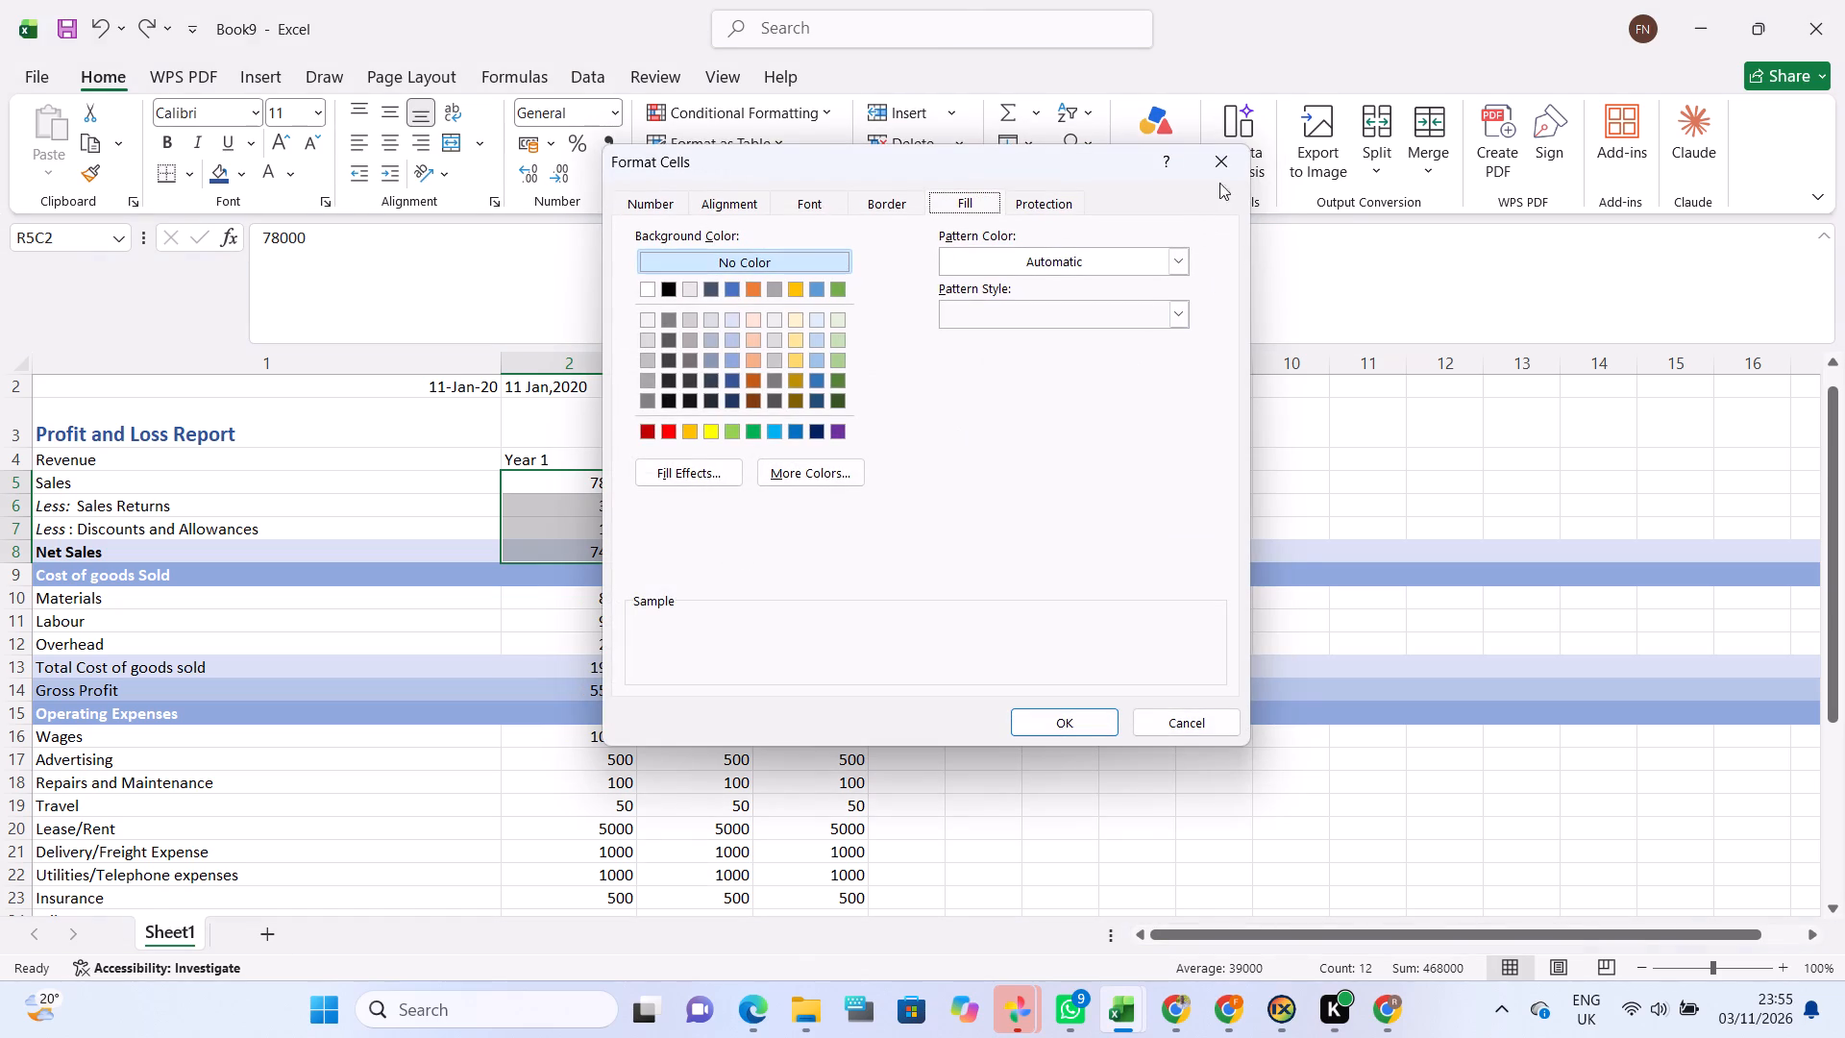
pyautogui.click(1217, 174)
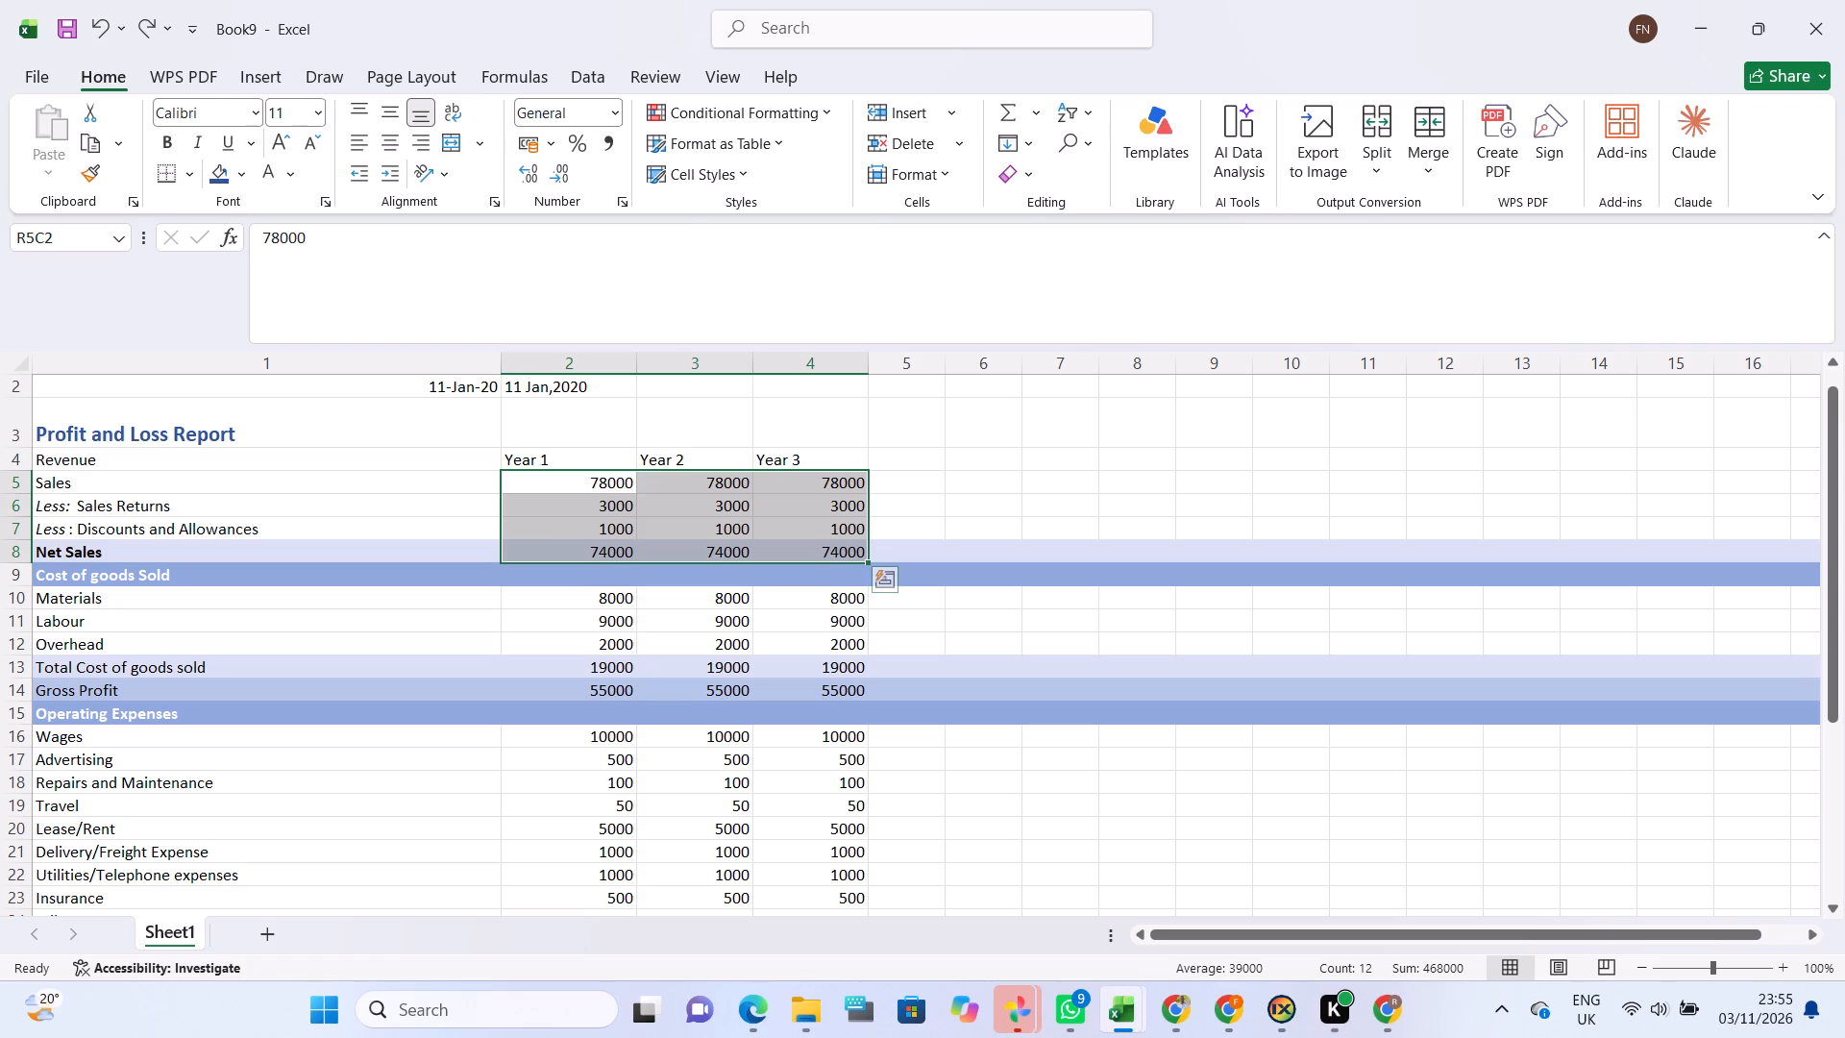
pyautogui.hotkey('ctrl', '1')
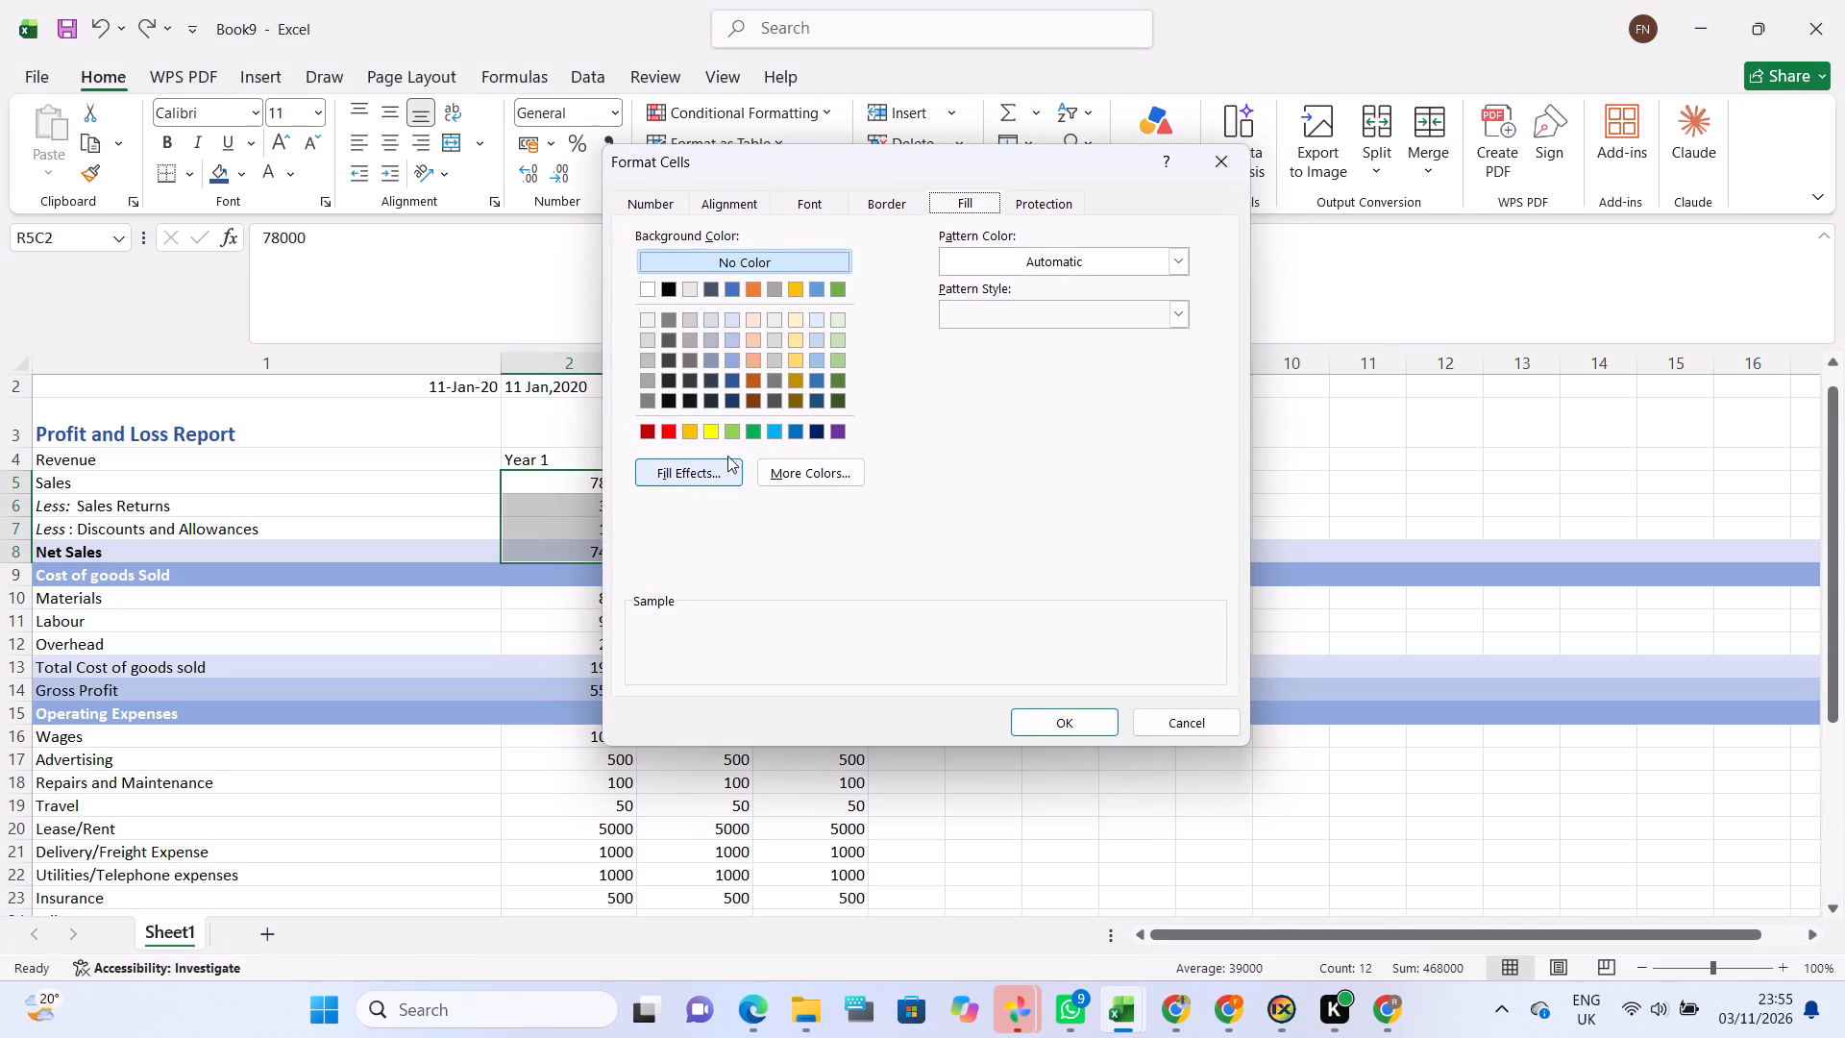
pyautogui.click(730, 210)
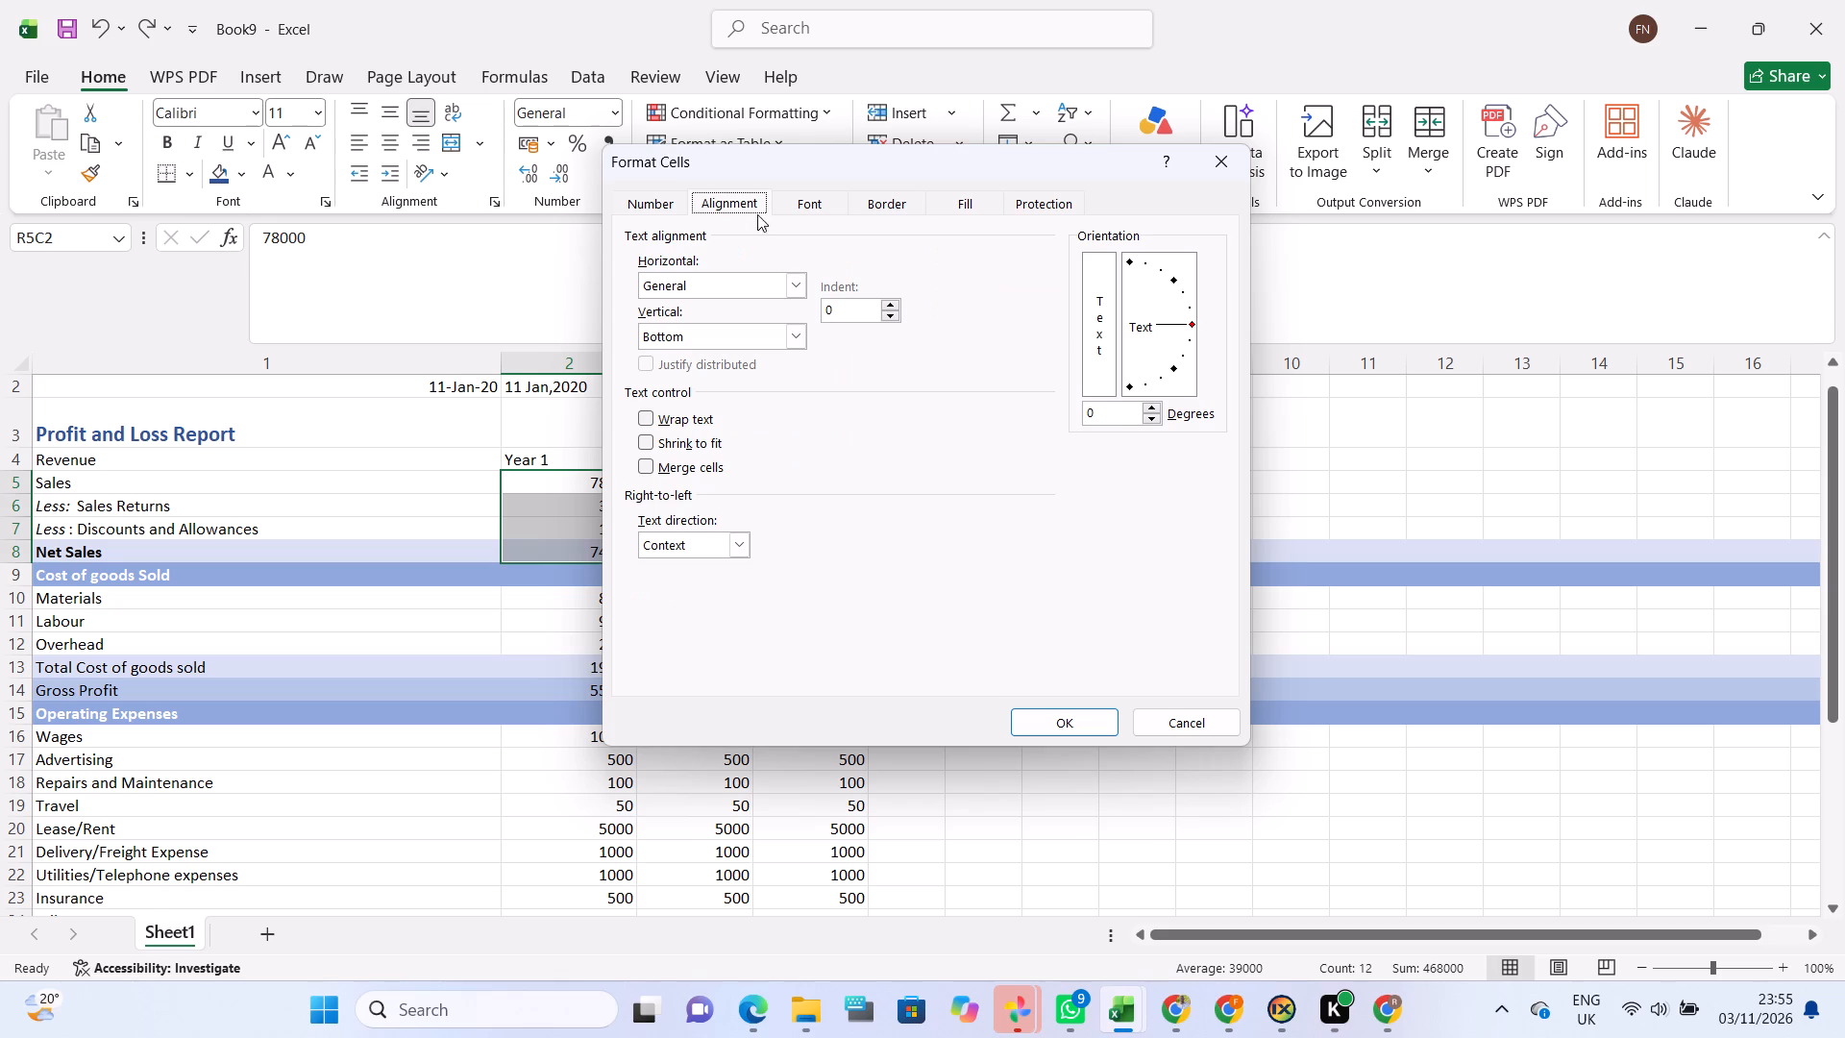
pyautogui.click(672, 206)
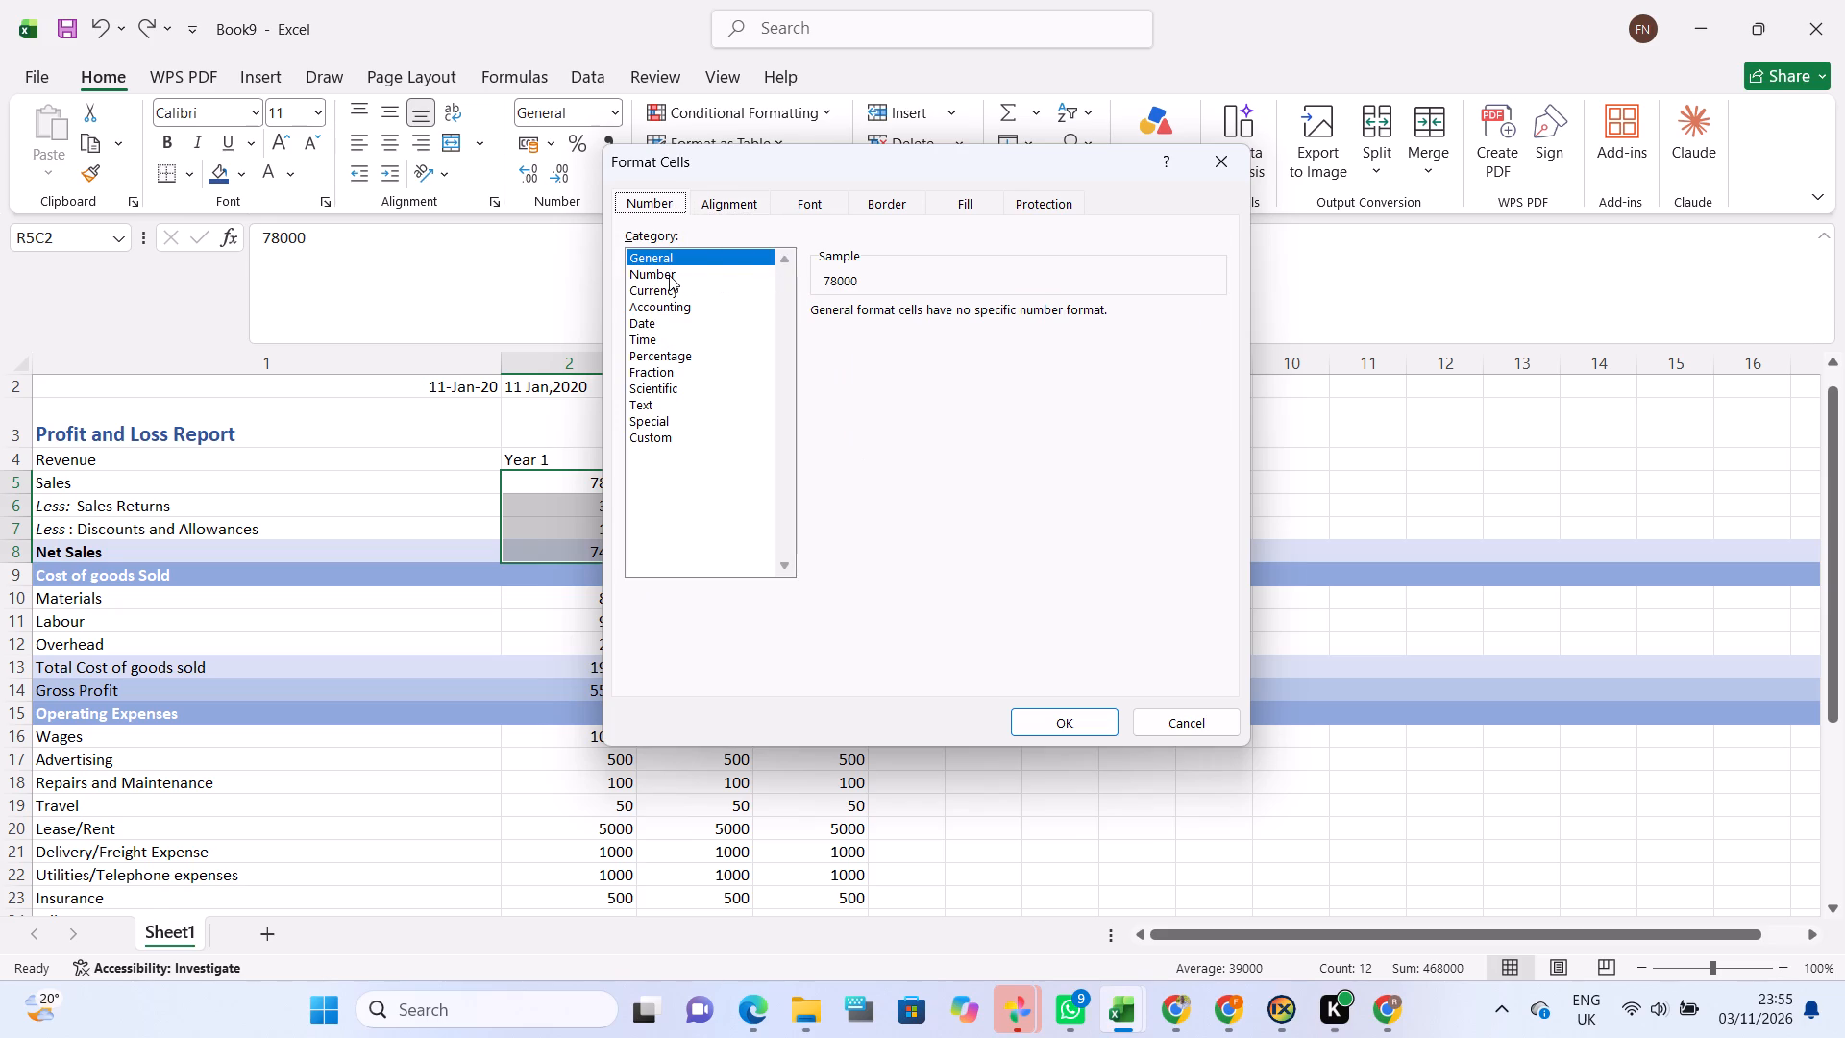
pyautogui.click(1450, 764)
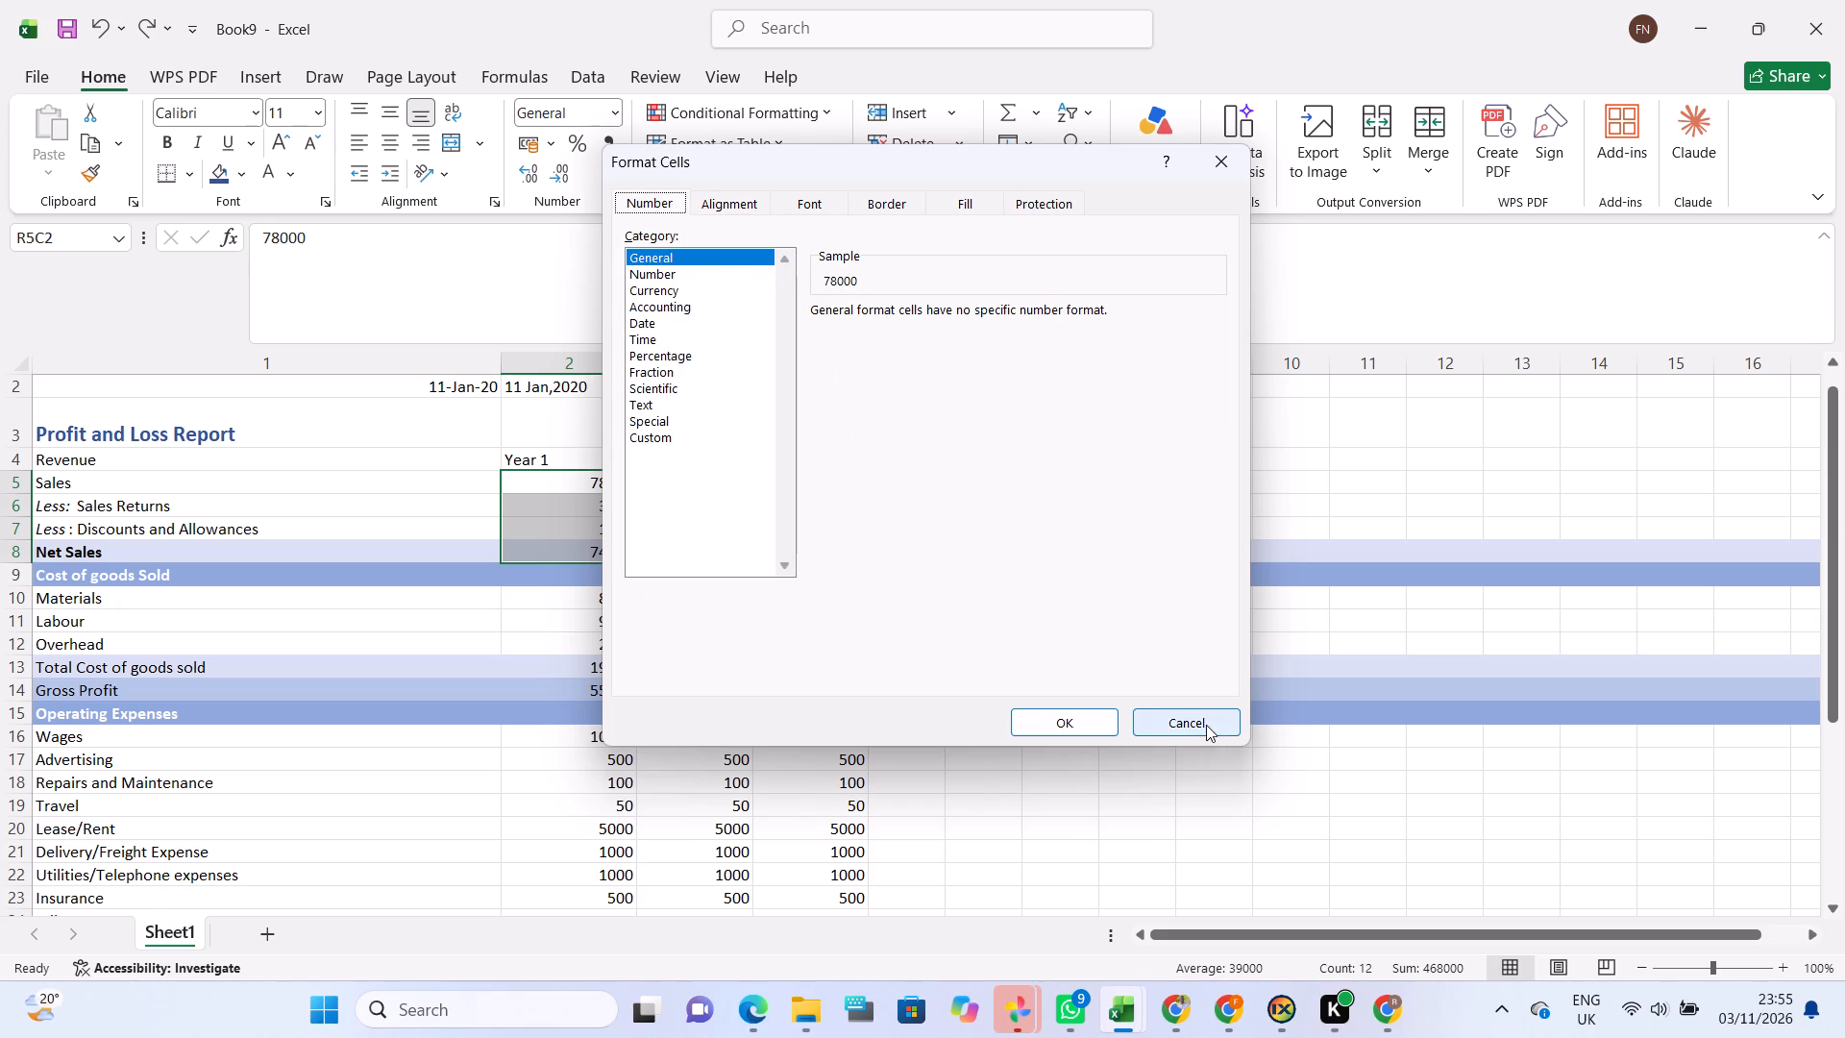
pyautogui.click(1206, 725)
# Format the three years' figures from Sales down to Net Profit(Loss) as Number with 2 decimal places and the 1000 separator.
pyautogui.click(793, 542)
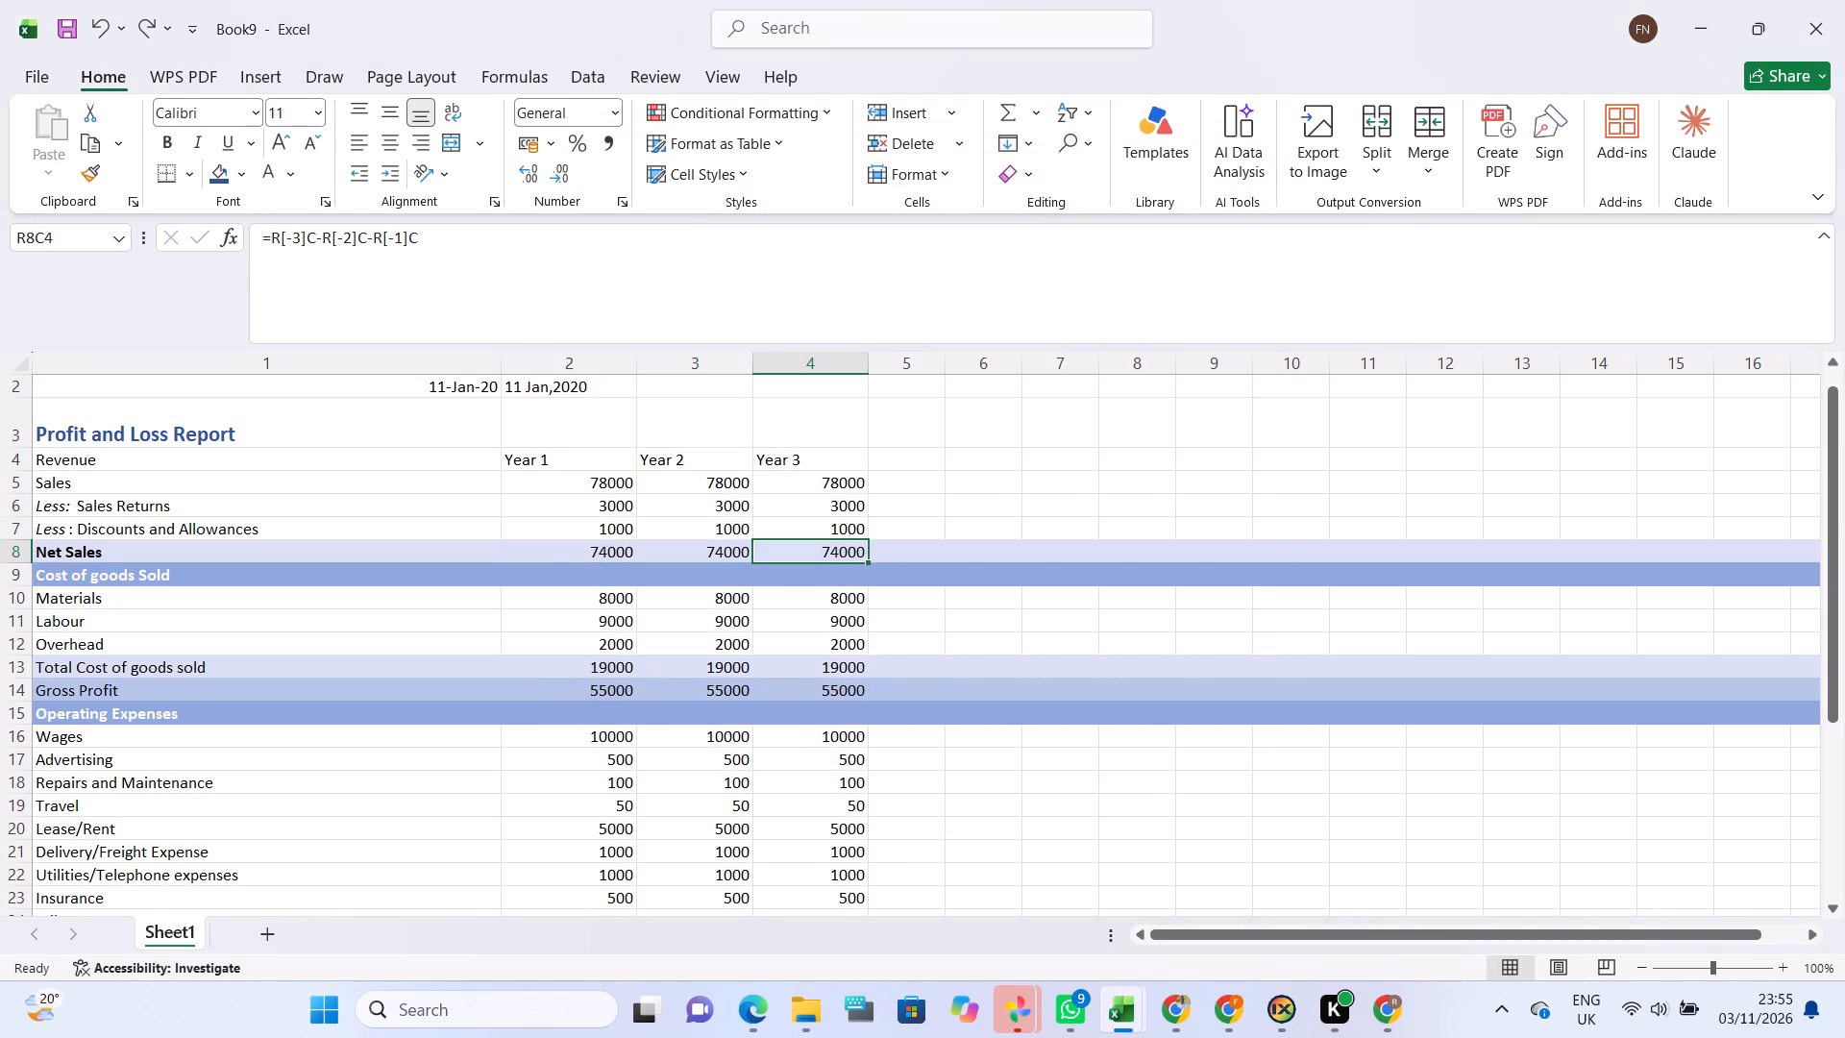
pyautogui.click(588, 481)
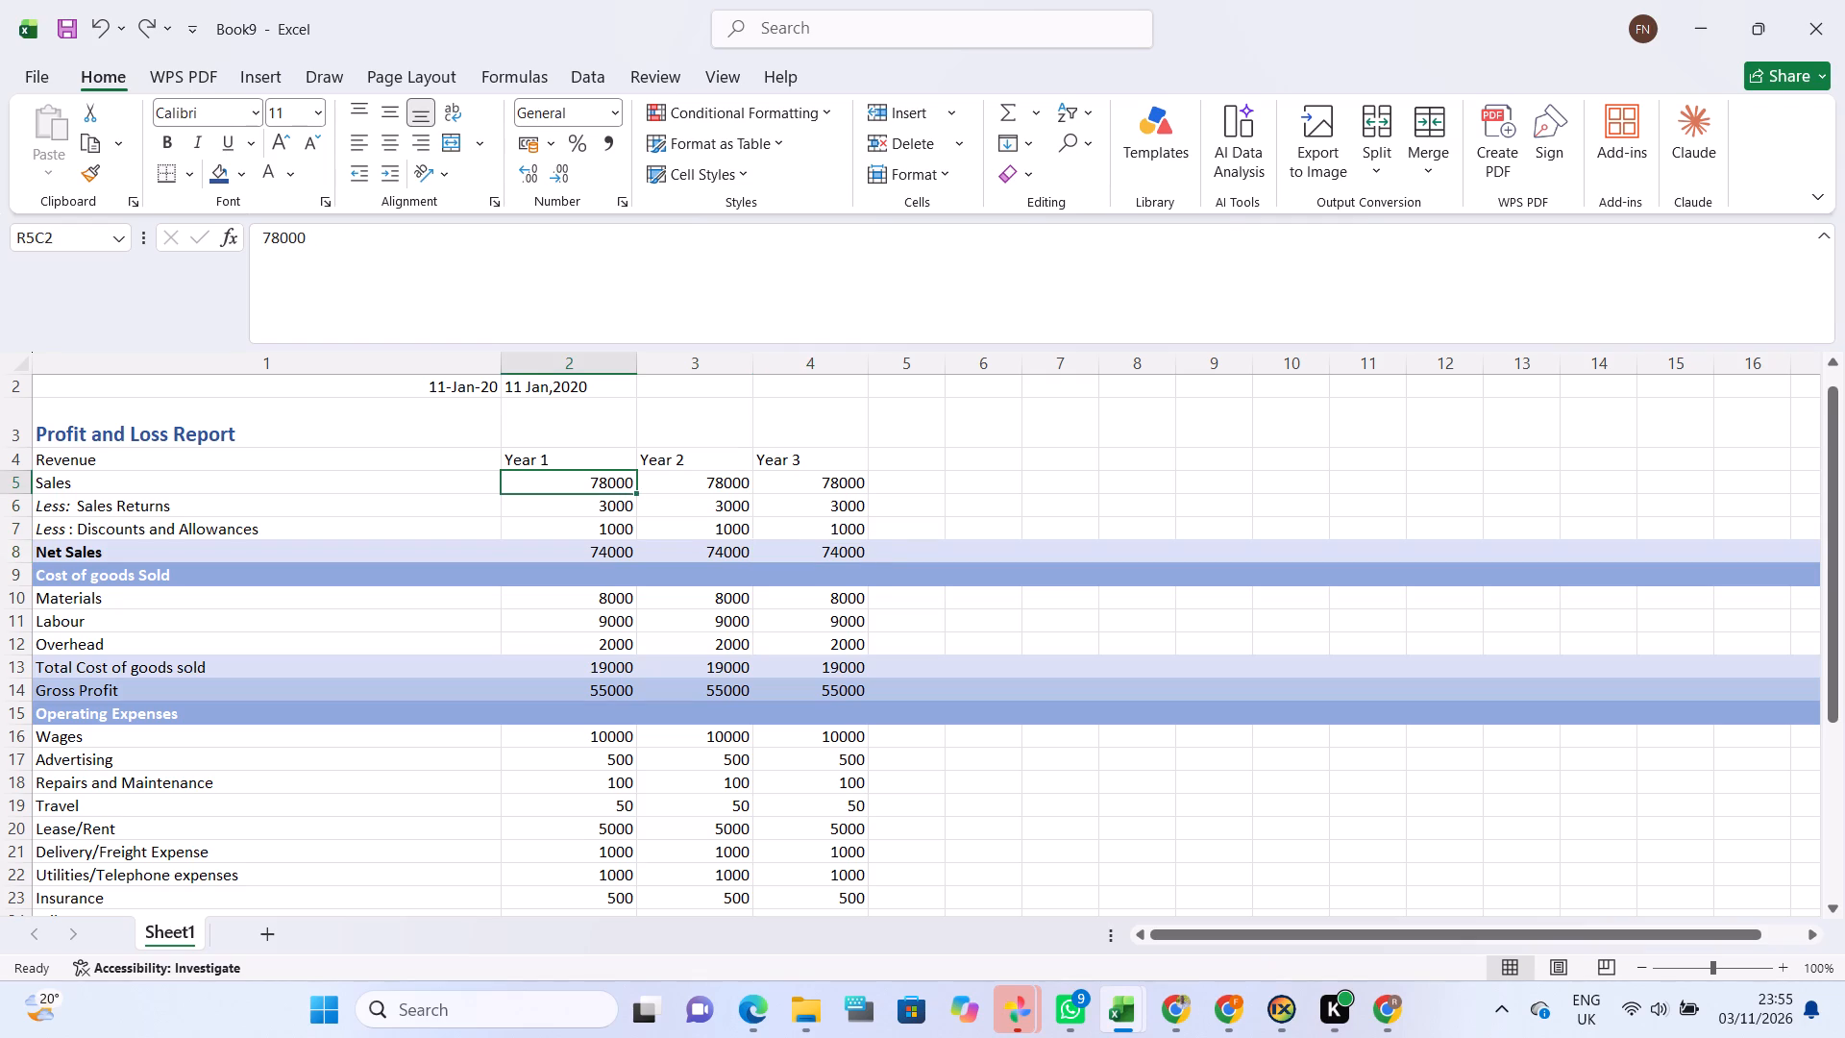
pyautogui.click(558, 465)
pyautogui.click(549, 479)
pyautogui.moveTo(606, 488); pyautogui.dragTo(815, 557)
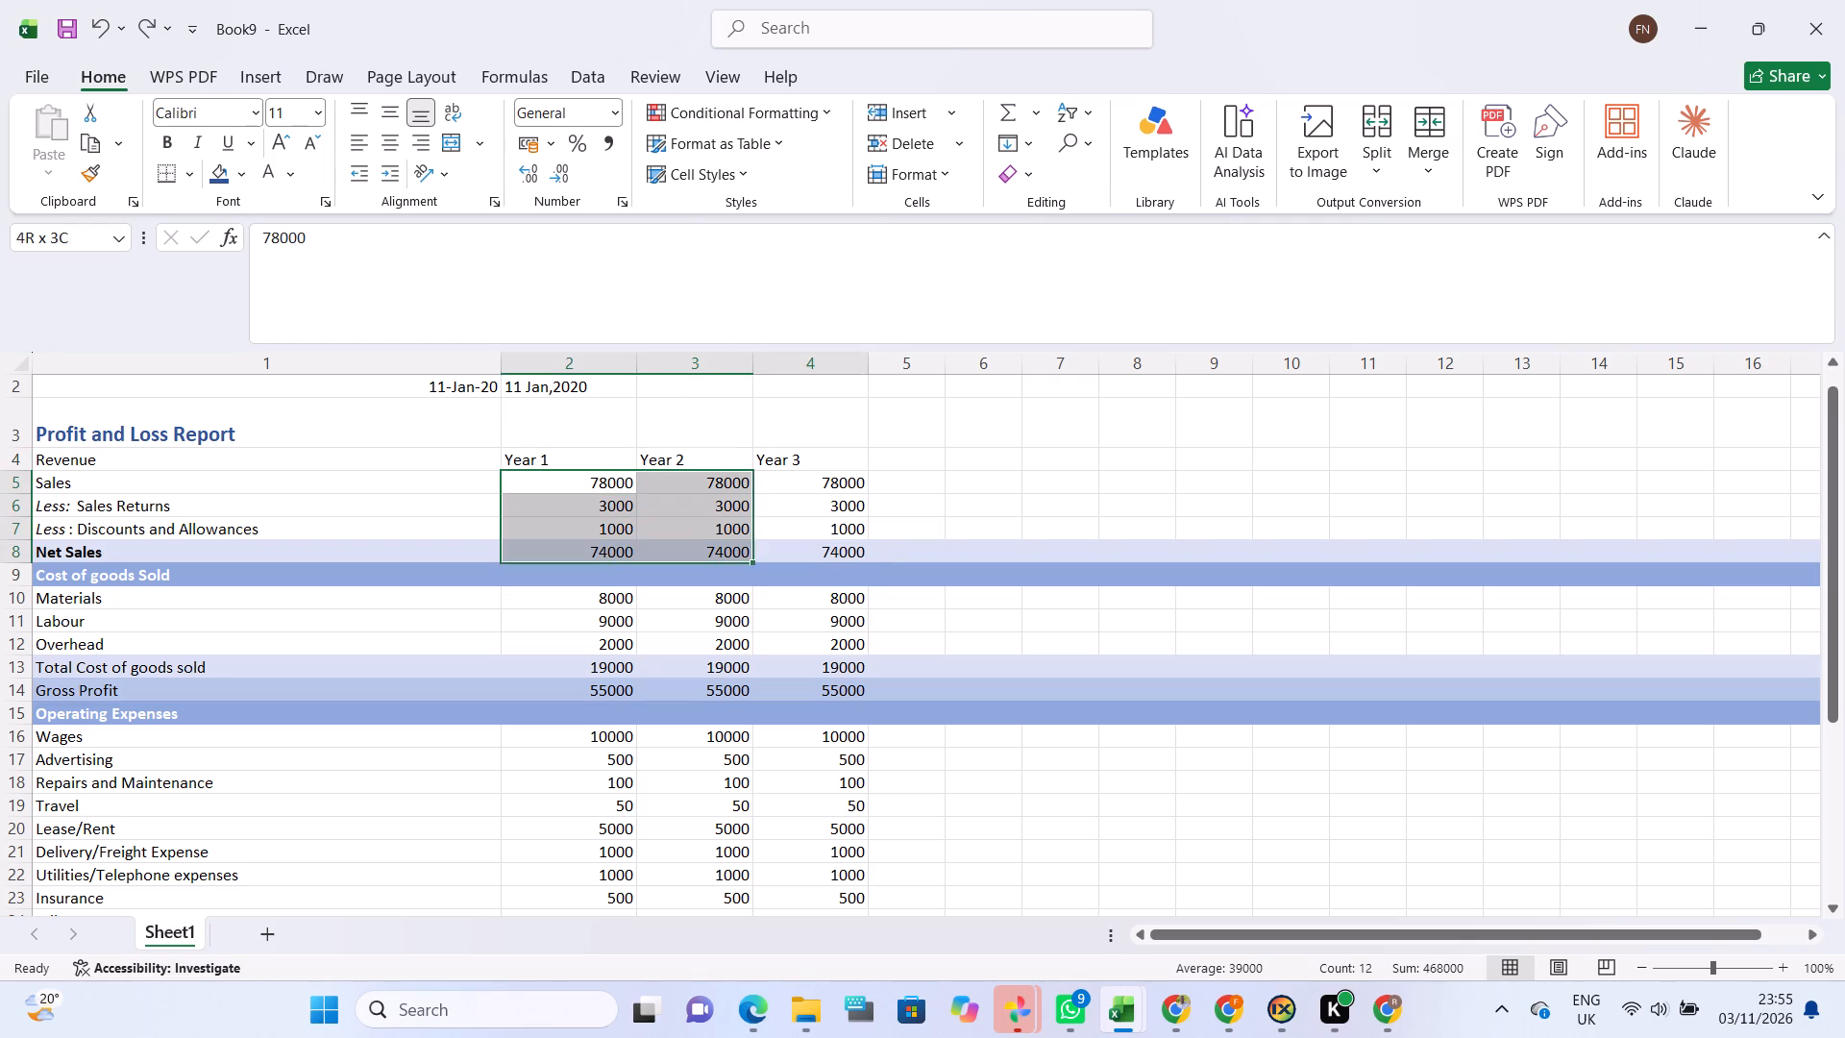
pyautogui.moveTo(815, 557); pyautogui.dragTo(847, 924)
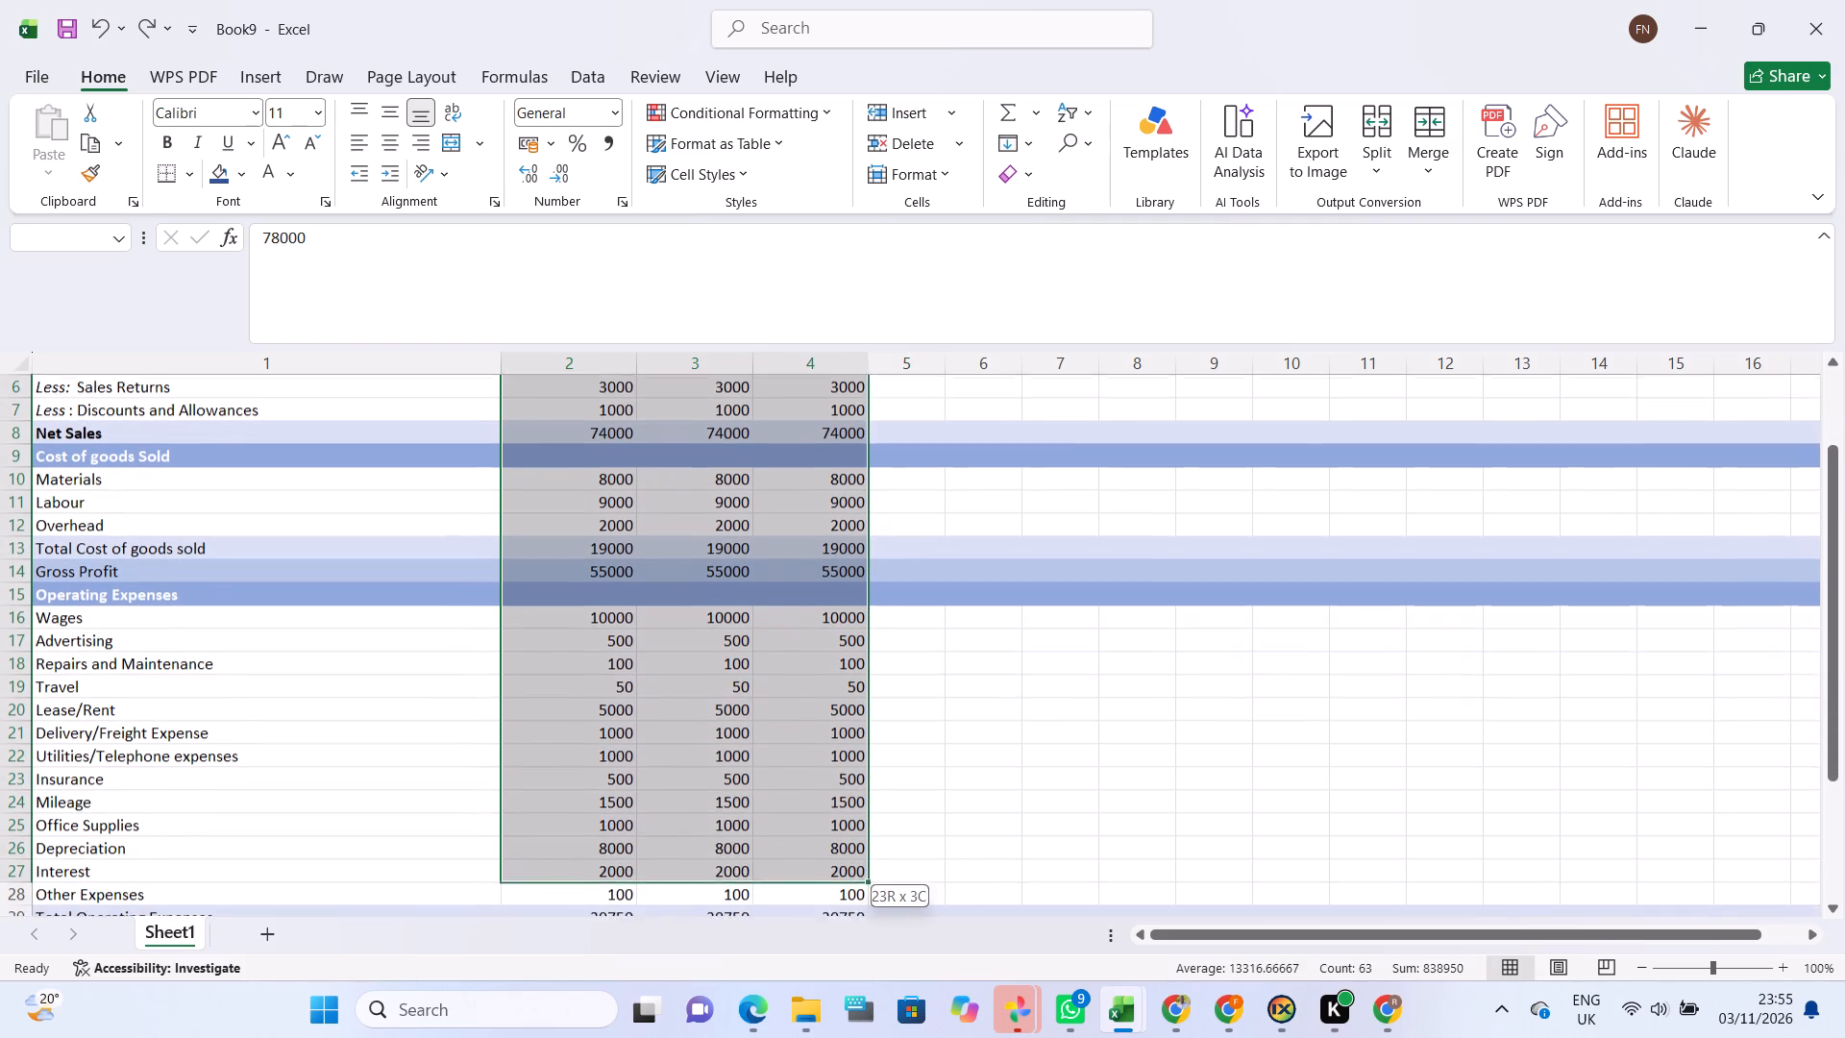
pyautogui.moveTo(847, 924); pyautogui.dragTo(847, 923)
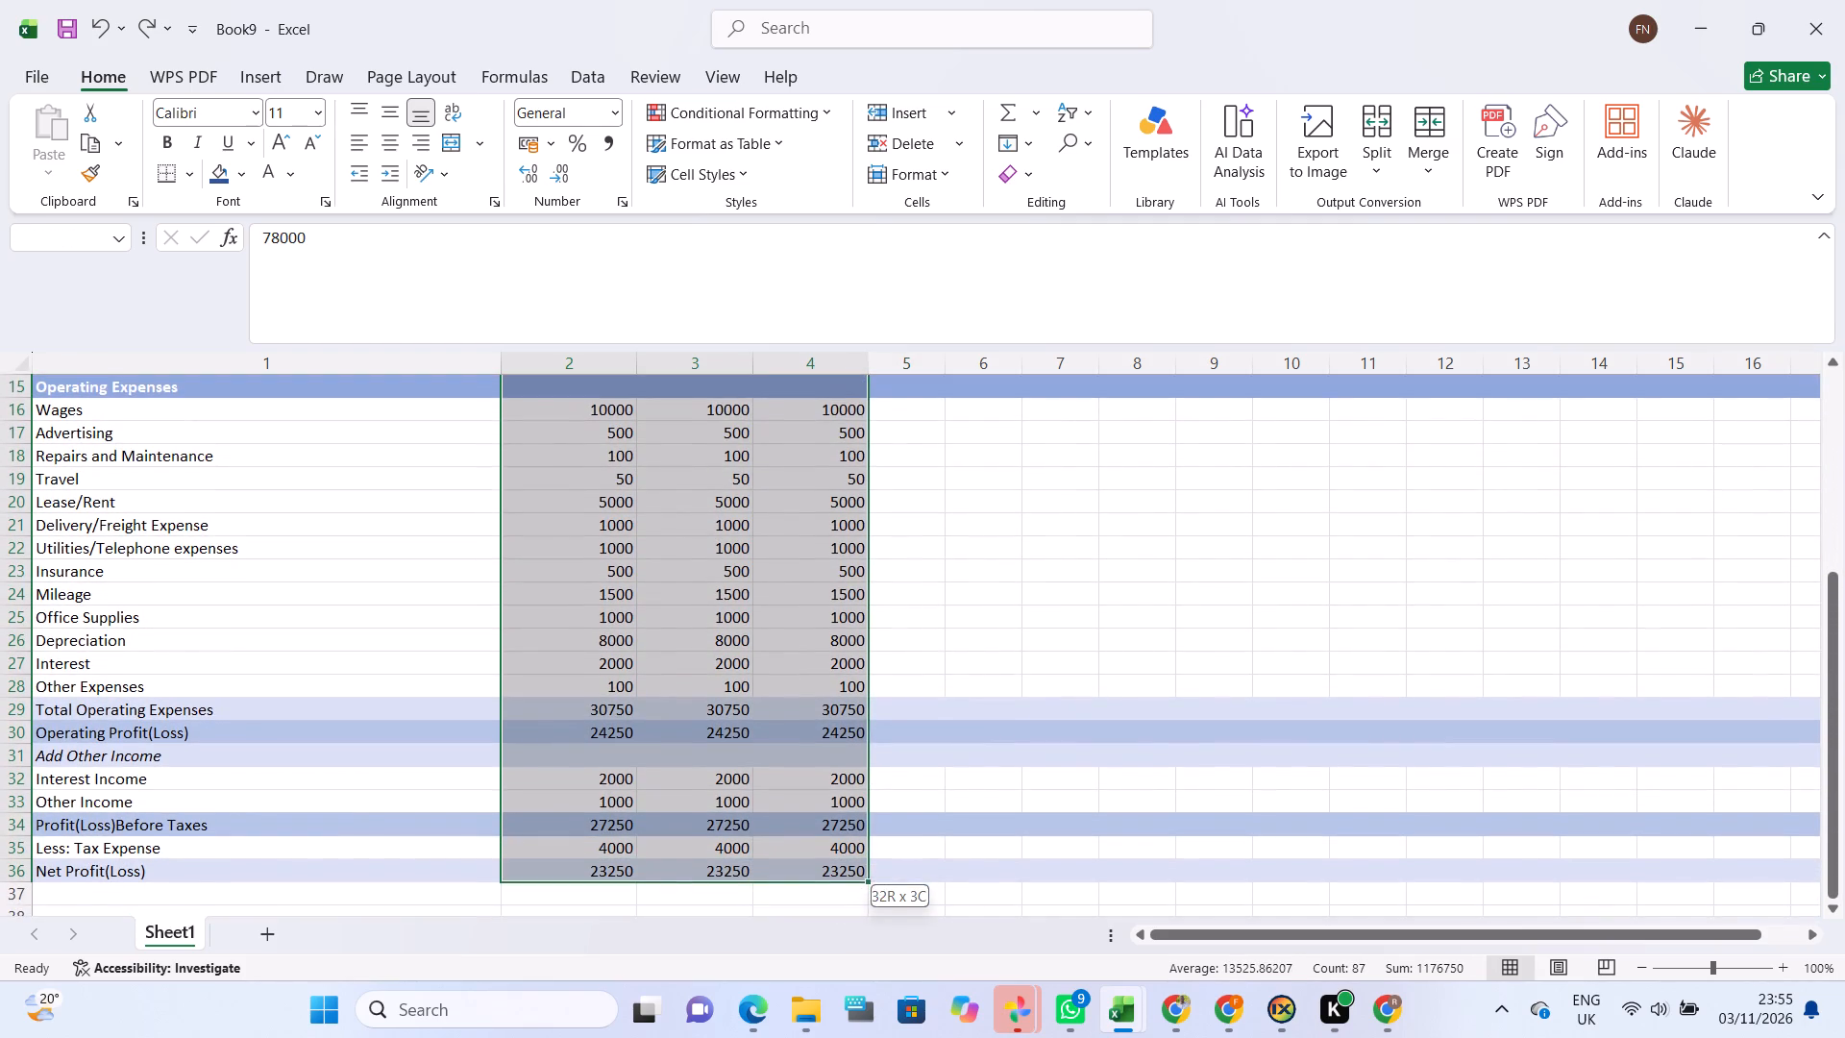
pyautogui.moveTo(847, 923); pyautogui.dragTo(849, 830)
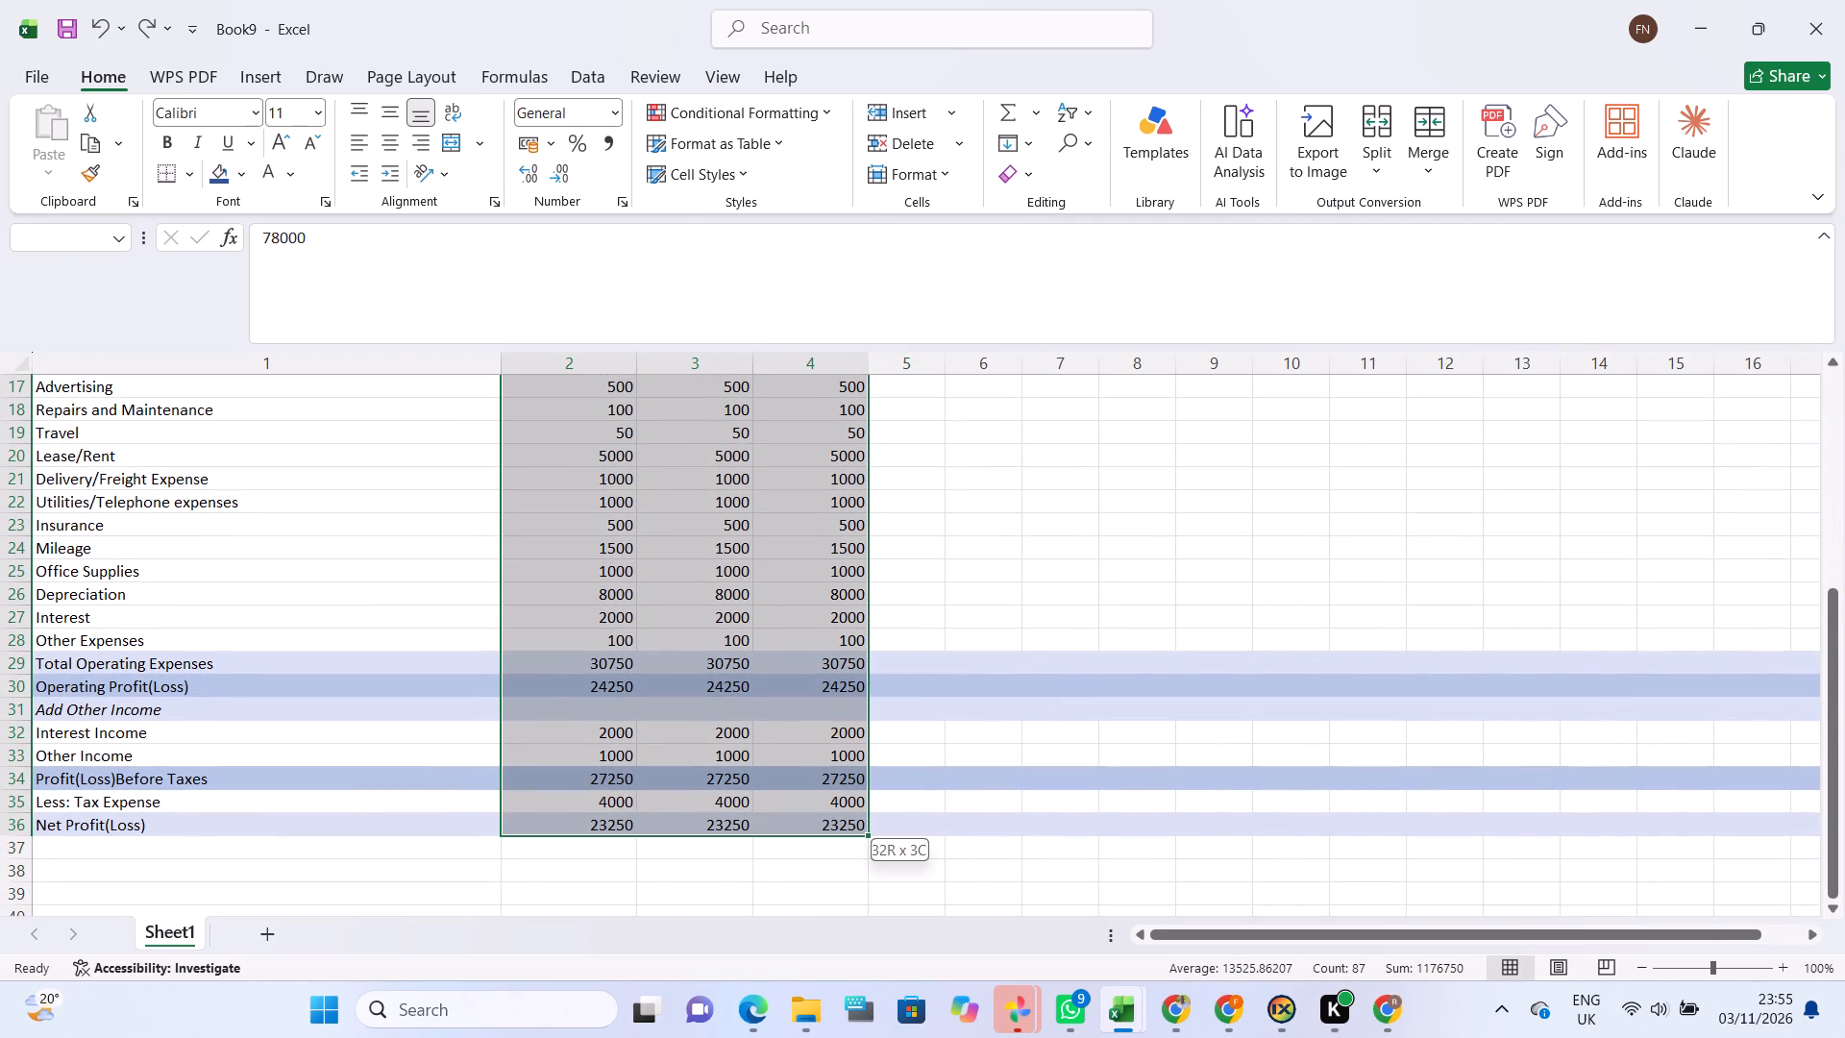
pyautogui.moveTo(849, 830); pyautogui.dragTo(847, 830)
pyautogui.scroll(2, 752, 751)
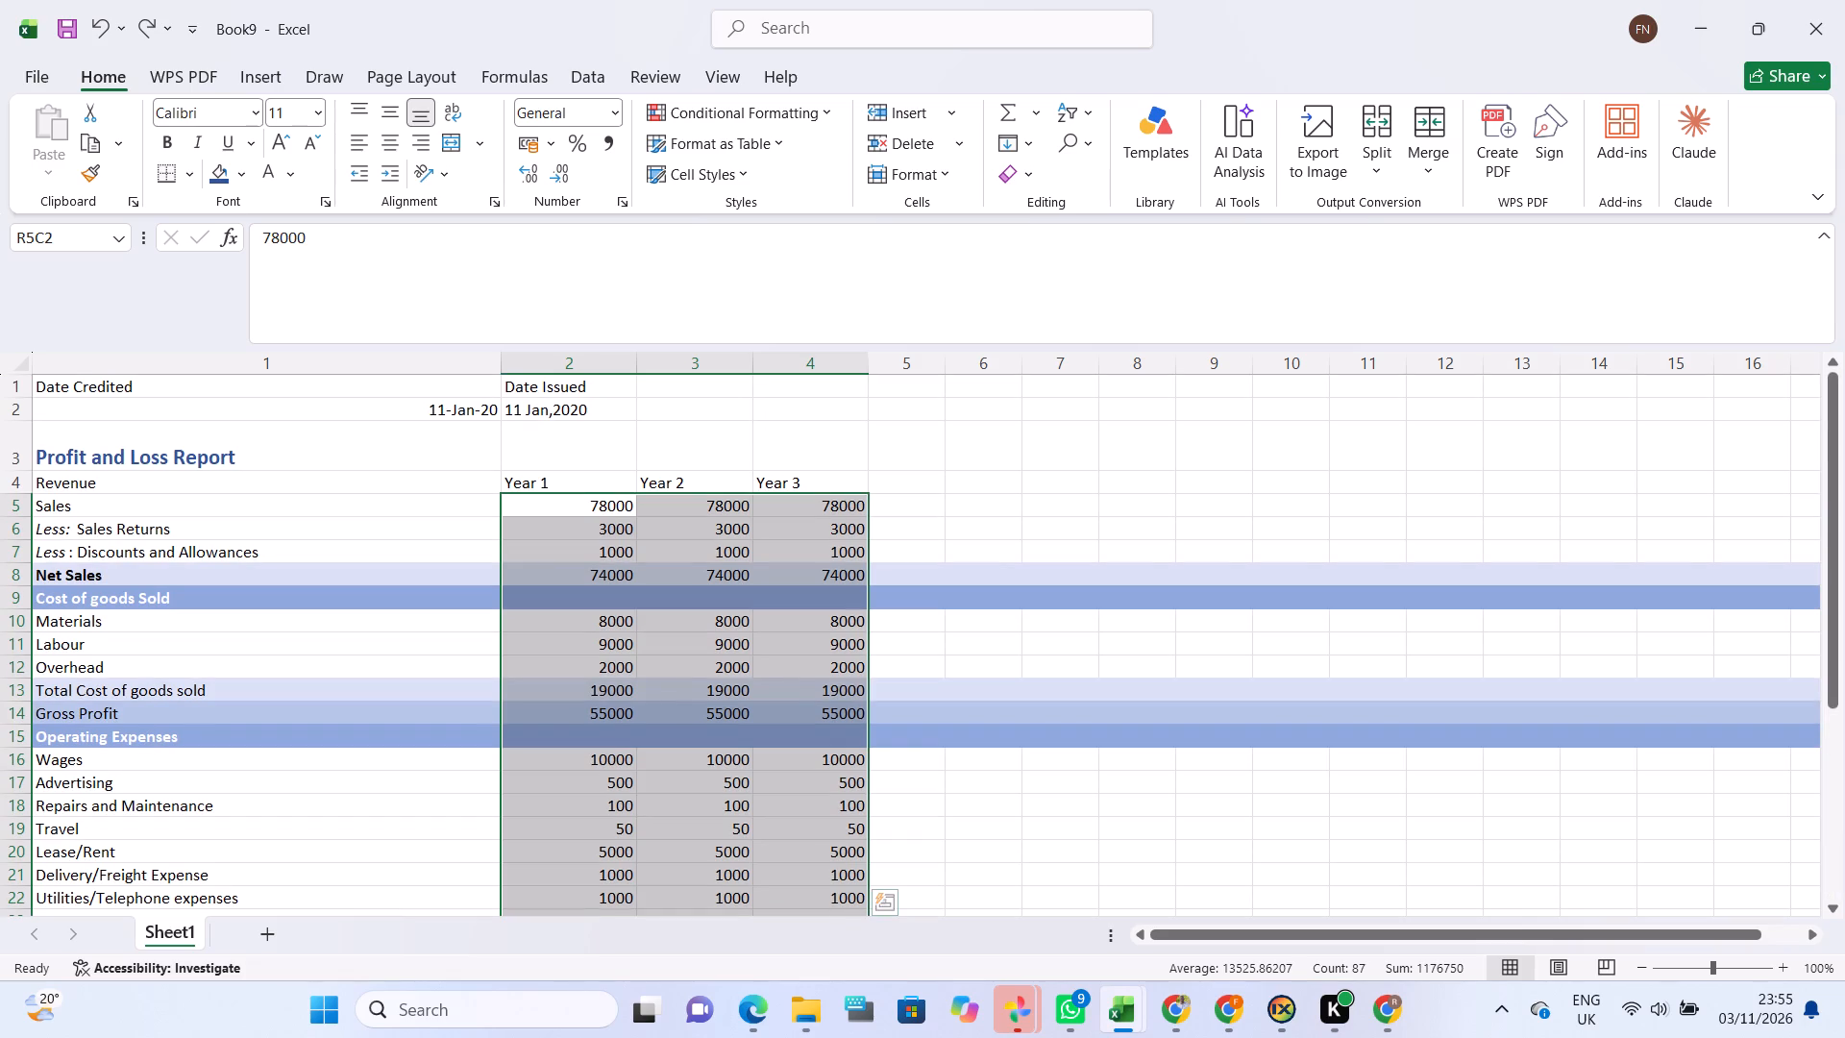
pyautogui.hotkey('ctrl', '1')
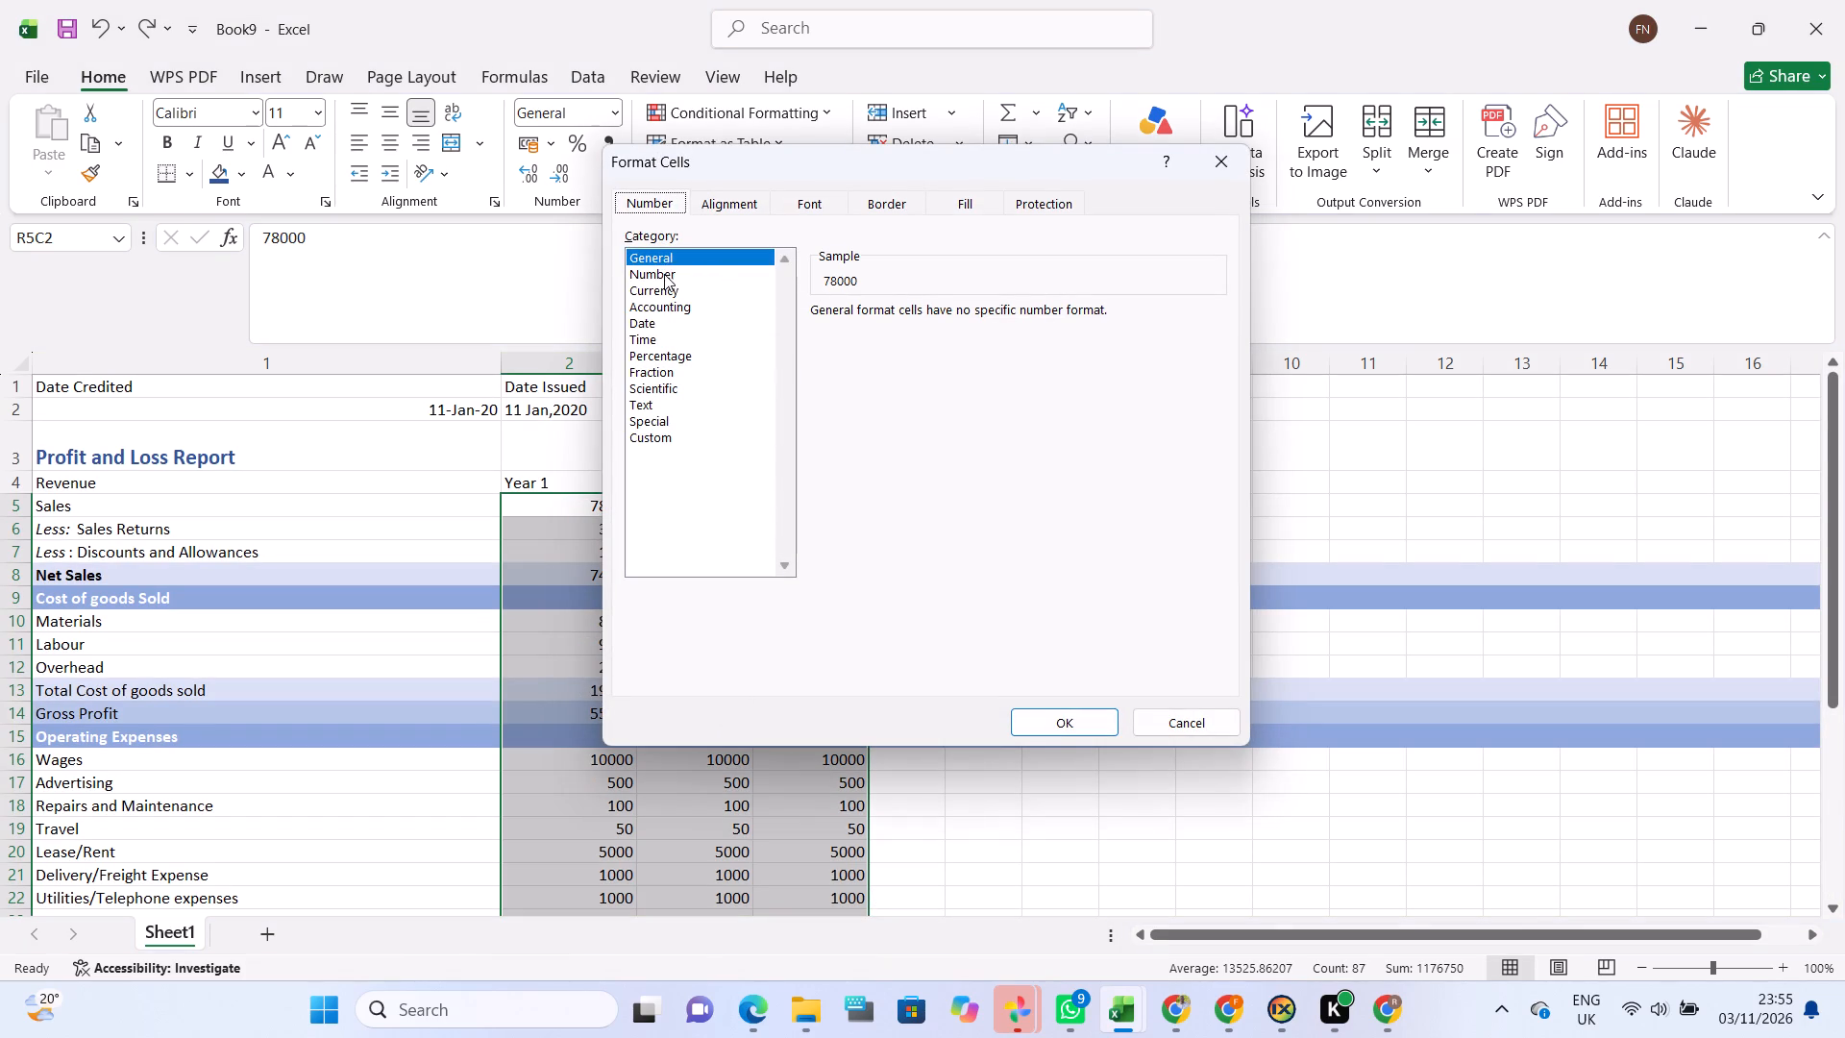
pyautogui.click(664, 272)
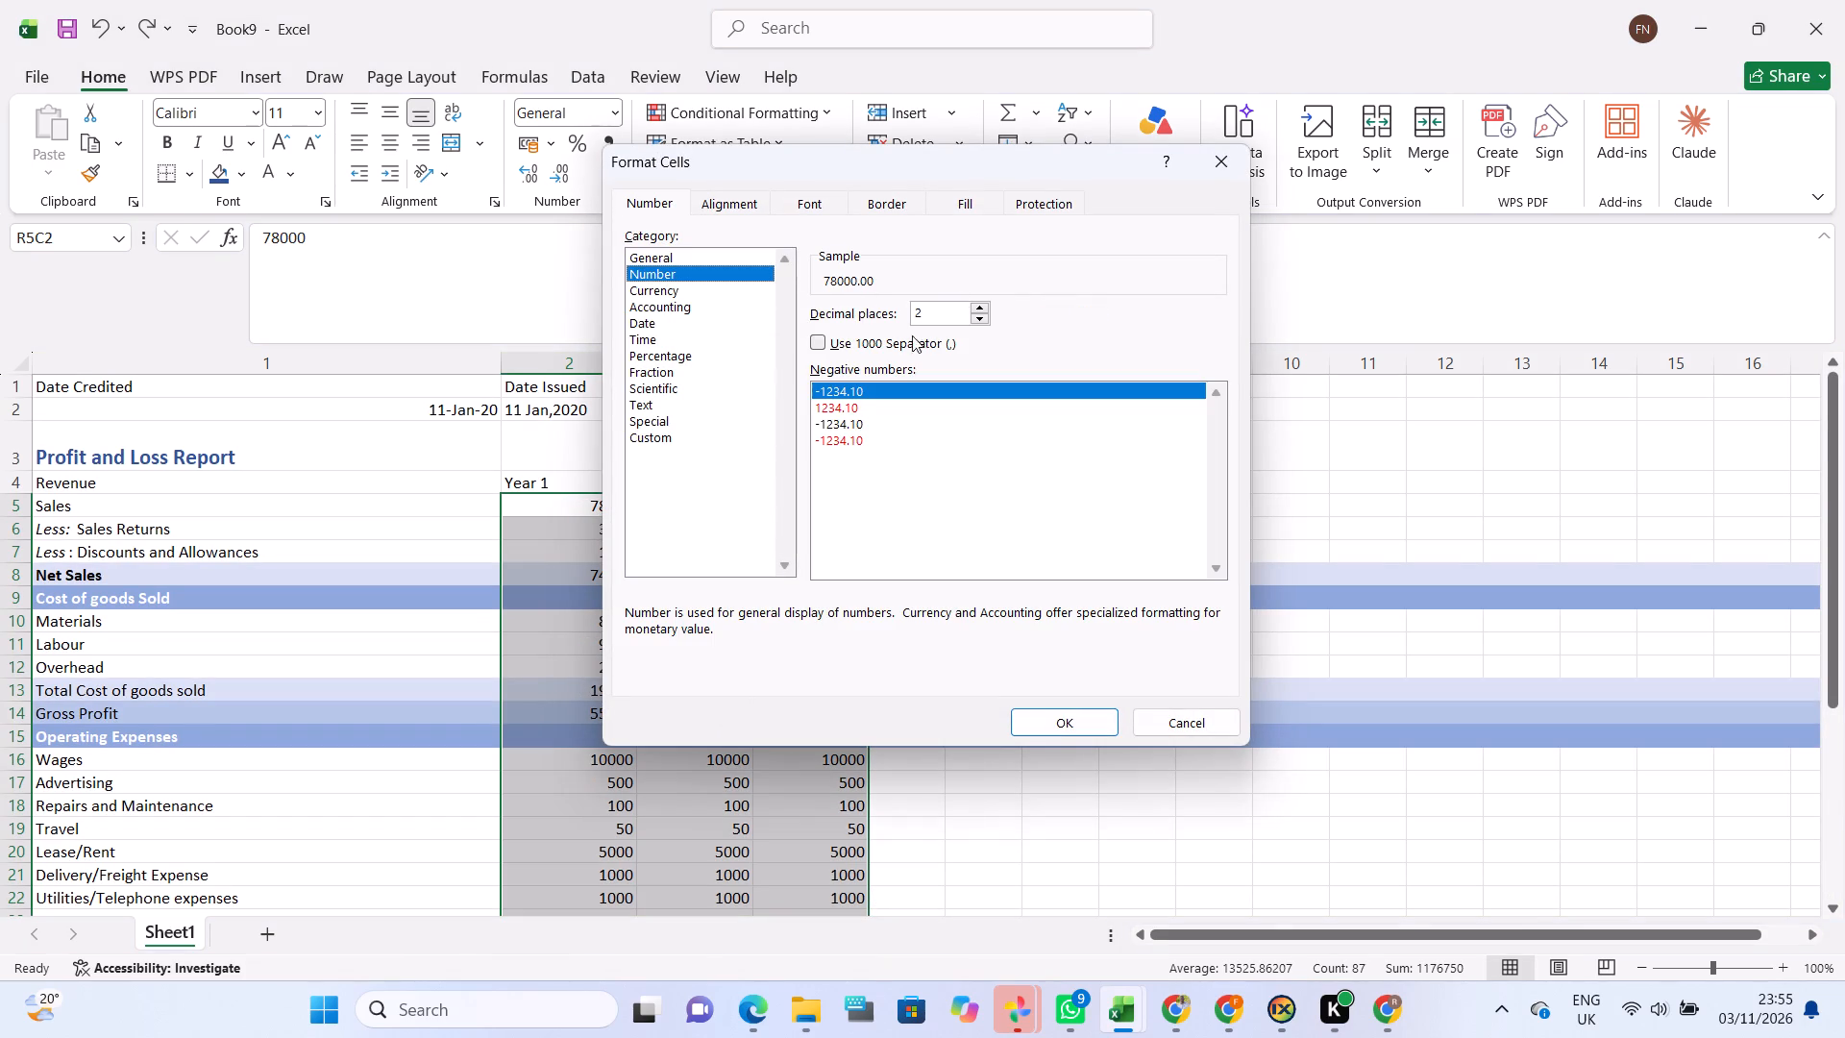
pyautogui.click(820, 340)
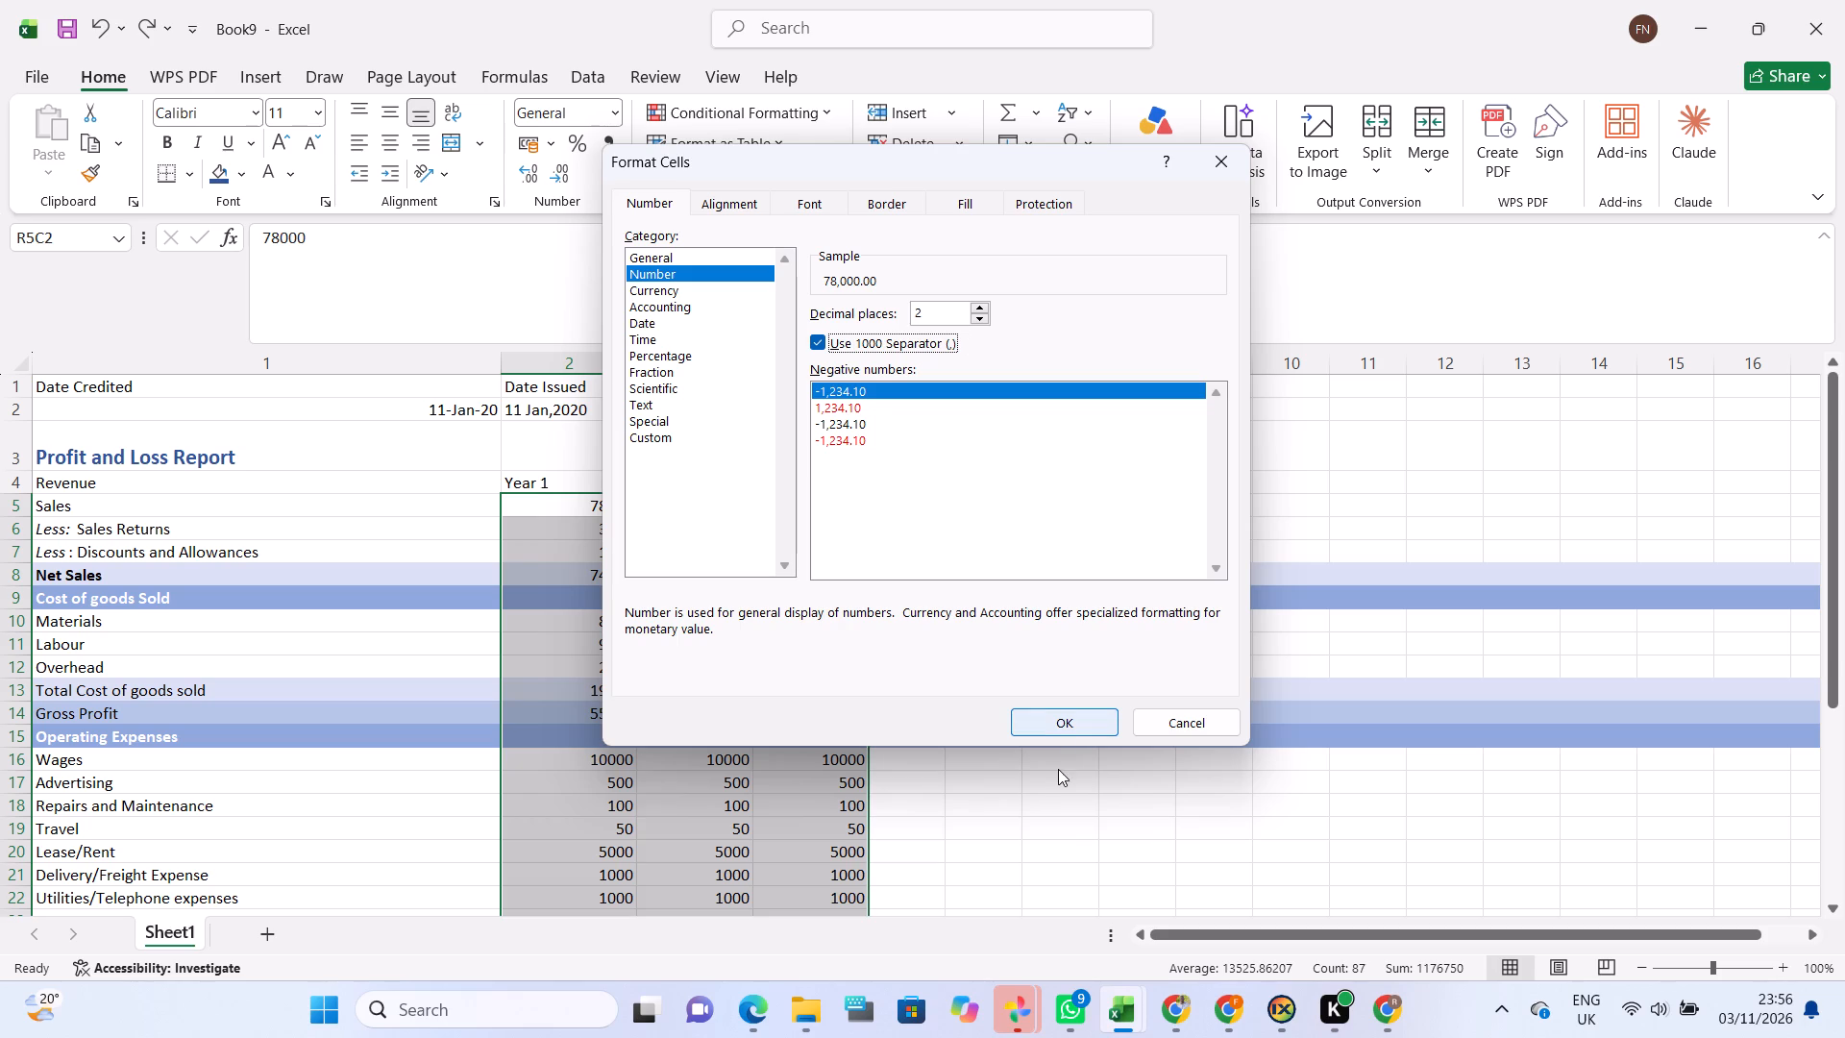
pyautogui.click(1040, 723)
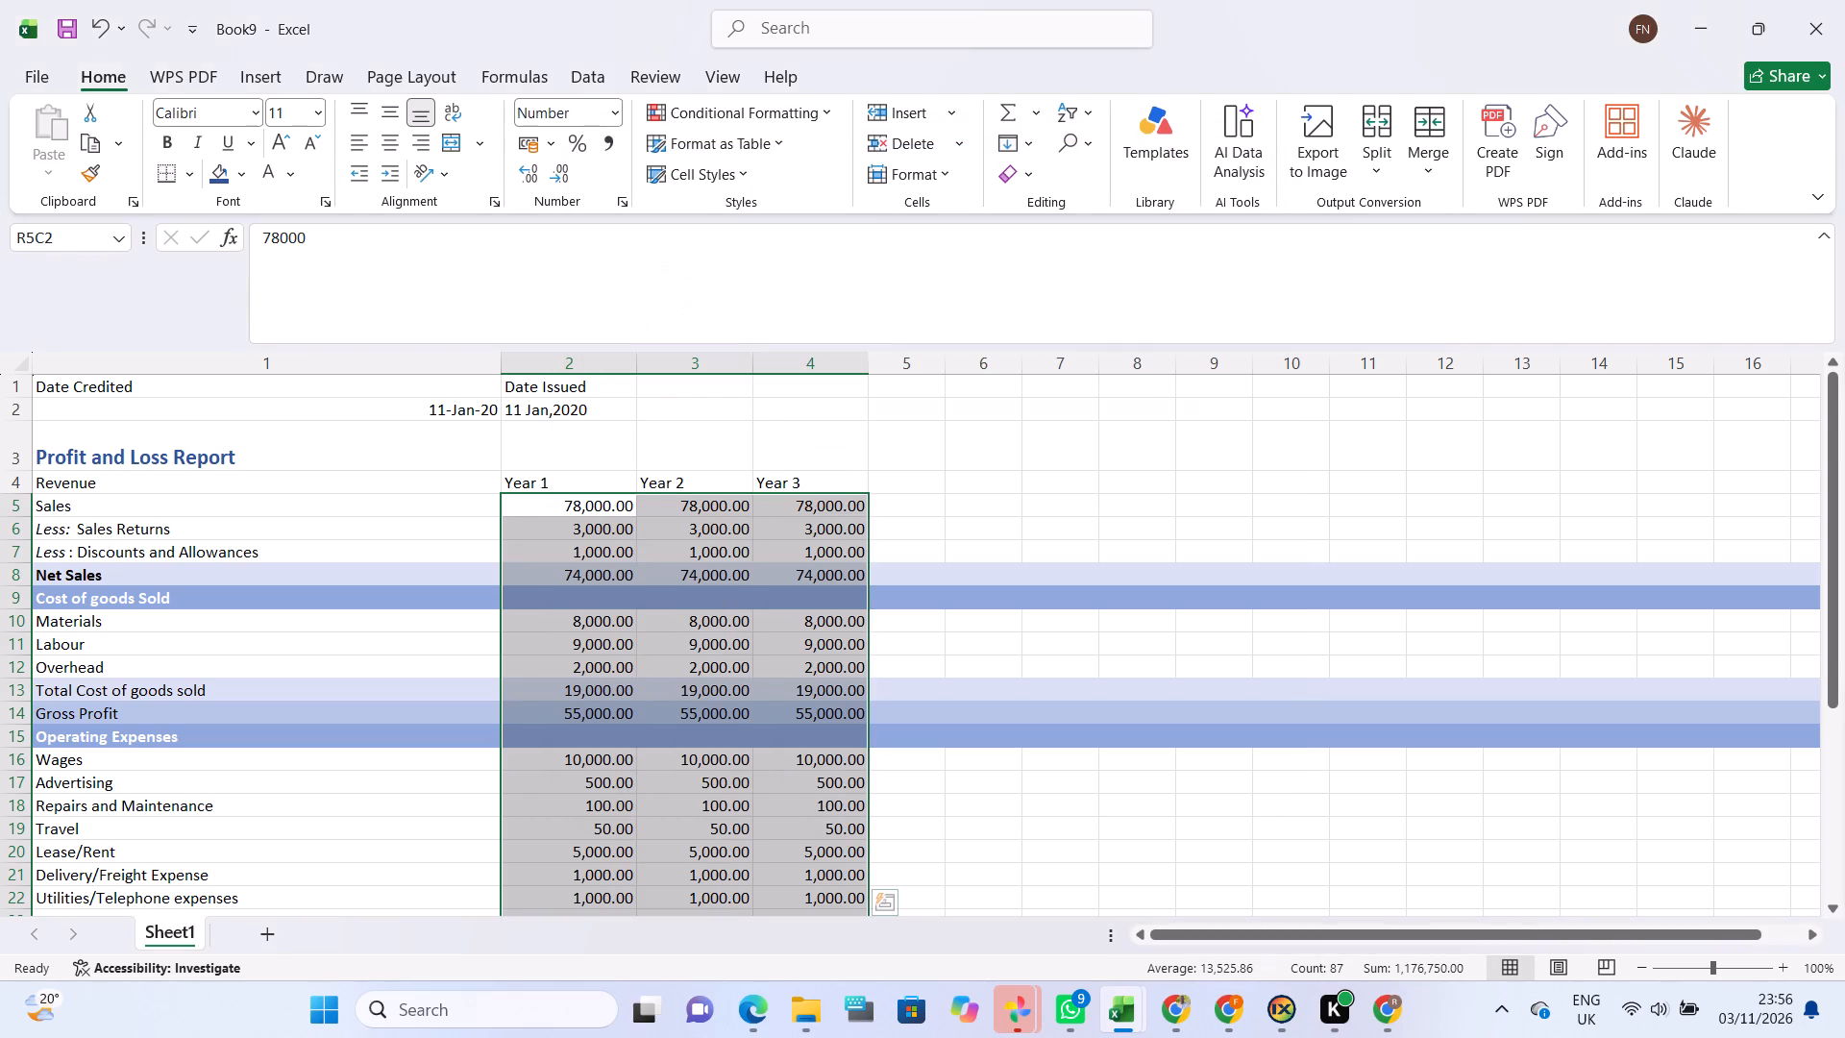
# Change the selected yearly figures to Currency format with the $ Cherokee (Cherokee, United States) symbol.
pyautogui.hotkey('ctrl', '1')
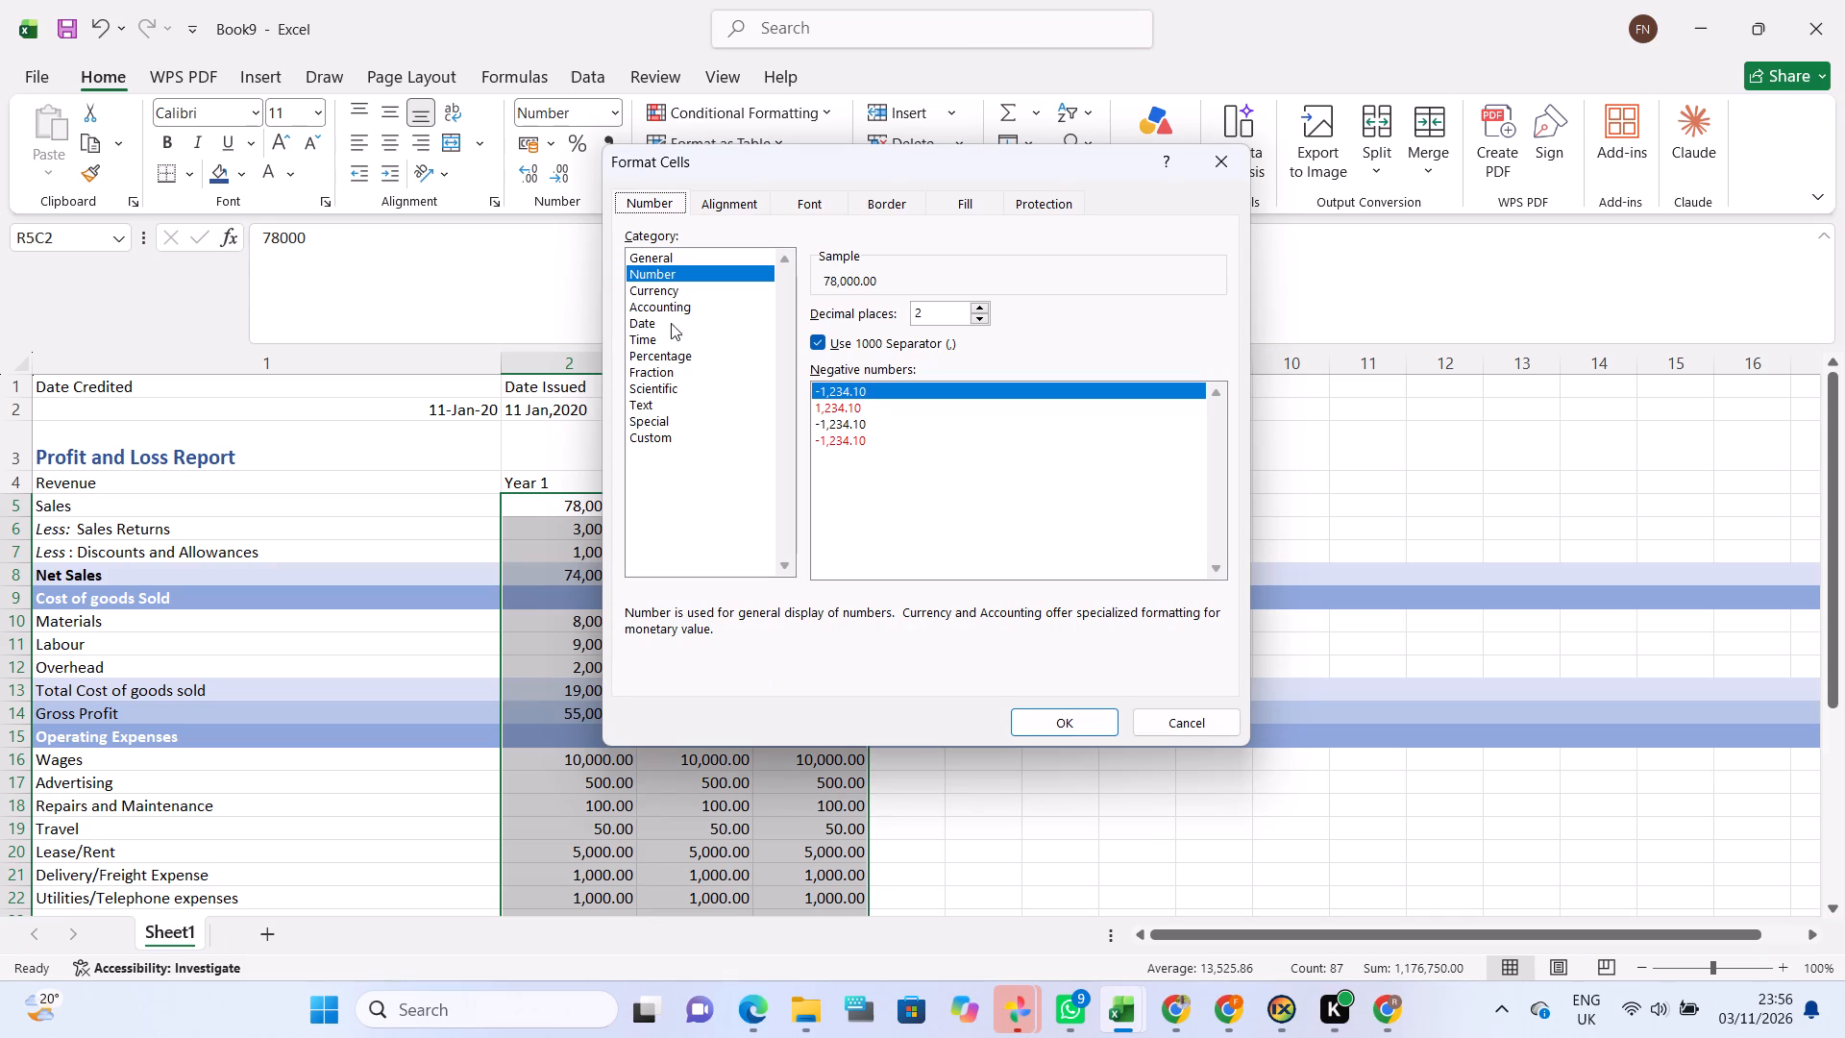
pyautogui.click(663, 289)
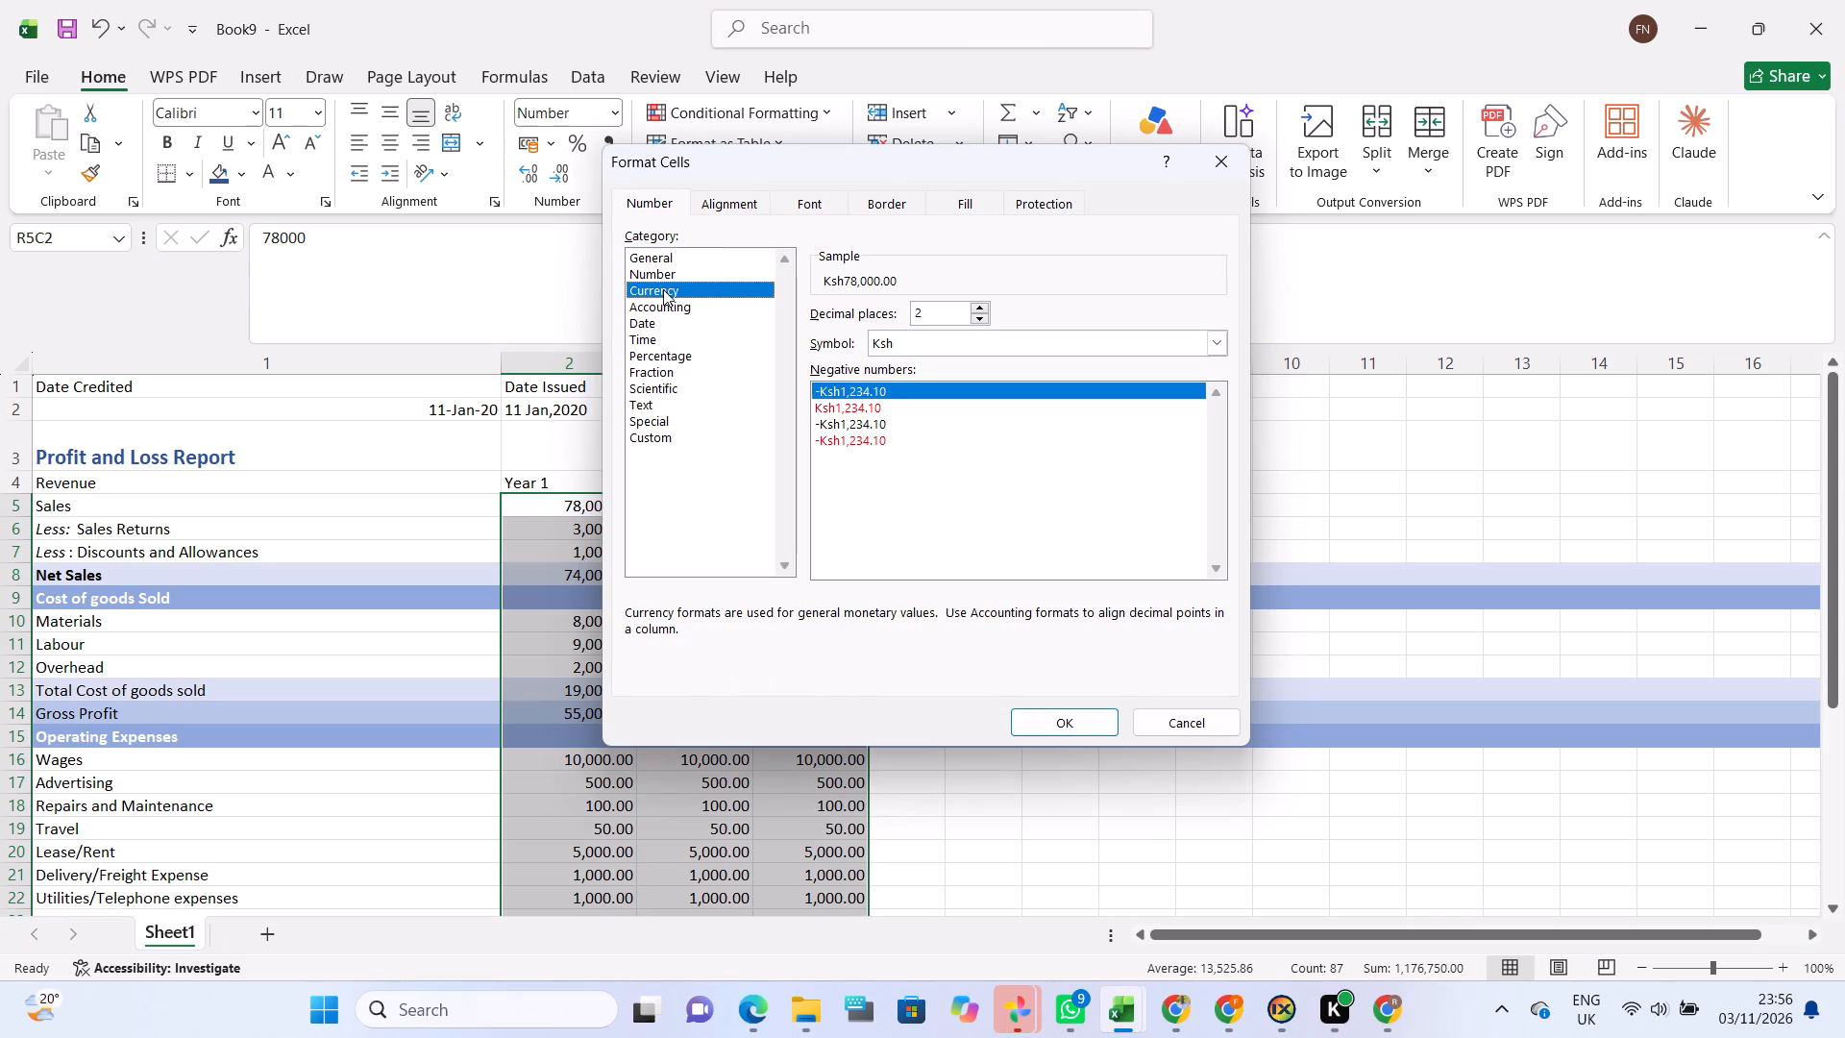
pyautogui.click(1210, 336)
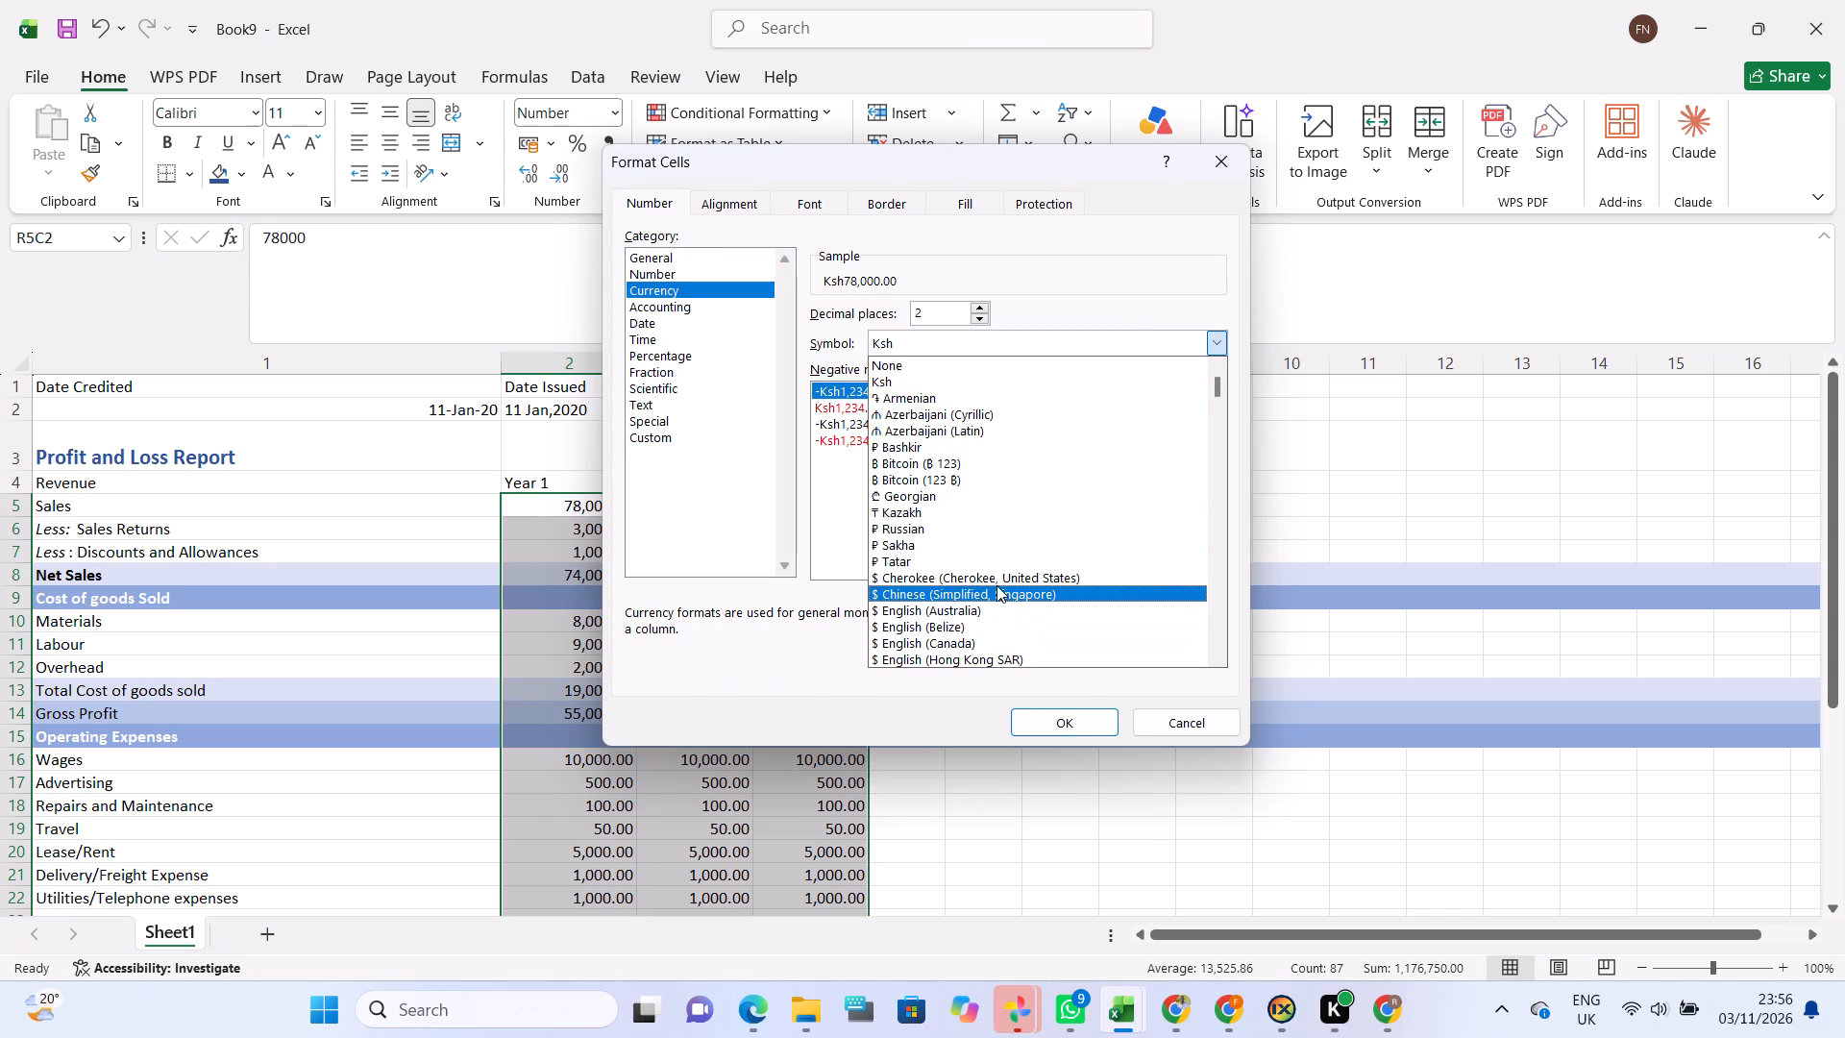
pyautogui.click(993, 581)
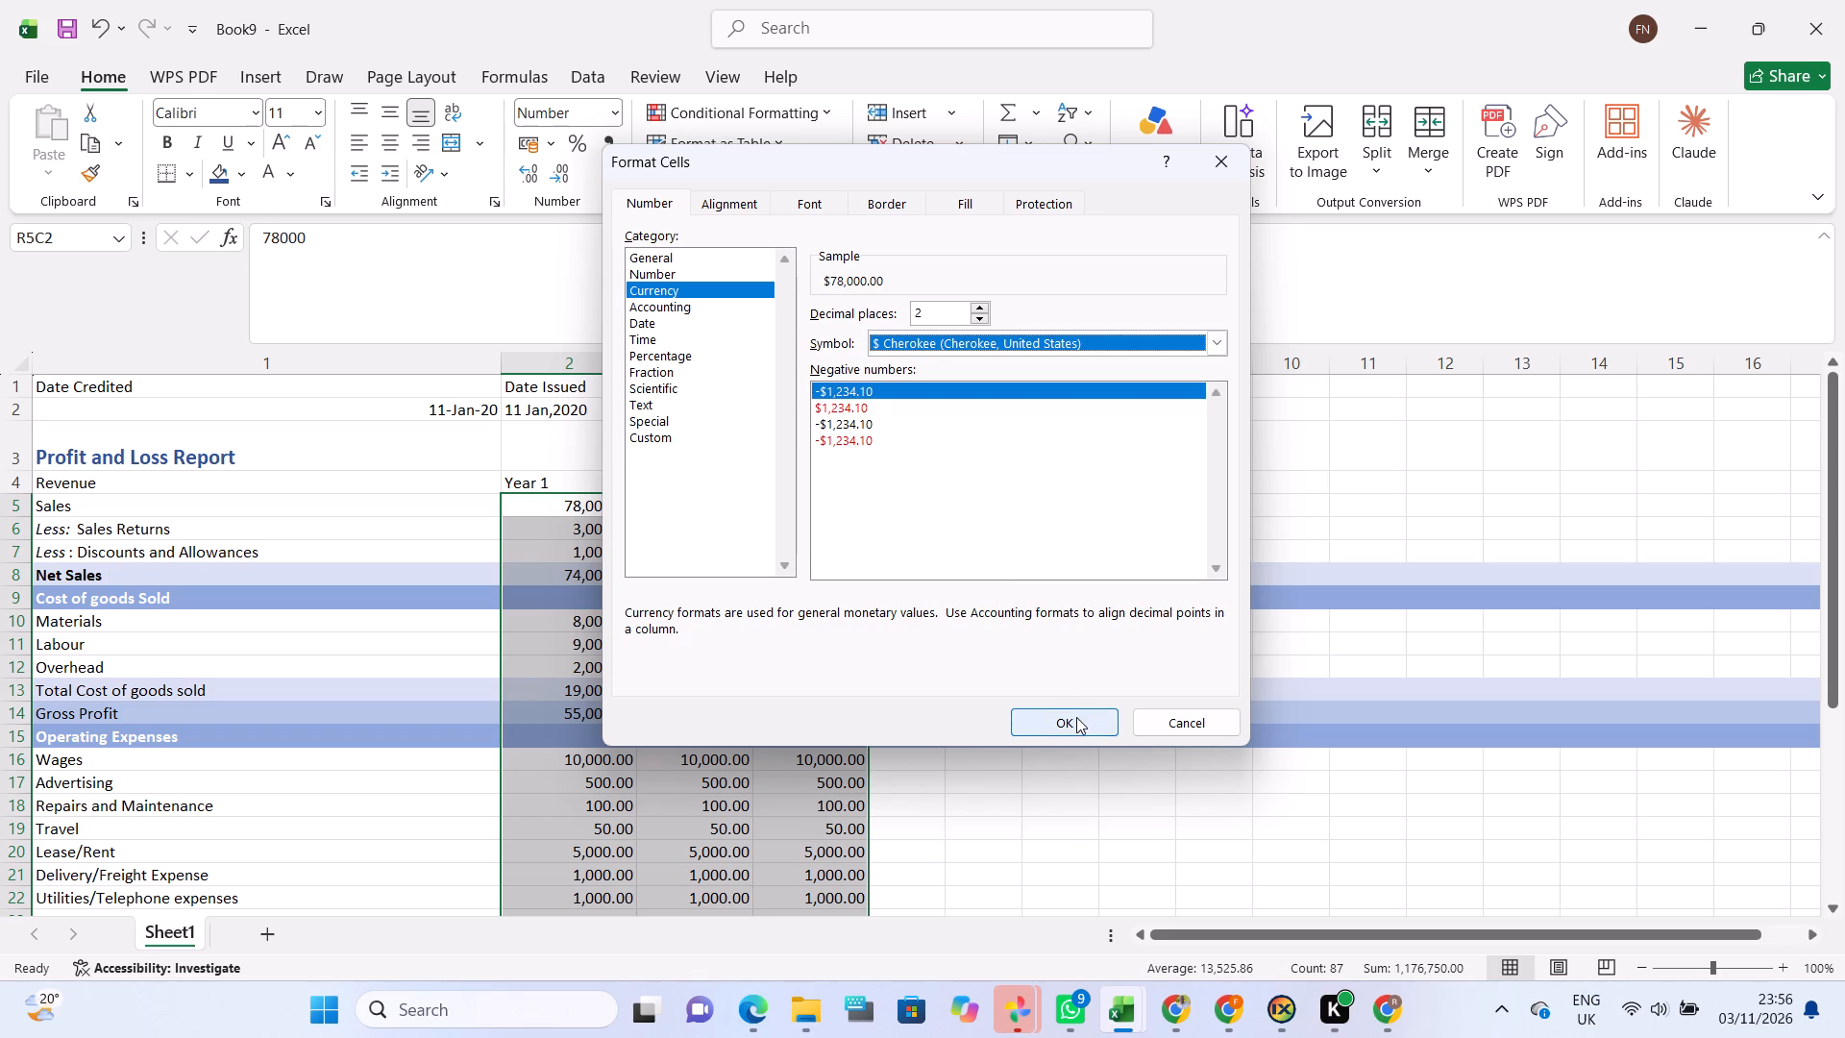
pyautogui.click(1076, 717)
# Deselect the figures and review the currency formatting throughout the report, from the Sales row to Net Profit(Loss).
pyautogui.scroll(-1, 929, 717)
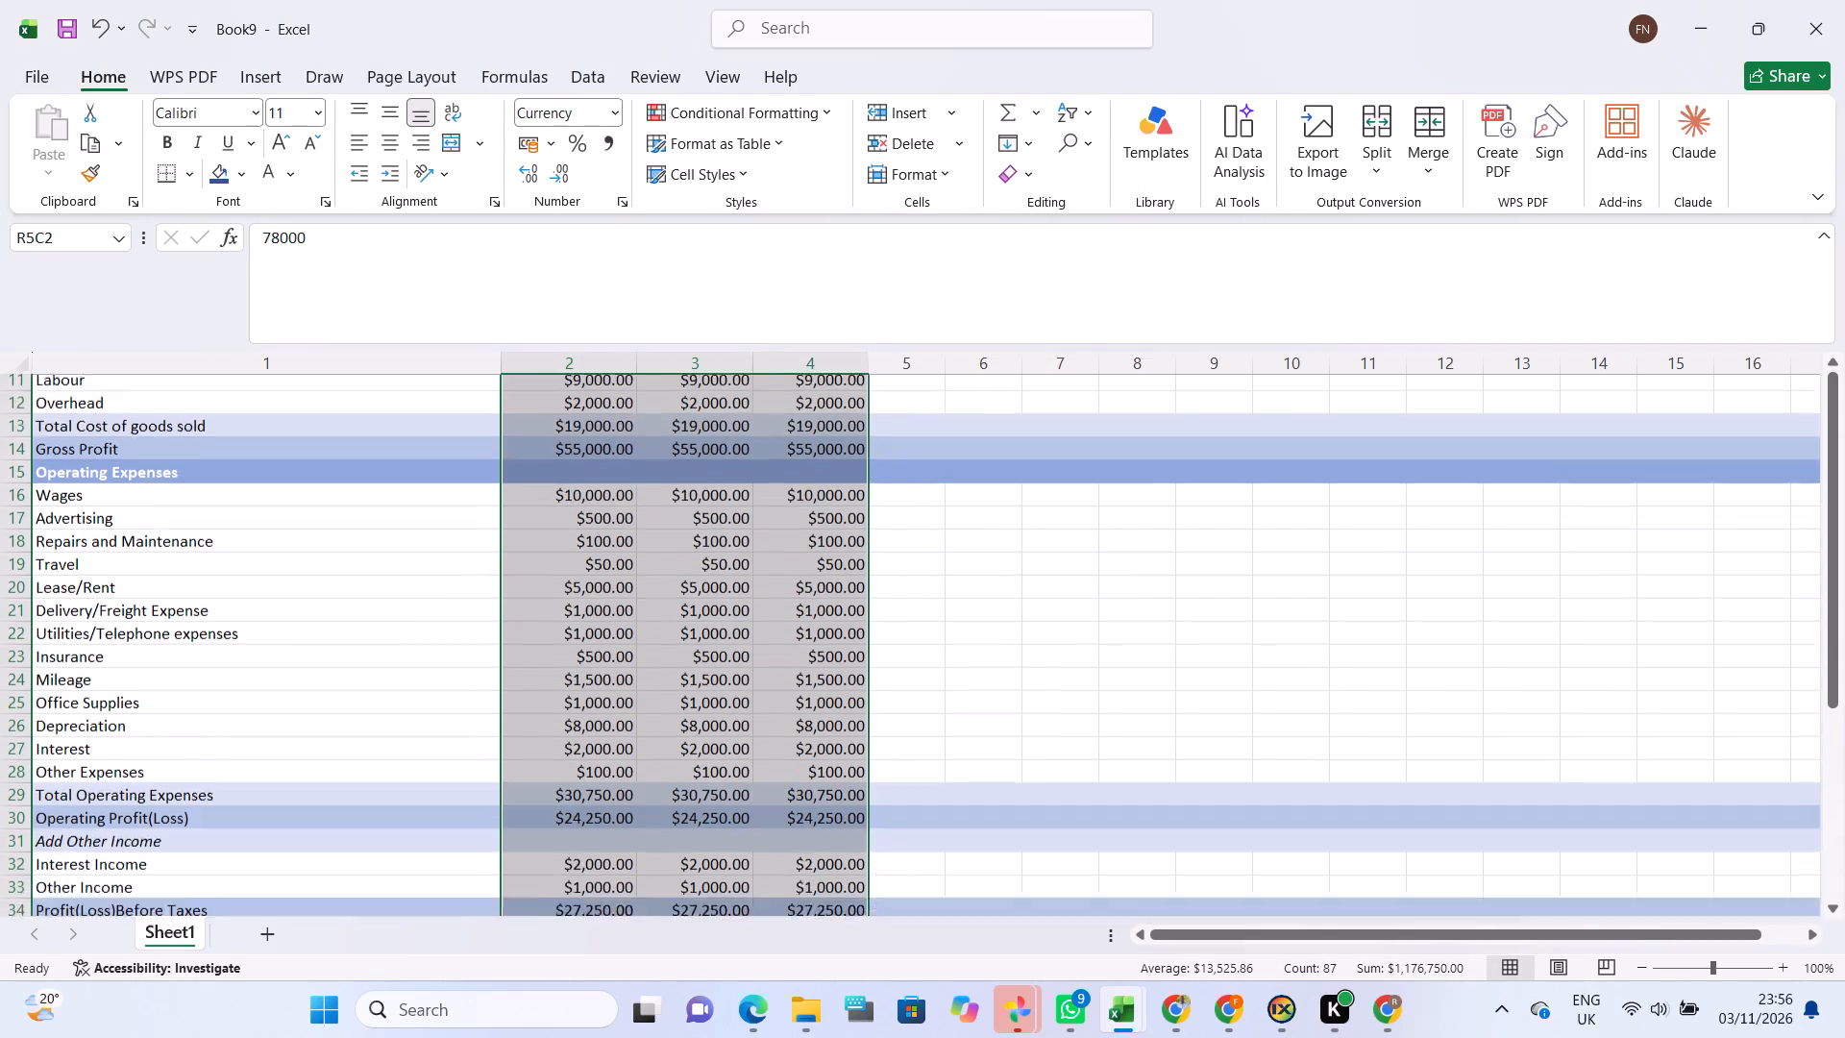
pyautogui.scroll(-2, 929, 717)
pyautogui.click(929, 717)
pyautogui.scroll(1, 929, 717)
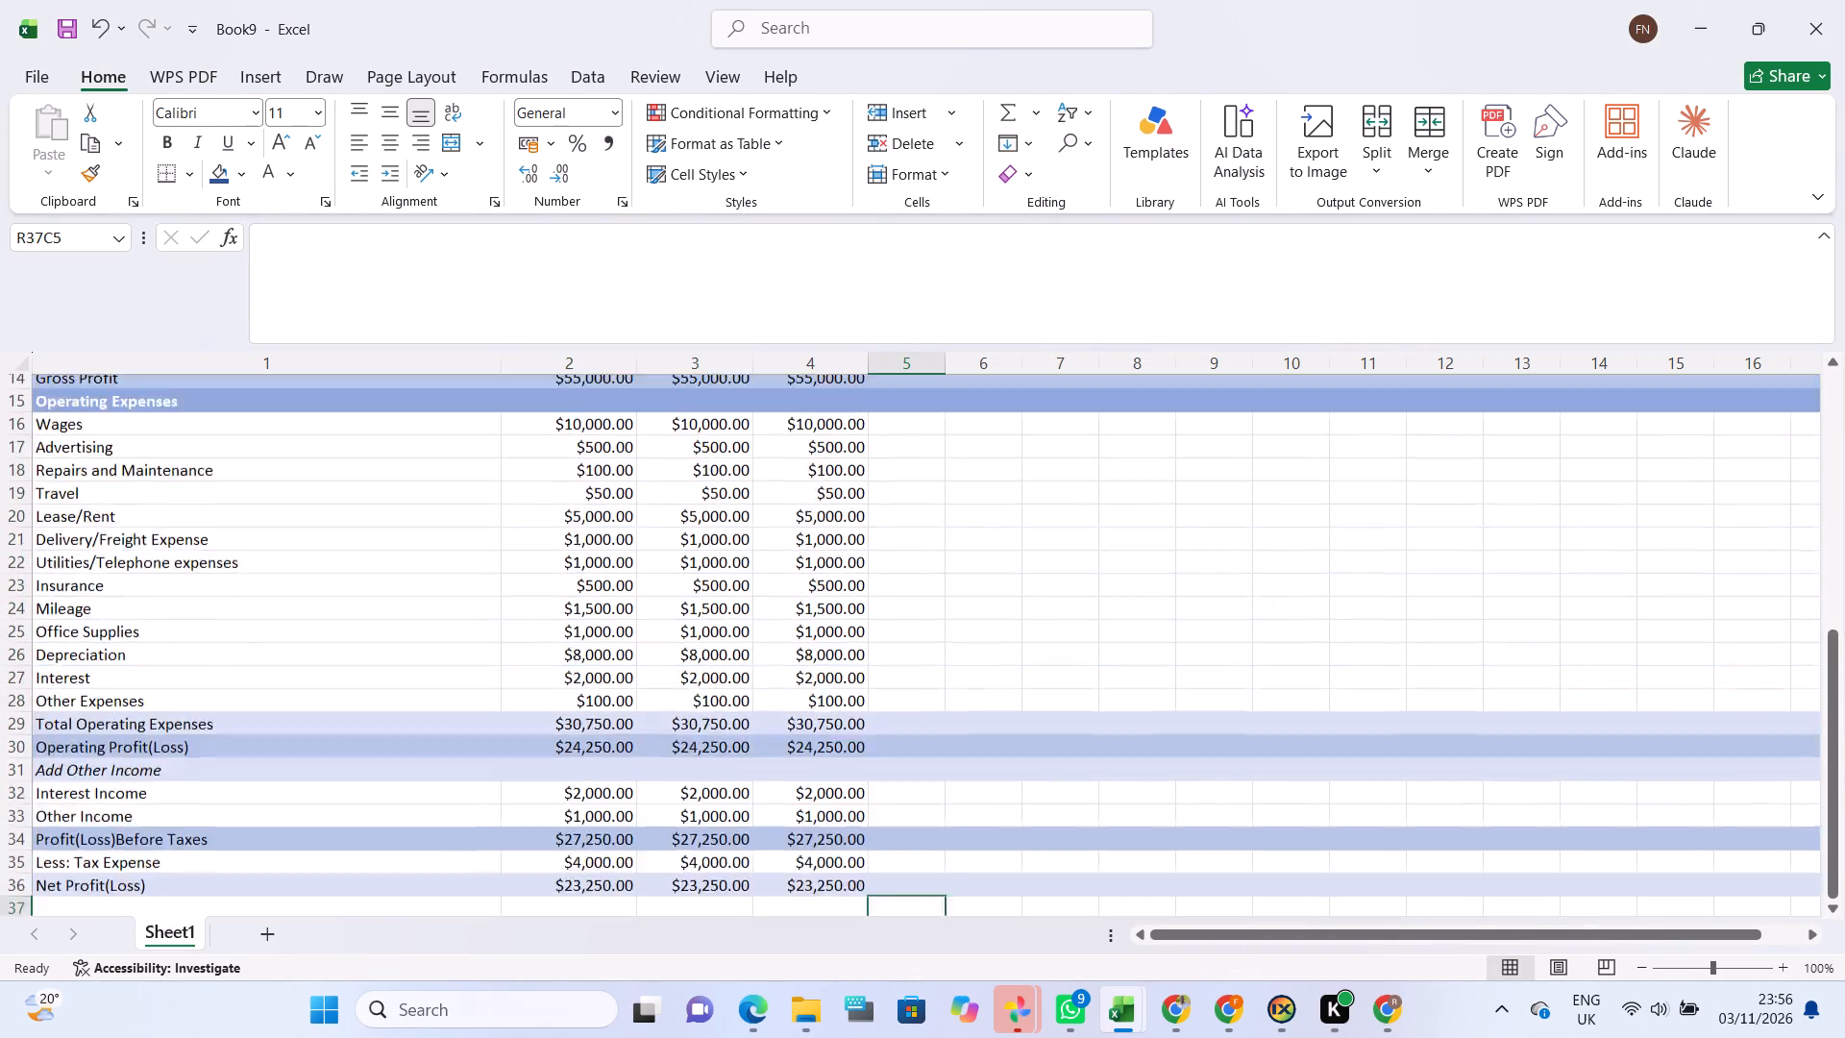
pyautogui.scroll(2, 929, 717)
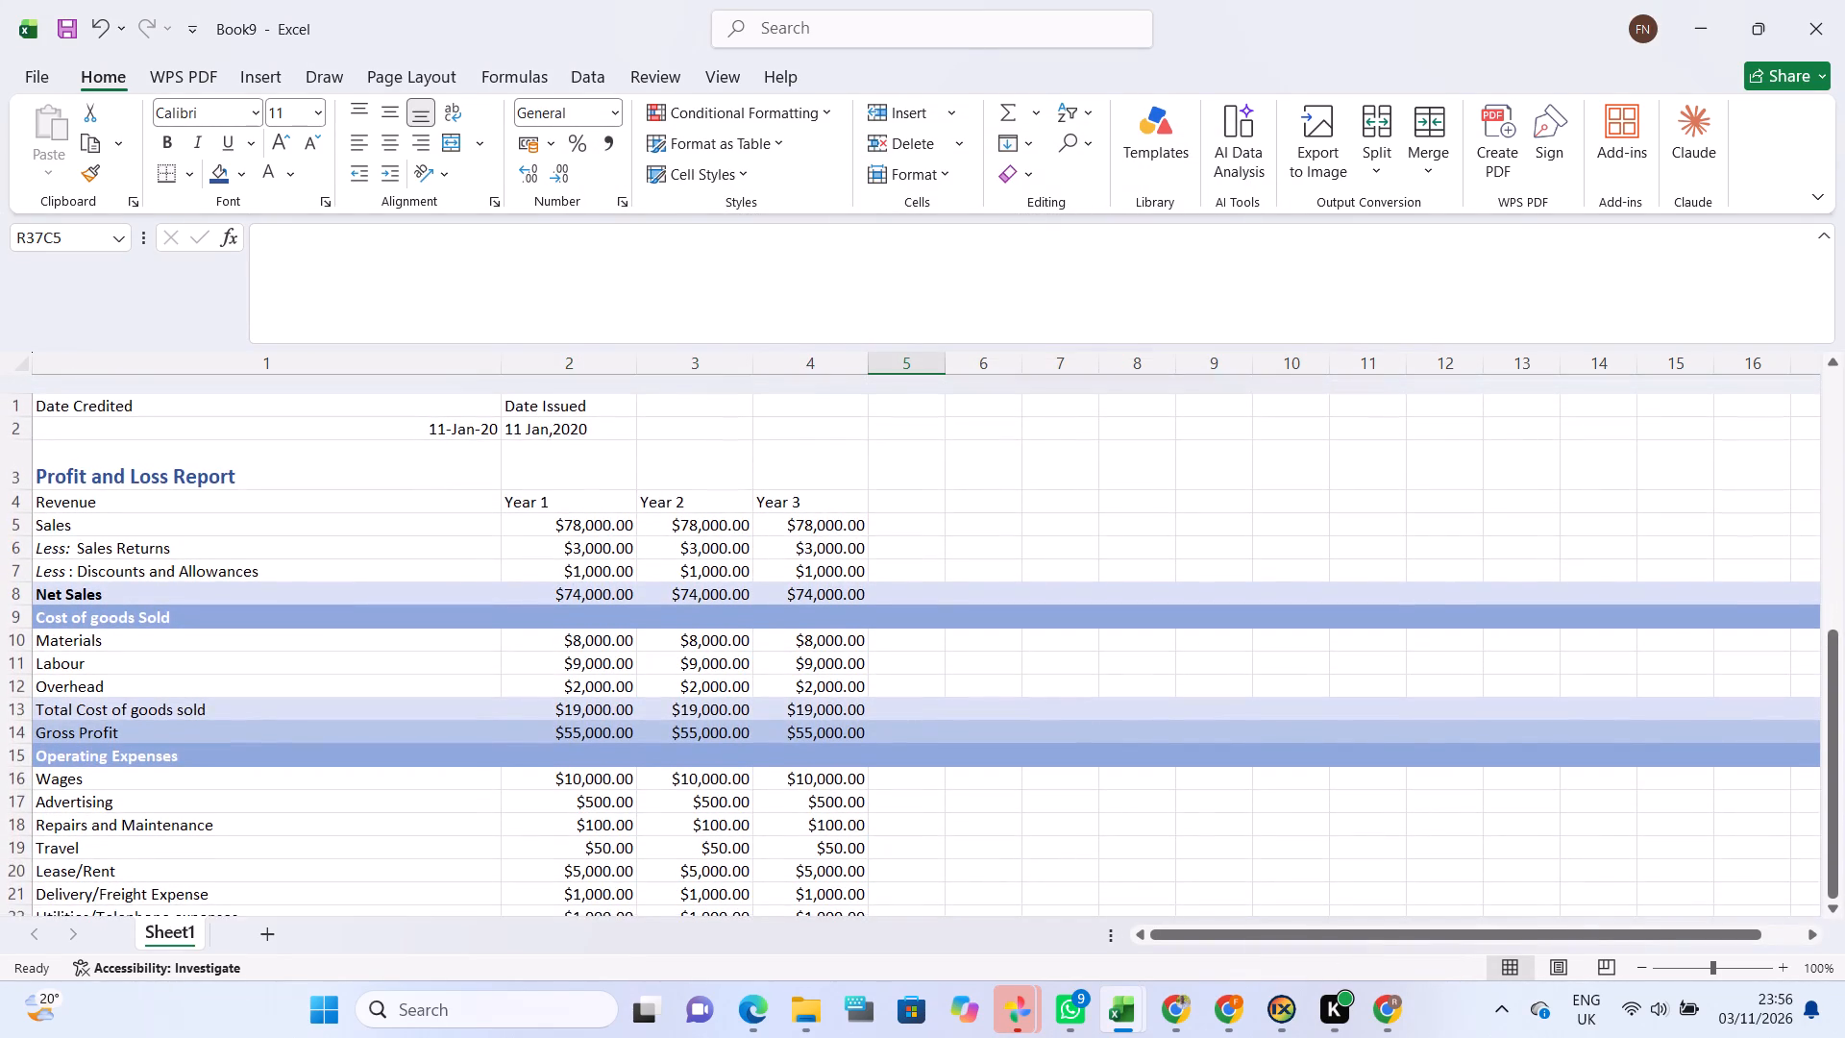
pyautogui.scroll(2, 929, 717)
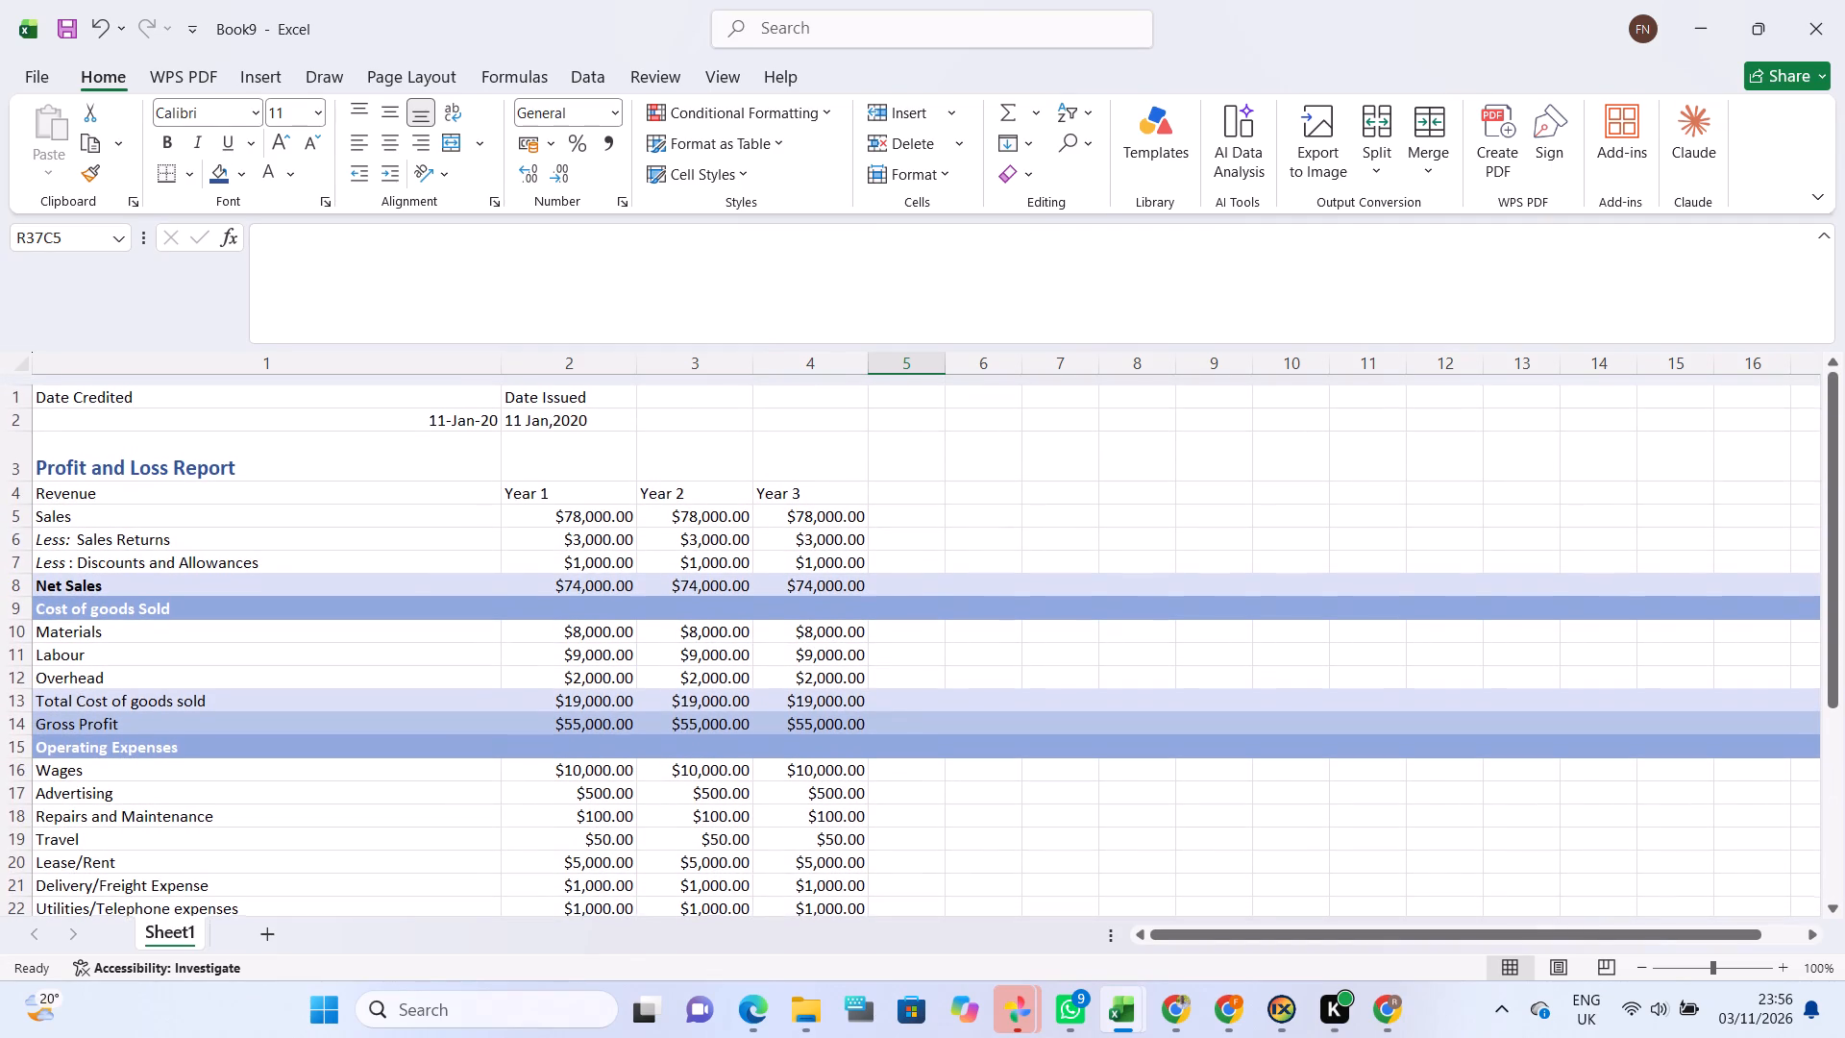
pyautogui.scroll(1, 929, 717)
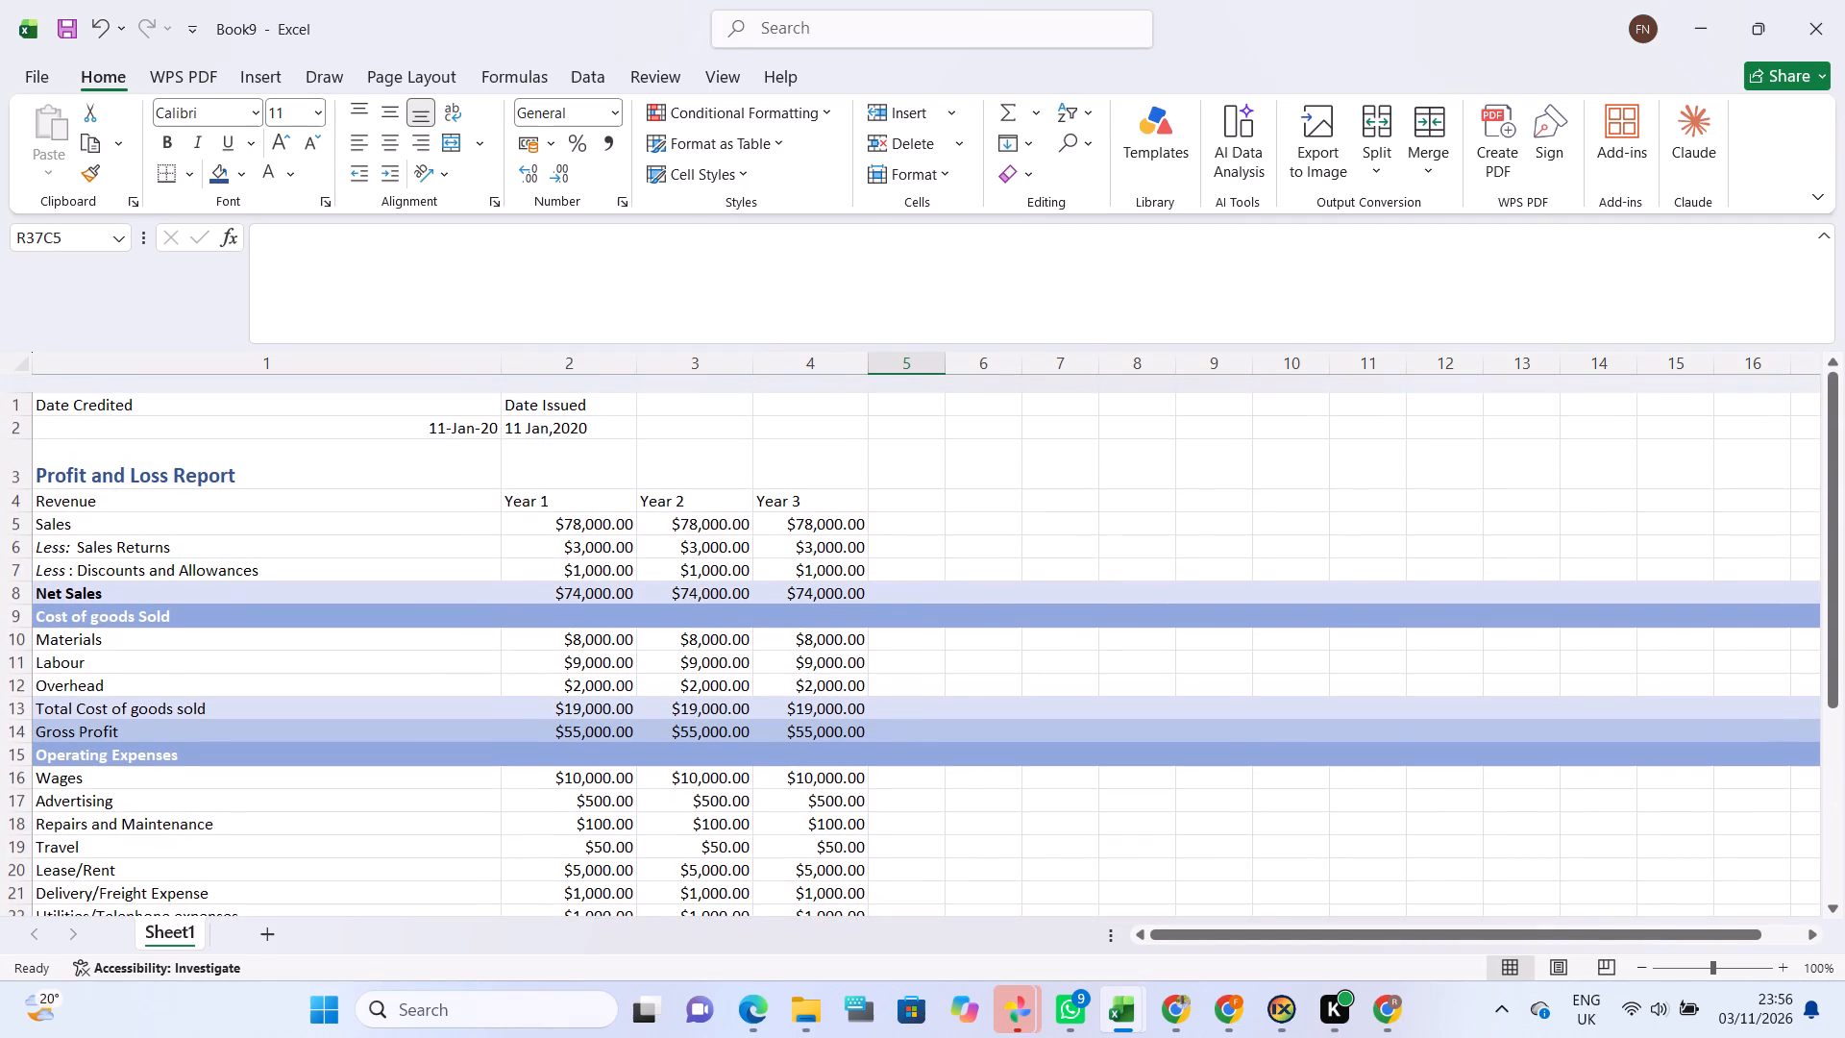
pyautogui.scroll(2, 929, 717)
pyautogui.scroll(-1, 929, 717)
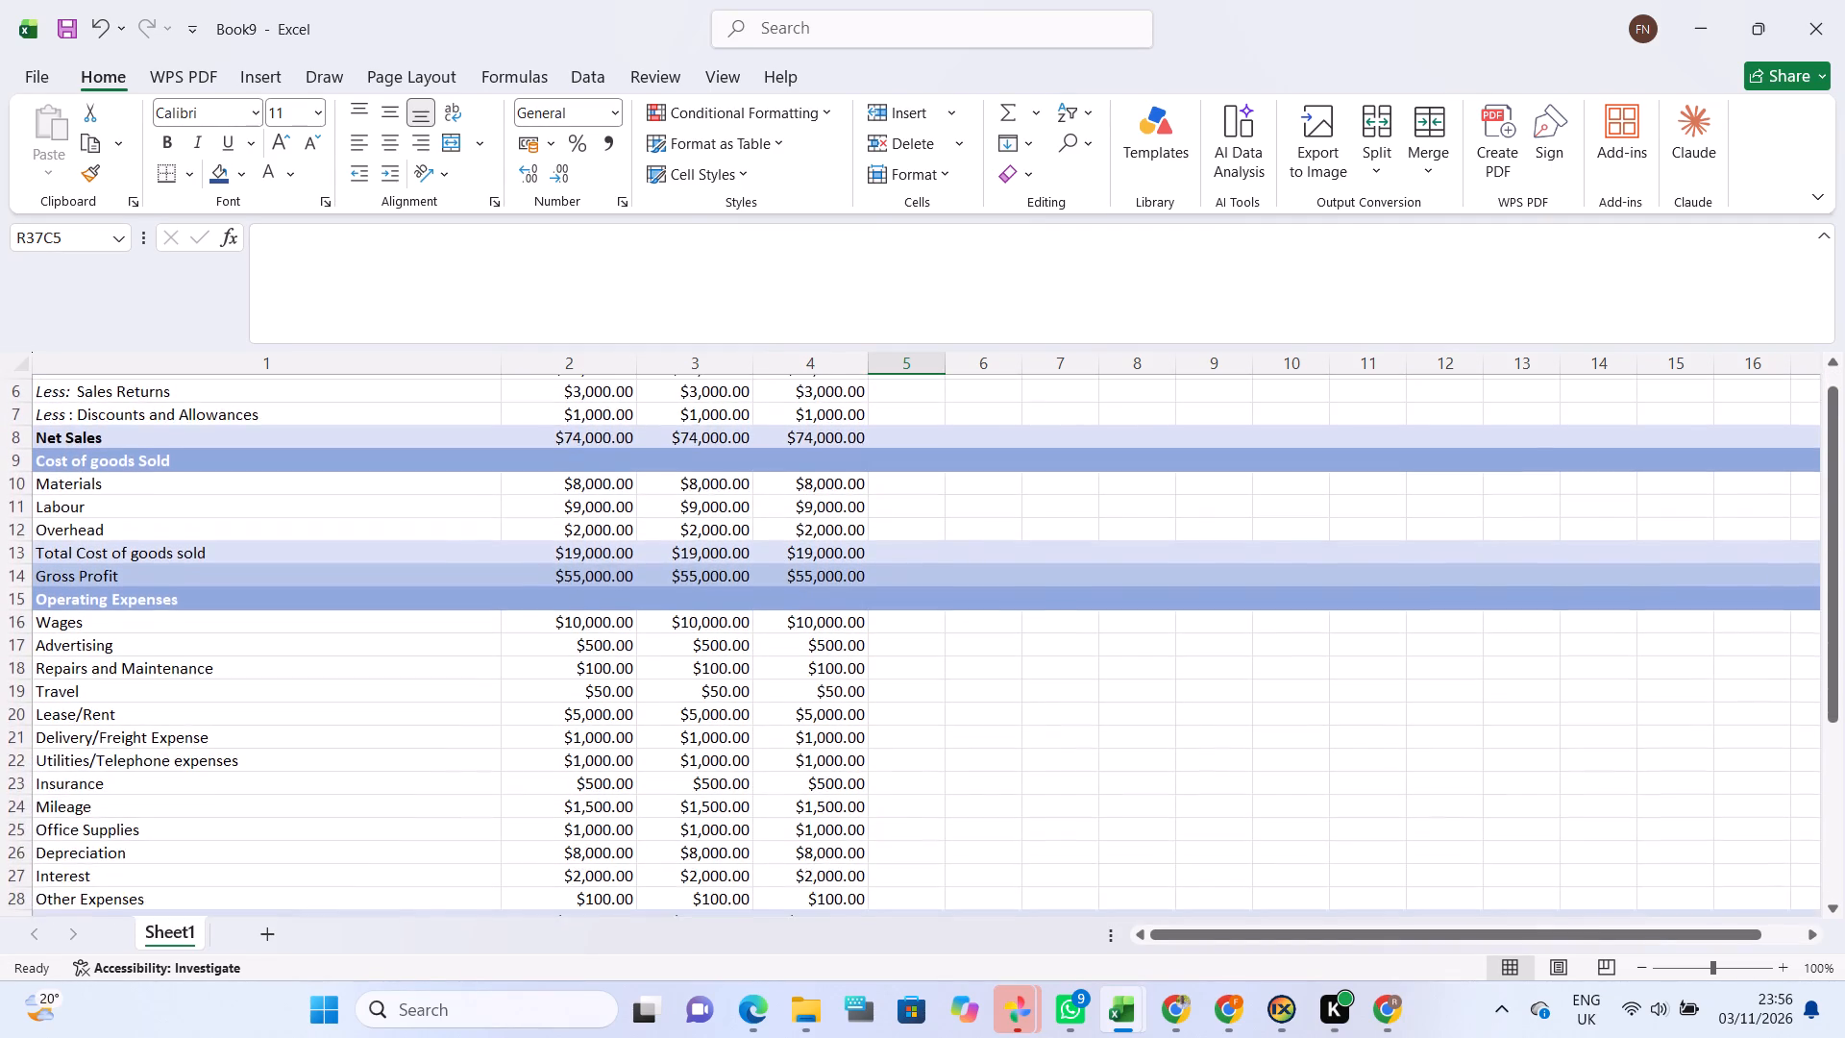
# Make the Profit(Loss)Before Taxes and Net Profit(Loss) row labels bold.
pyautogui.scroll(-1, 929, 717)
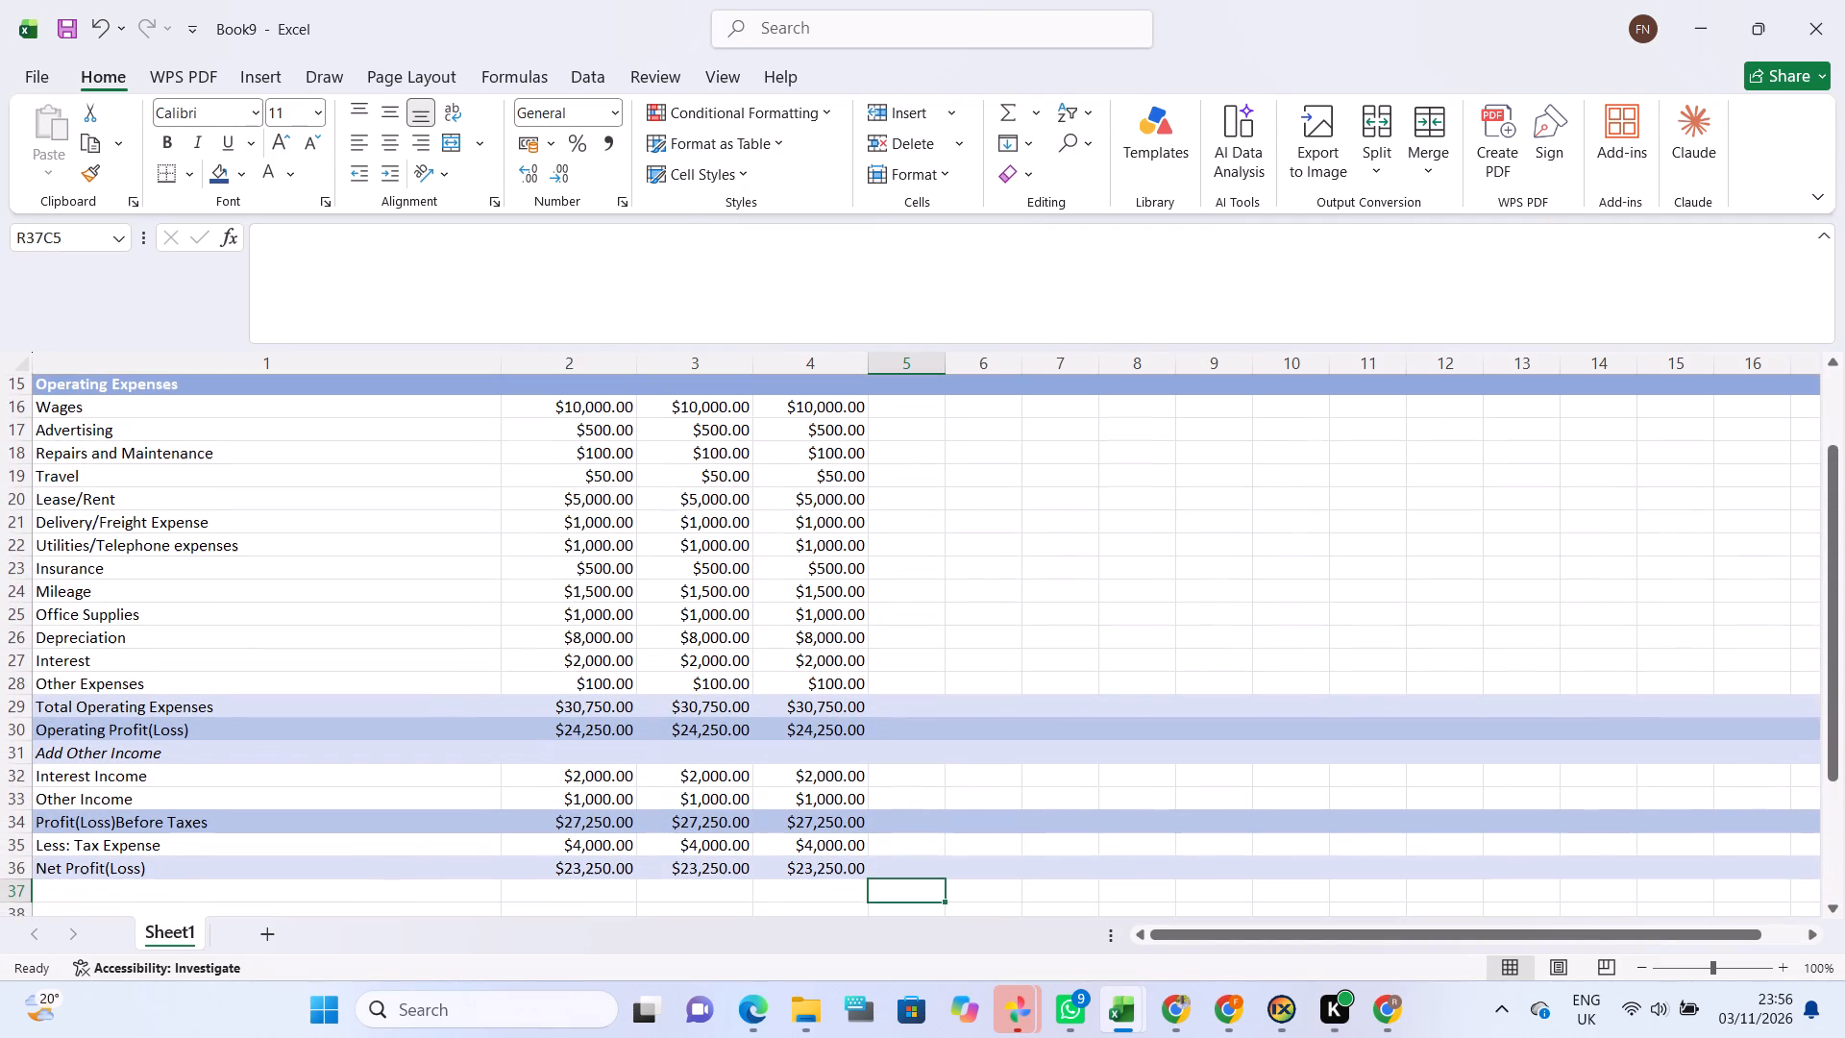
pyautogui.scroll(-1, 929, 717)
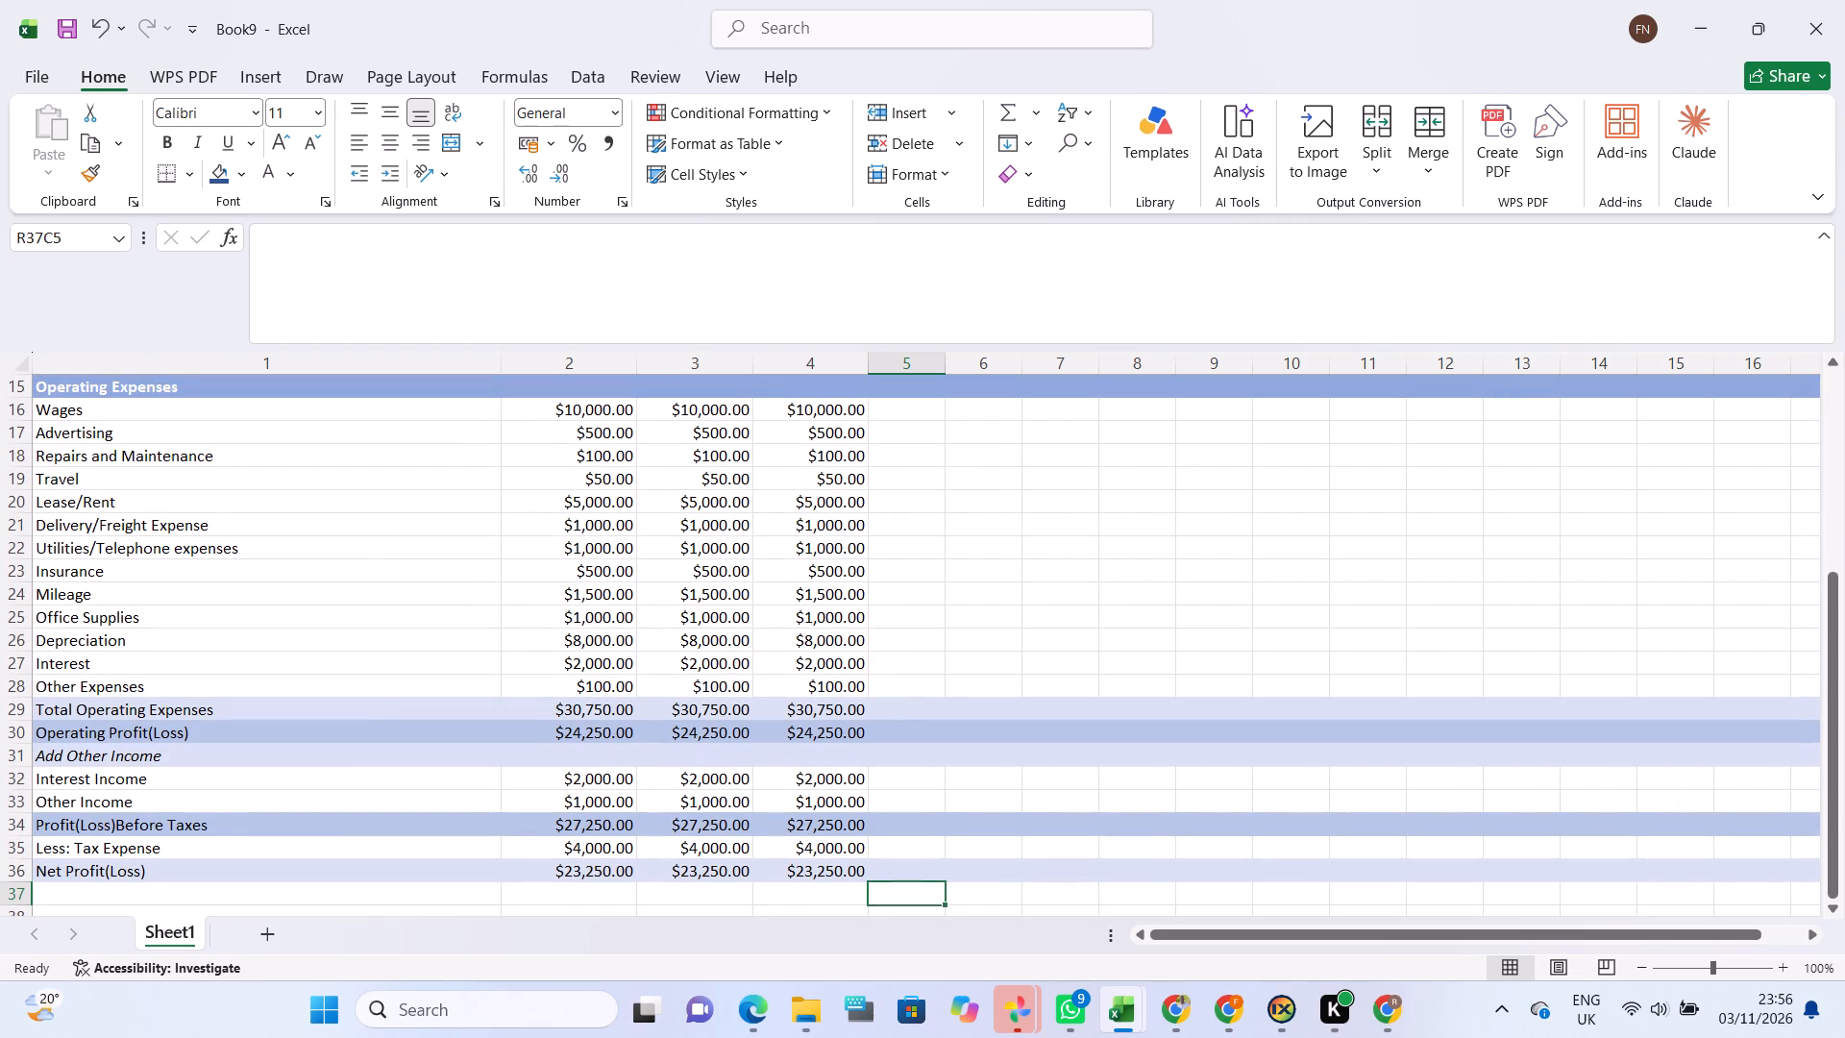
pyautogui.doubleClick(116, 829)
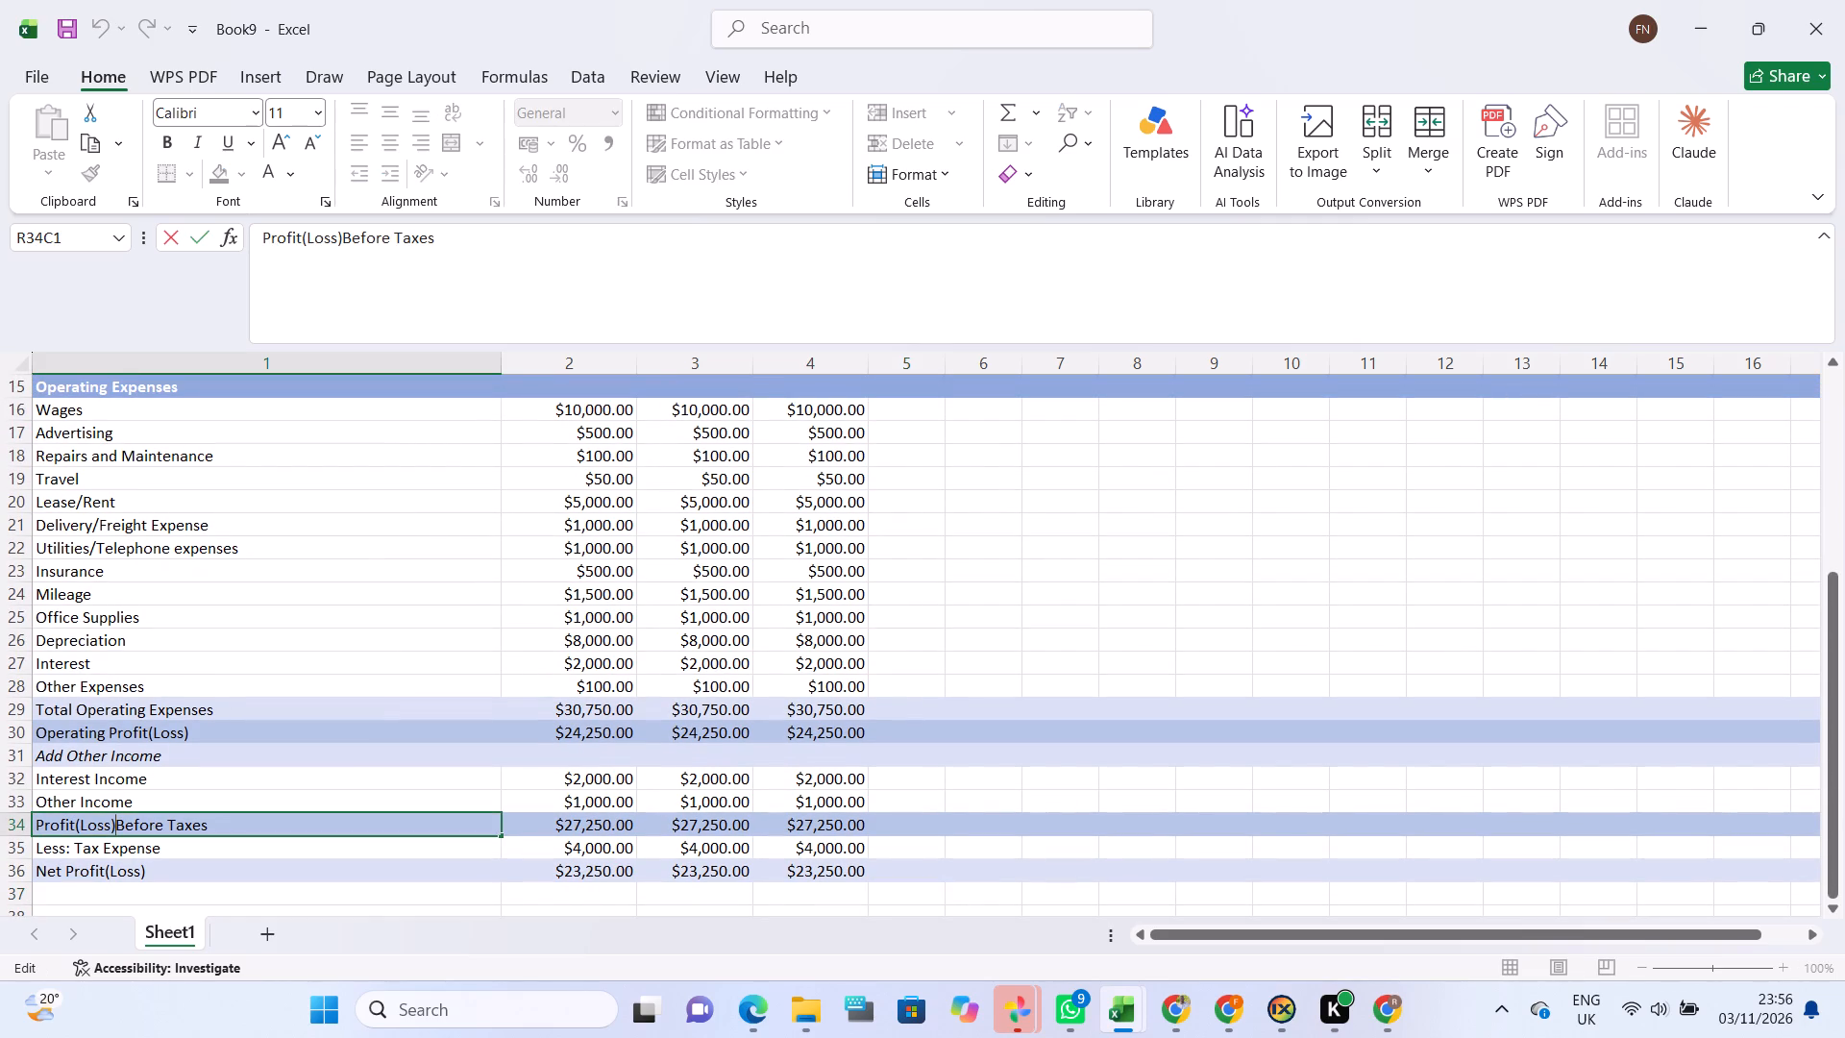
pyautogui.click(194, 847)
pyautogui.click(173, 818)
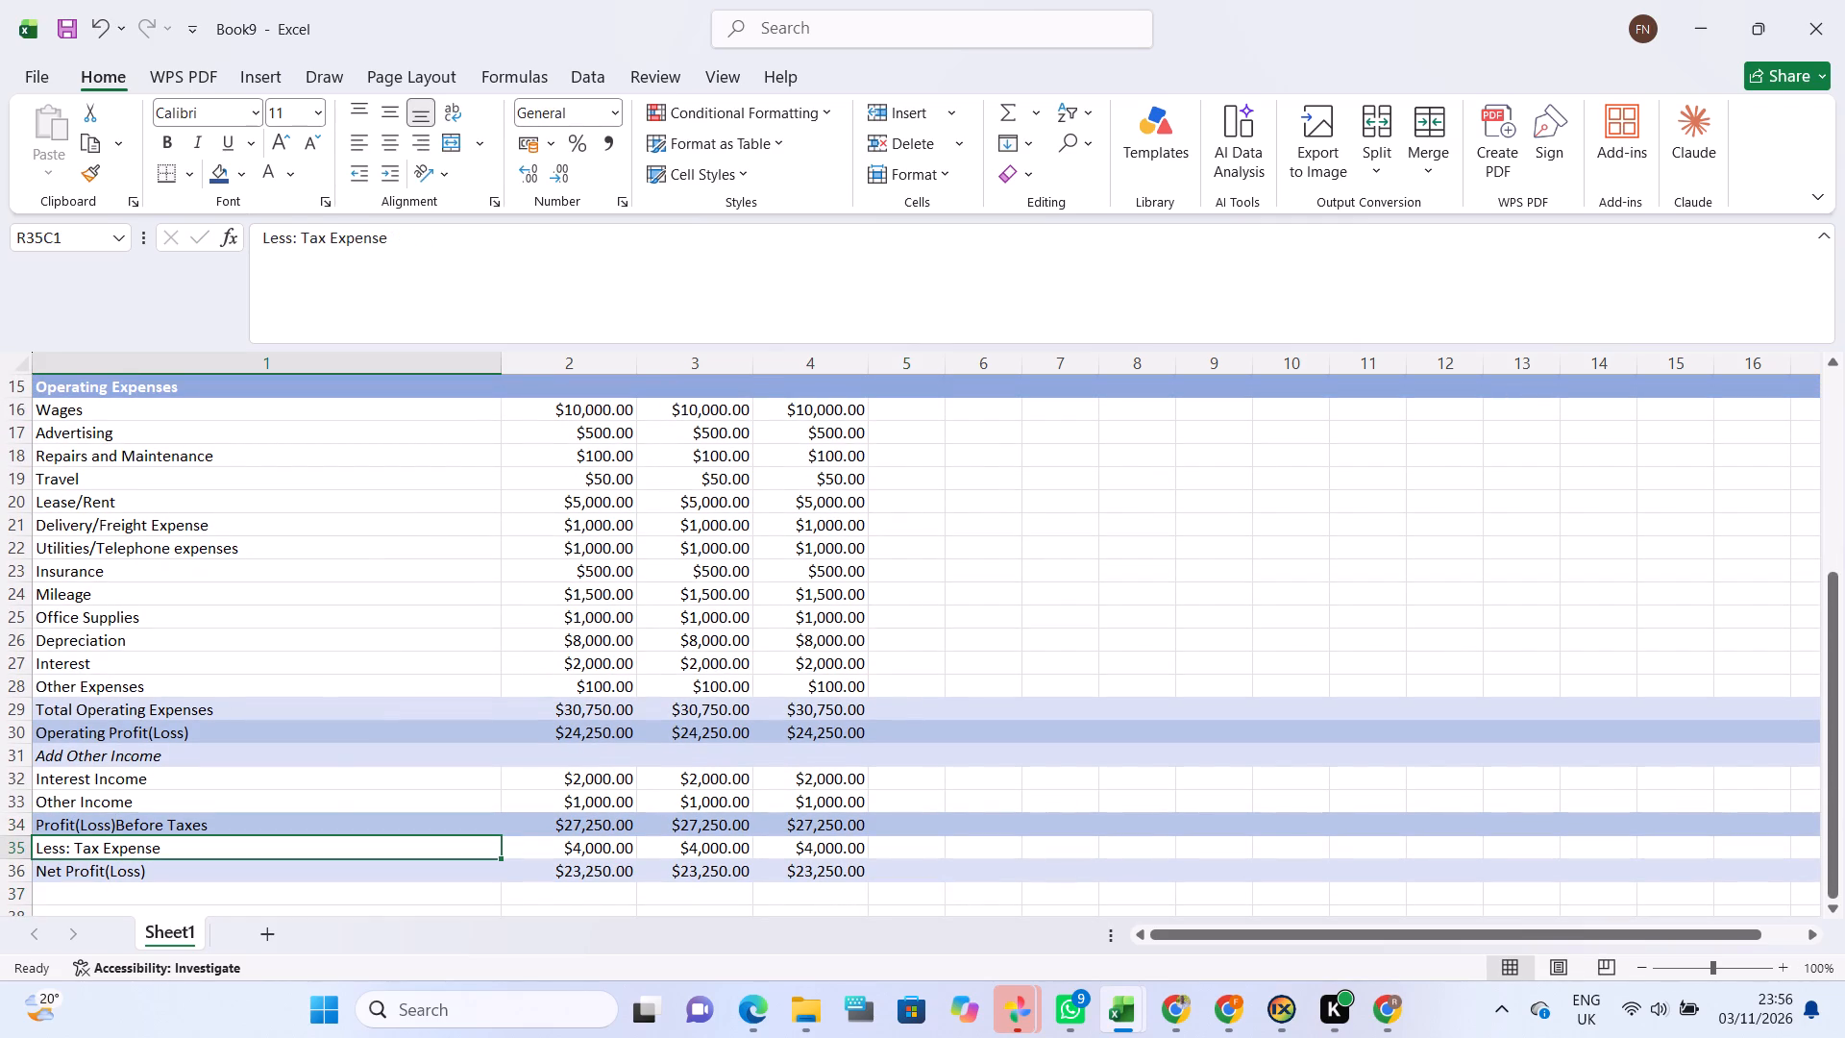
pyautogui.click(167, 132)
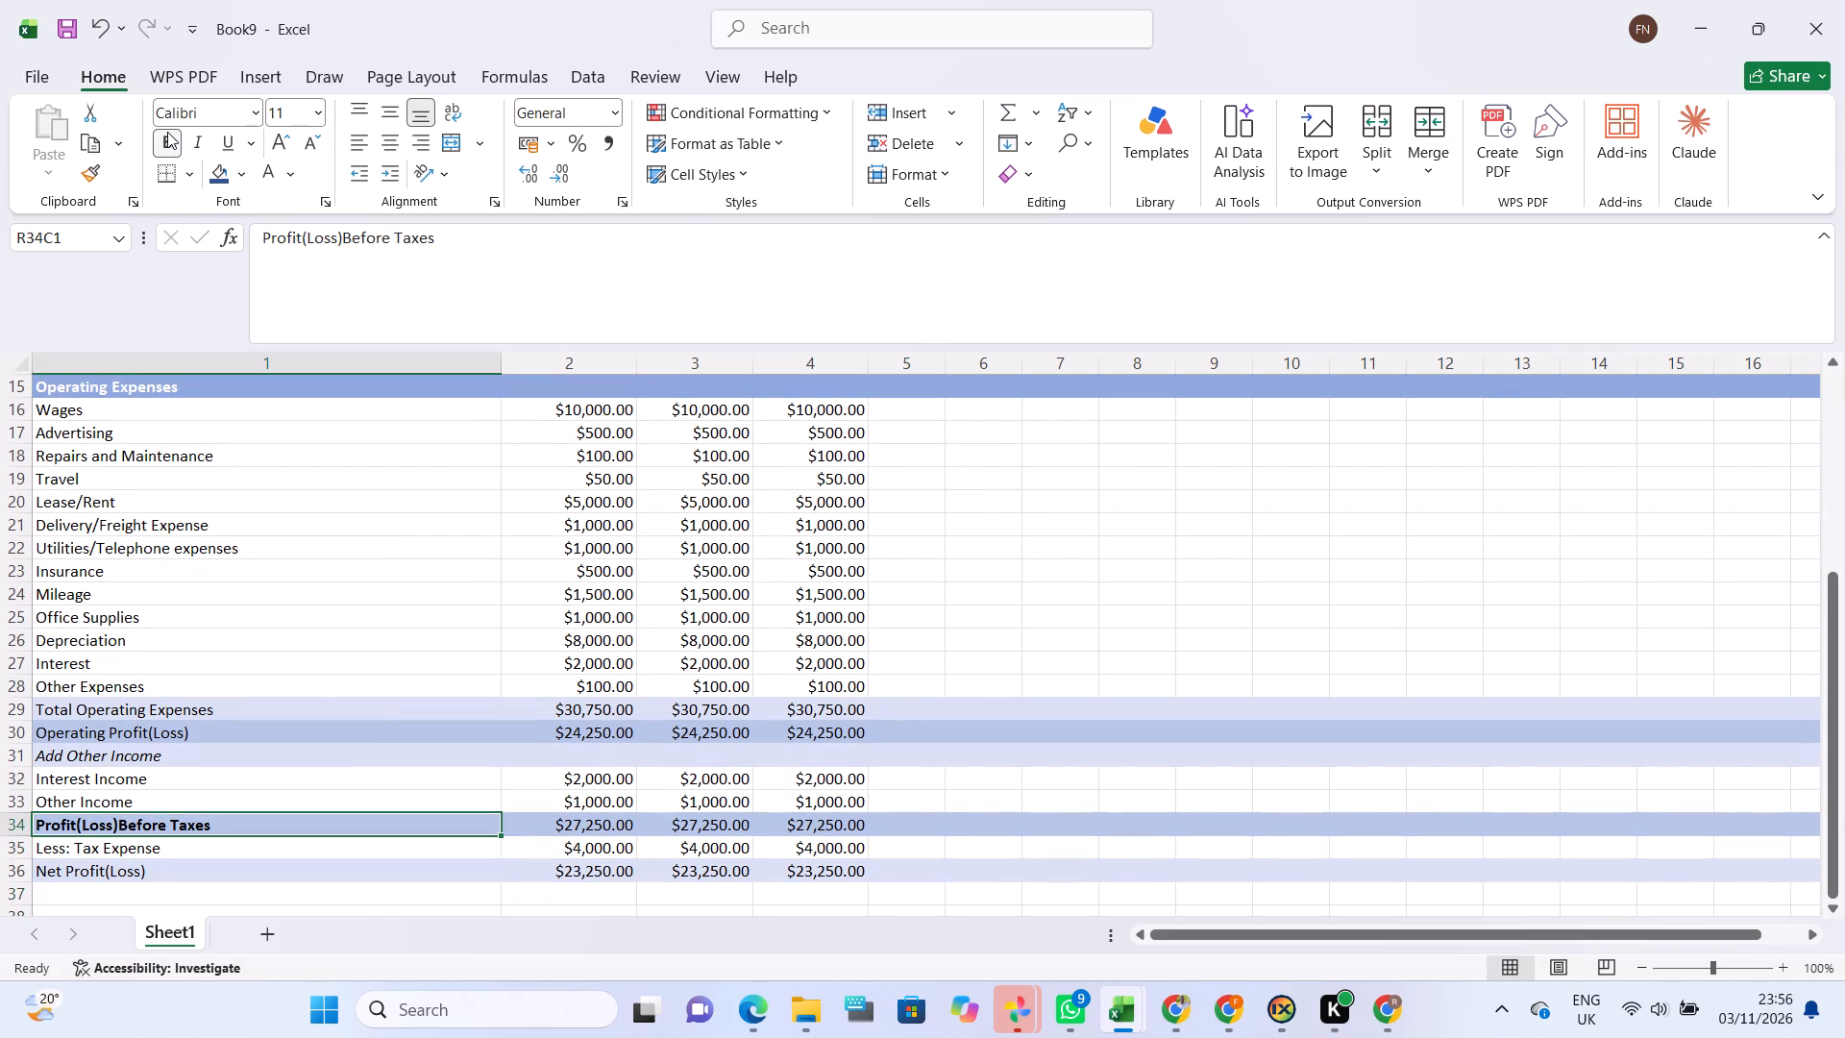
pyautogui.scroll(-1, 147, 717)
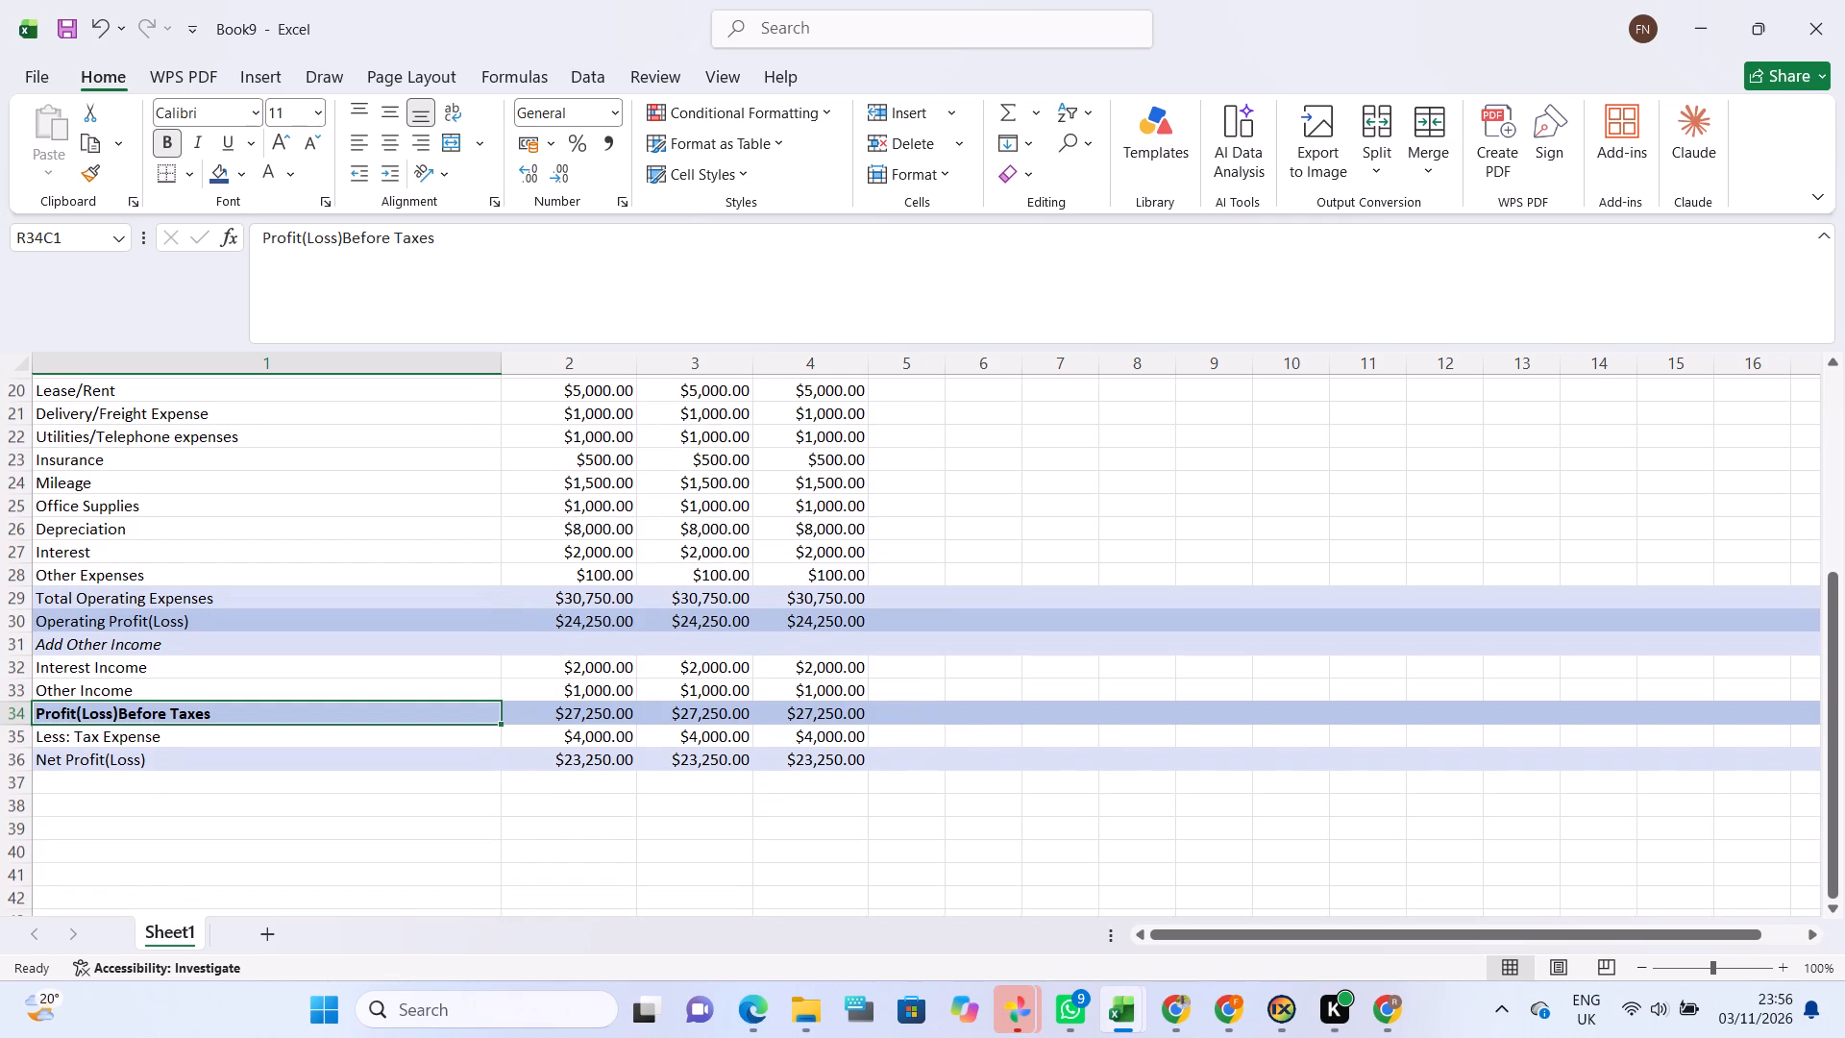
pyautogui.scroll(-2, 147, 717)
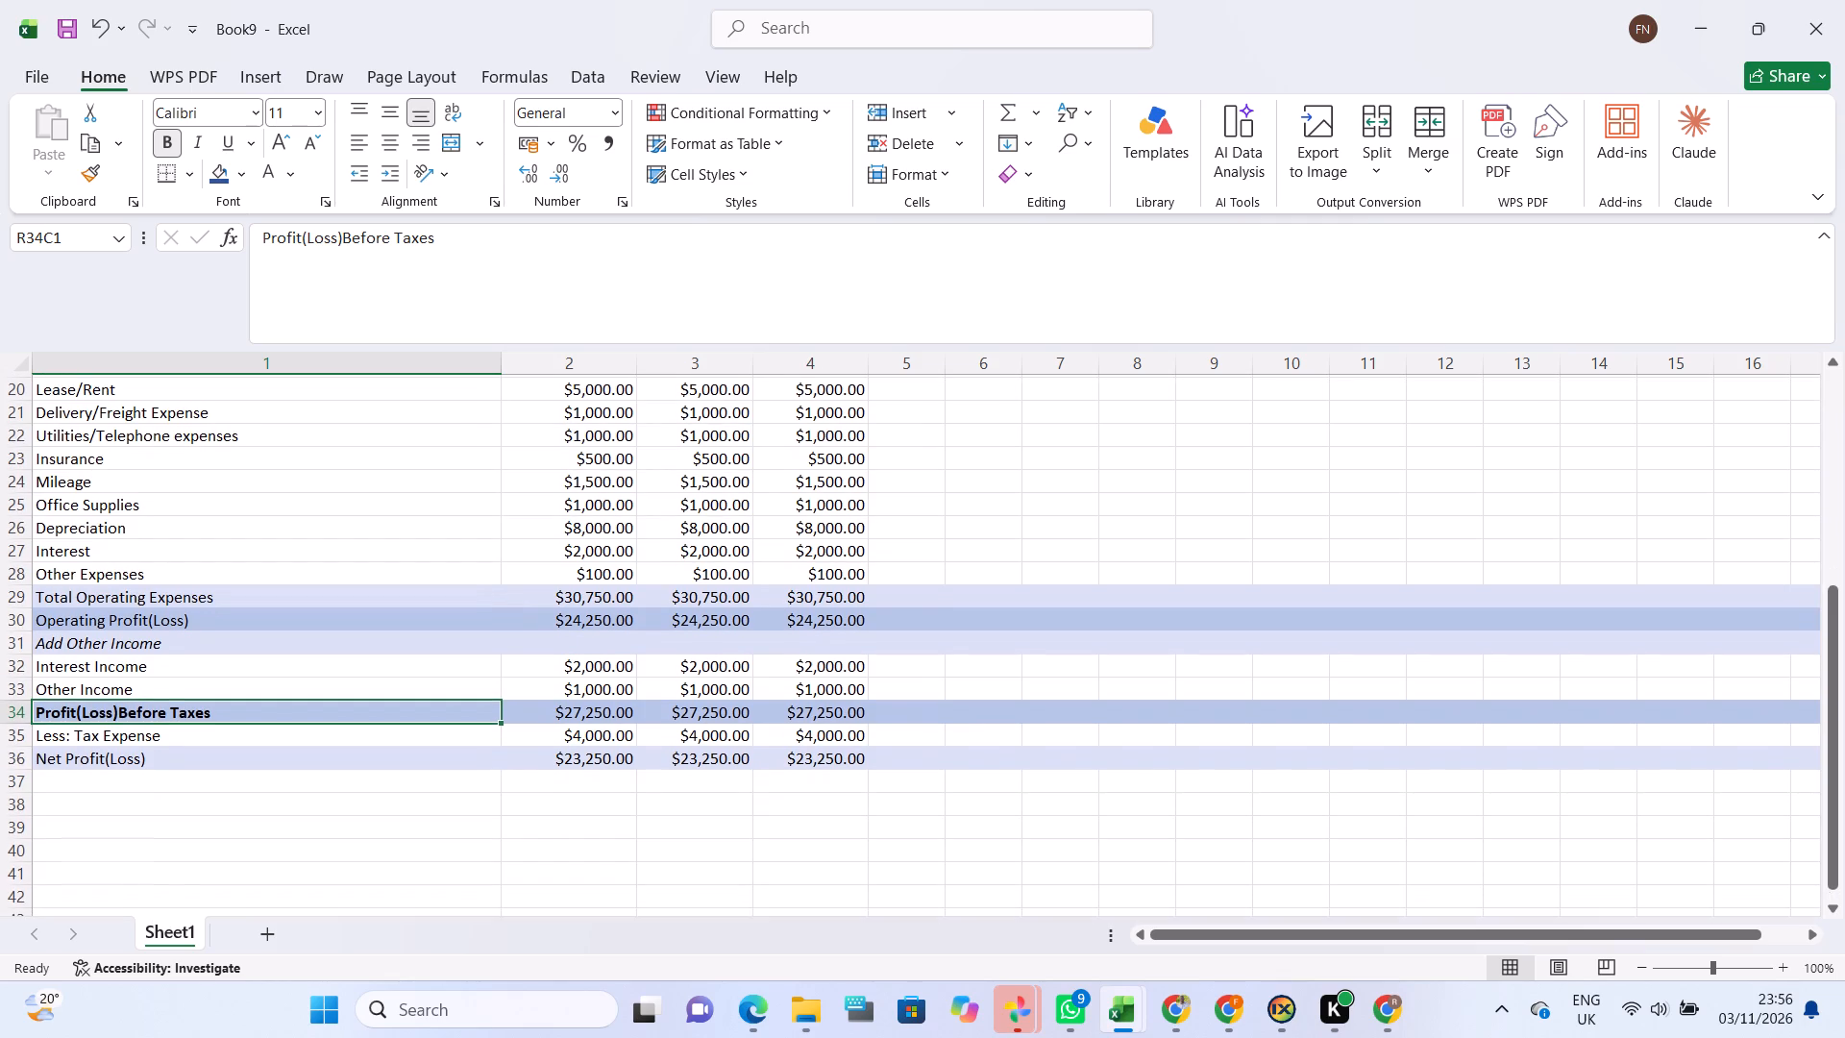
pyautogui.click(149, 756)
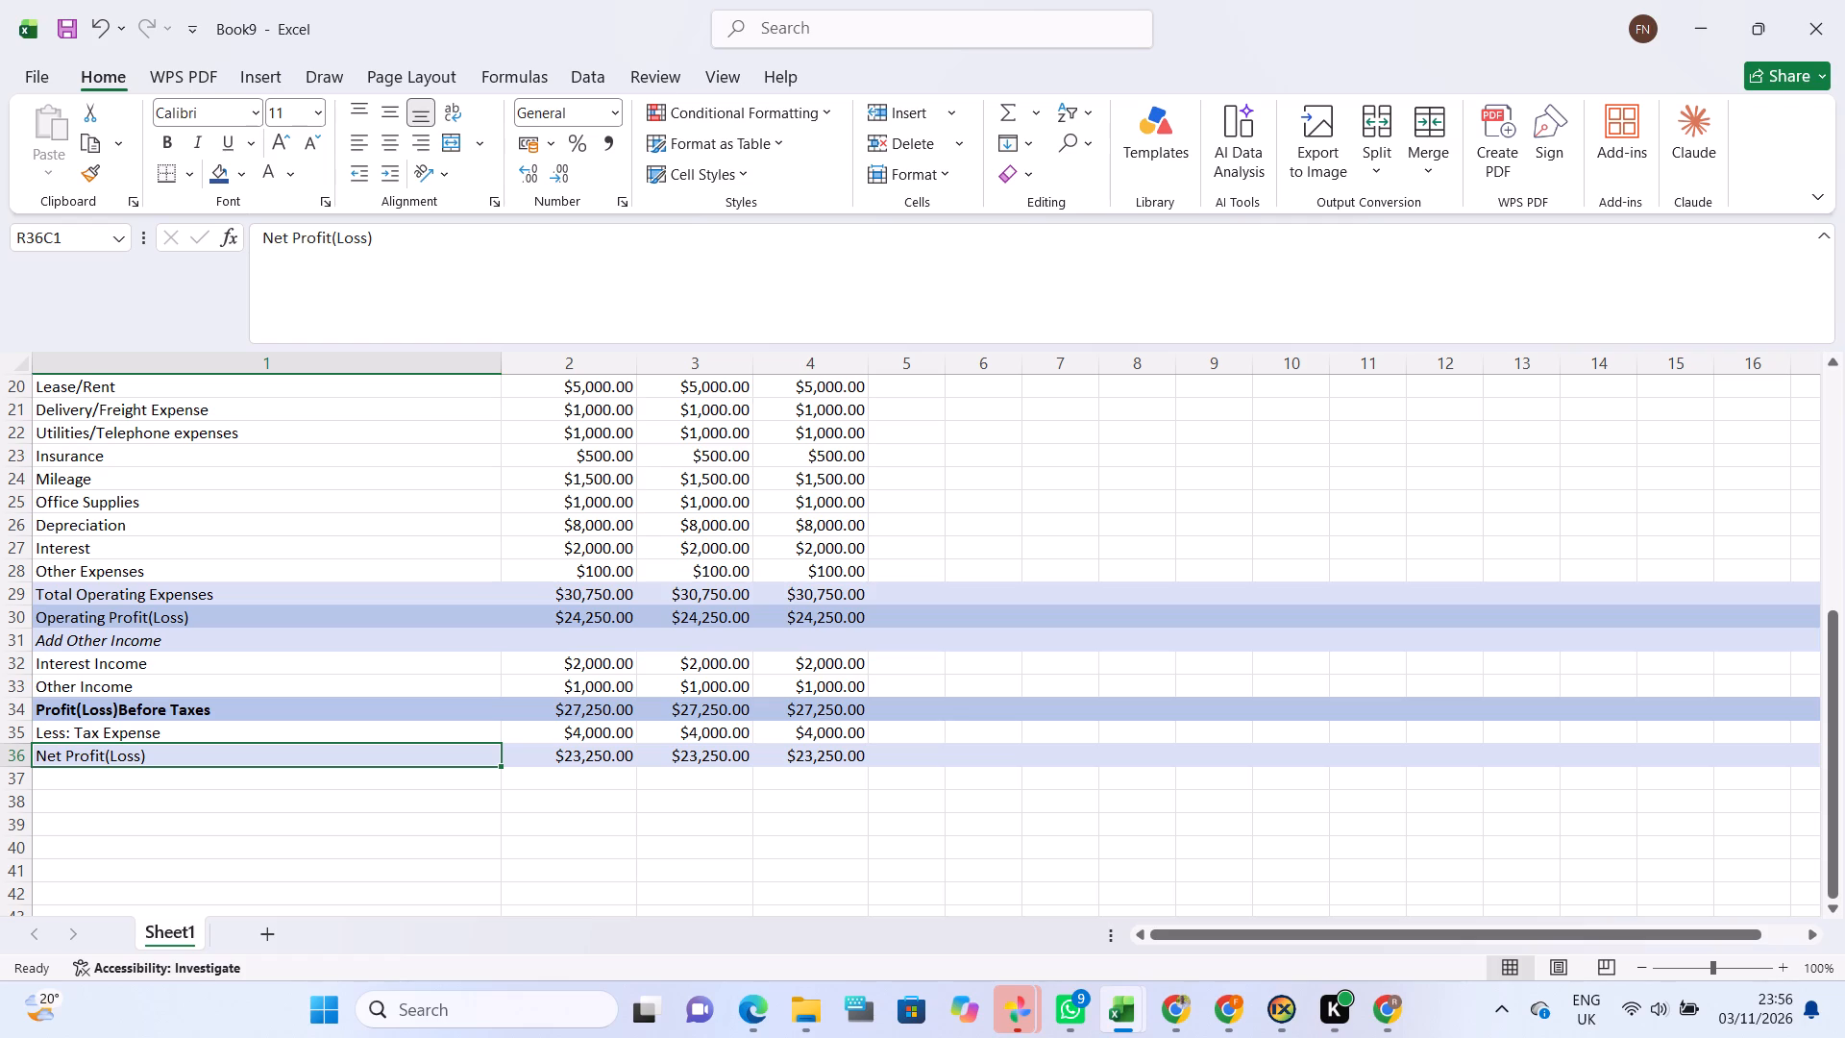
pyautogui.click(161, 134)
# Make the Operating Profit(Loss) and Total Operating Expenses row labels bold.
pyautogui.click(157, 612)
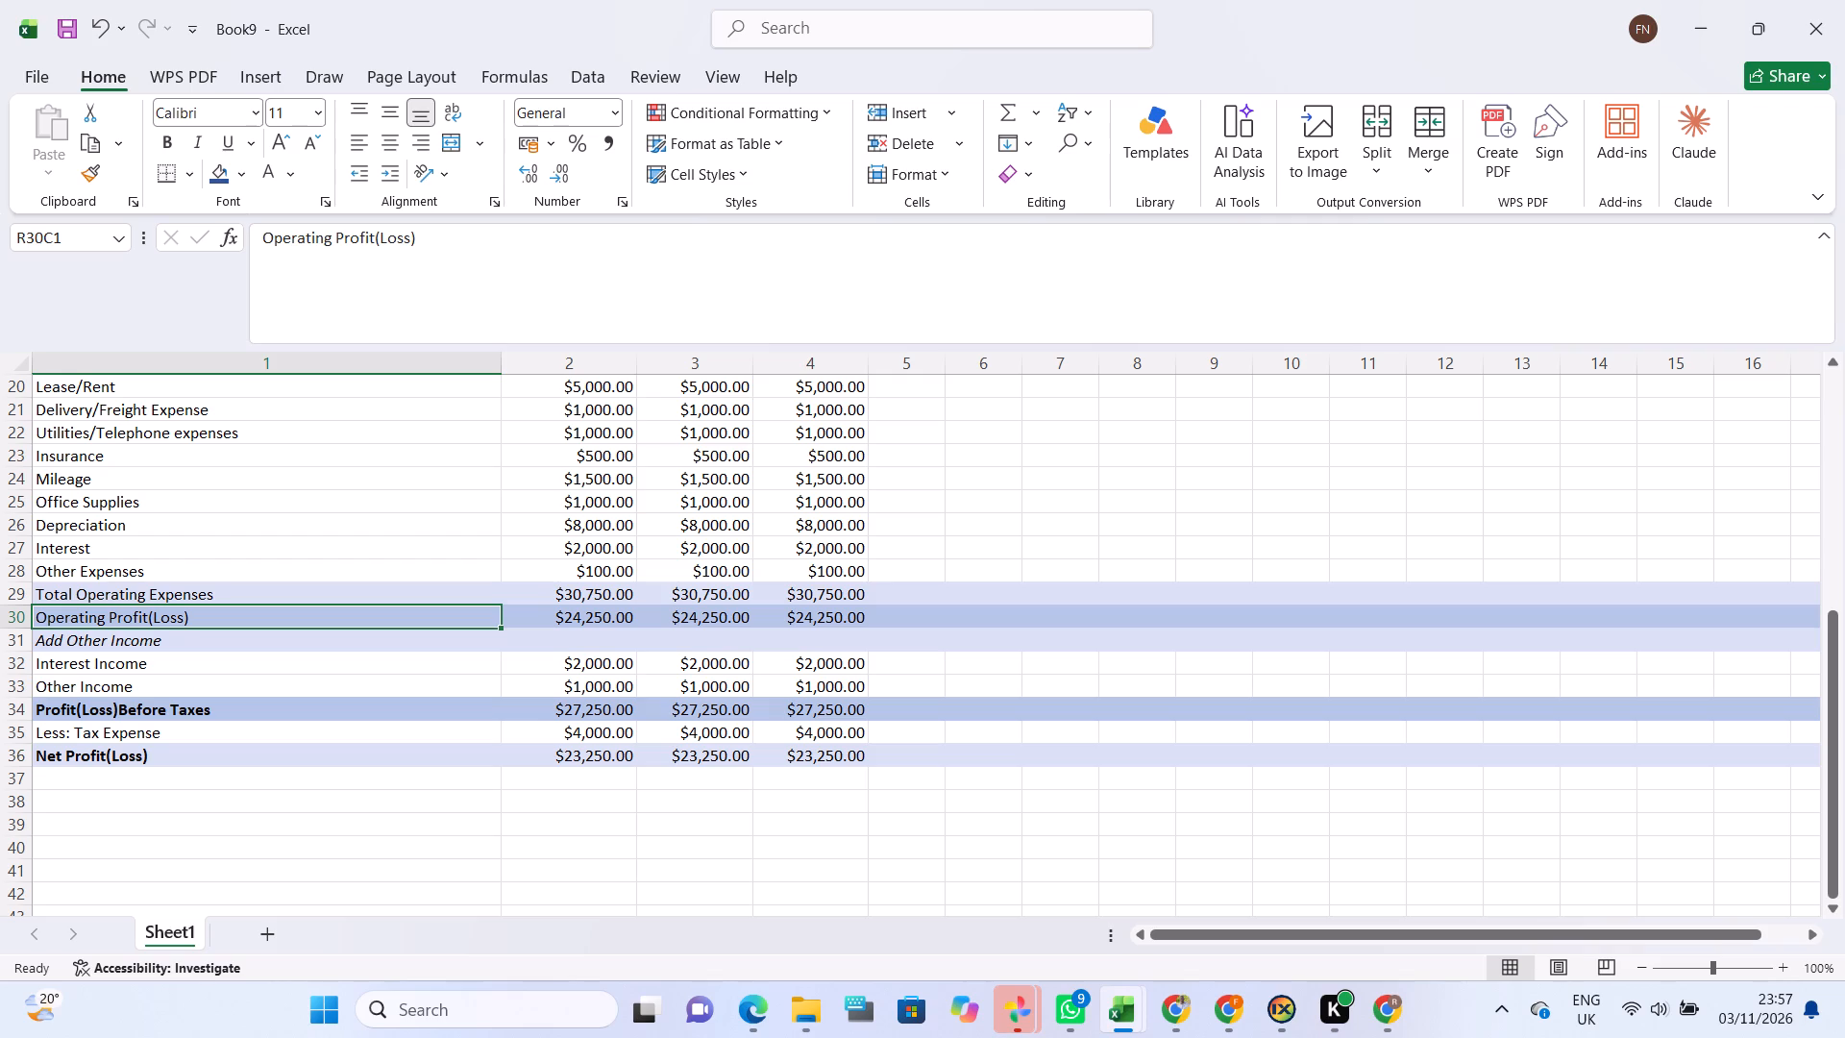
pyautogui.click(161, 138)
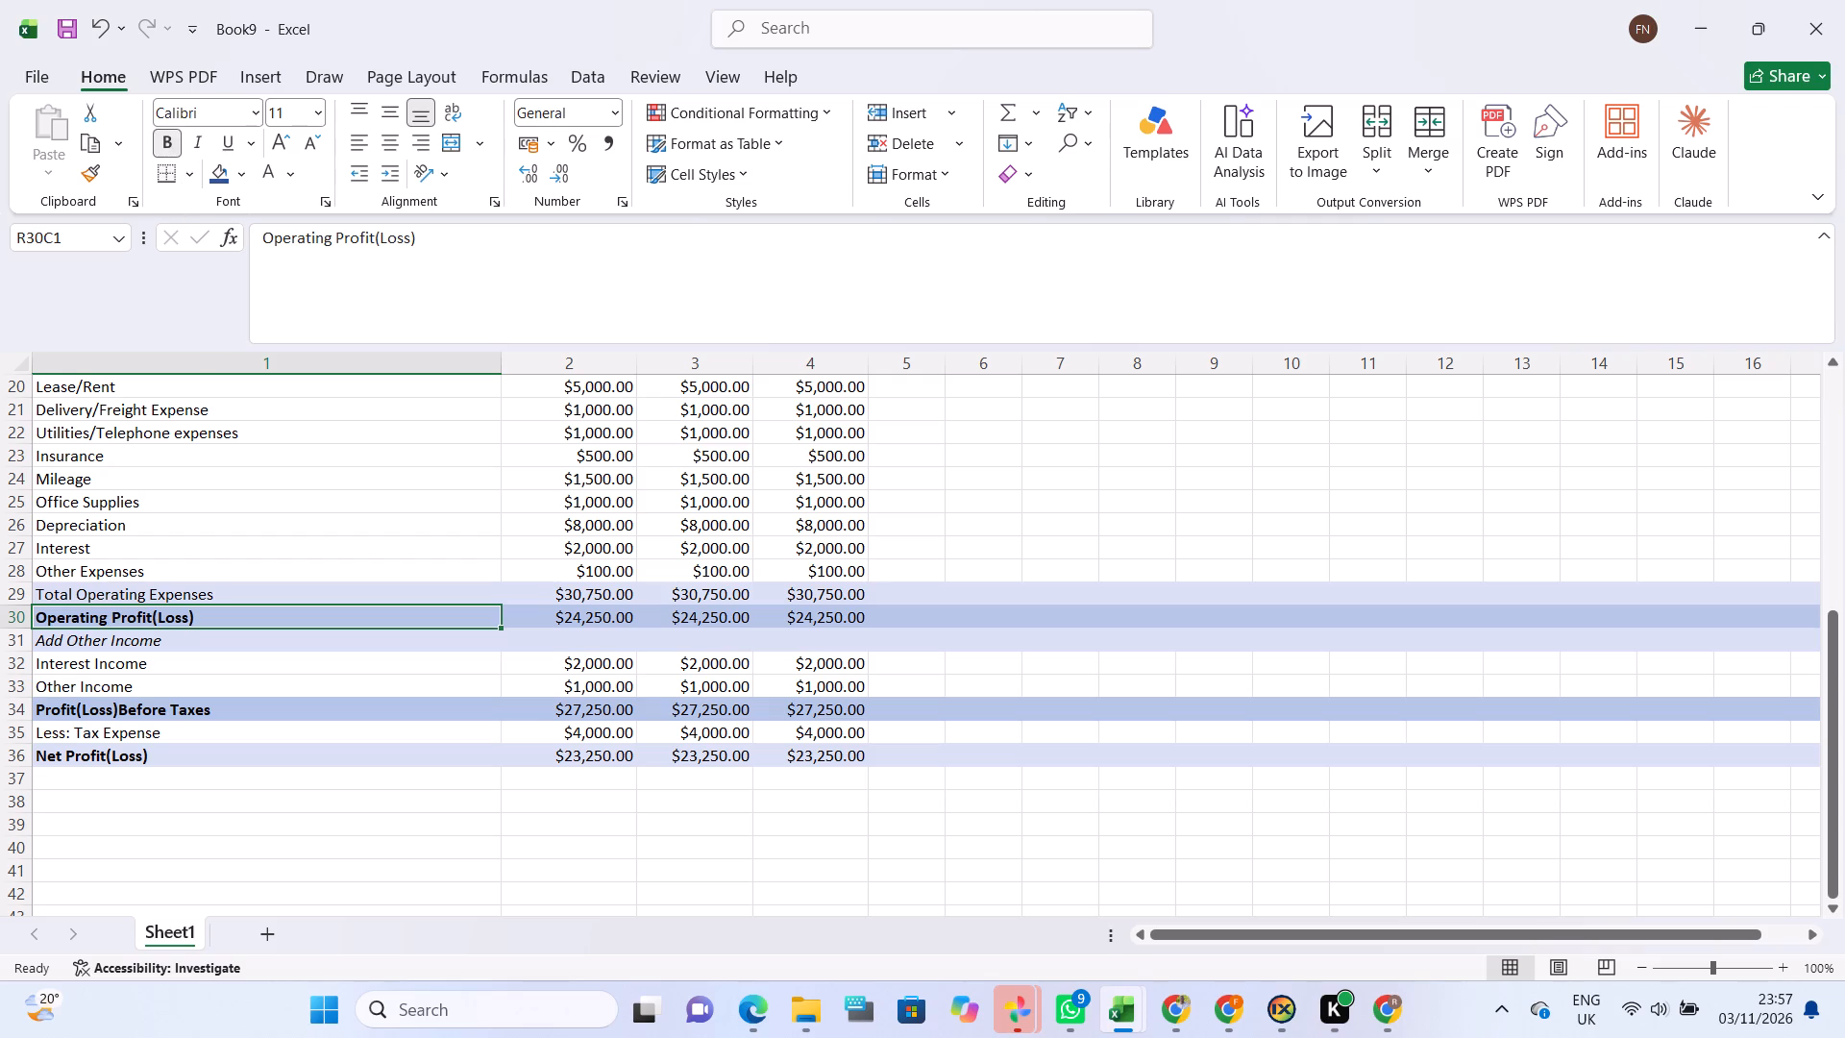
pyautogui.click(131, 586)
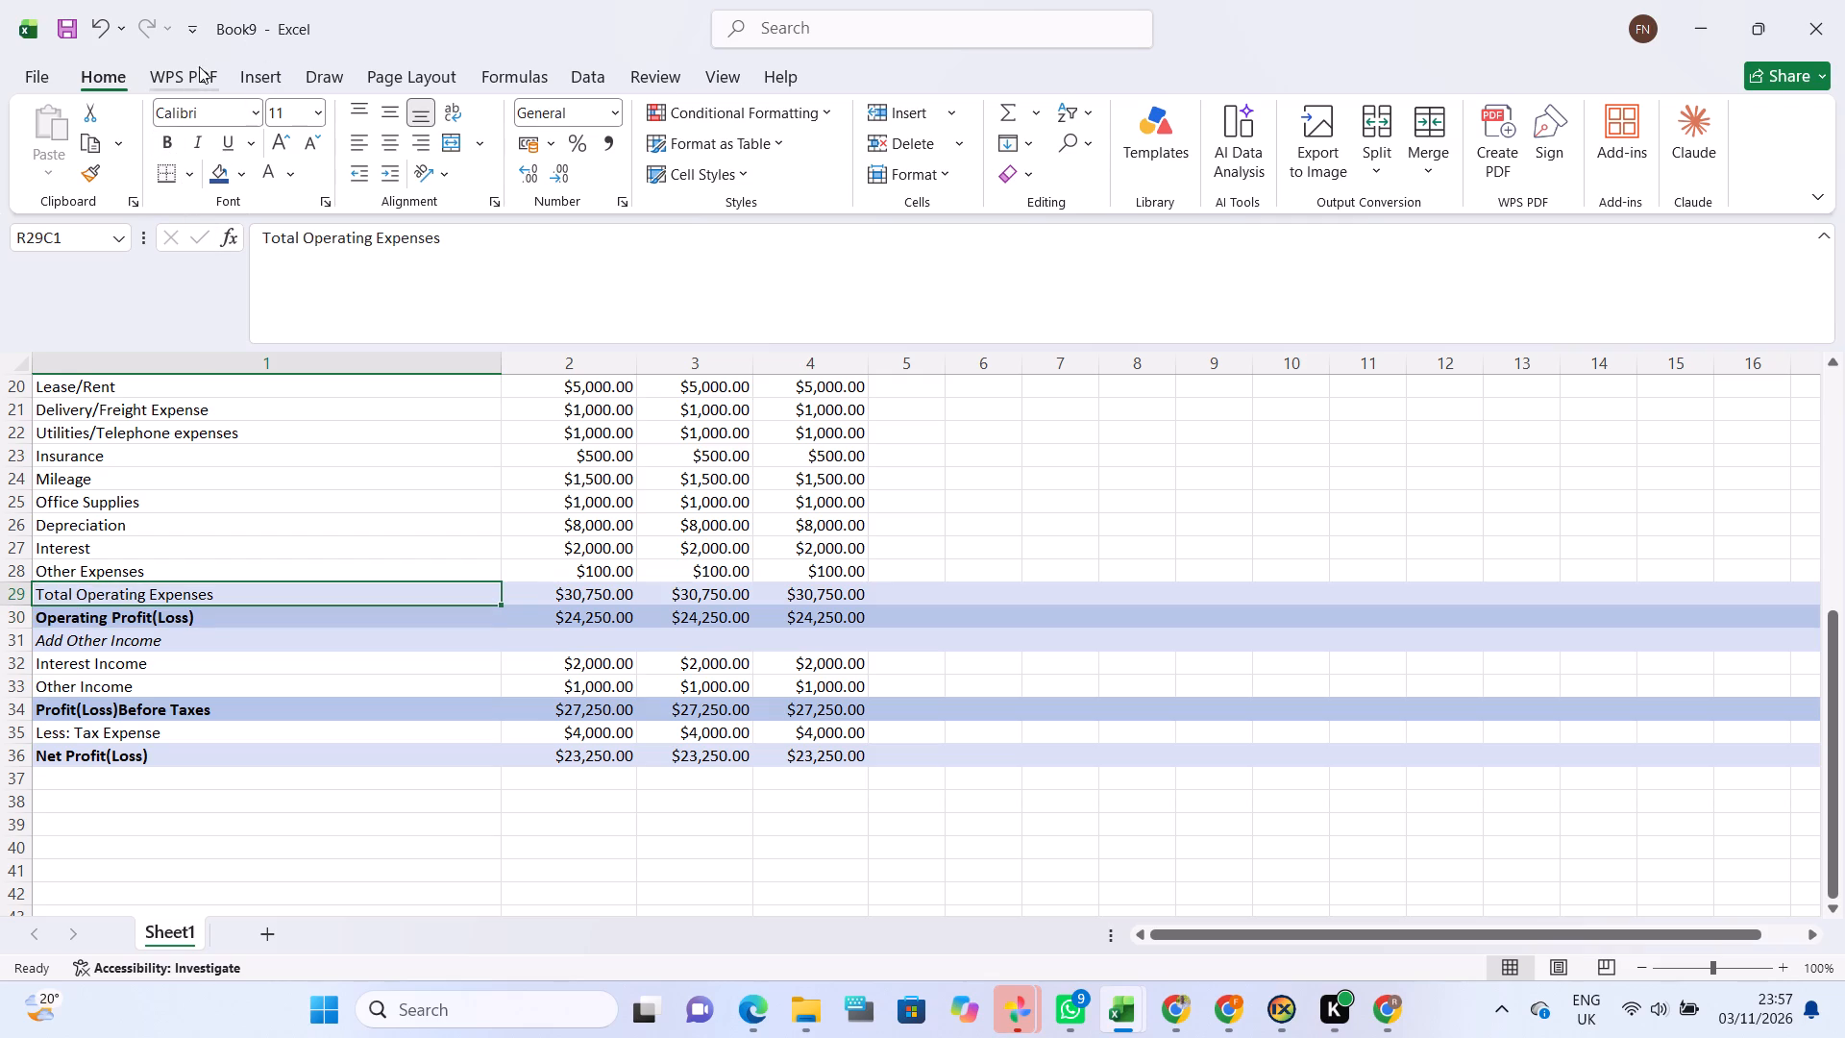
pyautogui.click(168, 143)
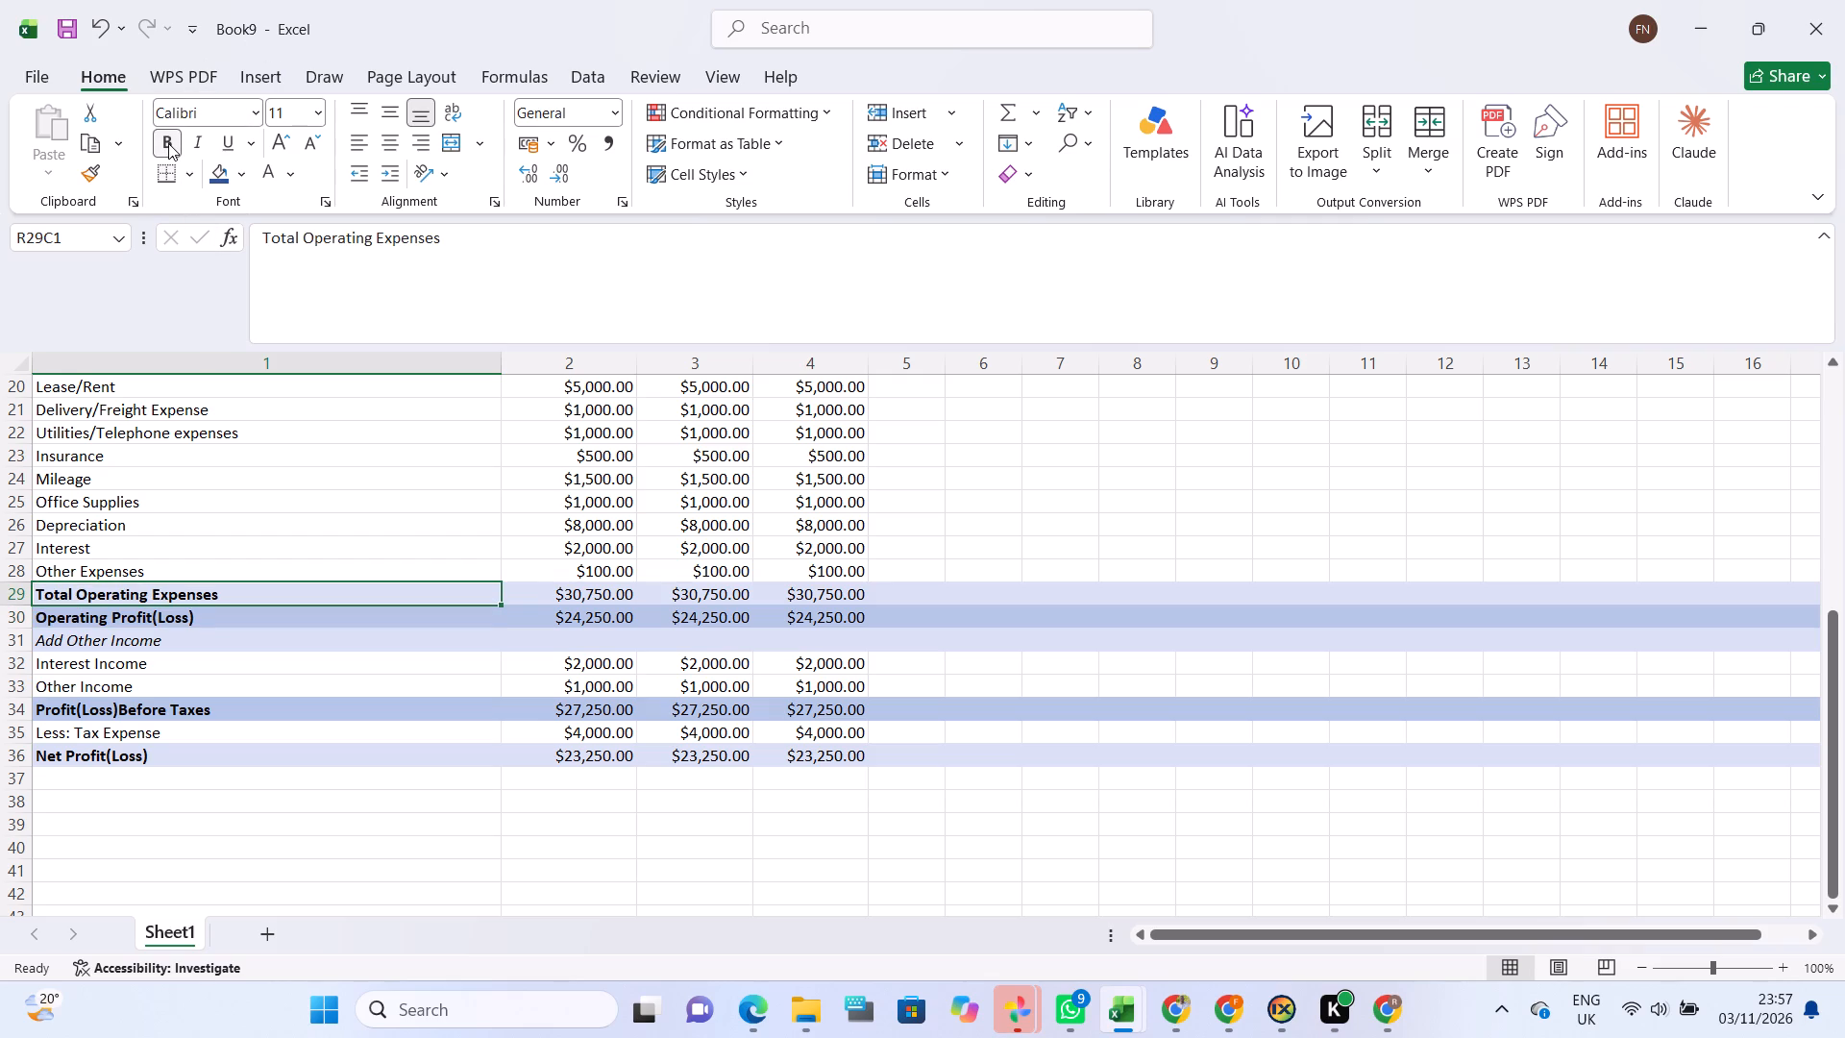
# Review the report's formatting from the operating expenses back up to the date headings in the first row.
pyautogui.click(127, 492)
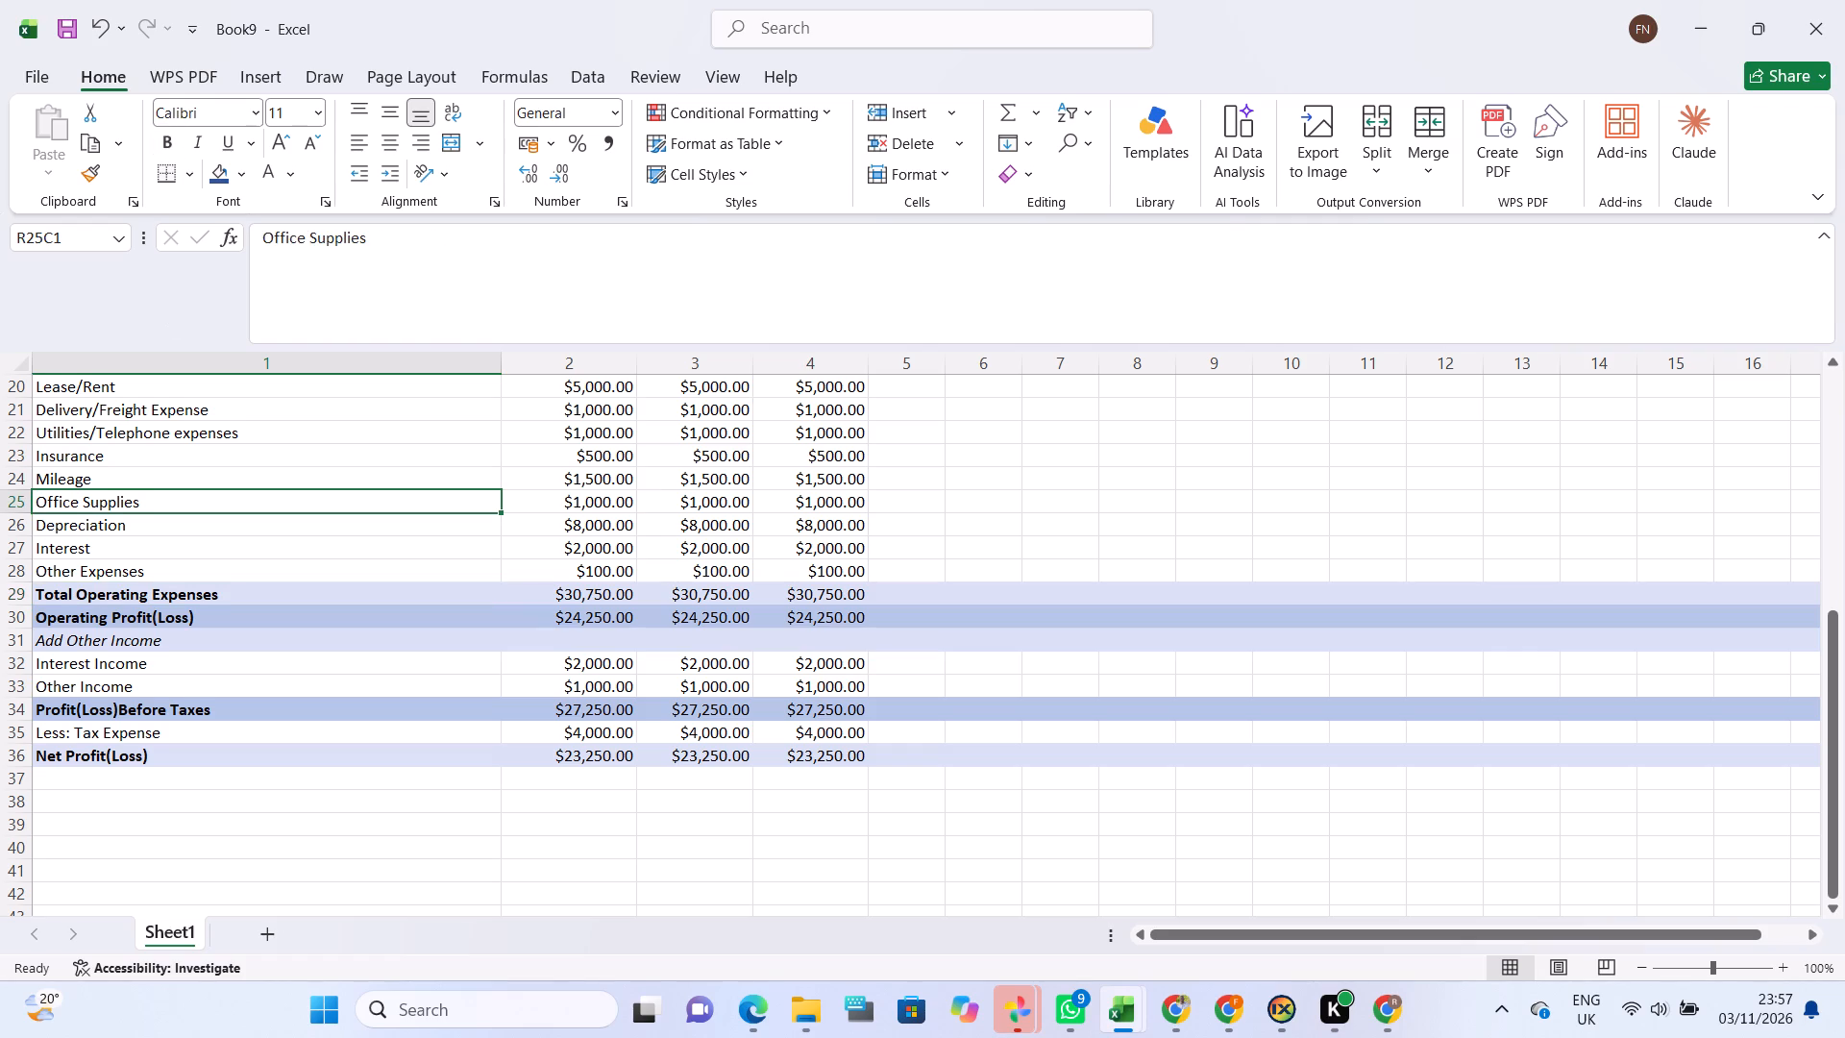
pyautogui.scroll(4, 143, 556)
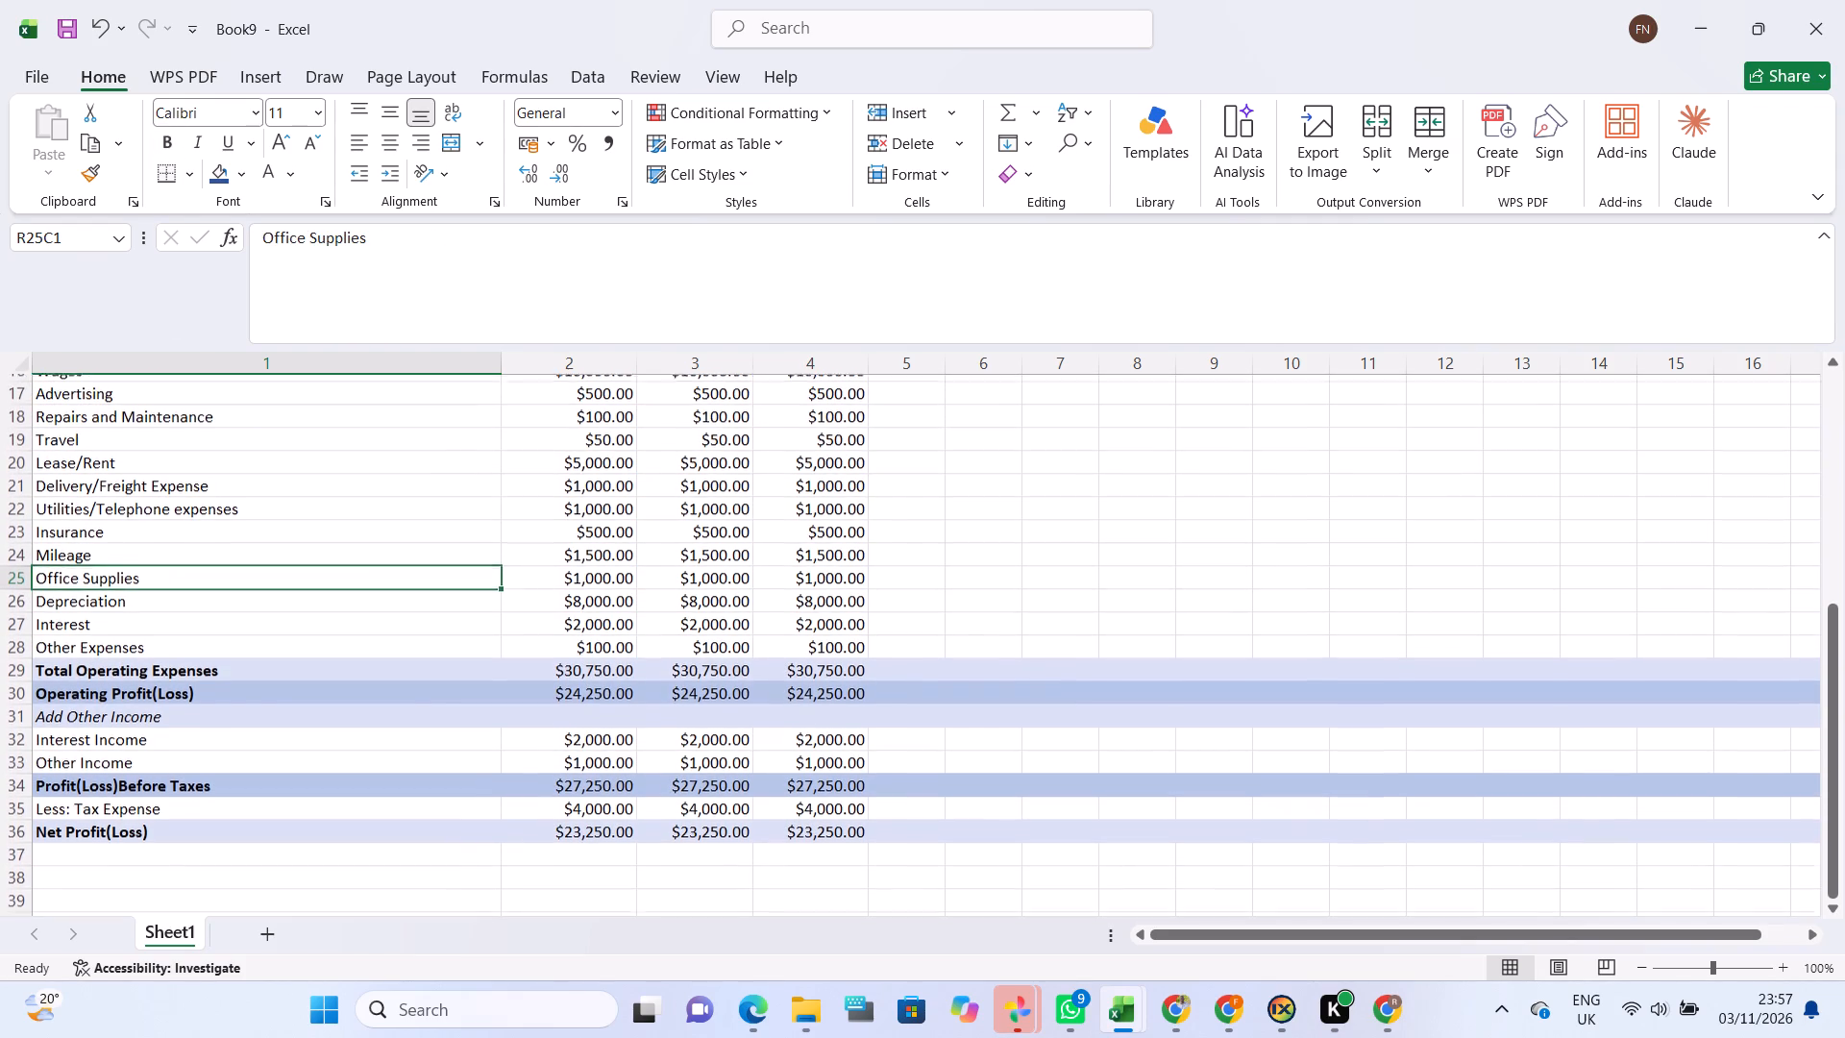
pyautogui.scroll(5, 143, 556)
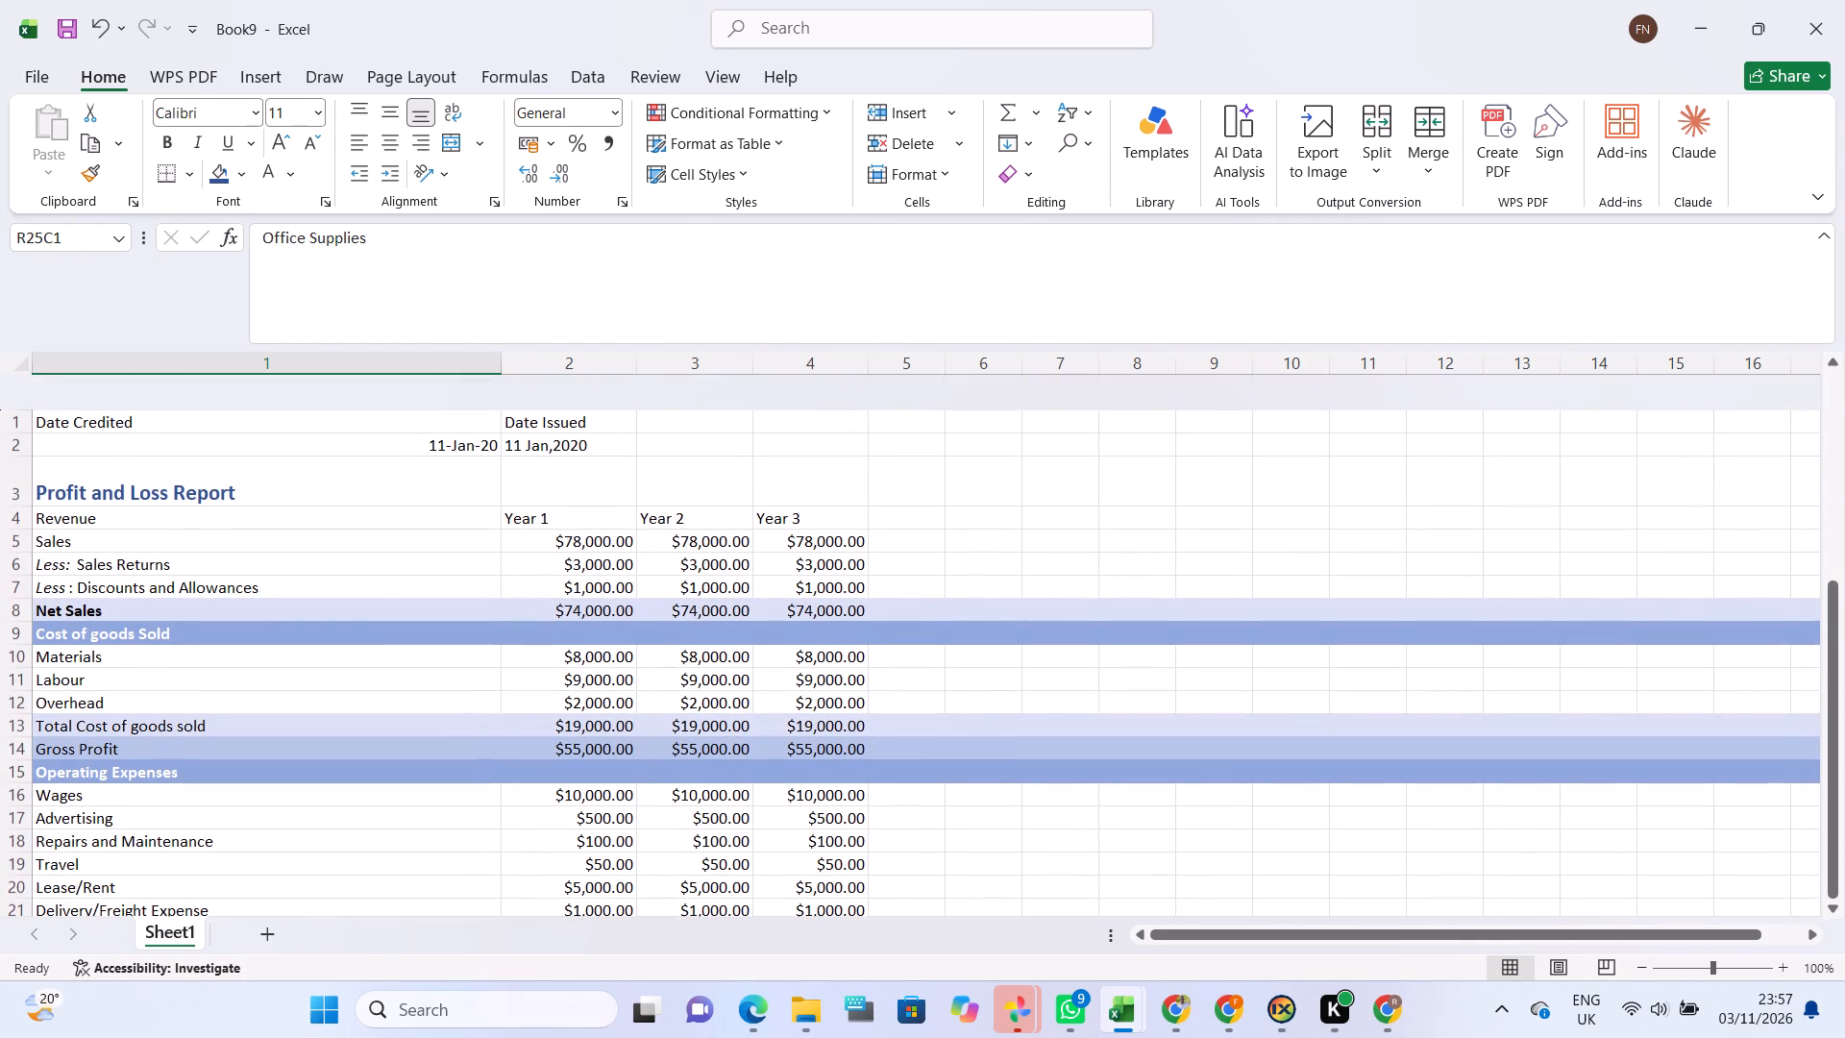
pyautogui.scroll(2, 143, 556)
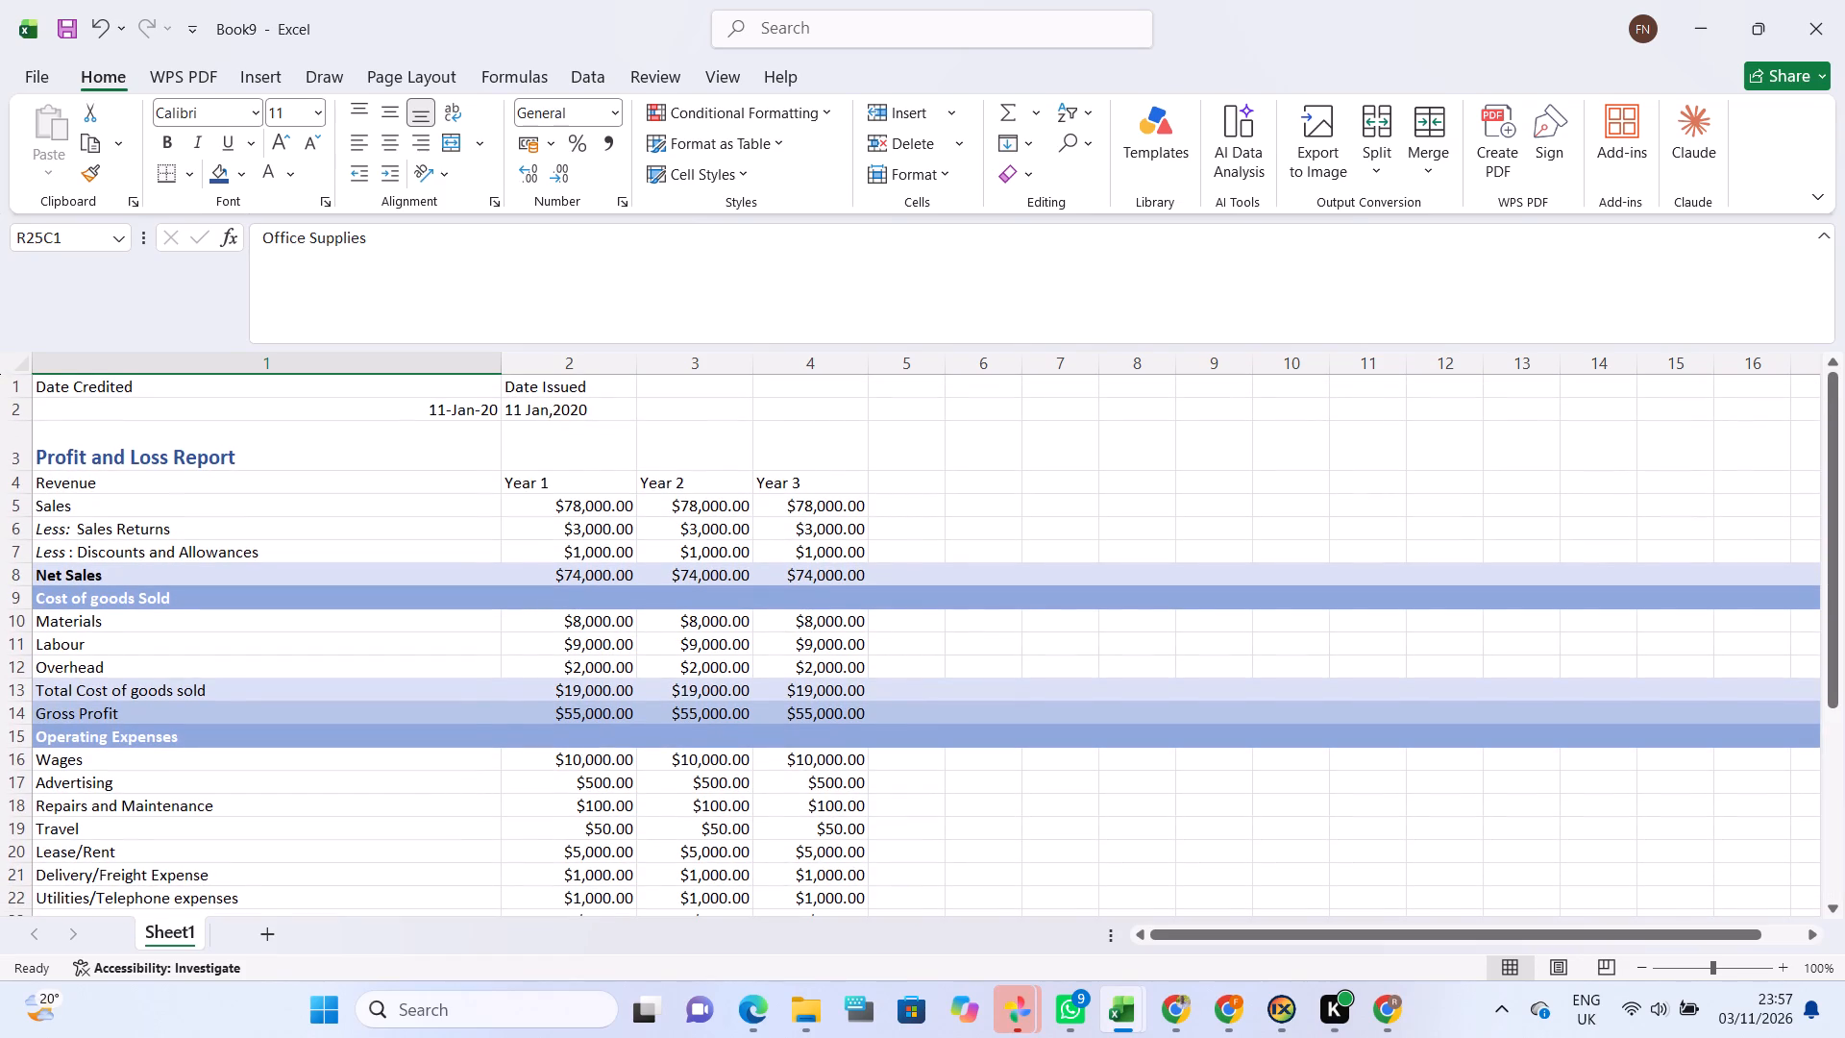
pyautogui.scroll(1, 311, 439)
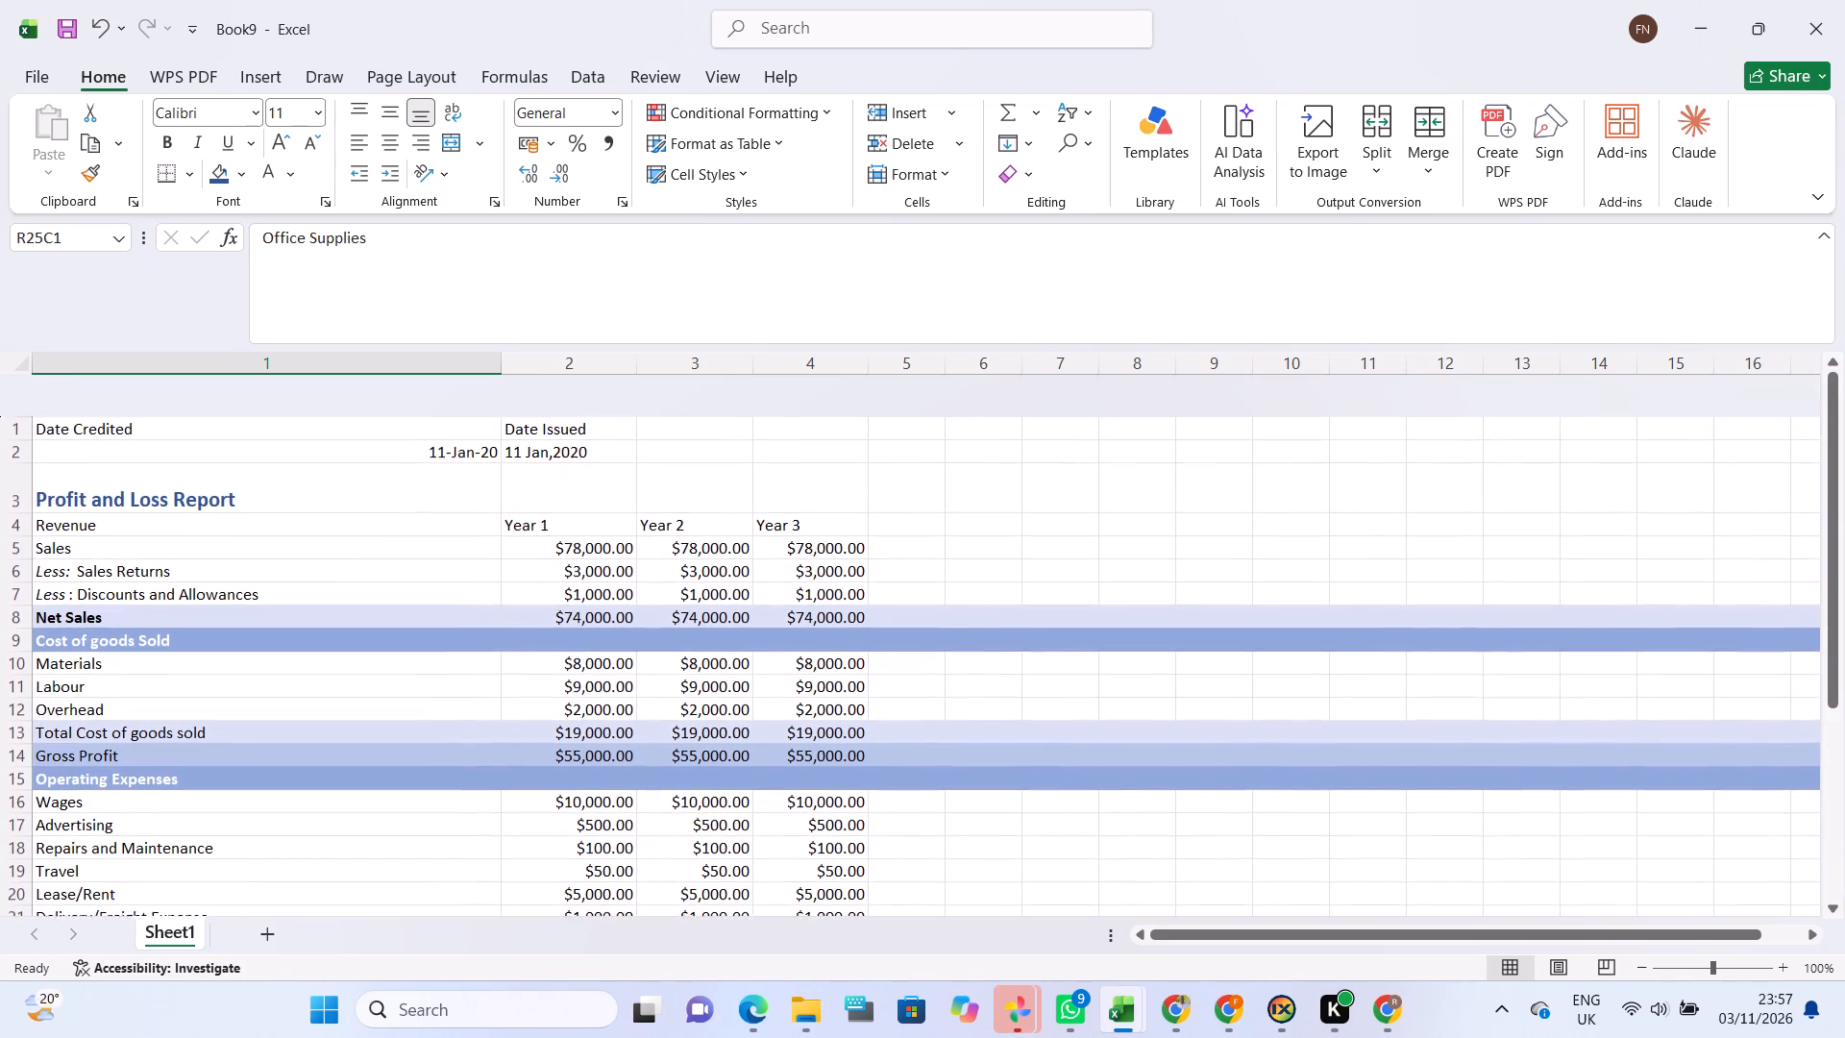
pyautogui.scroll(1, 311, 439)
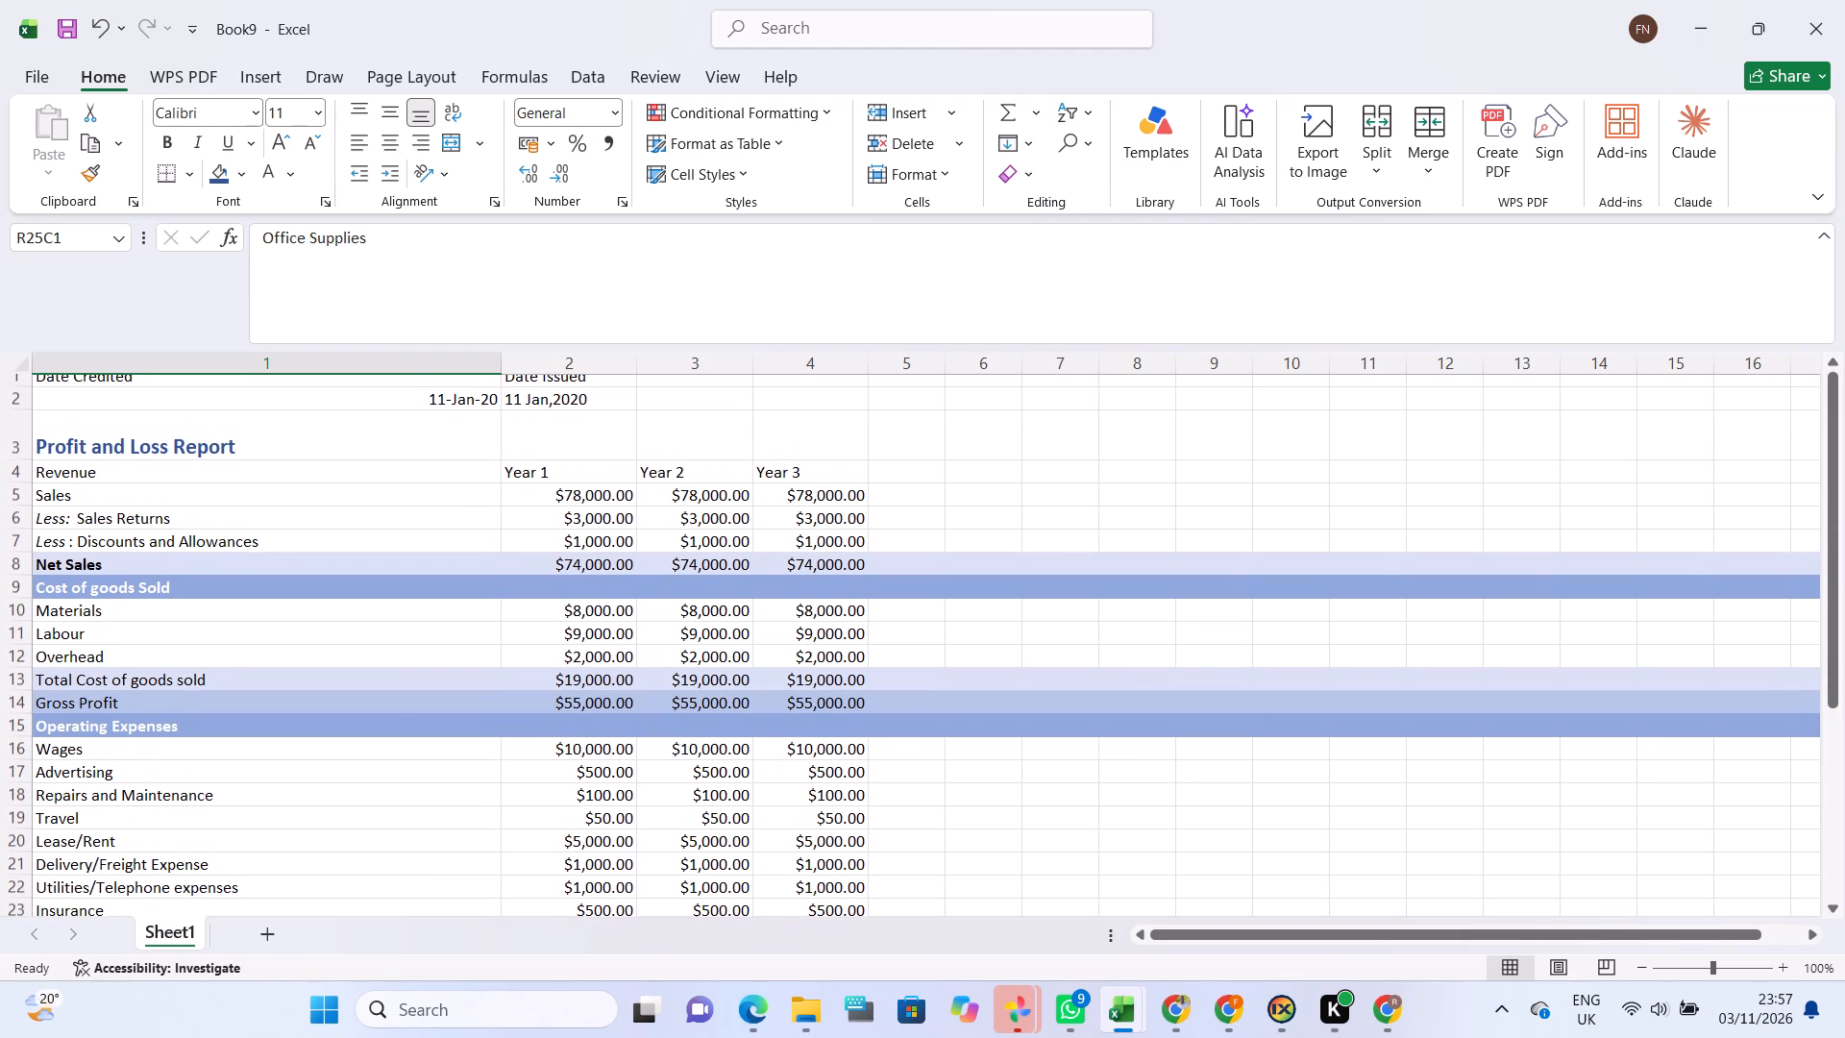
pyautogui.scroll(1, 311, 439)
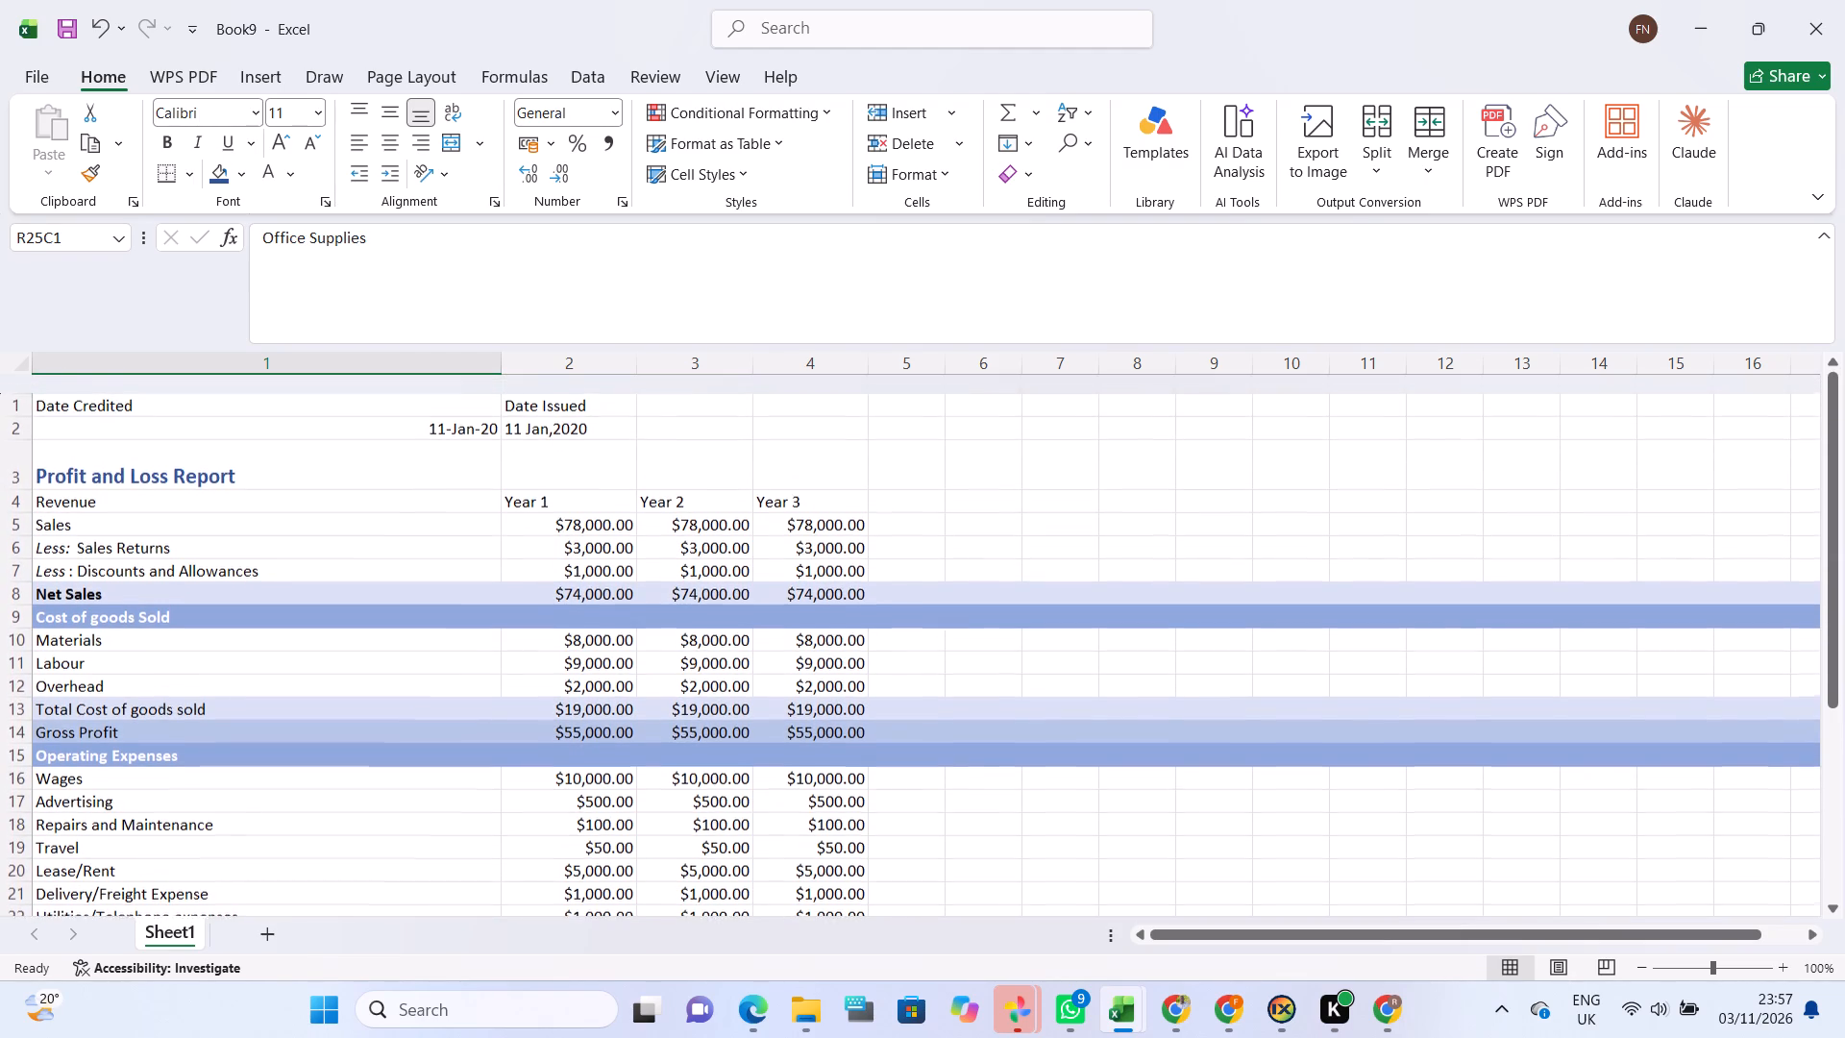
pyautogui.scroll(1, 311, 439)
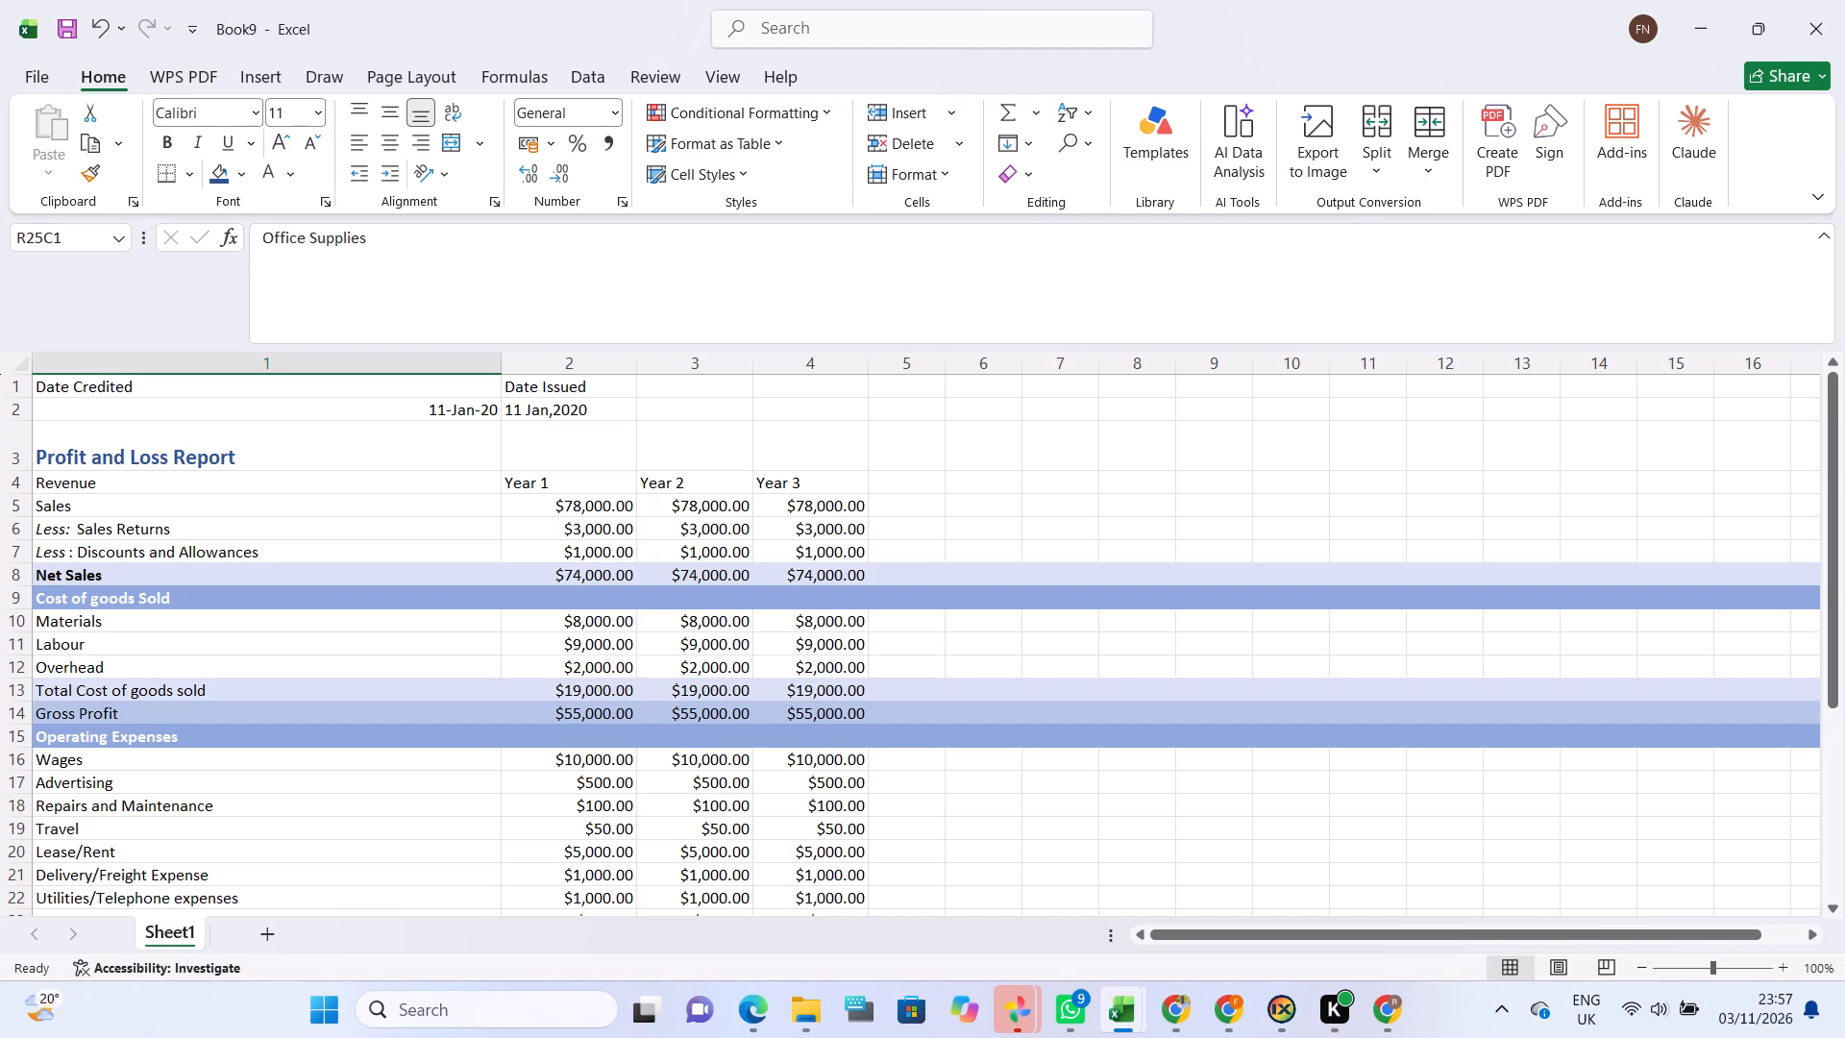
# Move the block from the Profit and Loss Report title through Net Profit(Loss), columns 1 to 4, so it starts at row 9, column 1.
pyautogui.moveTo(37, 424); pyautogui.dragTo(600, 509)
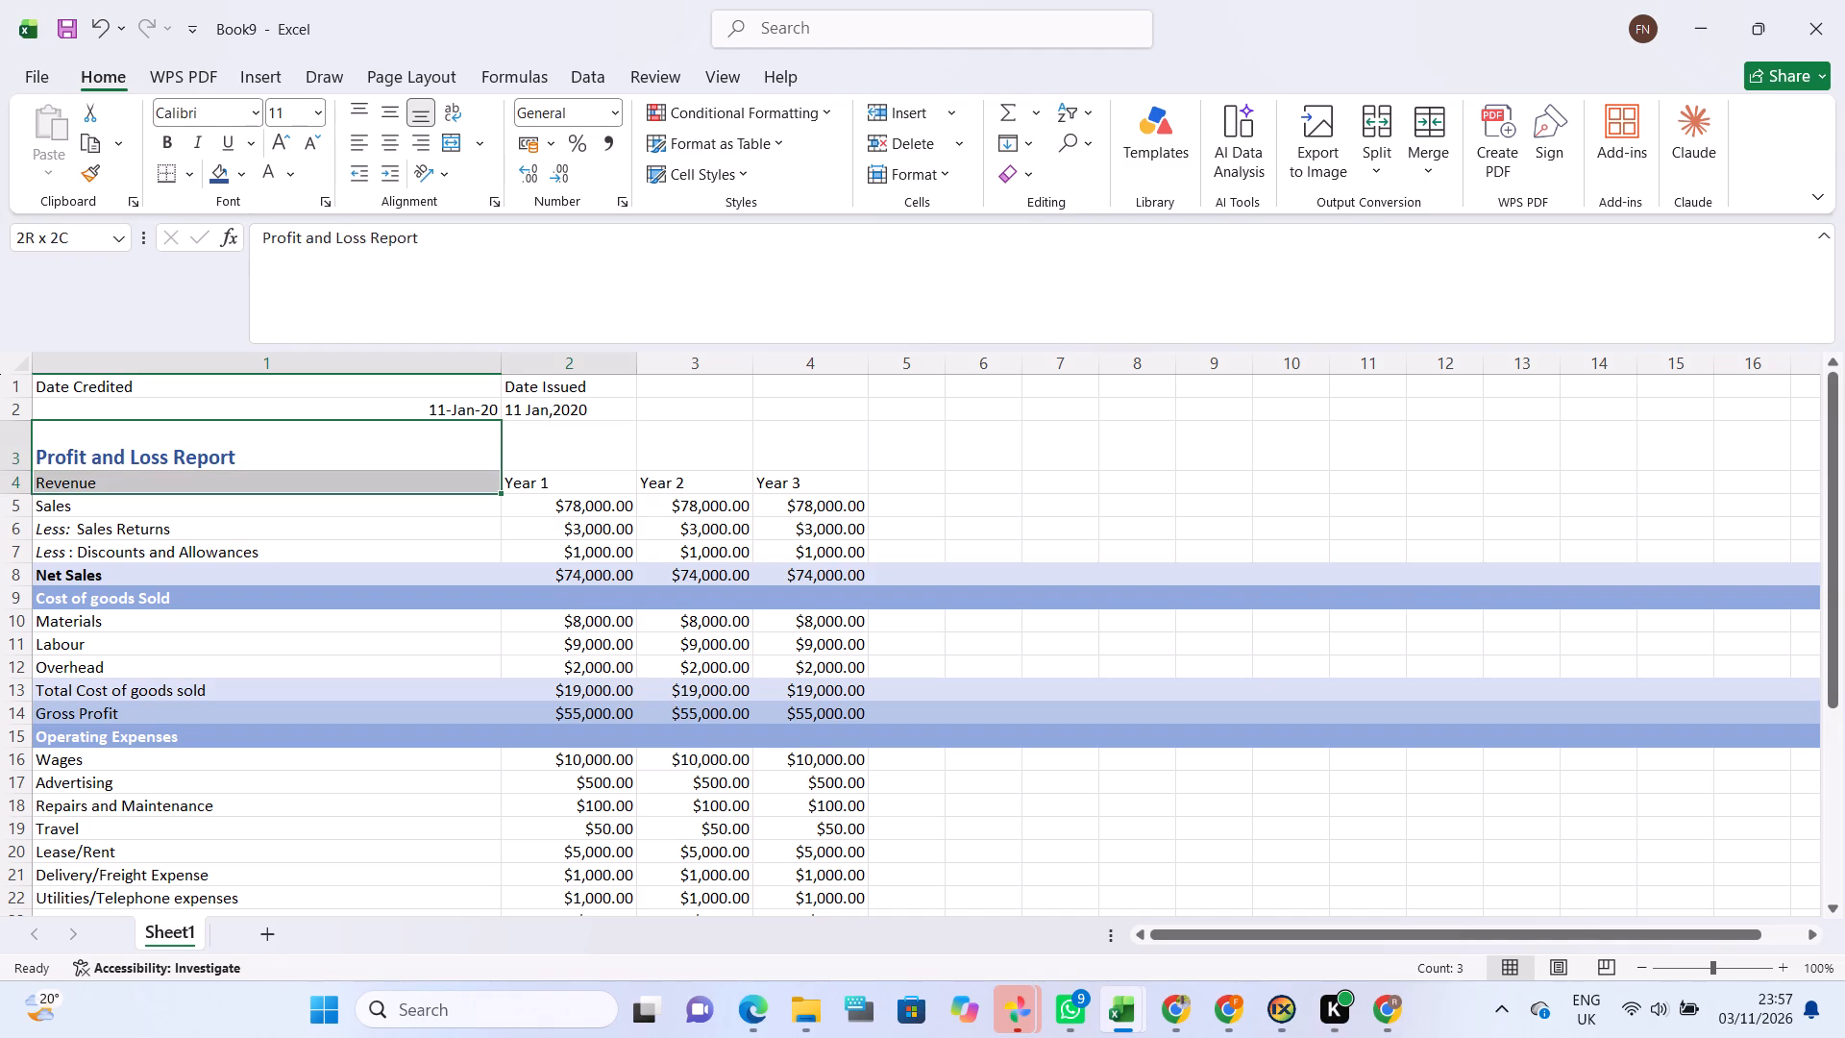
pyautogui.moveTo(600, 509); pyautogui.dragTo(805, 769)
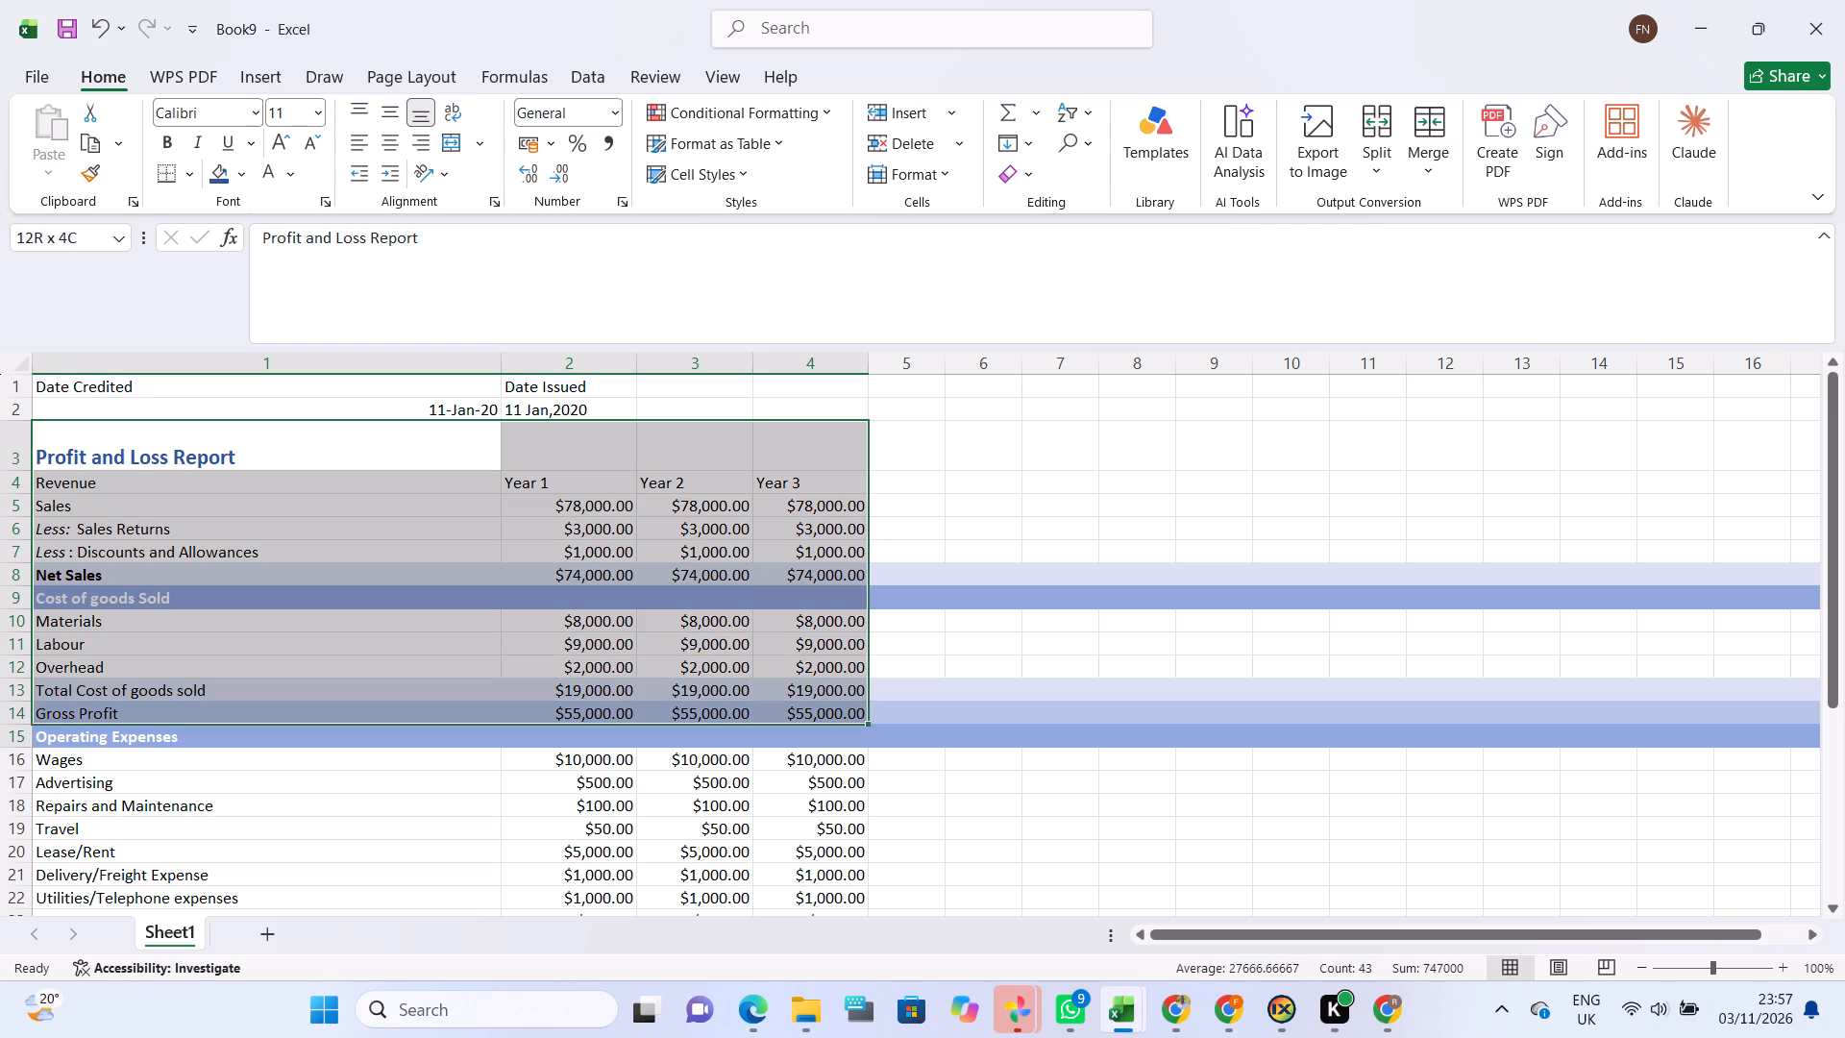
pyautogui.moveTo(805, 769); pyautogui.dragTo(817, 977)
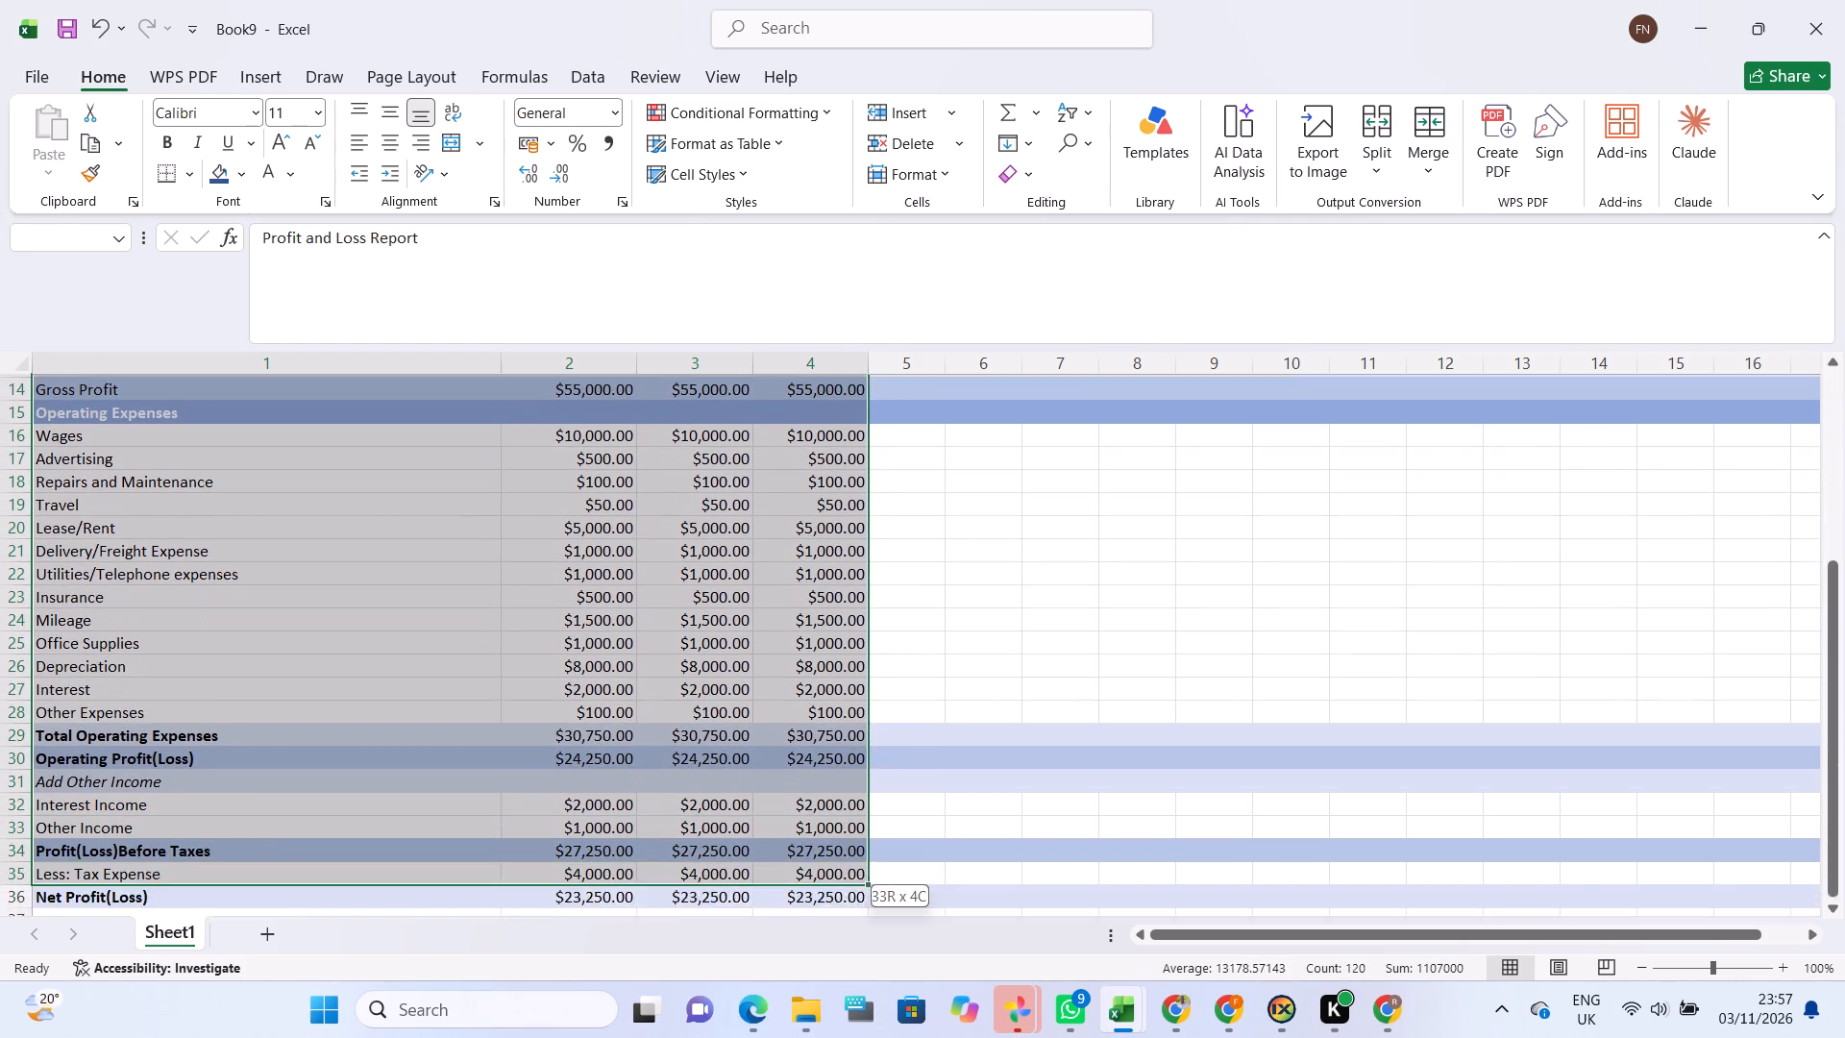
pyautogui.moveTo(817, 977); pyautogui.dragTo(804, 567)
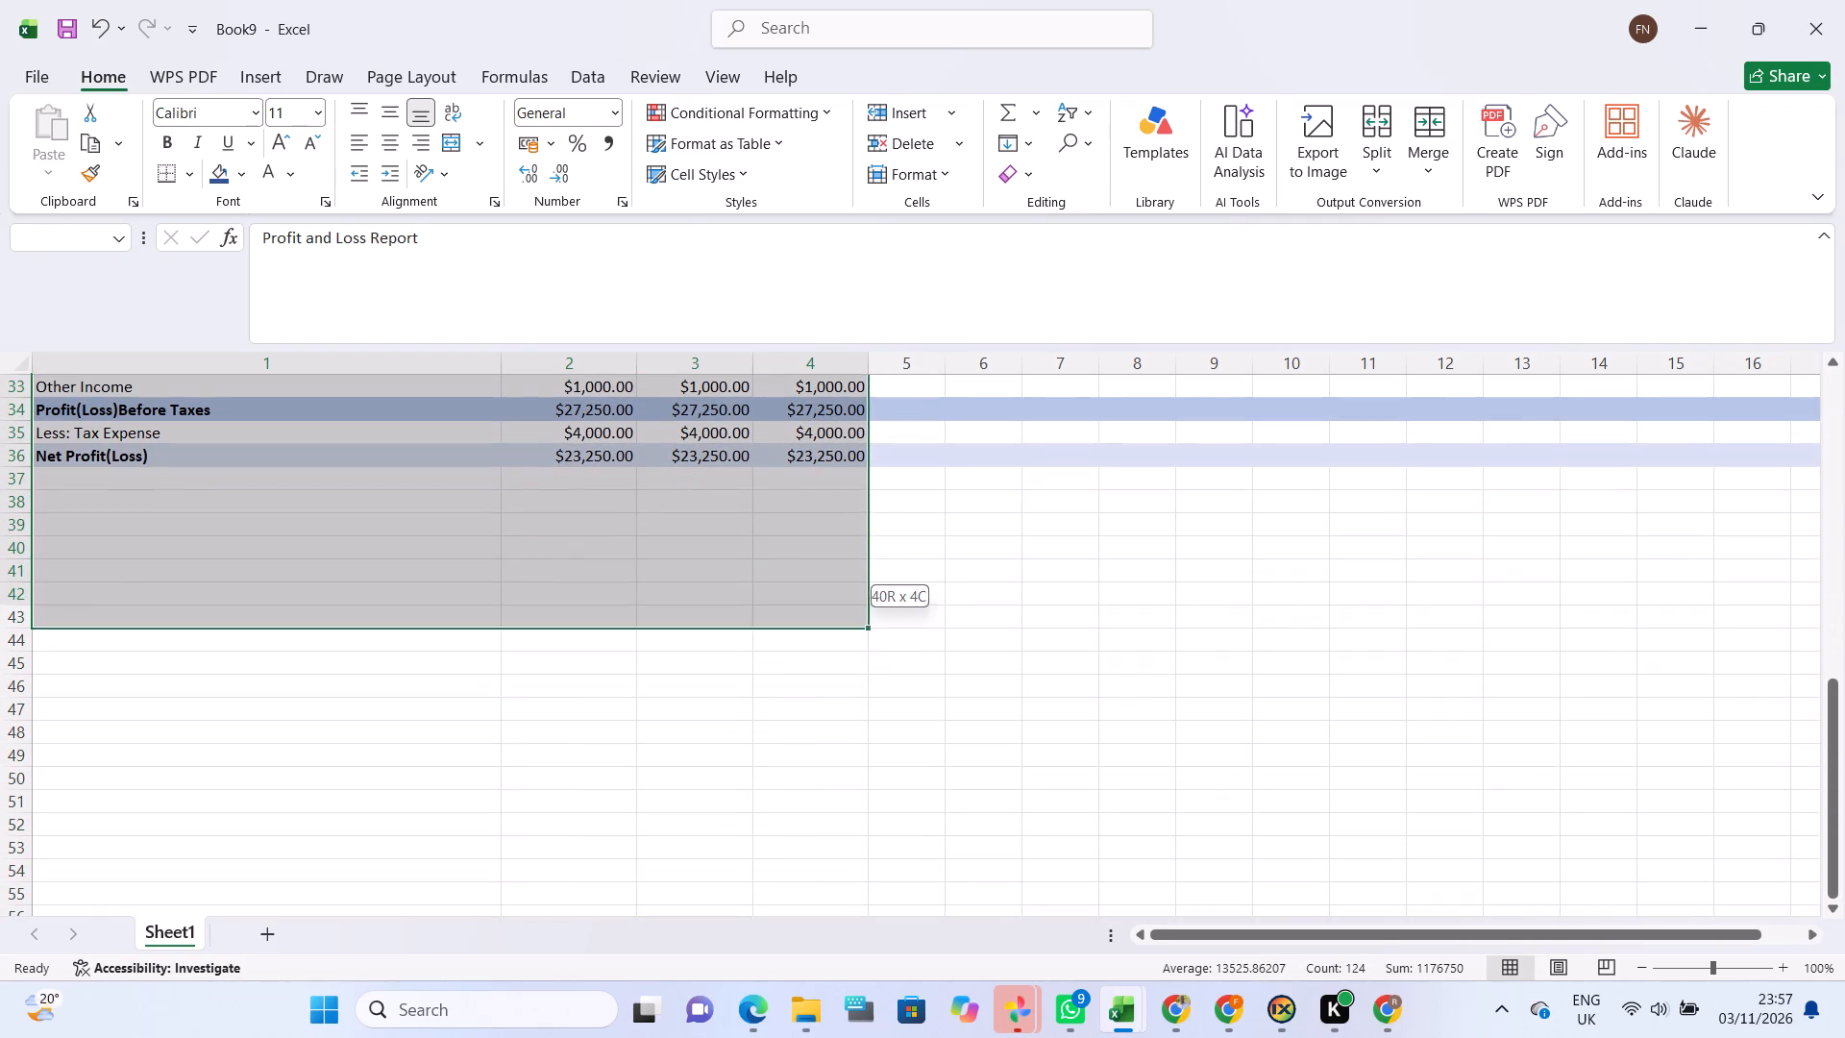
pyautogui.moveTo(804, 567); pyautogui.dragTo(793, 461)
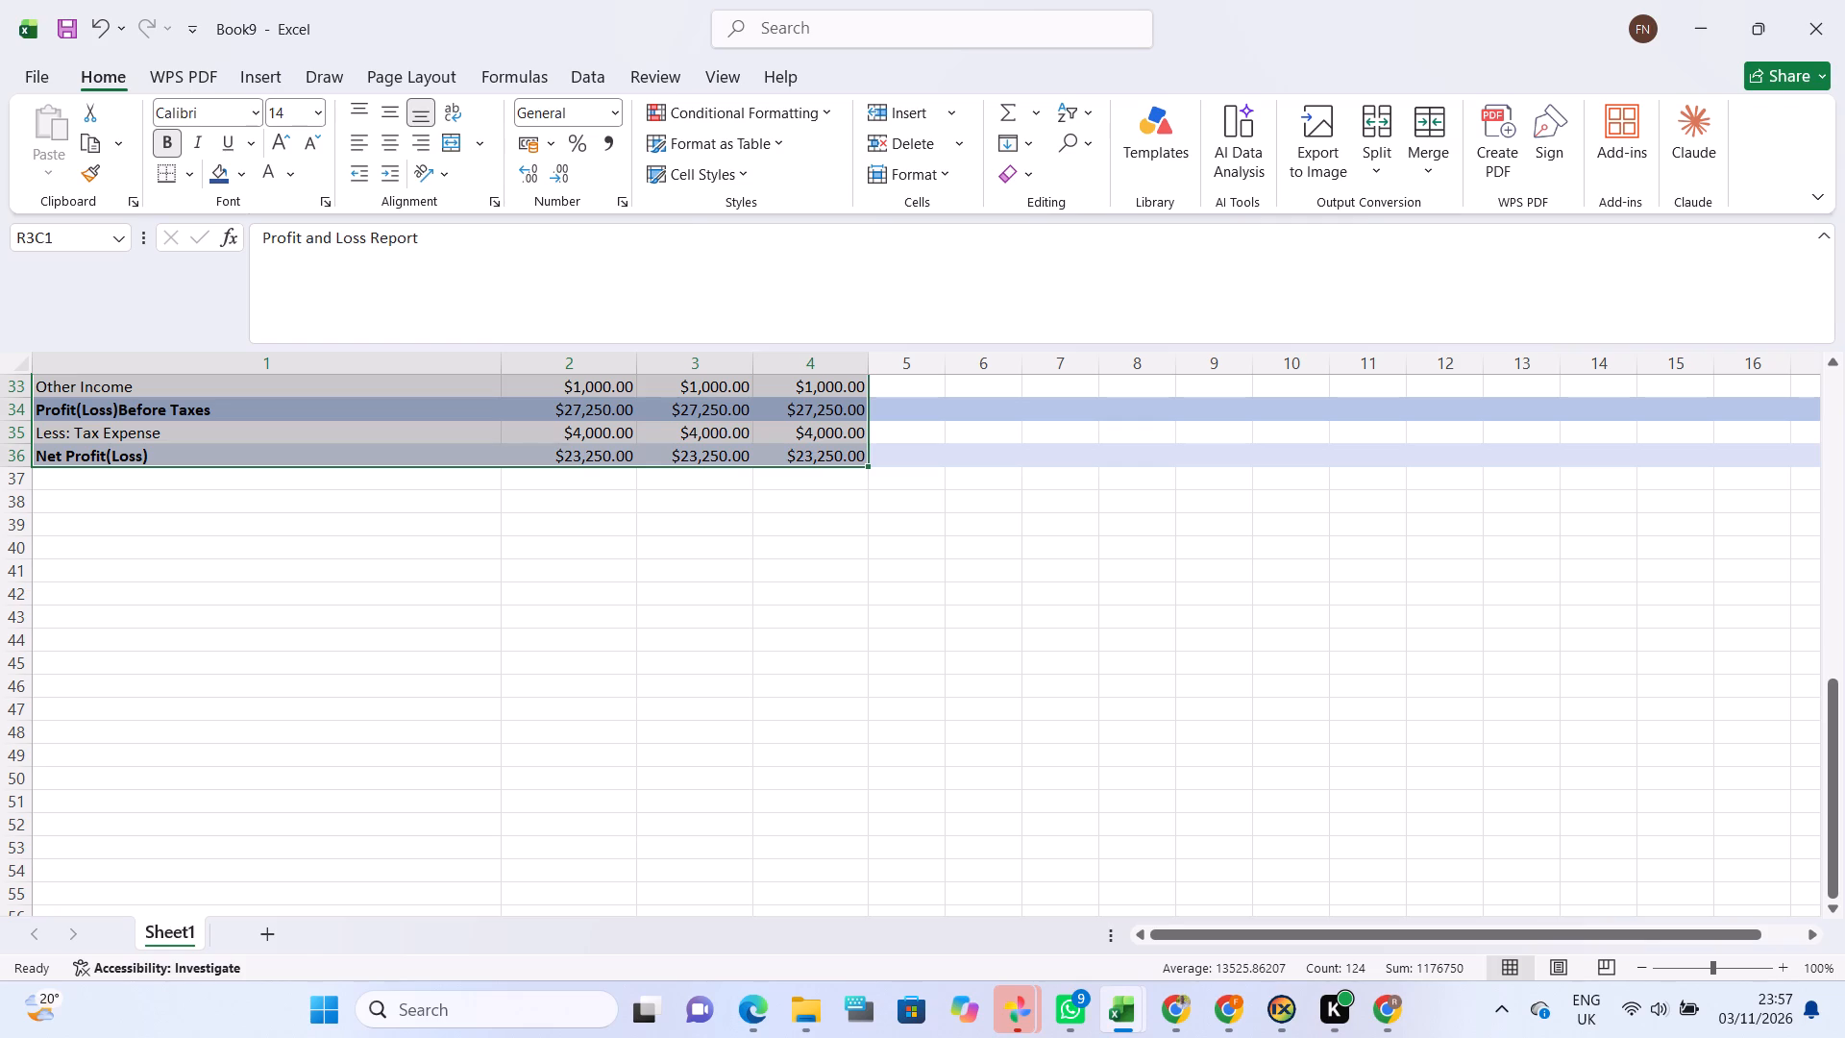
pyautogui.hotkey('ctrl', 'x')
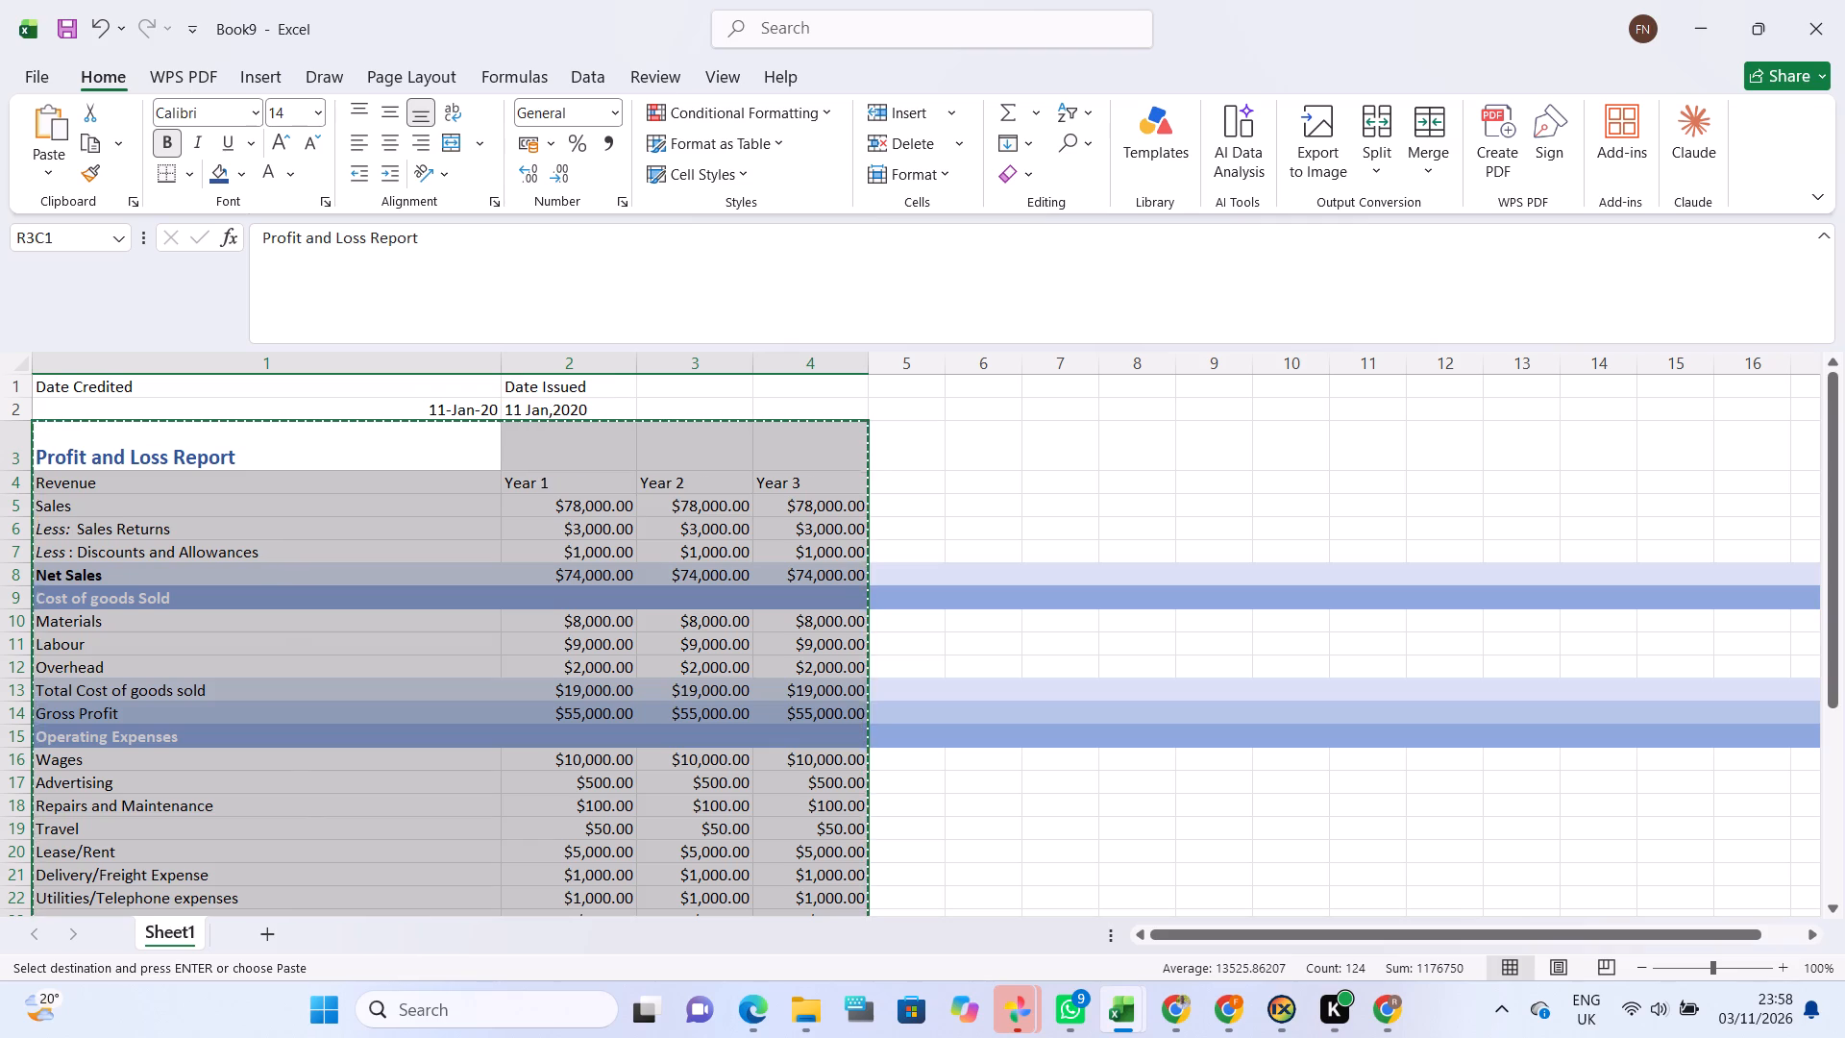
pyautogui.click(139, 605)
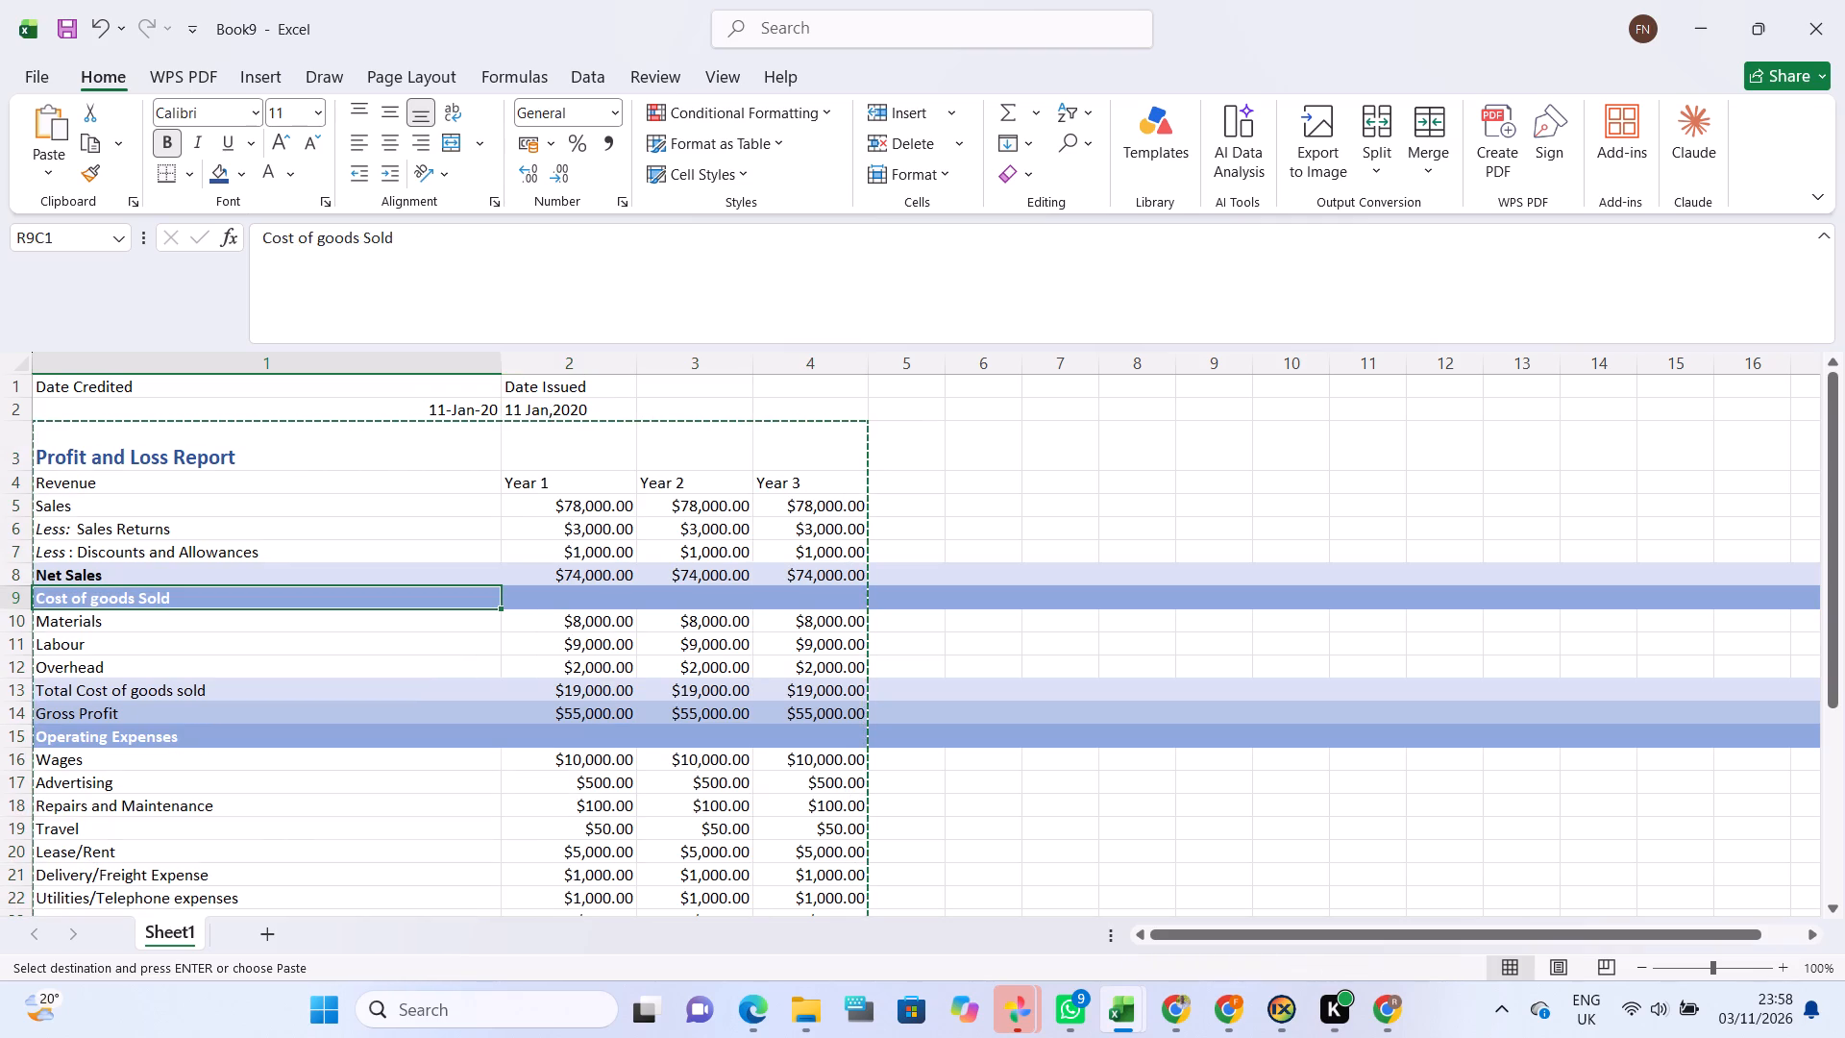
pyautogui.press('Return')
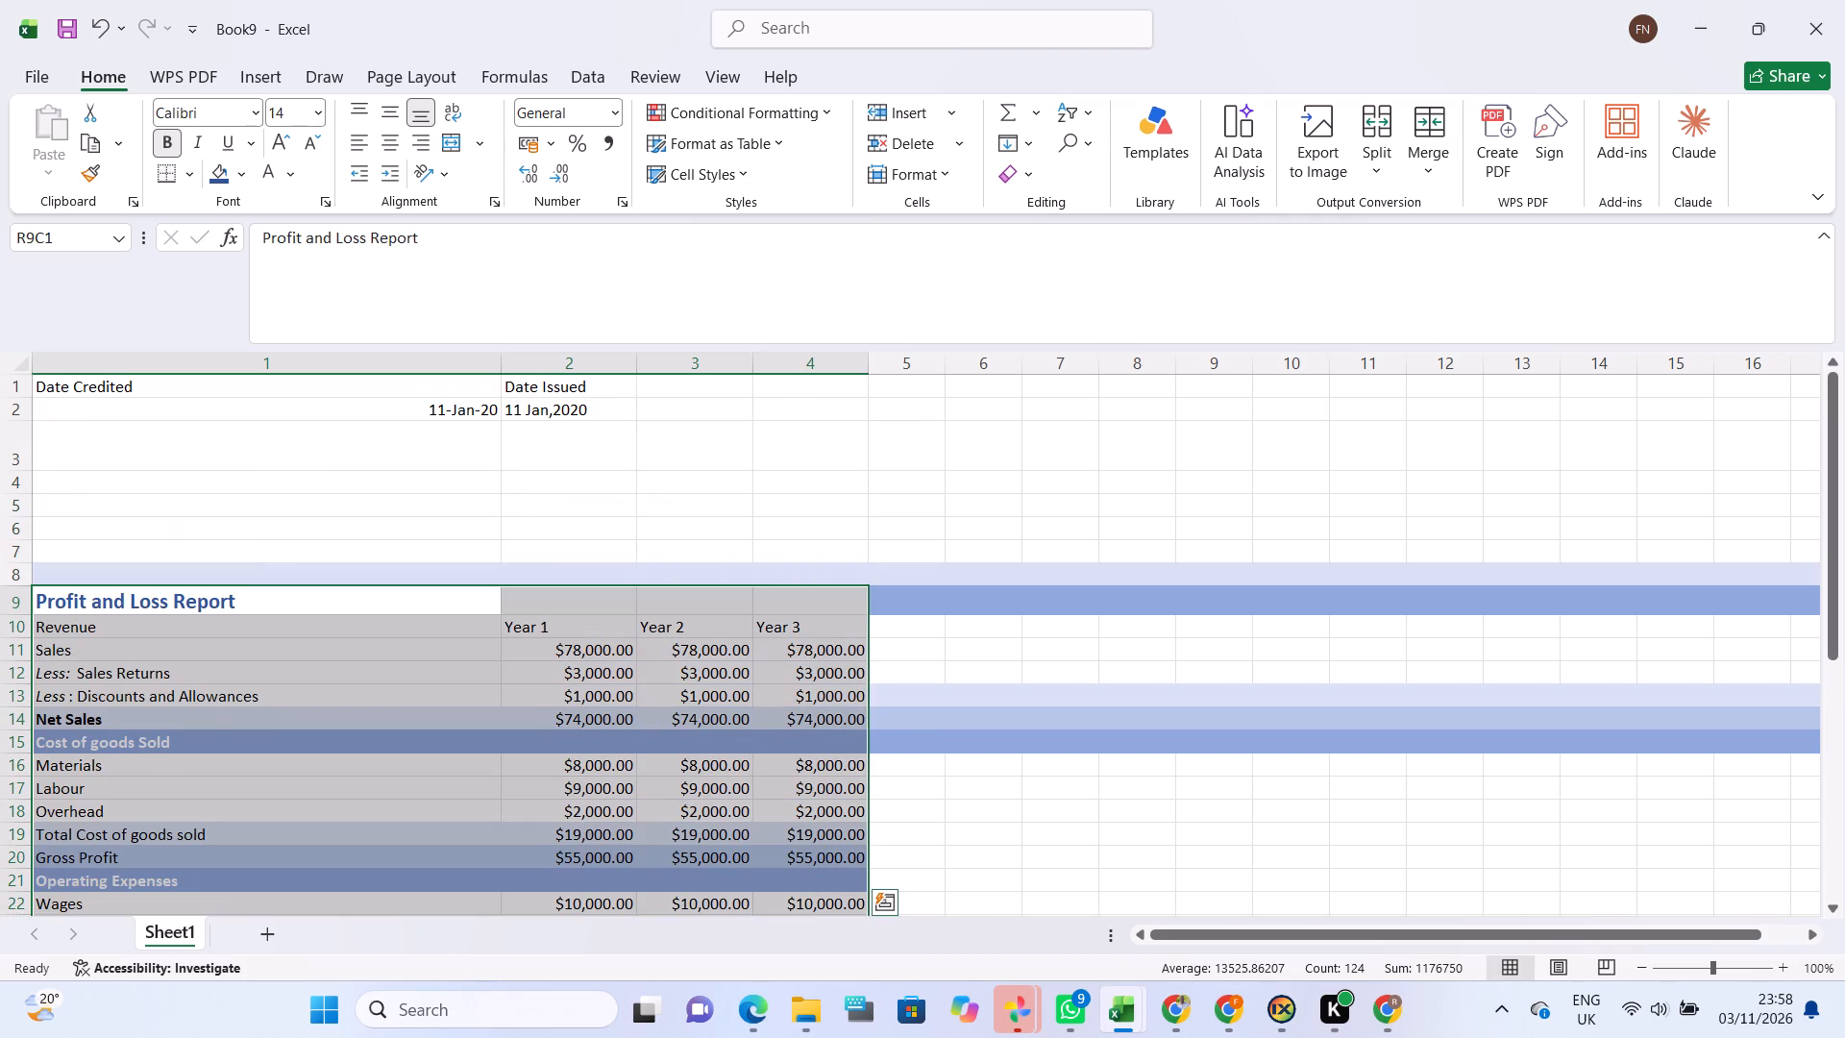
pyautogui.click(272, 484)
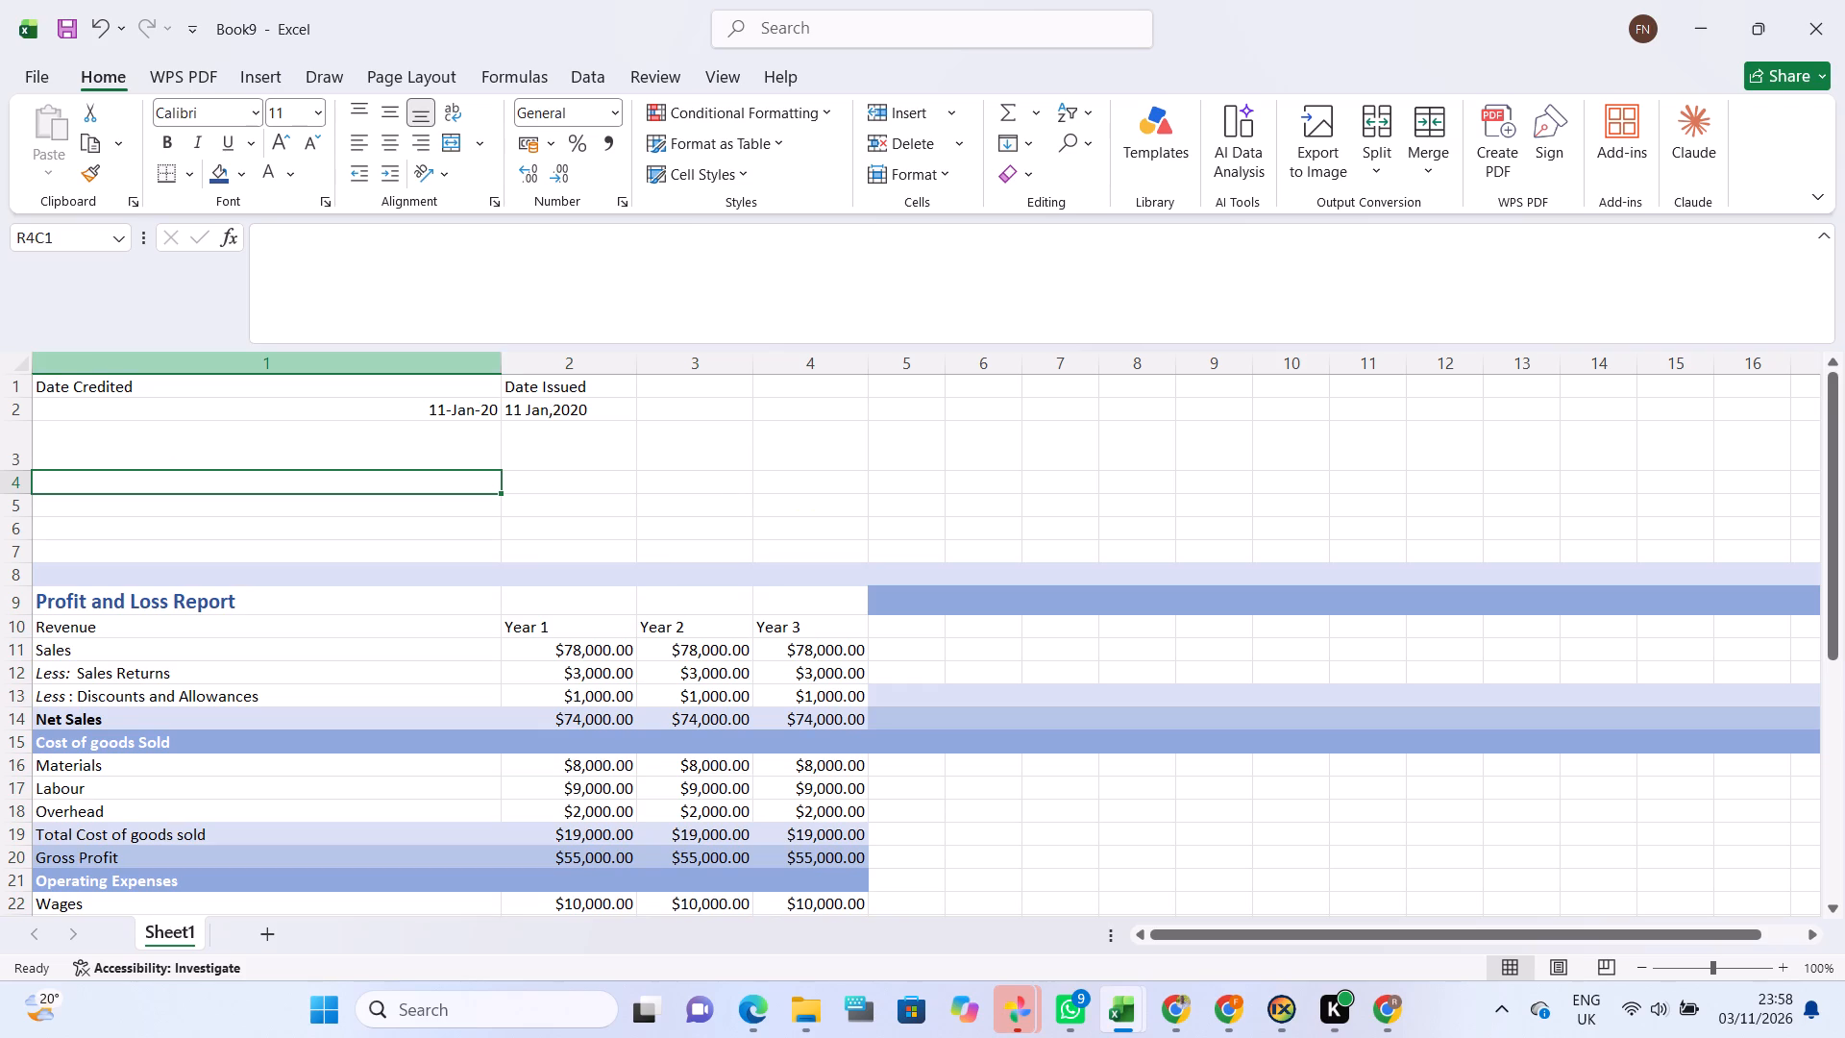
# Move the Date Credited and Date Issued headings with their dates so the block starts at row 5, column 1.
pyautogui.click(461, 383)
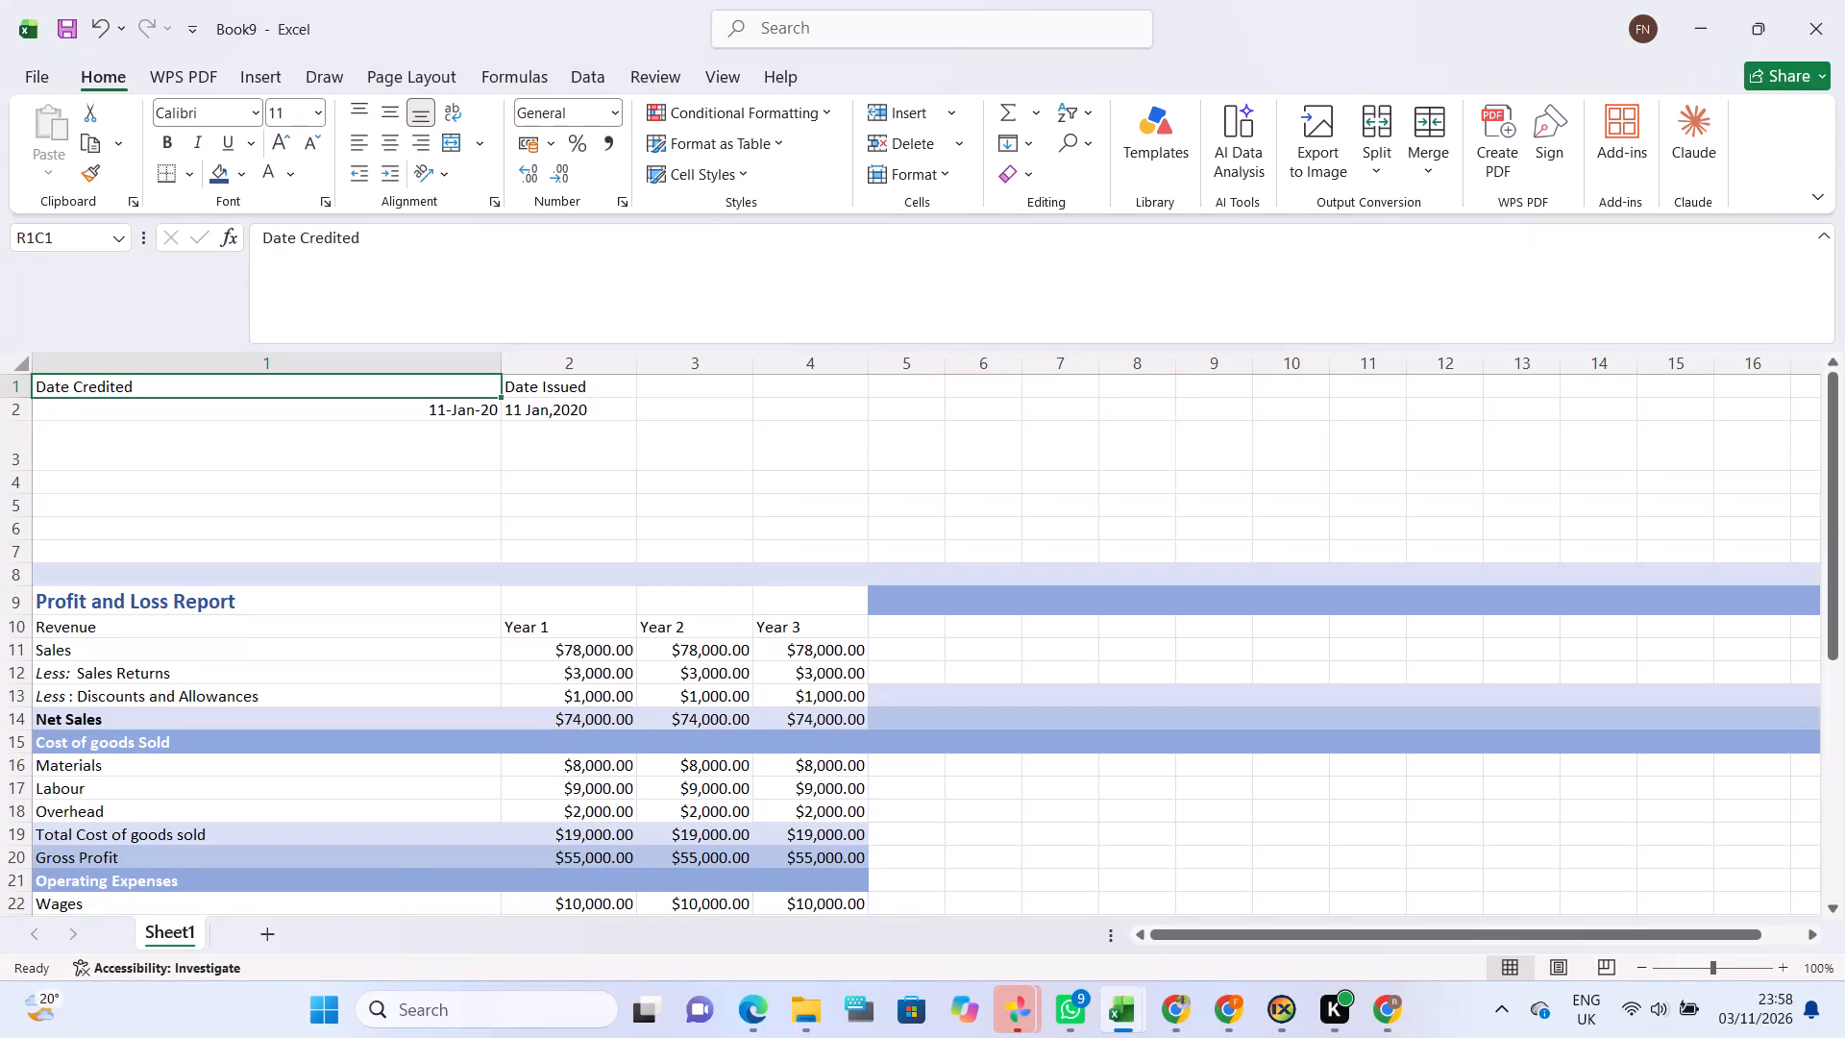
pyautogui.moveTo(31, 370); pyautogui.dragTo(171, 408)
pyautogui.click(171, 408)
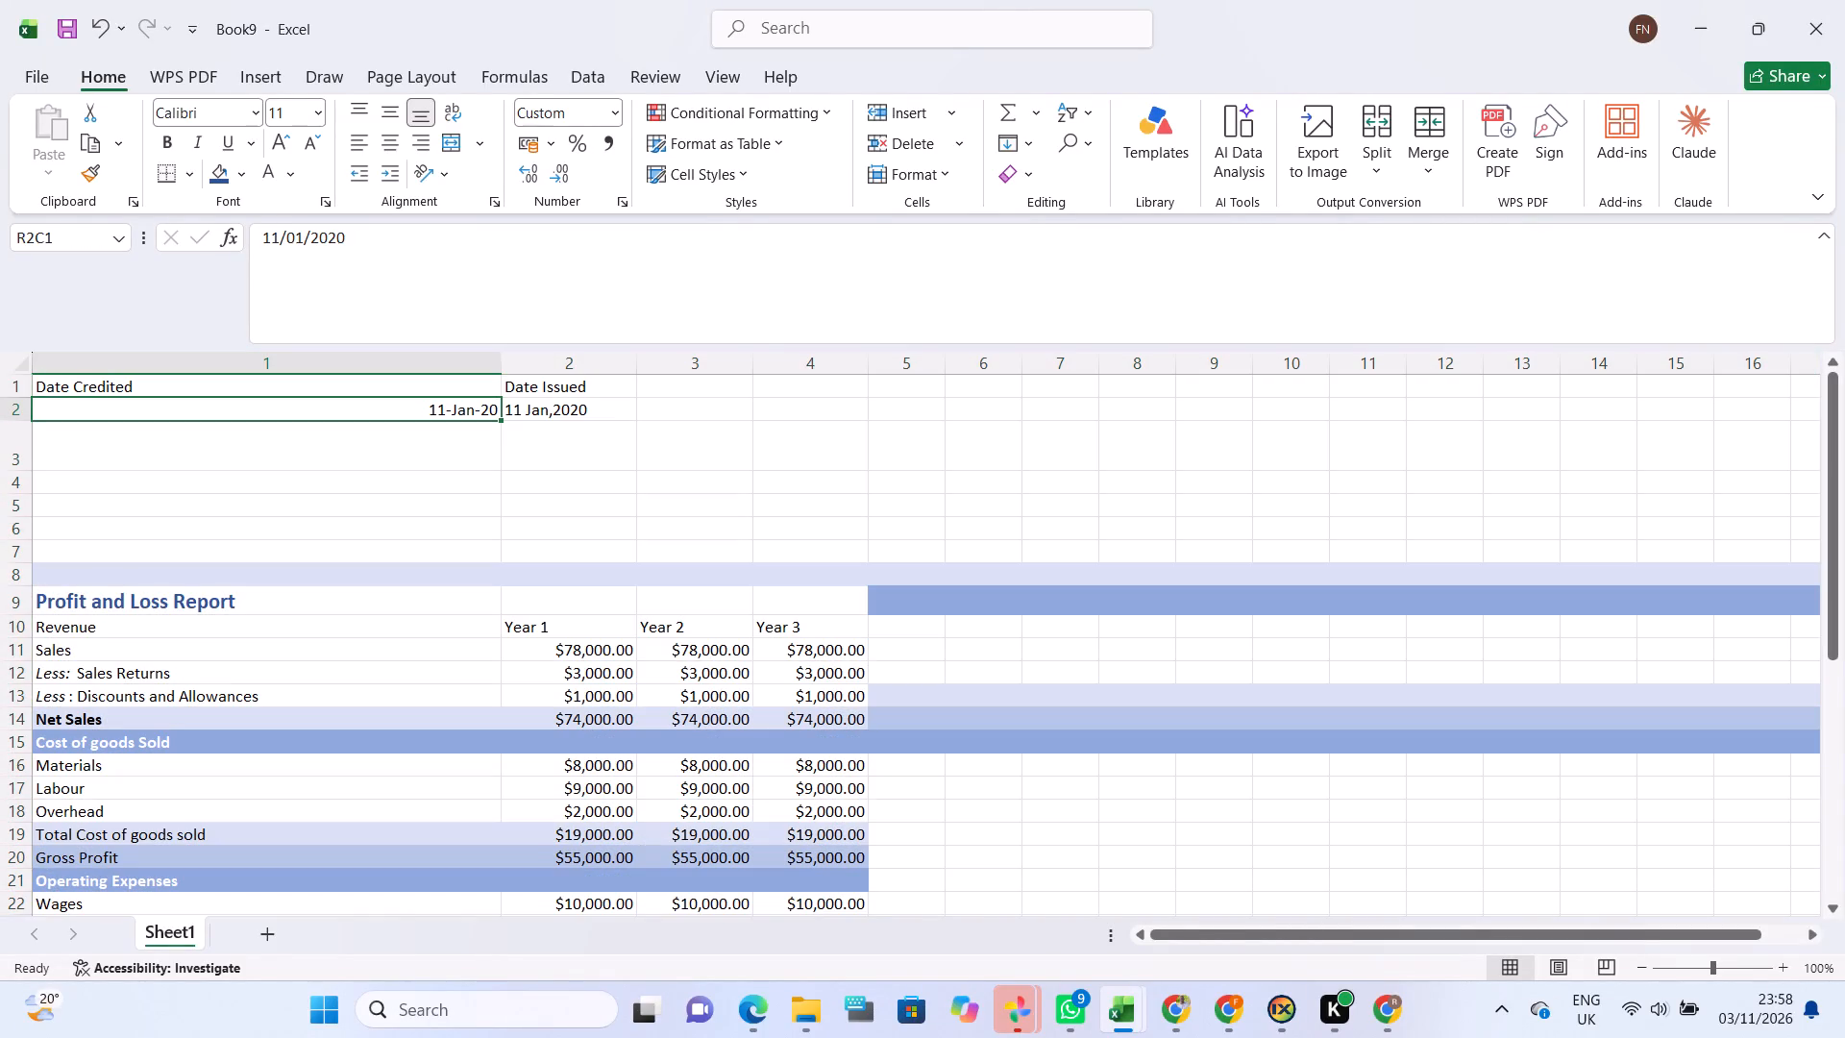
pyautogui.moveTo(101, 379); pyautogui.dragTo(280, 408)
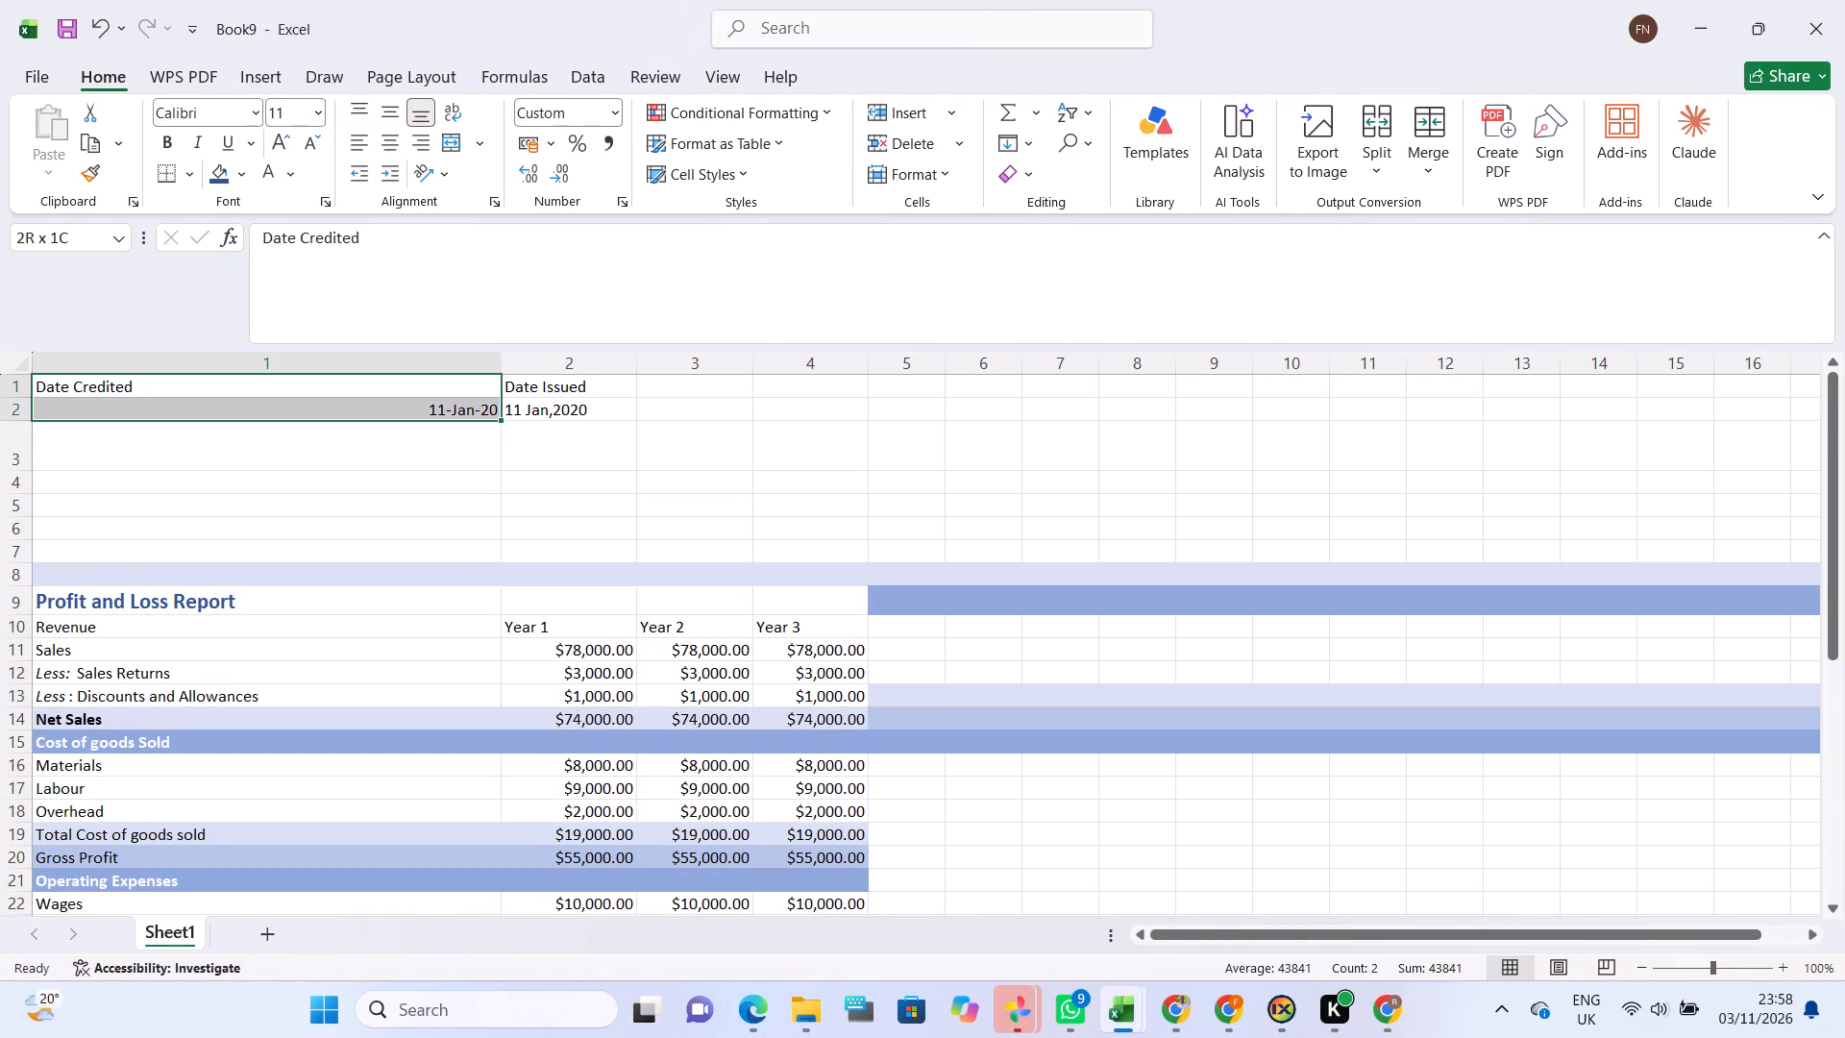
pyautogui.moveTo(280, 408); pyautogui.dragTo(570, 404)
pyautogui.hotkey('ctrl', 'x')
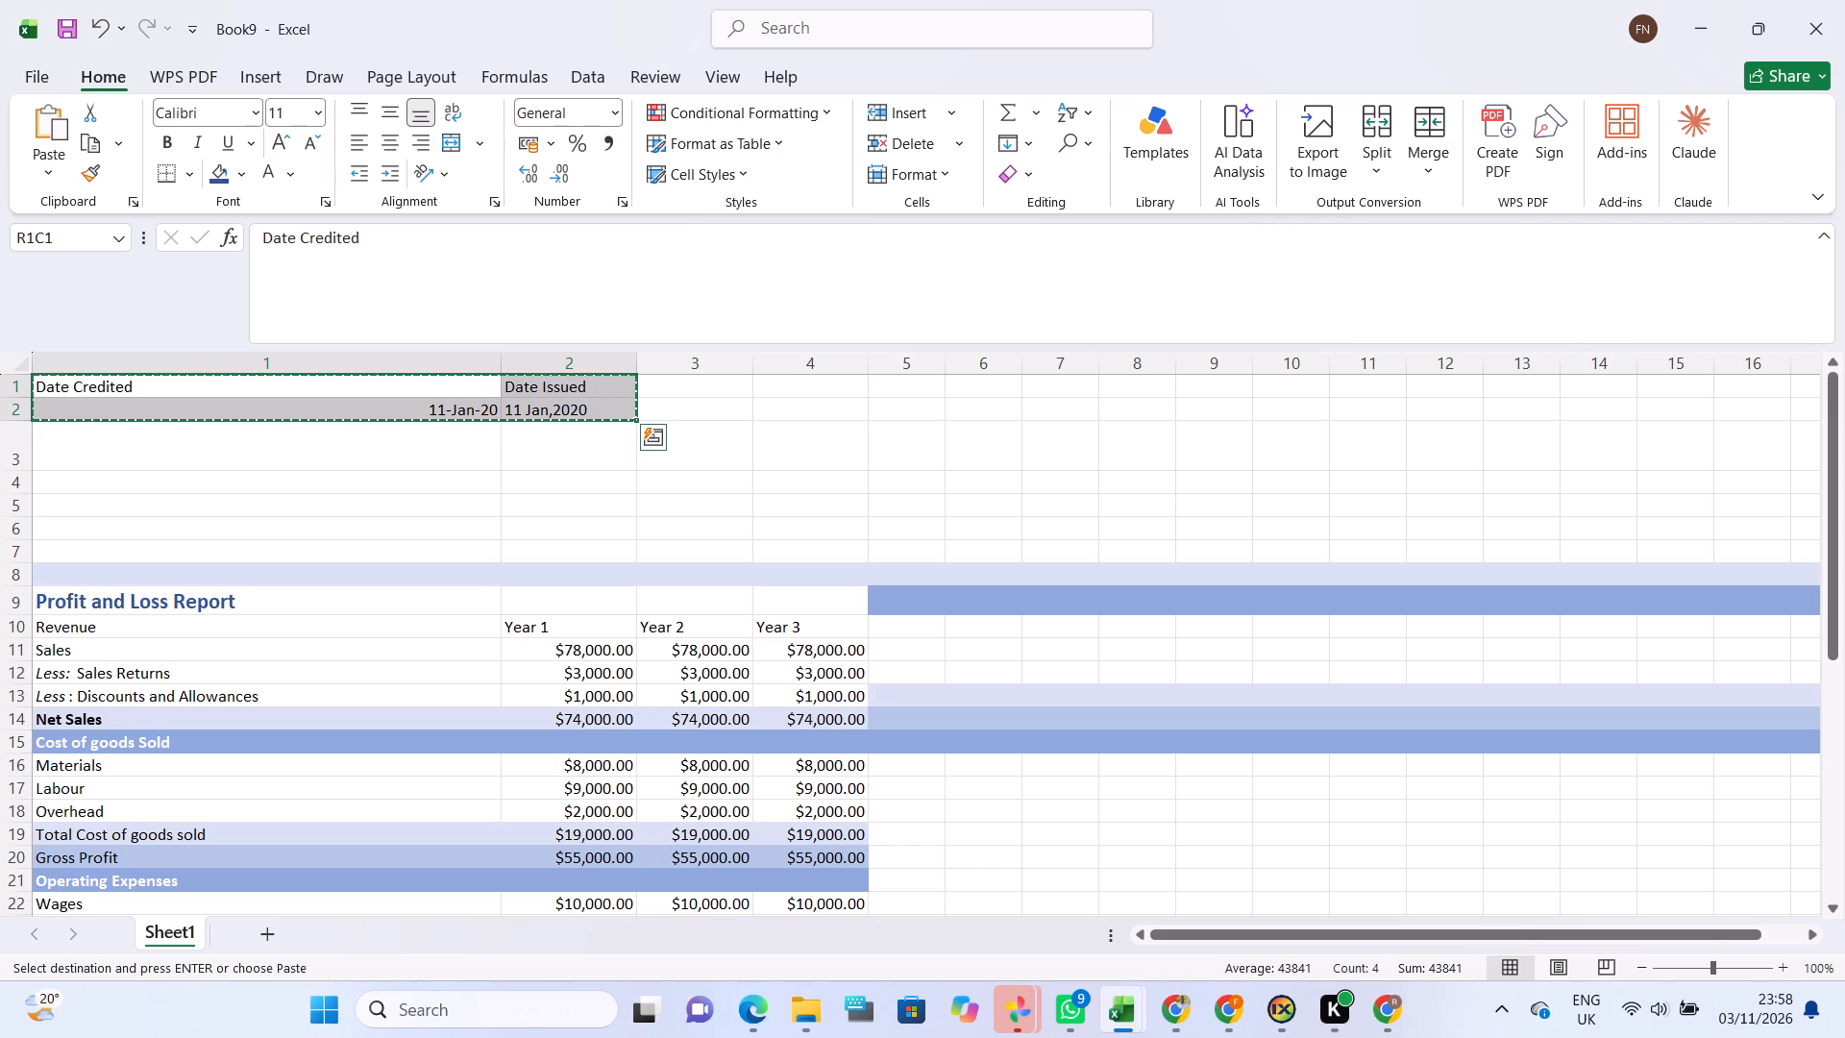
pyautogui.click(68, 509)
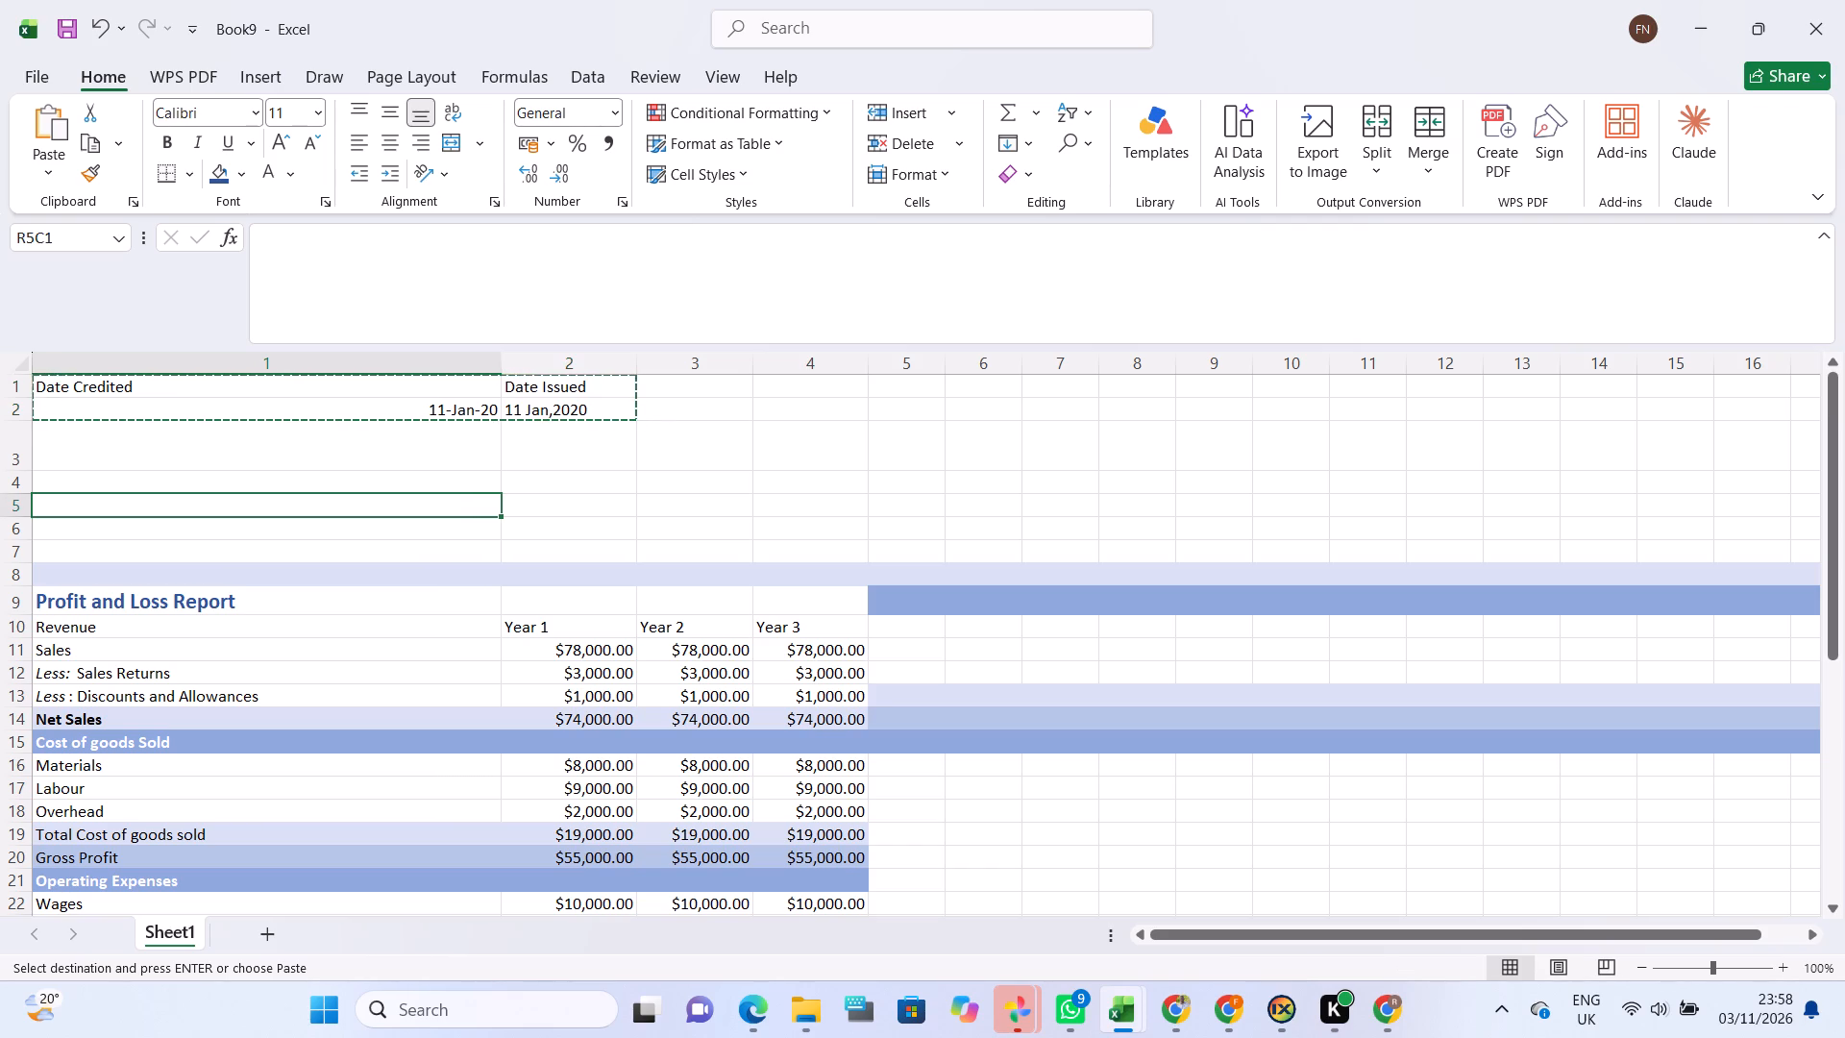
pyautogui.press('Return')
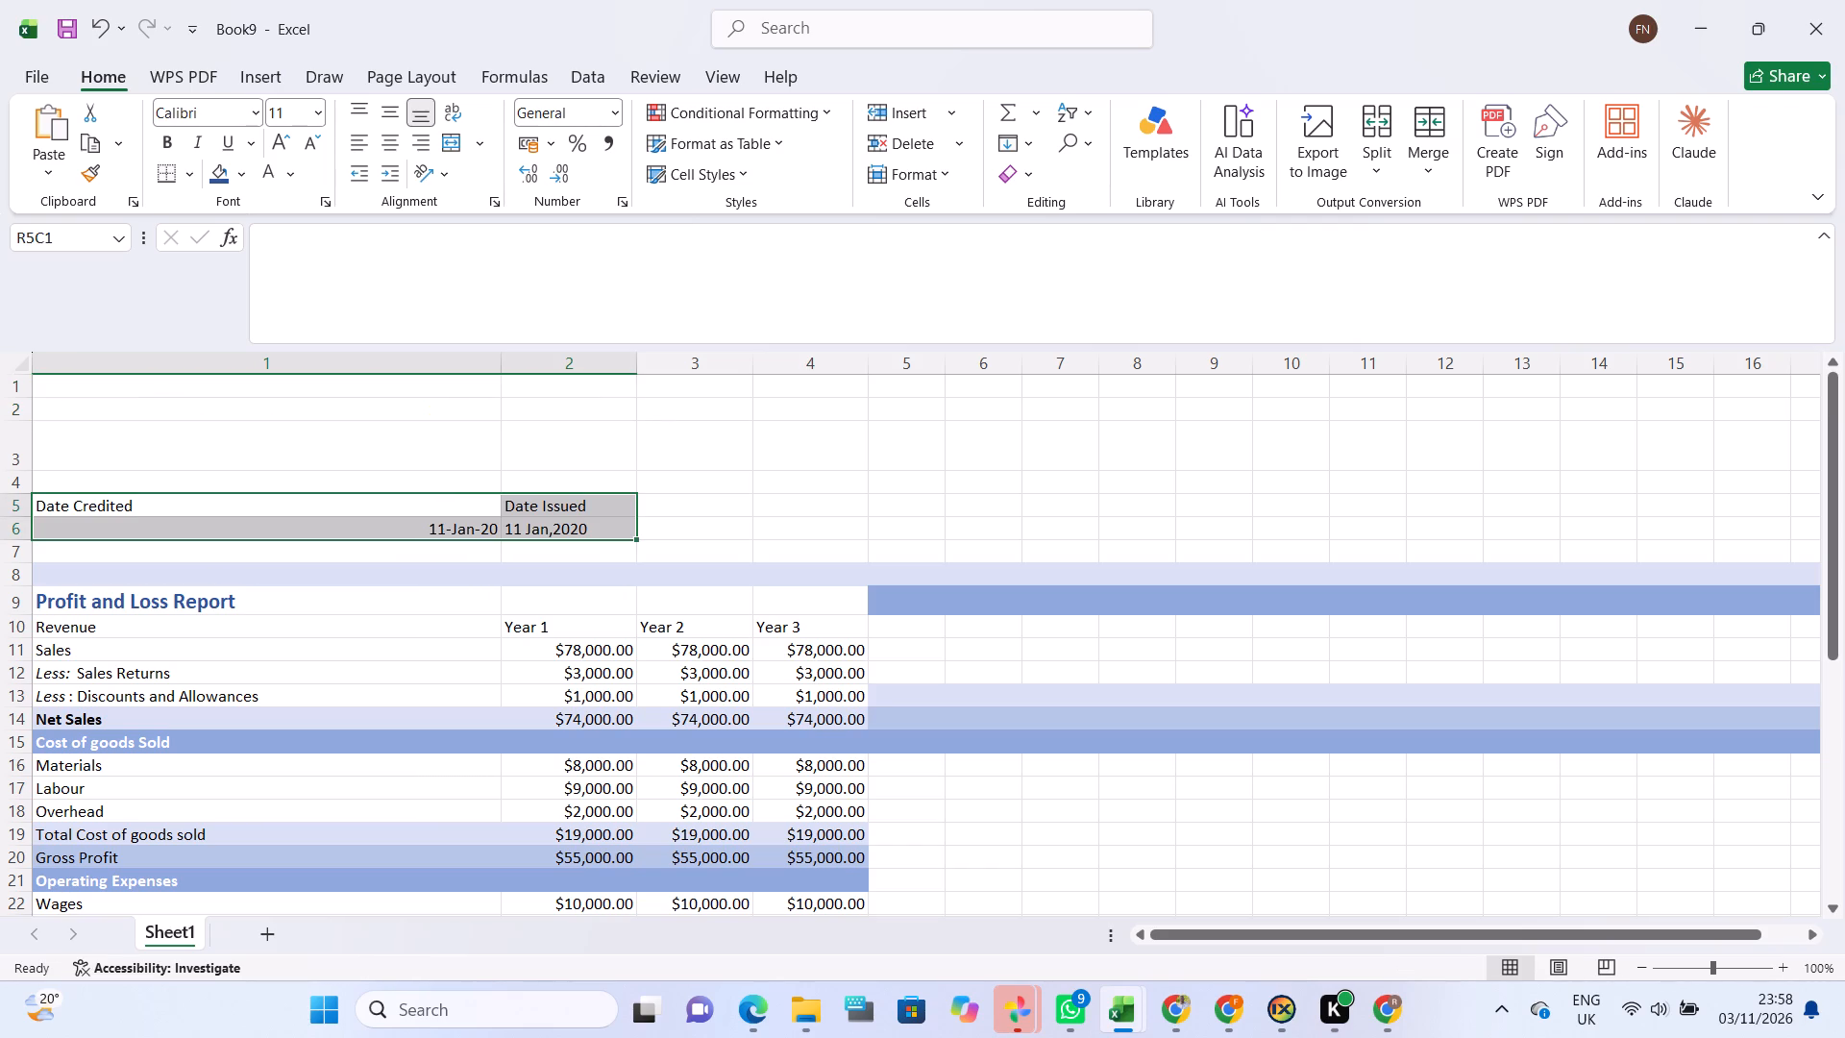
pyautogui.click(539, 541)
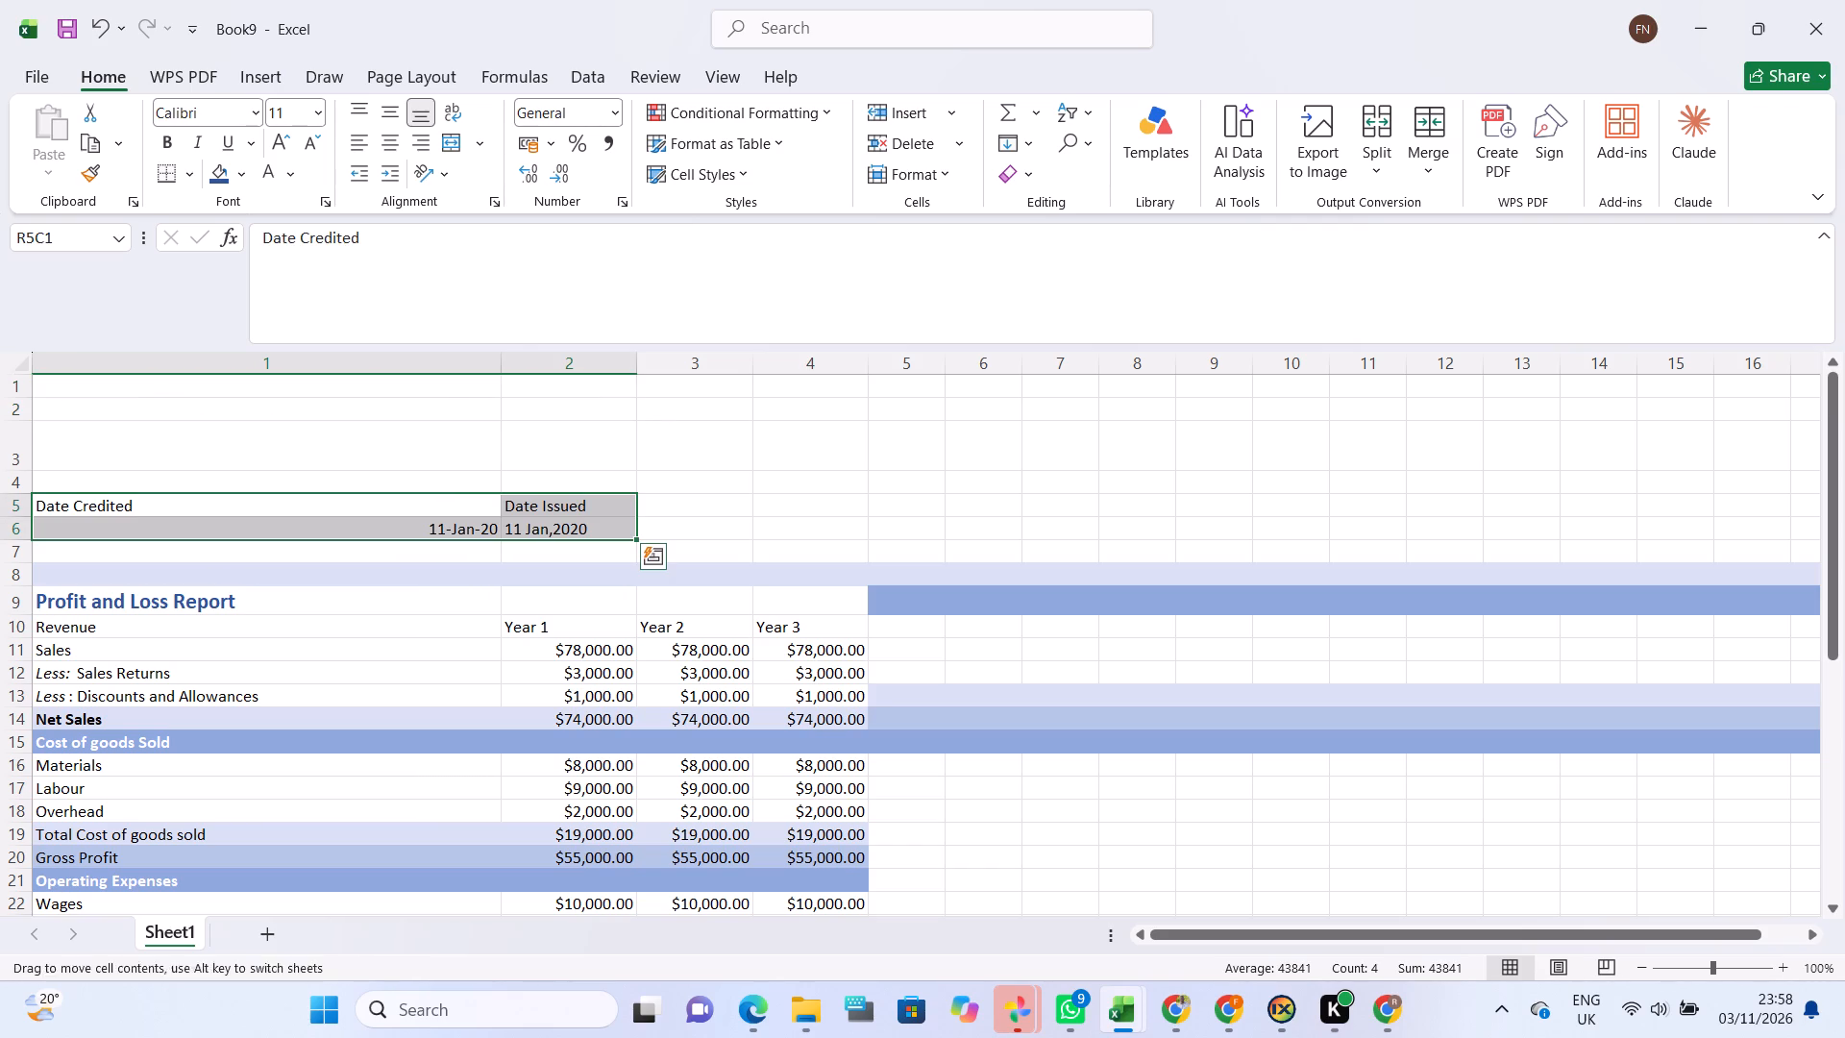
pyautogui.click(787, 488)
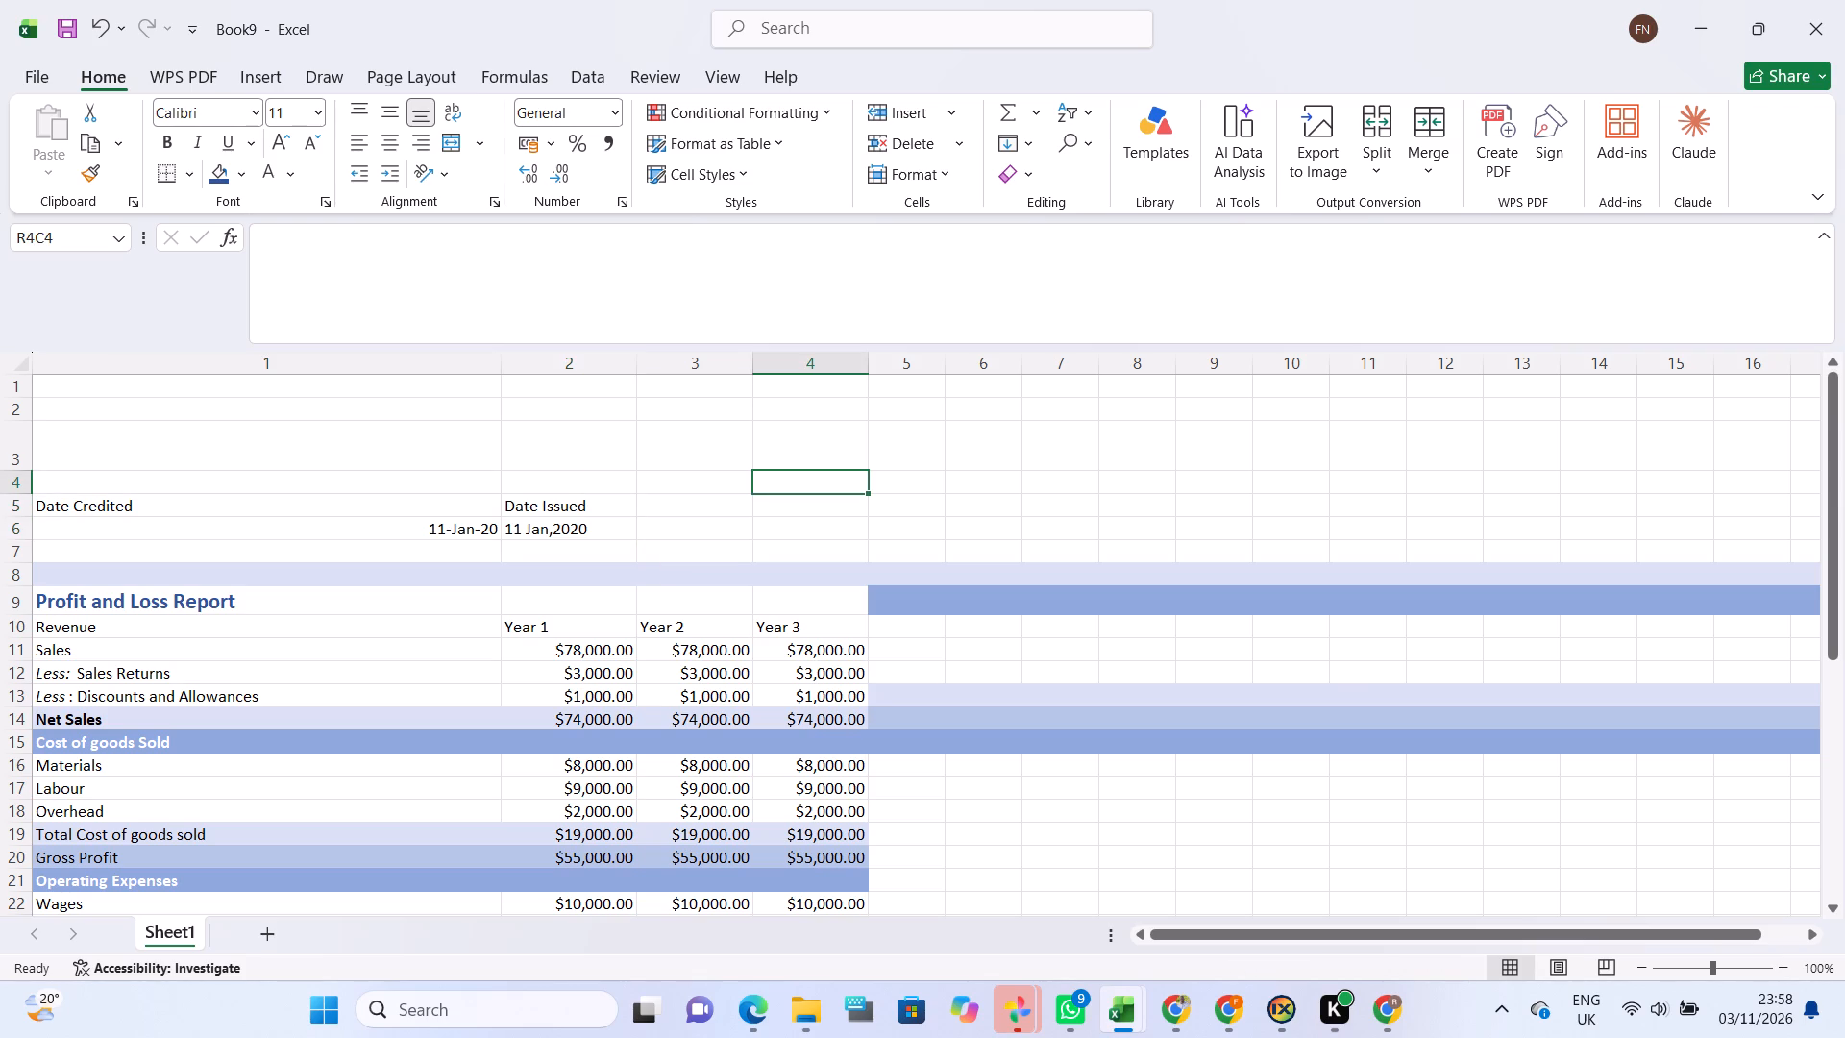
# Draw a rectangle about 18.37 cm wide and 2.07 cm high across columns 1 to 4 over rows 1 to 3.
pyautogui.scroll(-1, 320, 600)
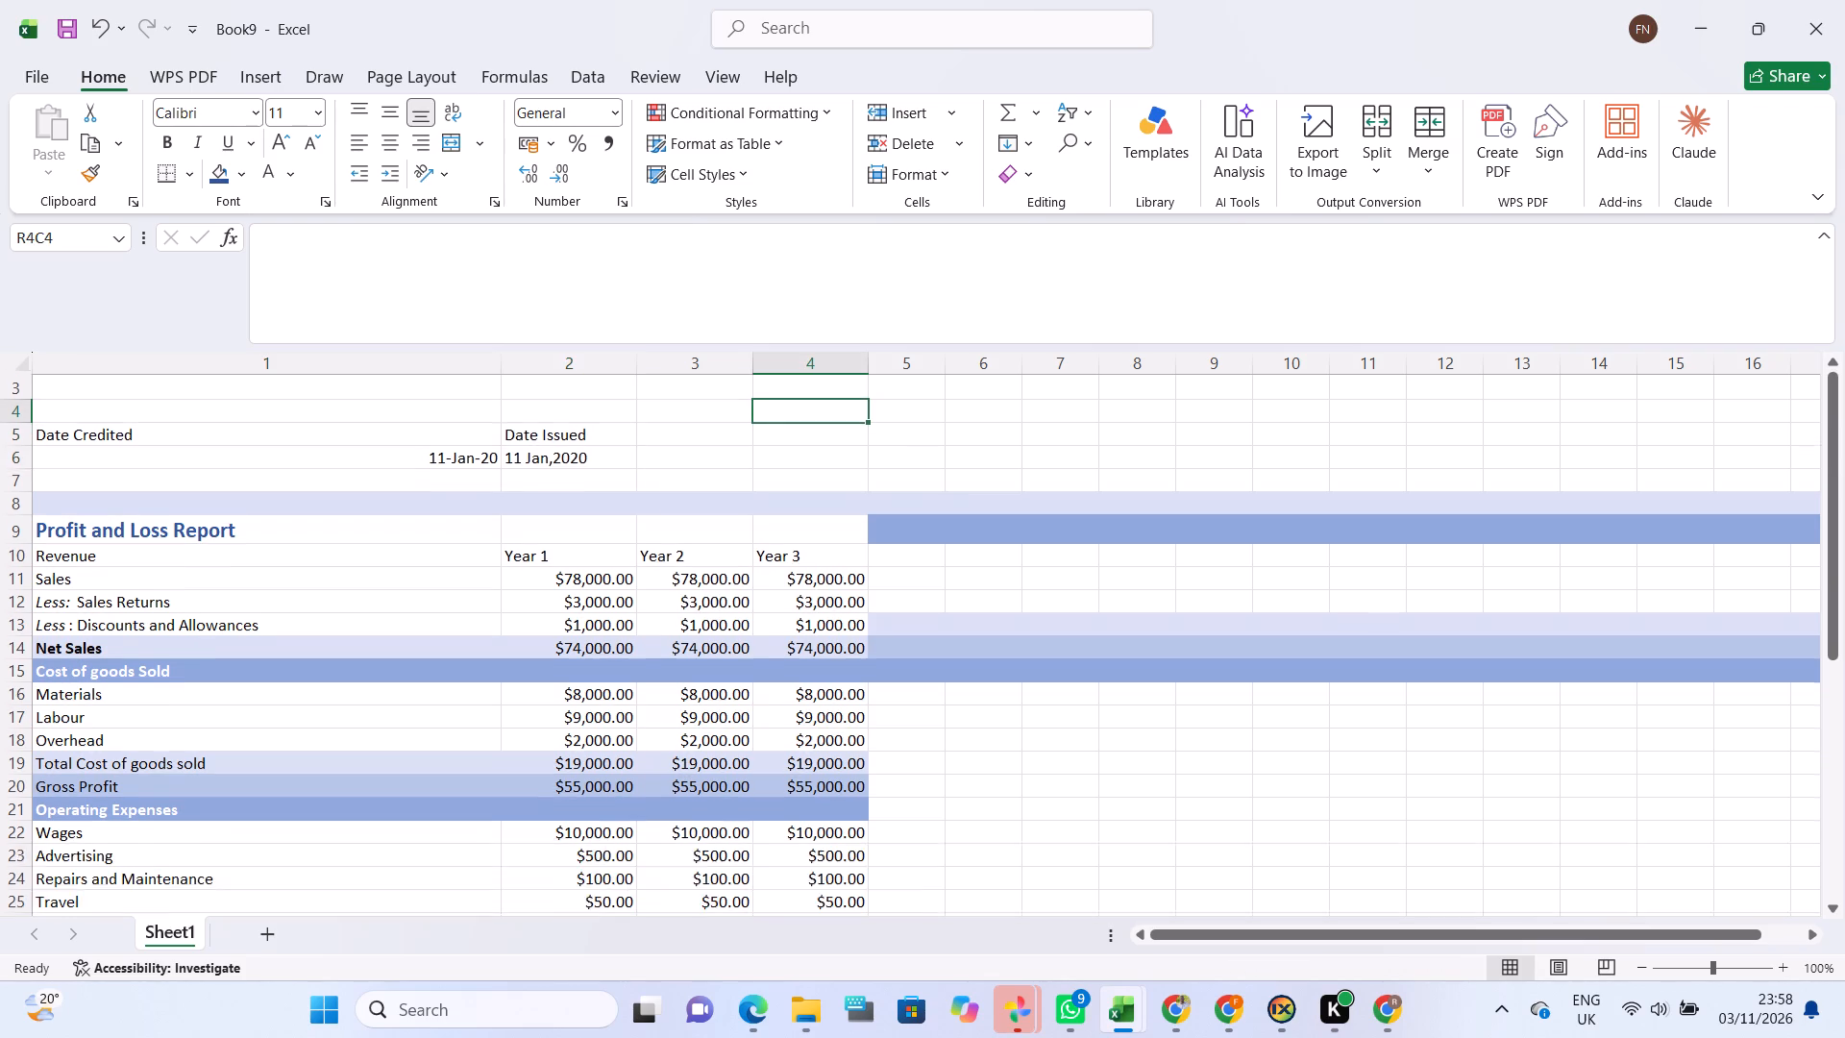
pyautogui.scroll(-2, 320, 600)
pyautogui.scroll(1, 320, 600)
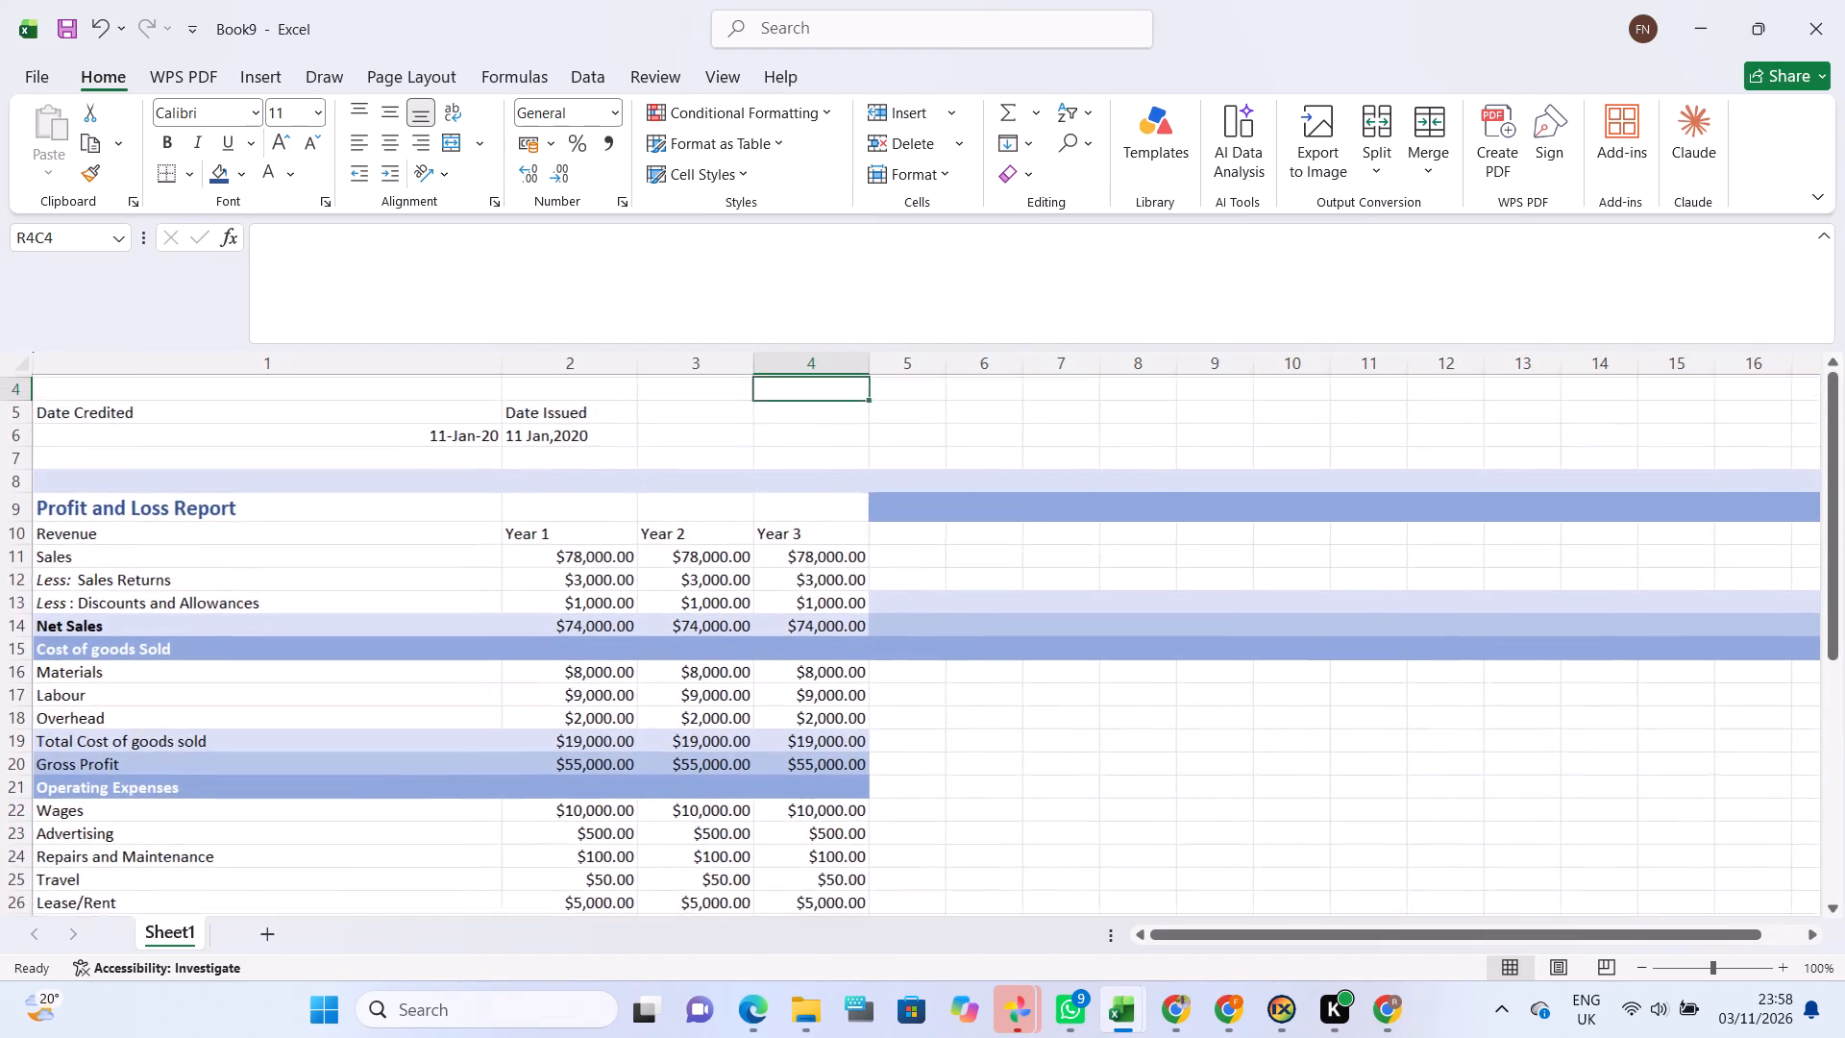
pyautogui.scroll(3, 320, 600)
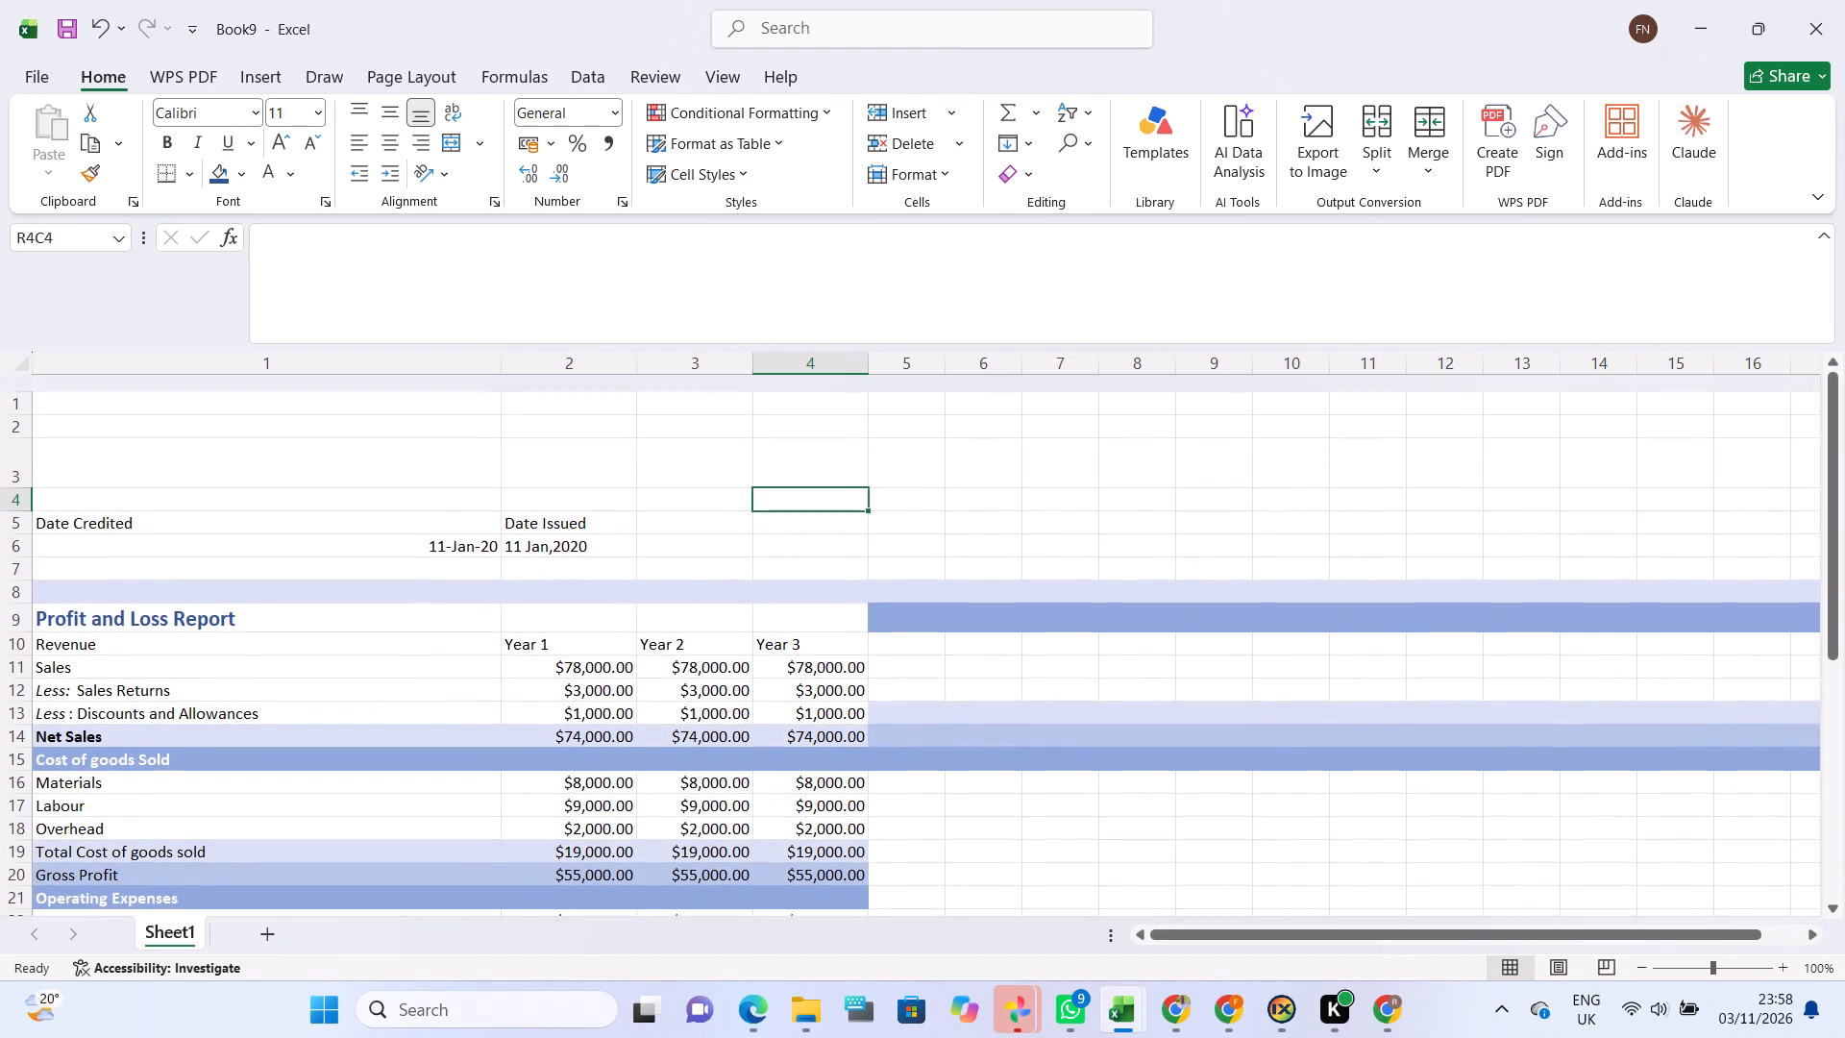
pyautogui.scroll(2, 320, 600)
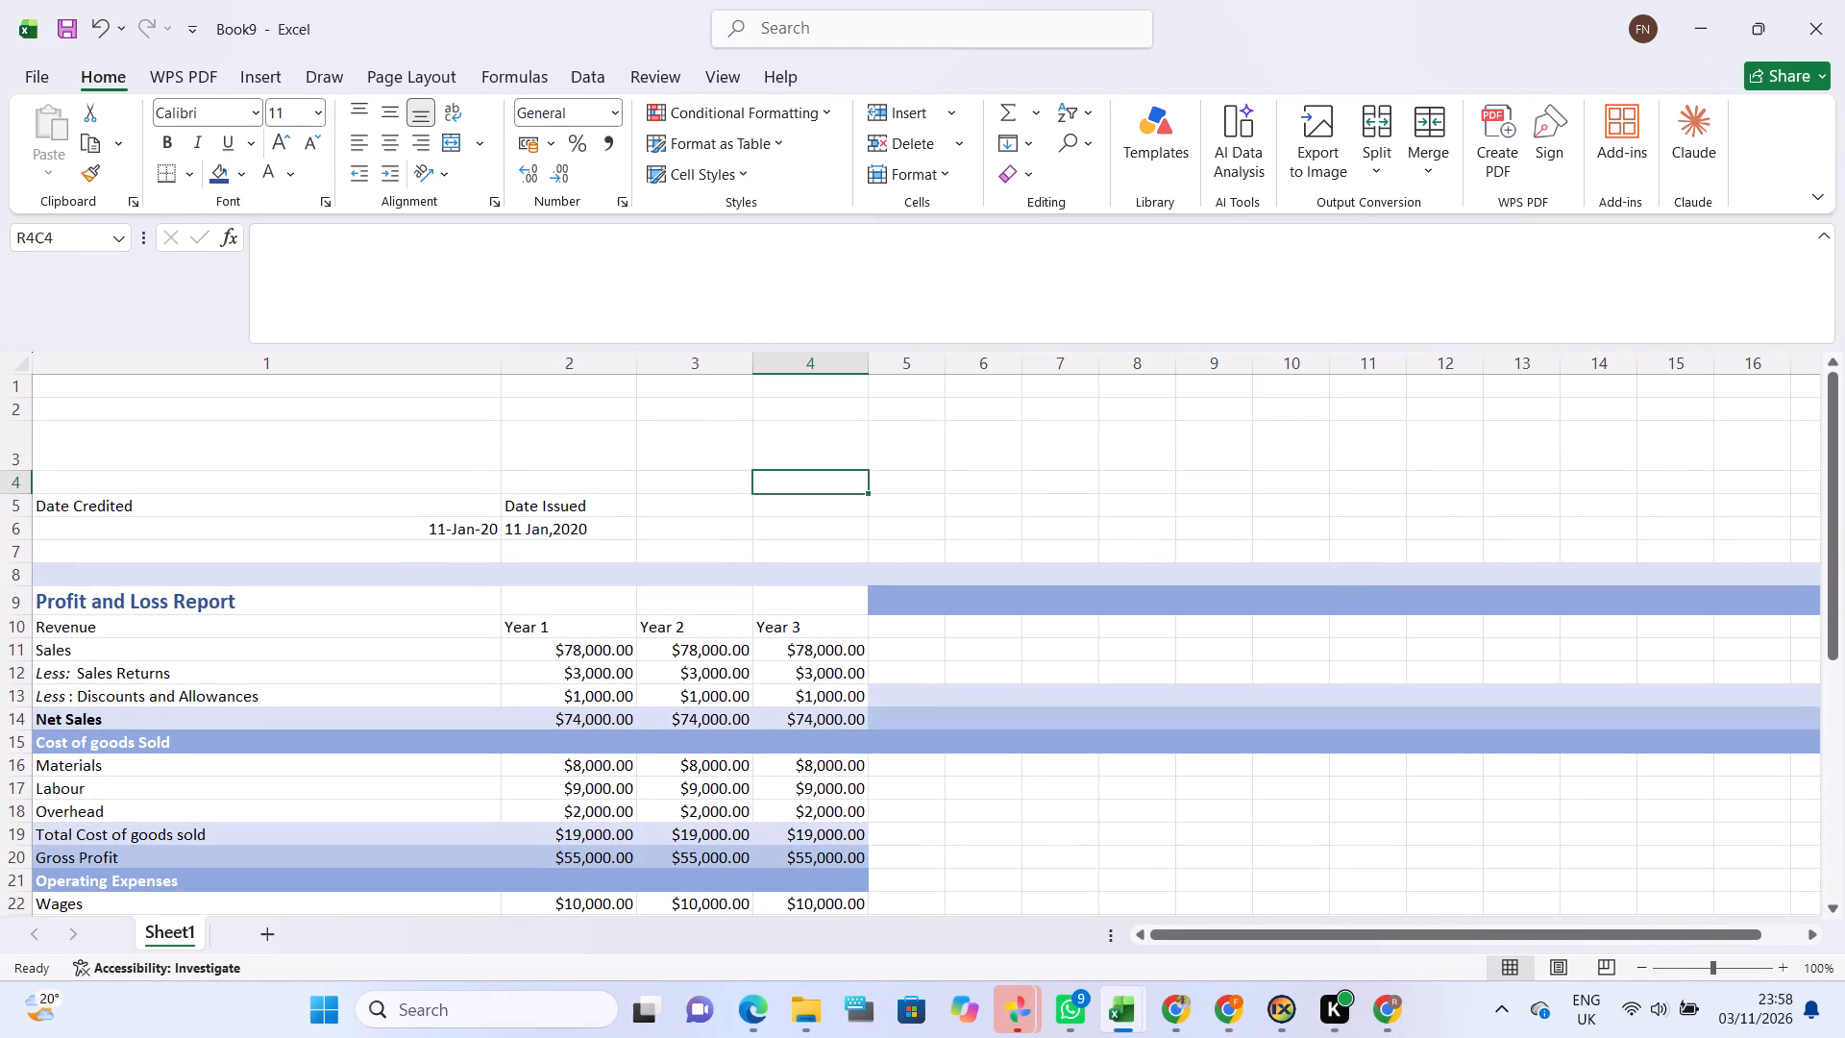
pyautogui.click(272, 83)
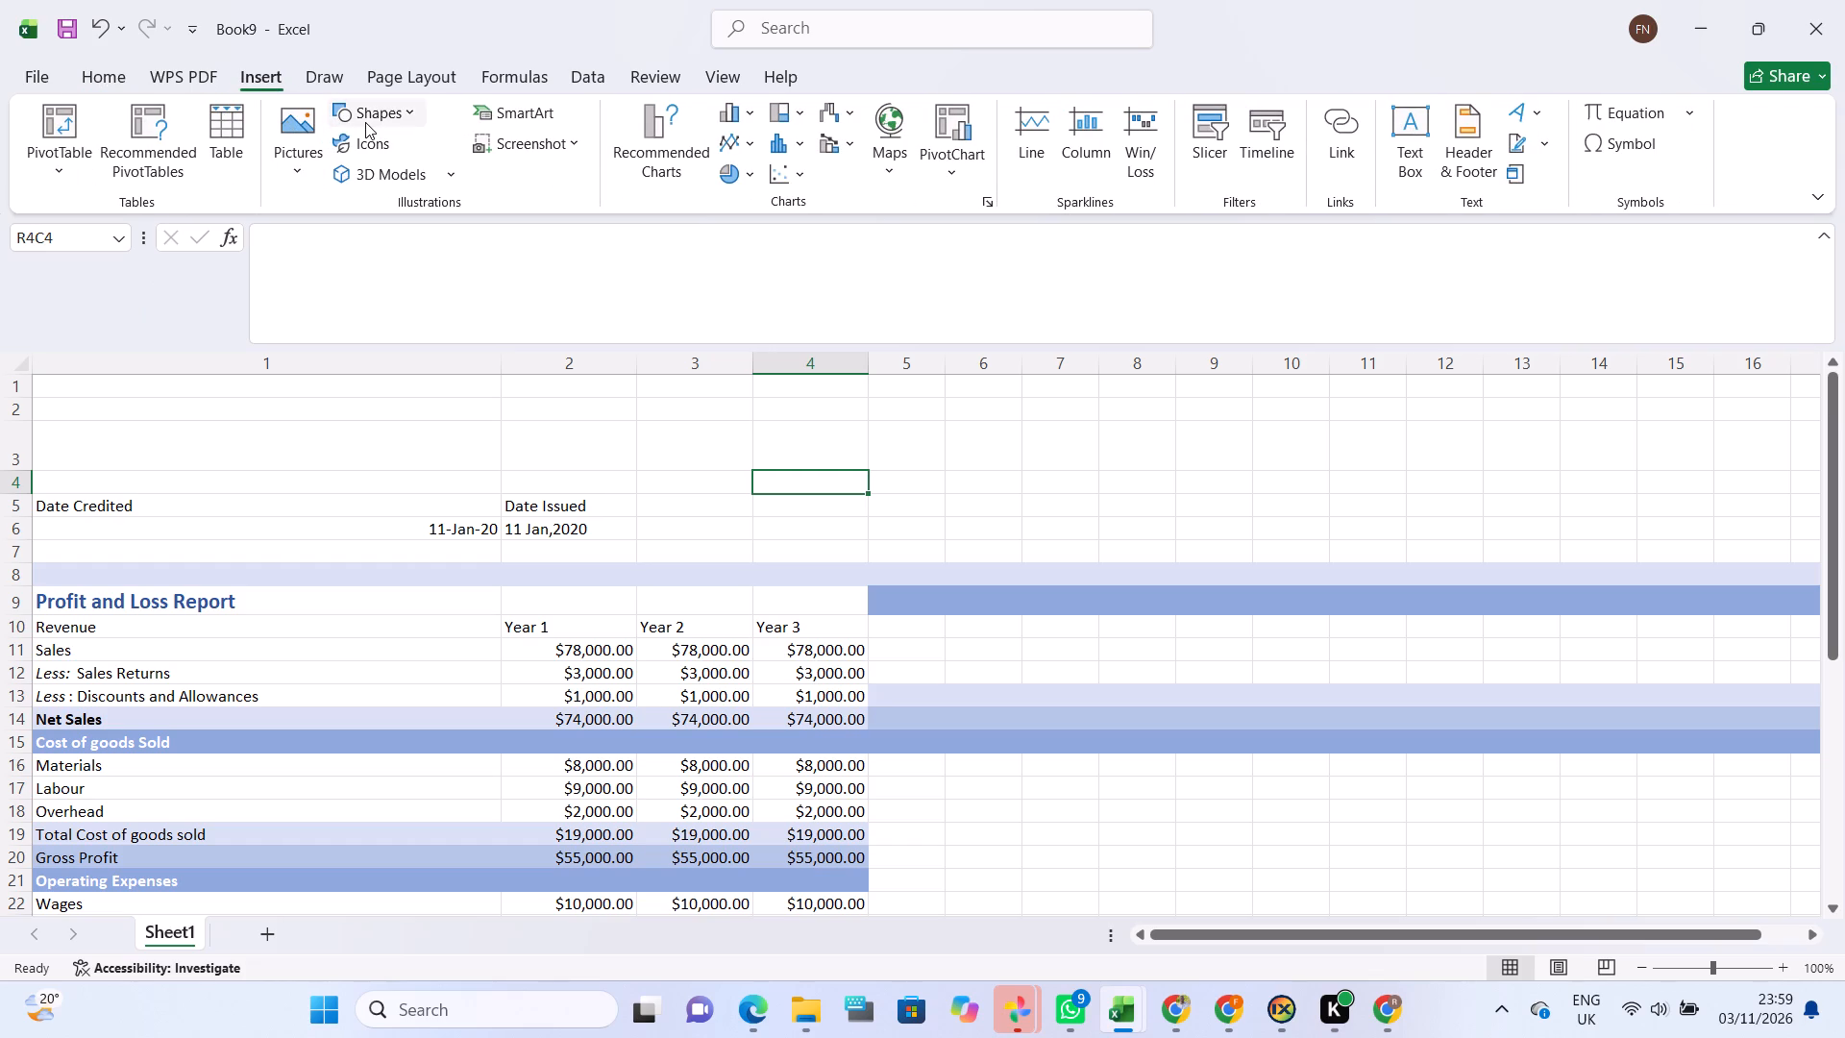
pyautogui.click(365, 122)
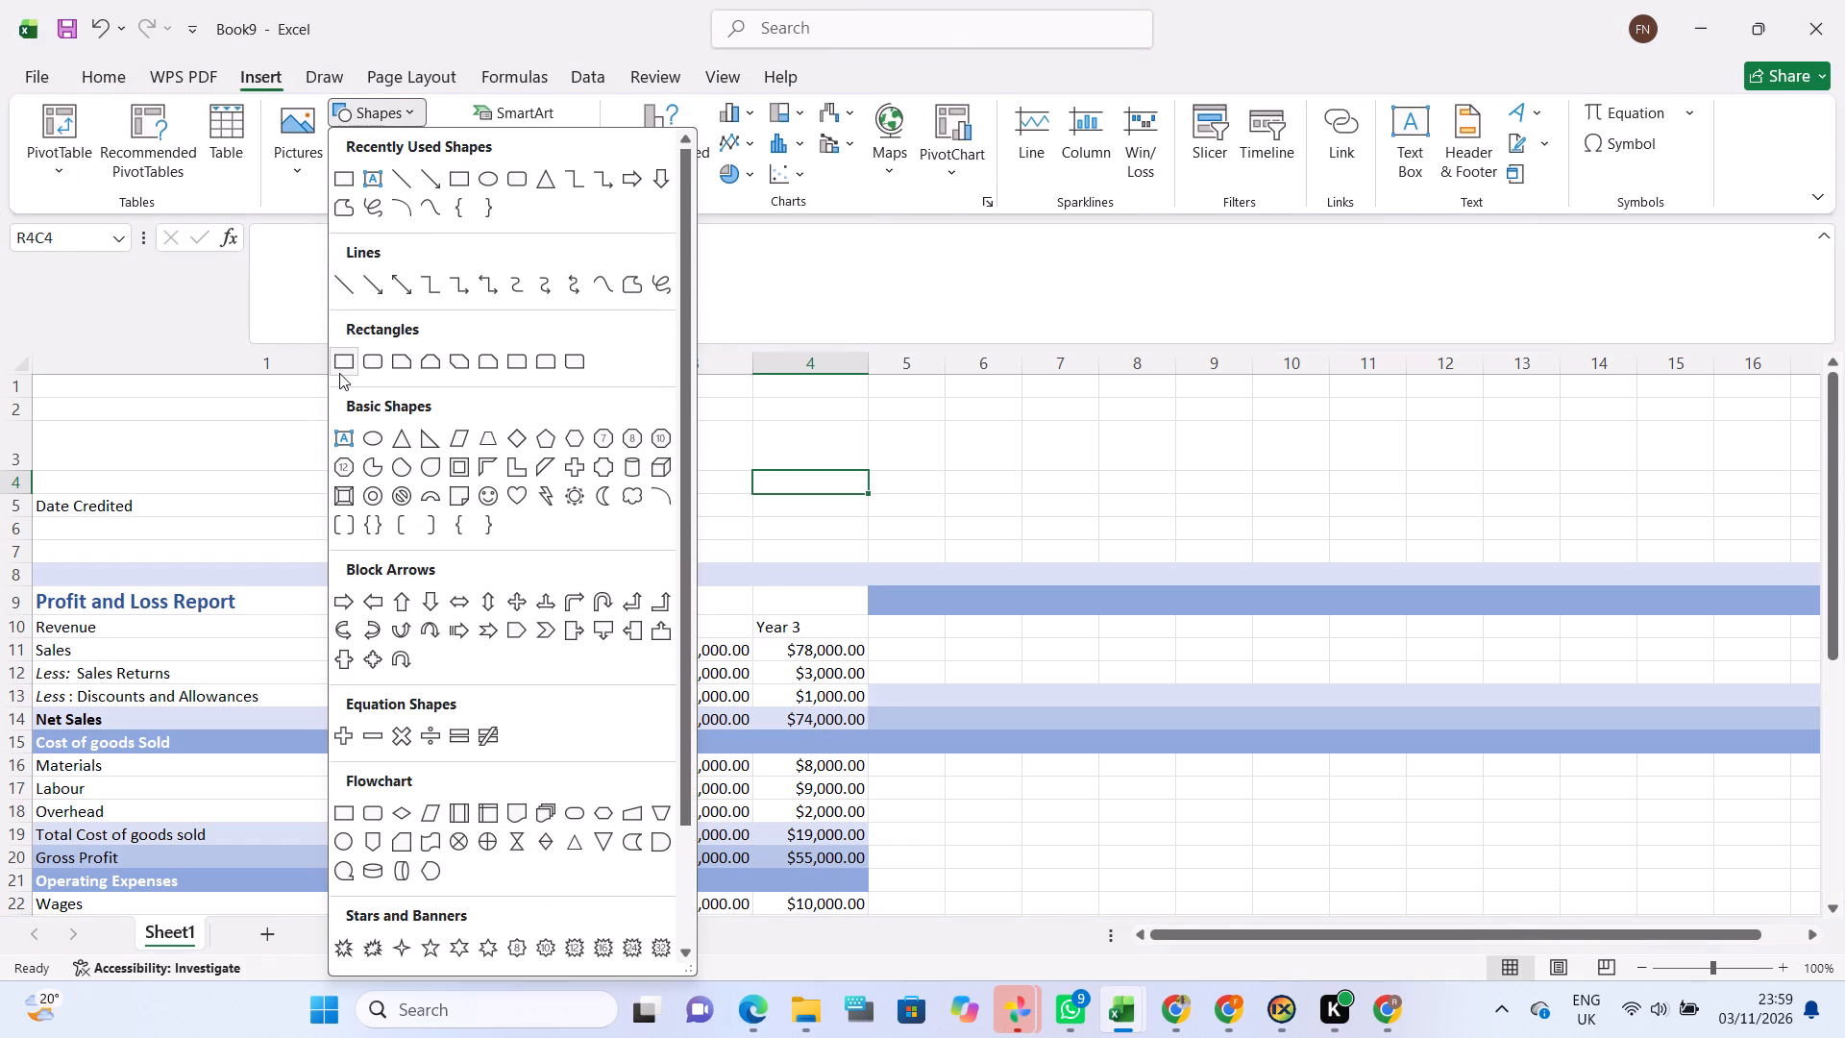
pyautogui.click(456, 176)
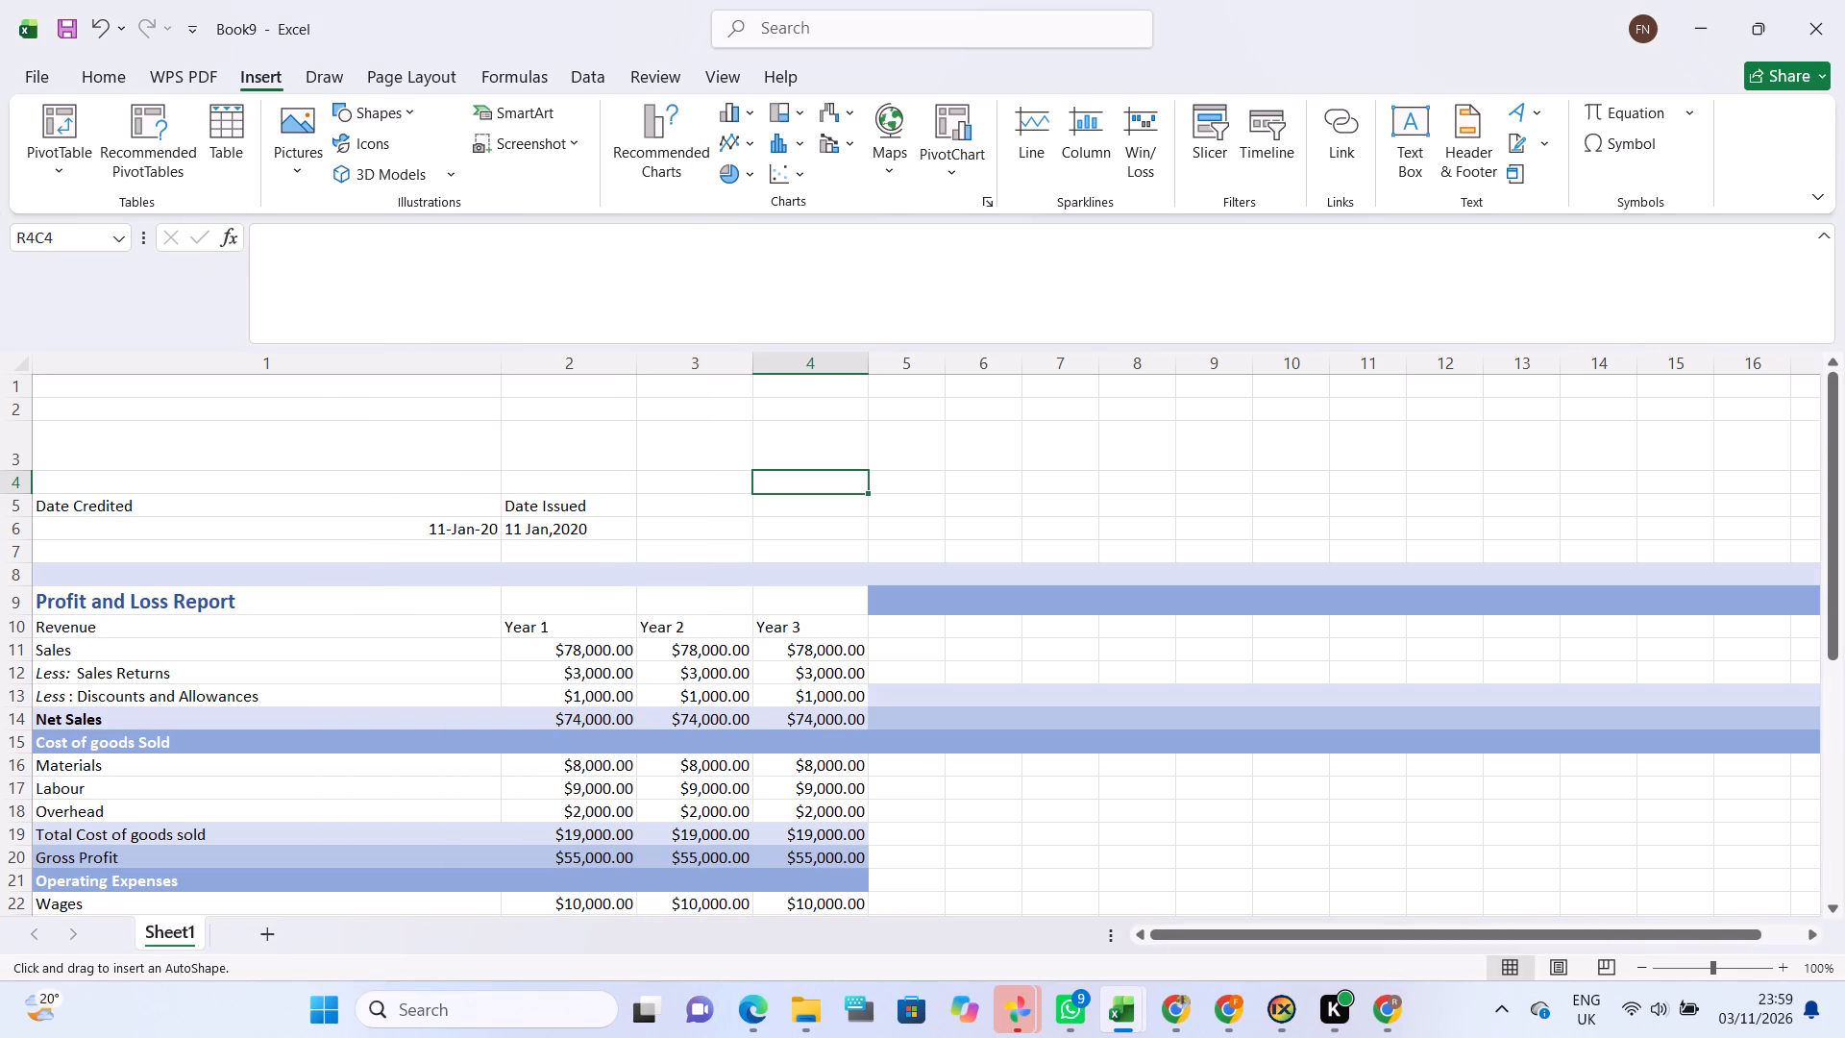
pyautogui.moveTo(34, 375); pyautogui.dragTo(242, 406)
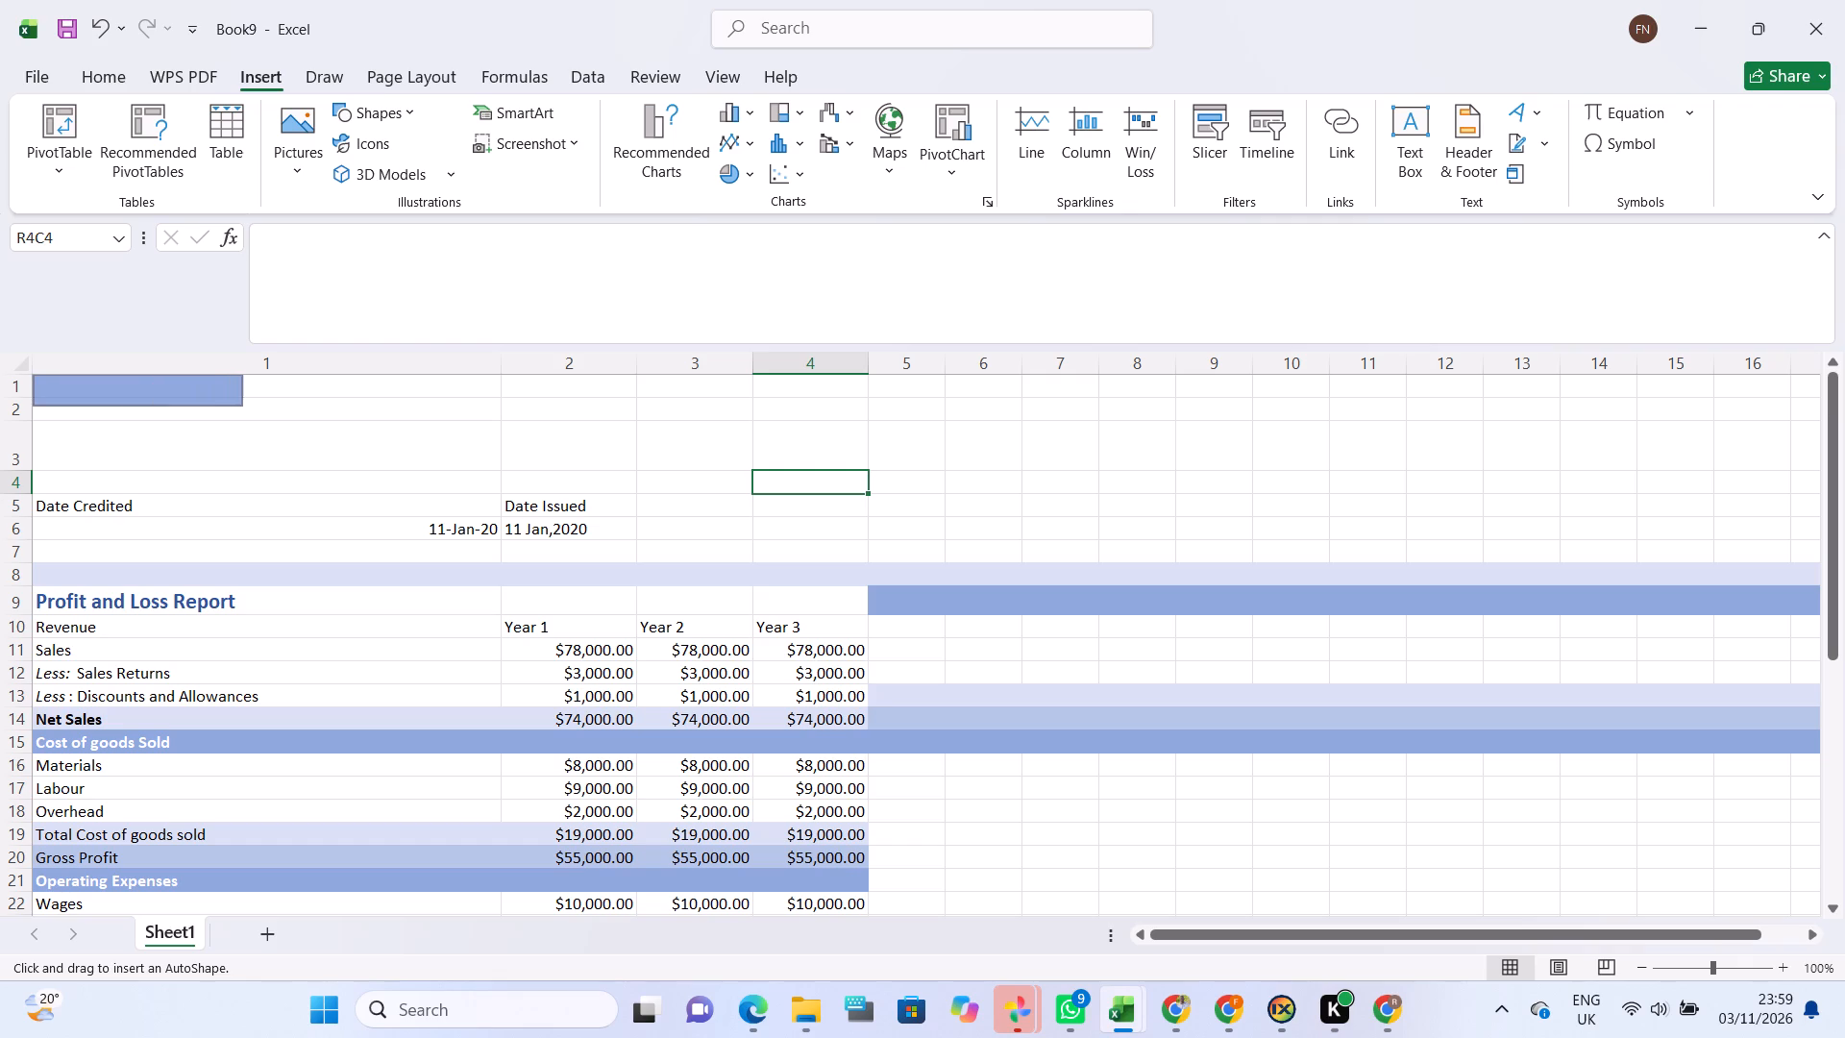
pyautogui.moveTo(242, 406); pyautogui.dragTo(441, 452)
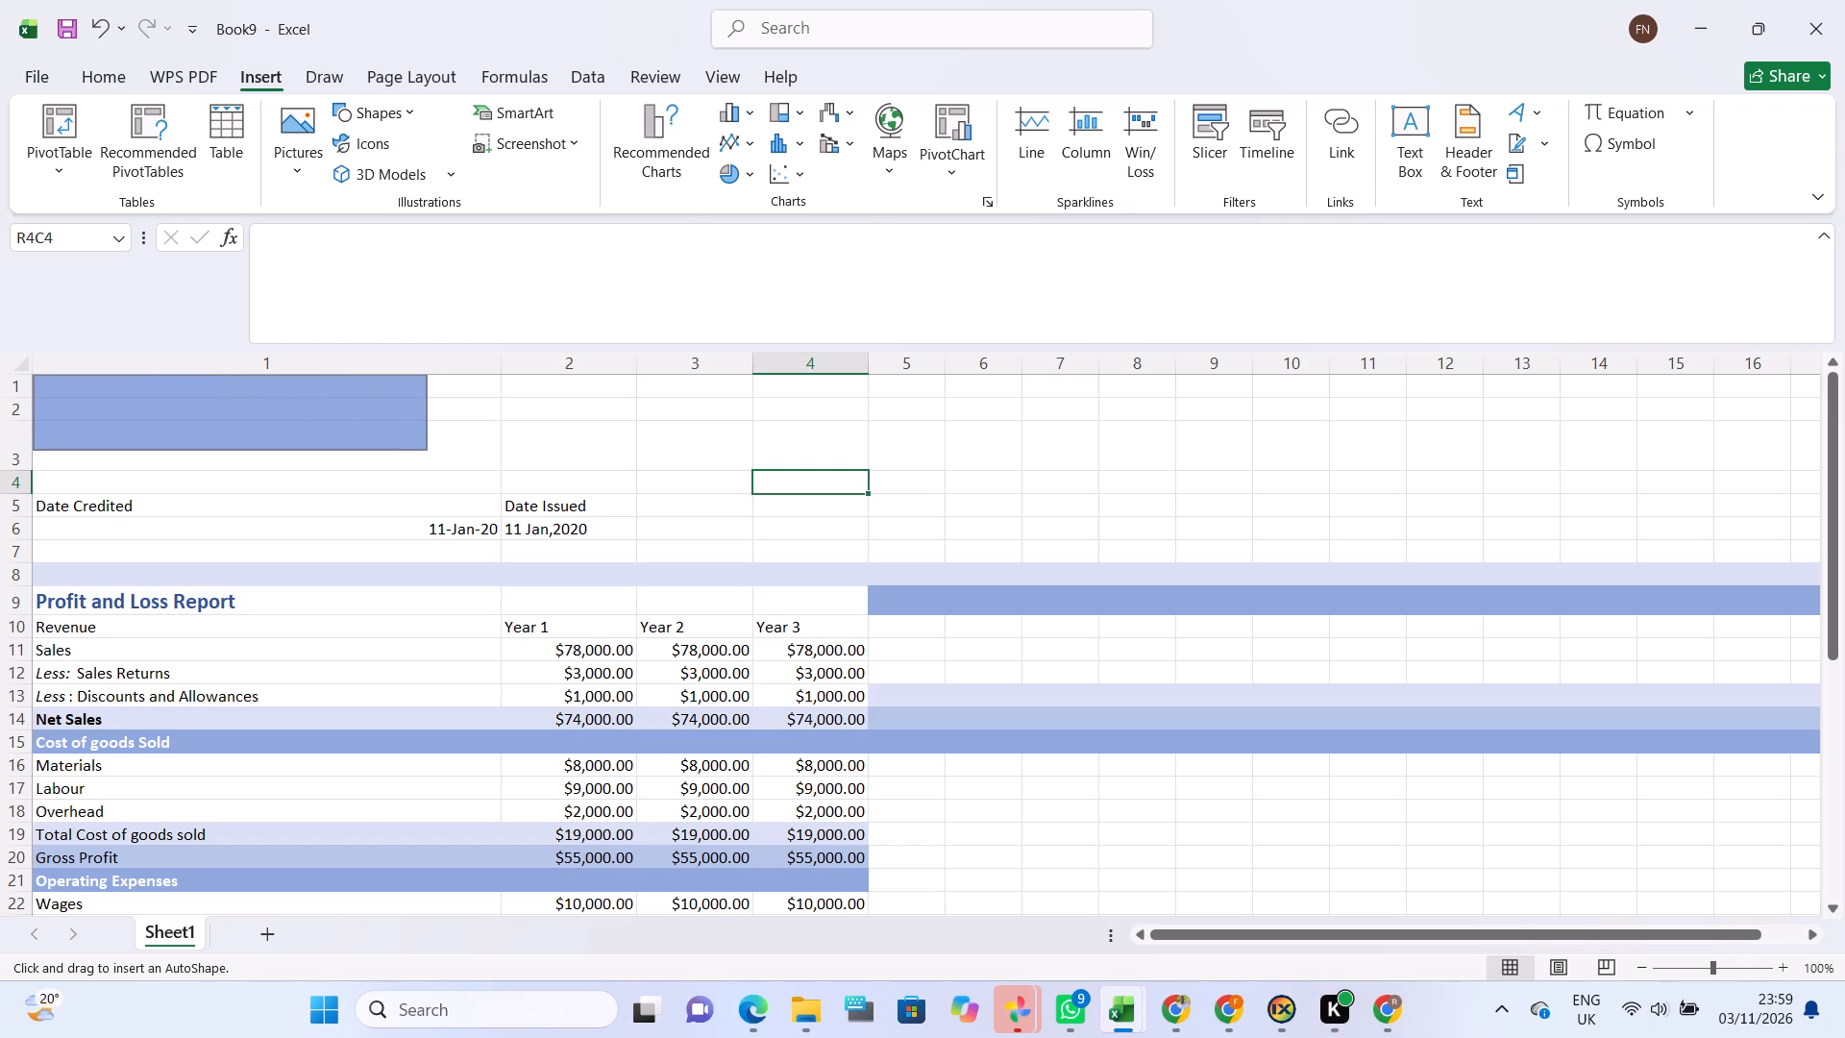
pyautogui.moveTo(441, 452); pyautogui.dragTo(542, 470)
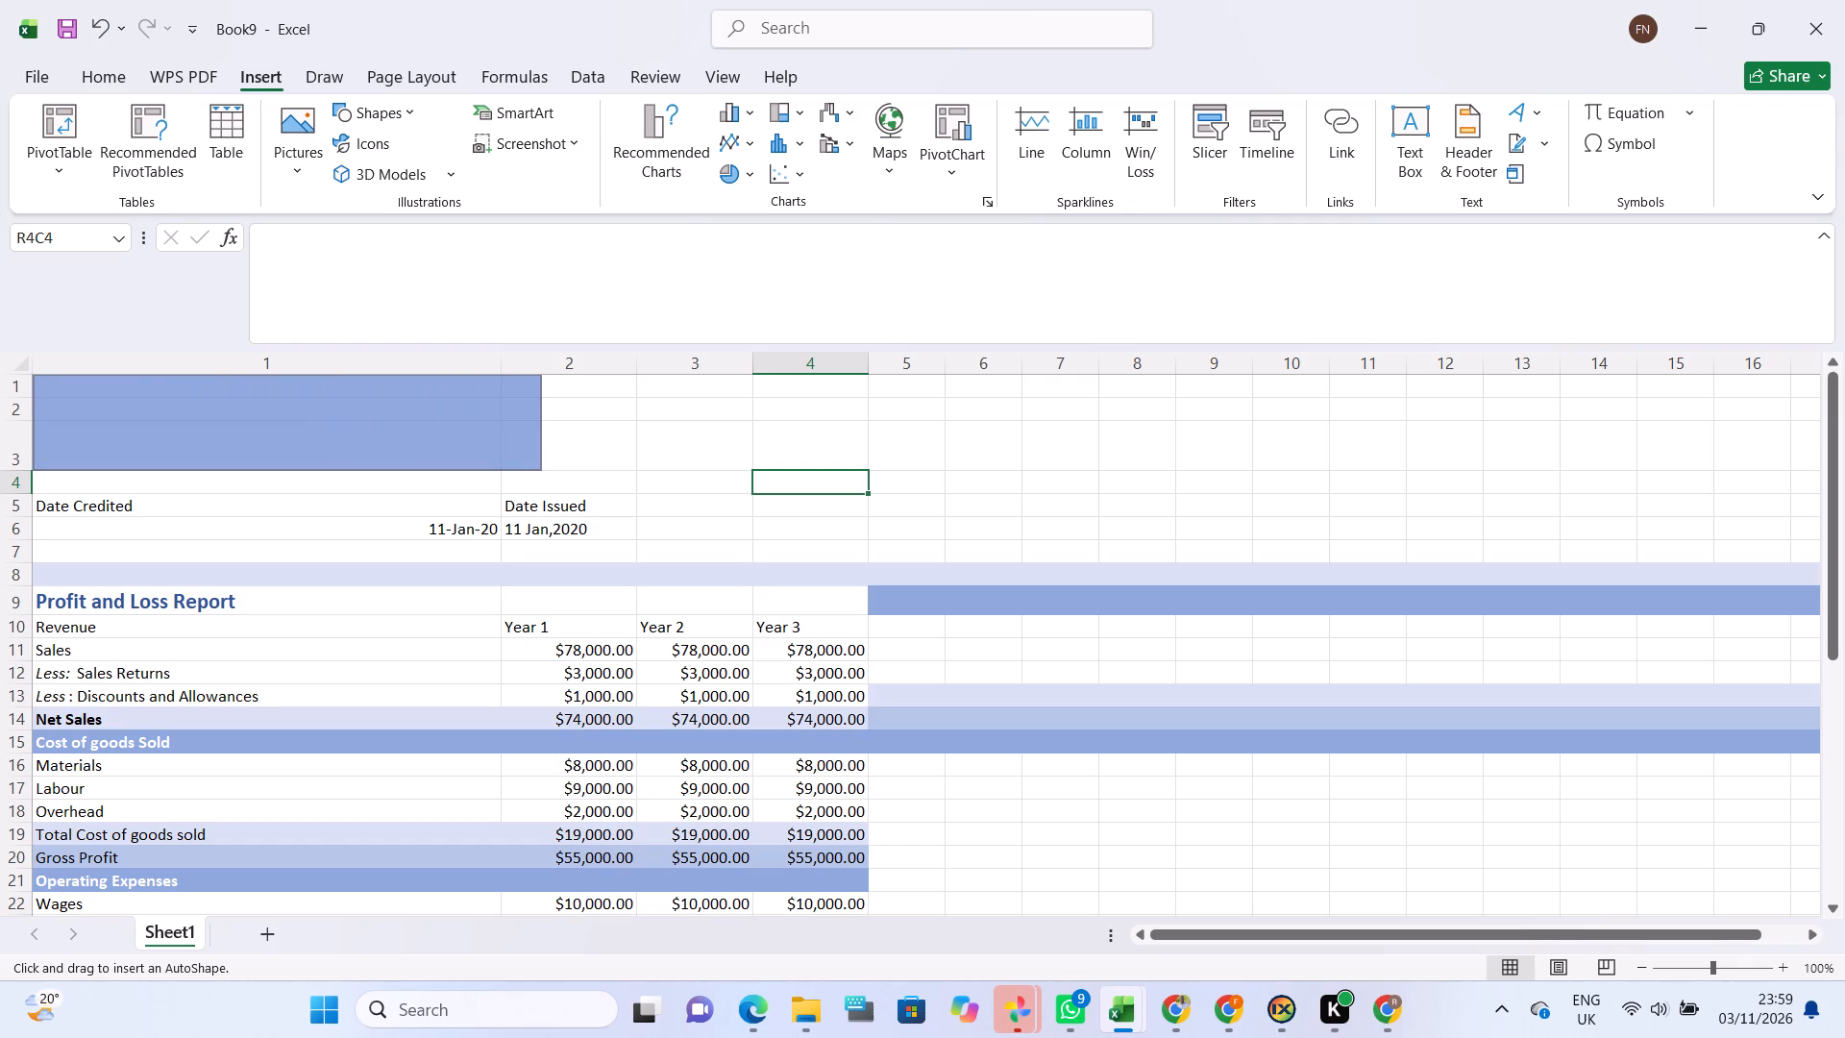
pyautogui.moveTo(542, 470); pyautogui.dragTo(838, 455)
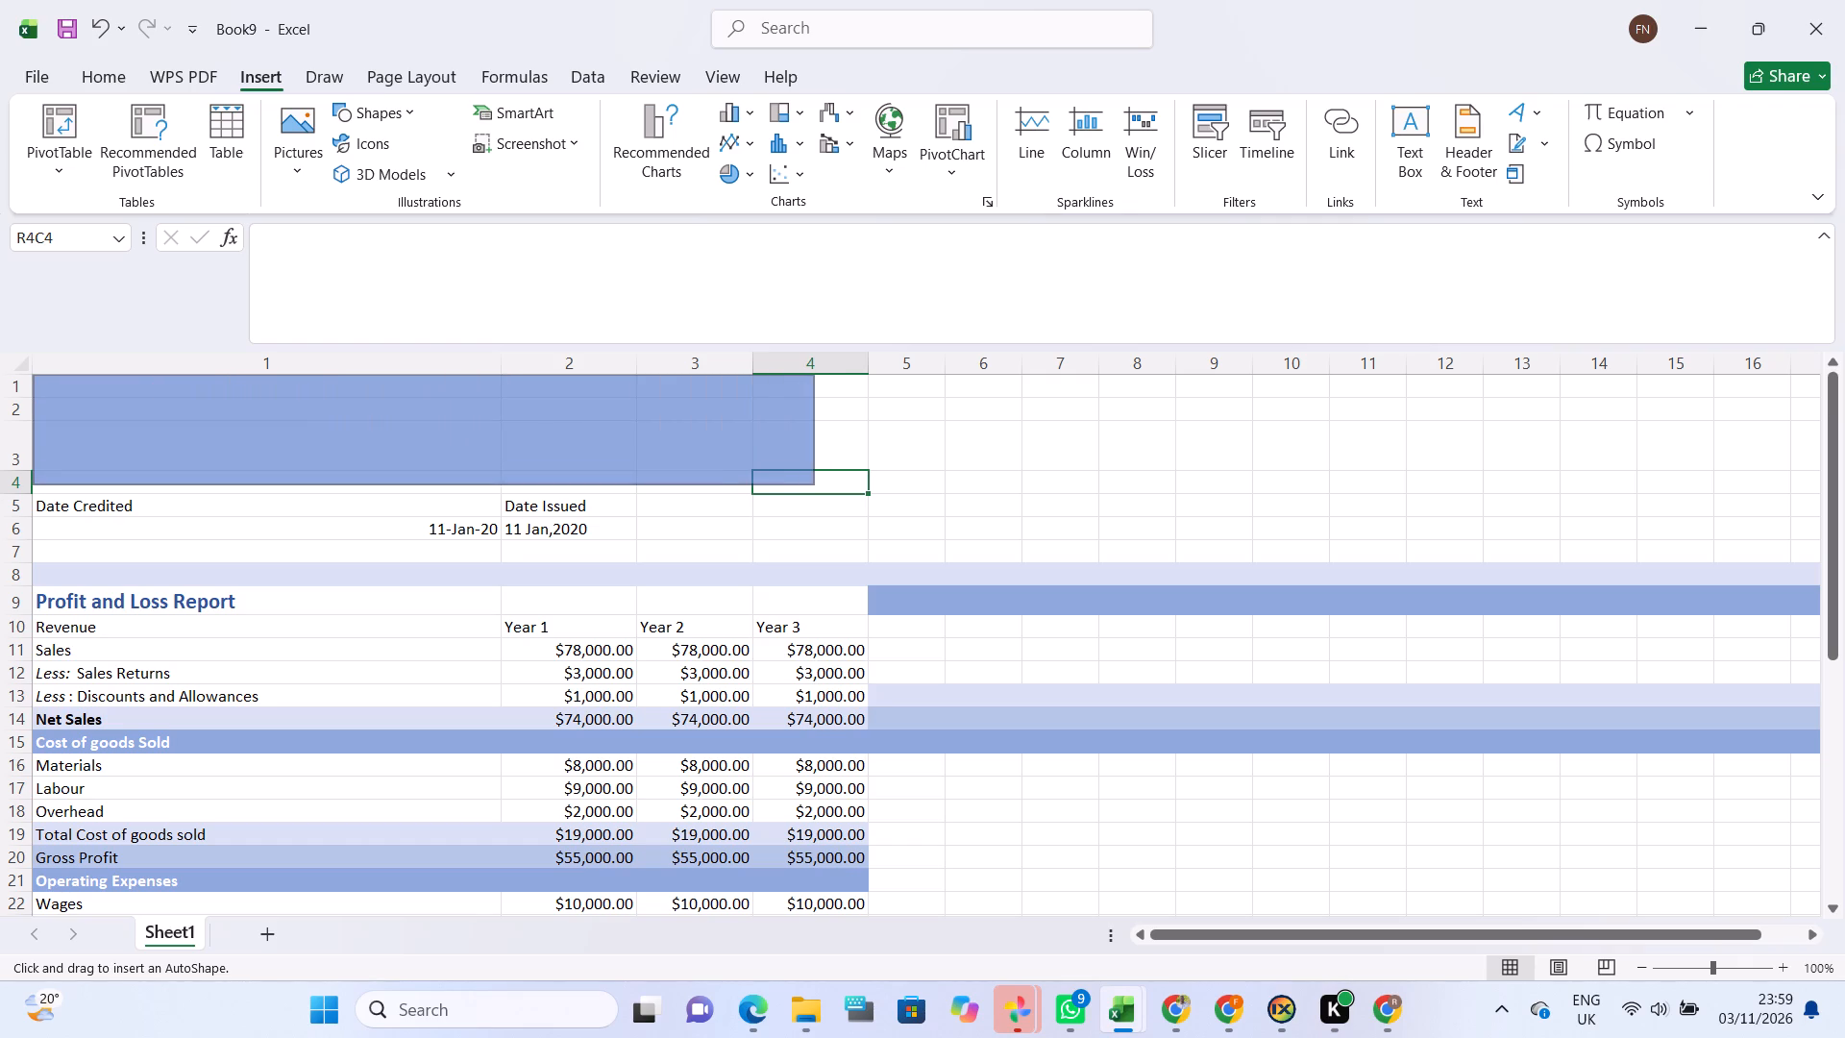
pyautogui.moveTo(838, 455); pyautogui.dragTo(1169, 446)
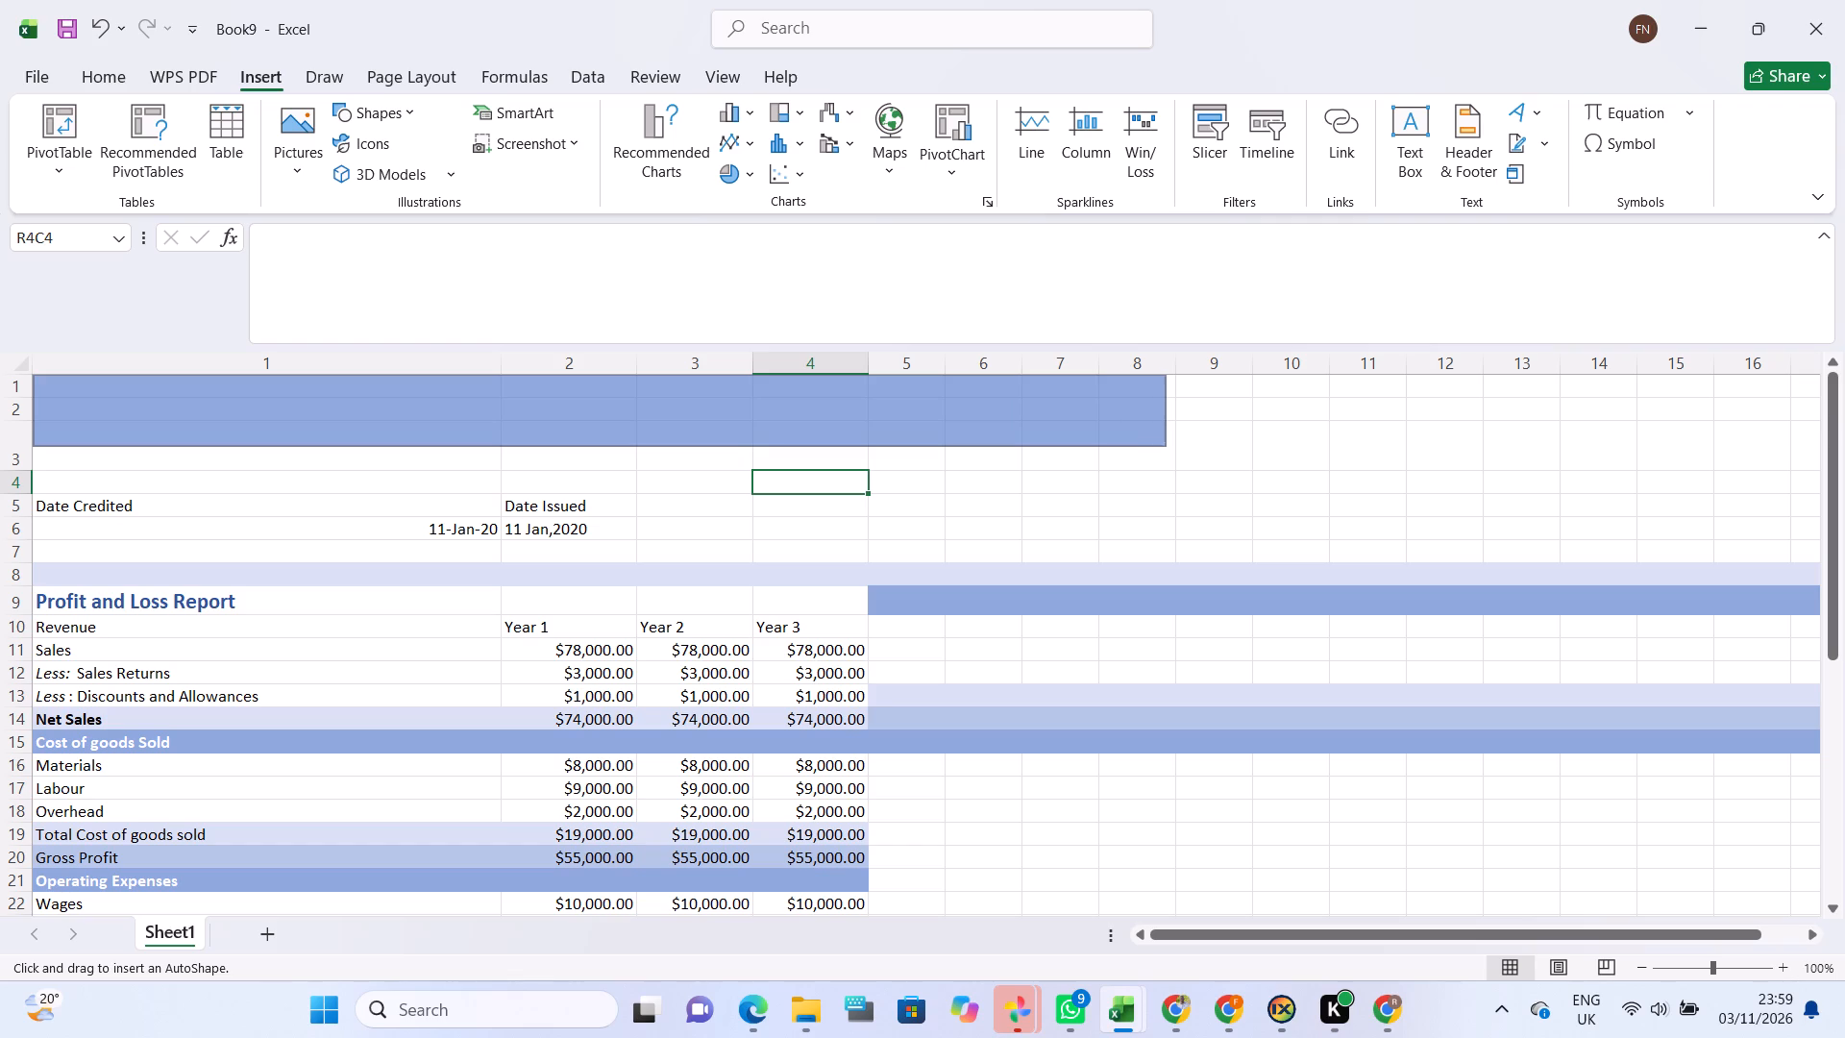
pyautogui.moveTo(1169, 446); pyautogui.dragTo(959, 460)
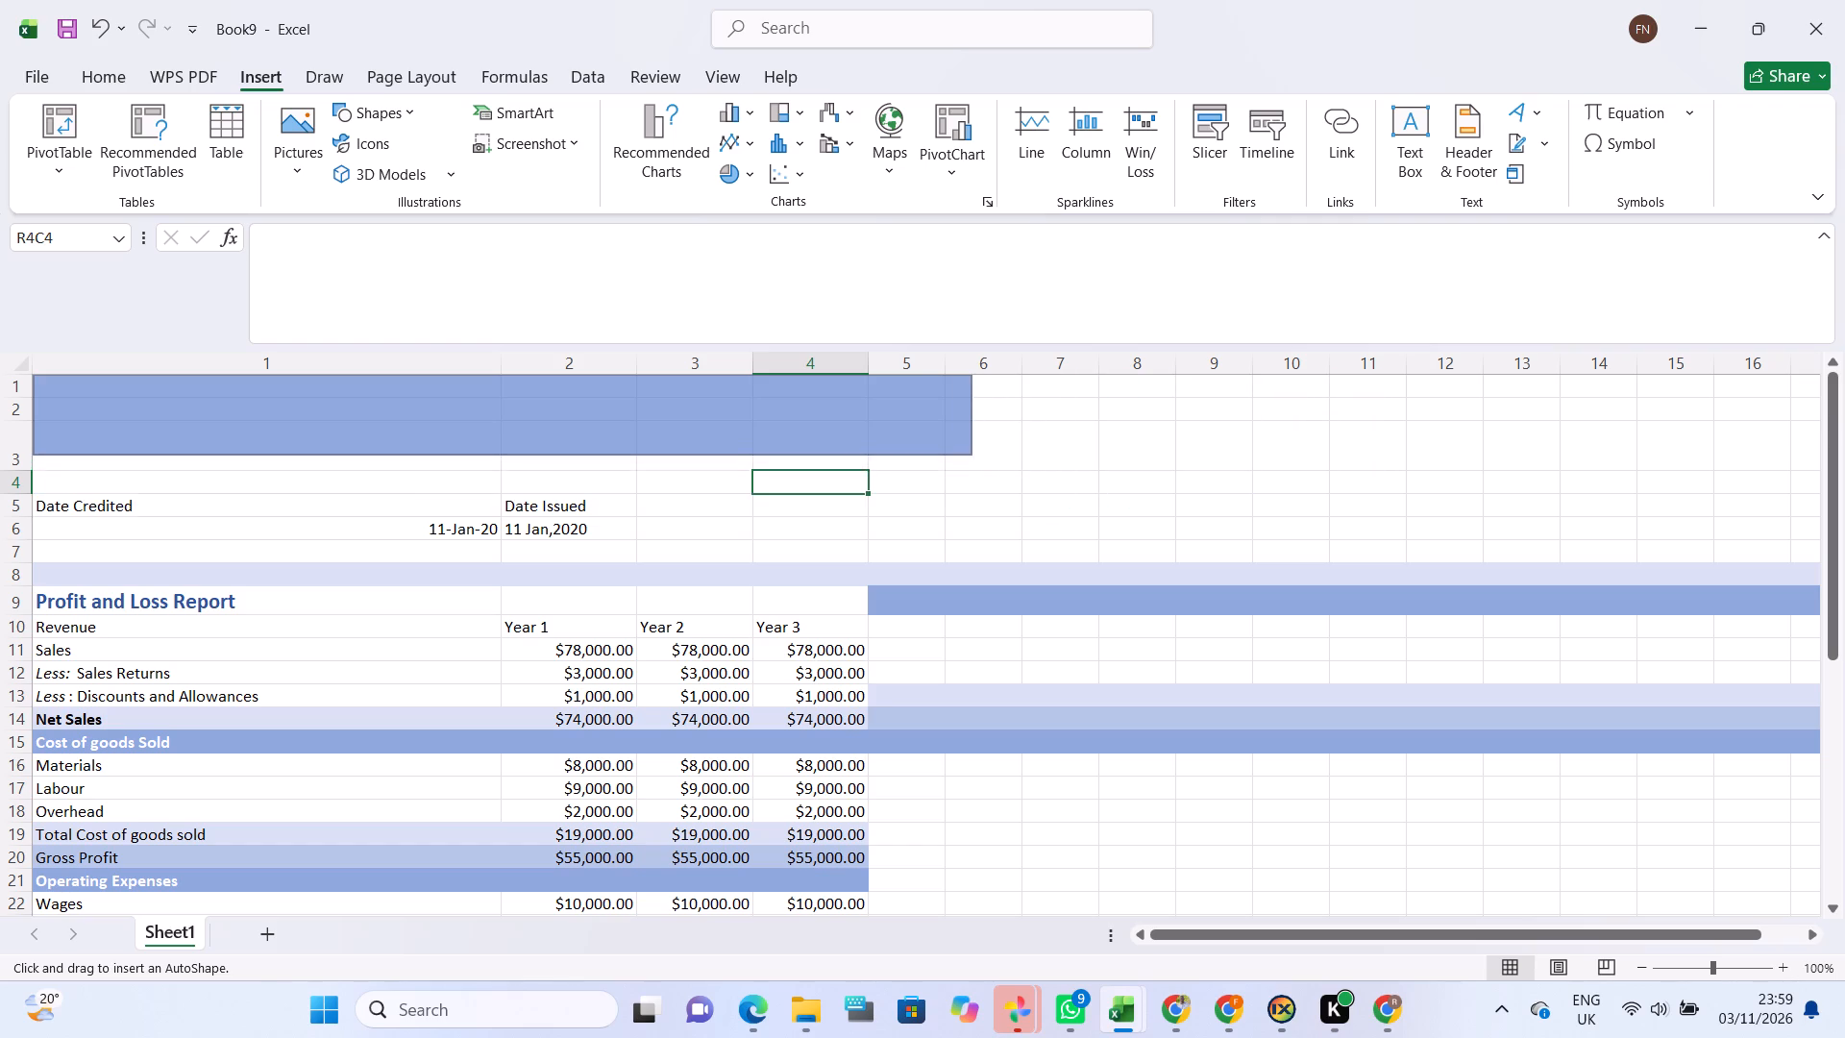
pyautogui.moveTo(959, 460); pyautogui.dragTo(868, 469)
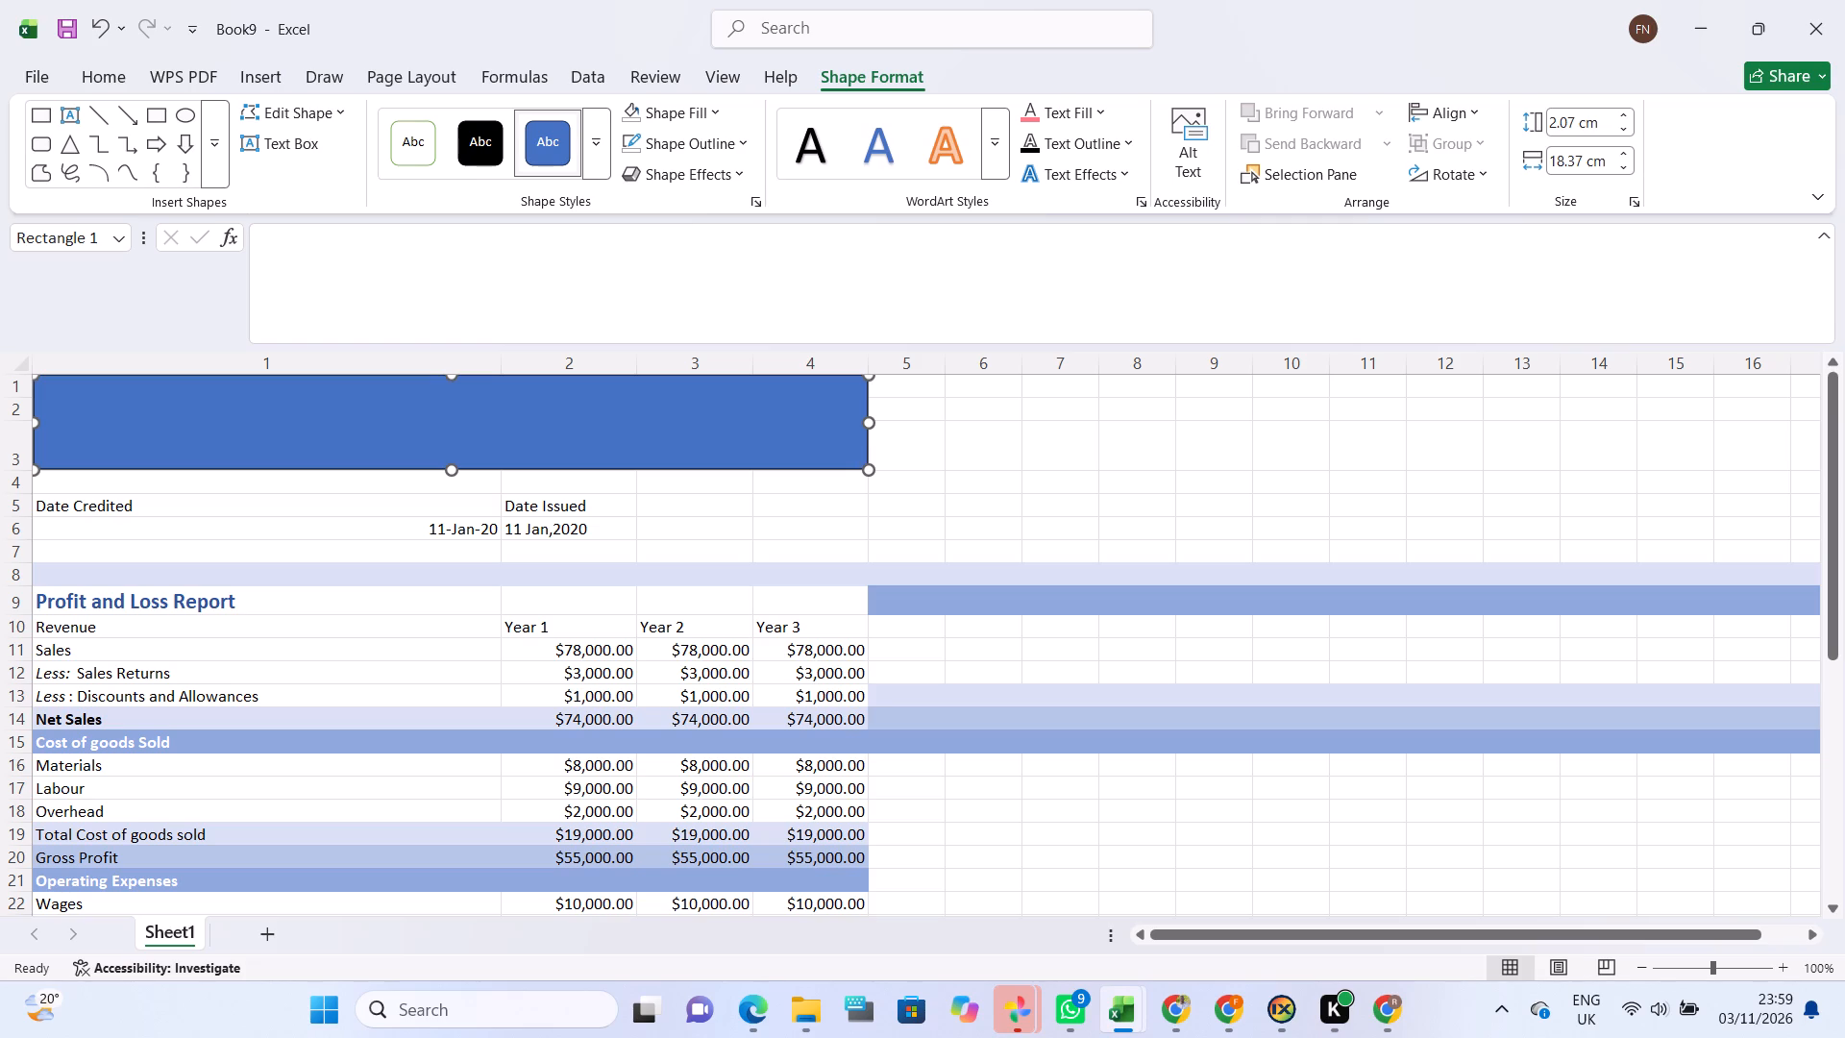
# Fill the rectangle above the dates with Blue, Accent 1, Lighter 60%.
pyautogui.click(1080, 111)
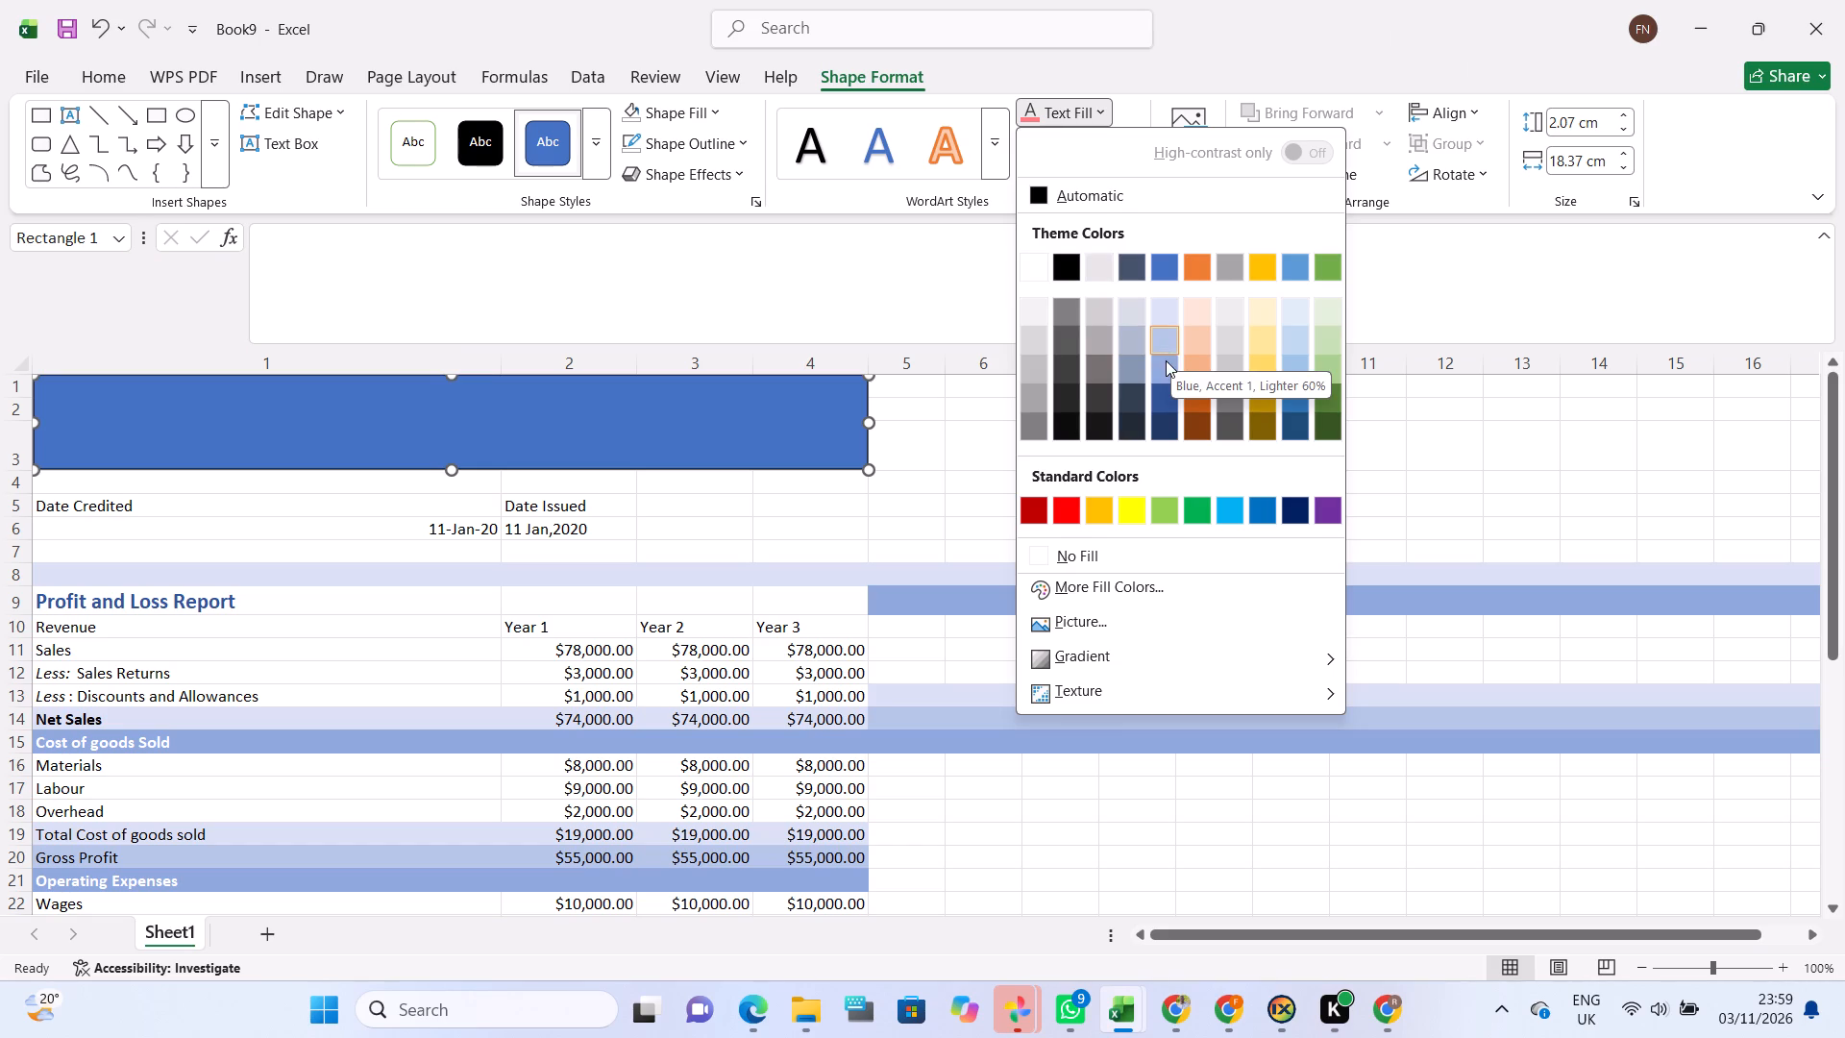
pyautogui.click(1166, 367)
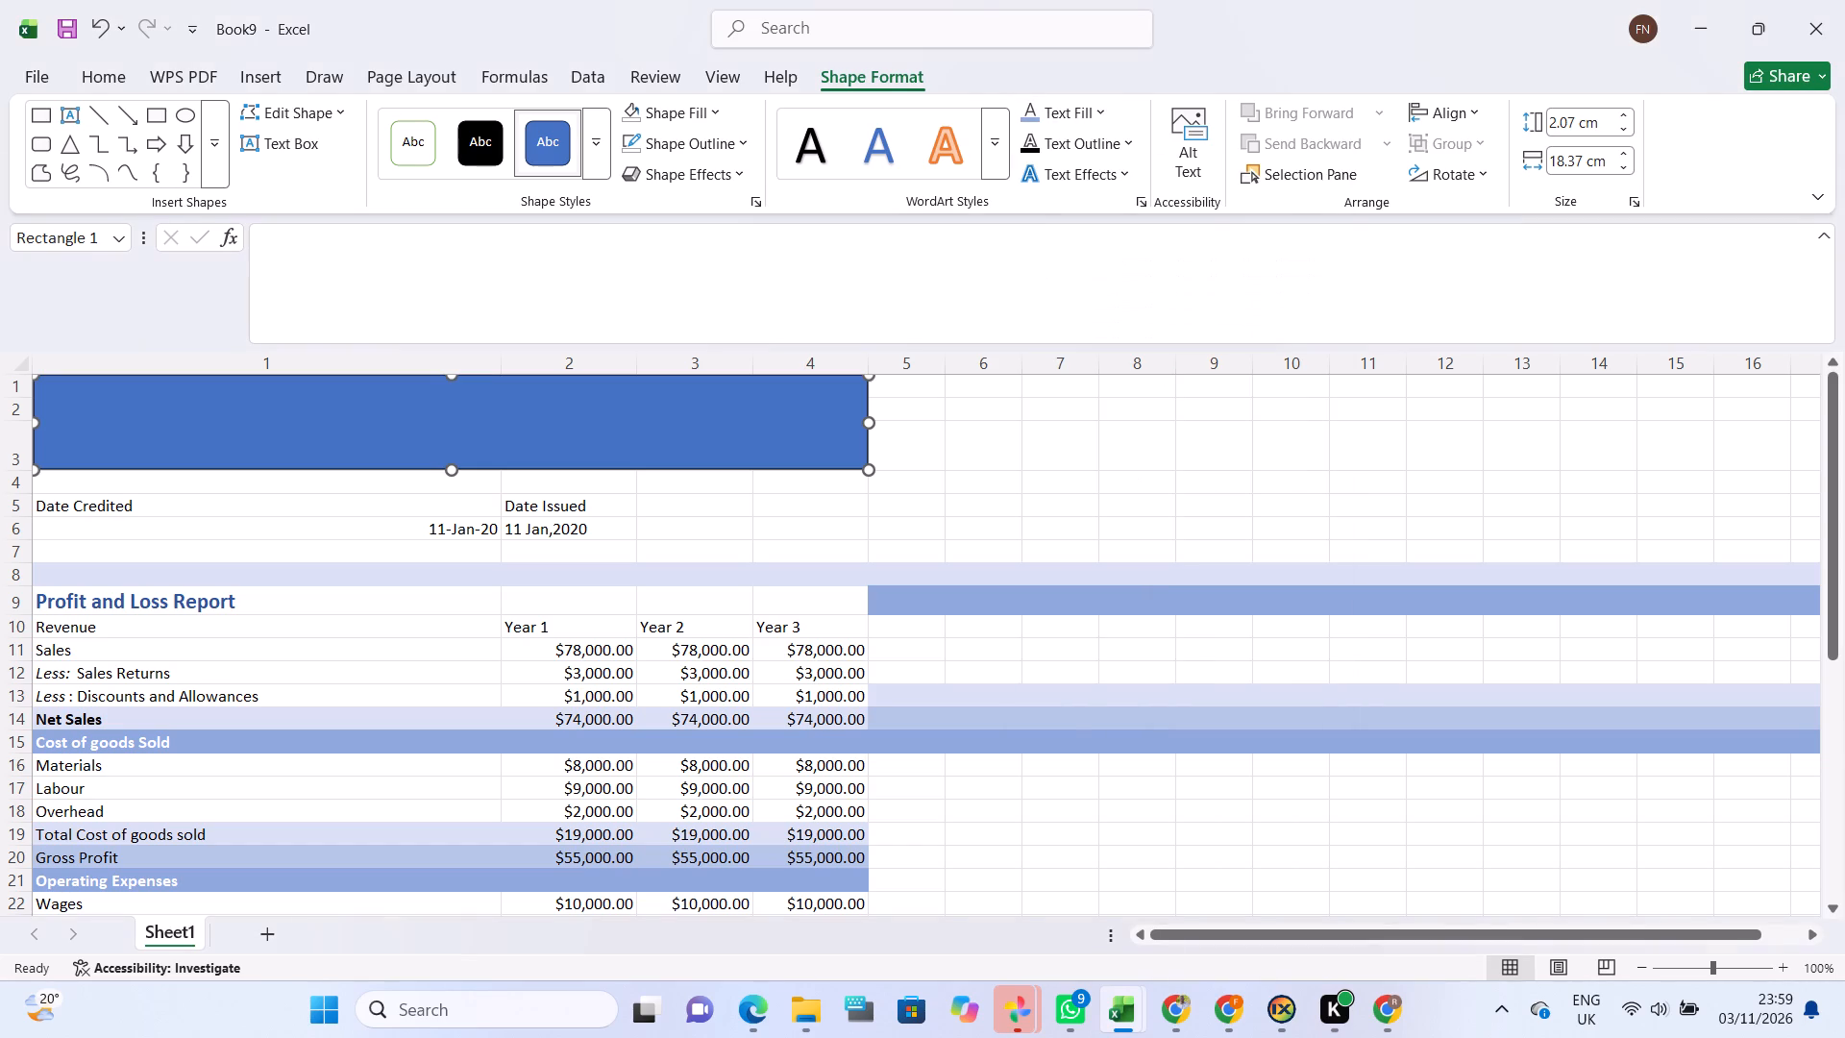
pyautogui.click(771, 431)
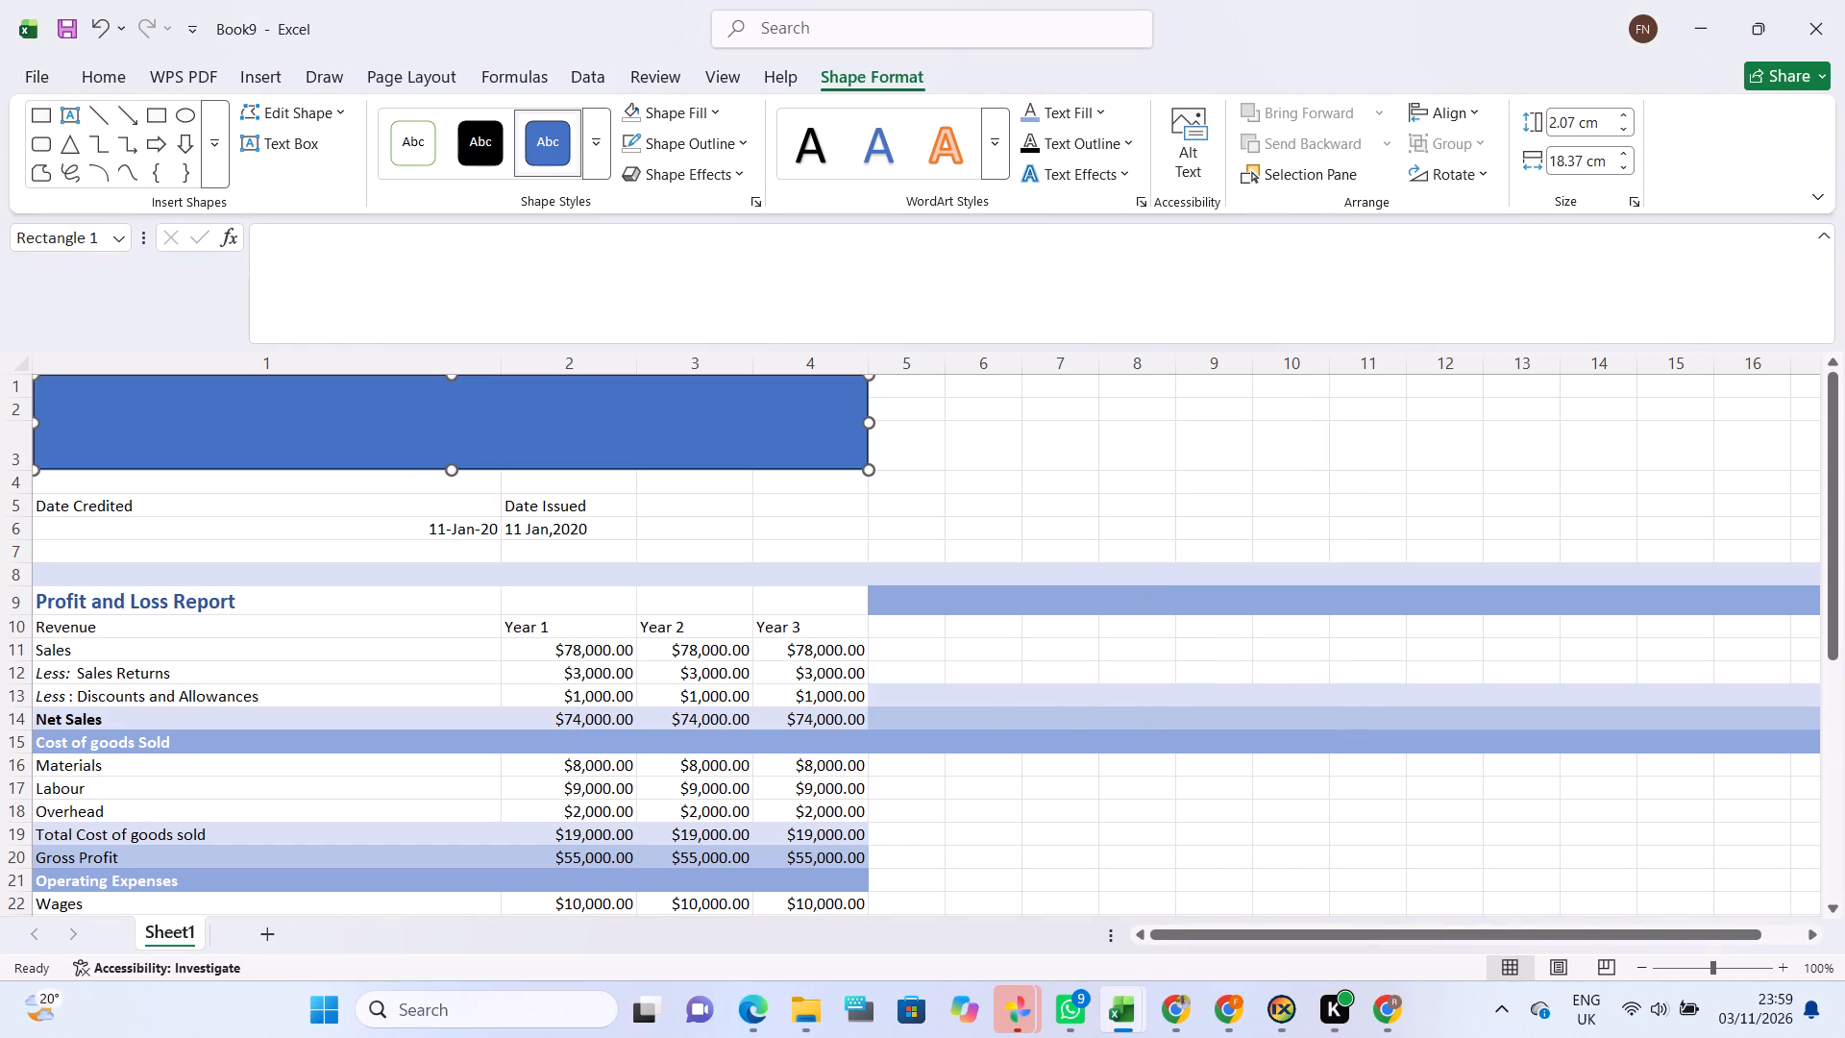
pyautogui.rightClick(771, 431)
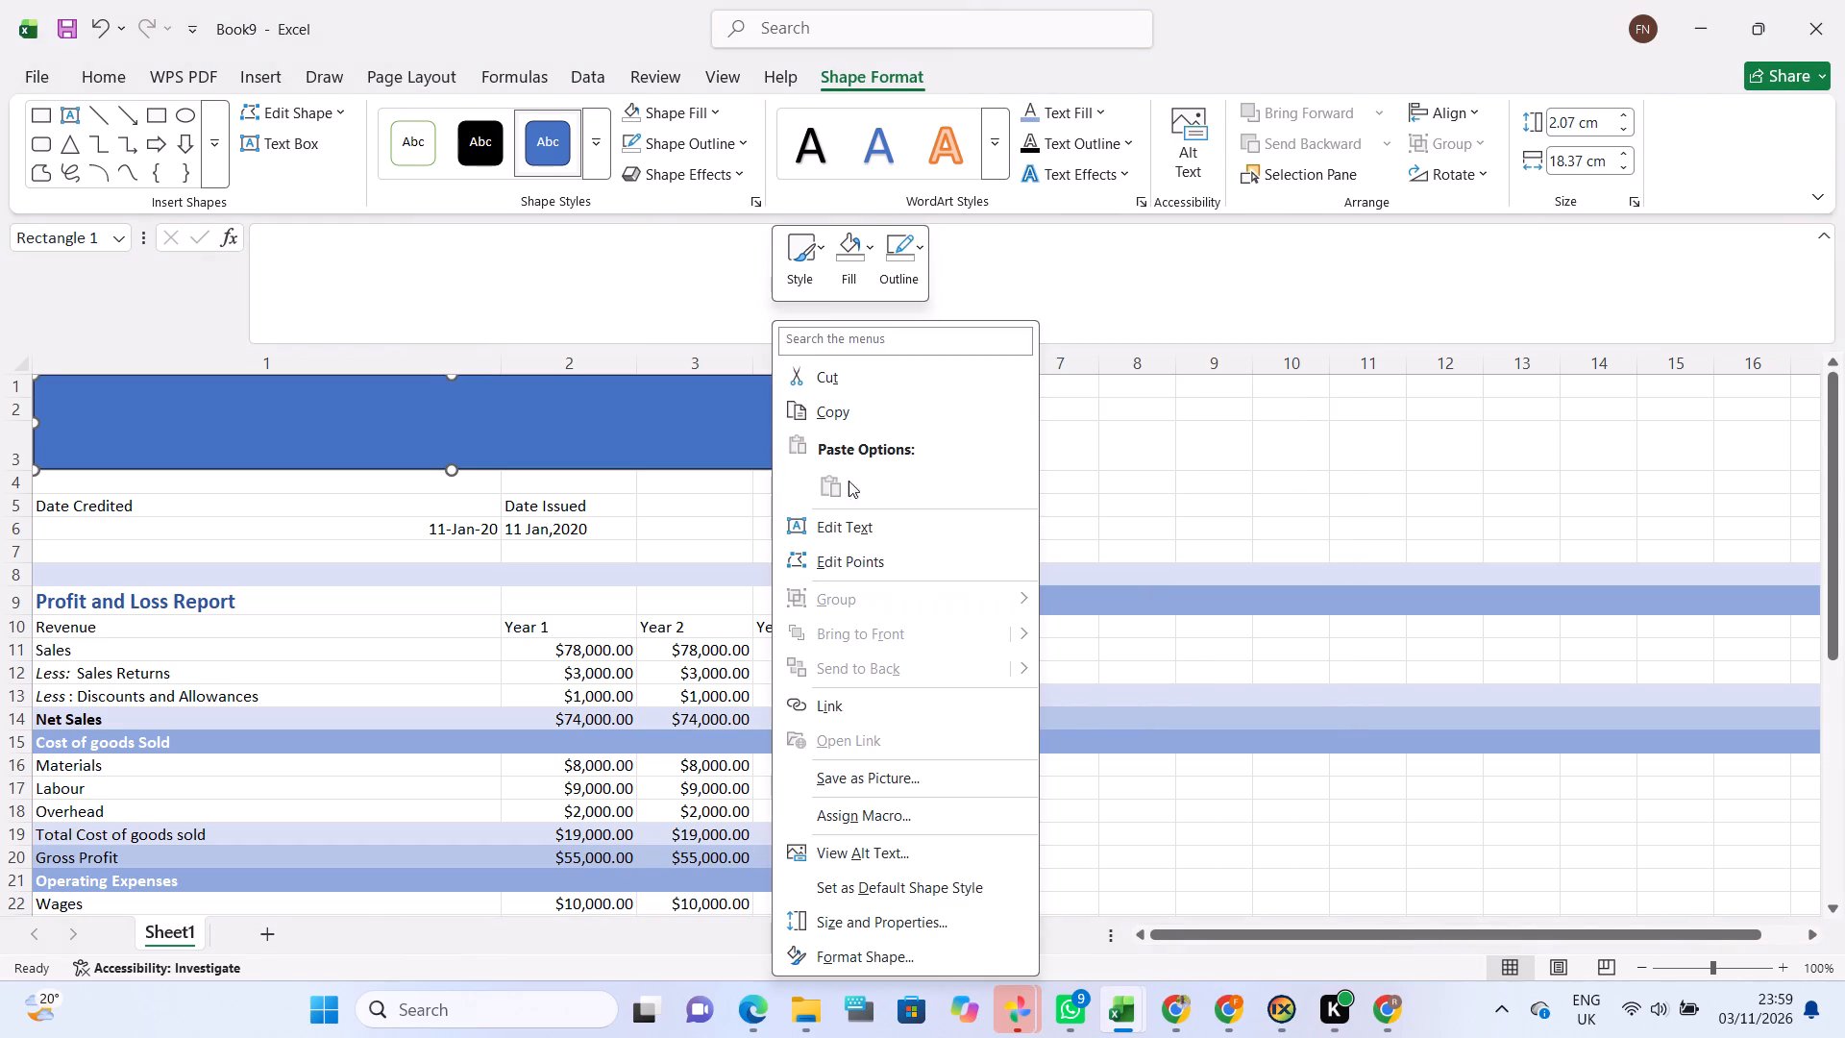
pyautogui.click(870, 254)
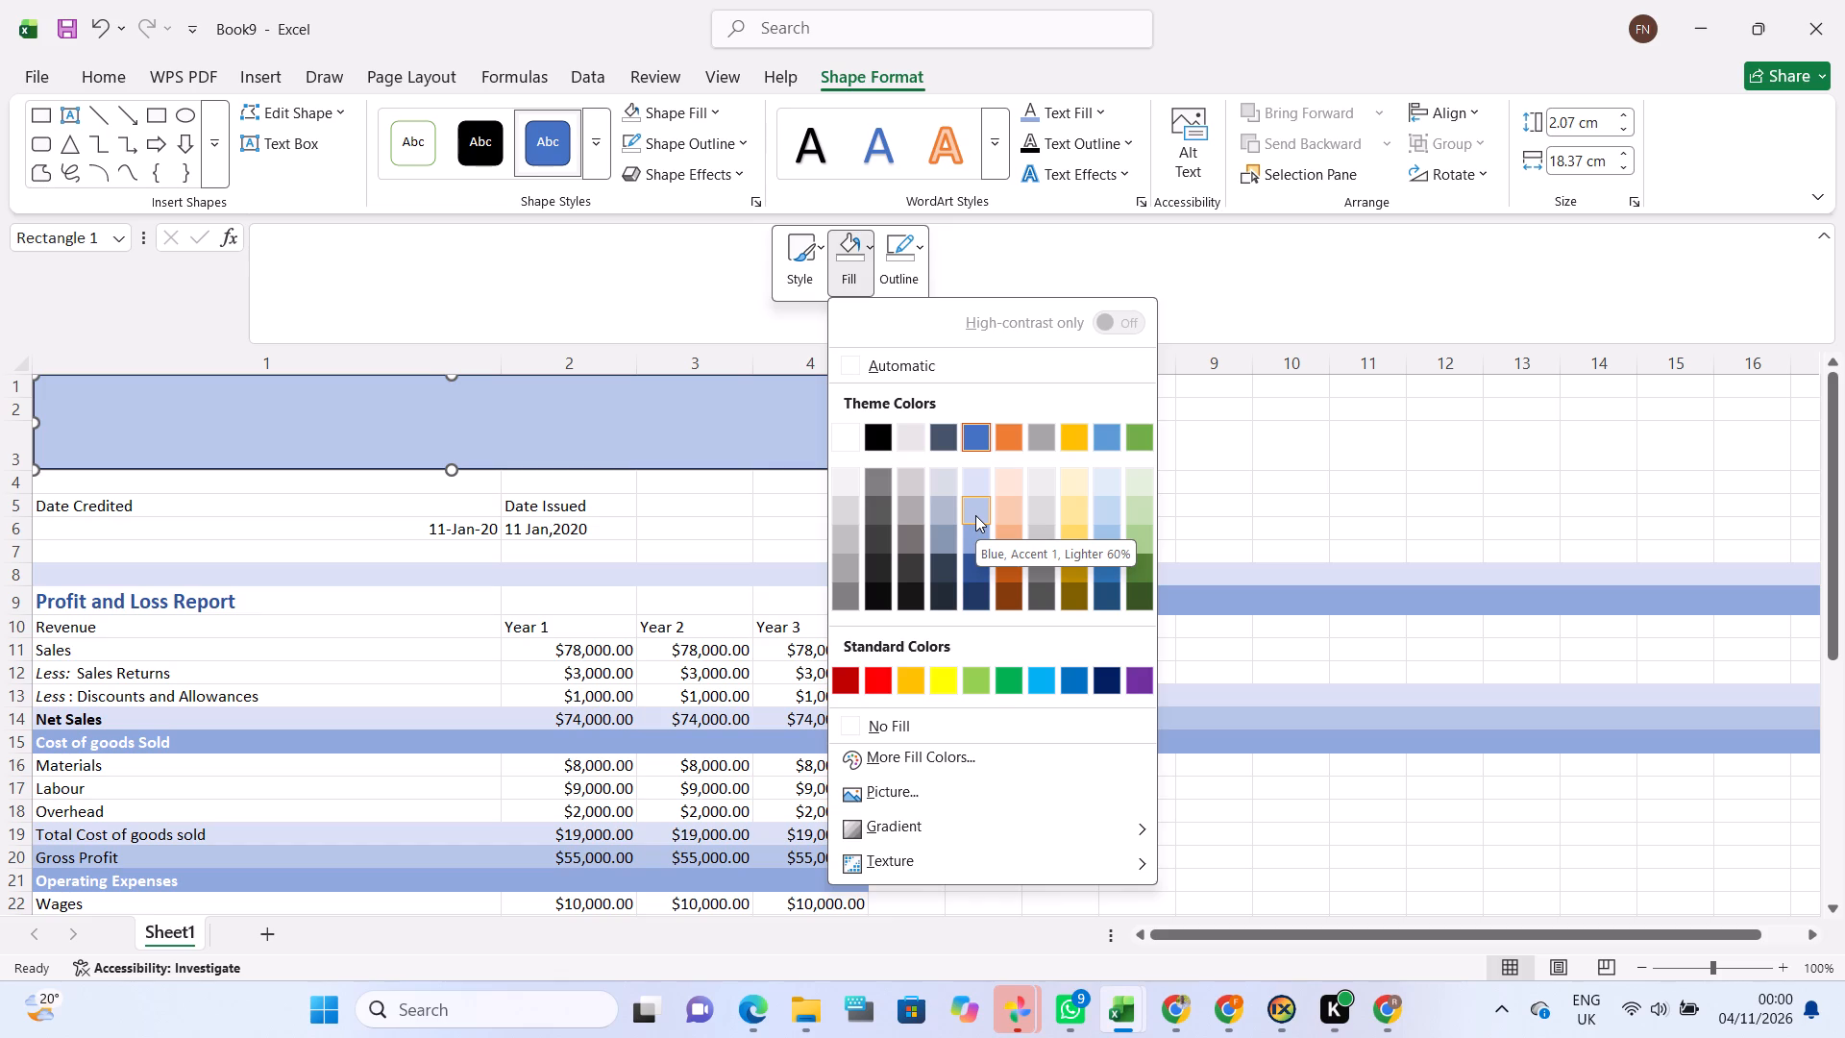
pyautogui.press('Return')
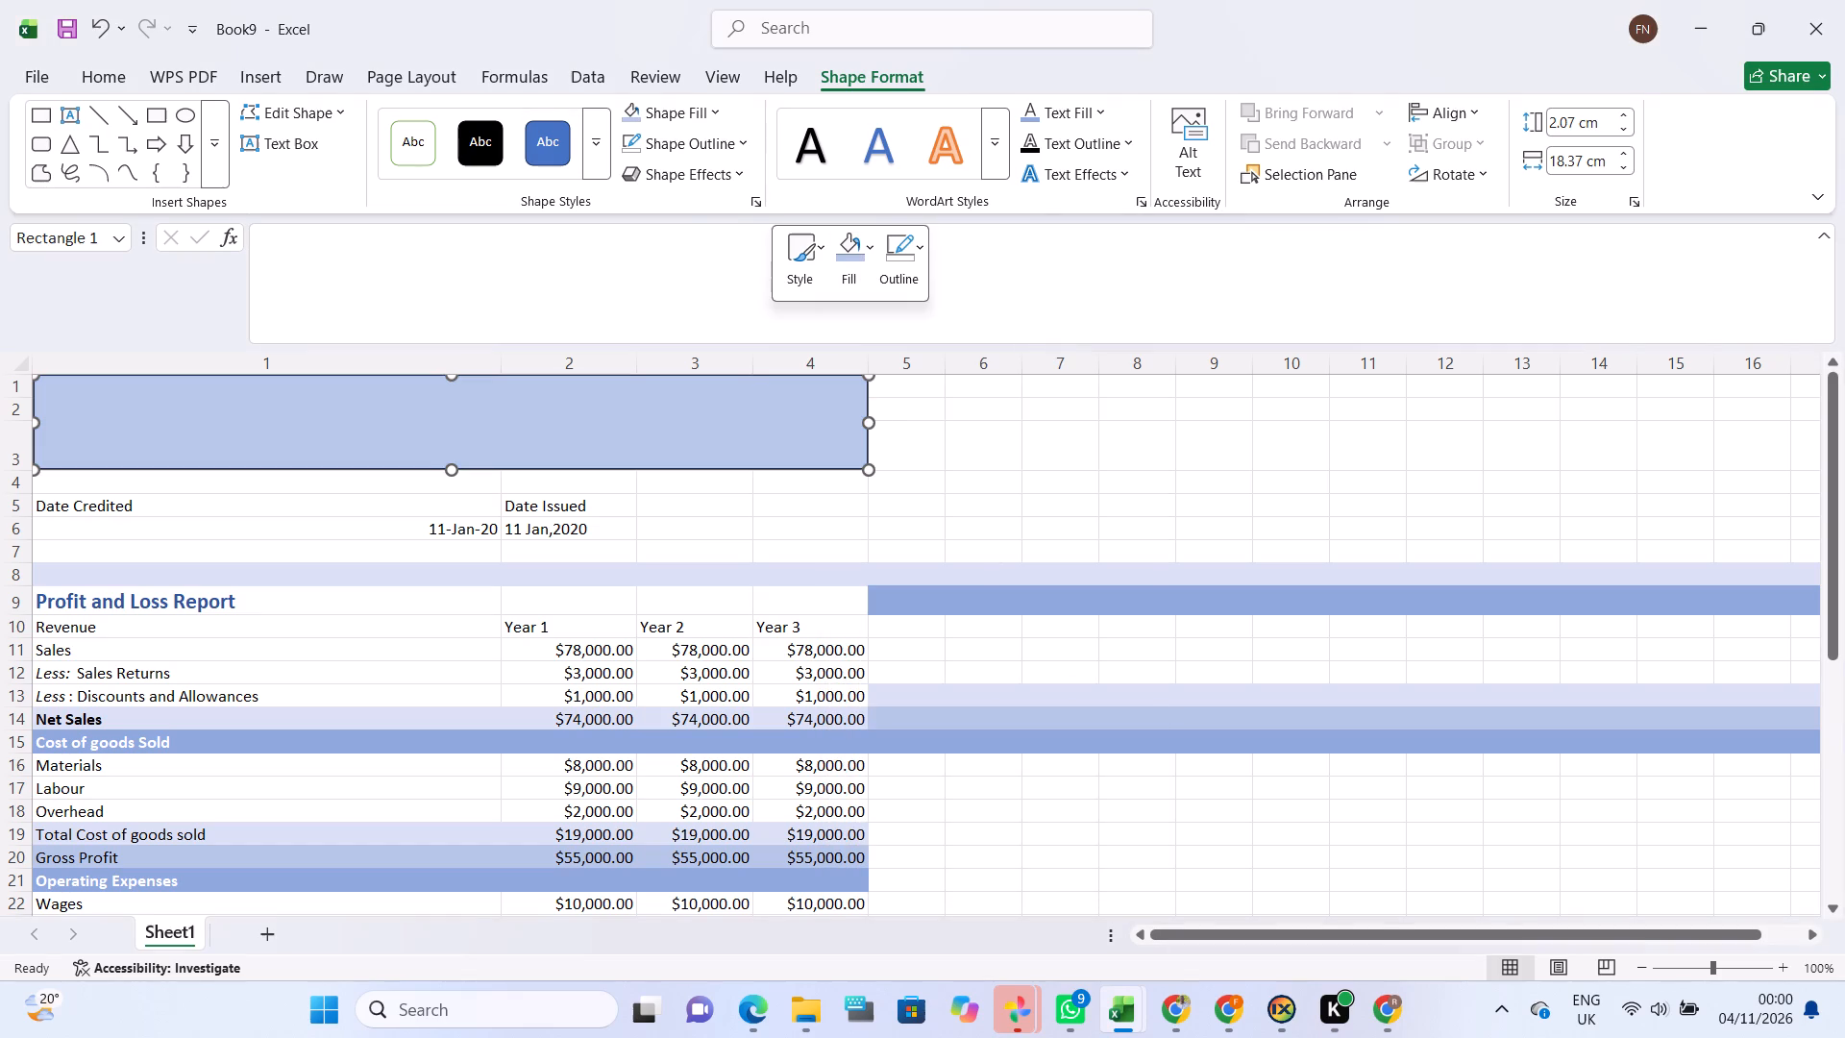
pyautogui.click(670, 458)
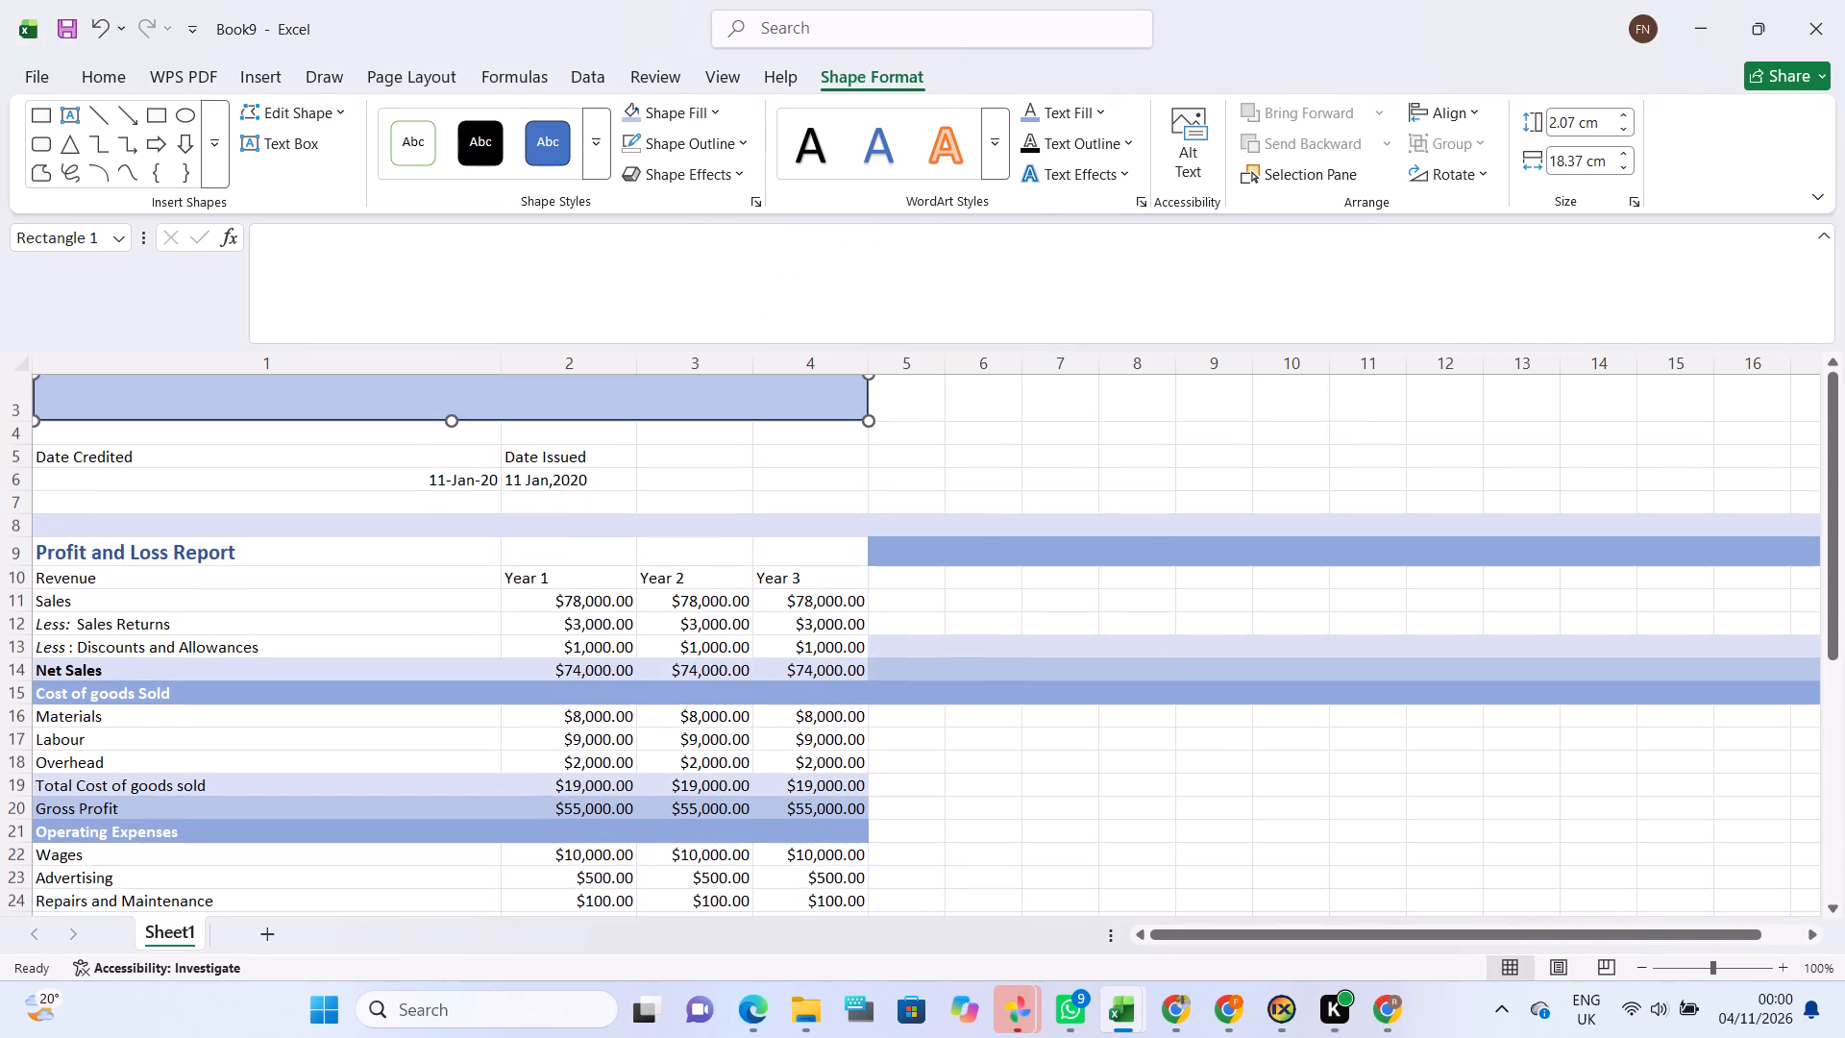
# Enlarge the rectangle to about 18.48 cm by 2.58 cm so that it also covers row 4.
pyautogui.scroll(1, 590, 649)
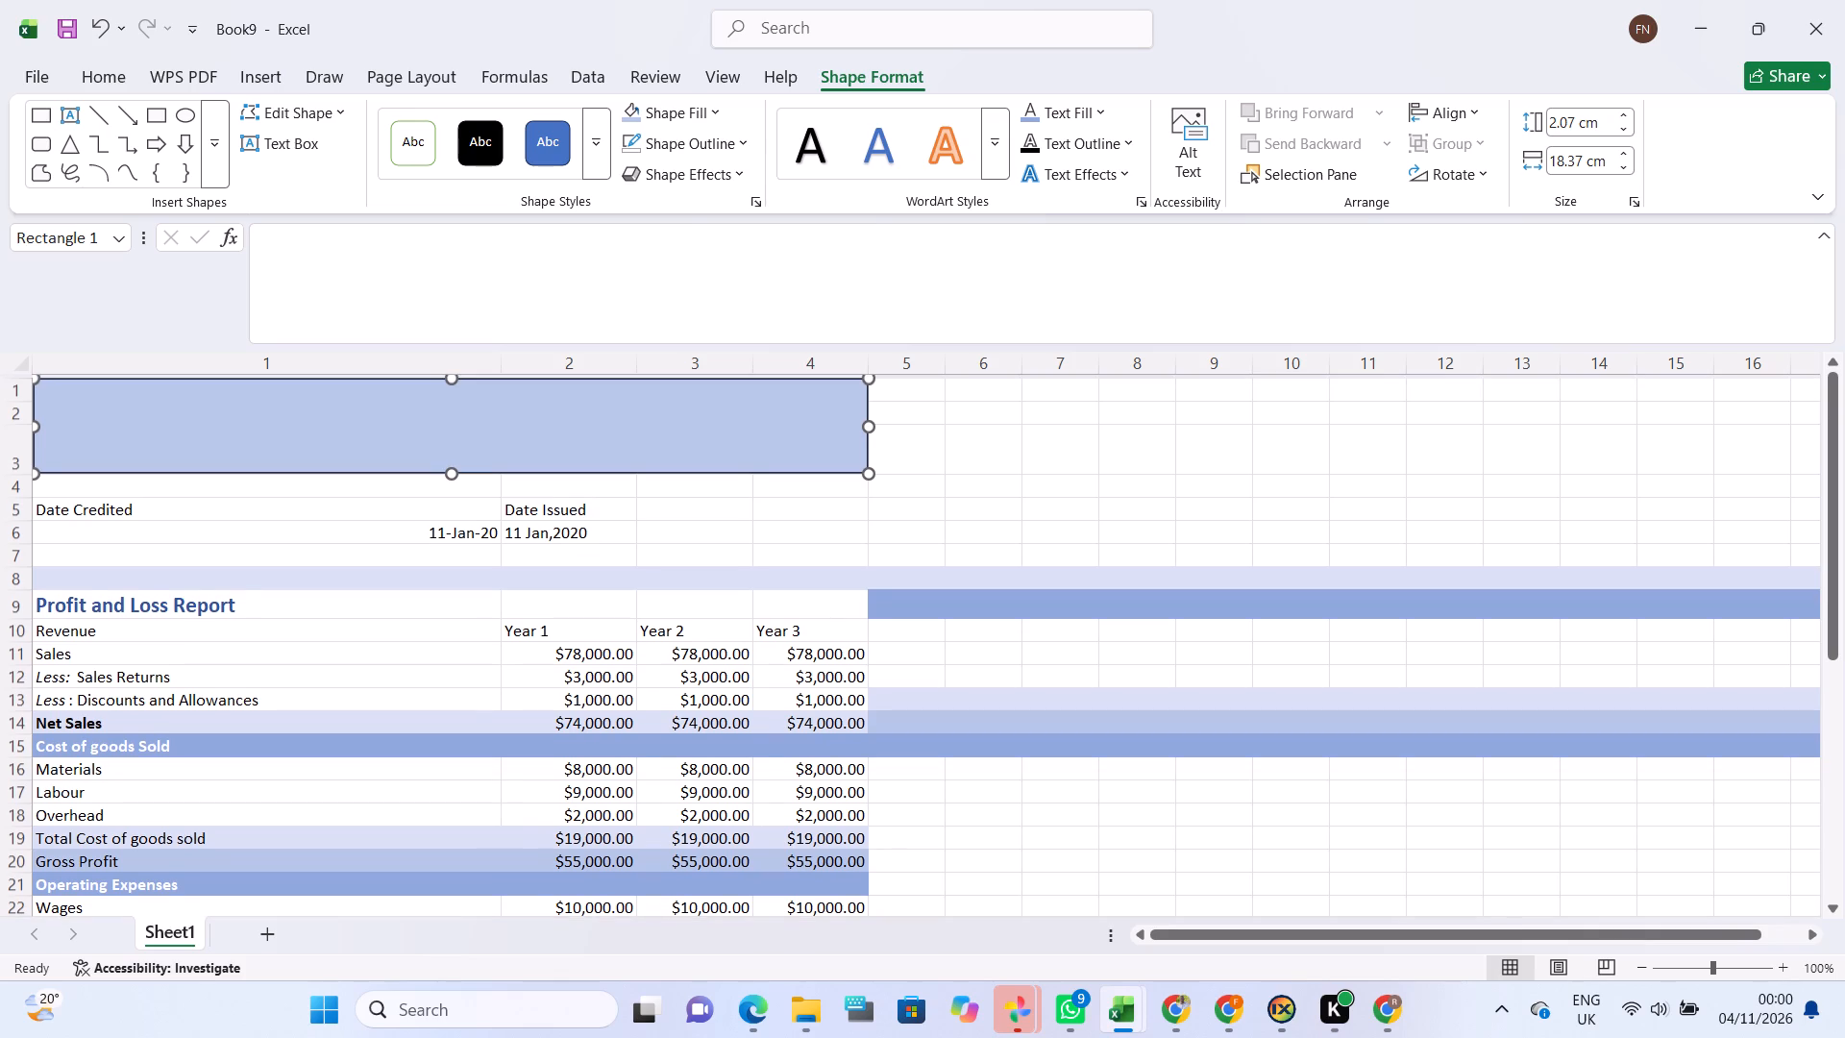
pyautogui.scroll(2, 590, 649)
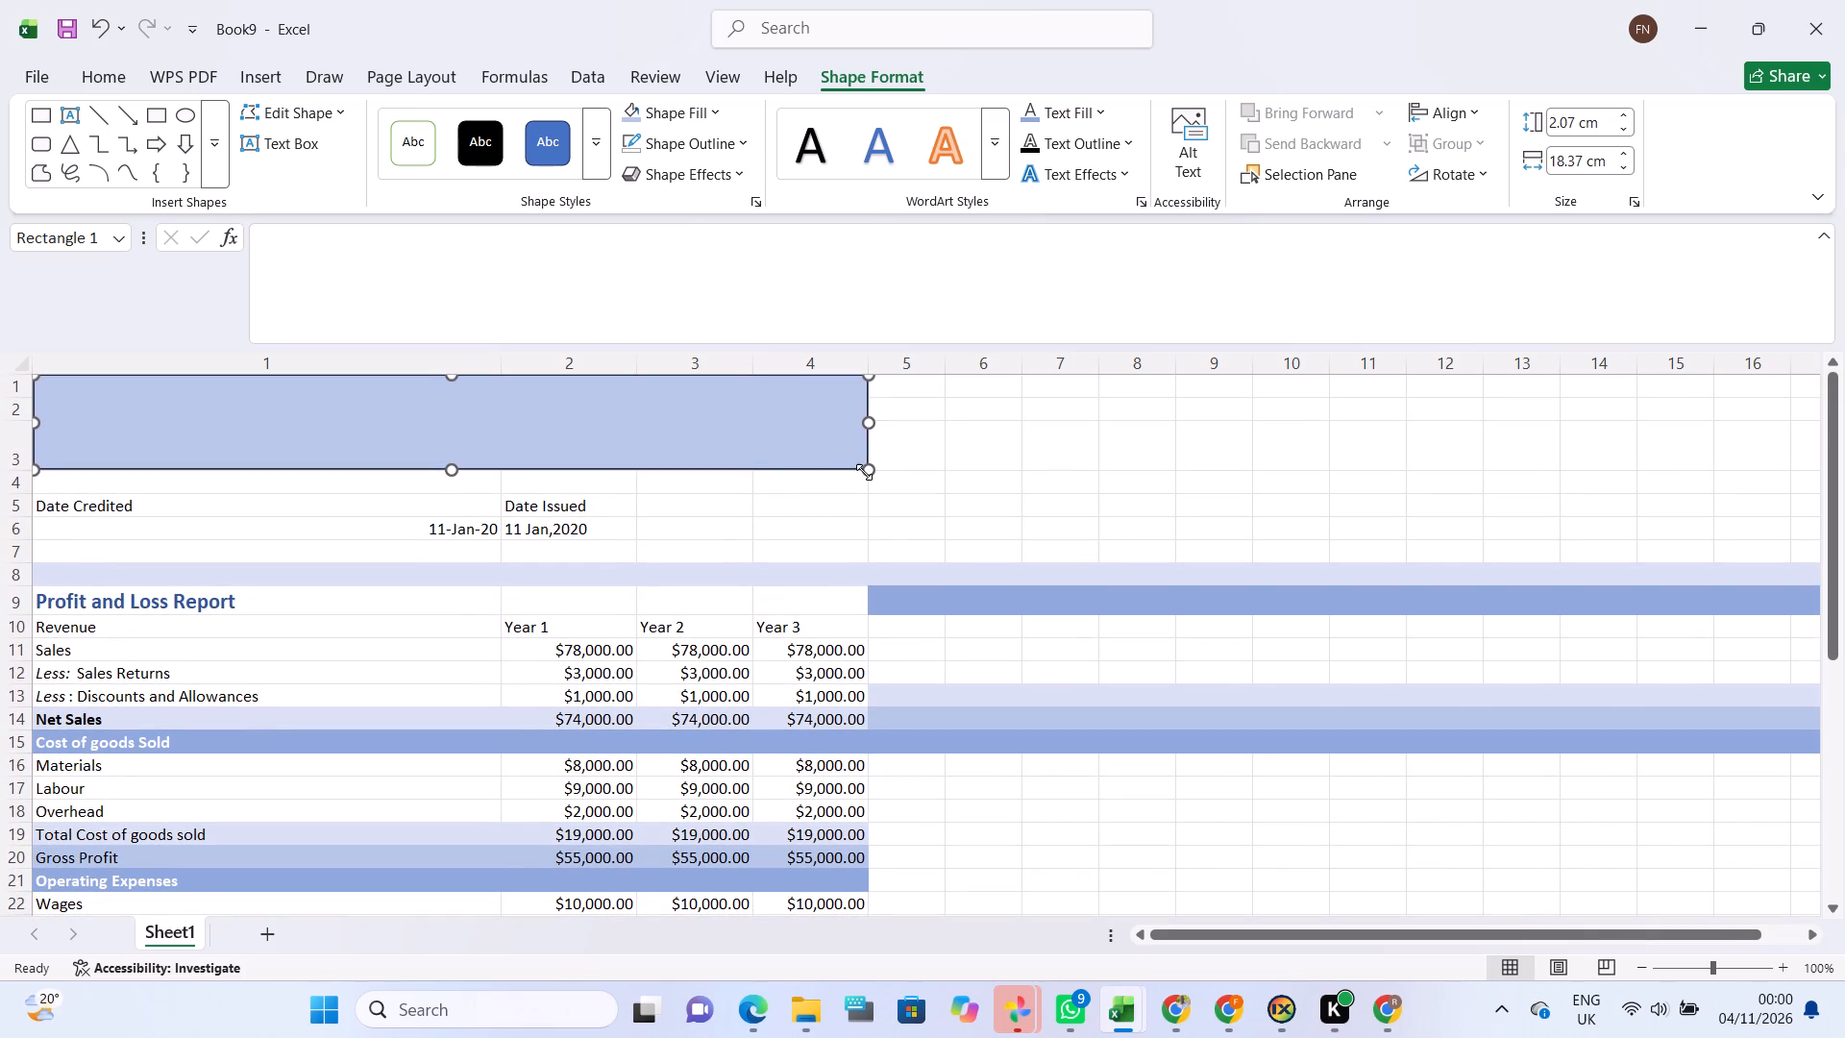
pyautogui.moveTo(864, 472); pyautogui.dragTo(871, 492)
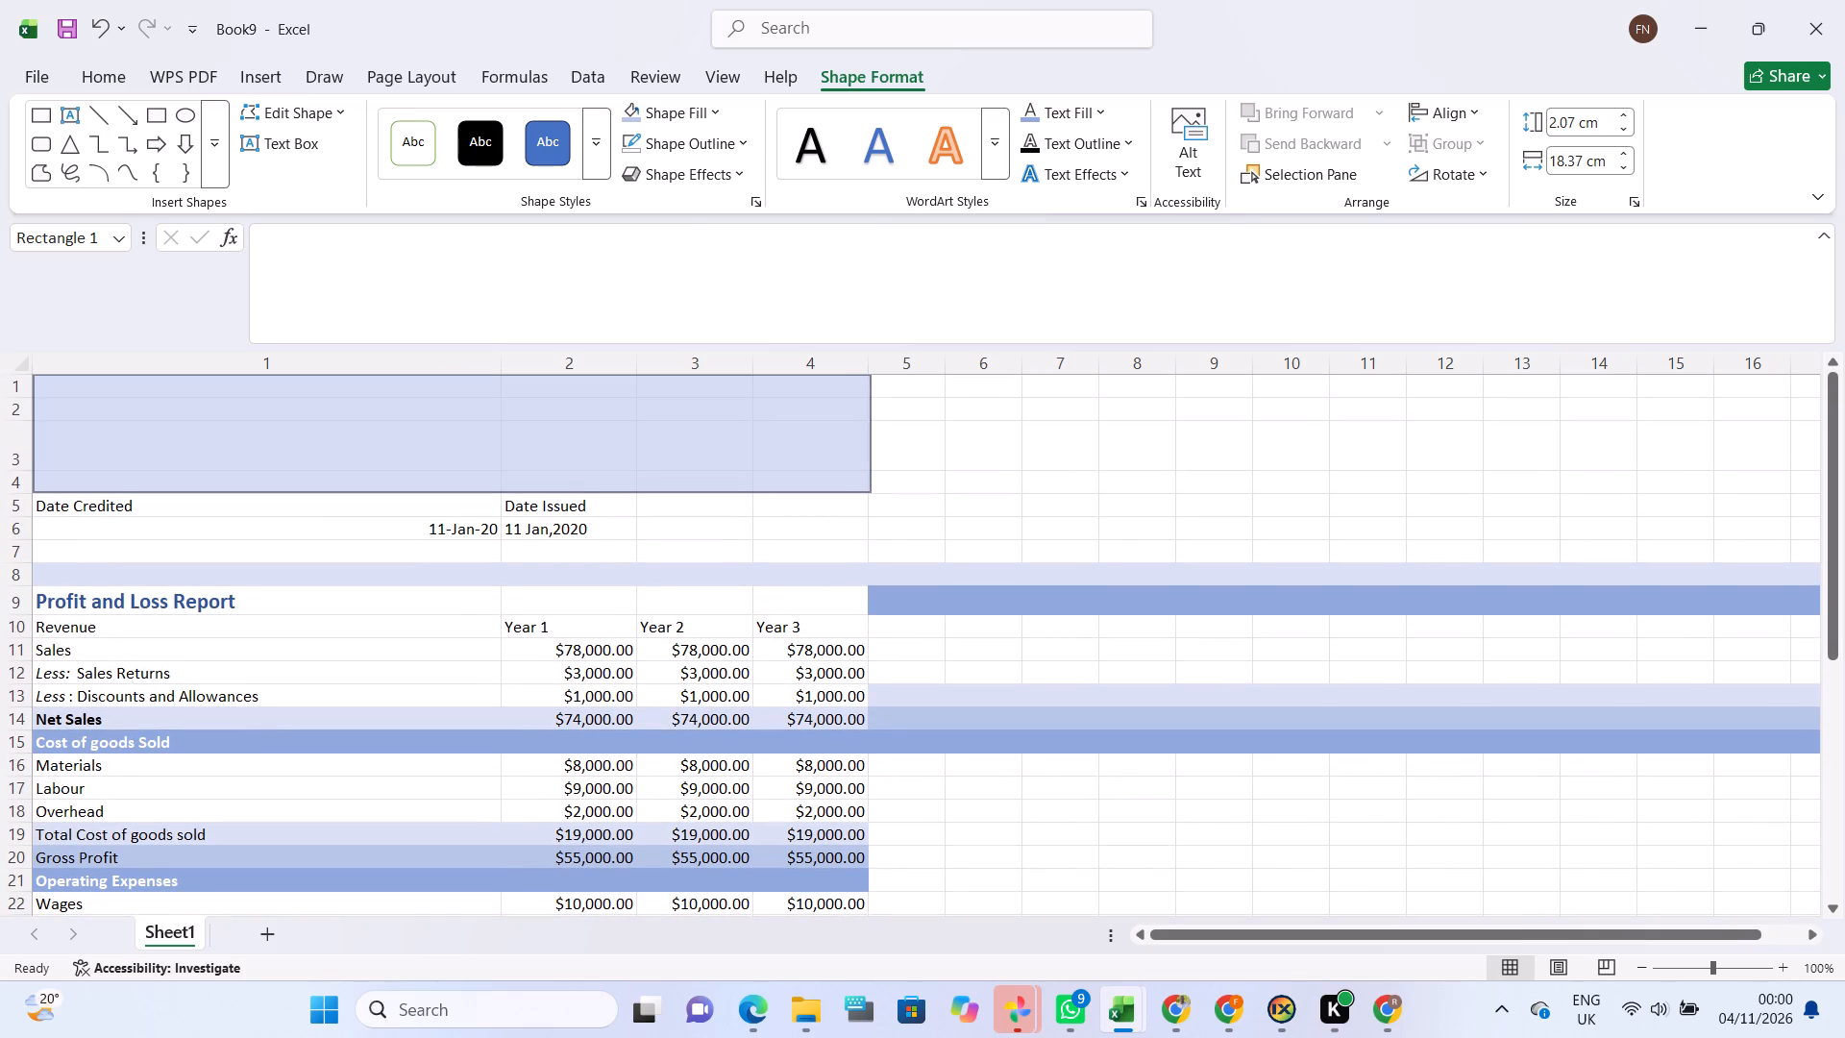
pyautogui.moveTo(871, 492); pyautogui.dragTo(873, 492)
pyautogui.click(674, 461)
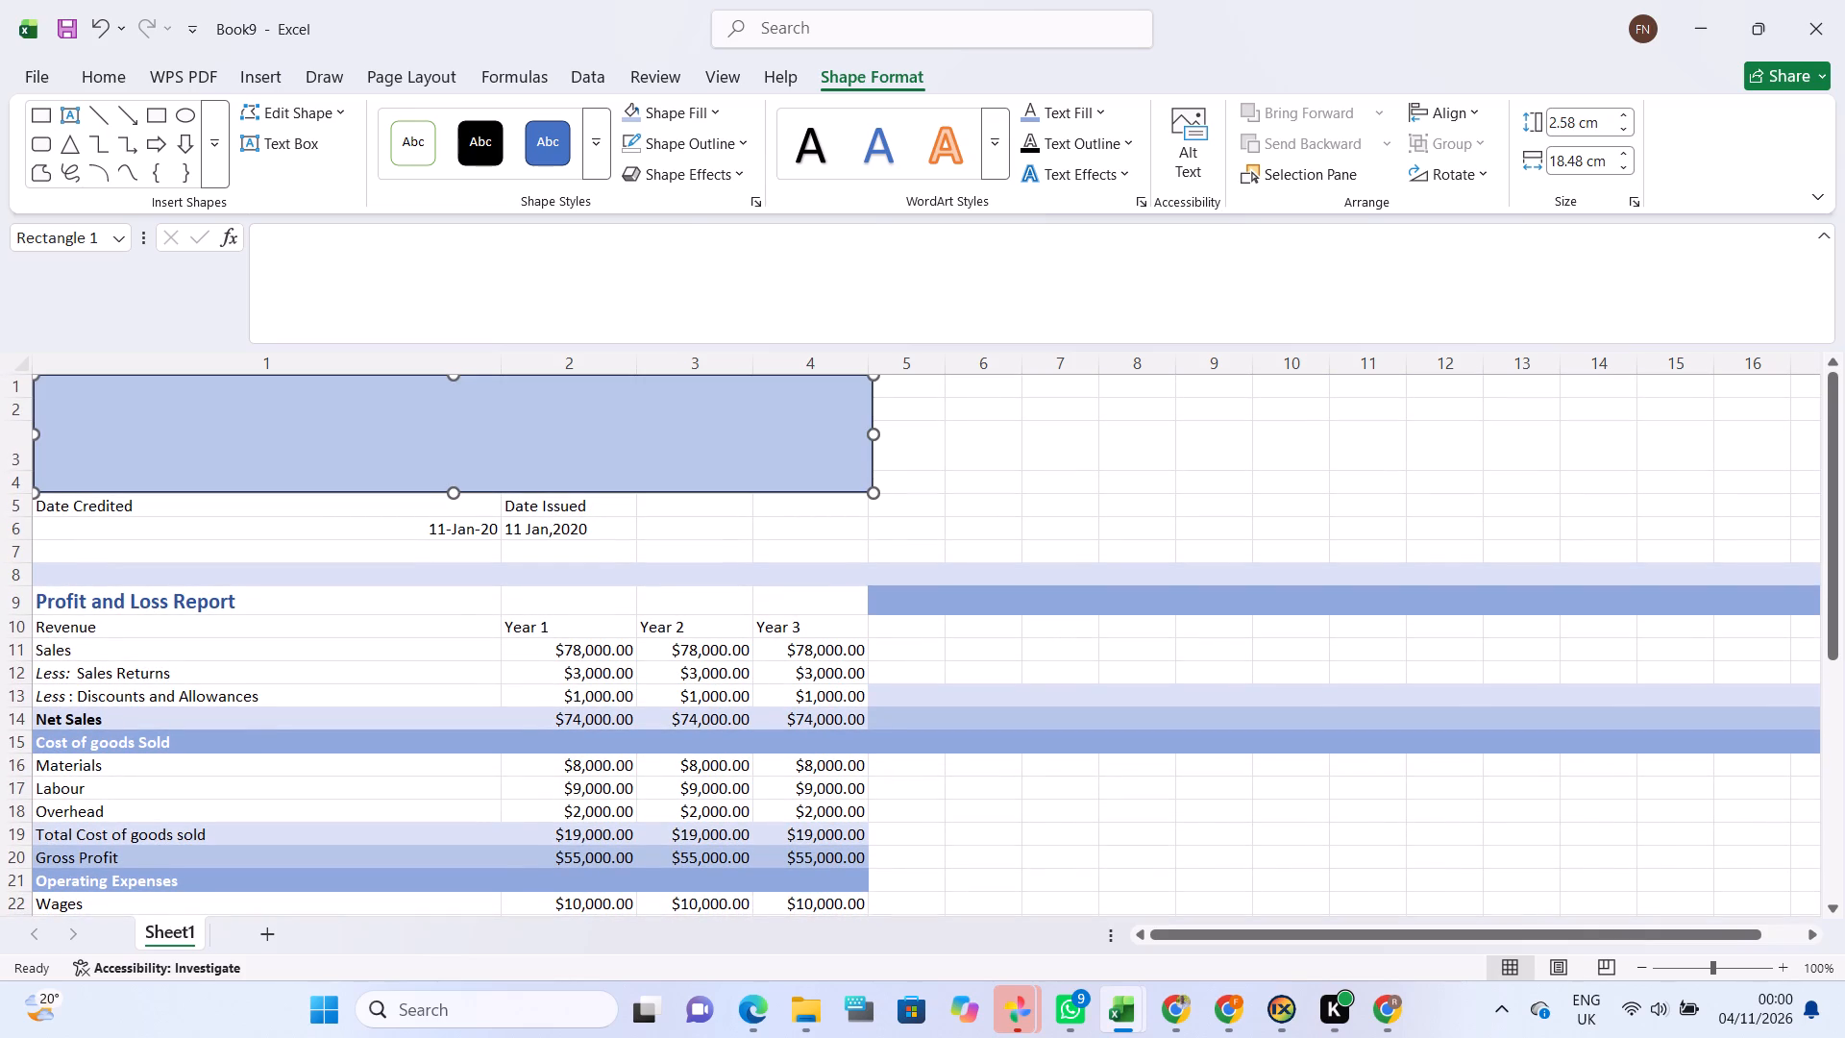
# Review the whole Profit and Loss Report from the header banner down to the Net Profit(Loss) row.
pyautogui.scroll(-1, 619, 618)
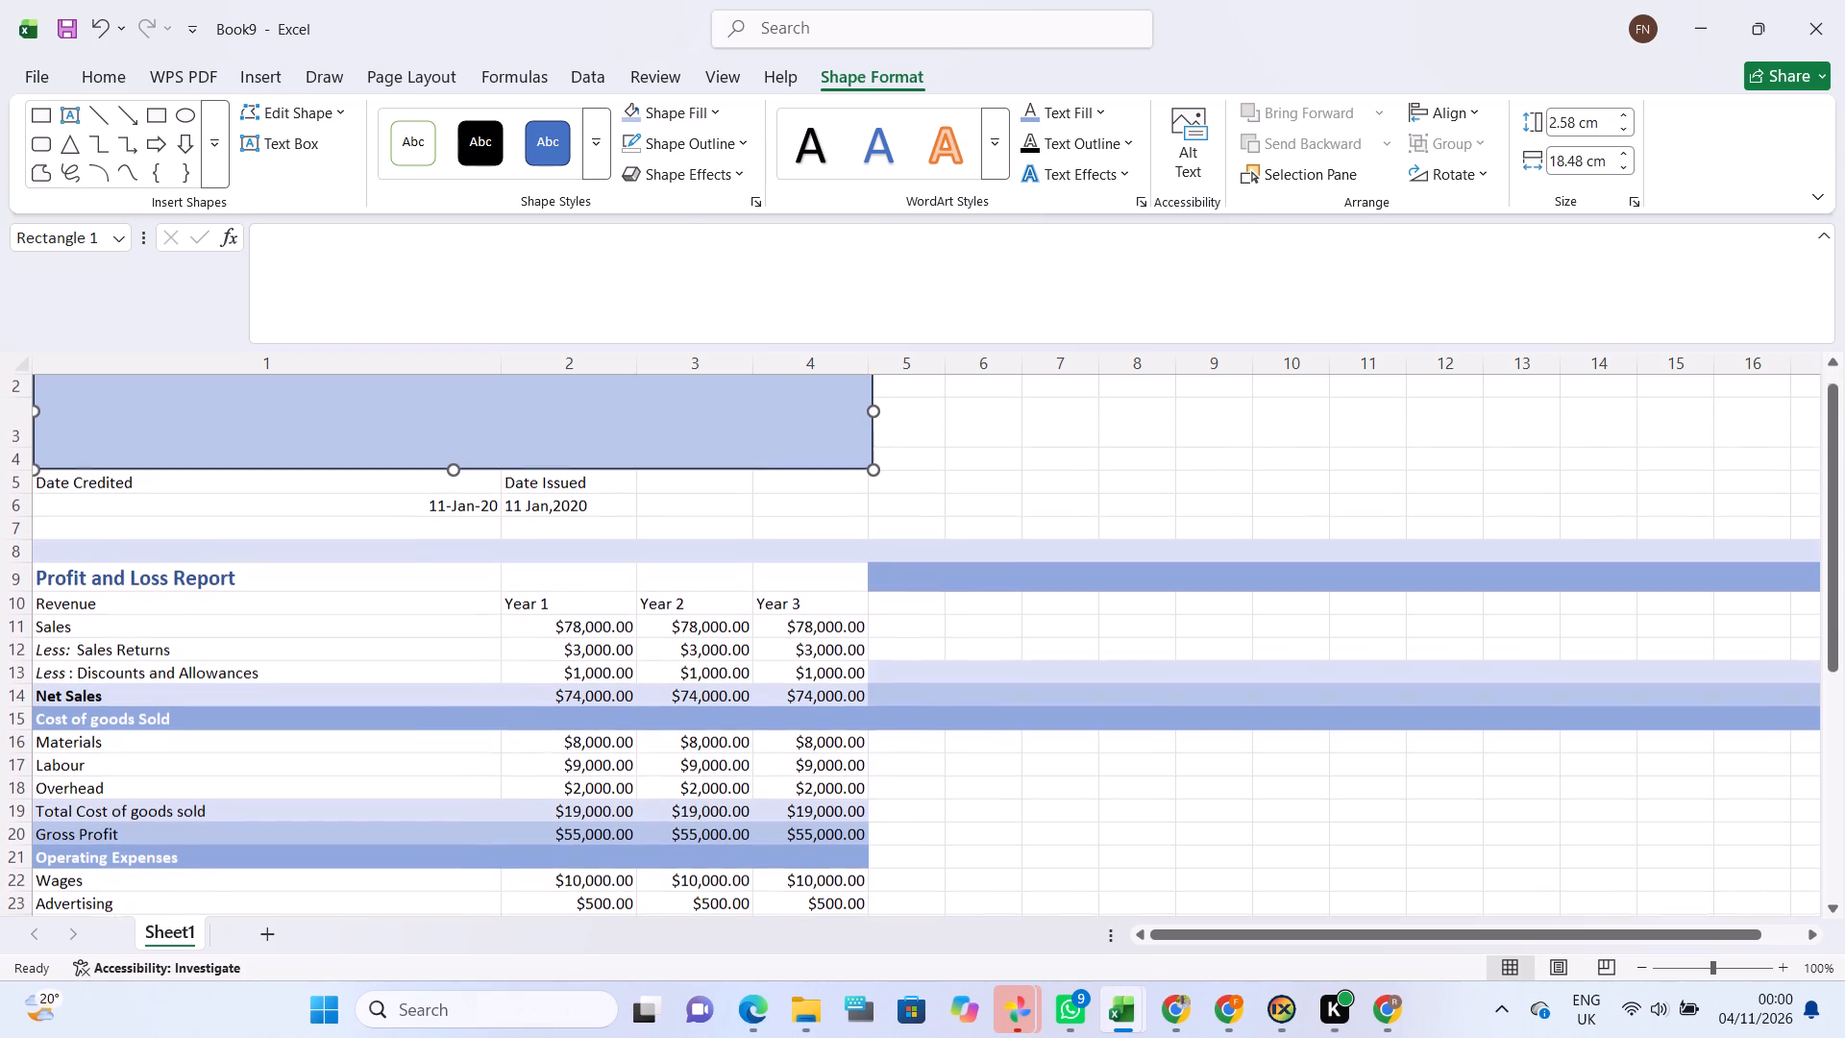
pyautogui.scroll(-3, 619, 618)
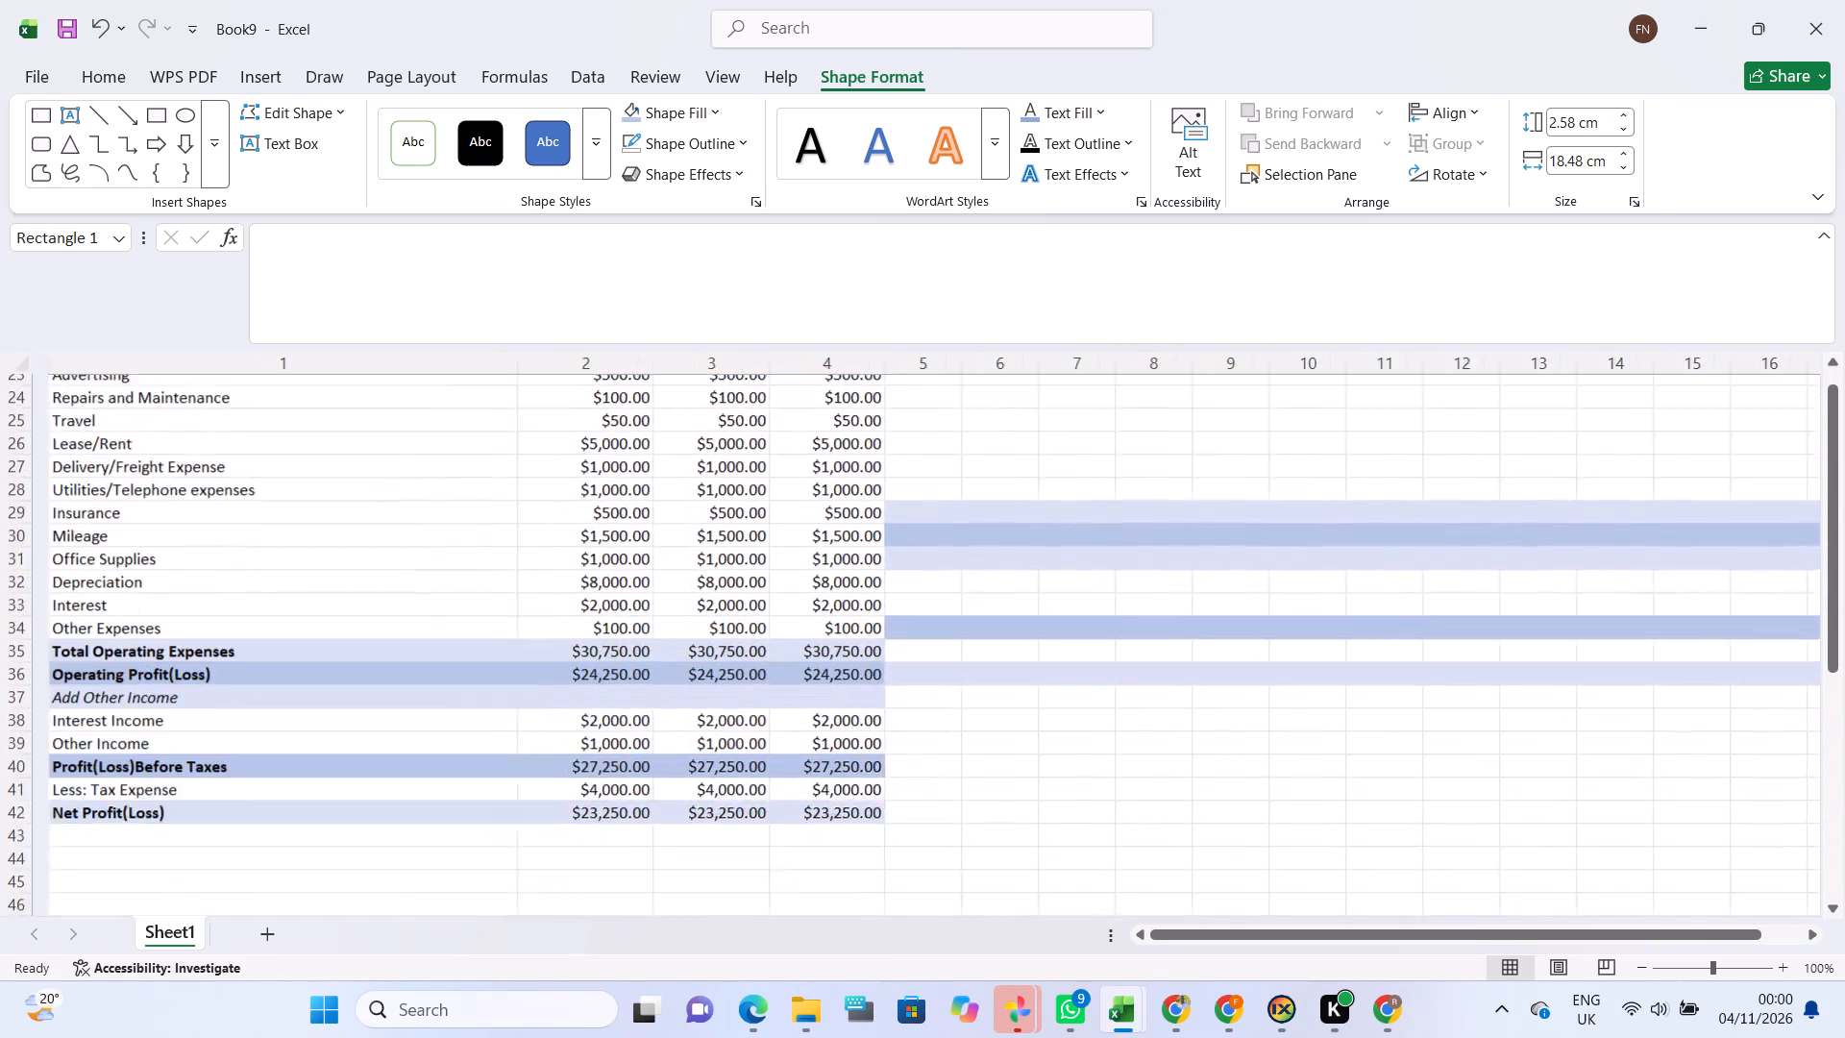
pyautogui.scroll(-1, 619, 618)
pyautogui.scroll(2, 619, 618)
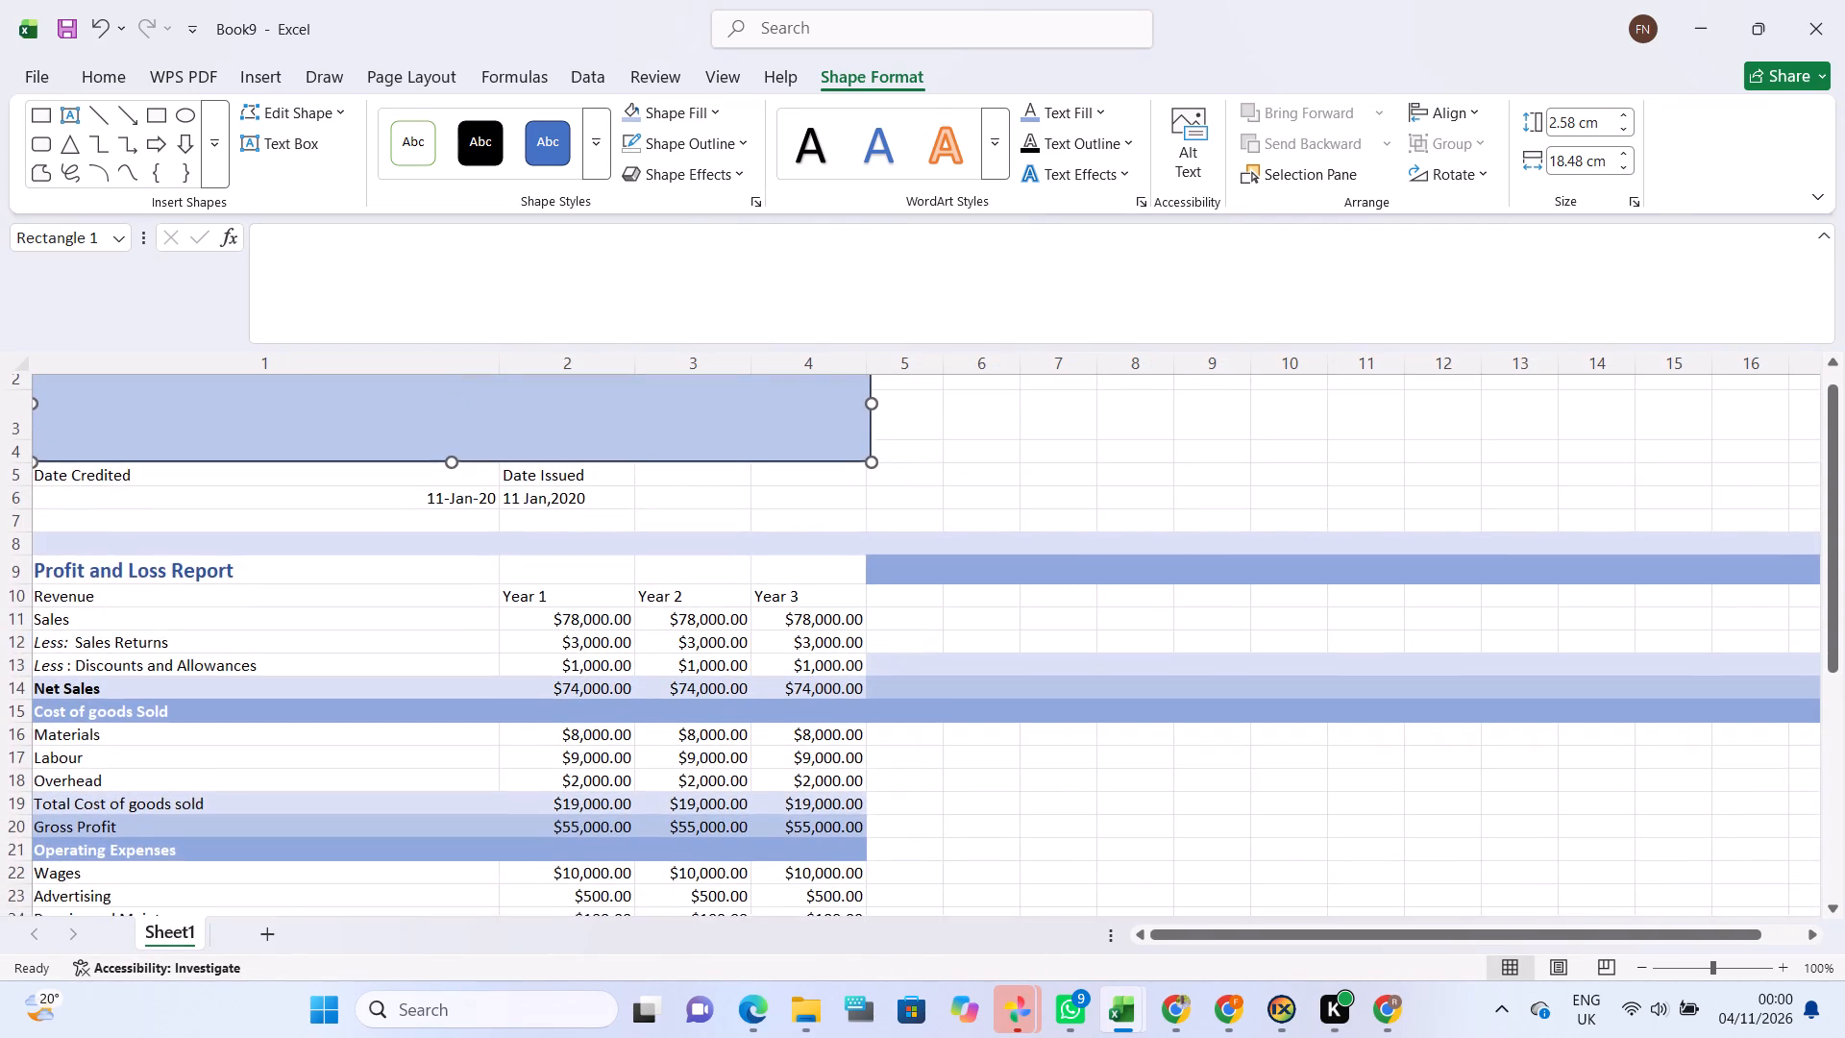
pyautogui.scroll(1, 619, 618)
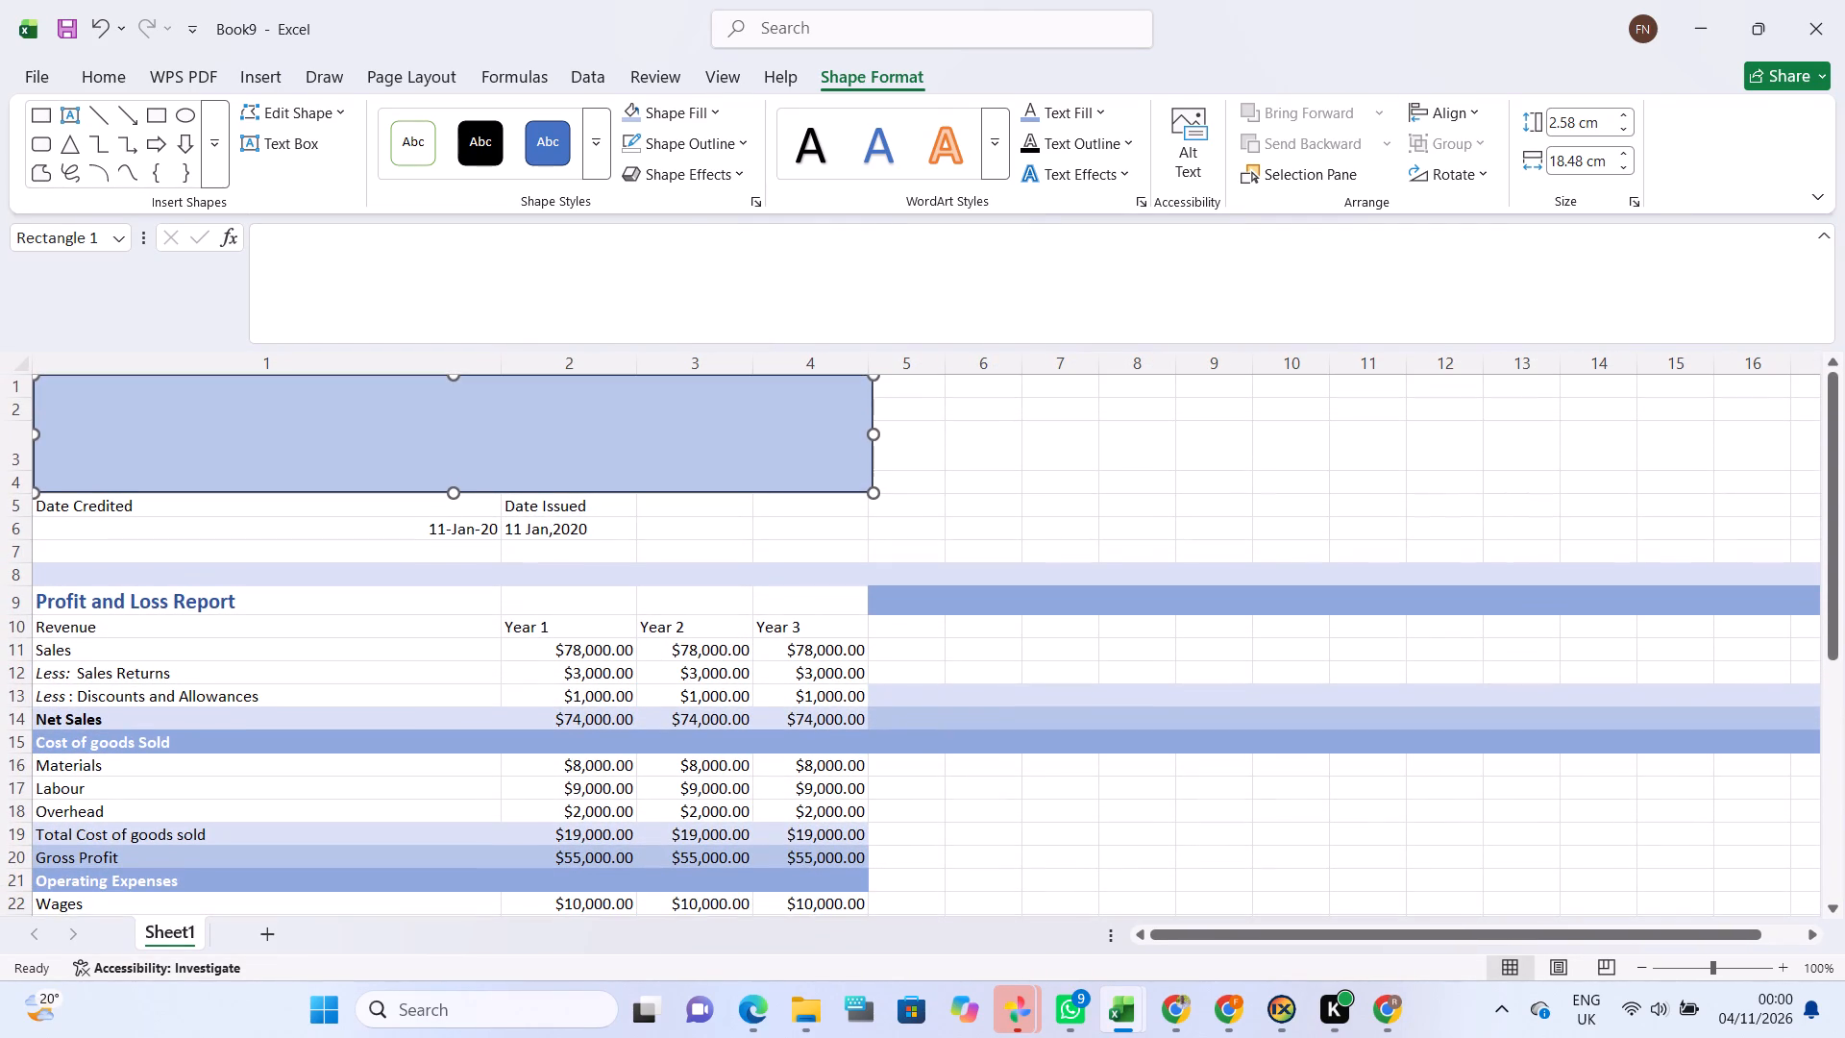
pyautogui.scroll(-2, 619, 618)
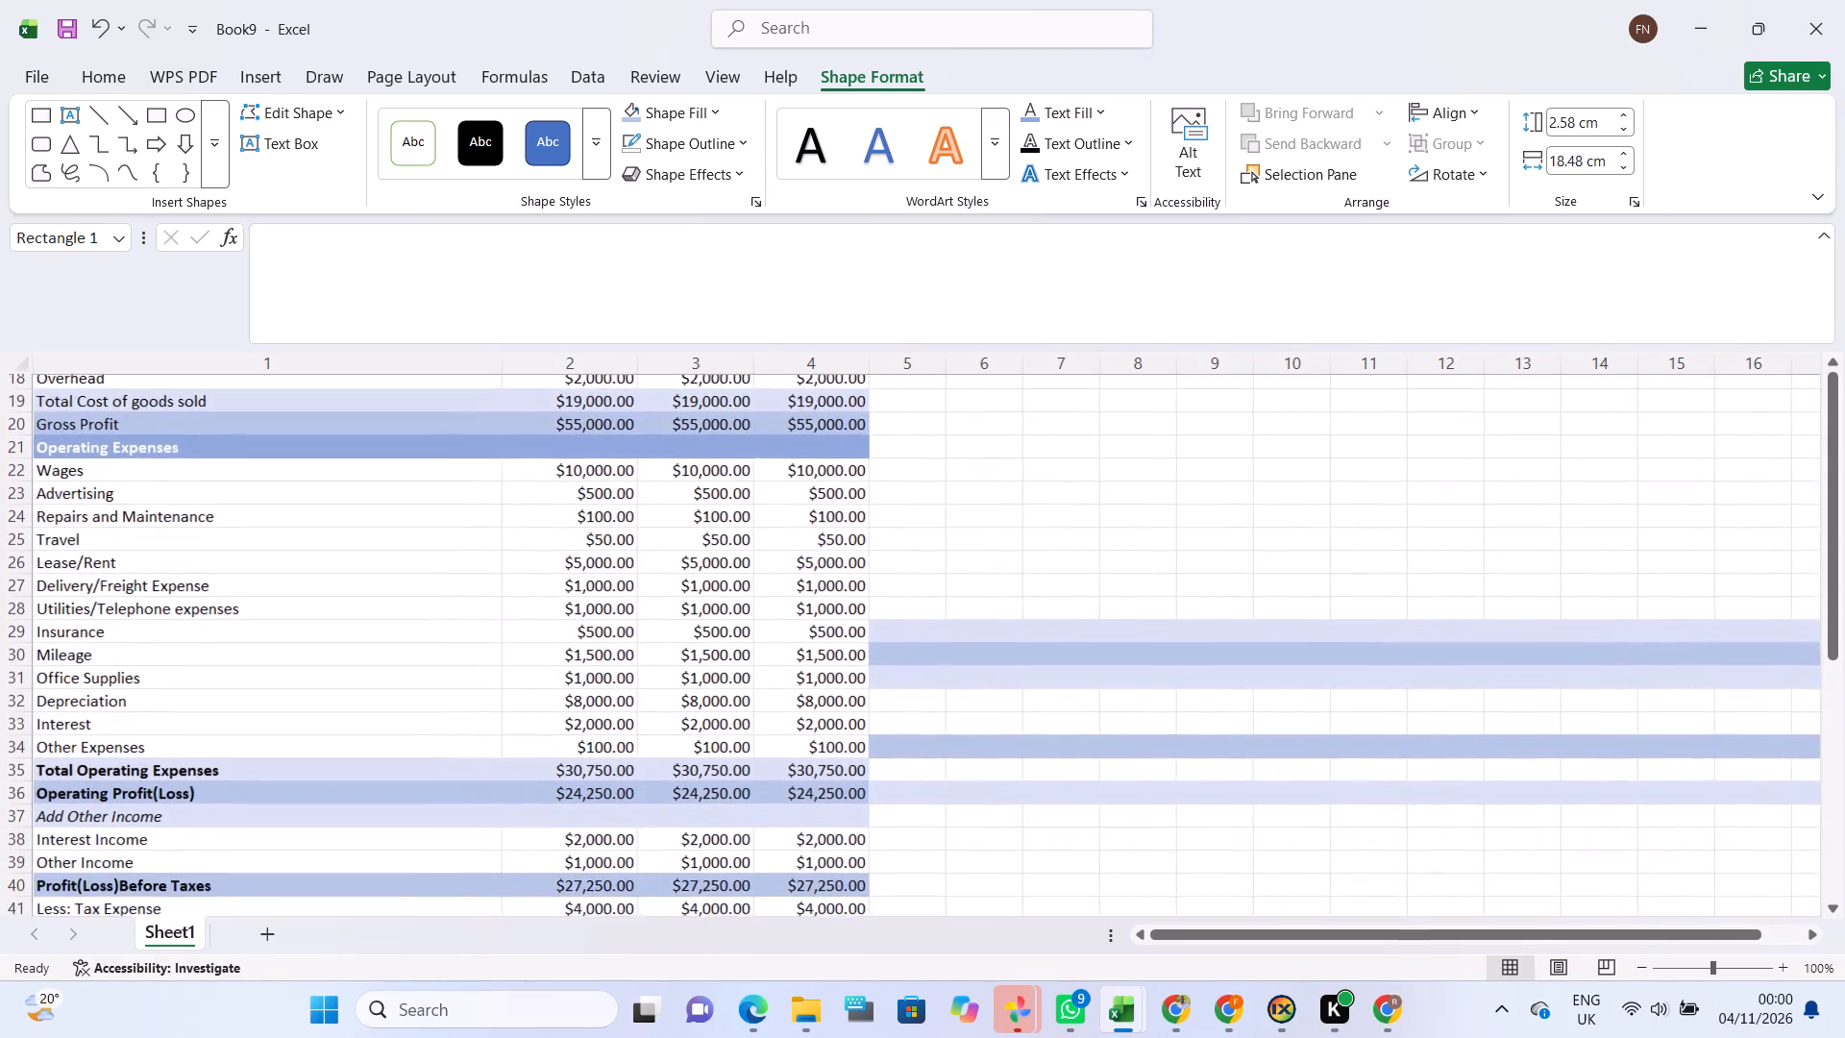
pyautogui.scroll(-2, 619, 618)
pyautogui.scroll(3, 619, 618)
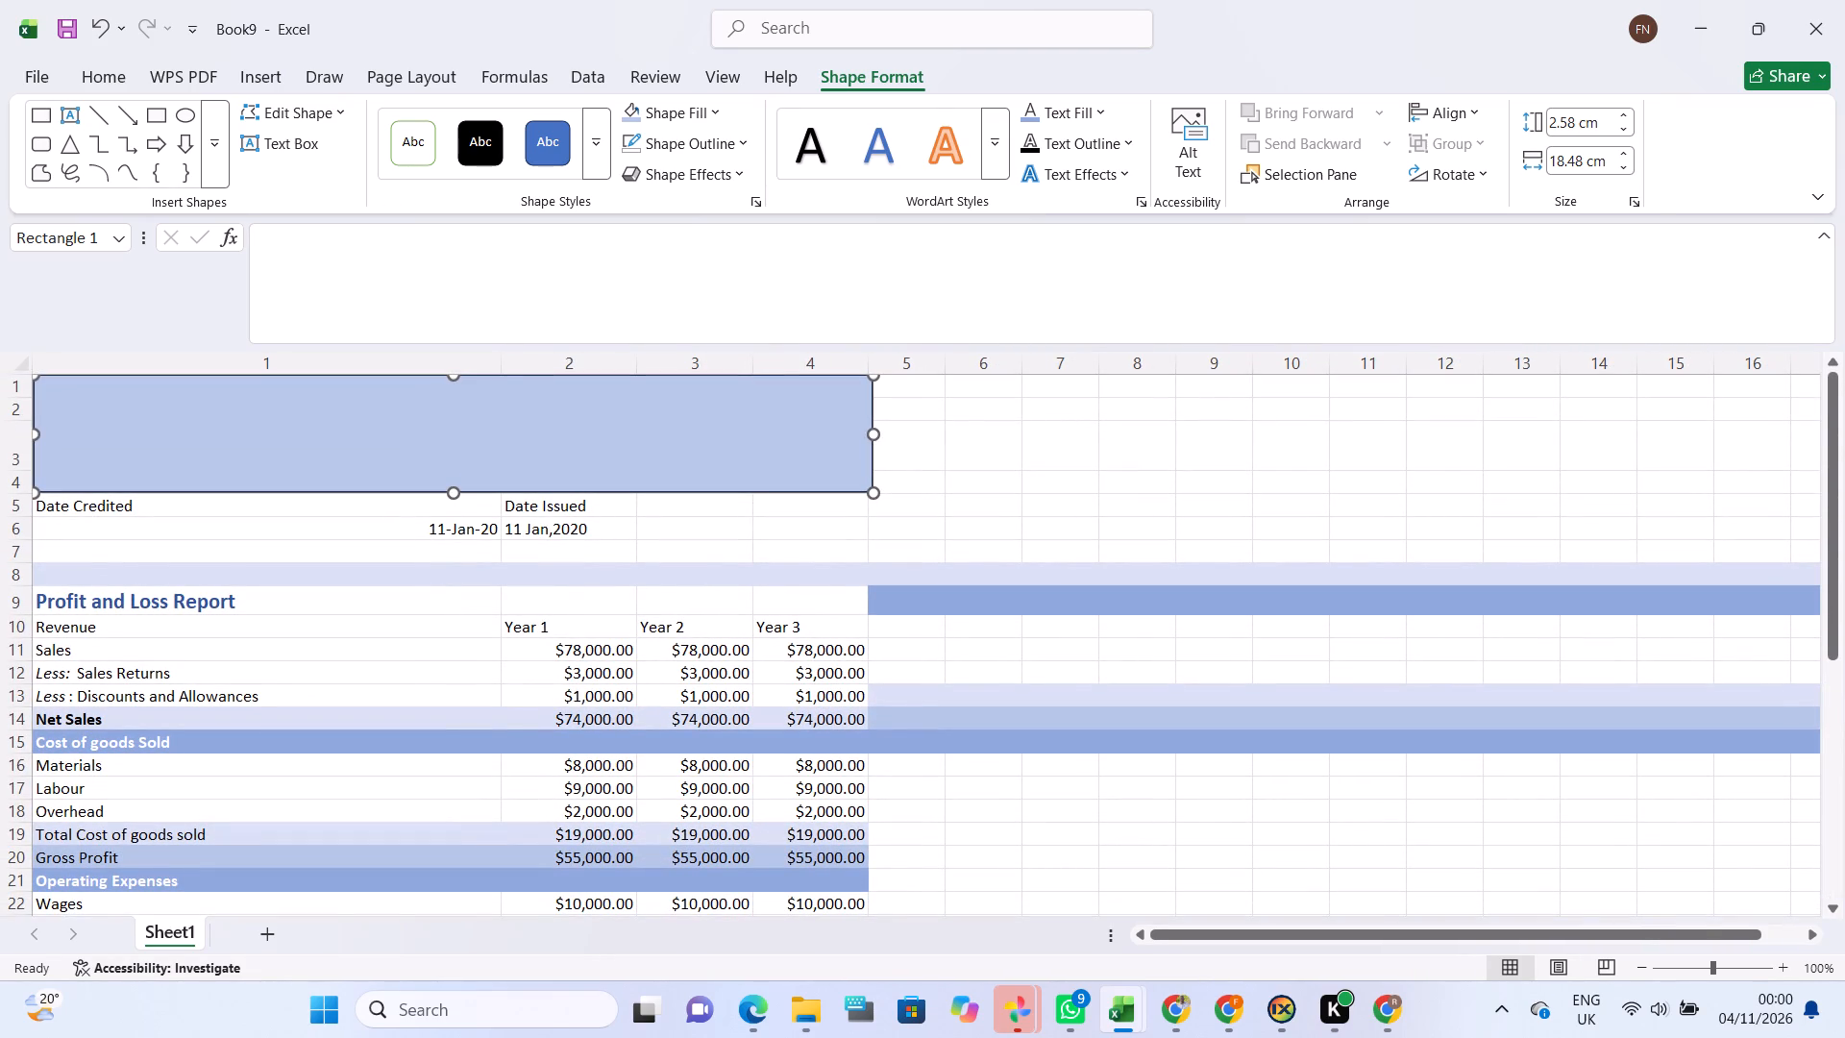
# Draw a text box inside the blue banner, over column 1 around row 2.
pyautogui.click(250, 80)
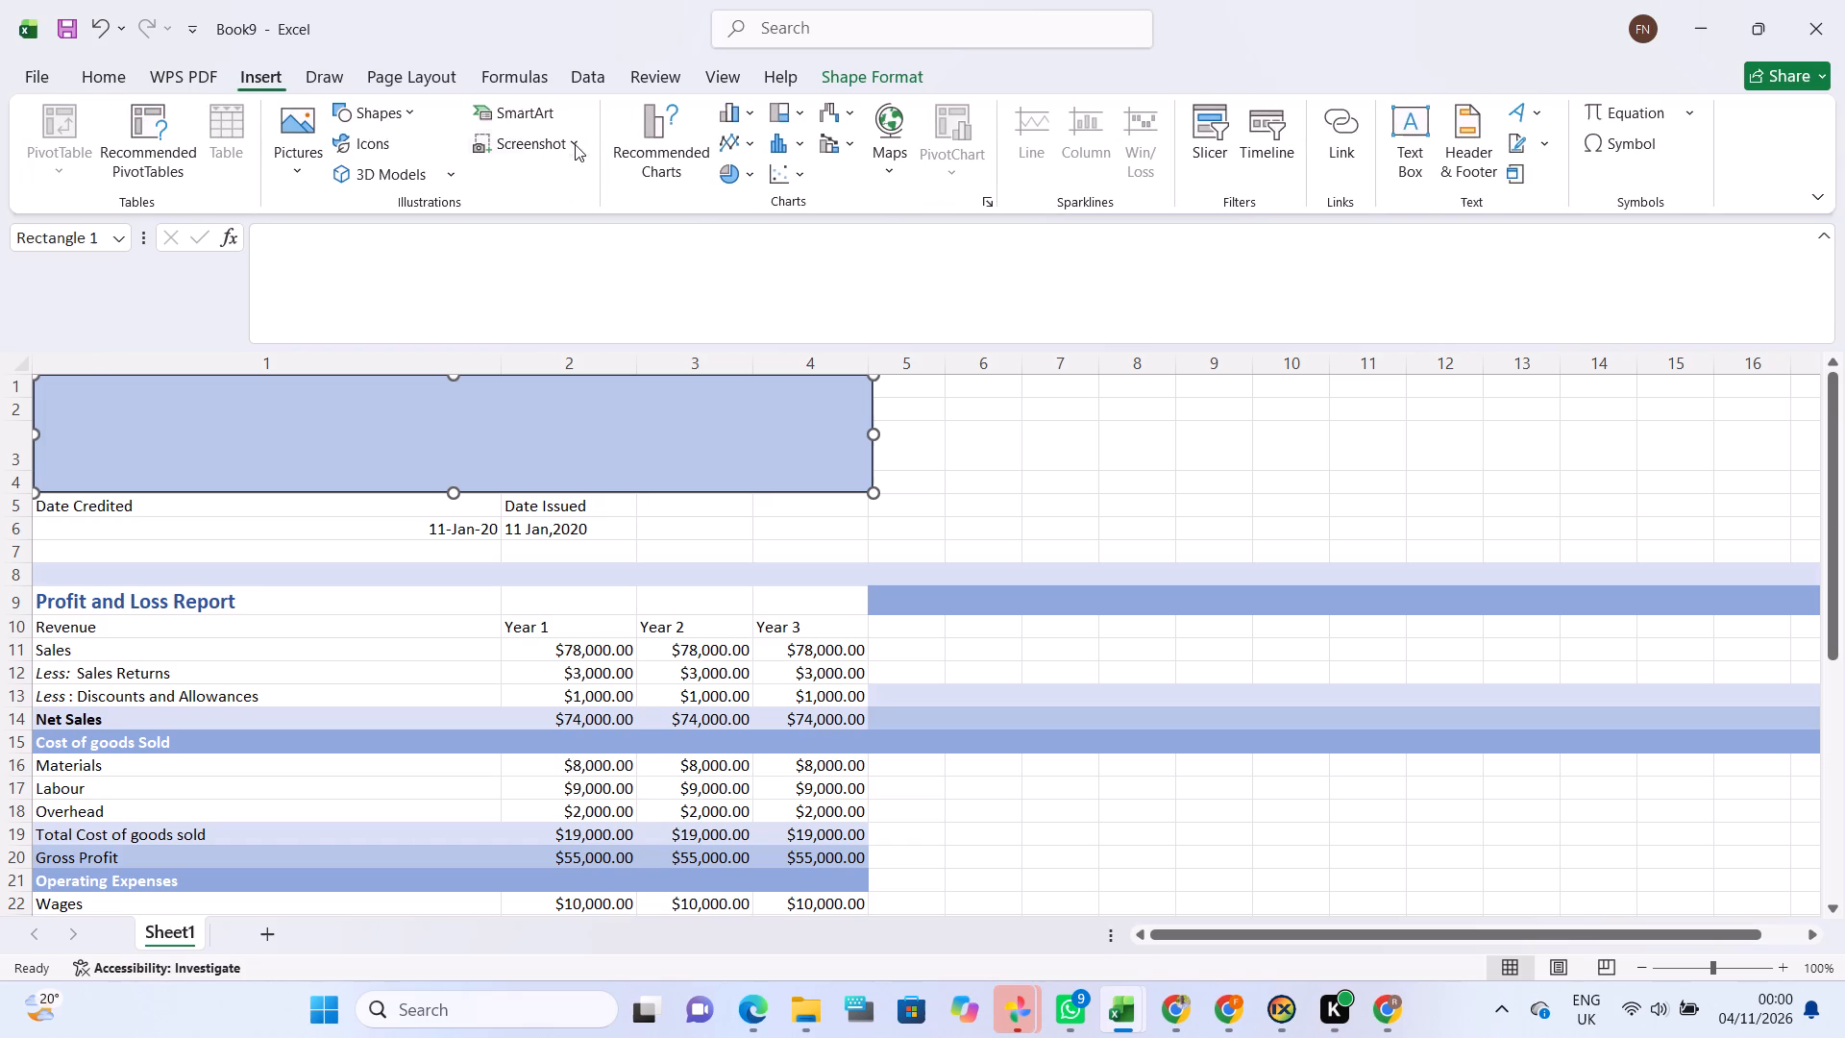
pyautogui.click(1413, 125)
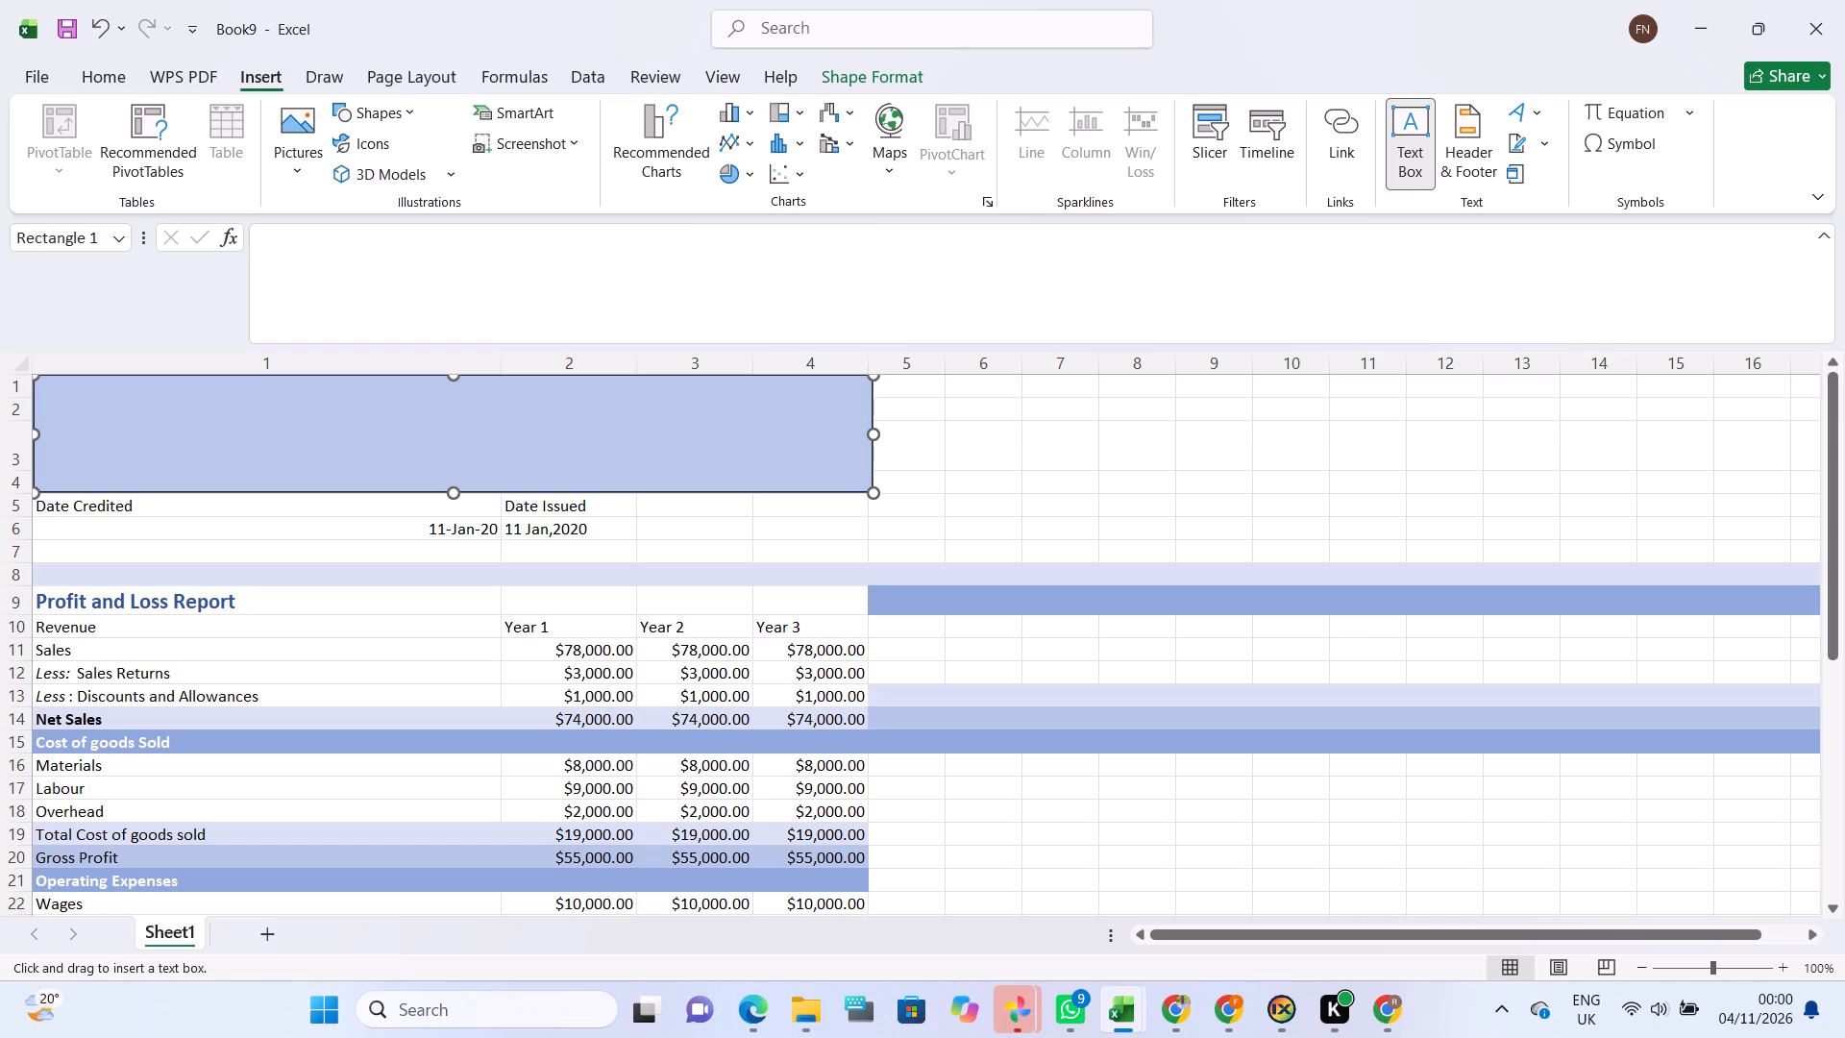
pyautogui.moveTo(43, 390); pyautogui.dragTo(190, 403)
pyautogui.moveTo(190, 403); pyautogui.dragTo(364, 424)
pyautogui.moveTo(364, 424); pyautogui.dragTo(372, 426)
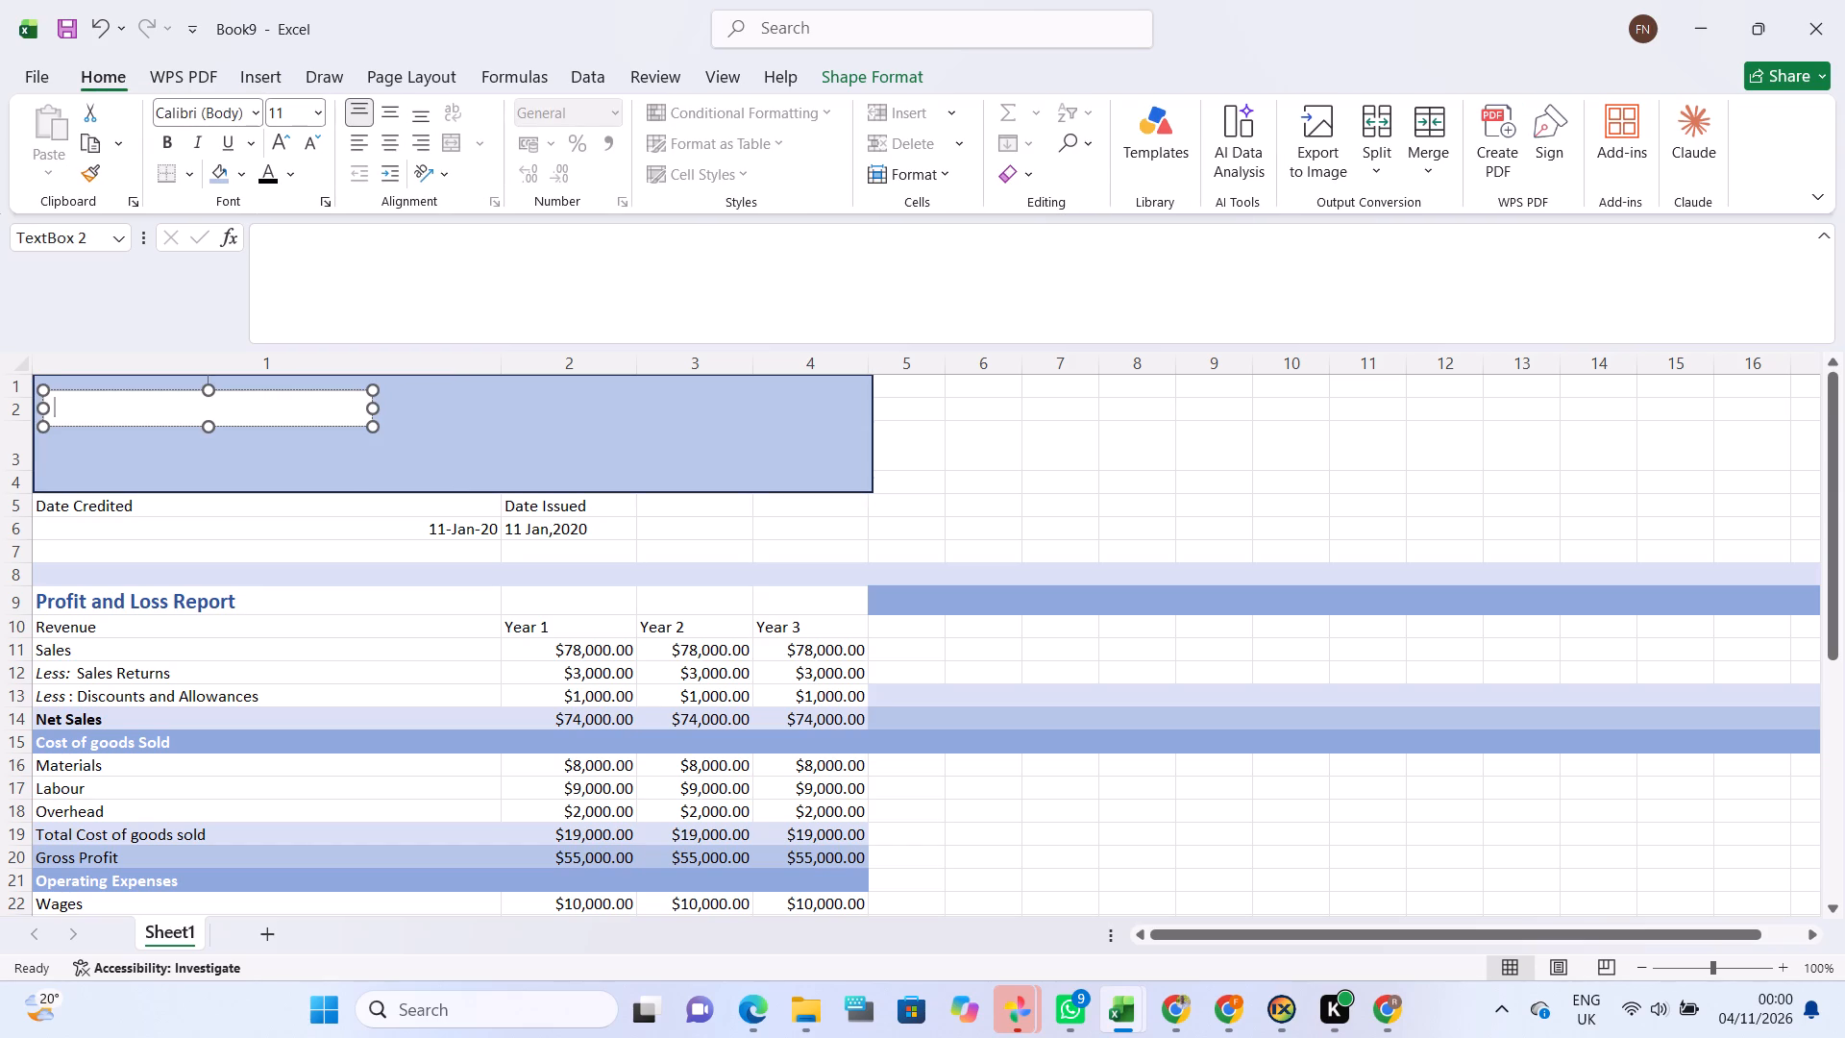
# Duplicate the text box and place the copy in the upper part of the banner across columns 2 to 4.
pyautogui.hotkey('ctrl', 'd')
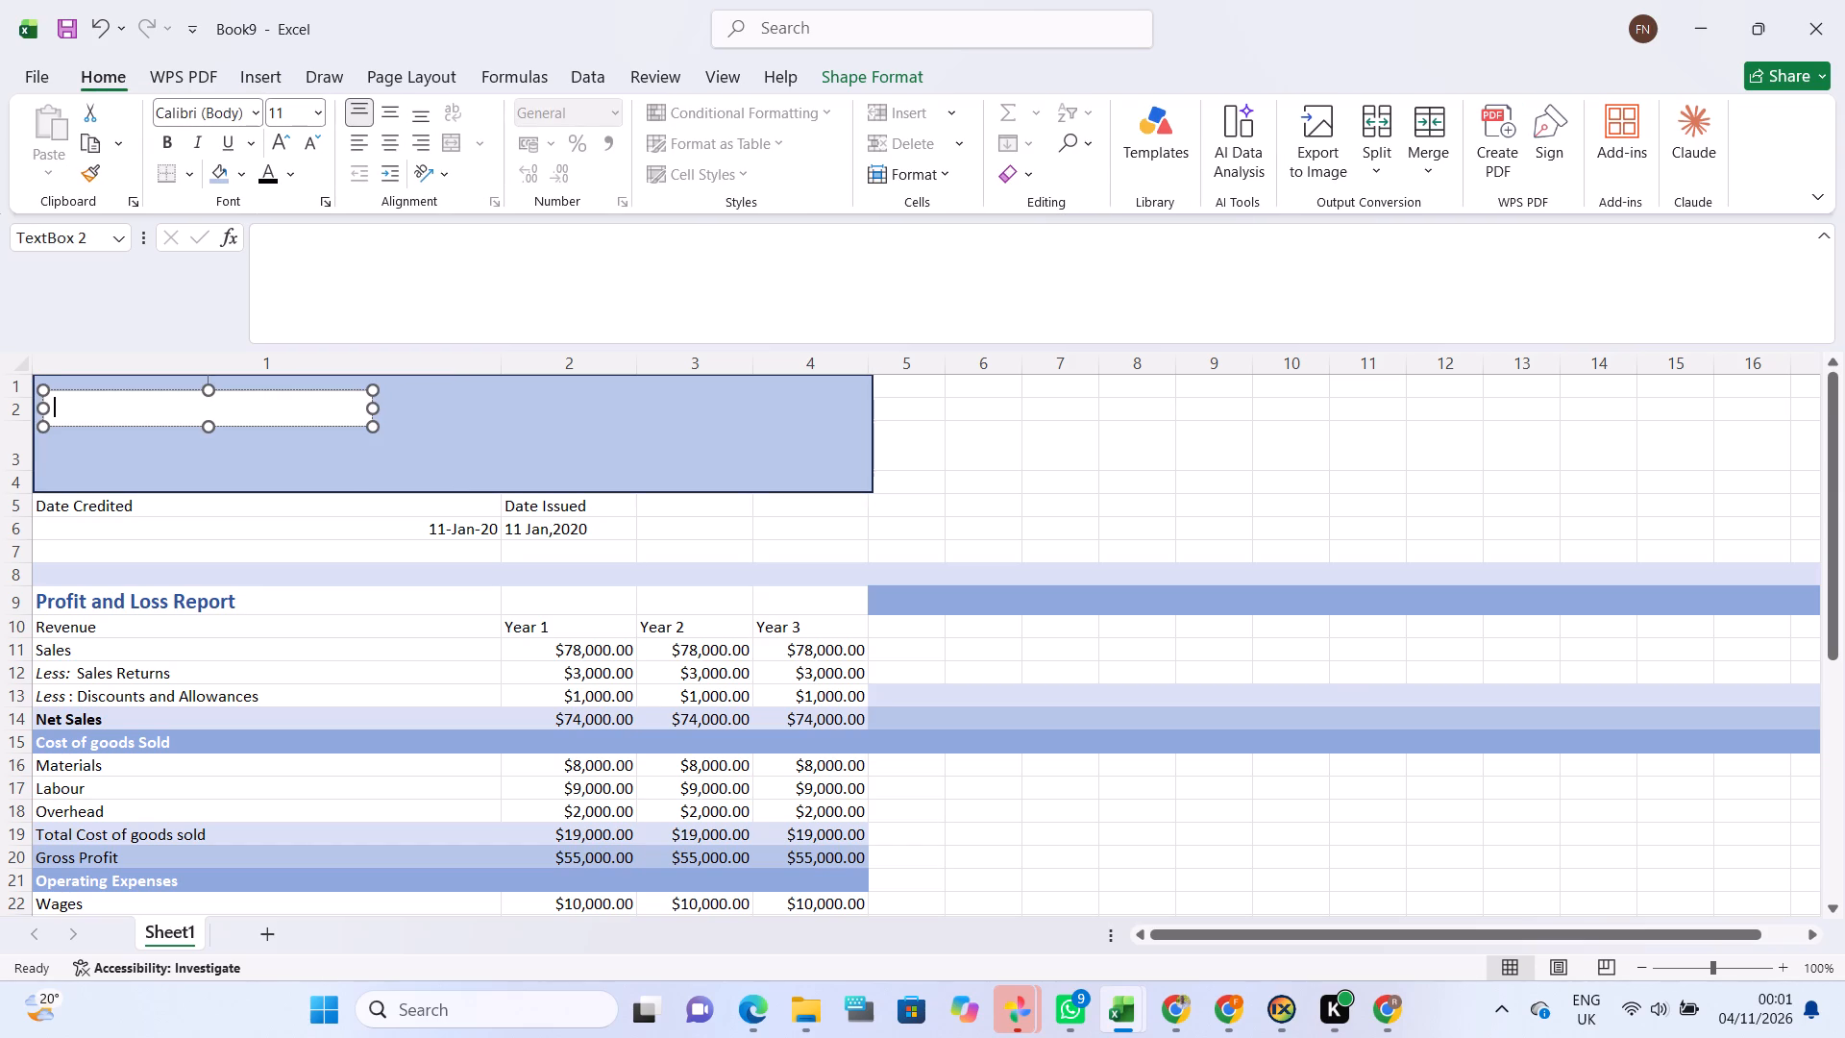
pyautogui.click(348, 427)
pyautogui.hotkey('ctrl', 'd')
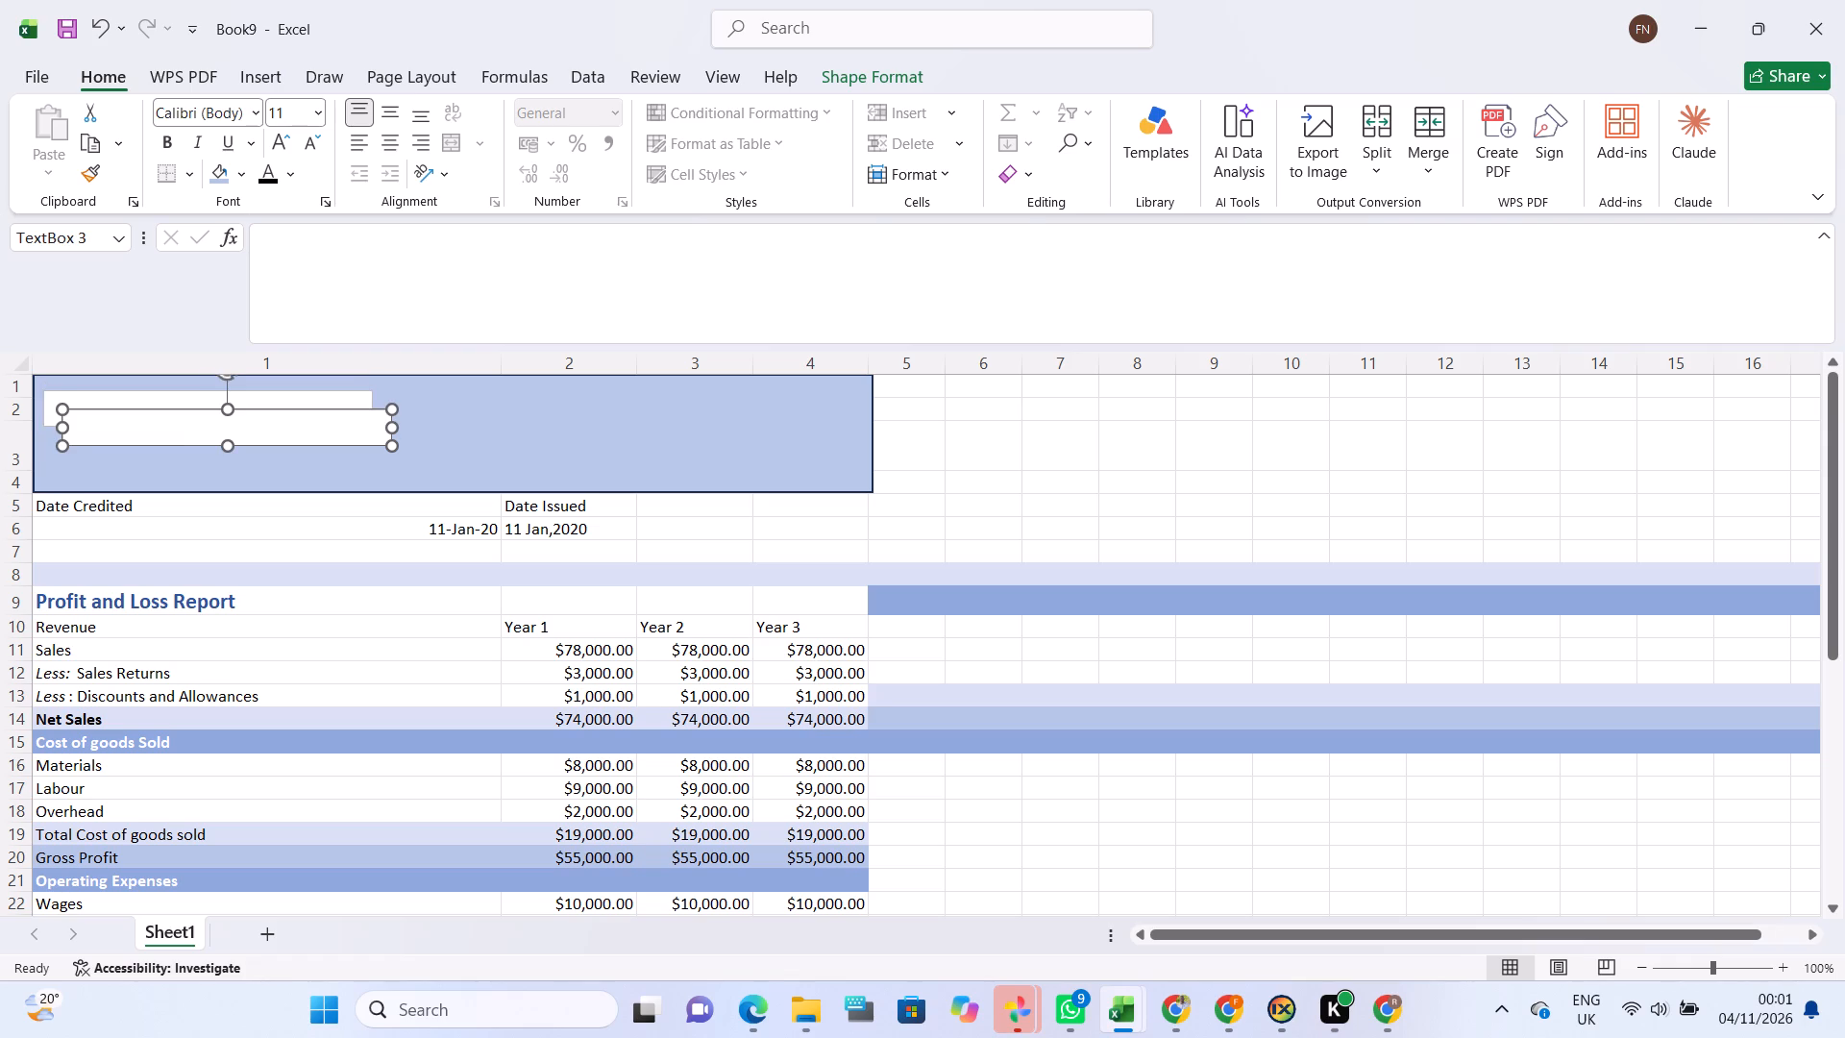
pyautogui.moveTo(312, 443); pyautogui.dragTo(404, 432)
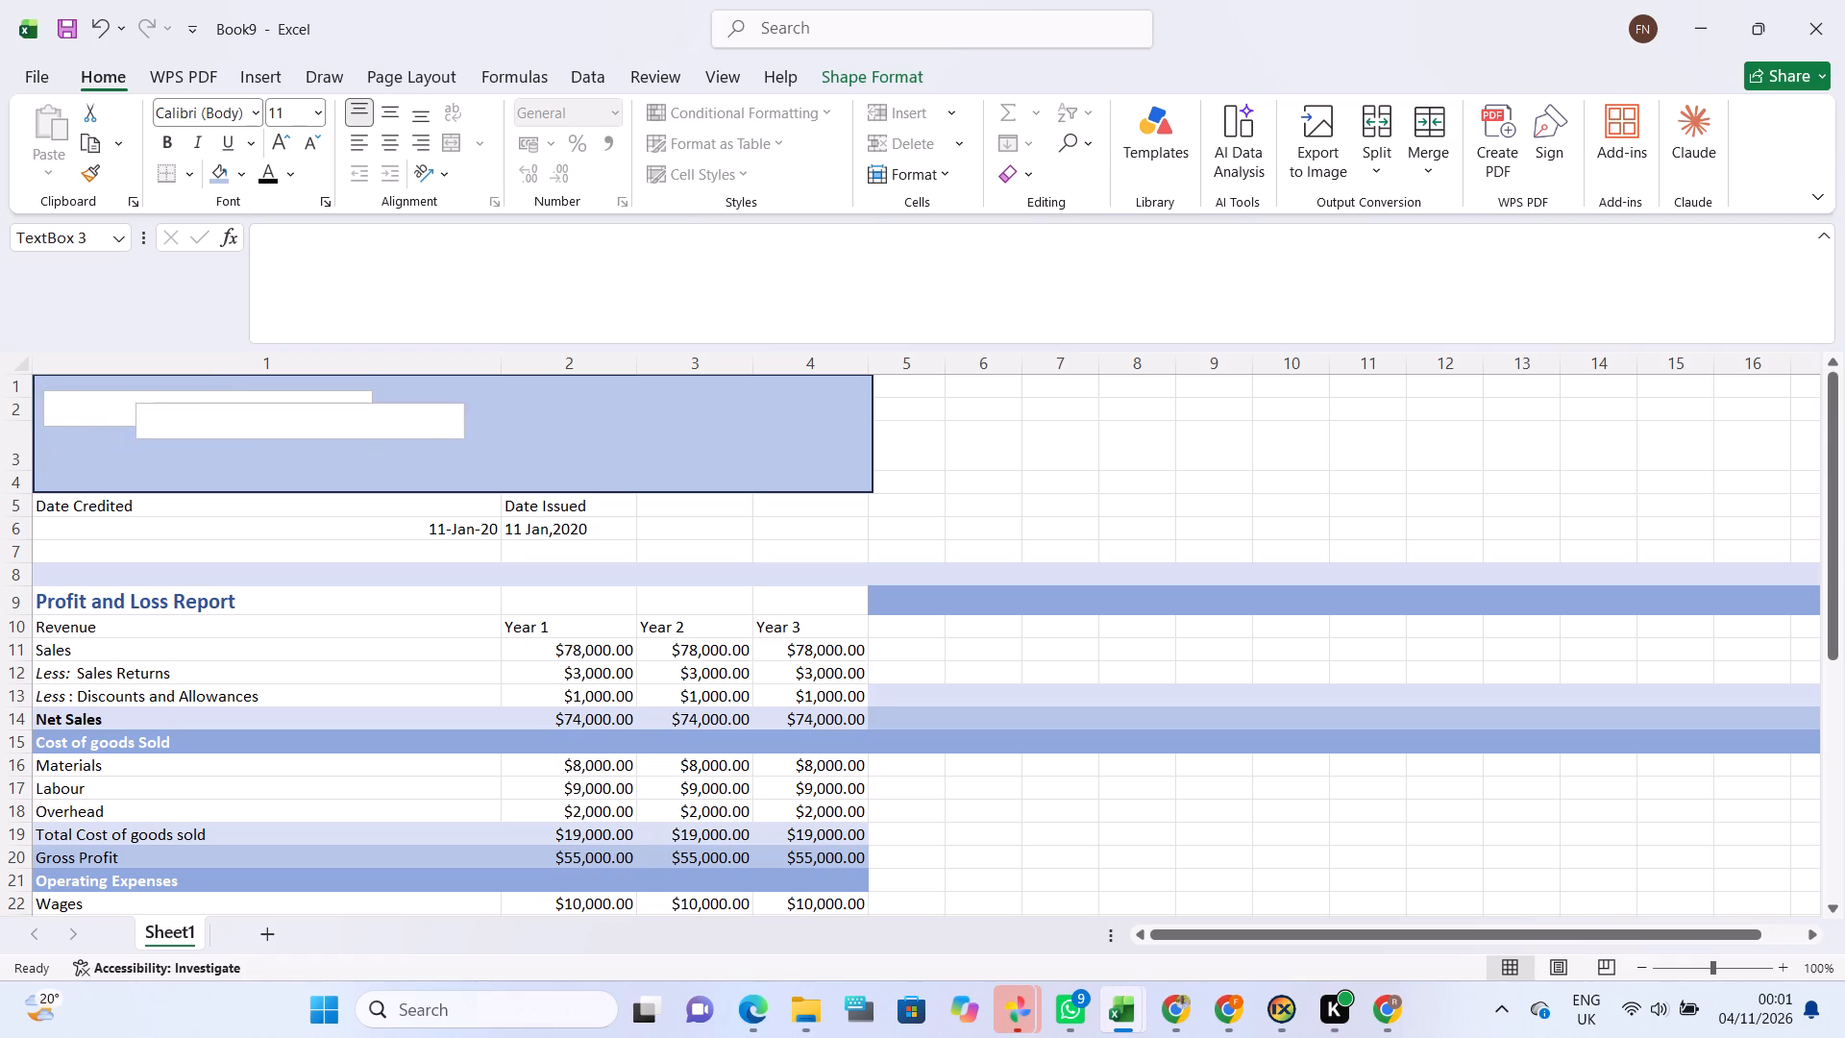
pyautogui.moveTo(404, 432); pyautogui.dragTo(729, 440)
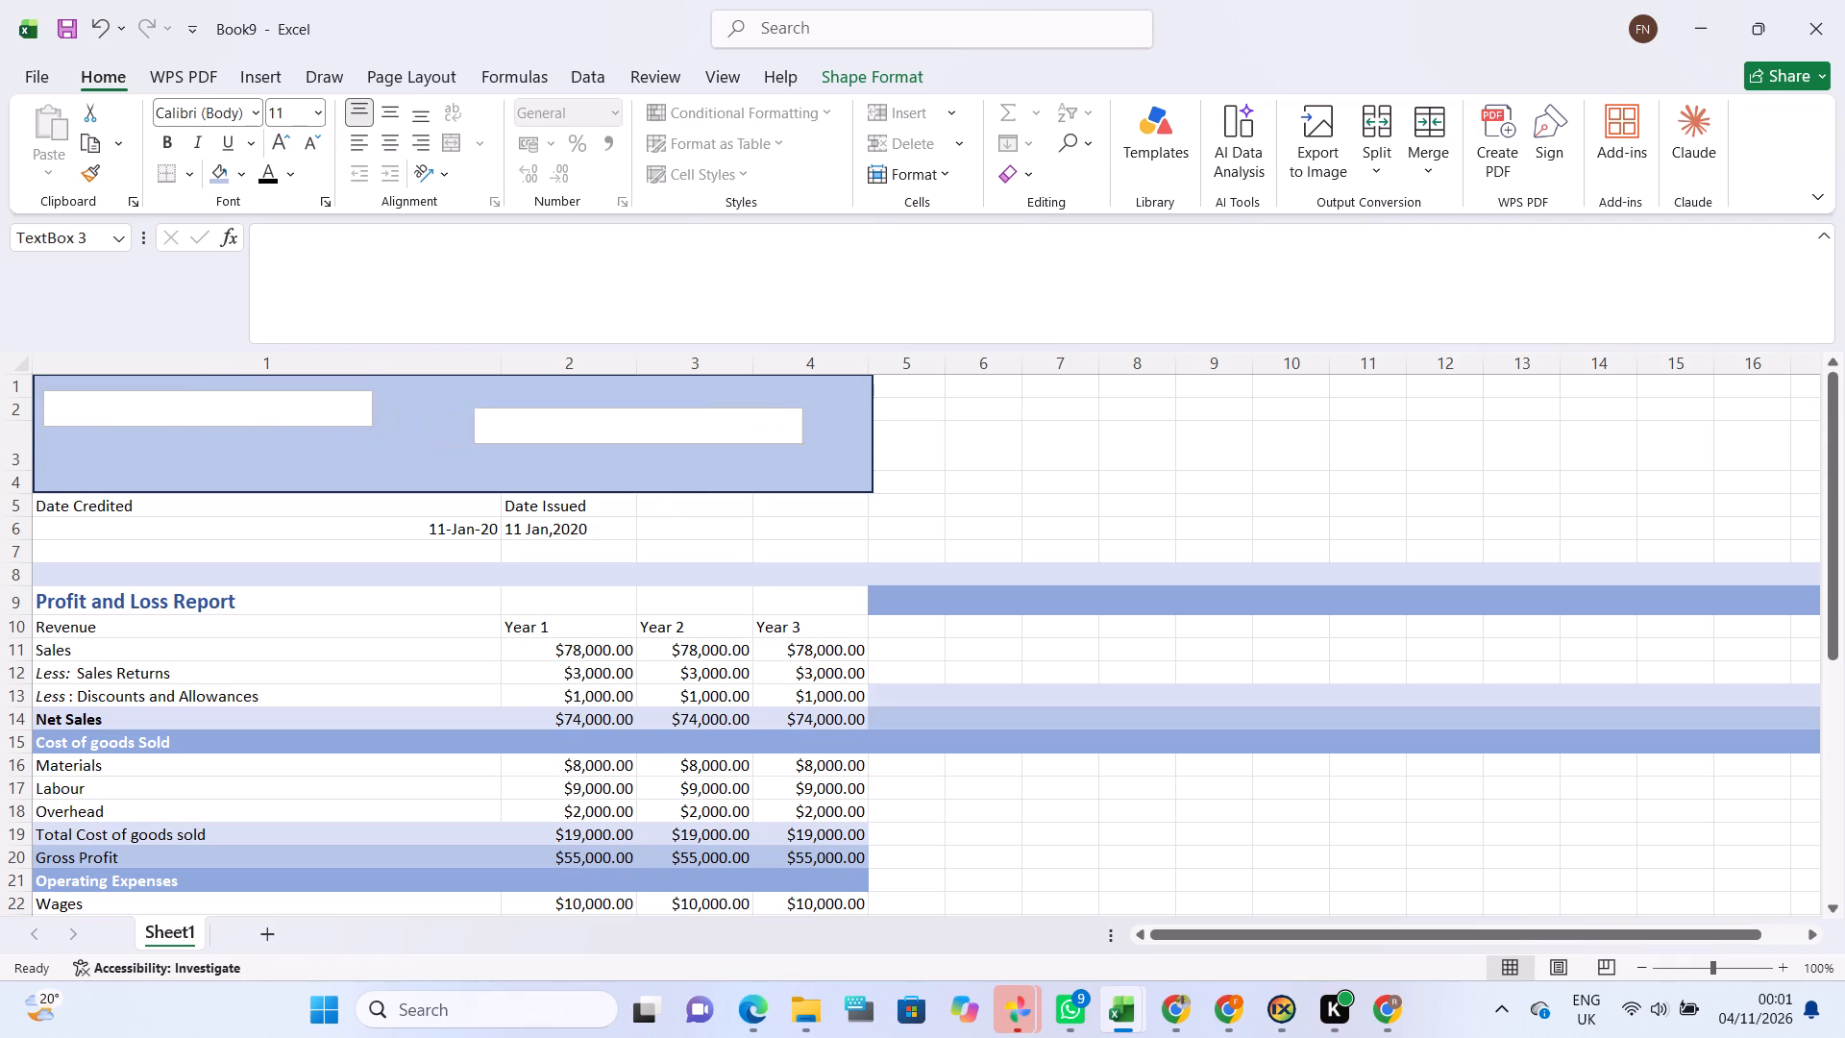
pyautogui.moveTo(729, 440); pyautogui.dragTo(776, 424)
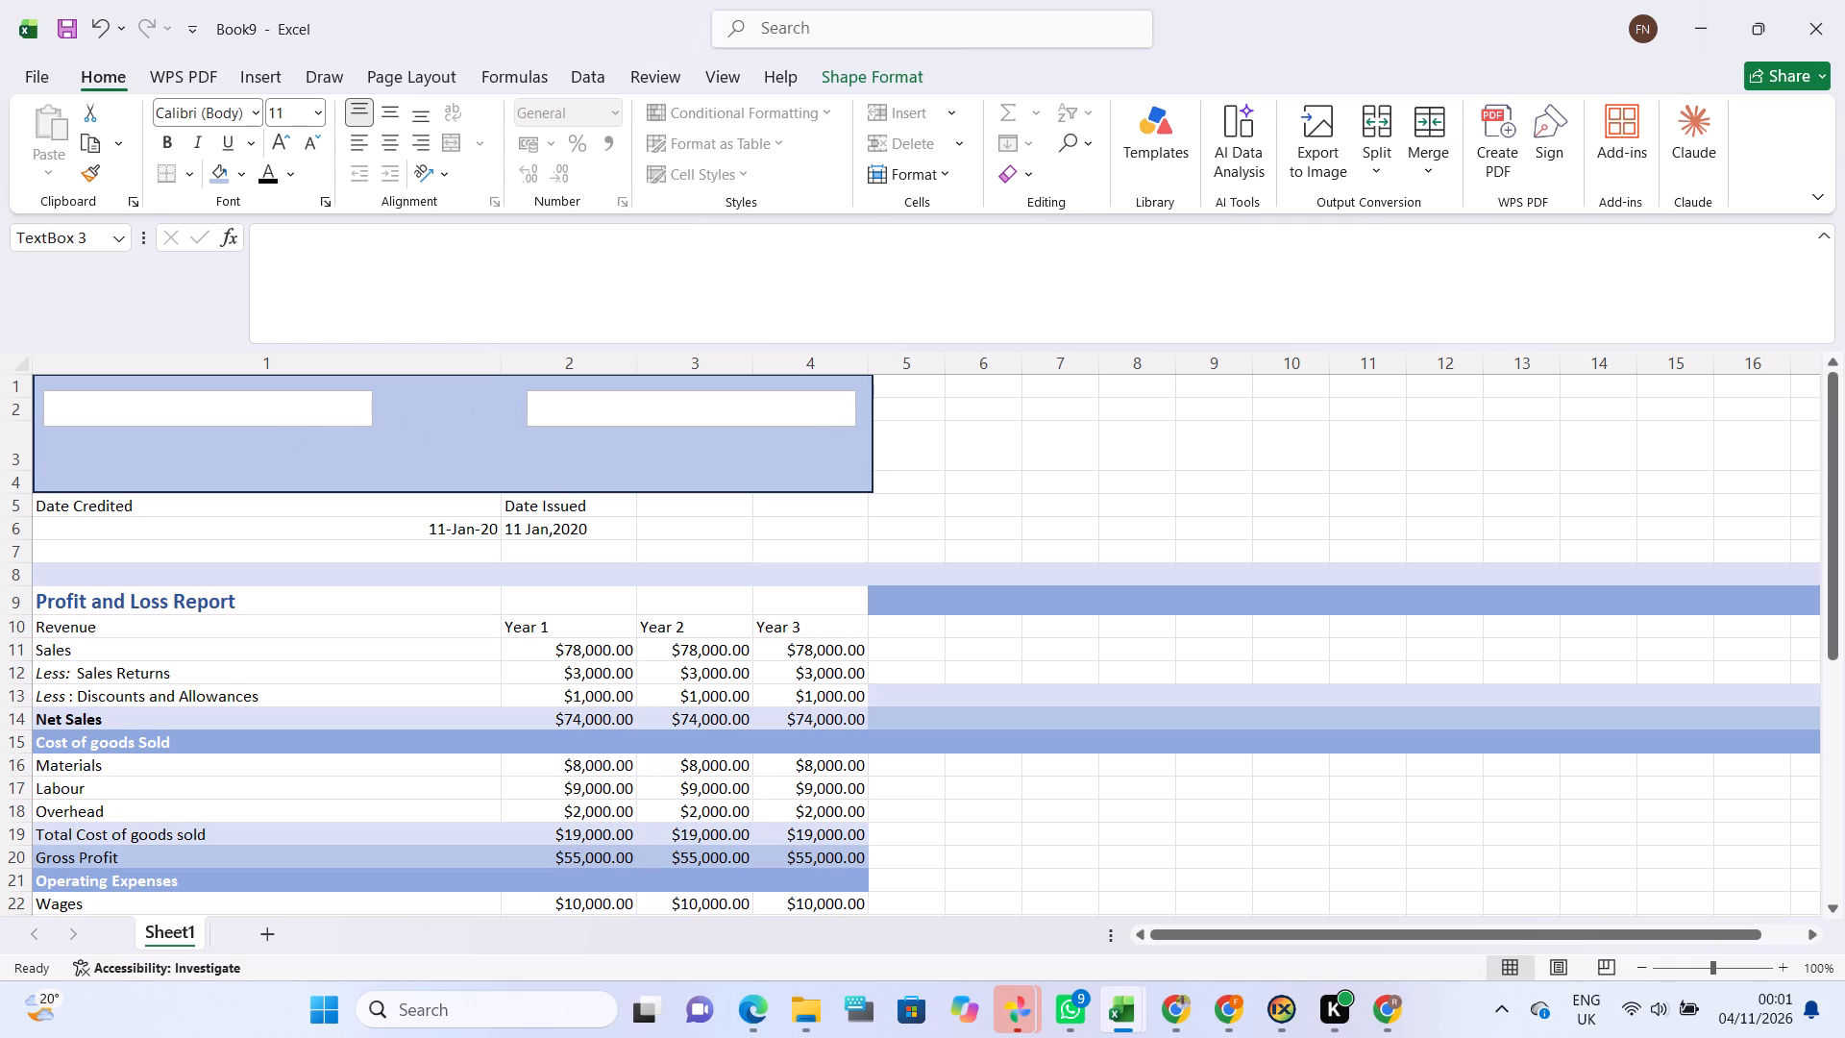
pyautogui.moveTo(776, 424); pyautogui.dragTo(786, 418)
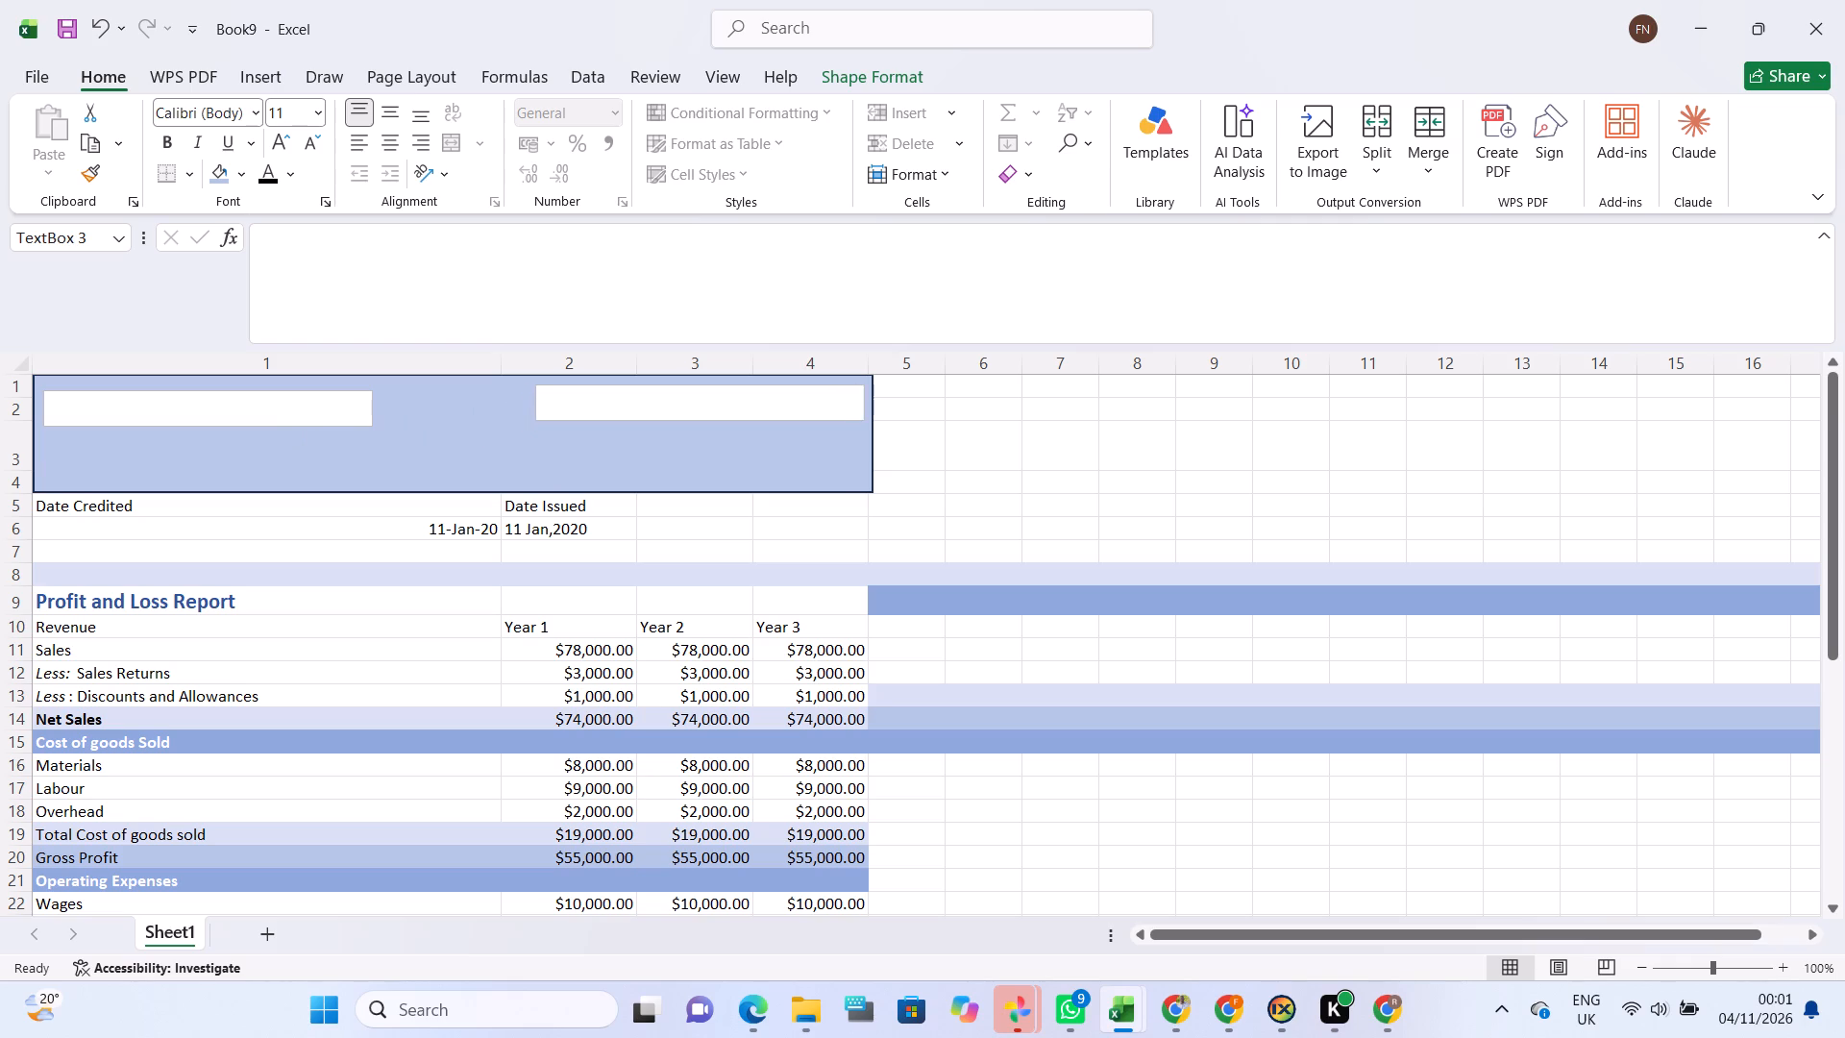
pyautogui.moveTo(786, 418); pyautogui.dragTo(778, 418)
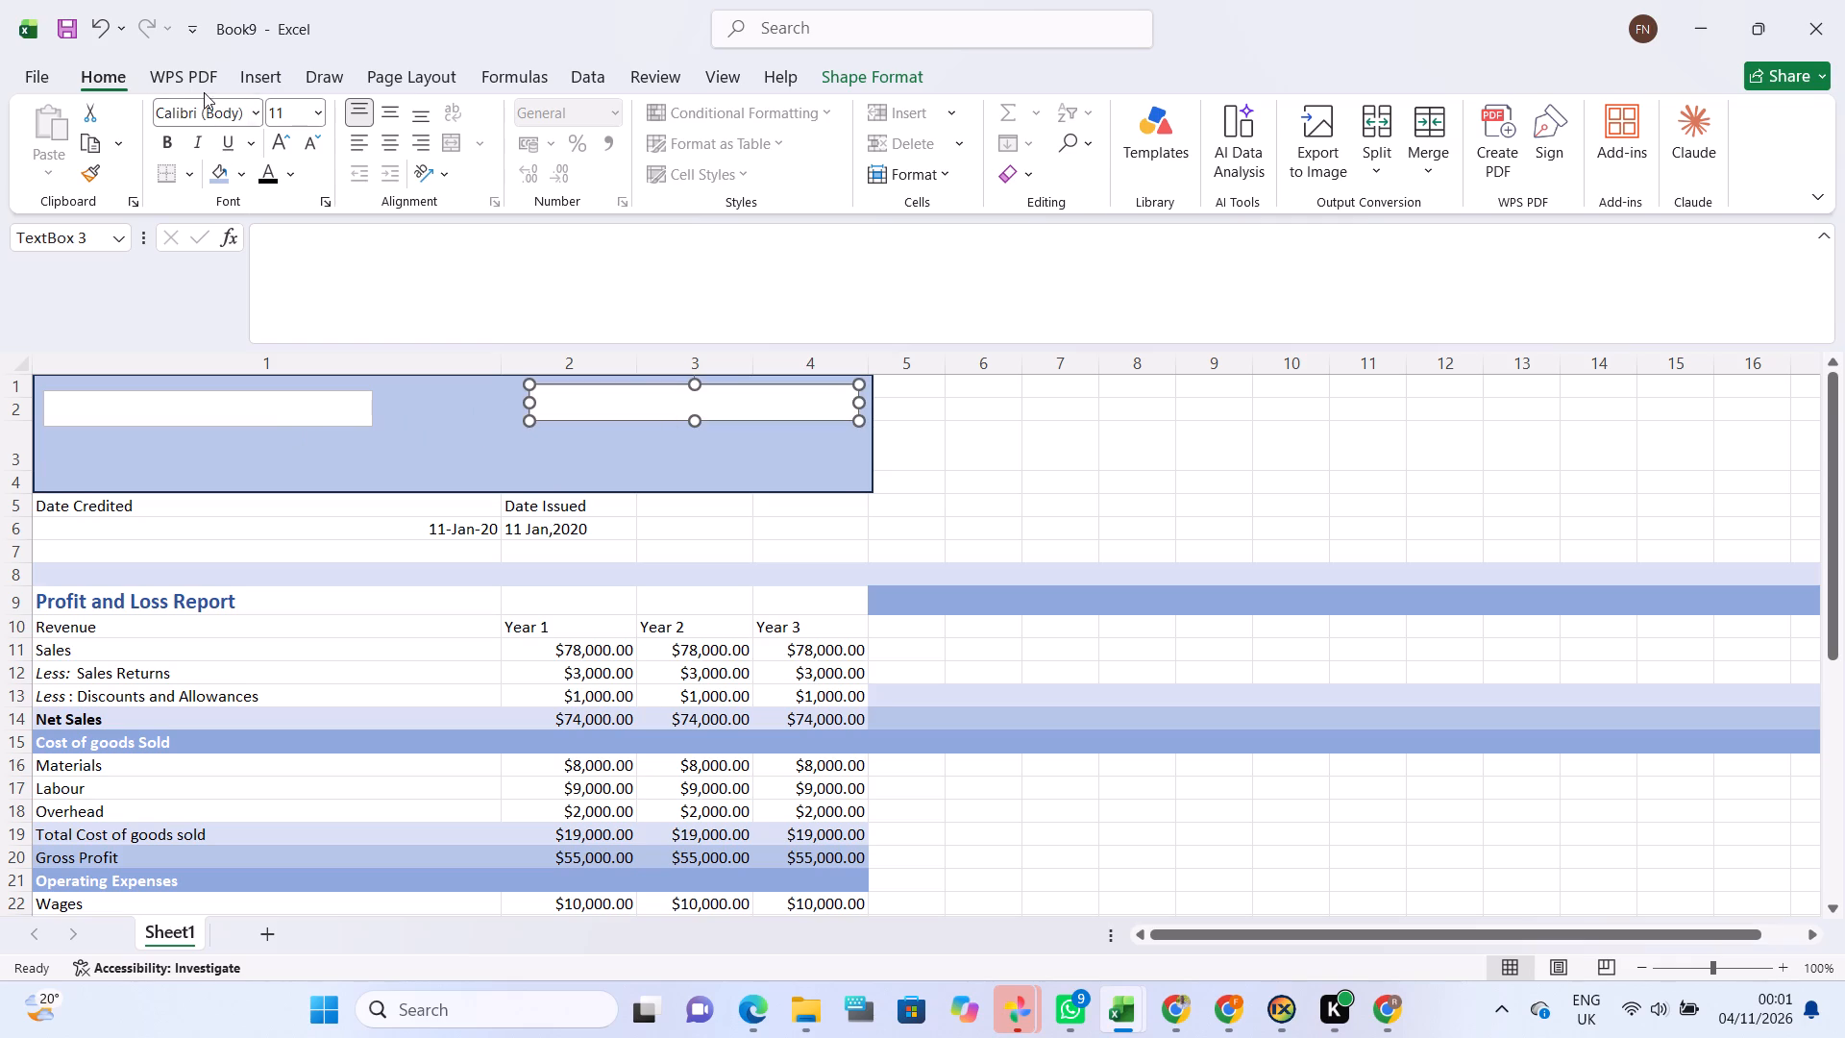
# Draw a third text box in the banner over column 1, rows 3 to 4, about as wide as the one above.
pyautogui.click(241, 86)
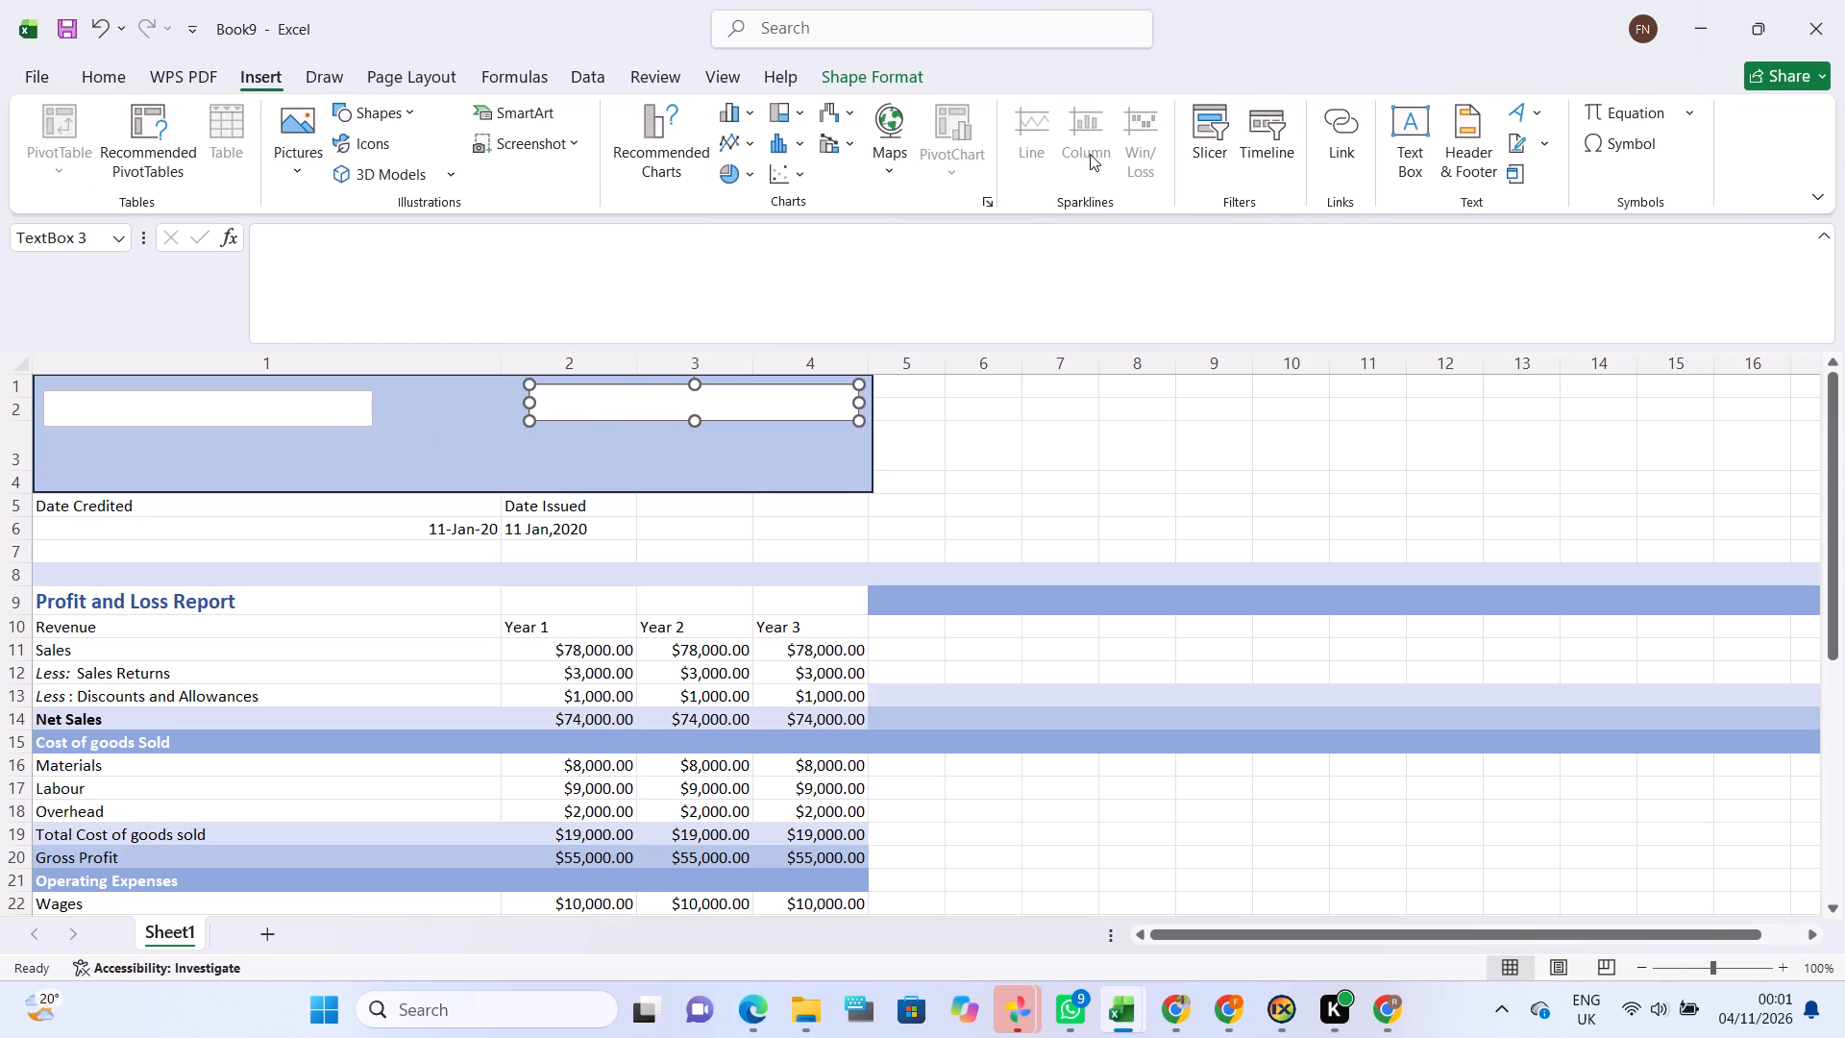
pyautogui.click(1420, 134)
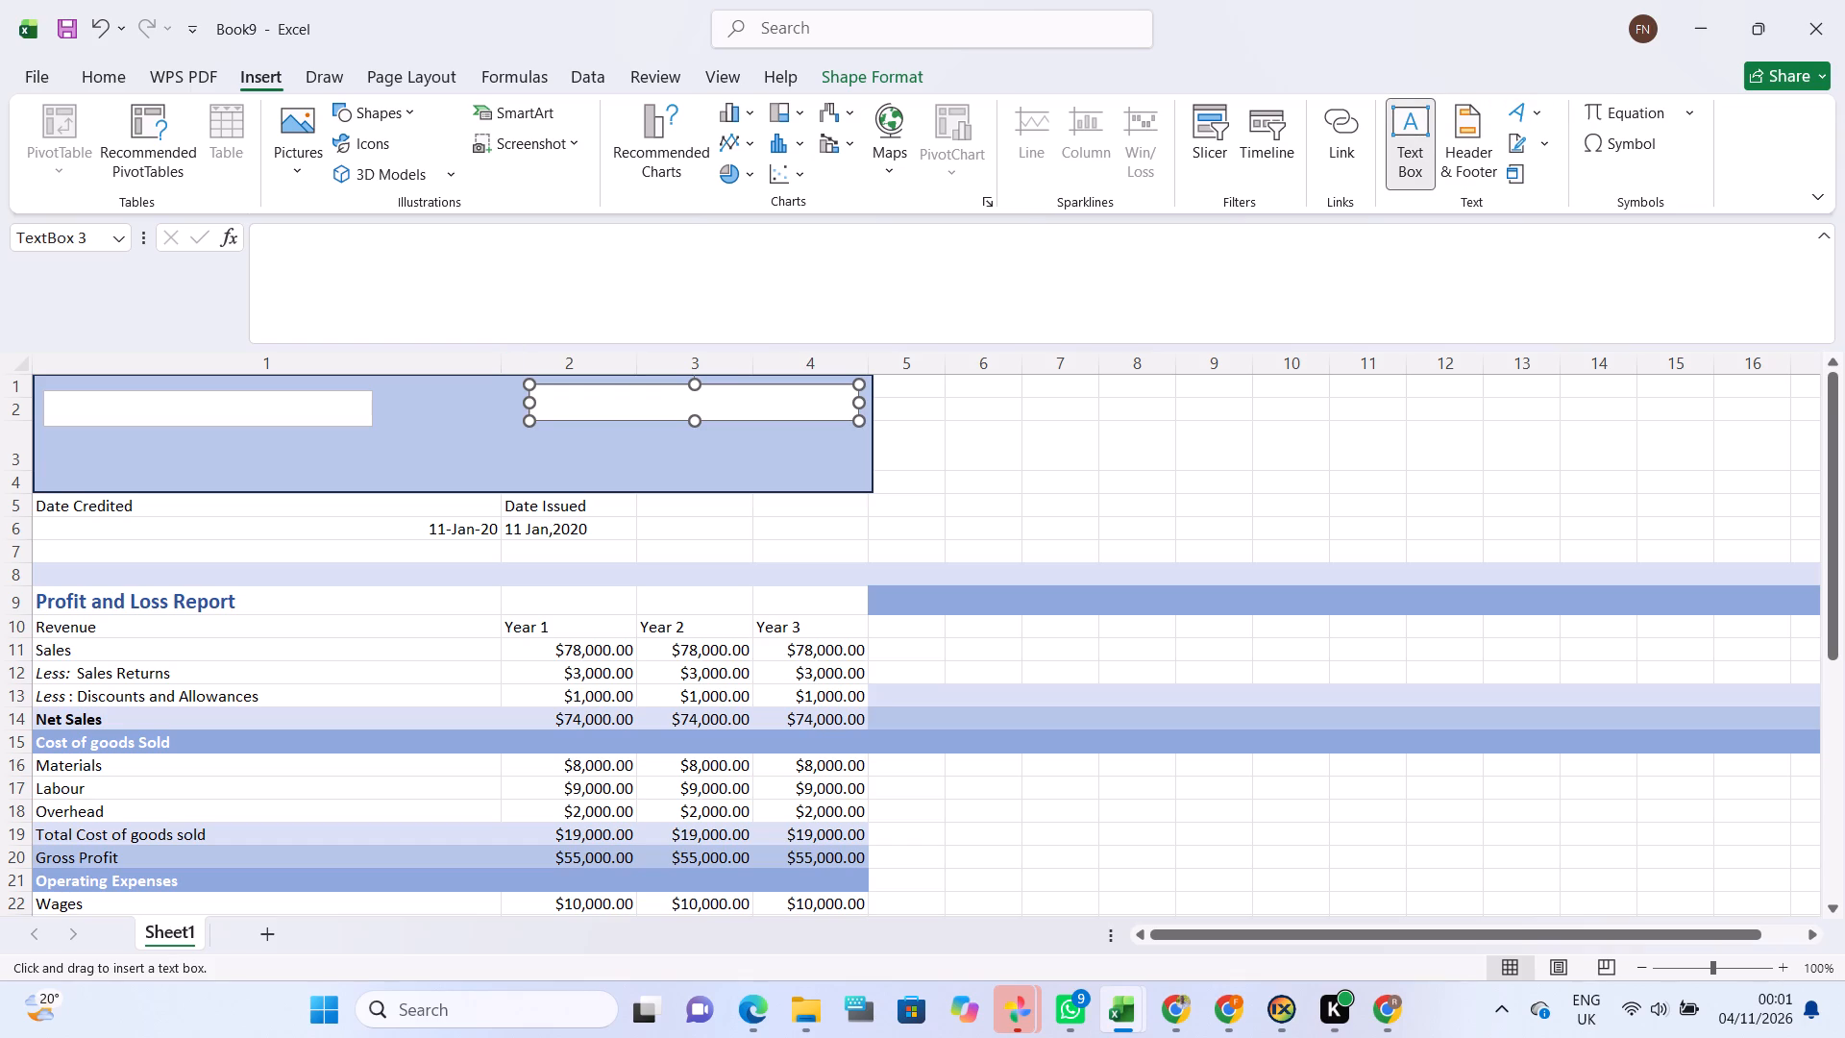
pyautogui.moveTo(51, 455); pyautogui.dragTo(253, 472)
pyautogui.moveTo(253, 472); pyautogui.dragTo(373, 477)
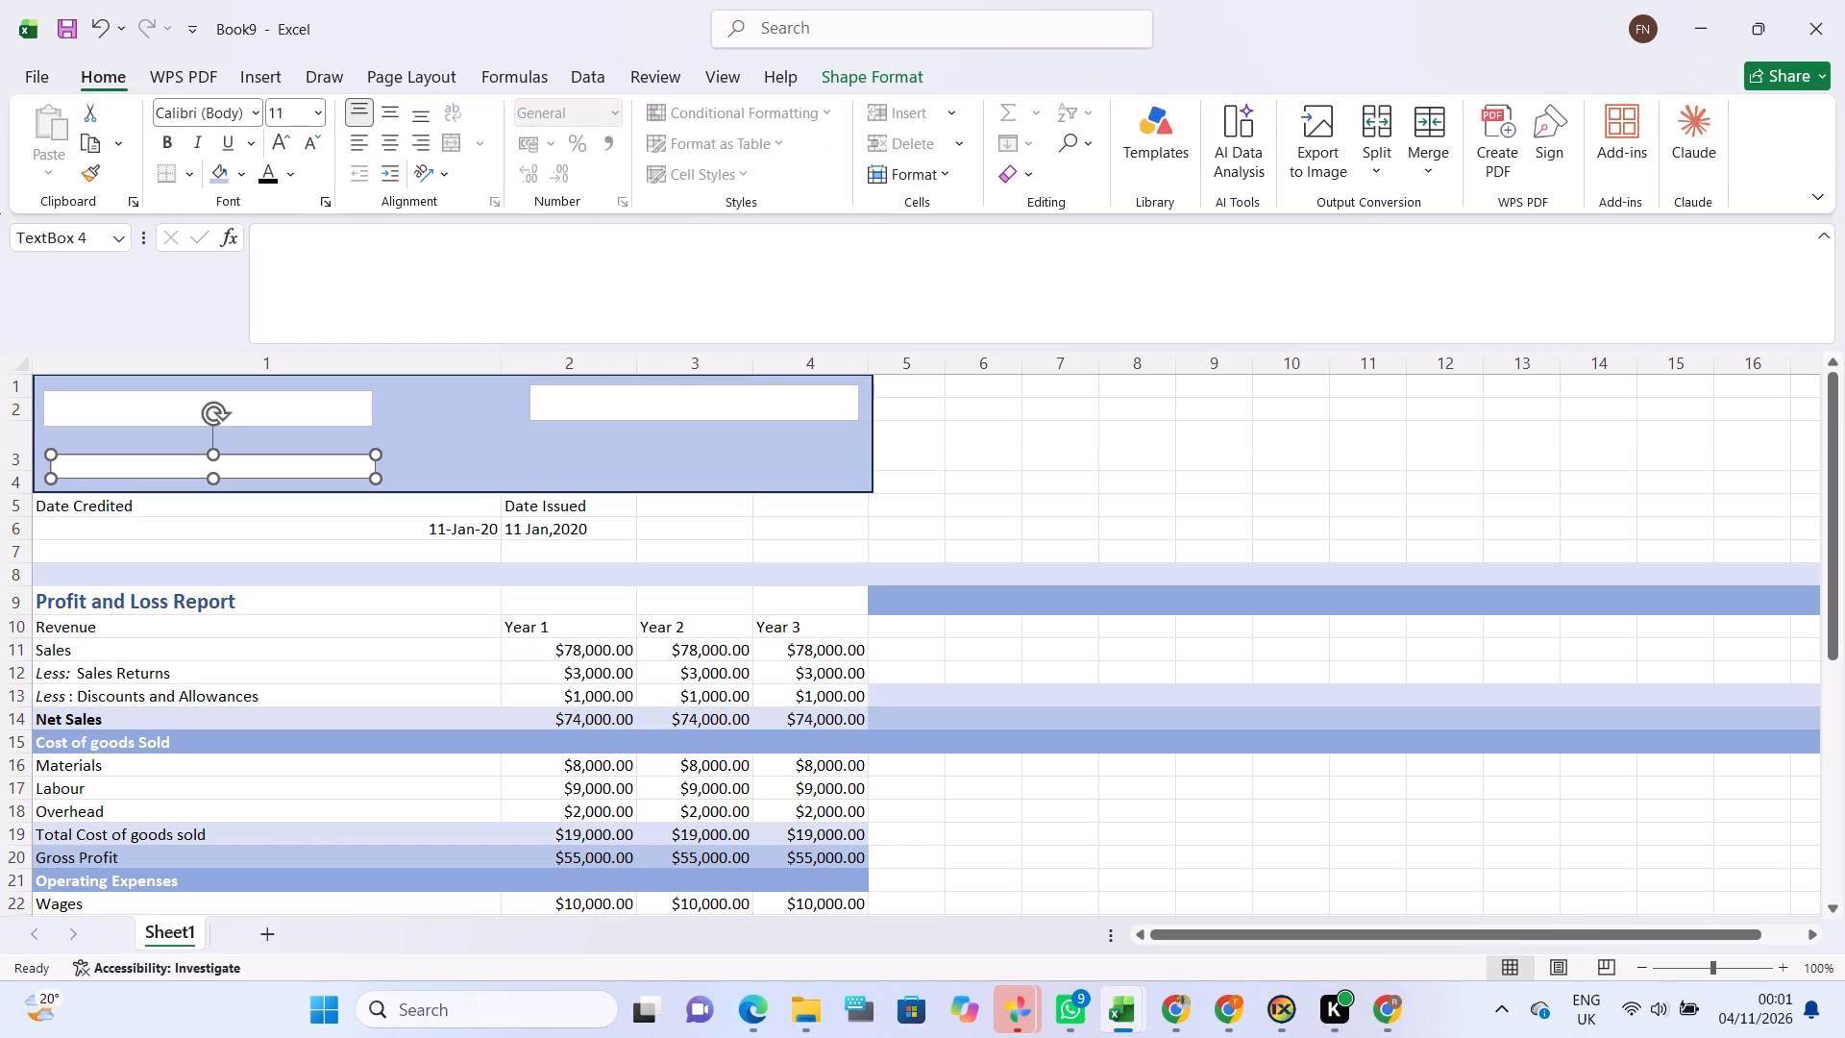
# Fill the upper text box in column 1 with Blue, Accent 1, Lighter 60% to match the banner.
pyautogui.click(285, 413)
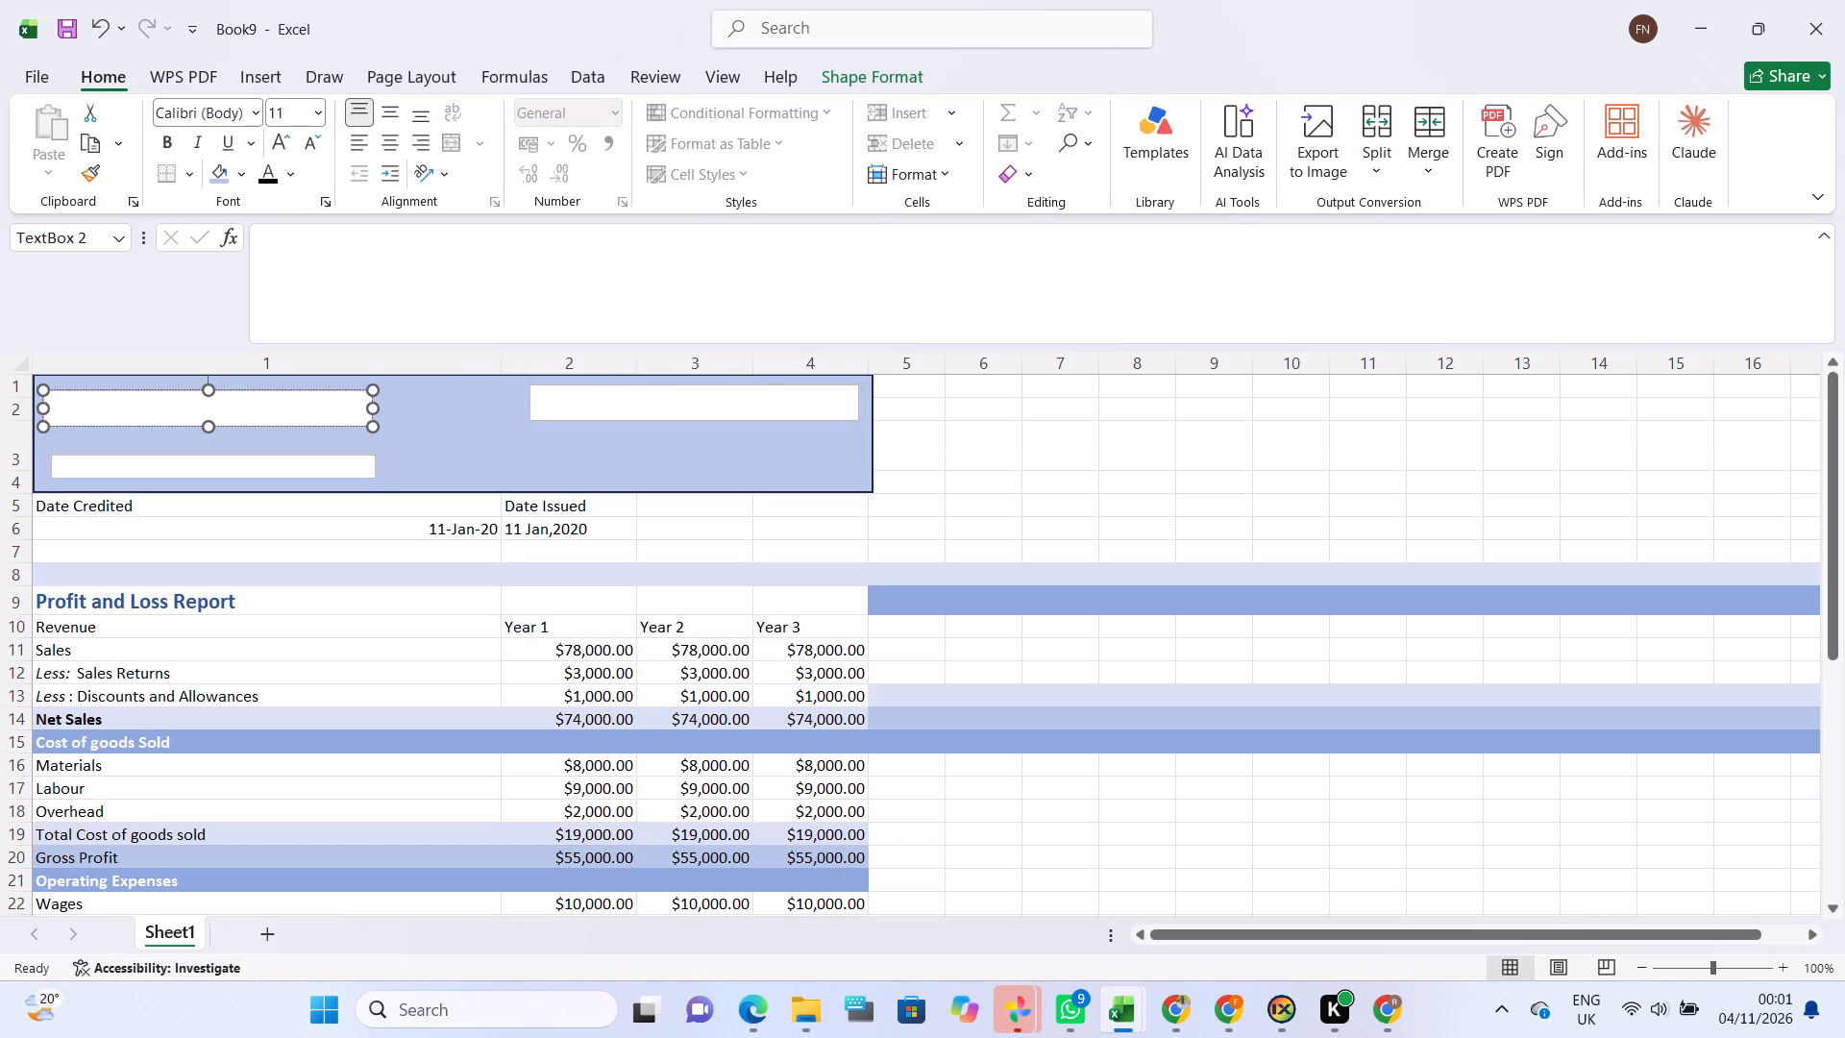
pyautogui.rightClick(287, 410)
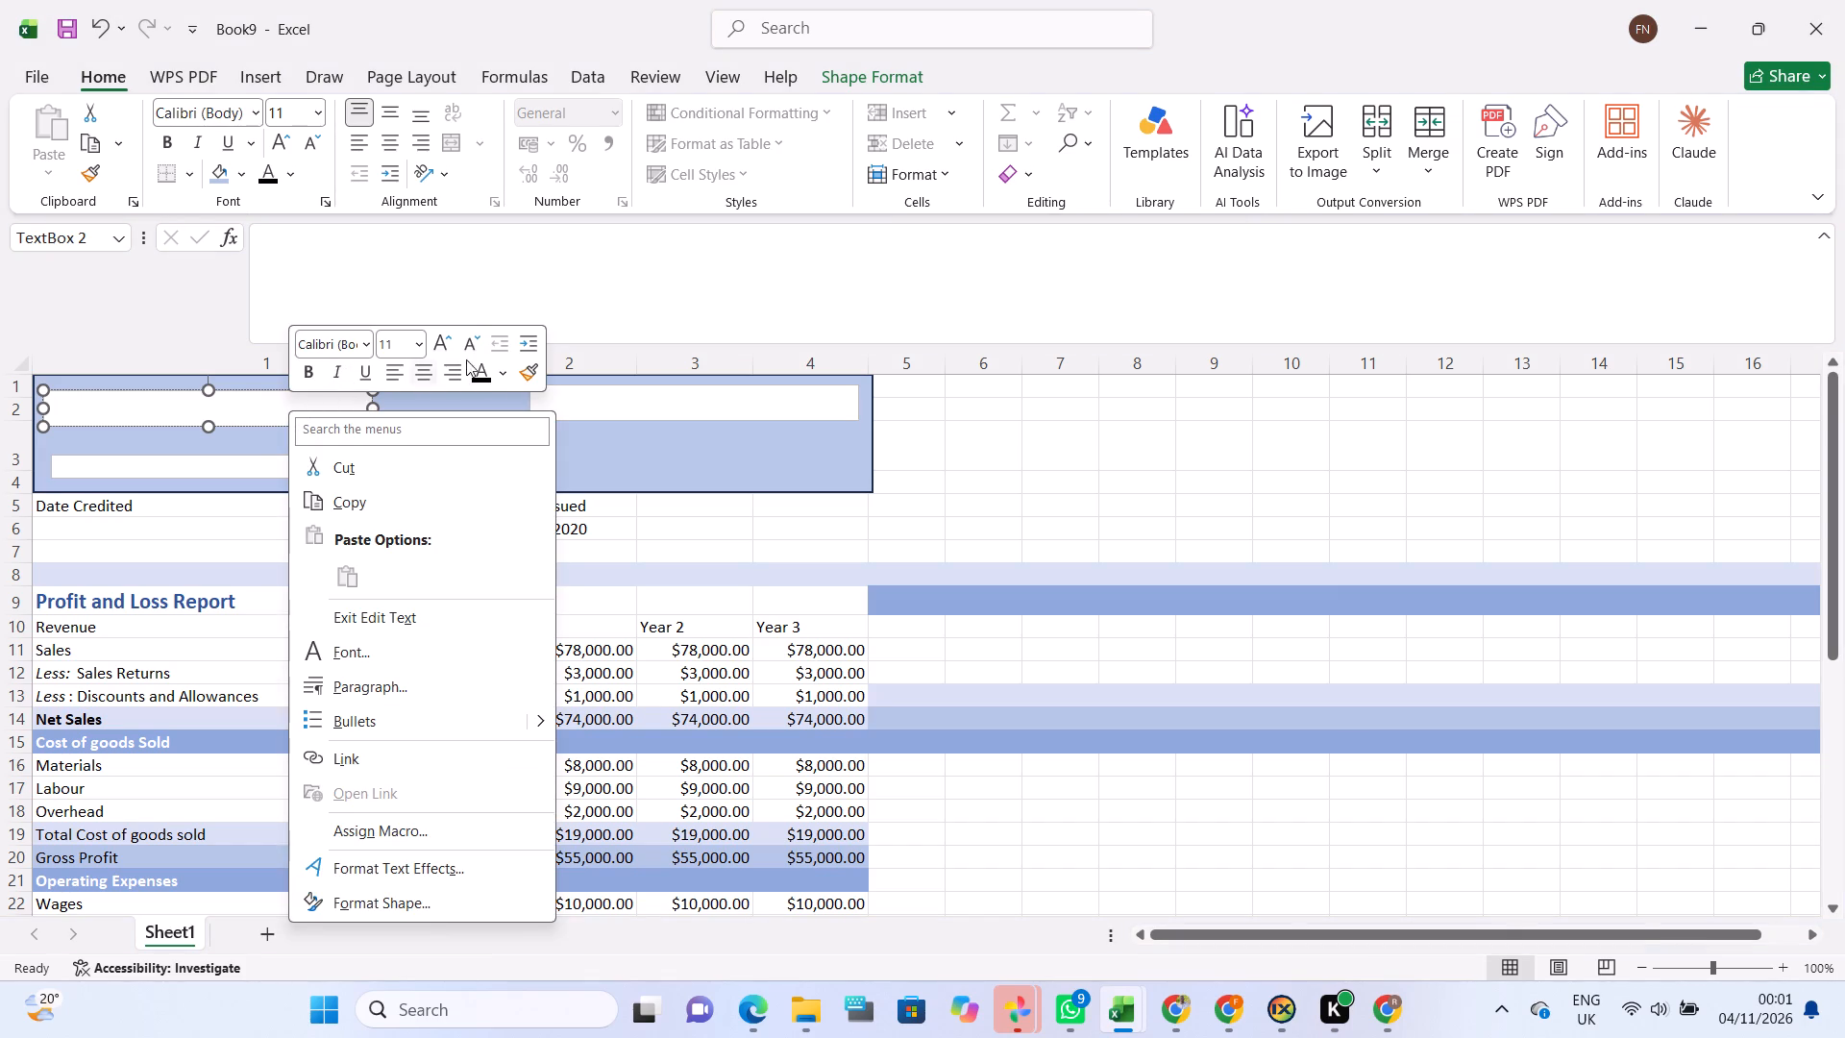
pyautogui.click(640, 443)
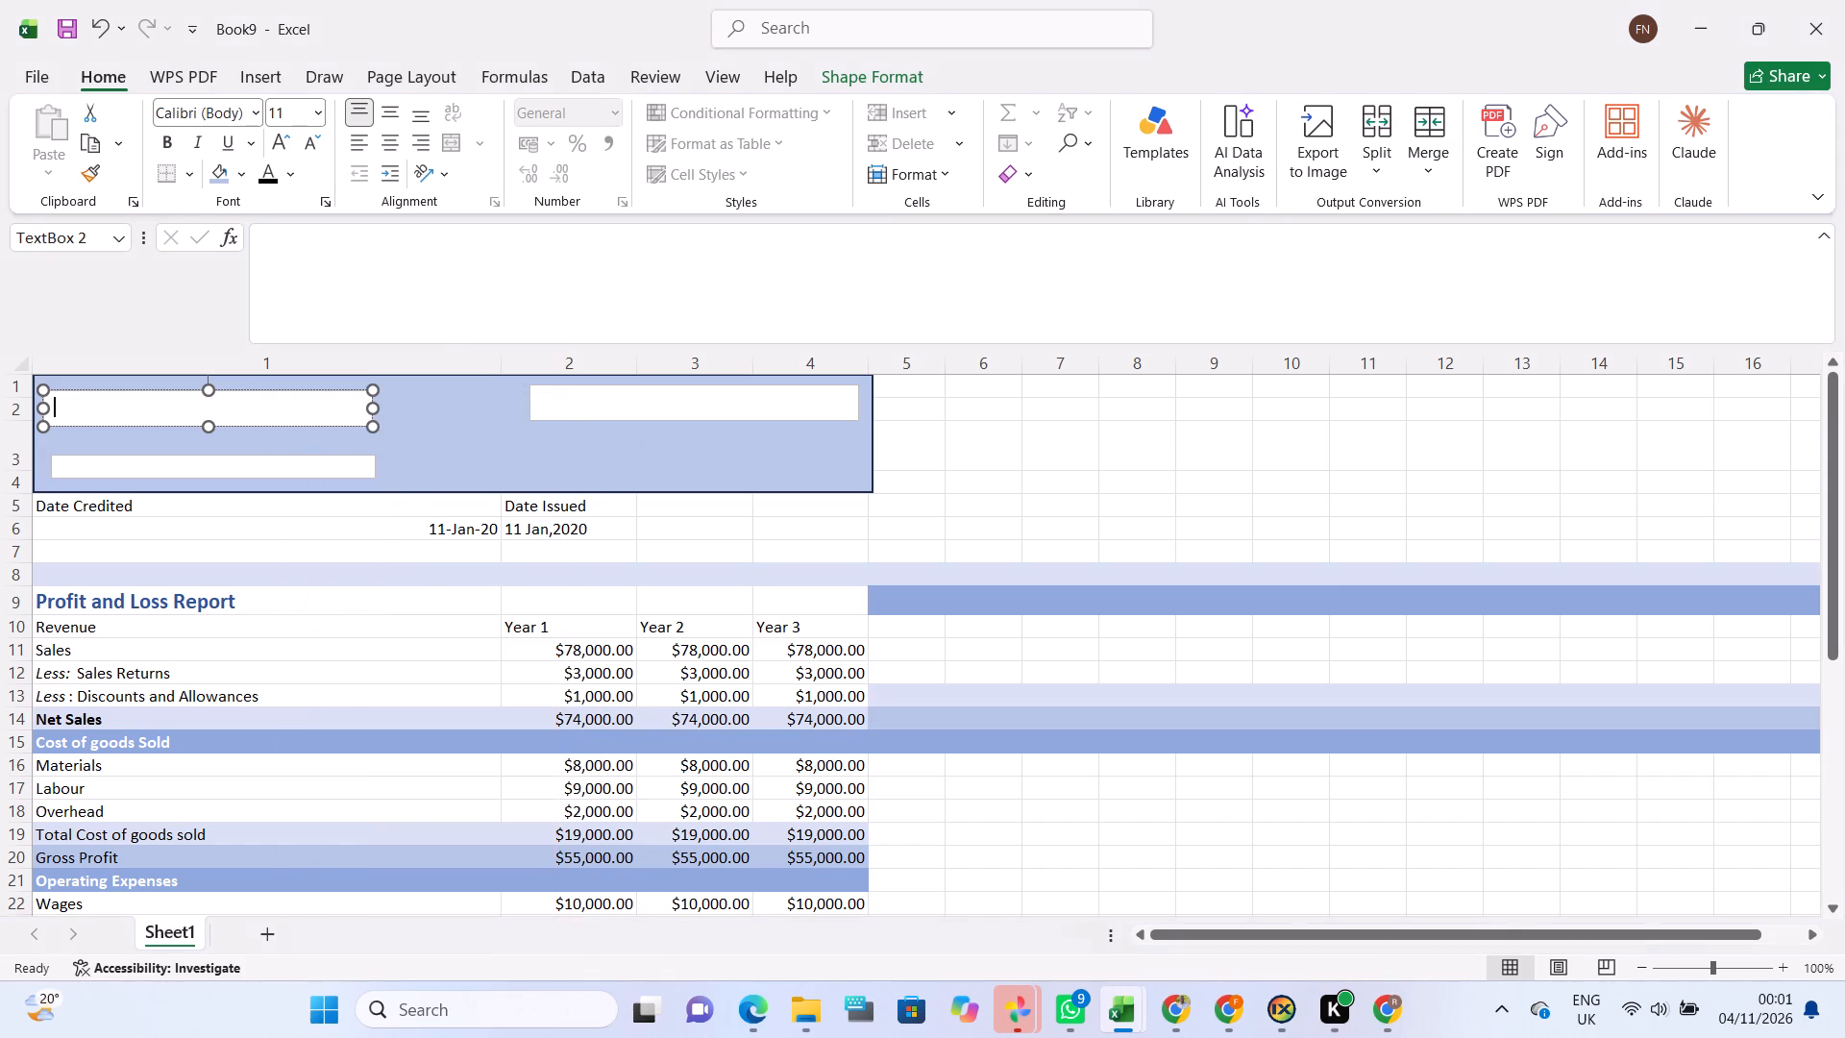
pyautogui.click(287, 413)
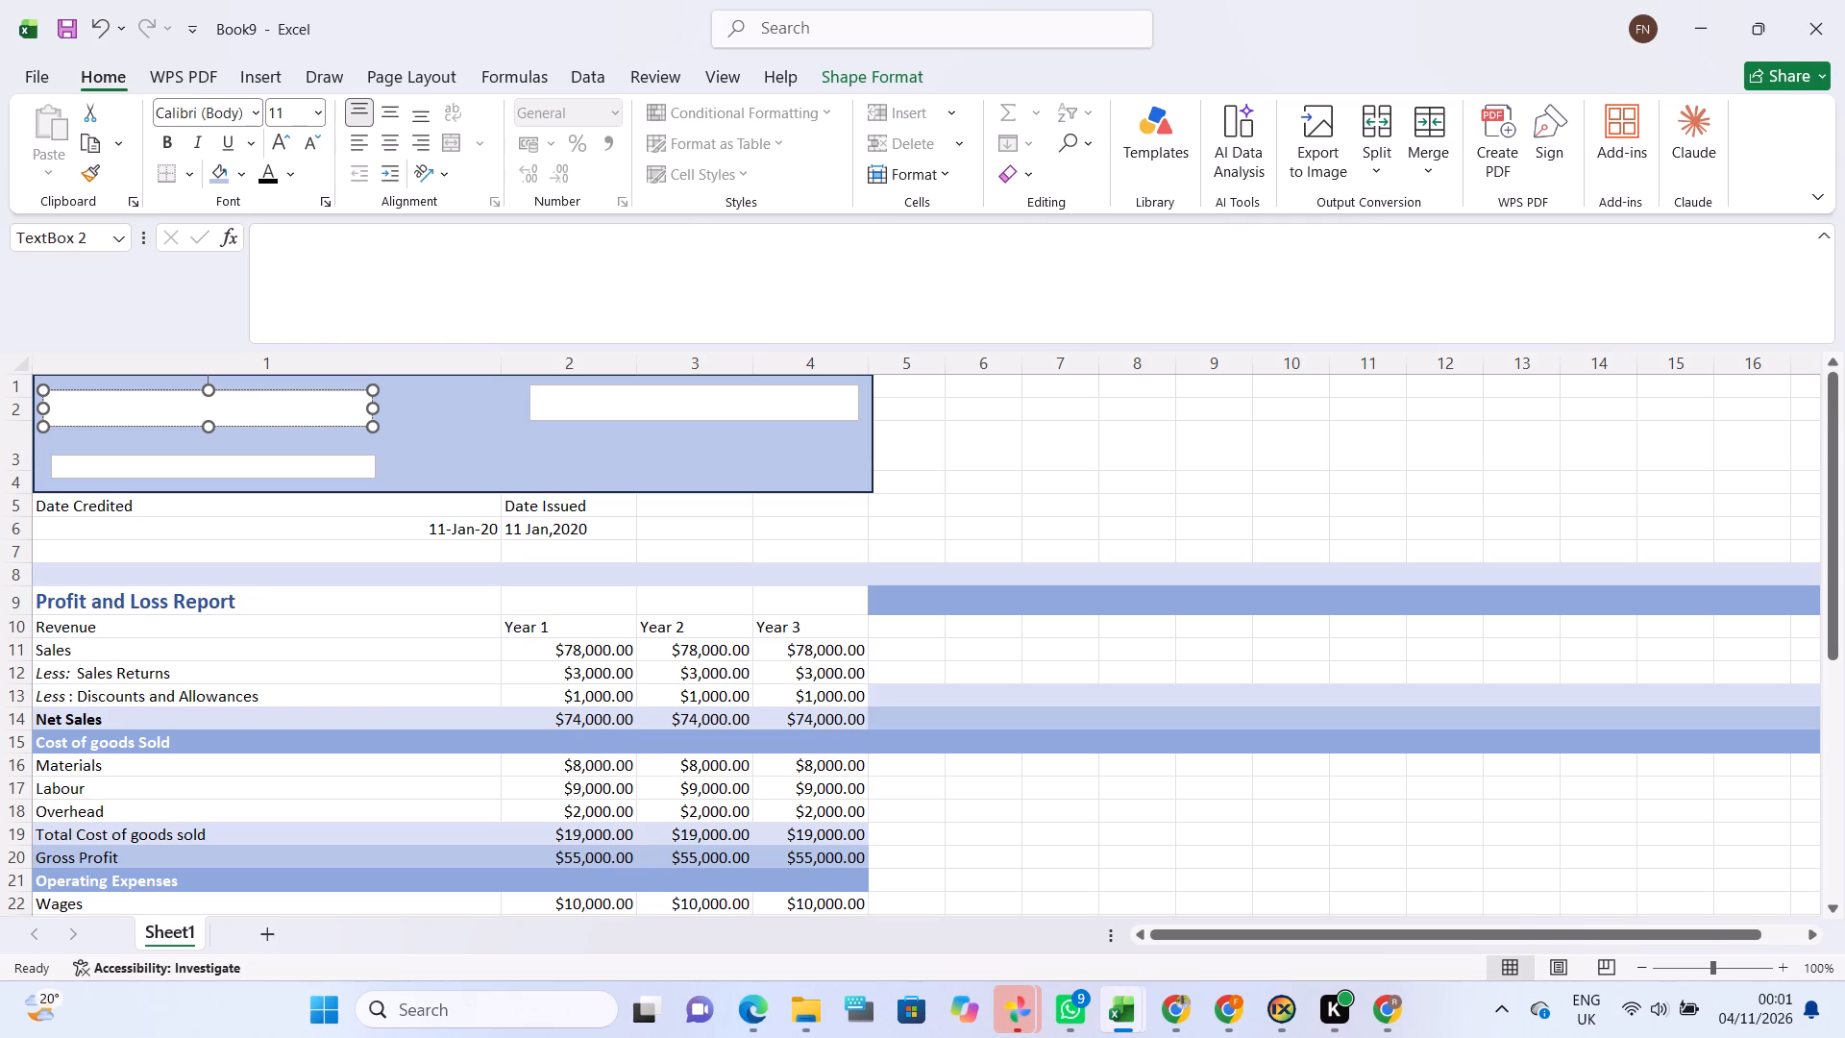
pyautogui.rightClick(287, 424)
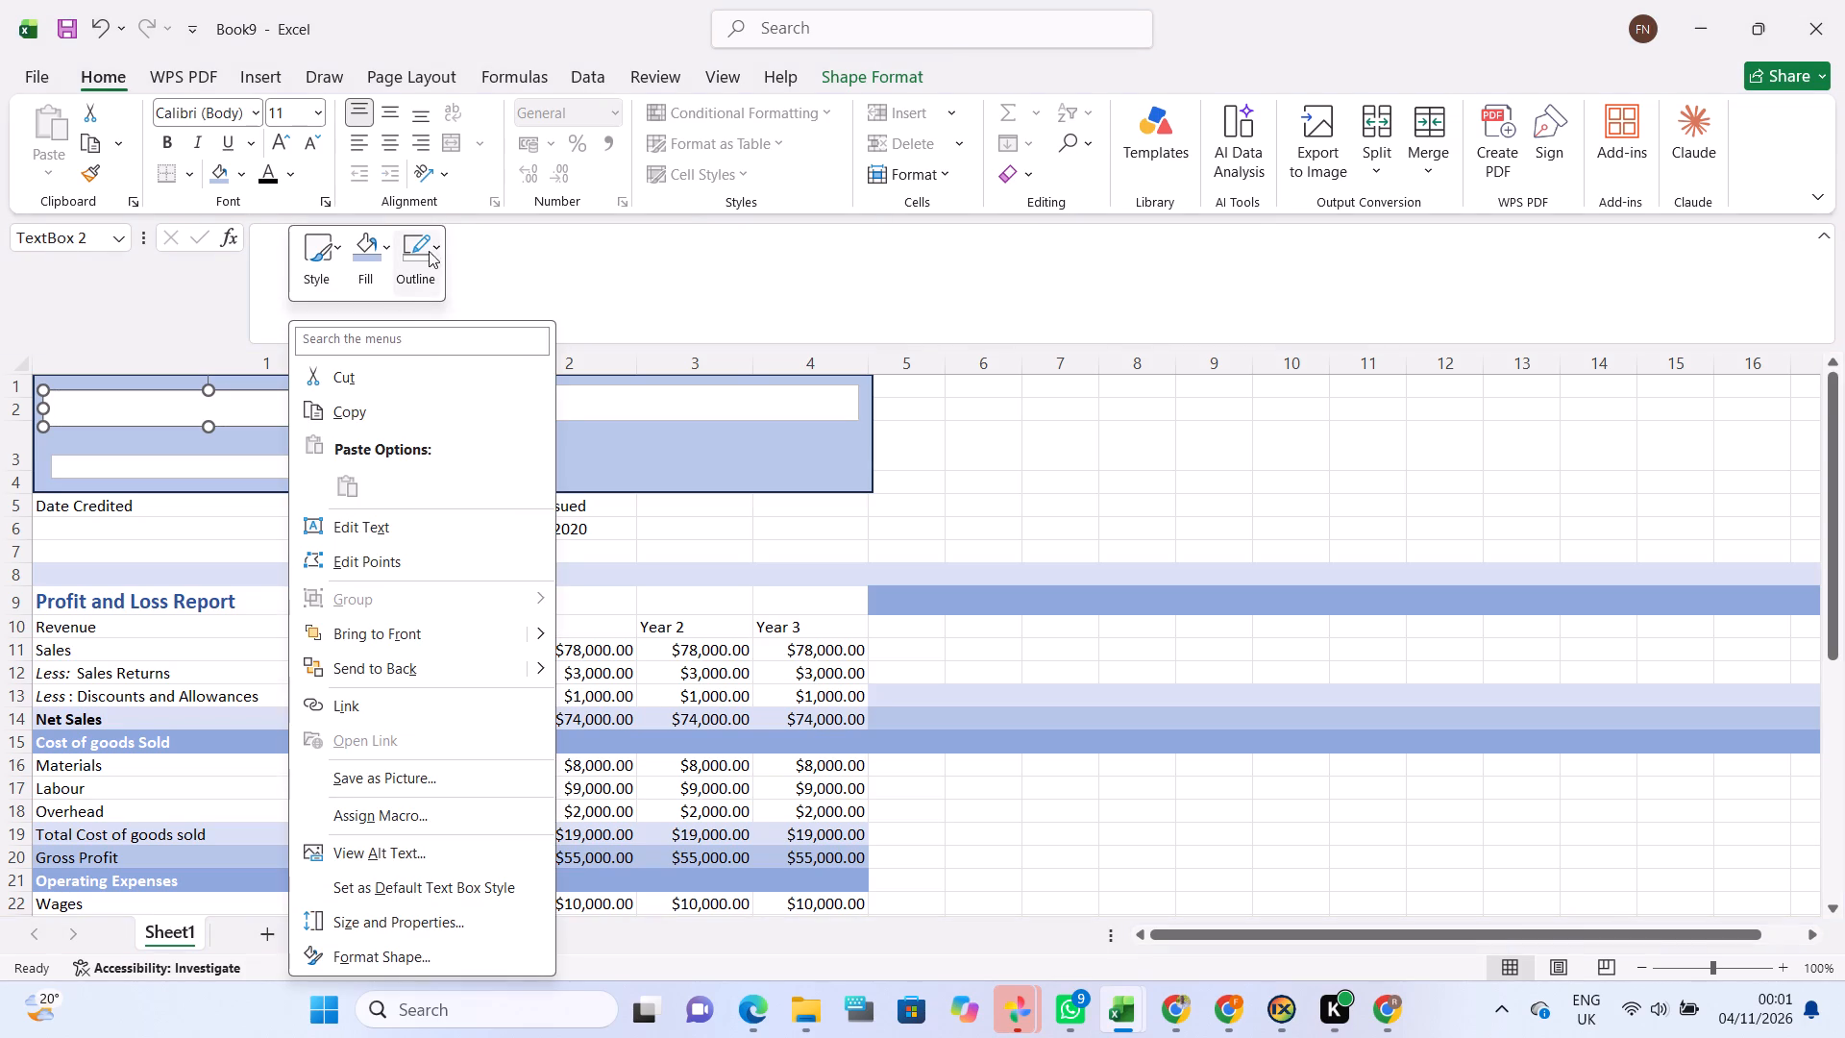
pyautogui.click(381, 241)
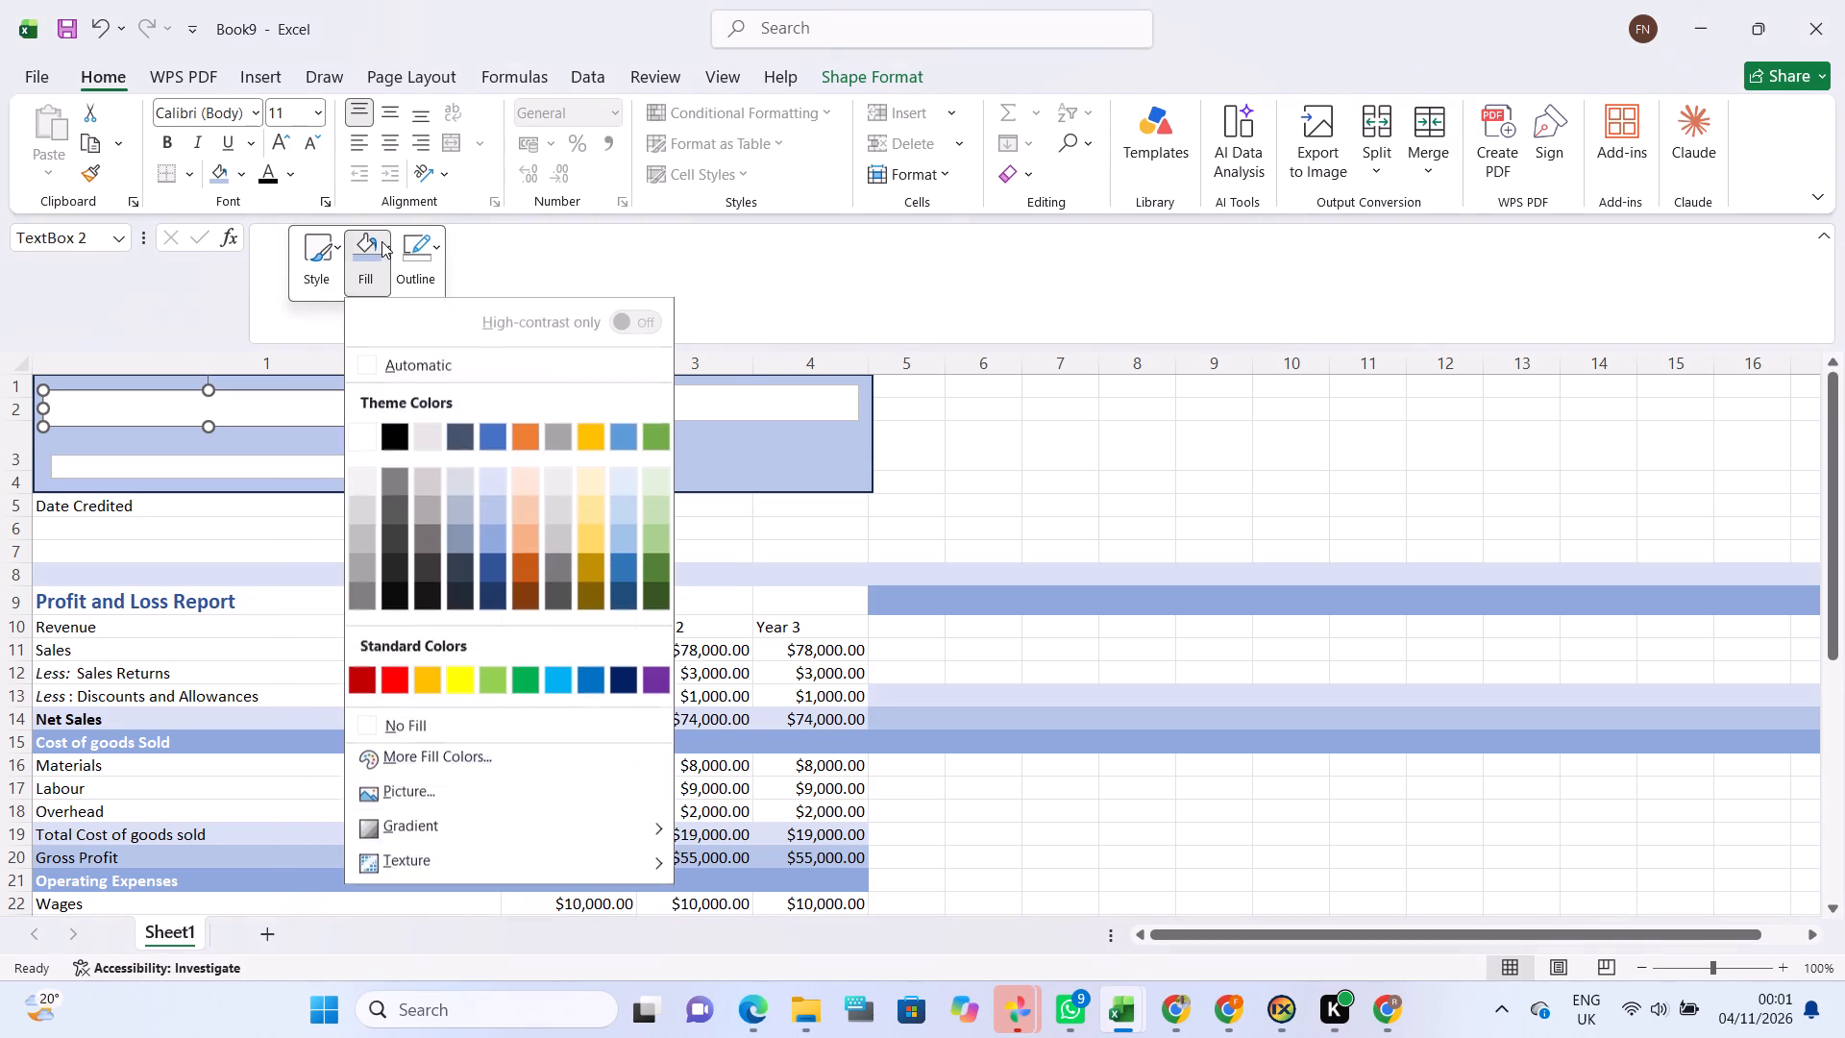
pyautogui.click(492, 513)
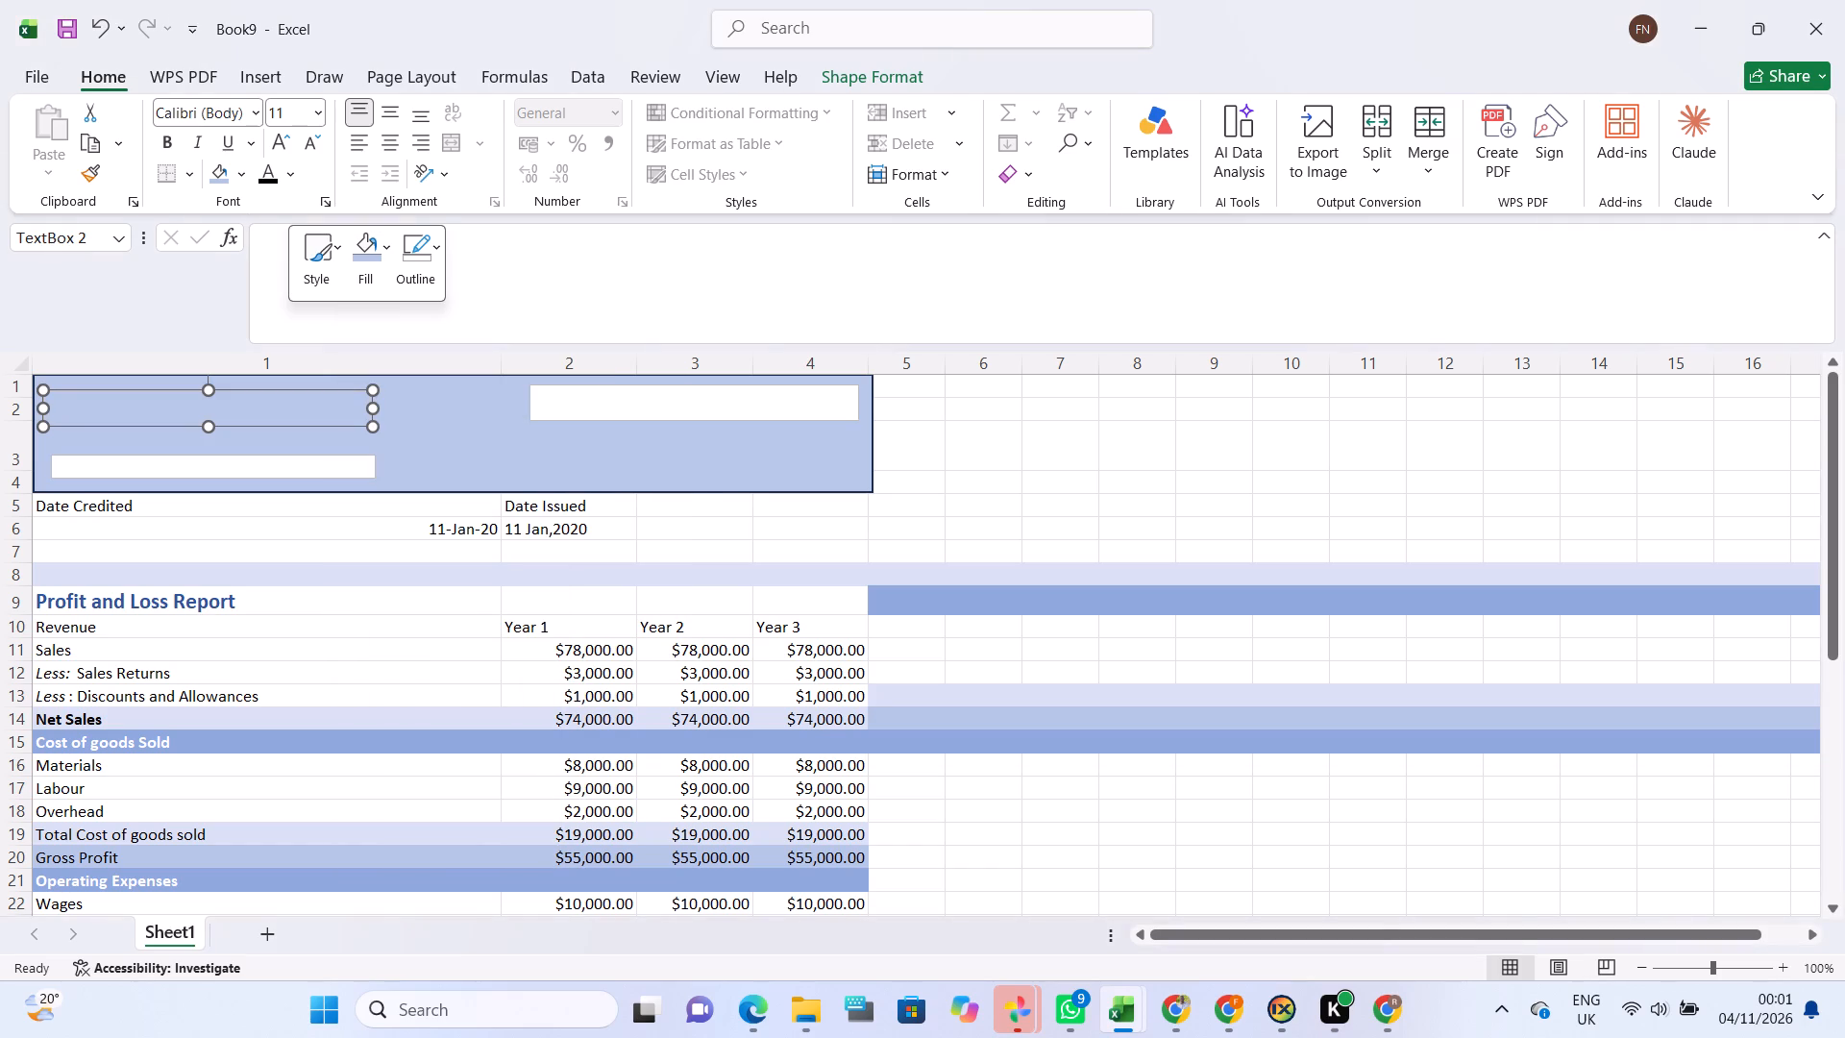
# Fill the text box over columns 2 to 4 with Blue, Accent 1, Lighter 60% to match the banner.
pyautogui.click(603, 404)
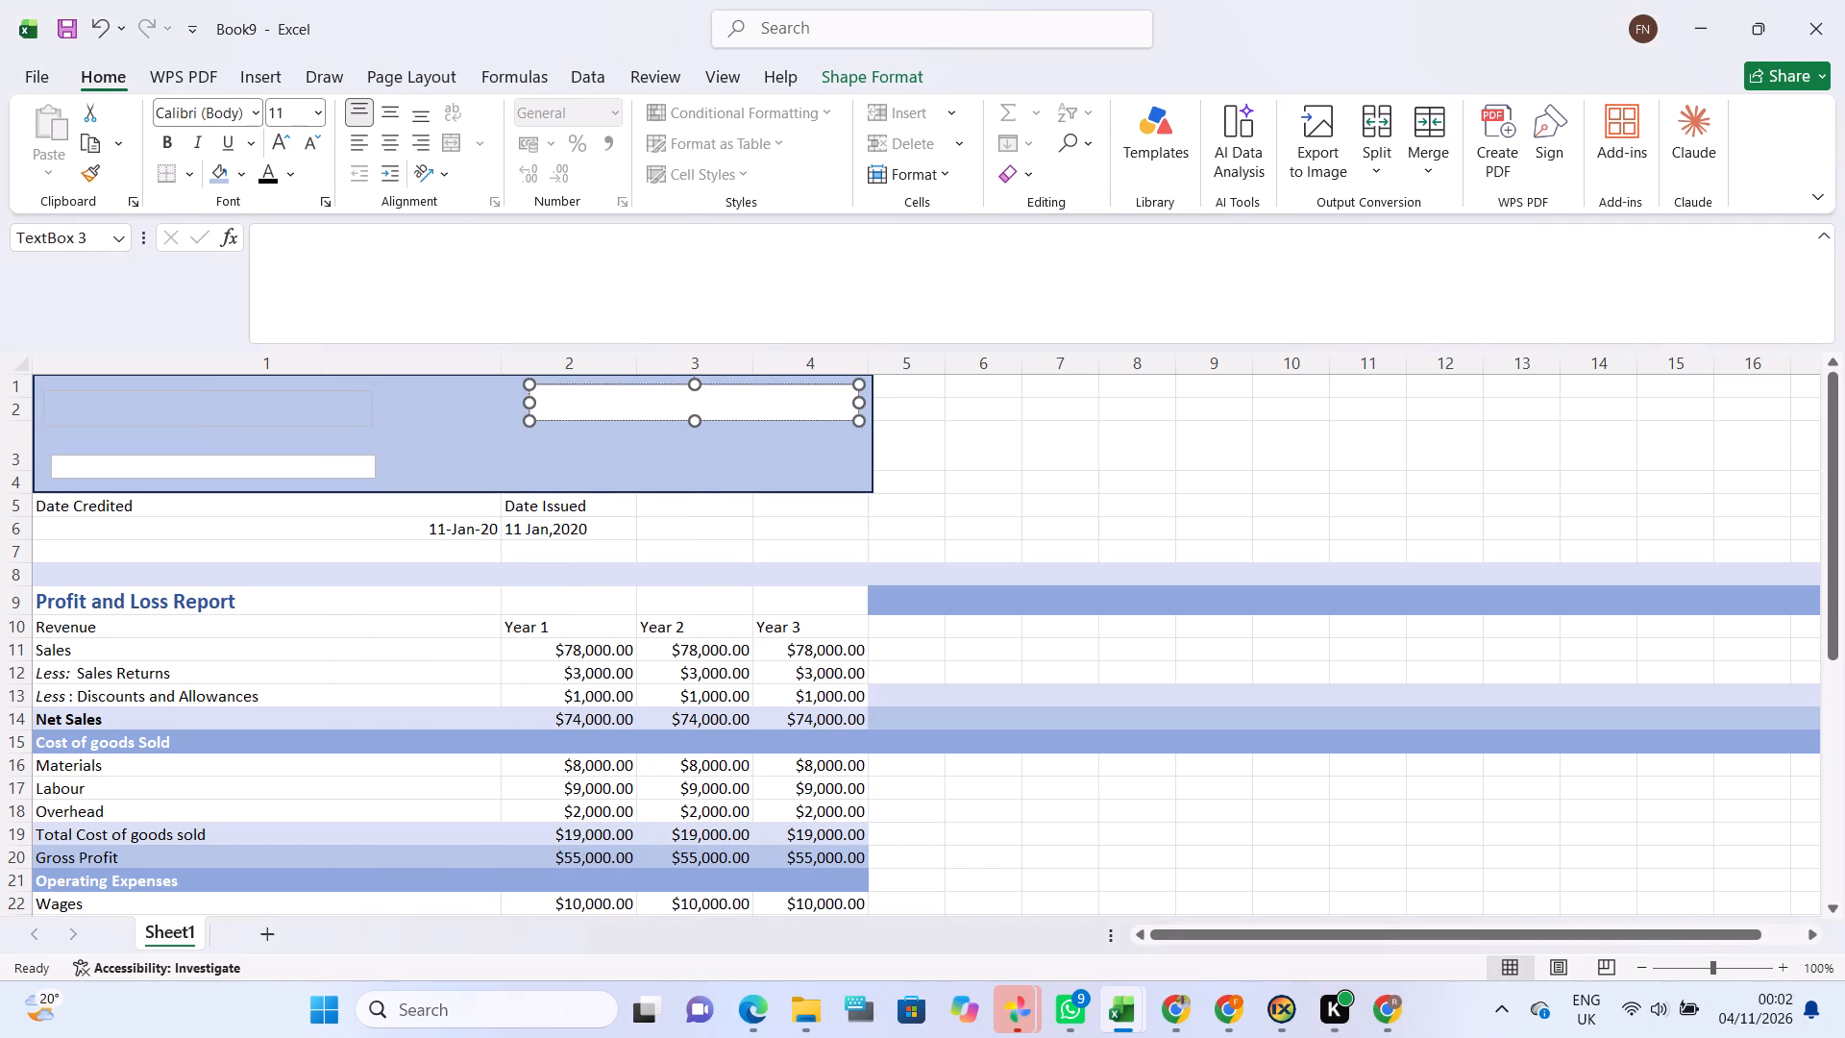
pyautogui.click(605, 423)
pyautogui.rightClick(605, 423)
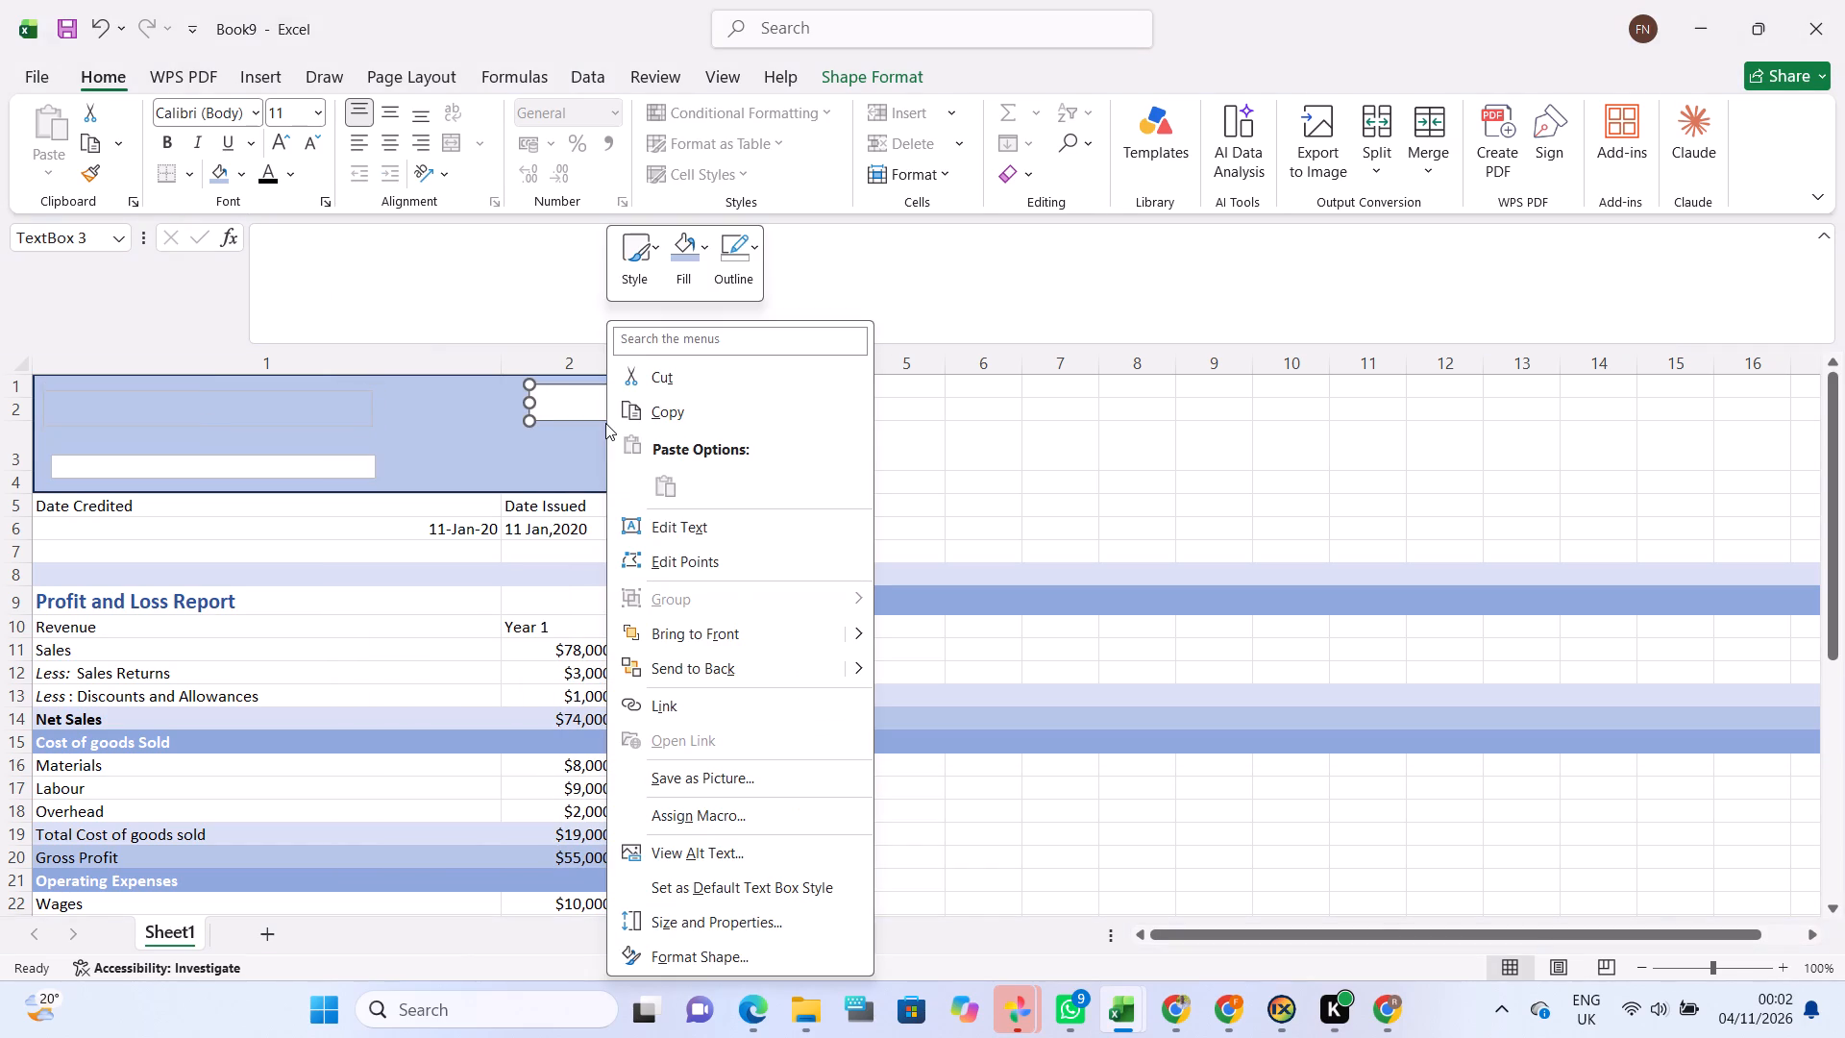
pyautogui.click(682, 254)
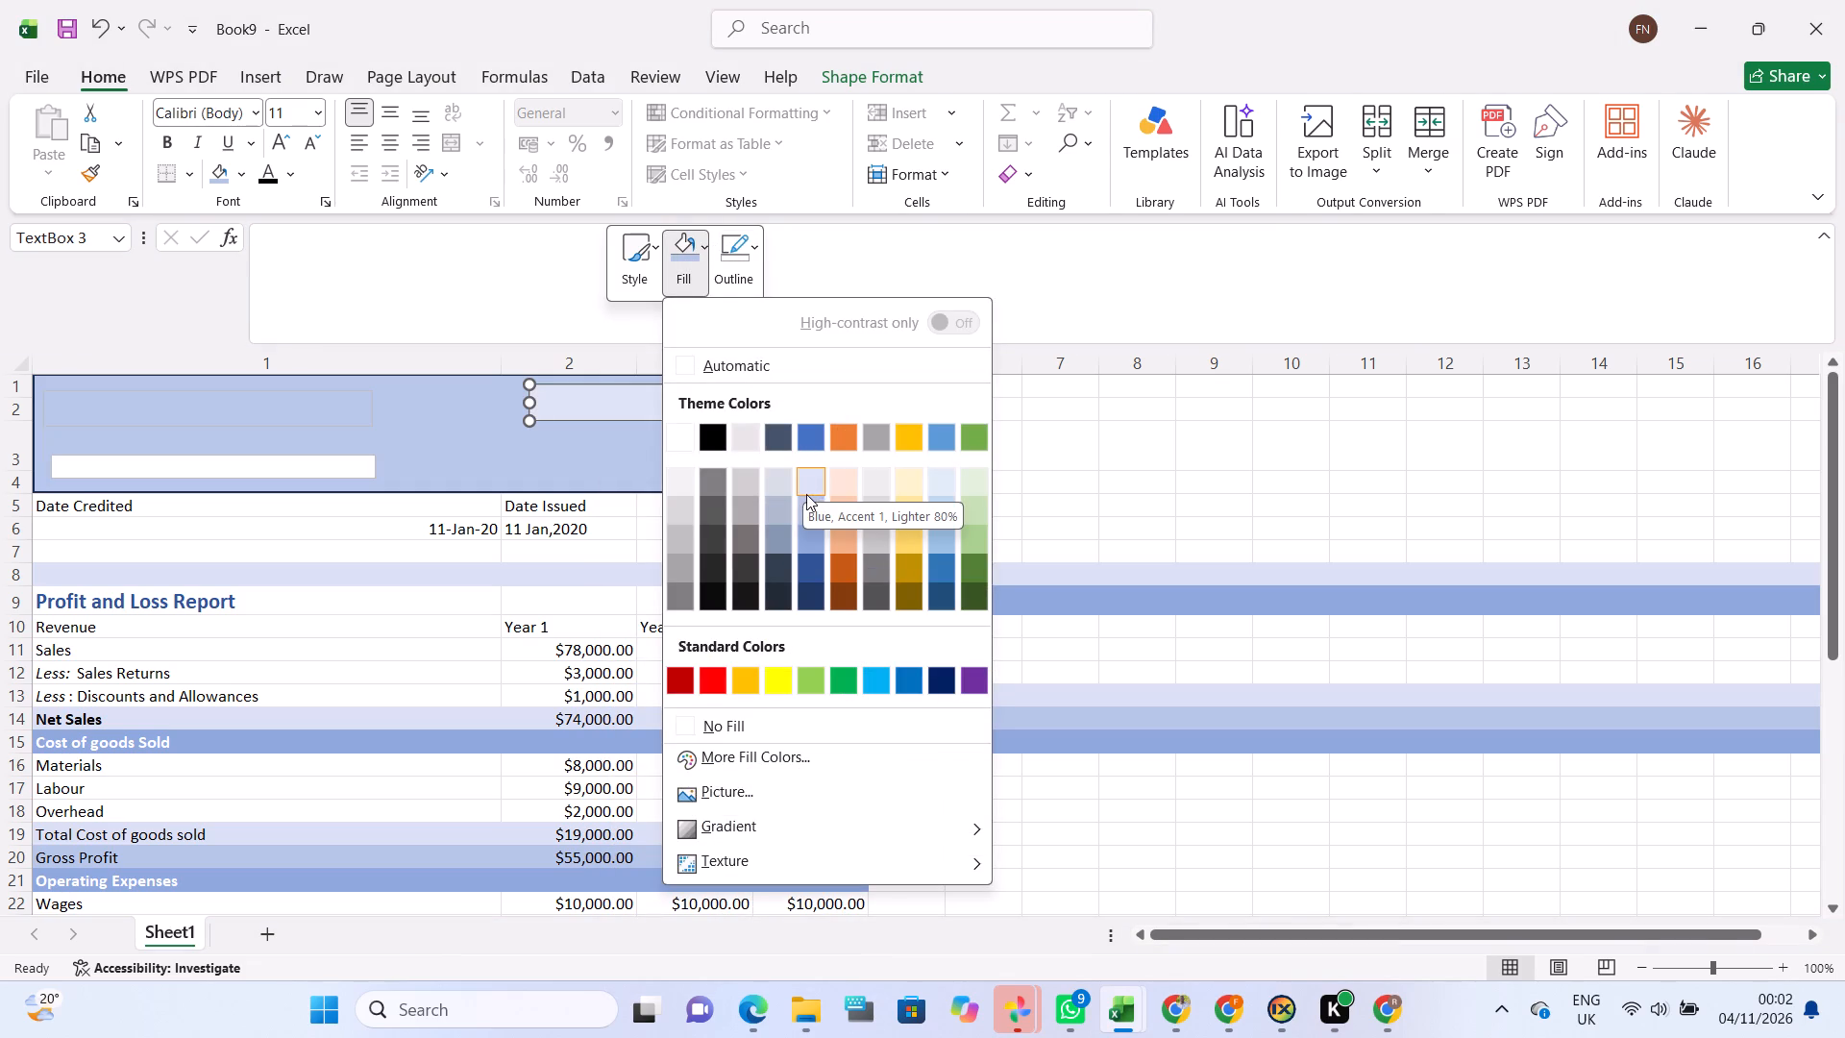
pyautogui.click(806, 500)
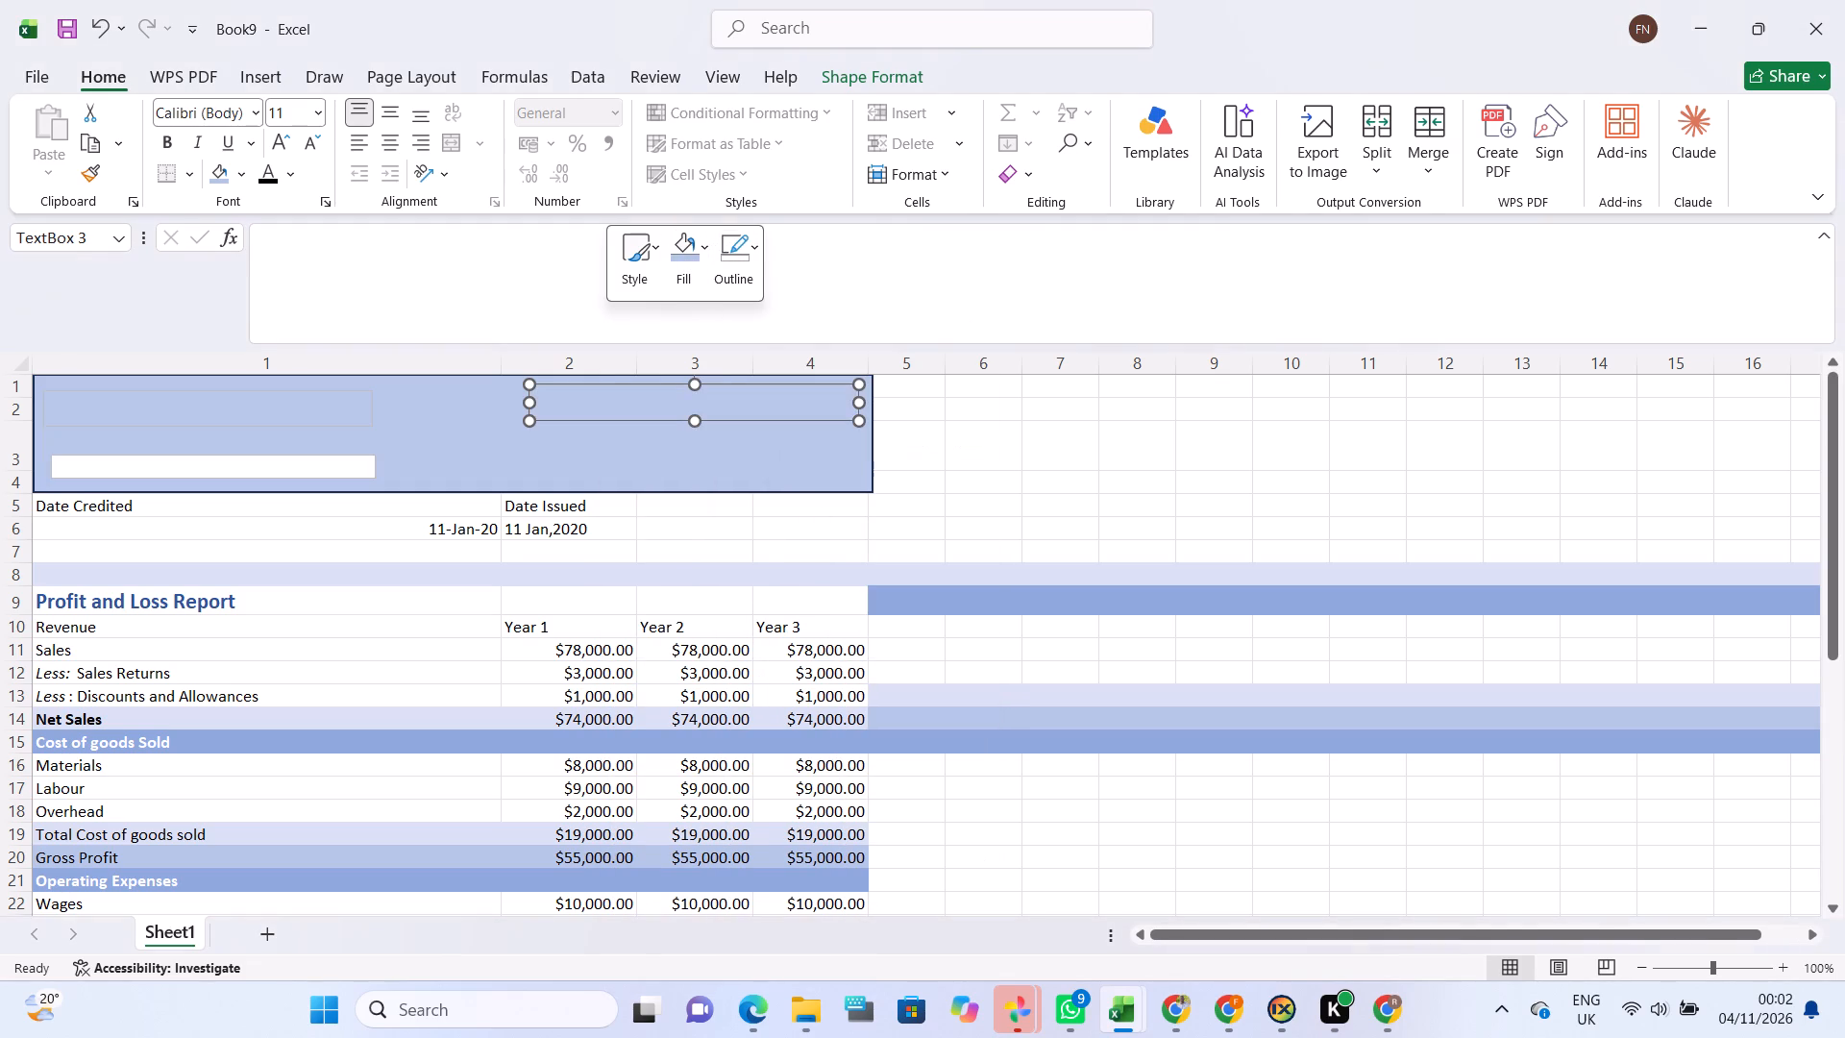
# Fill the lower text box in column 1 with Blue, Accent 1, Lighter 60% to match the banner.
pyautogui.click(270, 475)
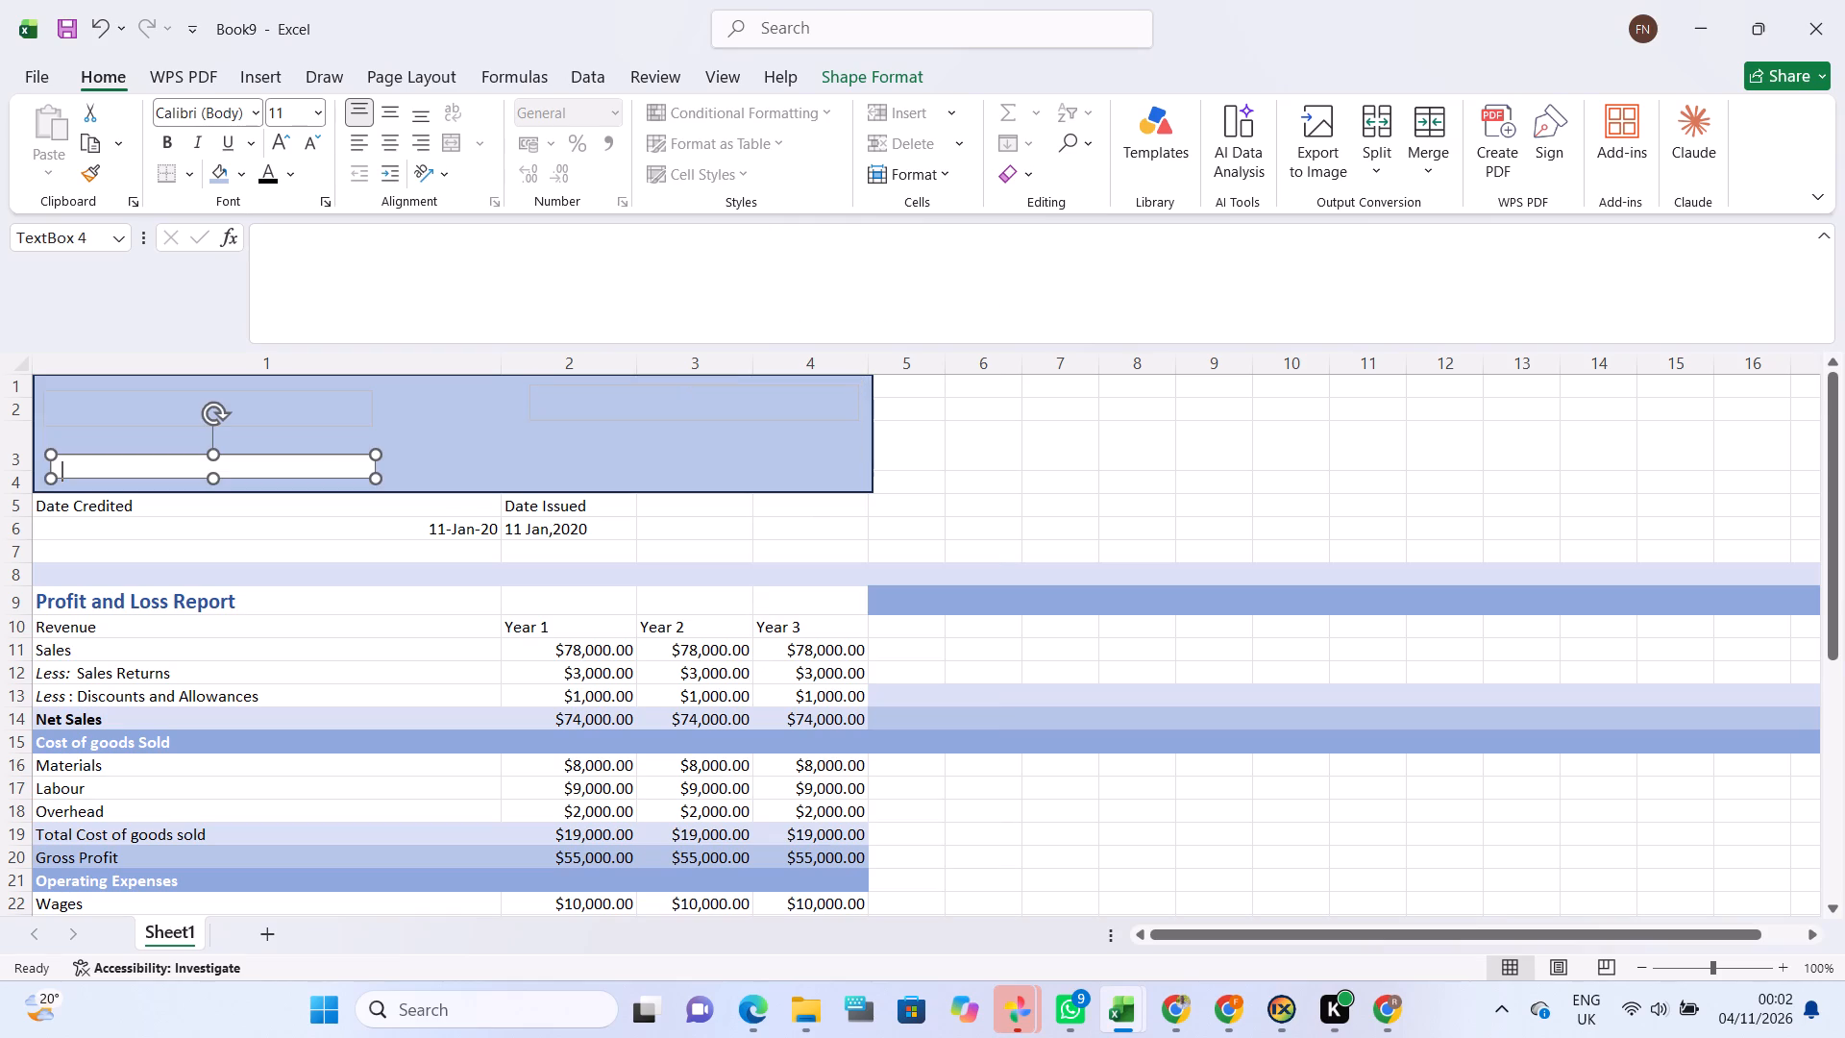
pyautogui.rightClick(270, 475)
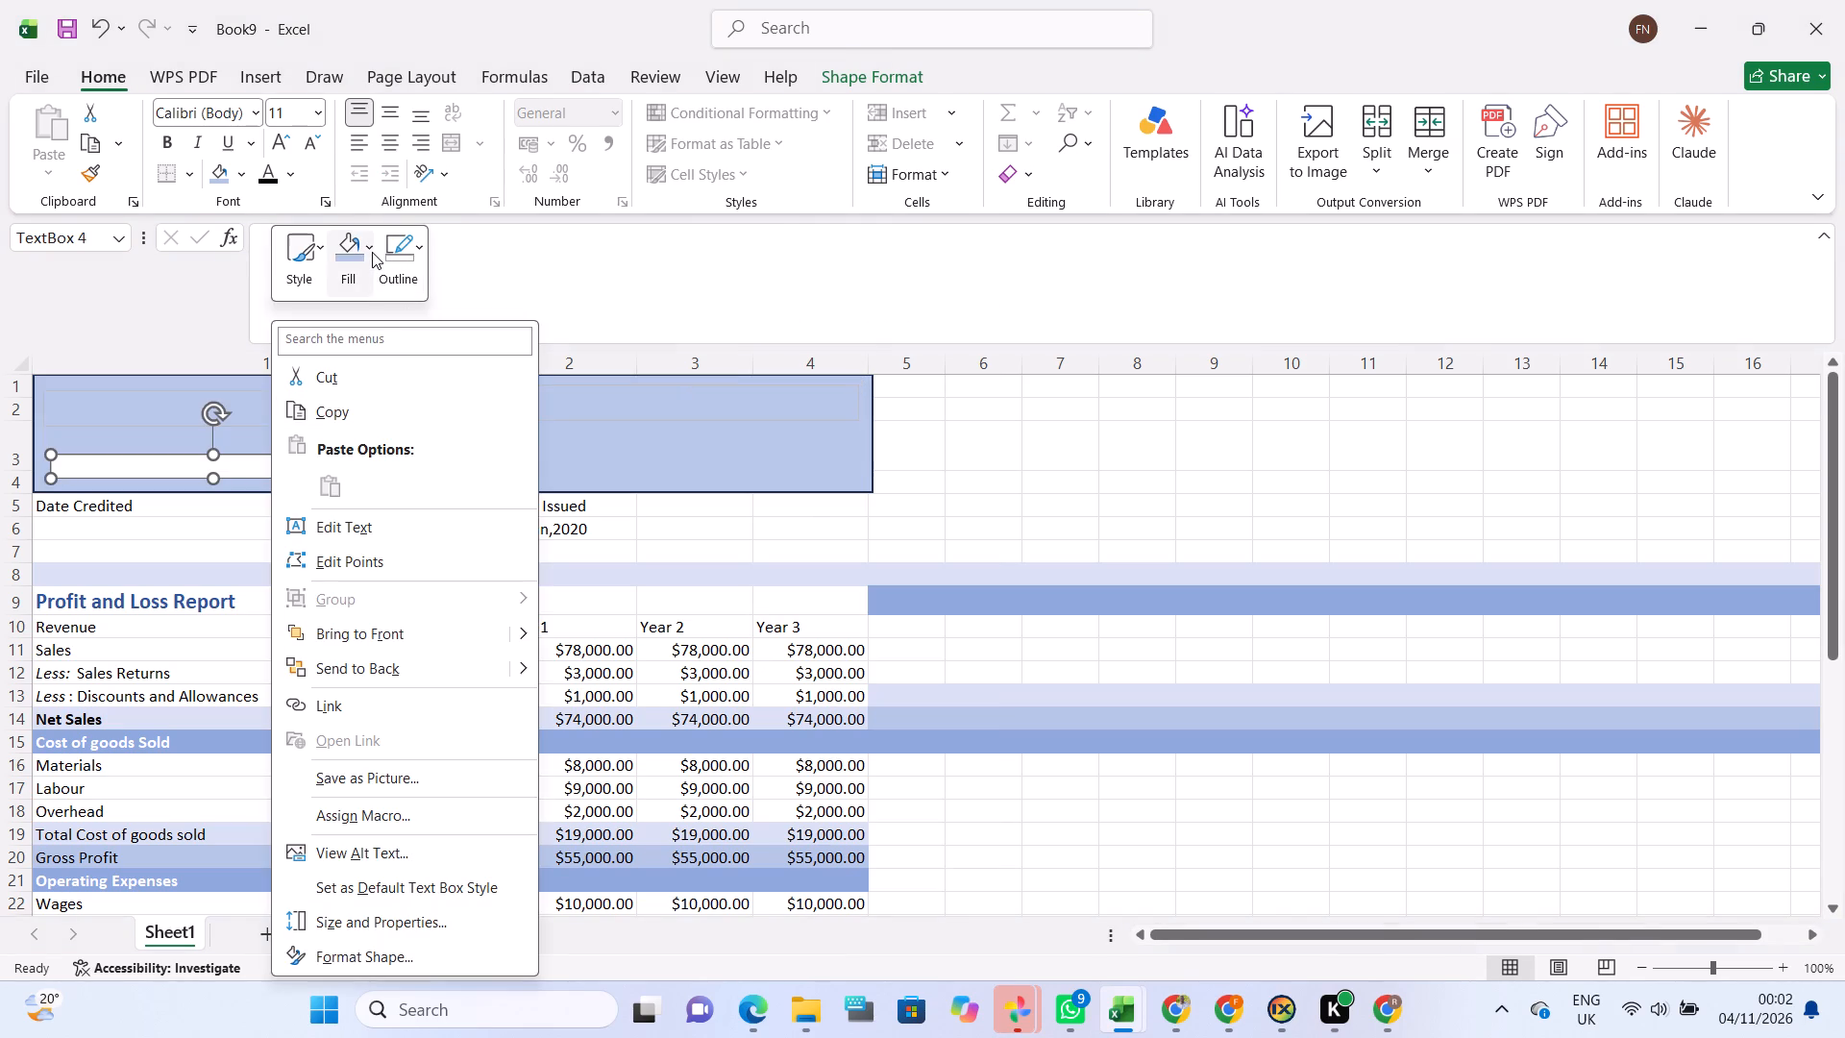
pyautogui.click(372, 252)
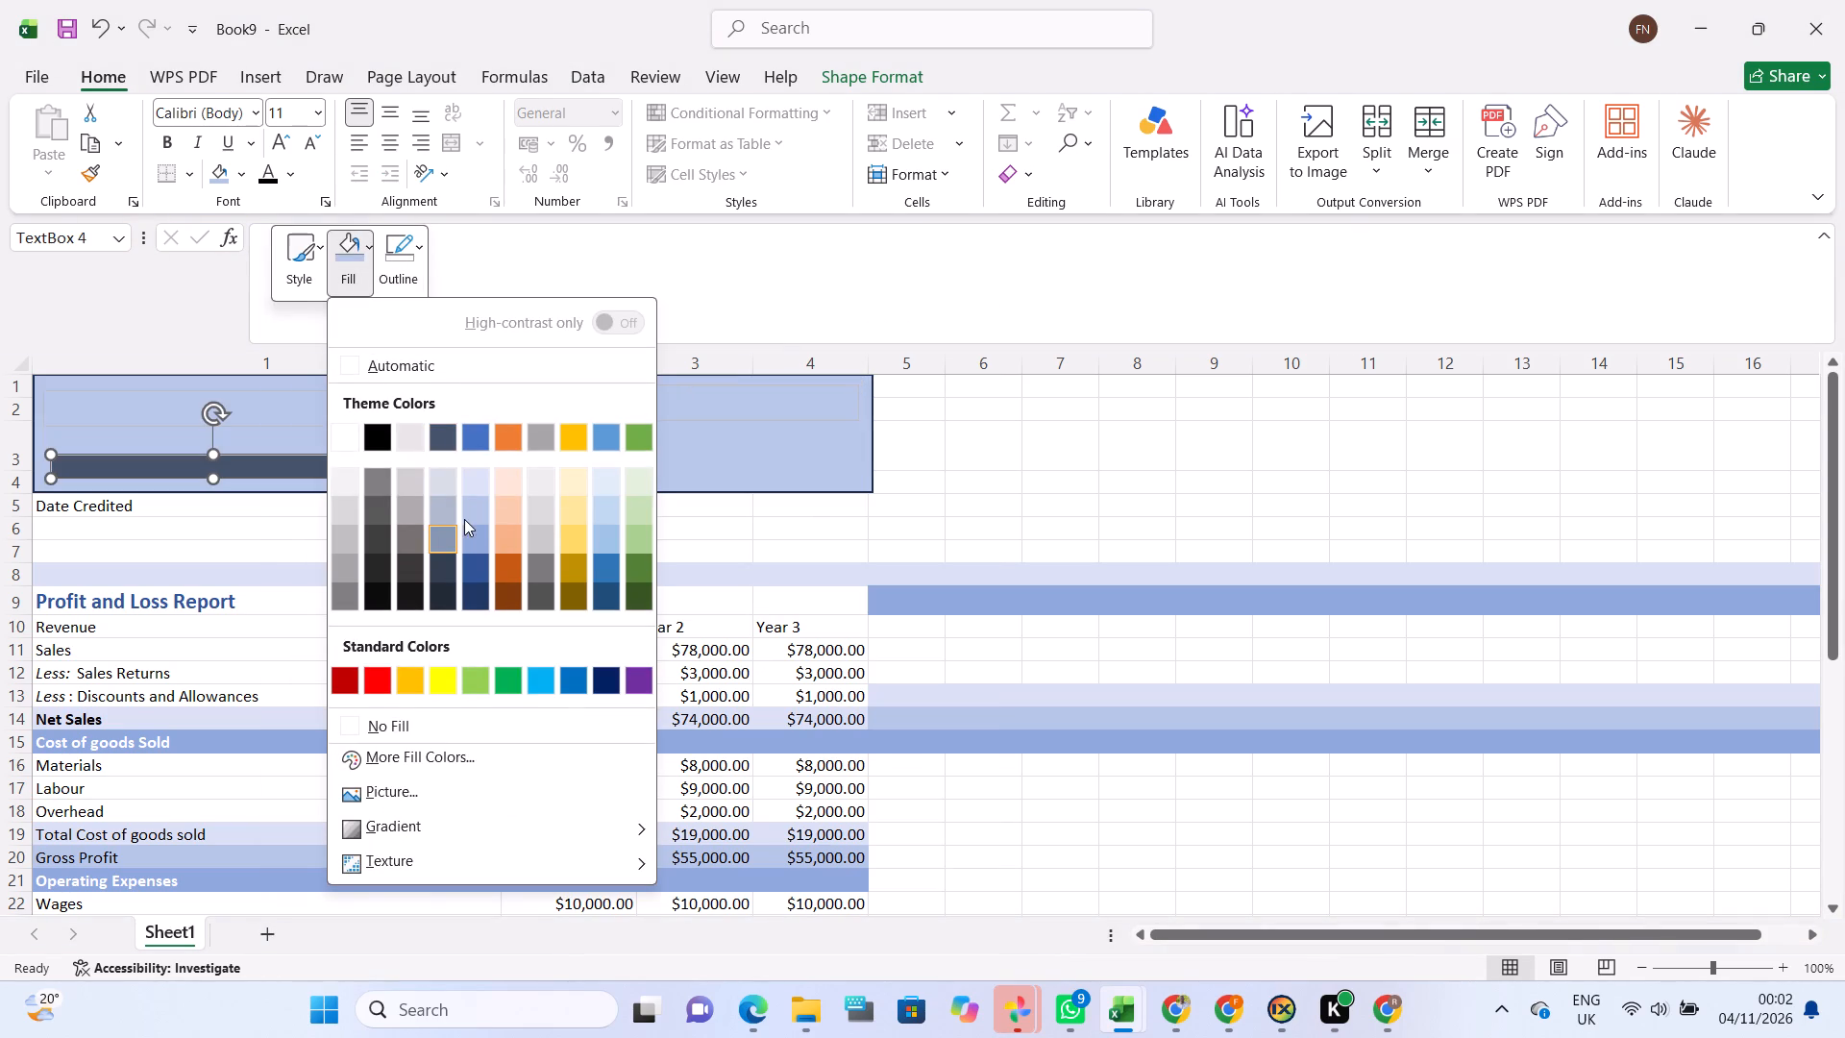
pyautogui.click(470, 509)
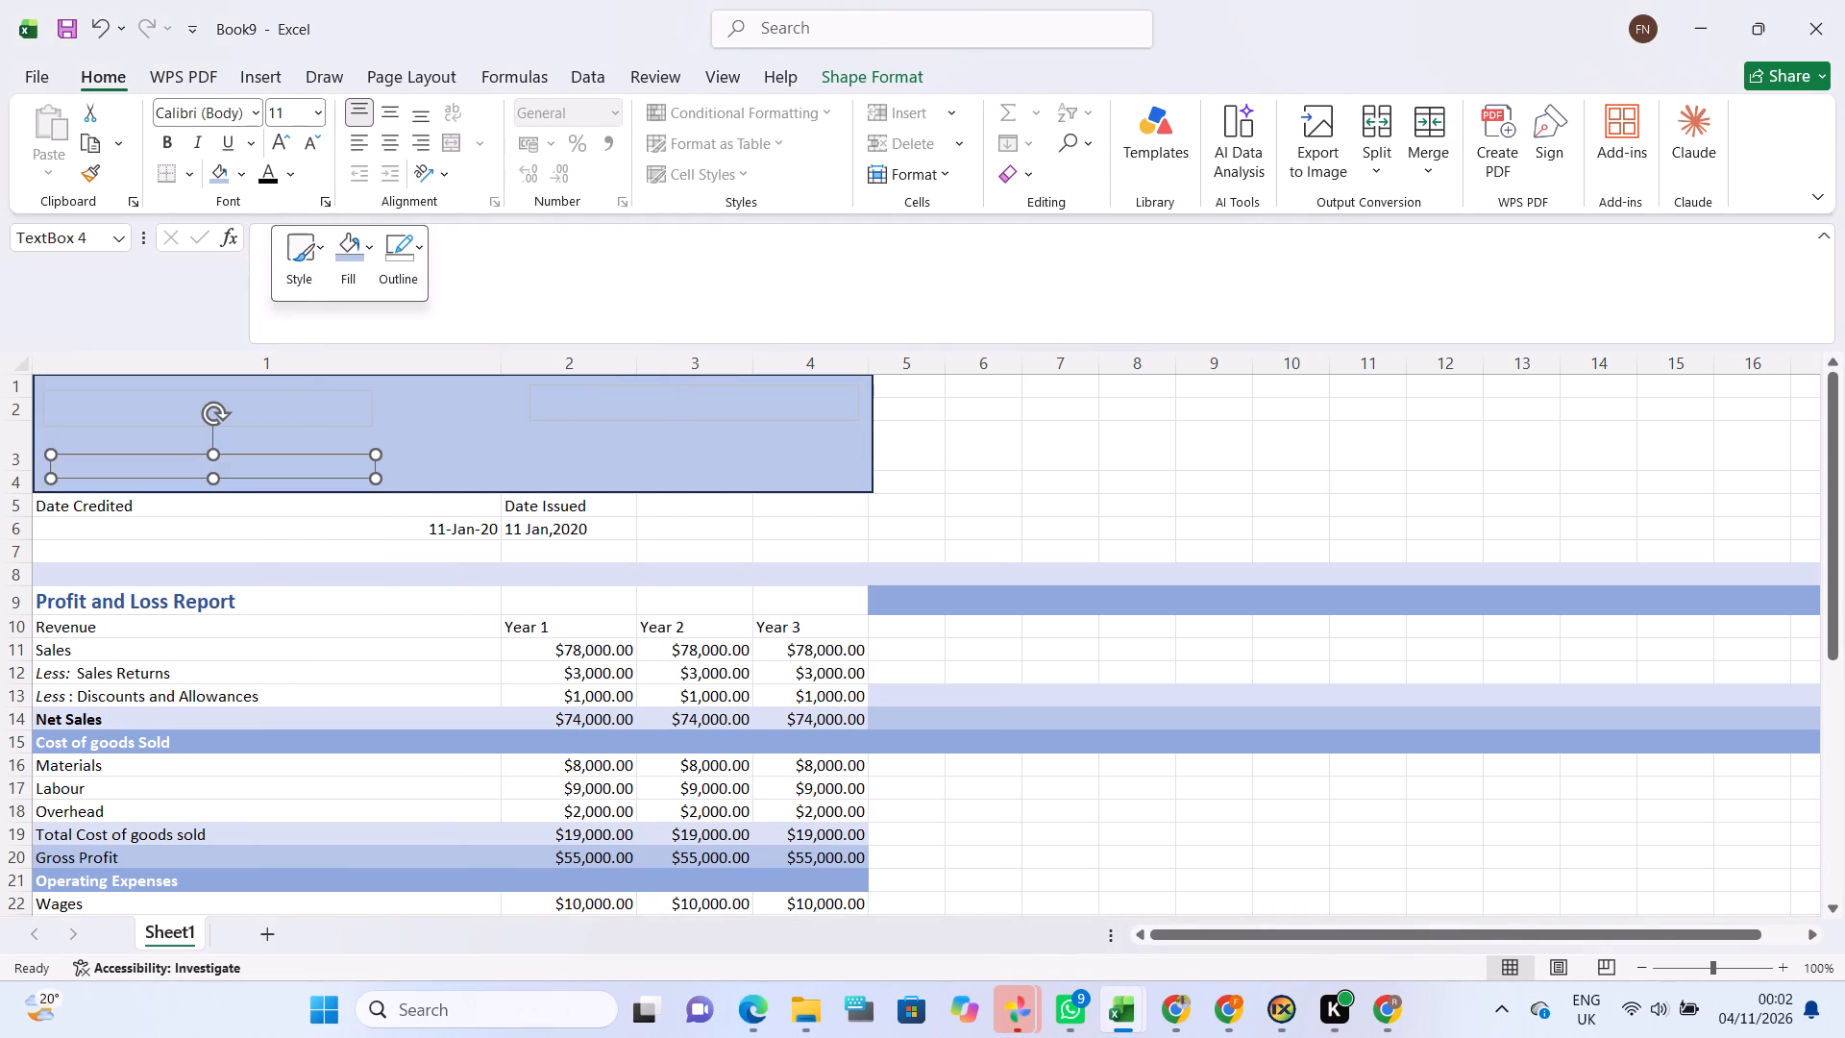
pyautogui.click(417, 457)
# Enter WELLBAD,KENYA in the upper text box in column 1 of the banner.
pyautogui.click(208, 397)
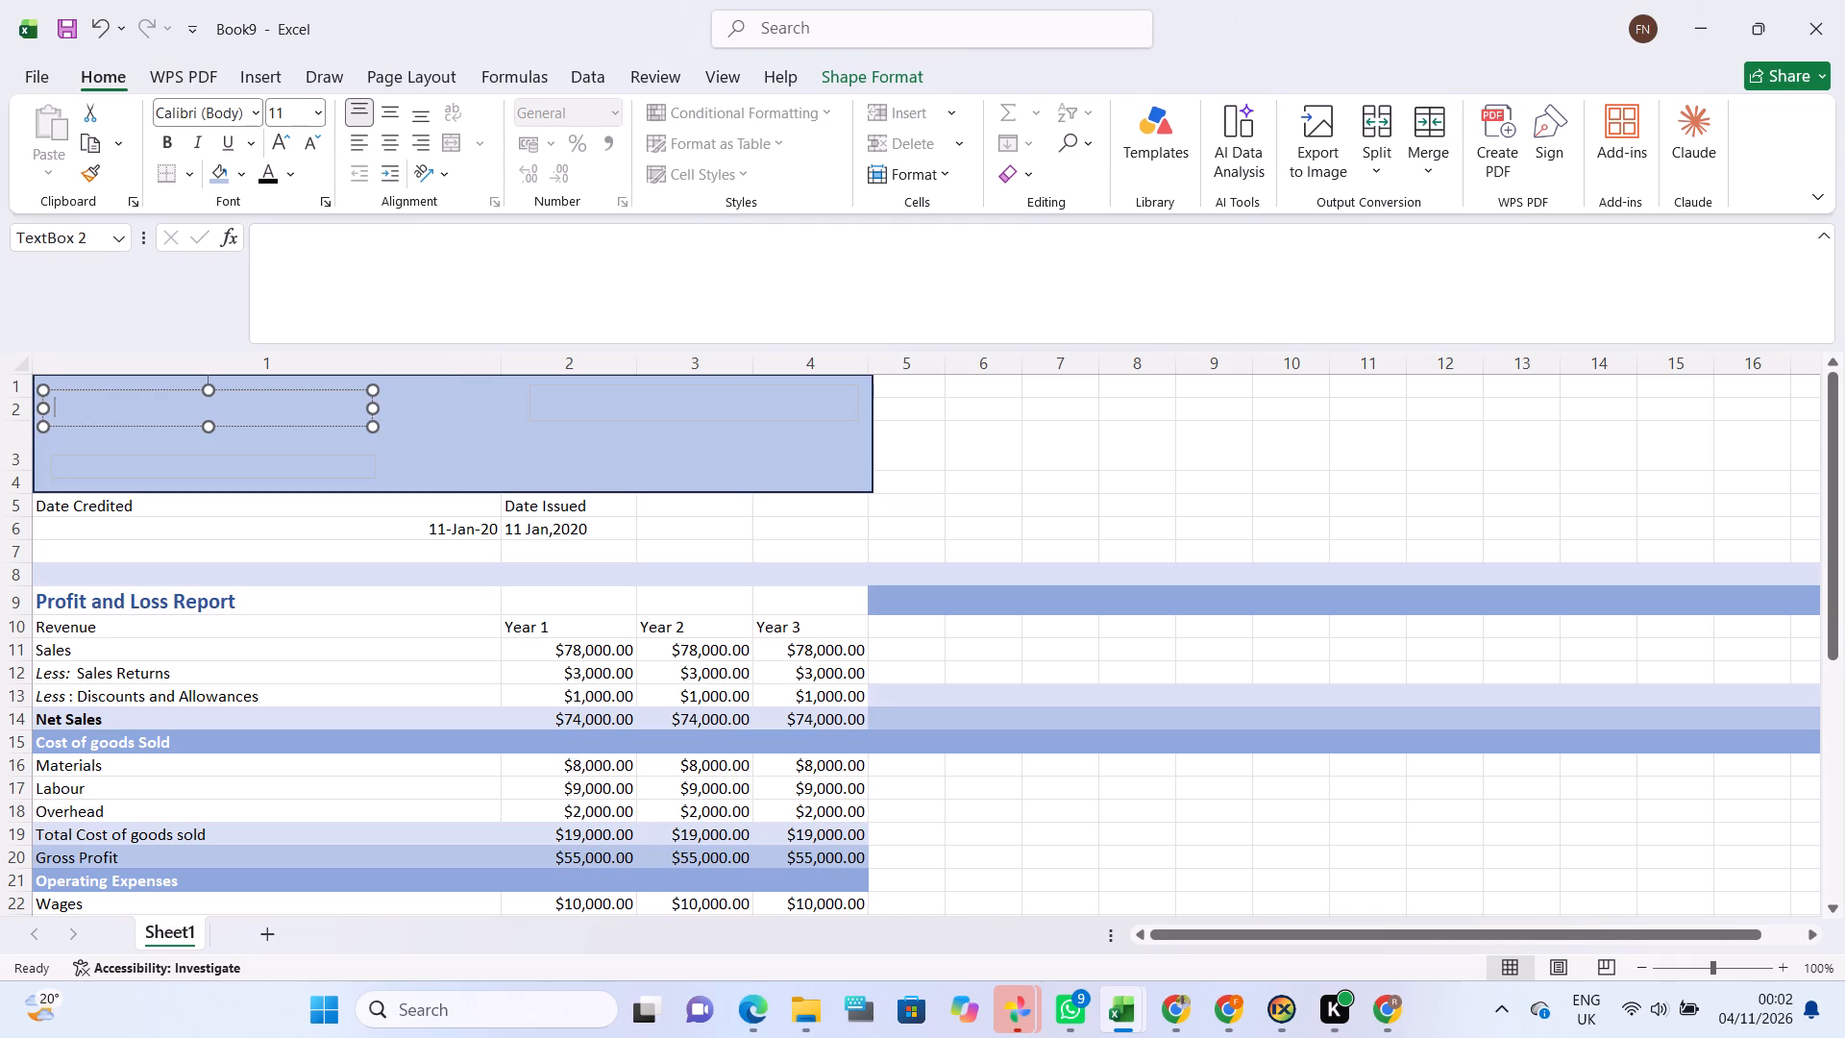
pyautogui.hotkey('shift', '{')
pyautogui.press('BackSpace')
pyautogui.press('[')
pyautogui.press('BackSpace')
pyautogui.press('w')
pyautogui.write('ELL')
pyautogui.press('b')
pyautogui.write('AD')
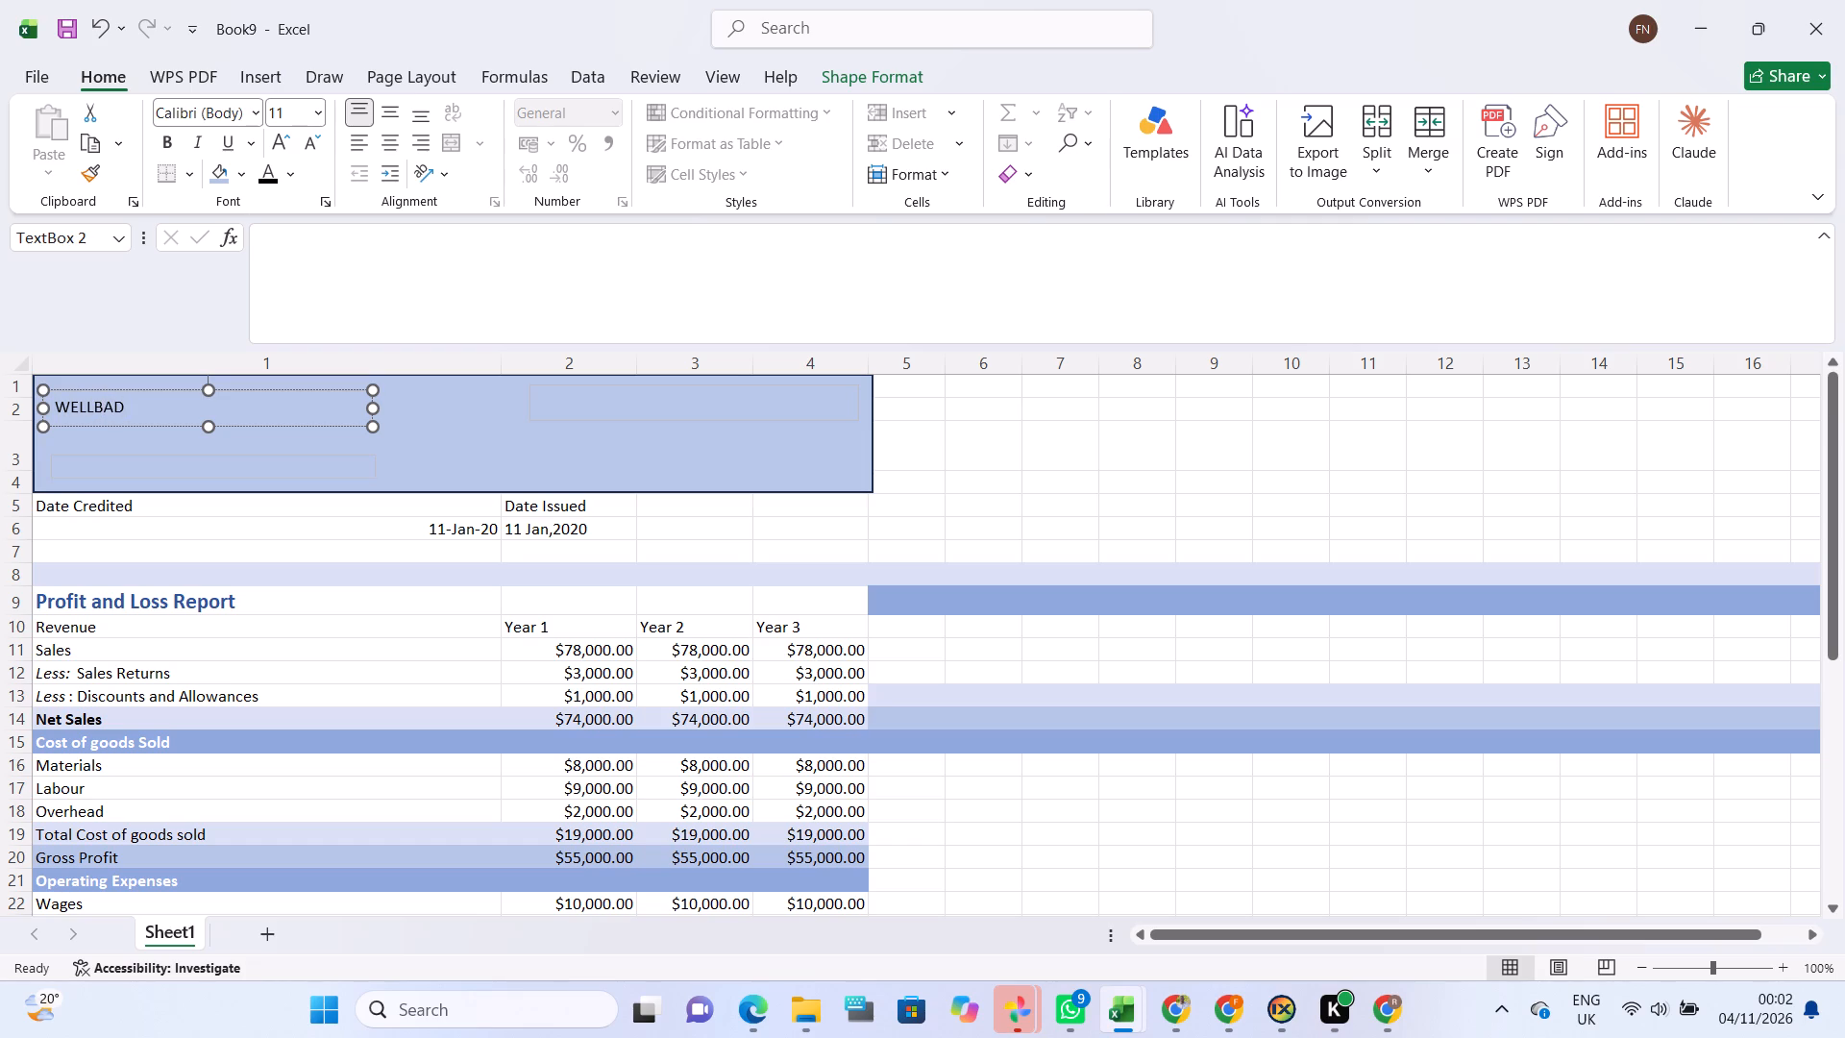
pyautogui.press(',')
pyautogui.write('KENYA')
# Enter the company's address line, starting with the label Address:, in the lower text box in column 1.
pyautogui.click(113, 467)
pyautogui.press('a')
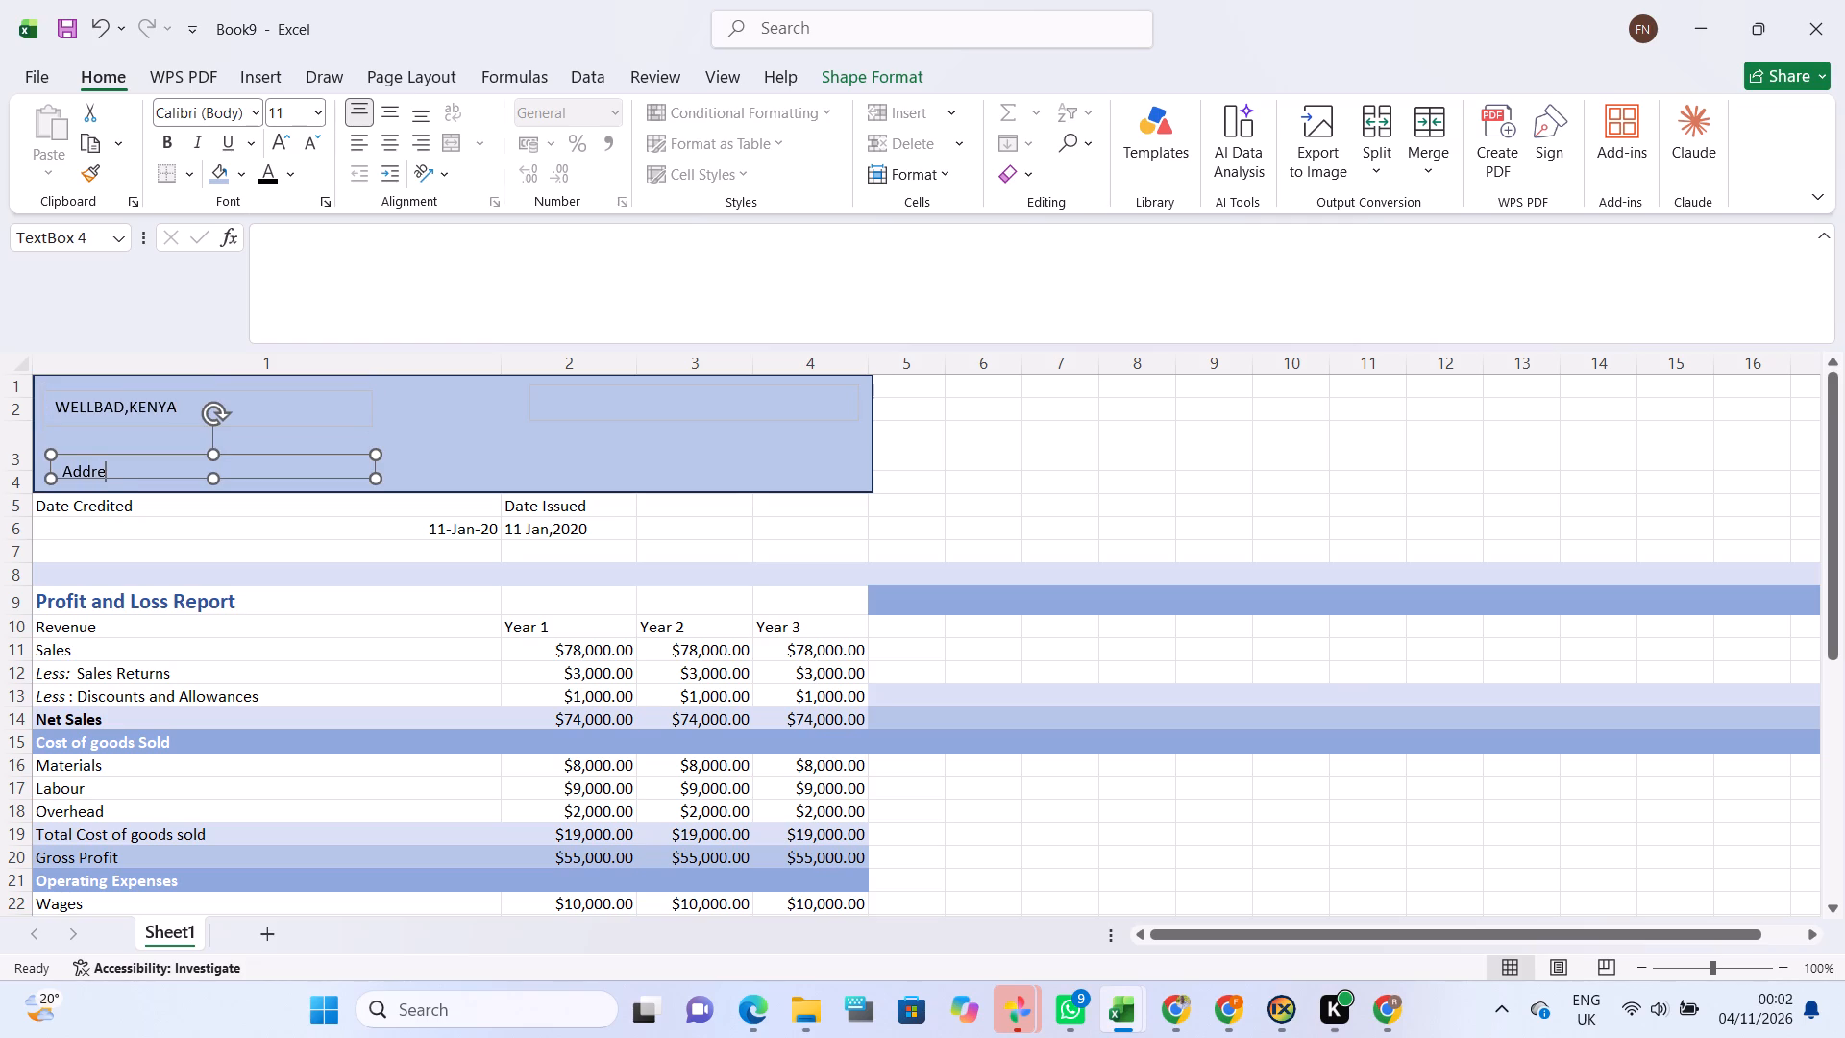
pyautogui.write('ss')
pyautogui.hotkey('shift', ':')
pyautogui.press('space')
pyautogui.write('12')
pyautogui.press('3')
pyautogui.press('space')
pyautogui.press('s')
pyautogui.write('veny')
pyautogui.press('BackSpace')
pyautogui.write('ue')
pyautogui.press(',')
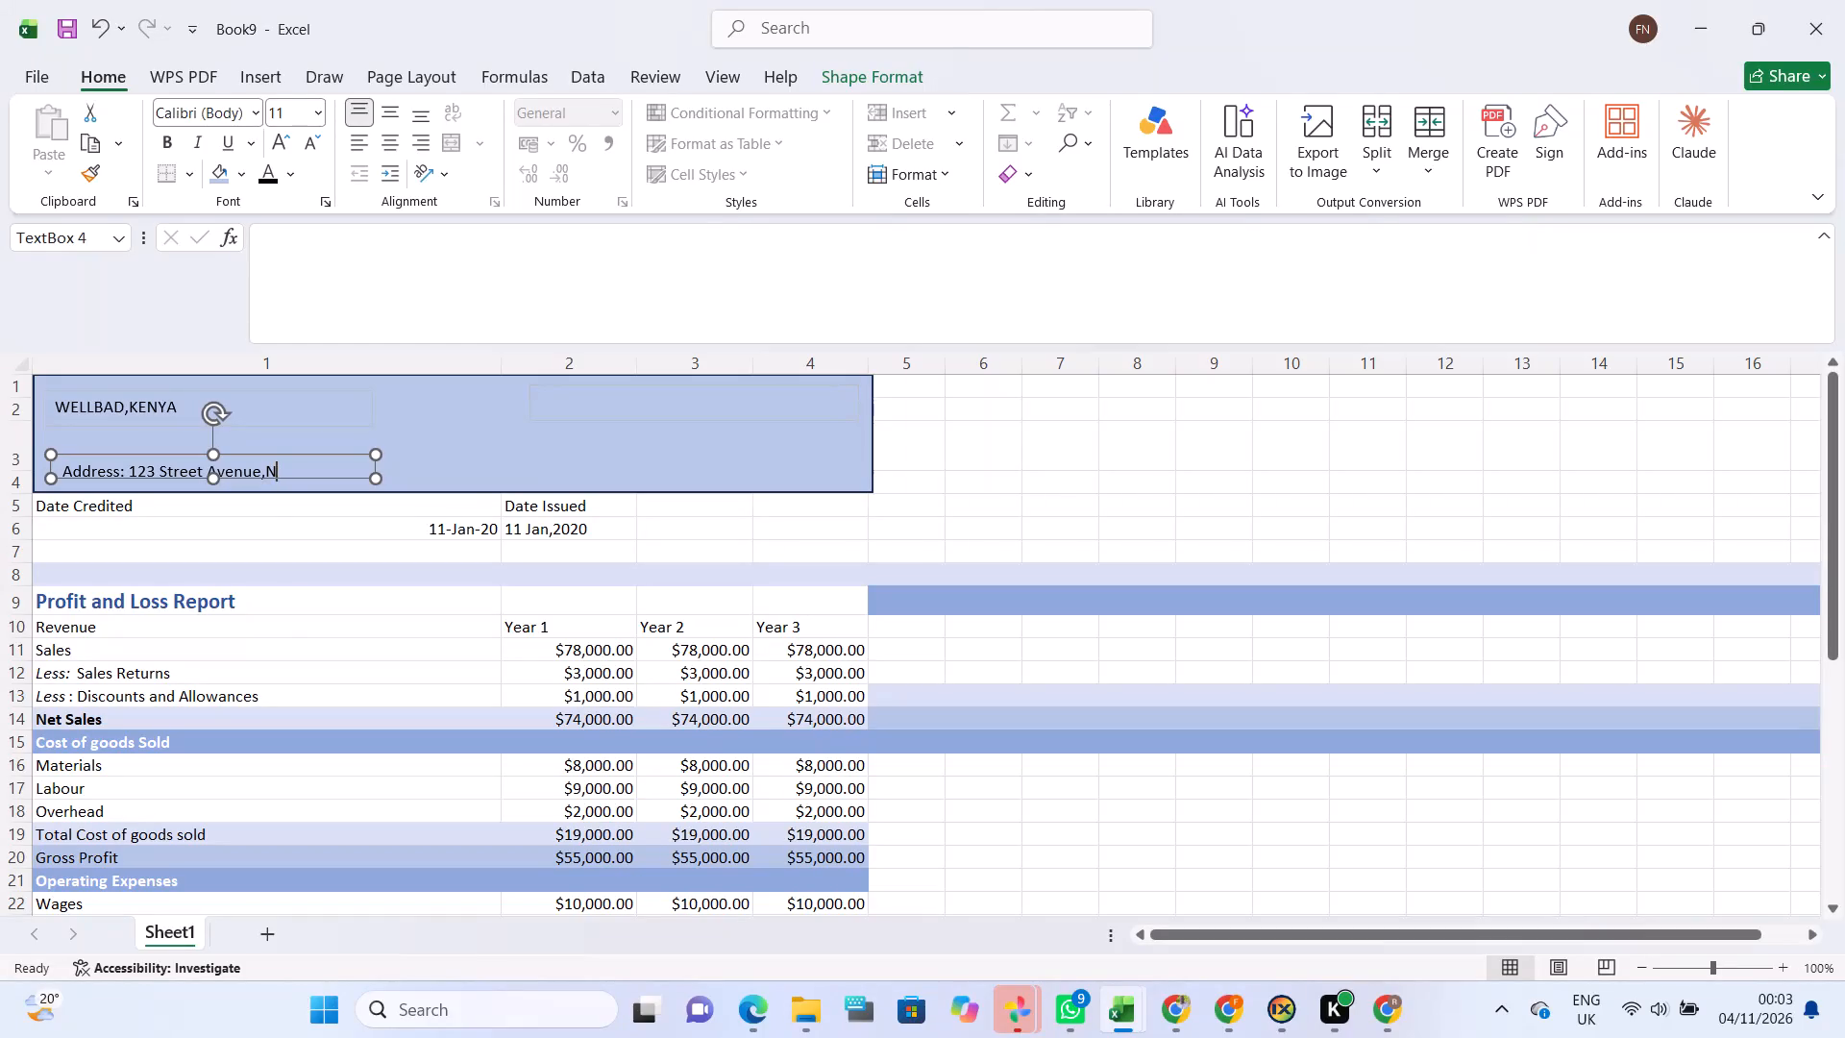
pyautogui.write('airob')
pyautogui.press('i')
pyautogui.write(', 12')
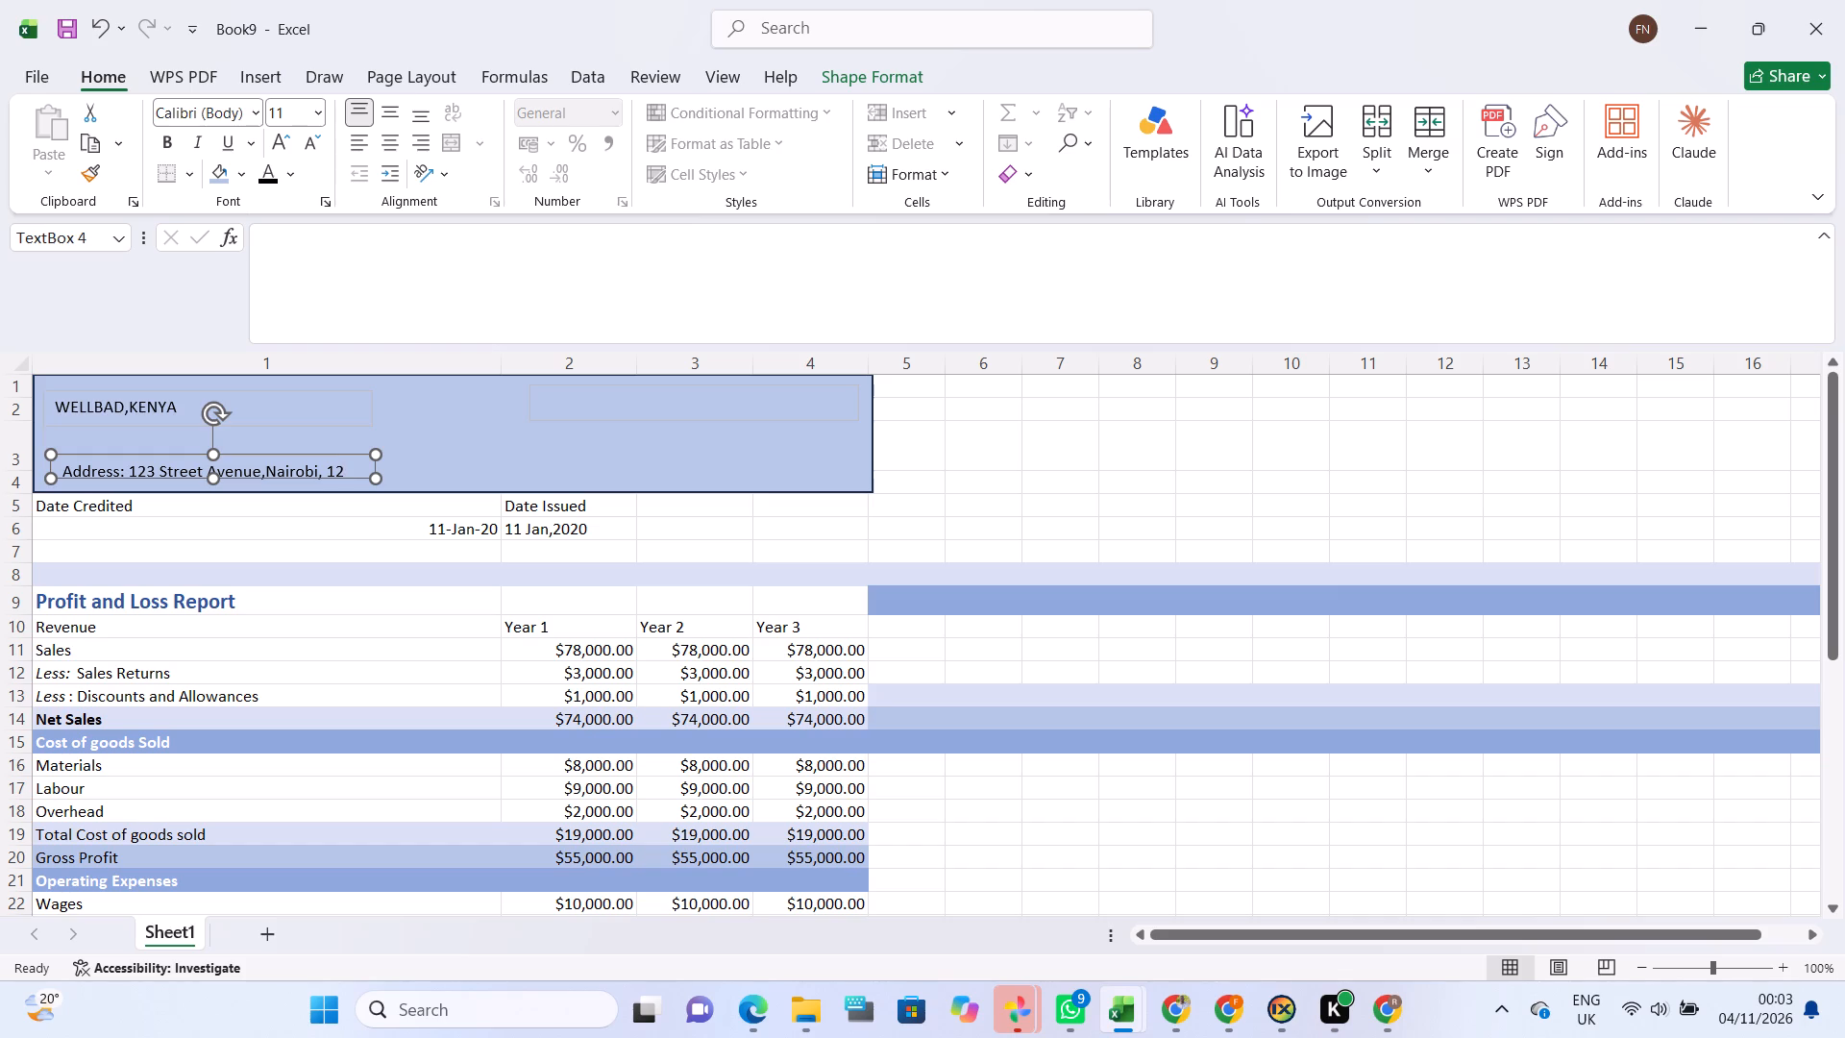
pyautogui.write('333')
# Widen the address text box slightly so that the whole address fits on one line.
pyautogui.moveTo(374, 456); pyautogui.dragTo(389, 455)
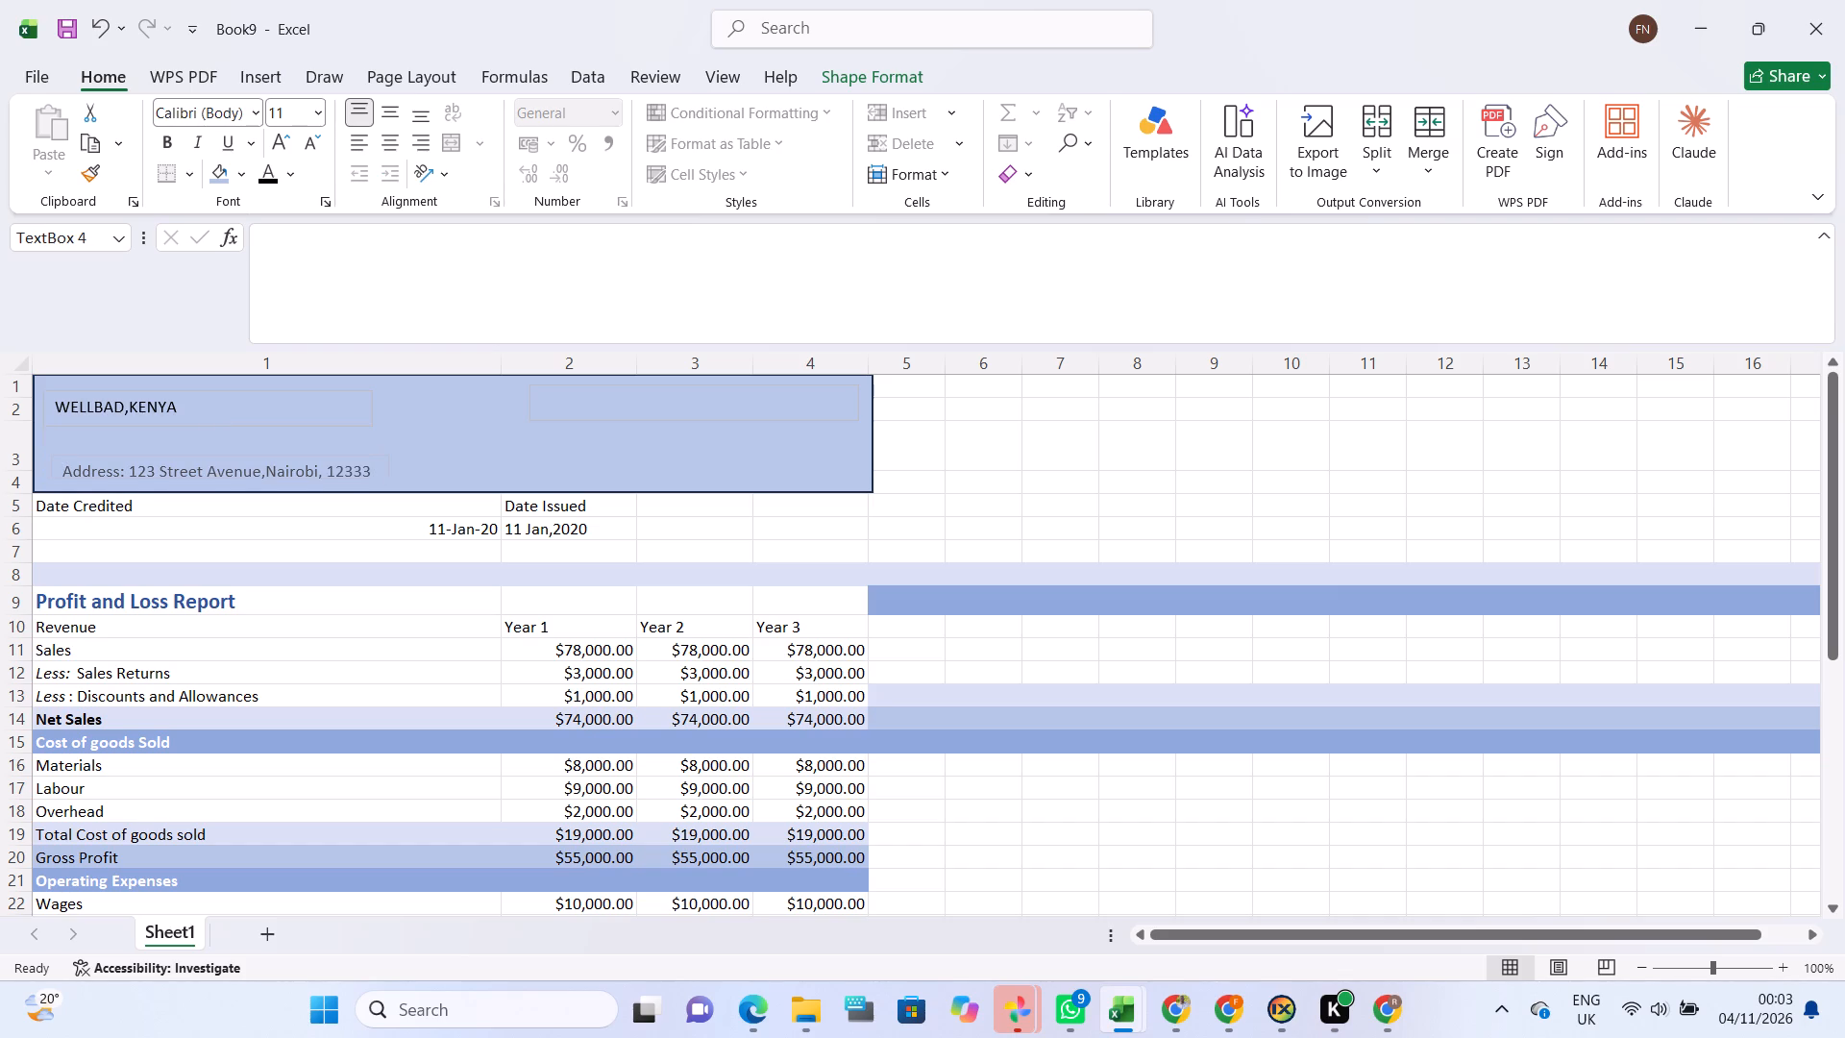
pyautogui.moveTo(389, 455); pyautogui.dragTo(388, 454)
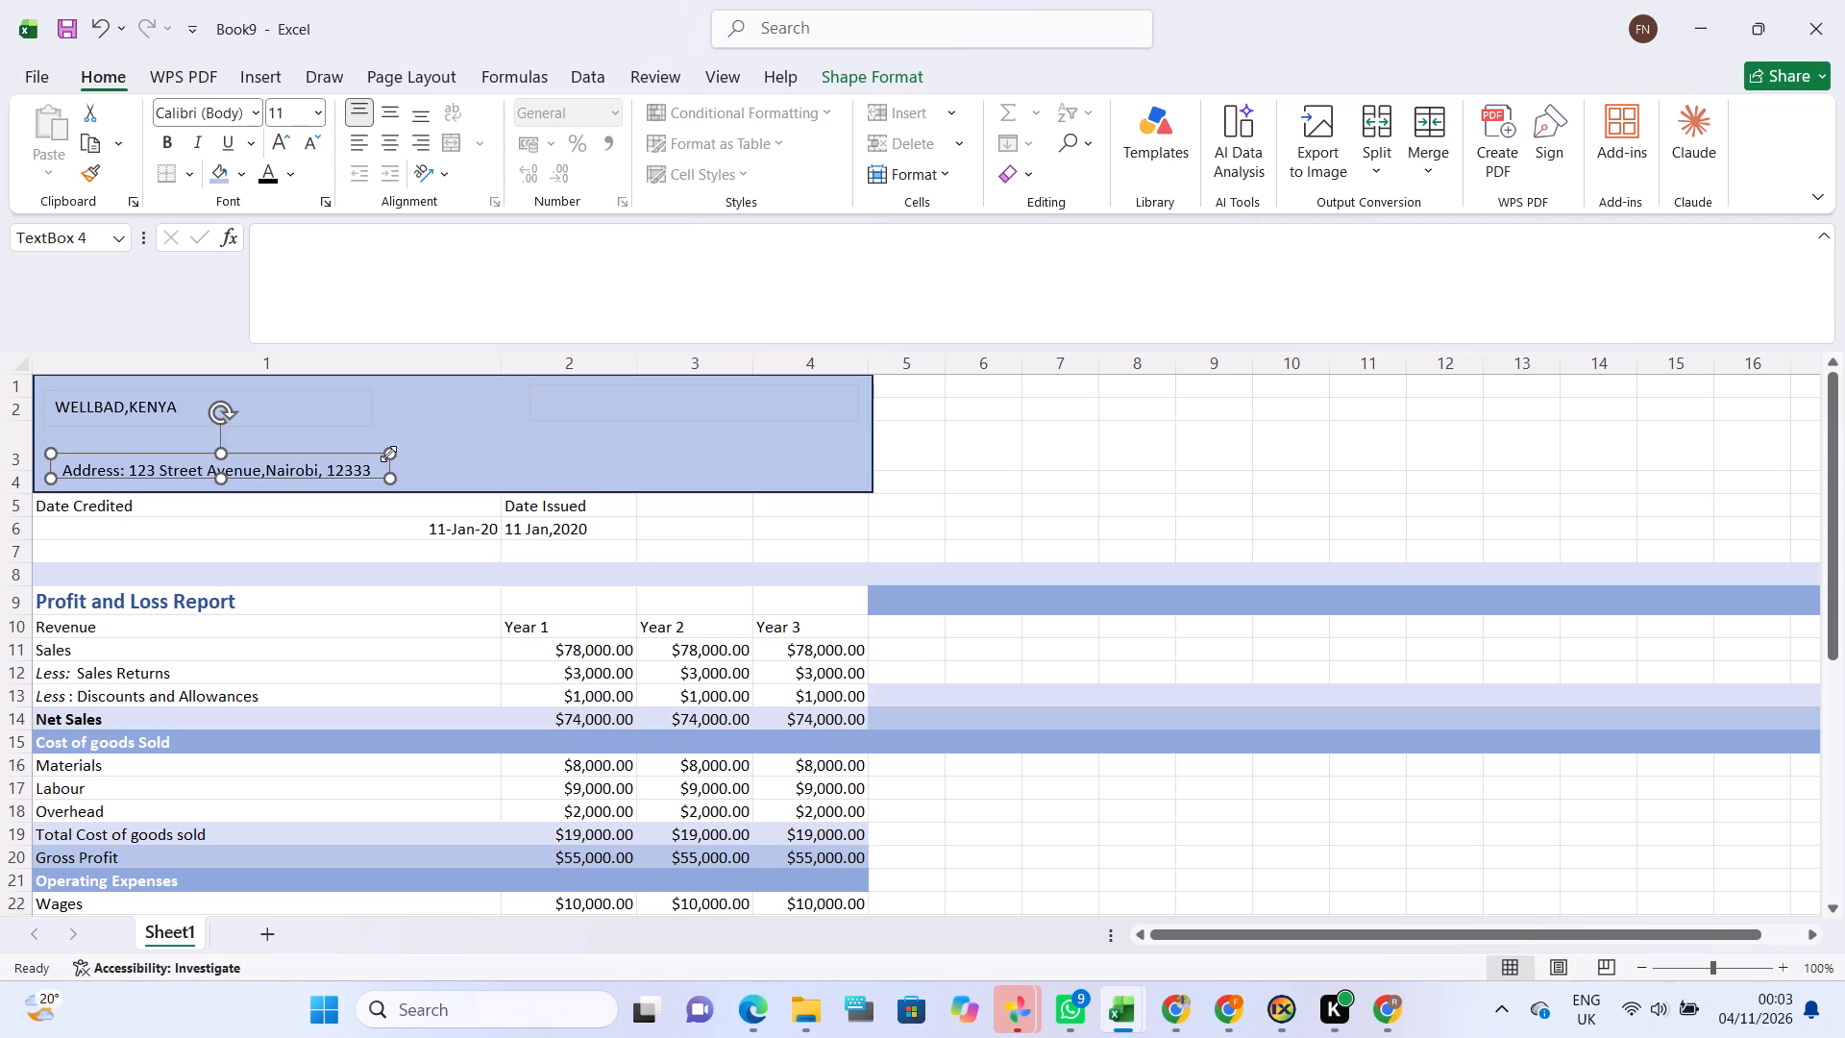
# Enter the title Profit and Loss Report in the banner text box over columns 2 to 4.
pyautogui.click(629, 396)
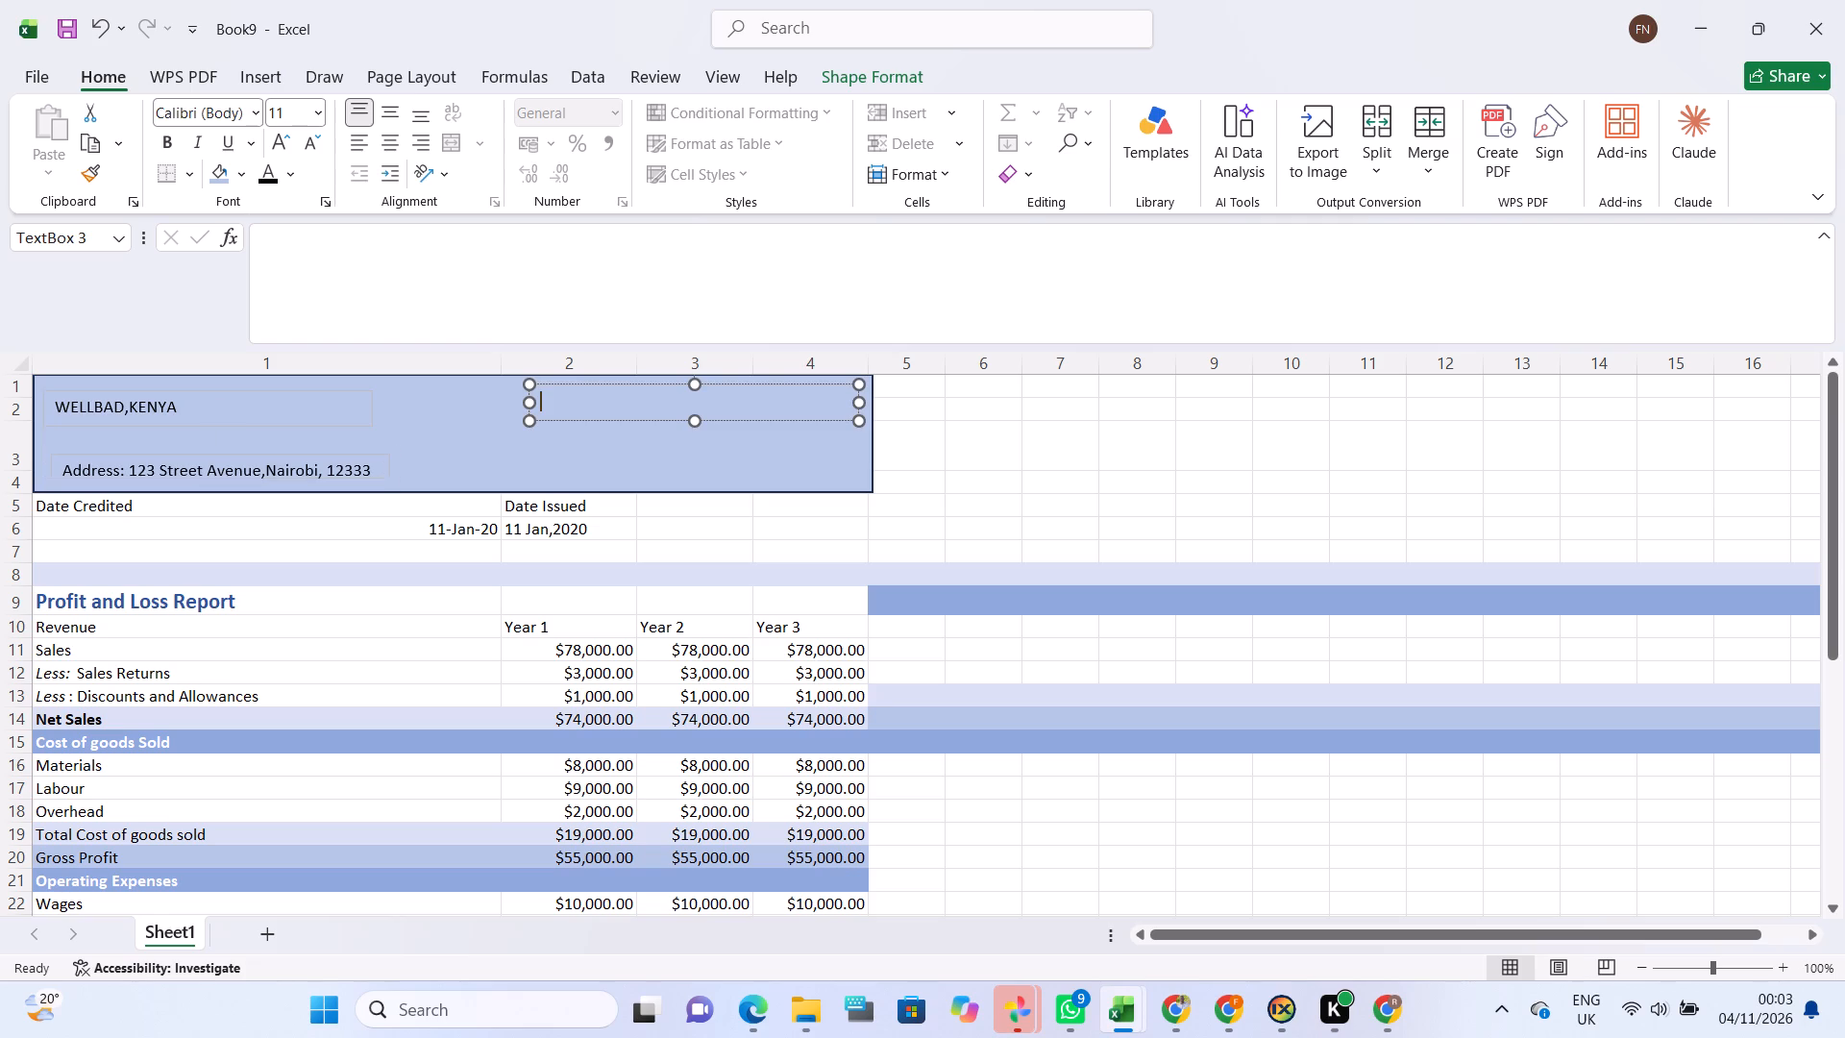
pyautogui.press('p')
pyautogui.write('ROFIT')
pyautogui.press('space')
pyautogui.press('space')
pyautogui.press('BackSpace')
pyautogui.press('BackSpace')
pyautogui.press('BackSpace')
pyautogui.press('BackSpace')
pyautogui.press('BackSpace')
pyautogui.press('BackSpace')
pyautogui.press('BackSpace')
pyautogui.press('BackSpace')
pyautogui.press('p')
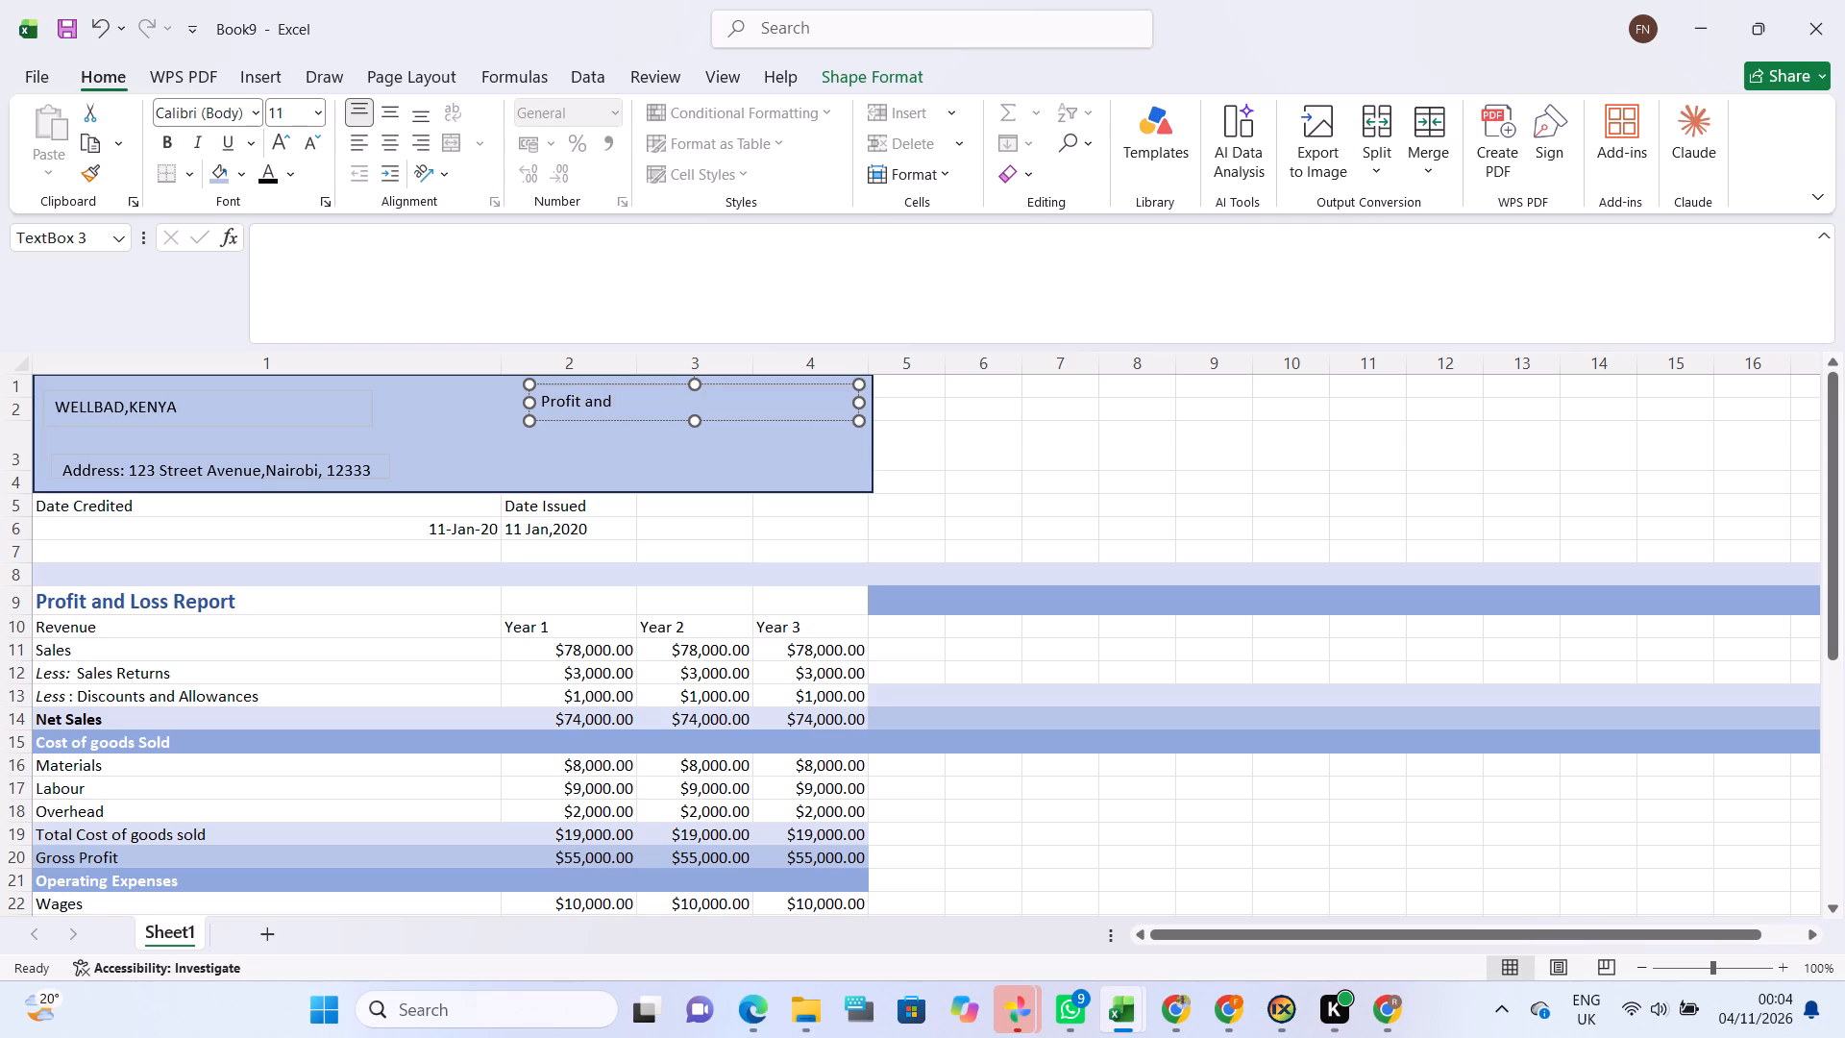
pyautogui.press('l')
# Set the font colour of the WELLBAD,KENYA text in the banner to white.
pyautogui.moveTo(59, 407); pyautogui.dragTo(168, 420)
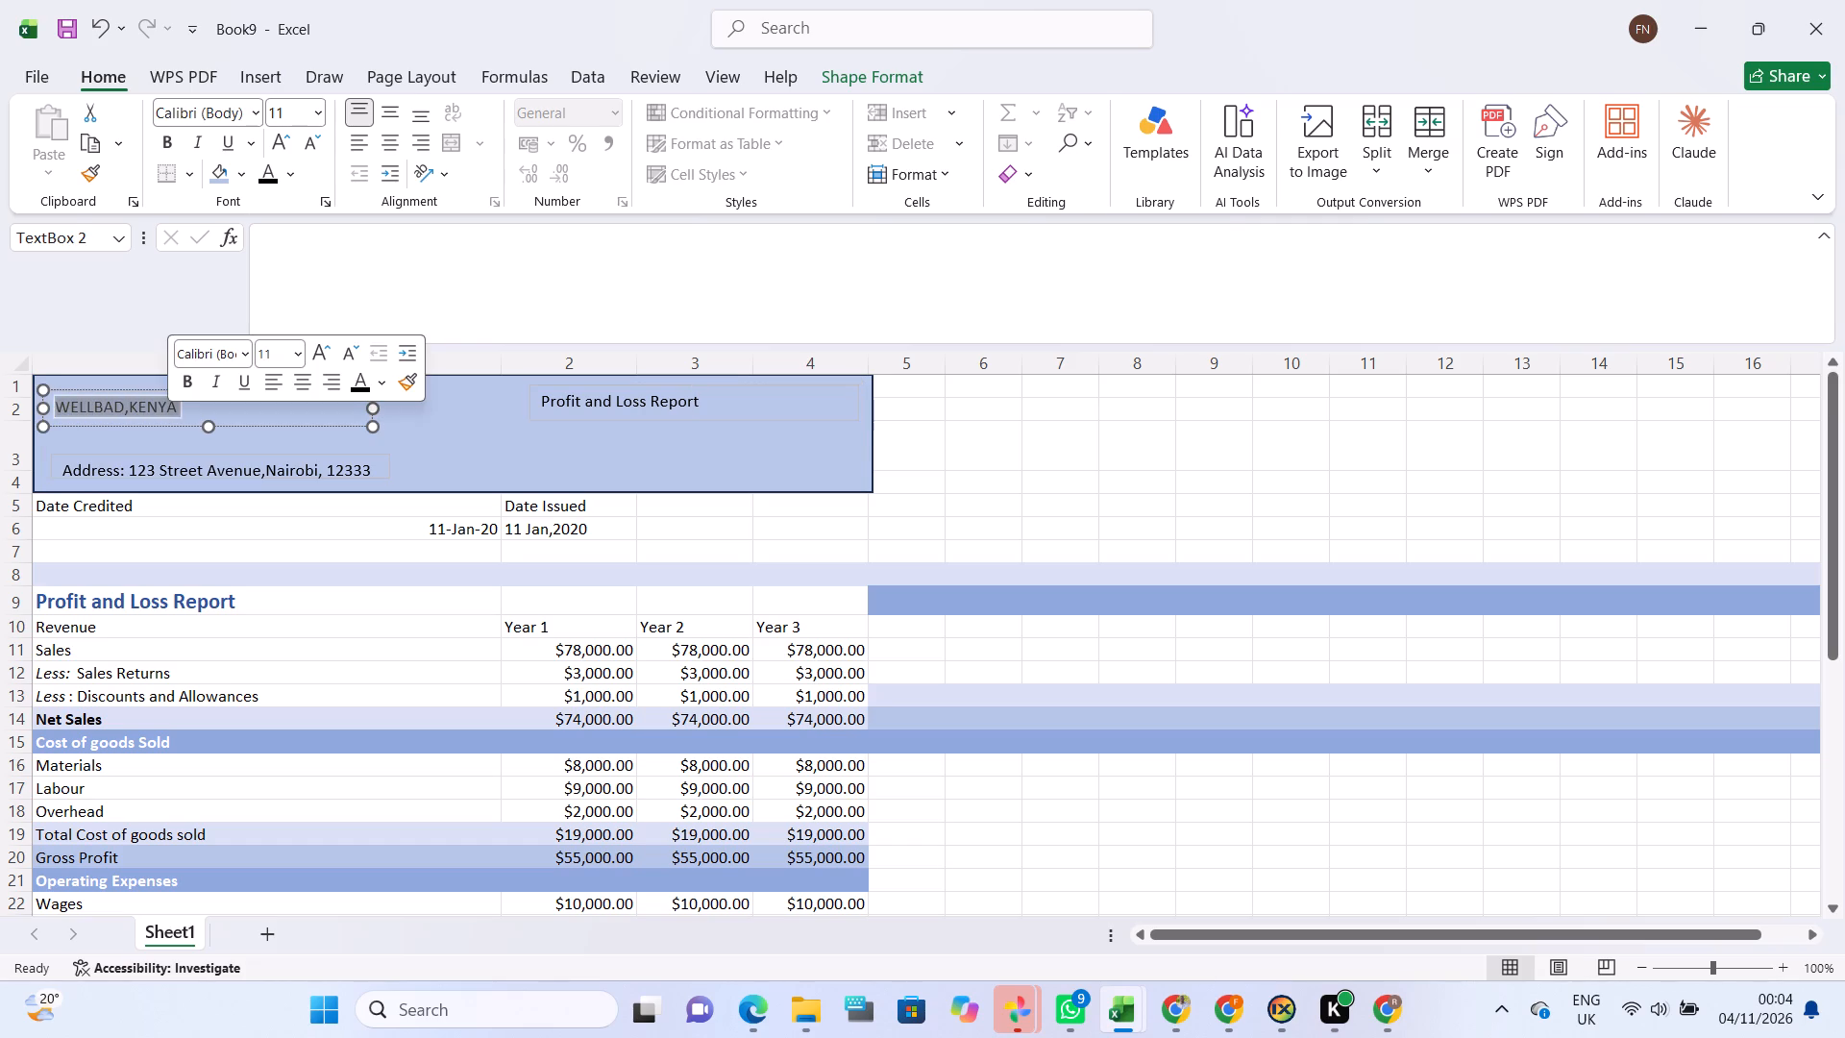
pyautogui.click(379, 384)
pyautogui.click(360, 545)
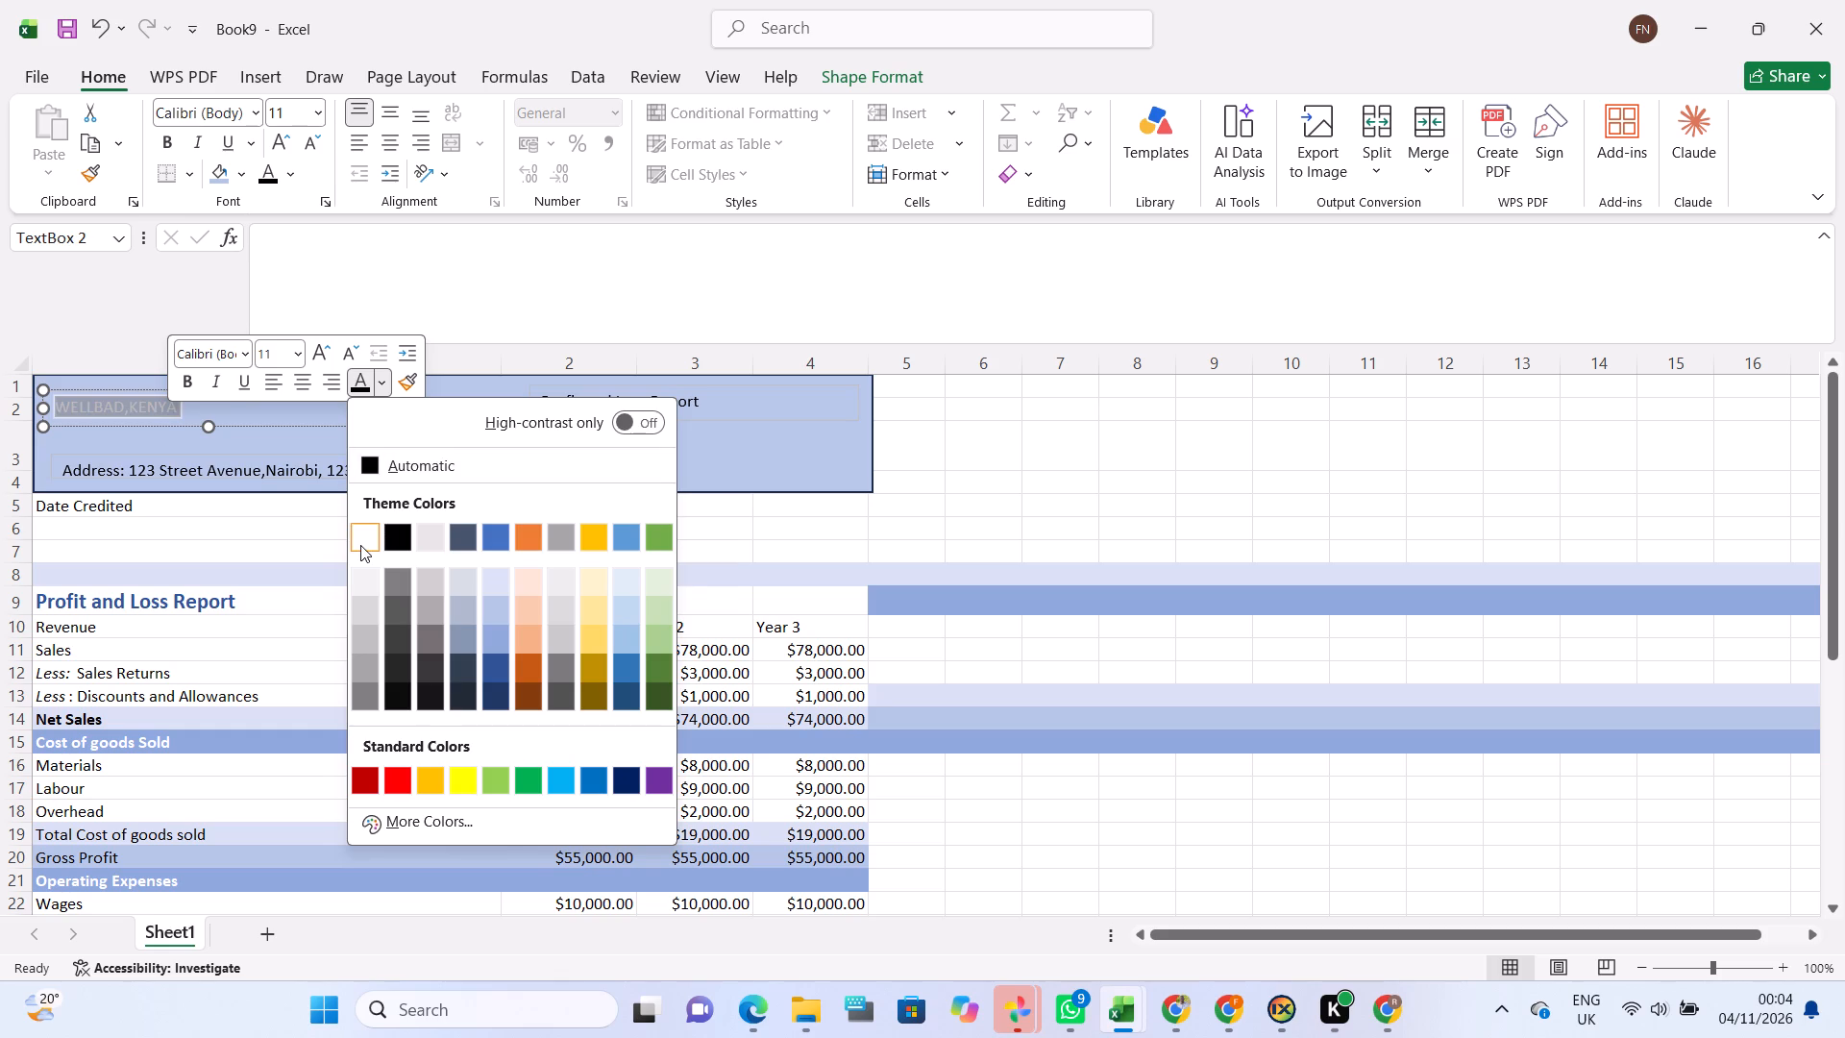
# Set the font colour of the Profit and Loss Report title in the banner to white.
pyautogui.click(579, 407)
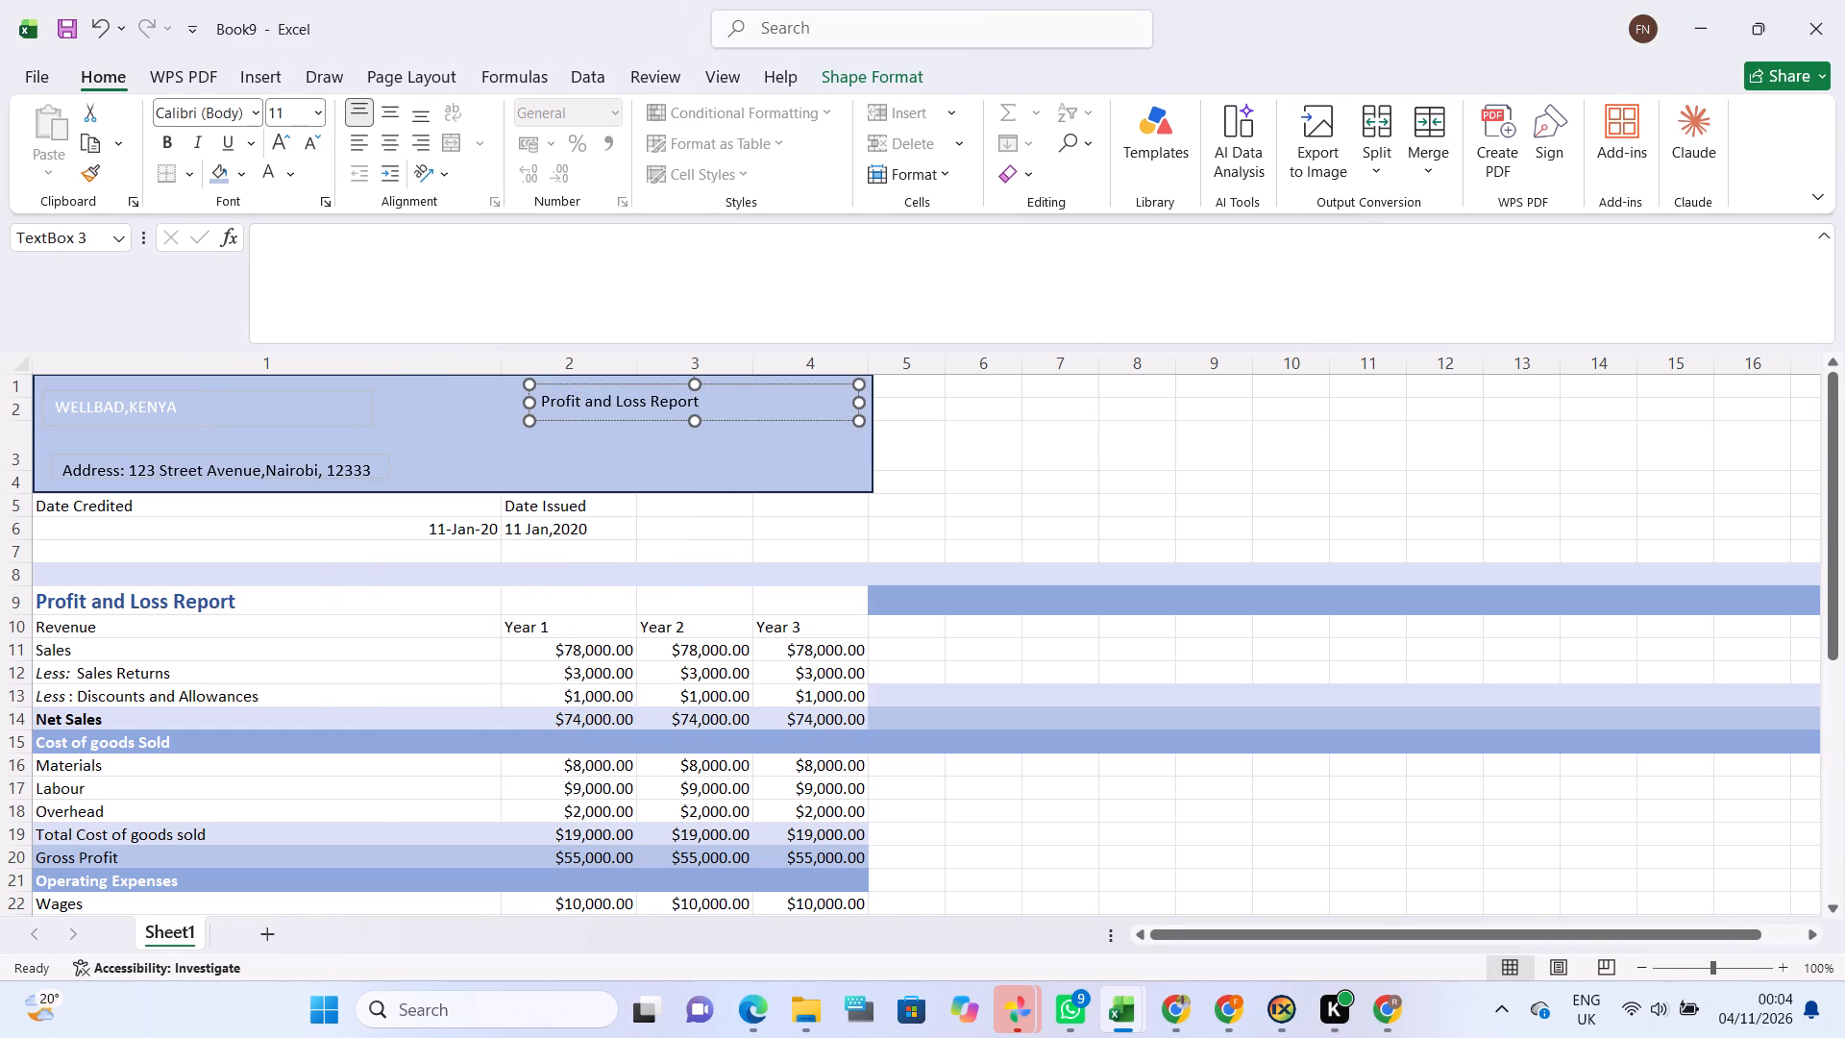
pyautogui.moveTo(542, 400); pyautogui.dragTo(671, 414)
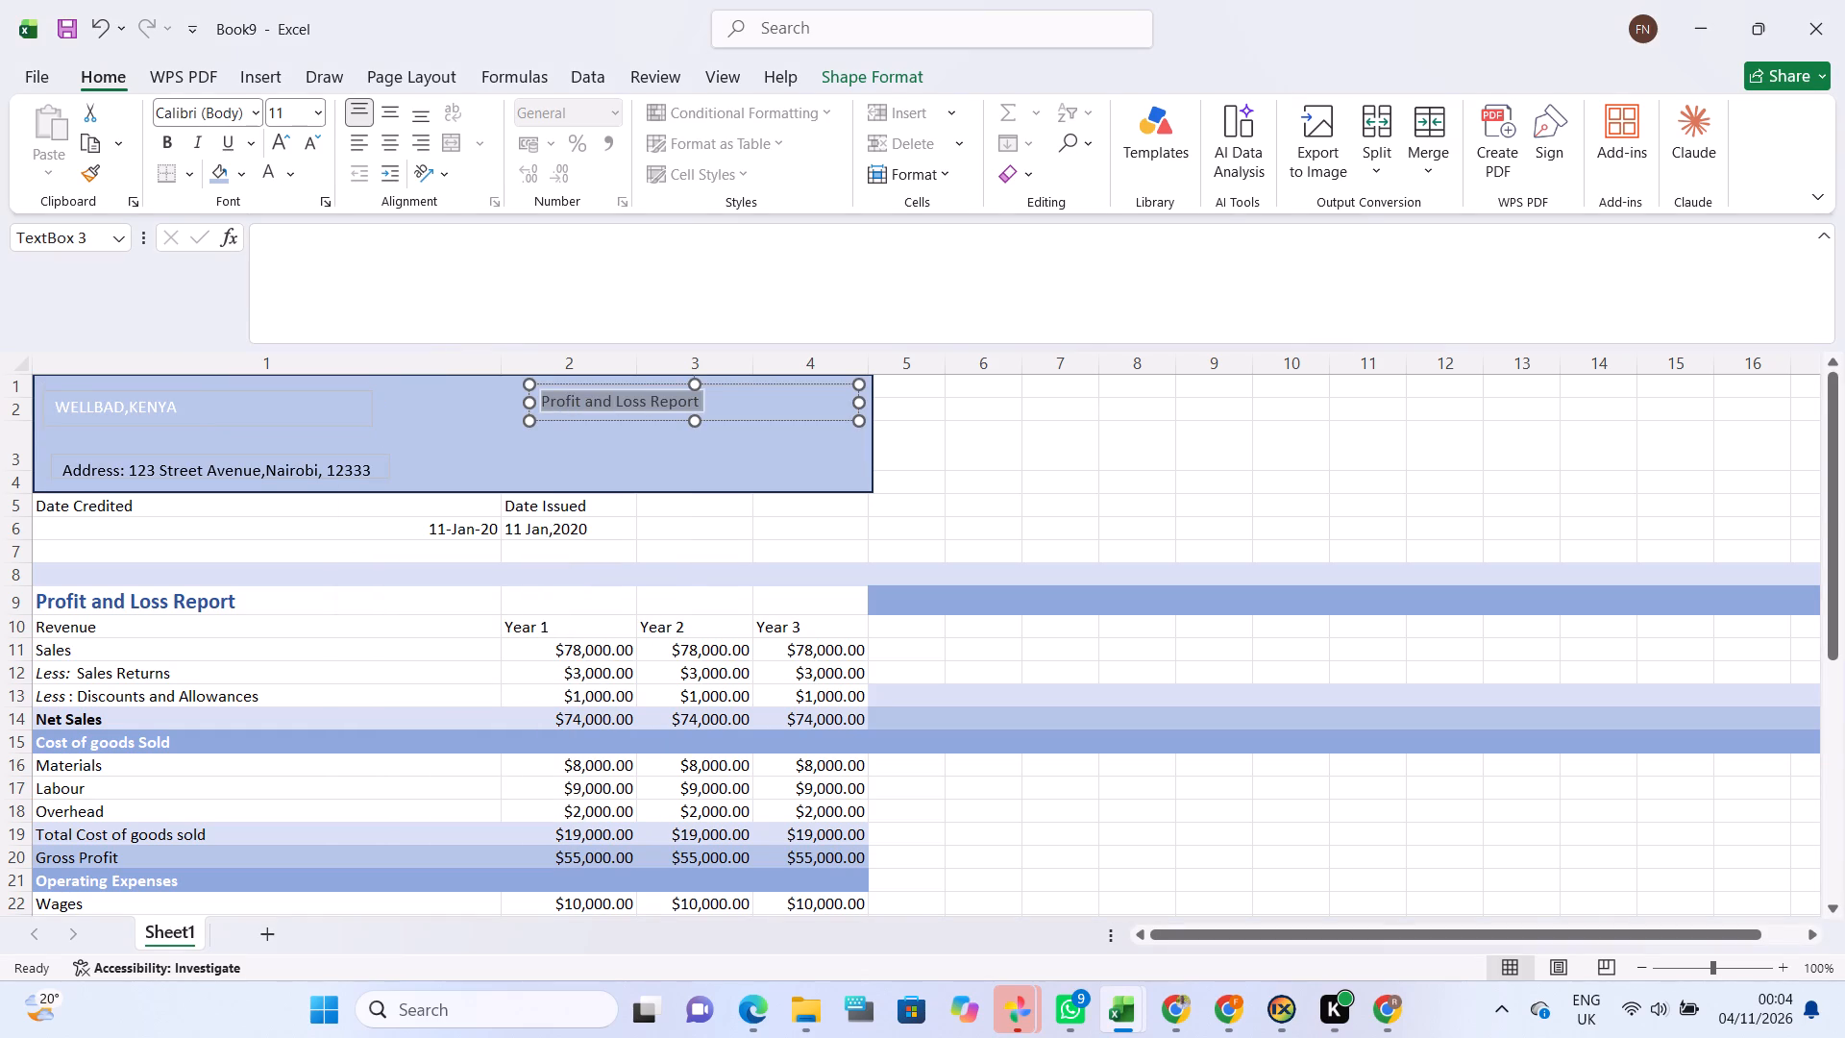
pyautogui.moveTo(671, 414); pyautogui.dragTo(686, 409)
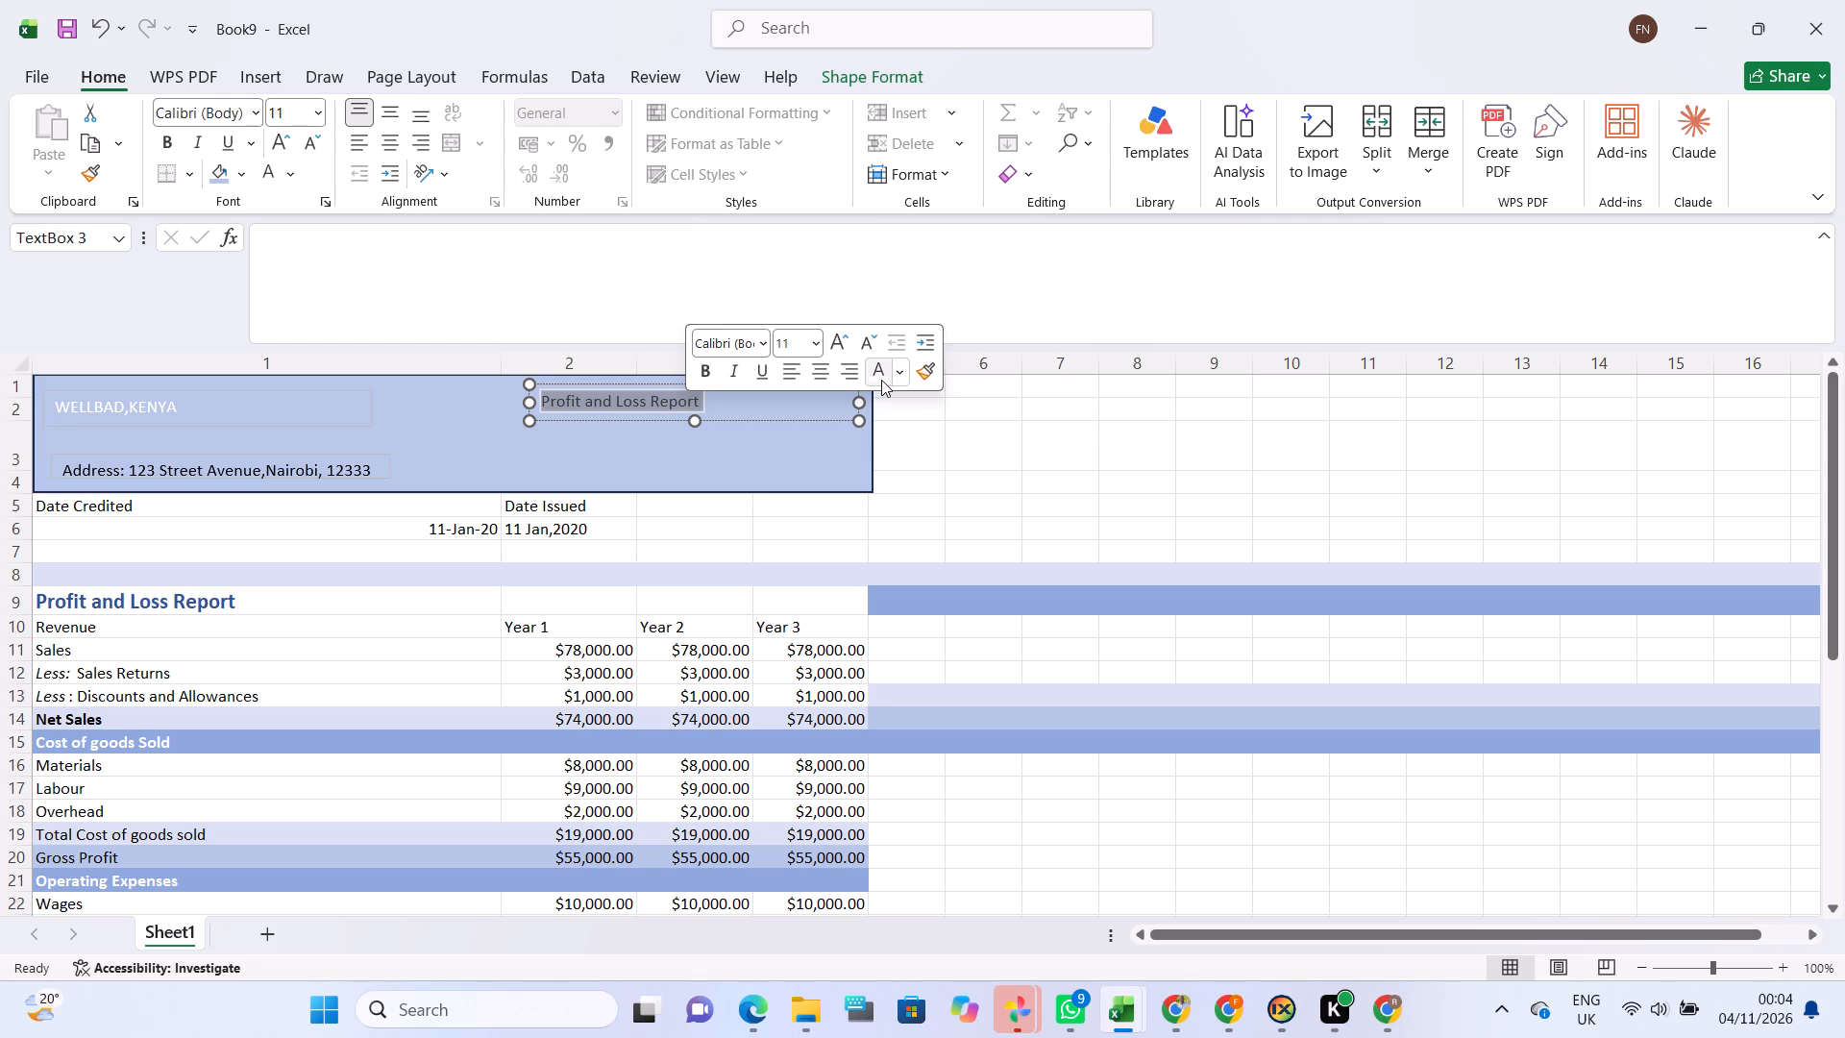
pyautogui.click(881, 380)
# Set the font colour of the whole address line in the banner to white.
pyautogui.click(332, 455)
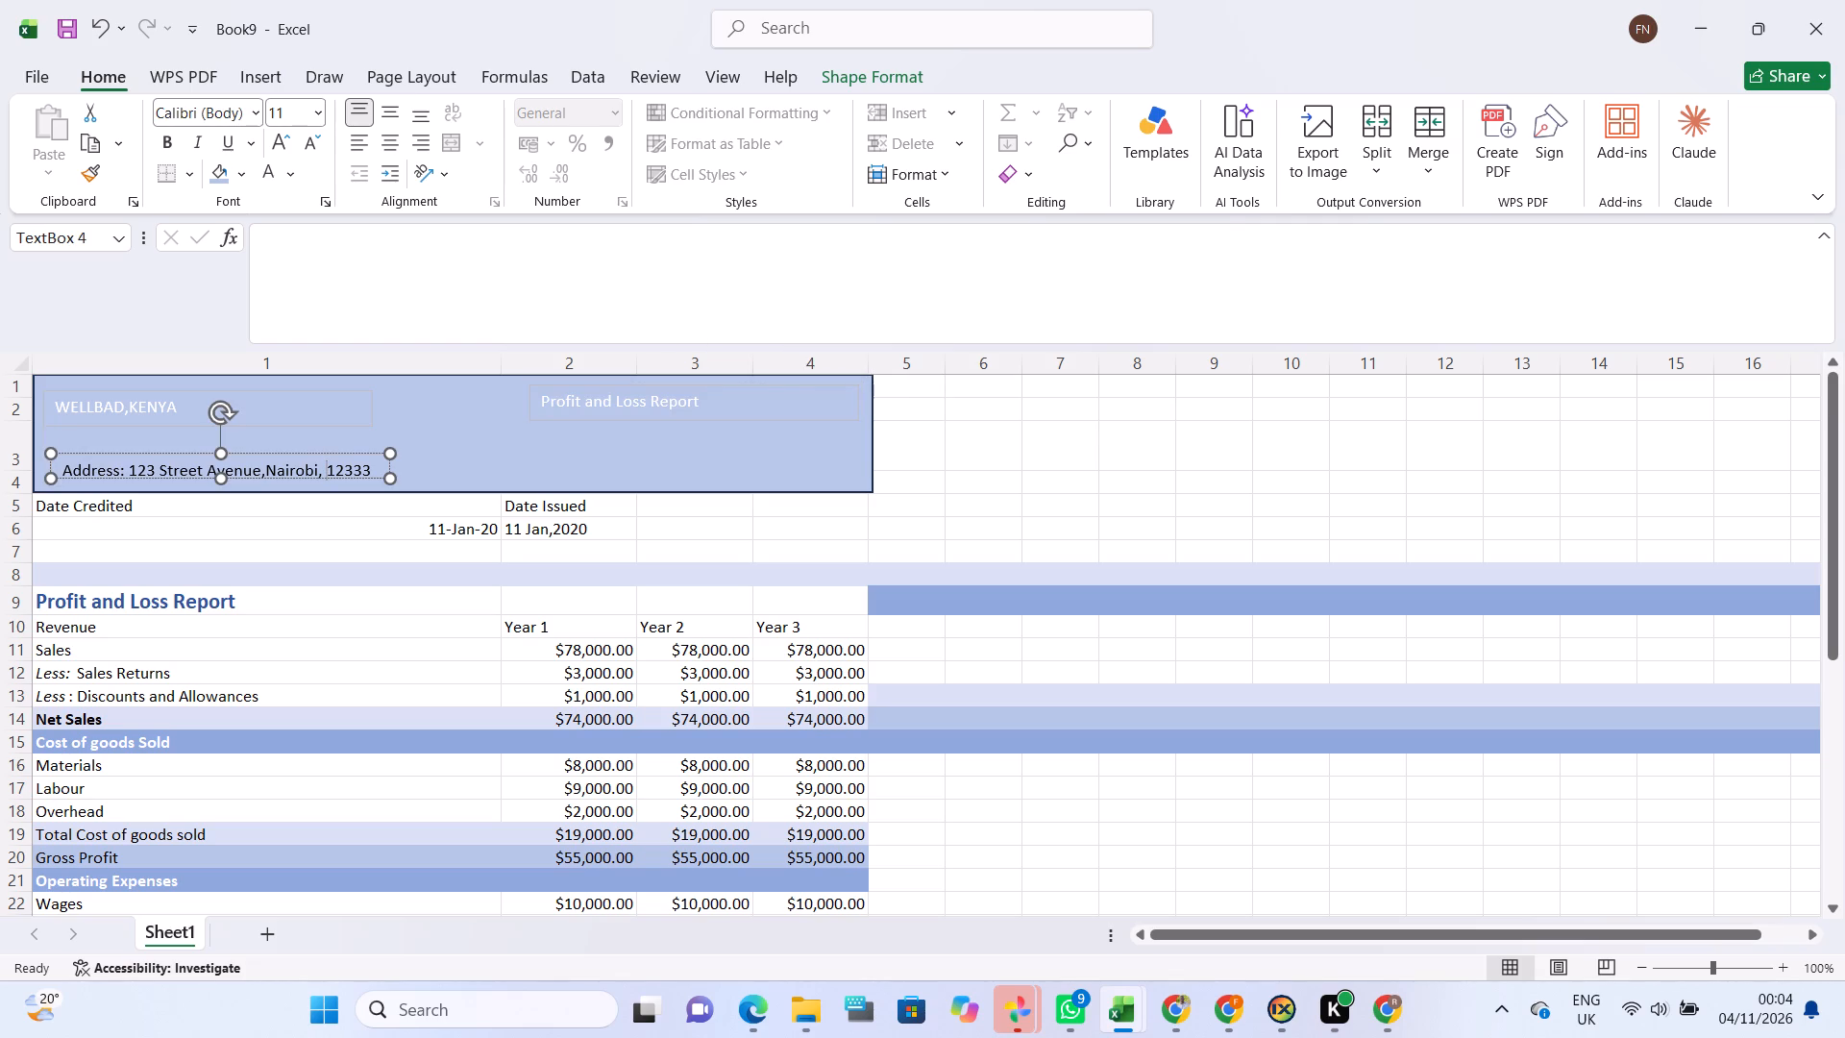
pyautogui.moveTo(61, 468); pyautogui.dragTo(357, 479)
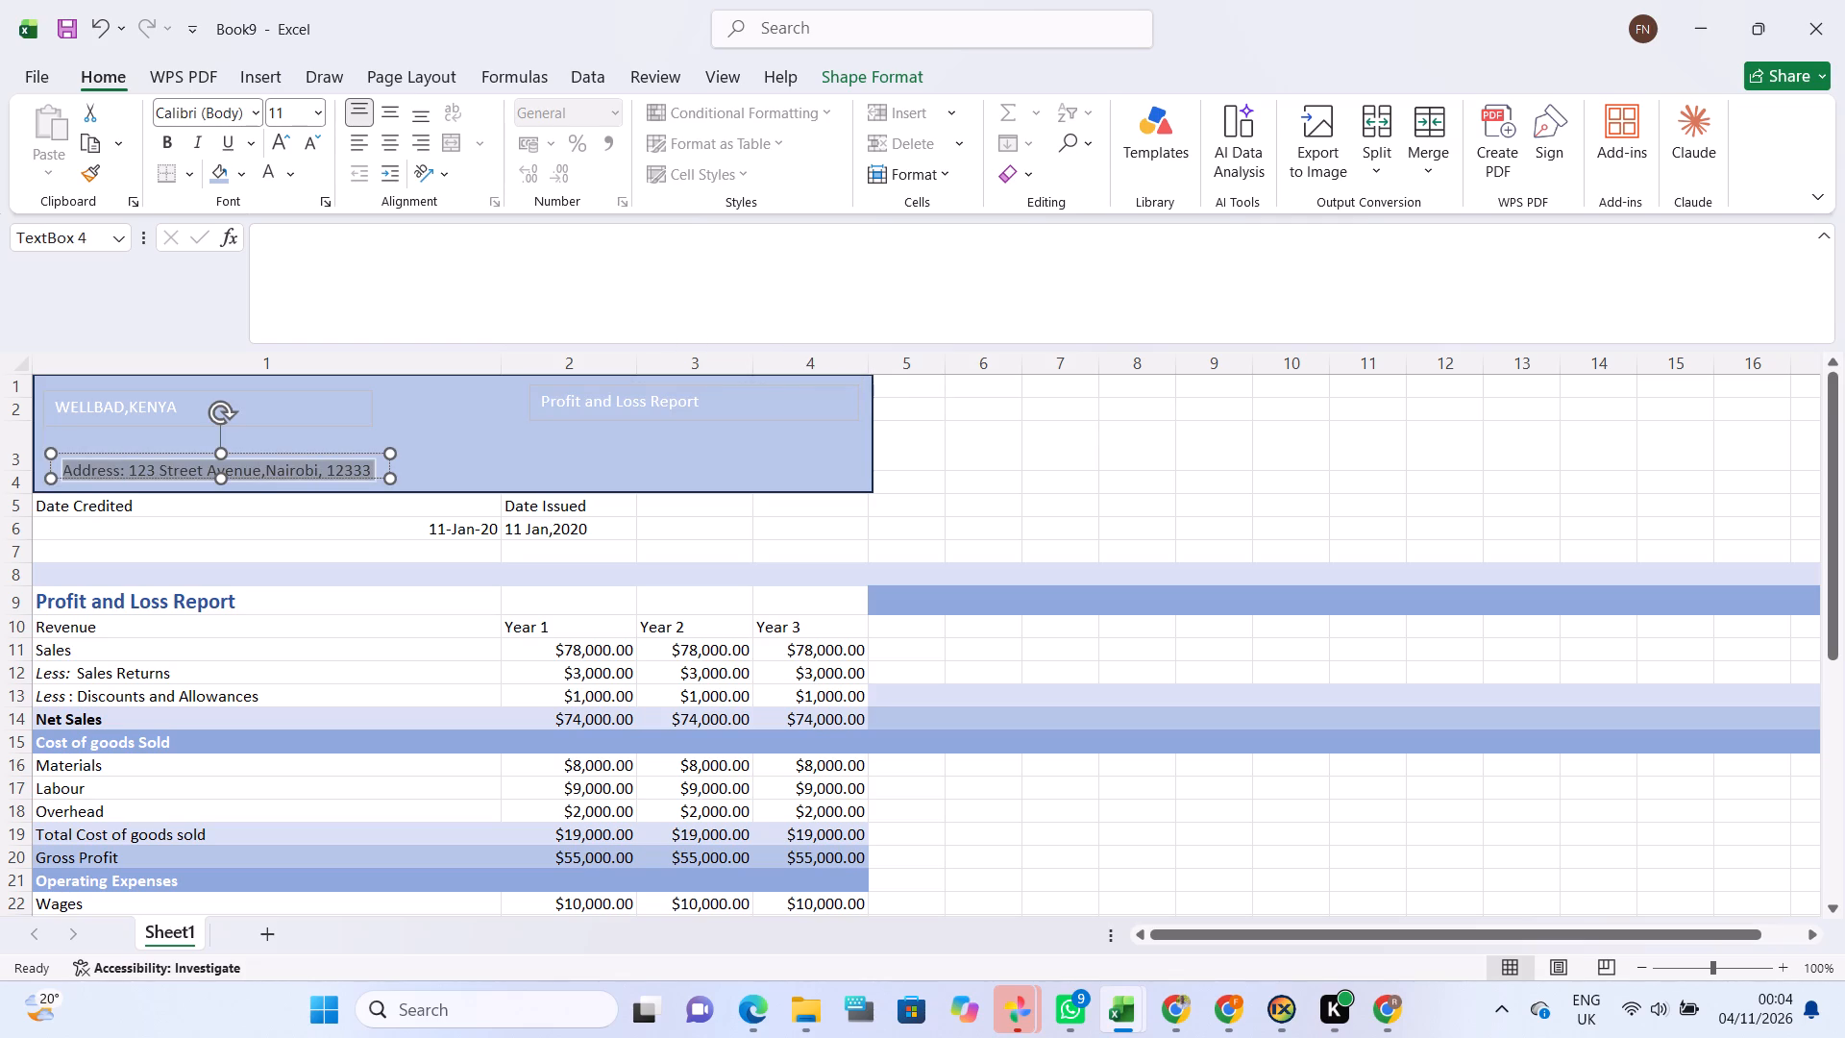
pyautogui.moveTo(357, 479); pyautogui.dragTo(362, 478)
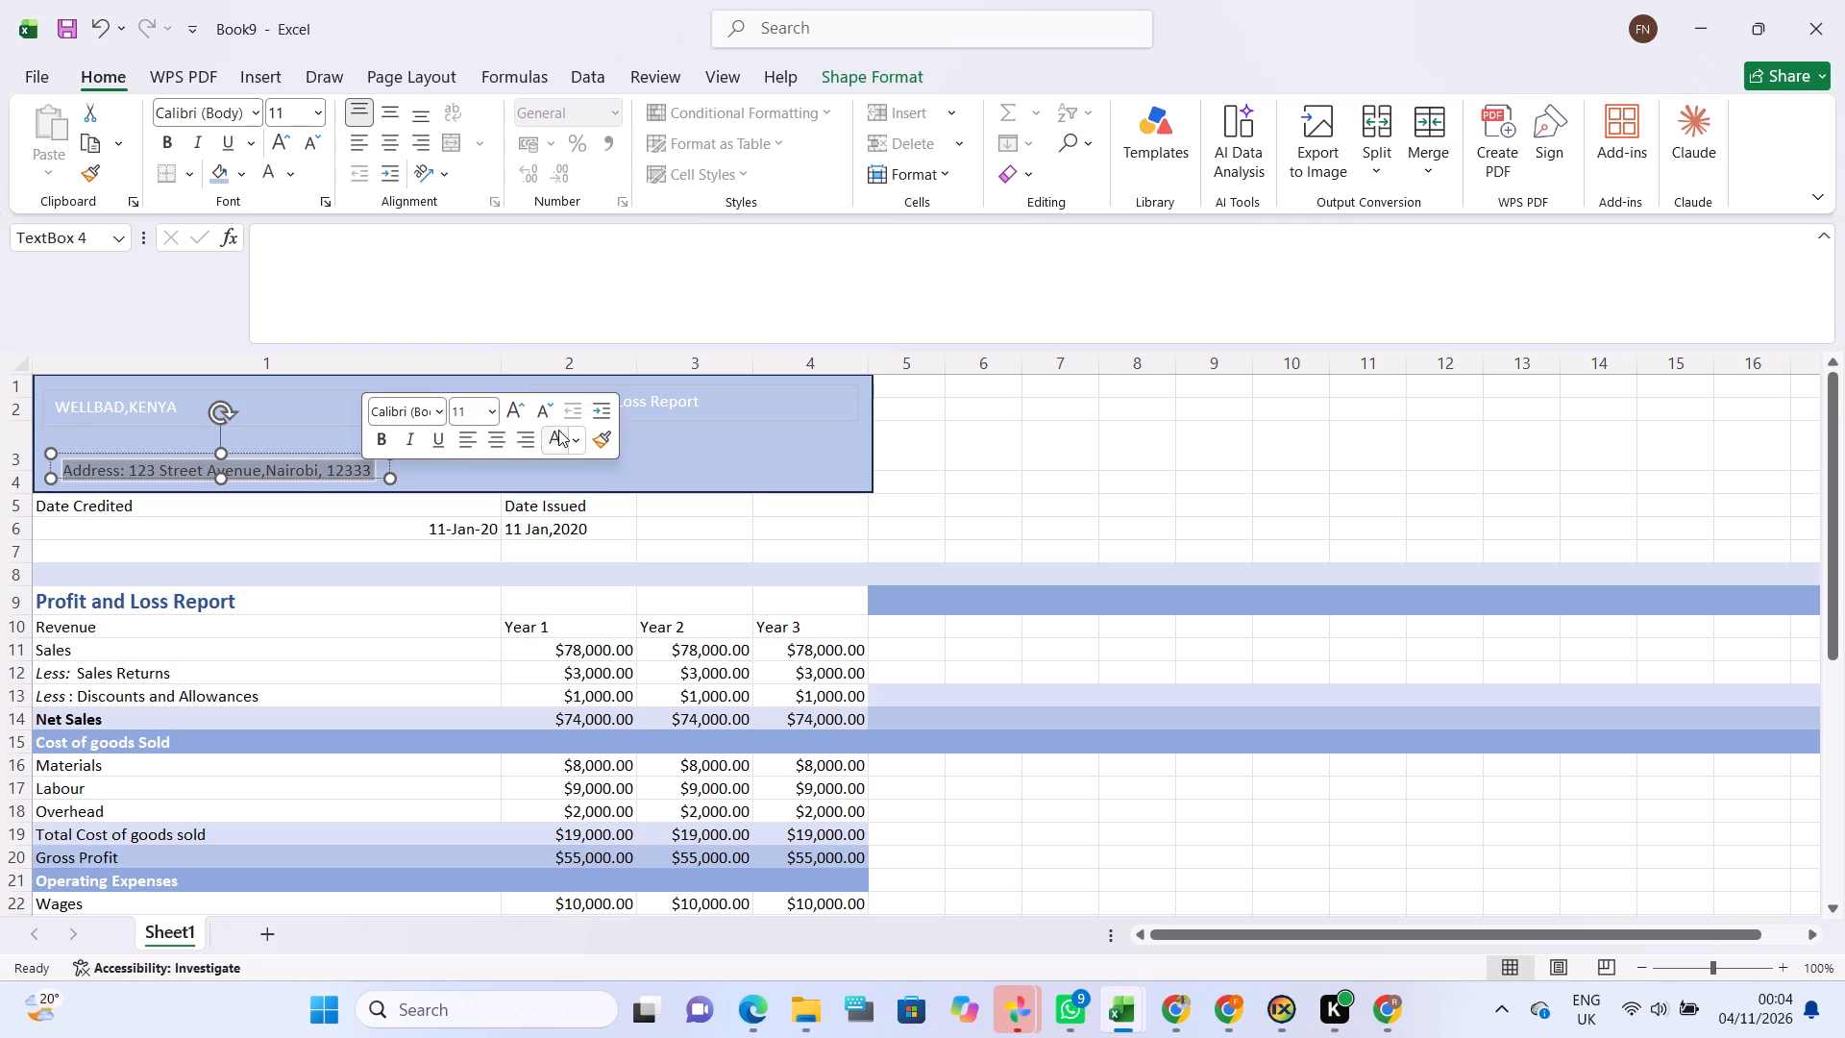
pyautogui.click(558, 430)
pyautogui.click(438, 480)
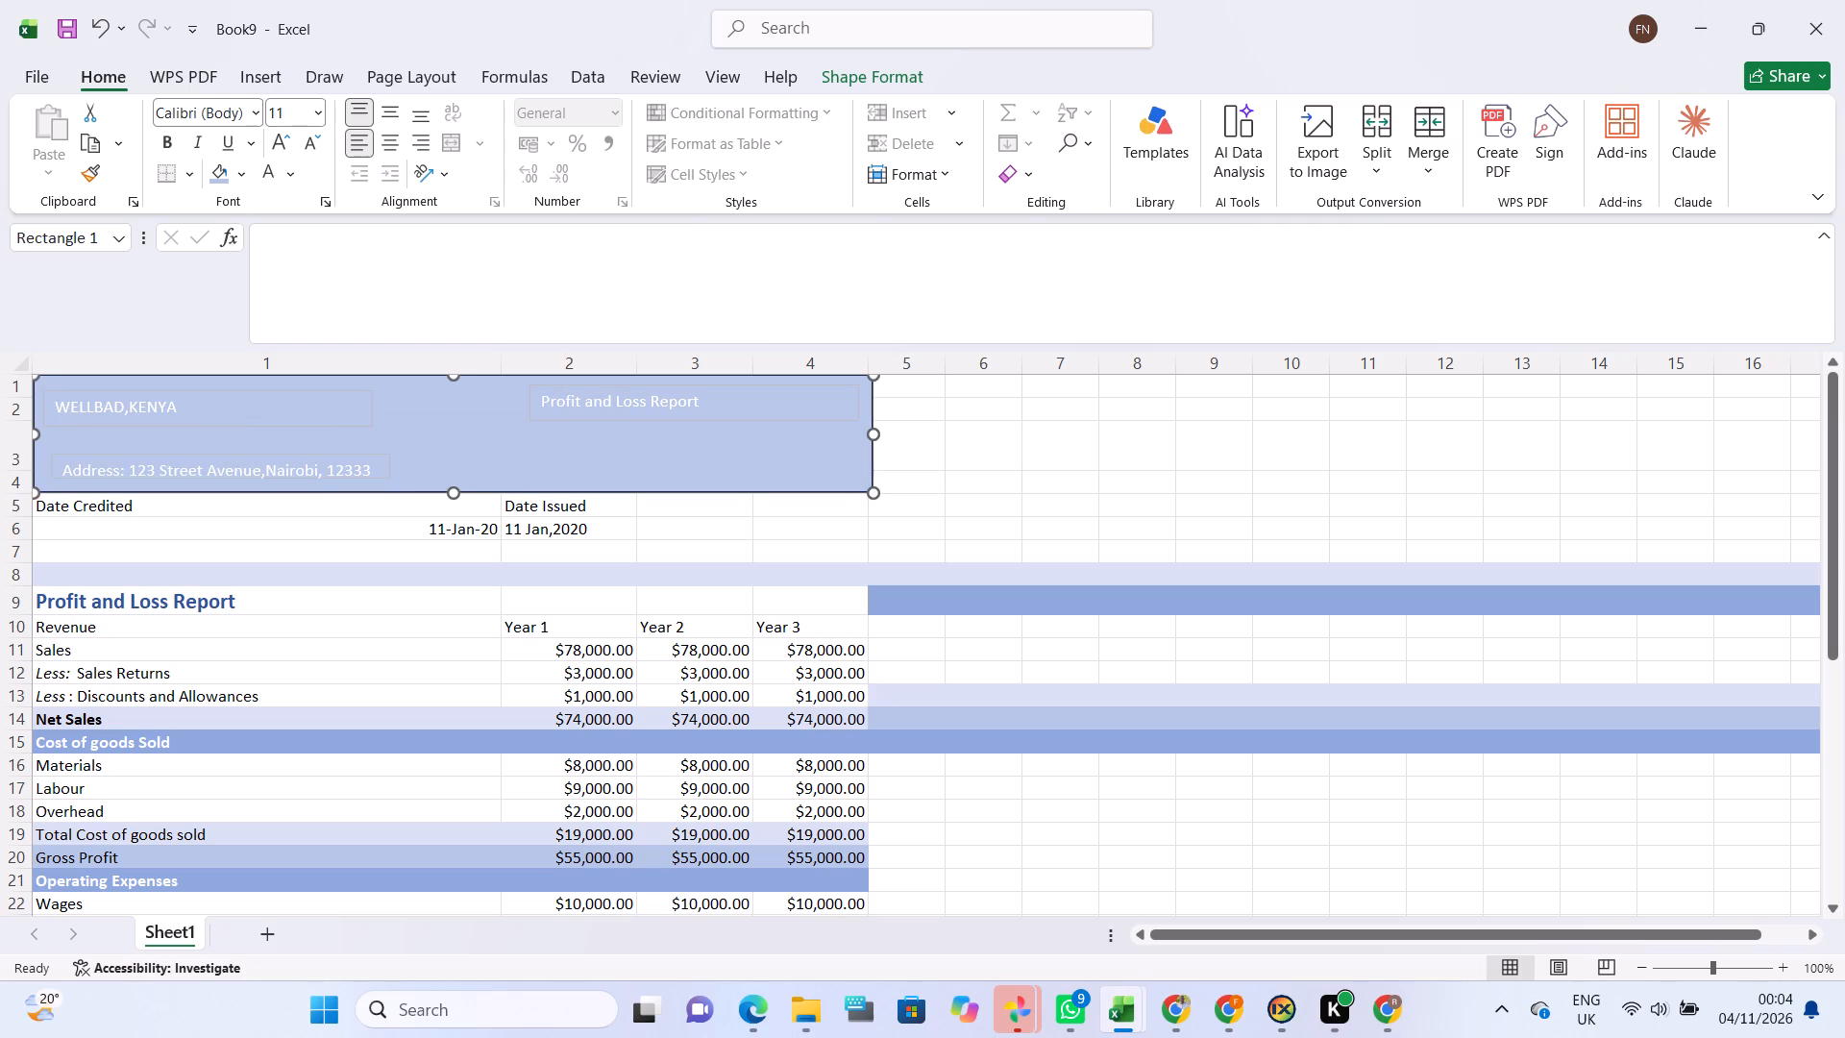
# Make the WELLBAD,KENYA text in the banner bold and set its font size to 18.
pyautogui.moveTo(60, 410); pyautogui.dragTo(170, 418)
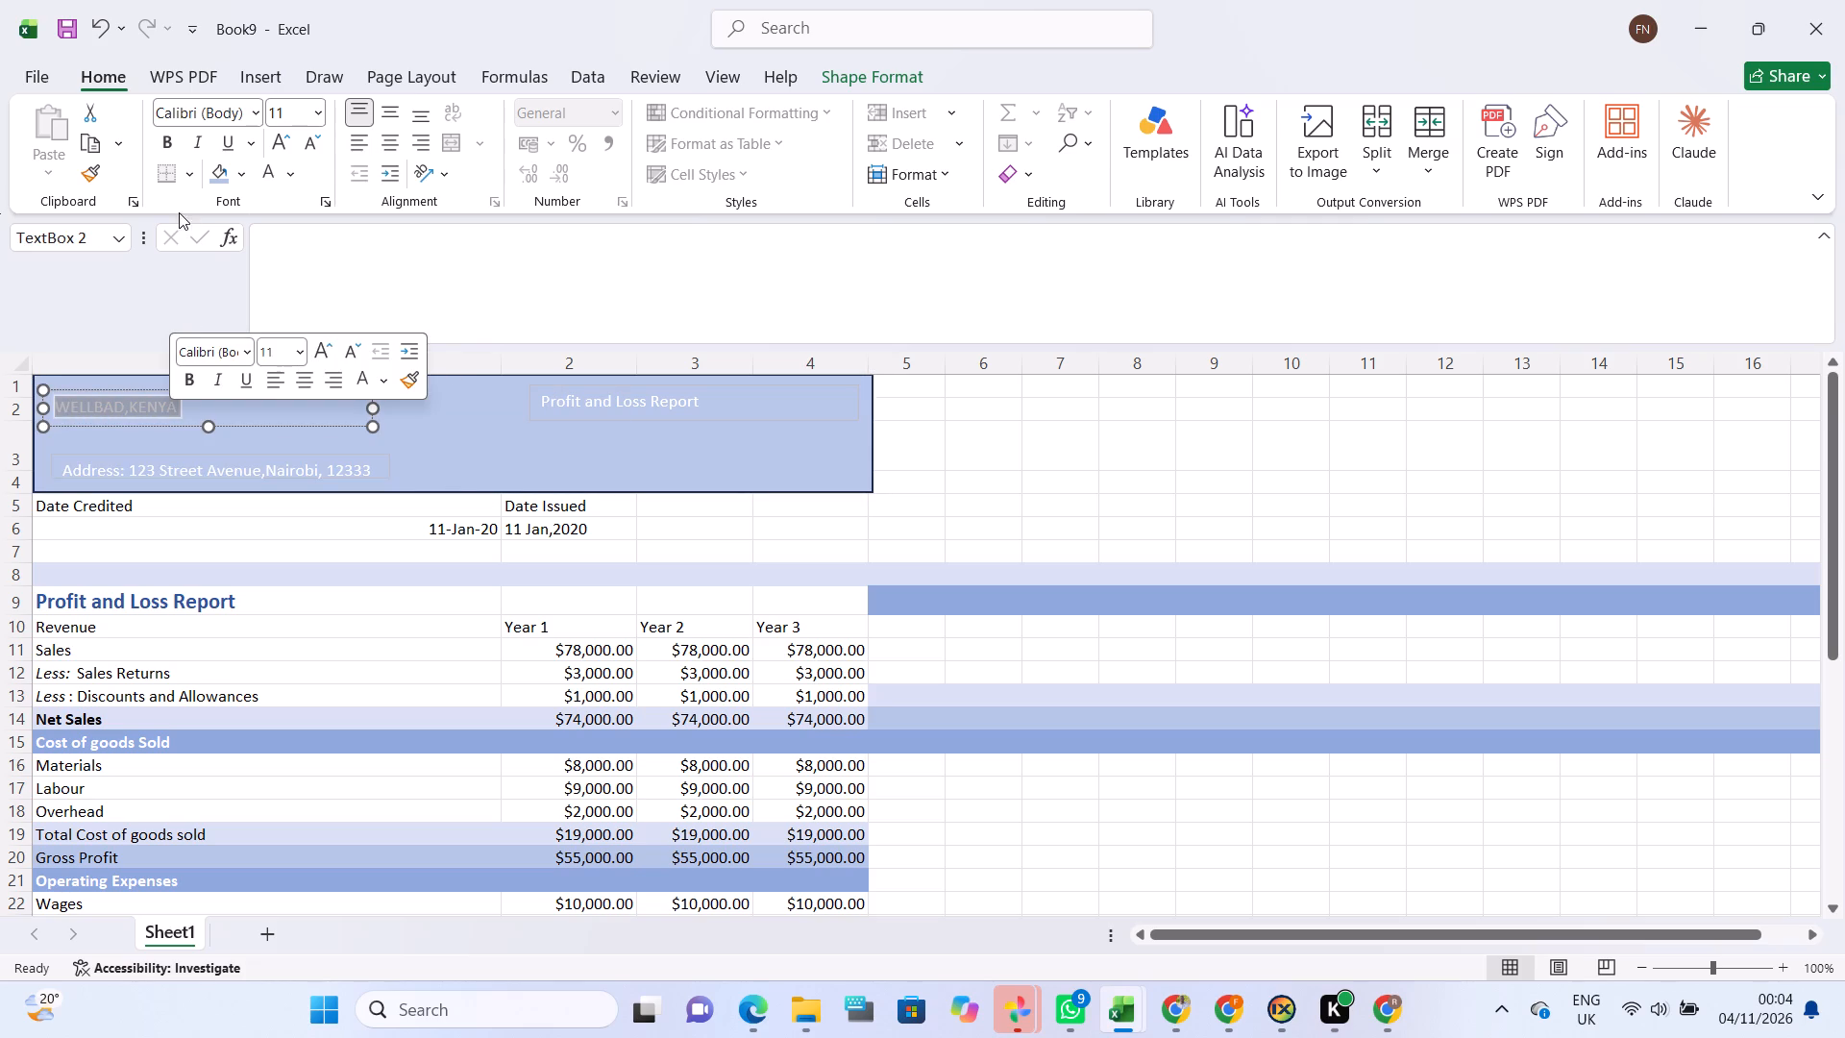
pyautogui.click(165, 147)
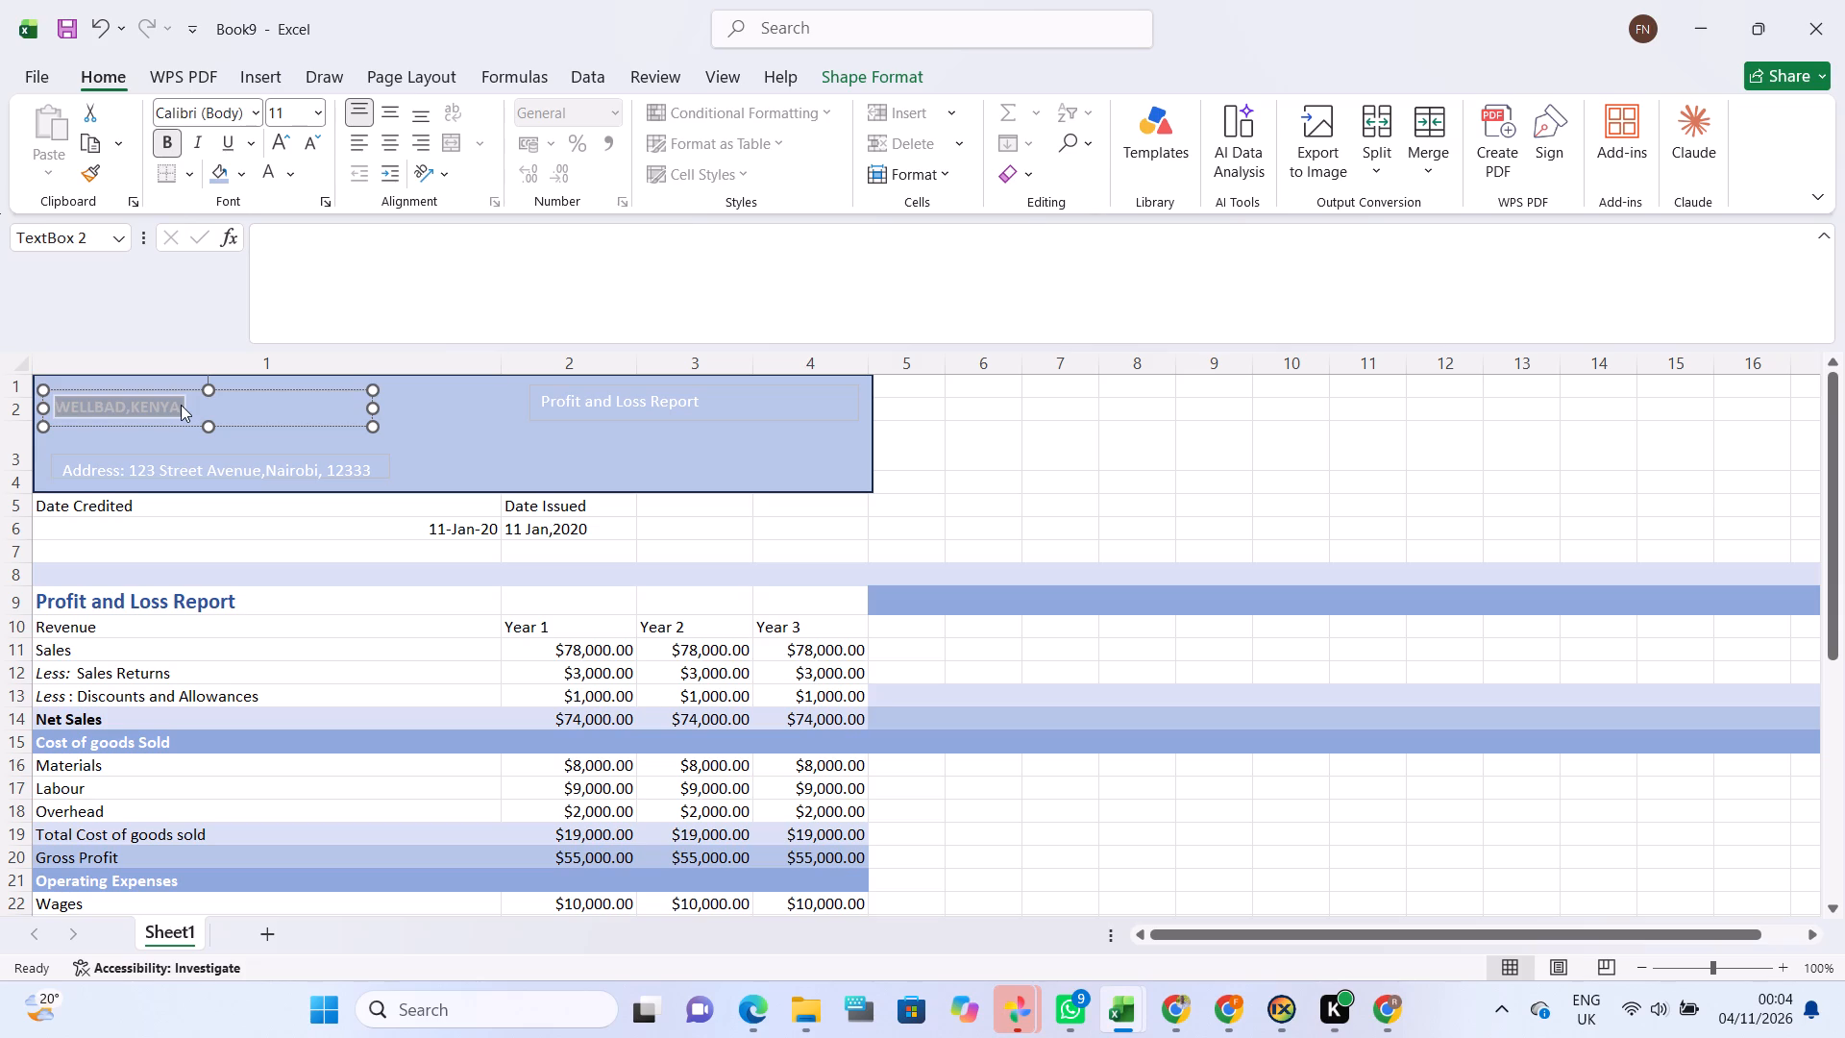
pyautogui.click(280, 141)
pyautogui.click(280, 141)
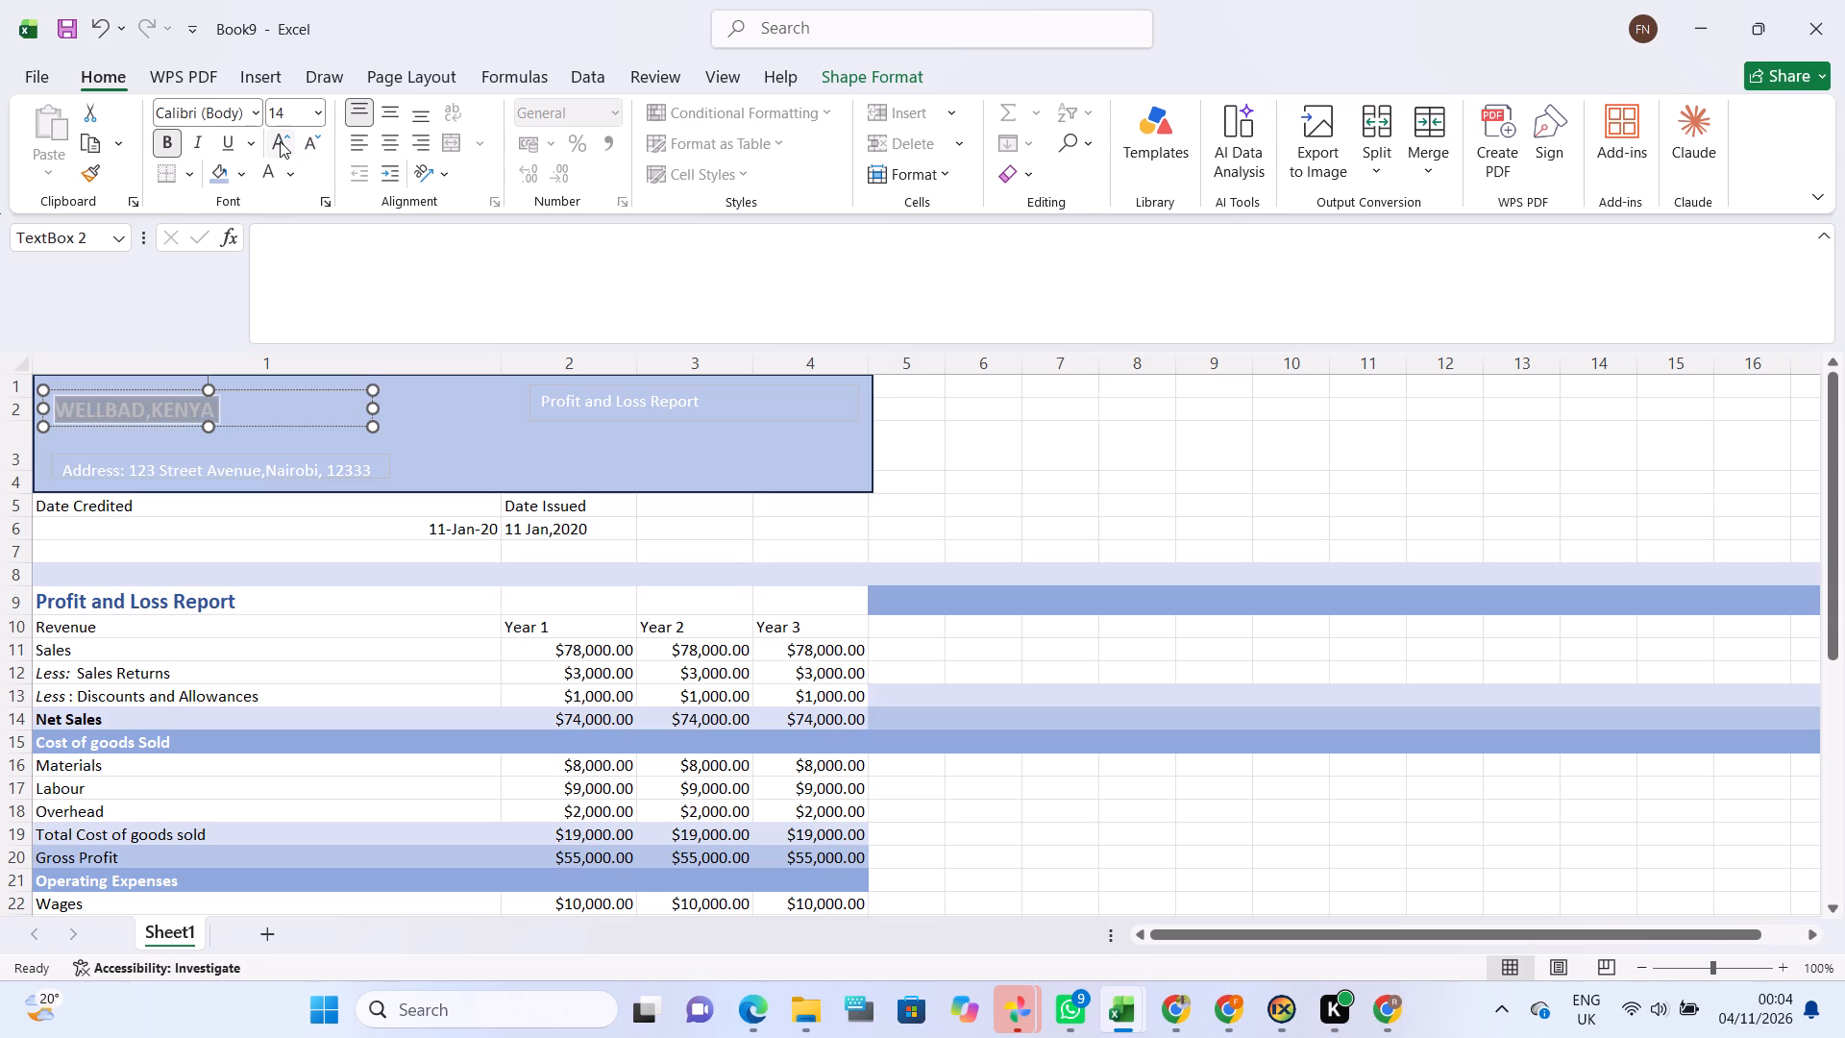
pyautogui.click(280, 141)
pyautogui.click(280, 141)
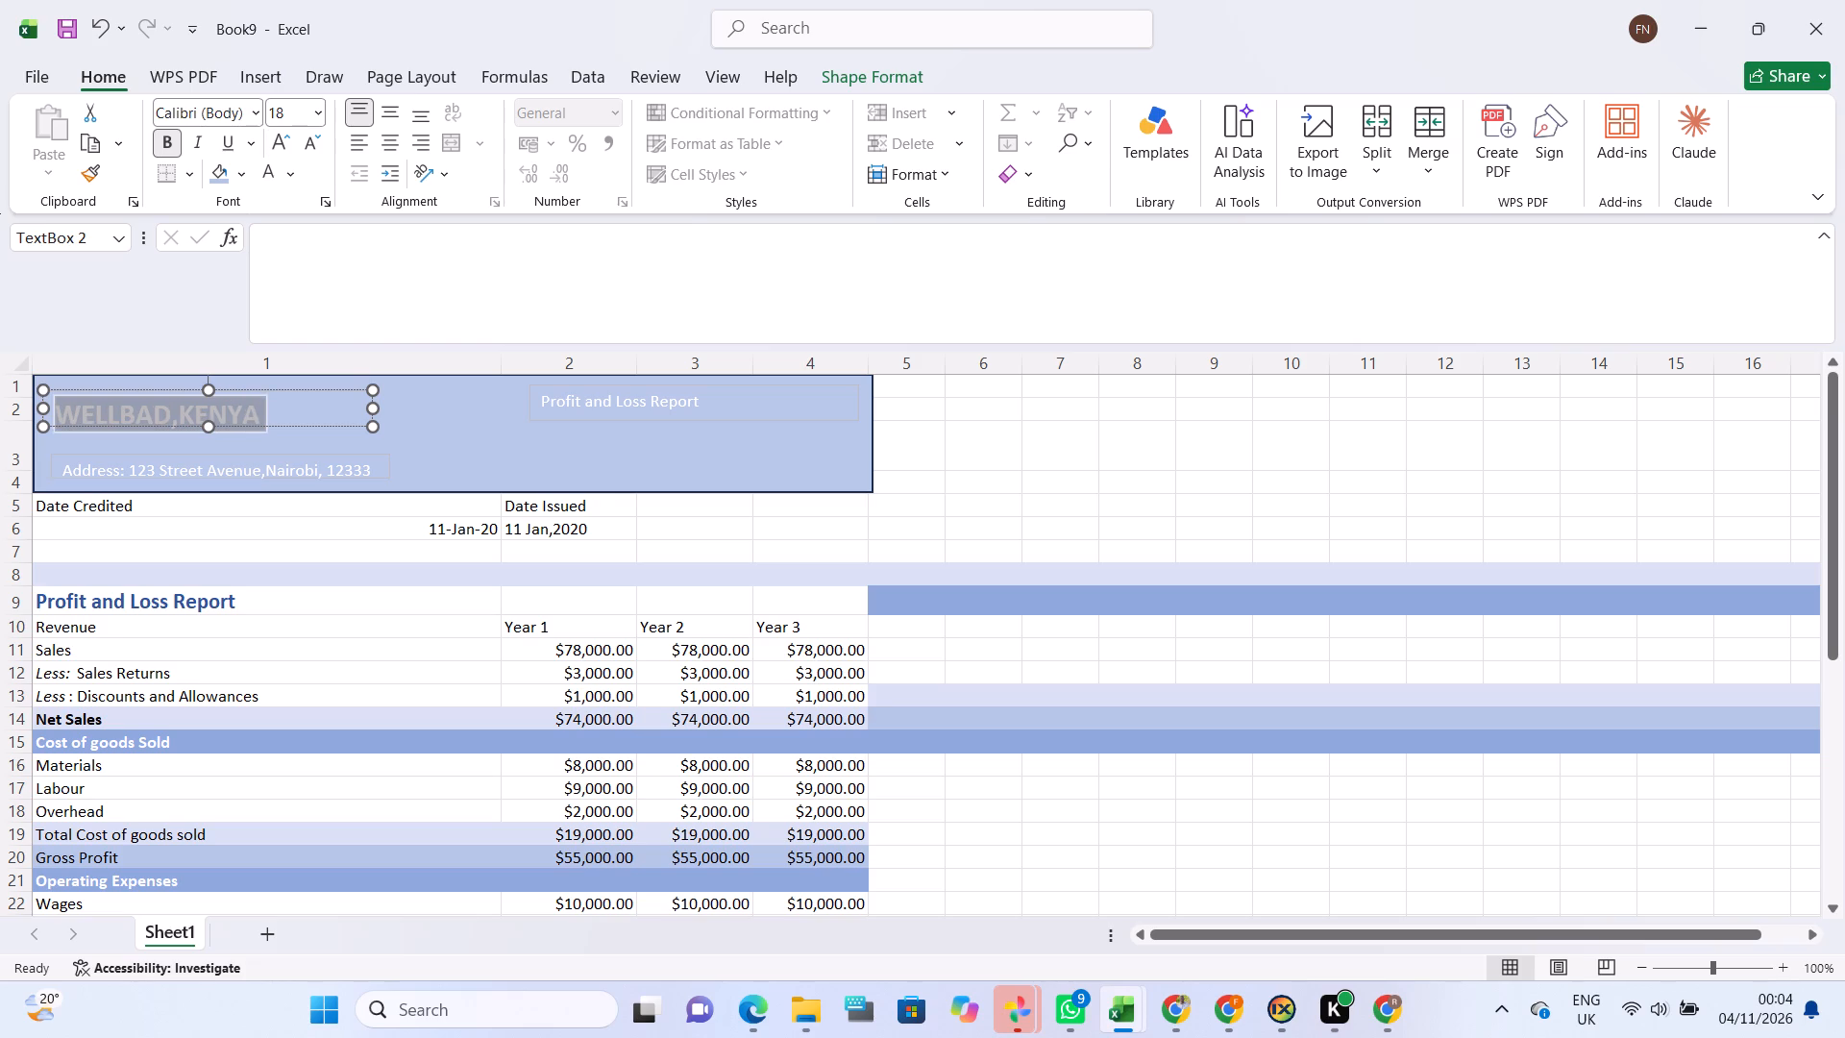
pyautogui.click(471, 413)
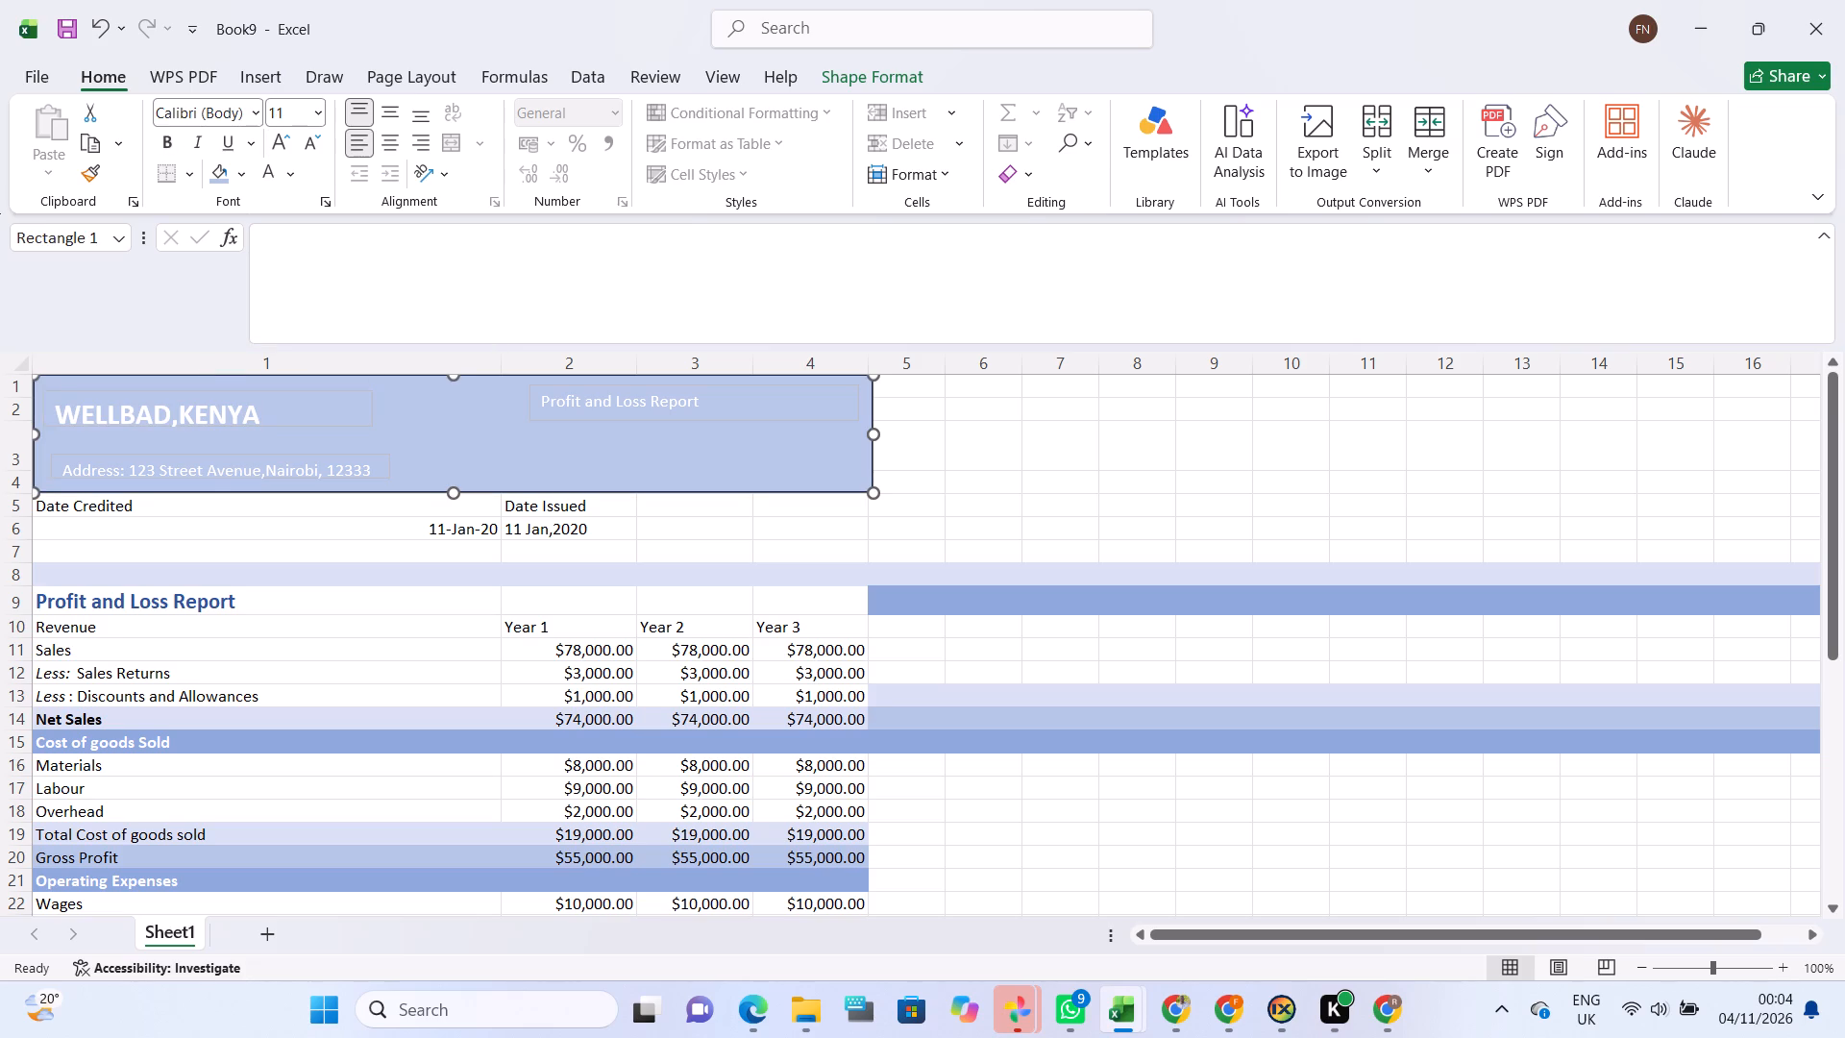
# Make the banner's address line bold at font size 12, and widen its text box slightly.
pyautogui.moveTo(58, 467); pyautogui.dragTo(359, 475)
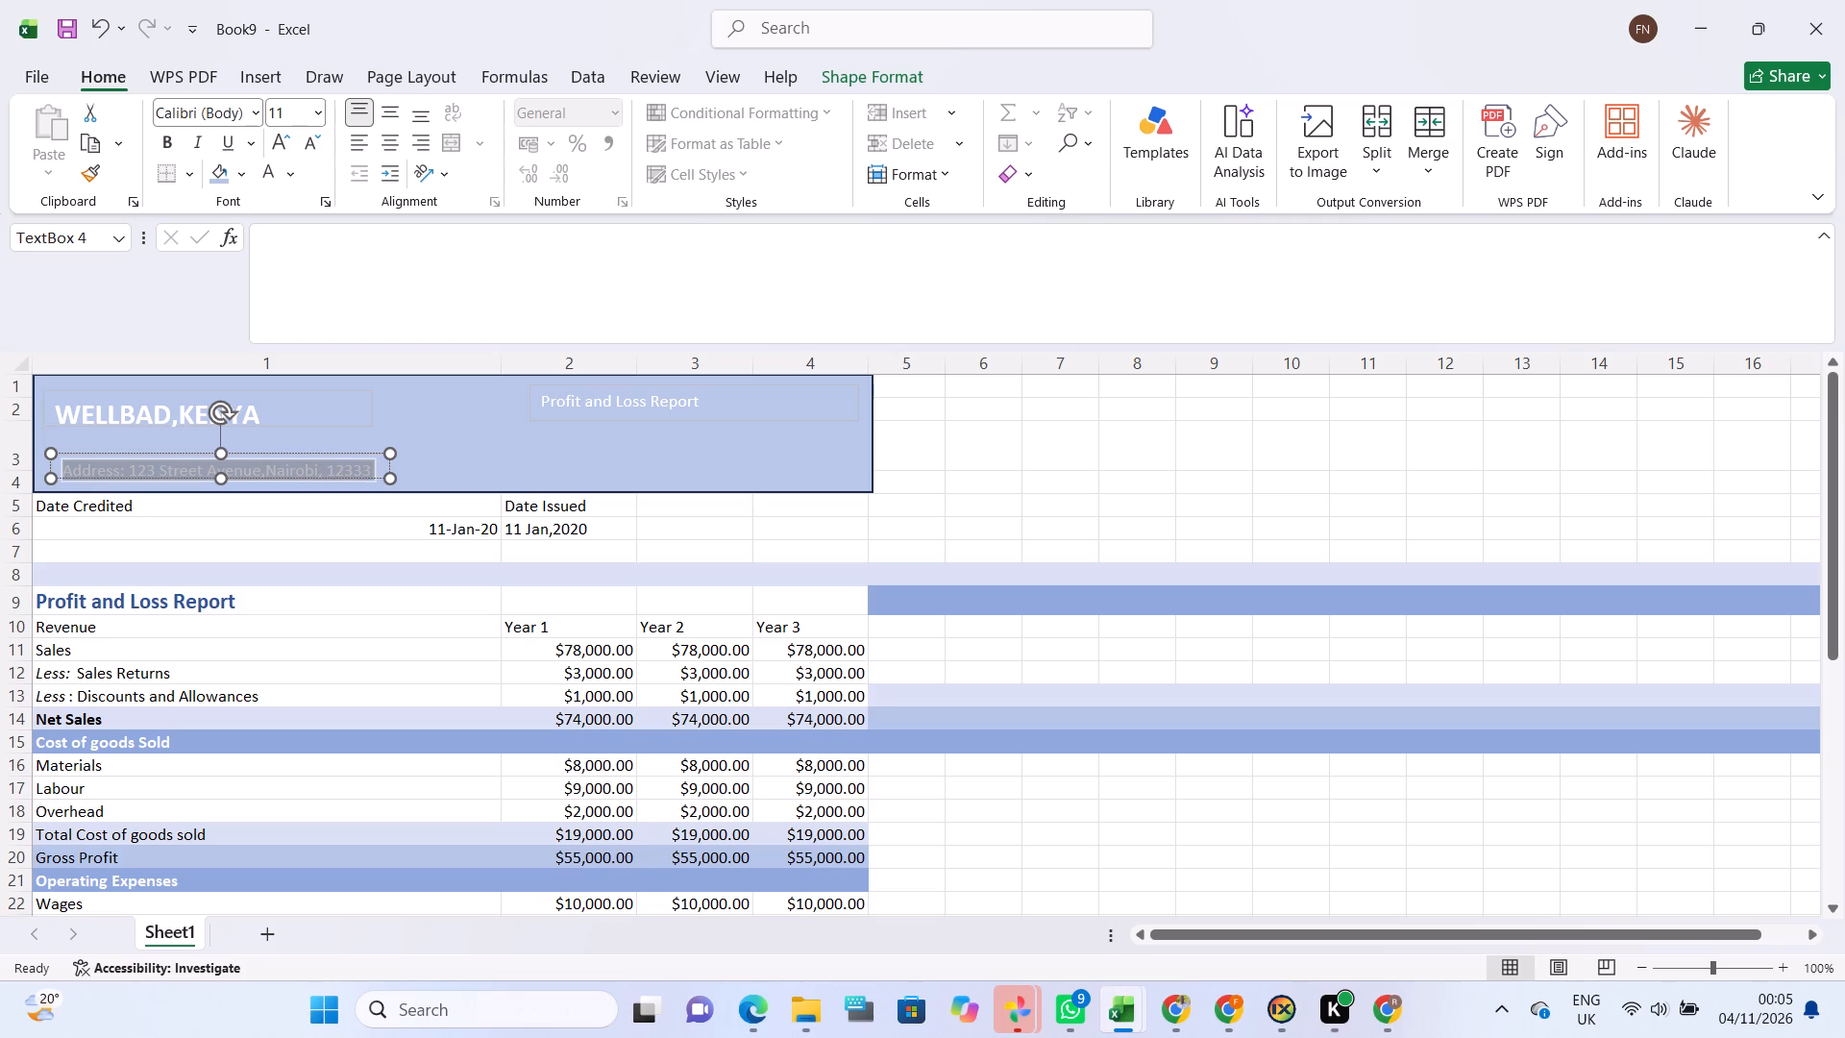
pyautogui.click(382, 429)
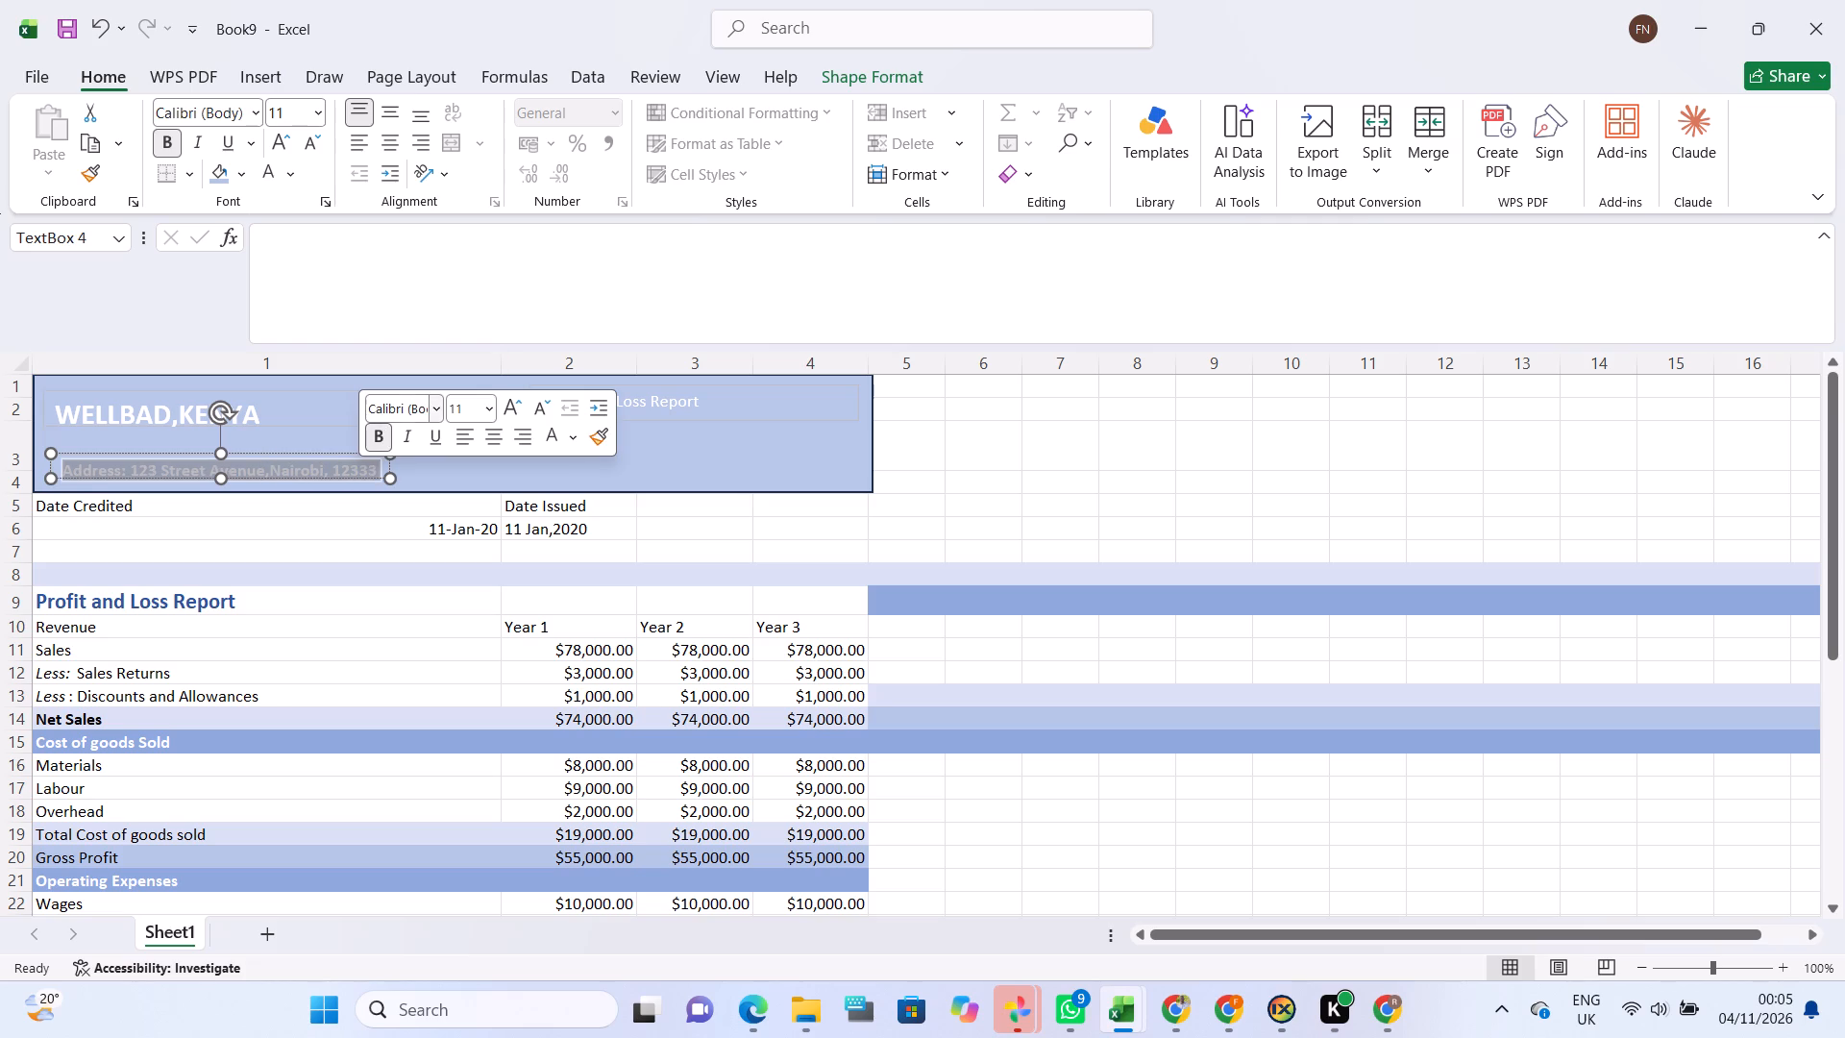
pyautogui.click(282, 146)
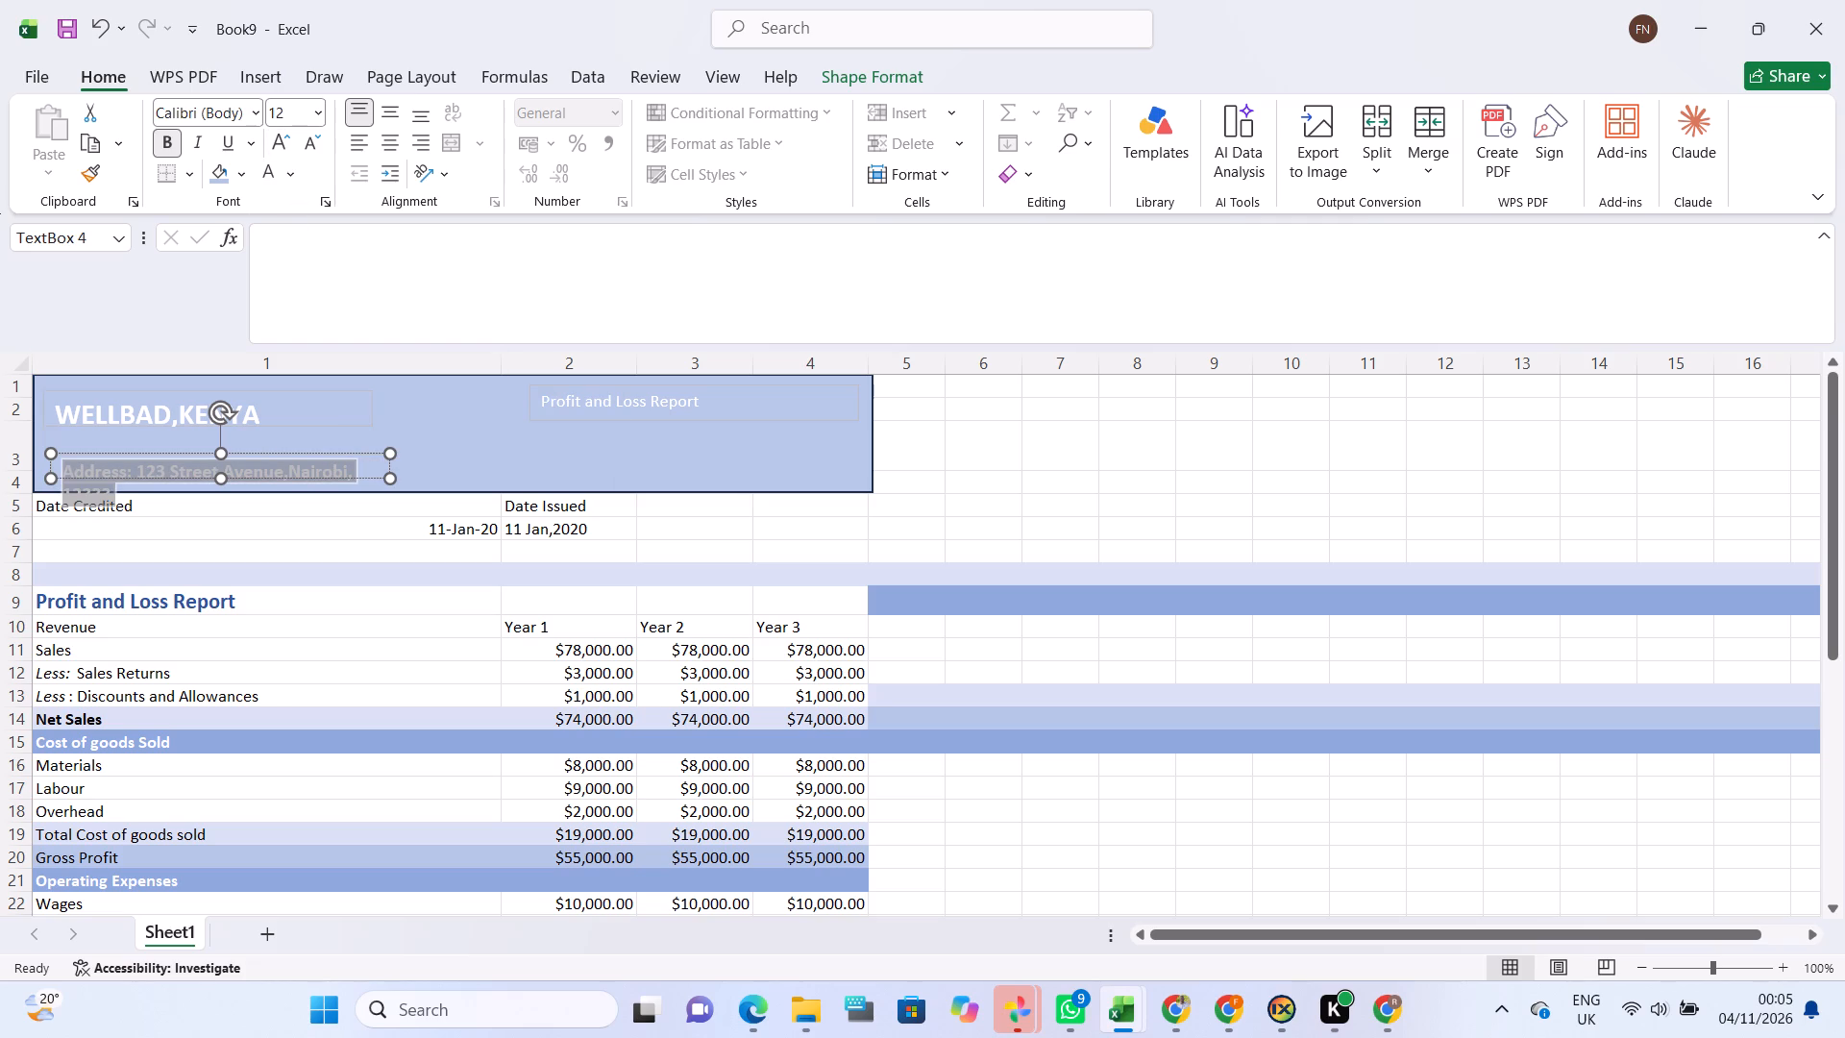
pyautogui.moveTo(385, 474); pyautogui.dragTo(413, 469)
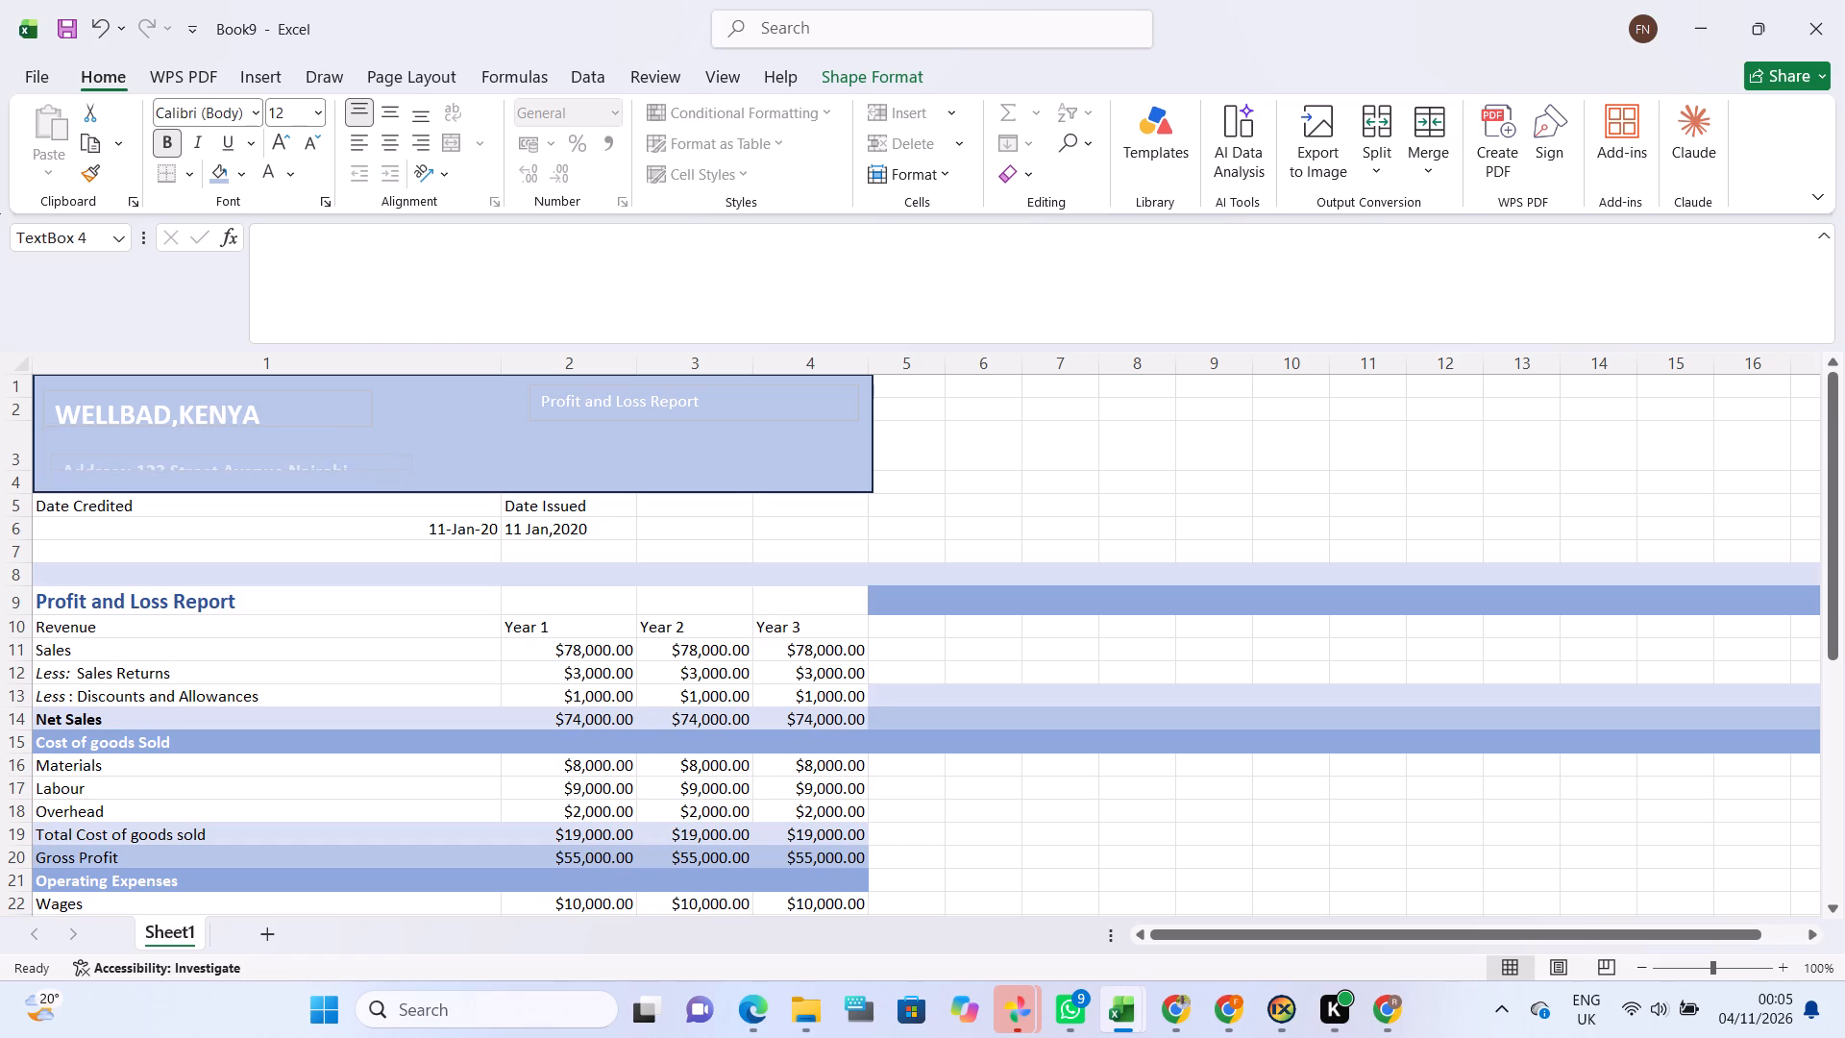
pyautogui.moveTo(413, 469); pyautogui.dragTo(415, 479)
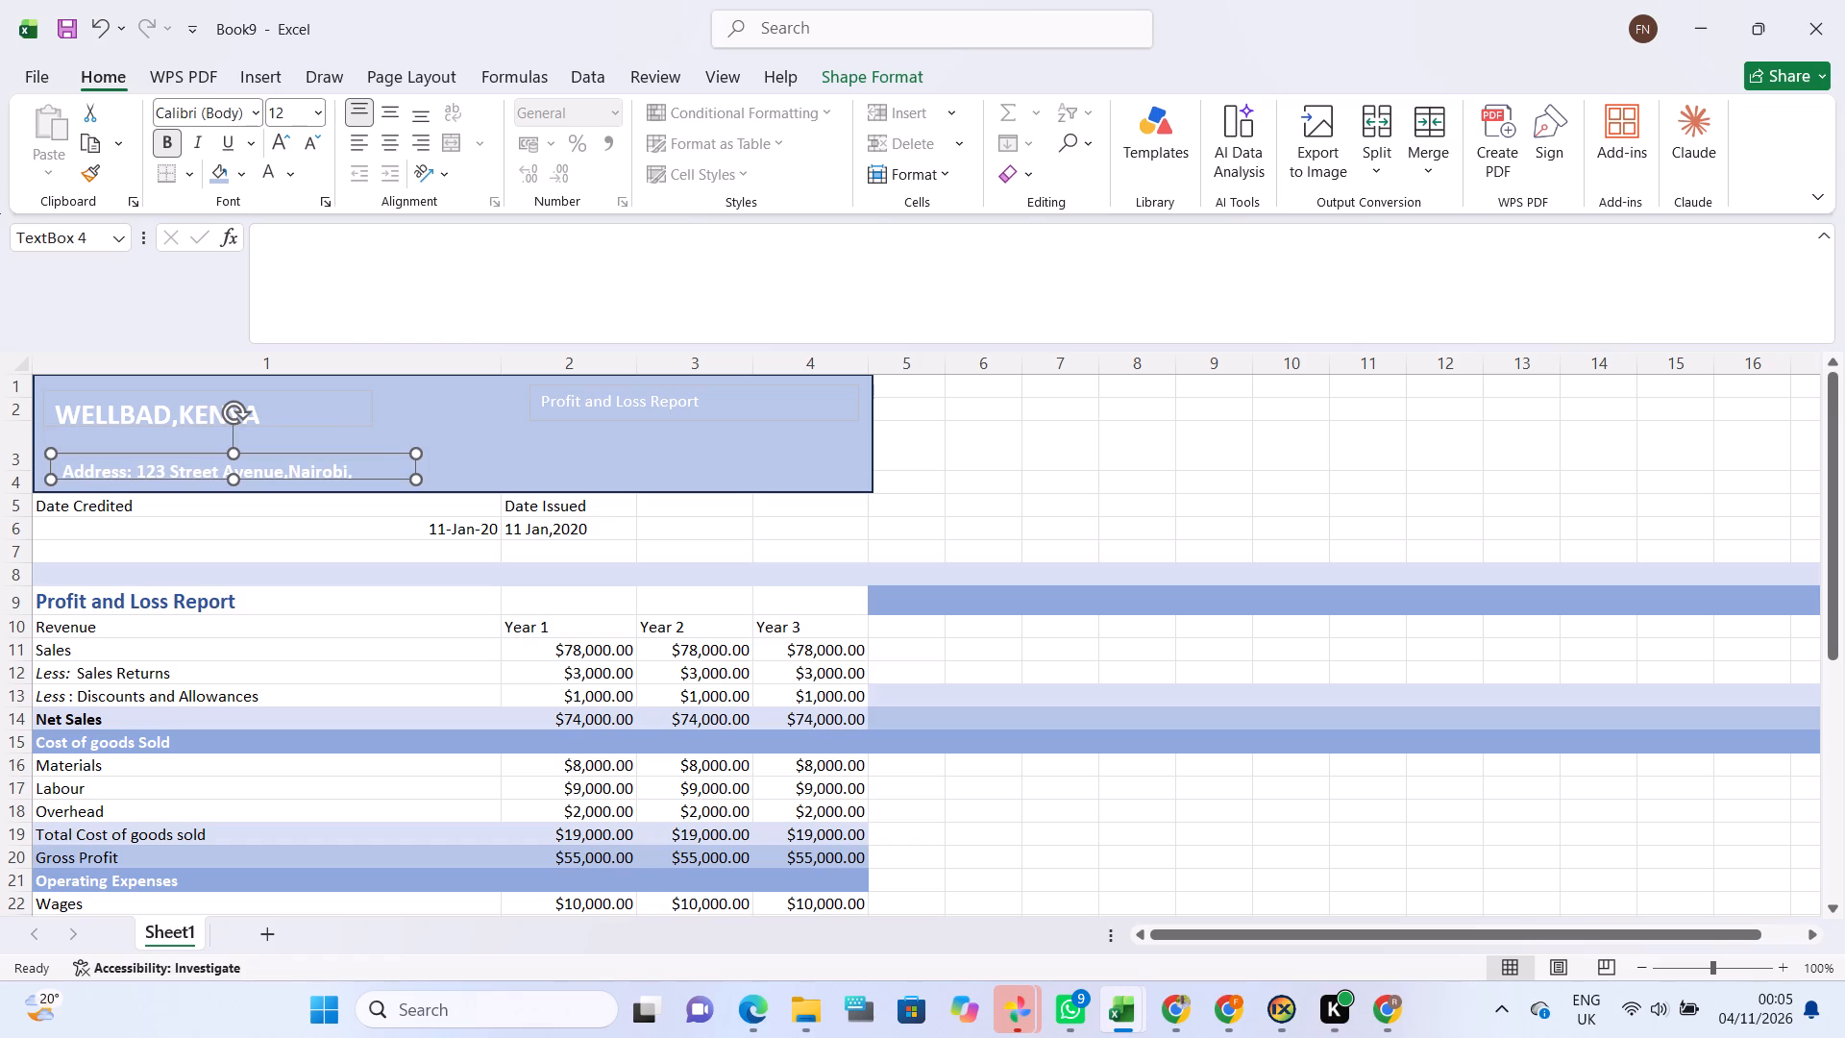
# Increase the font size of the Profit and Loss Report title in the banner to 18.
pyautogui.click(574, 408)
pyautogui.moveTo(538, 398); pyautogui.dragTo(568, 398)
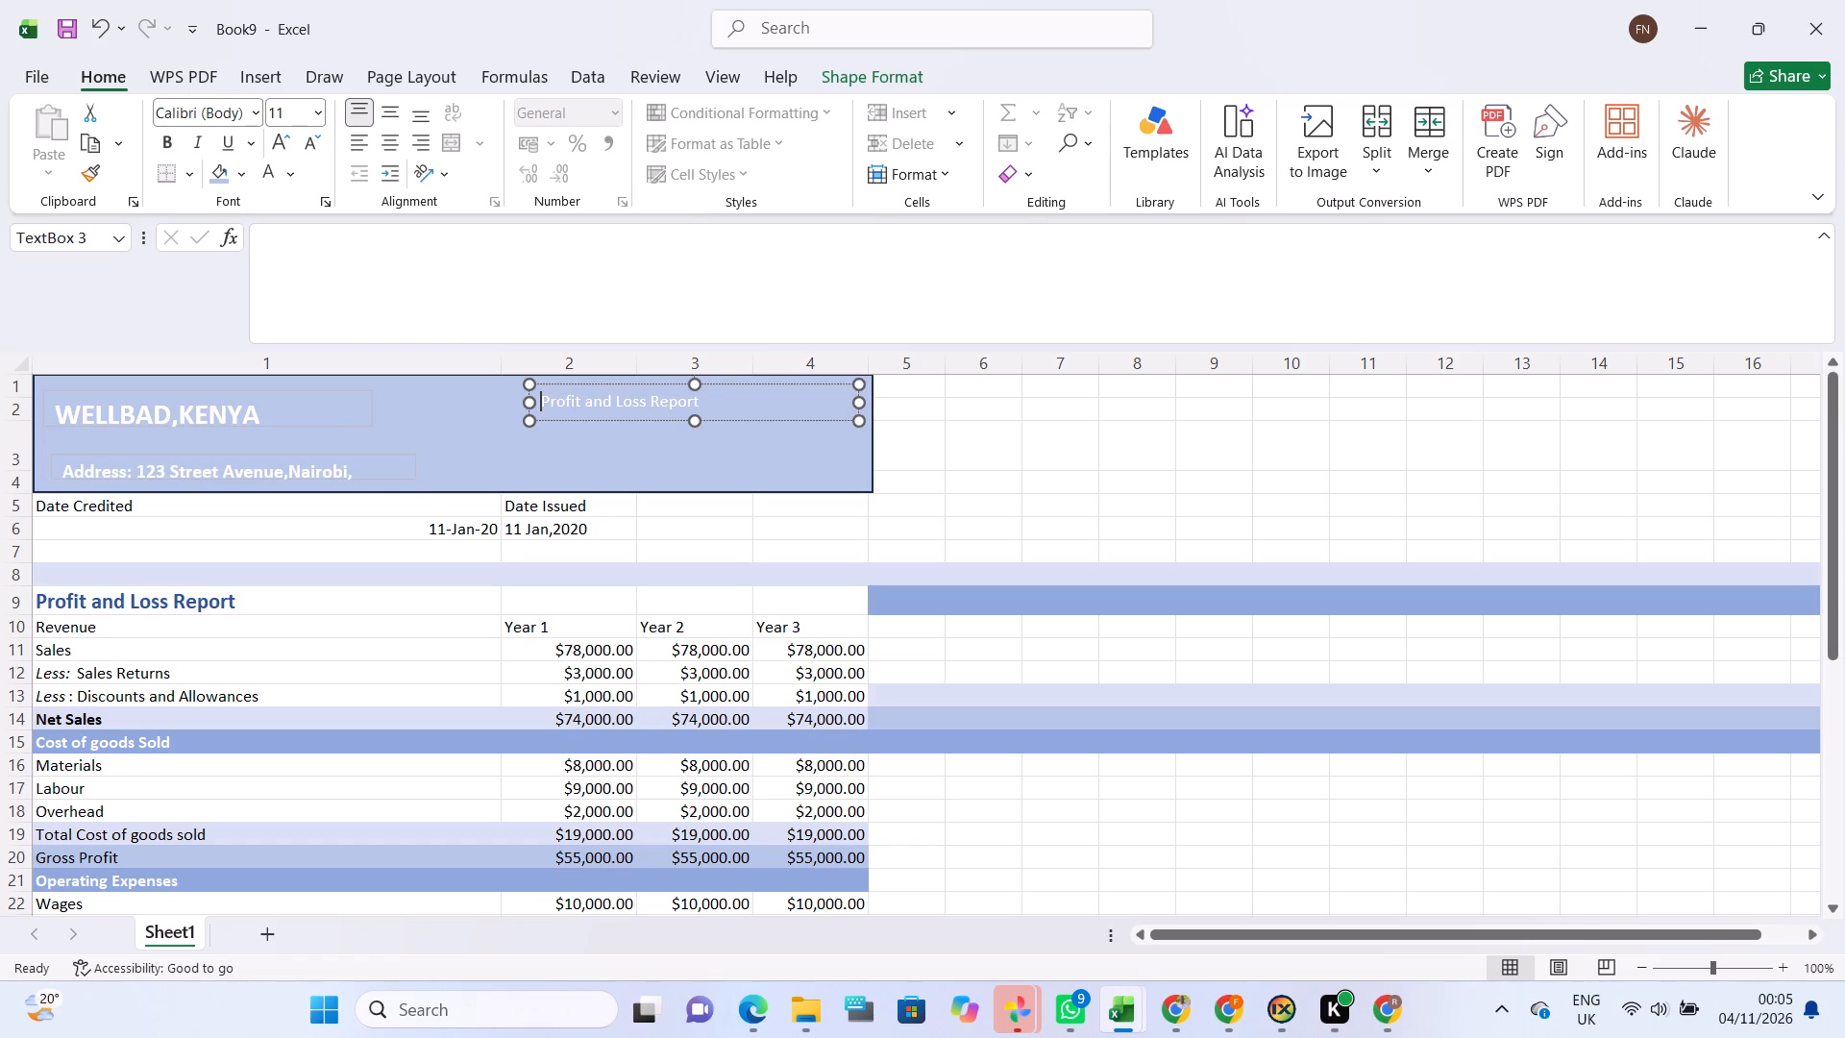
pyautogui.moveTo(568, 398); pyautogui.dragTo(698, 393)
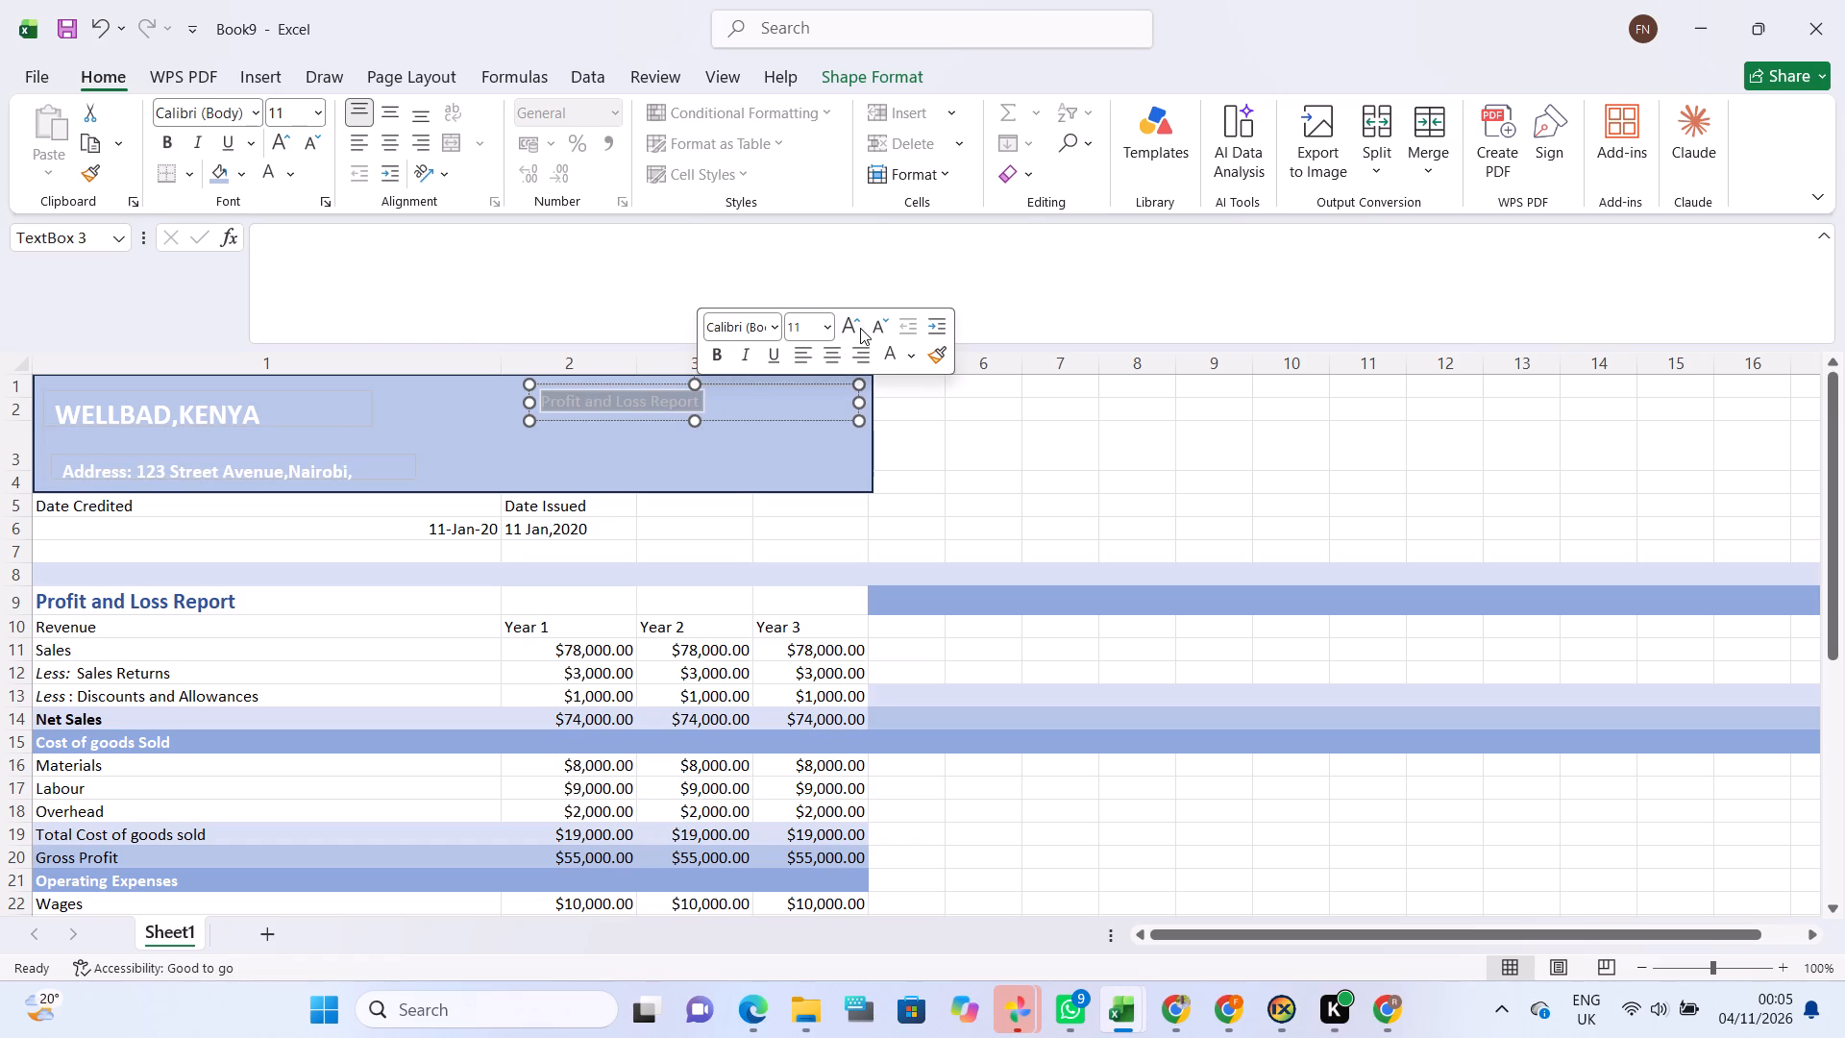
pyautogui.click(860, 328)
pyautogui.click(860, 328)
pyautogui.click(860, 328)
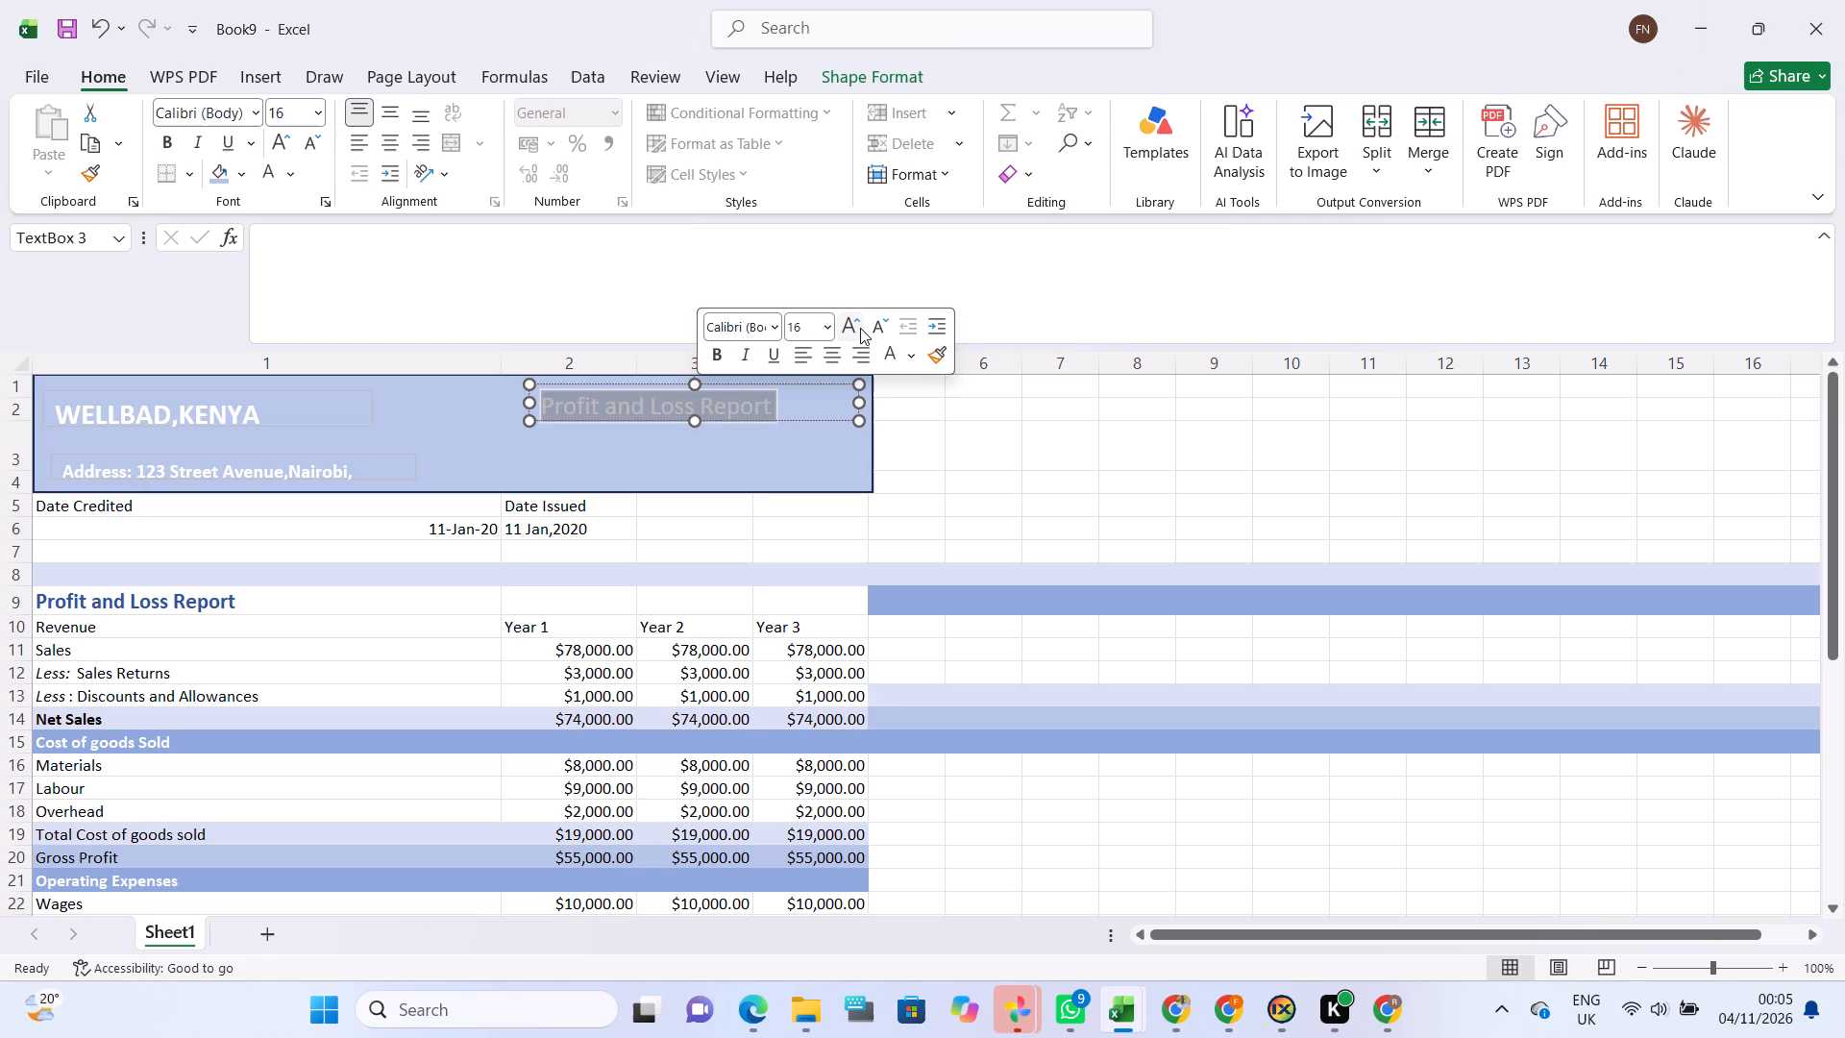
pyautogui.click(860, 328)
pyautogui.click(767, 513)
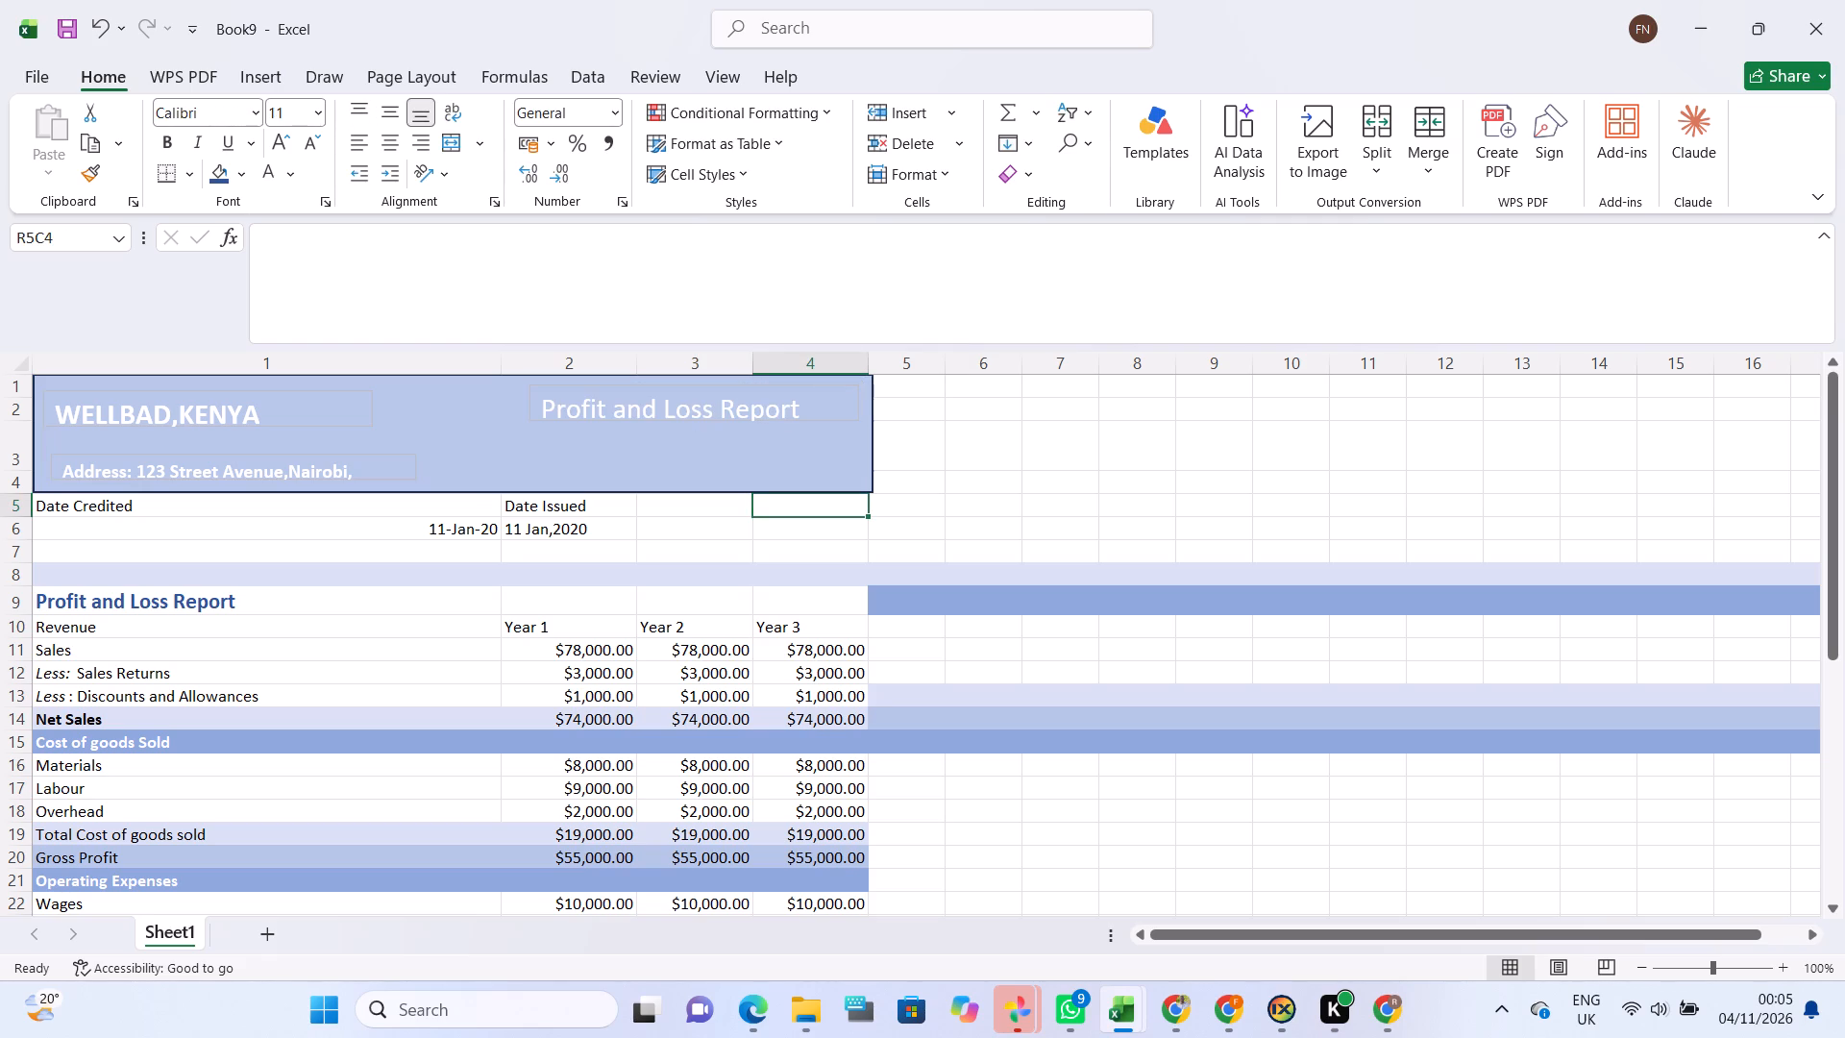
# Make the banner's Profit and Loss Report text box slightly taller by extending its lower edge.
pyautogui.click(606, 410)
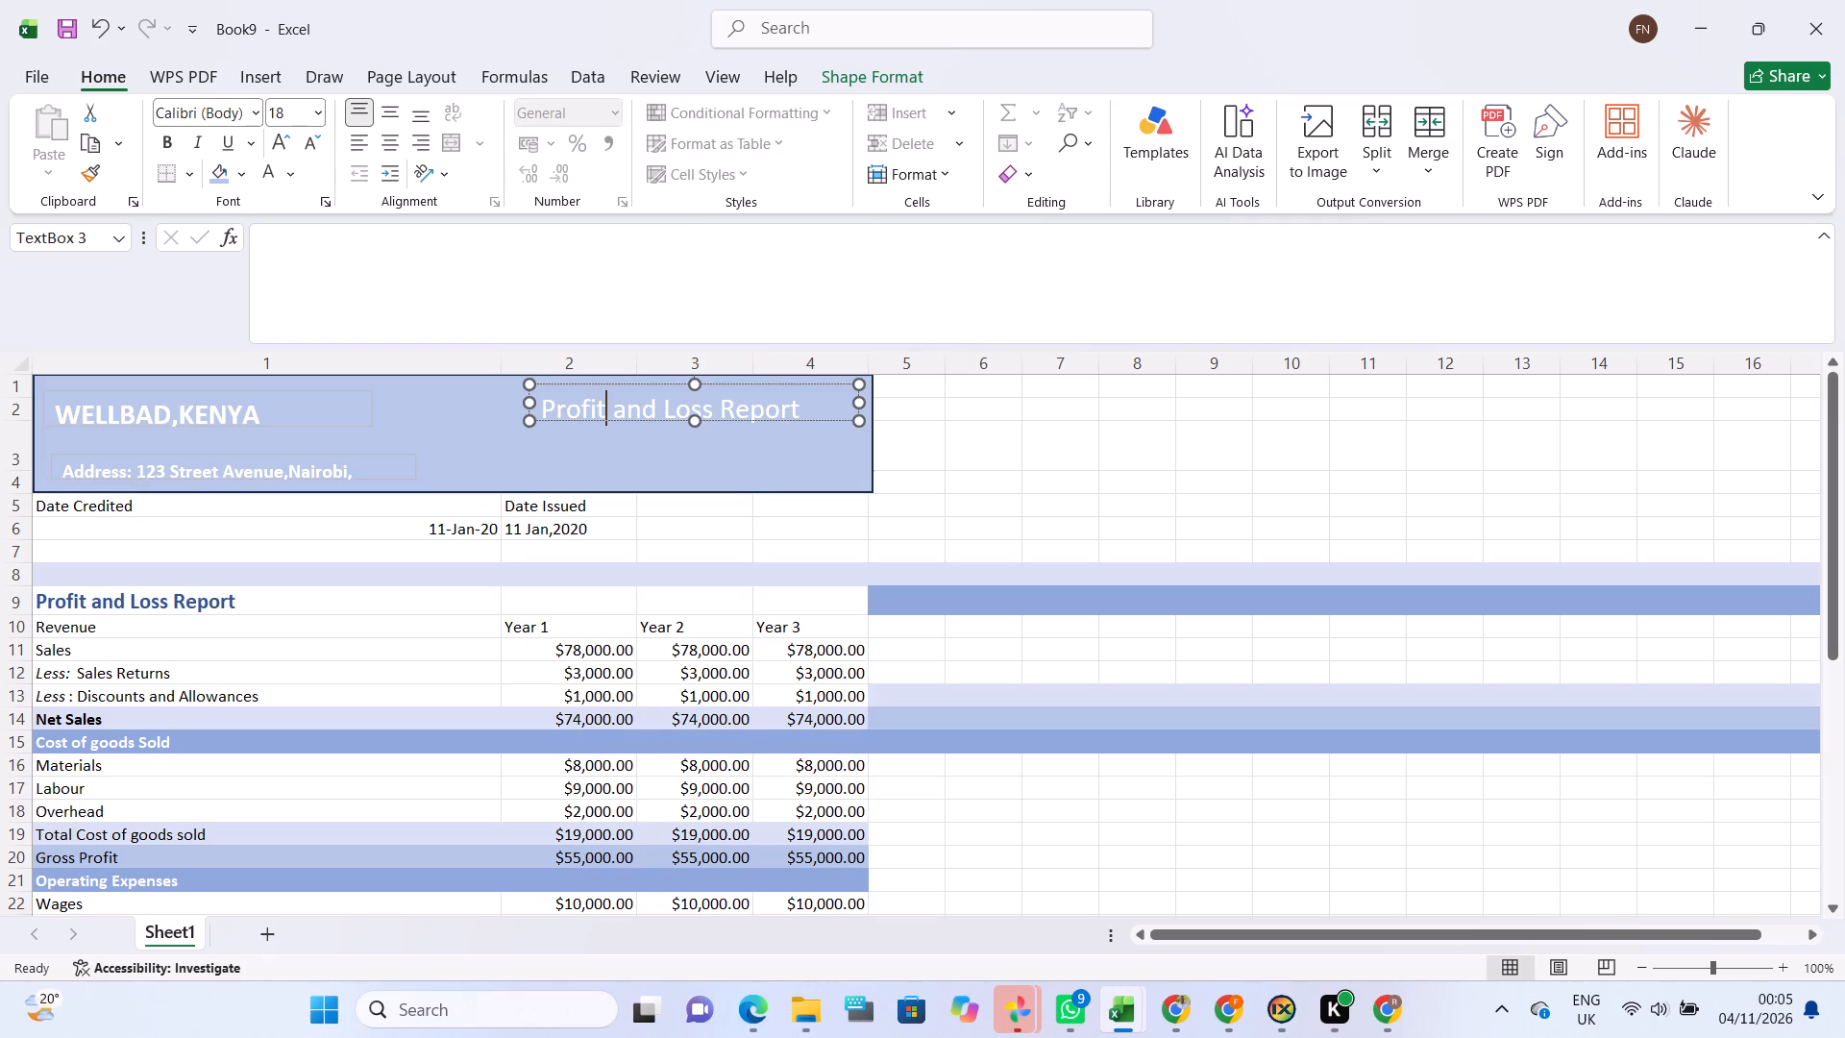
pyautogui.moveTo(699, 421); pyautogui.dragTo(699, 442)
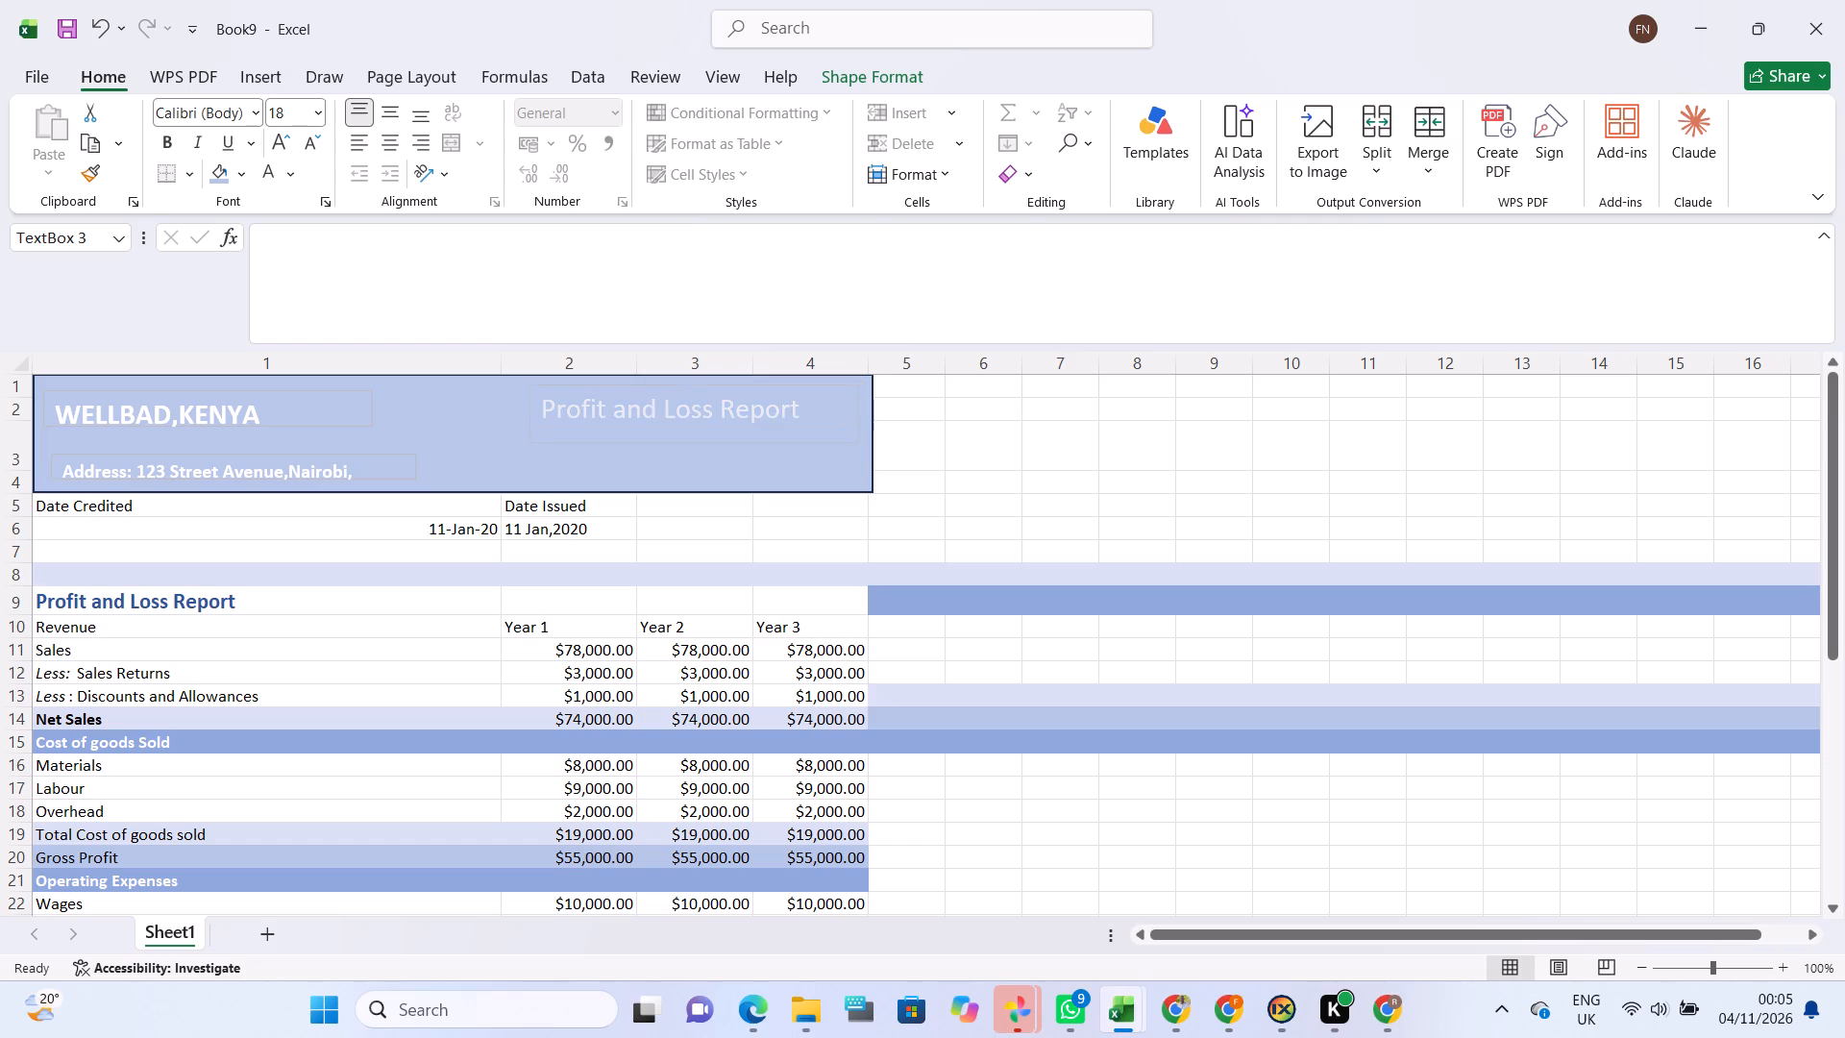
pyautogui.moveTo(699, 442); pyautogui.dragTo(700, 437)
pyautogui.click(680, 425)
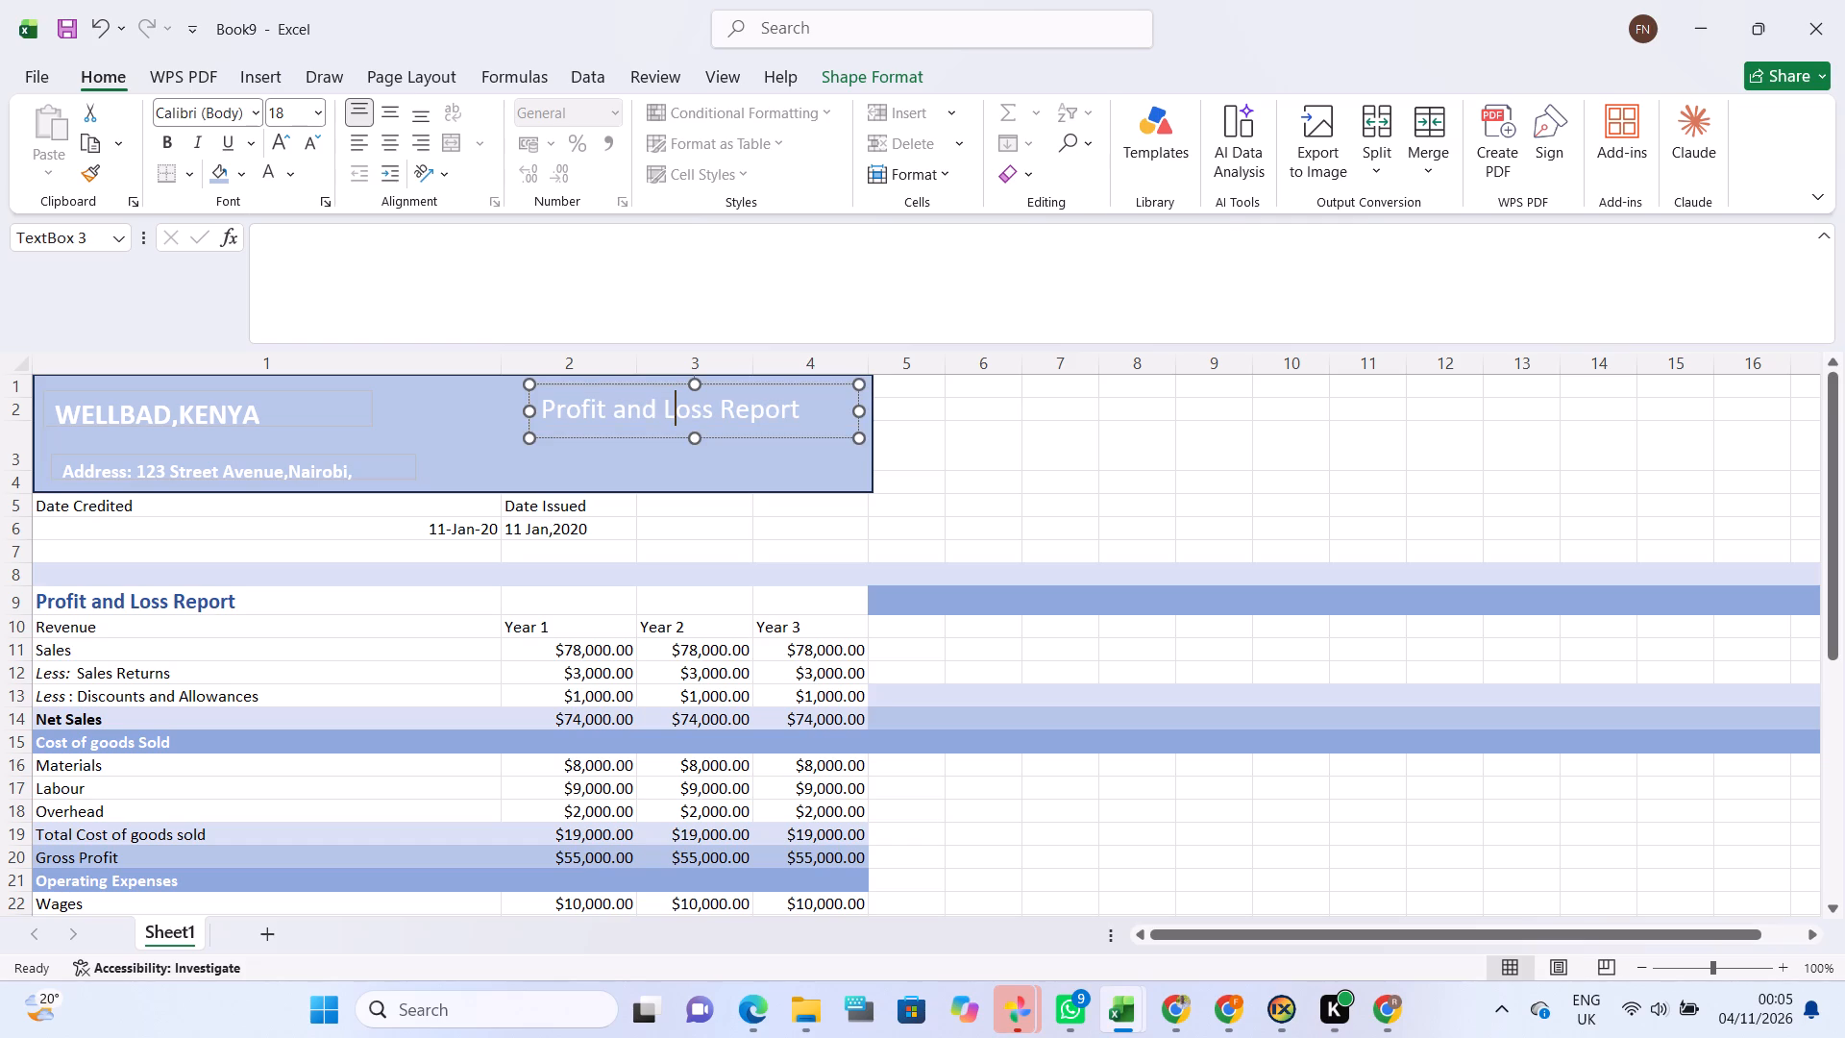
# Set the font size of the Profit and Loss Report title in the banner to 20.
pyautogui.moveTo(541, 406); pyautogui.dragTo(778, 411)
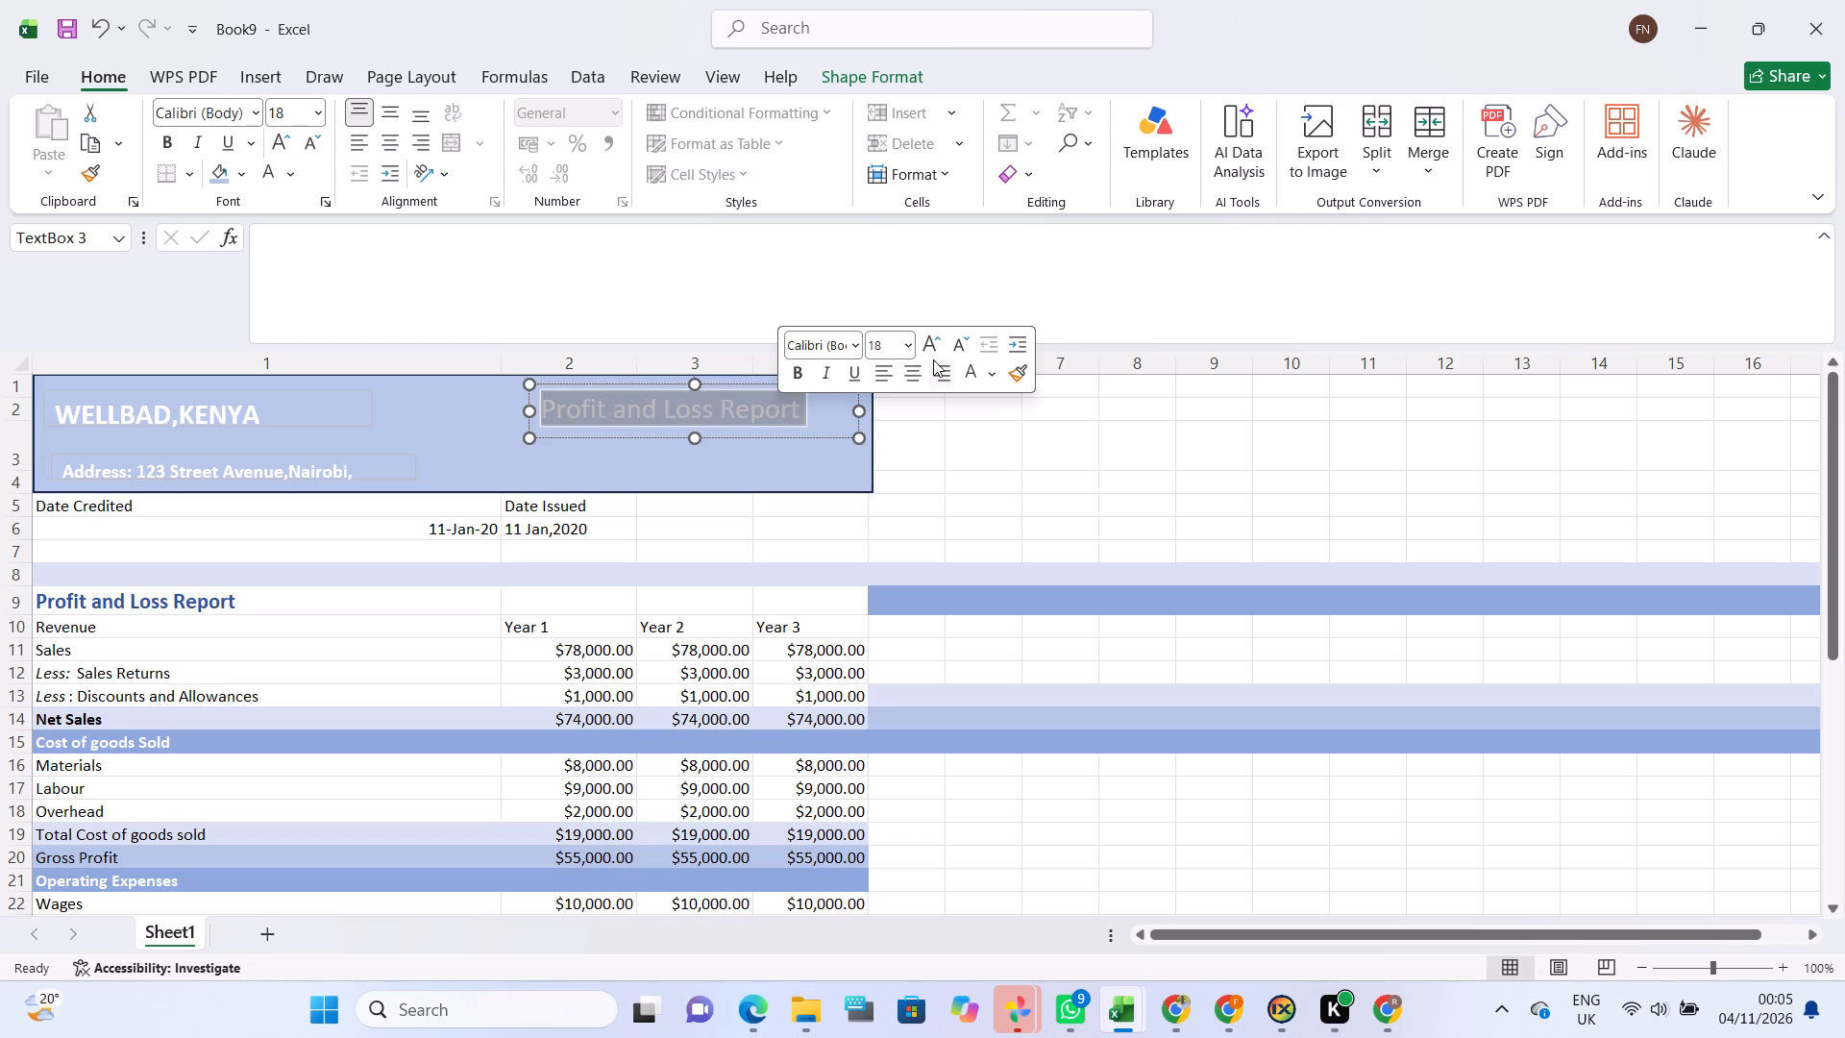
pyautogui.click(931, 340)
pyautogui.click(931, 340)
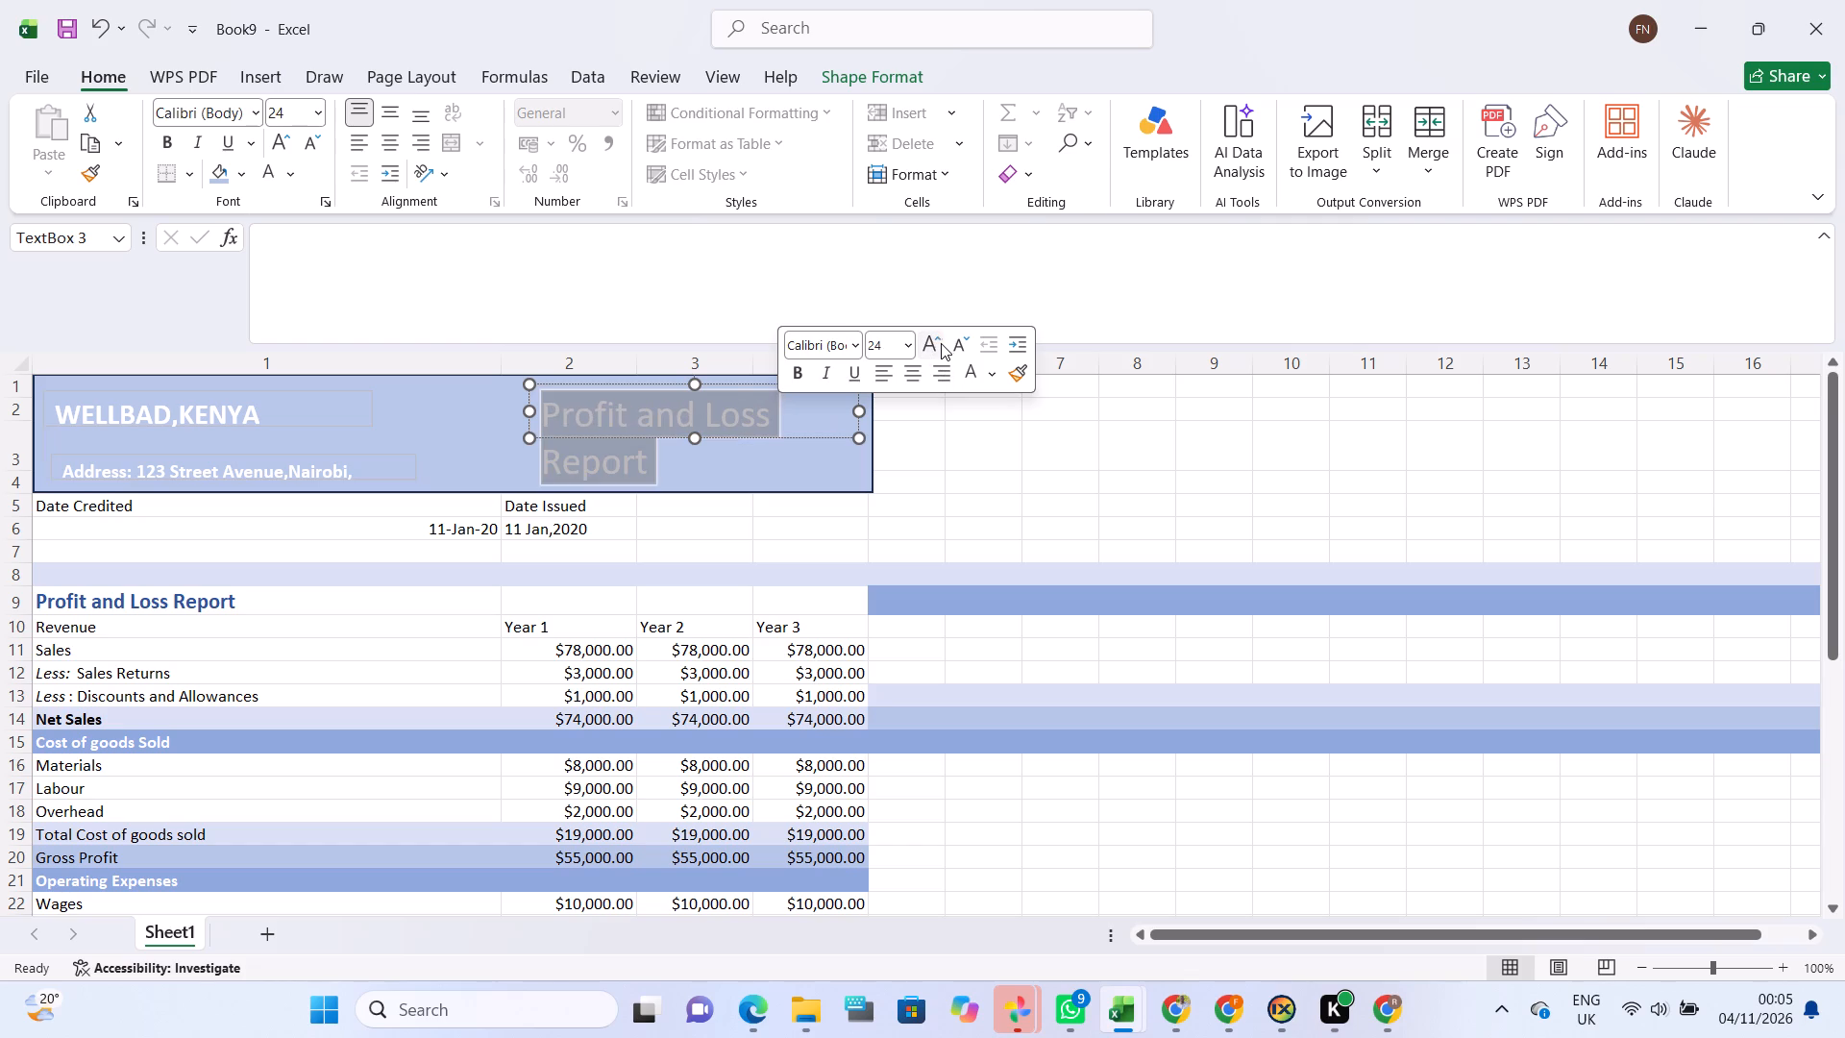
pyautogui.click(949, 344)
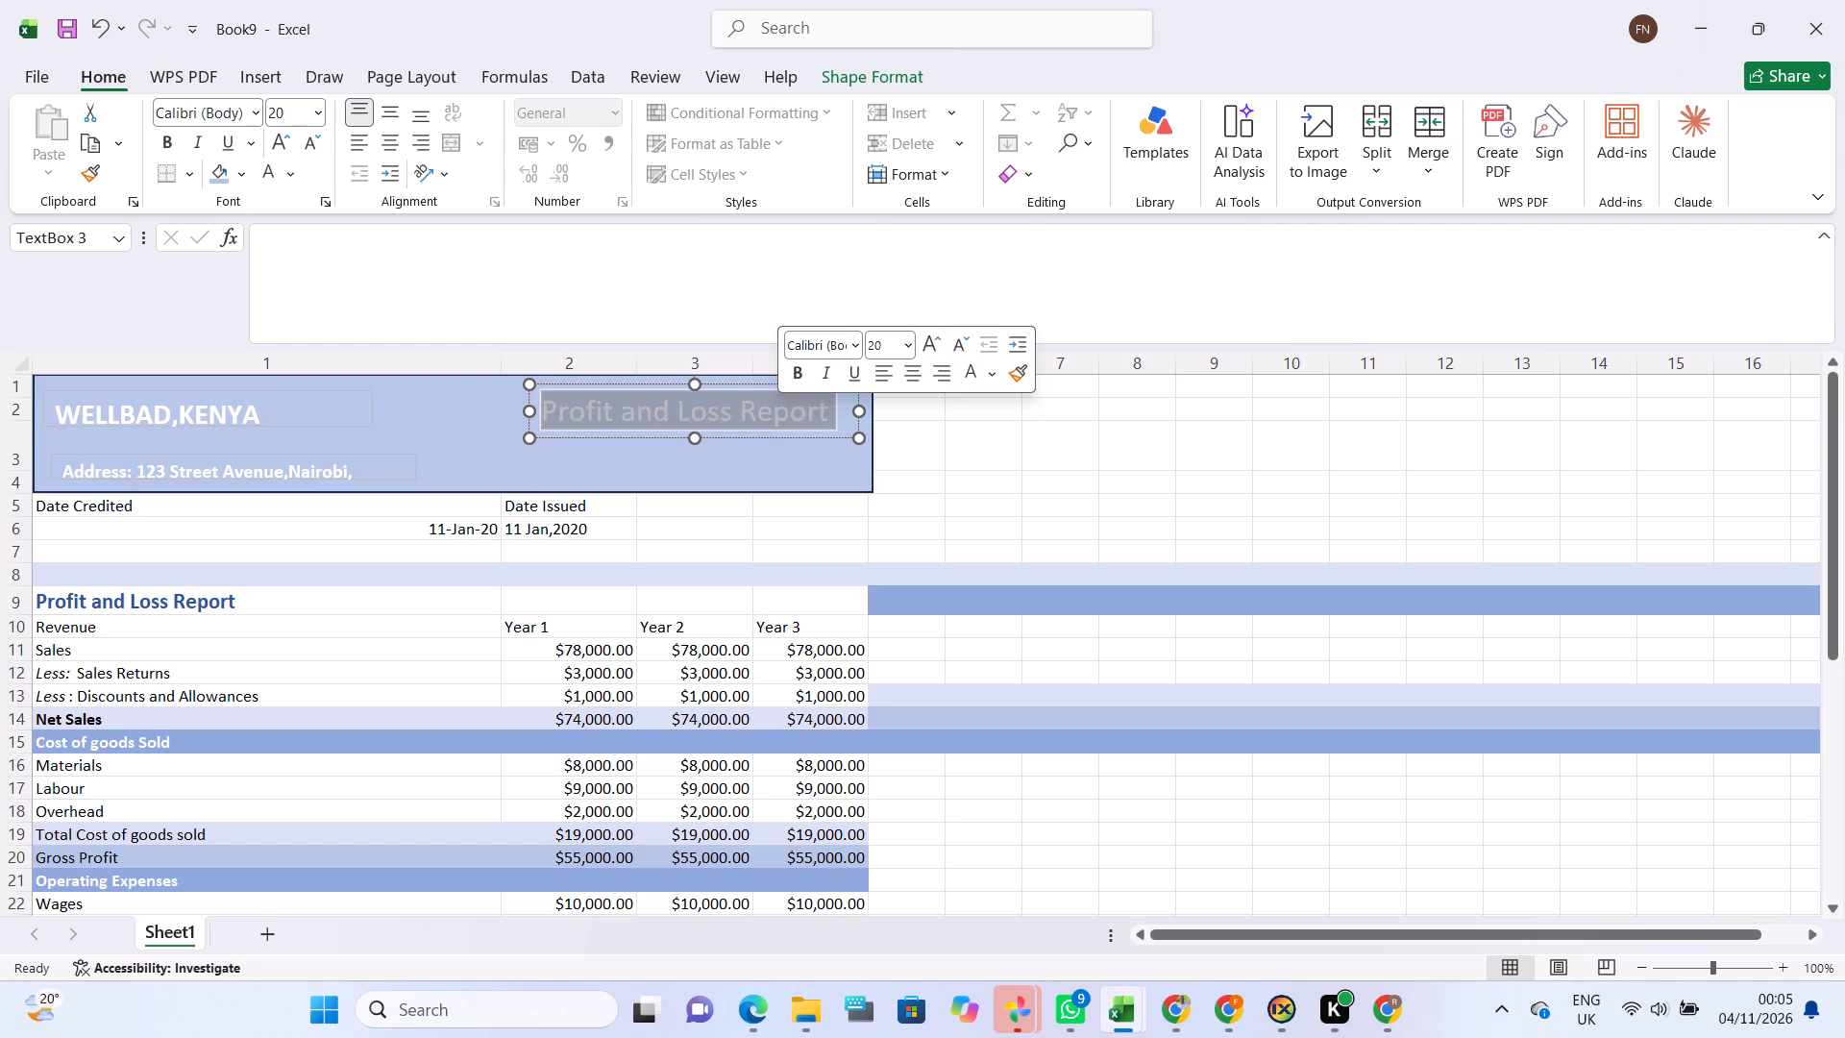
pyautogui.click(733, 473)
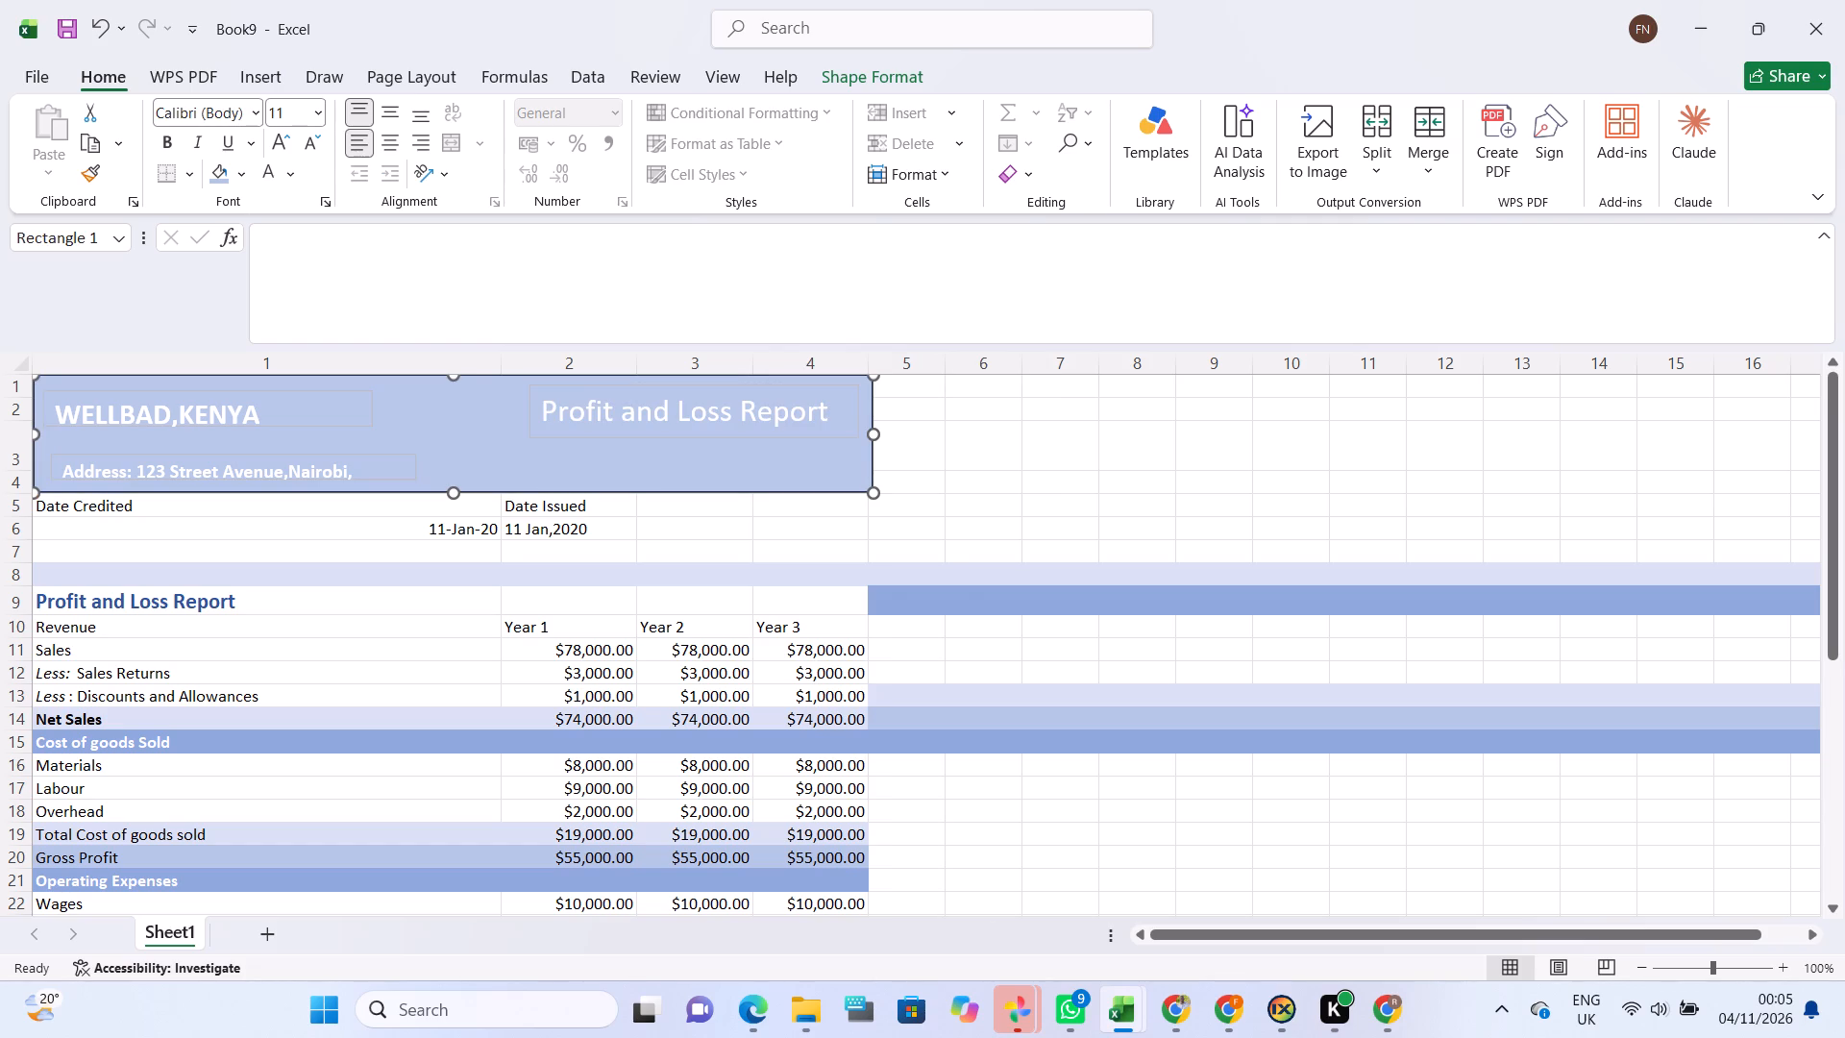
# Enlarge the WELLBAD,KENYA text by two font-size increments and extend its text box so the whole text fits.
pyautogui.moveTo(59, 415); pyautogui.dragTo(256, 411)
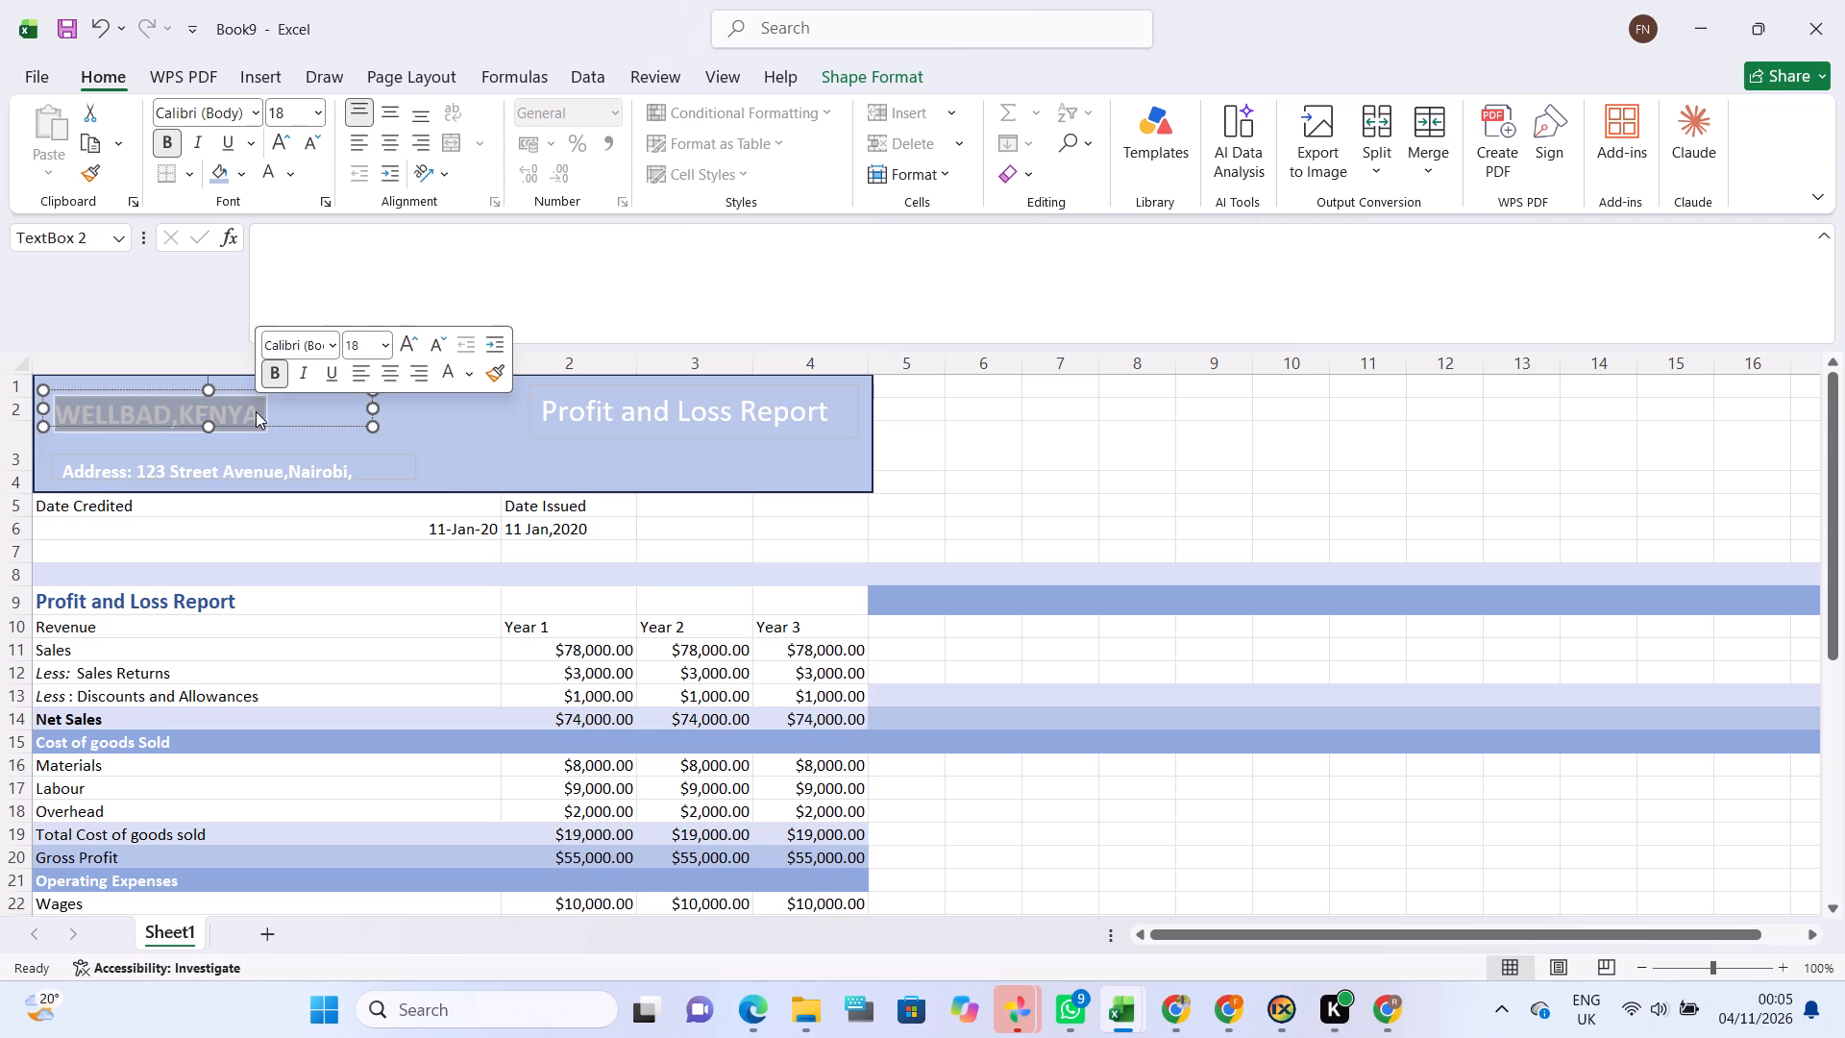
pyautogui.doubleClick(406, 343)
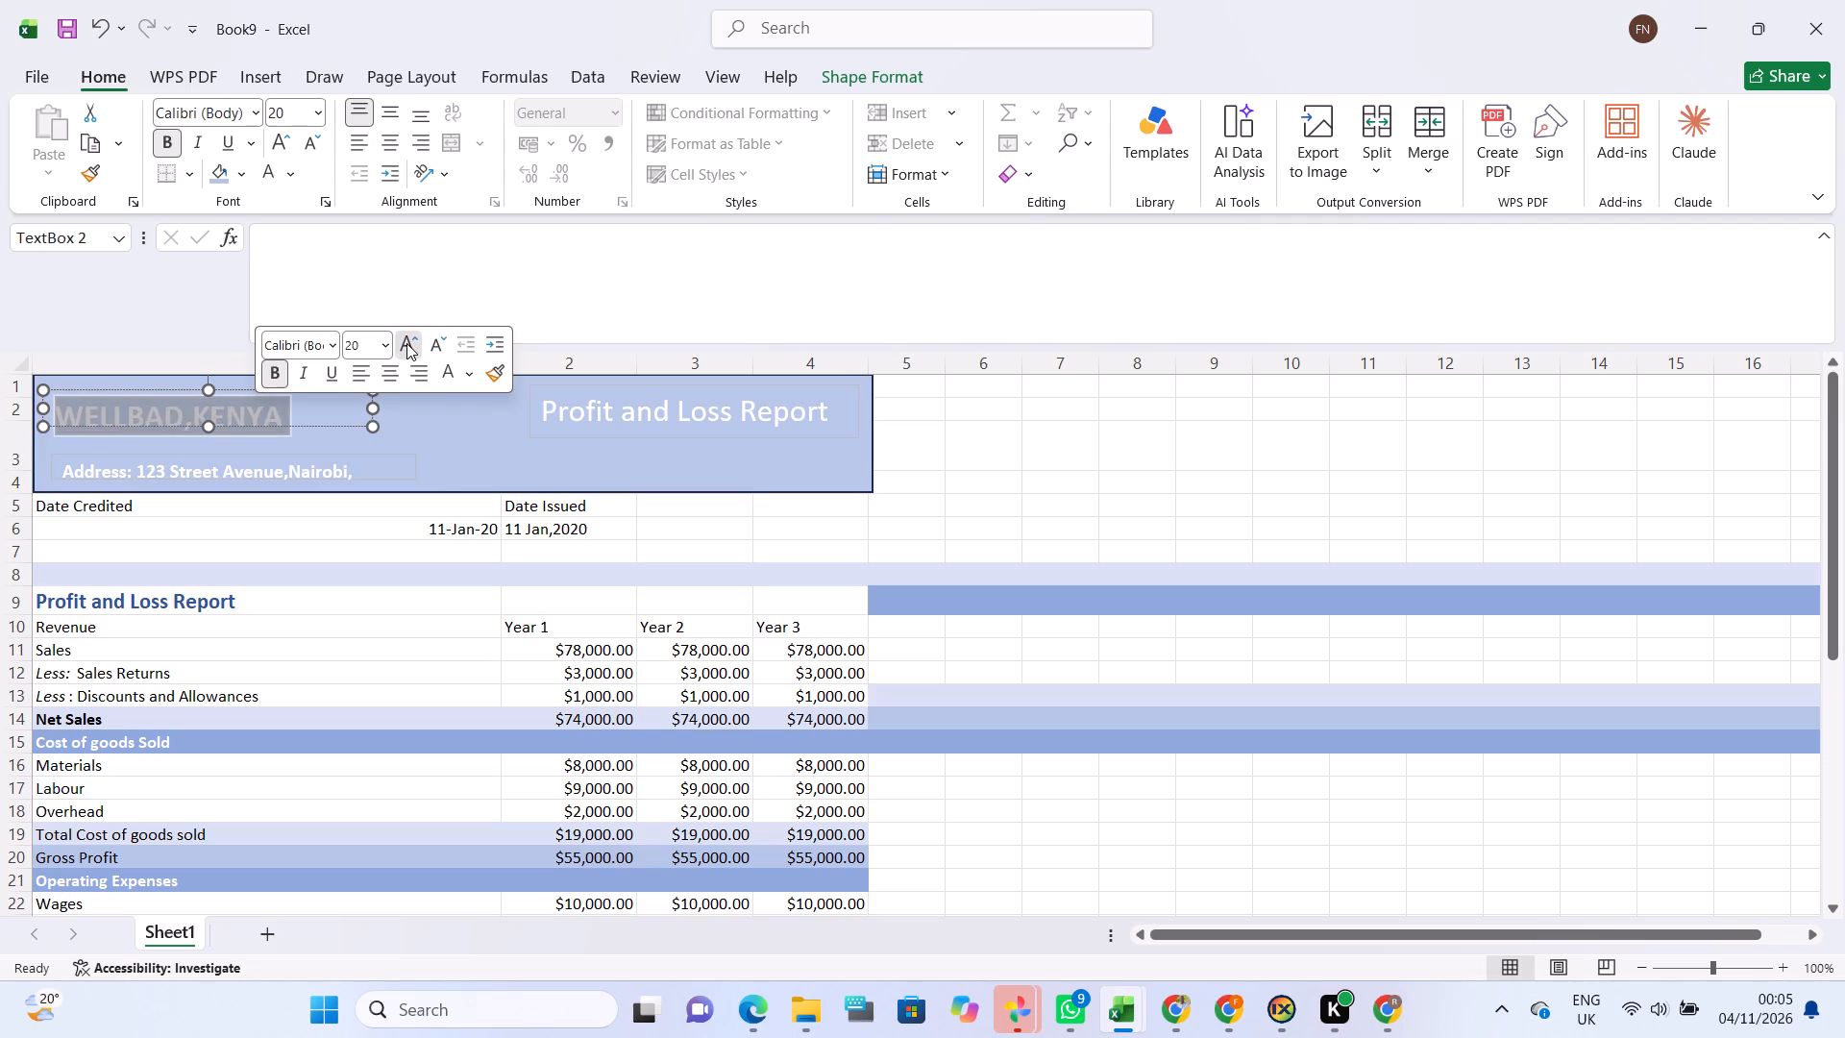
pyautogui.click(474, 445)
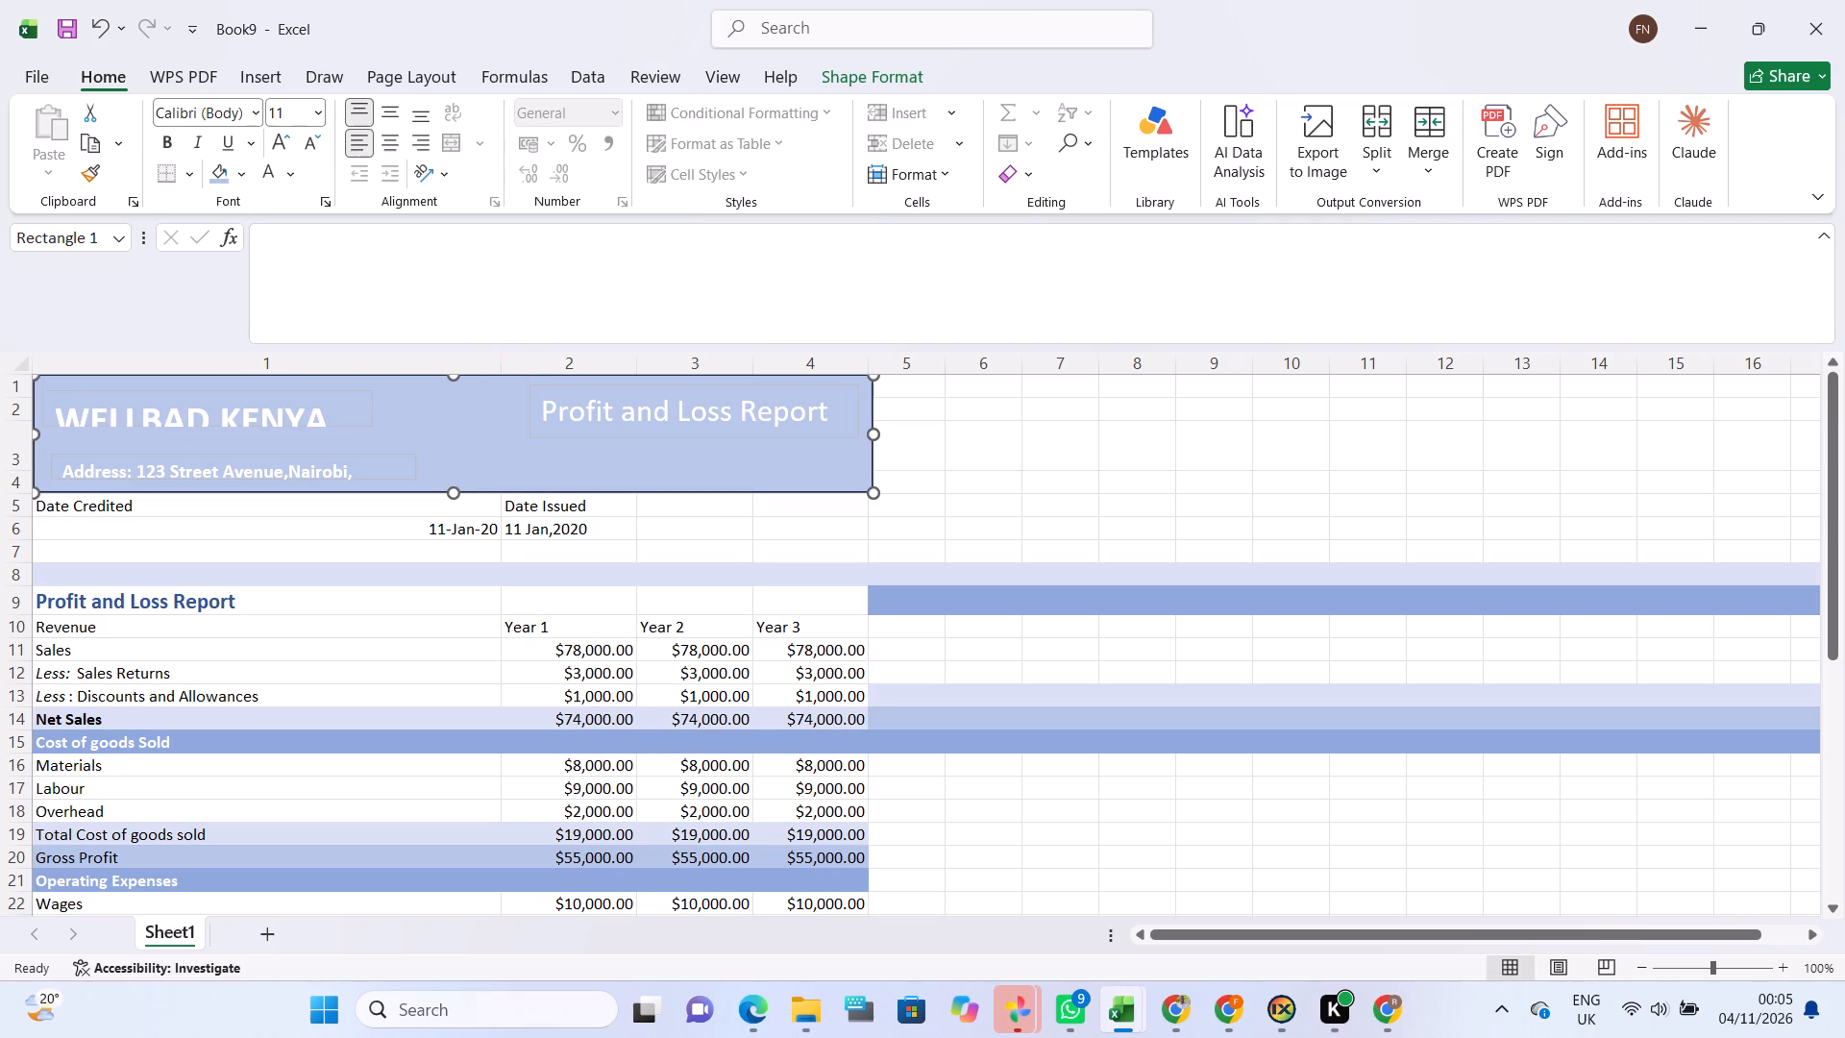
pyautogui.click(354, 419)
pyautogui.moveTo(373, 423); pyautogui.dragTo(382, 440)
pyautogui.click(437, 449)
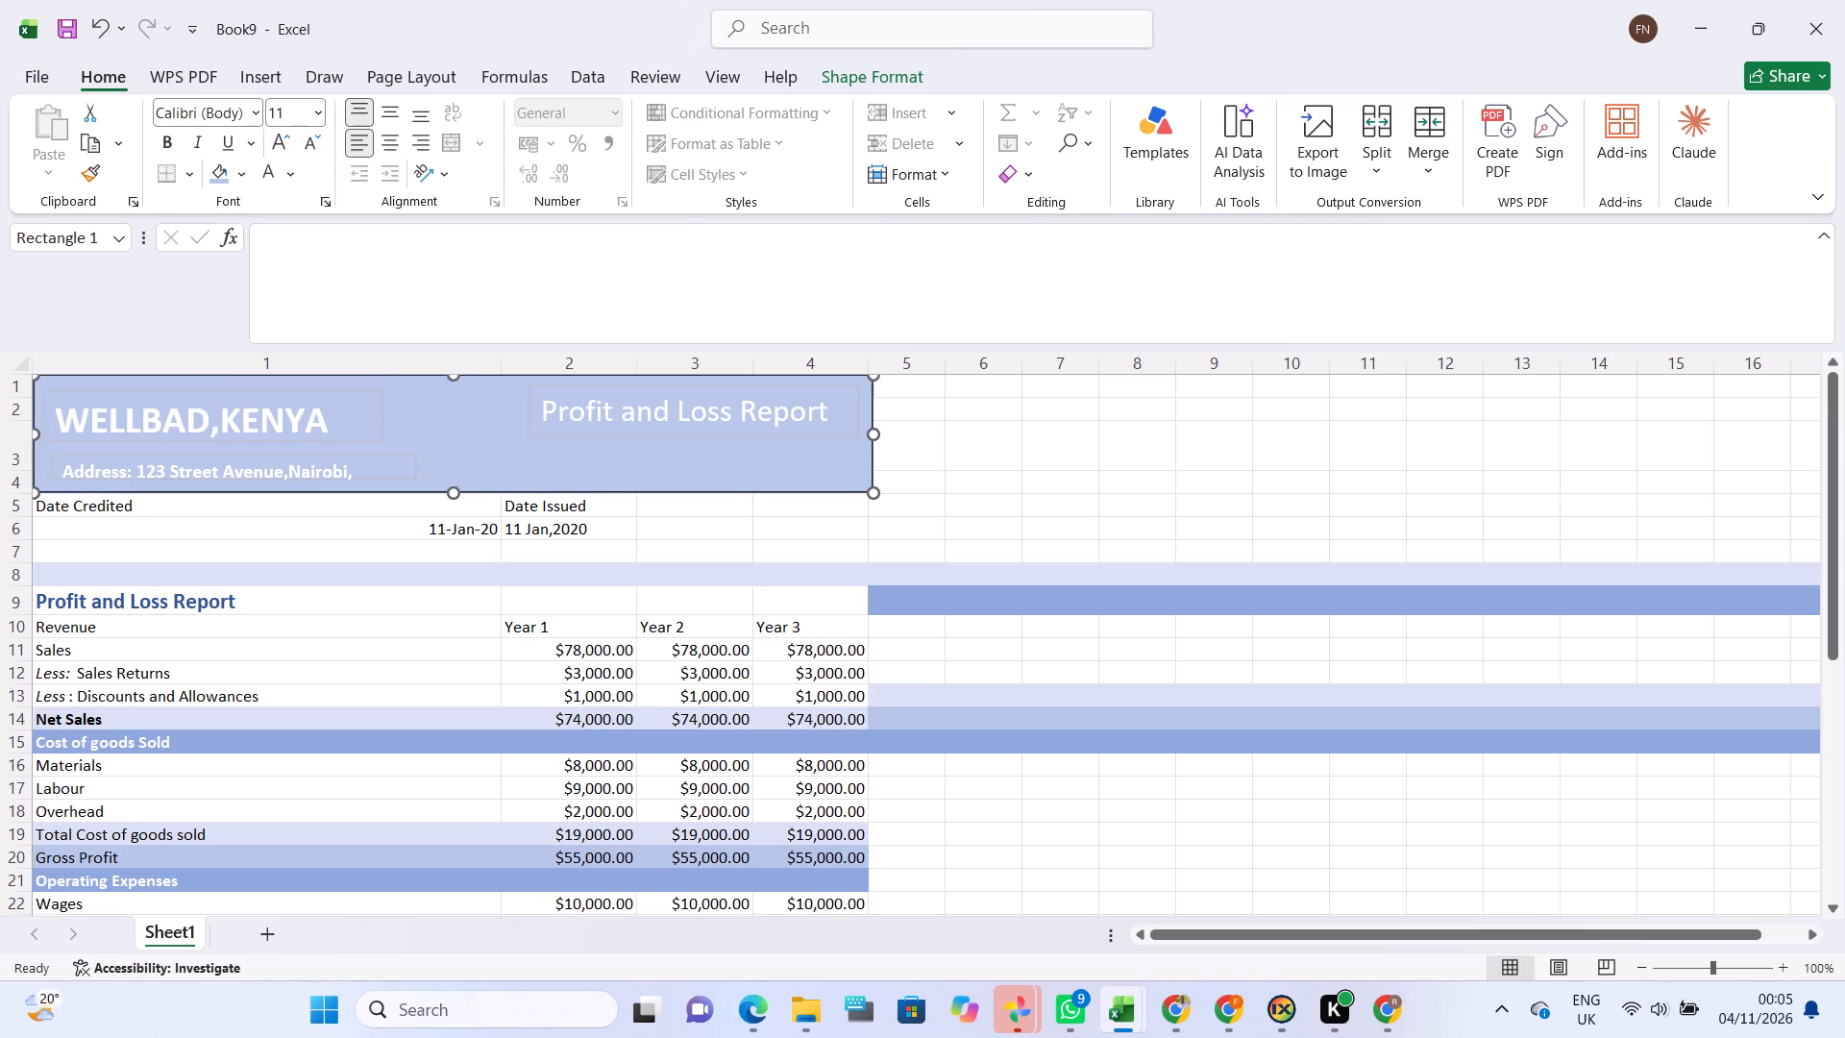
# Remove the outline from the blue banner rectangle behind the company name and report title.
pyautogui.click(80, 443)
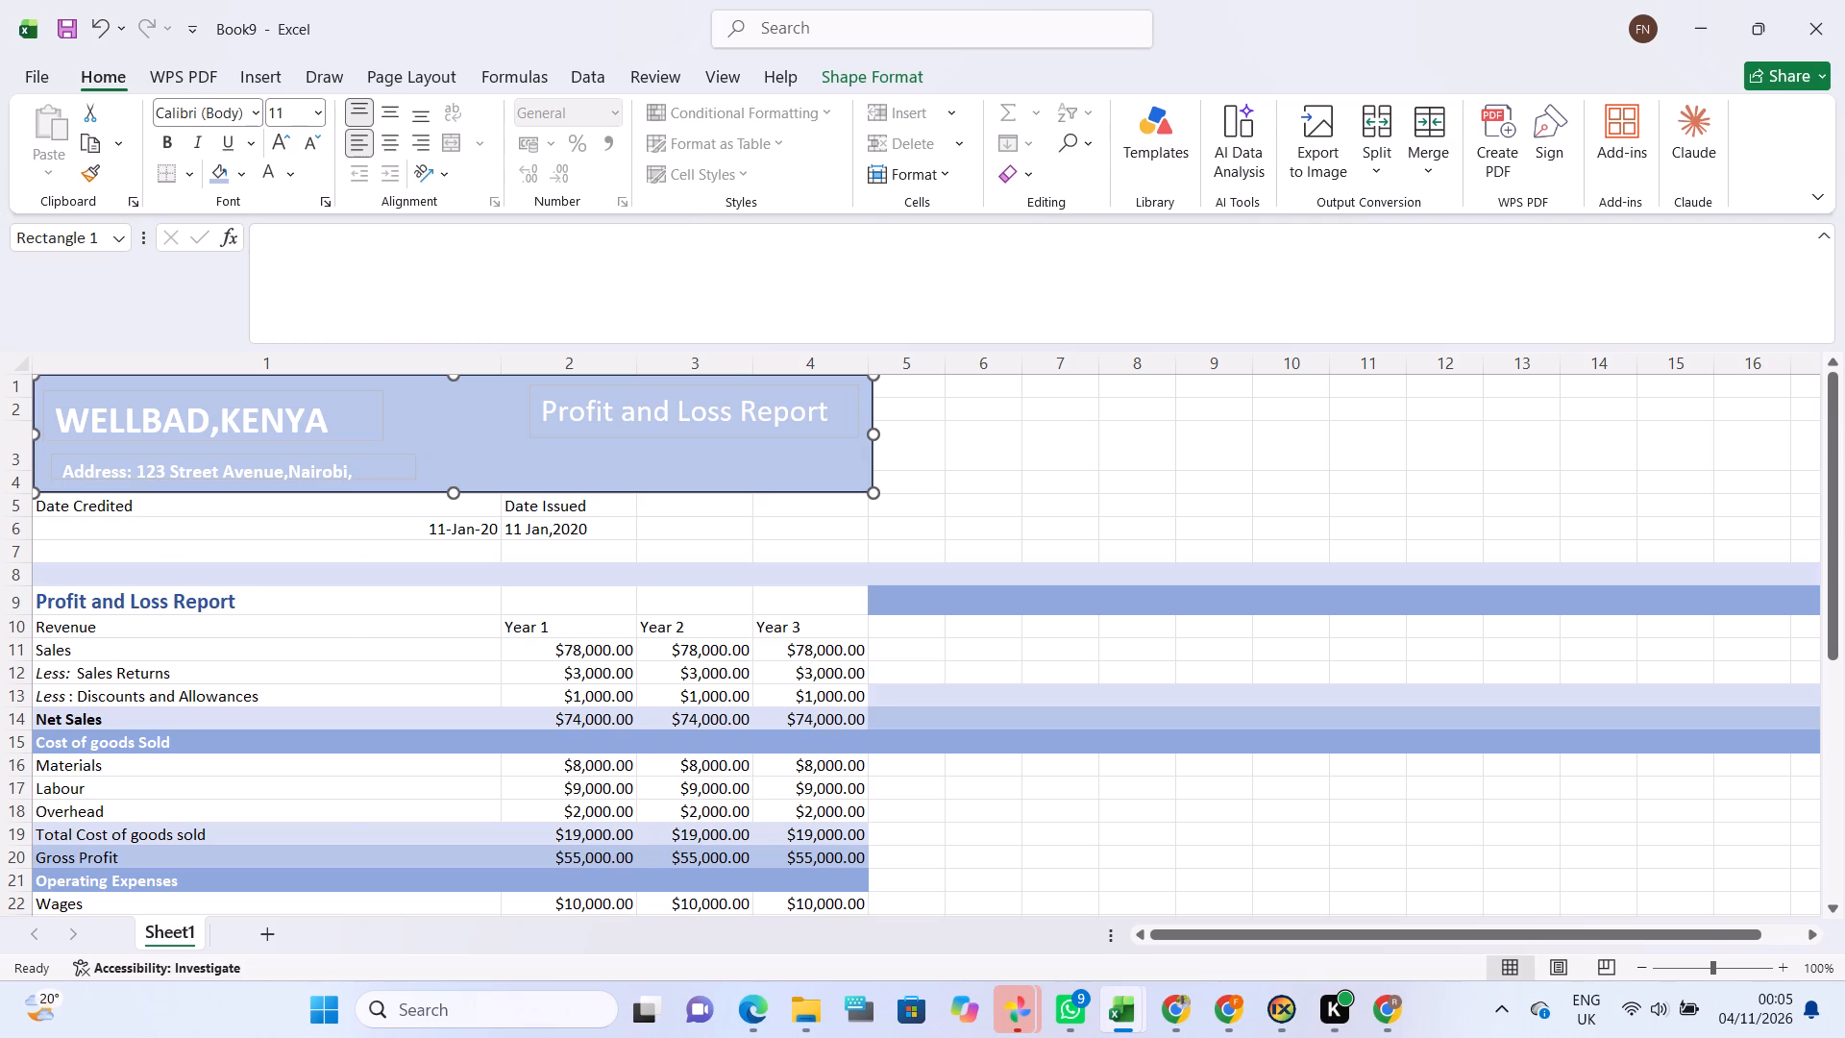
pyautogui.rightClick(80, 443)
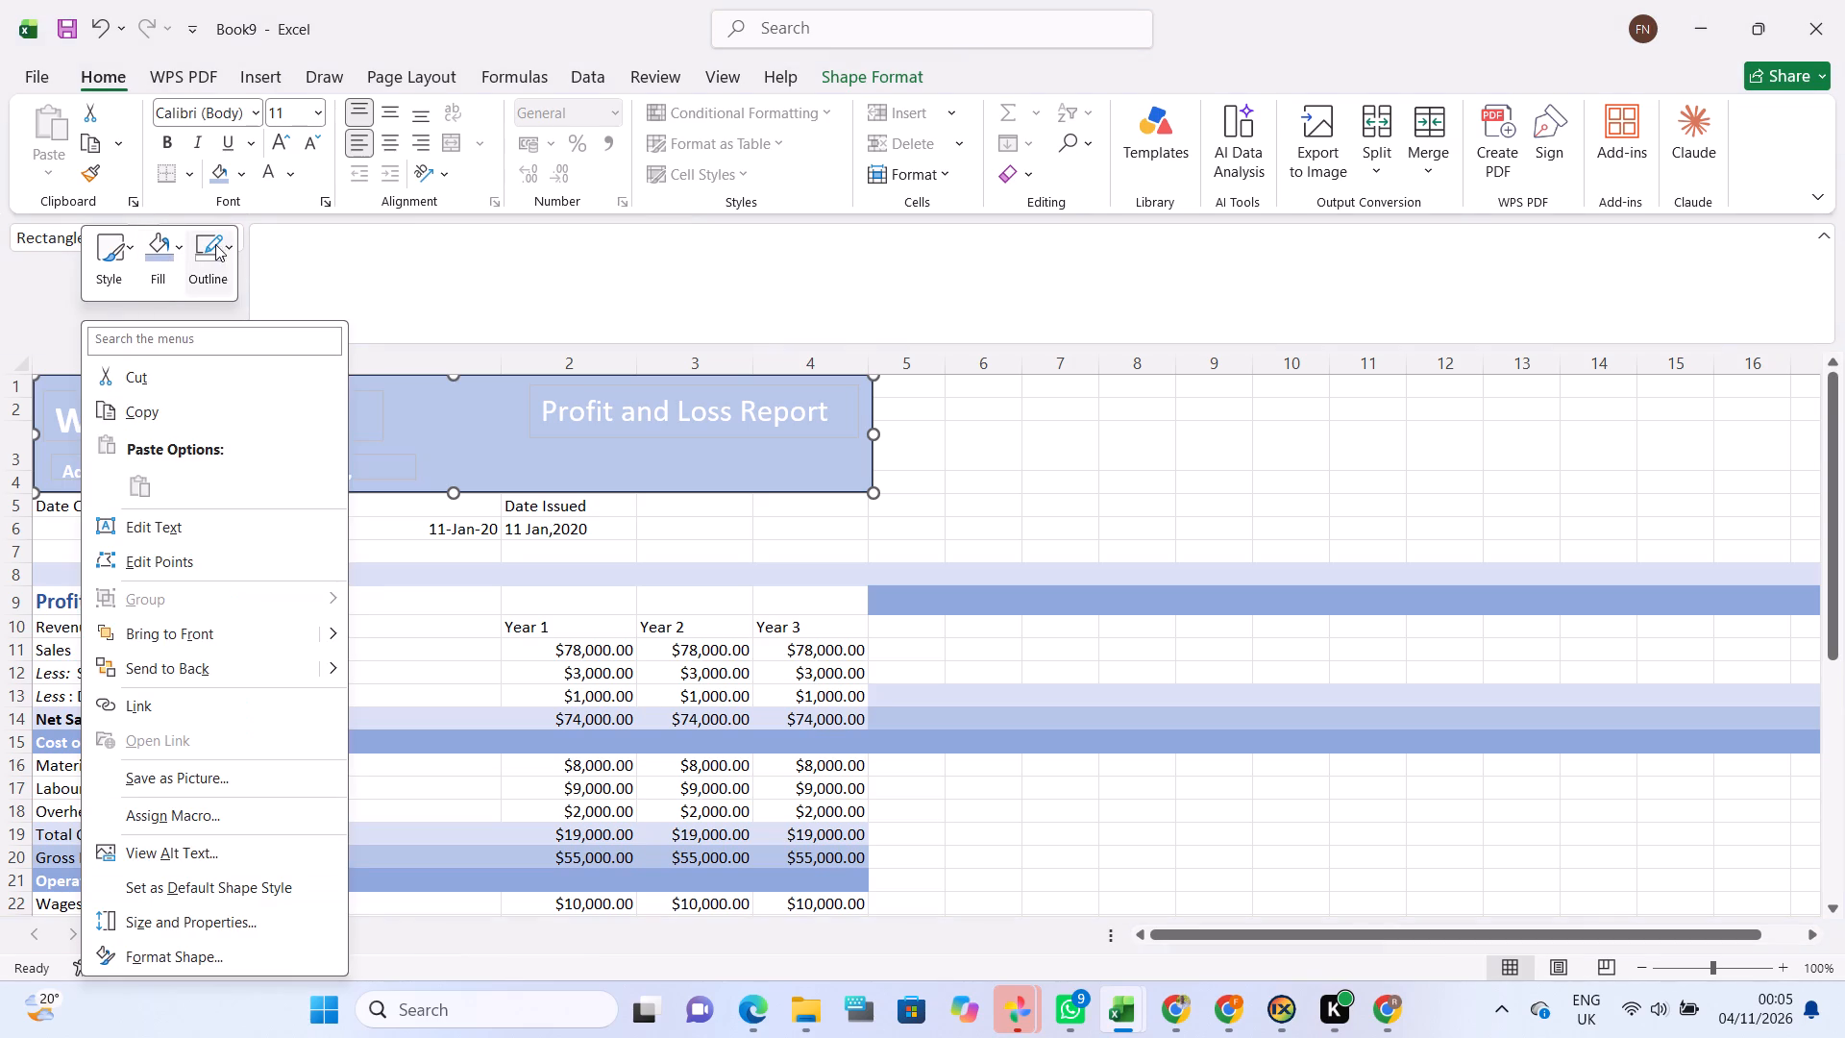
pyautogui.click(225, 246)
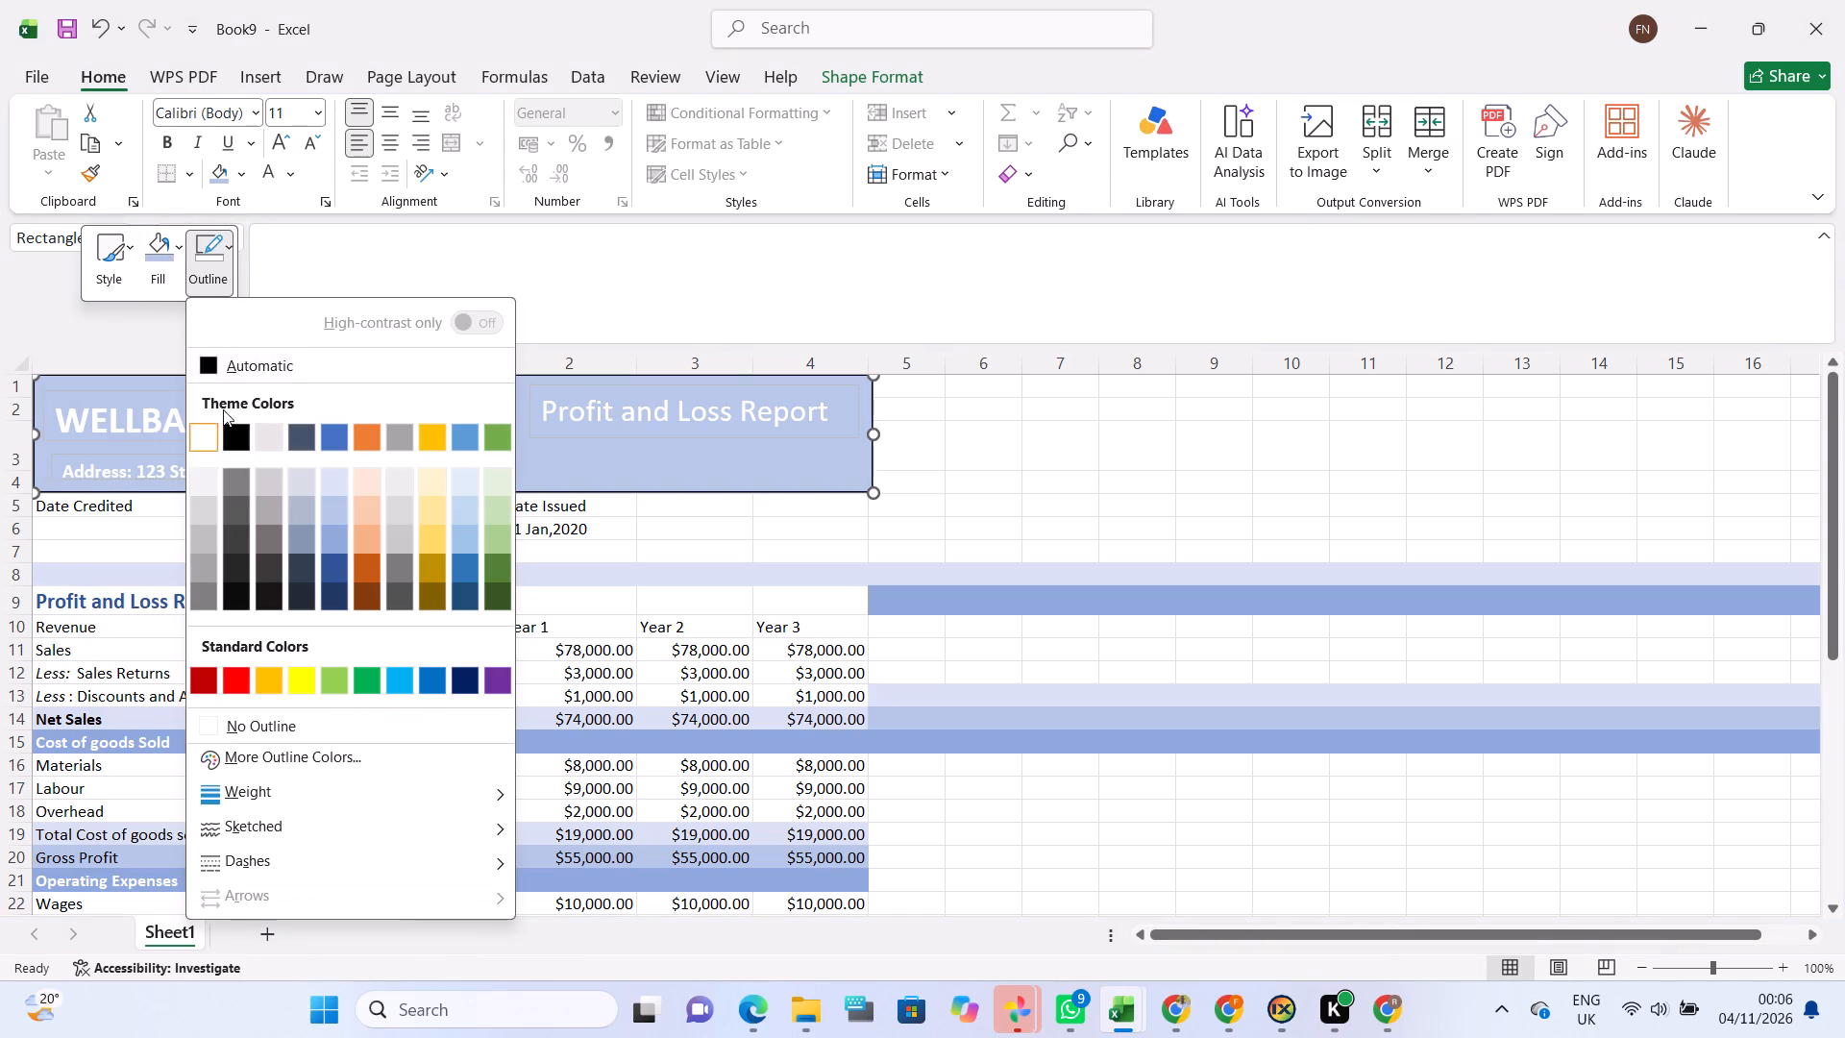
pyautogui.click(224, 722)
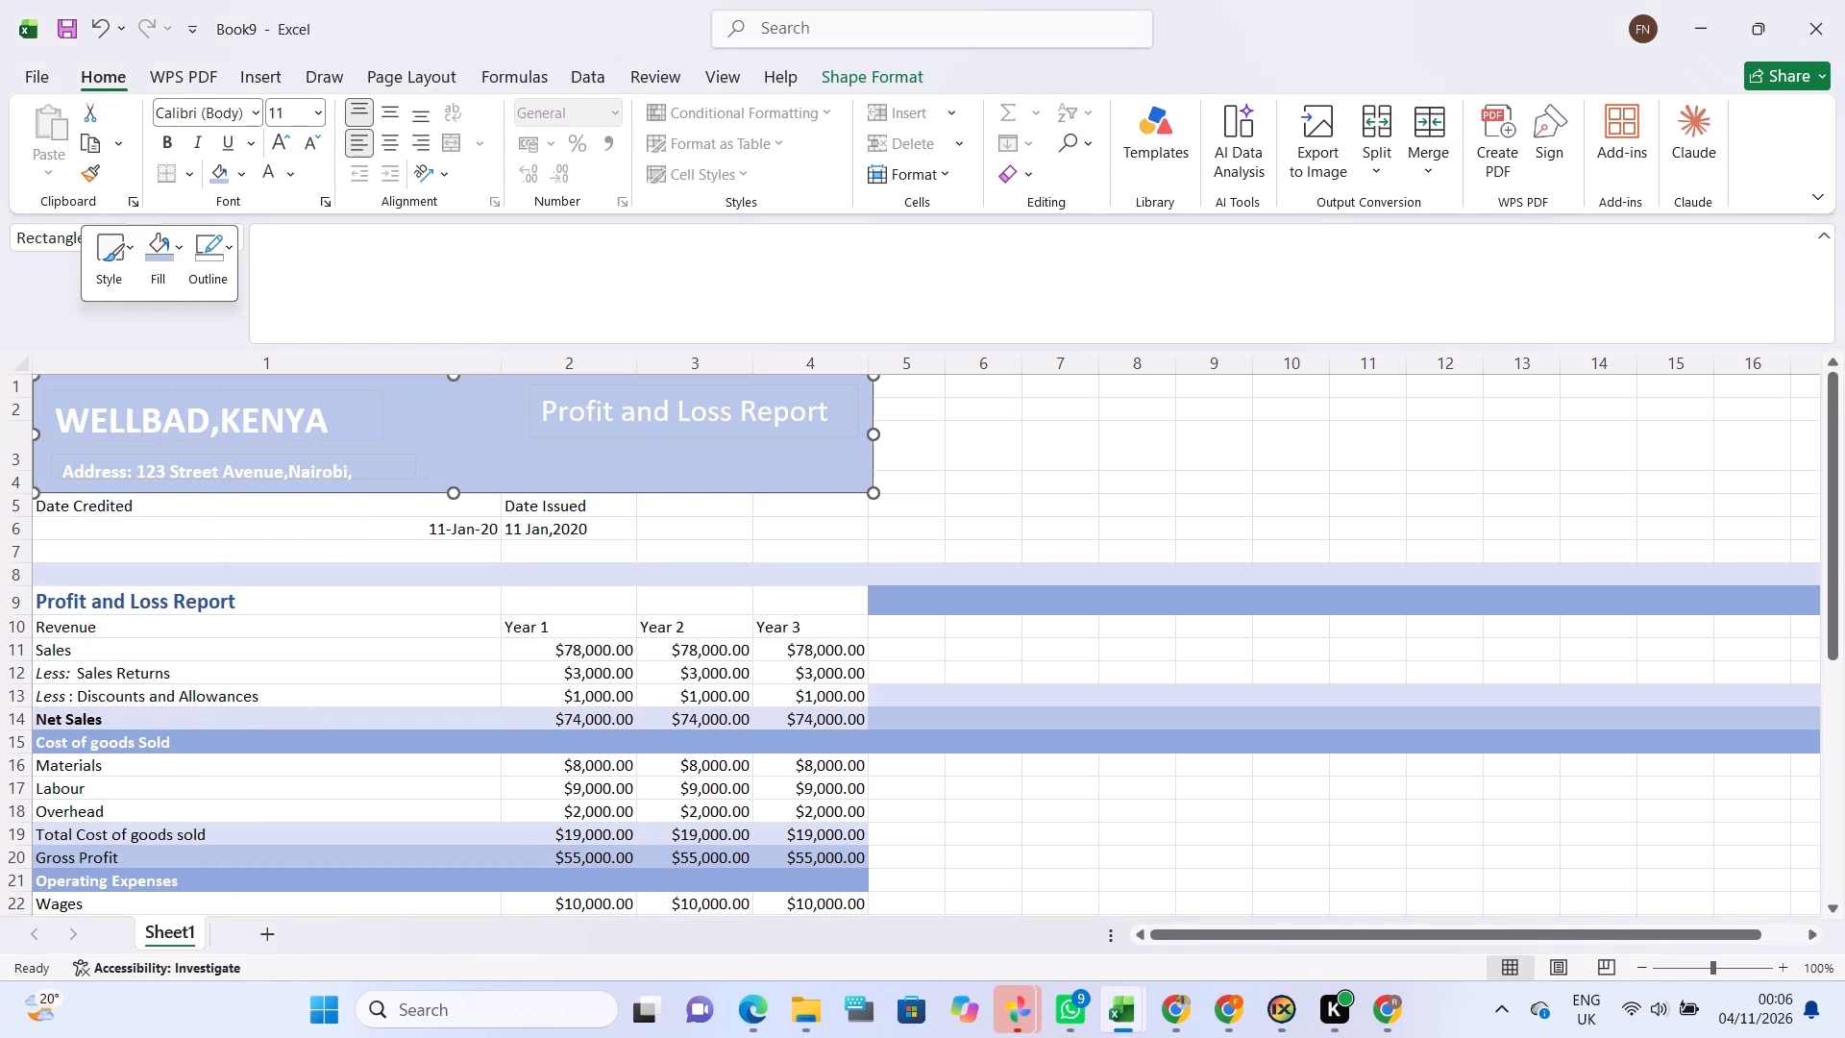
# Remove the outline from the Profit and Loss Report title text box in the banner.
pyautogui.click(242, 438)
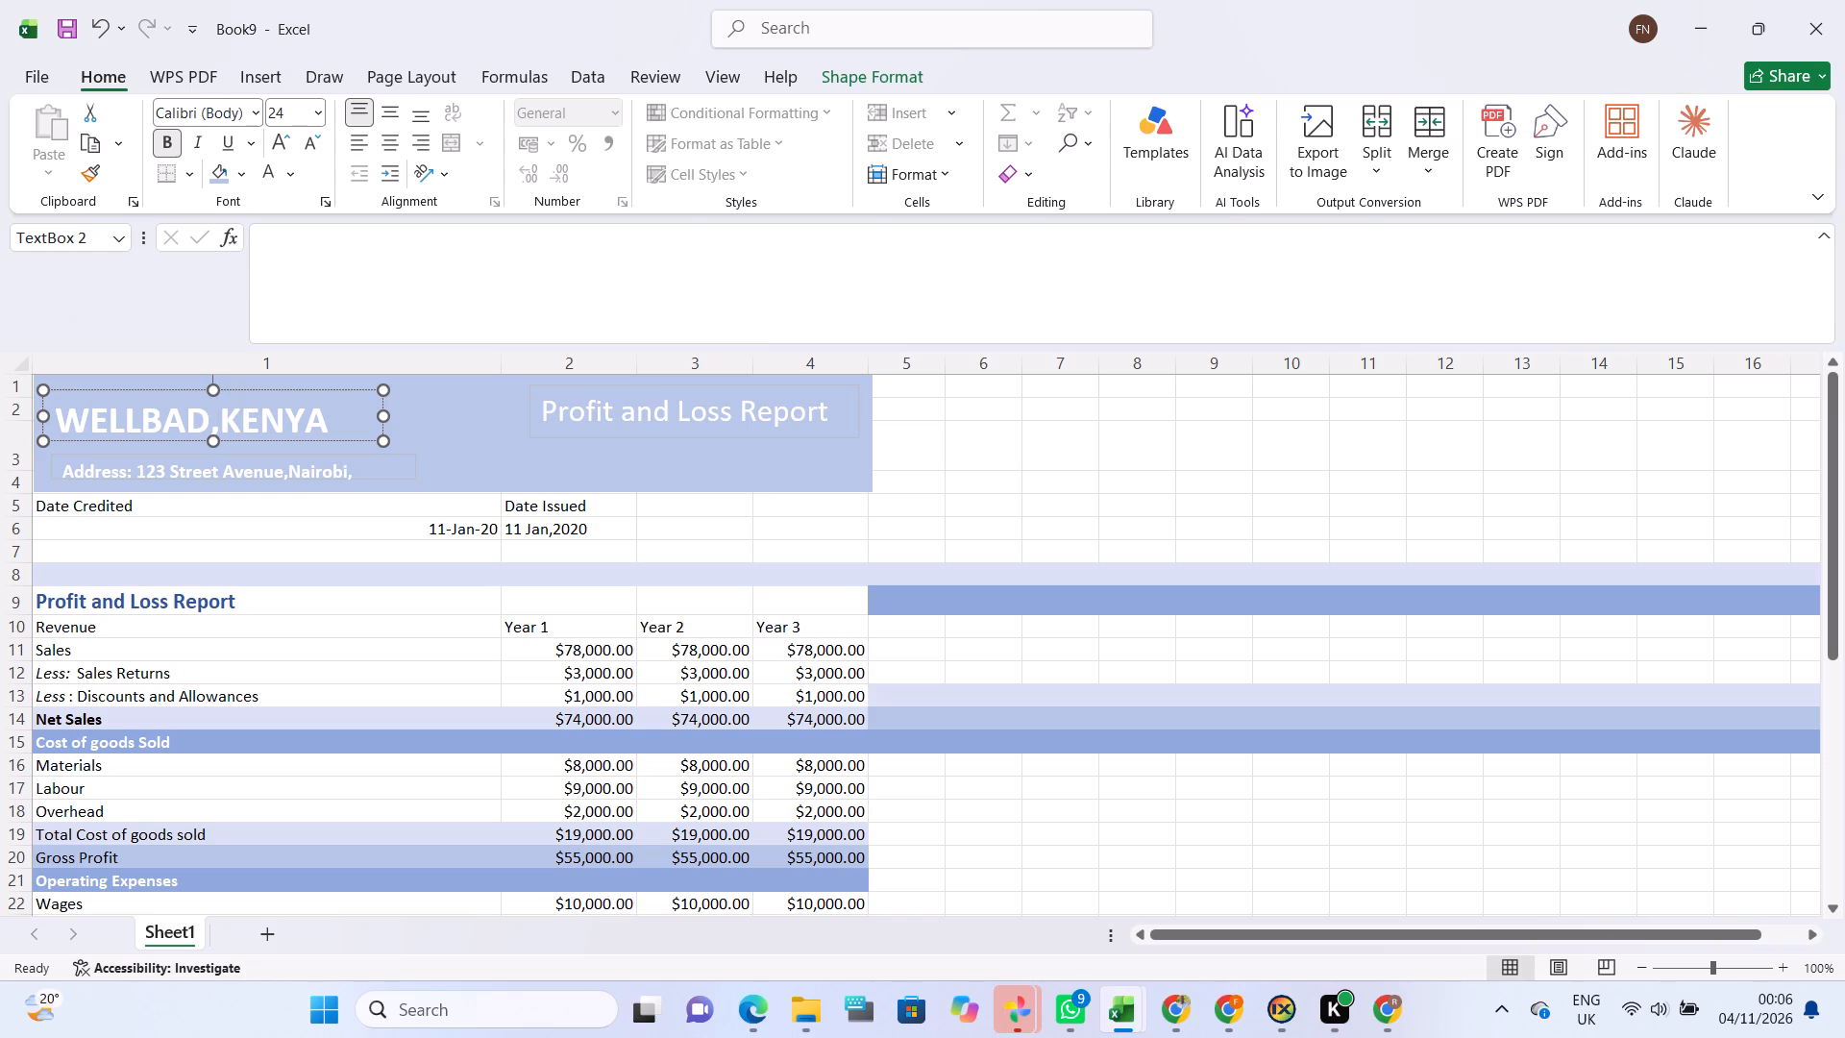
pyautogui.click(621, 440)
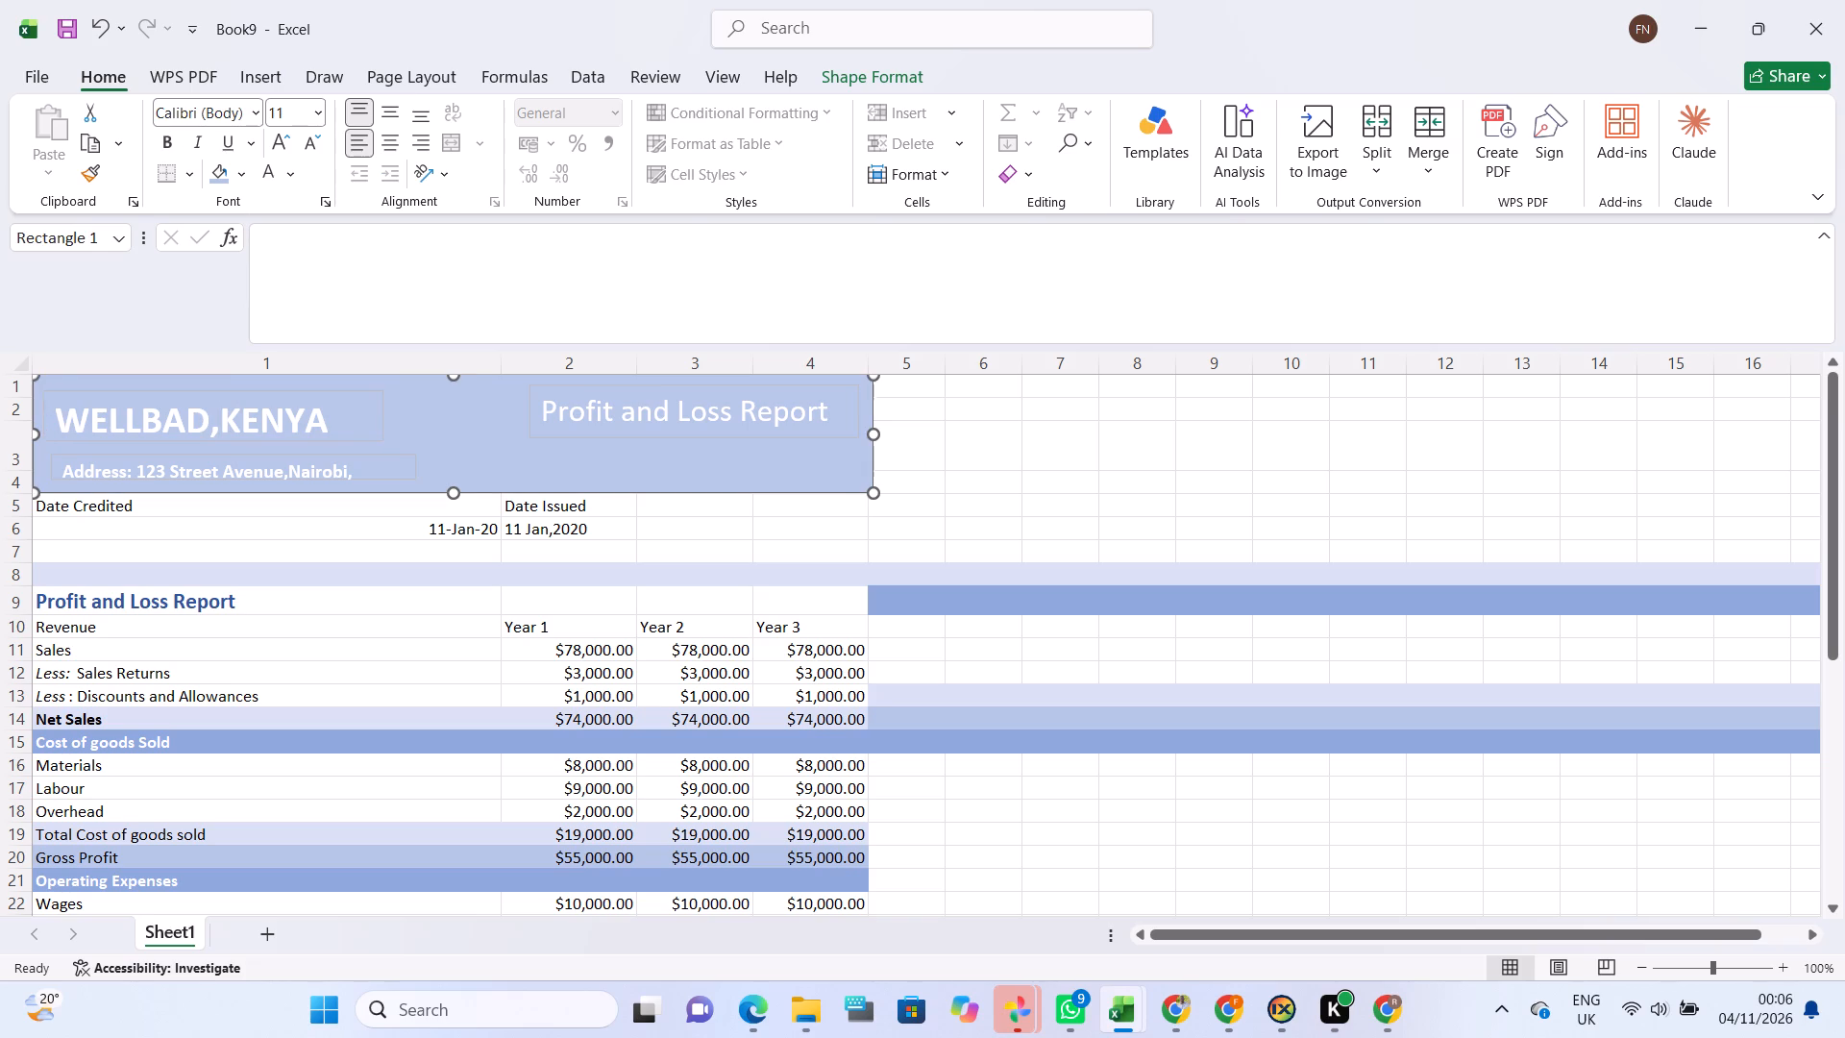
pyautogui.click(626, 437)
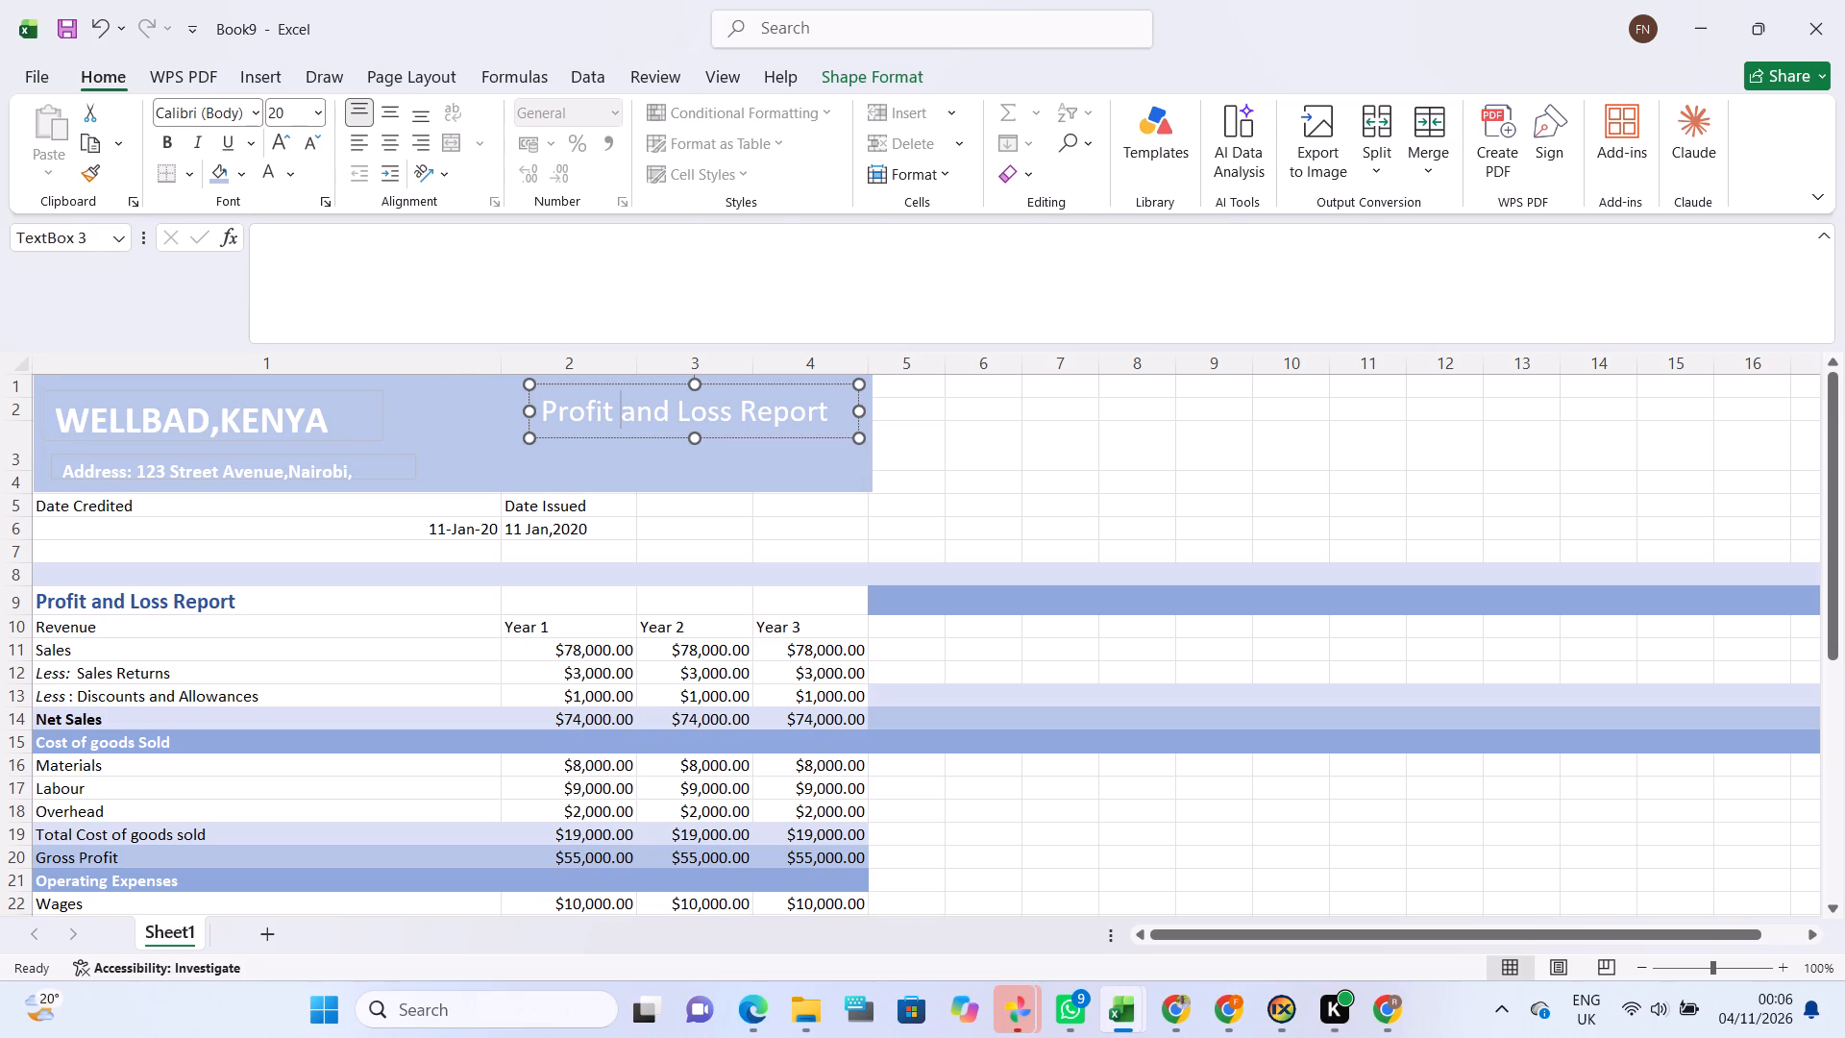
pyautogui.rightClick(626, 437)
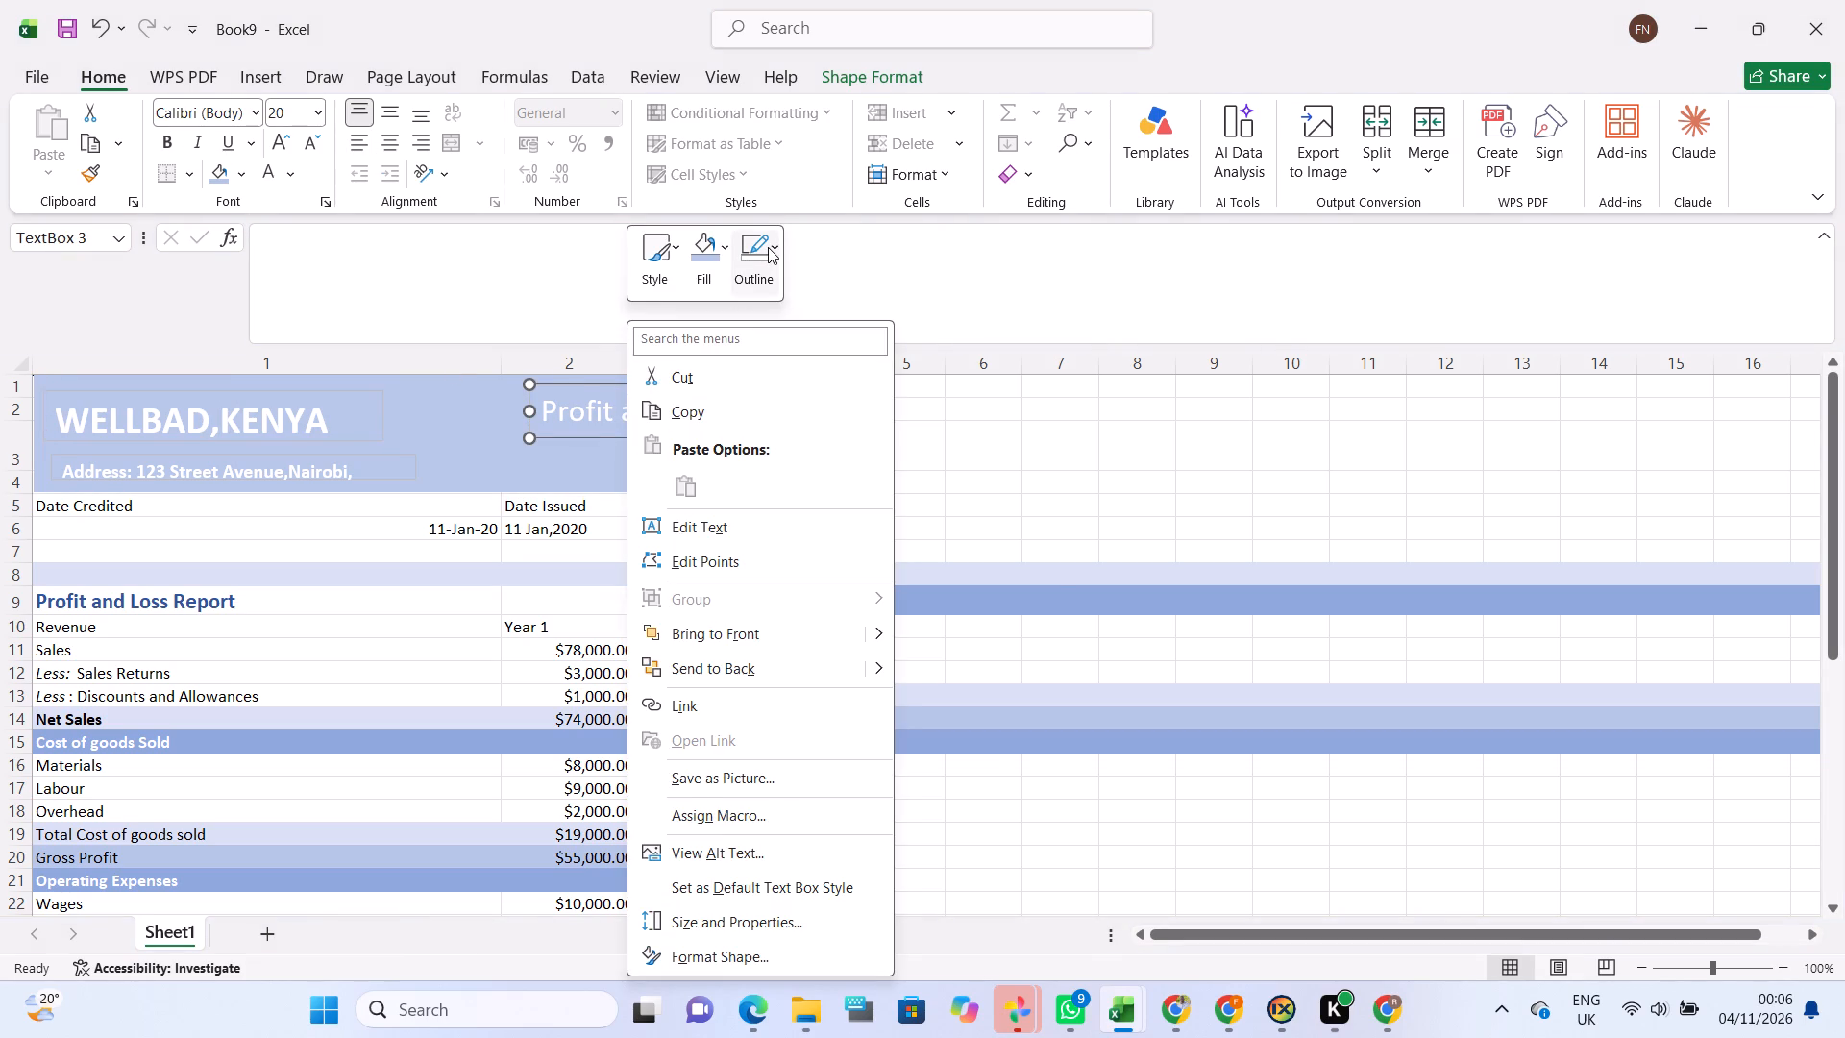
pyautogui.click(768, 247)
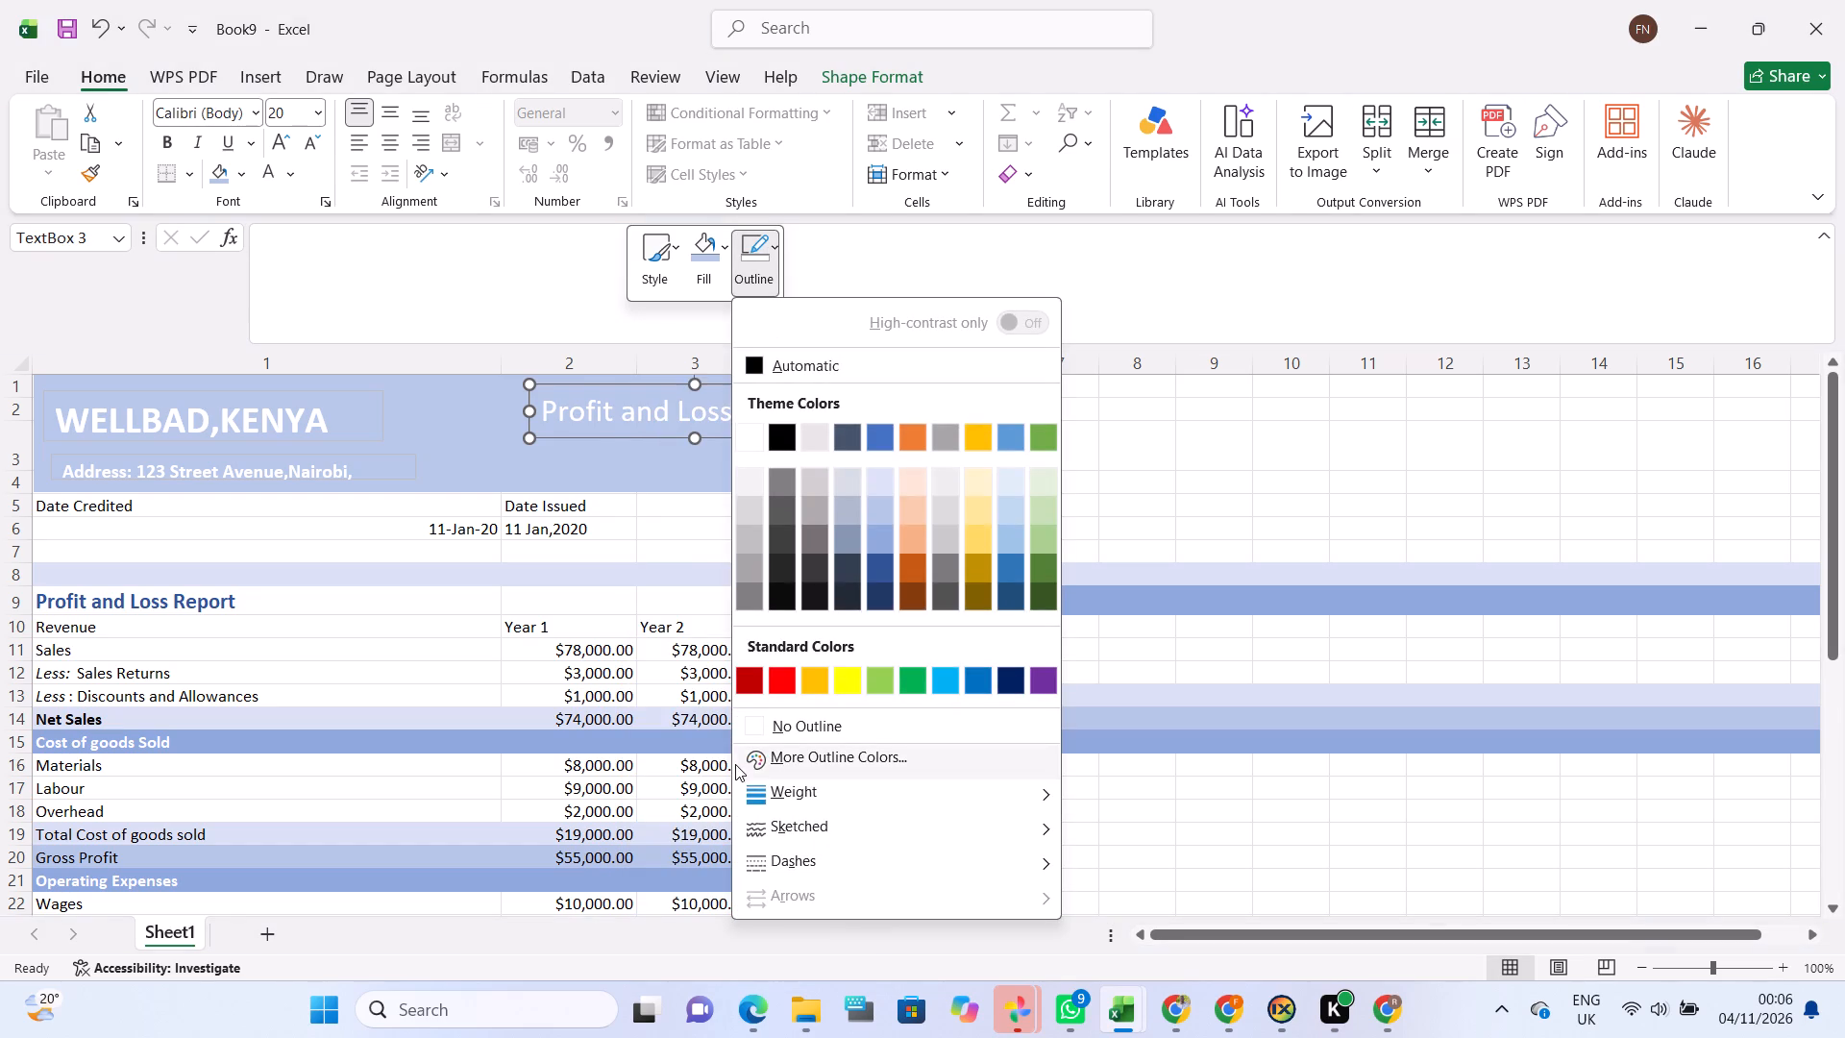
pyautogui.click(751, 725)
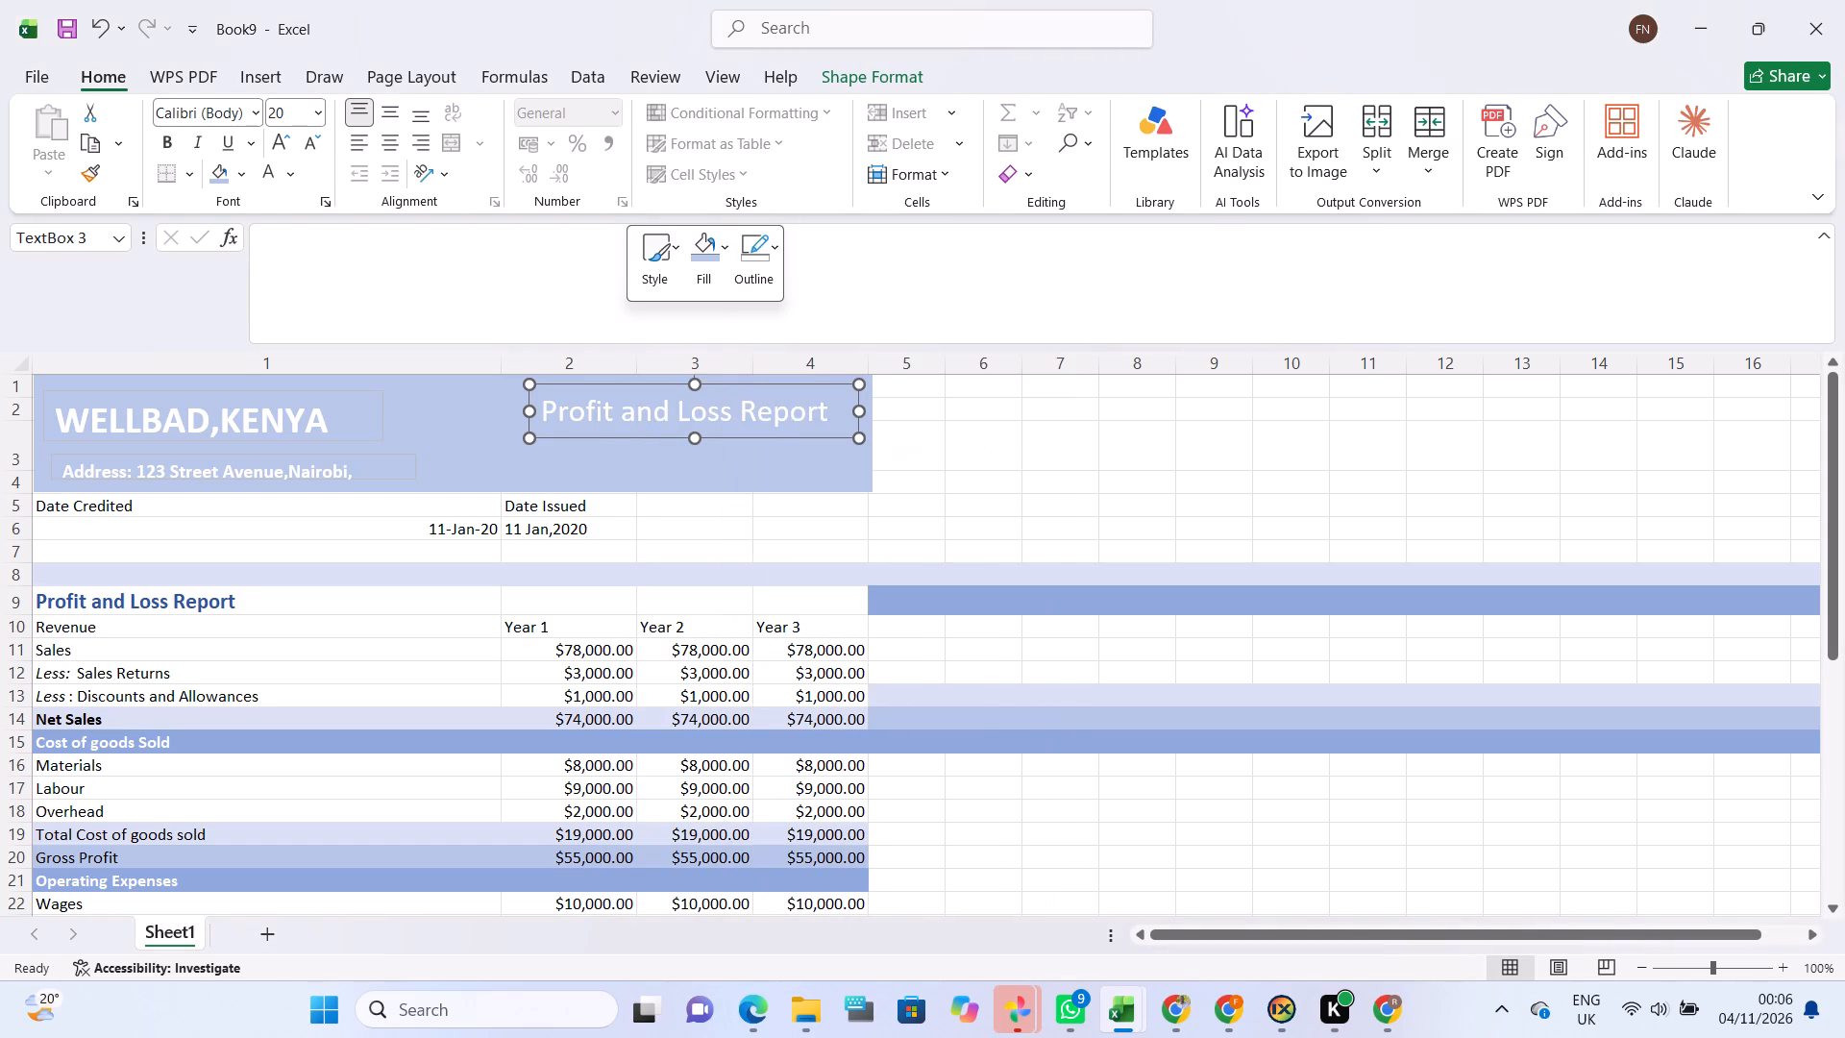
# Remove the outline from the WELLBAD,KENYA text box in the banner.
pyautogui.click(610, 456)
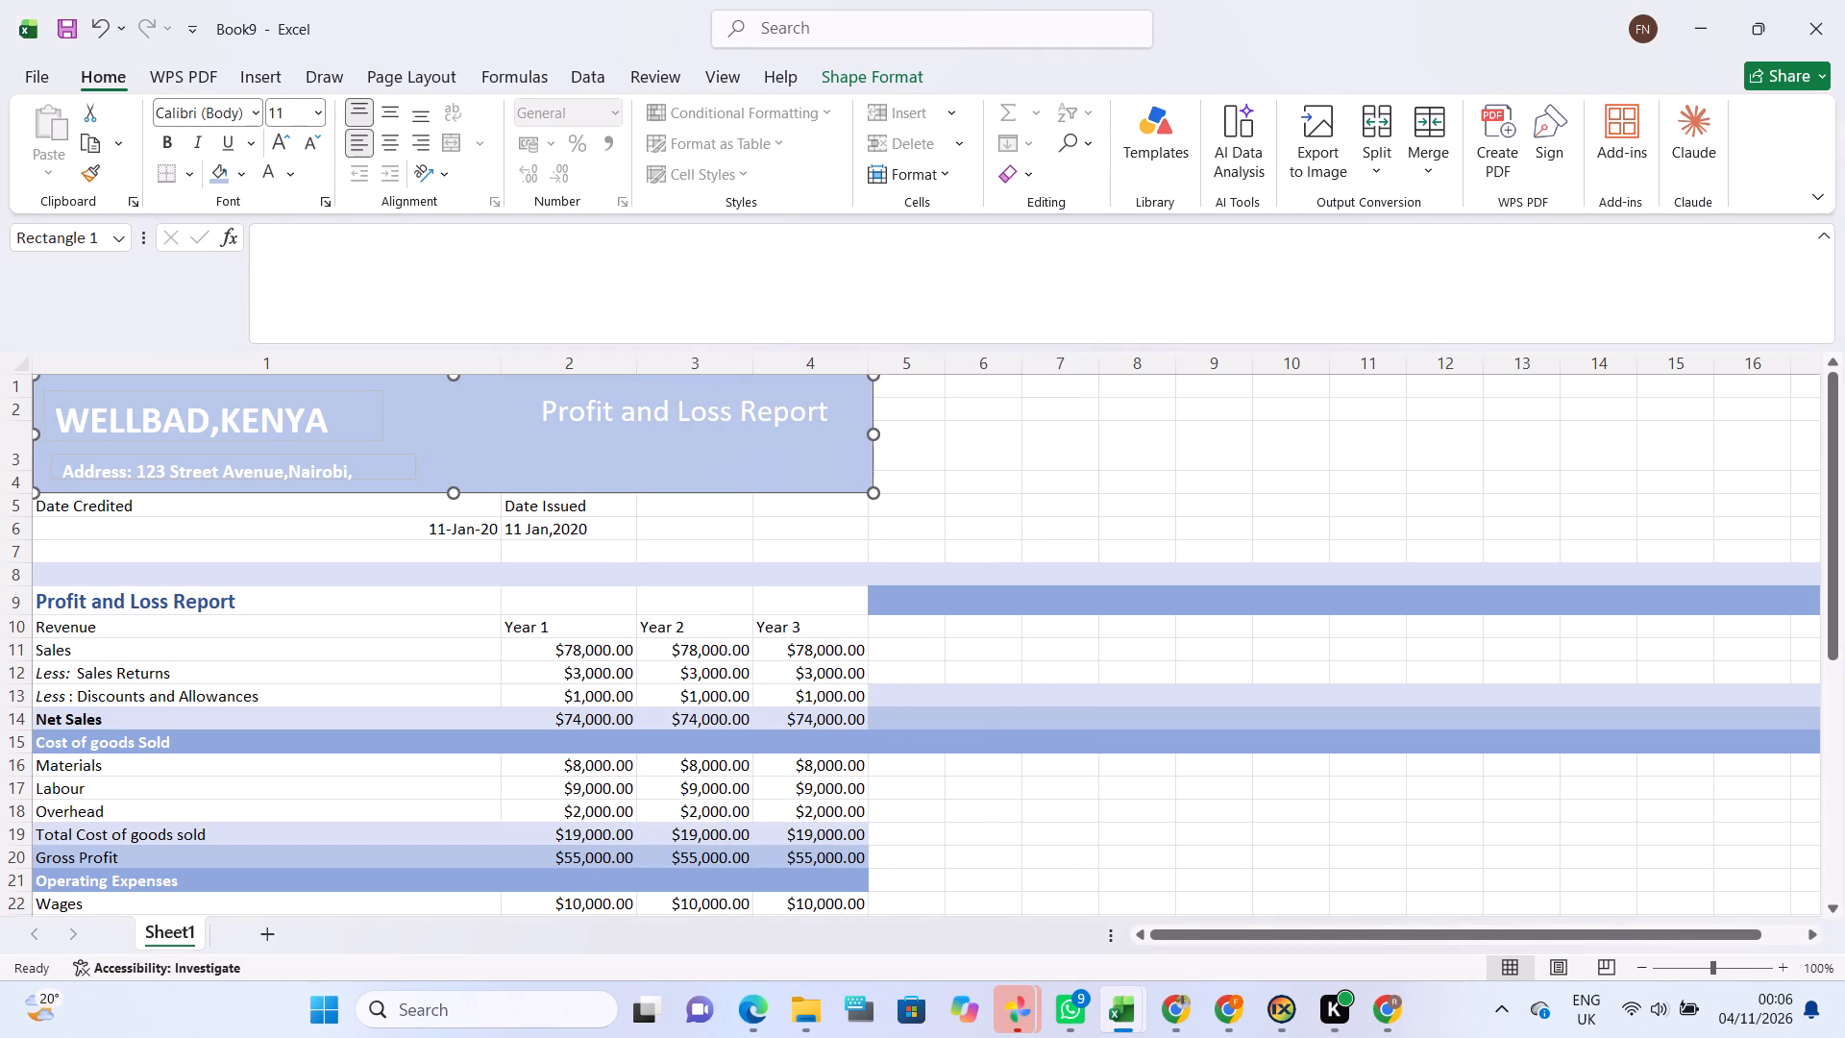
pyautogui.click(314, 439)
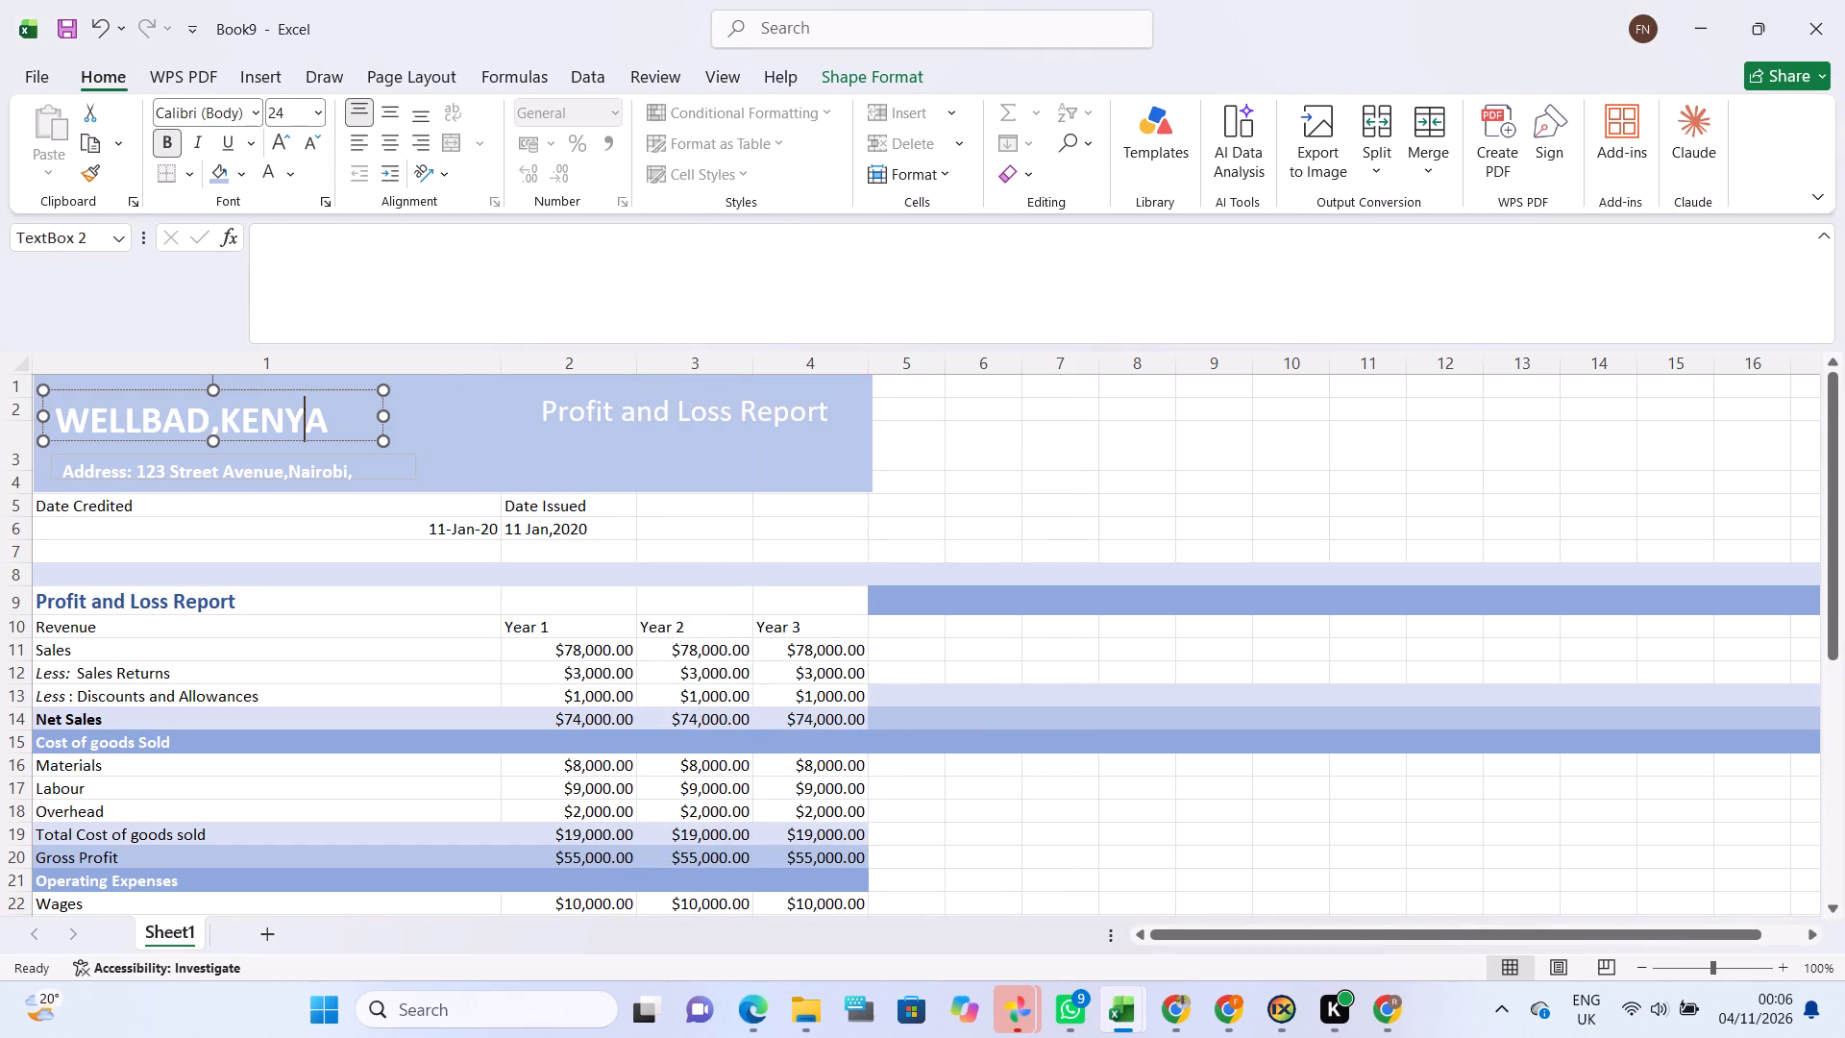
pyautogui.click(337, 439)
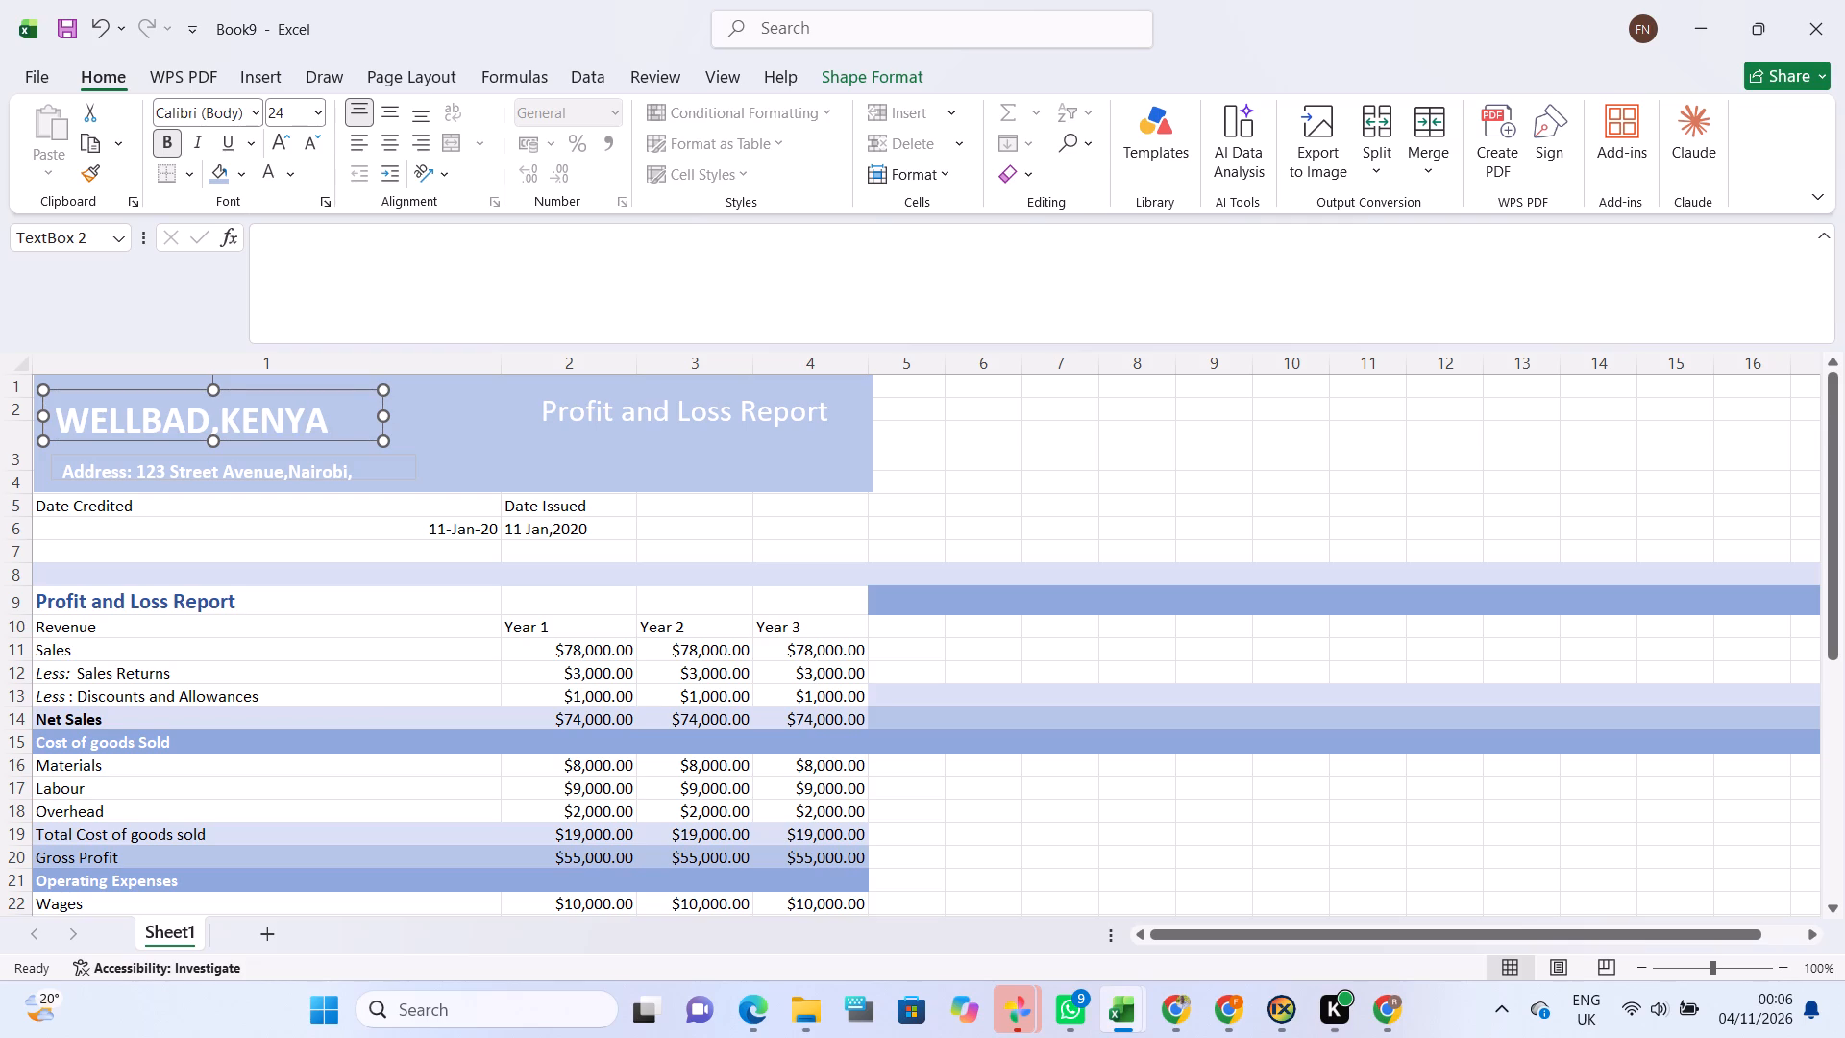
pyautogui.click(337, 439)
pyautogui.rightClick(337, 439)
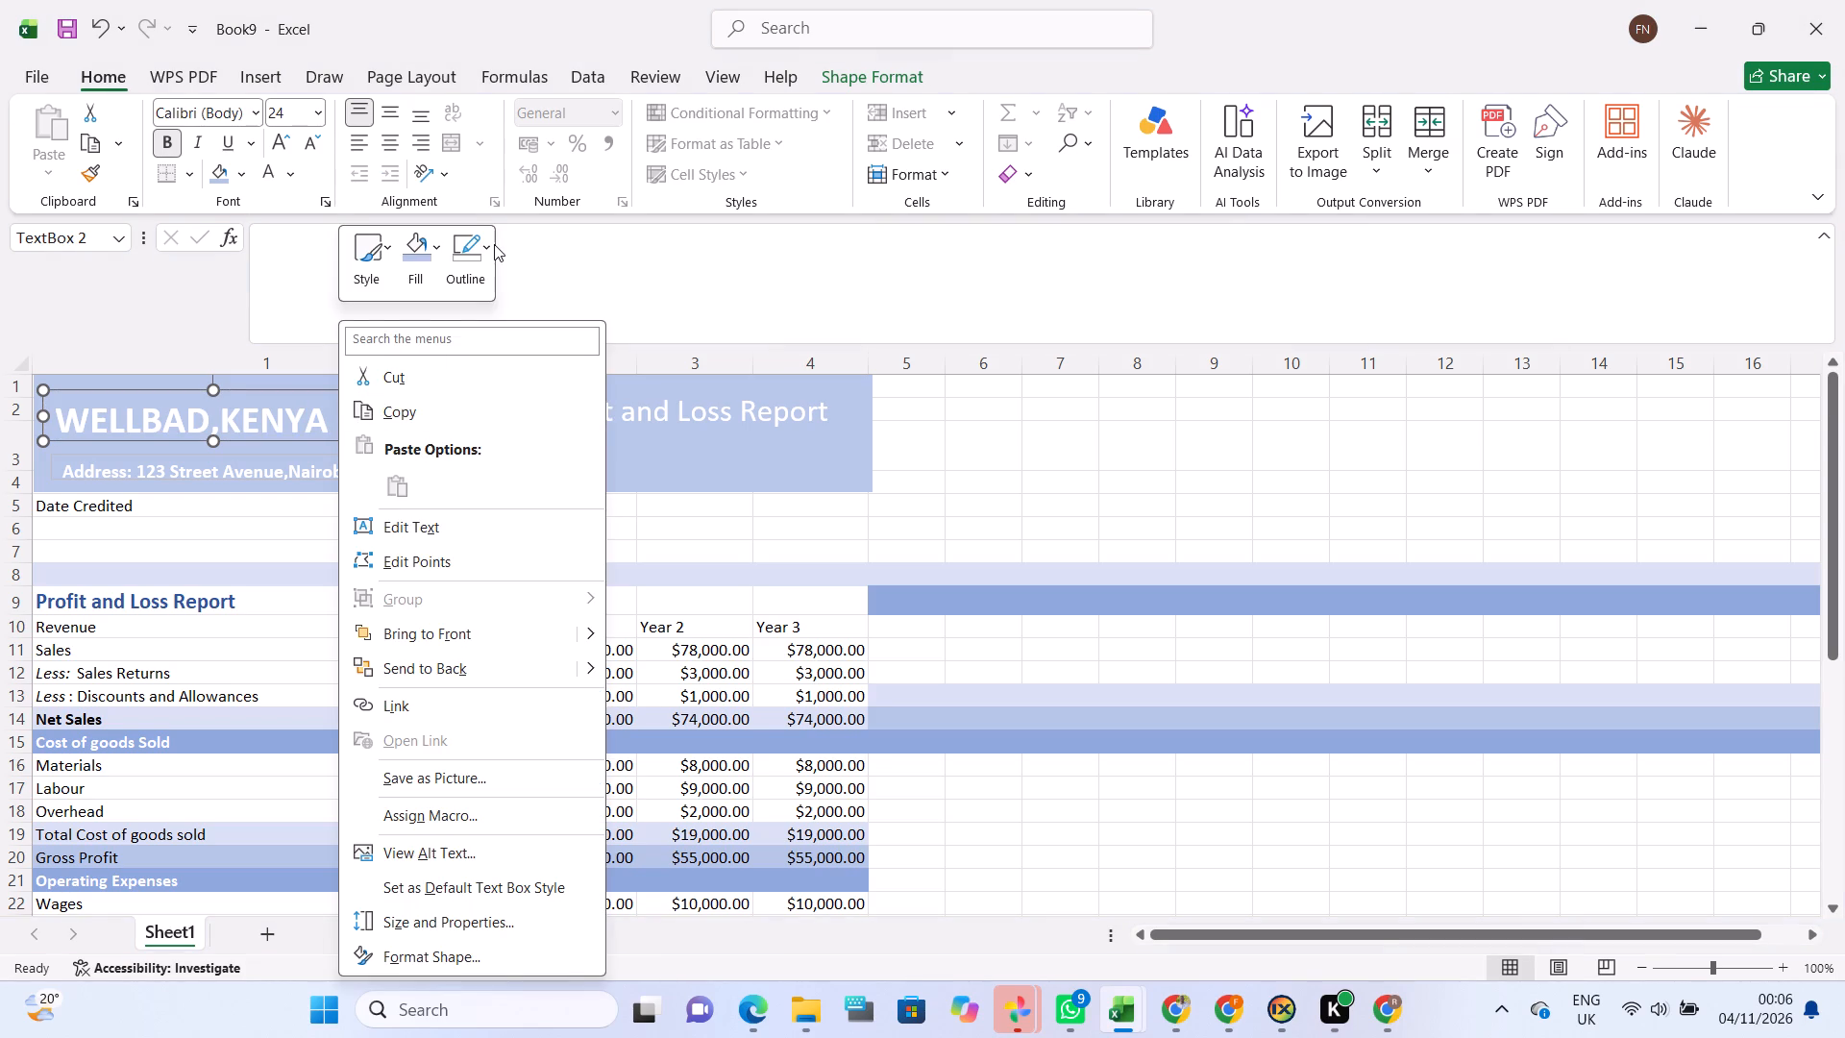
pyautogui.click(486, 241)
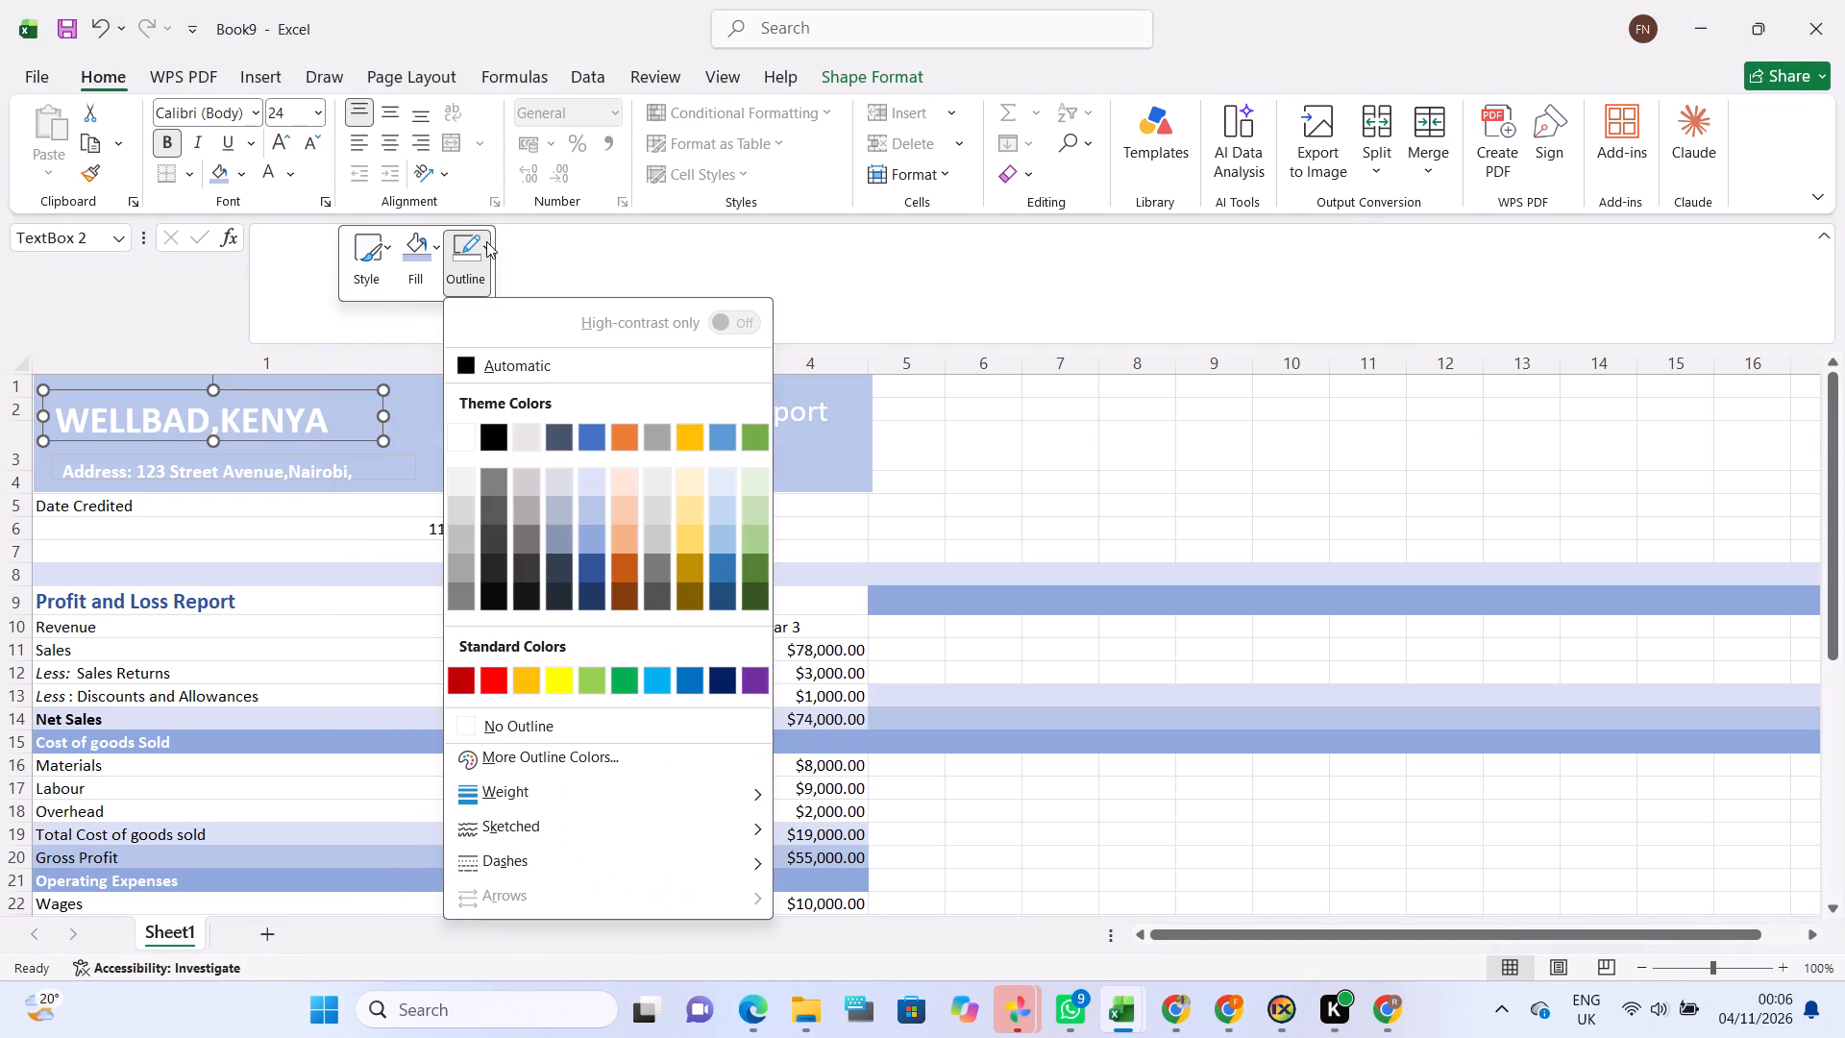
pyautogui.click(465, 722)
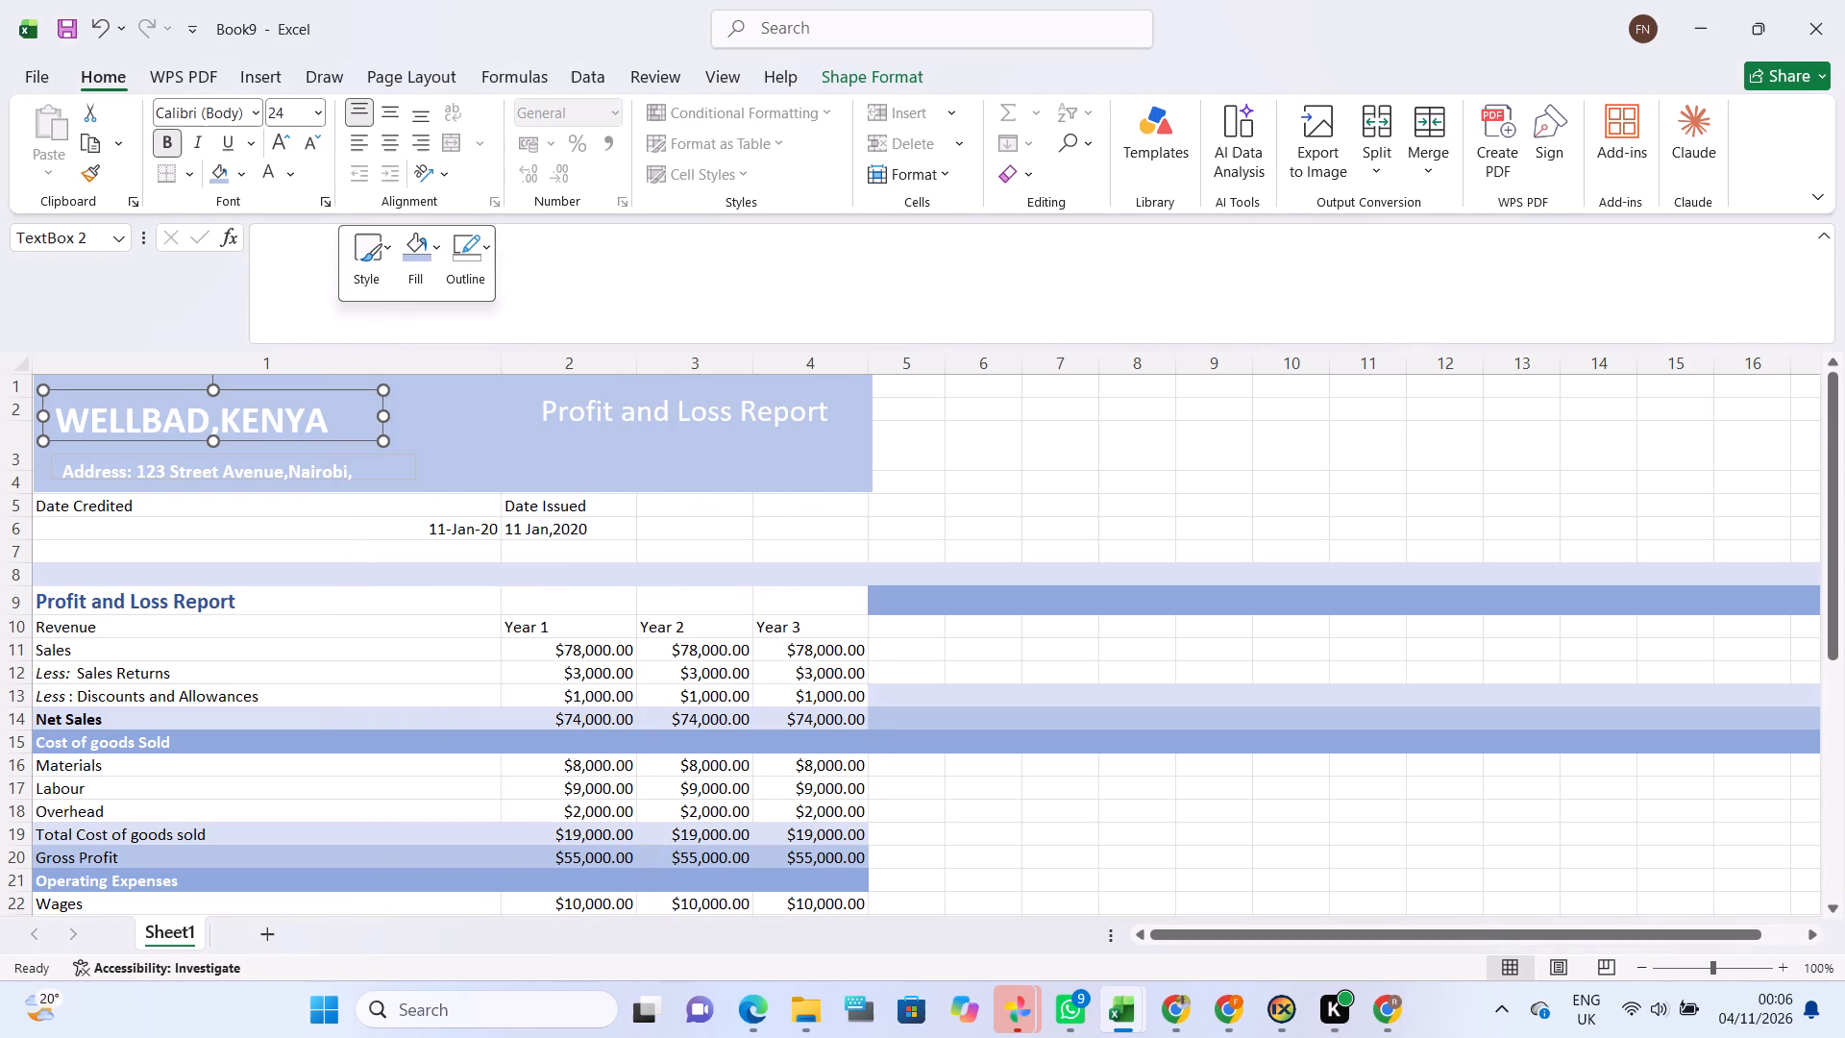
# Remove the outline from the address text box below the company name in the banner.
pyautogui.click(484, 482)
pyautogui.moveTo(392, 459); pyautogui.dragTo(401, 479)
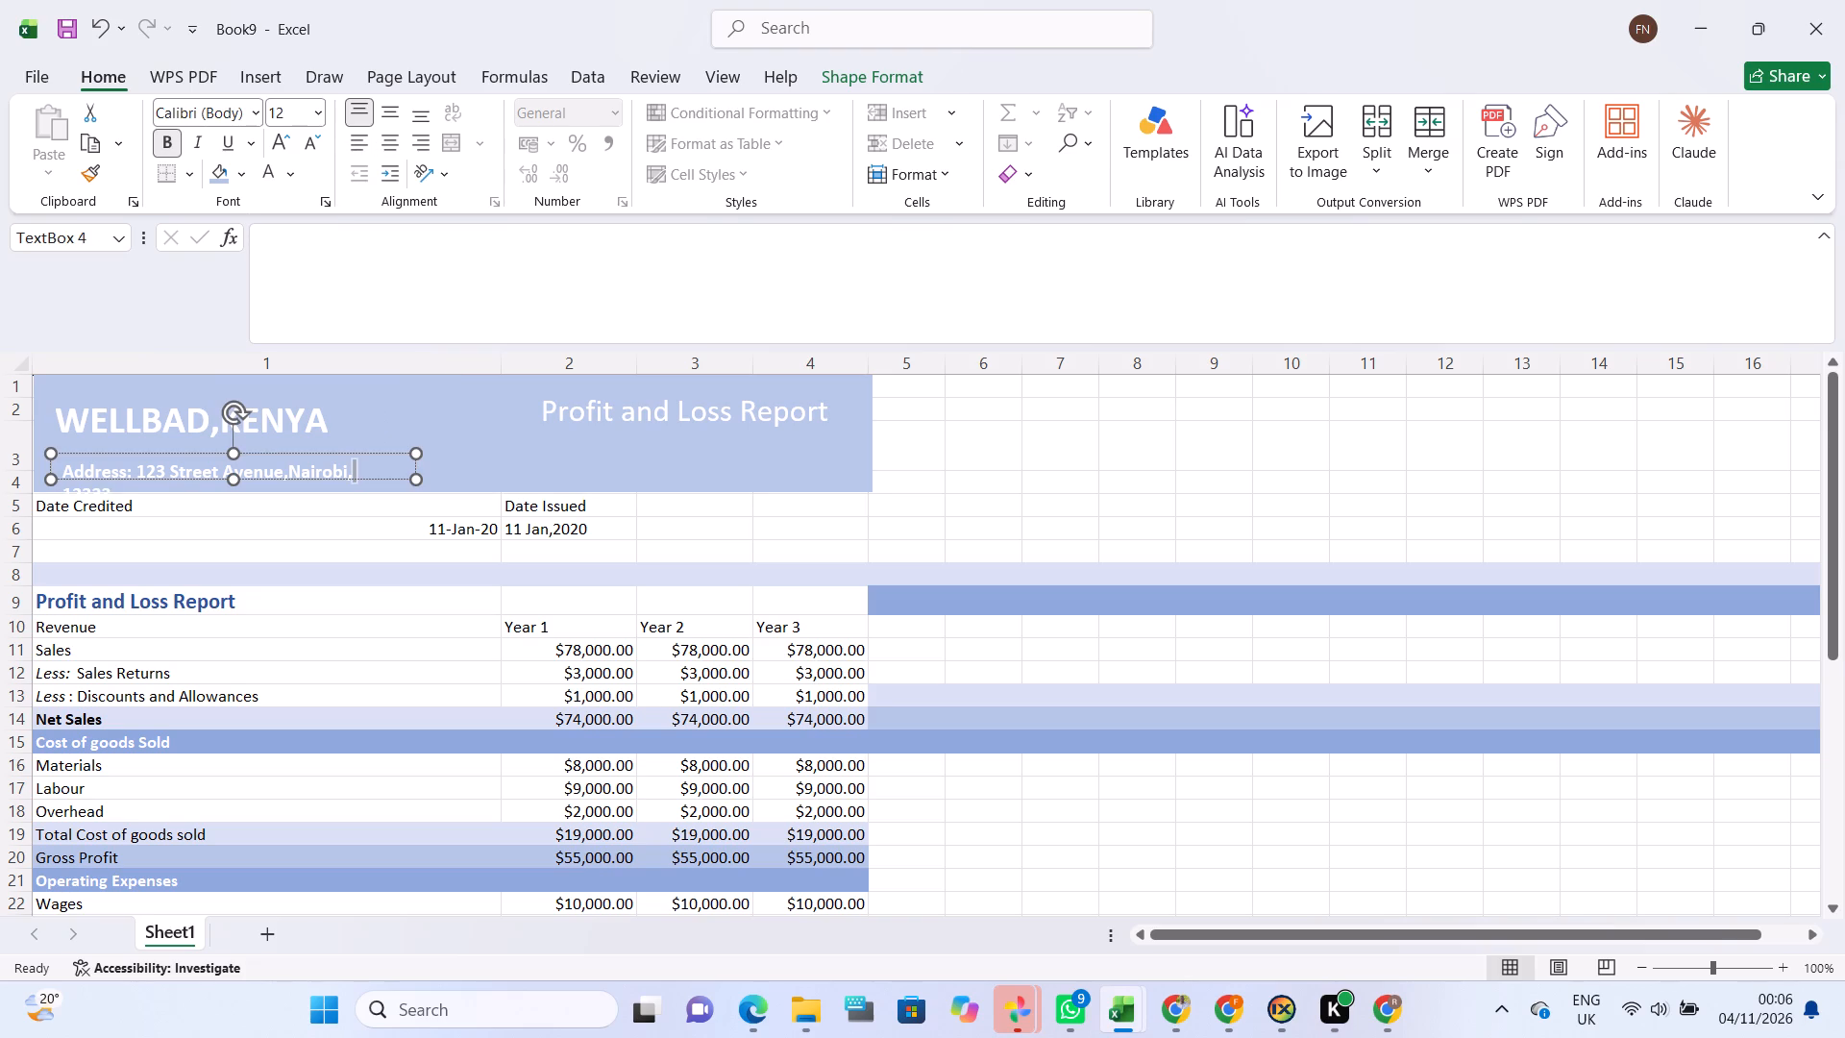
pyautogui.moveTo(401, 479); pyautogui.dragTo(389, 487)
pyautogui.click(389, 487)
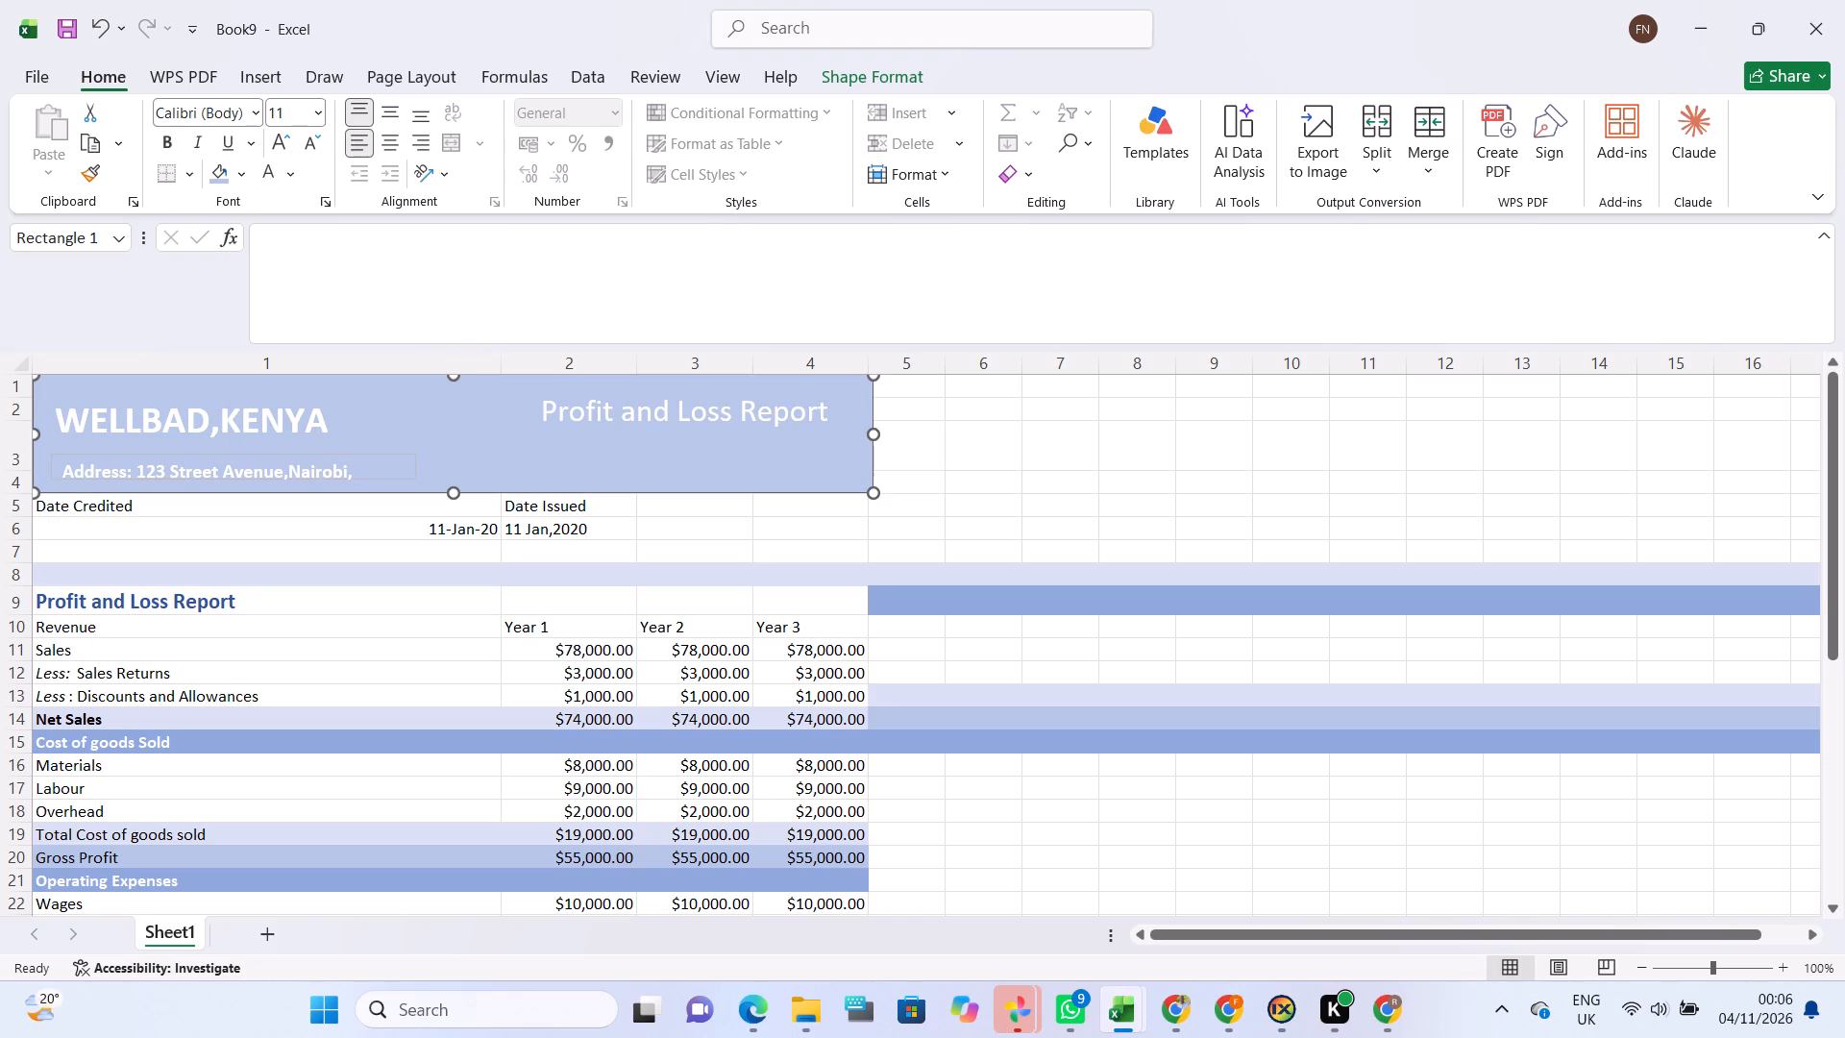
pyautogui.click(370, 475)
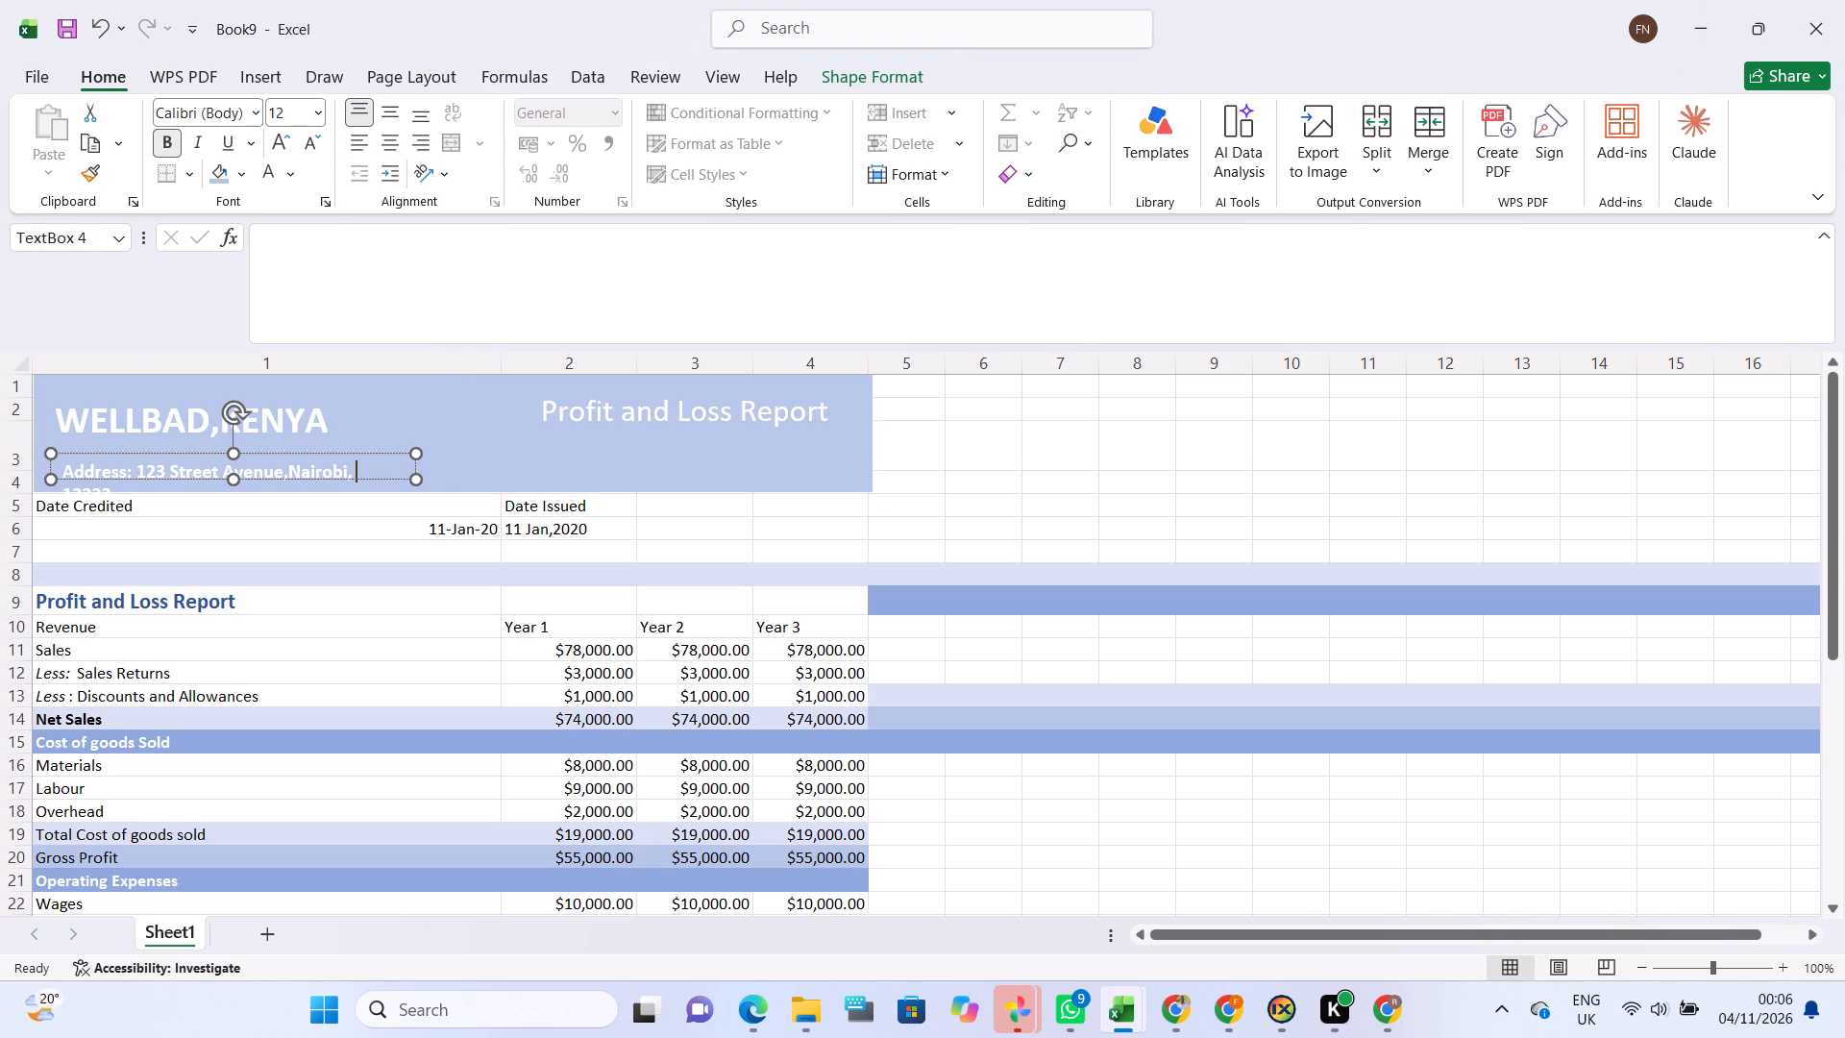
pyautogui.click(378, 476)
pyautogui.rightClick(378, 476)
pyautogui.moveTo(378, 476); pyautogui.dragTo(478, 338)
pyautogui.moveTo(478, 338); pyautogui.dragTo(360, 473)
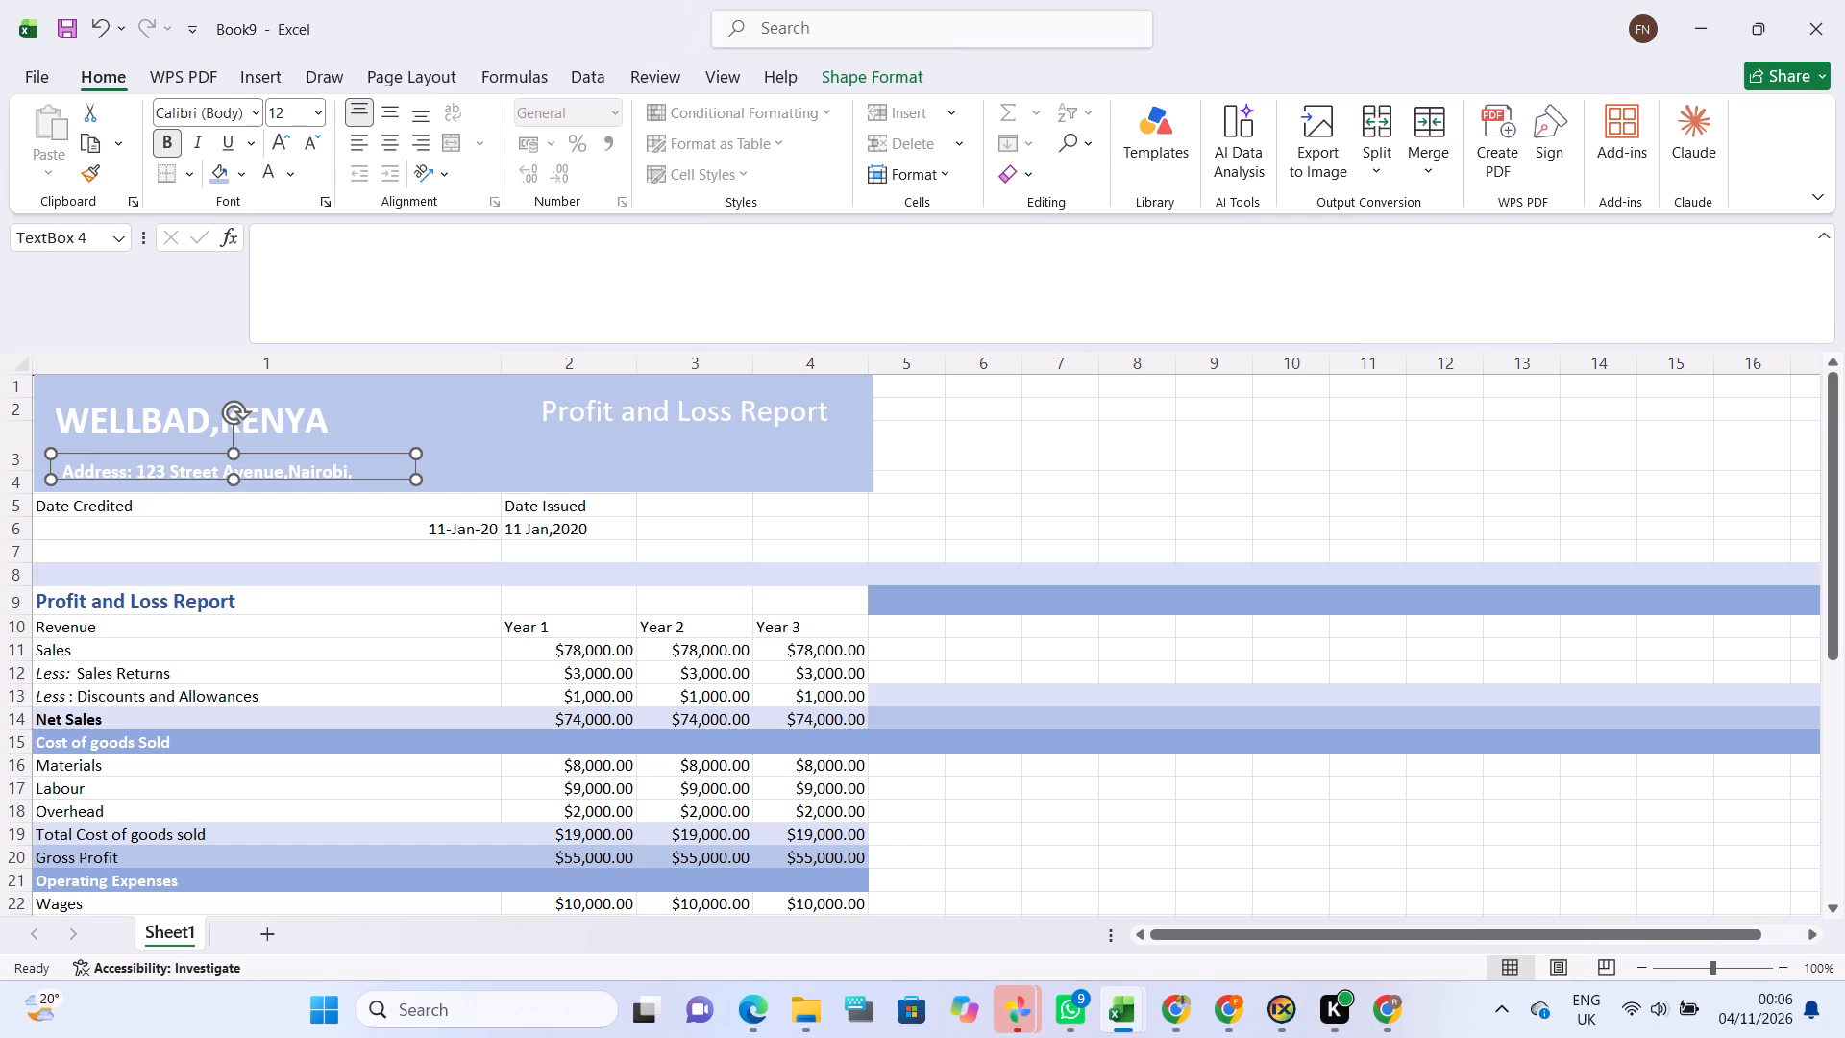
pyautogui.click(360, 480)
pyautogui.rightClick(360, 480)
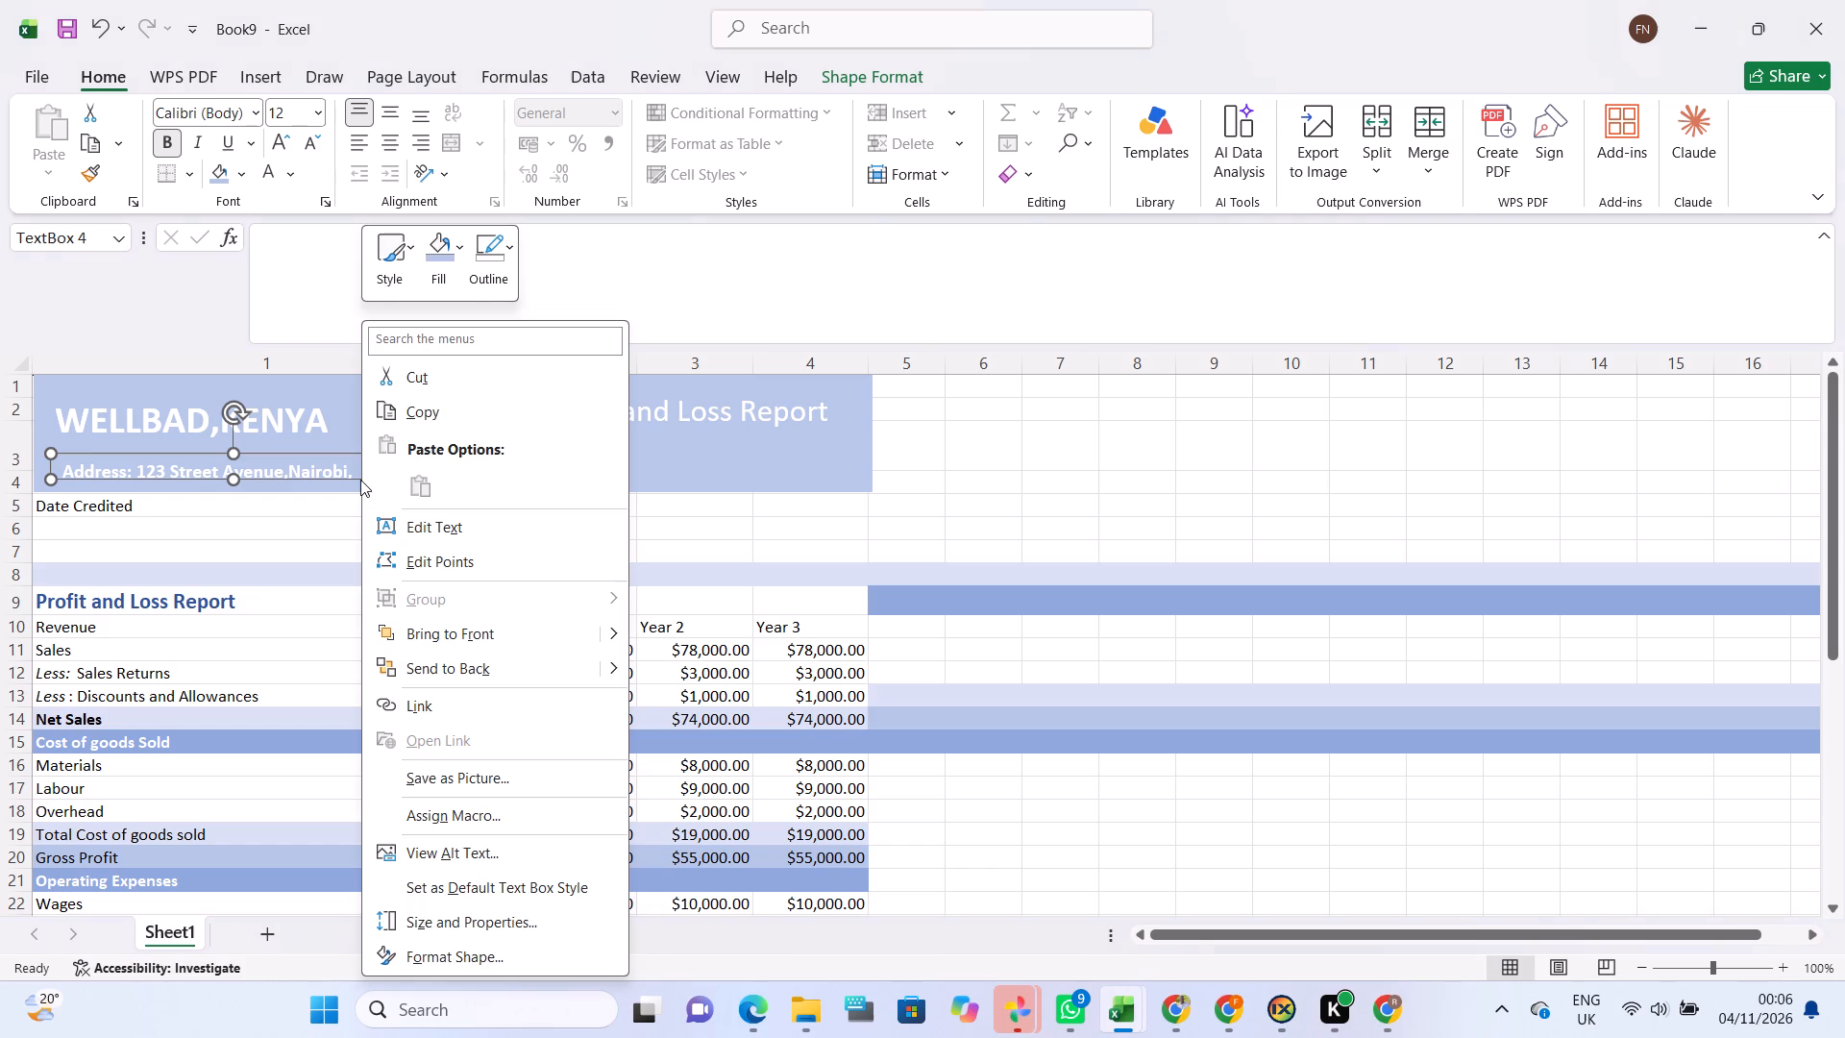
pyautogui.click(509, 241)
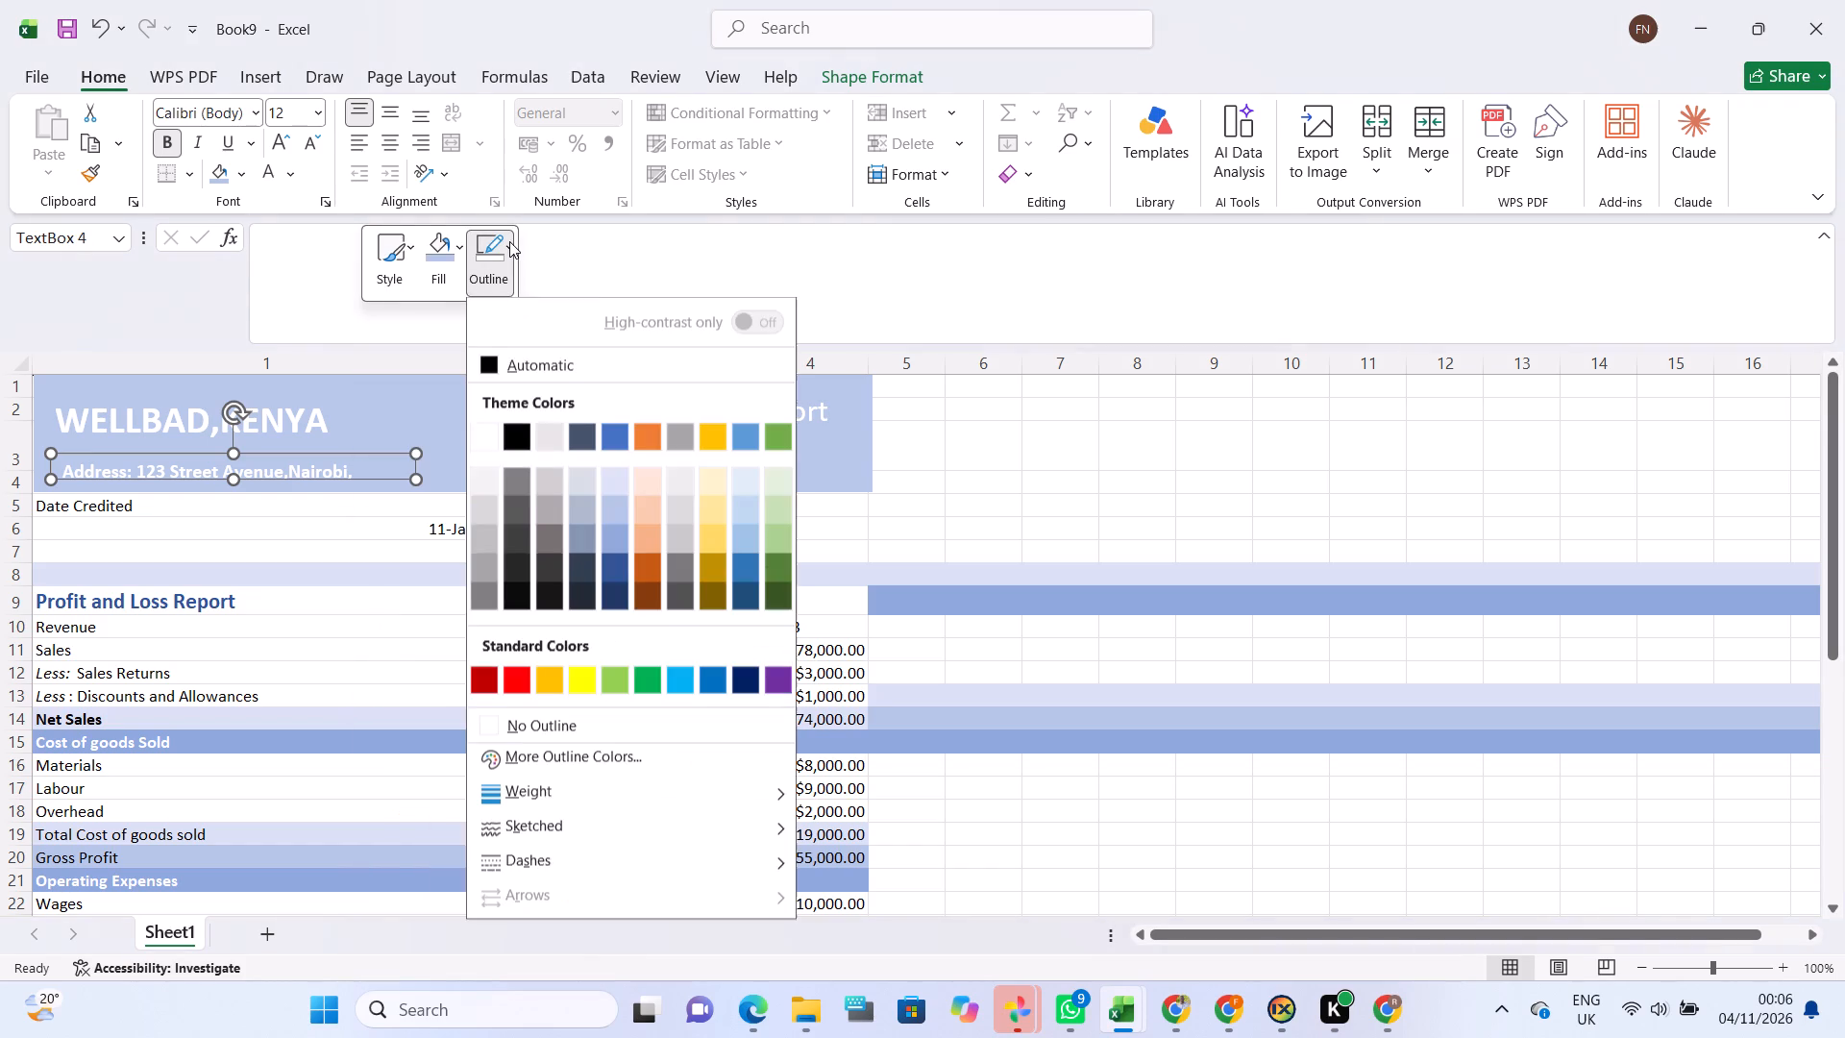
pyautogui.click(487, 722)
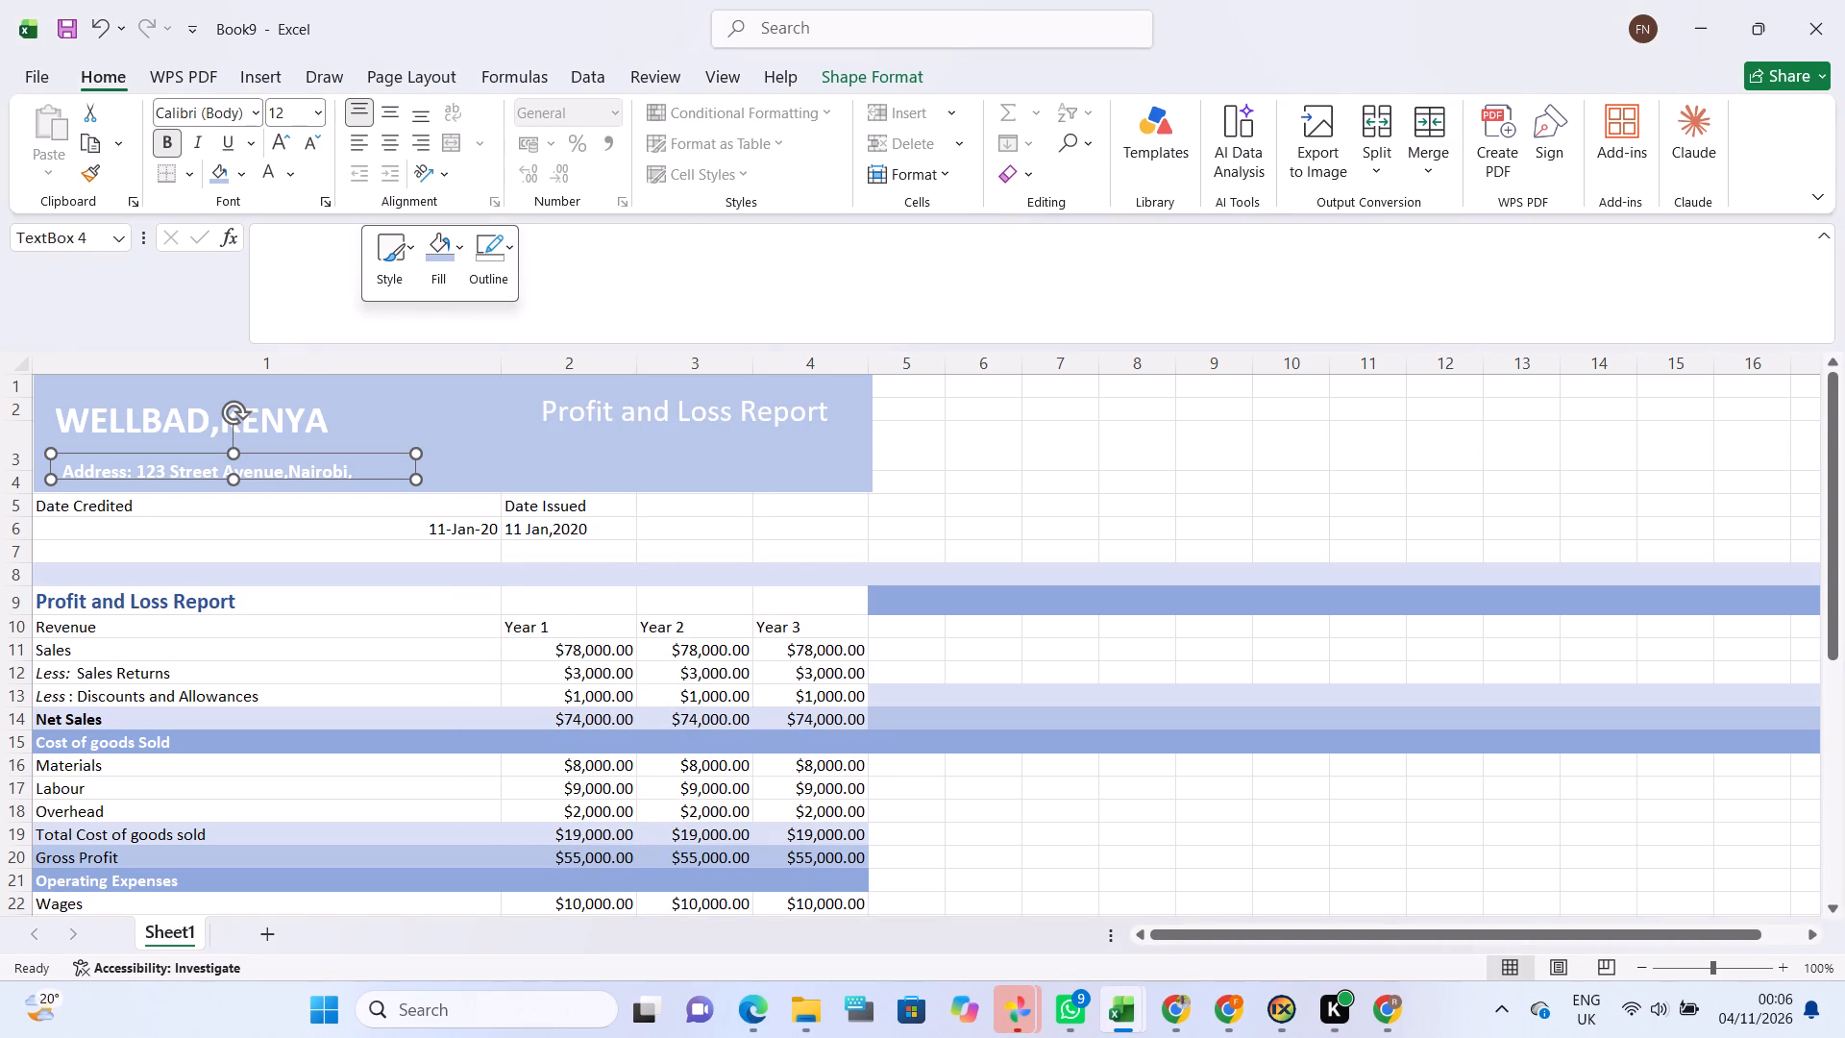
# Make the banner's address text box slightly taller by extending its lower edge.
pyautogui.moveTo(412, 477); pyautogui.dragTo(414, 488)
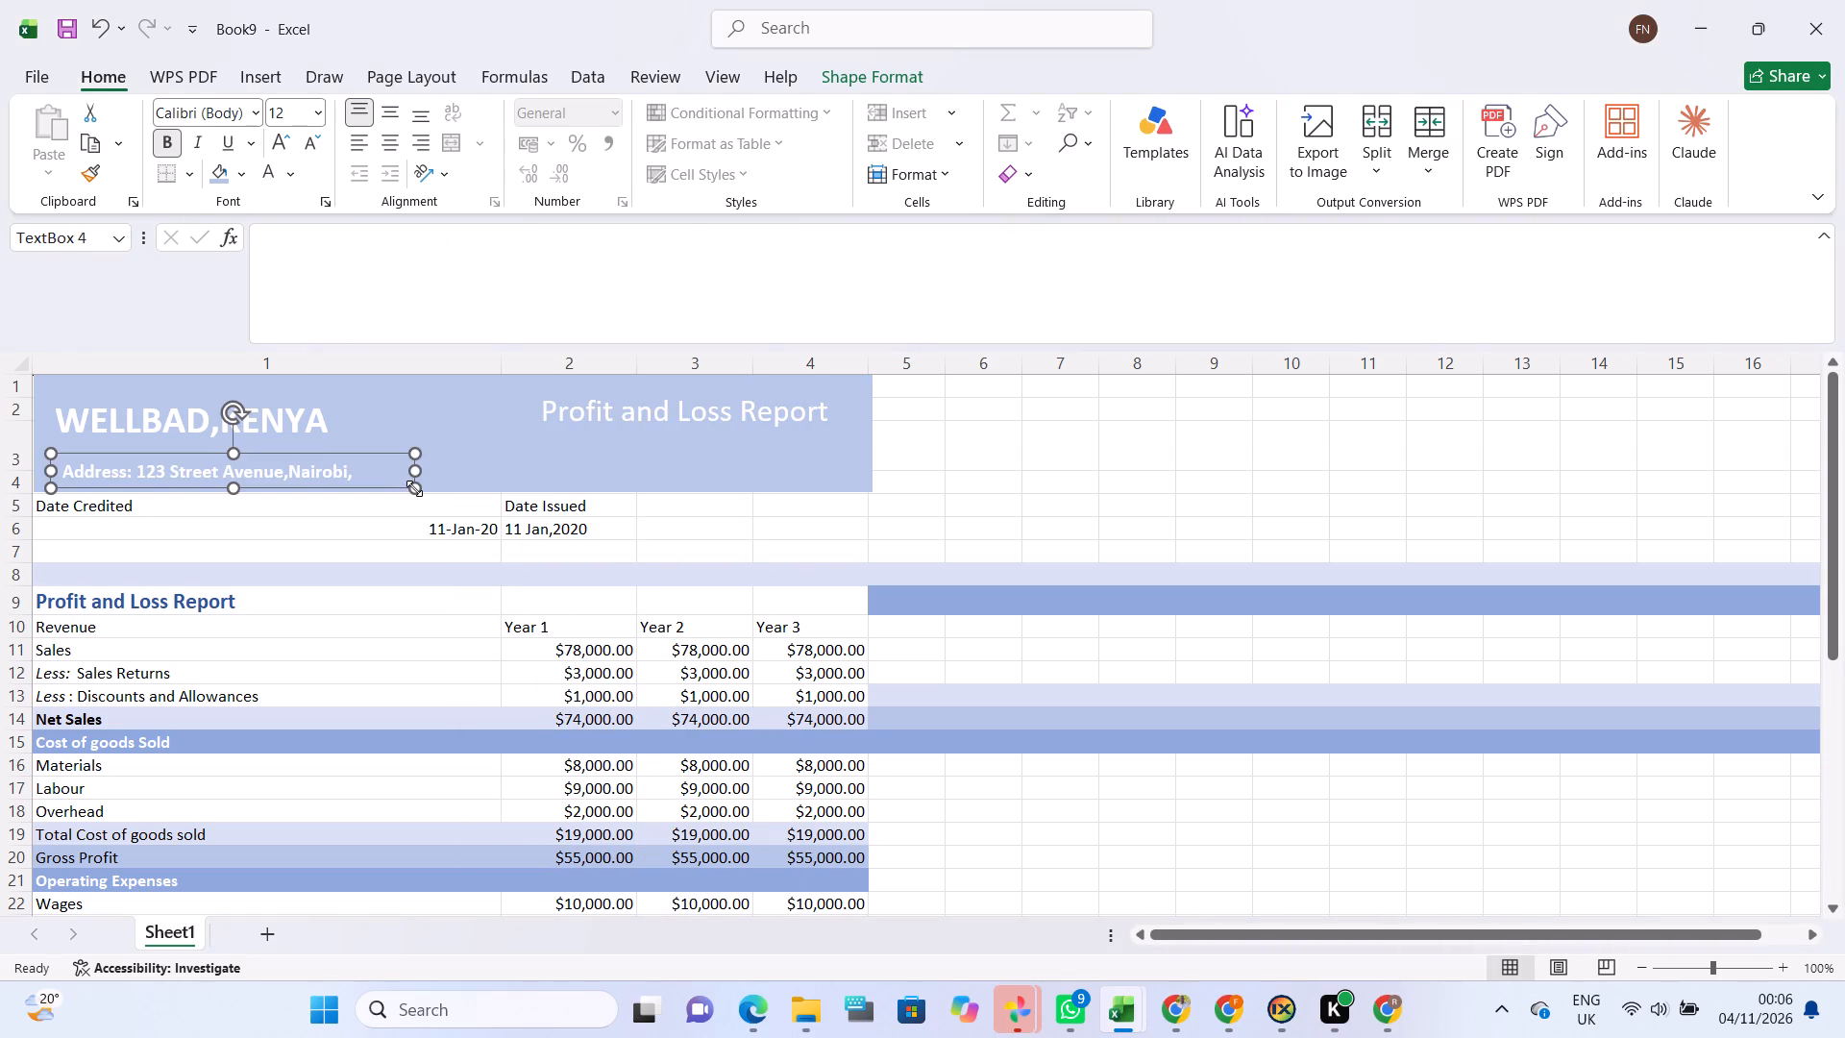
pyautogui.click(437, 466)
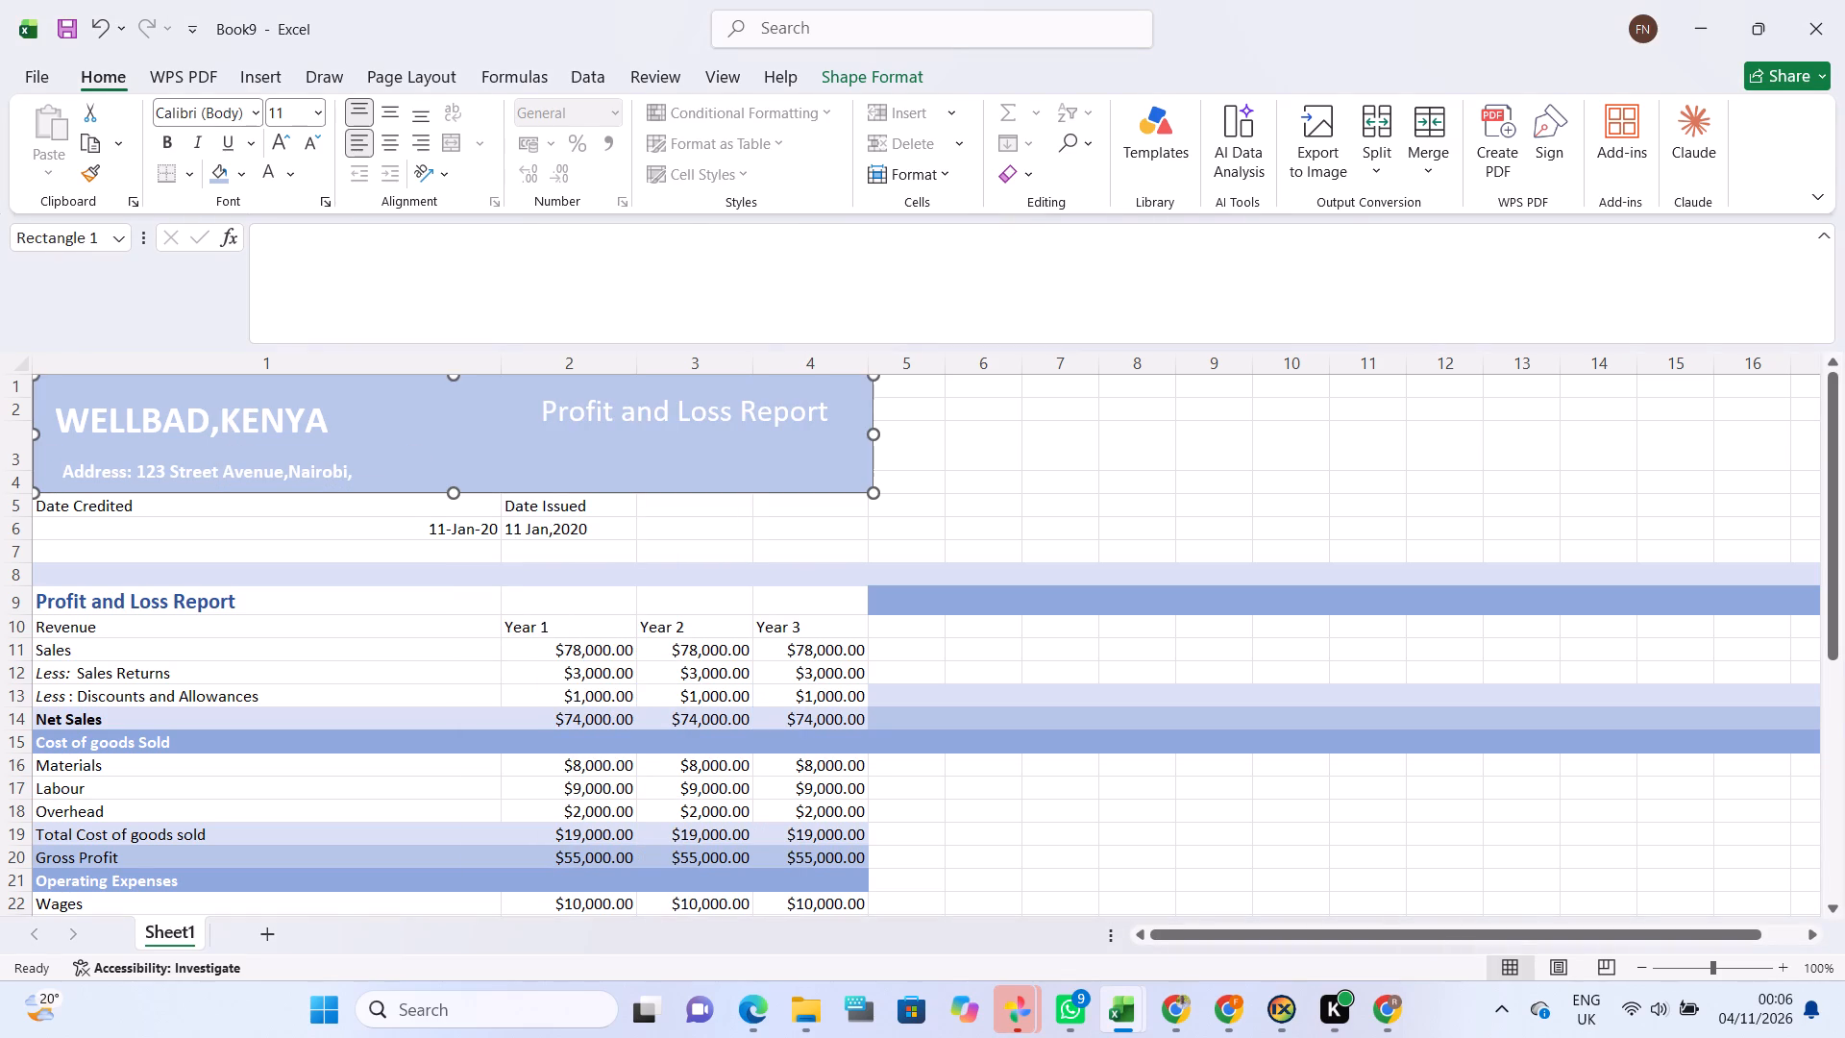
# Look over the report's layout and shading from the banner down through the operating expenses.
pyautogui.scroll(-2, 660, 573)
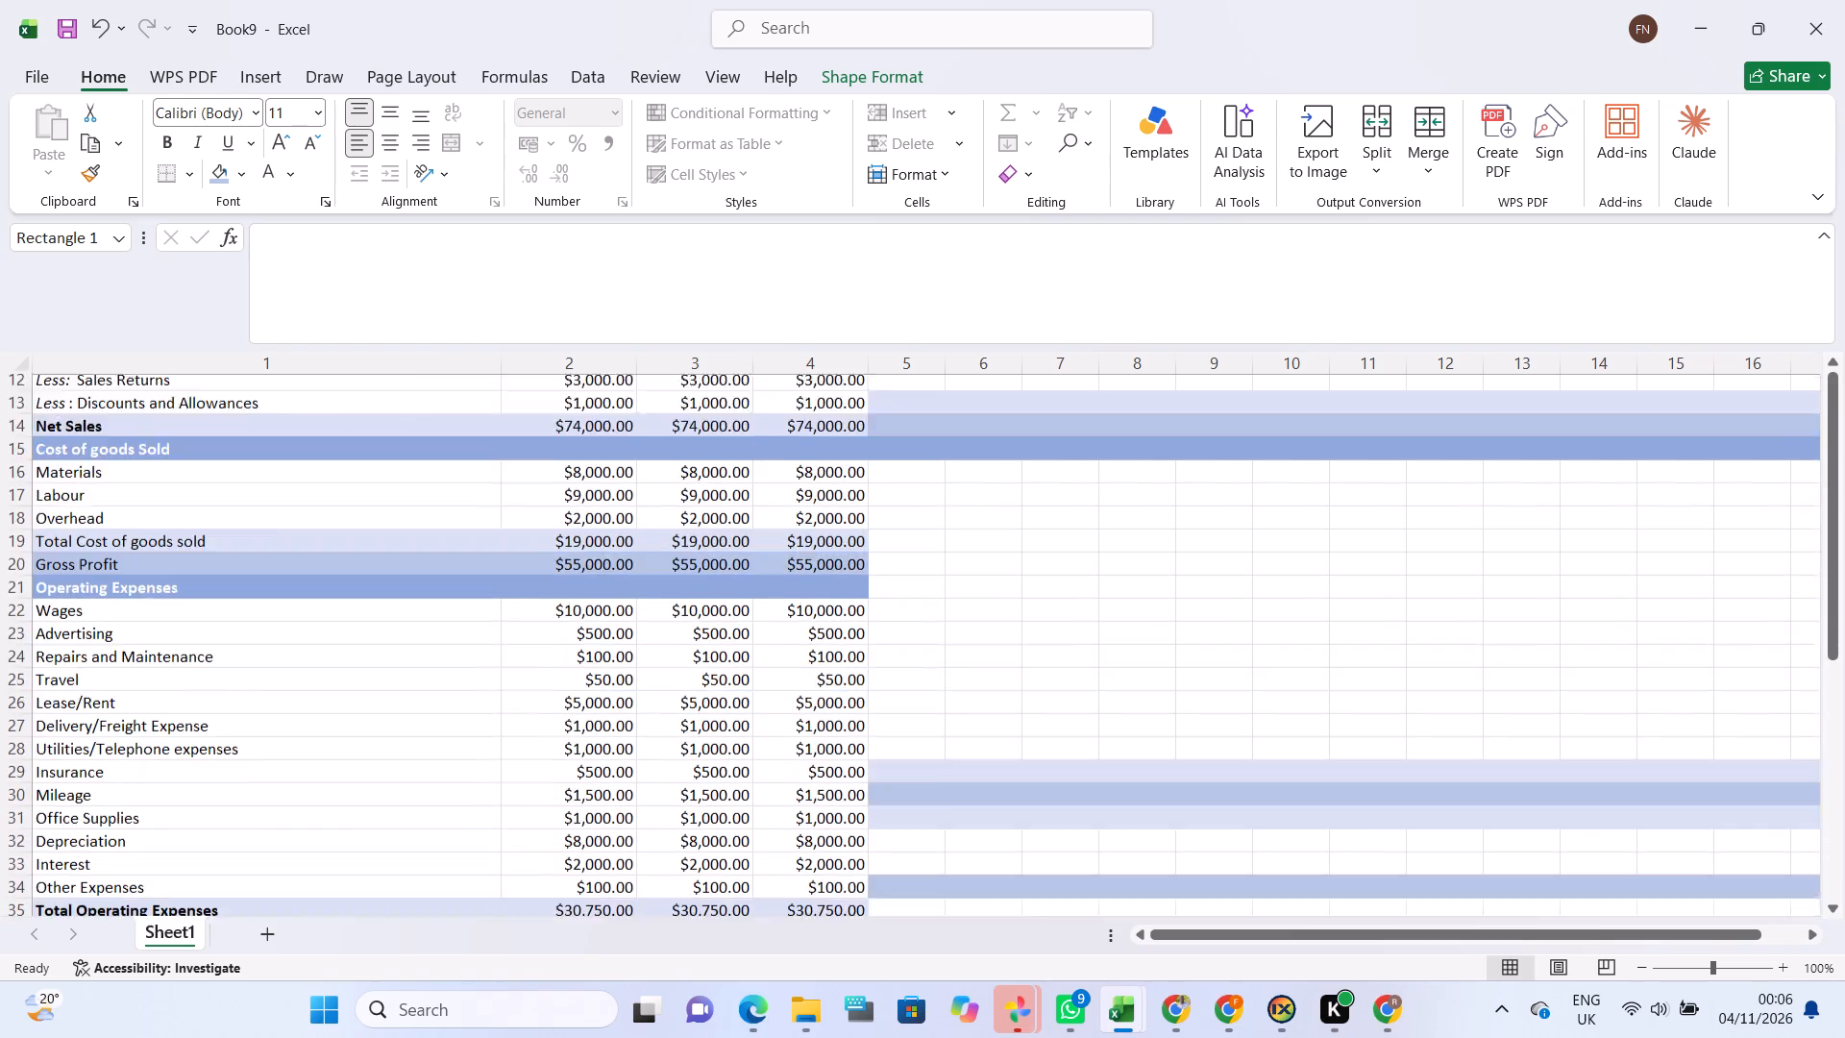
pyautogui.scroll(-2, 660, 573)
pyautogui.scroll(6, 660, 573)
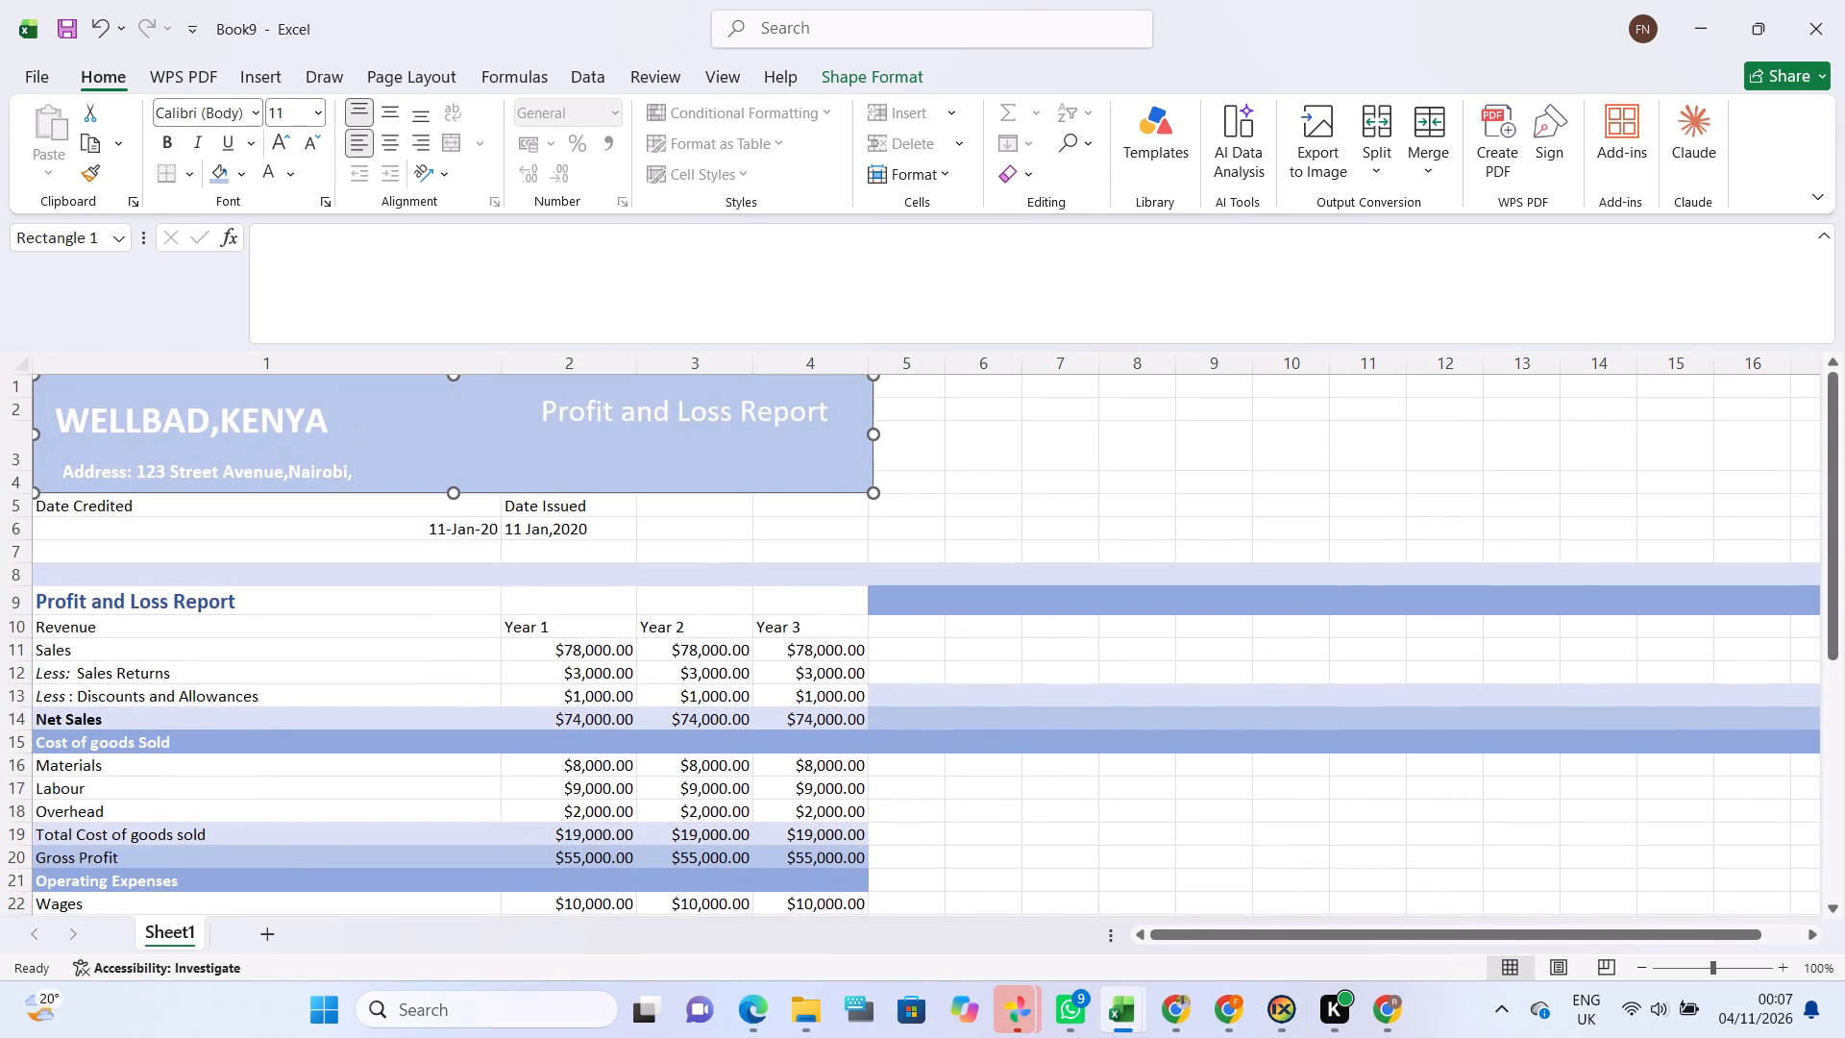
pyautogui.scroll(-1, 660, 573)
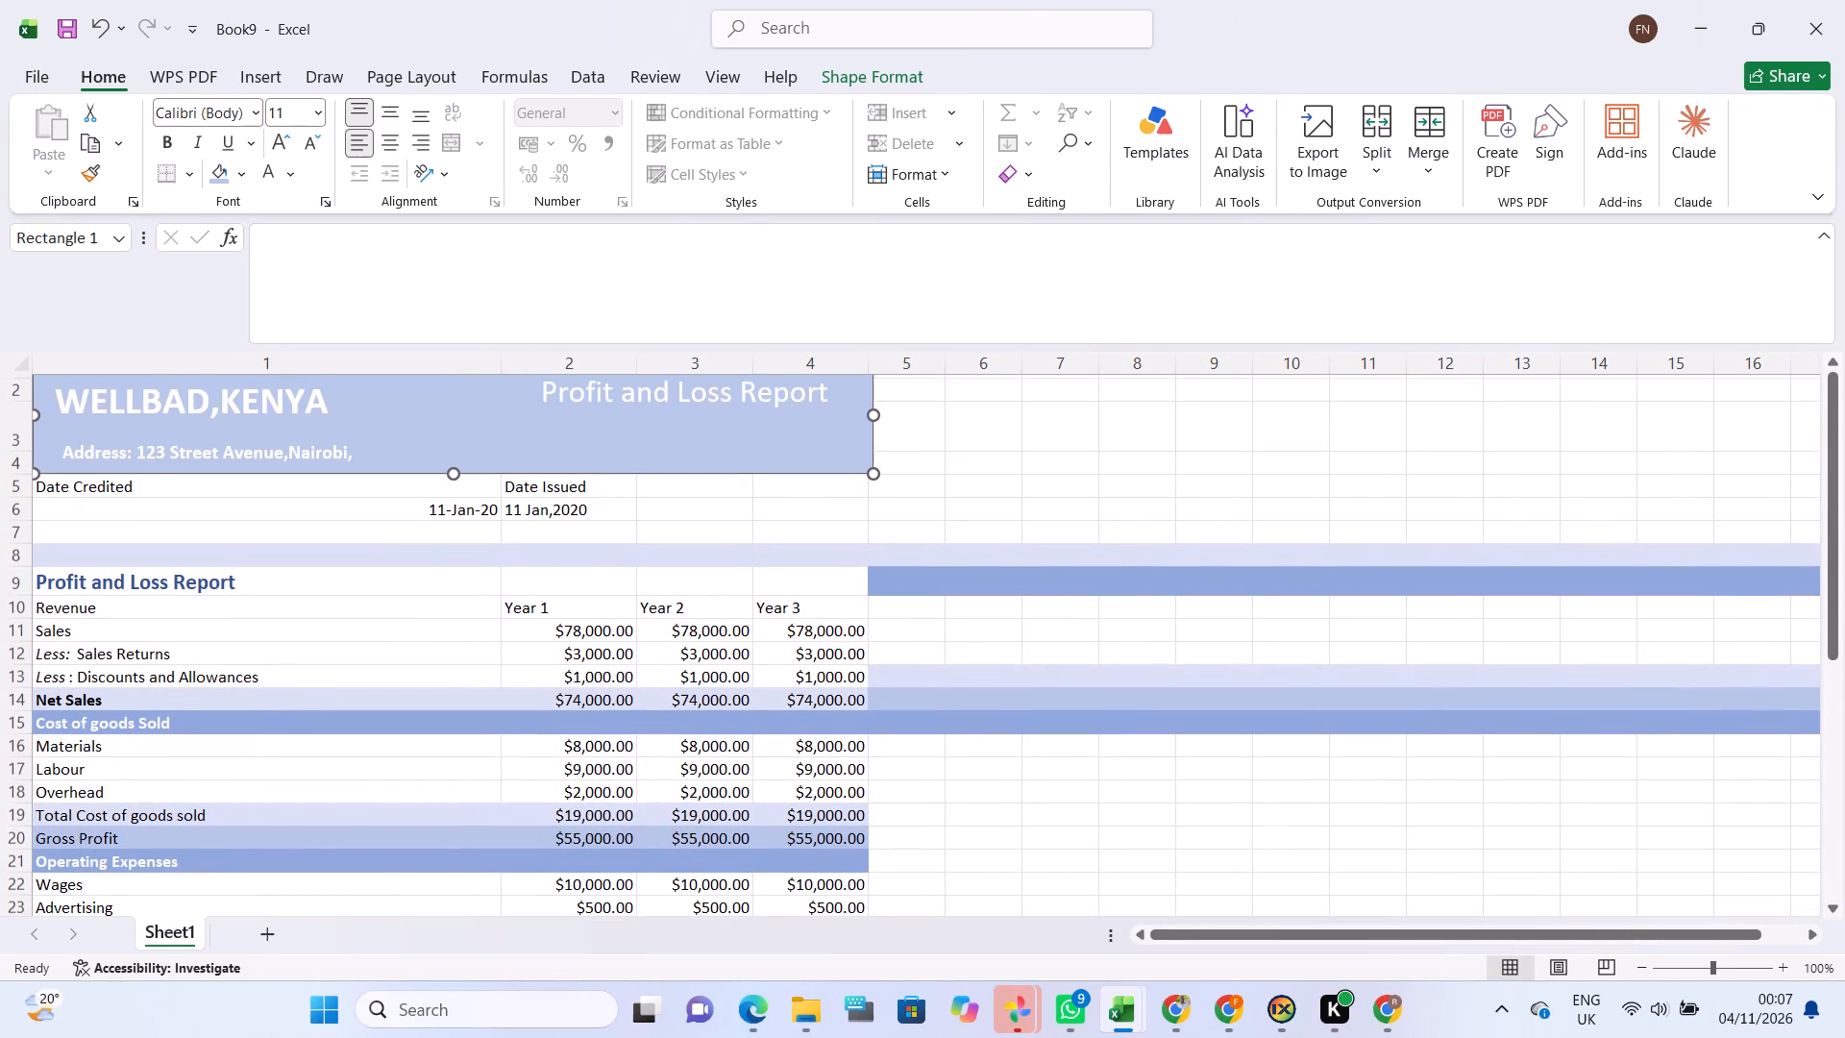
pyautogui.scroll(-2, 660, 573)
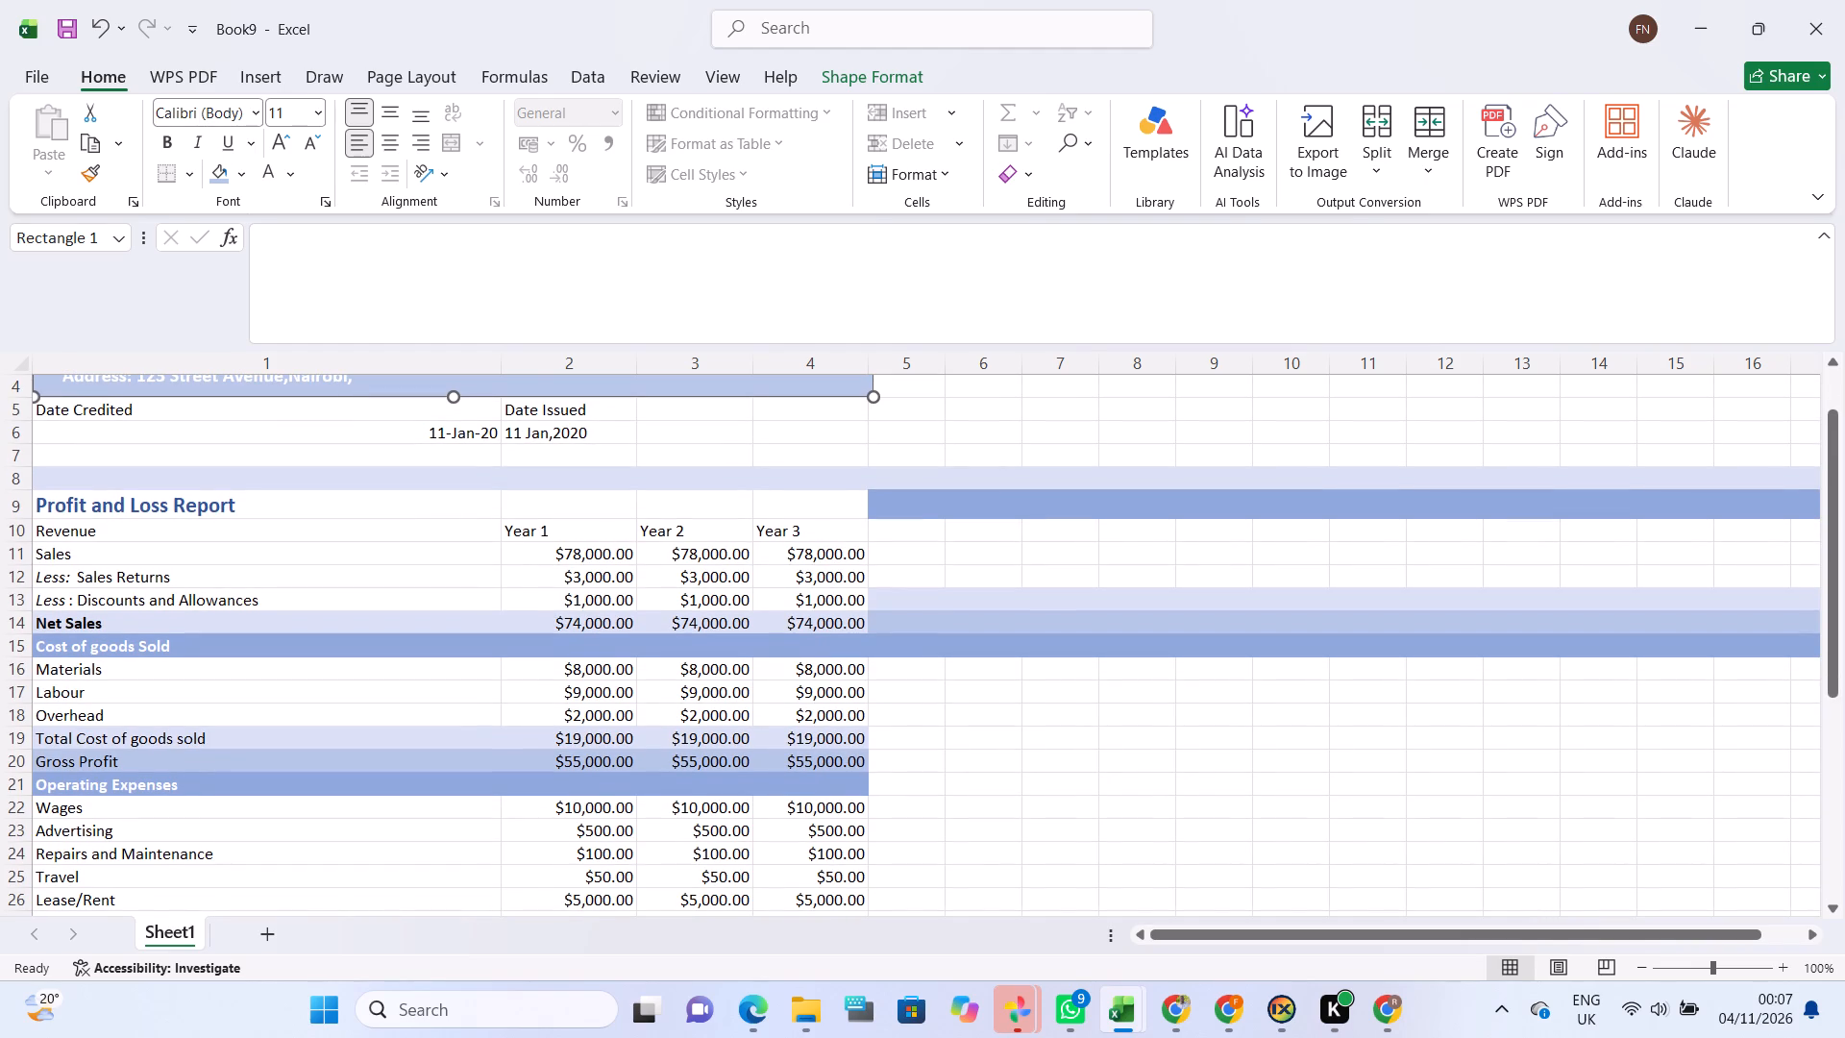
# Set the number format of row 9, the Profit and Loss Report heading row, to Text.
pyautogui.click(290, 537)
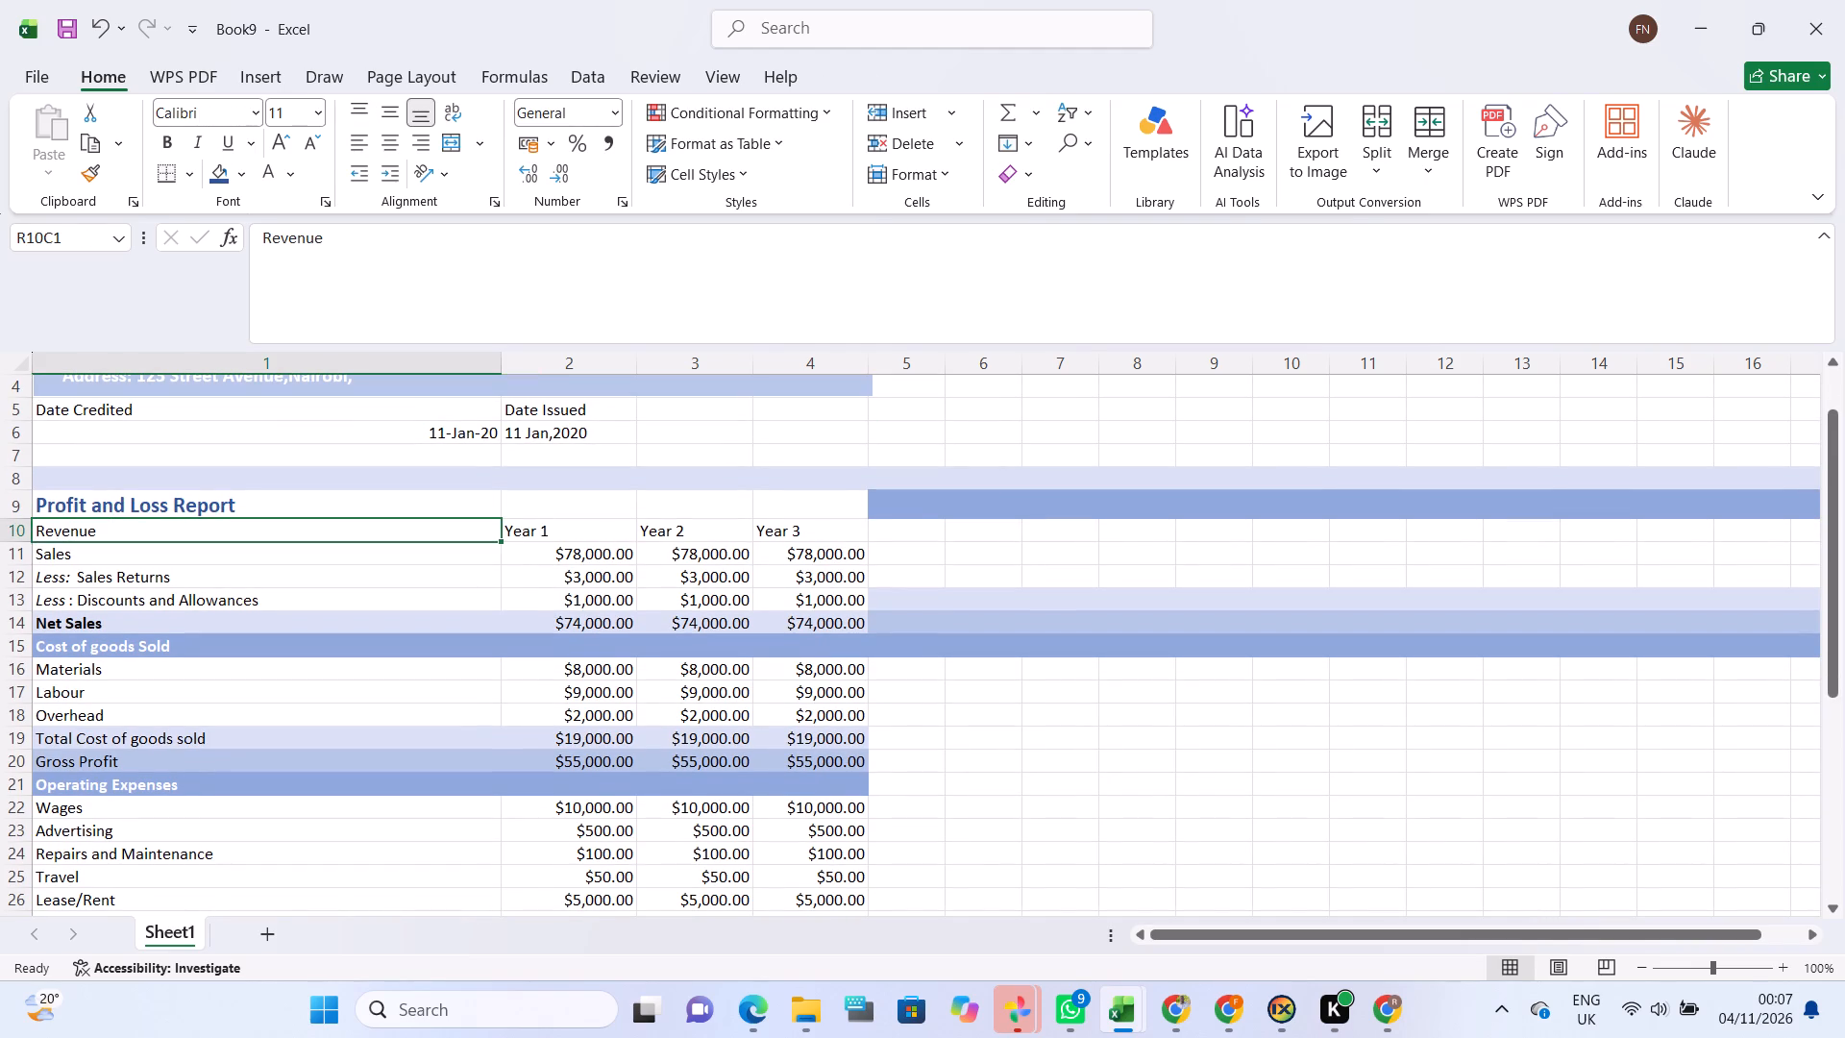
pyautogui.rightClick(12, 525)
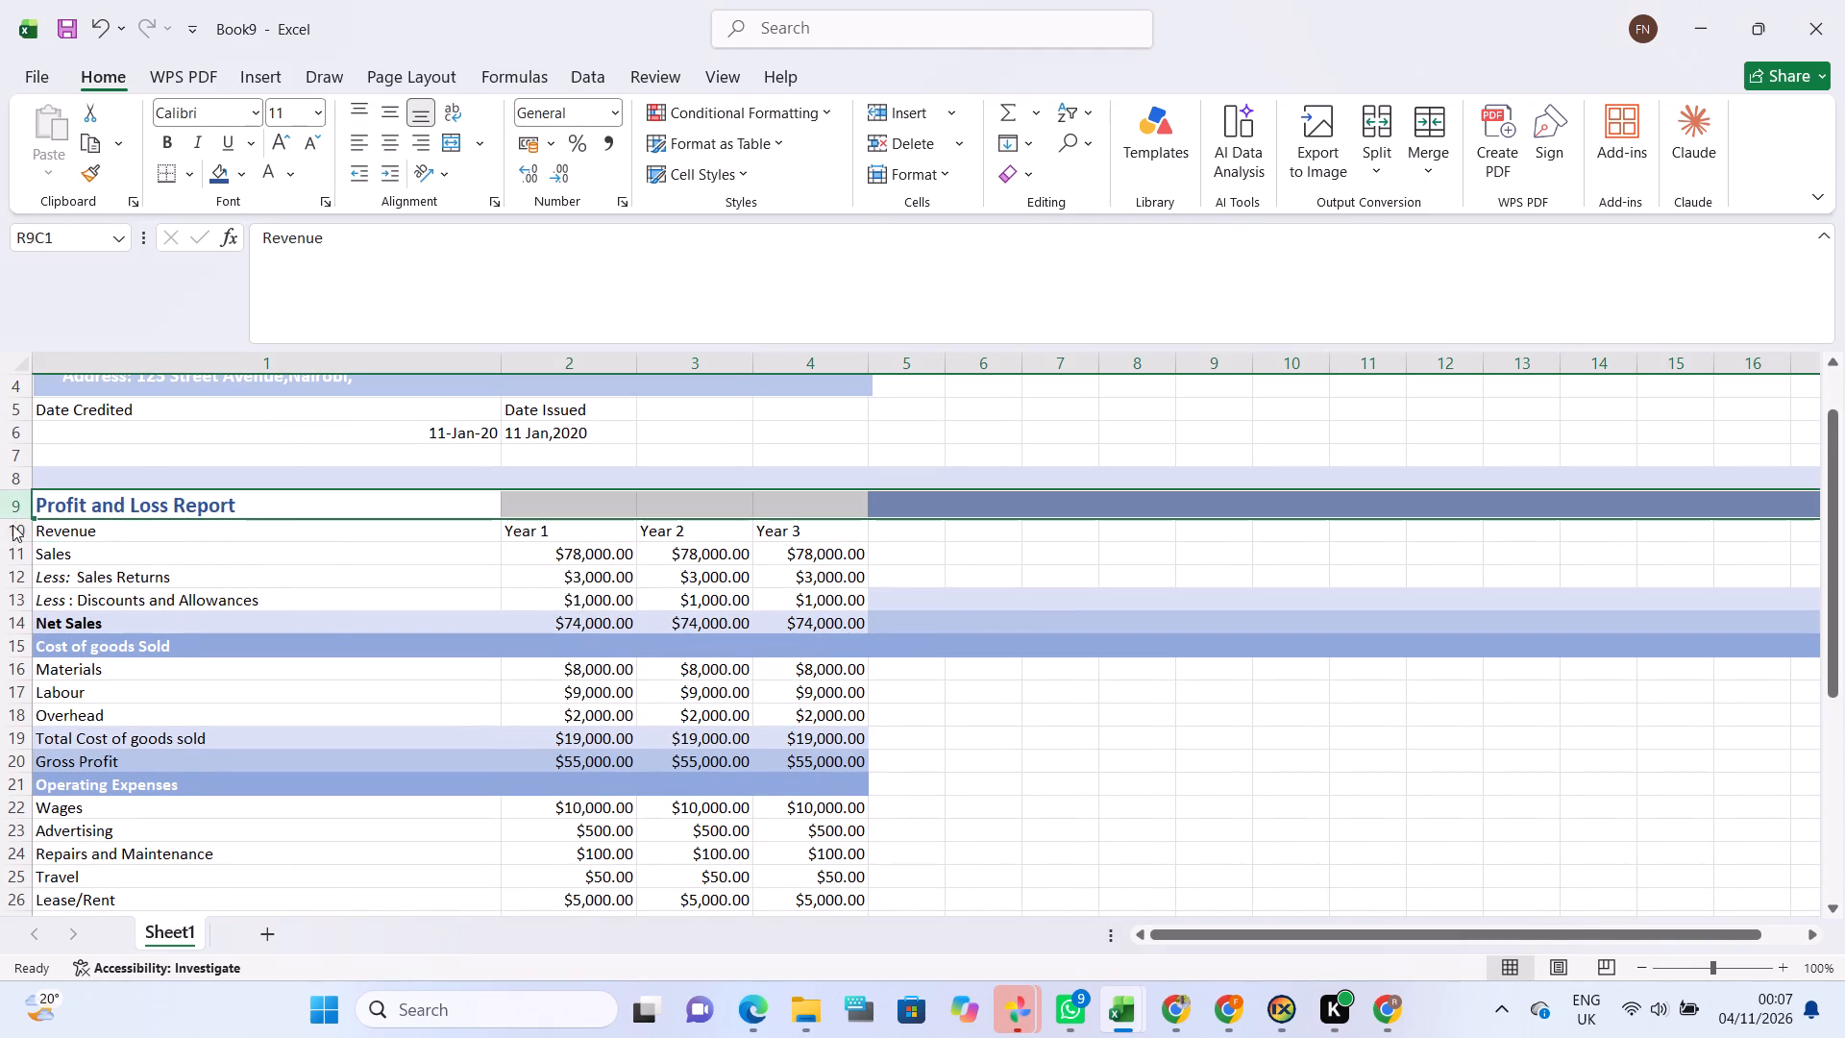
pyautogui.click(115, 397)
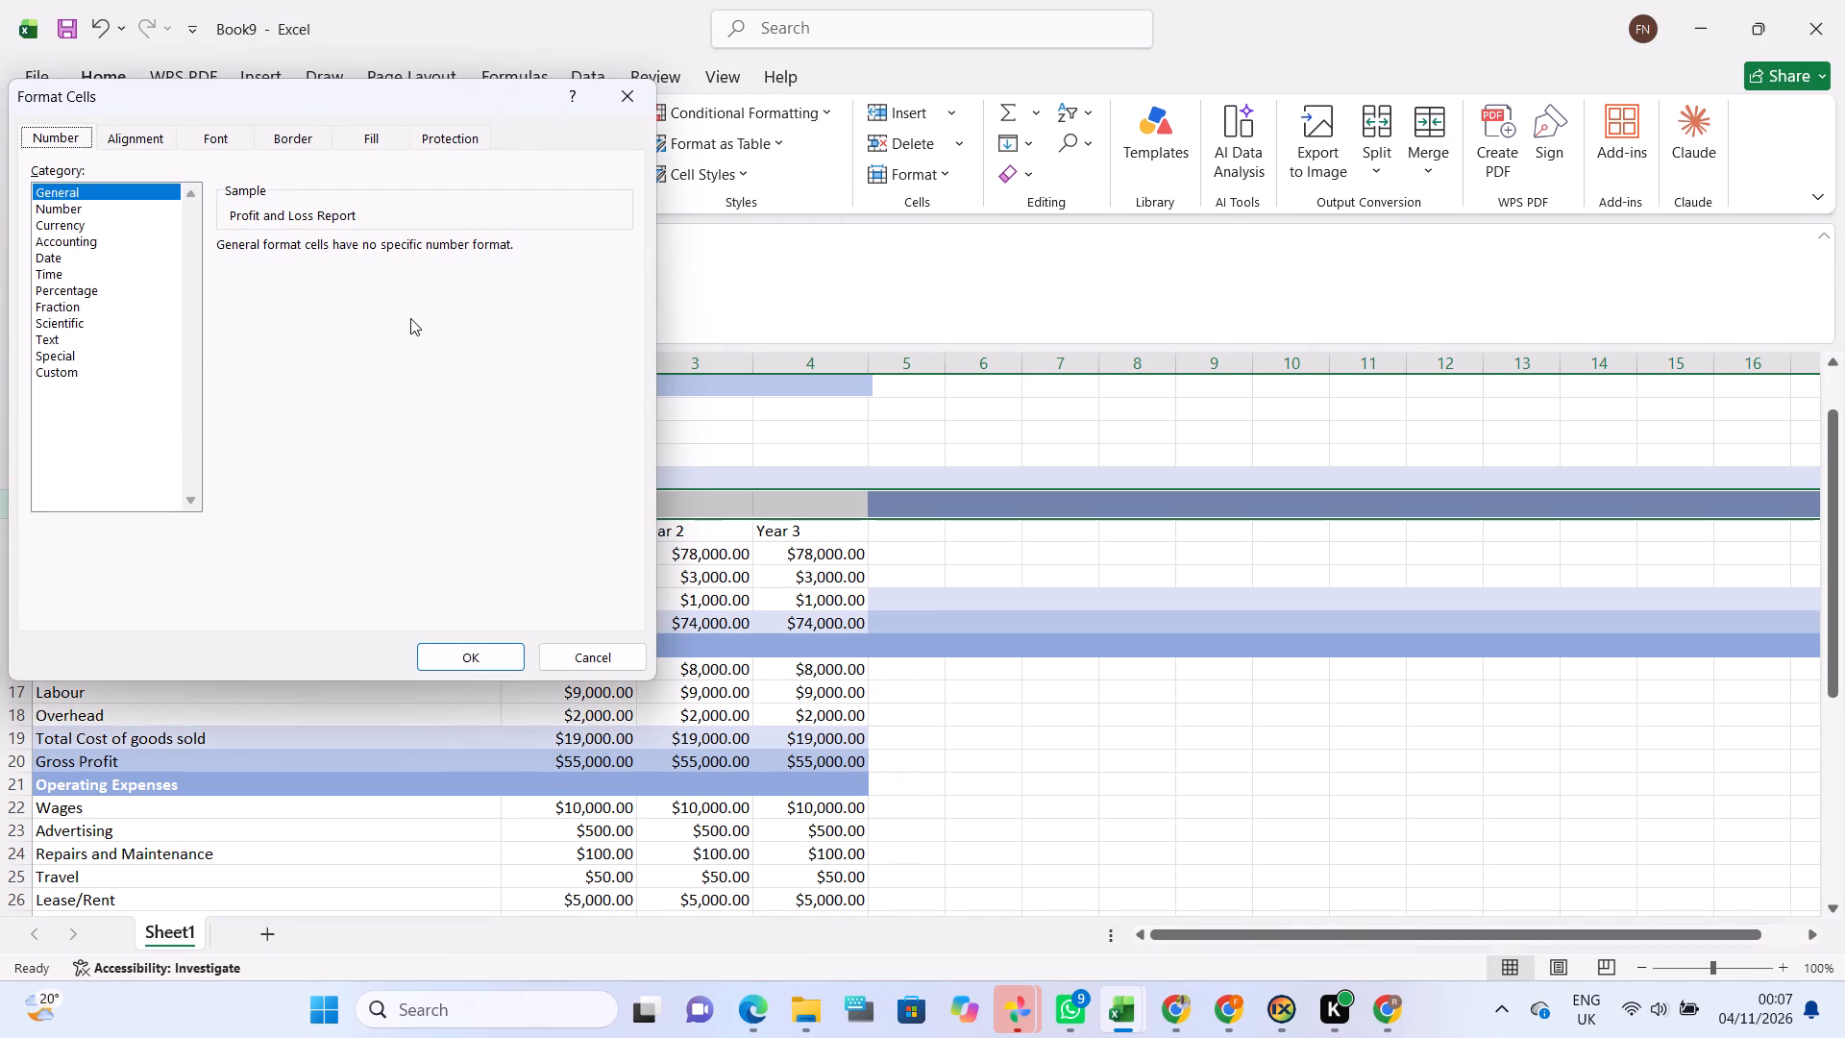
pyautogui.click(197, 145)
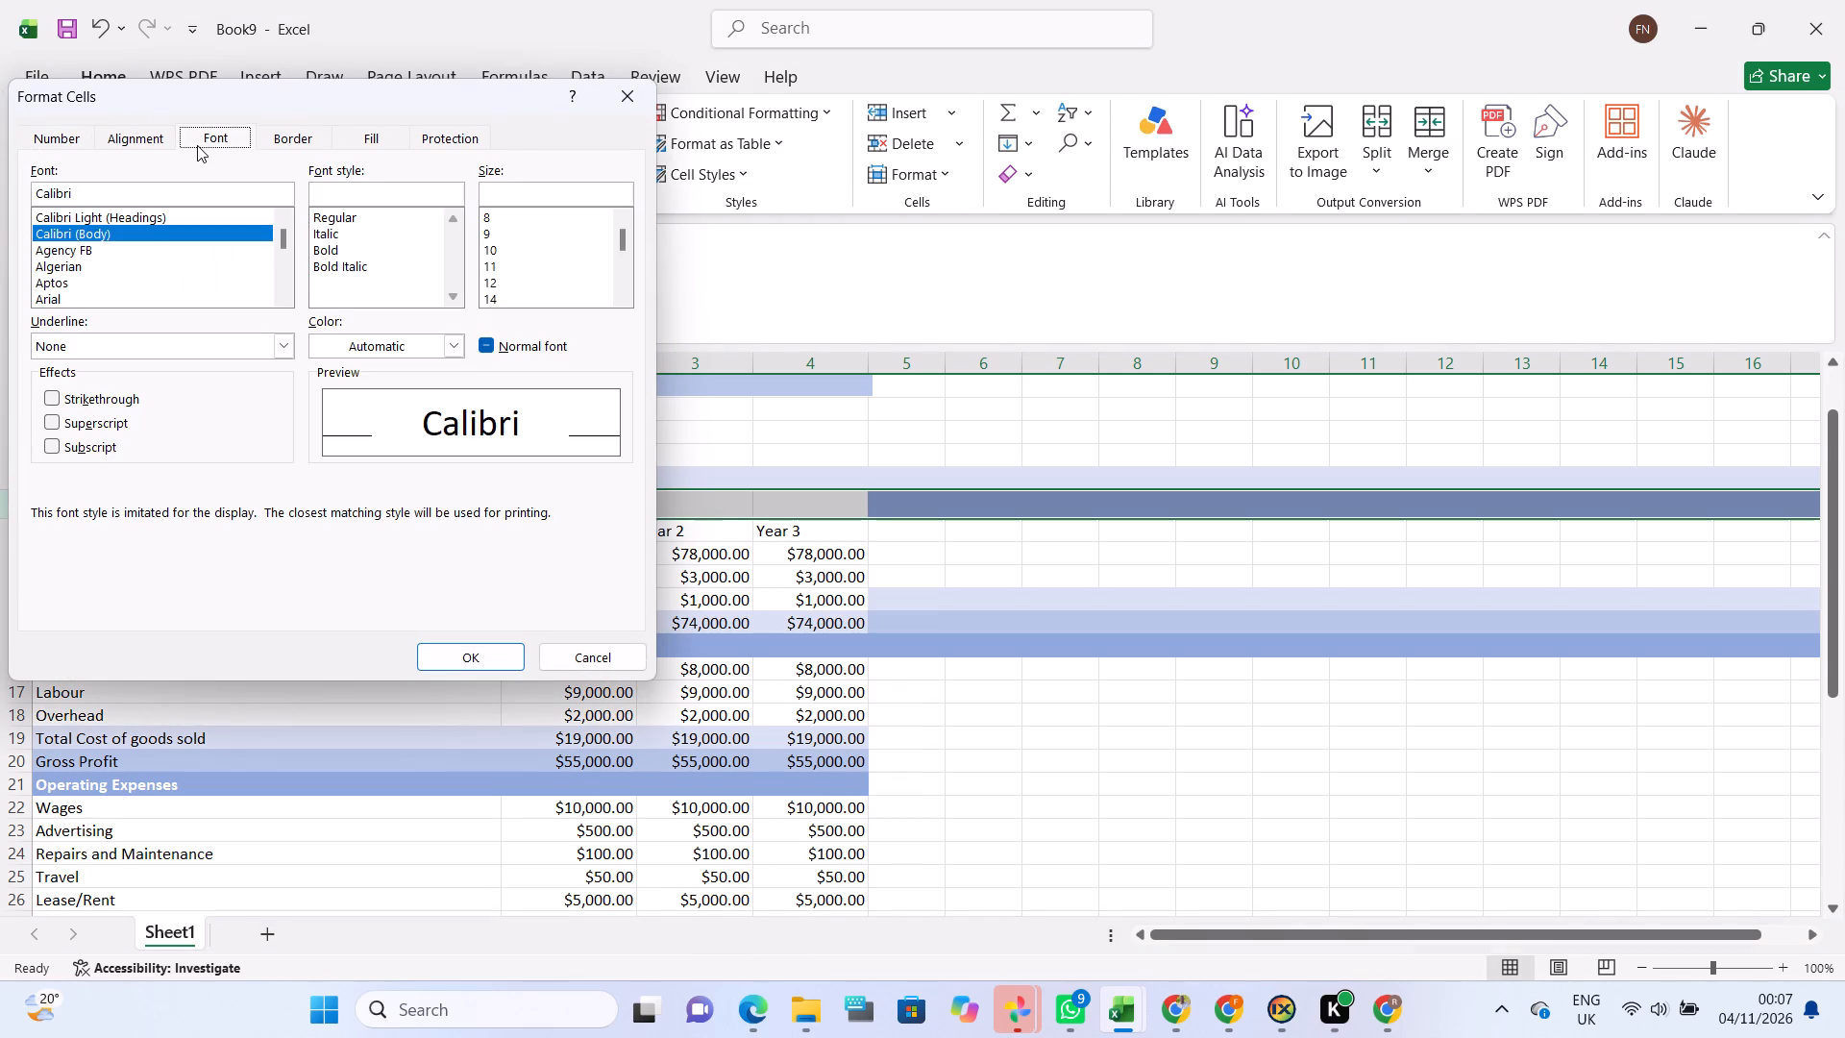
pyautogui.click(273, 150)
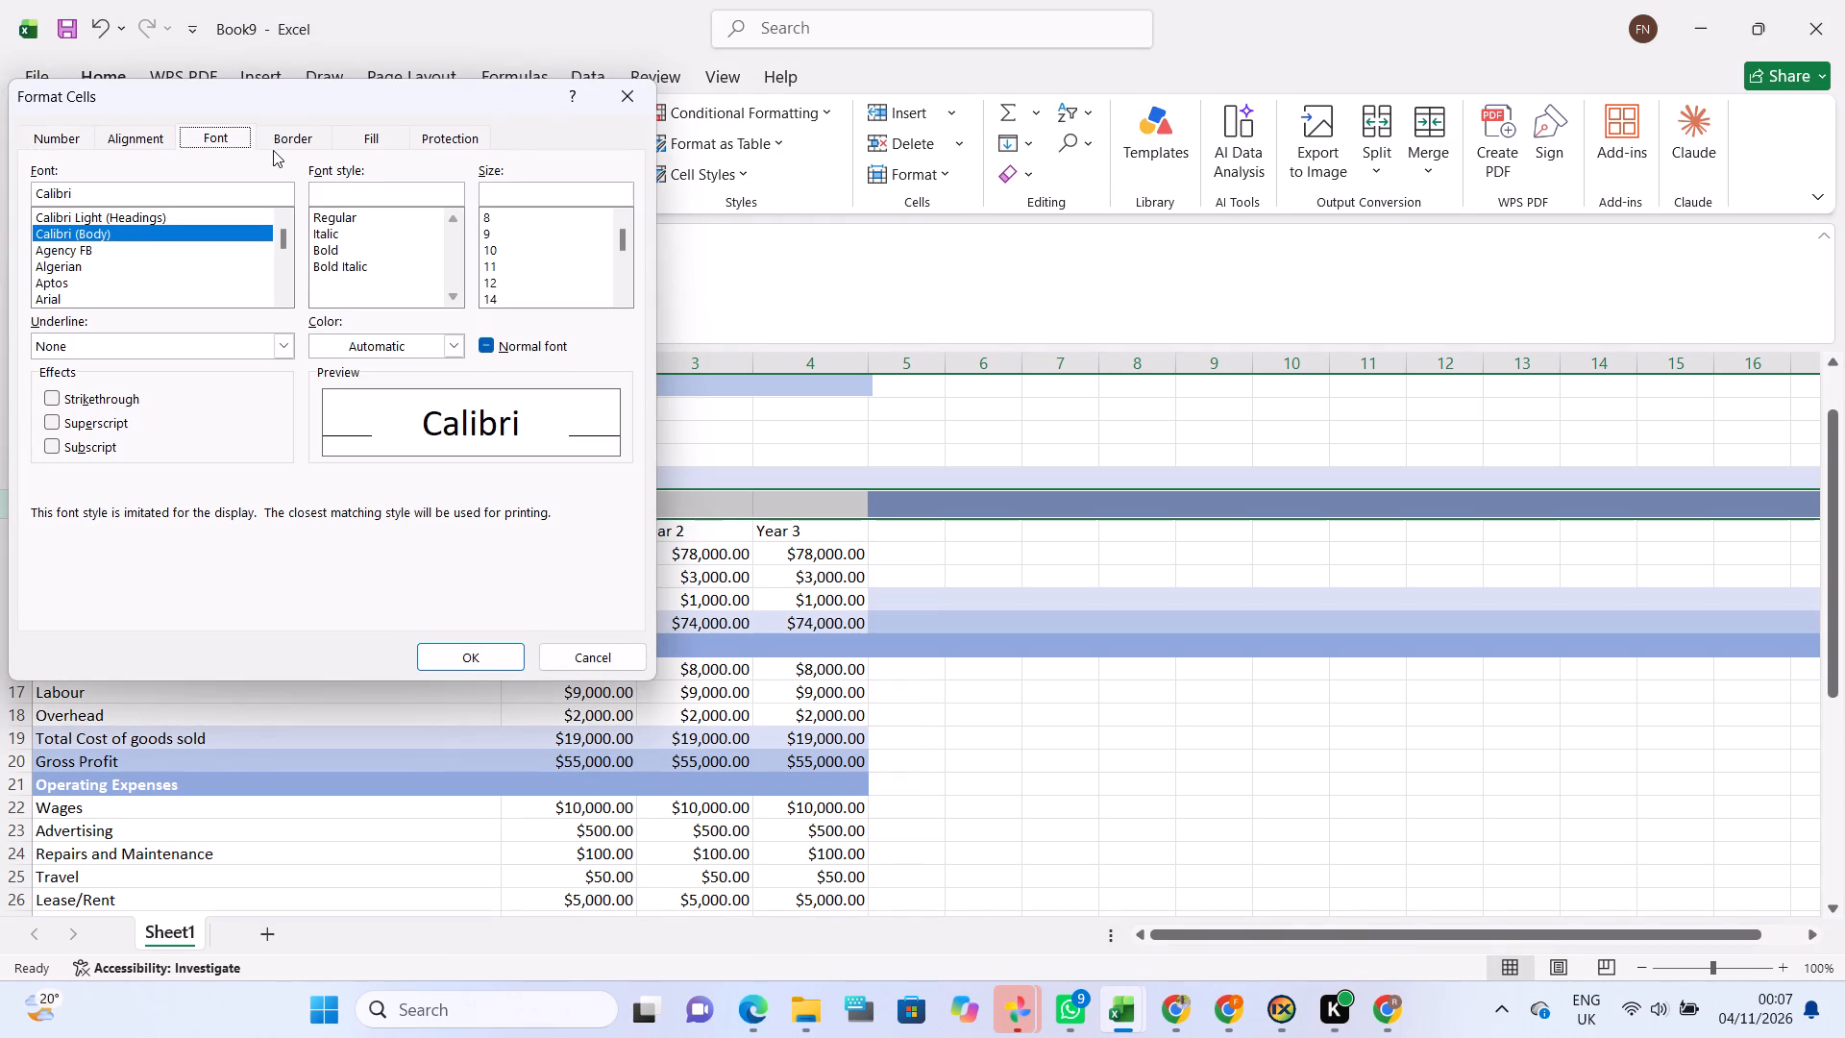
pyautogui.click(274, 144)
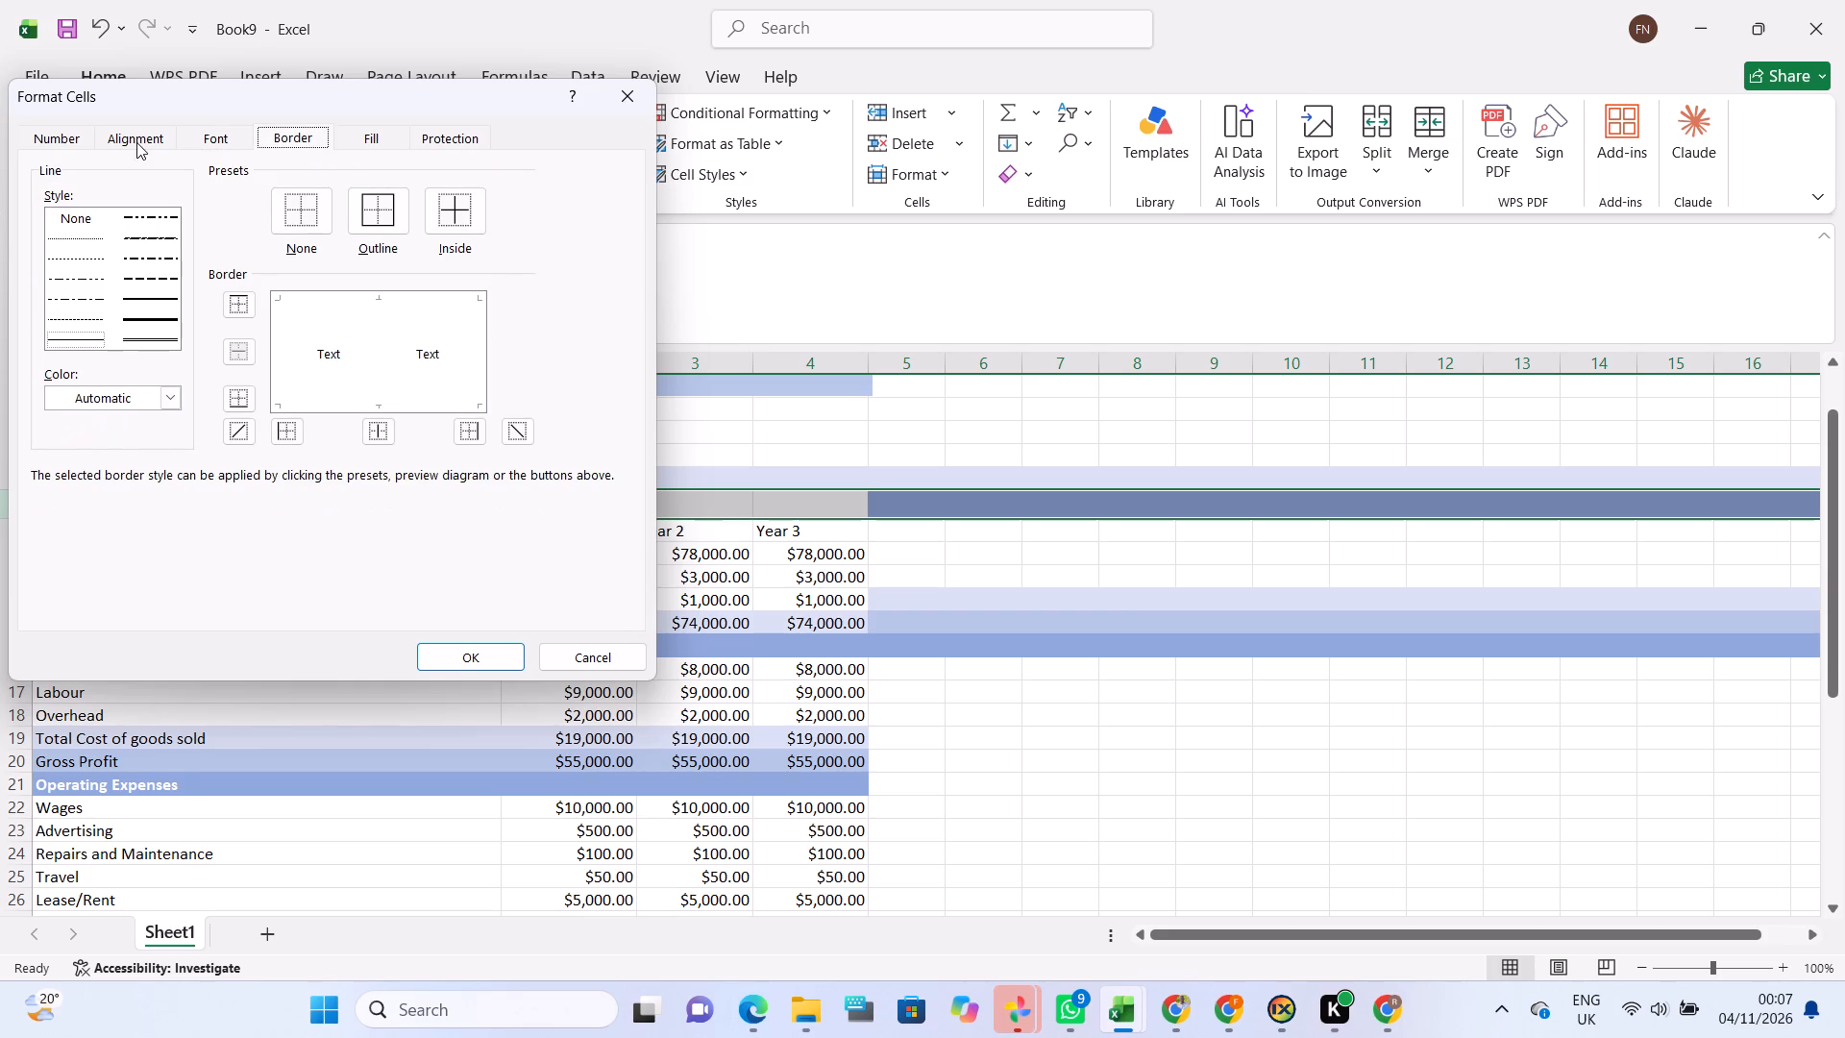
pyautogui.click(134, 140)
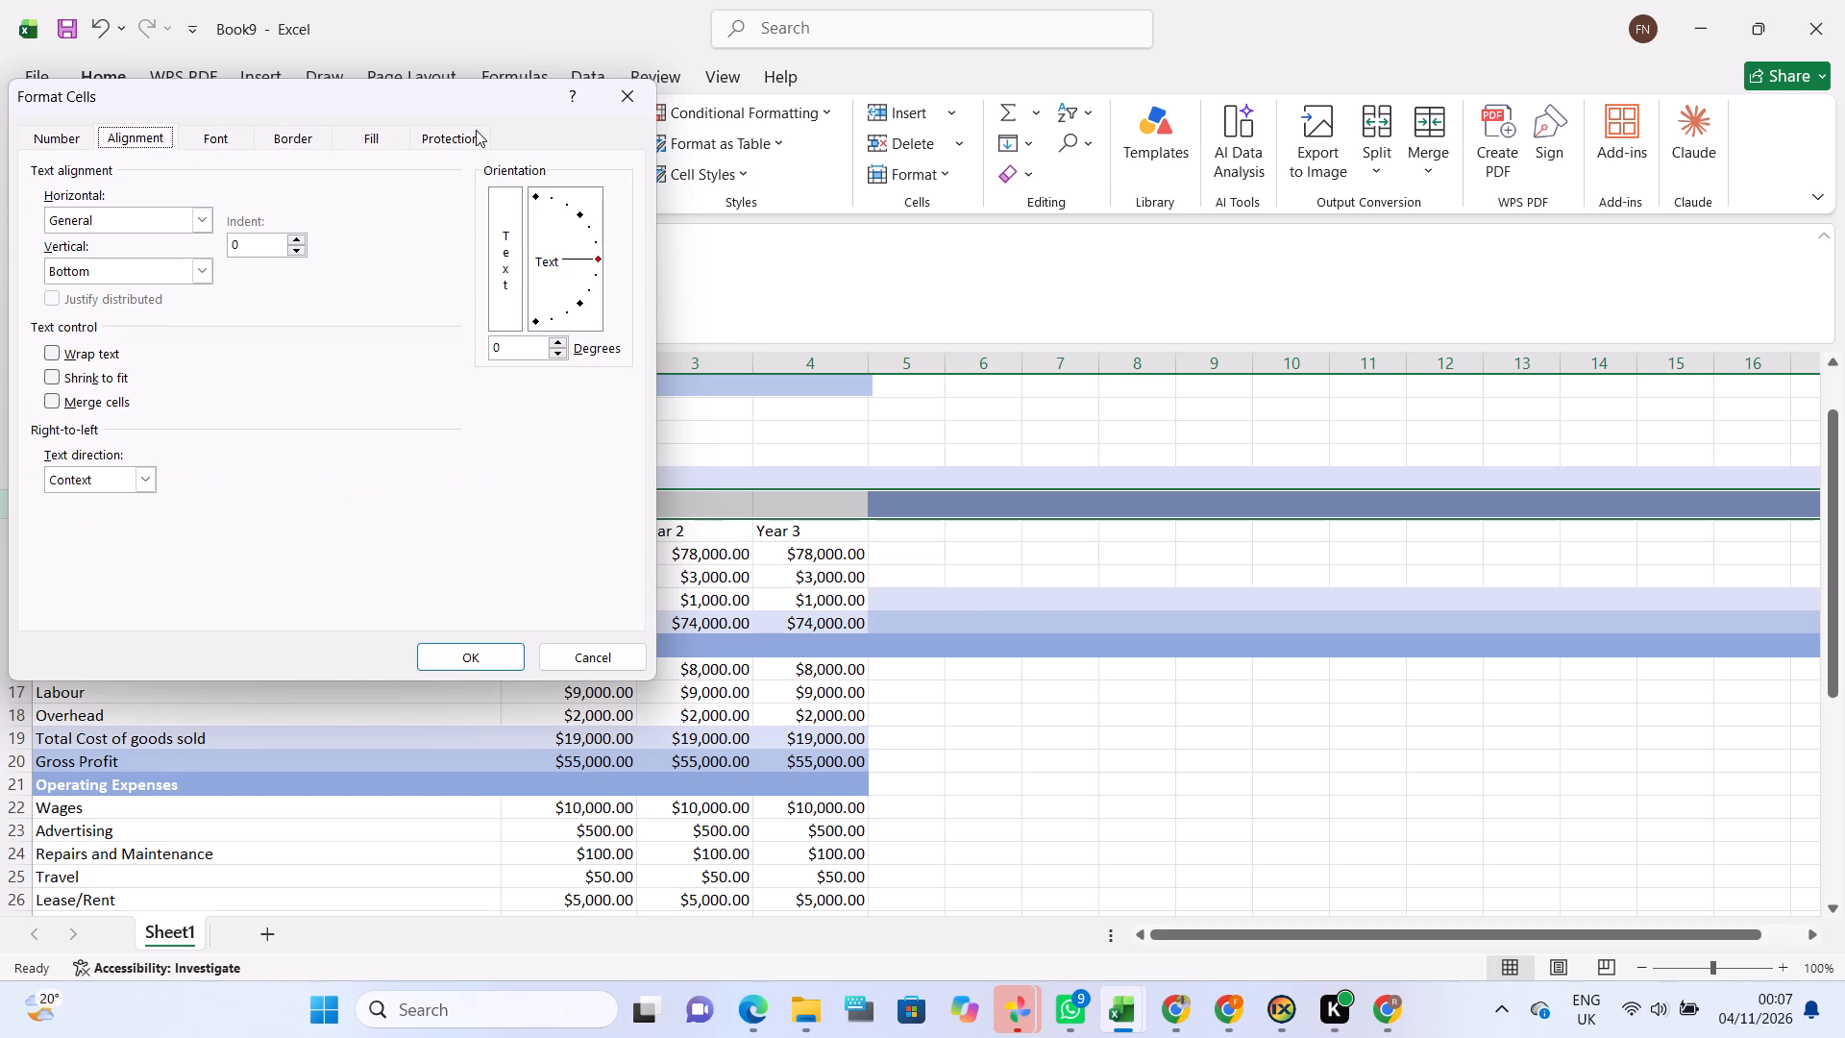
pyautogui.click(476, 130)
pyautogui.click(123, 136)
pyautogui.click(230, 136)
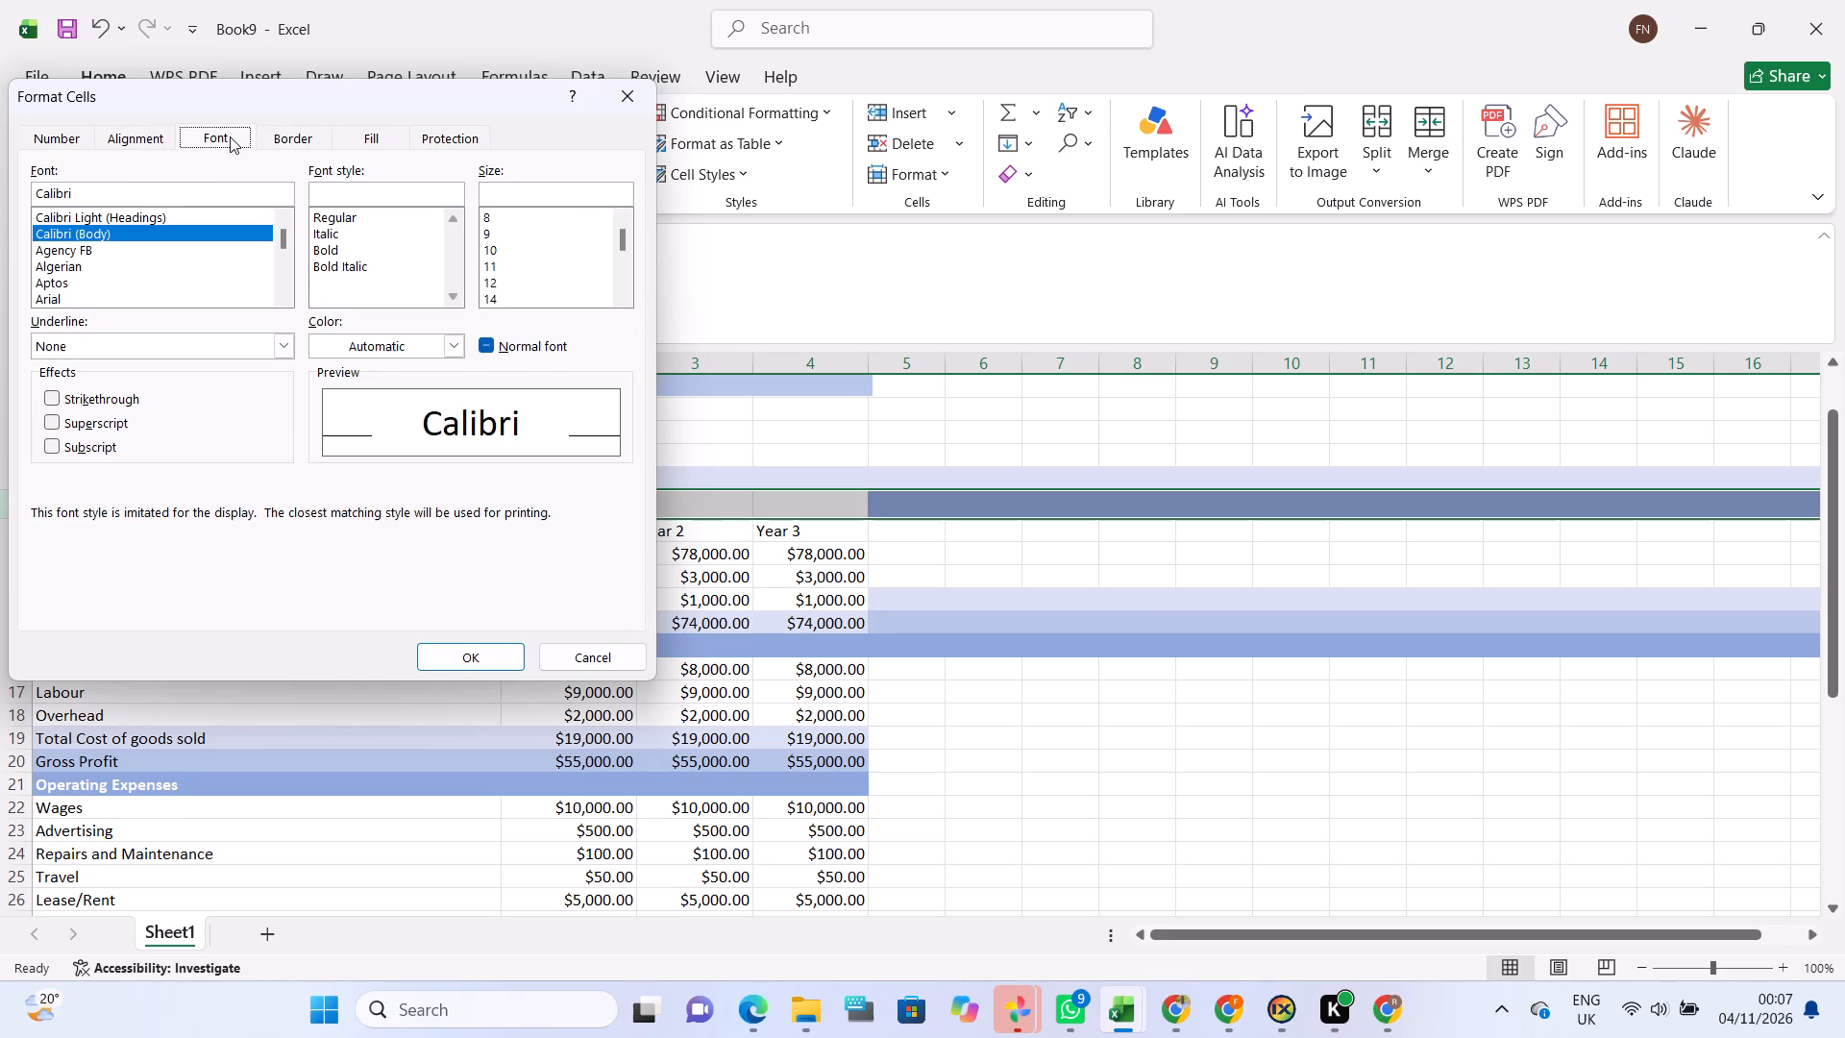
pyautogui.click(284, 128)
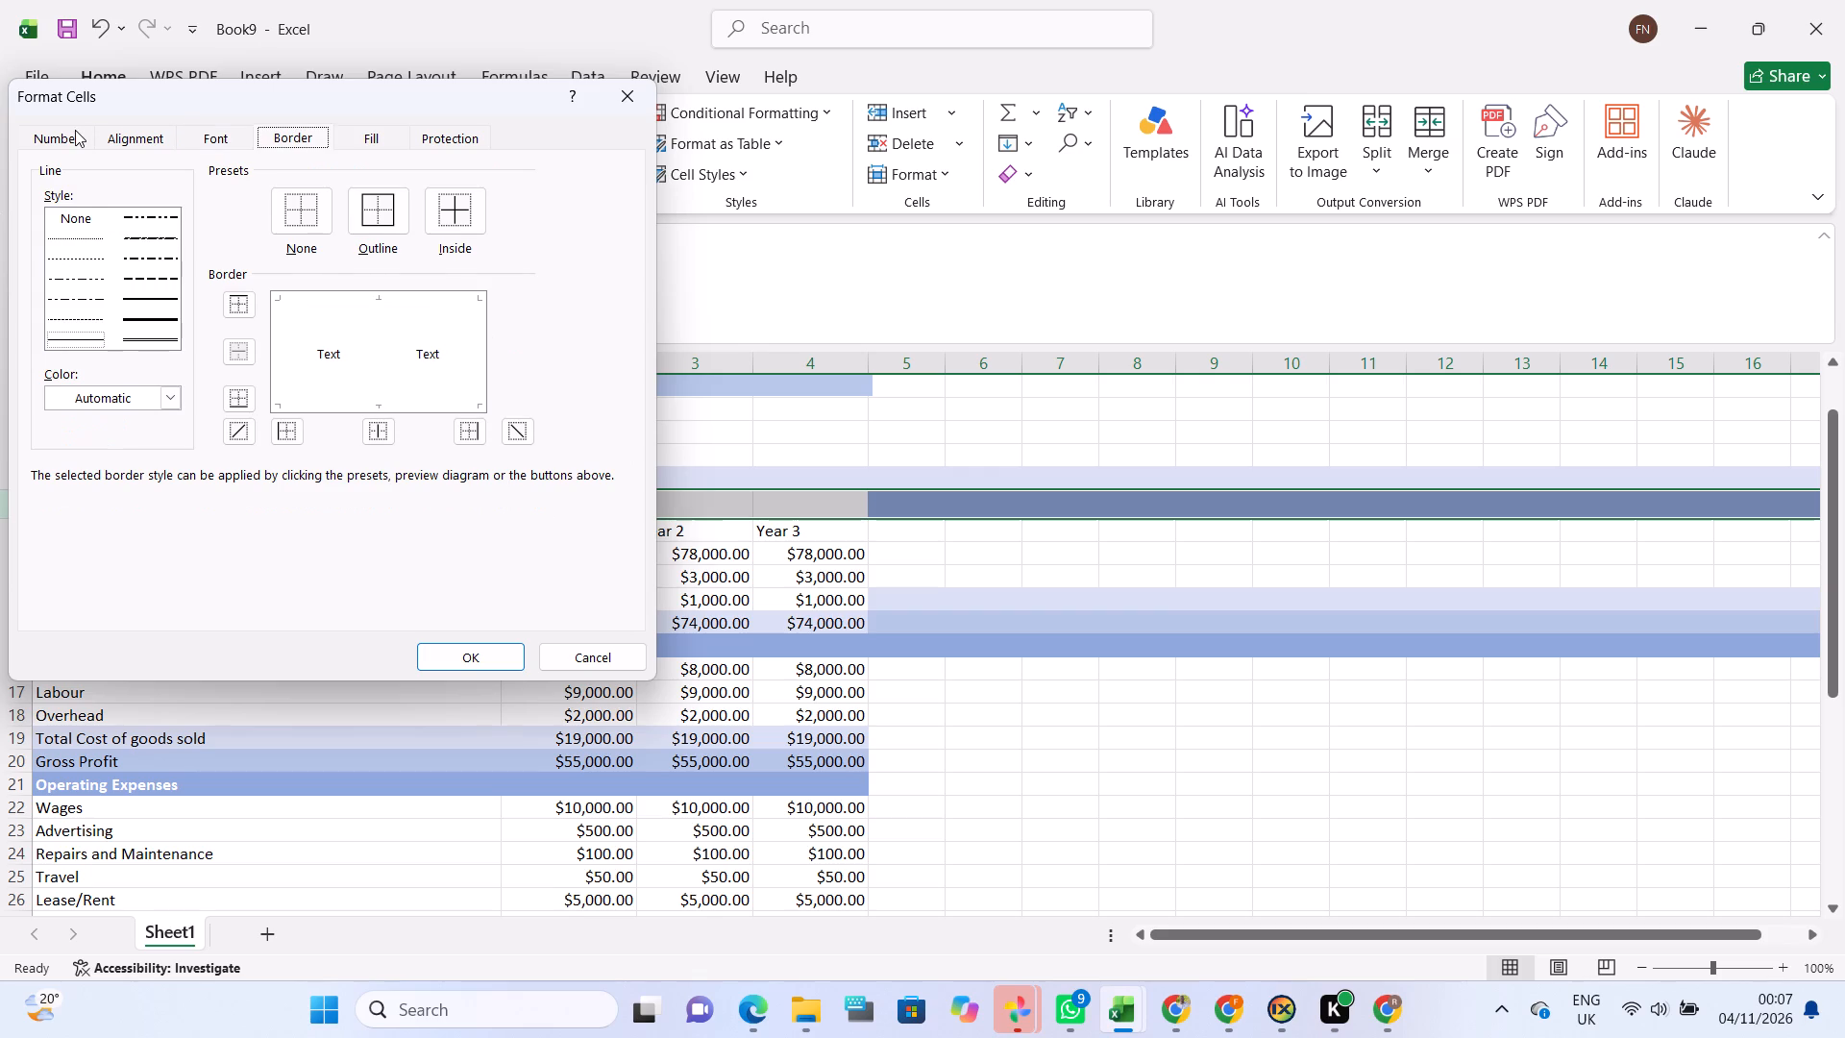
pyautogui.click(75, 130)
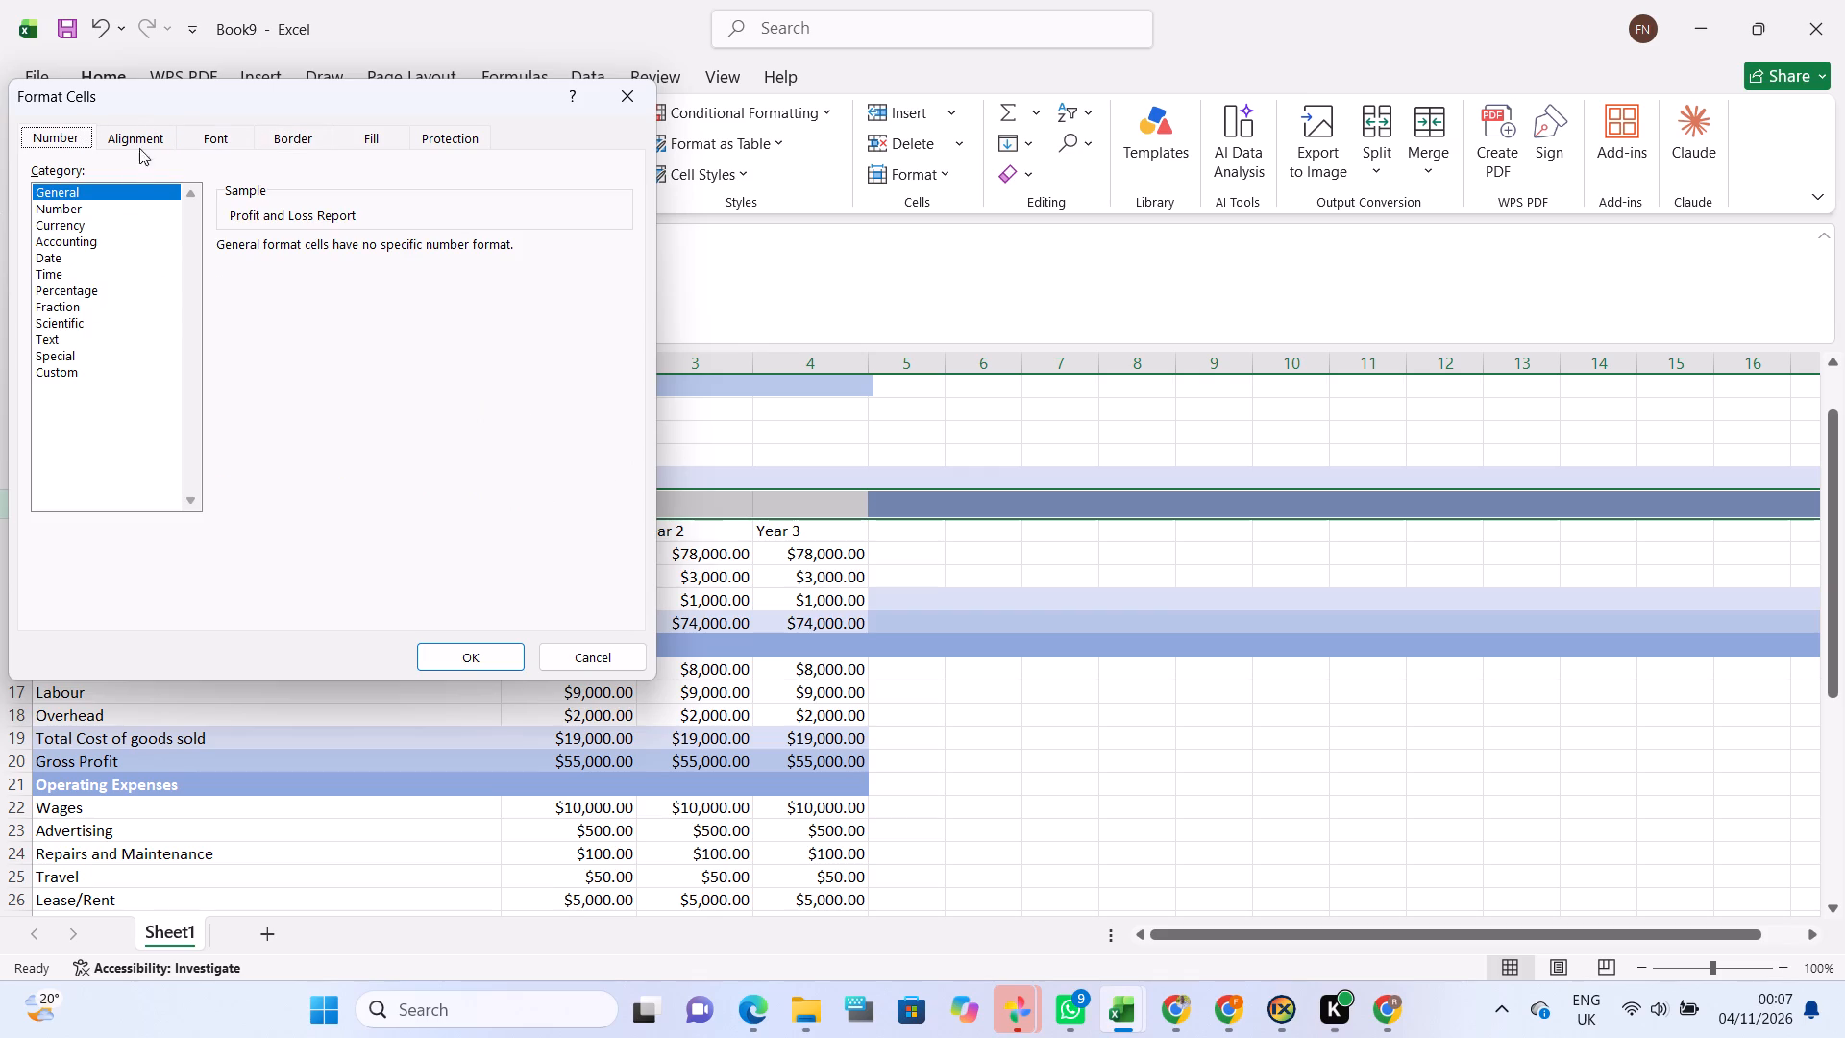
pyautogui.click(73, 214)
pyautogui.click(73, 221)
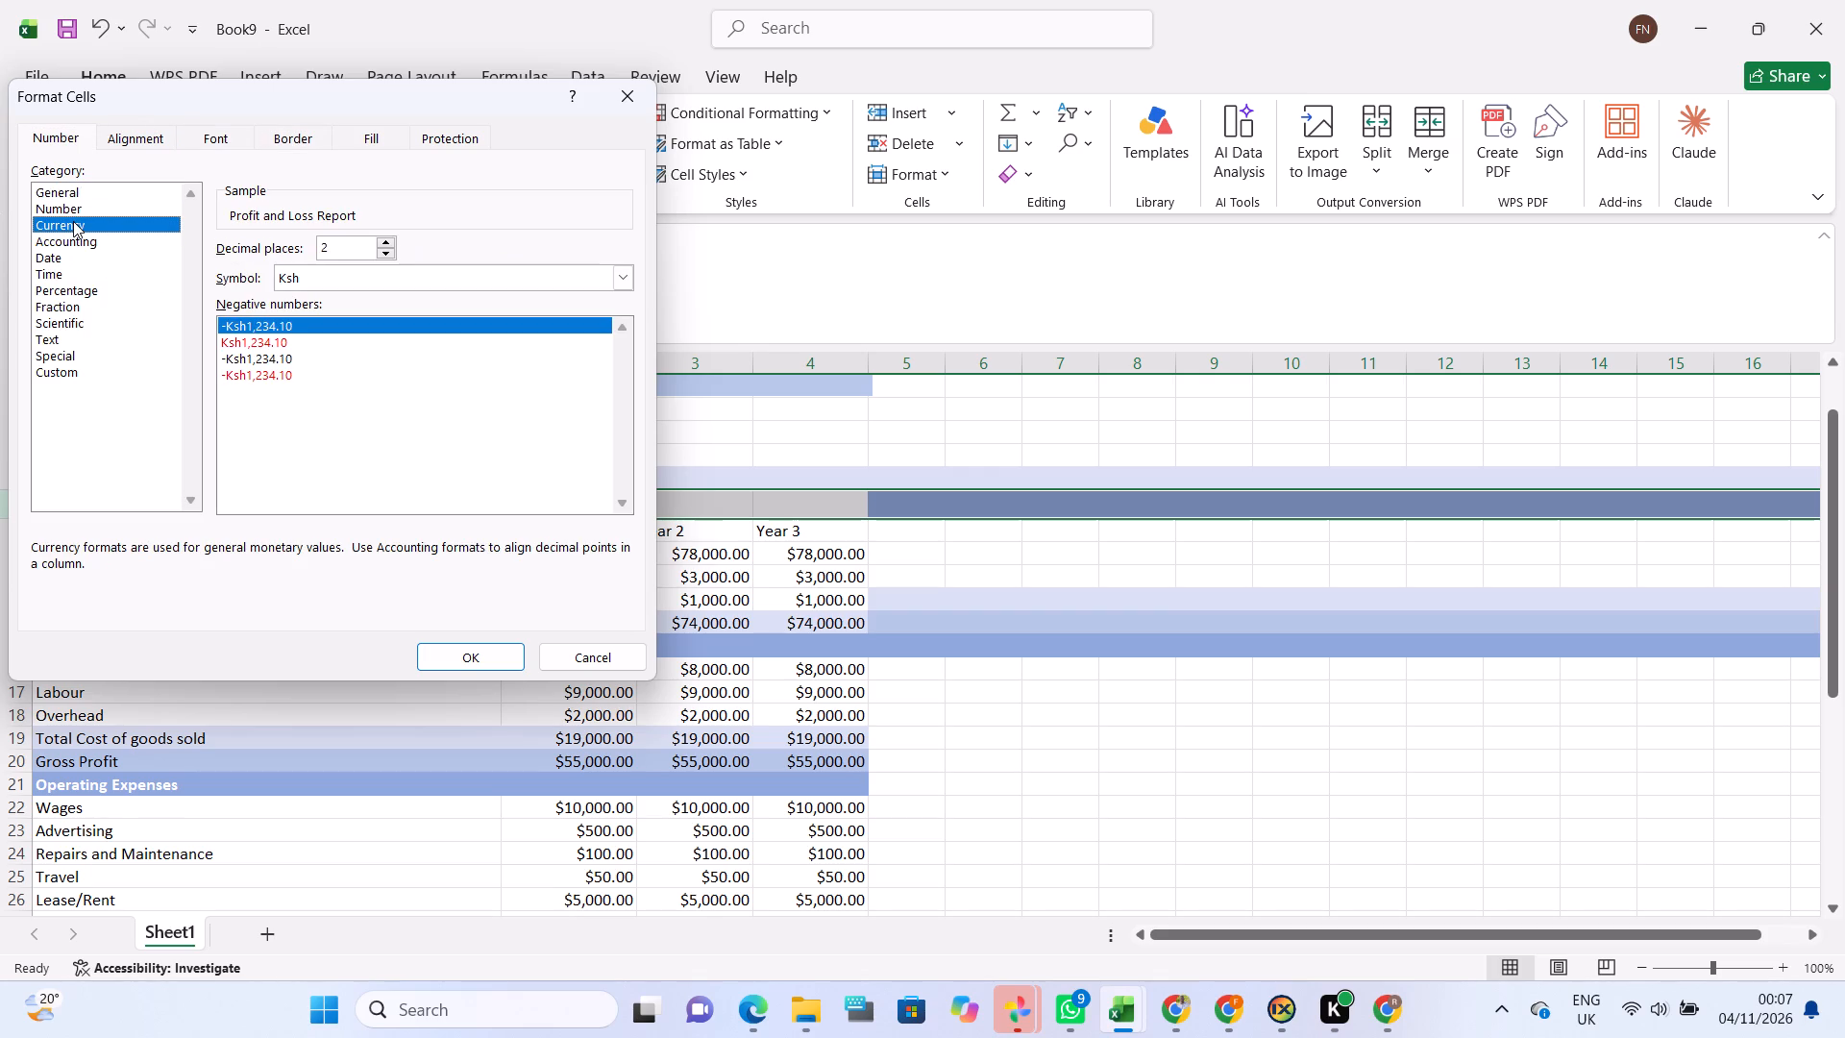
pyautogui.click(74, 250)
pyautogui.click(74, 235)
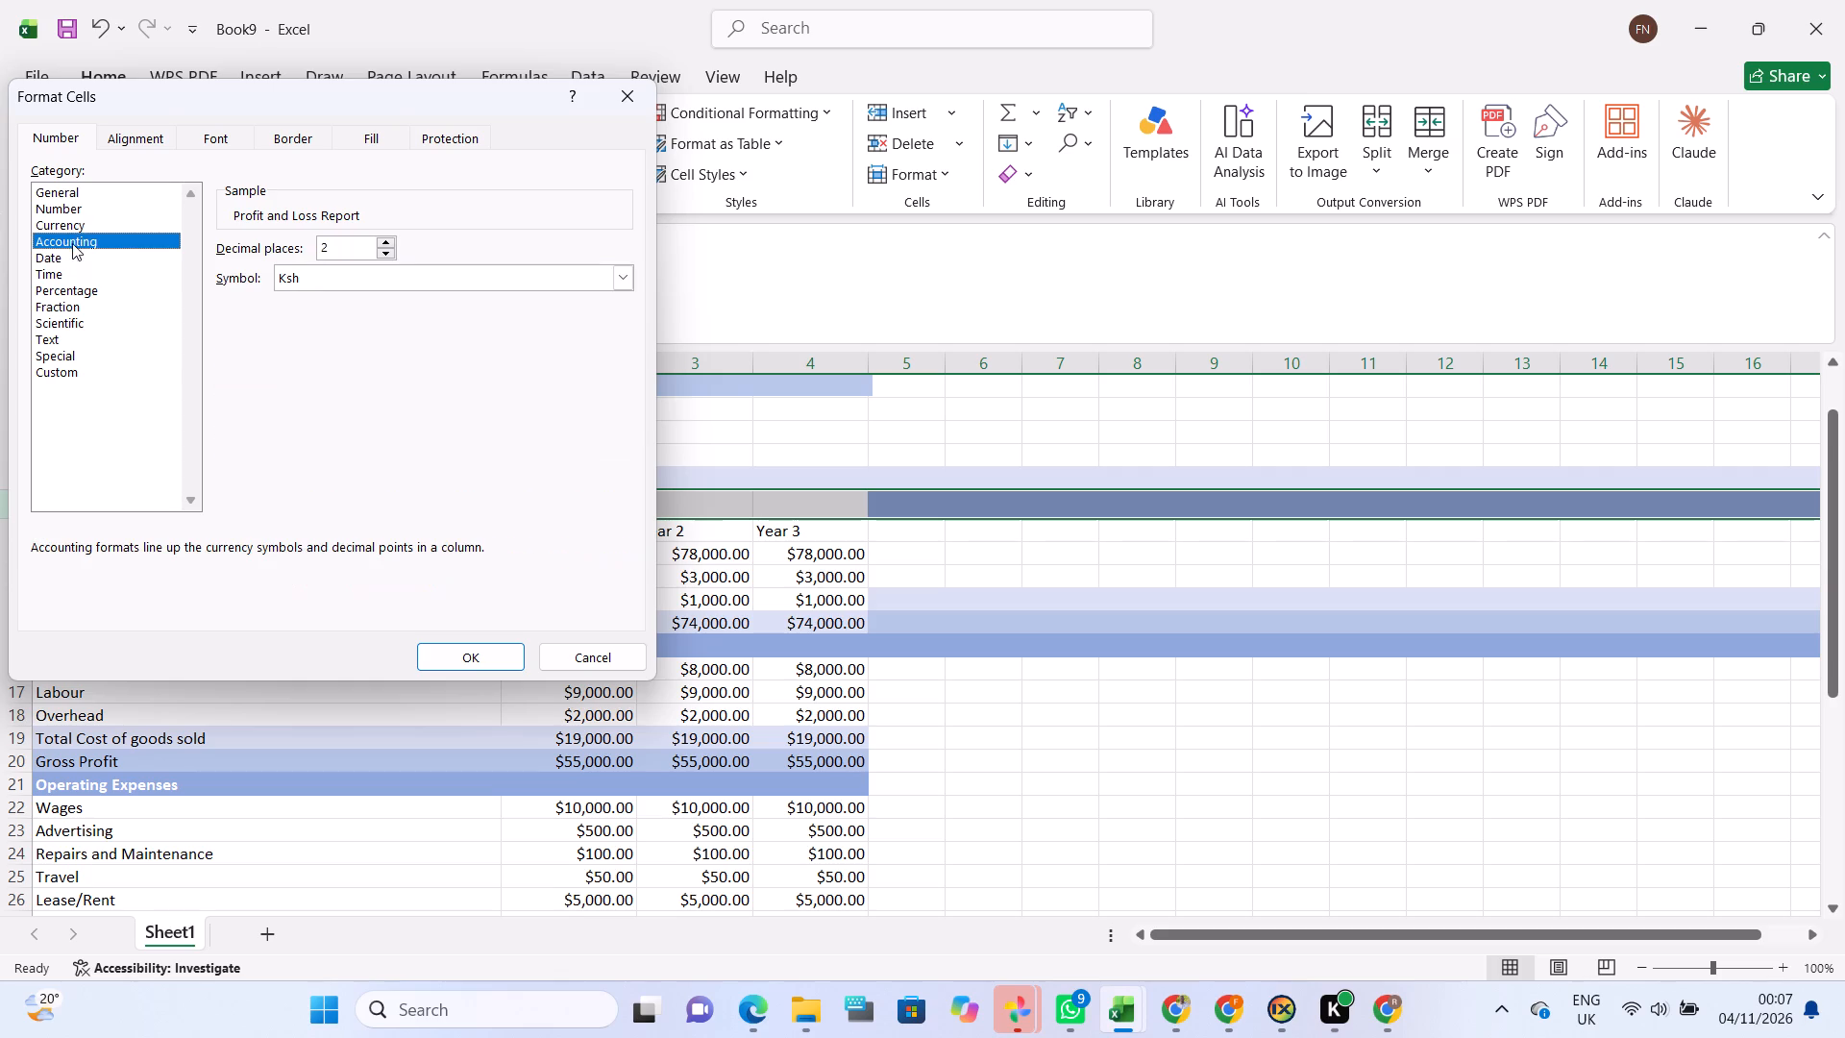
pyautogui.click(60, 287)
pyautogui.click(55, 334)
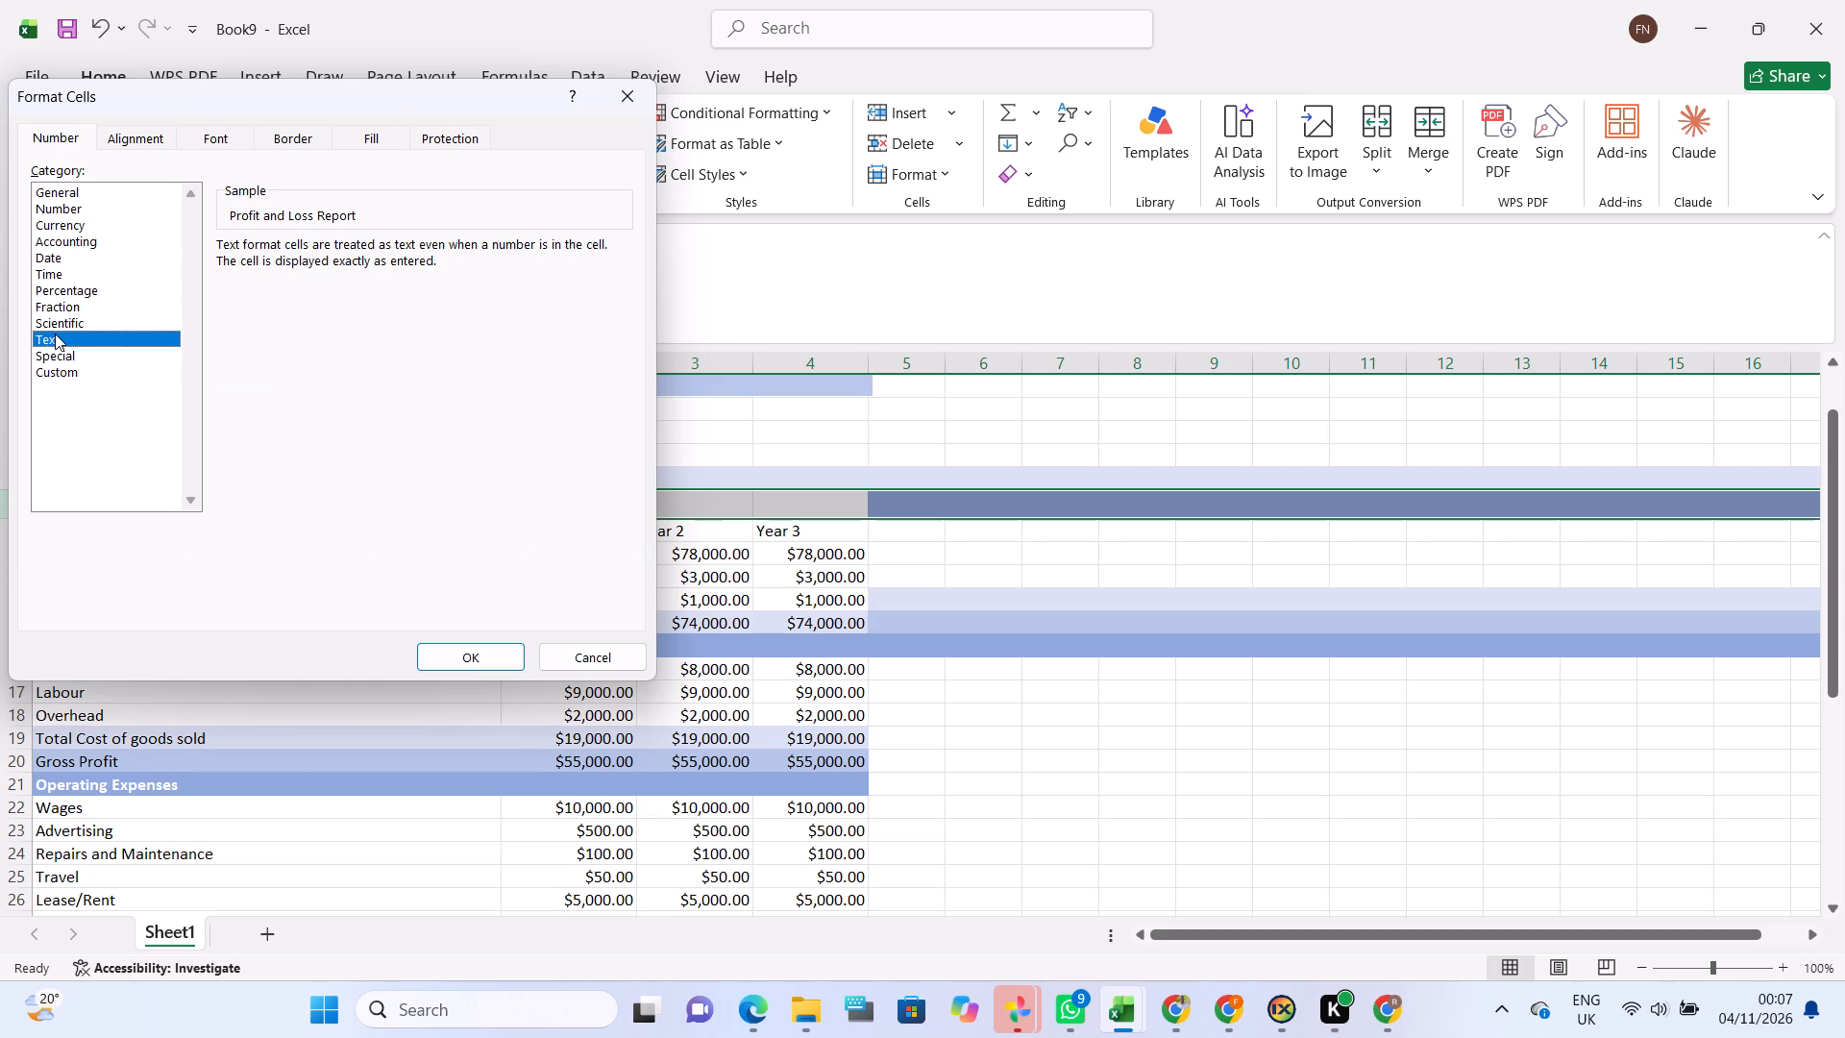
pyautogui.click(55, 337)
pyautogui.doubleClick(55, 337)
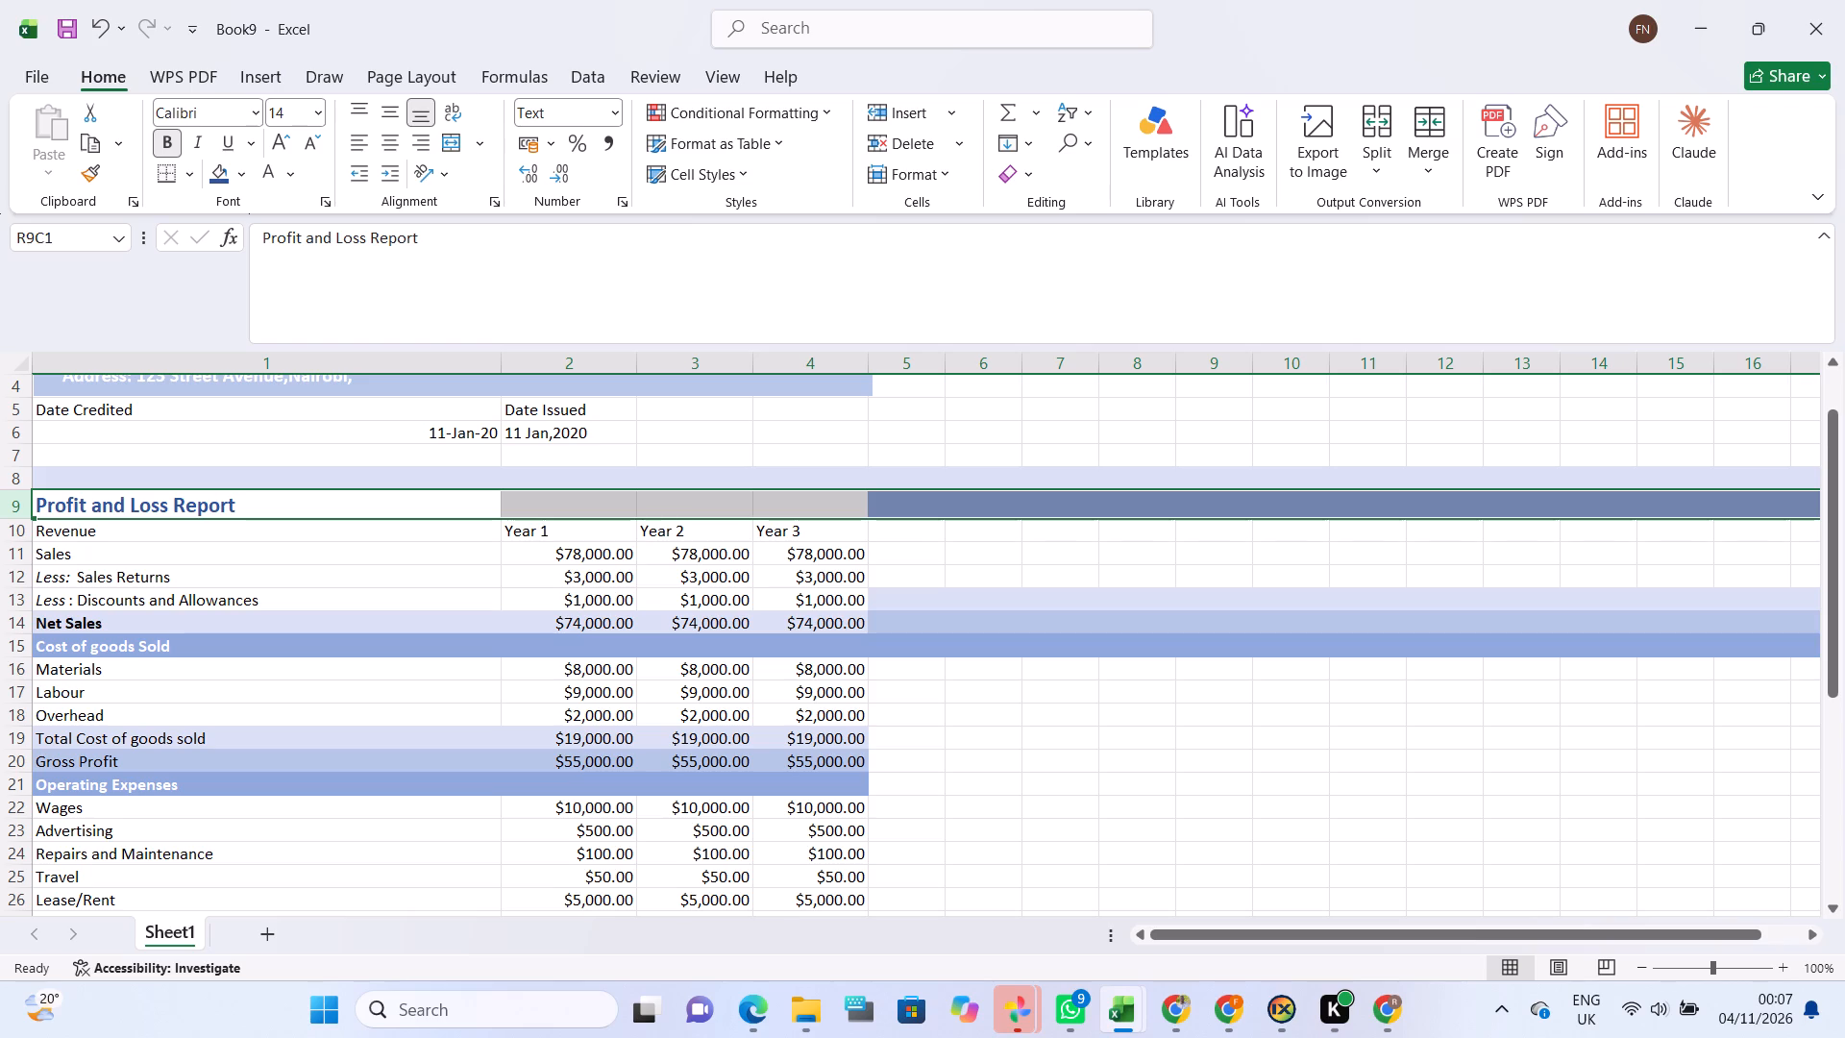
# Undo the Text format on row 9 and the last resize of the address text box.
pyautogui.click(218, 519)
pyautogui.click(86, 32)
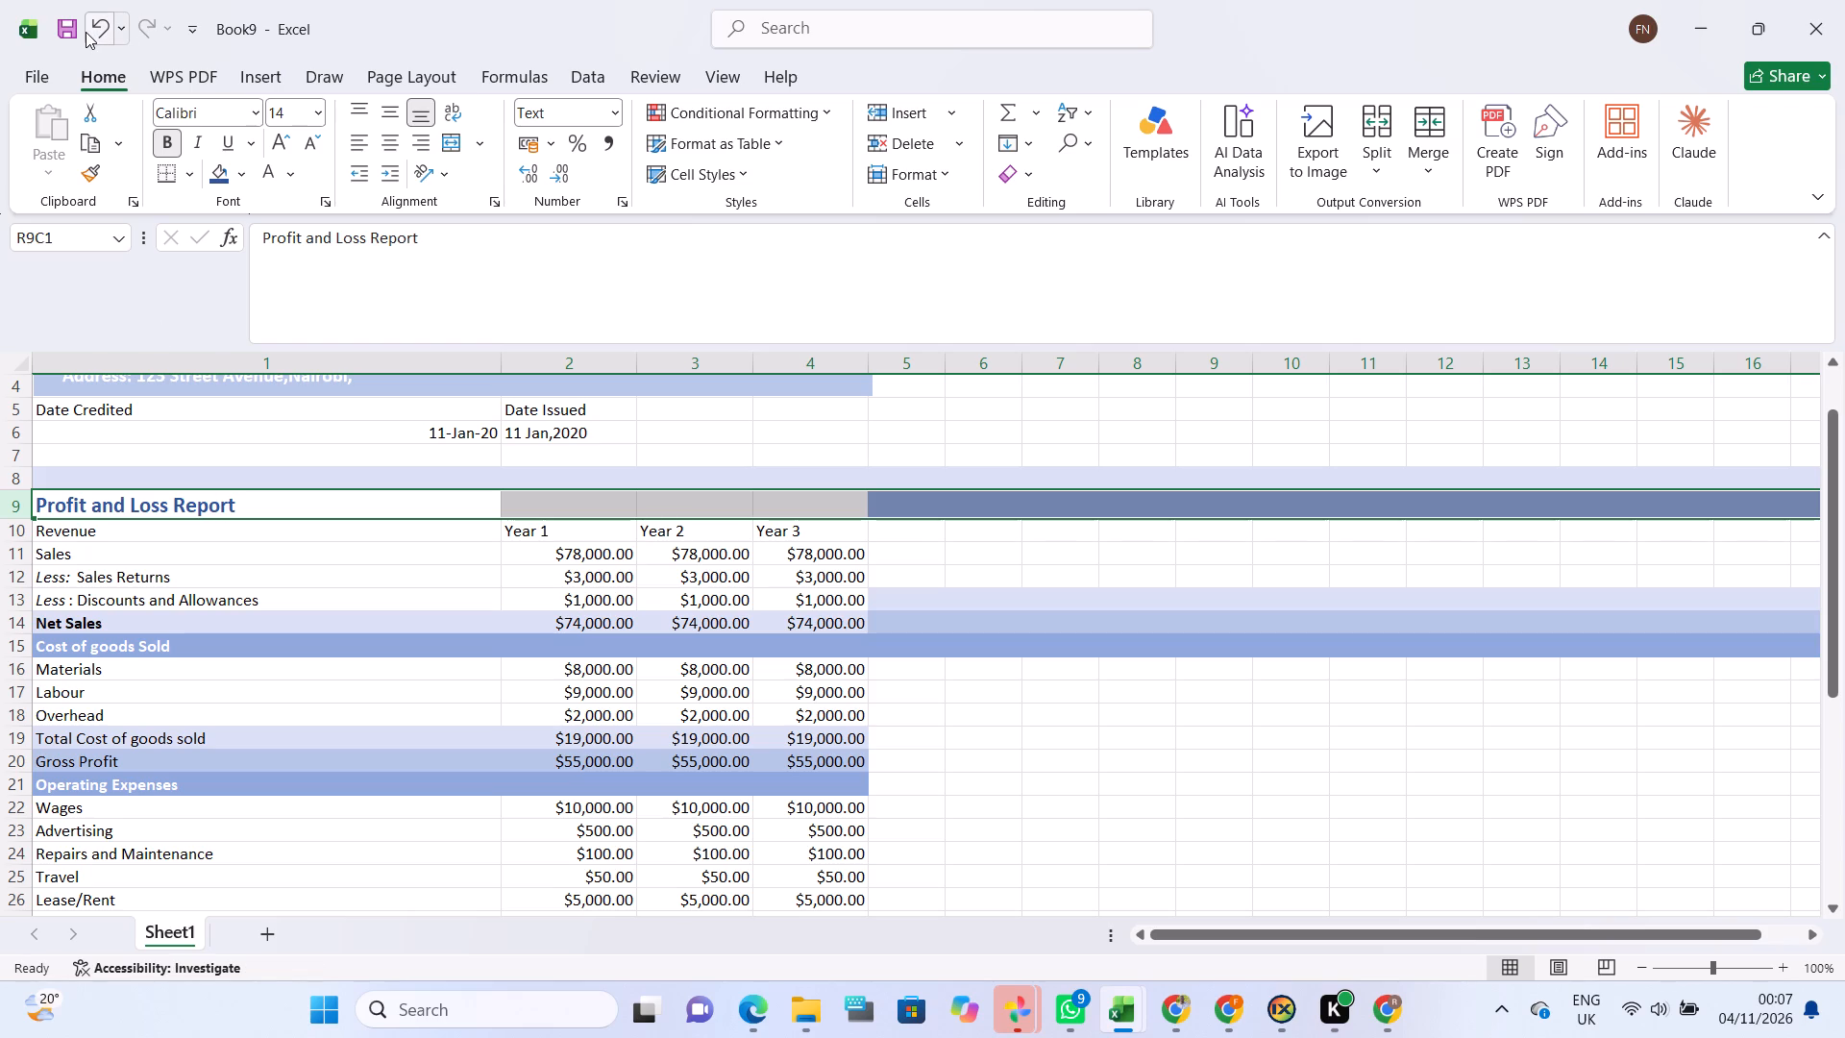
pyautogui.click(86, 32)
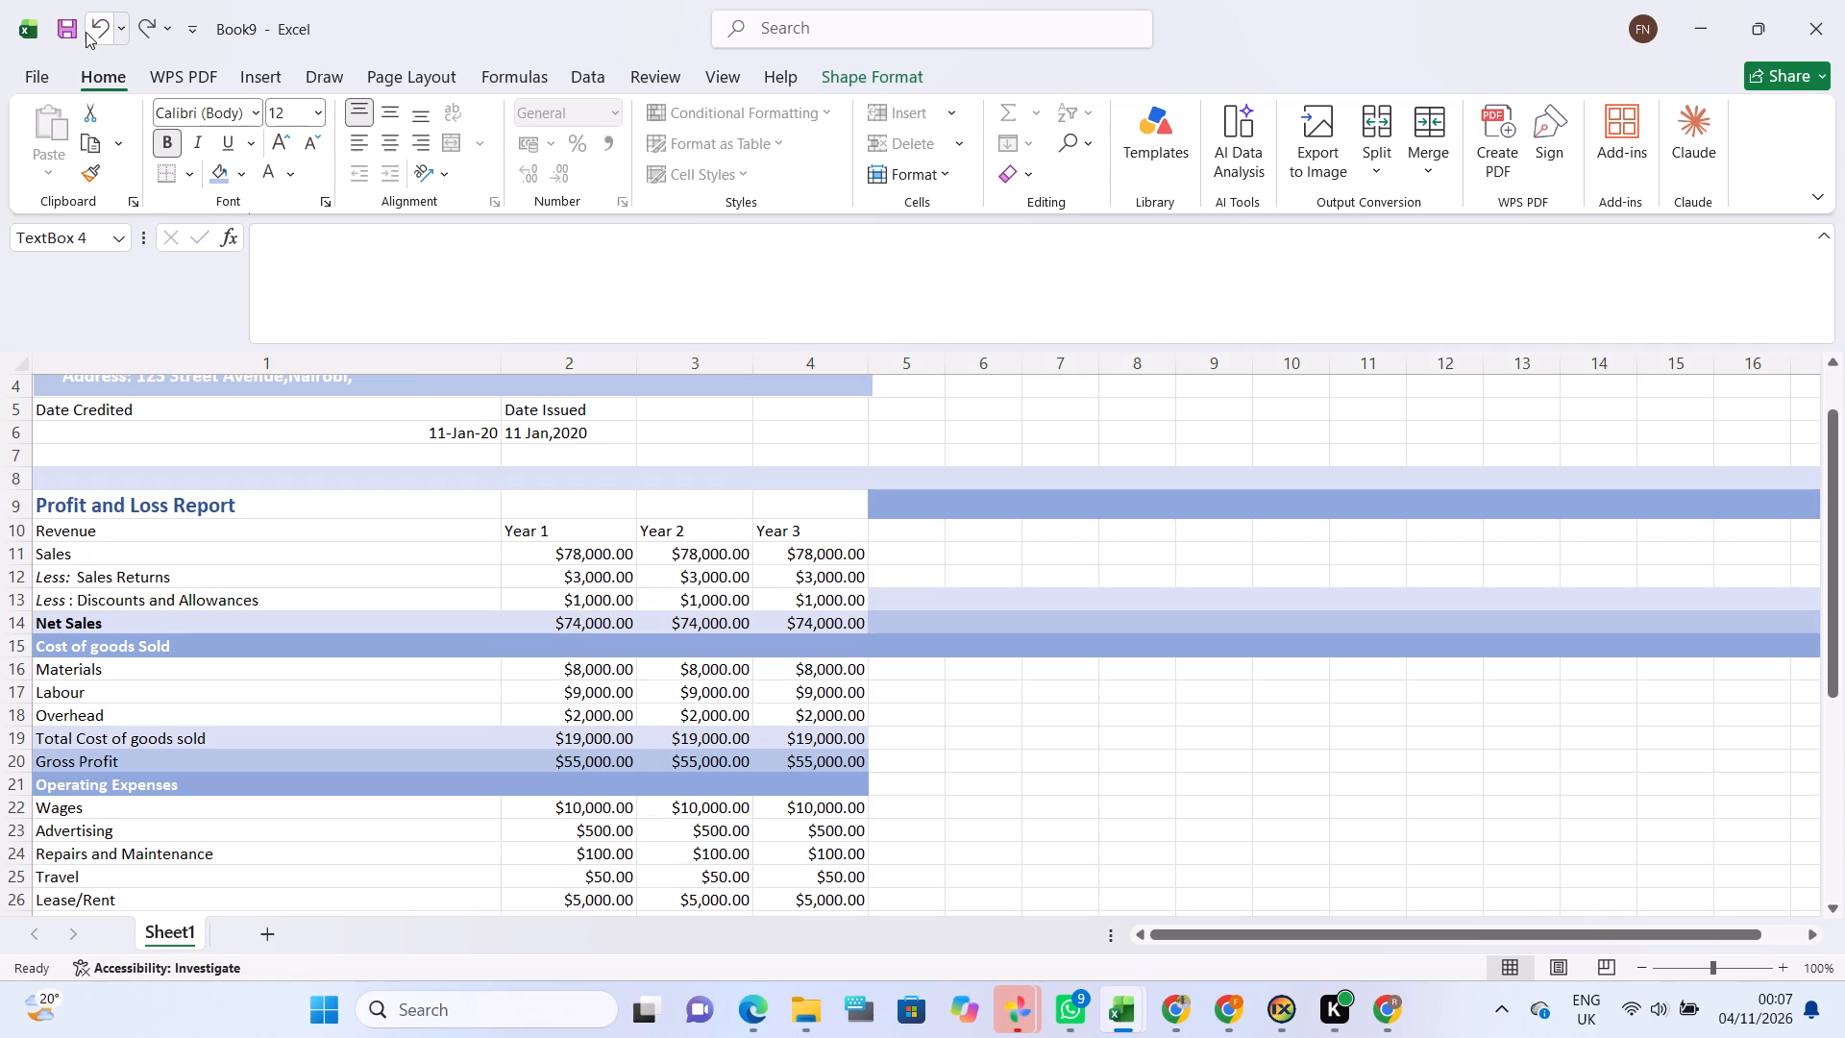
# Enlarge the banner's address text box slightly in width and height so the whole address fits on one line.
pyautogui.scroll(1, 155, 310)
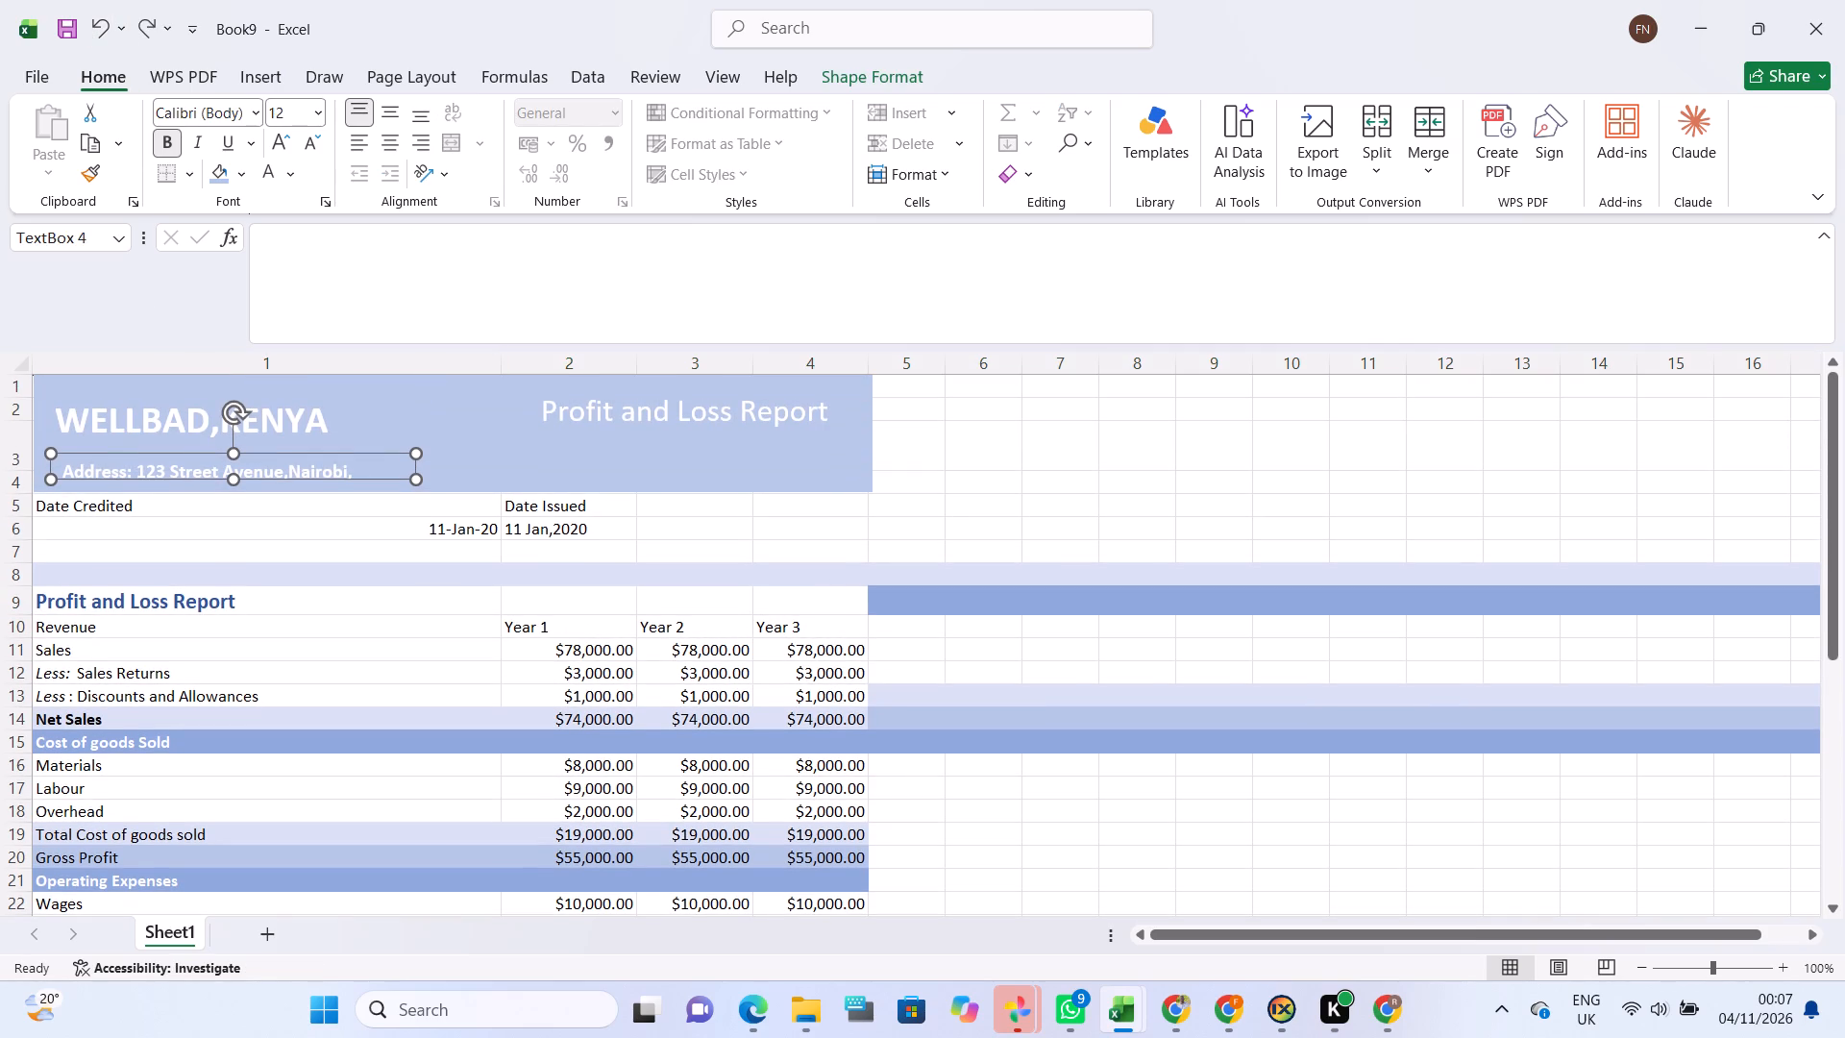
pyautogui.scroll(1, 164, 442)
pyautogui.click(280, 475)
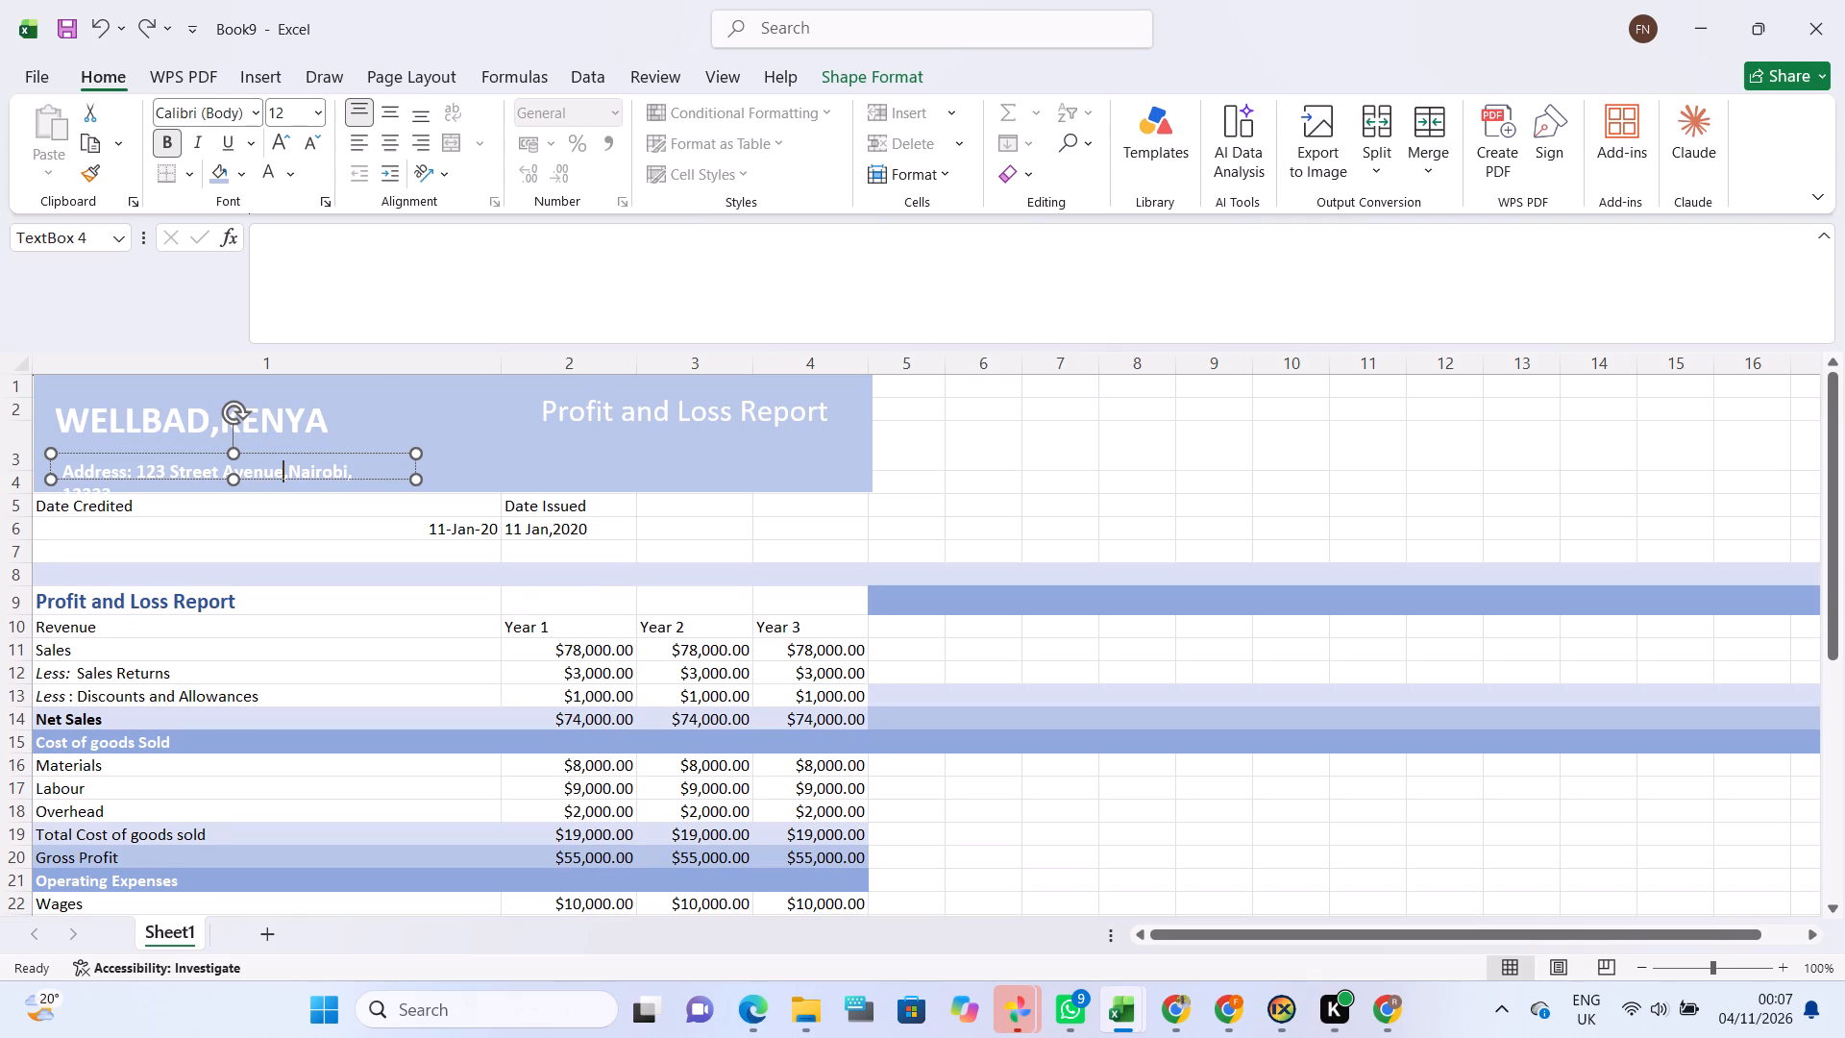
pyautogui.moveTo(361, 413); pyautogui.dragTo(336, 482)
pyautogui.click(336, 482)
pyautogui.moveTo(418, 481); pyautogui.dragTo(422, 485)
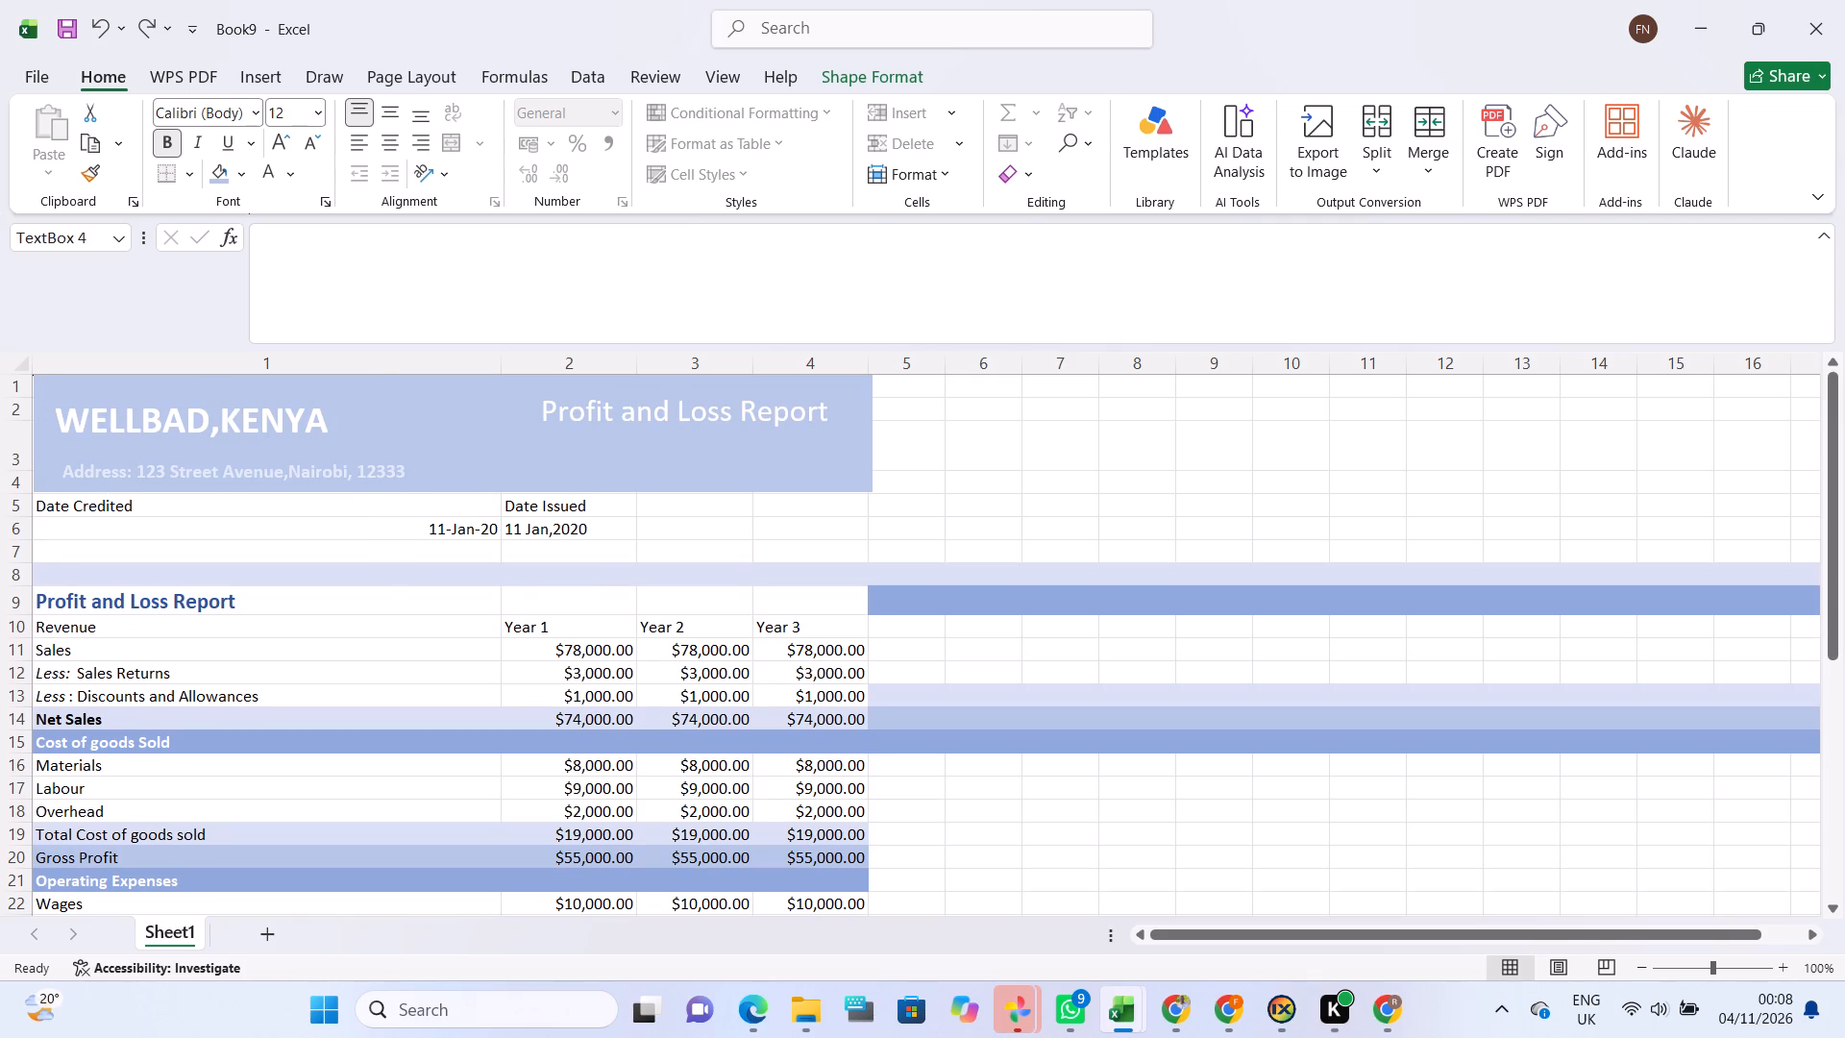
pyautogui.moveTo(422, 485); pyautogui.dragTo(421, 492)
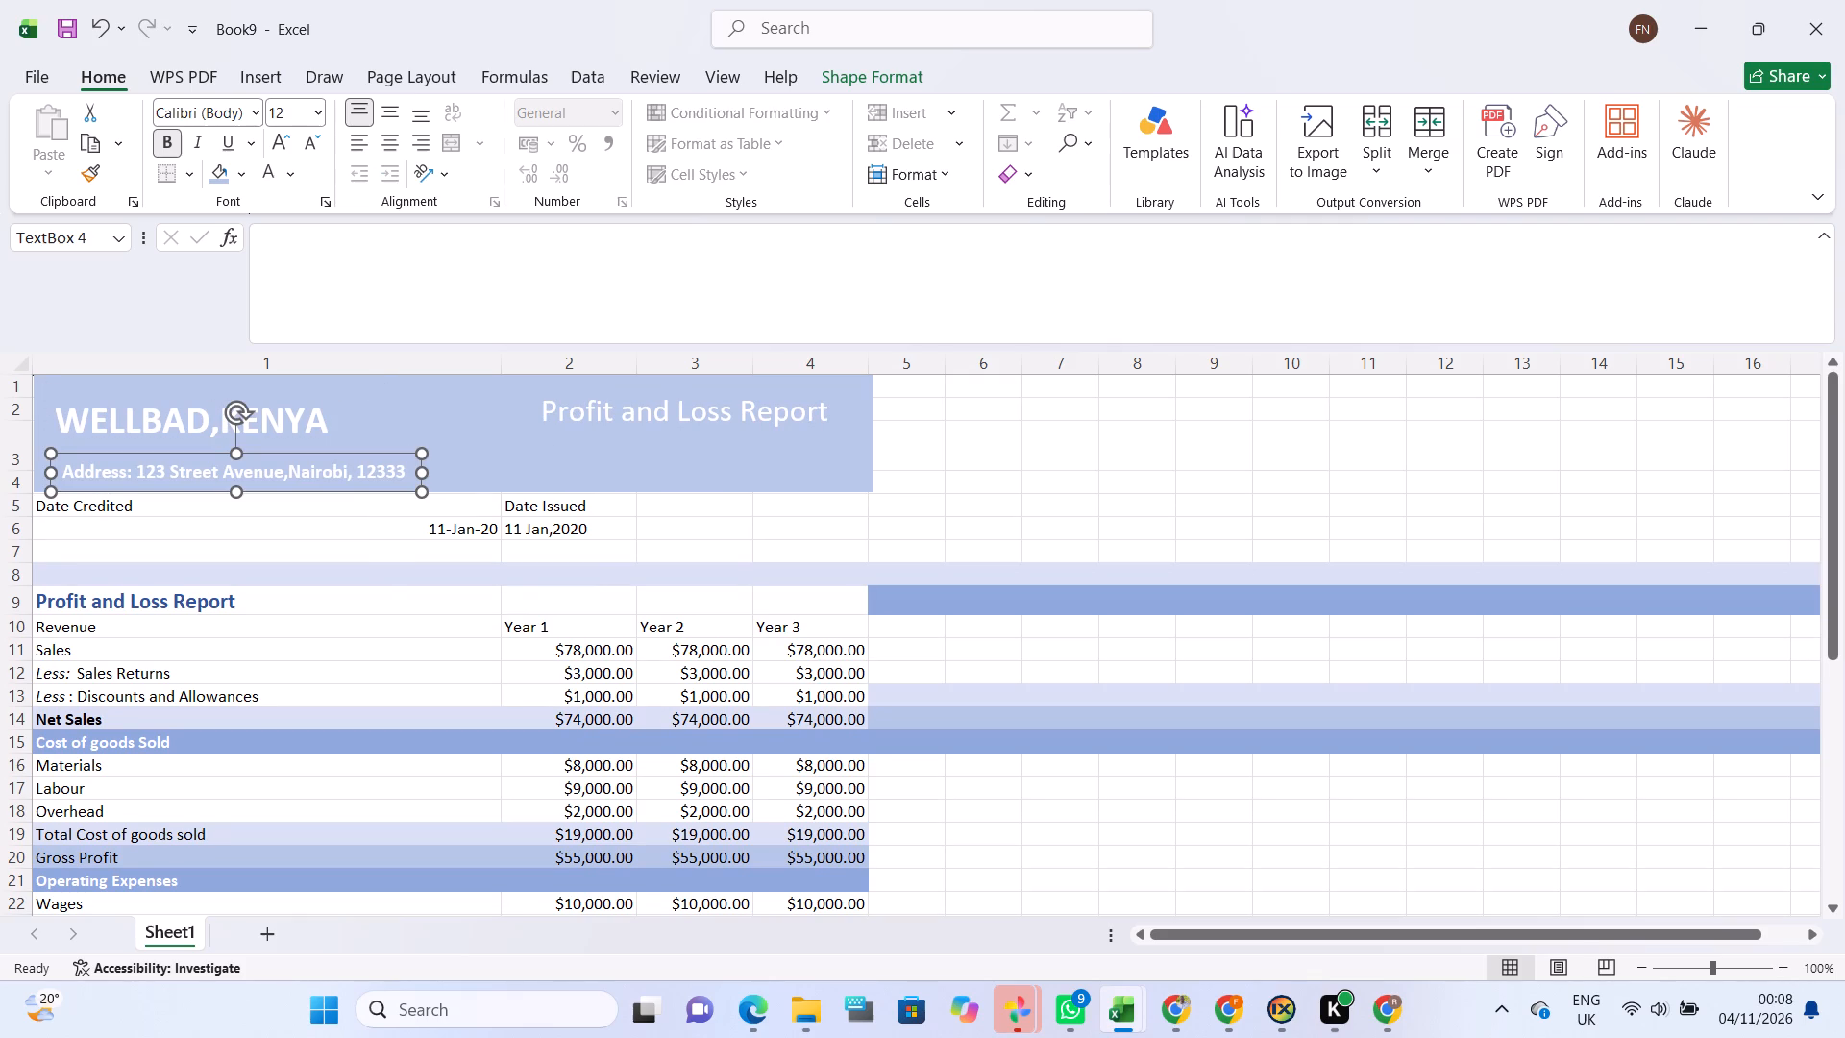
pyautogui.click(941, 463)
# Look over the report's layout and shading from the banner down through the operating expenses.
pyautogui.click(638, 479)
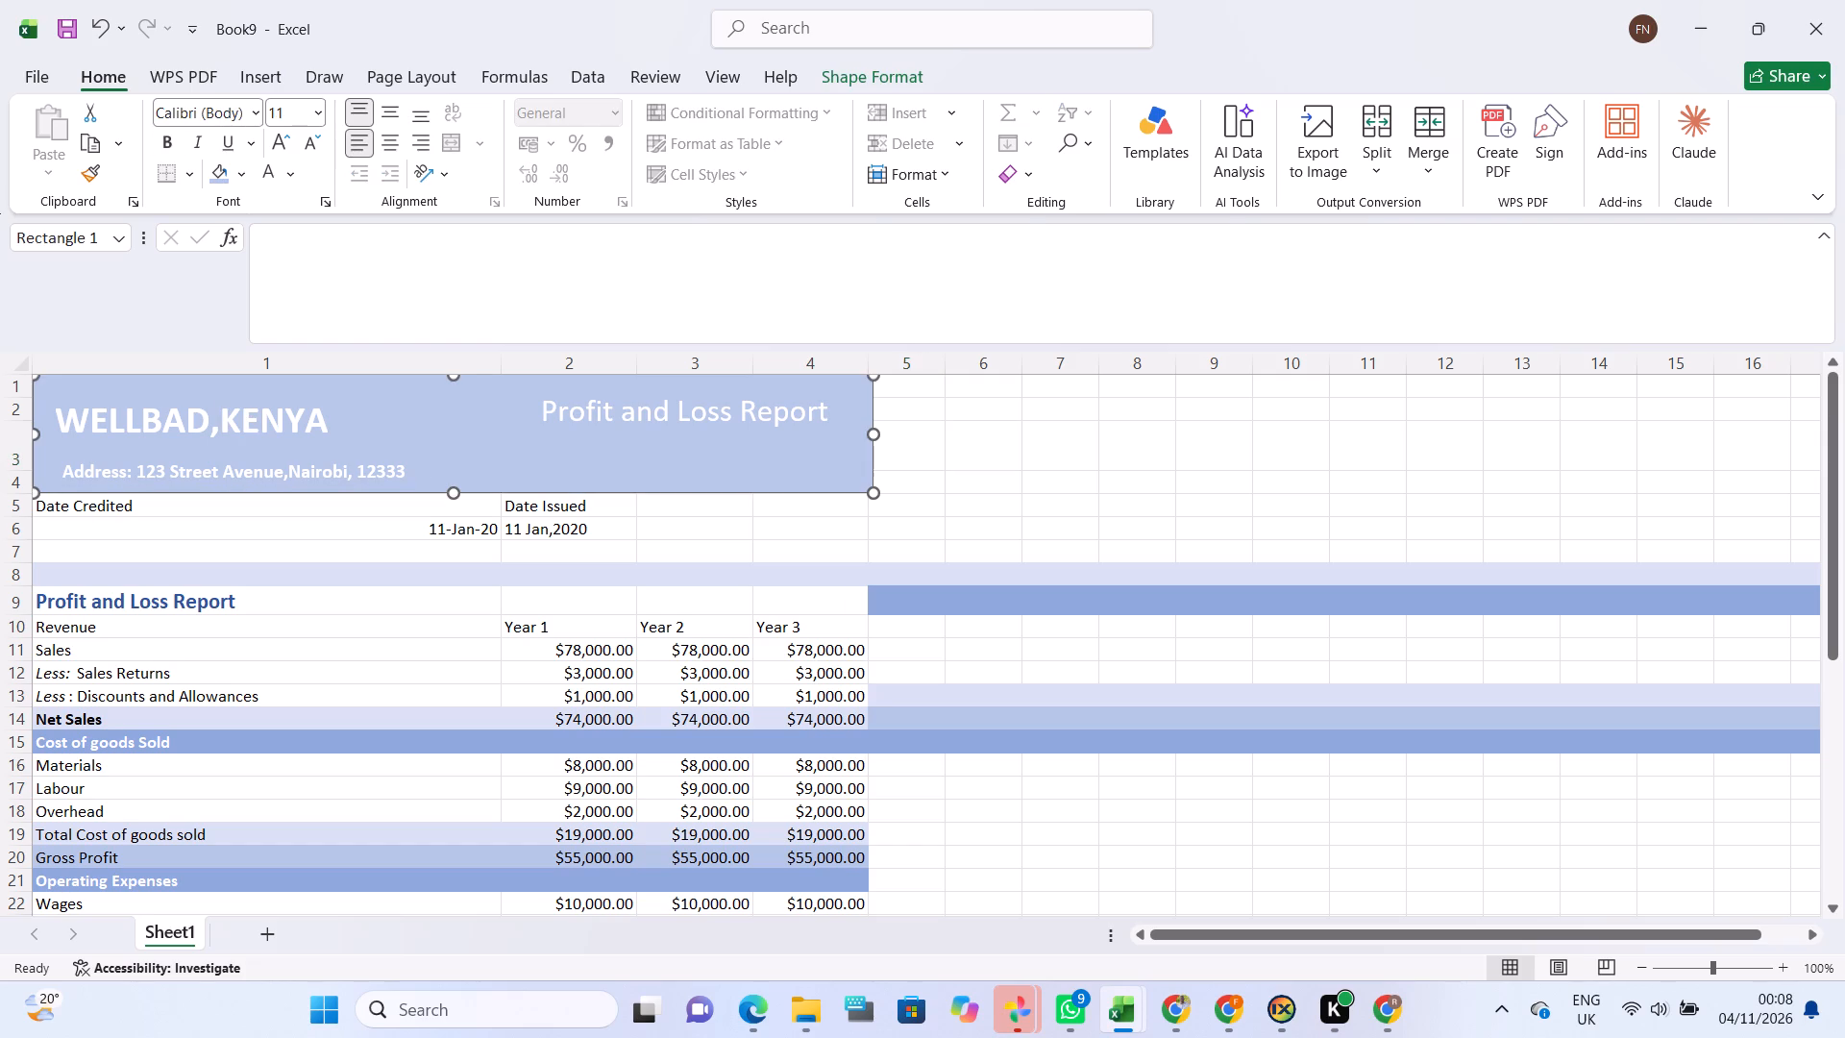
pyautogui.scroll(-1, 519, 637)
pyautogui.scroll(1, 519, 637)
pyautogui.scroll(-1, 519, 637)
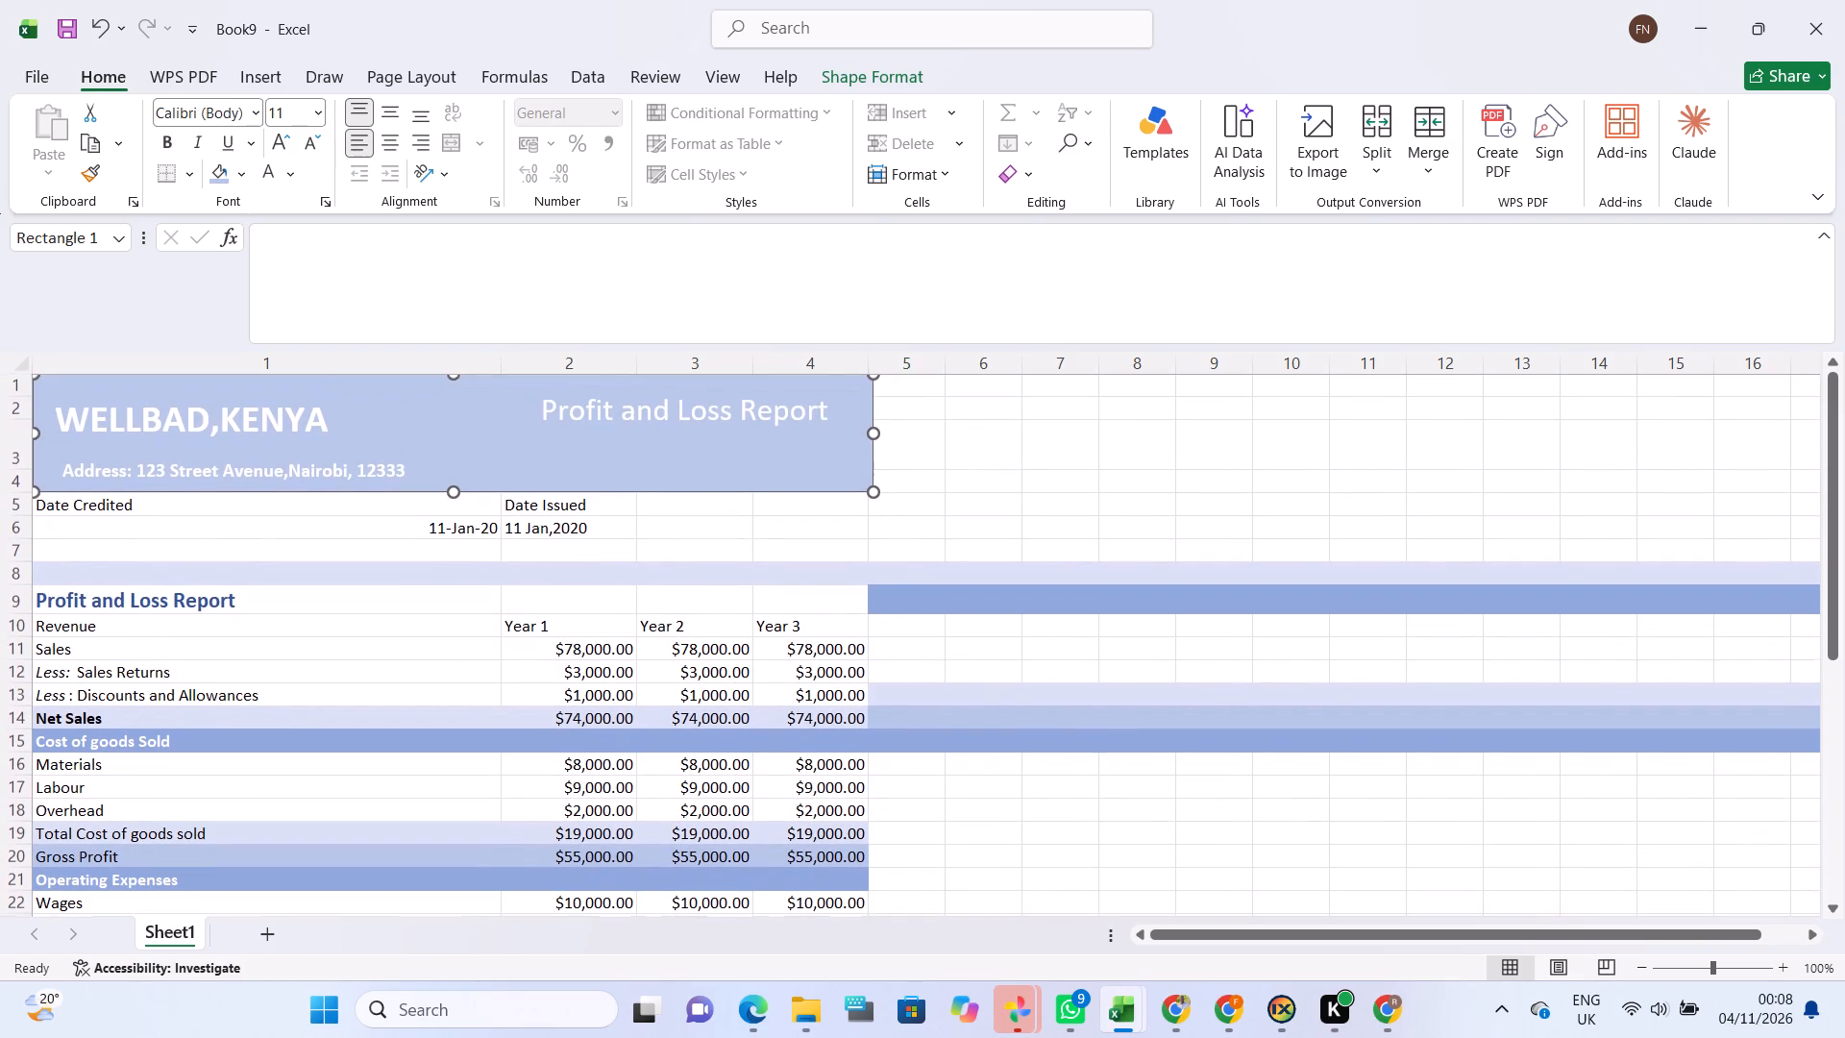
pyautogui.scroll(-2, 519, 637)
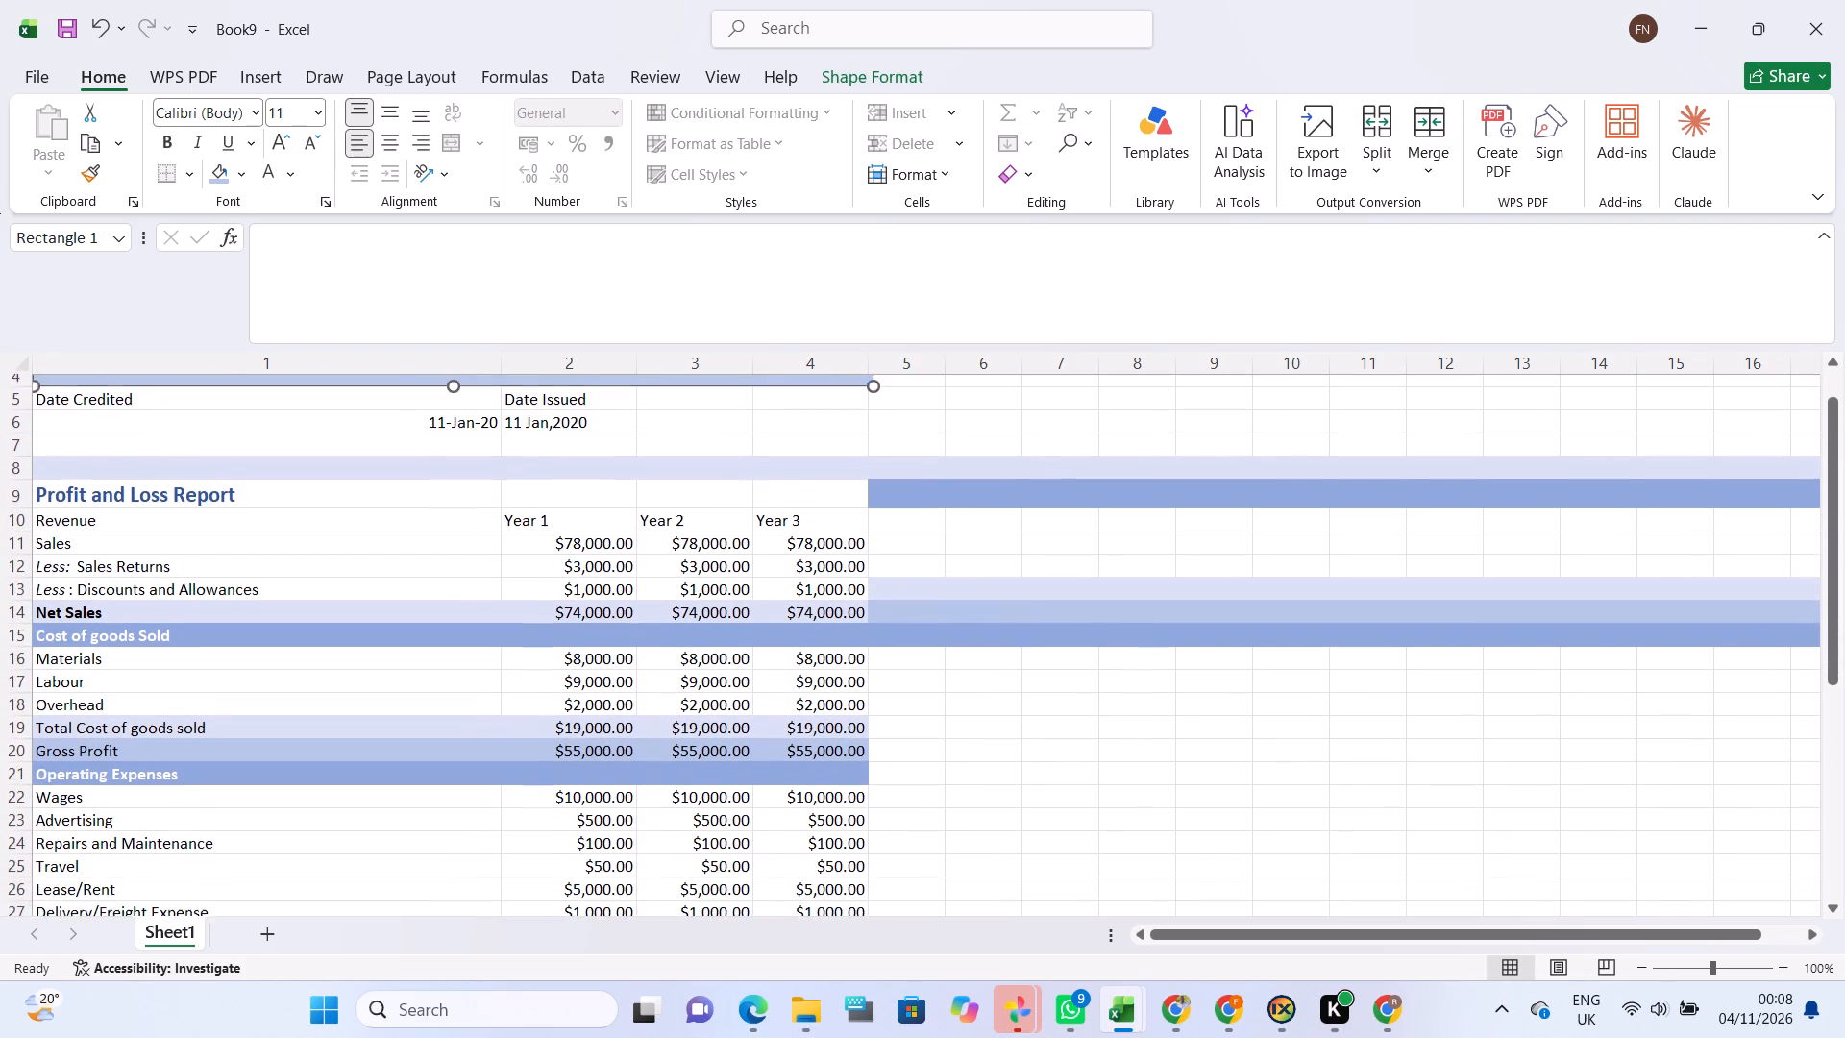
pyautogui.scroll(-2, 519, 637)
pyautogui.scroll(1, 519, 637)
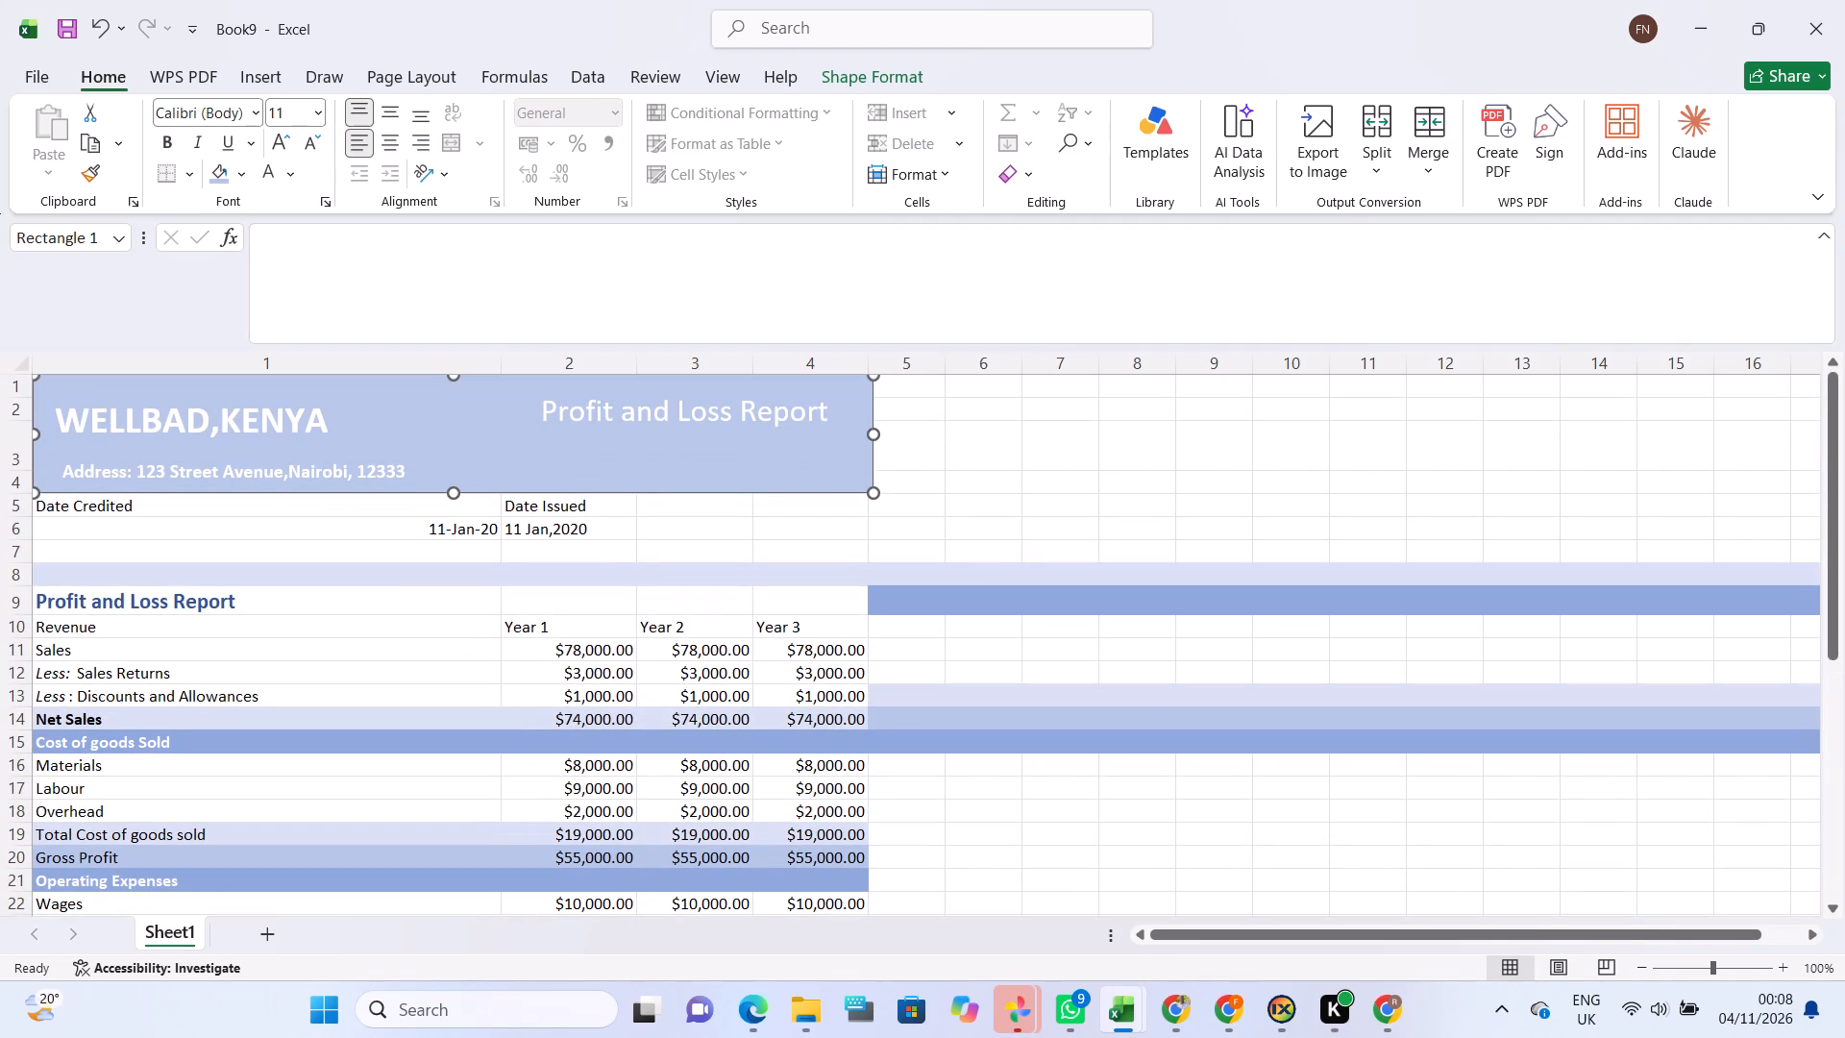
# Fill the whole Revenue and year header row, row 10, with the medium blue used for the Cost of goods Sold row.
pyautogui.click(141, 634)
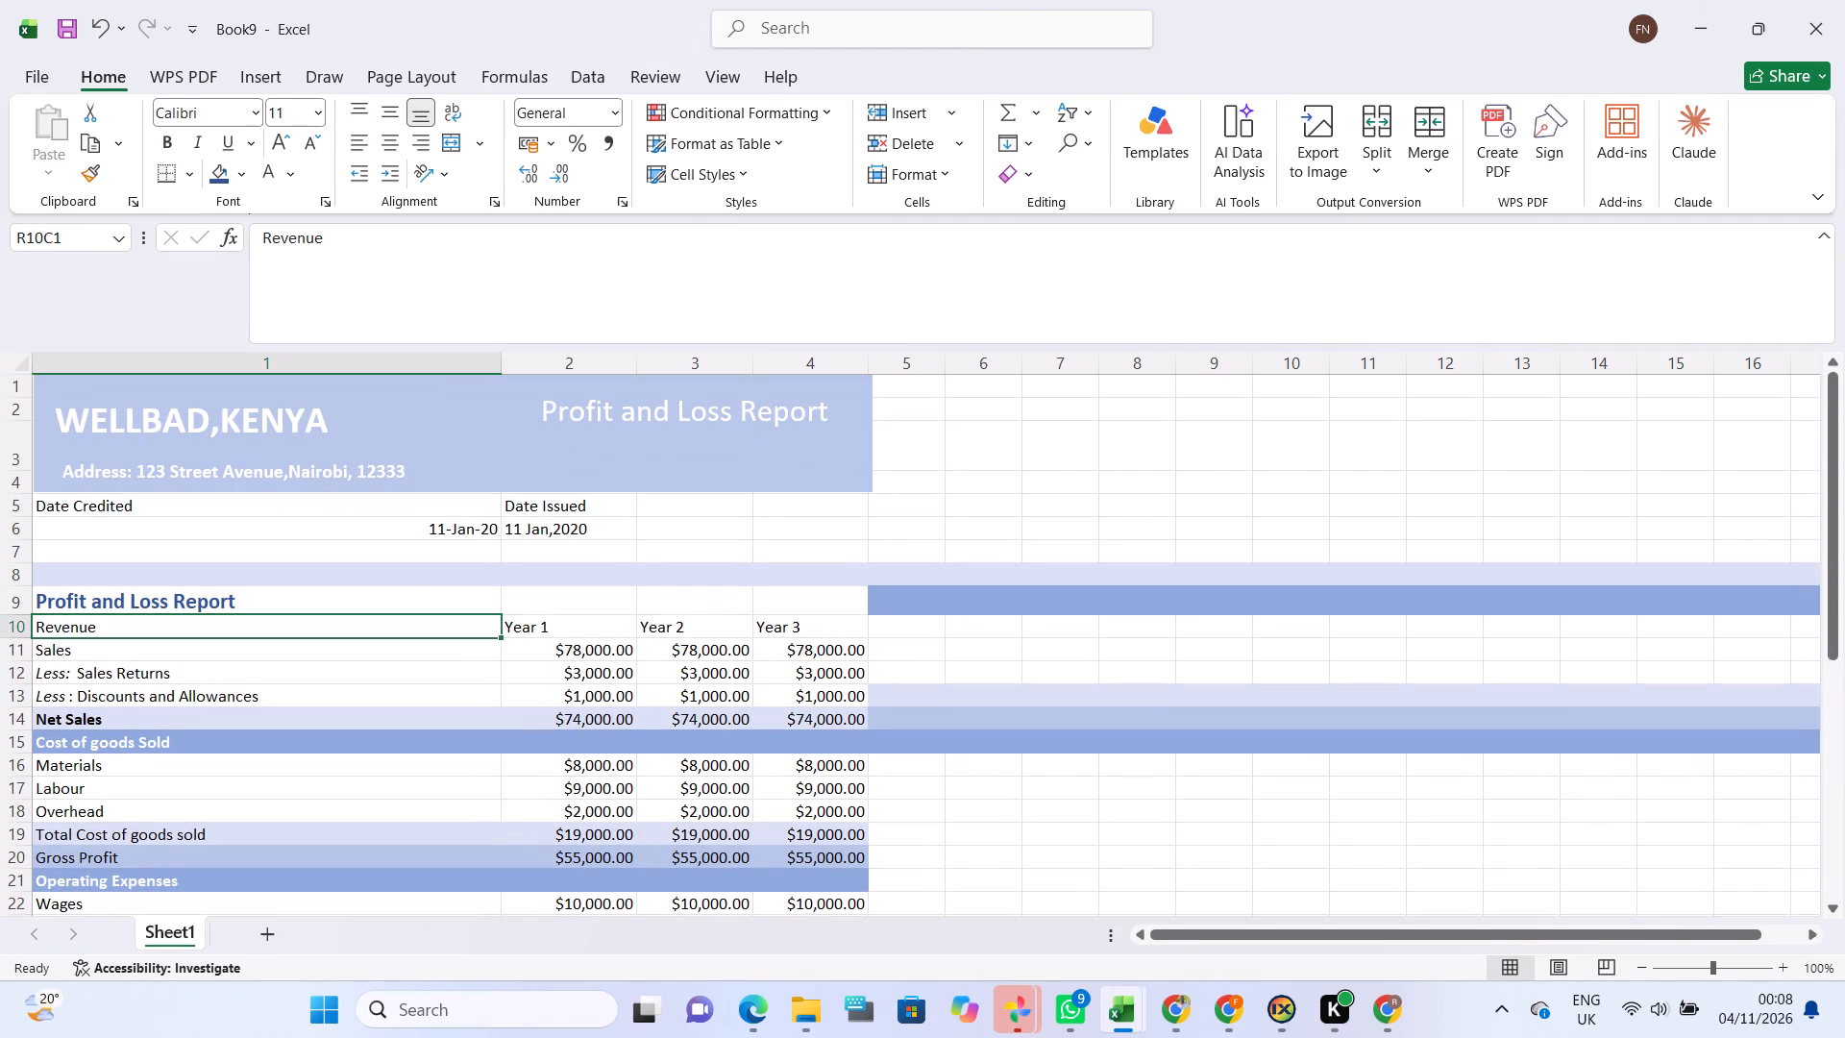
pyautogui.rightClick(23, 629)
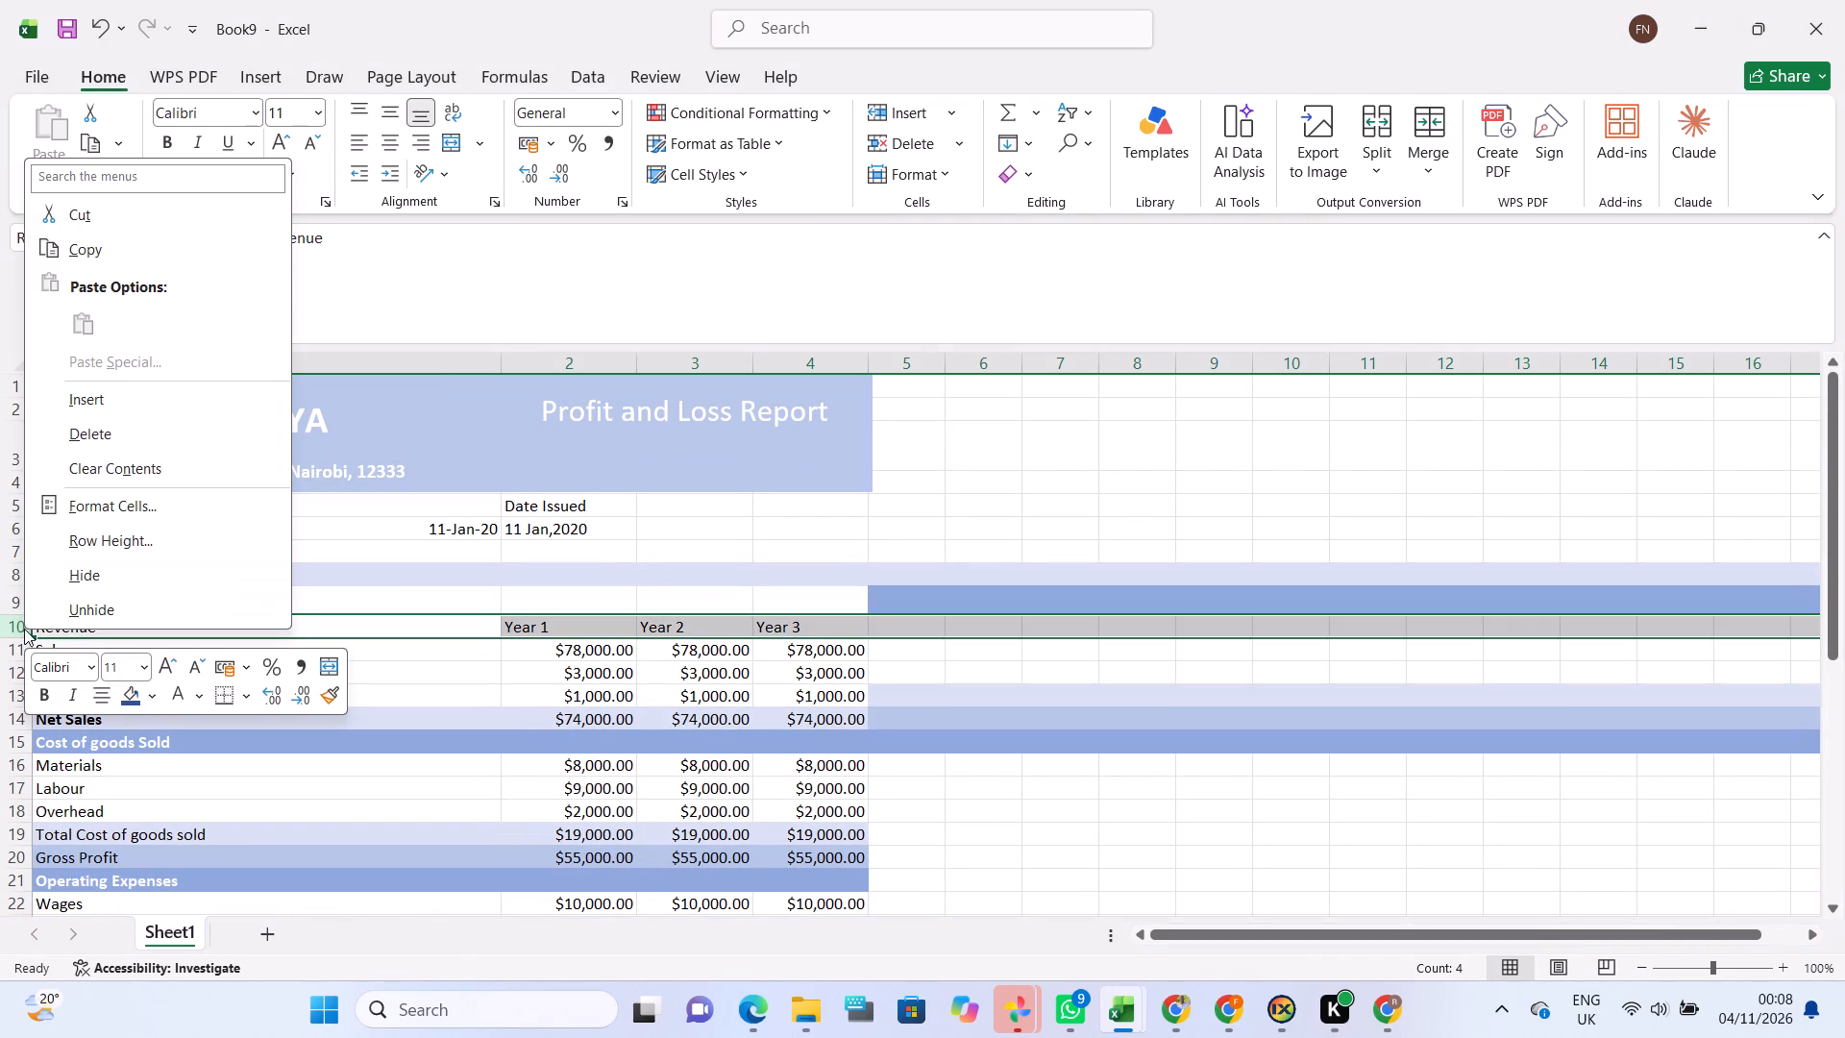
pyautogui.click(96, 514)
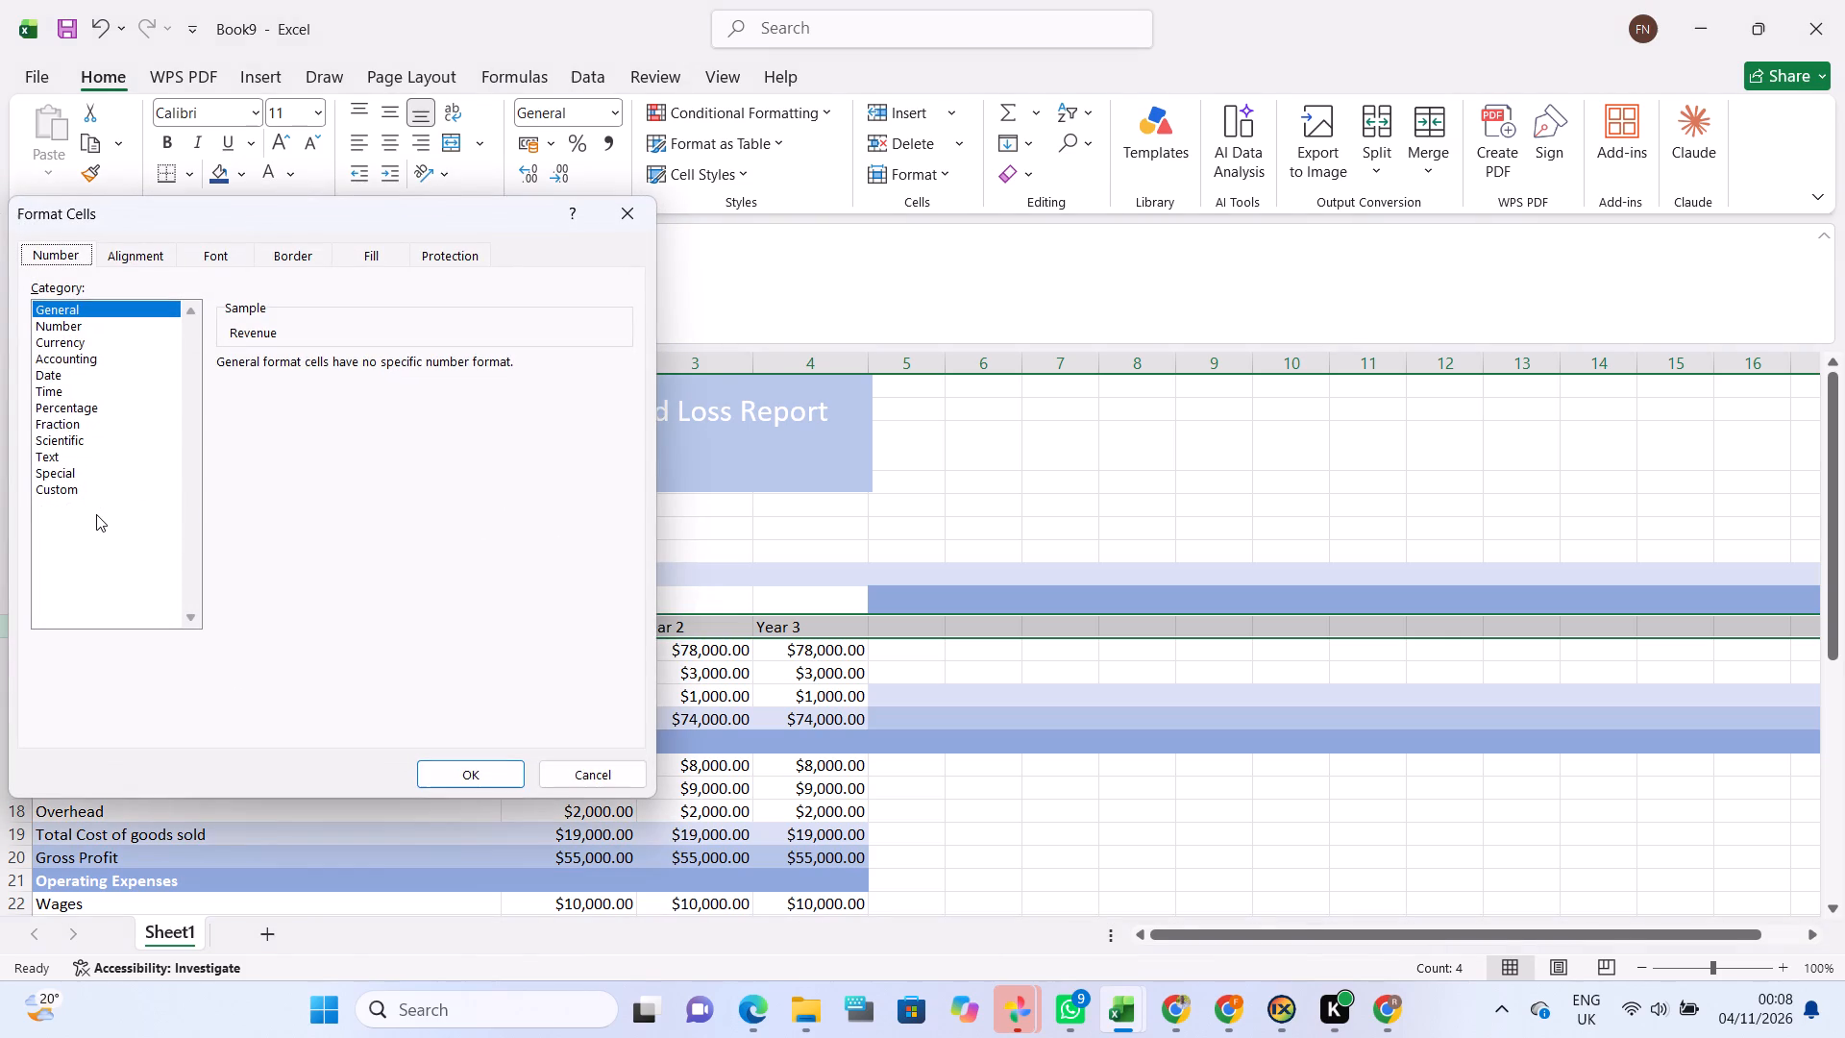
pyautogui.click(119, 251)
pyautogui.click(235, 252)
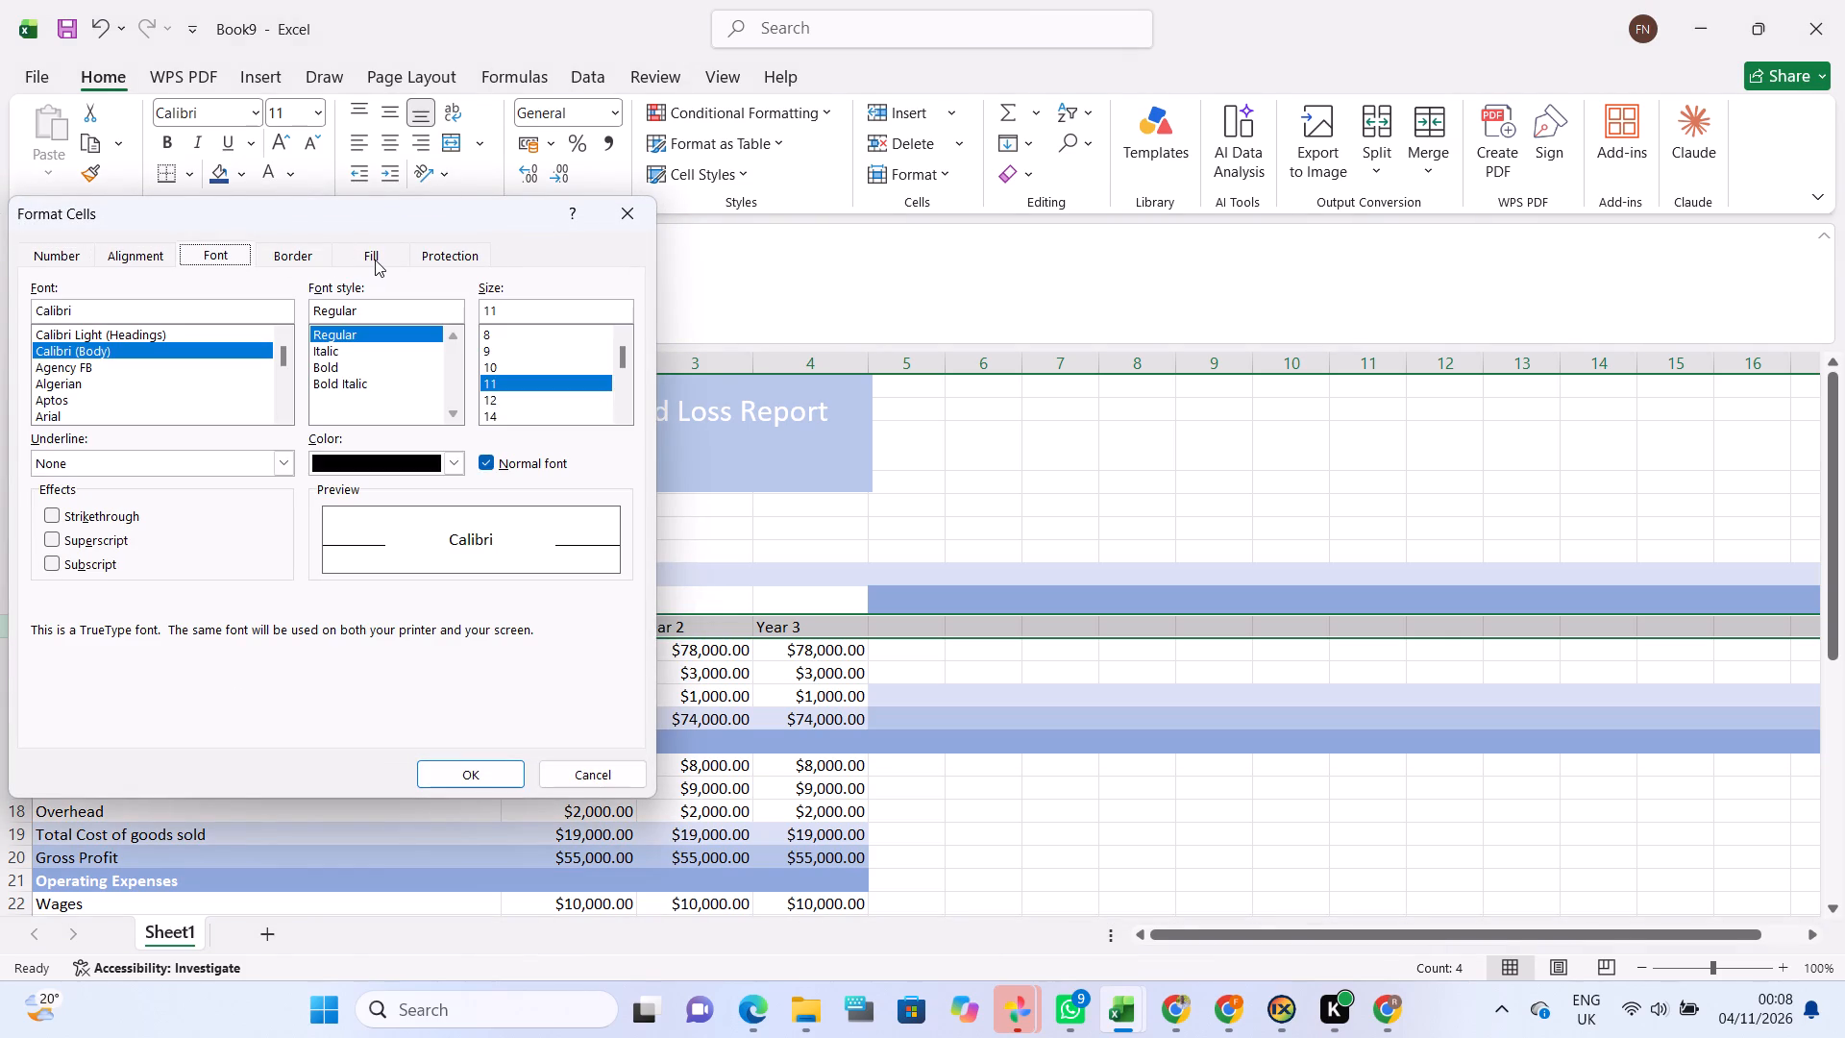
pyautogui.click(304, 243)
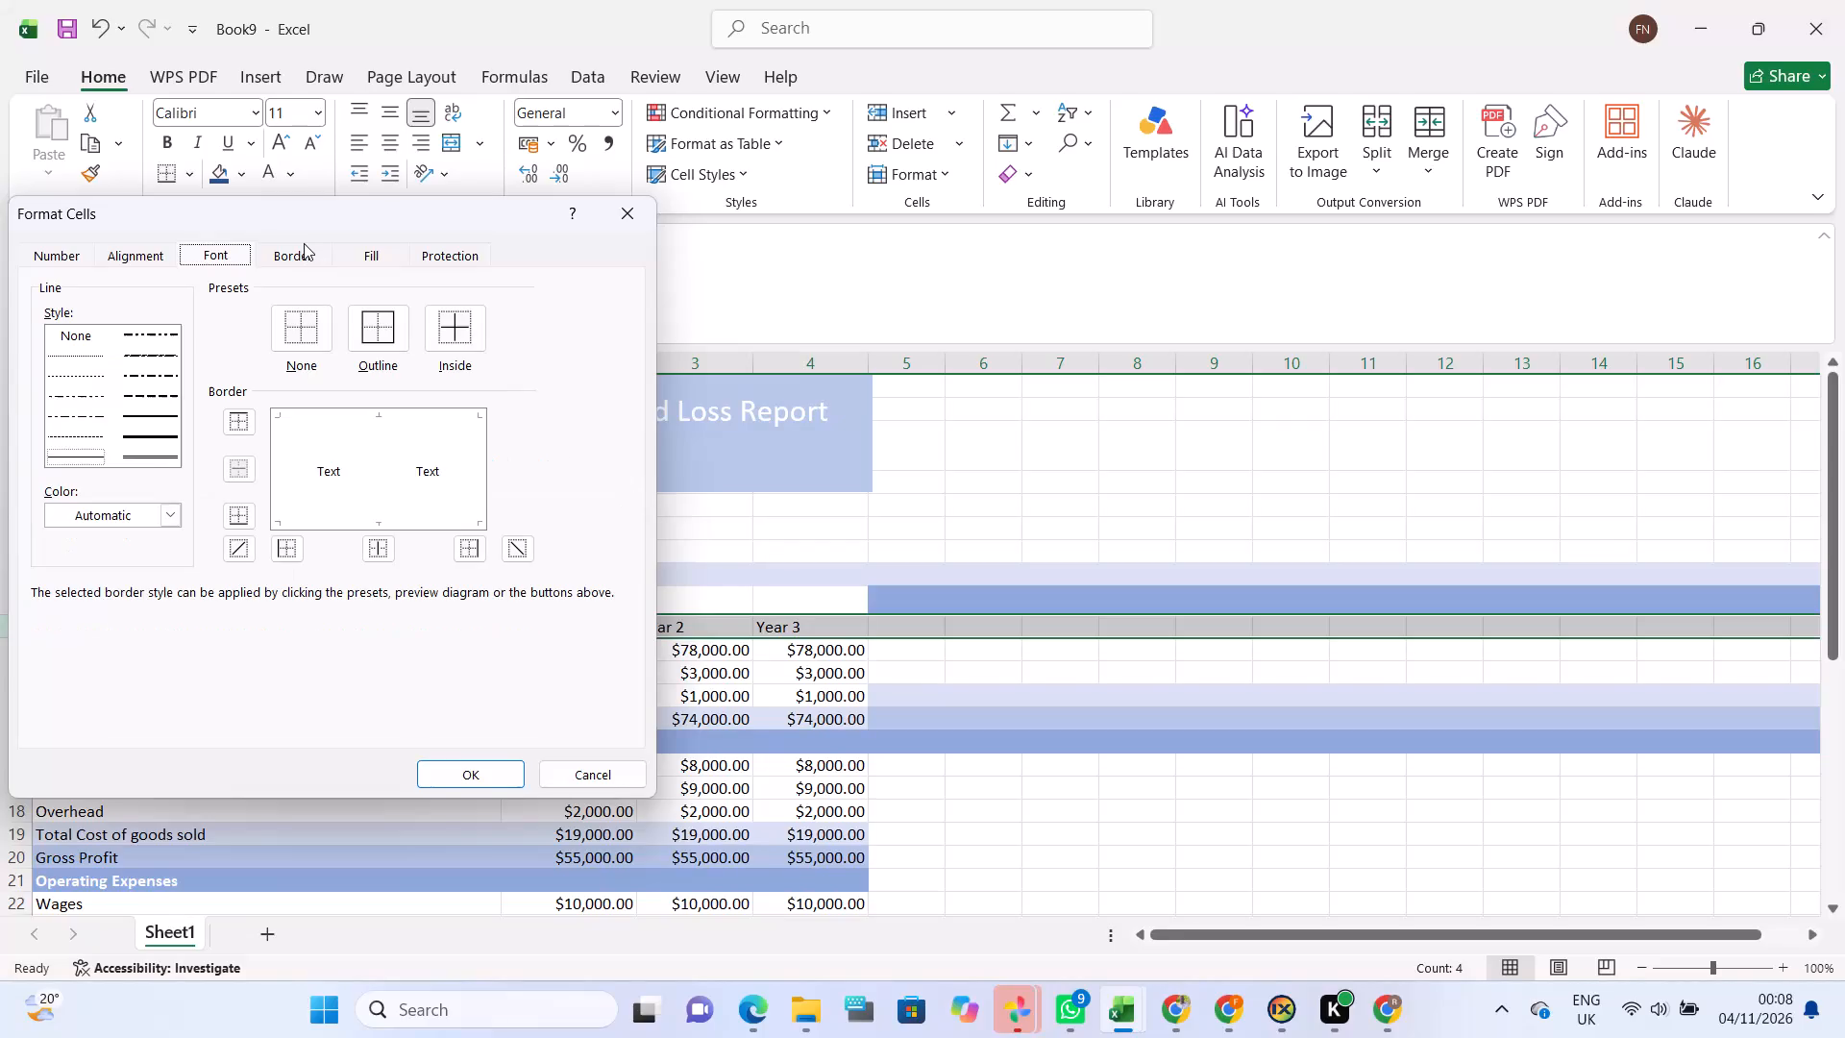
pyautogui.click(368, 259)
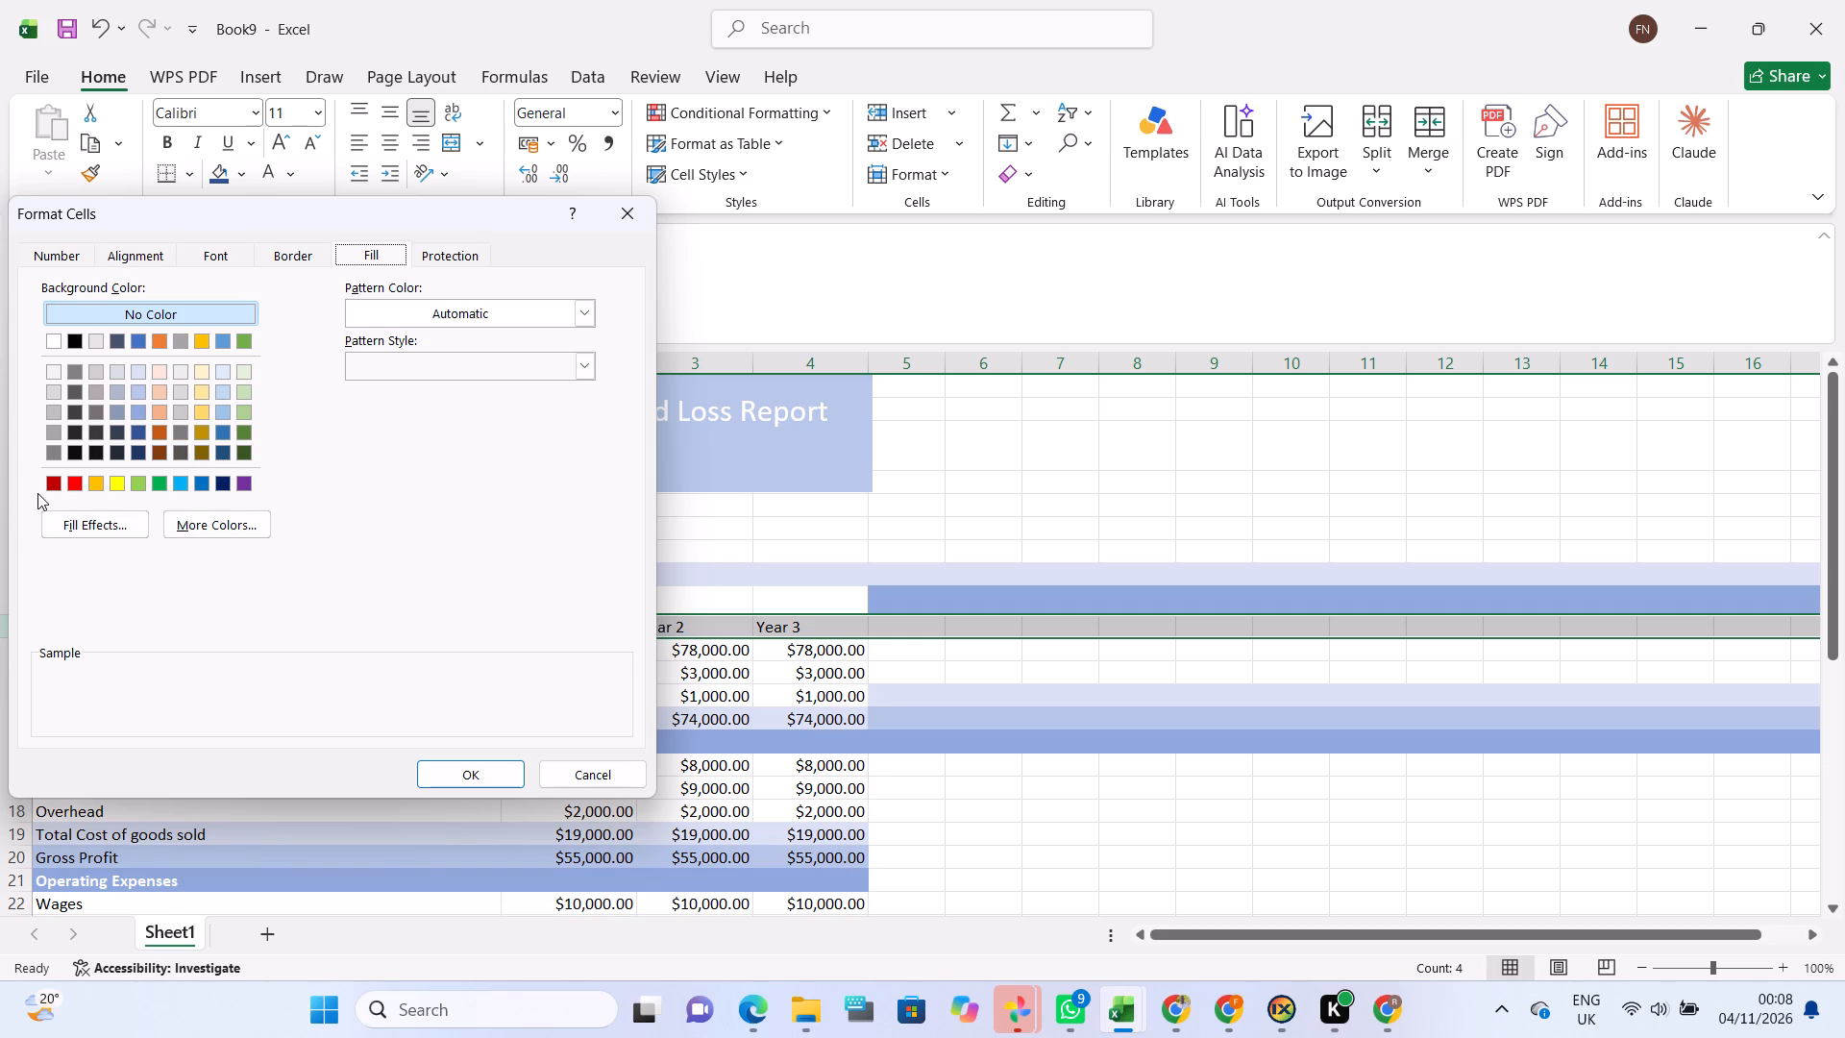
pyautogui.click(139, 416)
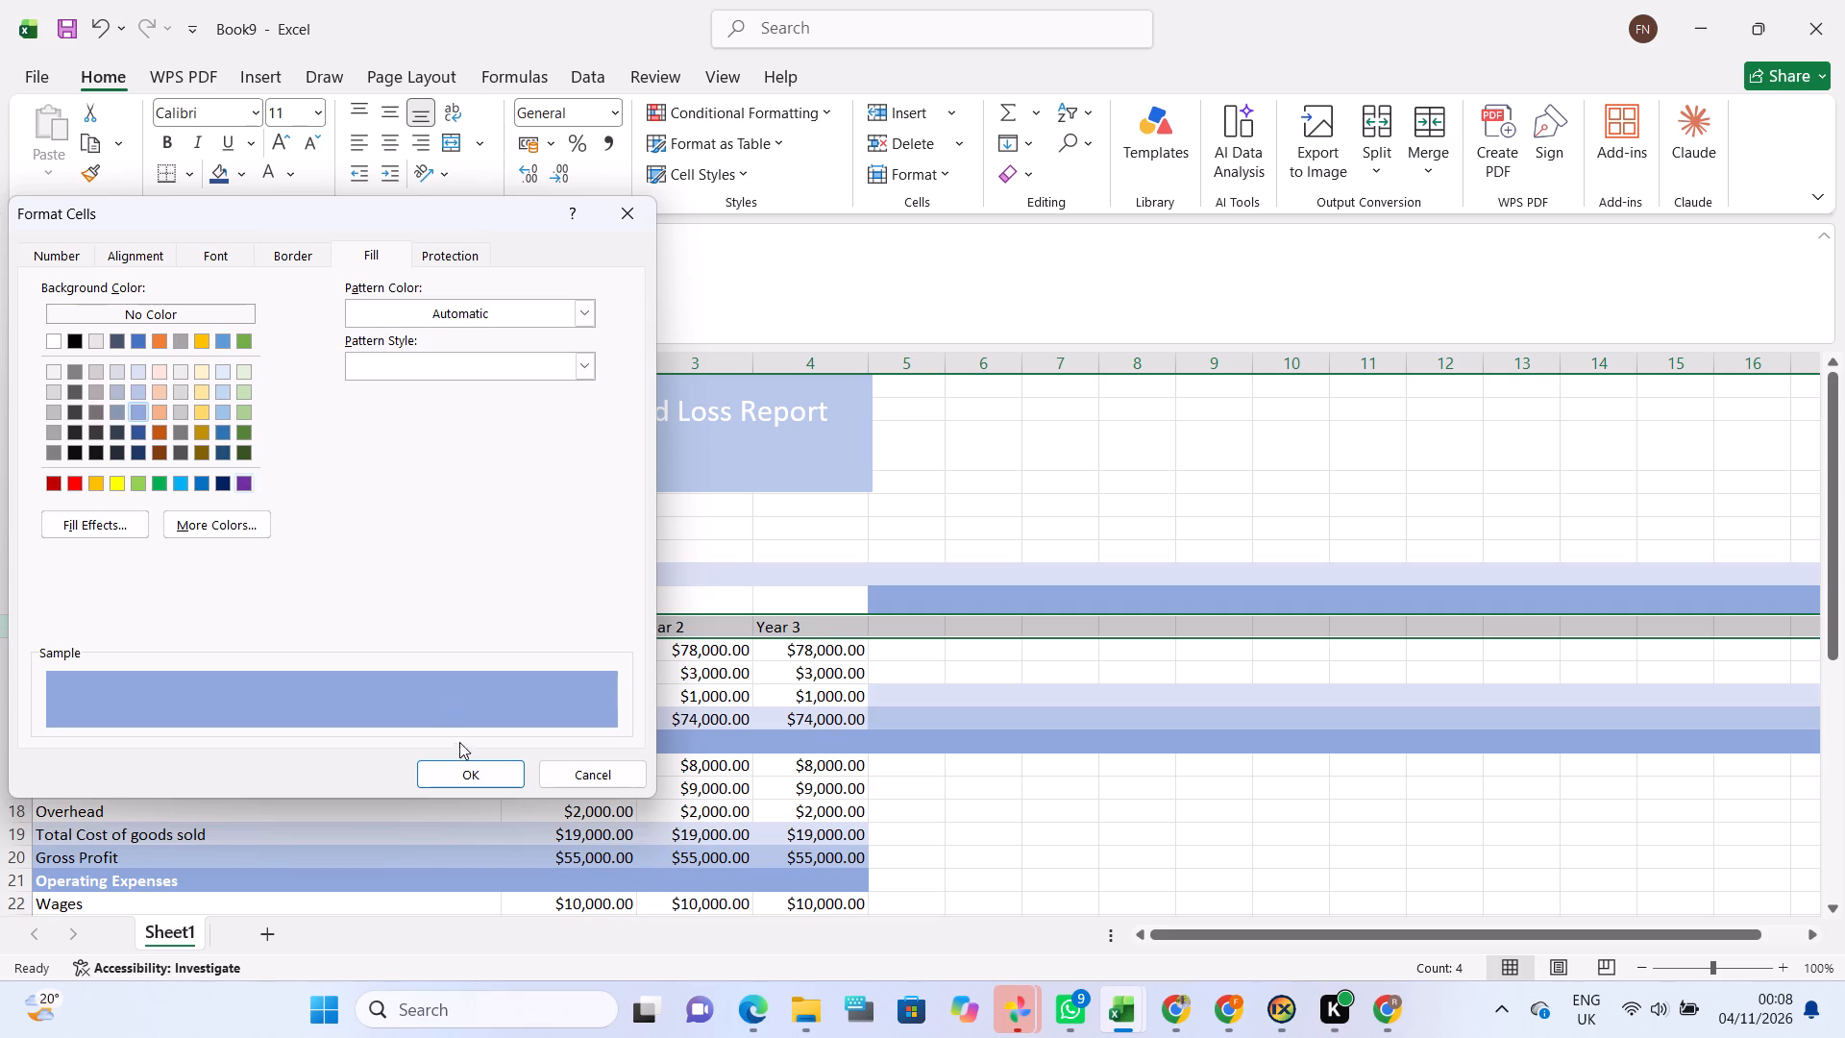
pyautogui.click(463, 771)
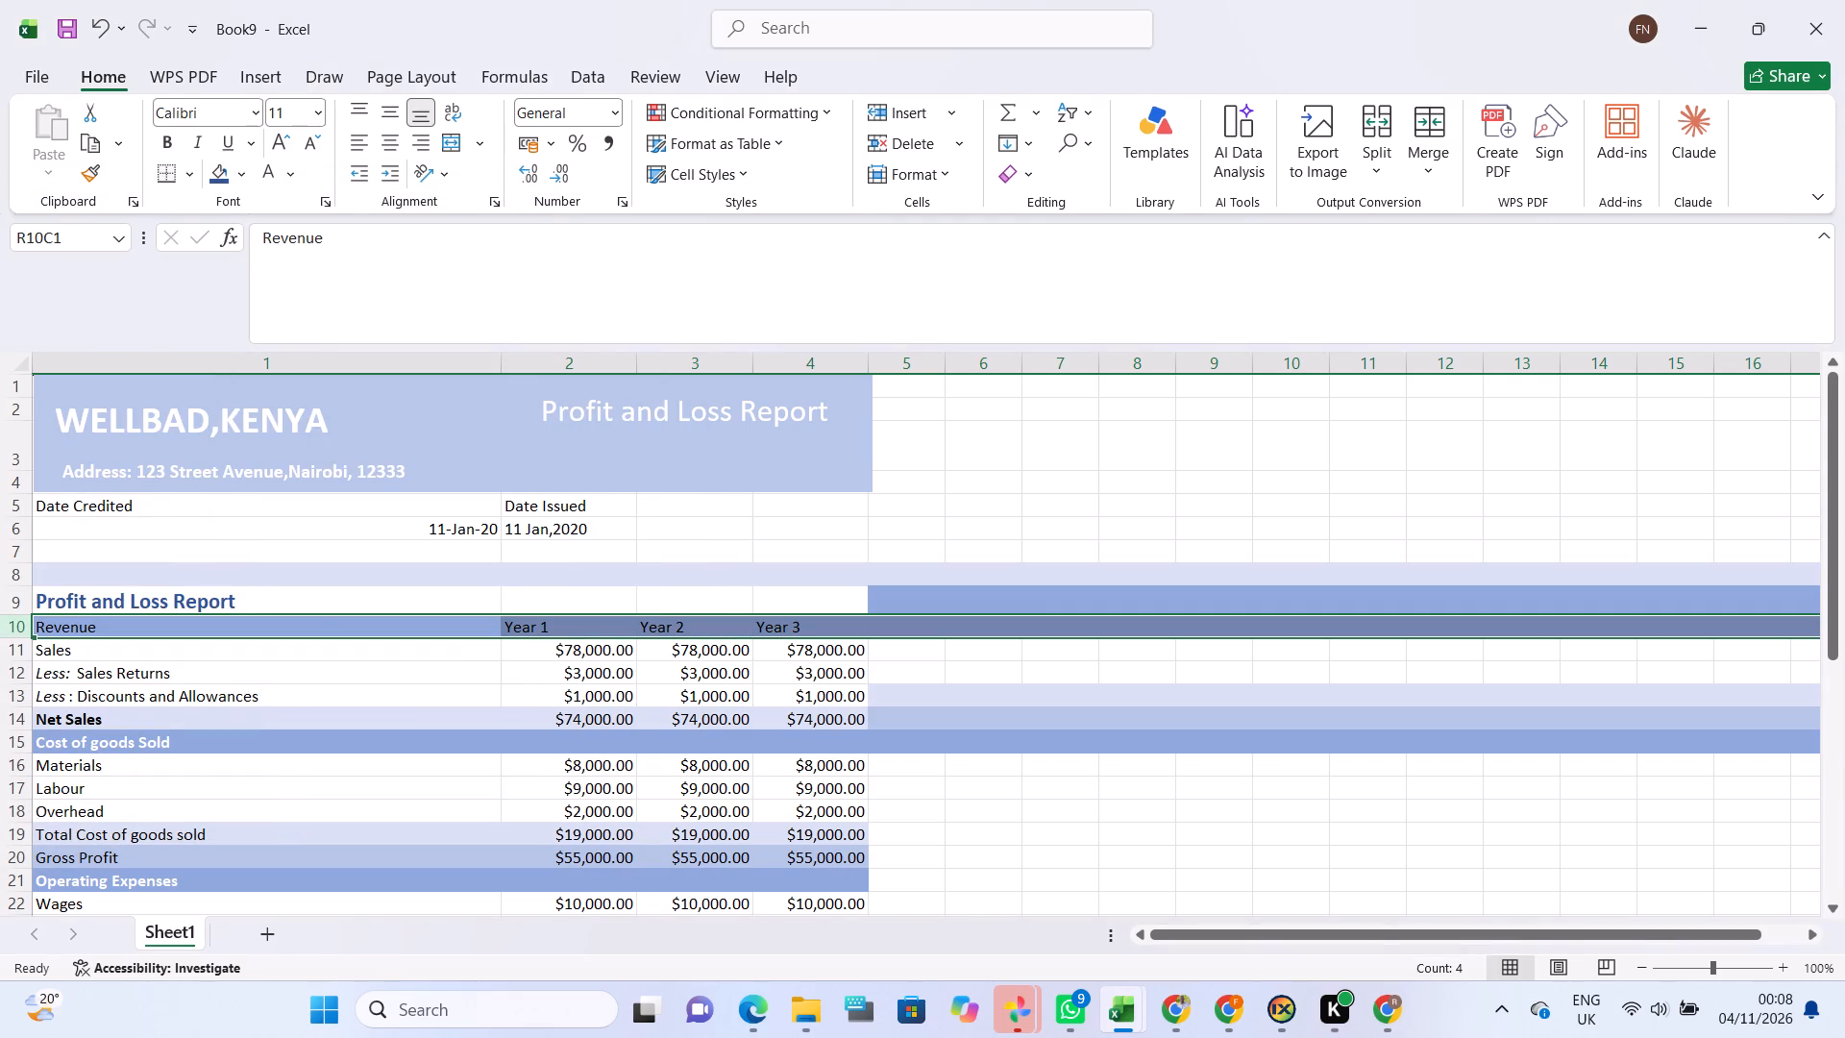
# Fill the whole Profit and Loss Report title row, row 9, with the same medium blue as the Revenue header row.
pyautogui.click(318, 614)
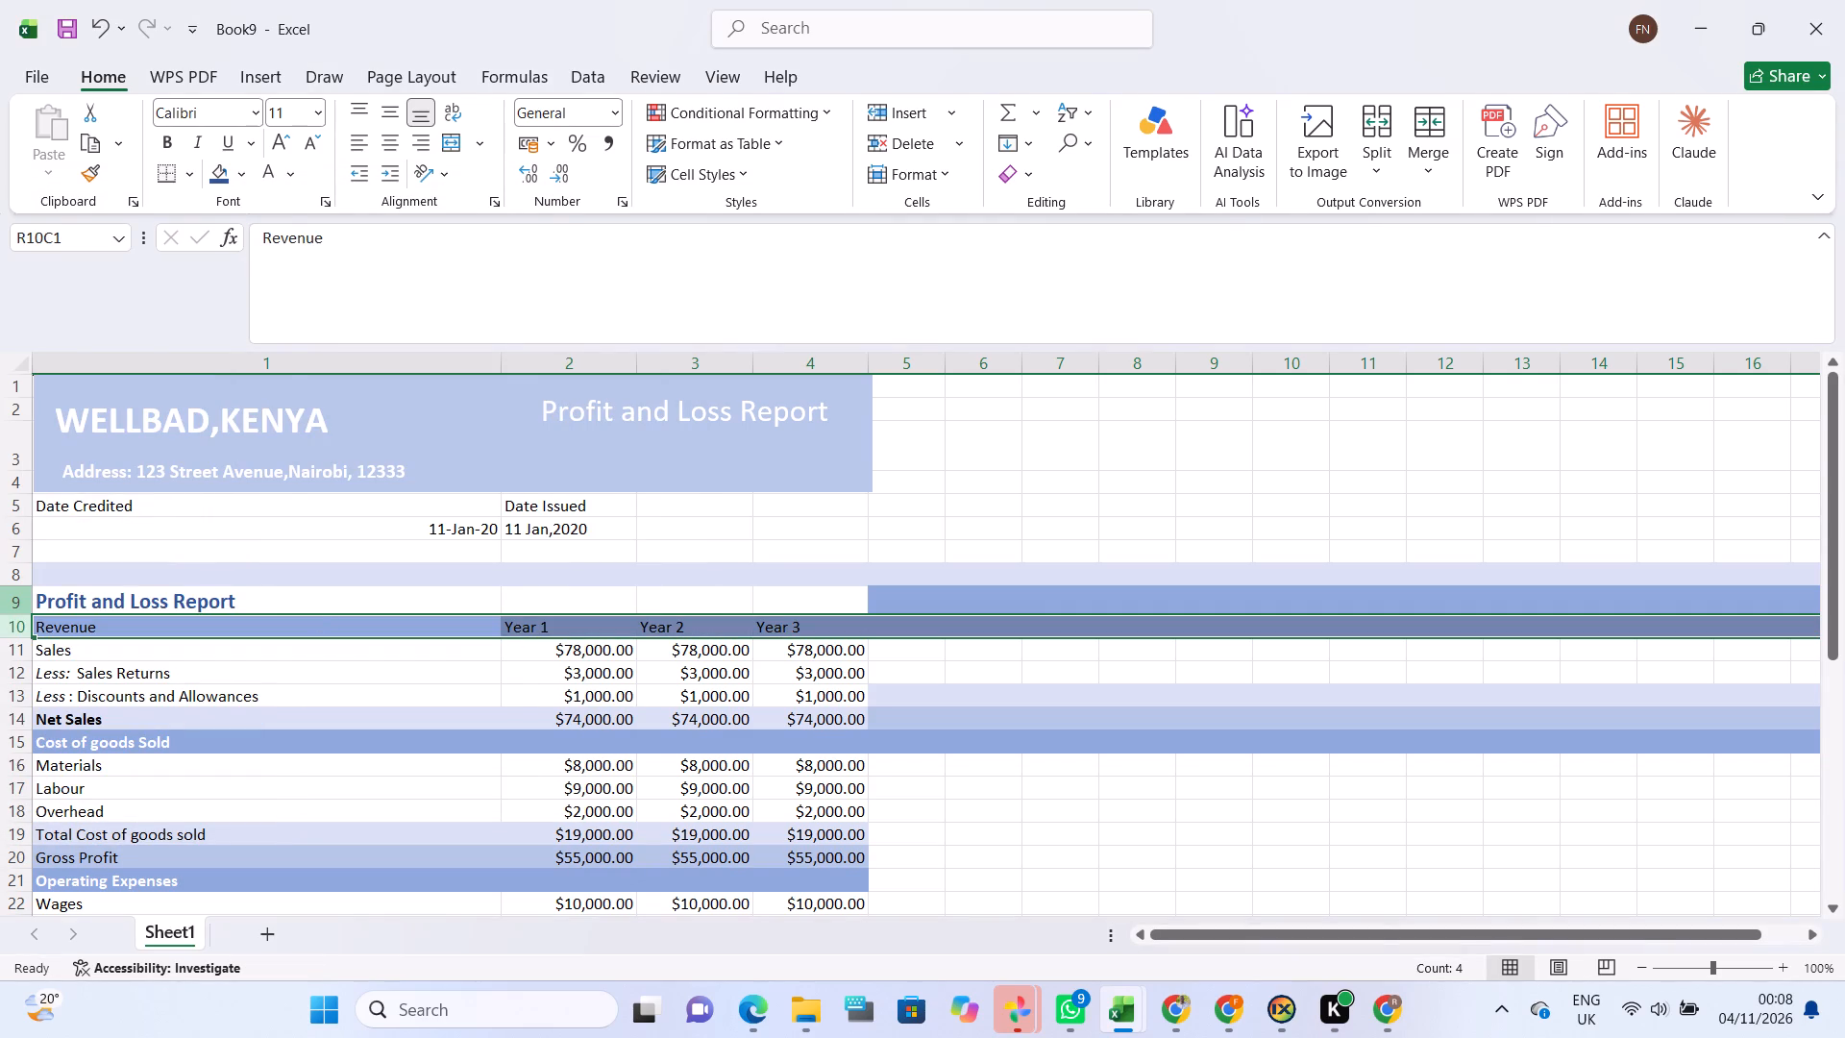
pyautogui.rightClick(22, 602)
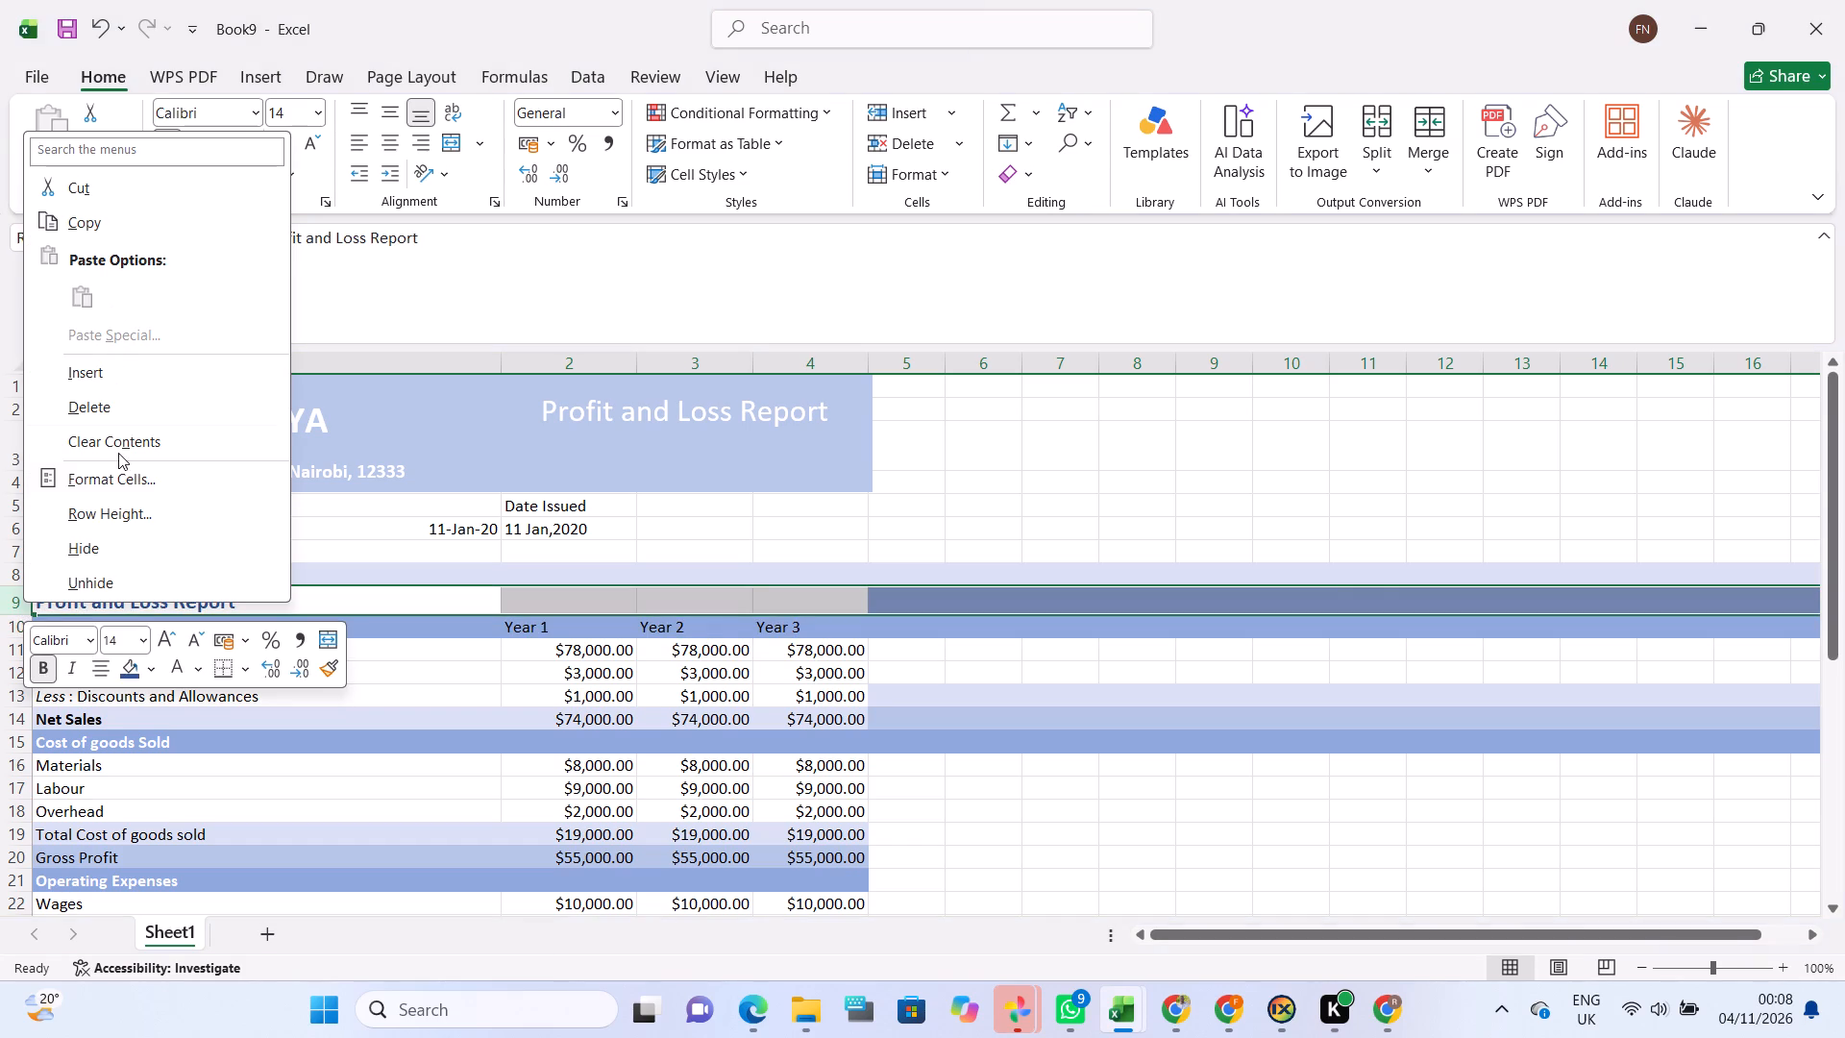
pyautogui.click(124, 479)
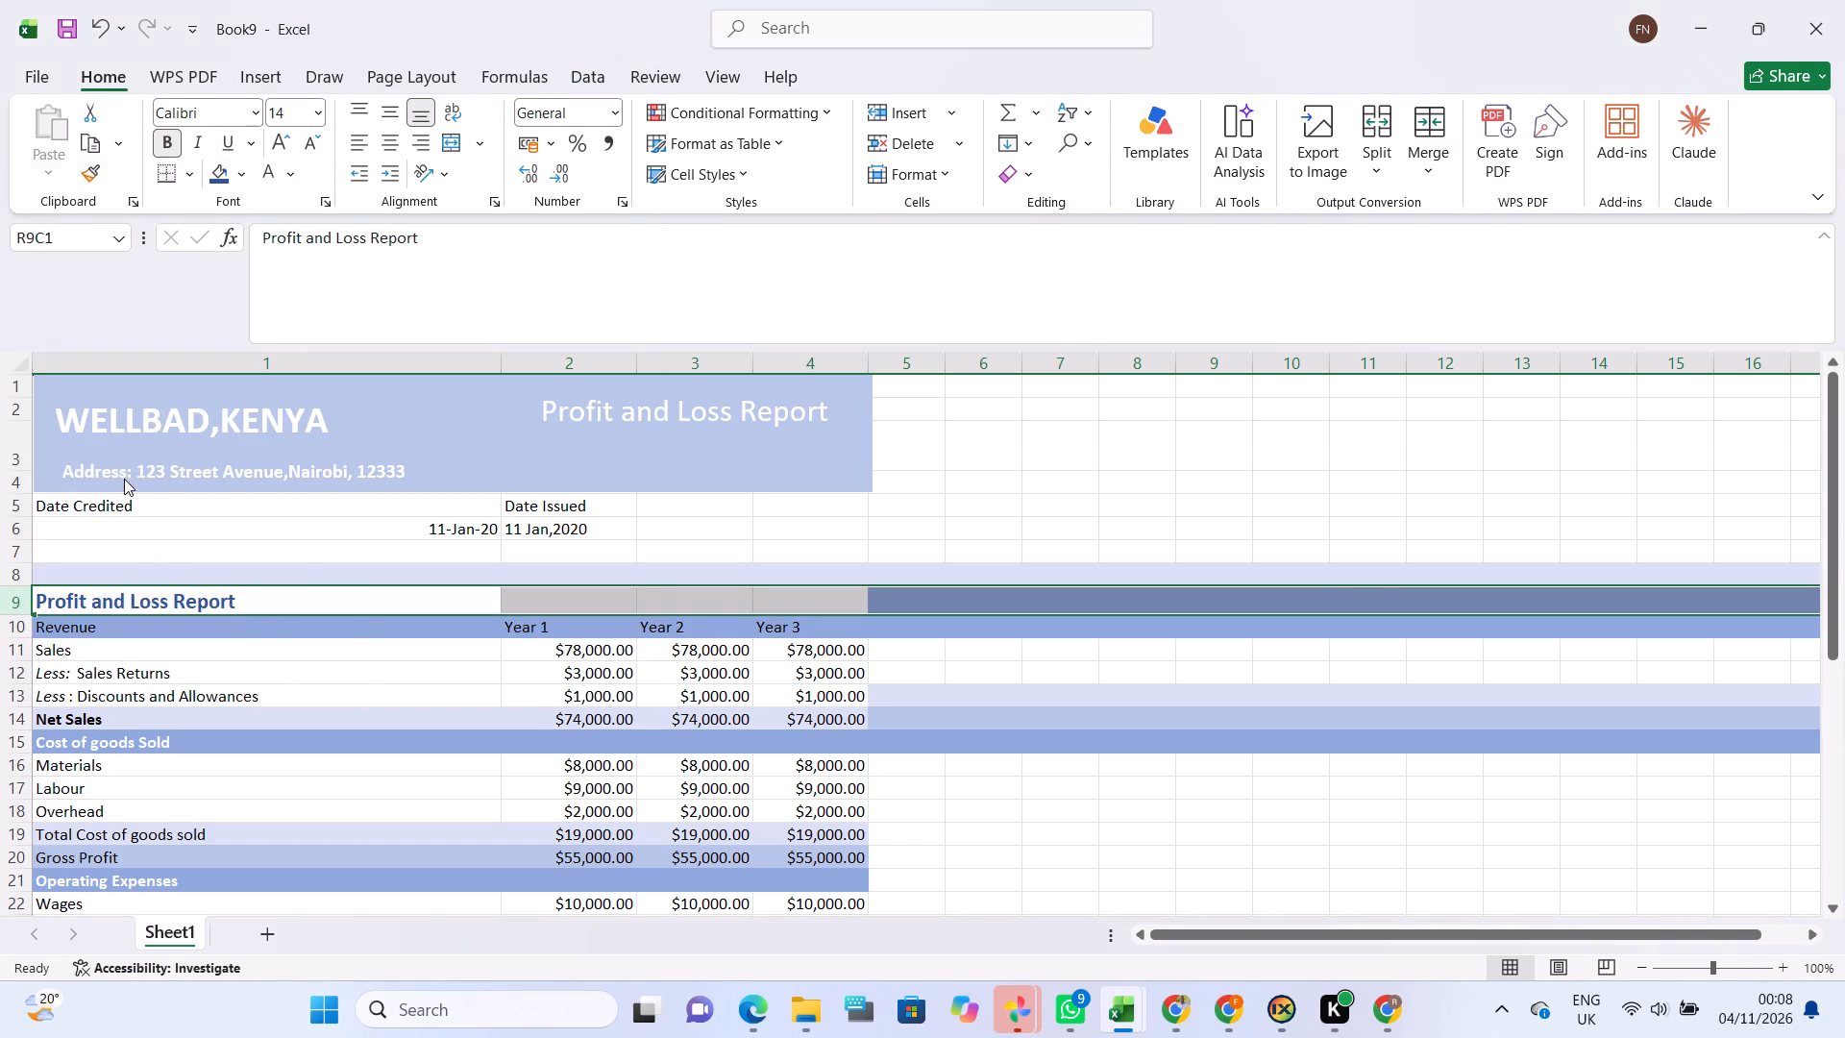
pyautogui.click(145, 377)
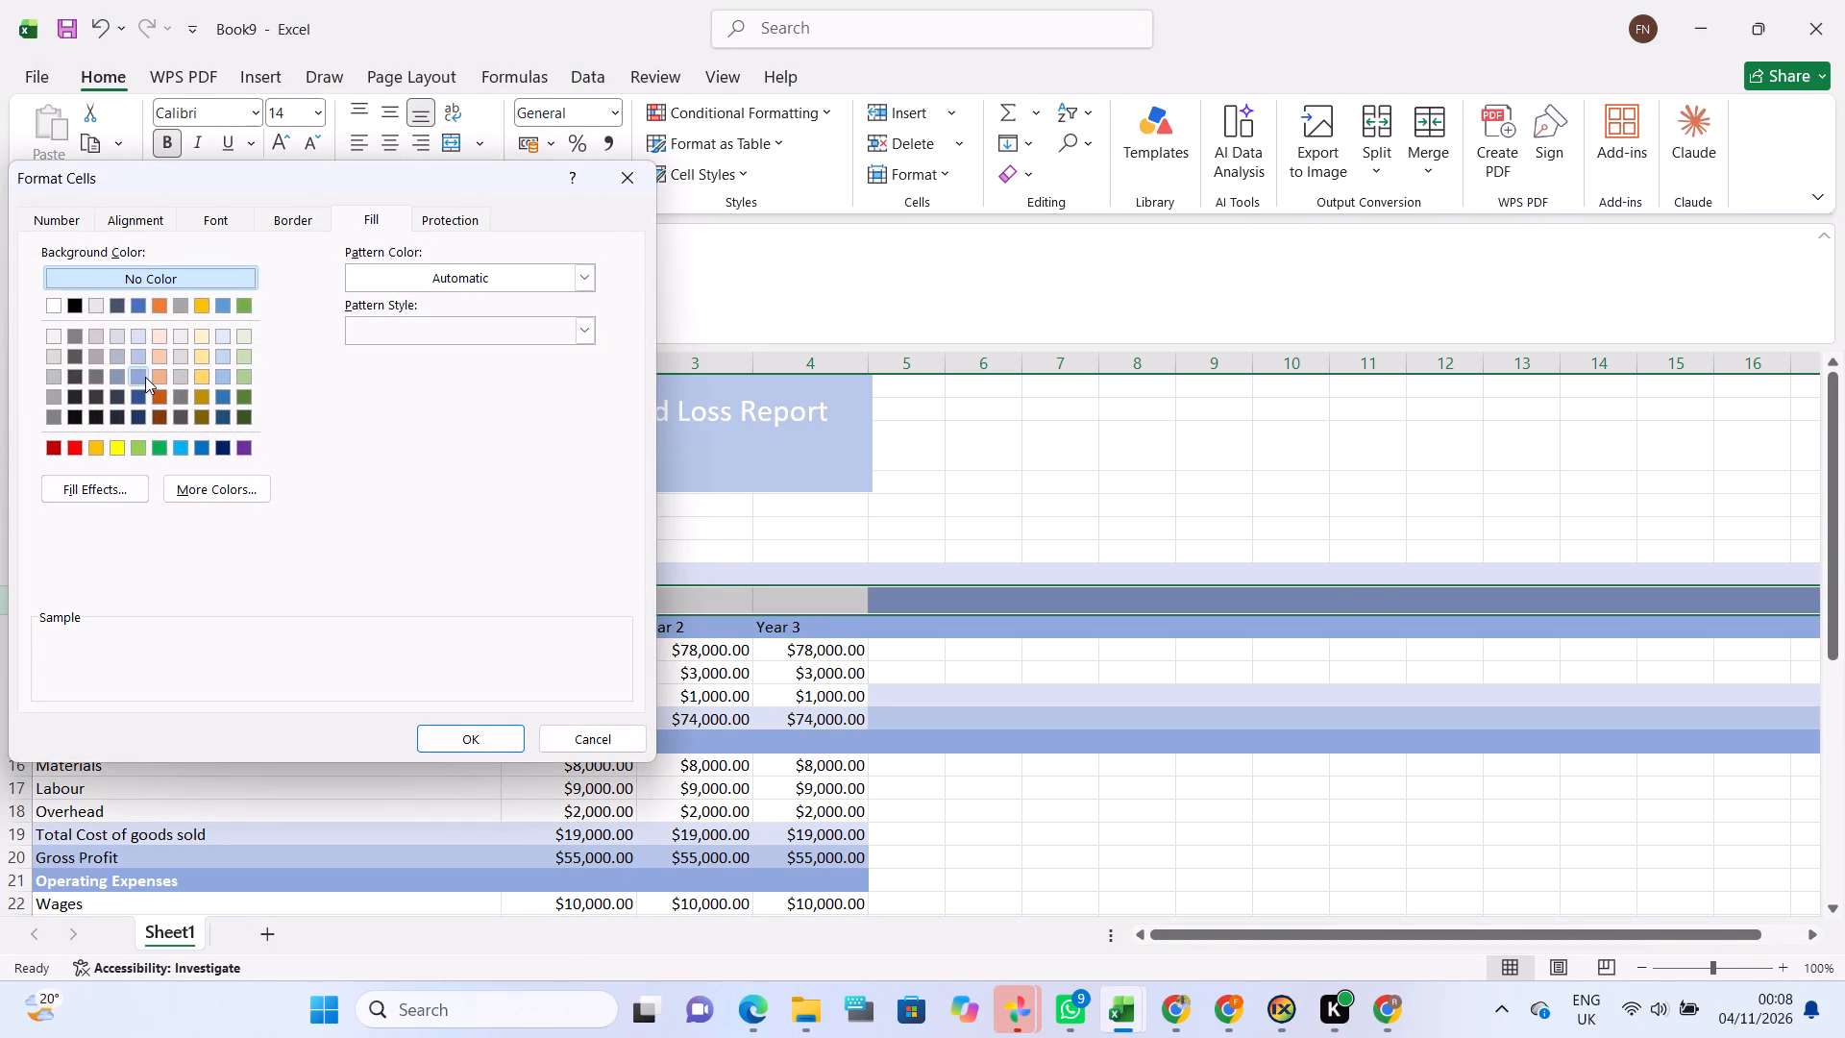
pyautogui.click(461, 736)
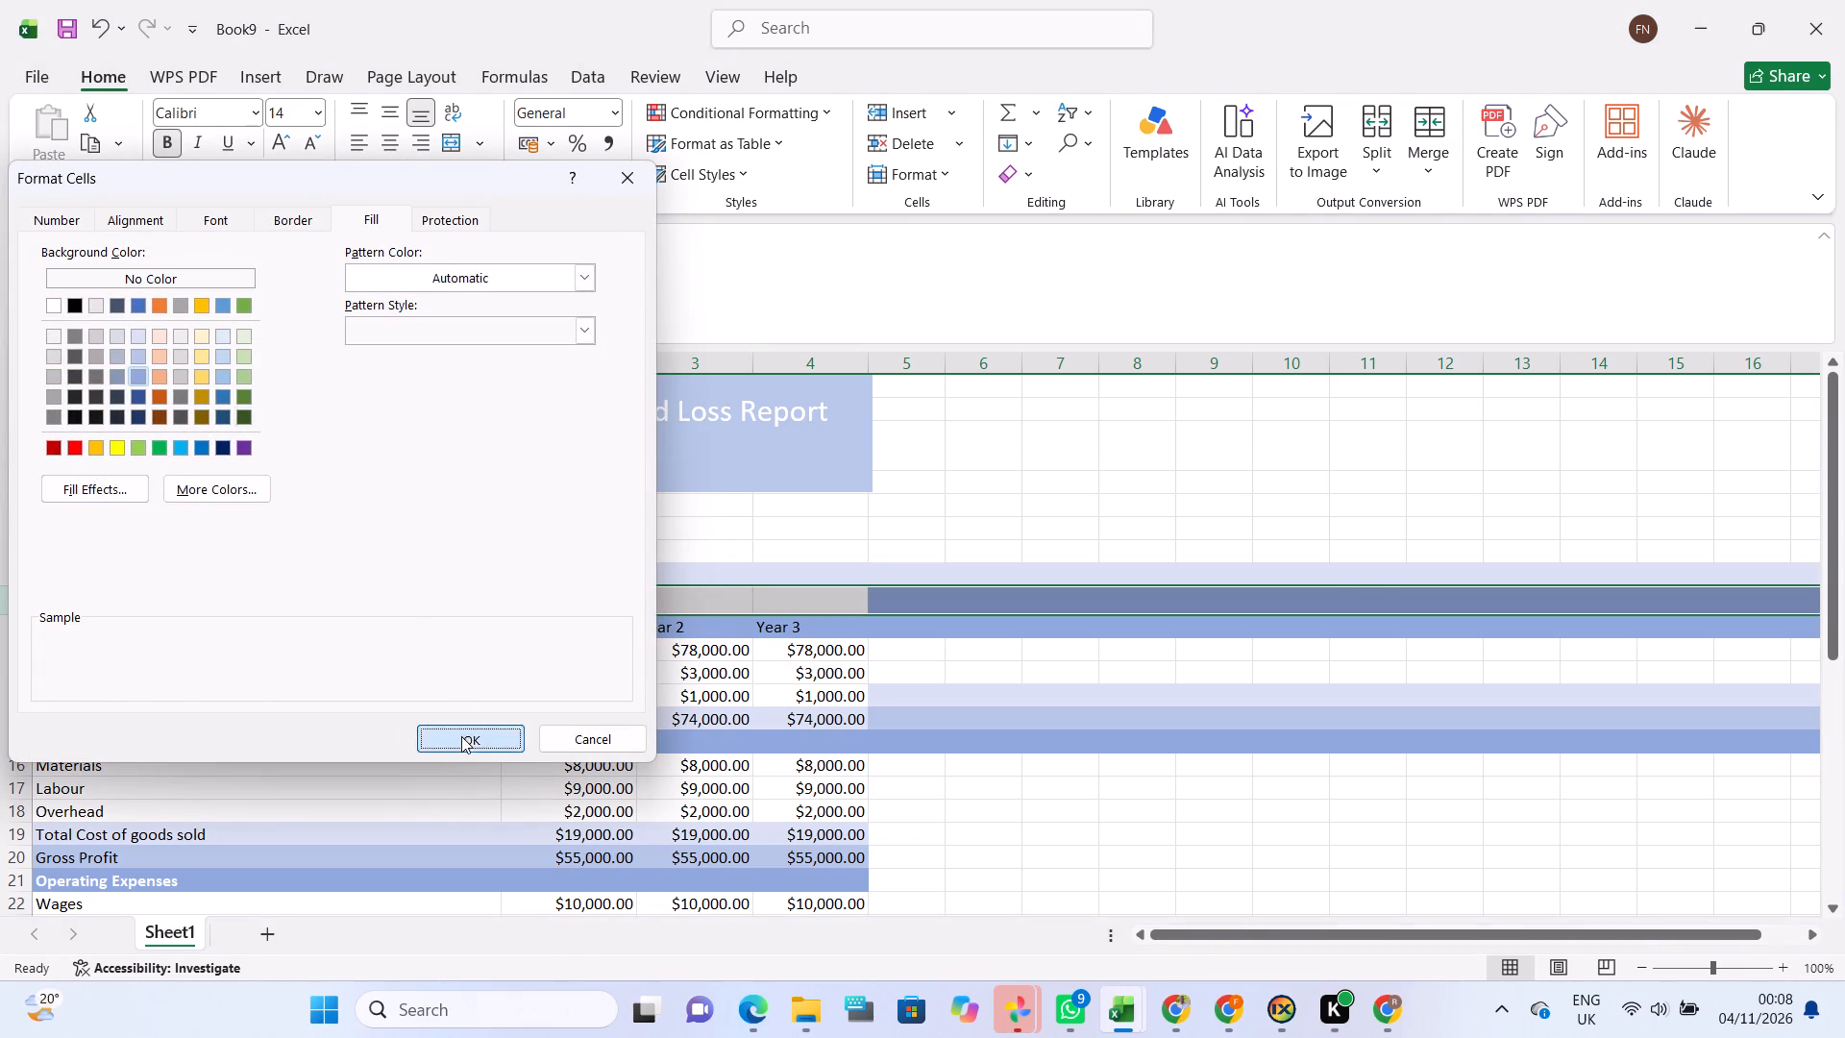
pyautogui.click(368, 595)
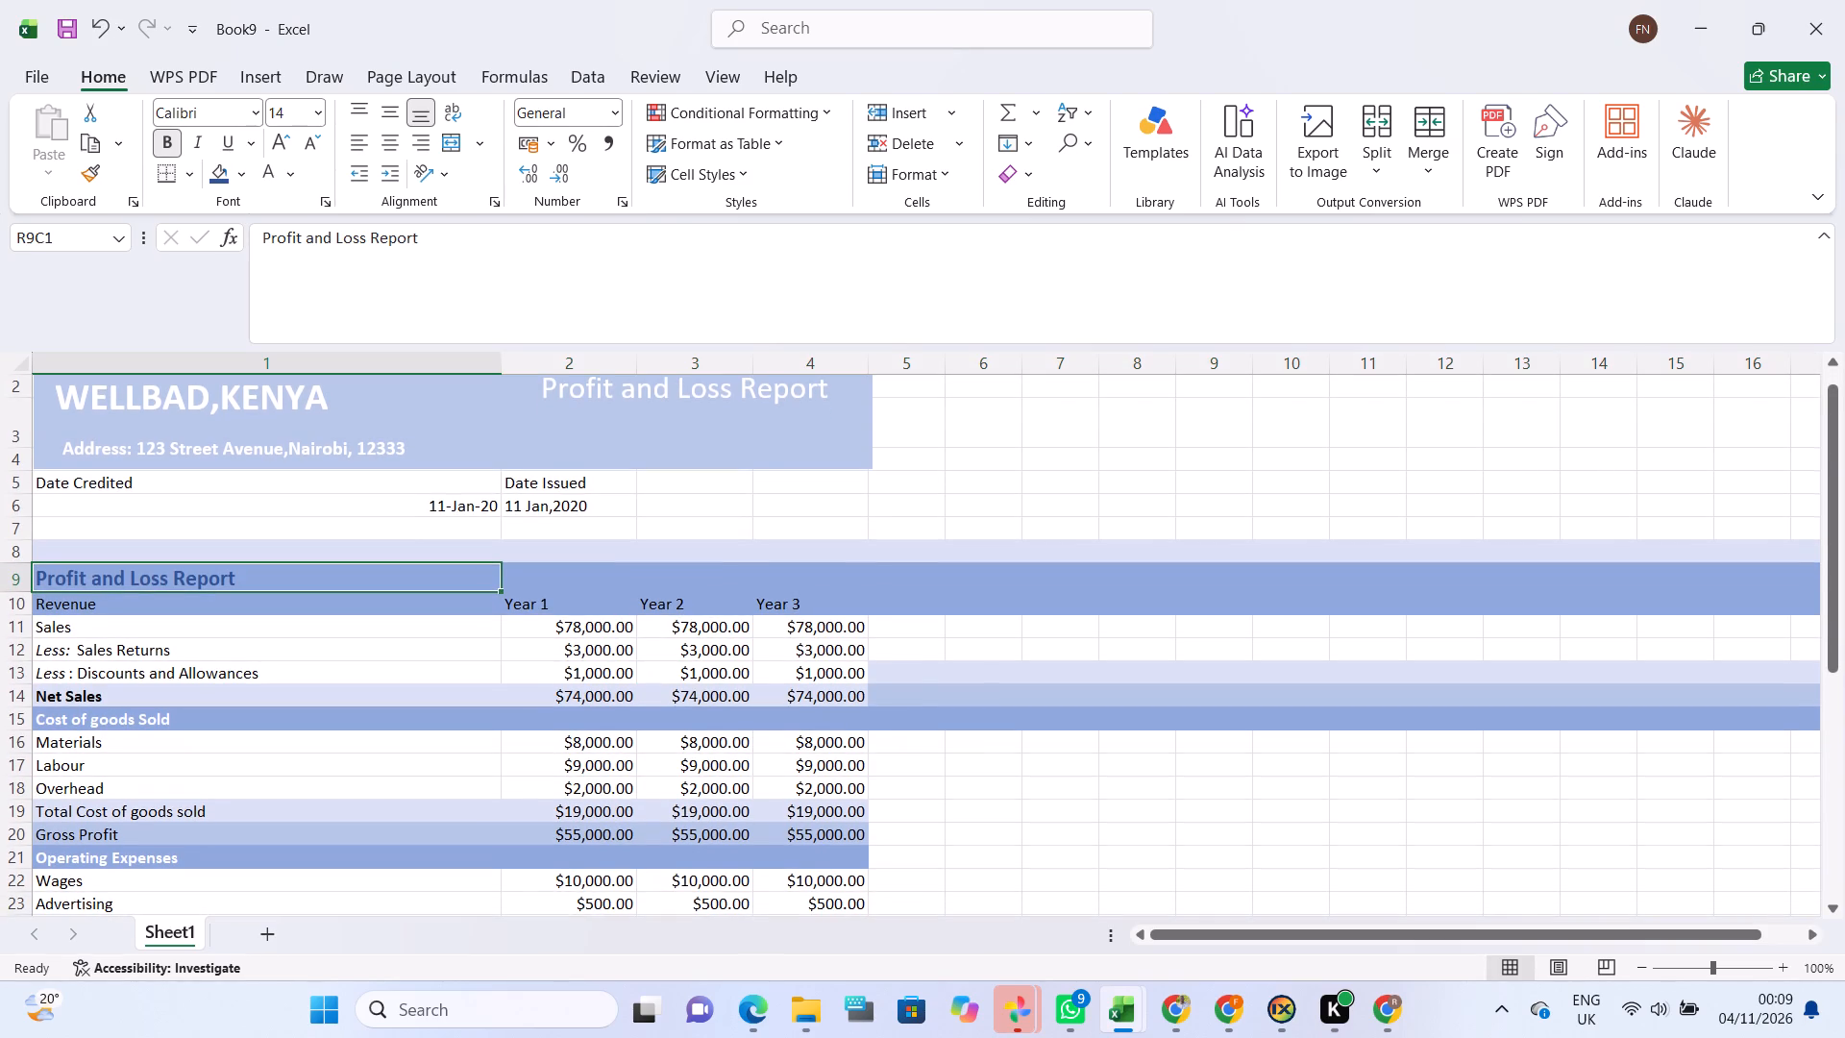
# Remove the light blue fill from the whole of empty row 8 by setting it to No Color.
pyautogui.click(468, 556)
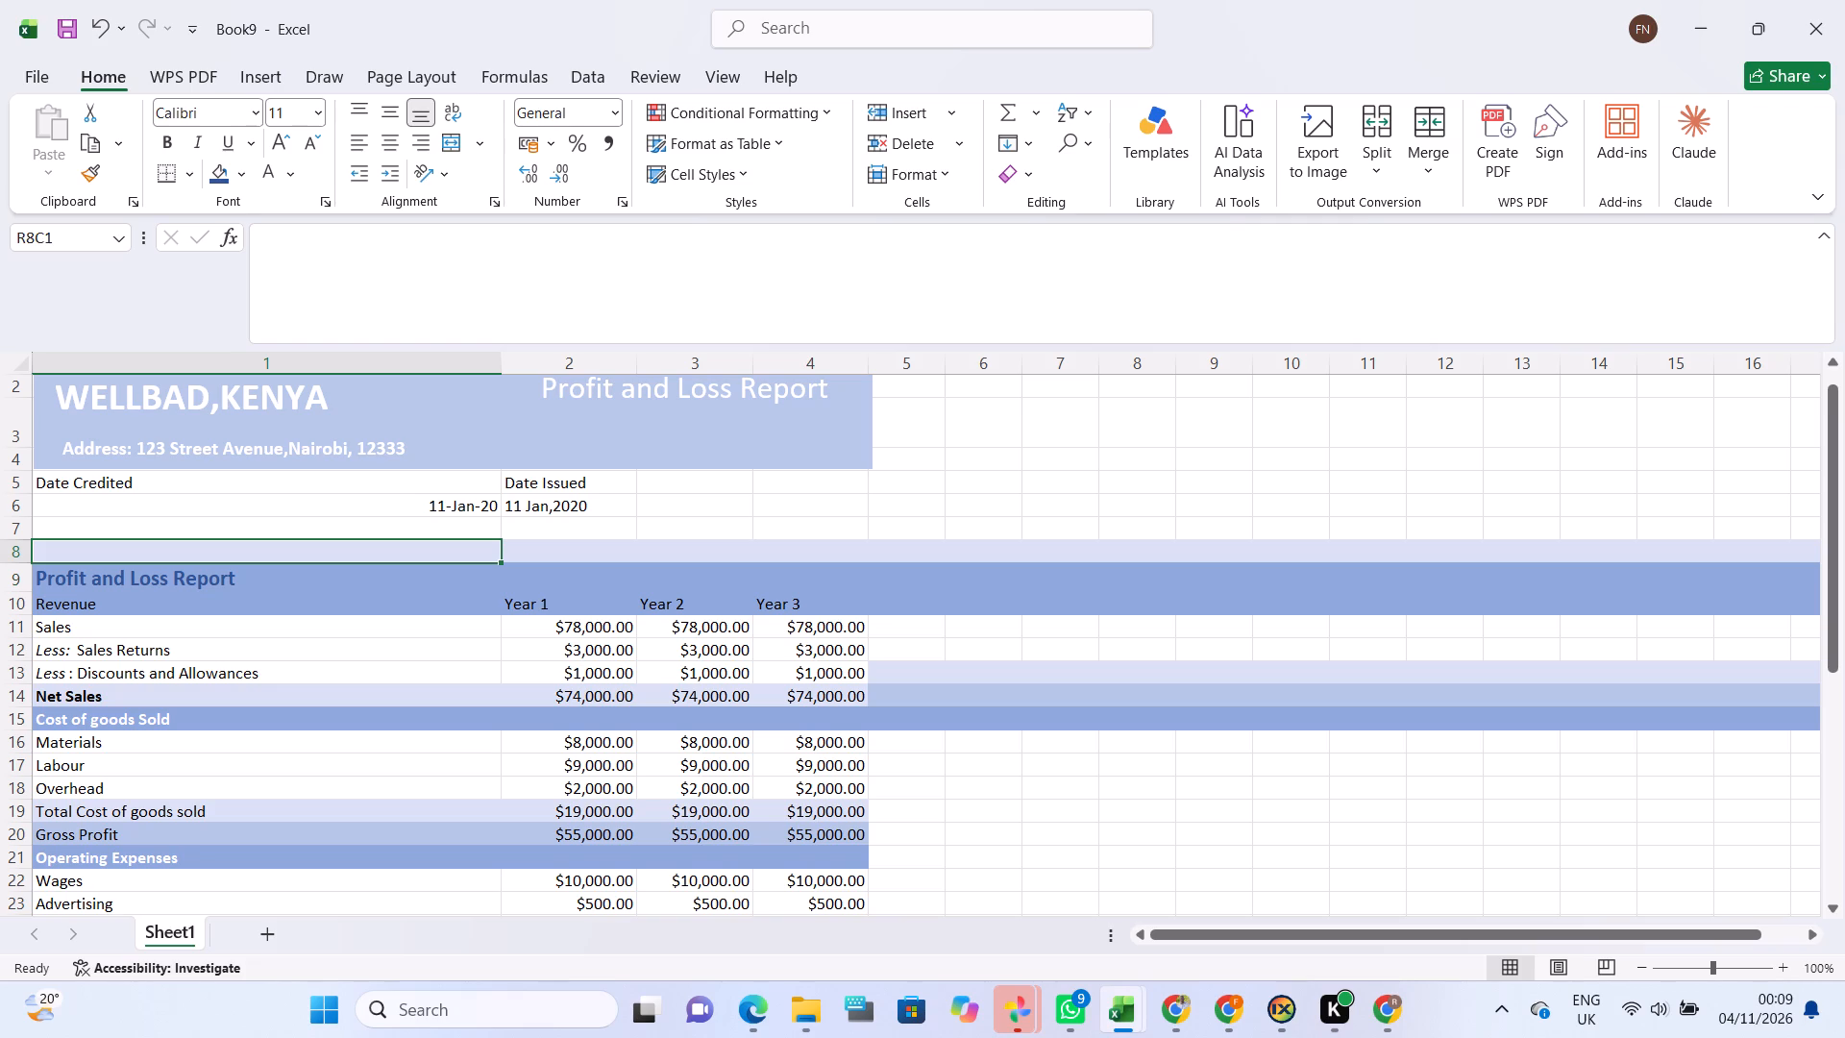
pyautogui.rightClick(20, 554)
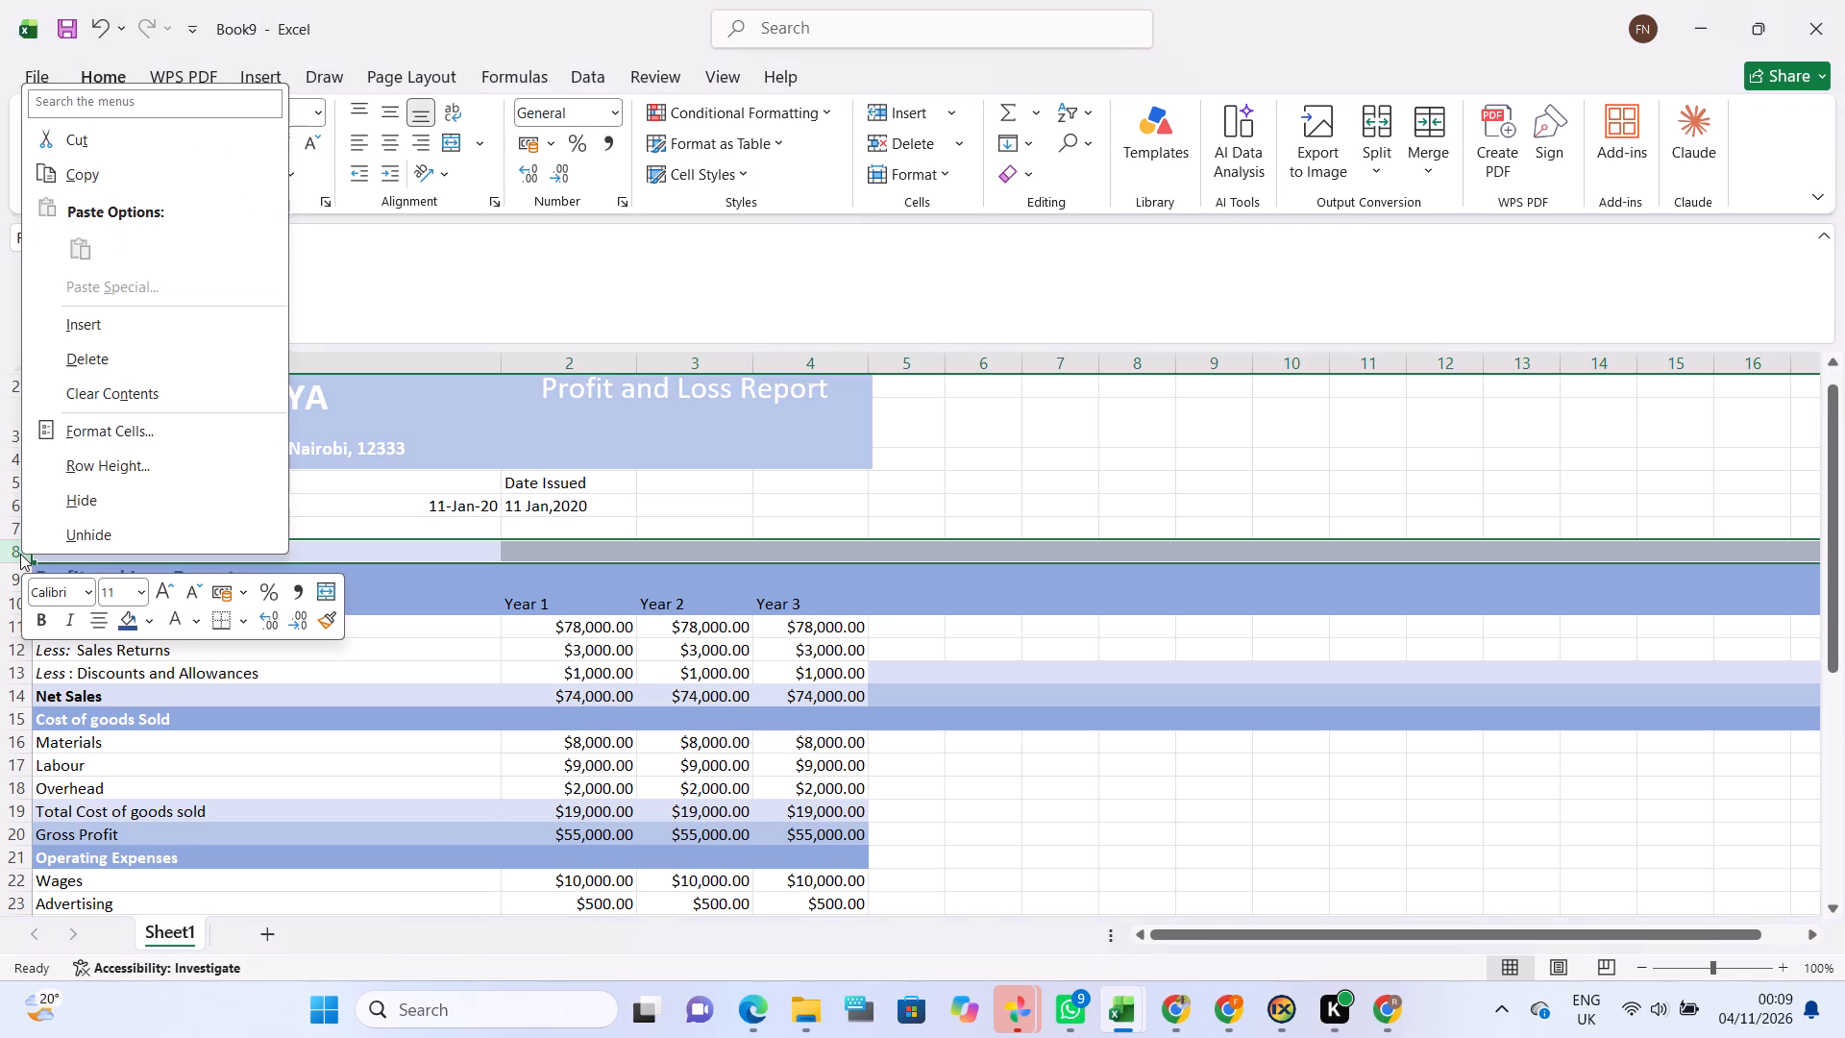
pyautogui.click(101, 422)
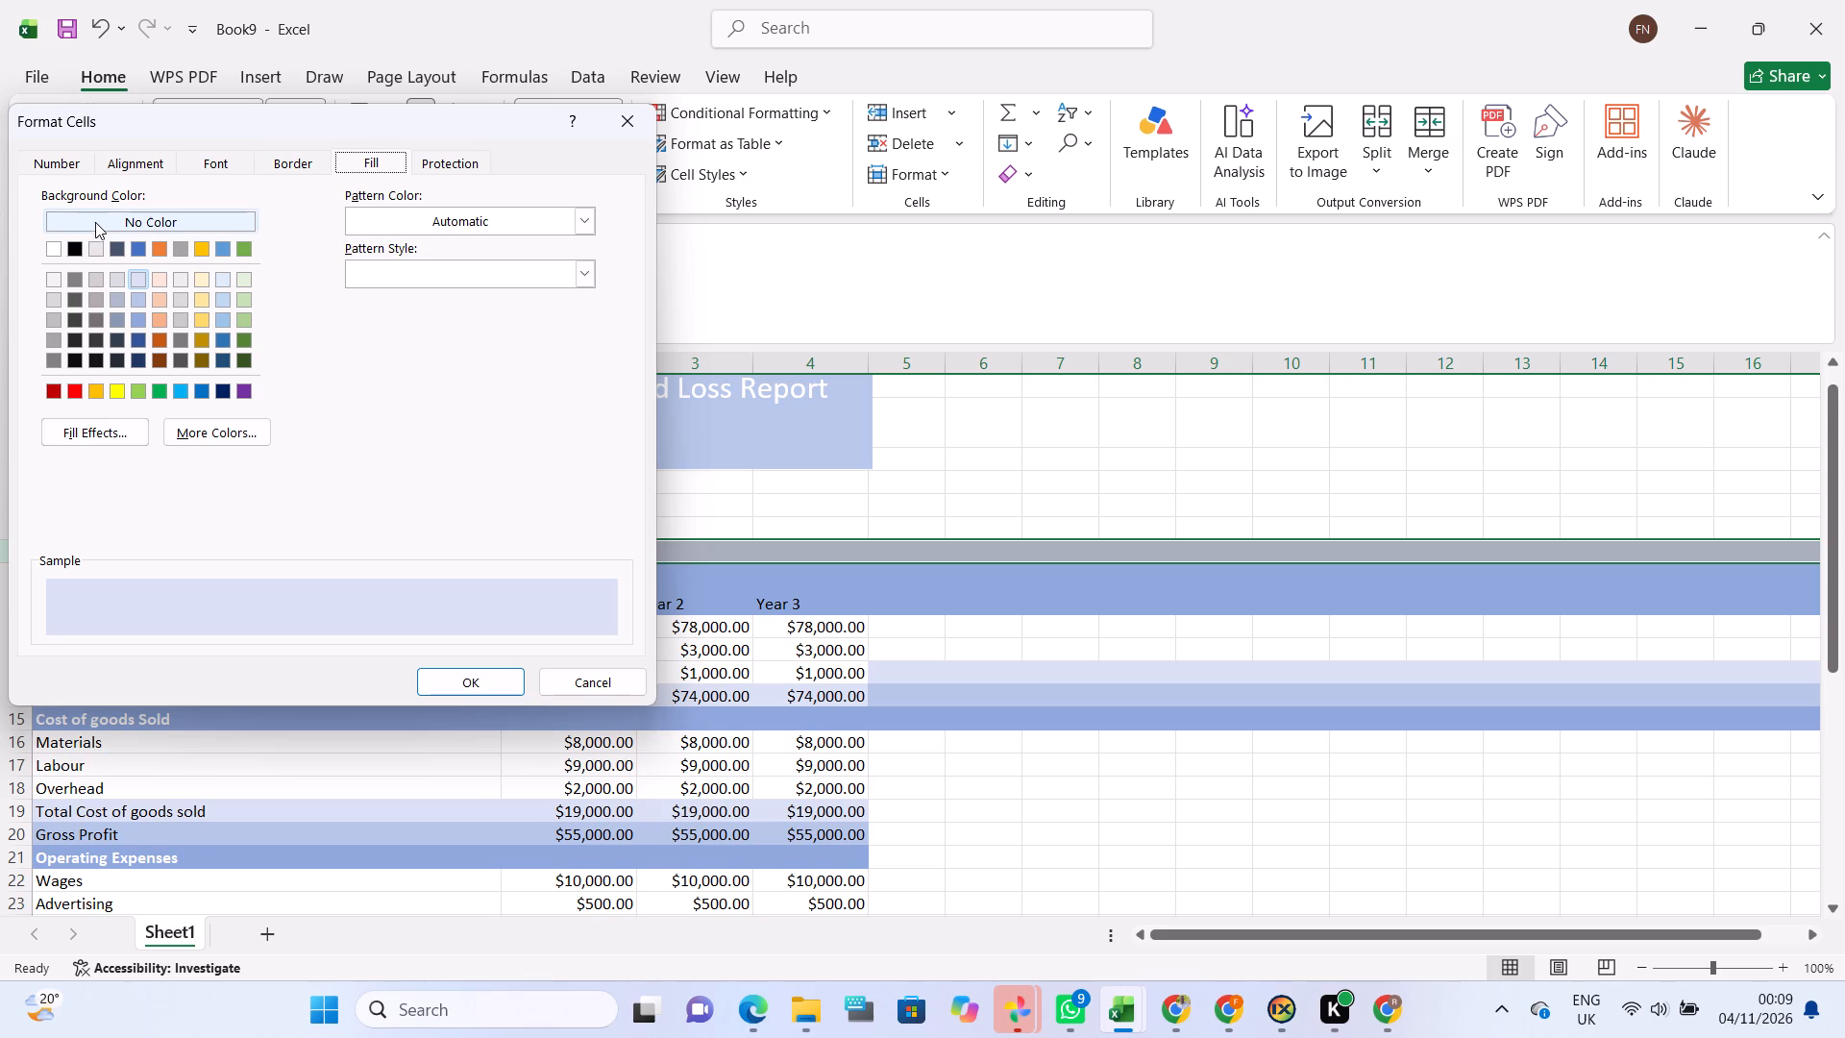
pyautogui.click(95, 217)
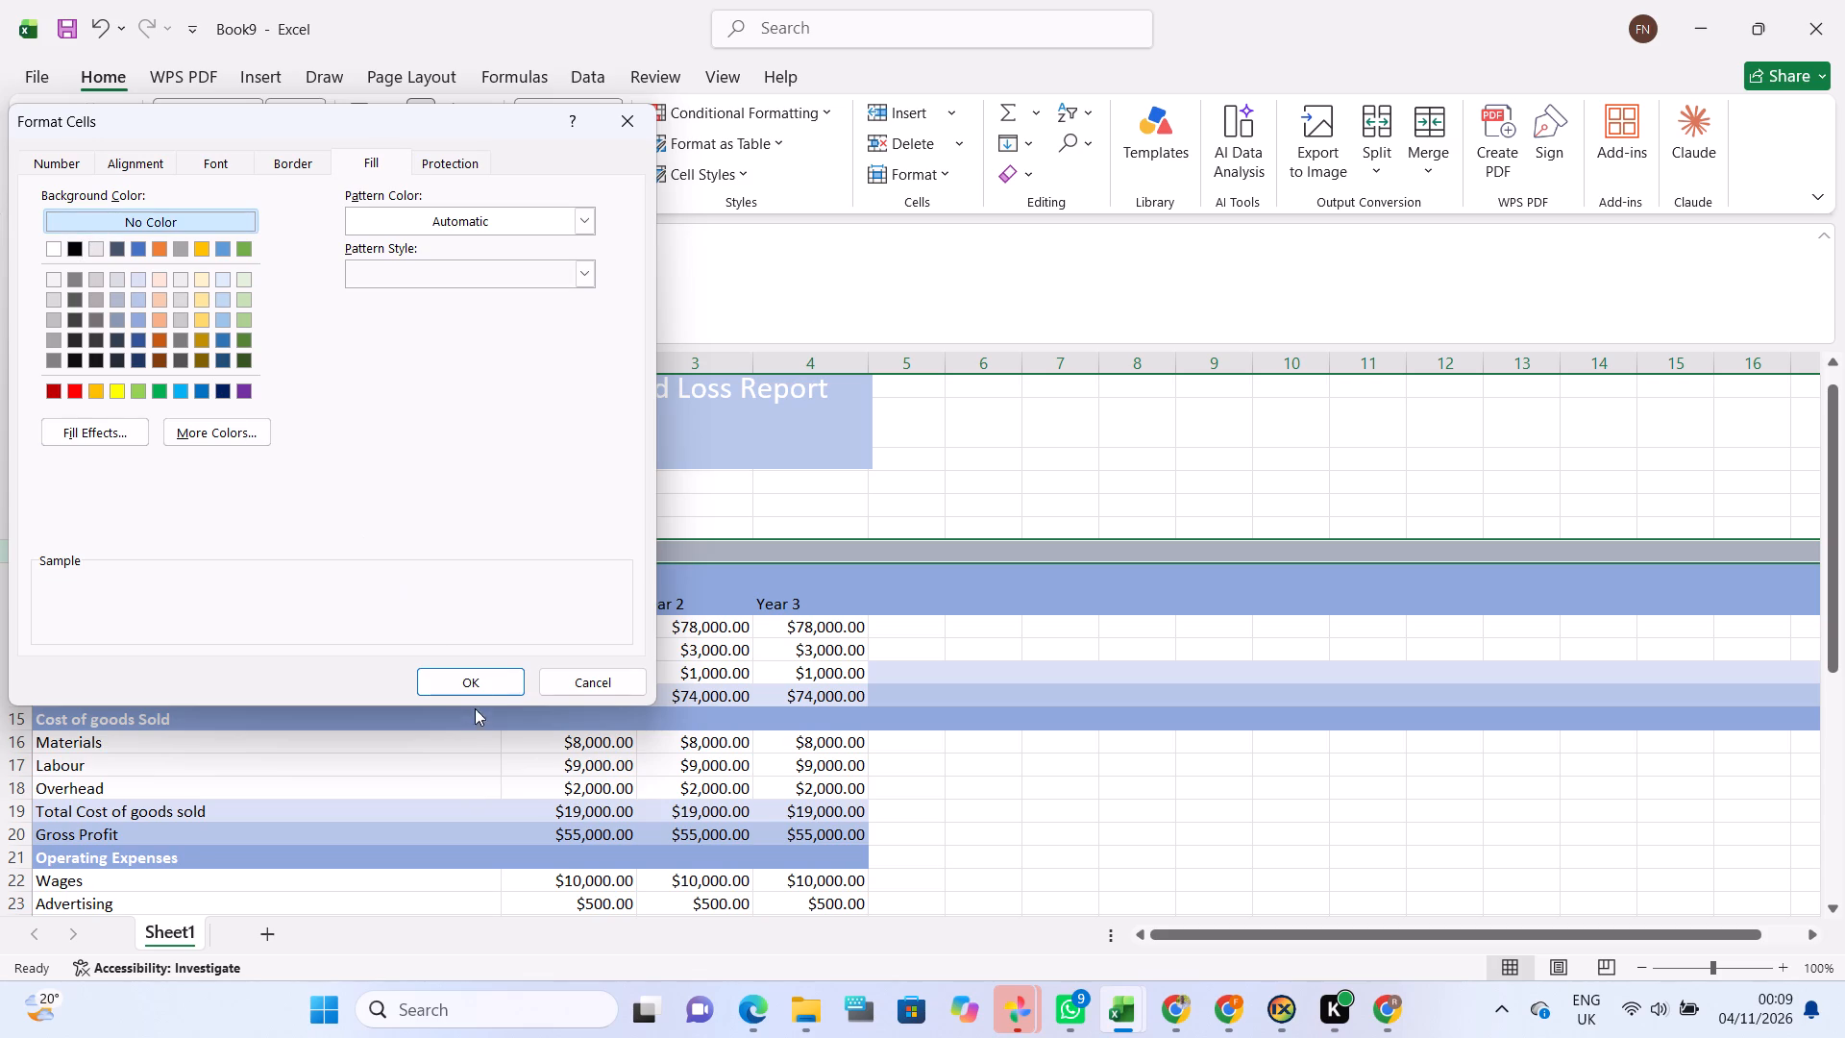
pyautogui.click(466, 678)
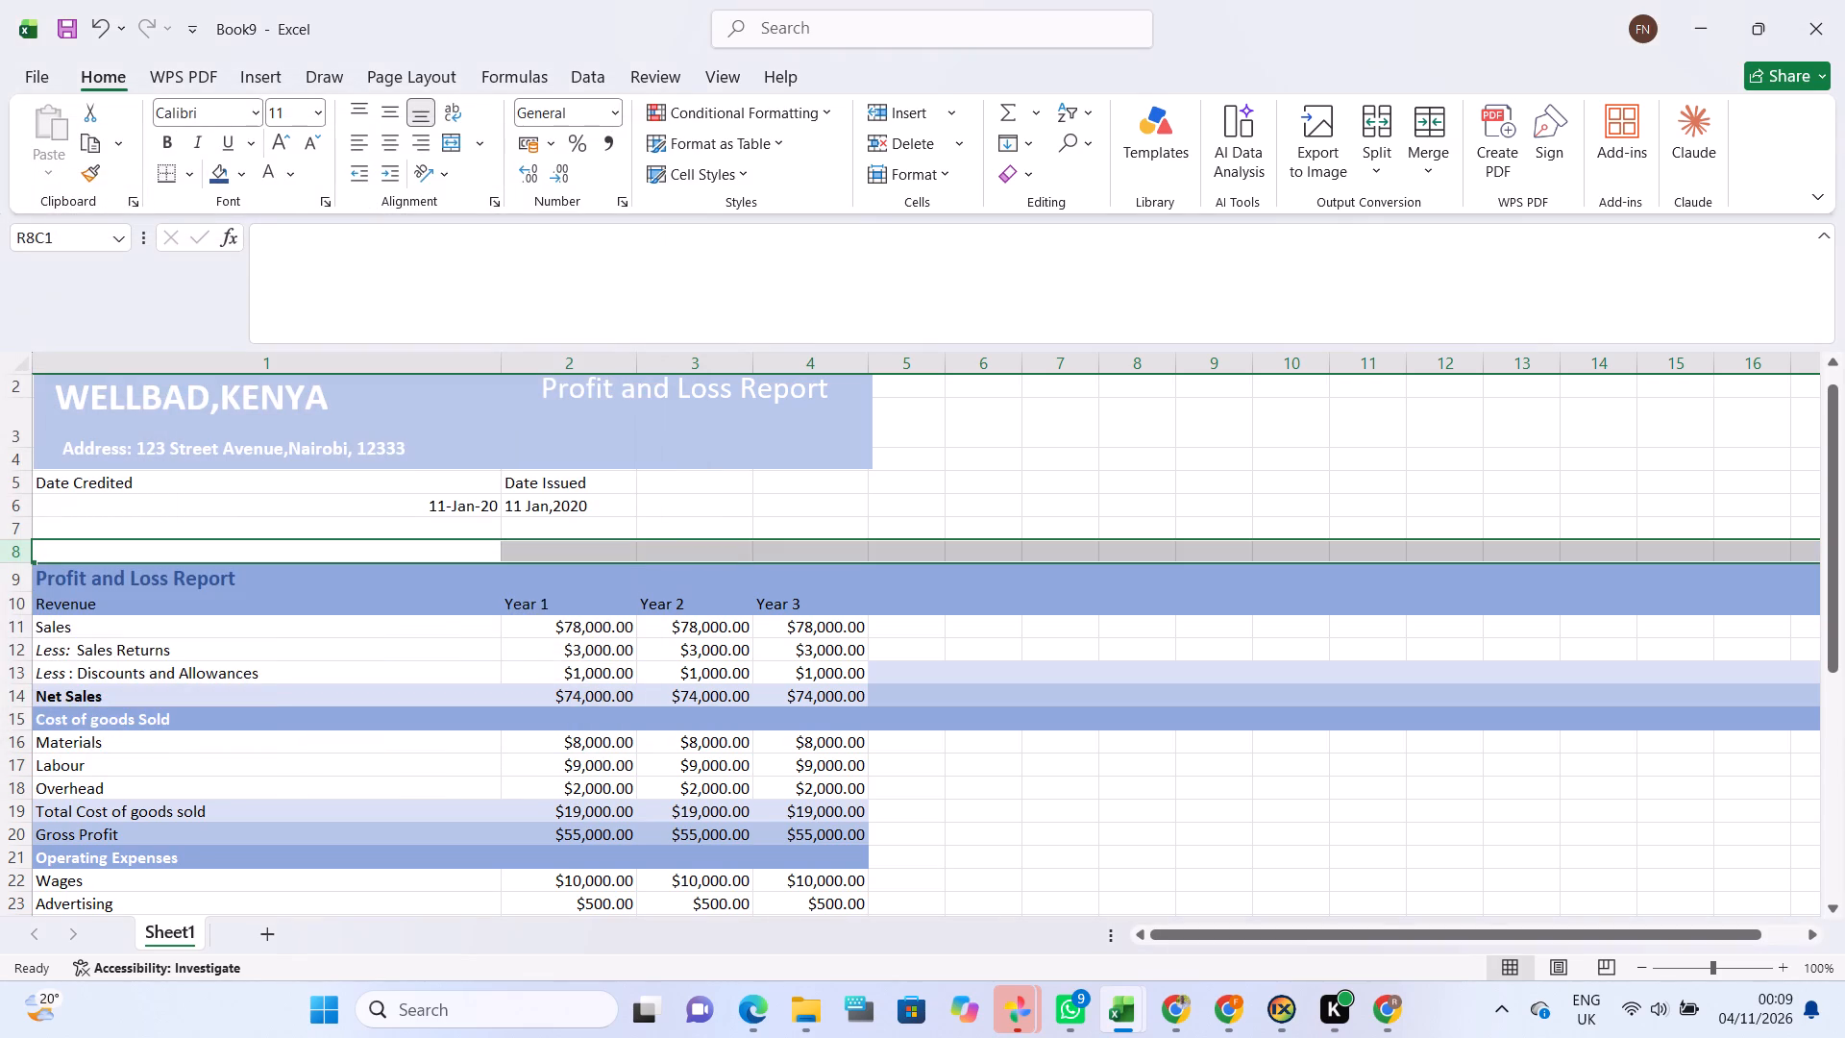
pyautogui.click(570, 620)
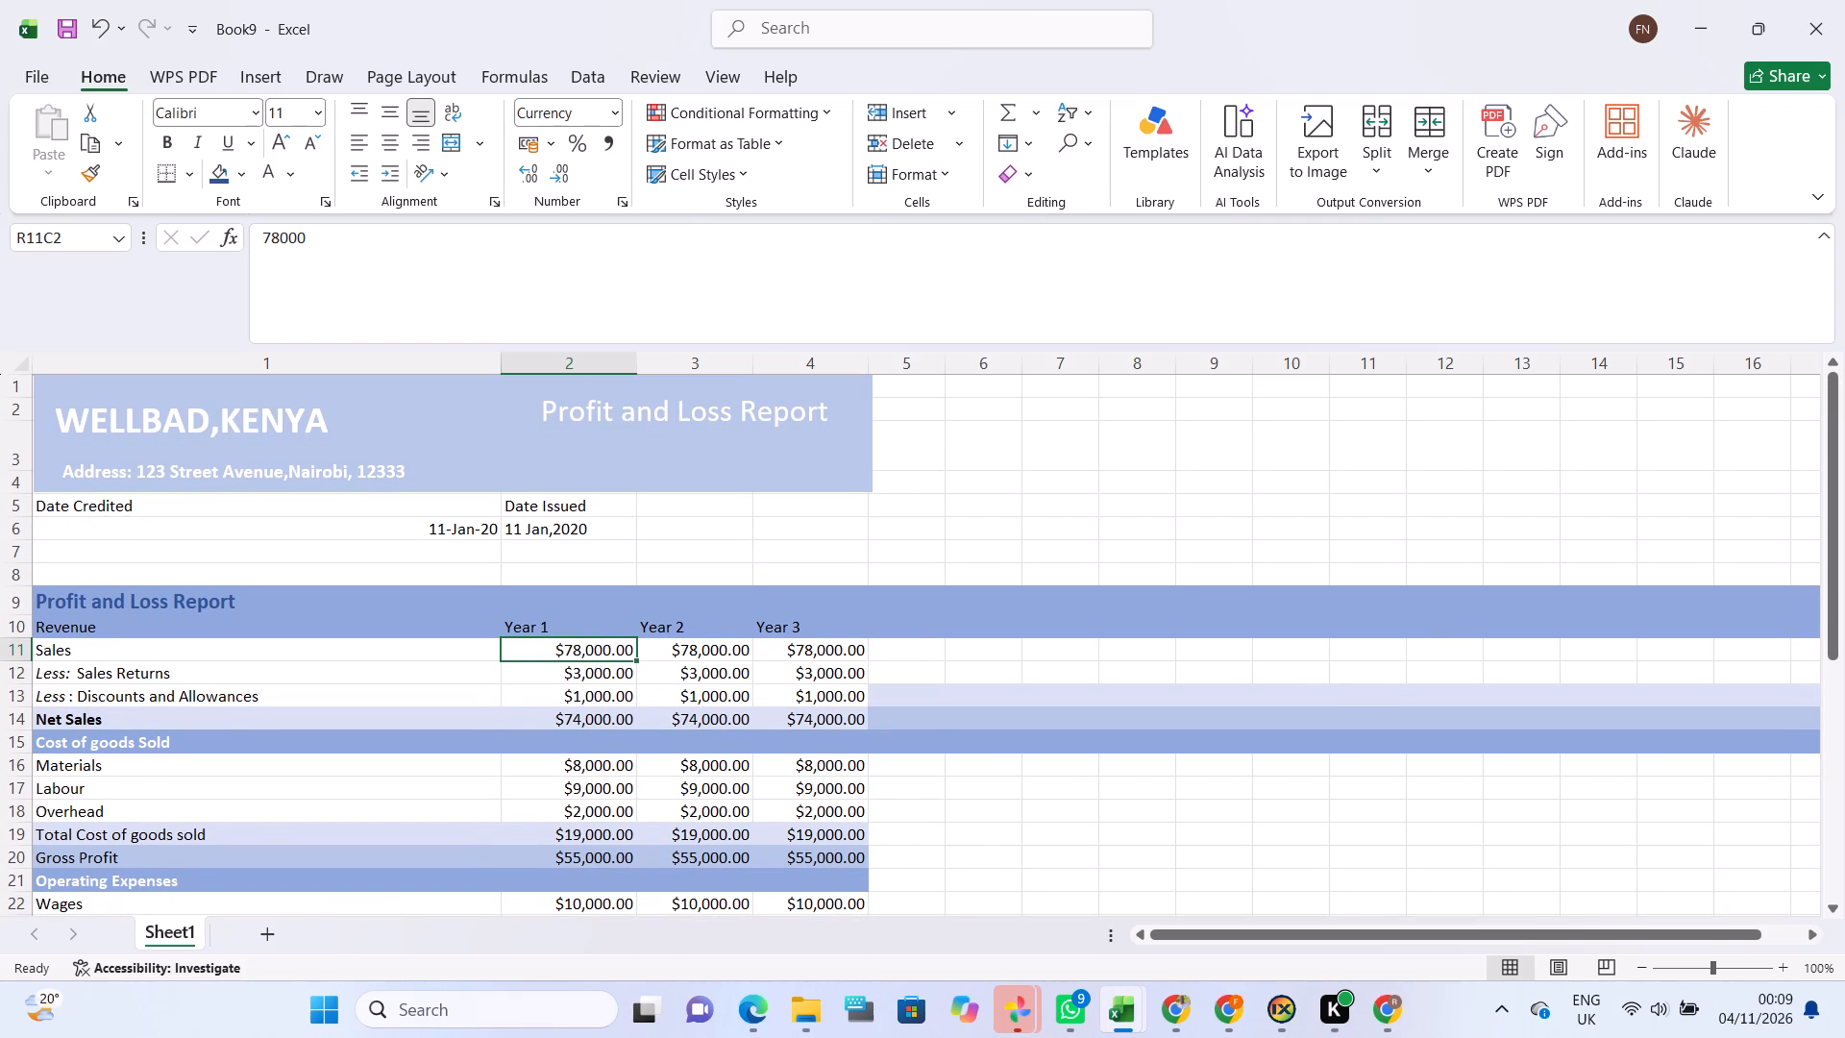
# Draw a straight horizontal line about 8.11 cm long along the top of the Net Sales figures, spanning Year 1 to Year 3.
pyautogui.scroll(-1, 400, 586)
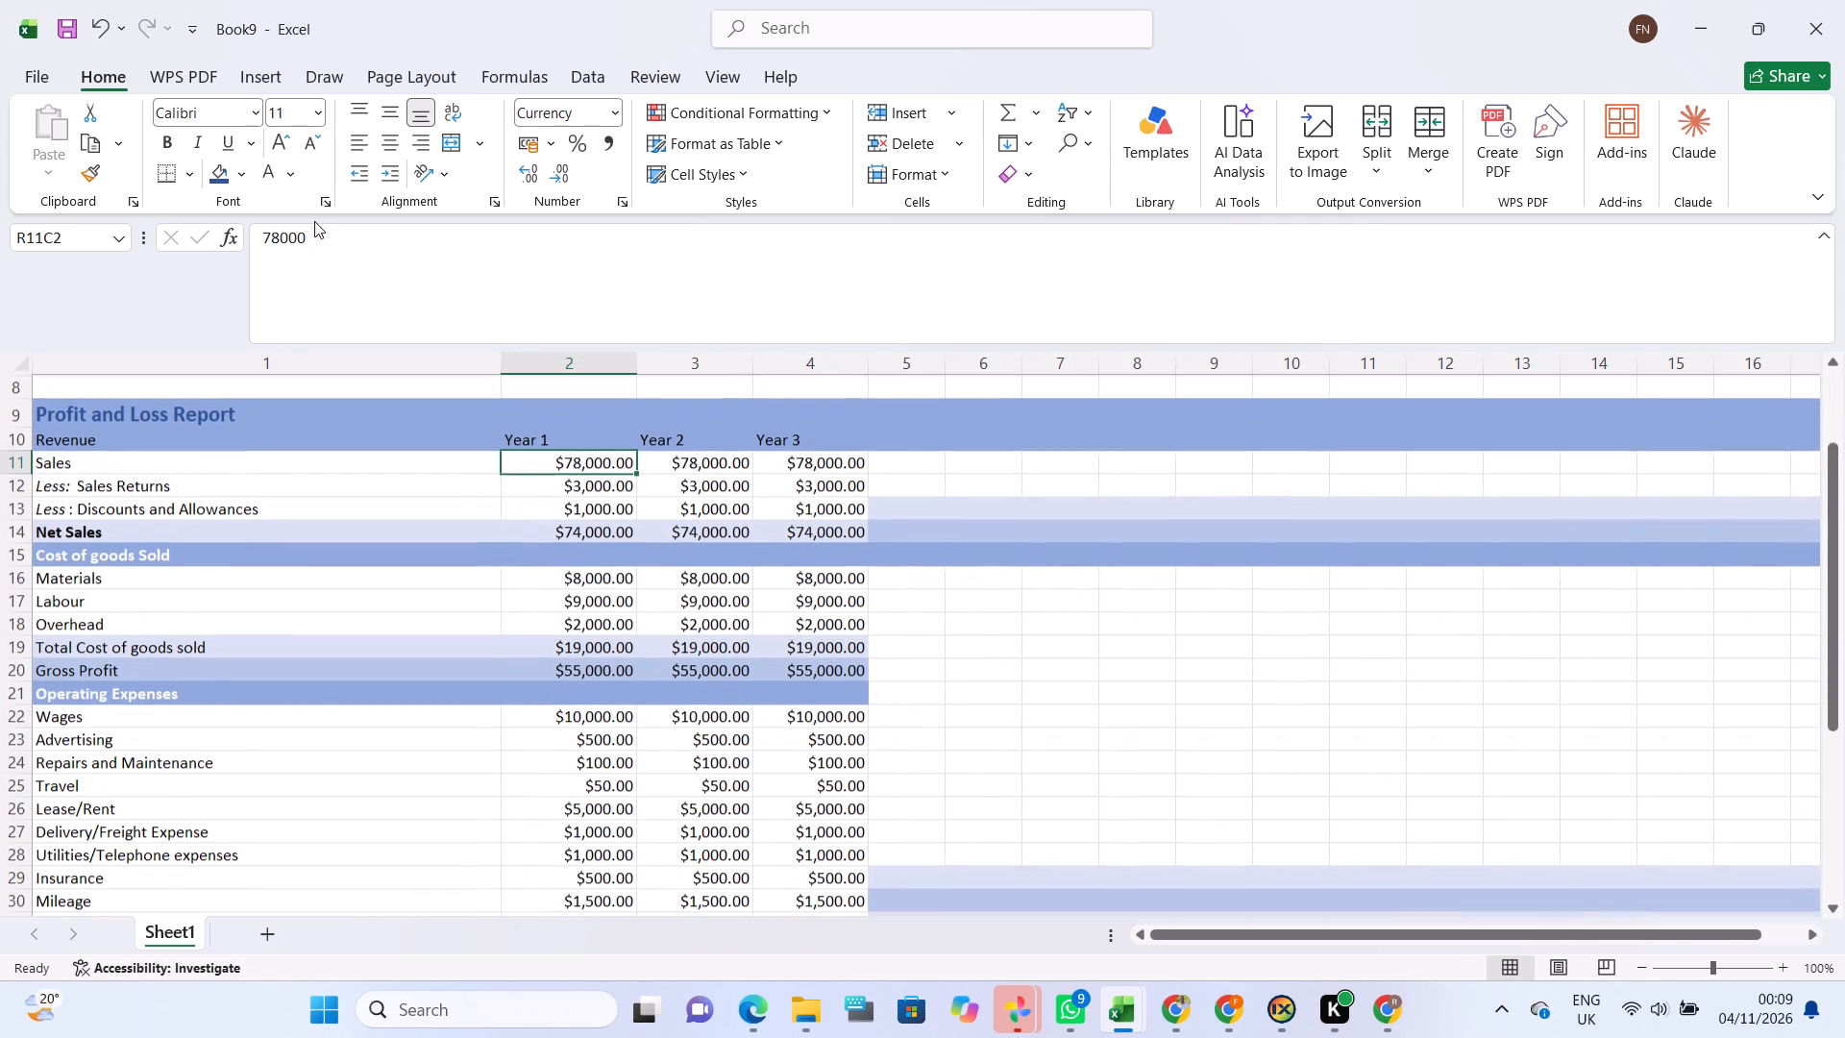
pyautogui.click(253, 94)
pyautogui.click(253, 81)
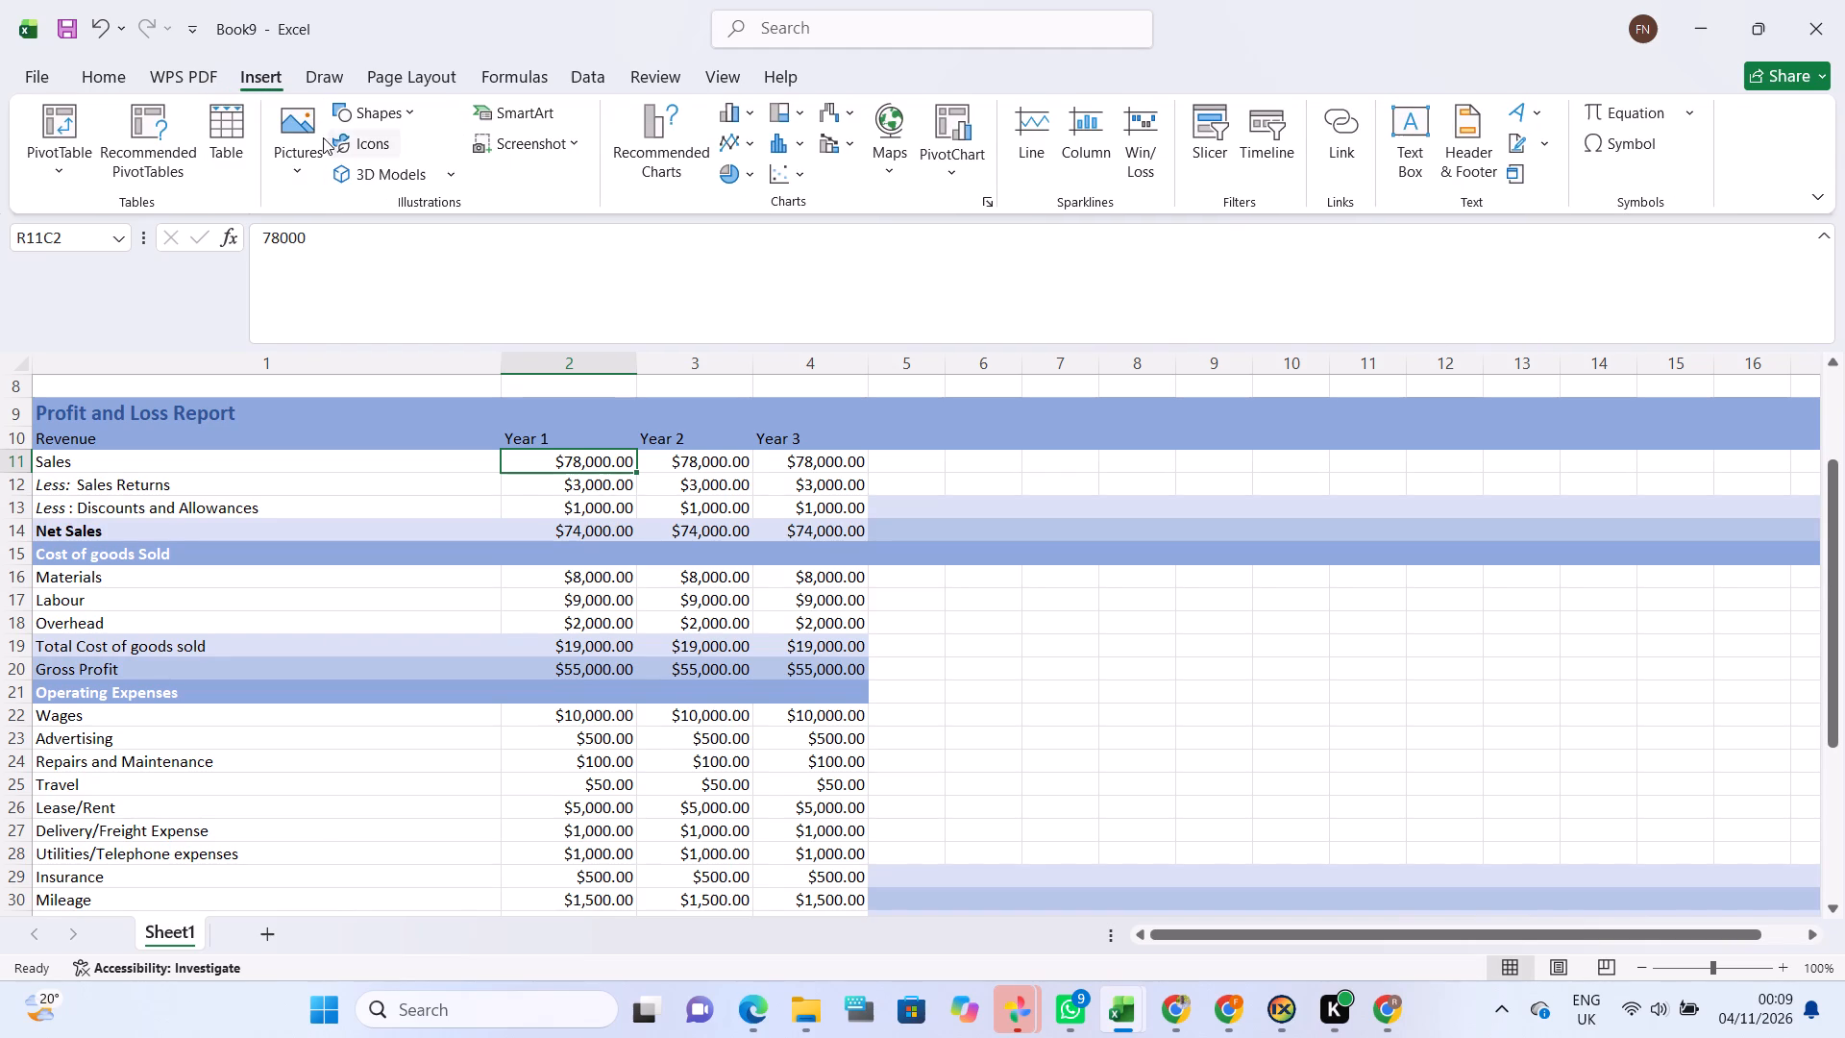
pyautogui.click(365, 120)
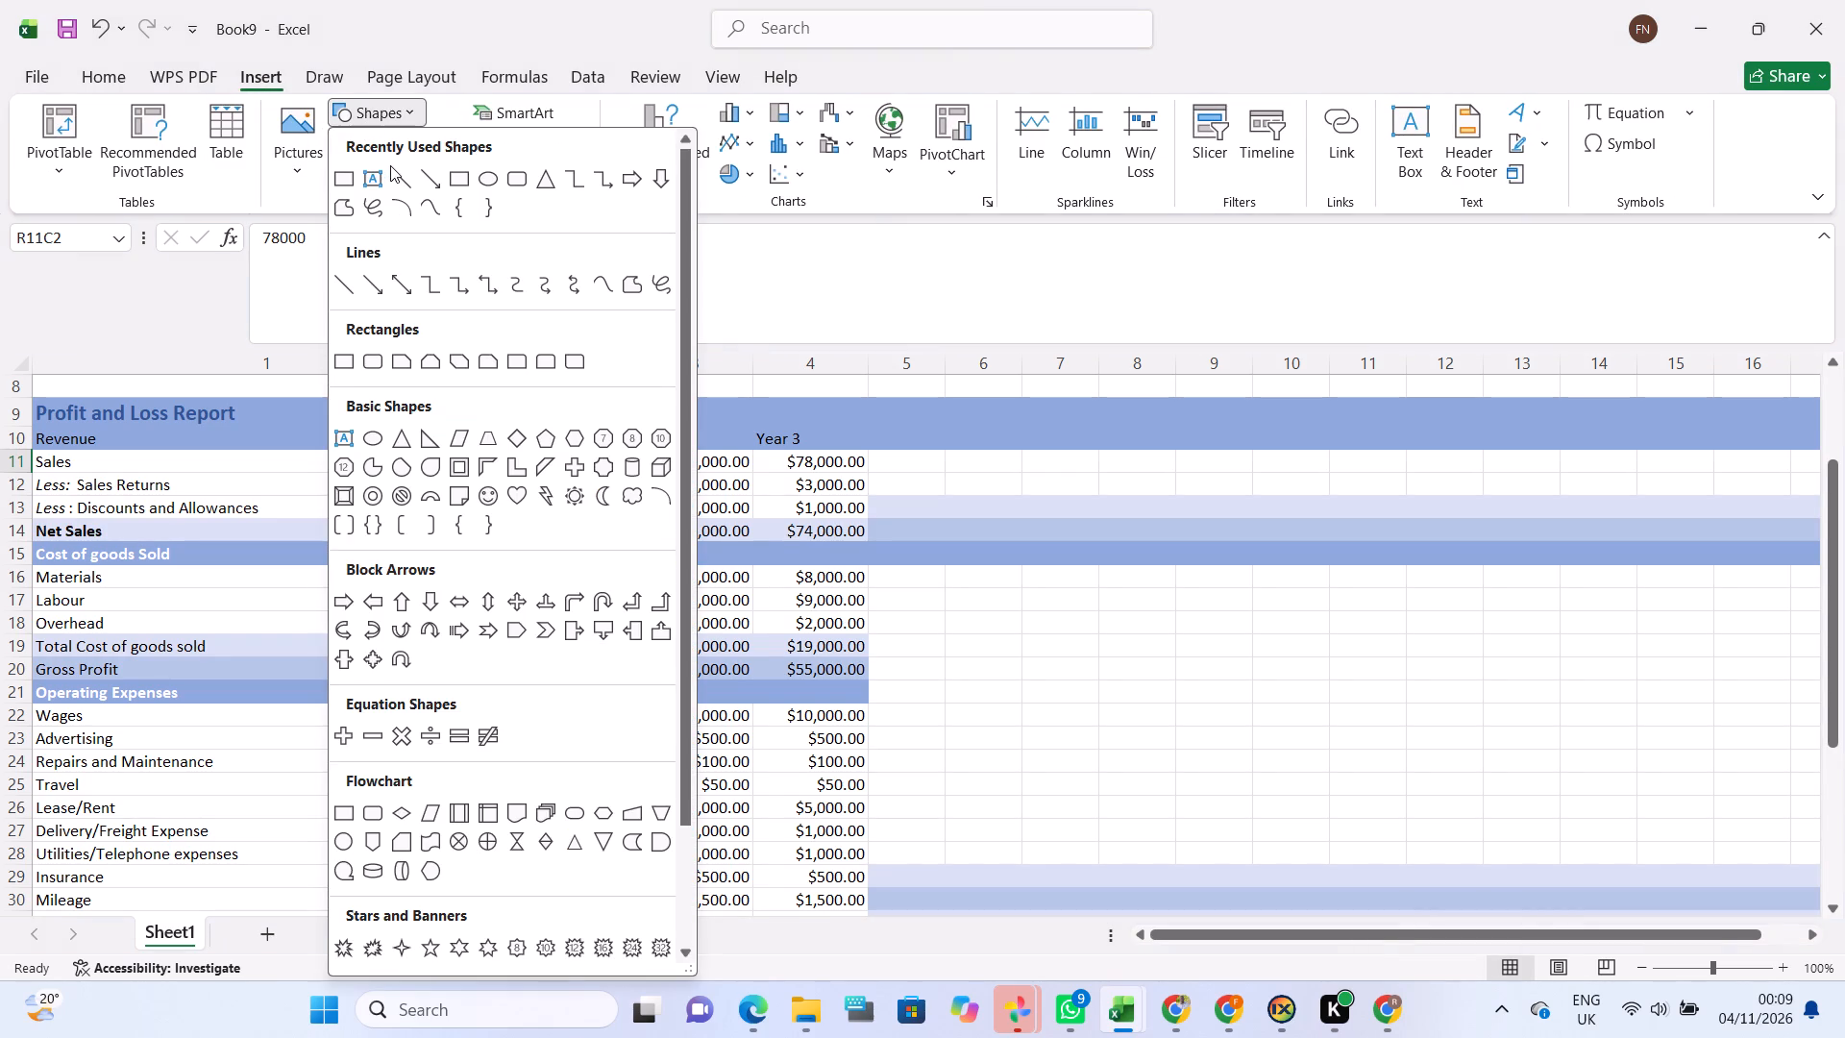
pyautogui.click(390, 169)
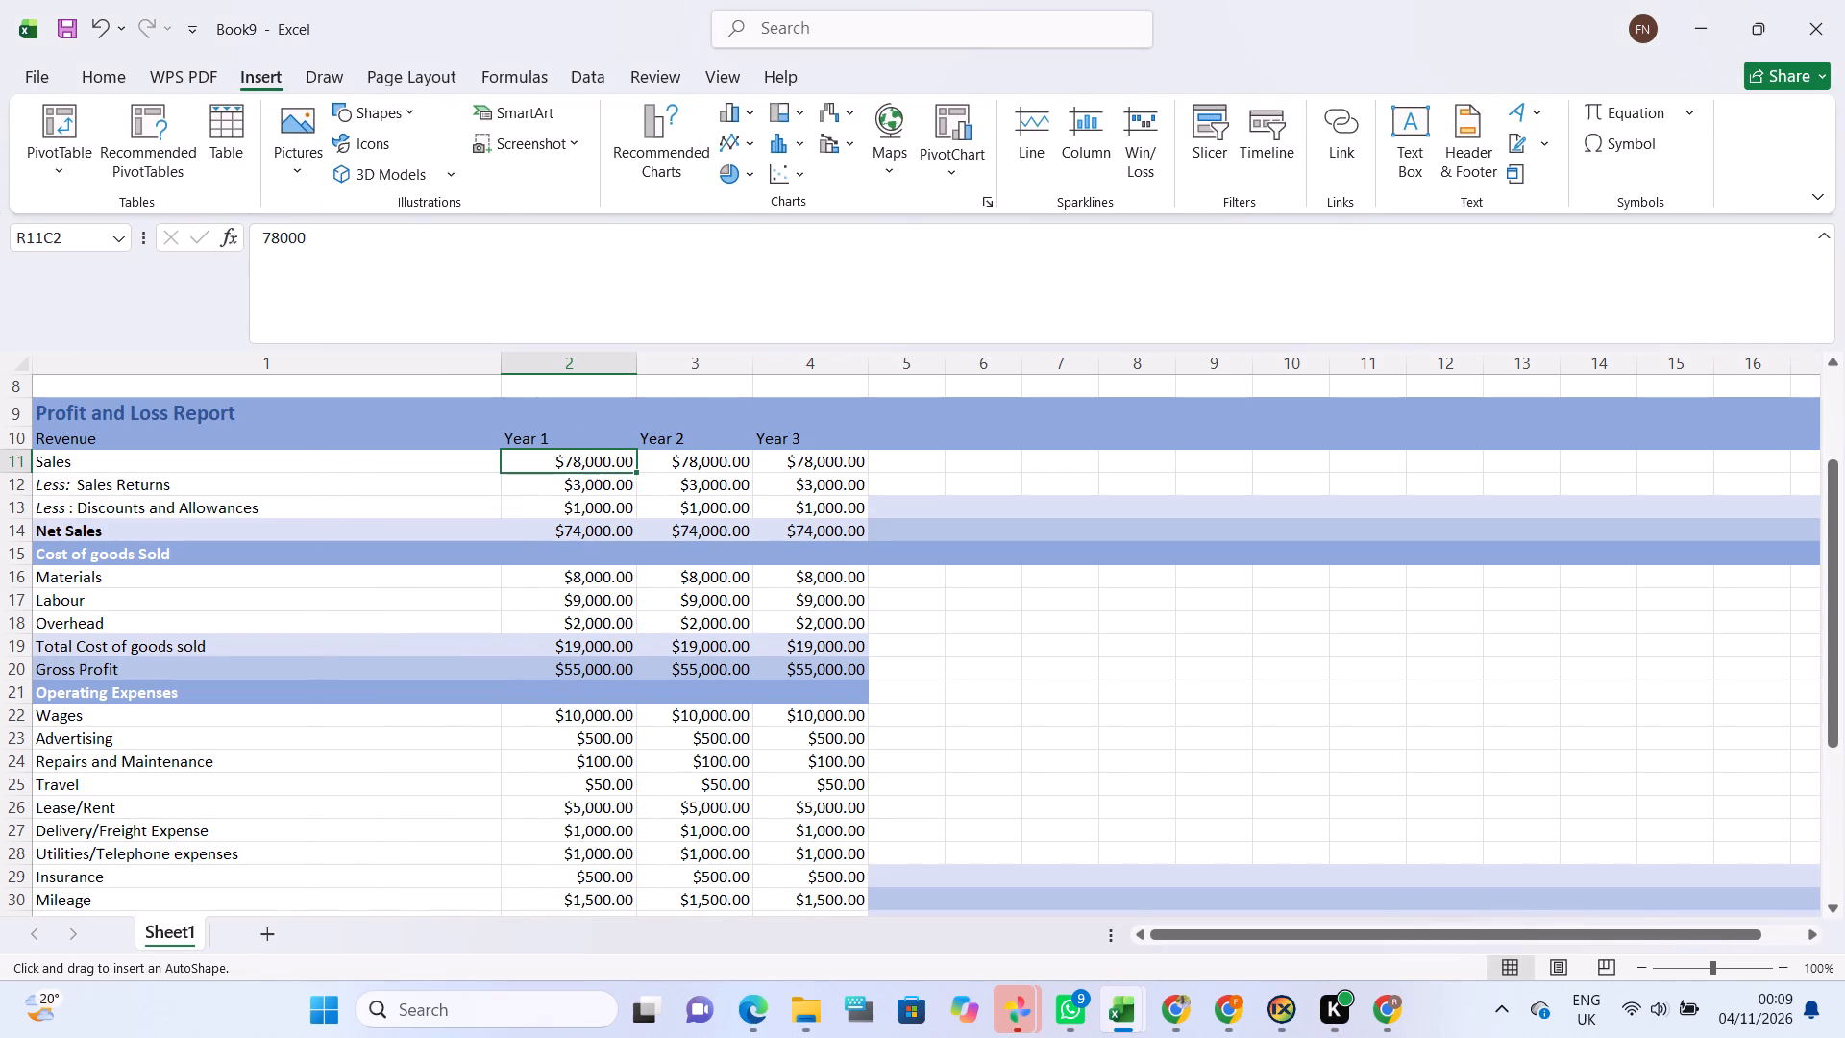
pyautogui.scroll(-1, 571, 582)
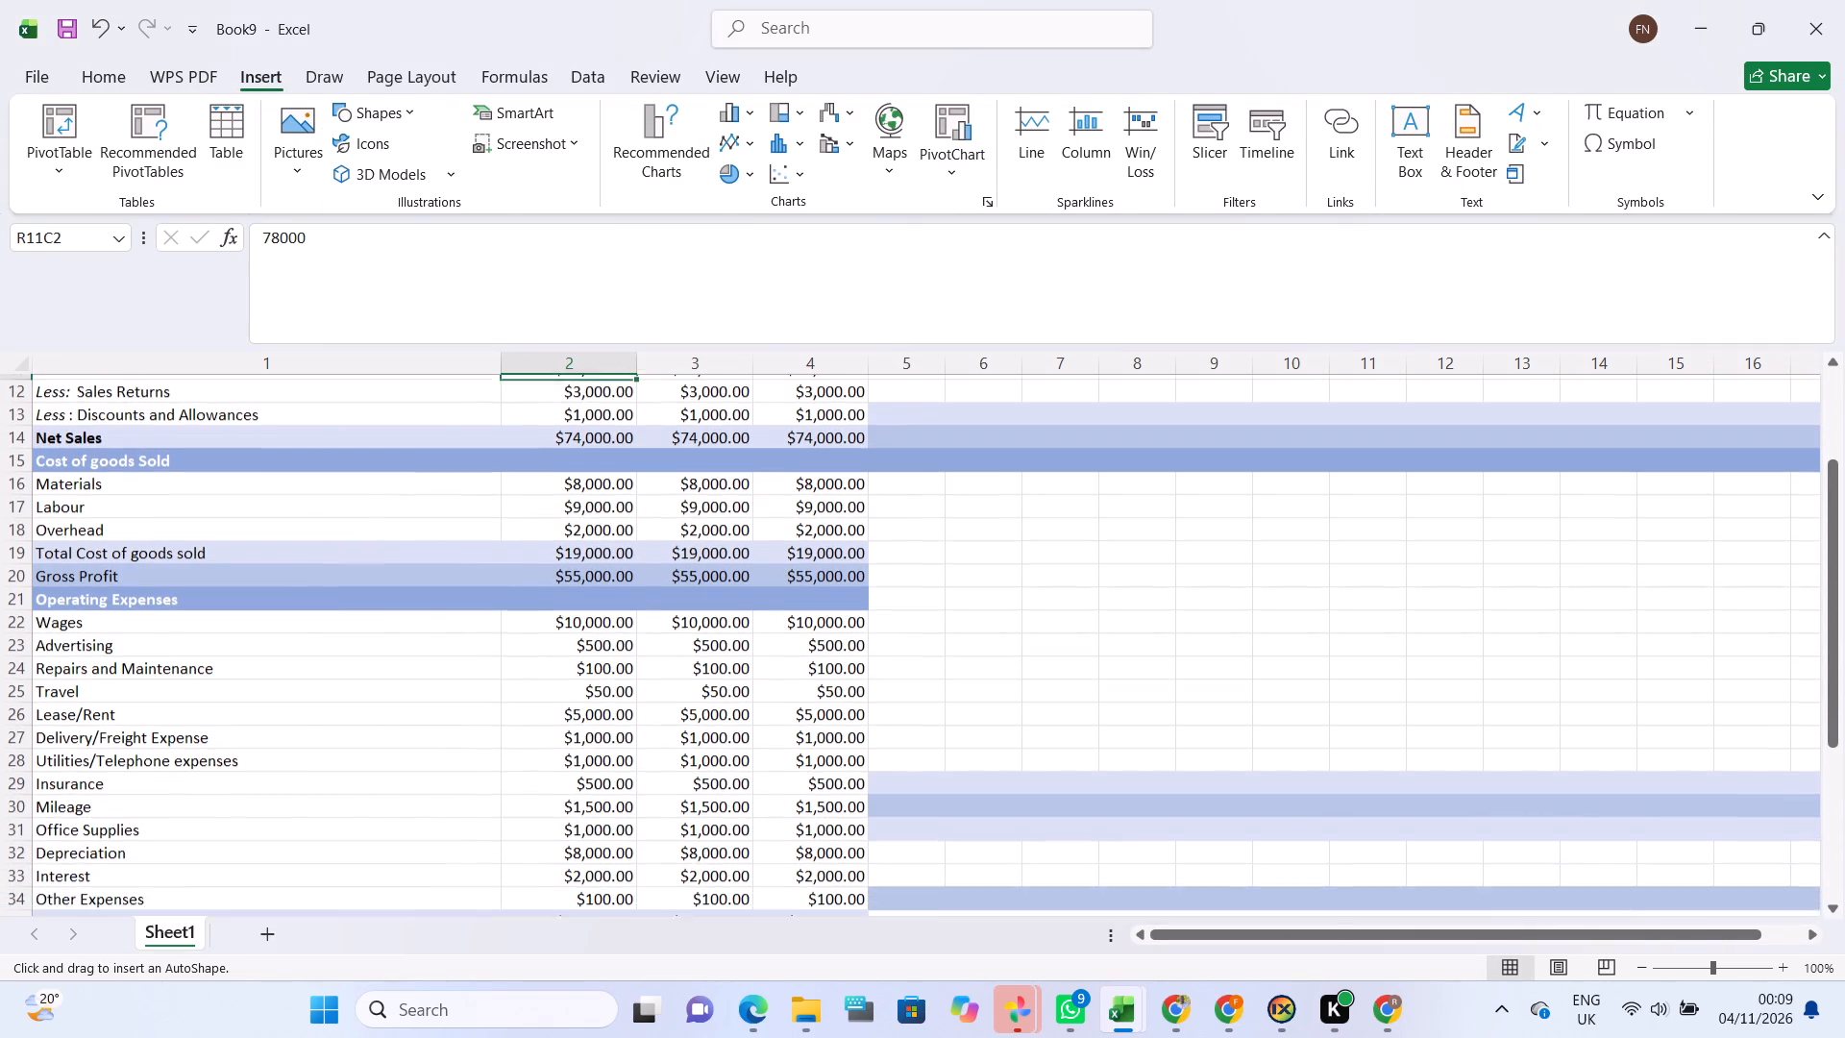
pyautogui.scroll(-1, 571, 582)
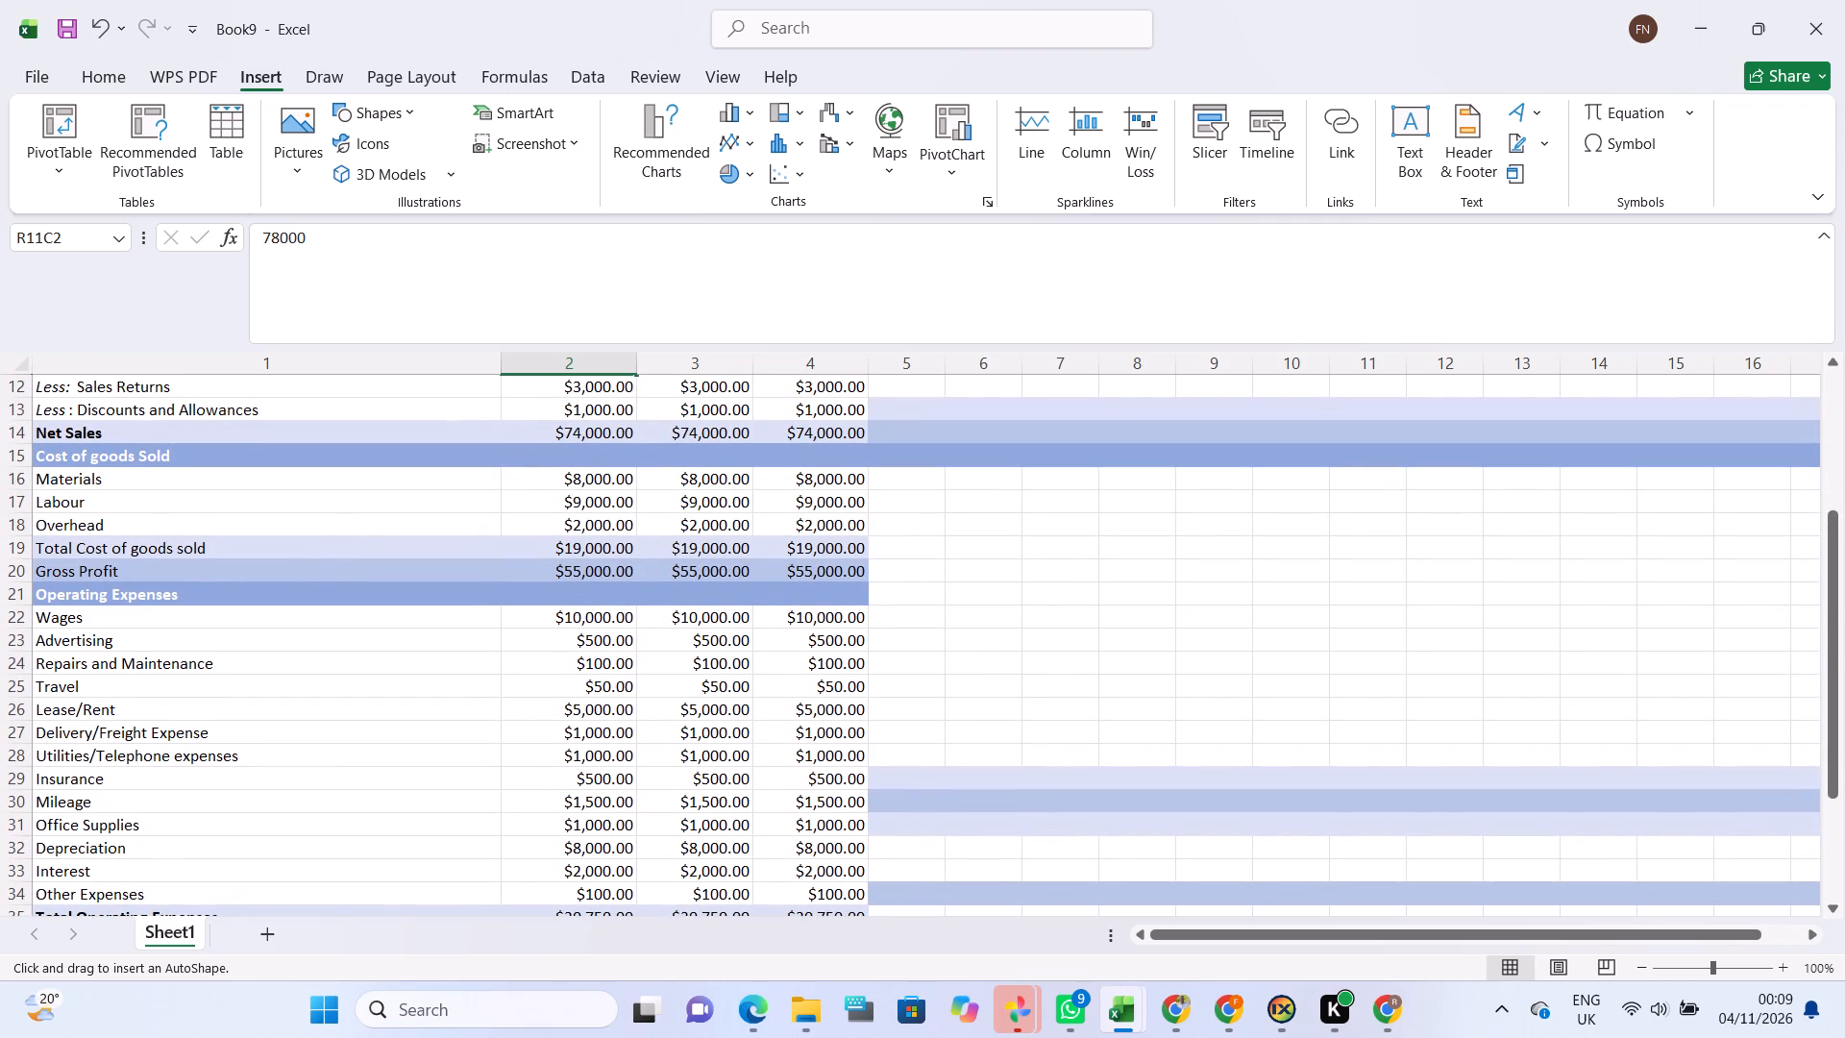
pyautogui.scroll(2, 571, 582)
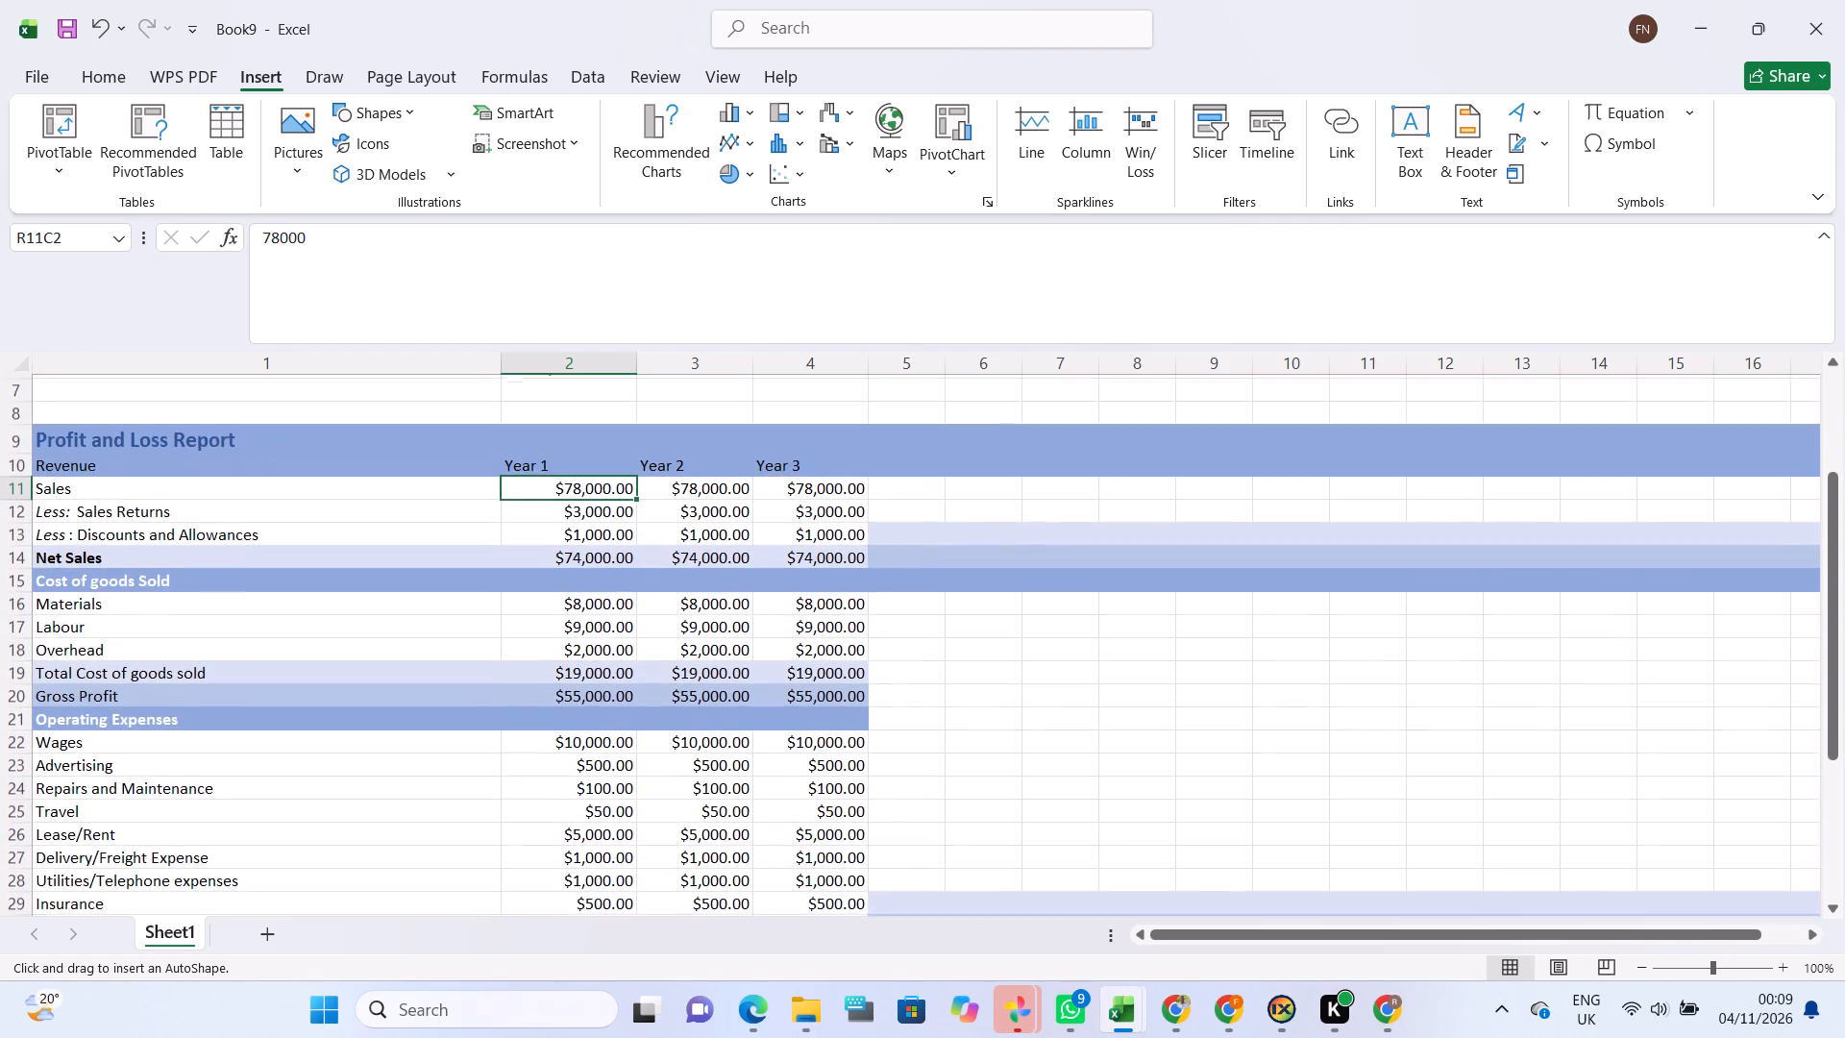
pyautogui.scroll(1, 571, 582)
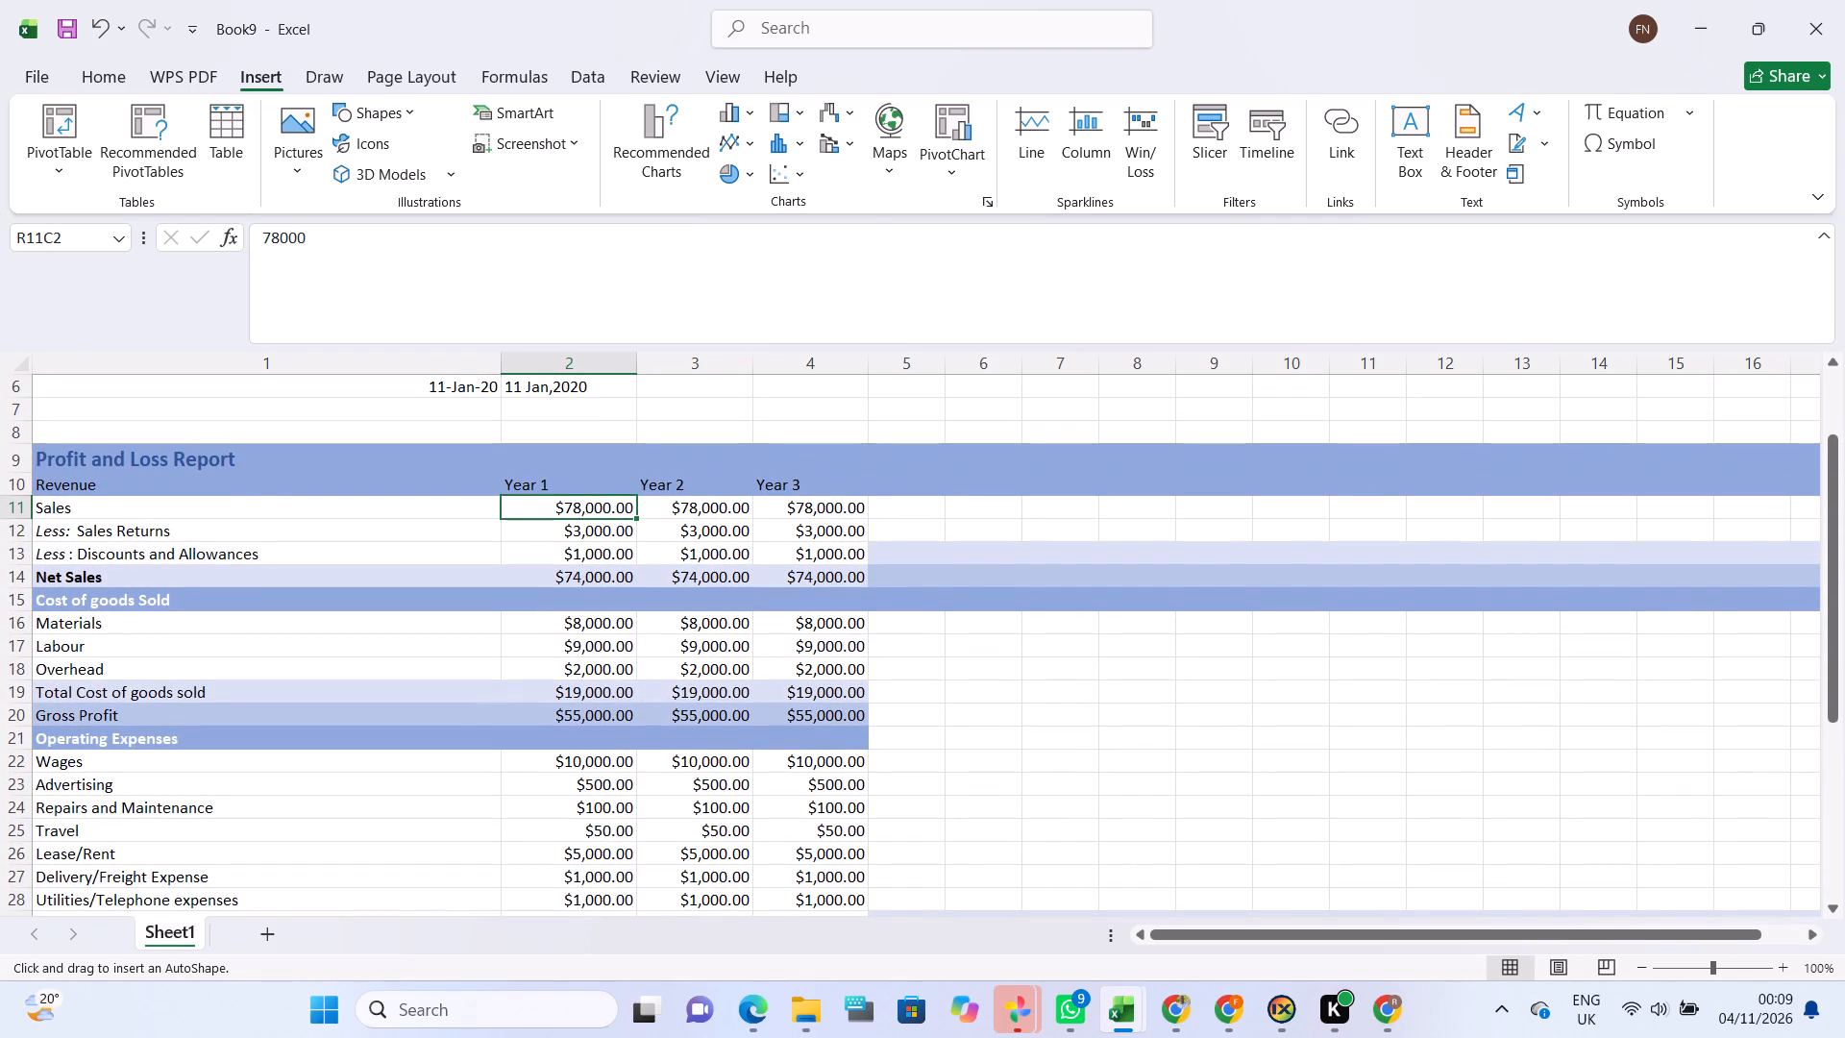
pyautogui.click(261, 72)
pyautogui.click(348, 108)
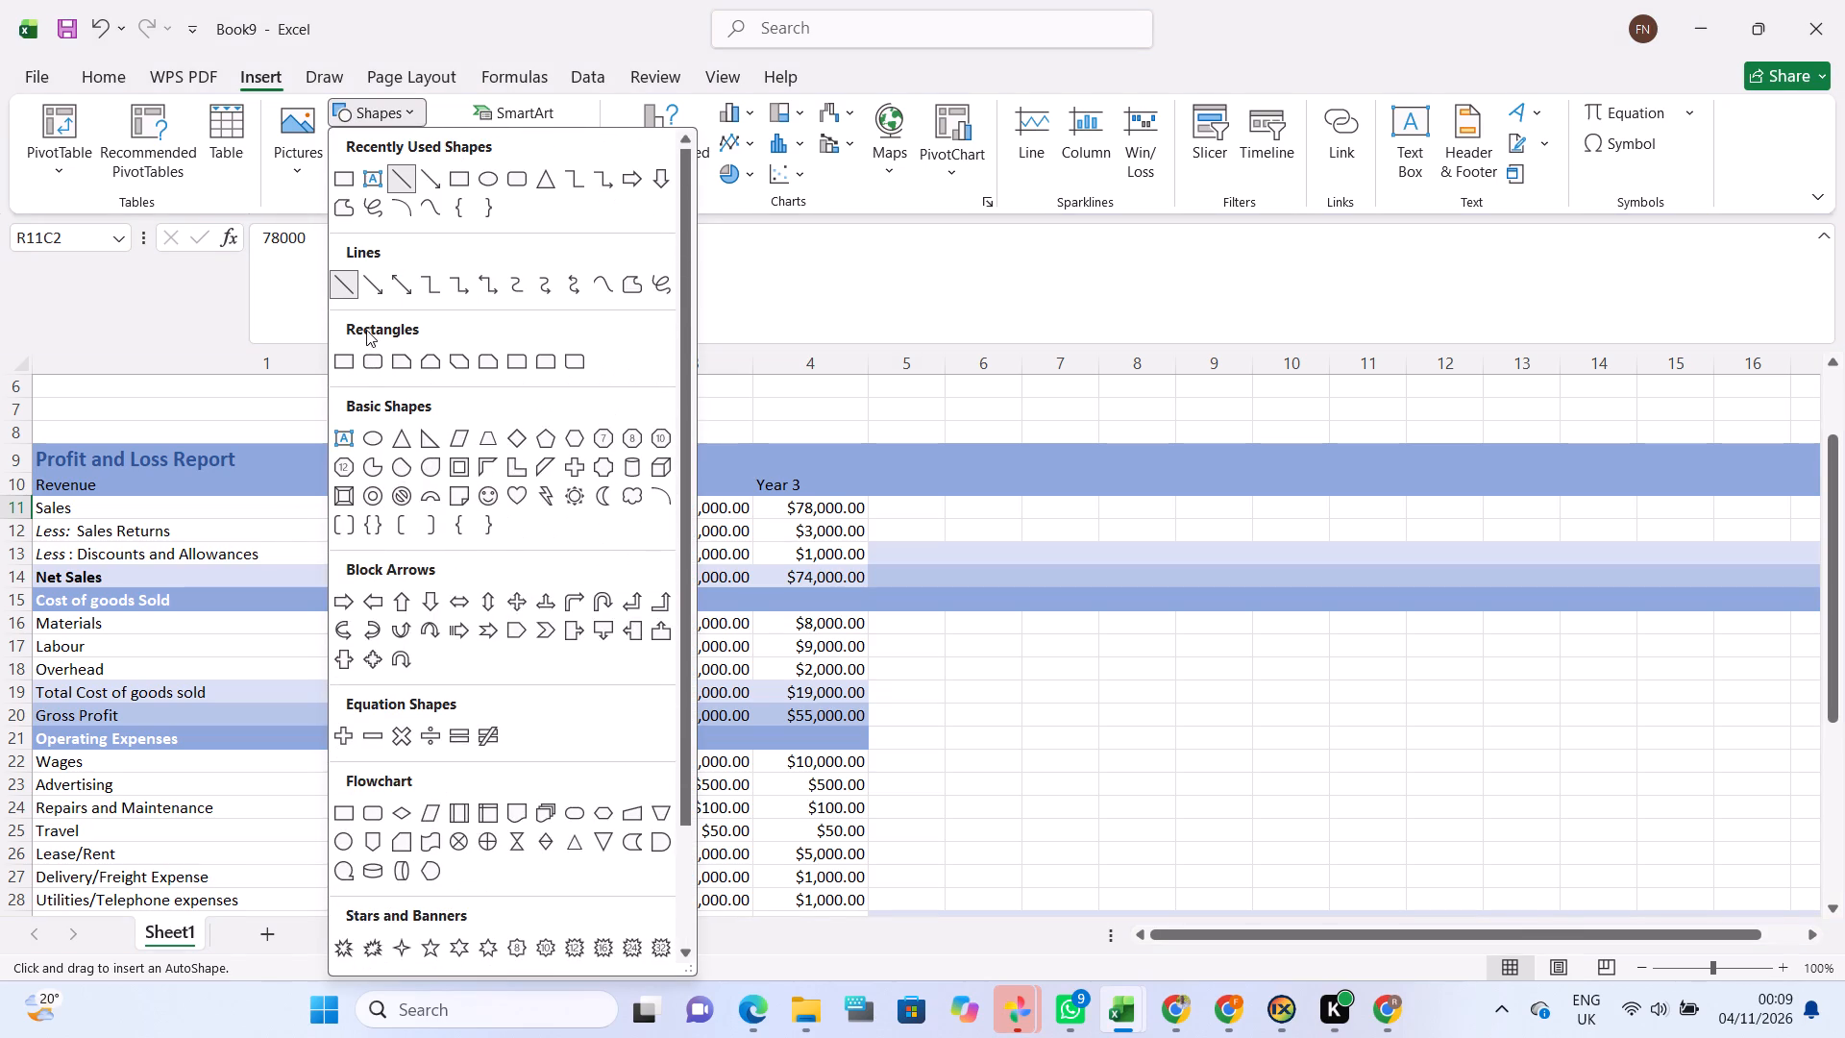
pyautogui.click(354, 296)
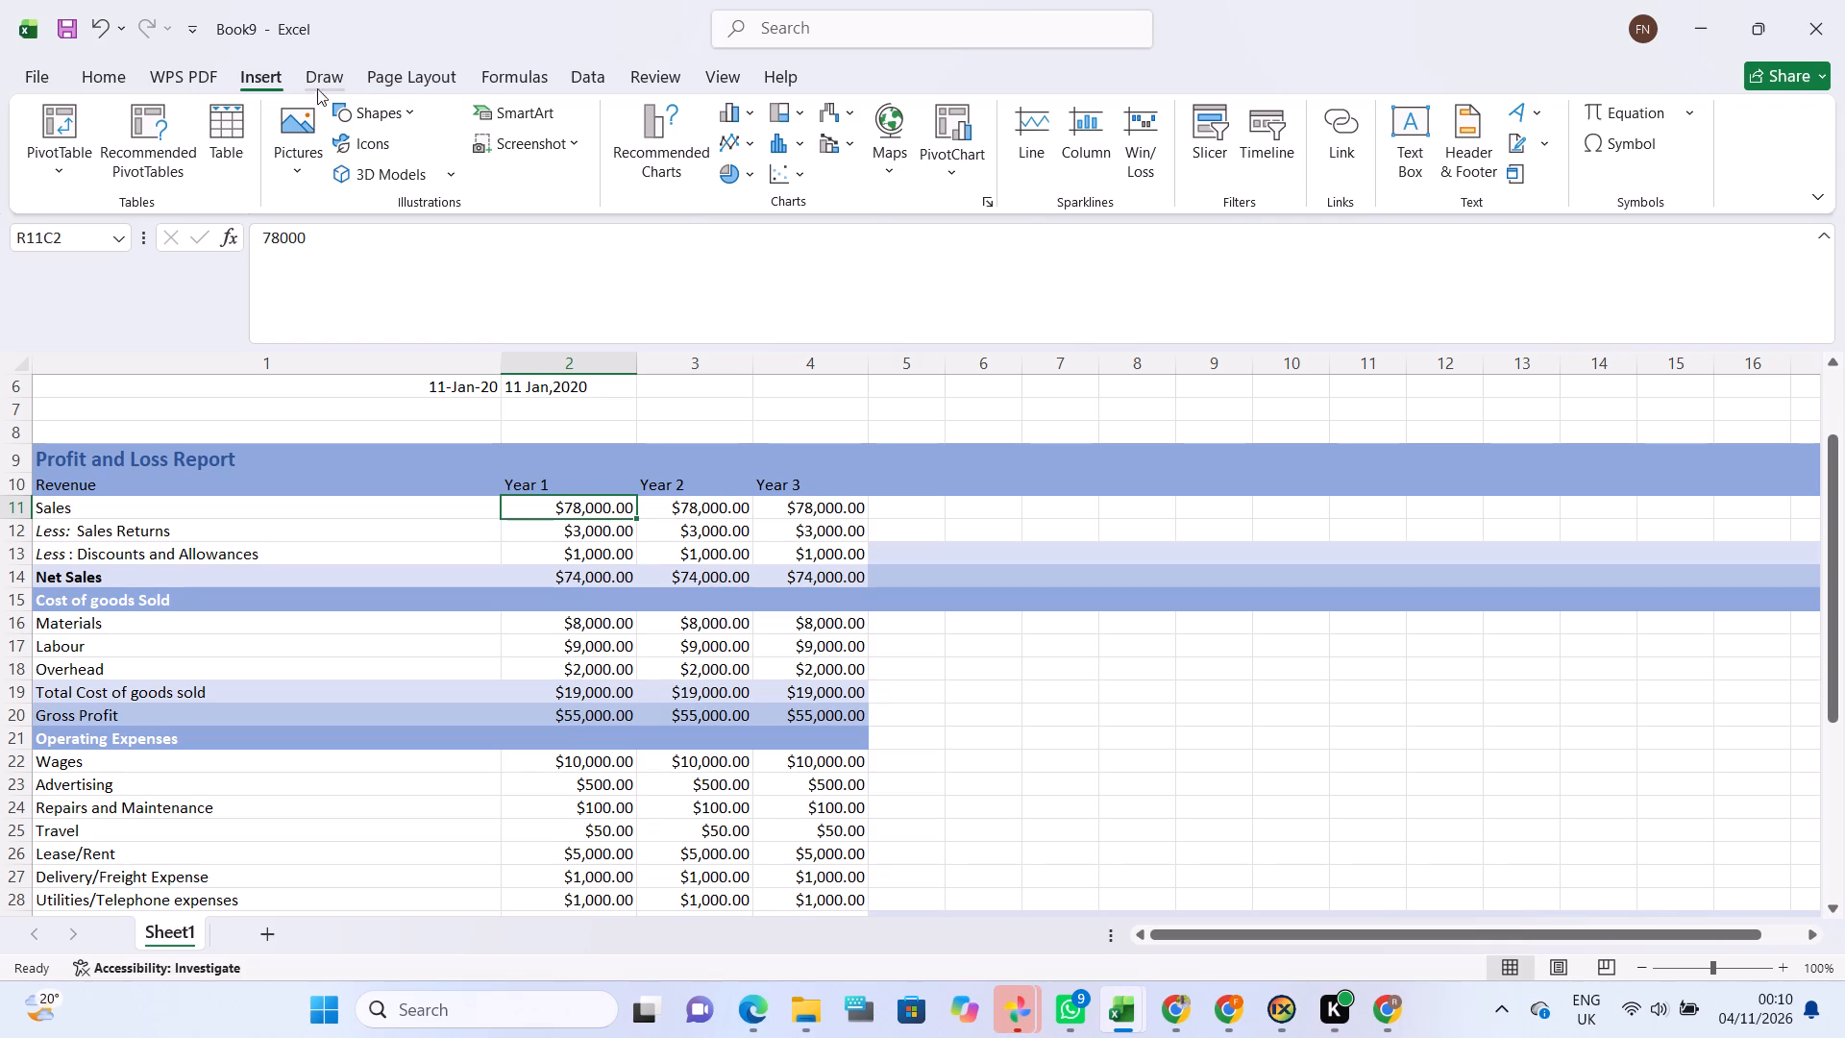
pyautogui.click(377, 122)
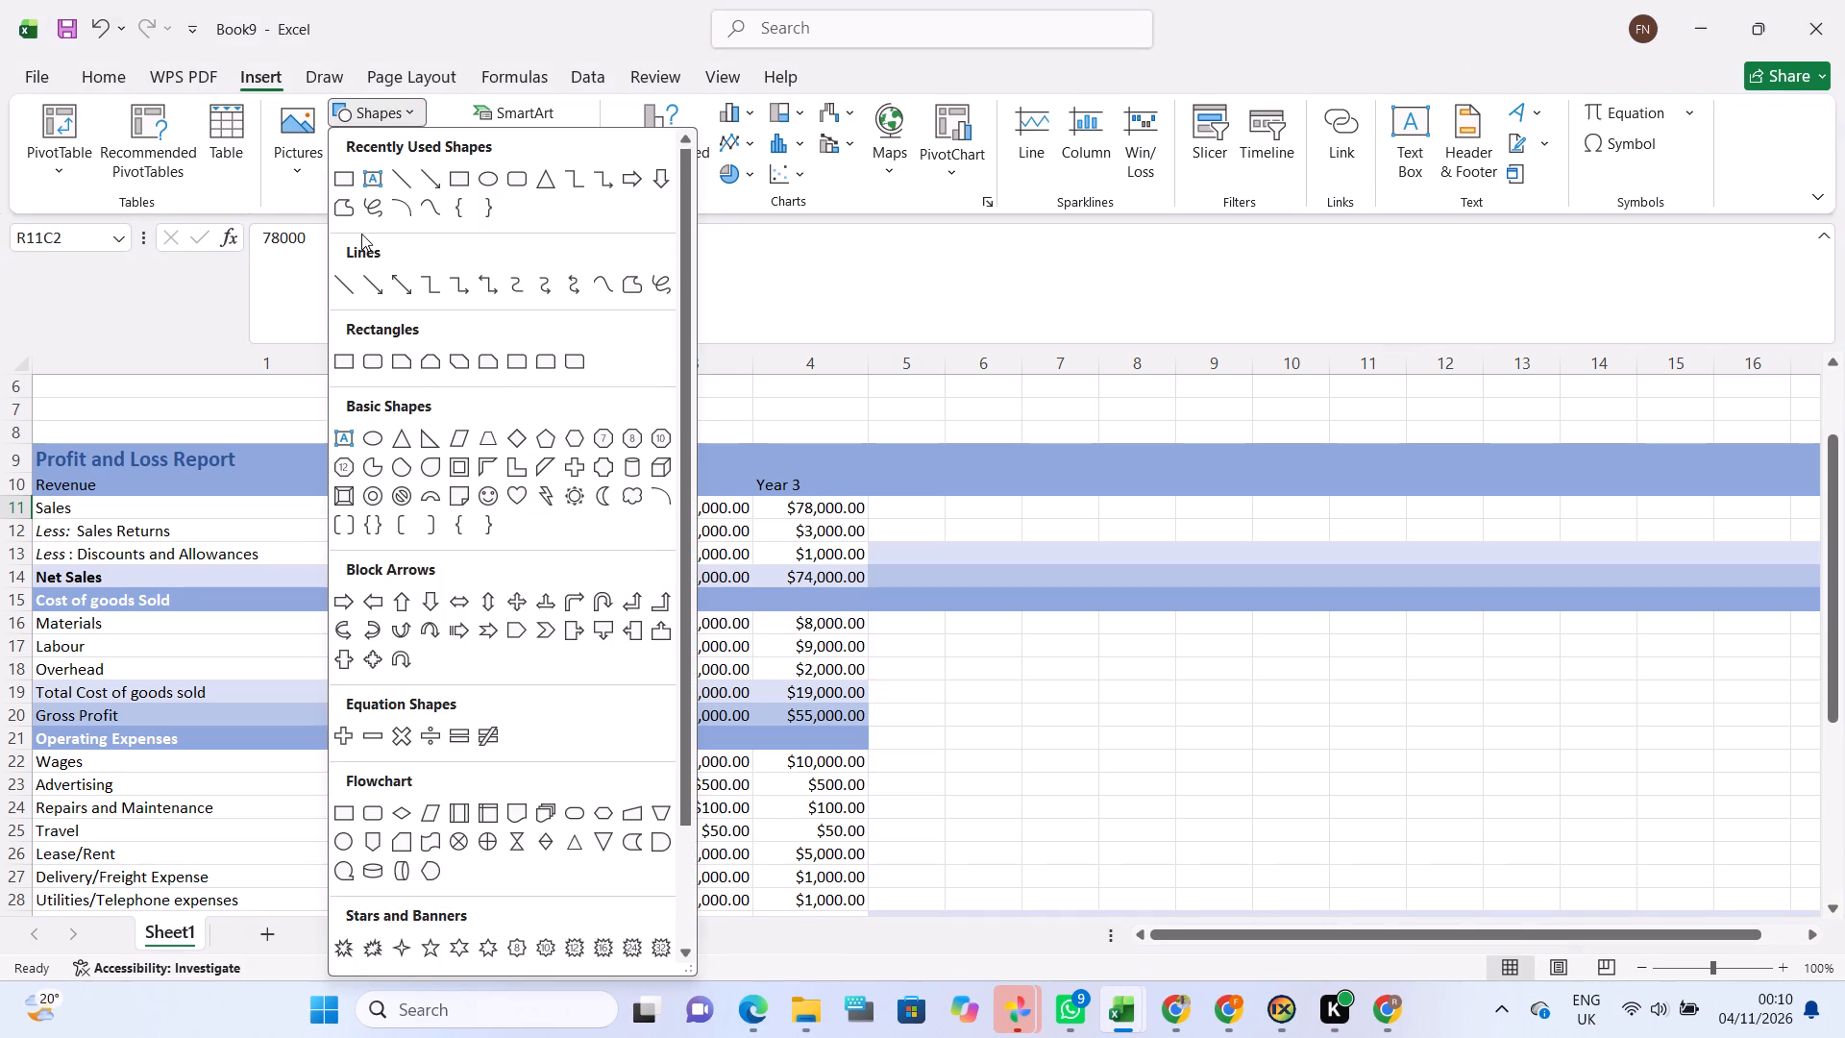
pyautogui.click(396, 178)
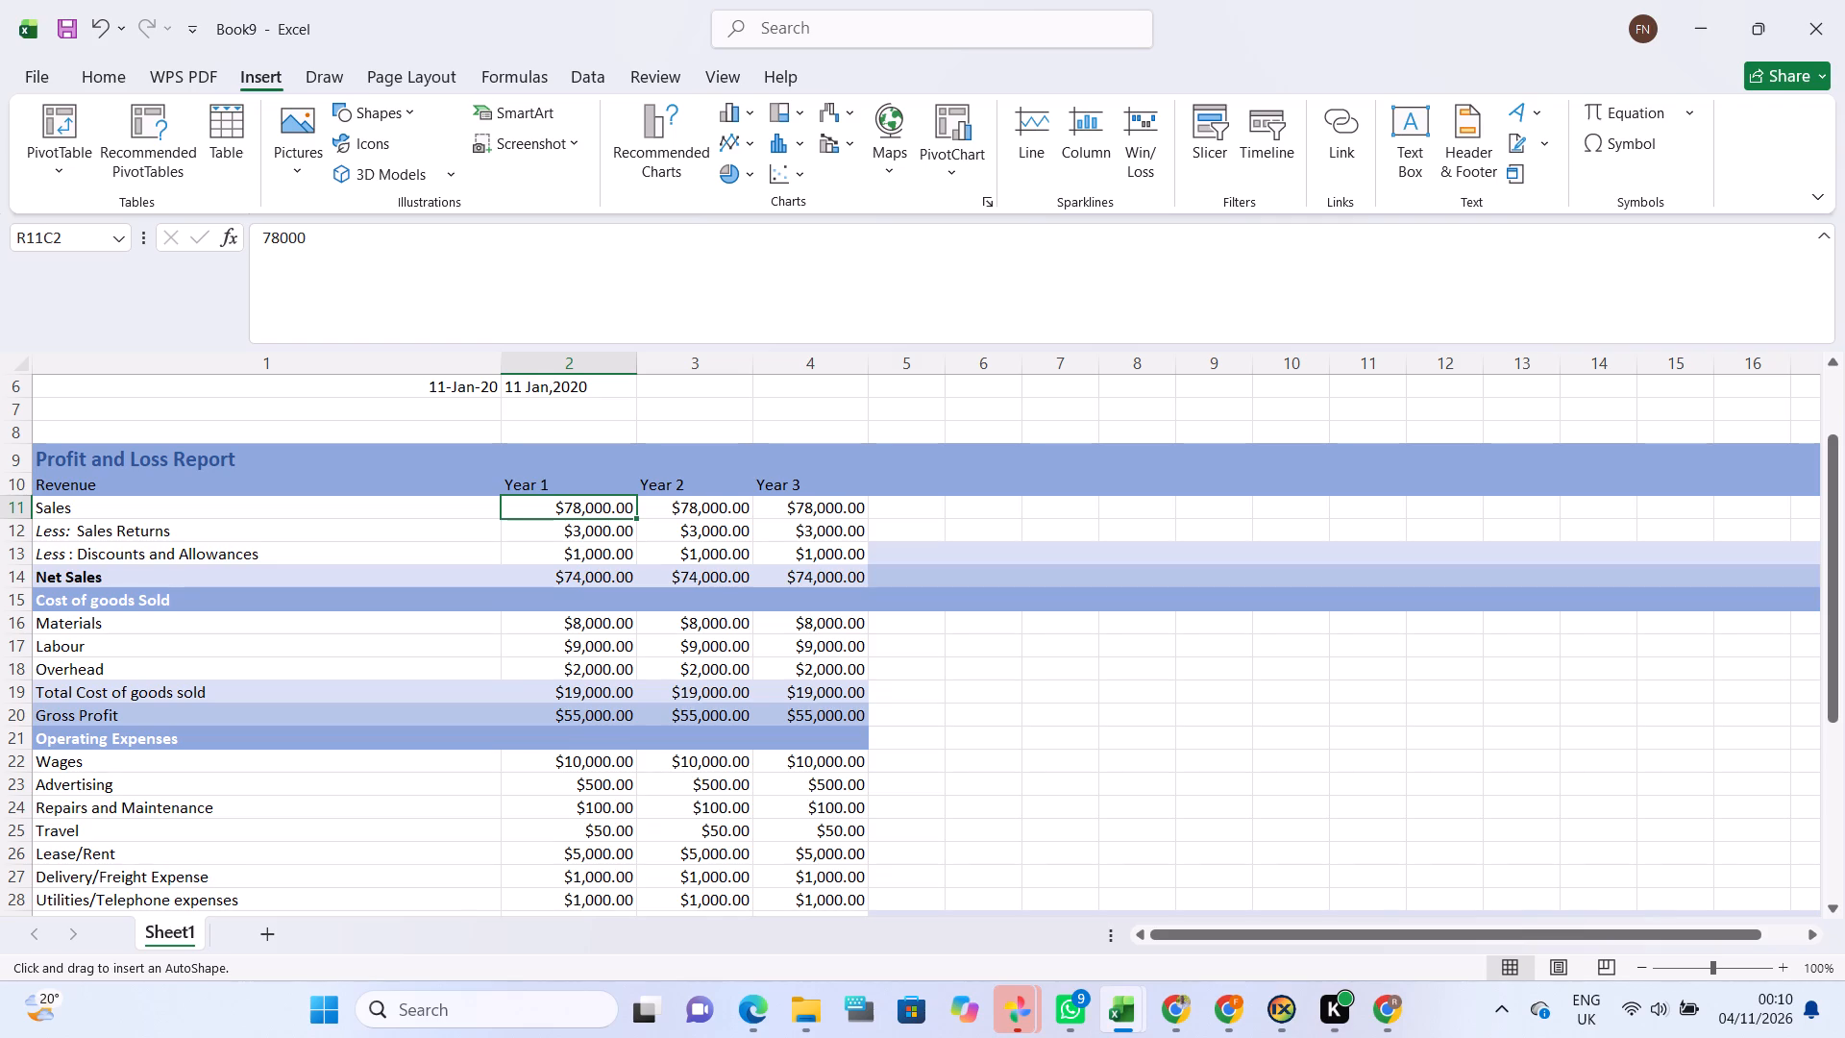
pyautogui.moveTo(502, 564); pyautogui.dragTo(556, 562)
pyautogui.moveTo(556, 562); pyautogui.dragTo(638, 564)
pyautogui.moveTo(638, 564); pyautogui.dragTo(641, 564)
pyautogui.moveTo(641, 564); pyautogui.dragTo(724, 565)
pyautogui.moveTo(724, 565); pyautogui.dragTo(879, 566)
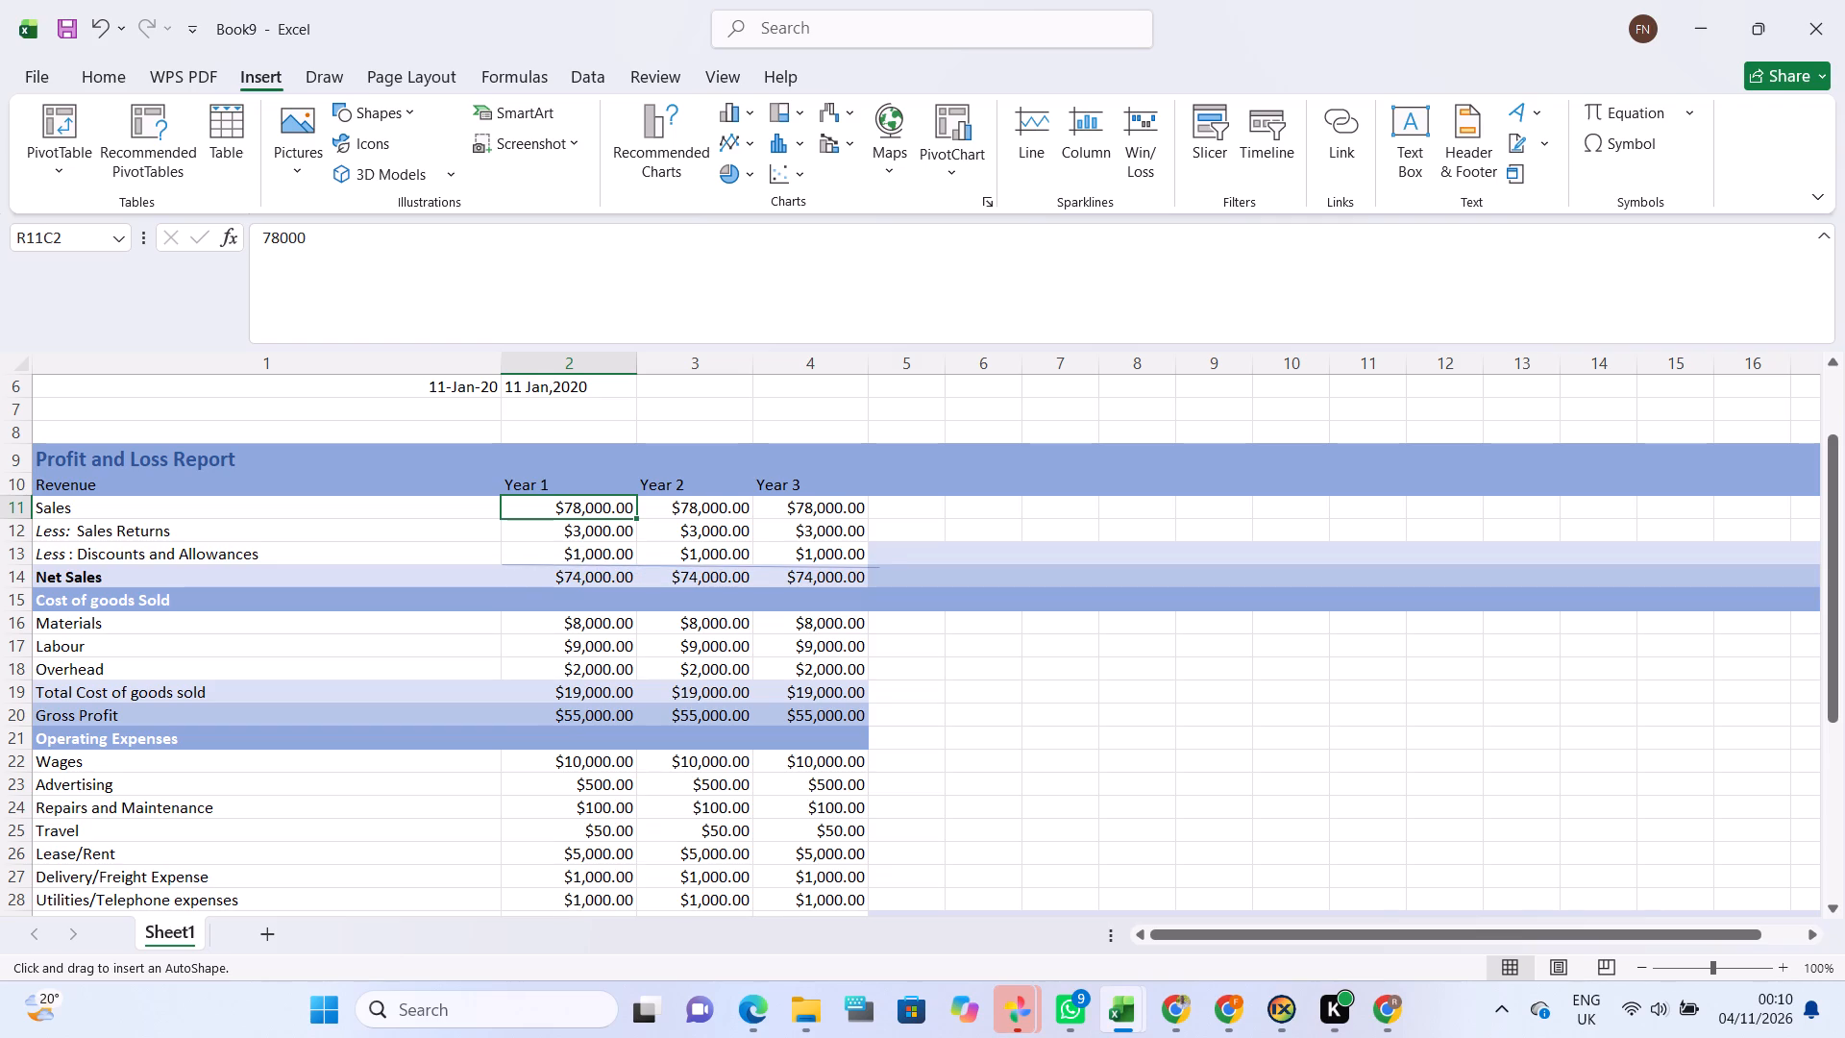
pyautogui.moveTo(879, 566); pyautogui.dragTo(879, 562)
pyautogui.moveTo(879, 562); pyautogui.dragTo(870, 563)
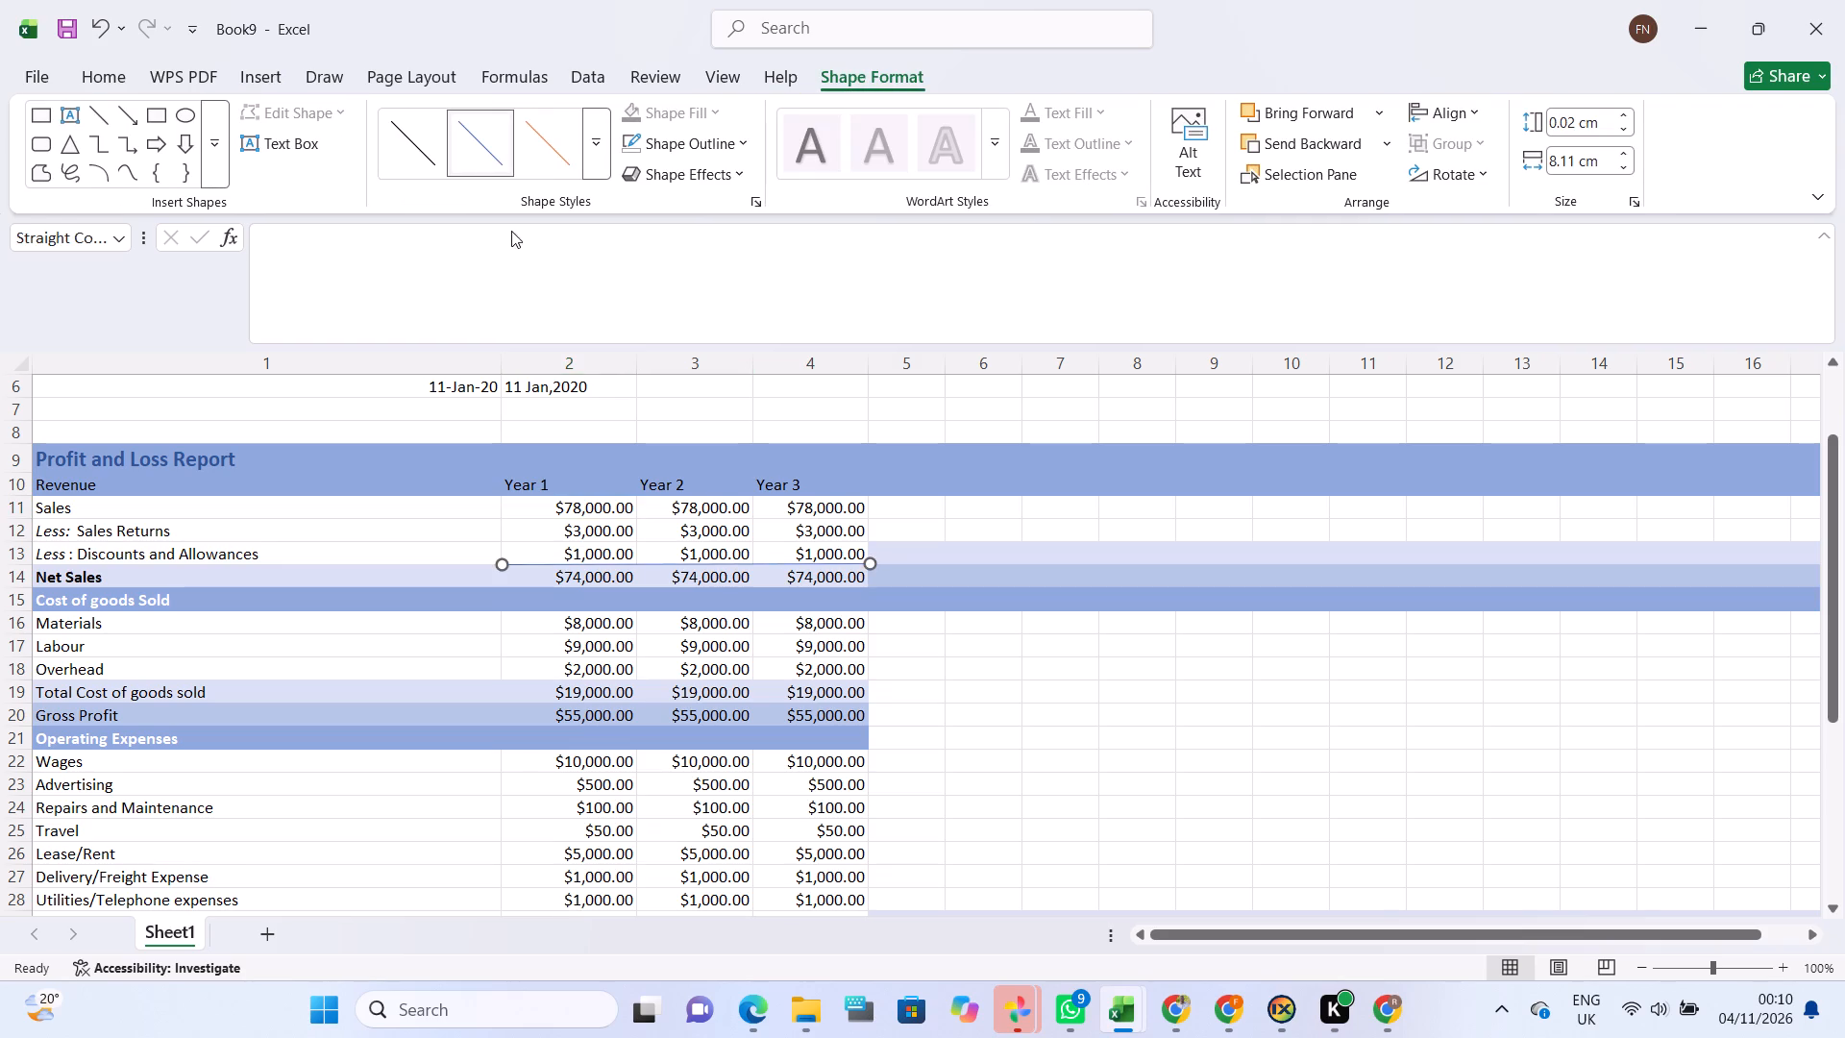
# Apply the plain black preset style to the line above the Net Sales figures and deselect it.
pyautogui.click(423, 134)
pyautogui.click(728, 637)
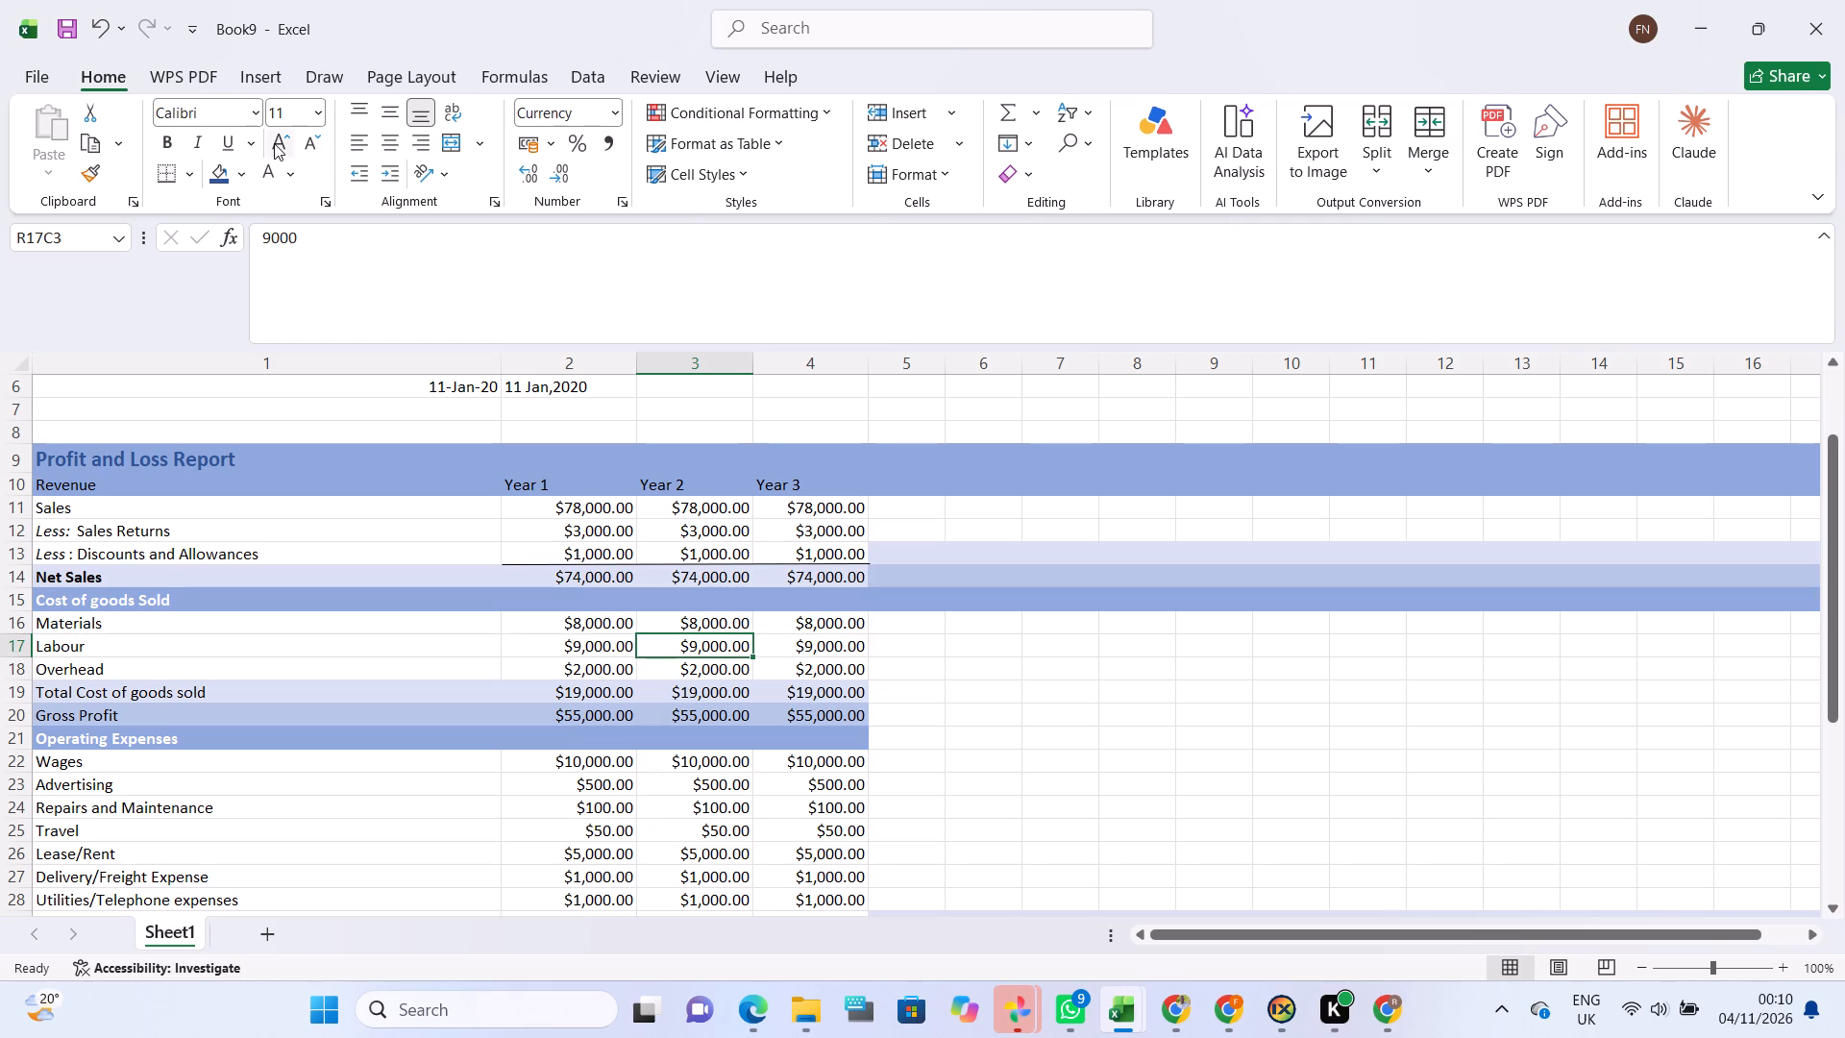
# Draw a straight line about 8.07 cm long above the Total Cost of goods sold figures, Year 1 to Year 3, in the plain black preset style.
pyautogui.click(248, 86)
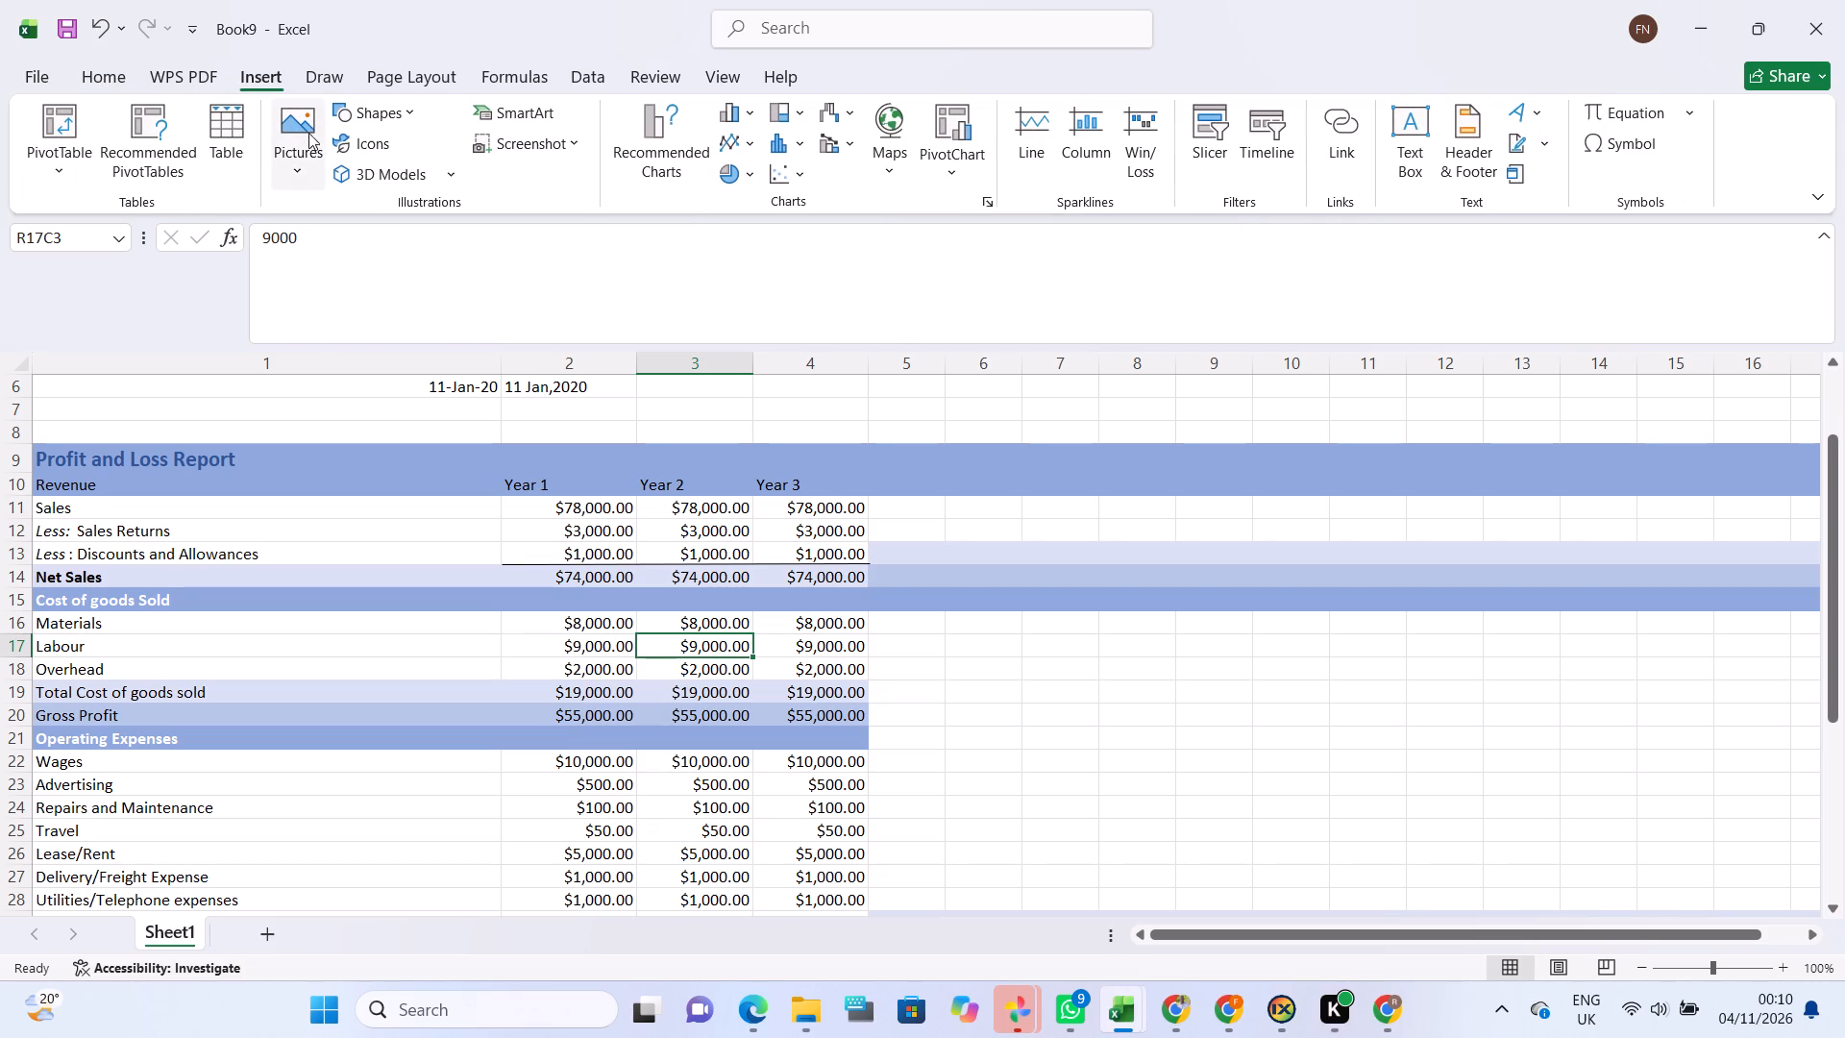
pyautogui.click(365, 119)
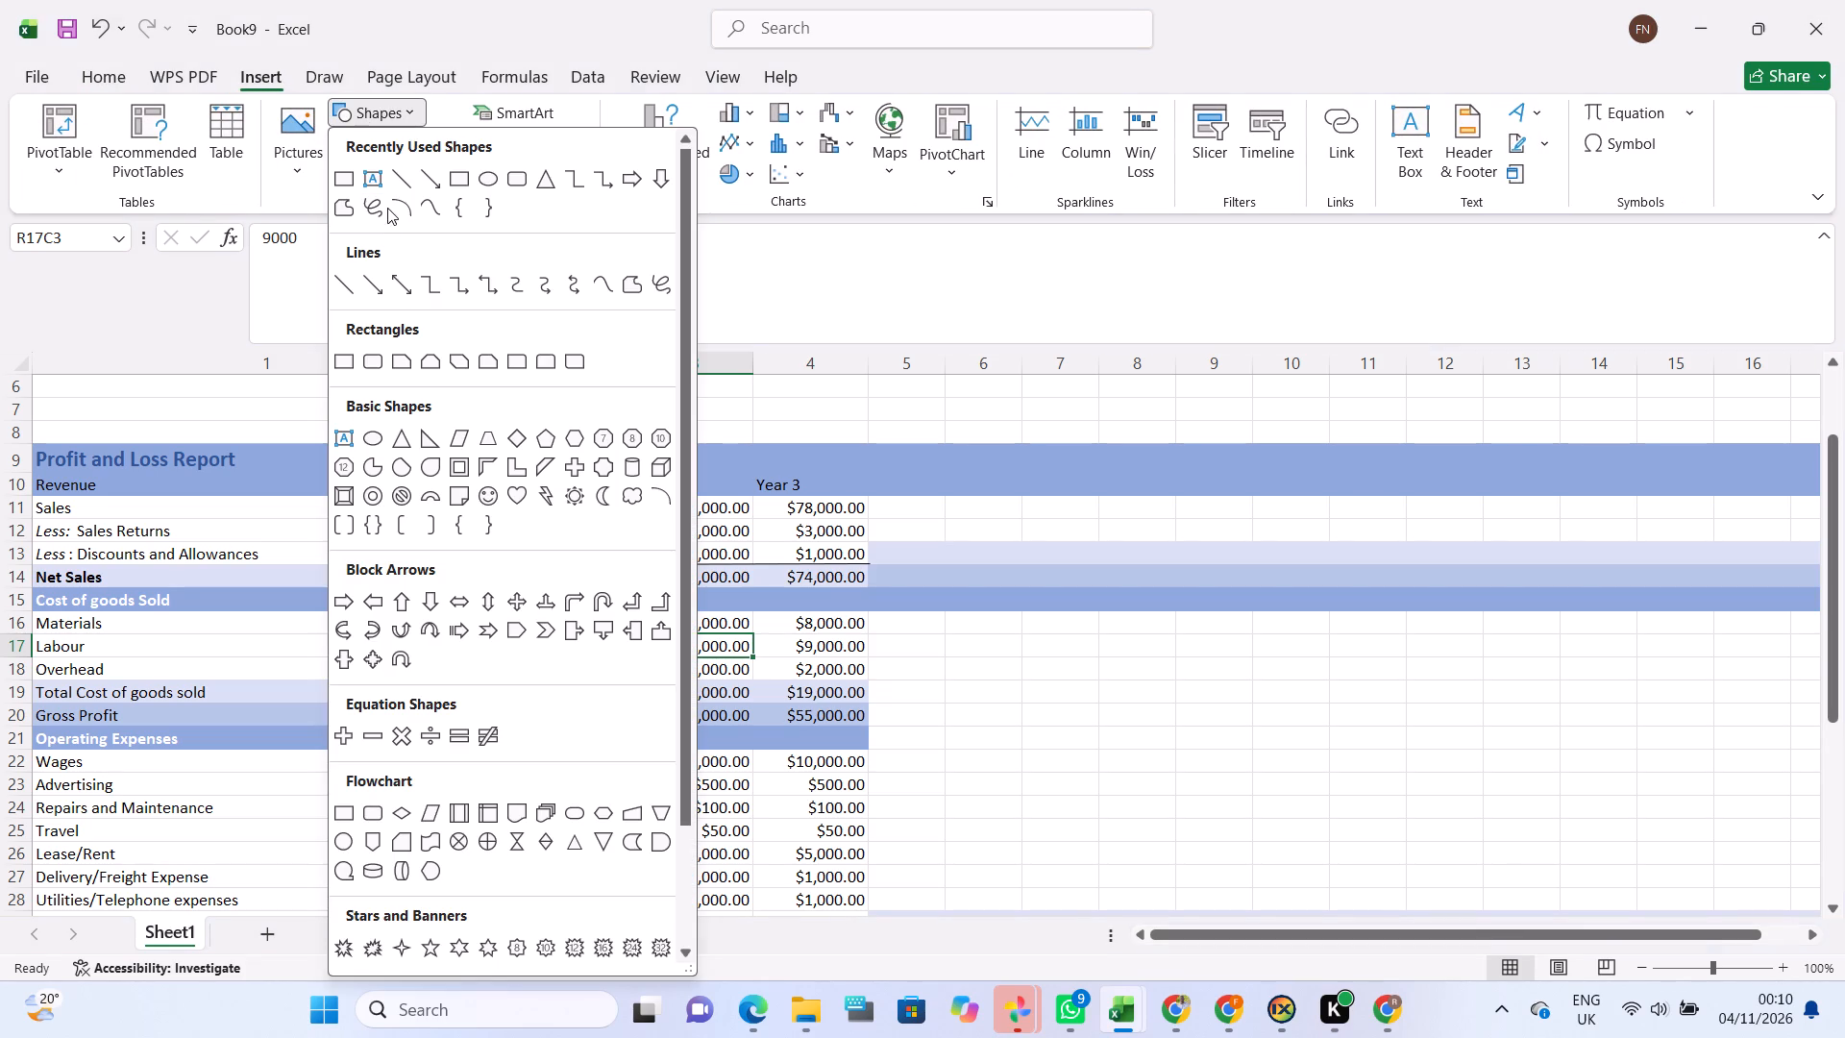
pyautogui.click(394, 180)
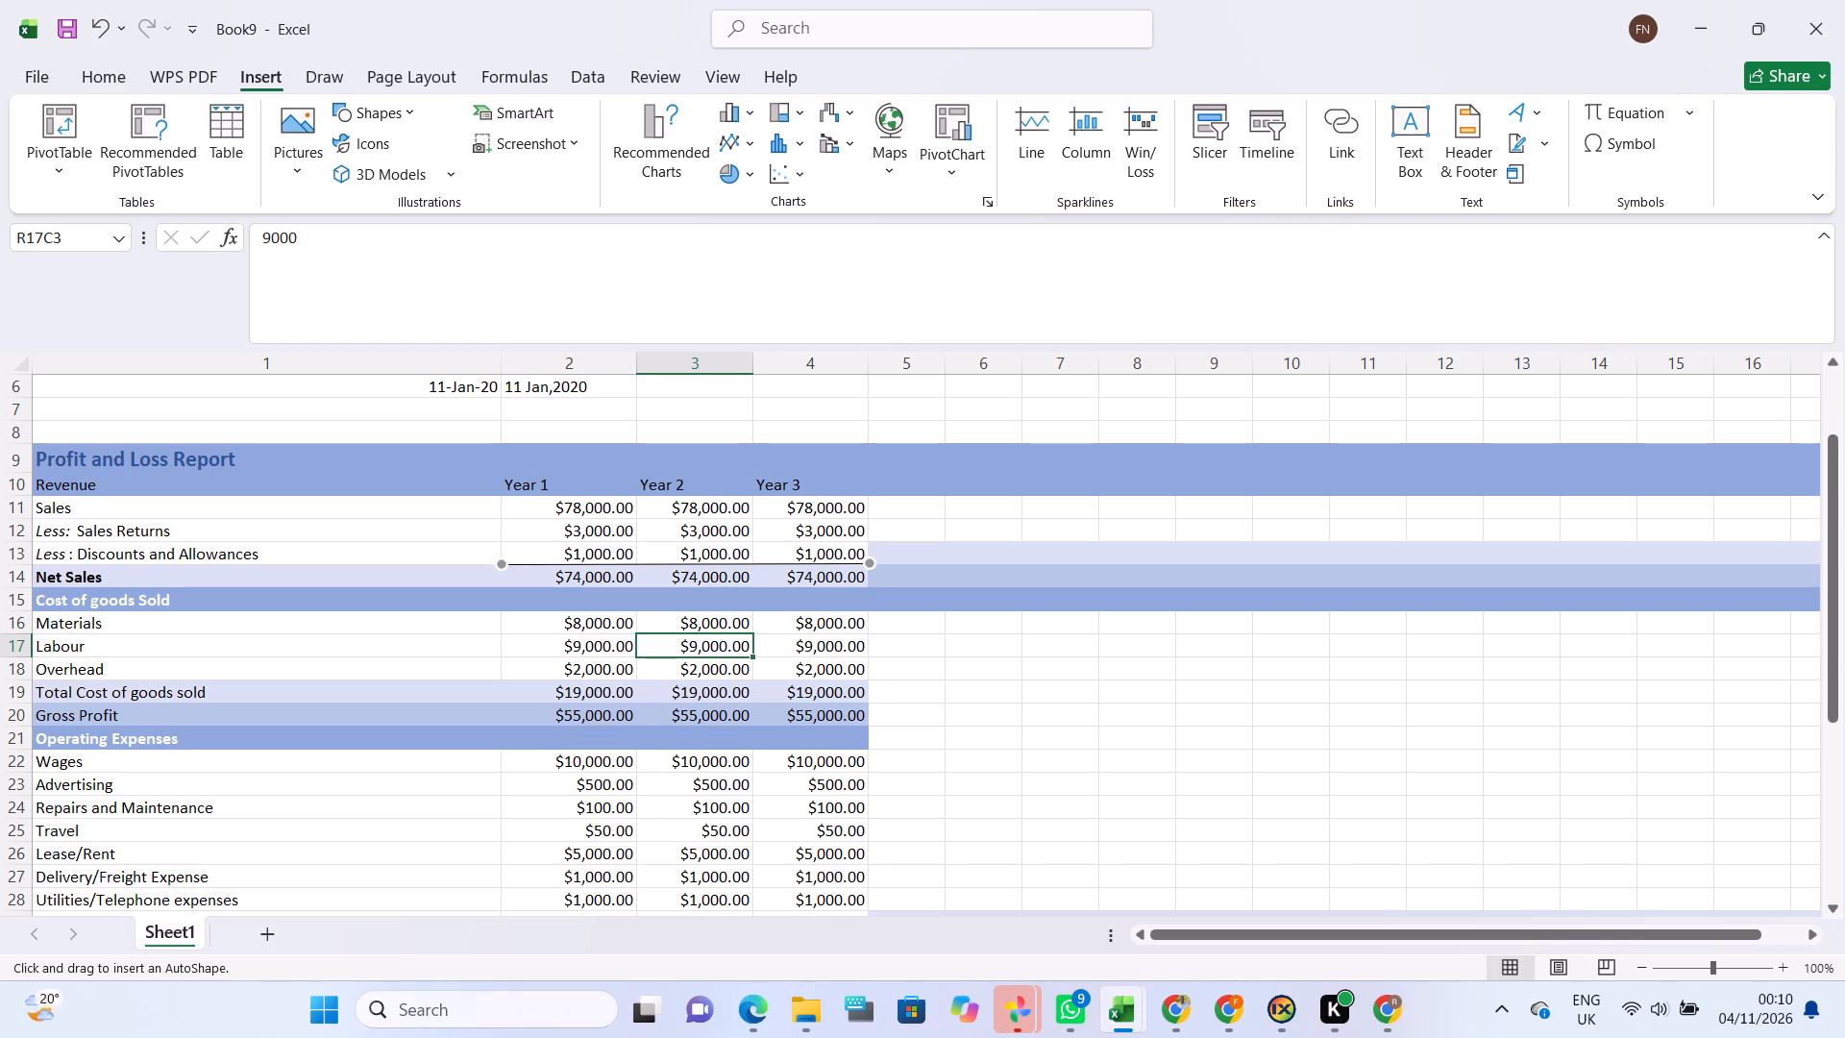
pyautogui.moveTo(502, 680); pyautogui.dragTo(748, 684)
pyautogui.moveTo(748, 684); pyautogui.dragTo(872, 678)
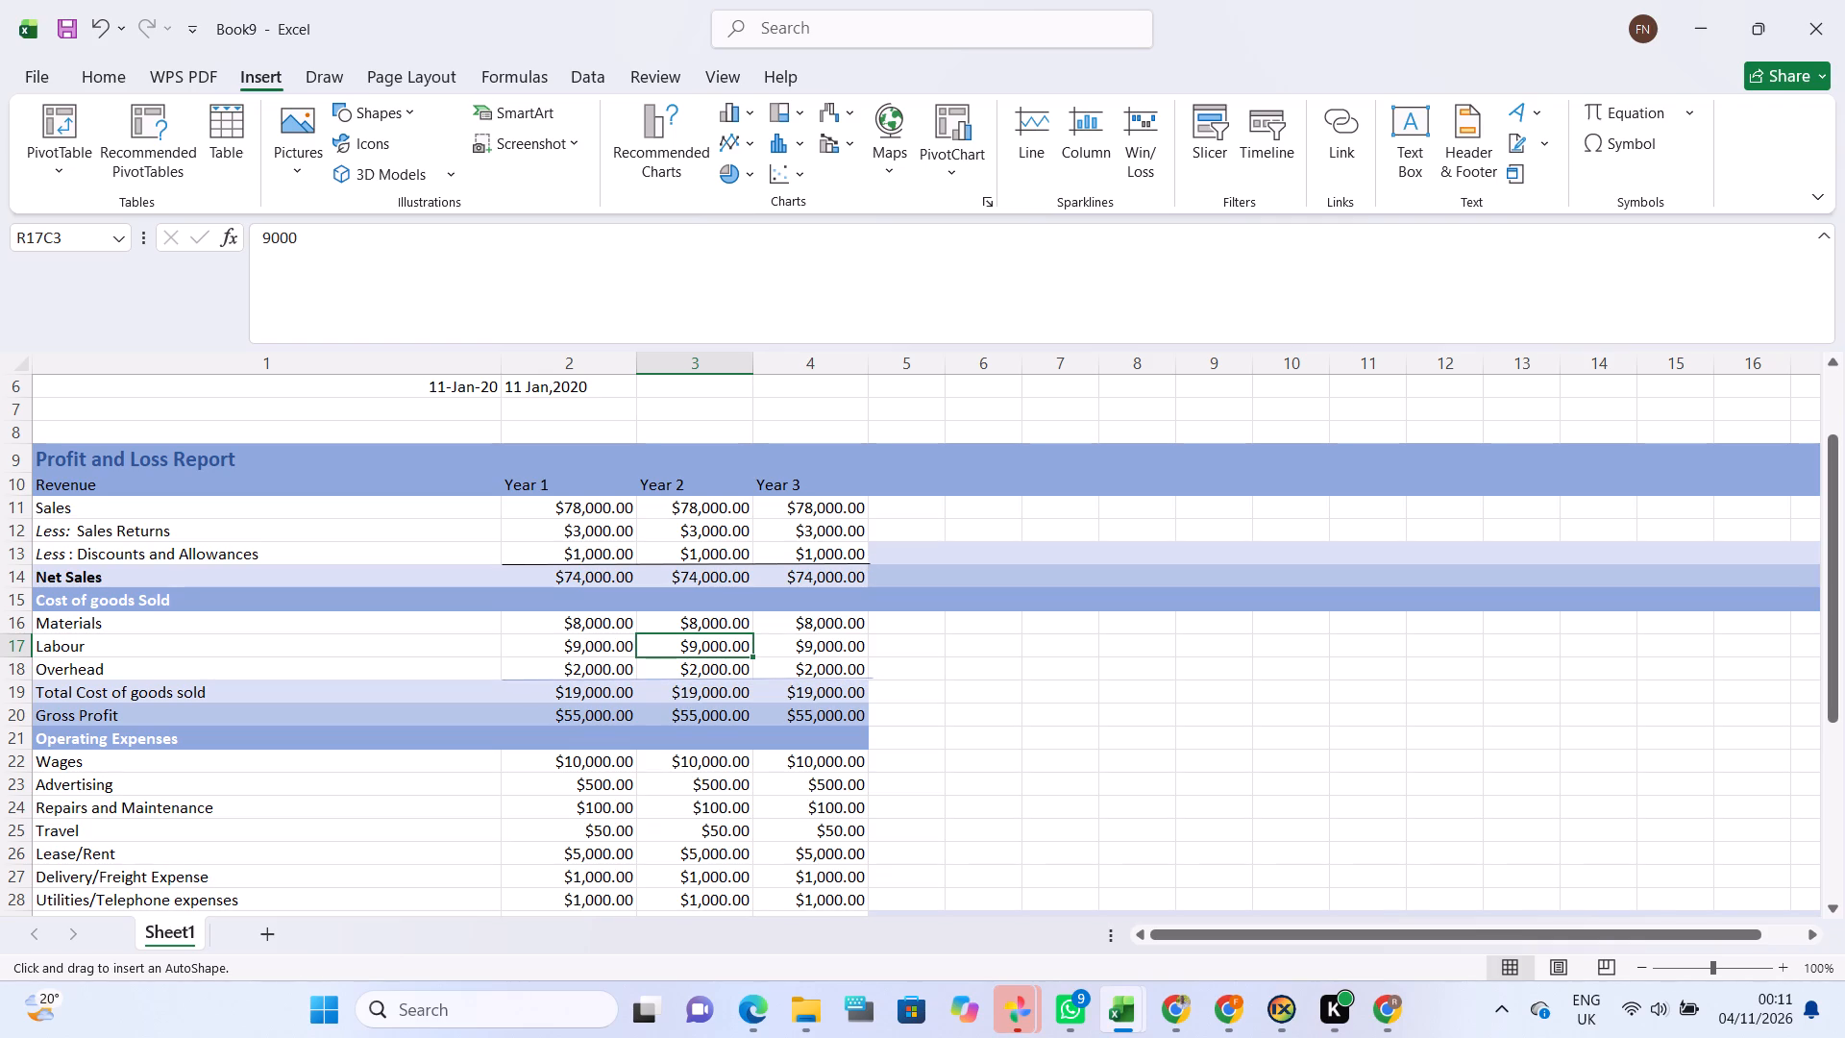
pyautogui.moveTo(872, 678); pyautogui.dragTo(871, 679)
pyautogui.moveTo(871, 679); pyautogui.dragTo(868, 680)
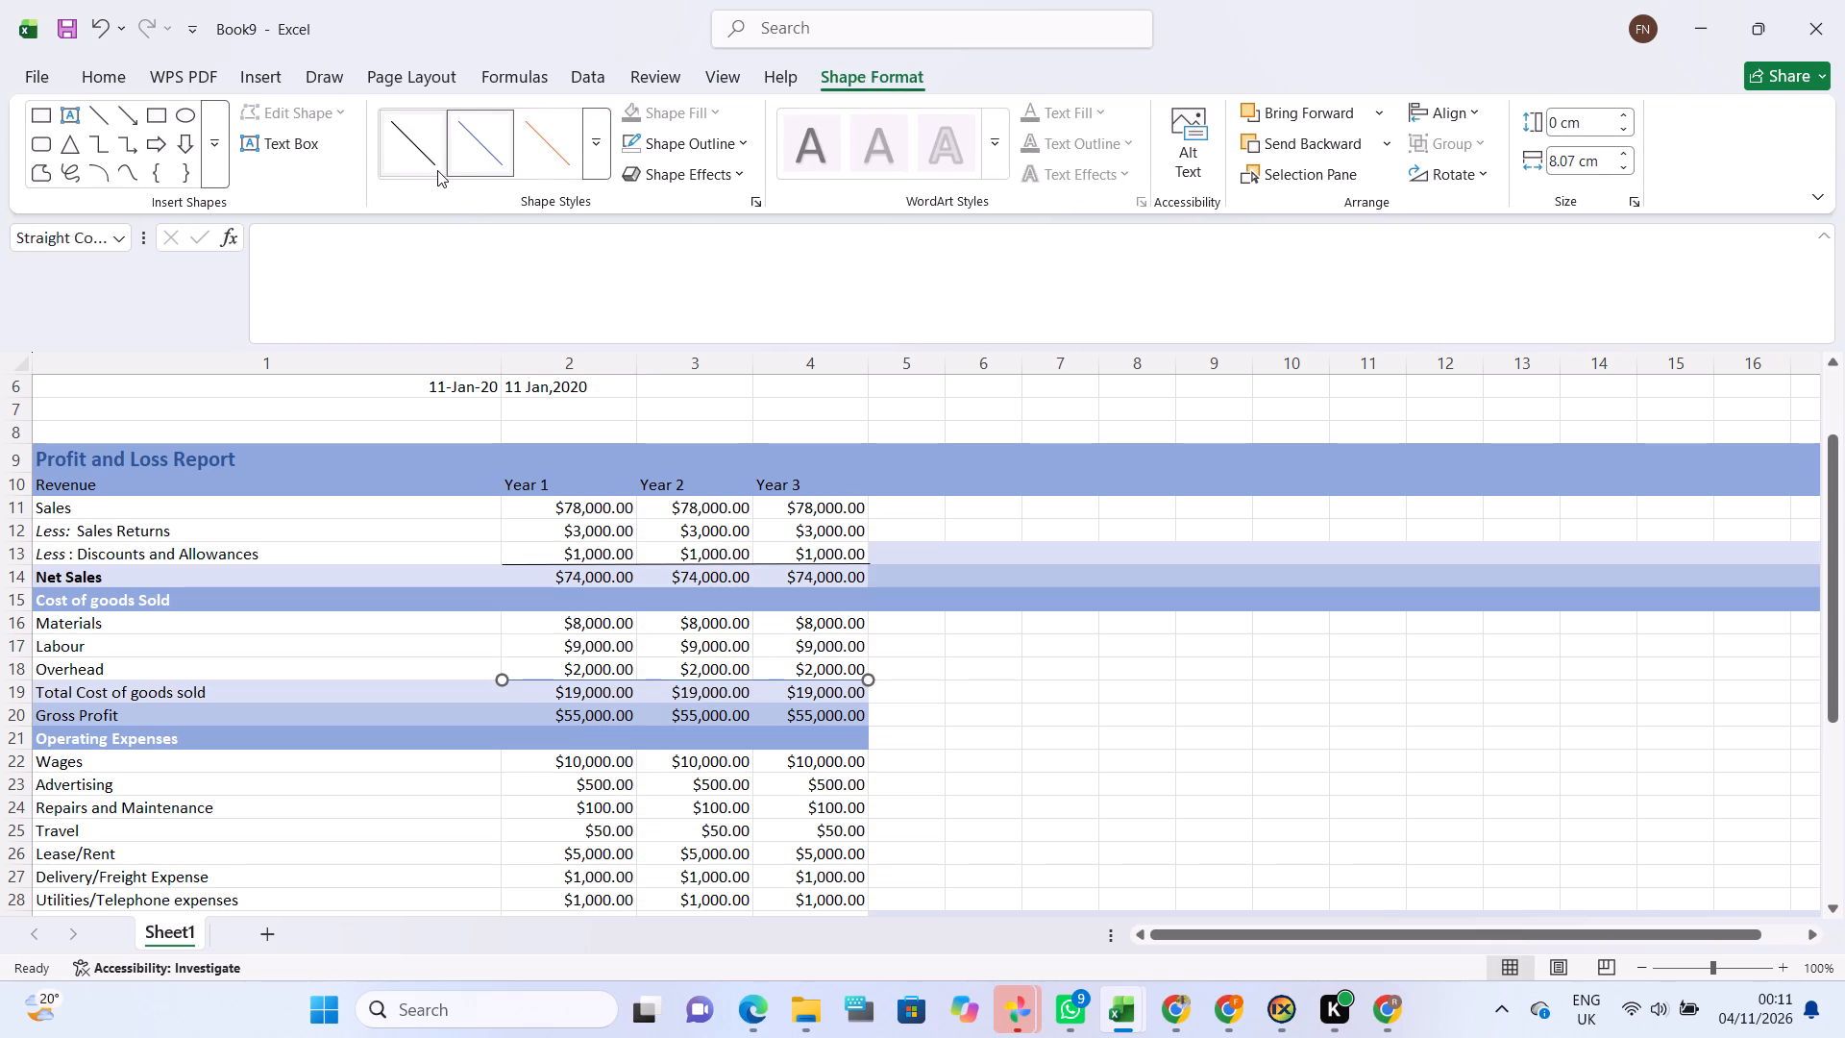
pyautogui.click(437, 170)
pyautogui.click(695, 718)
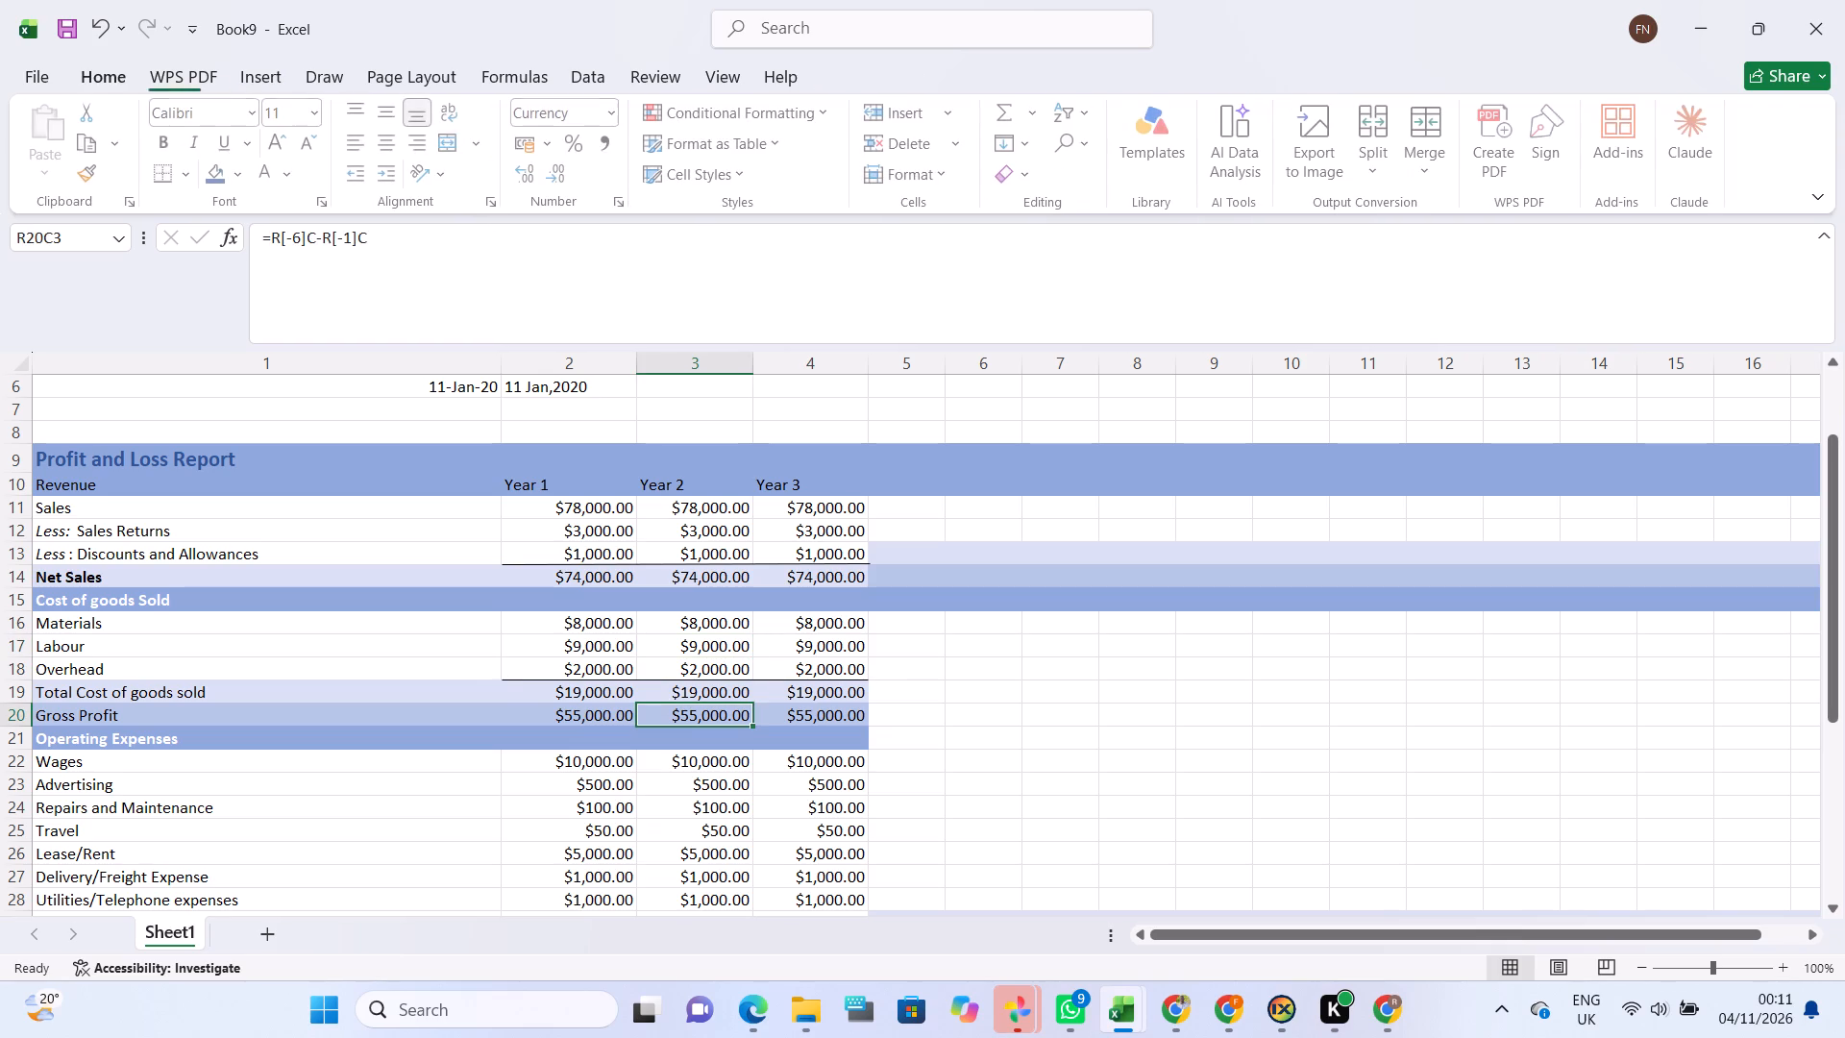
# Draw a straight line about 8.02 cm long above the Gross Profit figures, across all three years, and give it the plain black preset style.
pyautogui.click(273, 80)
pyautogui.click(357, 103)
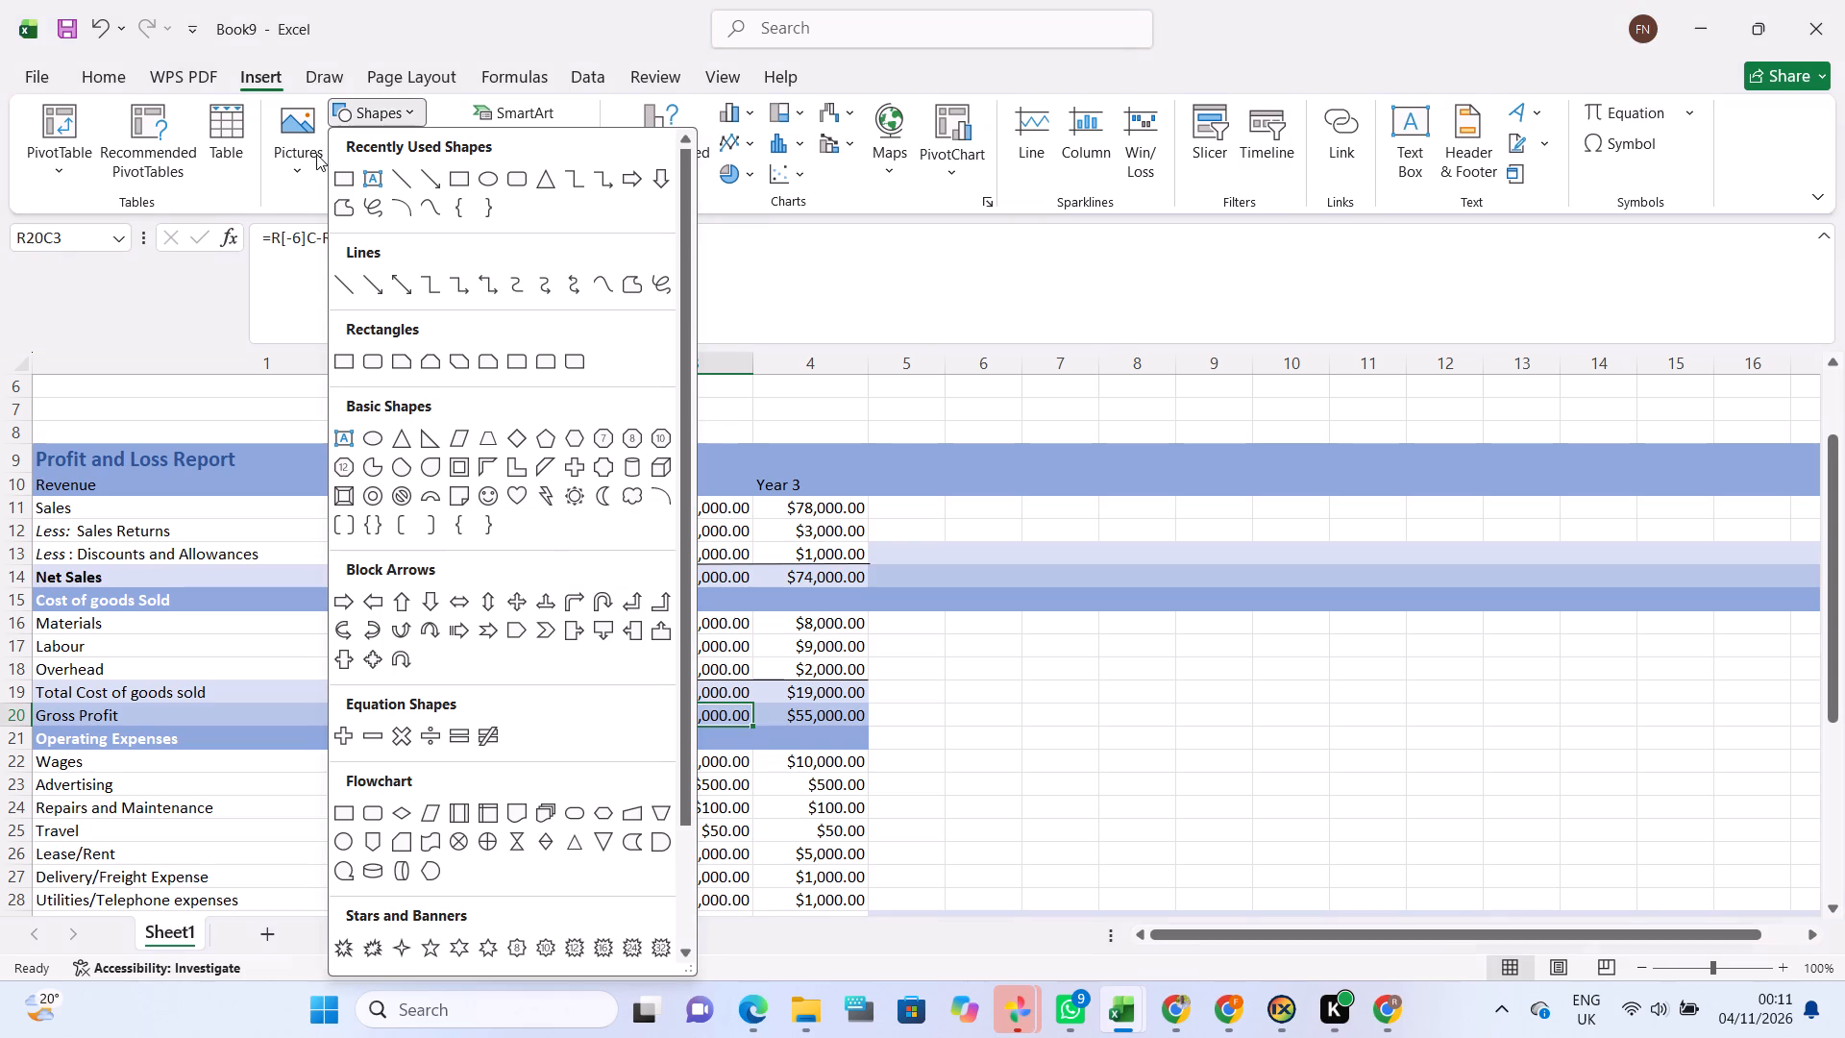
pyautogui.click(397, 182)
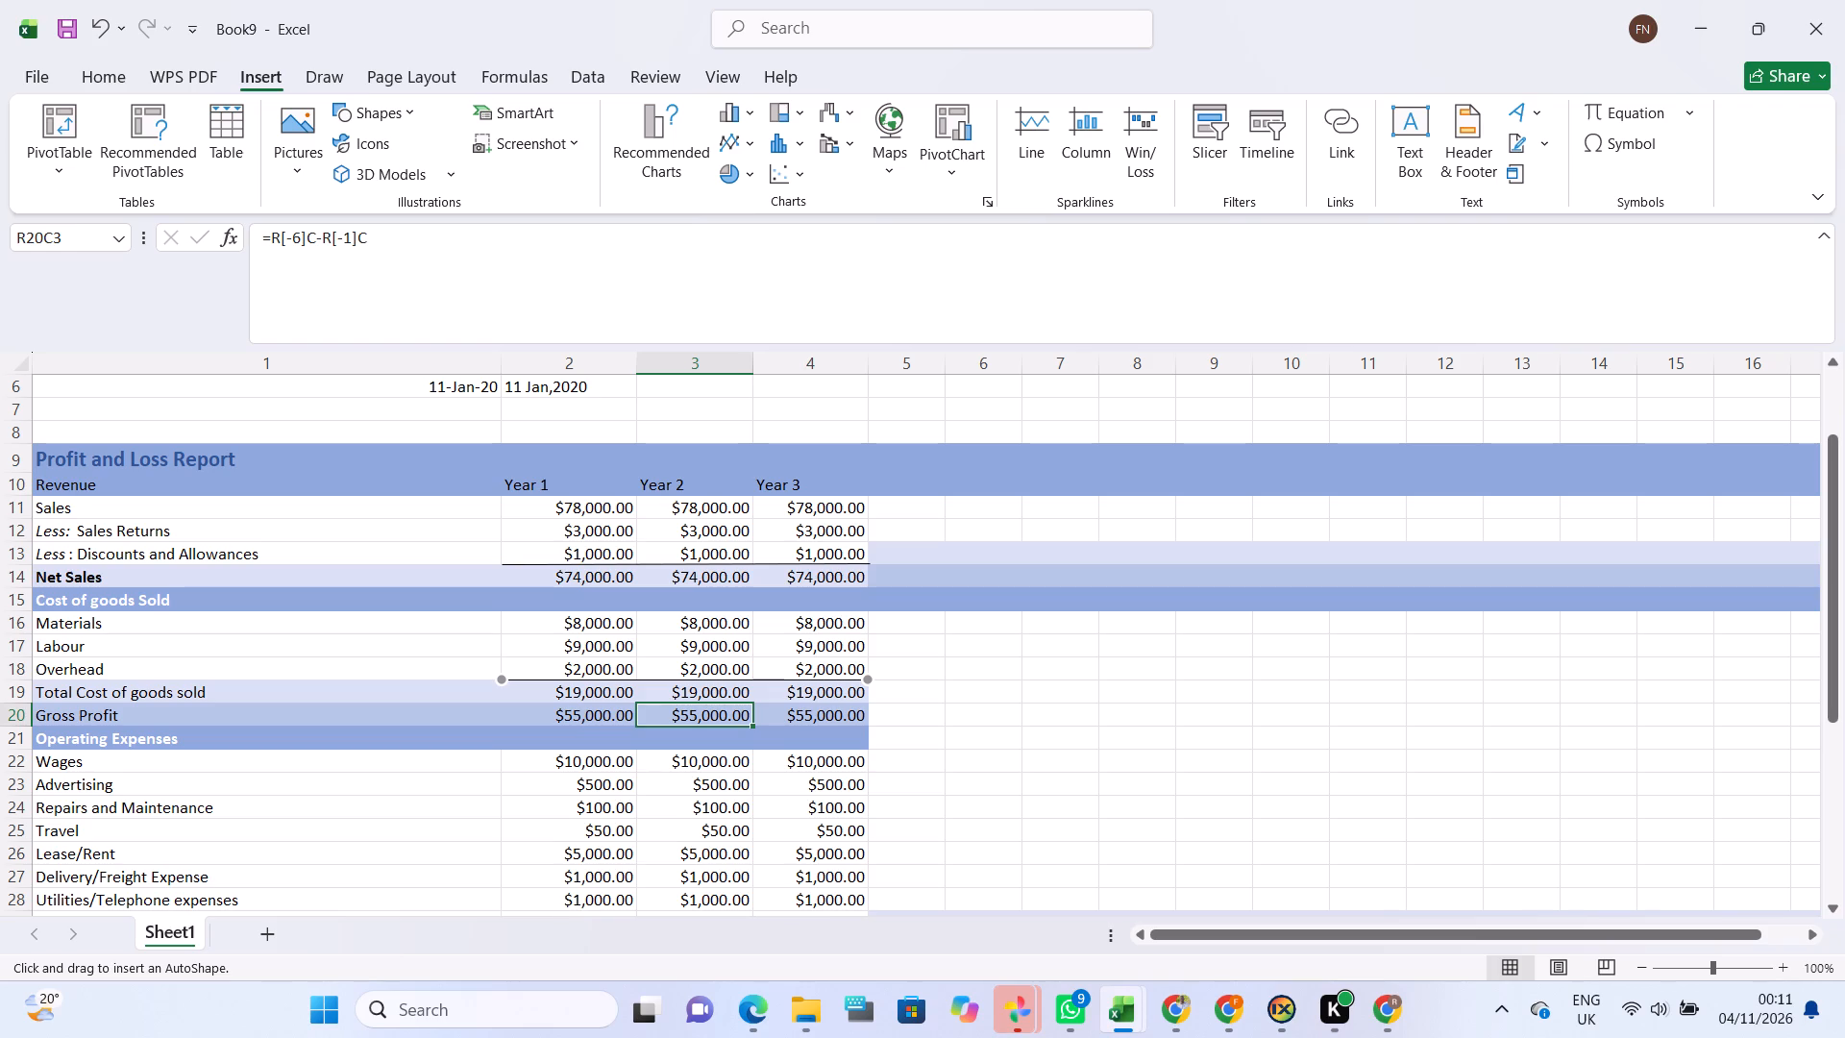
pyautogui.moveTo(503, 702); pyautogui.dragTo(694, 708)
pyautogui.moveTo(694, 708); pyautogui.dragTo(859, 700)
pyautogui.moveTo(859, 700); pyautogui.dragTo(870, 701)
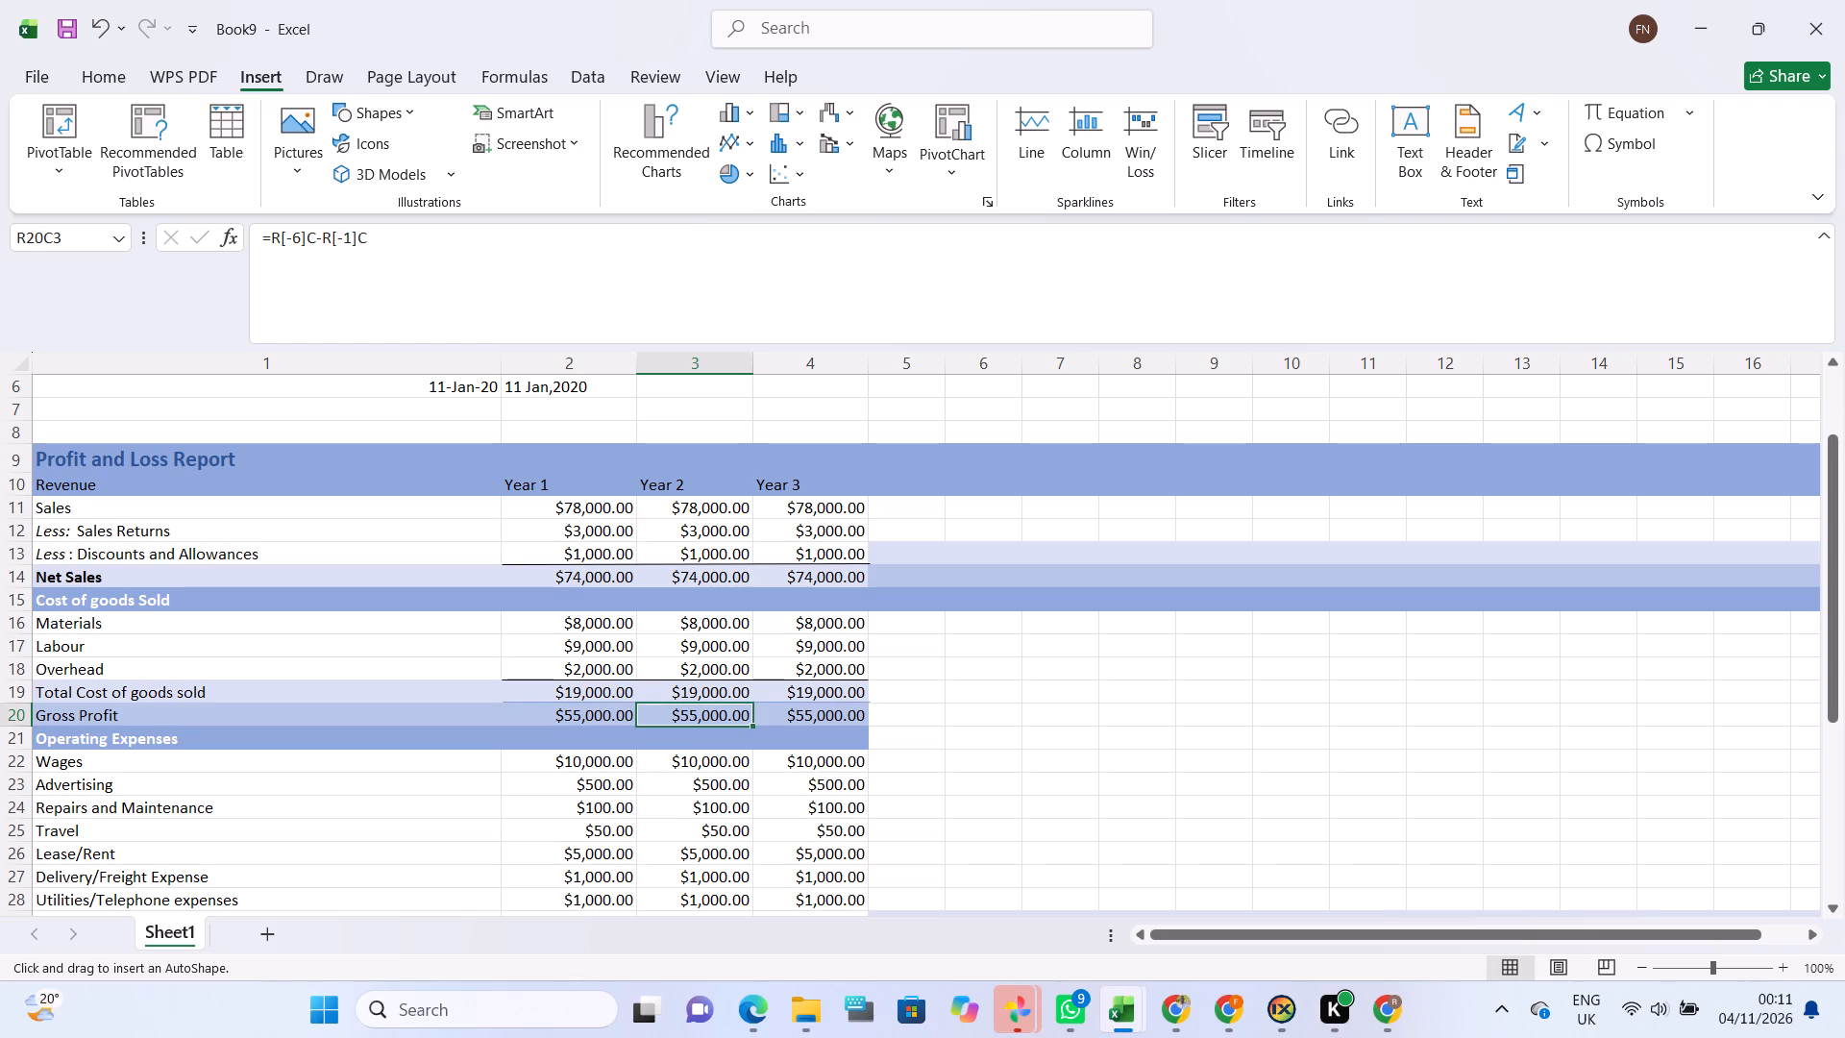
pyautogui.moveTo(870, 701); pyautogui.dragTo(869, 701)
pyautogui.moveTo(869, 701); pyautogui.dragTo(867, 703)
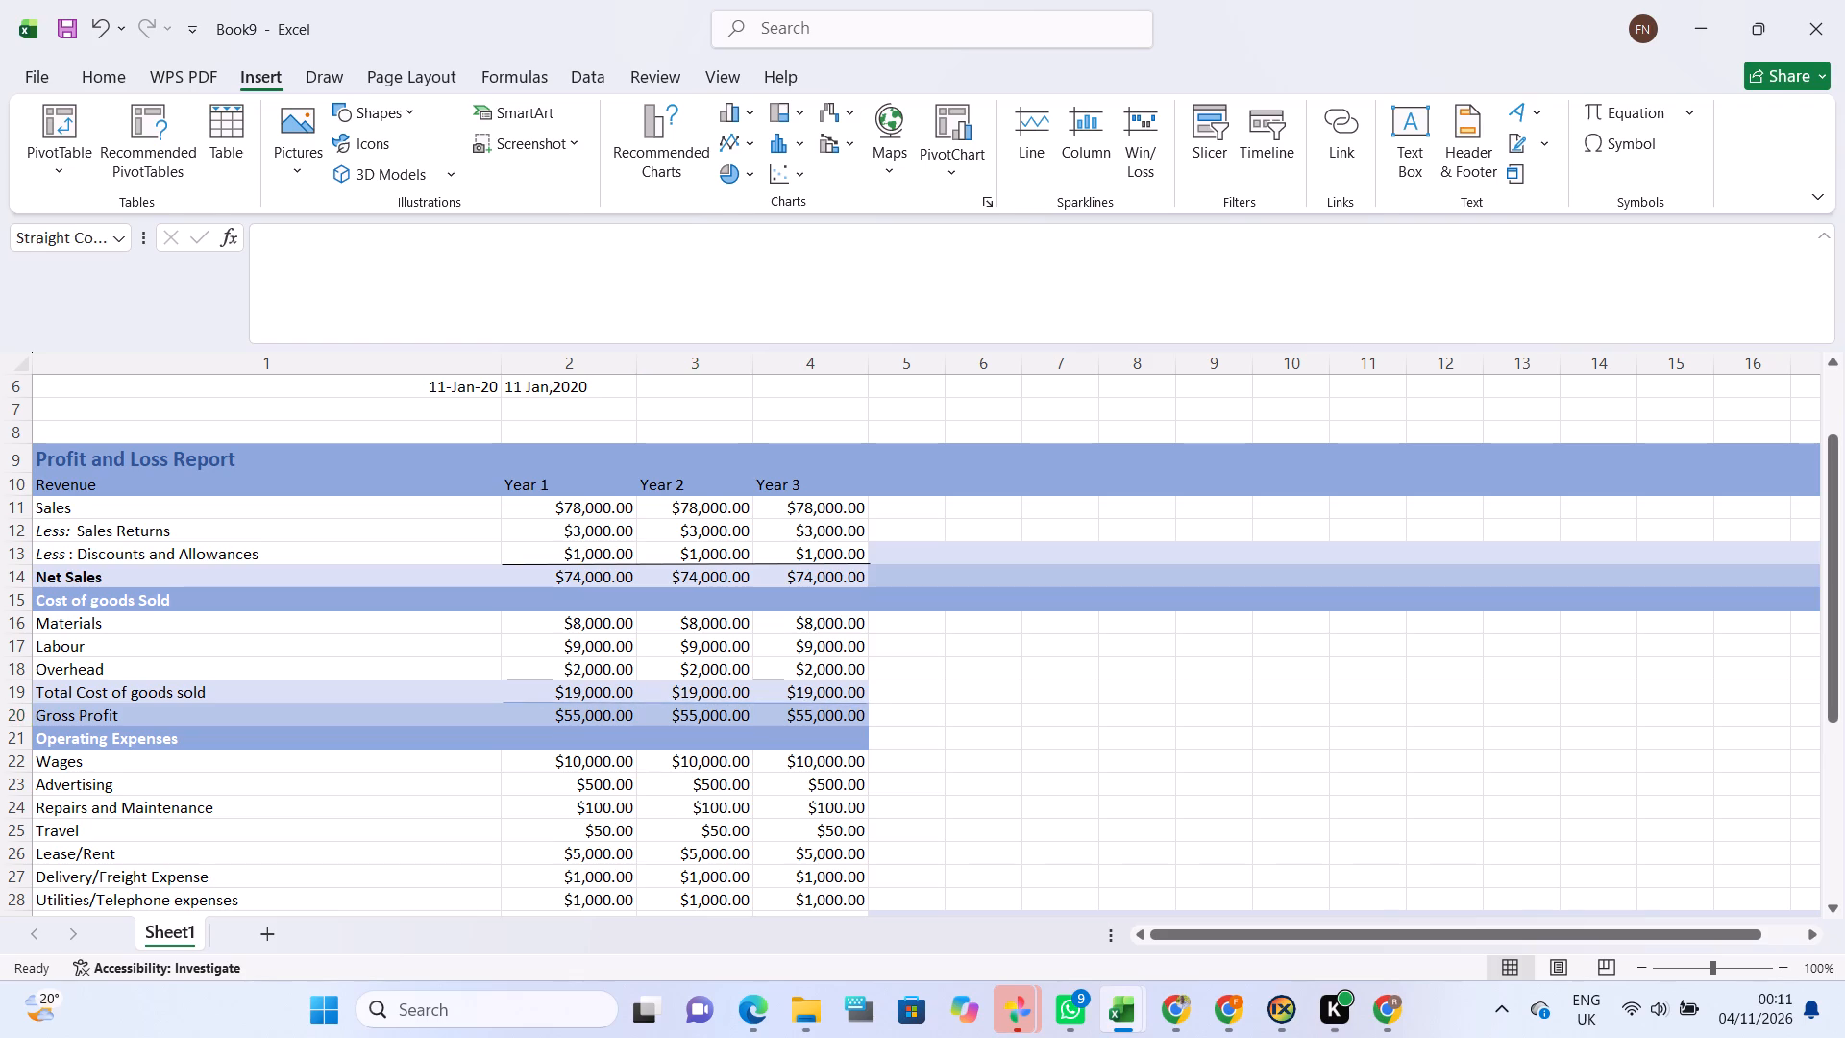
pyautogui.click(424, 125)
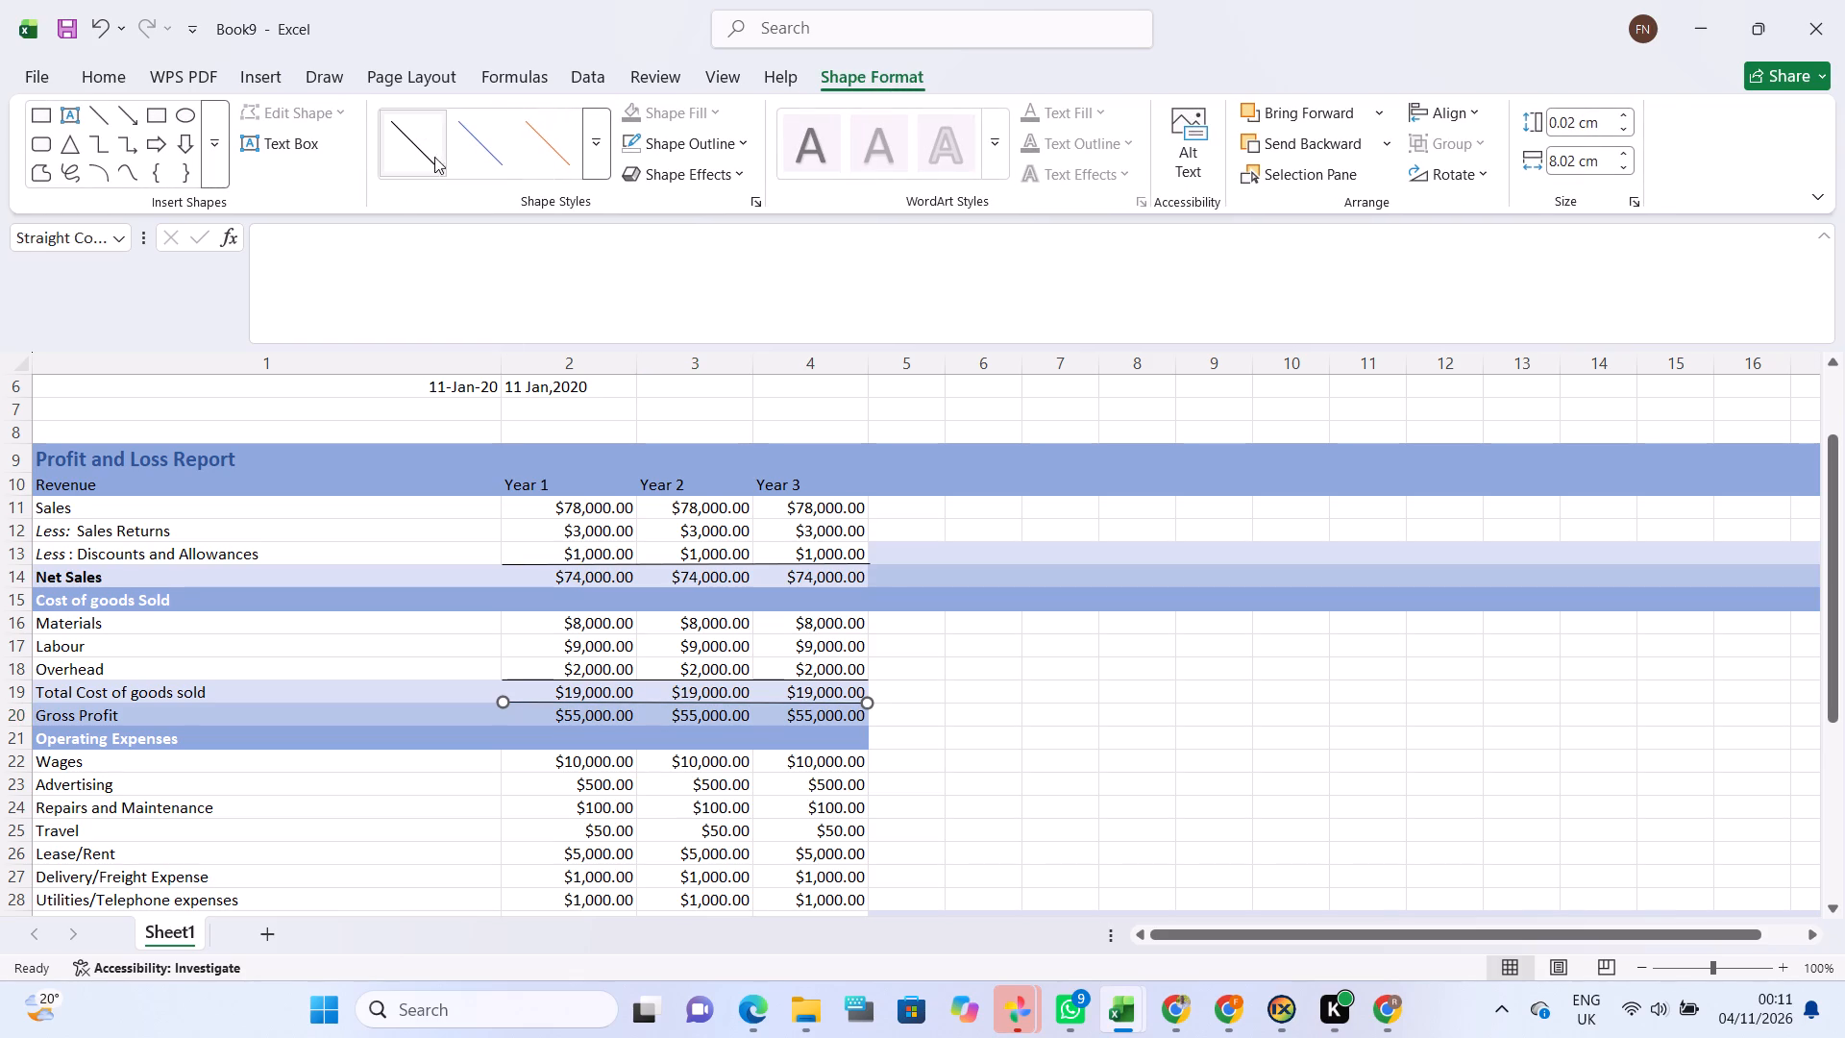
pyautogui.click(559, 750)
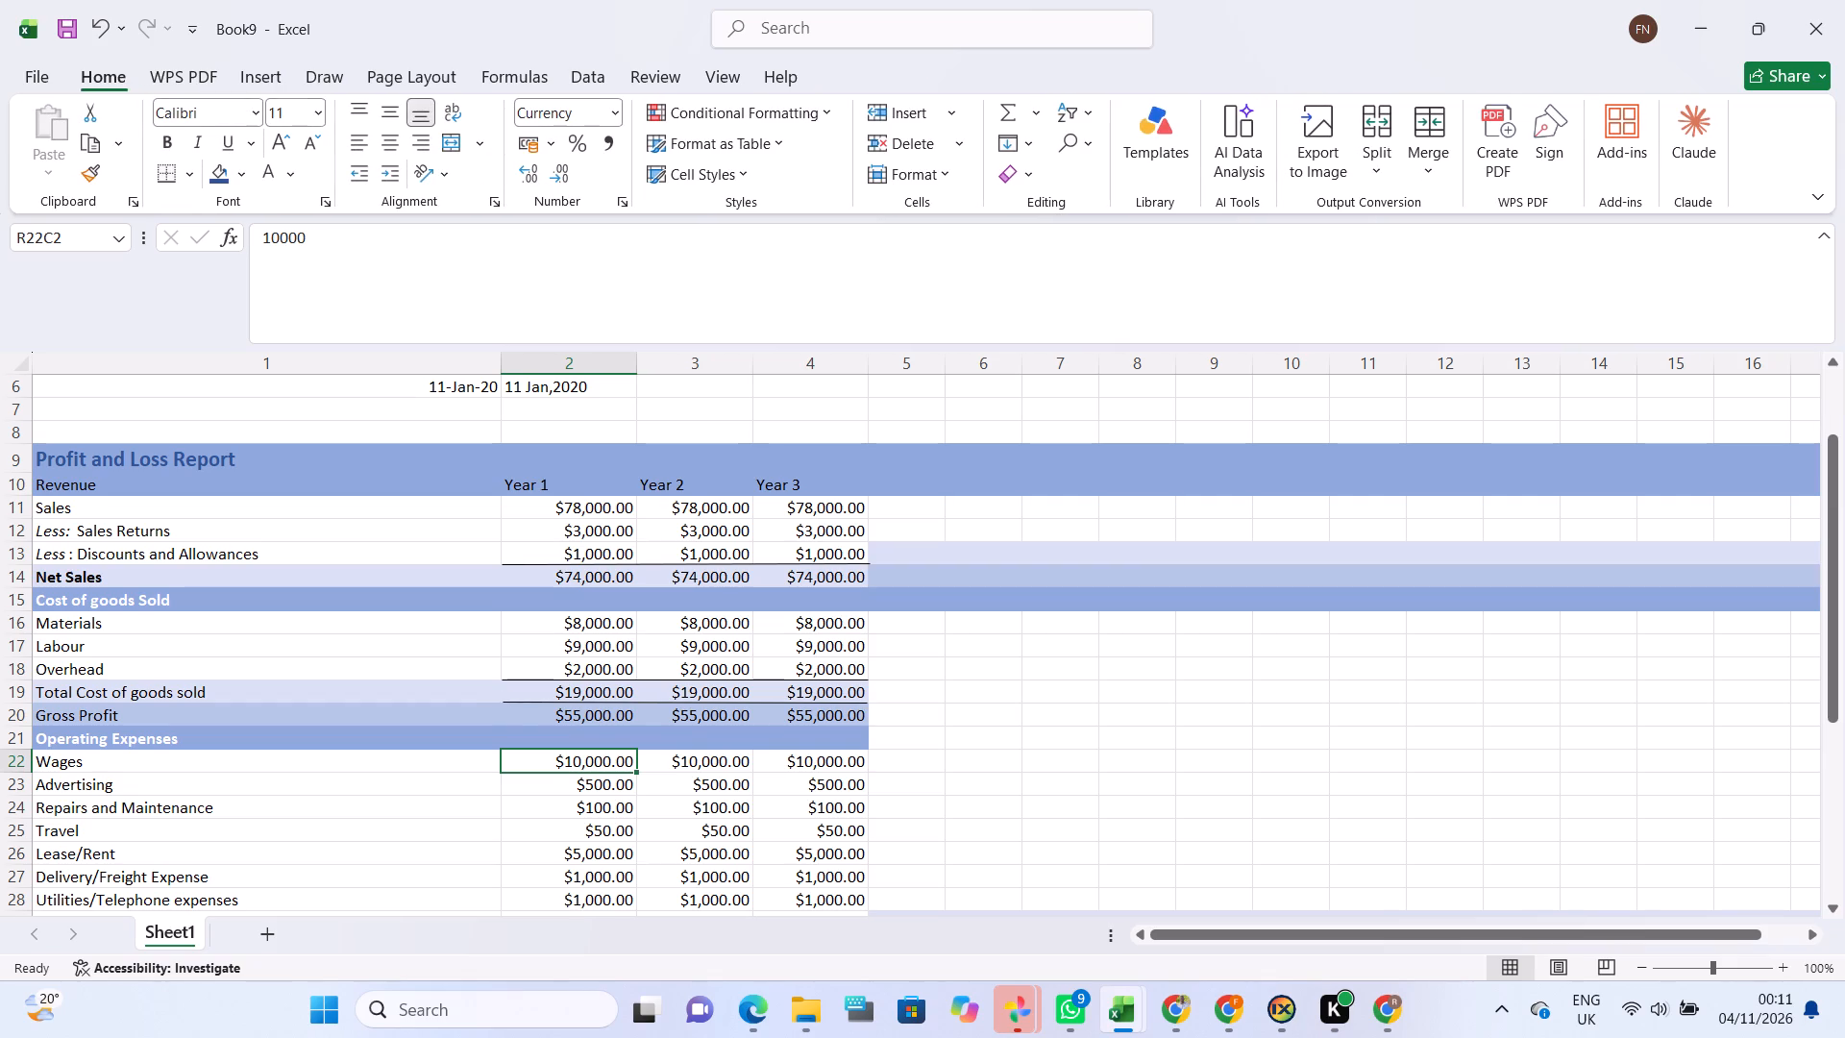
# Draw a straight line about 8.07 cm long above the Total Operating Expenses figures, across all three years, with the plain black preset style.
pyautogui.click(276, 86)
pyautogui.click(386, 111)
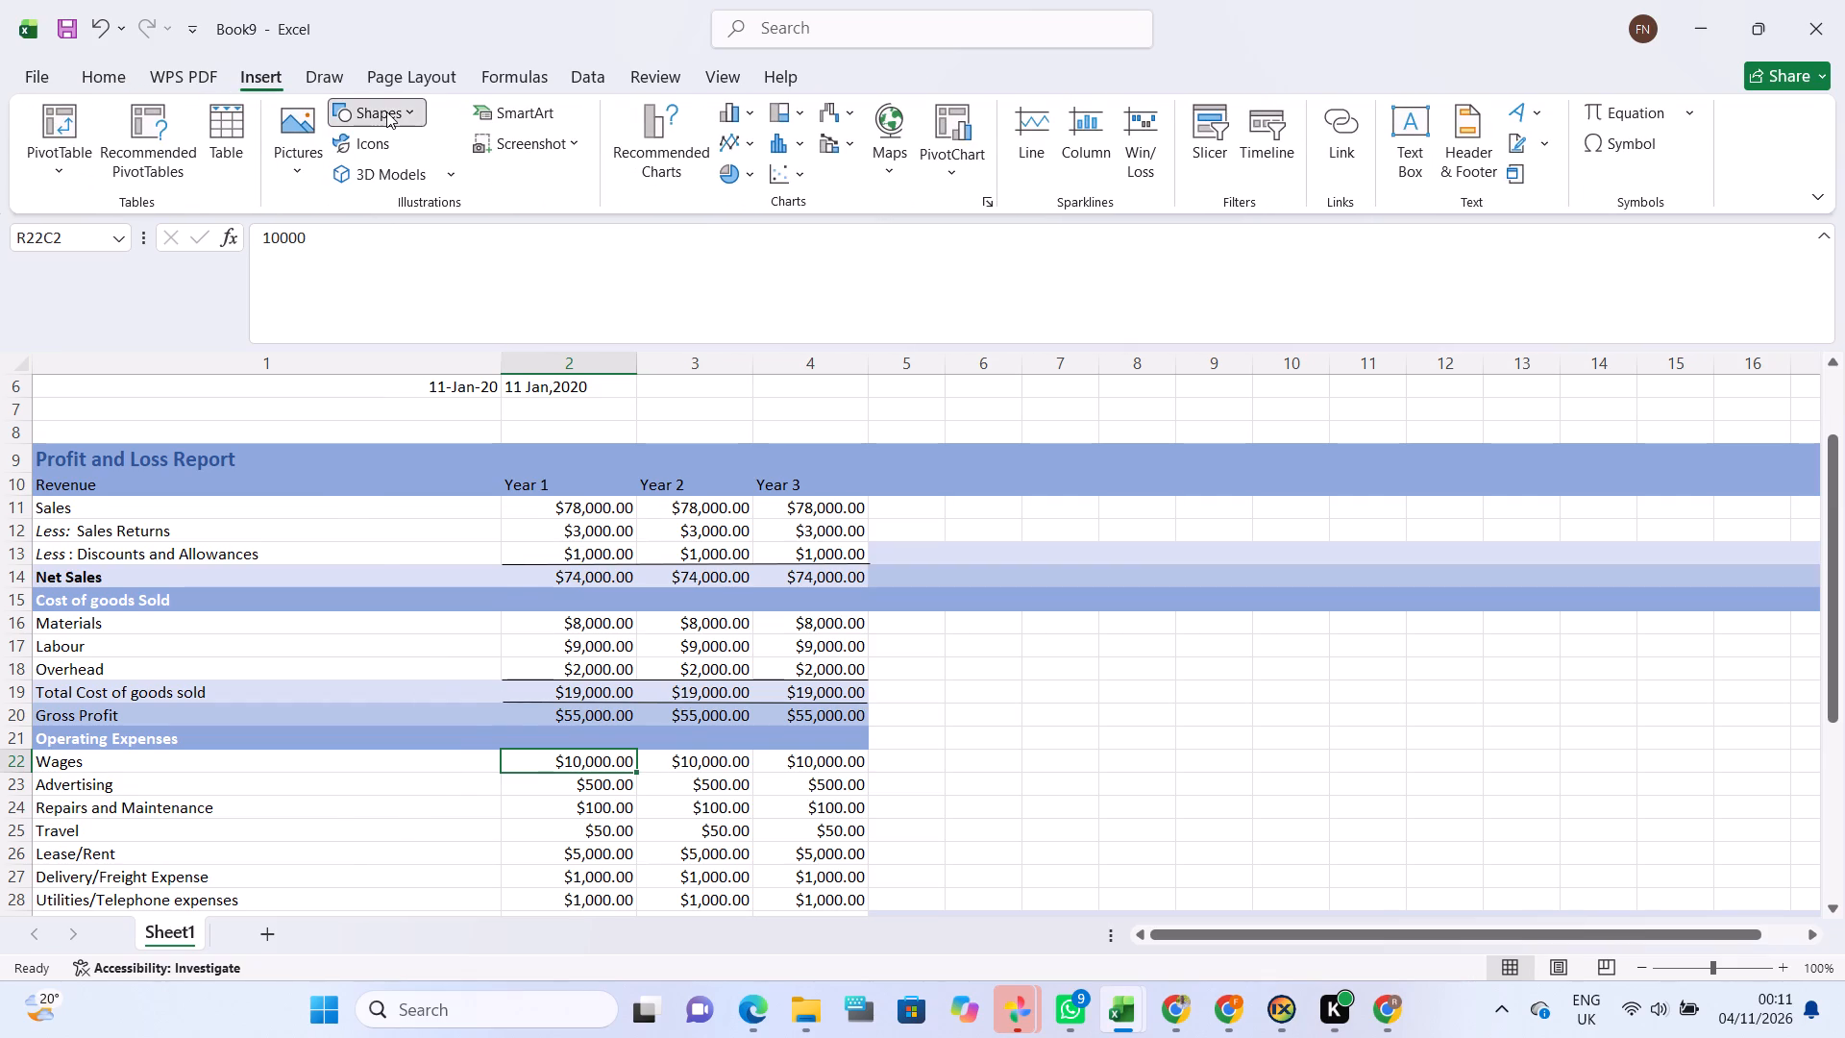
pyautogui.click(404, 178)
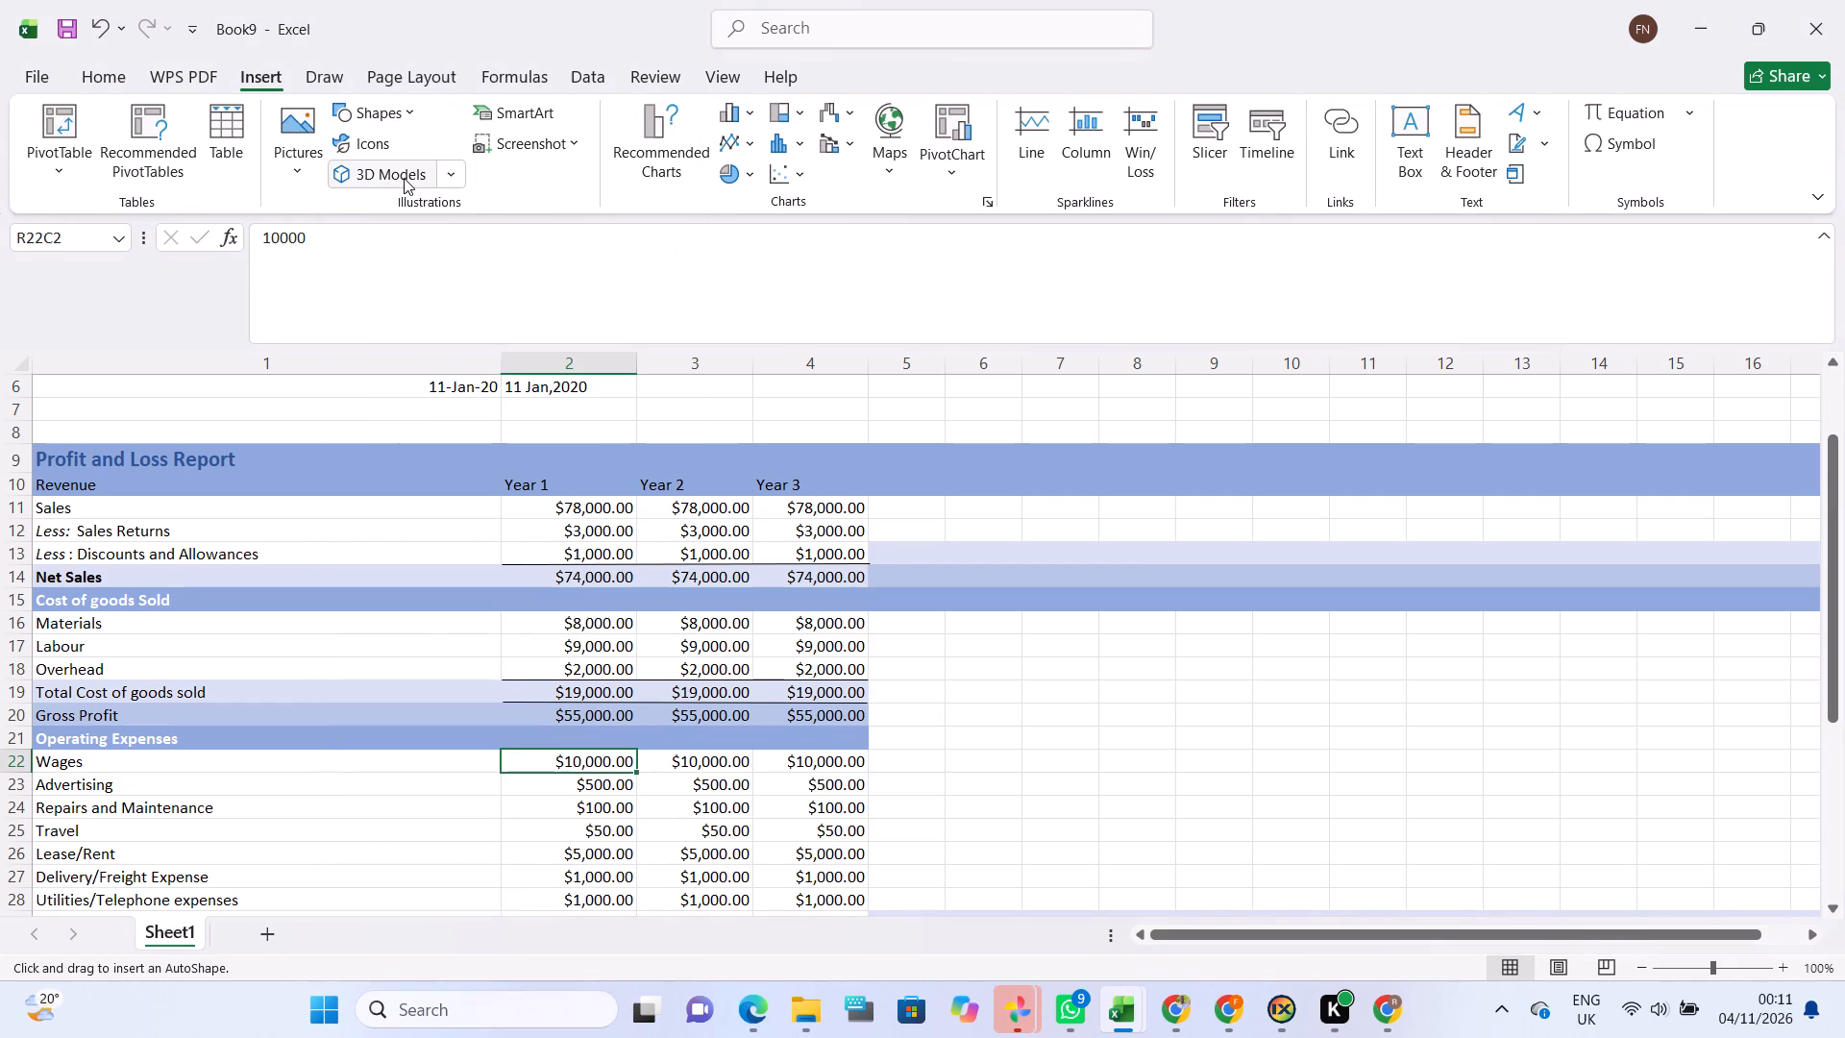
pyautogui.scroll(-1, 687, 813)
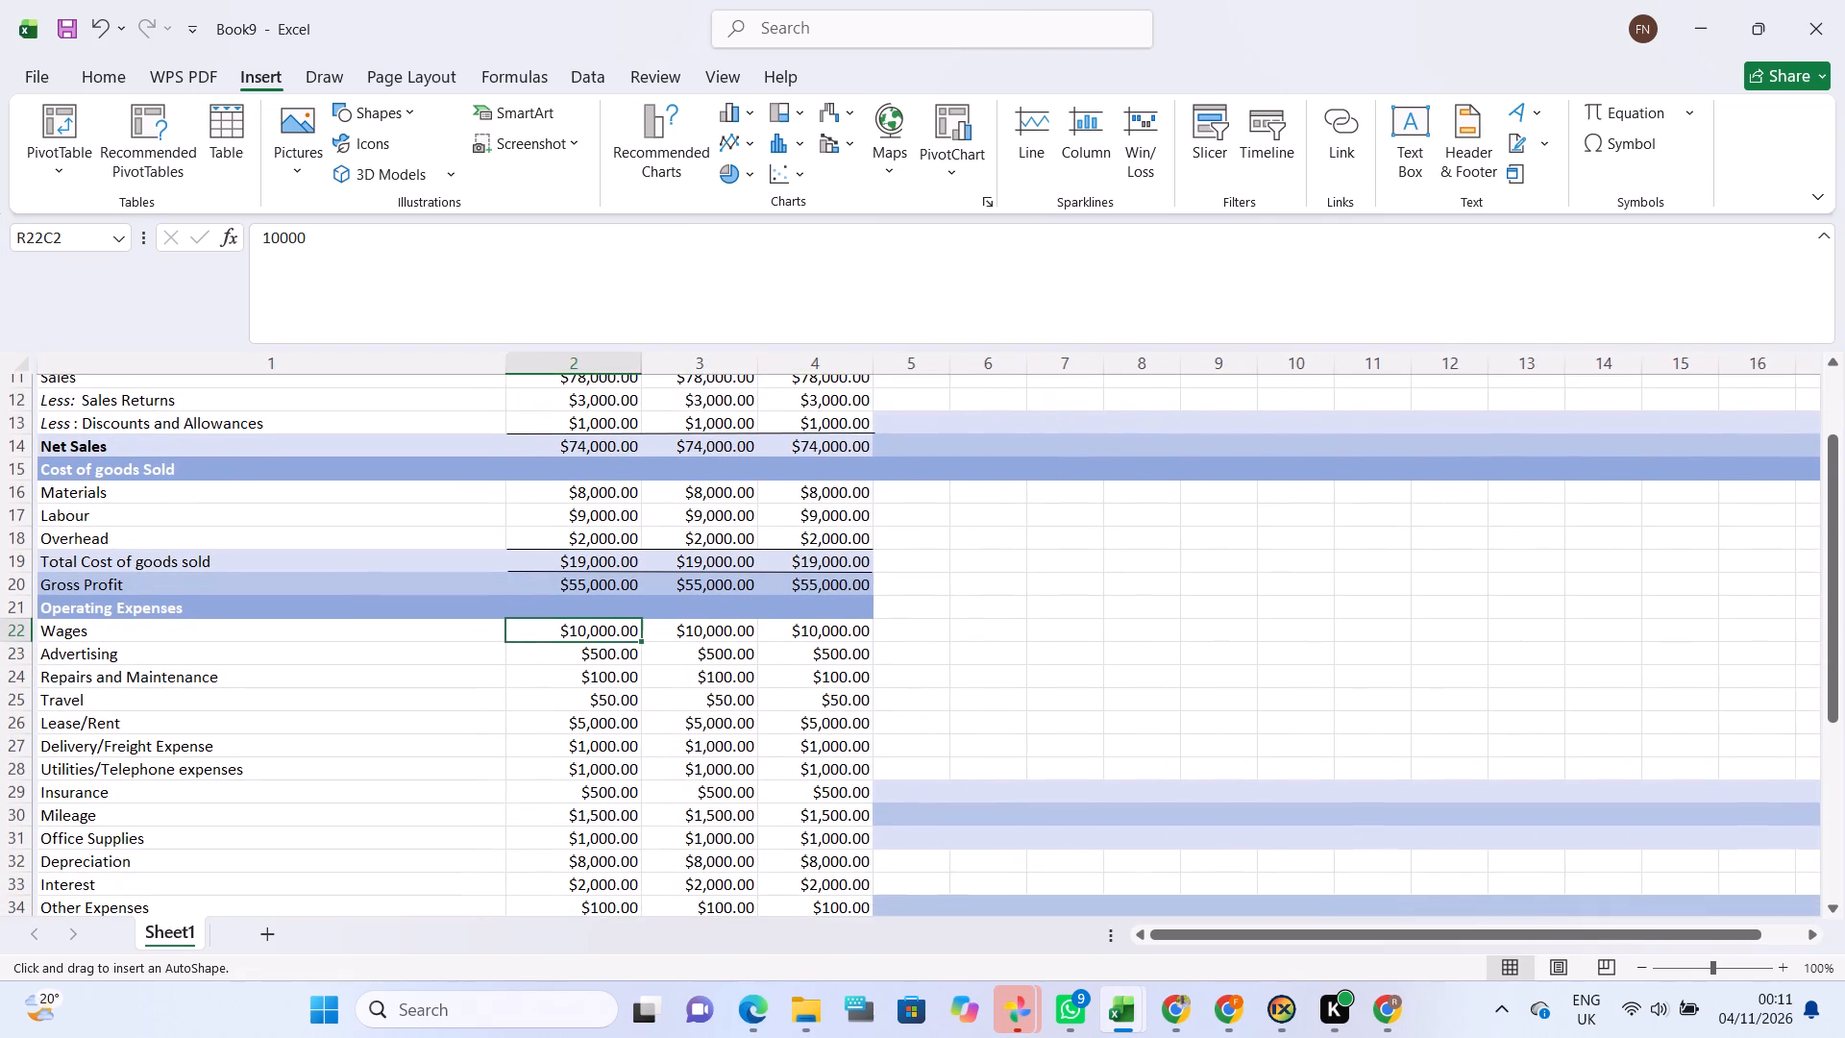
pyautogui.scroll(-2, 687, 813)
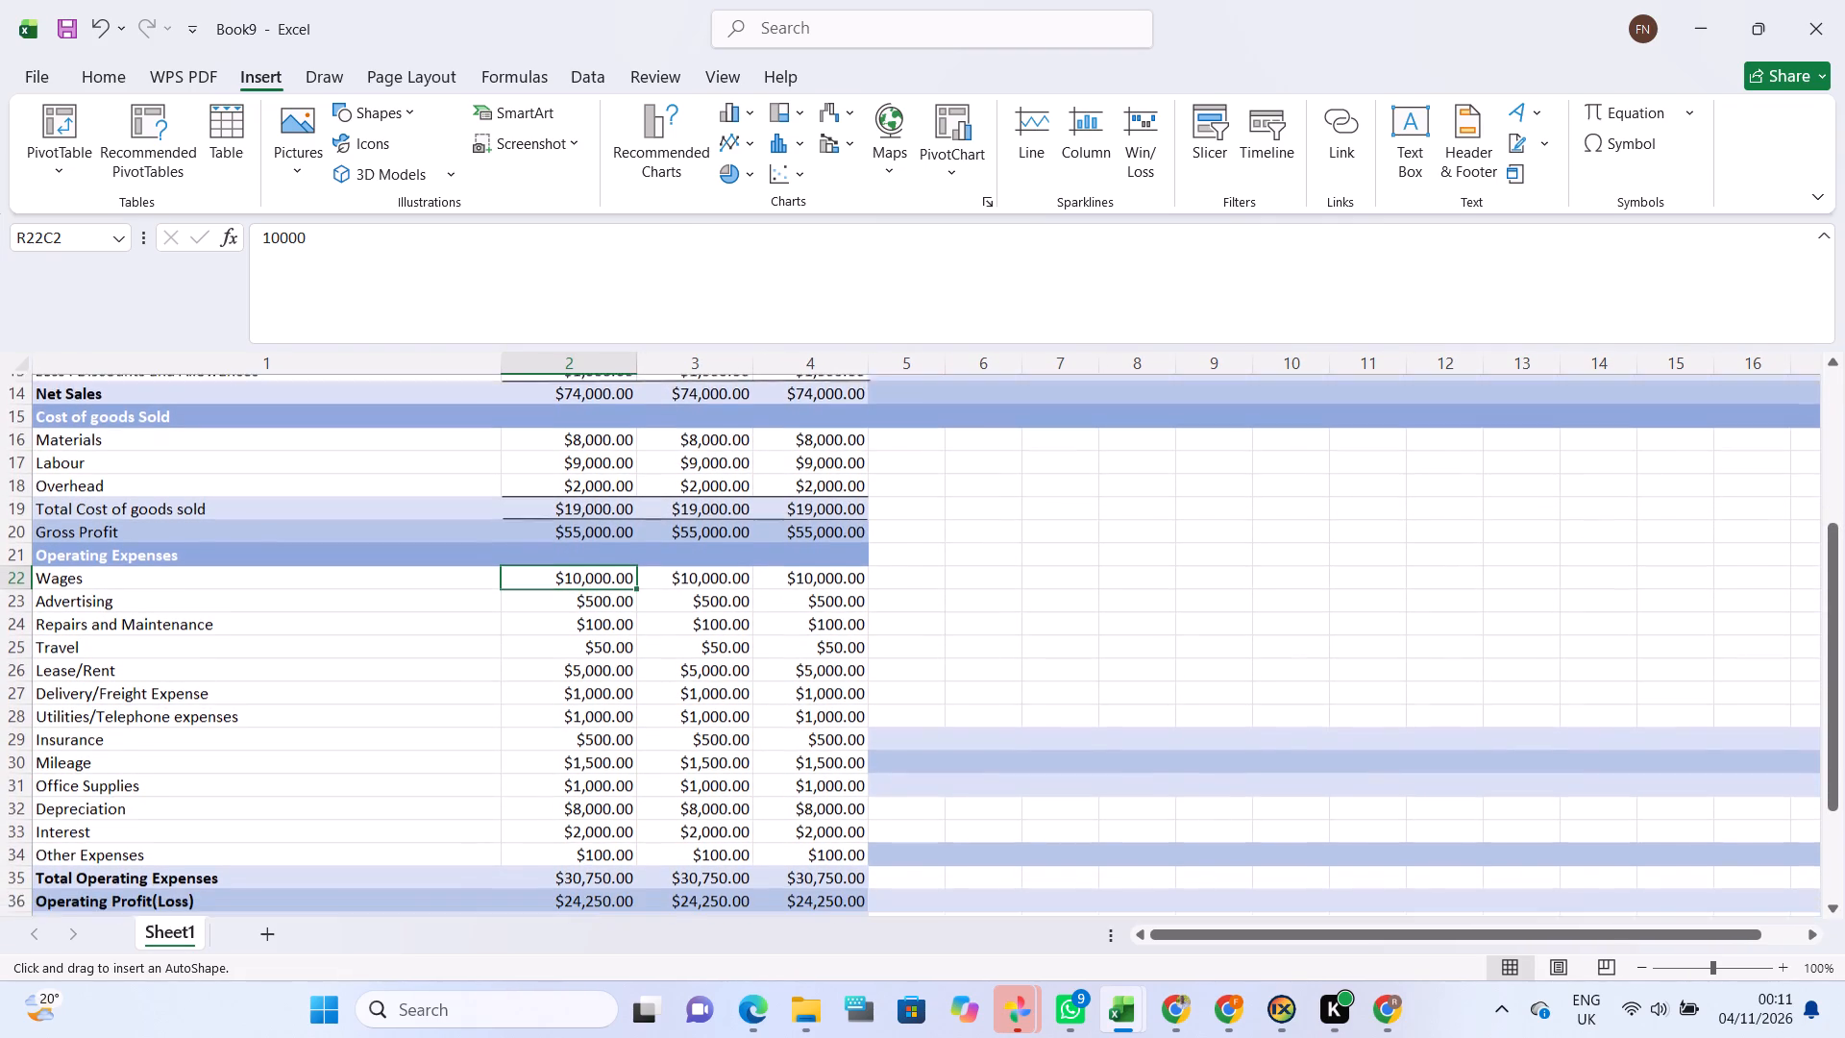
pyautogui.scroll(-2, 687, 813)
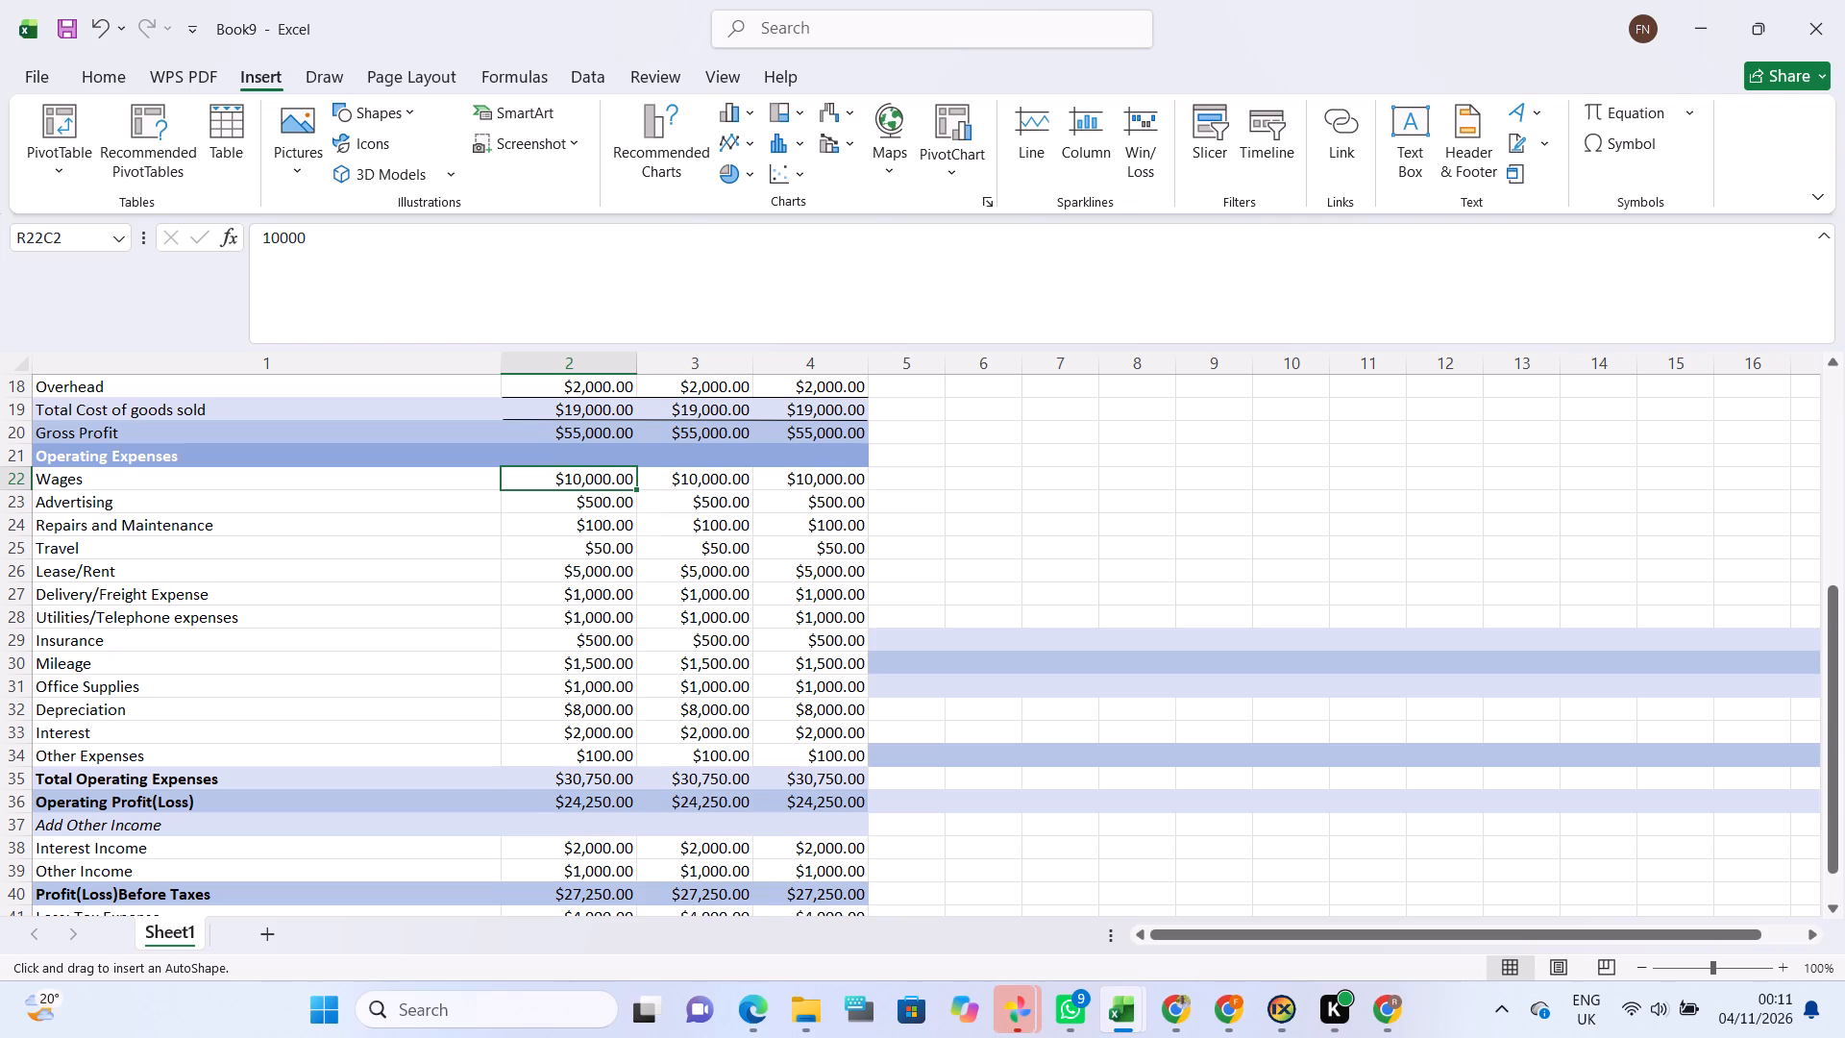
pyautogui.moveTo(502, 765); pyautogui.dragTo(634, 769)
pyautogui.moveTo(634, 769); pyautogui.dragTo(868, 765)
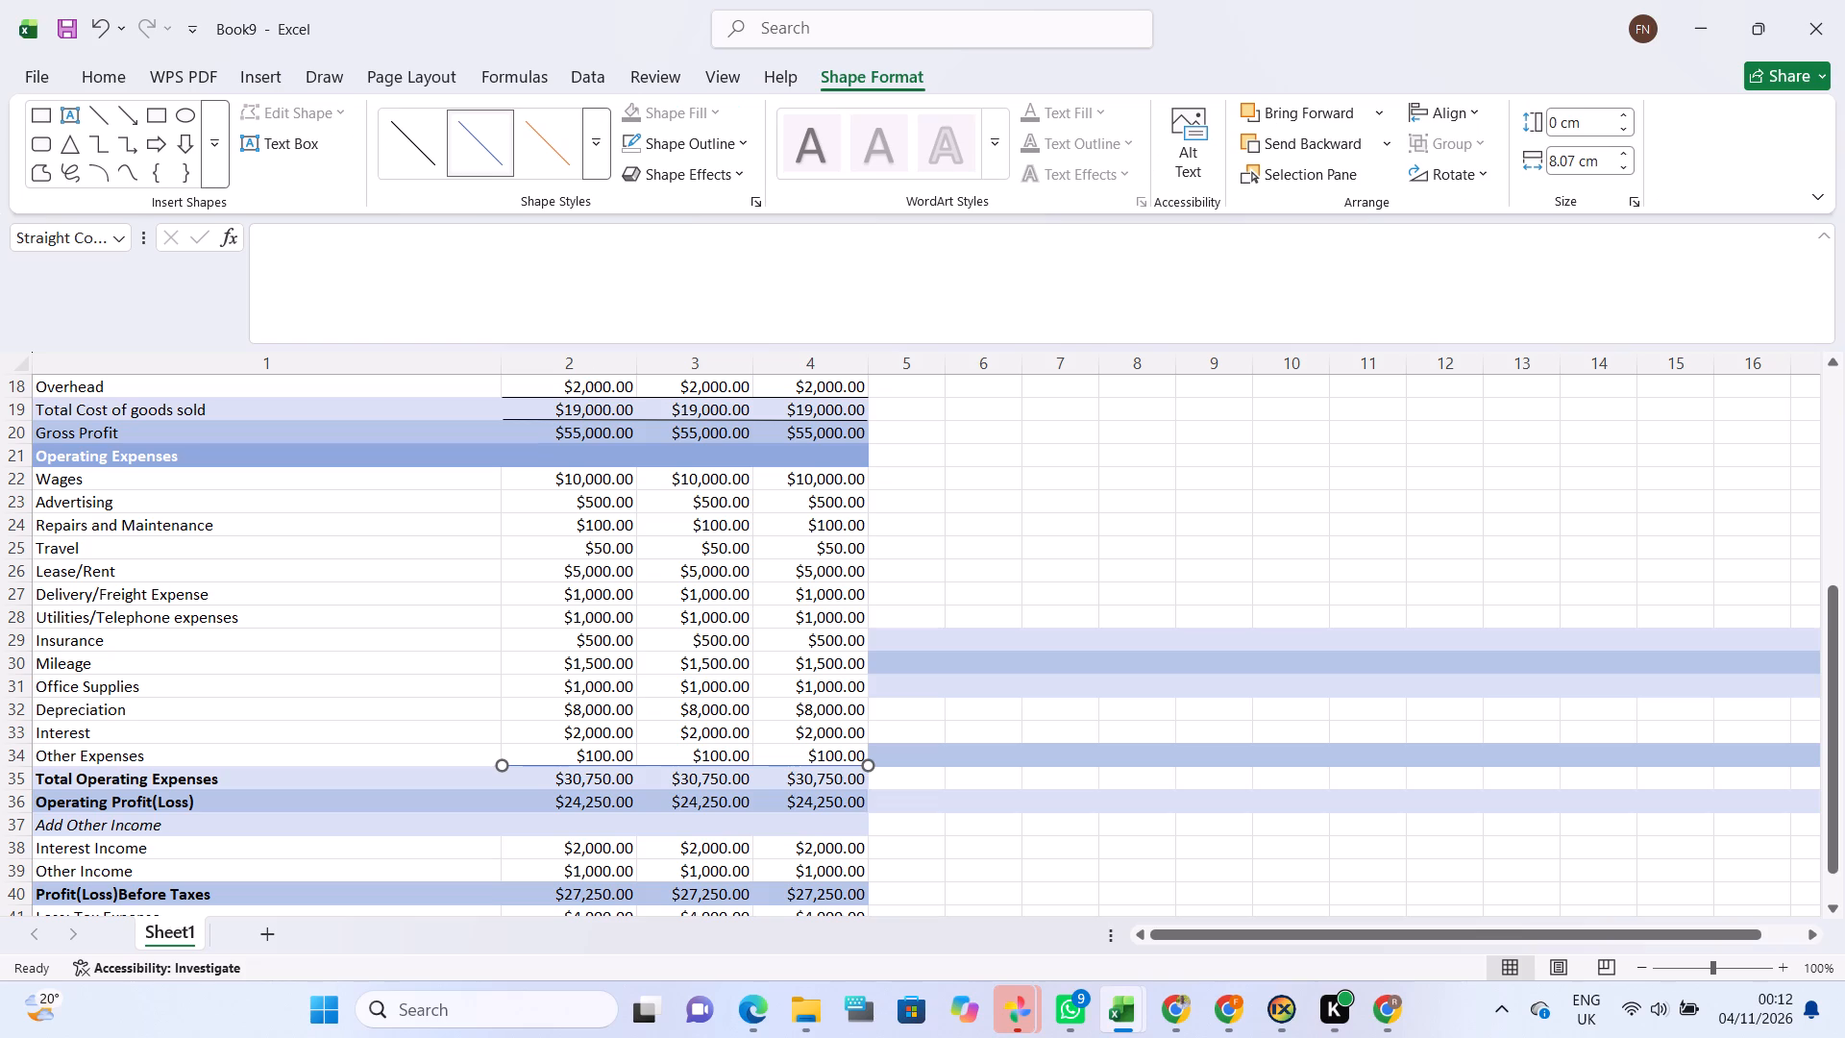
pyautogui.click(416, 138)
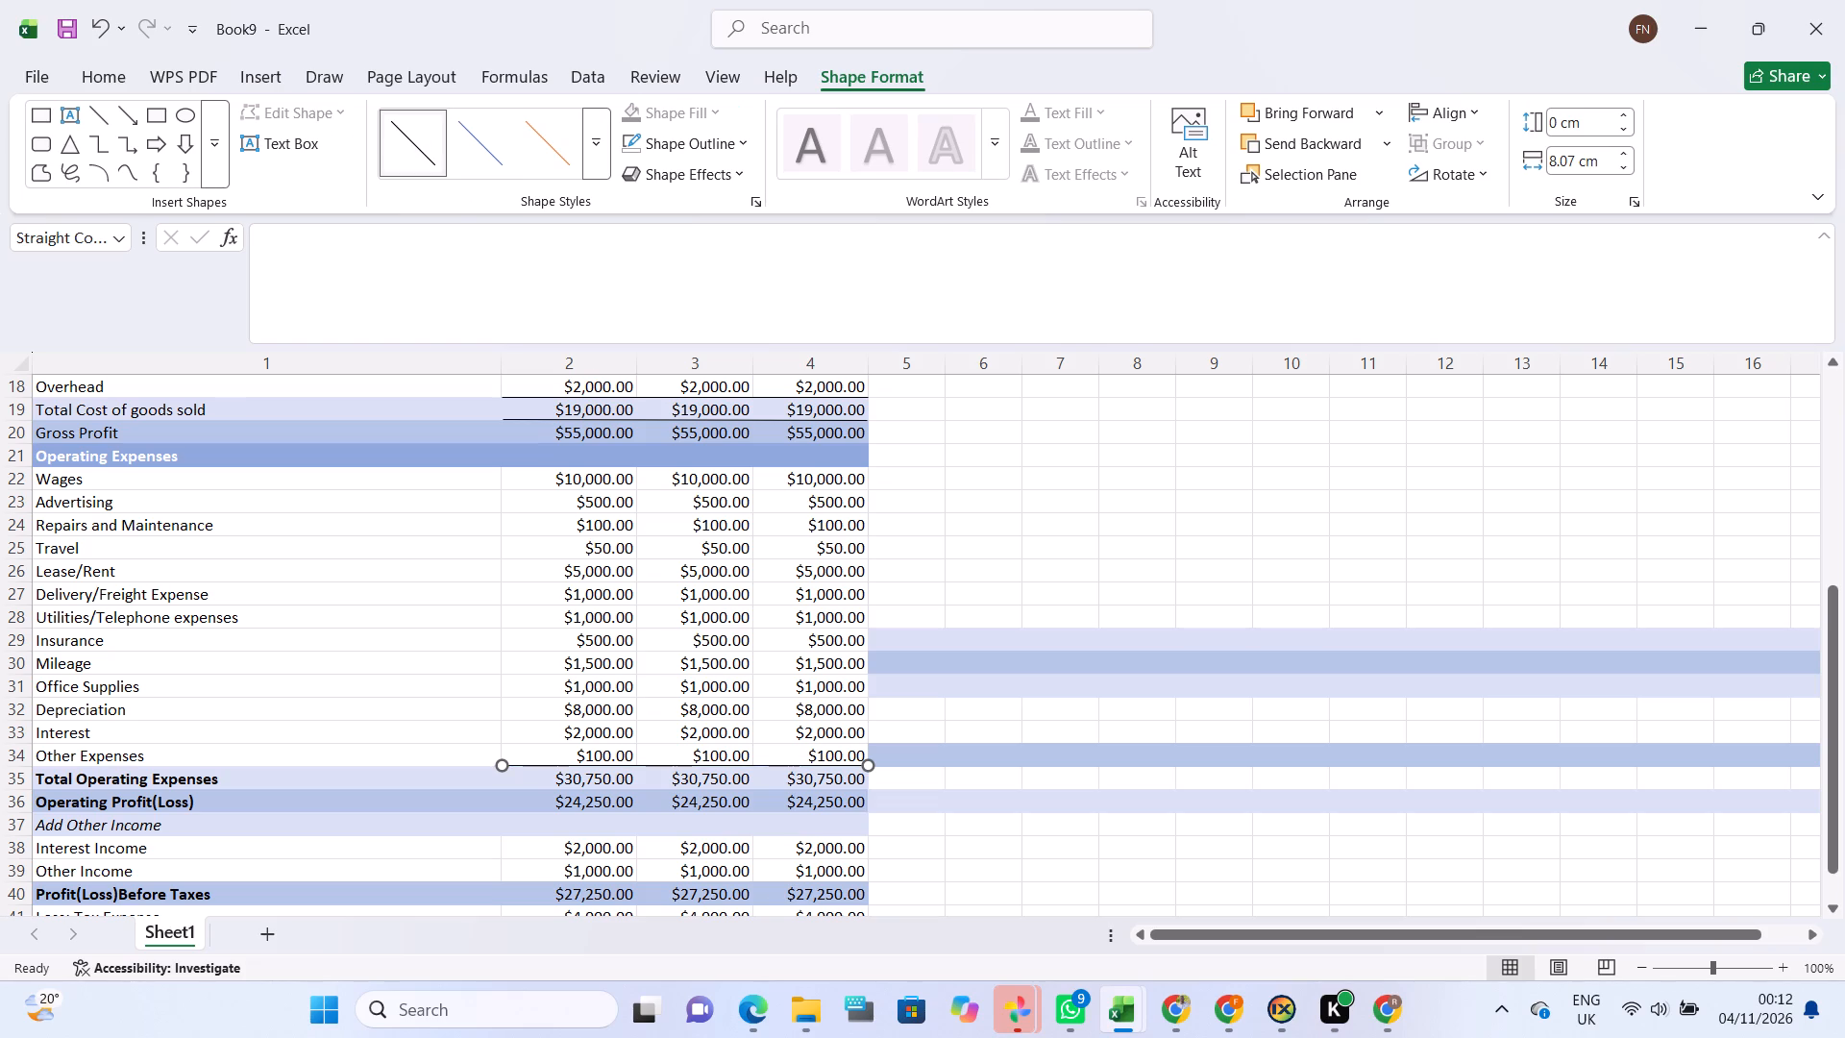
# Draw a straight line about 8.11 cm long above the Operating Profit(Loss) figures, across all three years, in the plain black preset style.
pyautogui.click(270, 60)
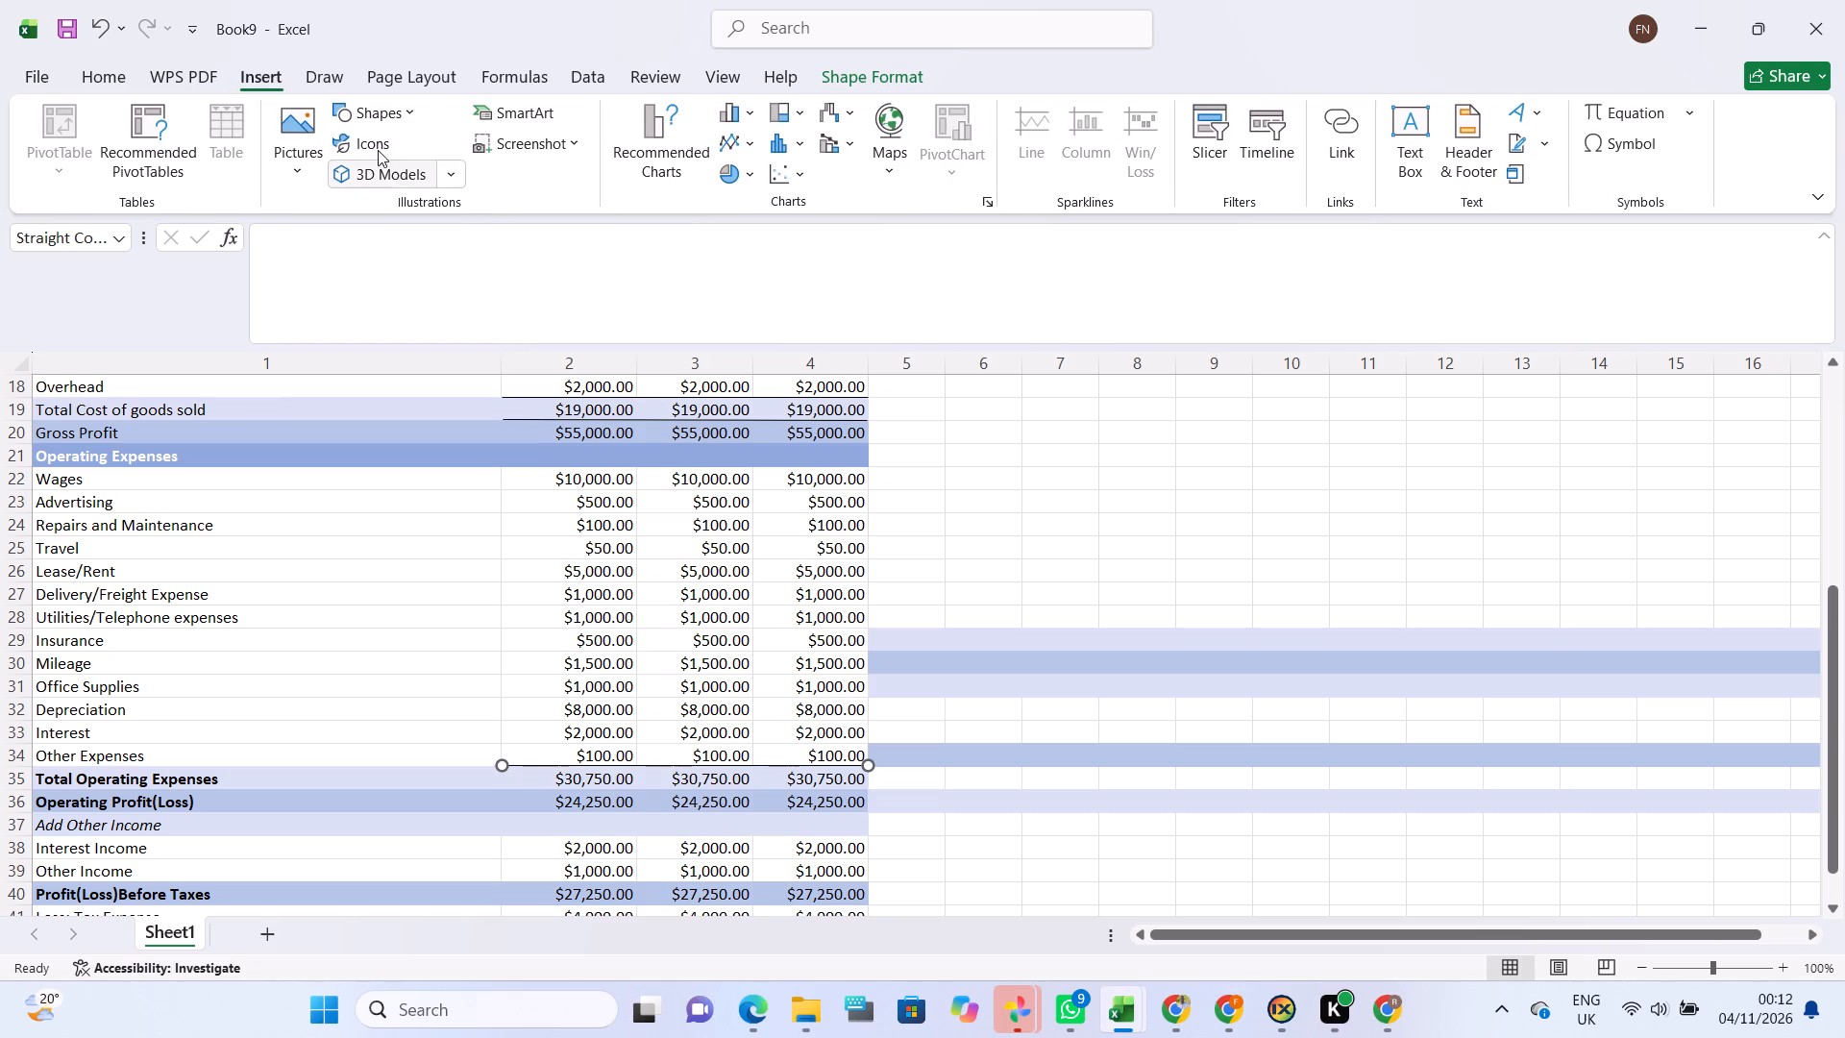
pyautogui.click(393, 109)
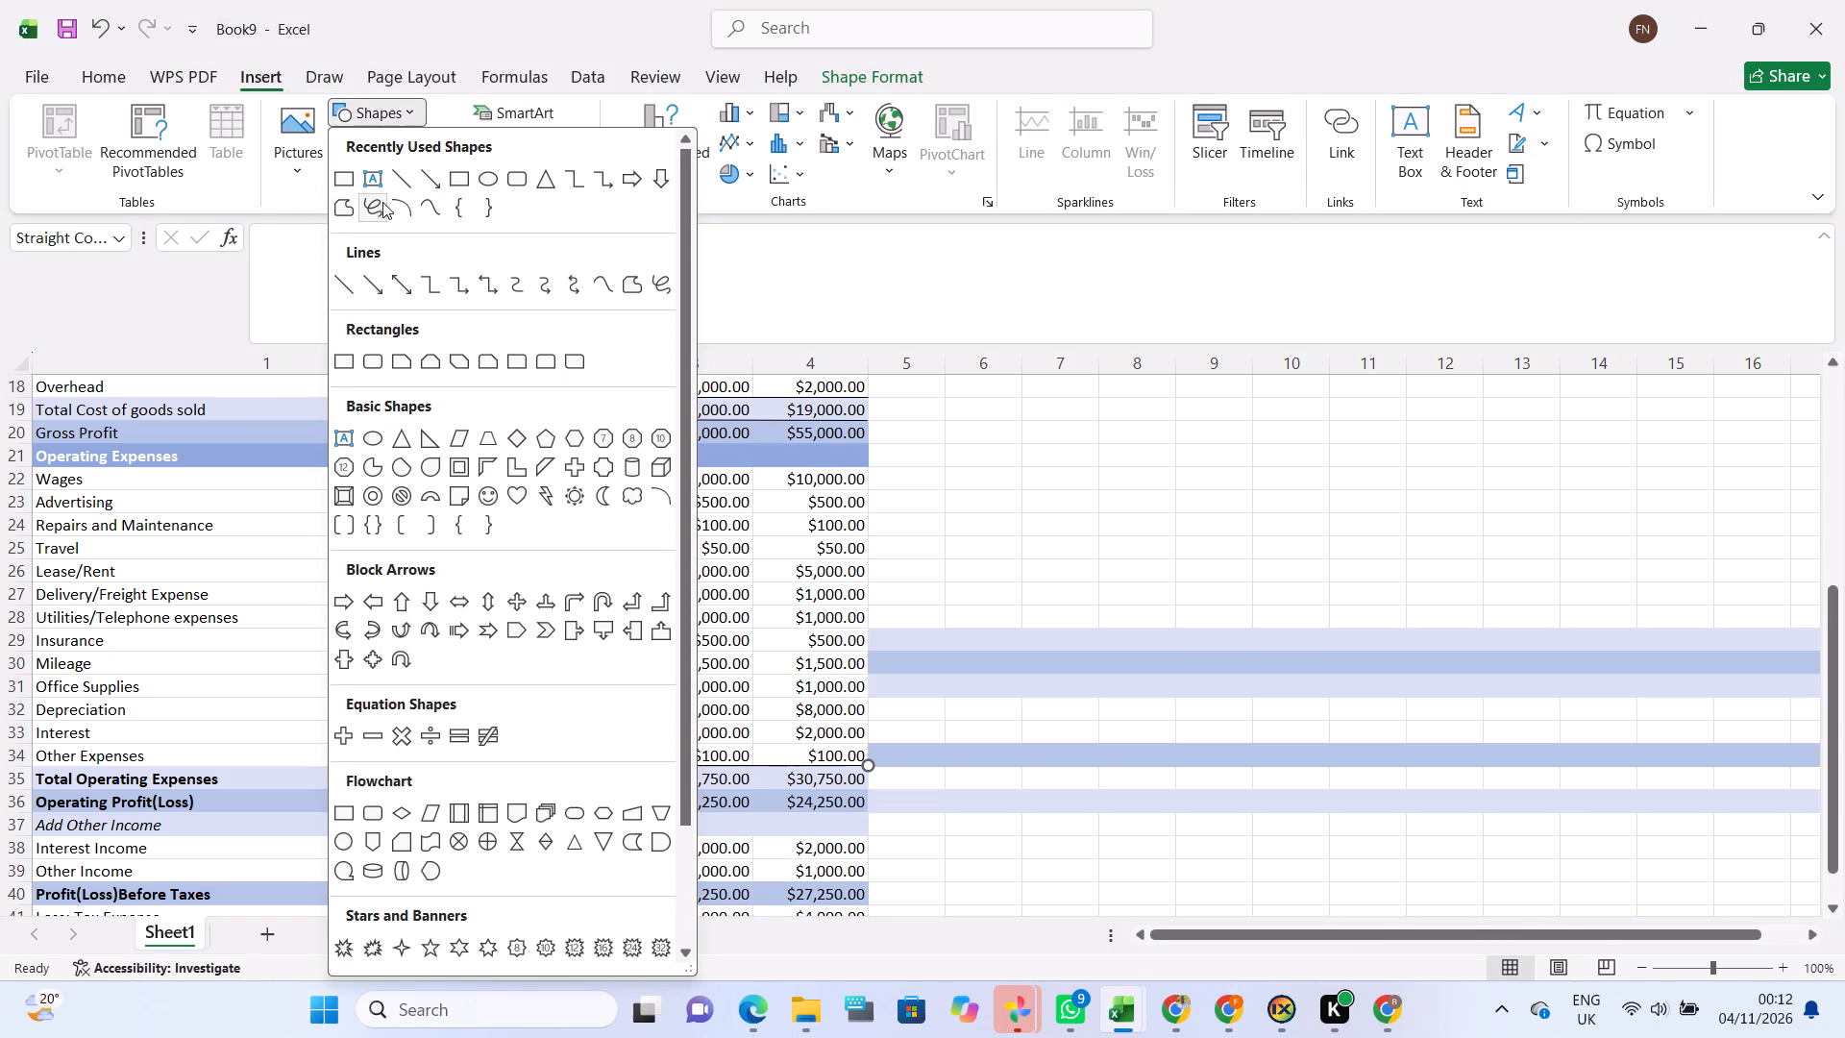
pyautogui.click(397, 168)
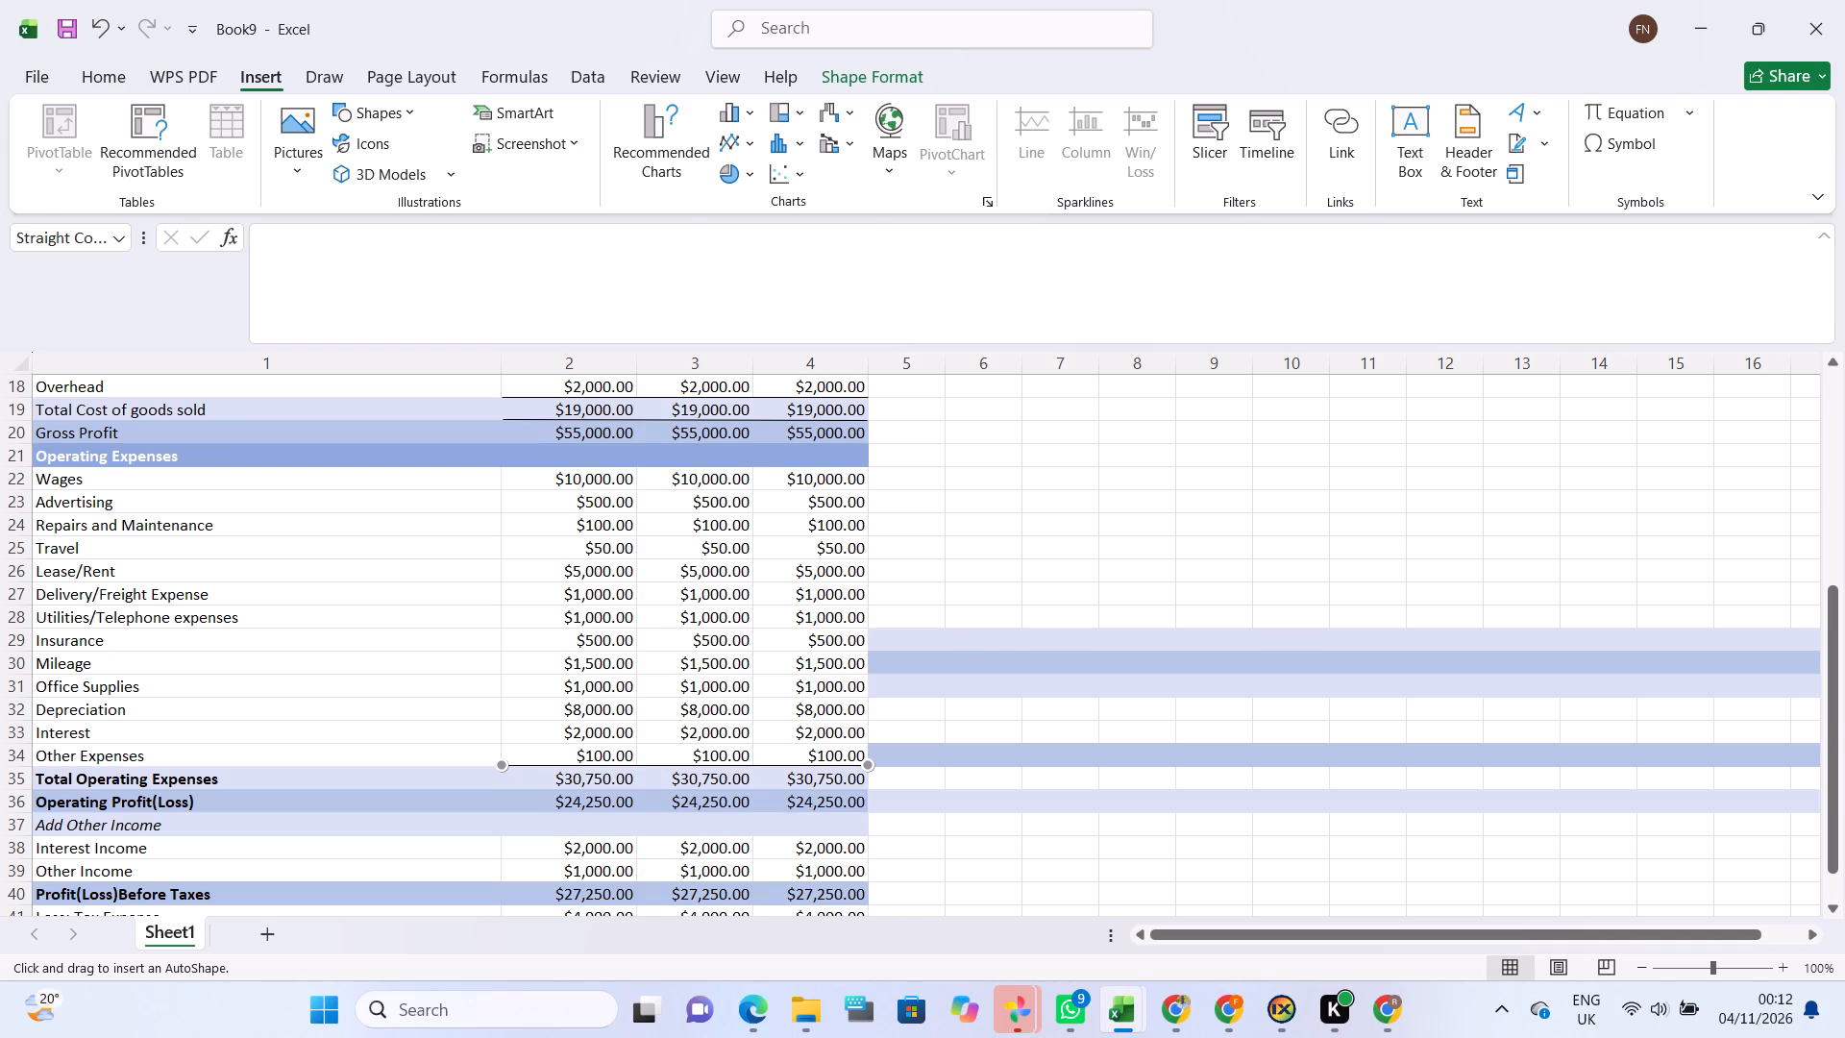
pyautogui.moveTo(502, 788); pyautogui.dragTo(816, 787)
pyautogui.moveTo(816, 787); pyautogui.dragTo(870, 787)
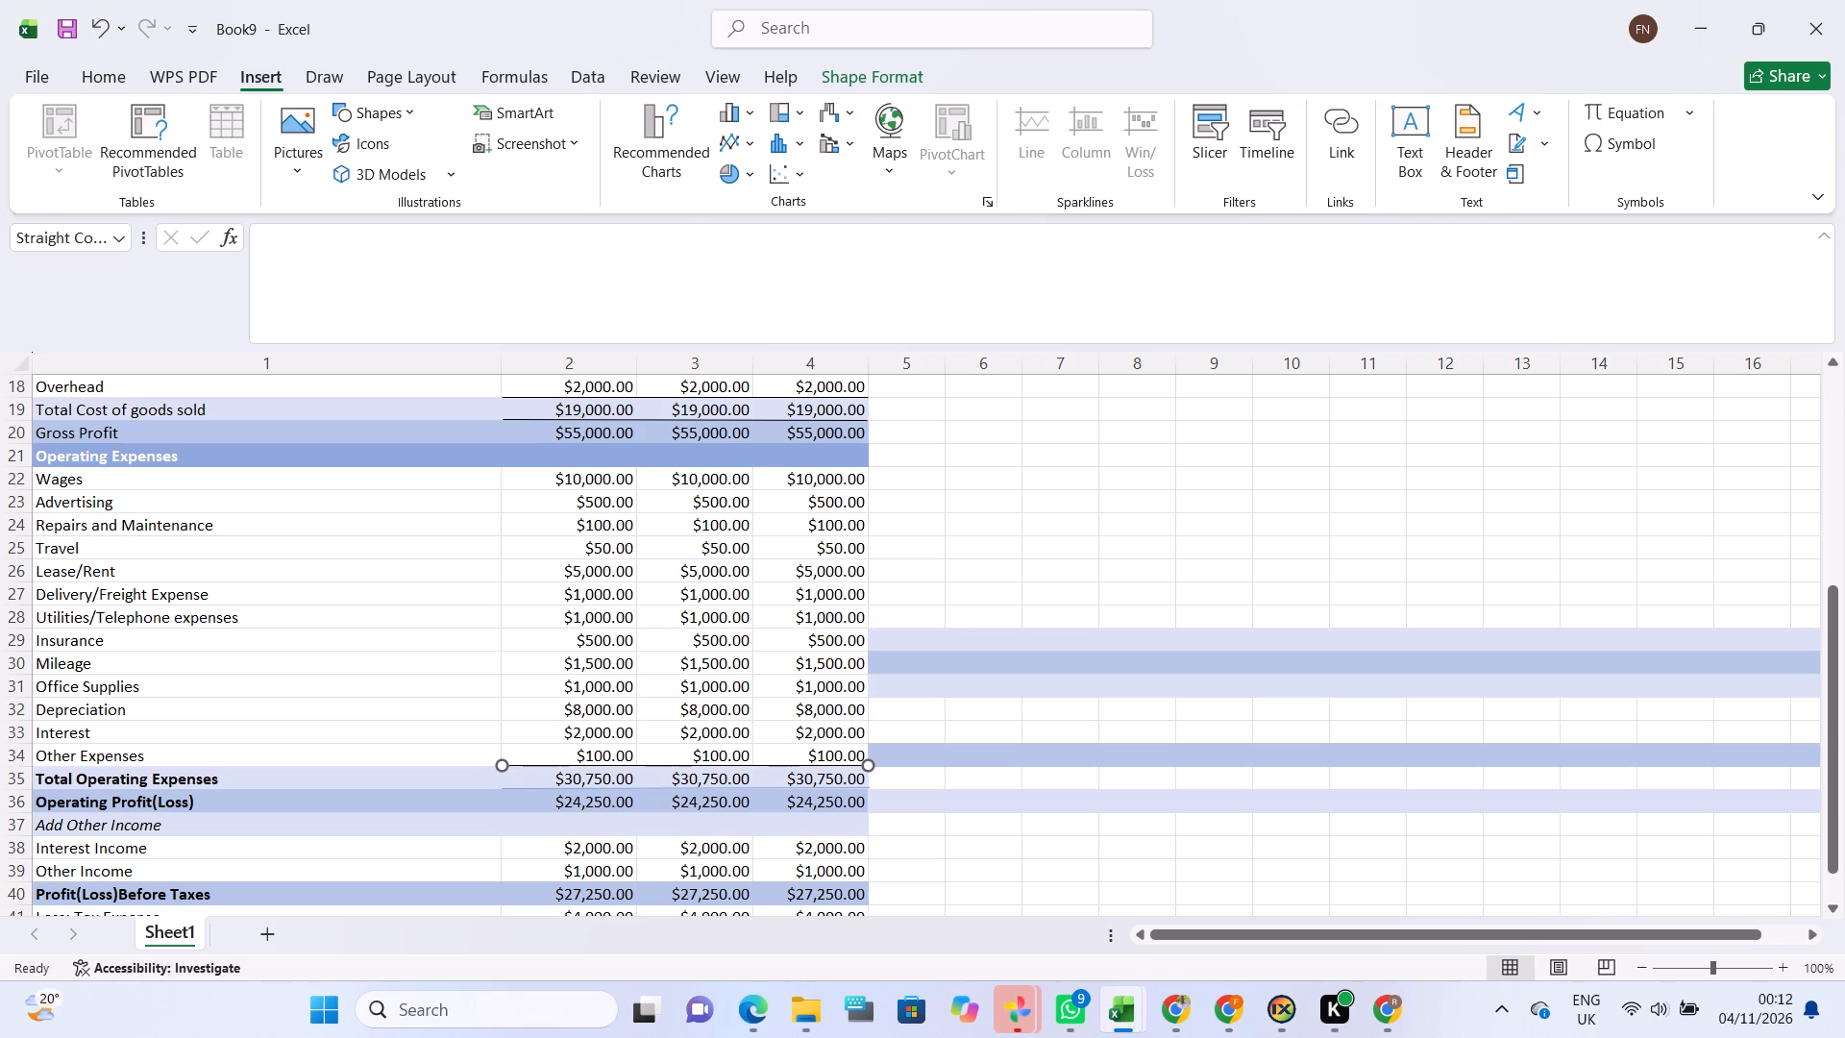
pyautogui.click(388, 128)
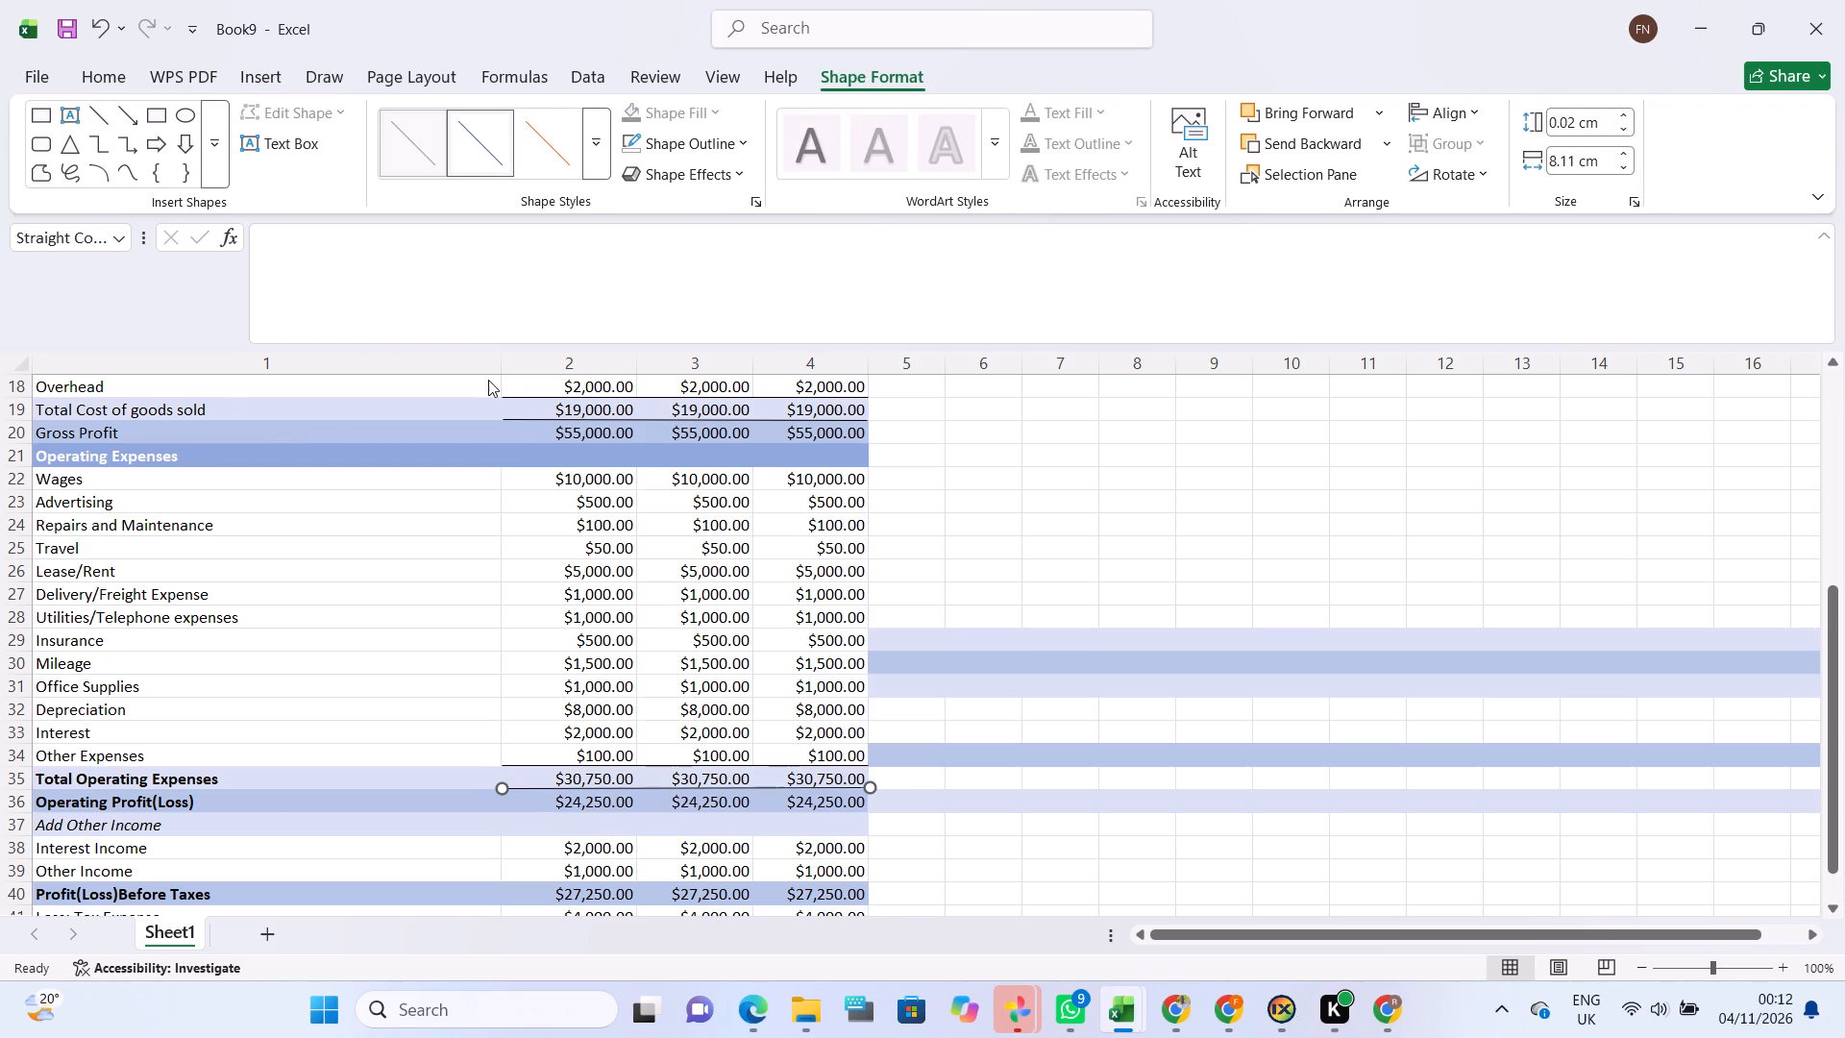
pyautogui.click(492, 613)
pyautogui.click(567, 669)
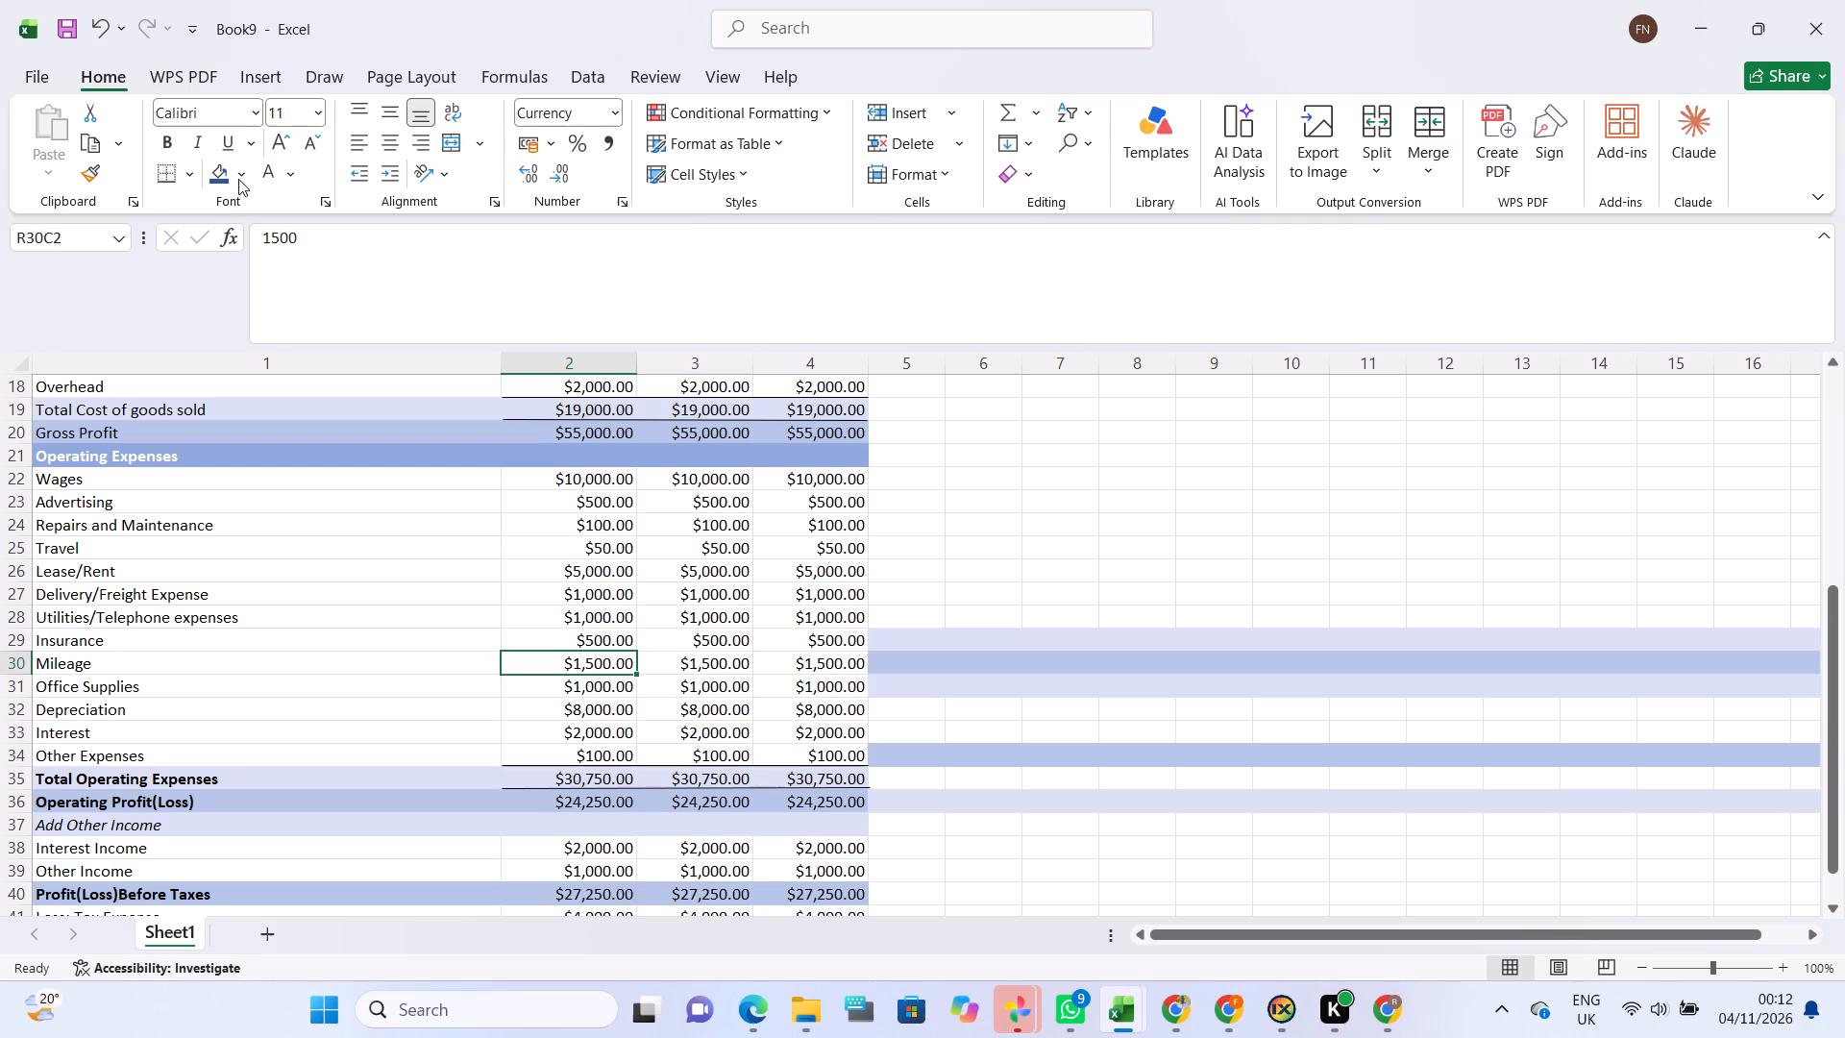
# Draw a straight line about 8.07 cm long above the Profit(Loss)Before Taxes figures, across all three years, in the plain black preset style.
pyautogui.click(282, 75)
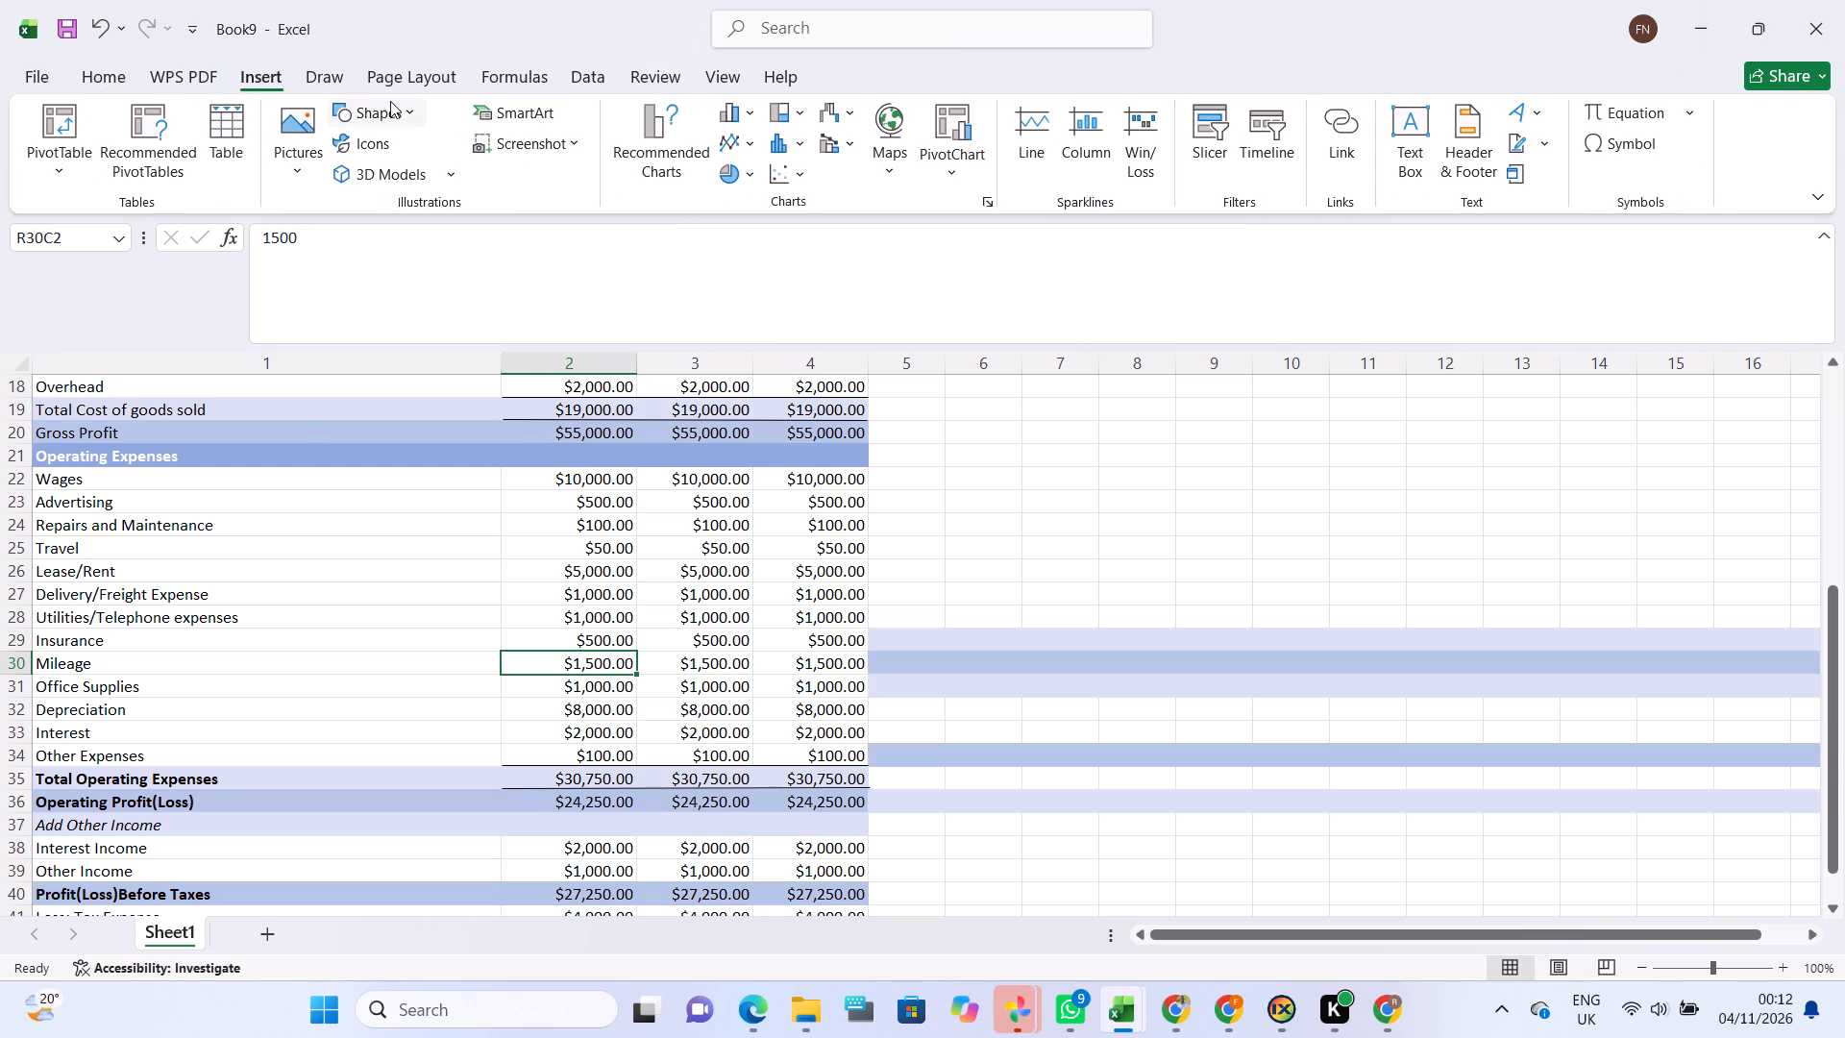
pyautogui.click(373, 100)
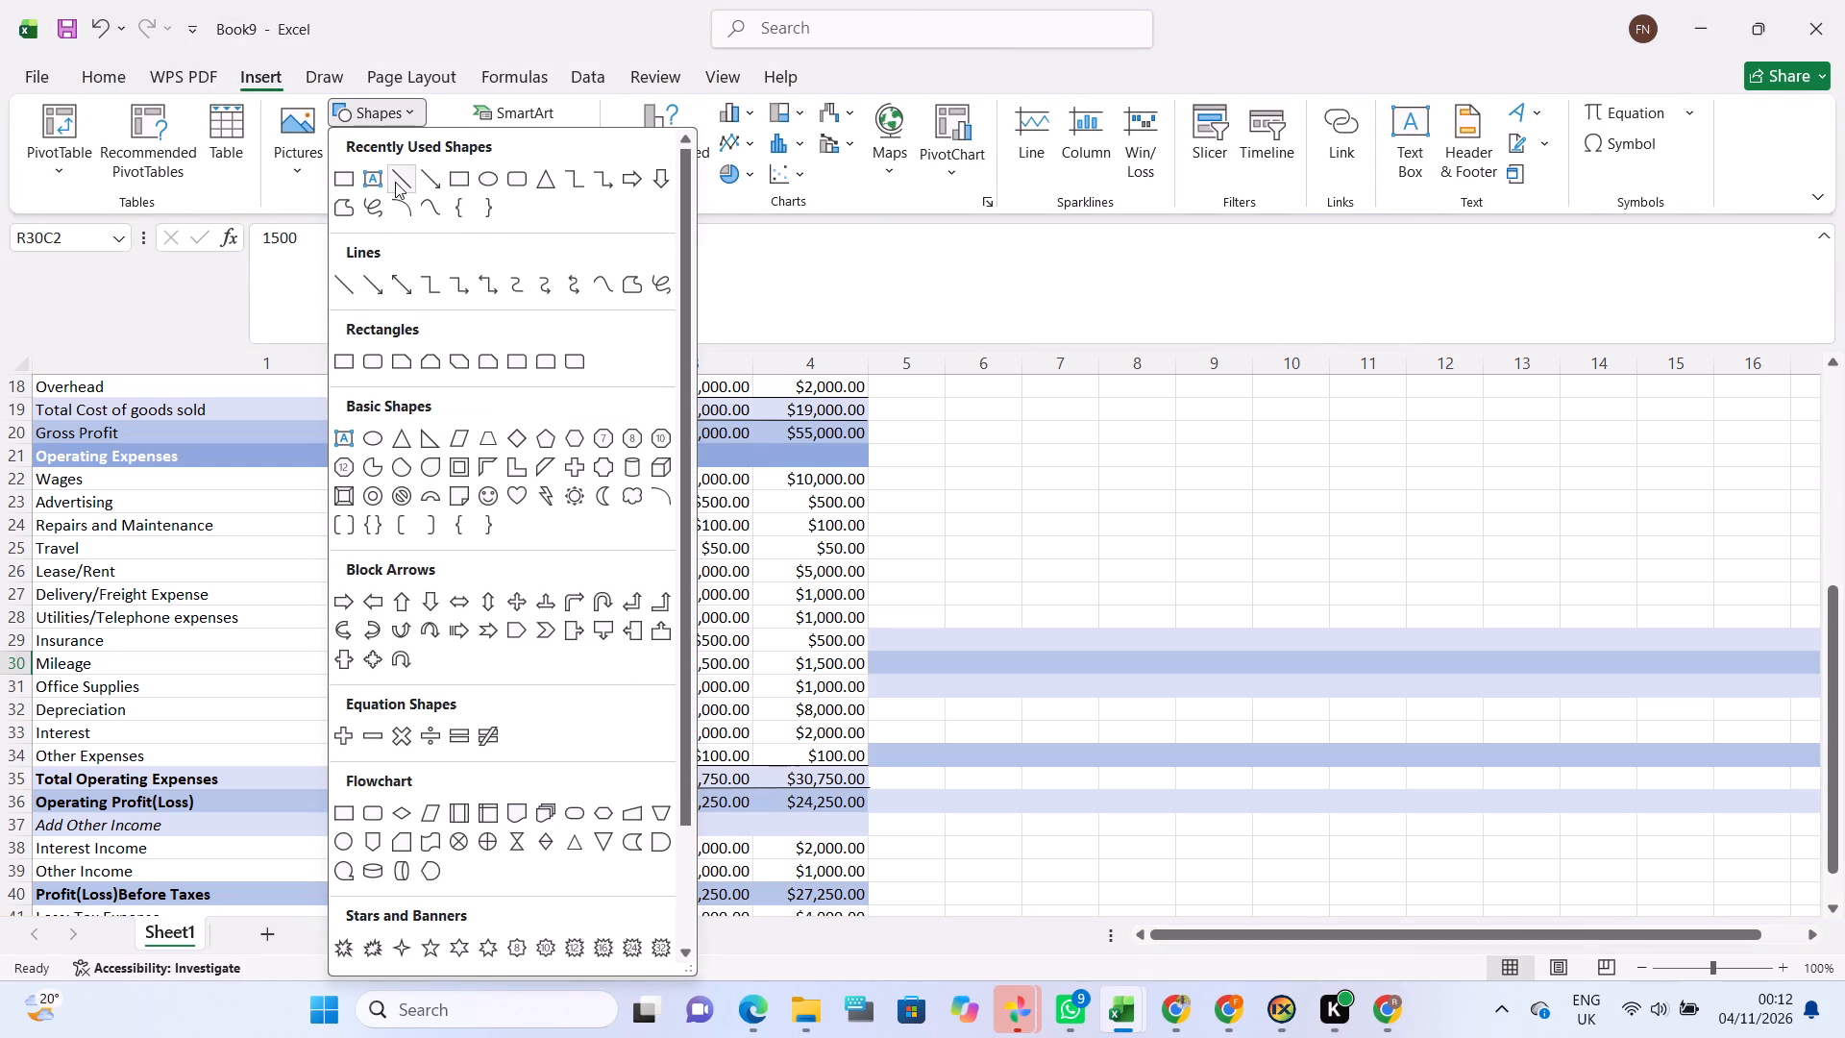
pyautogui.click(395, 182)
pyautogui.scroll(-1, 635, 708)
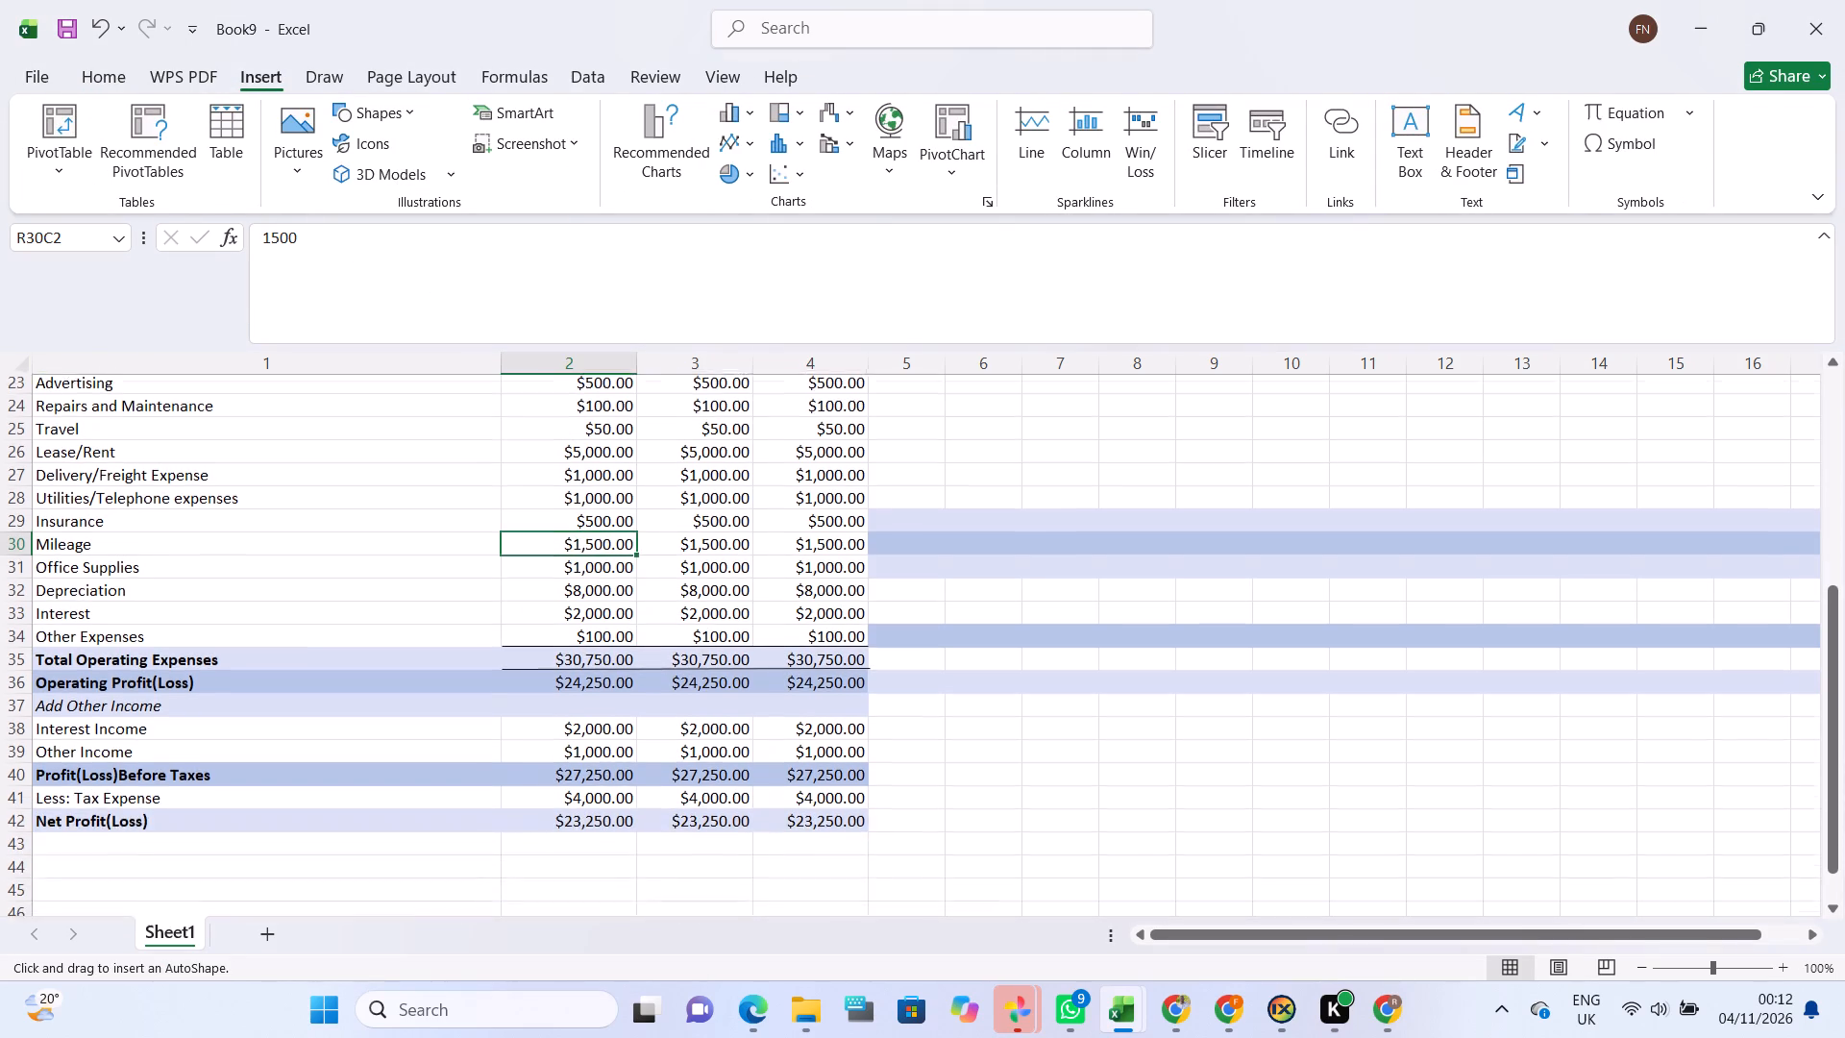
pyautogui.scroll(-1, 635, 708)
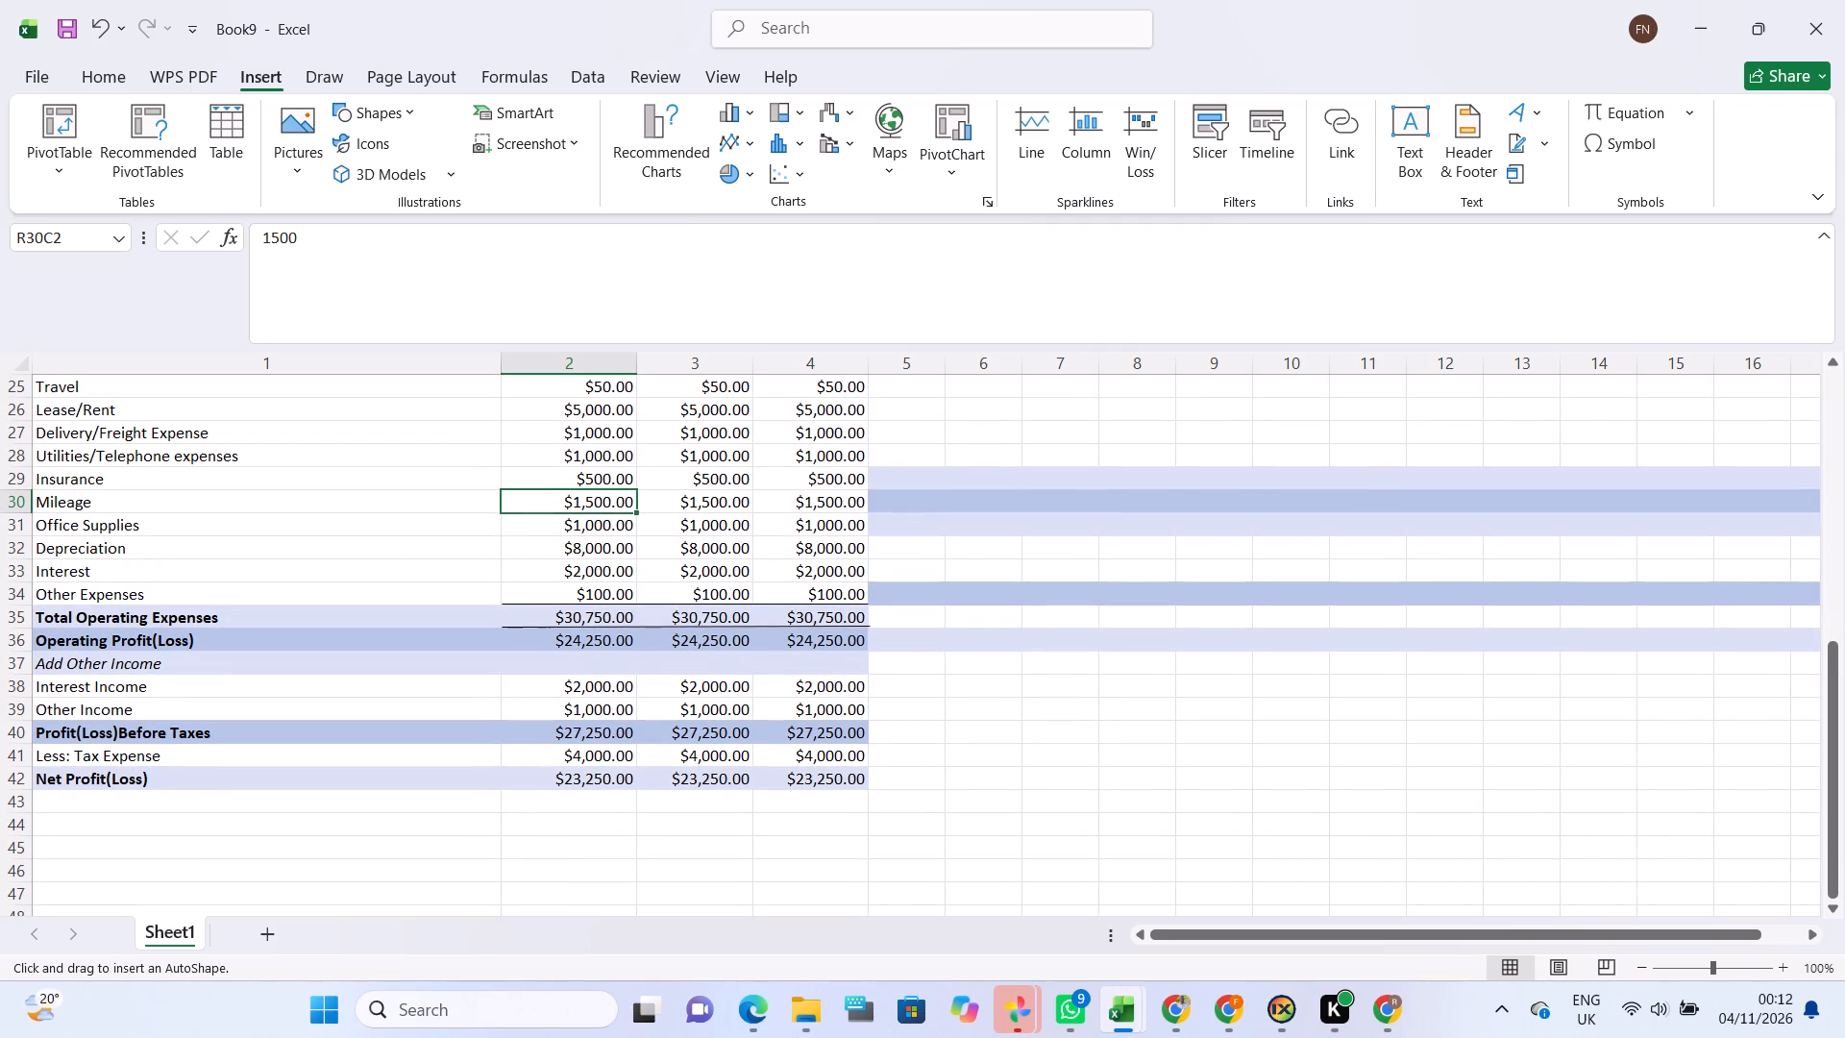
pyautogui.moveTo(501, 720); pyautogui.dragTo(787, 682)
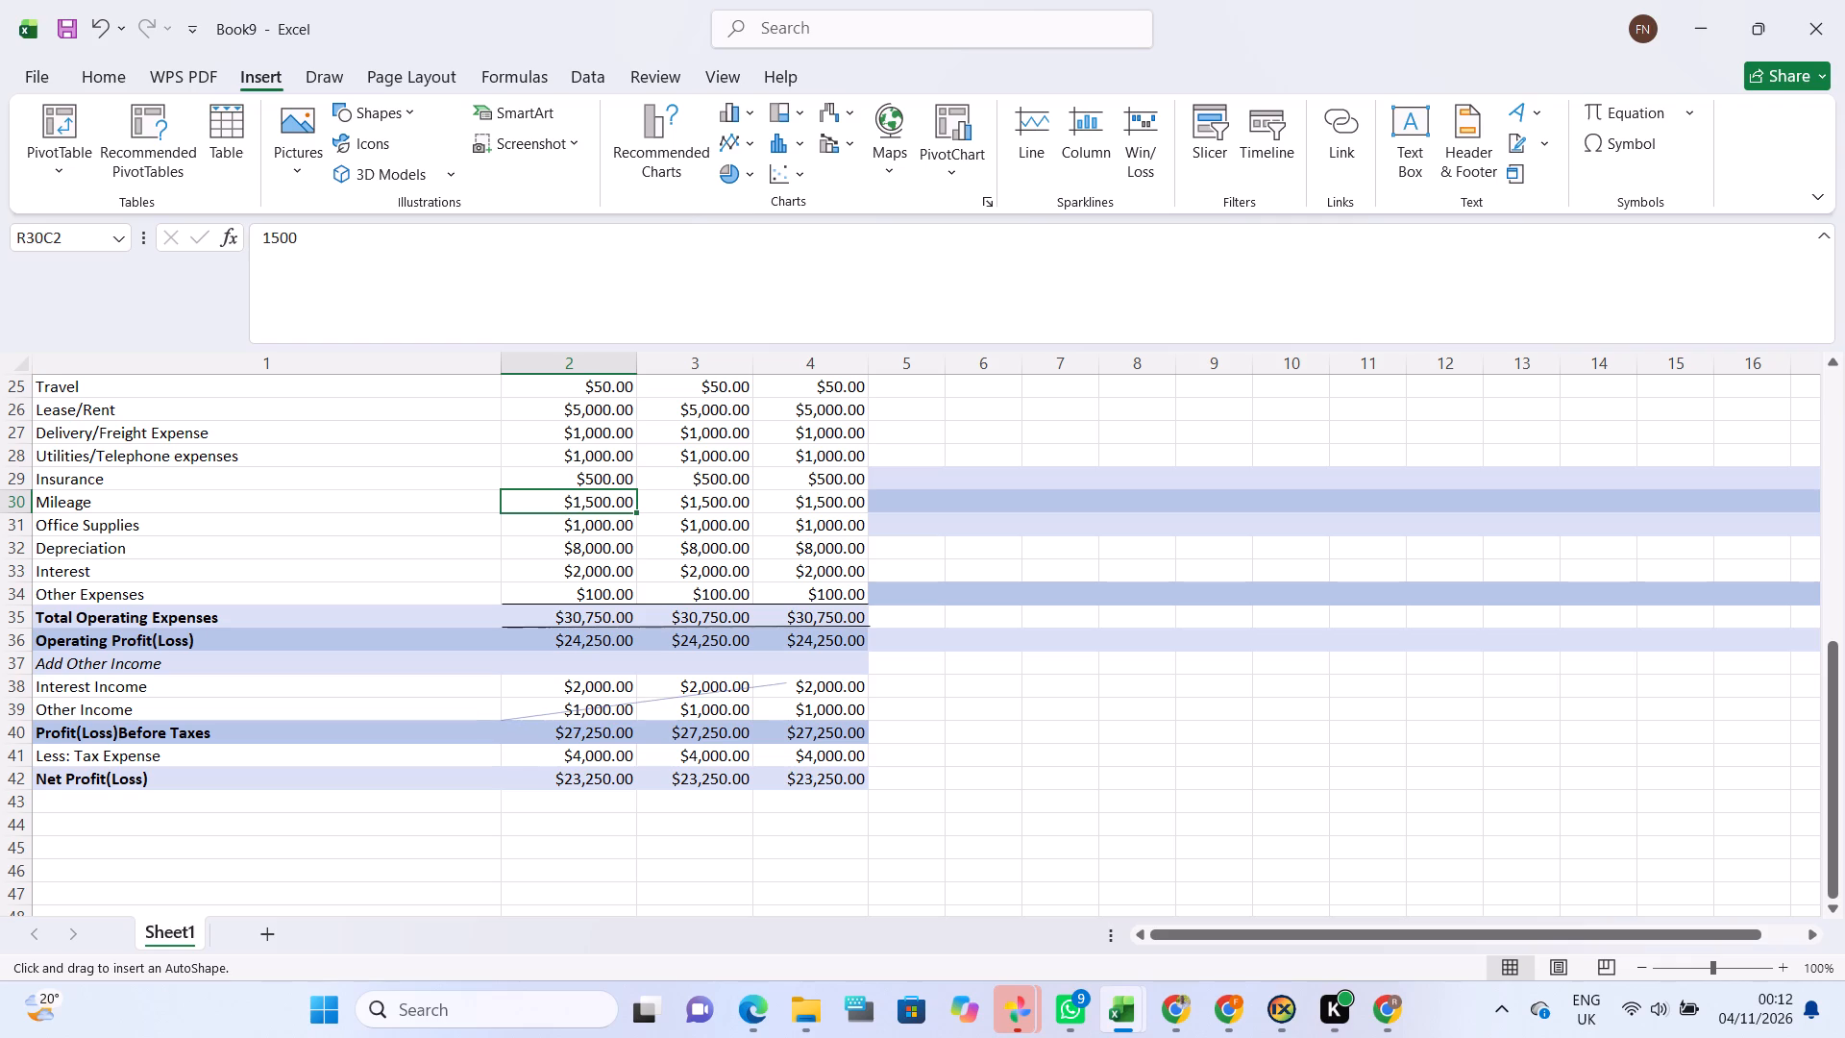
pyautogui.moveTo(787, 682); pyautogui.dragTo(867, 722)
pyautogui.moveTo(867, 722); pyautogui.dragTo(869, 722)
pyautogui.moveTo(869, 722); pyautogui.dragTo(869, 721)
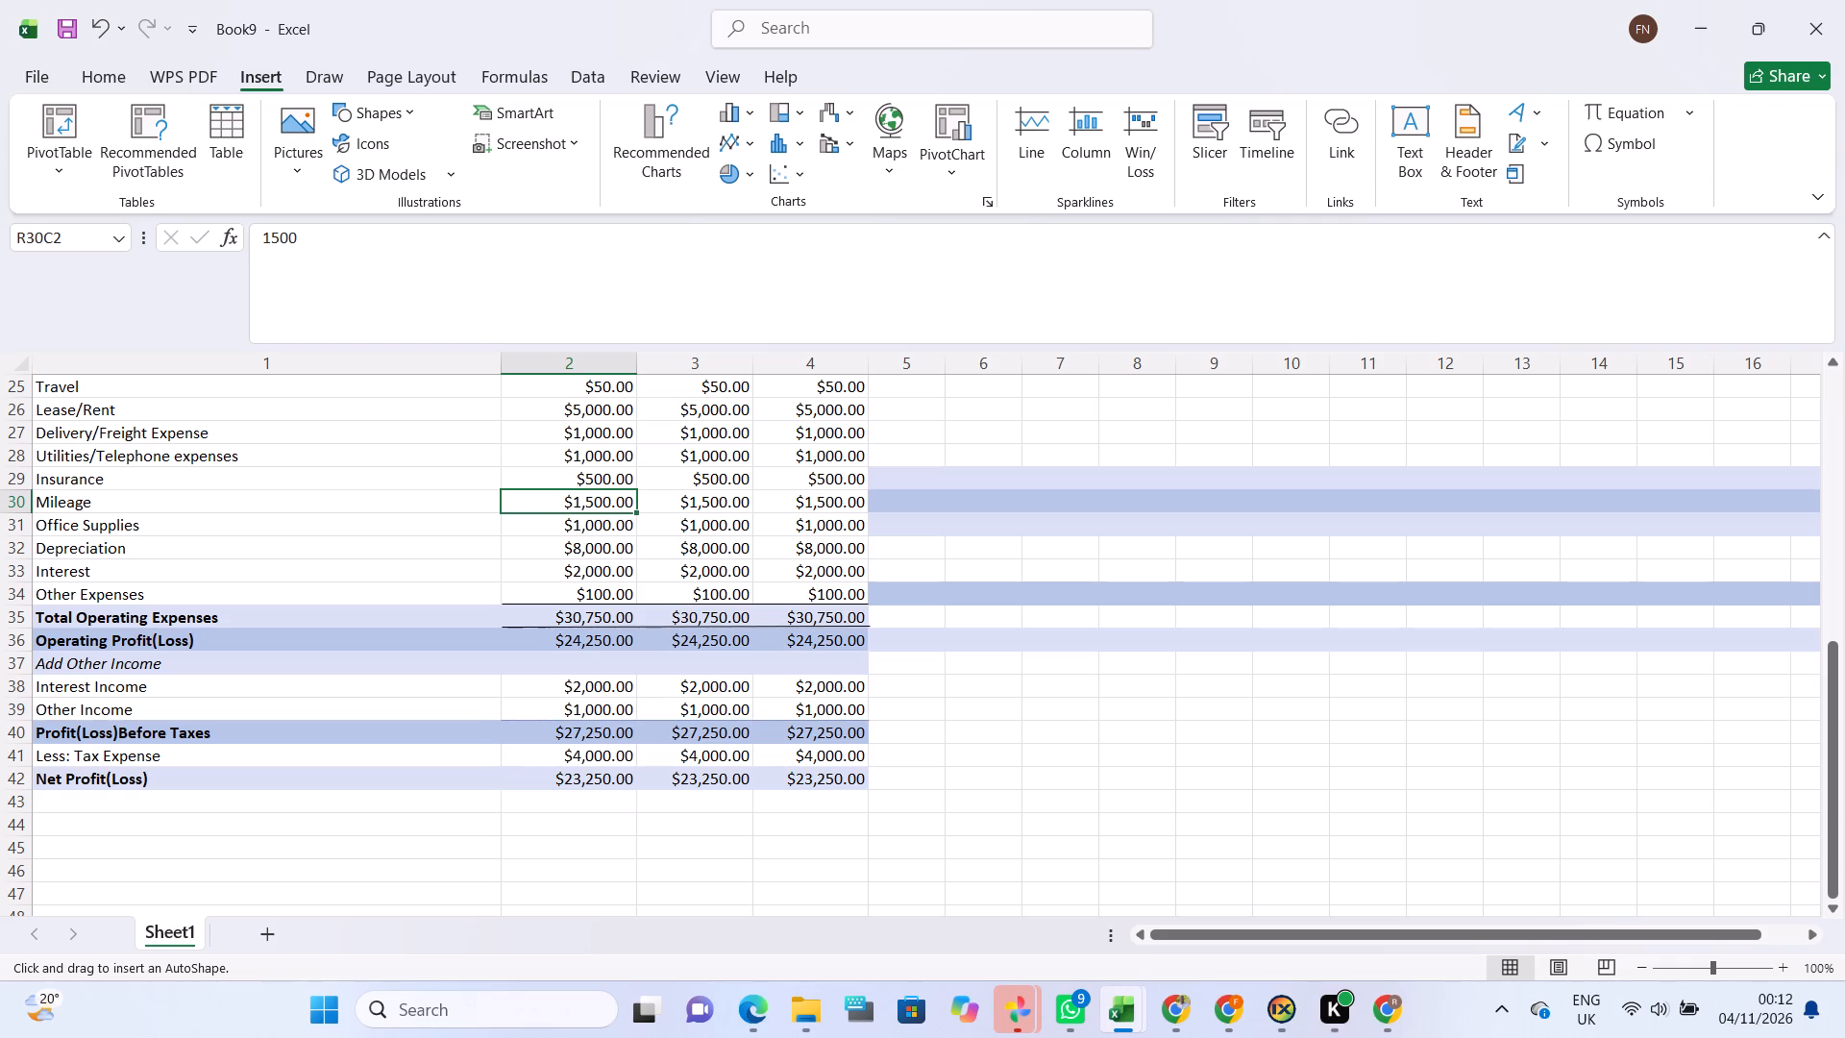
pyautogui.moveTo(869, 721); pyautogui.dragTo(867, 721)
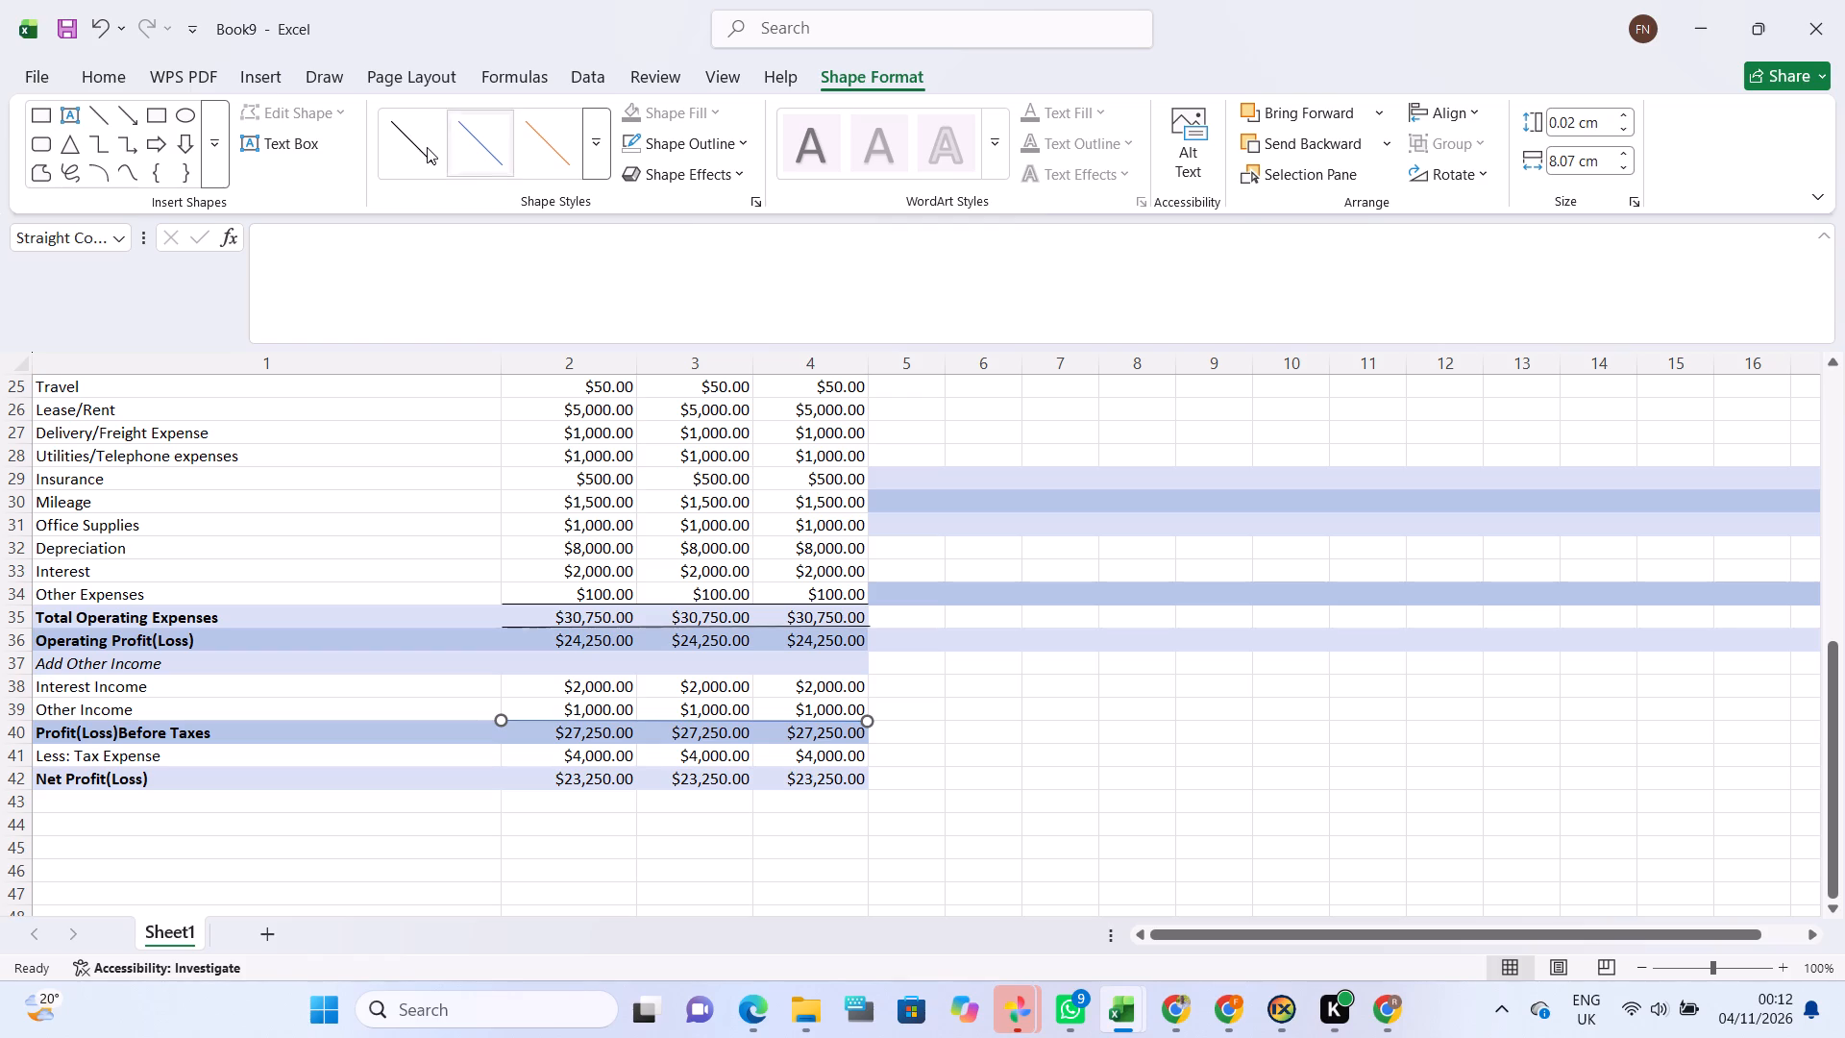
pyautogui.click(417, 136)
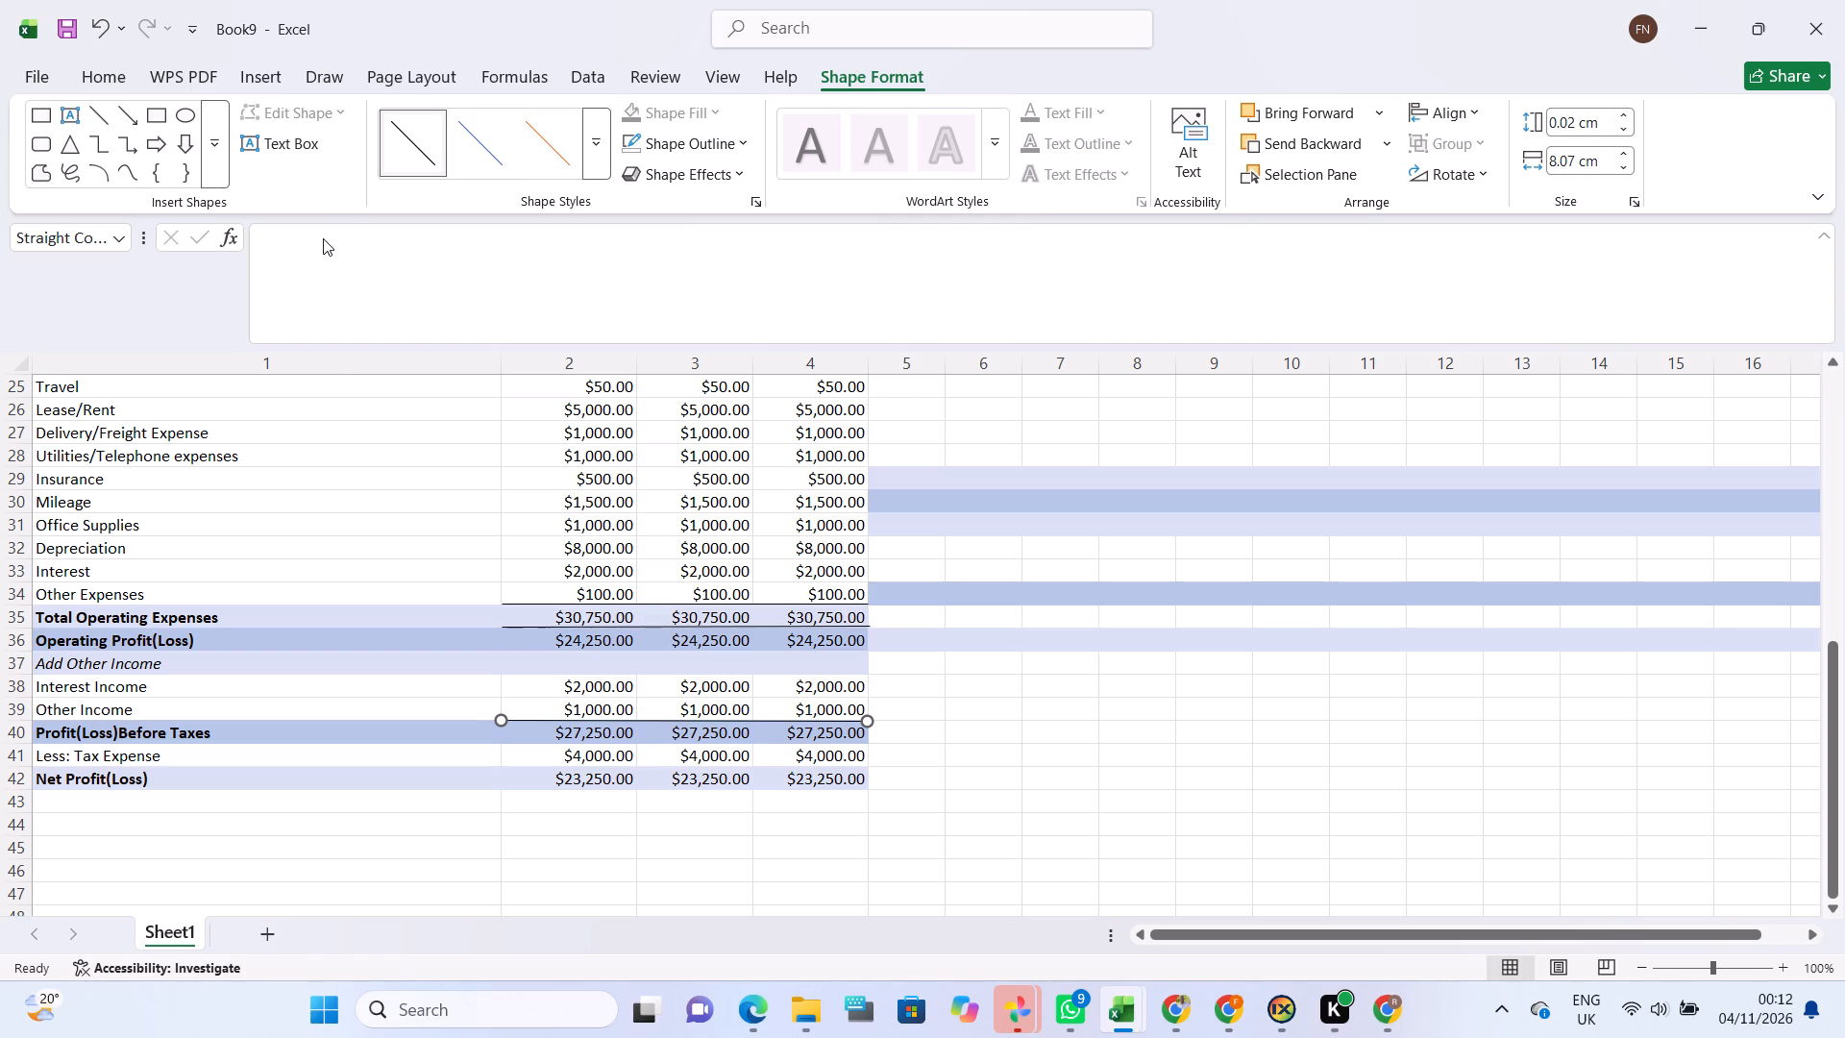
# Draw a straight line about 8.02 cm long above the Net Profit(Loss) figures, across all three years, in the plain black preset style.
pyautogui.click(261, 80)
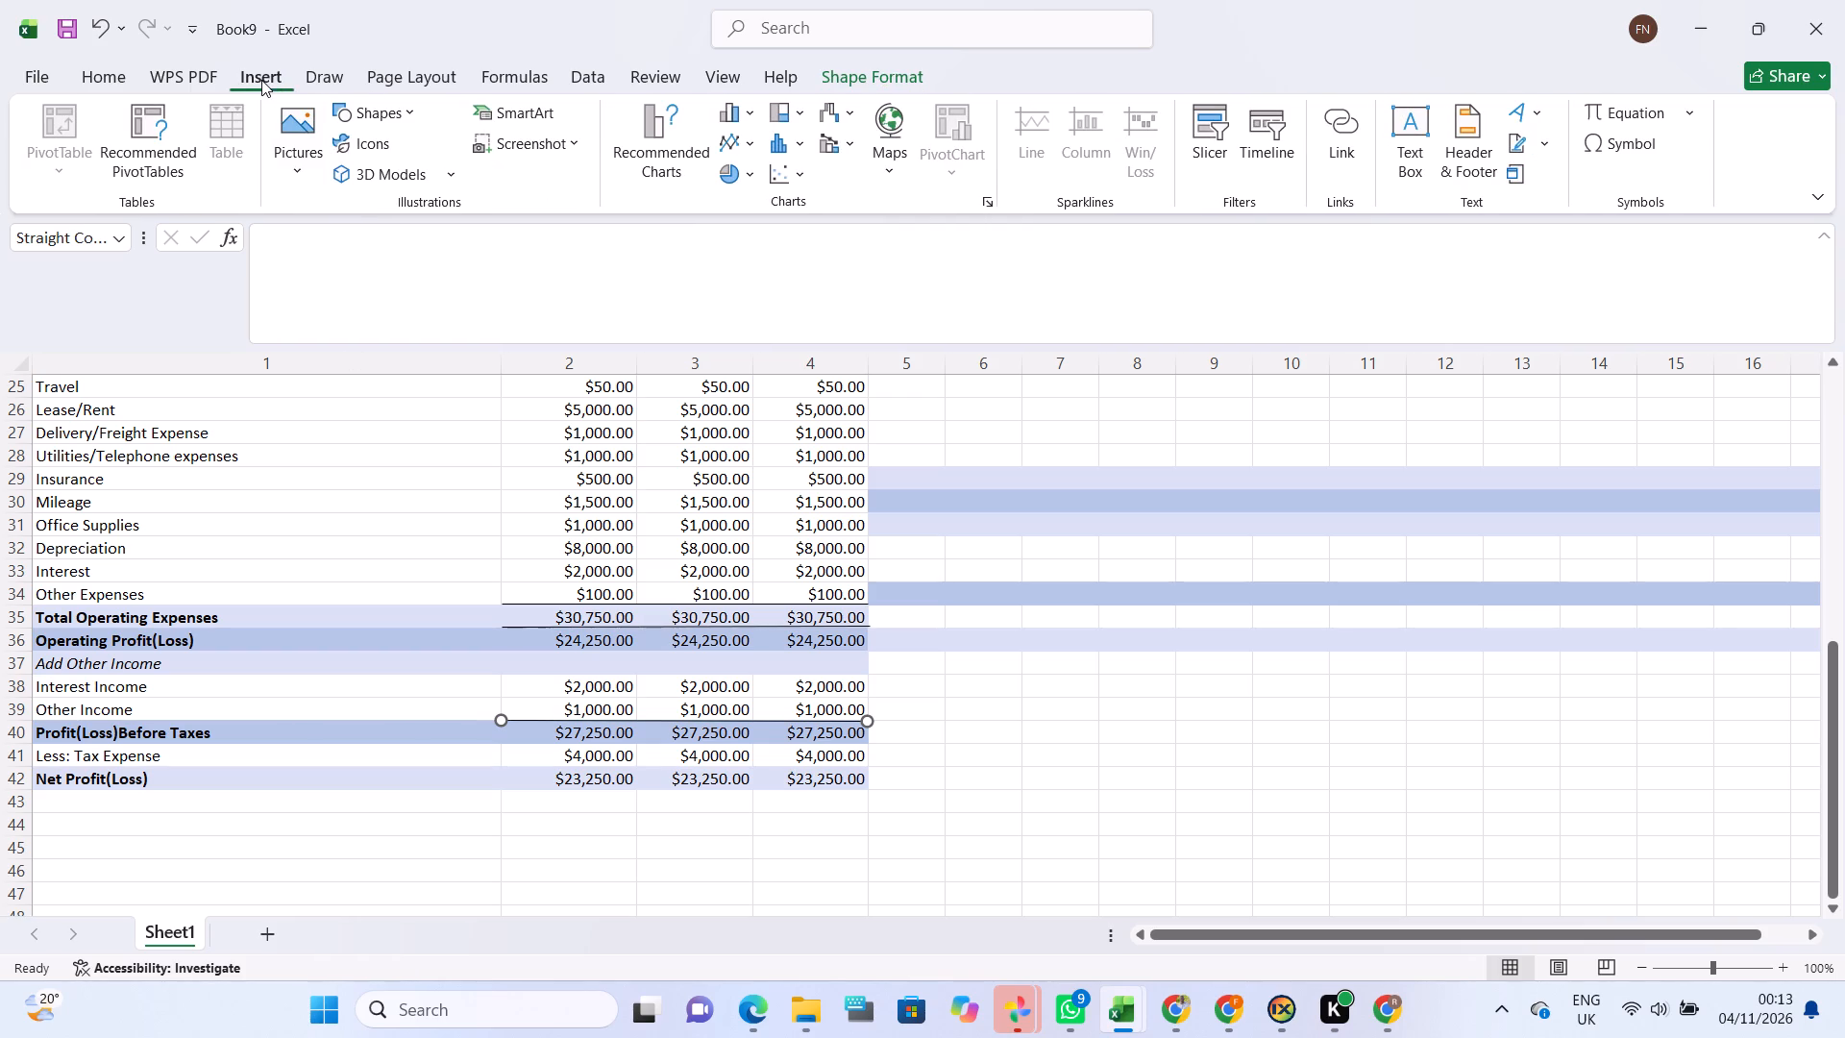
pyautogui.click(352, 119)
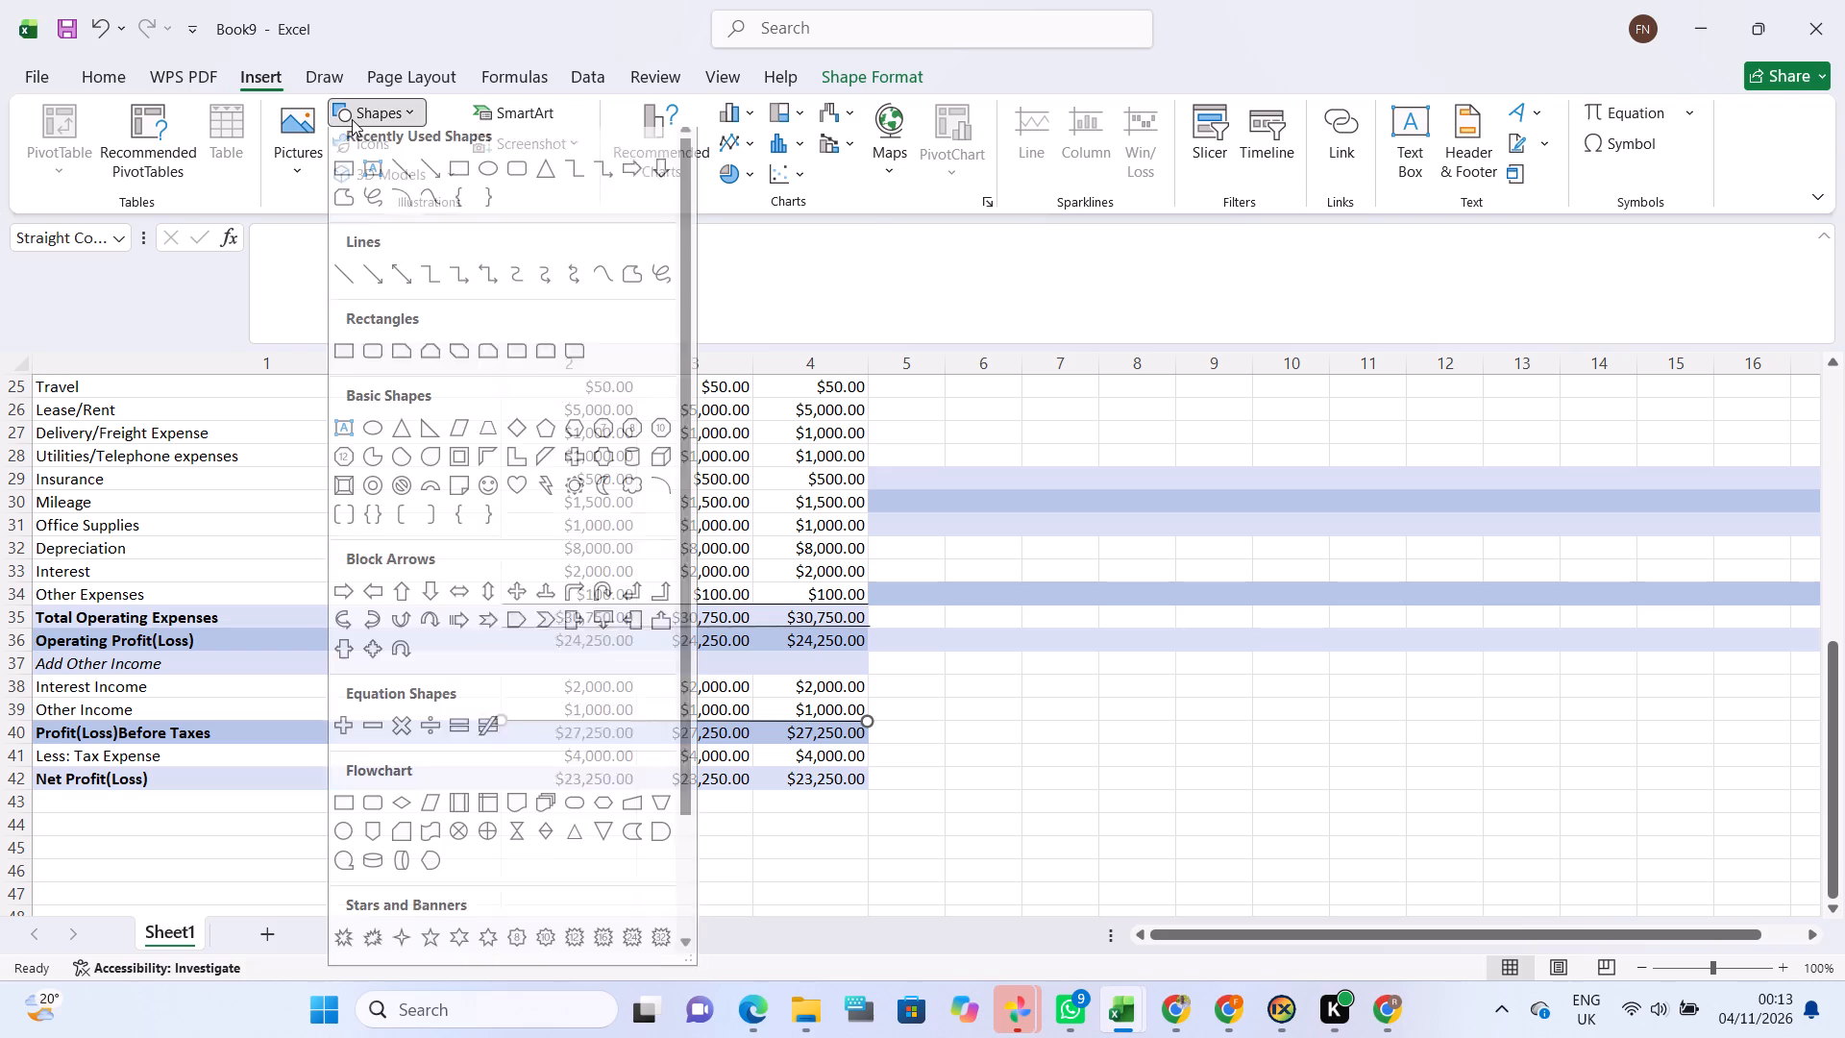
pyautogui.click(395, 189)
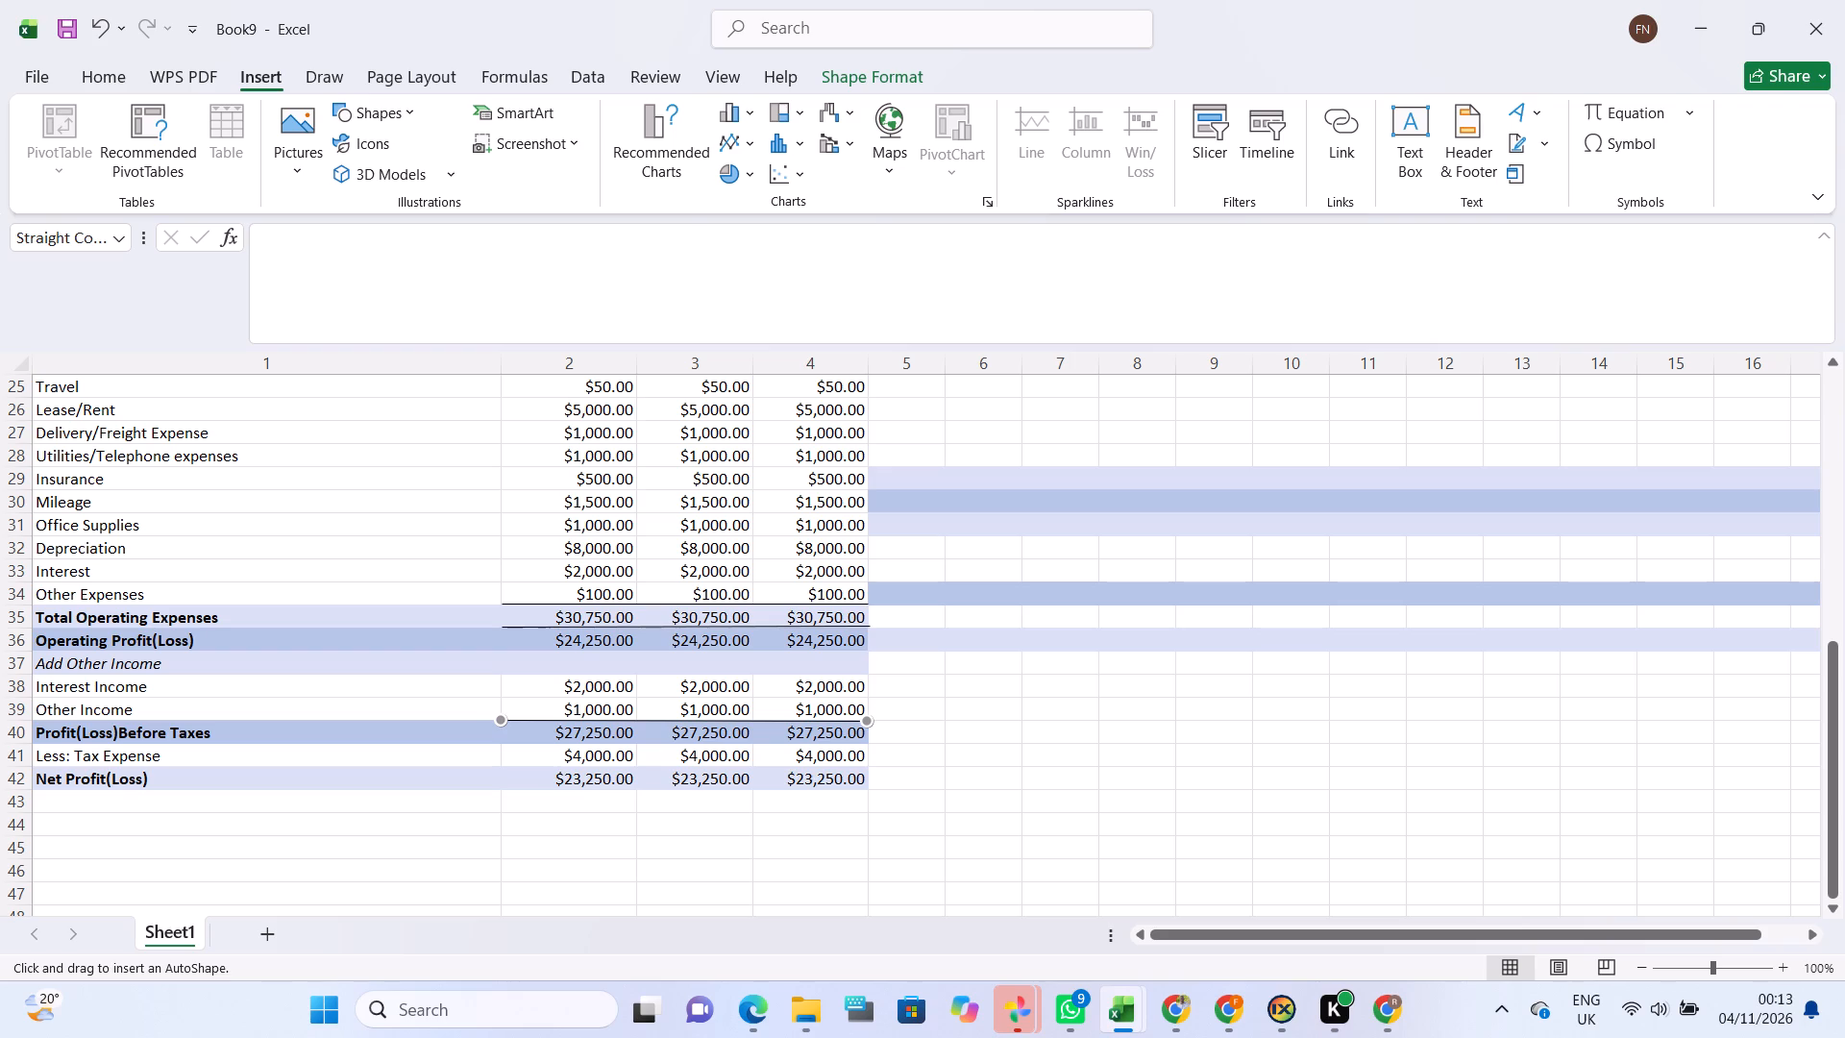
pyautogui.moveTo(501, 765); pyautogui.dragTo(780, 758)
pyautogui.moveTo(780, 758); pyautogui.dragTo(865, 766)
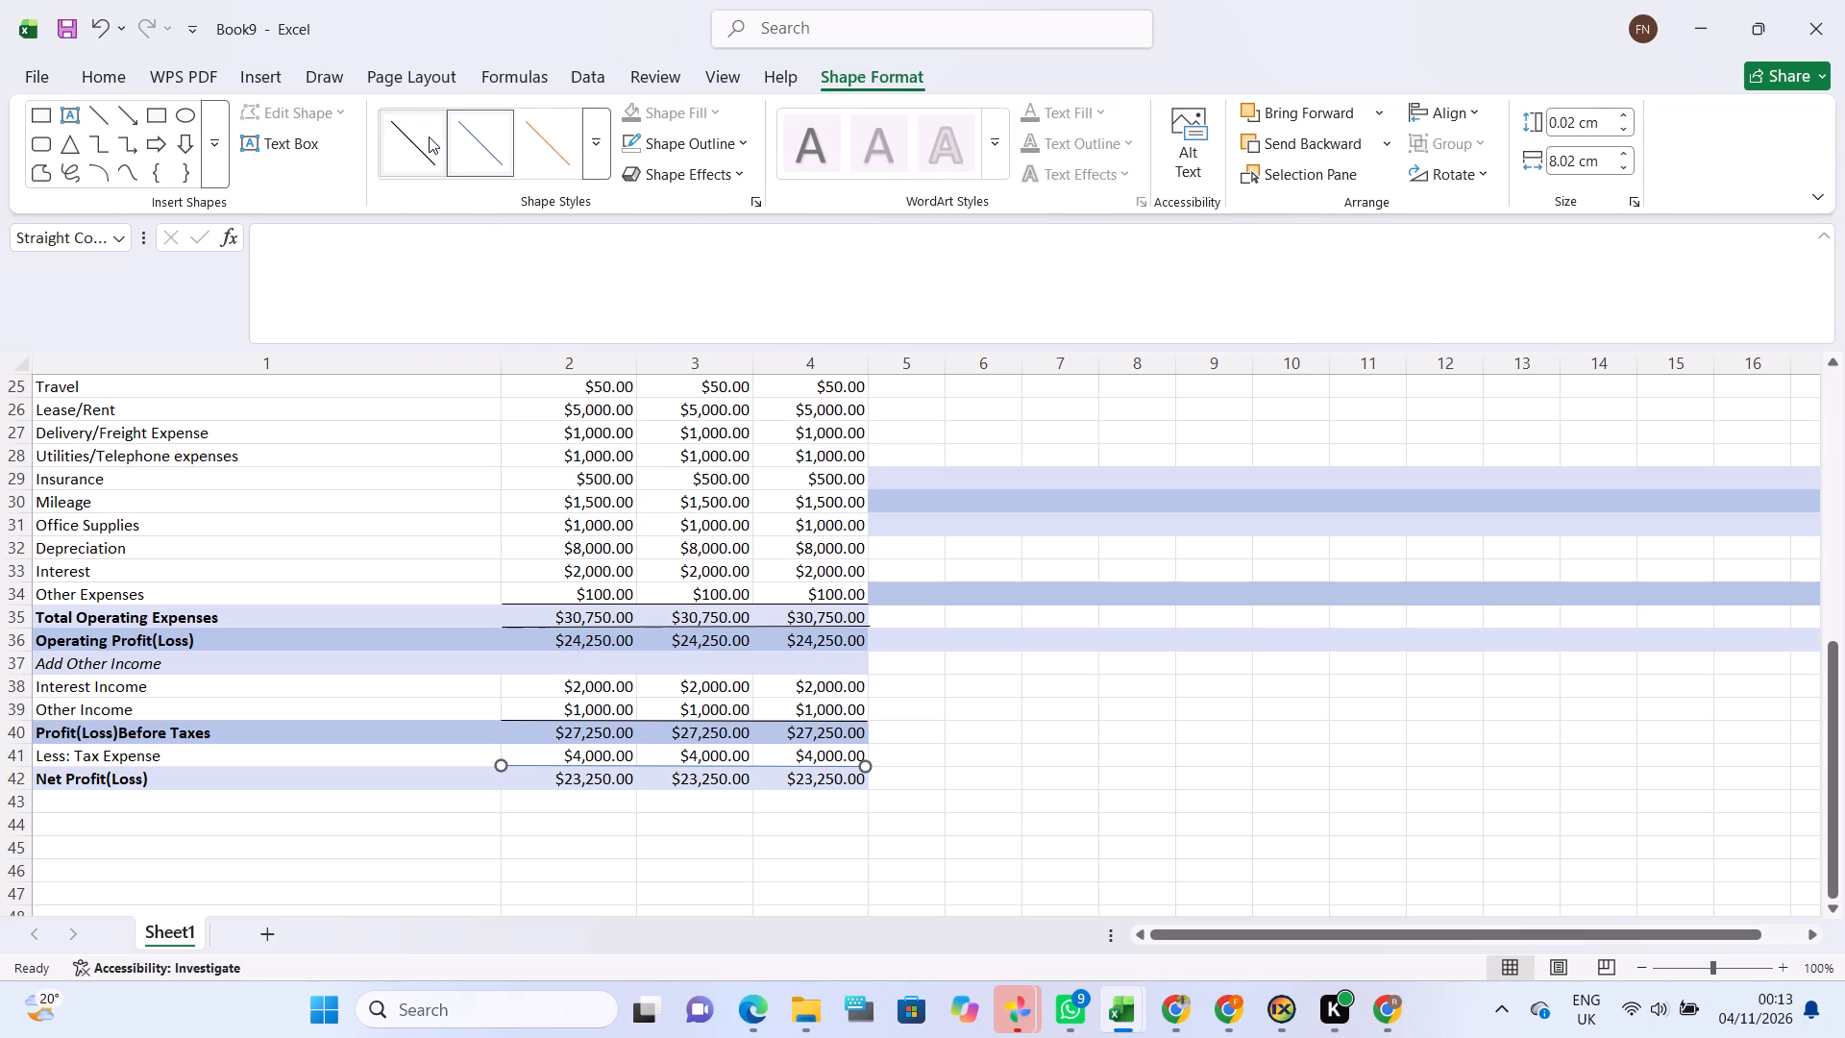
pyautogui.click(426, 133)
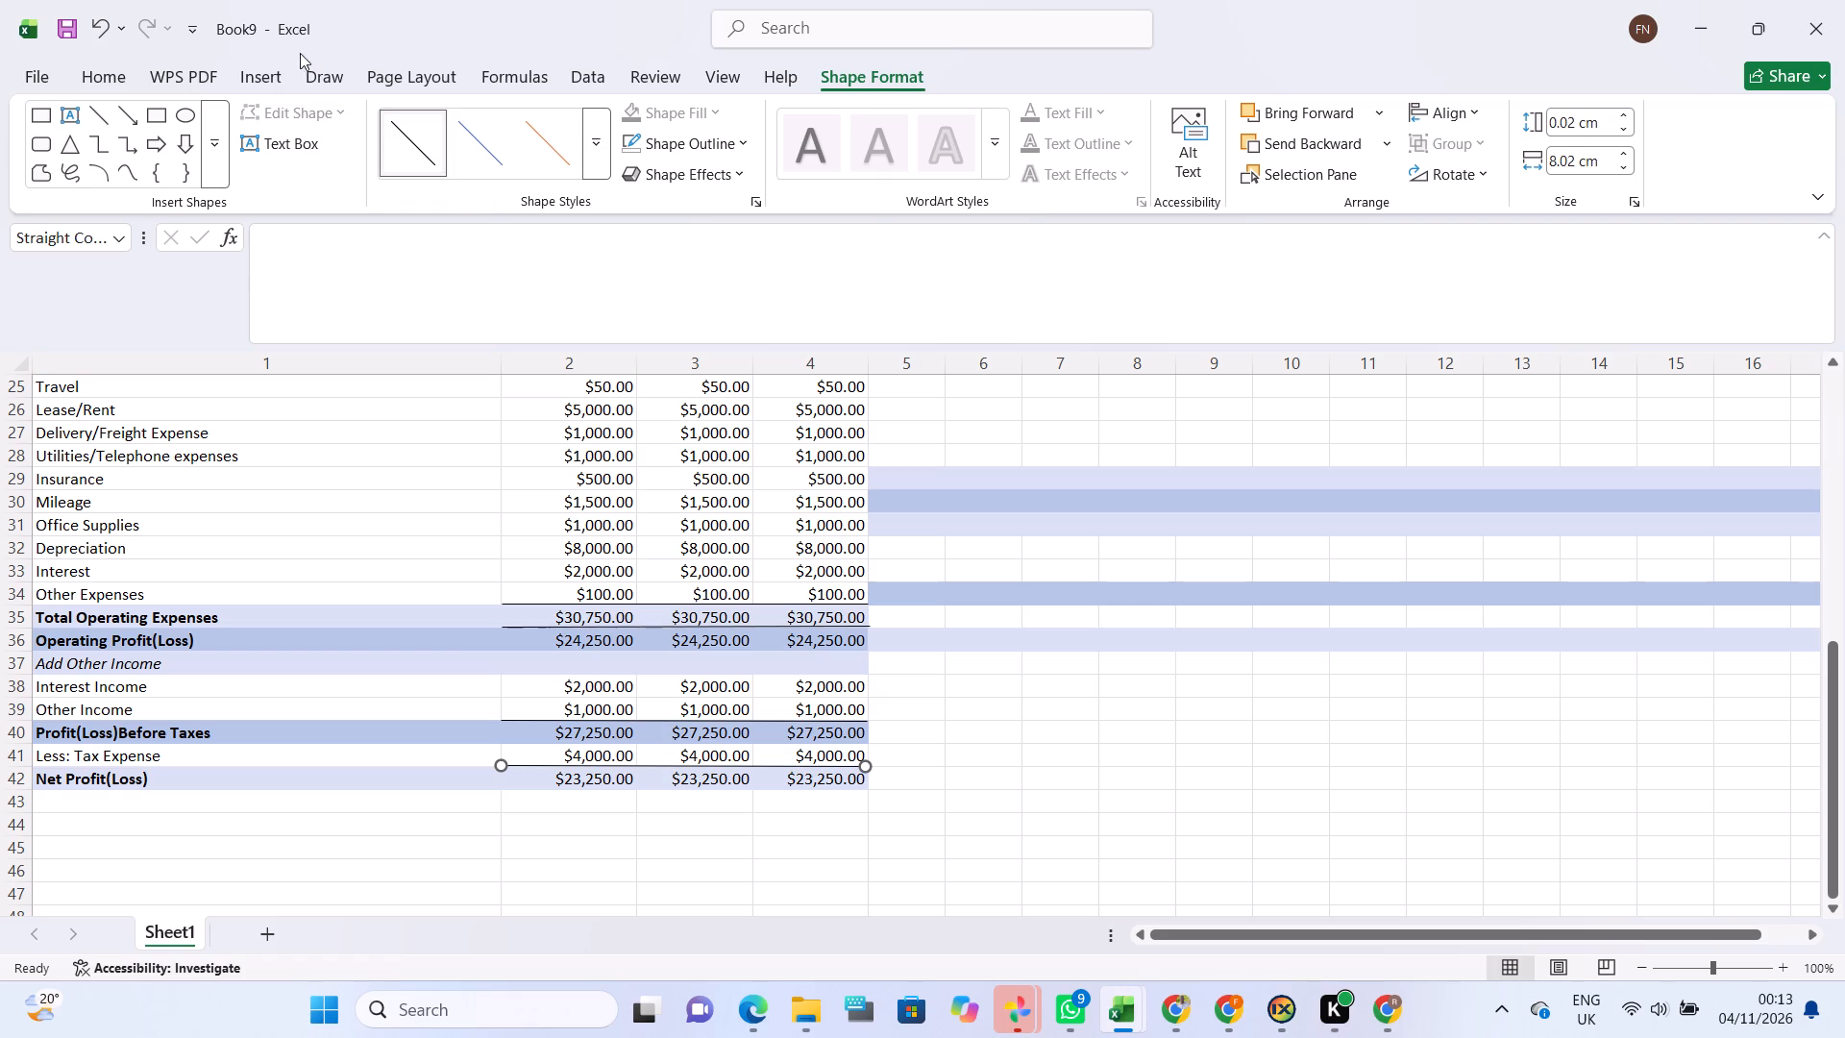
# Start another straight line shape for the Profit and Loss Report.
pyautogui.click(270, 62)
pyautogui.click(384, 108)
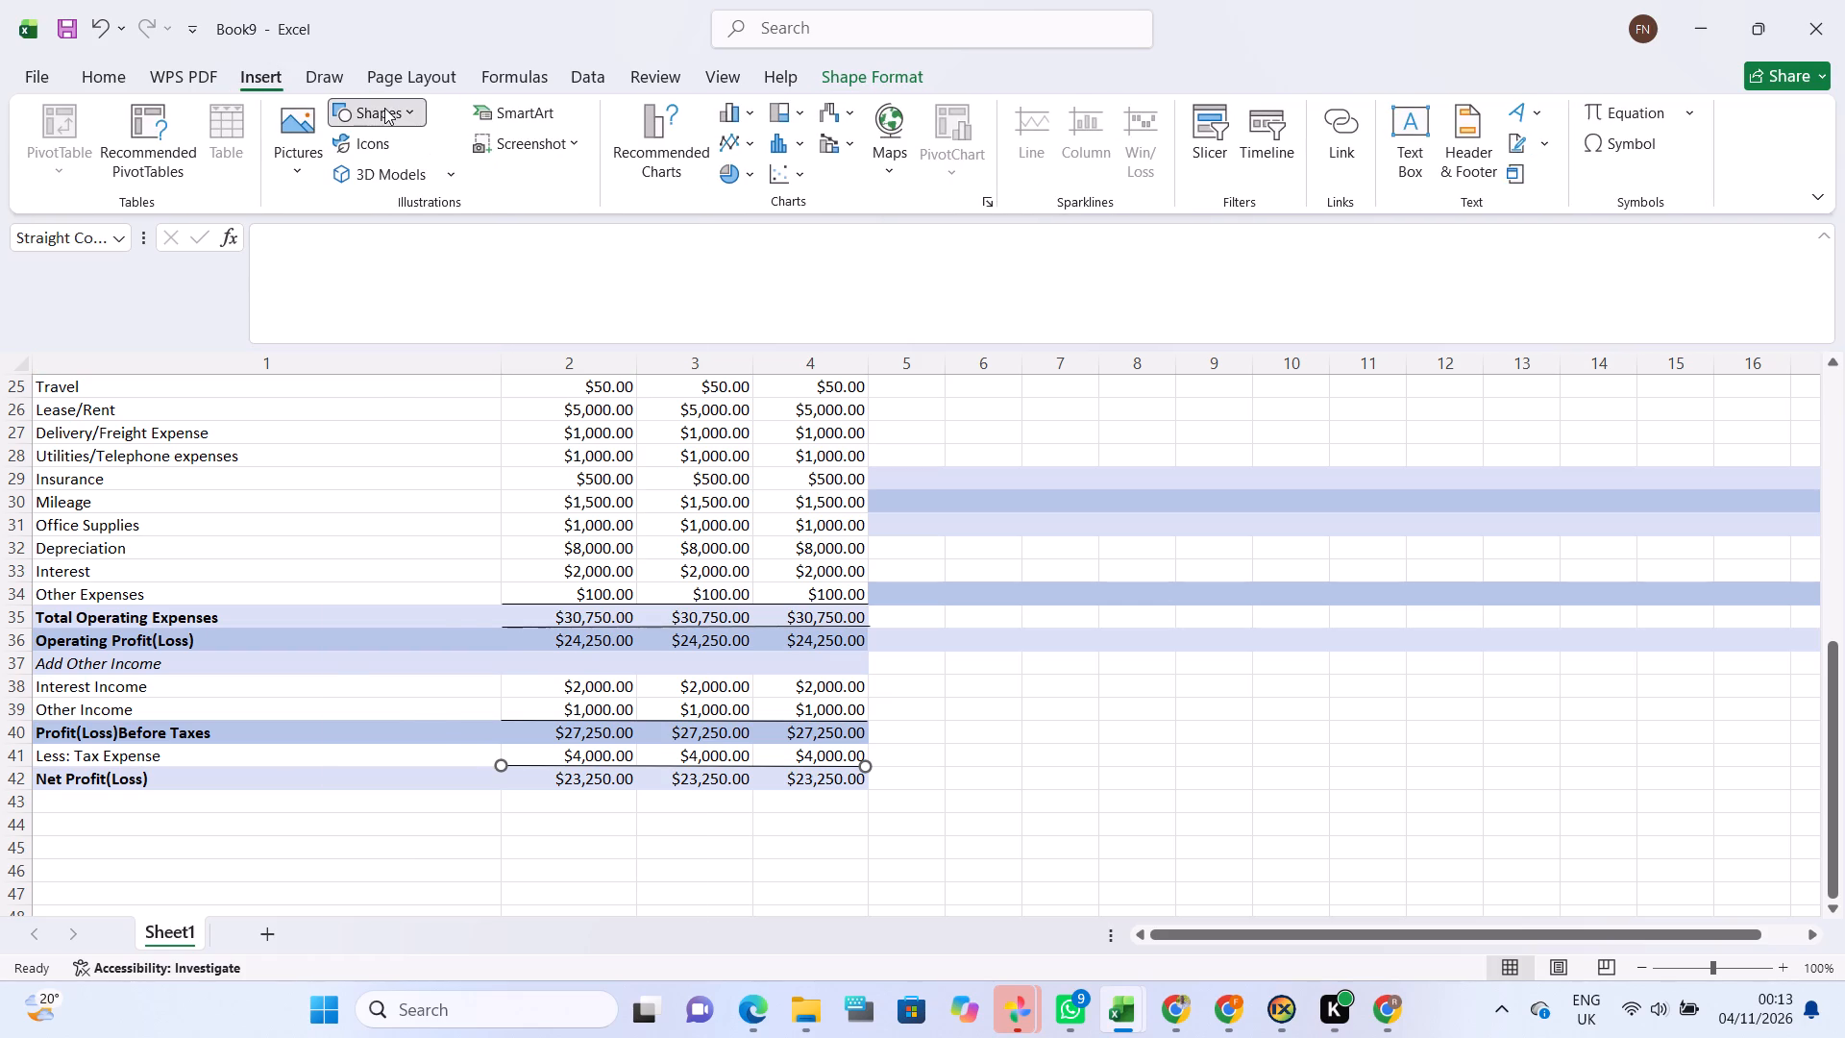
pyautogui.click(406, 173)
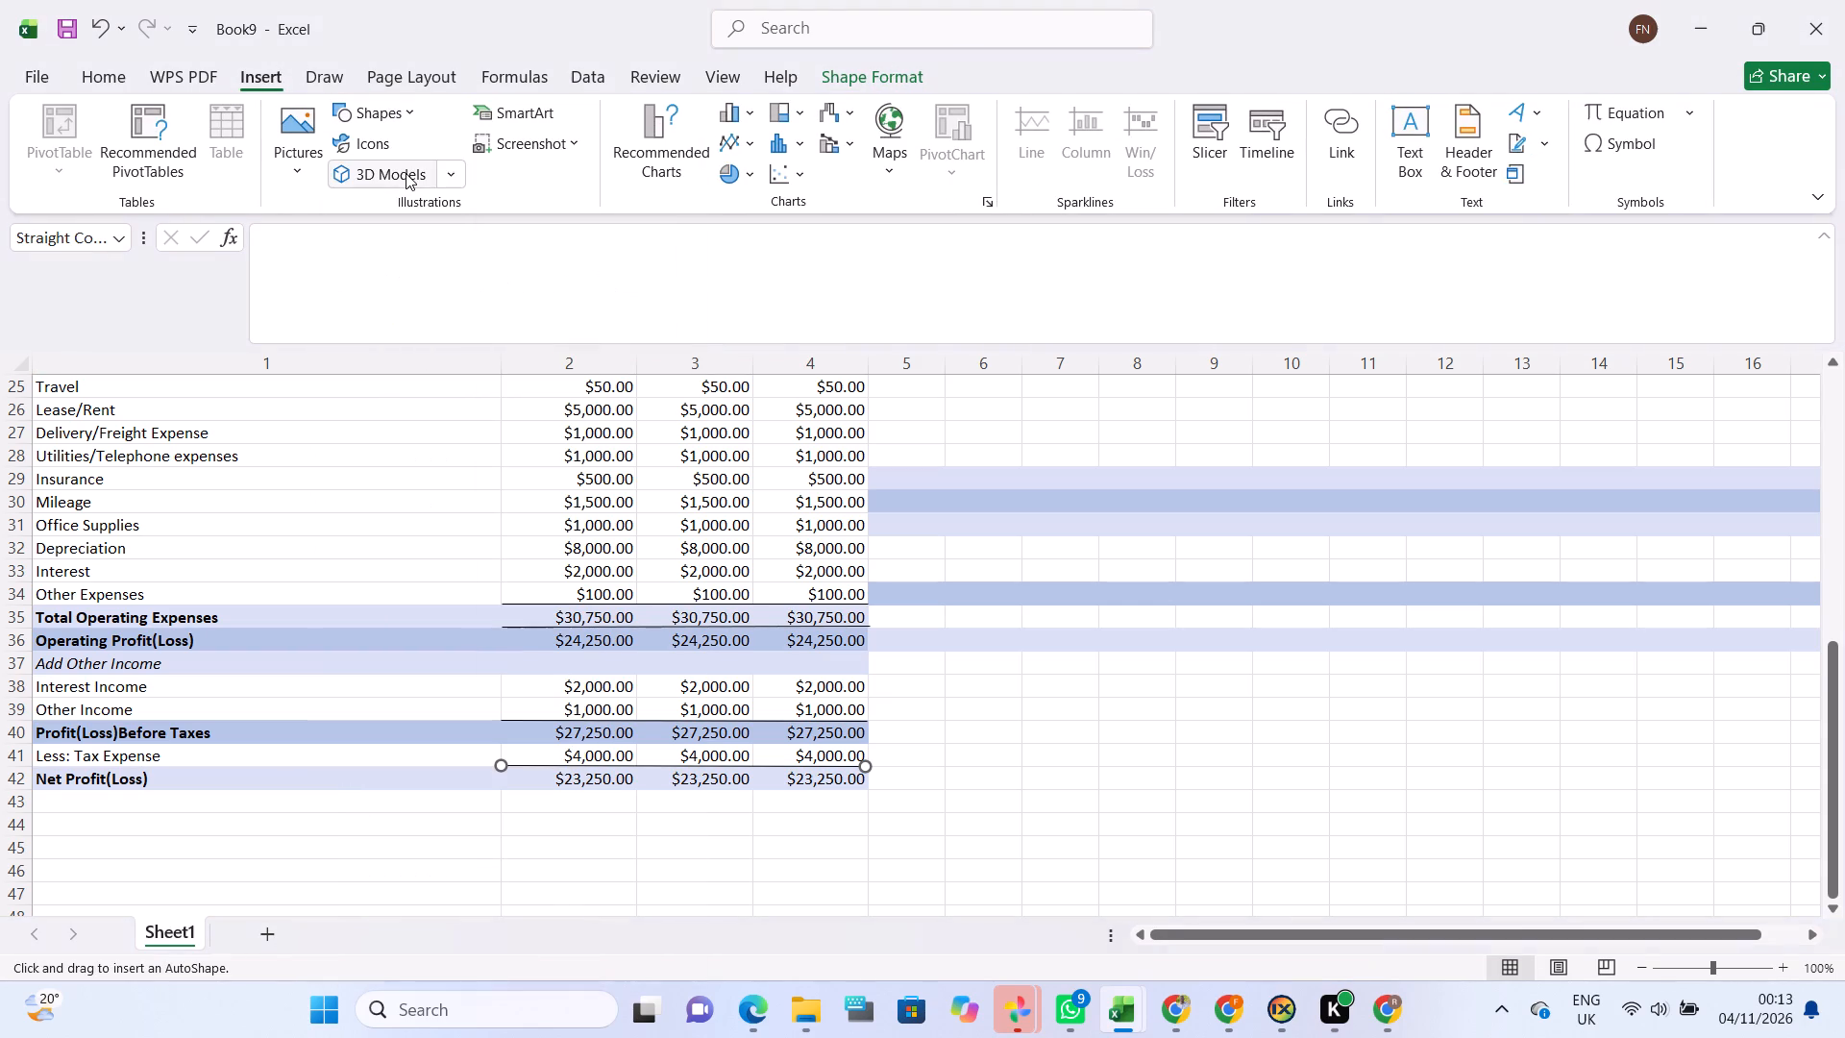